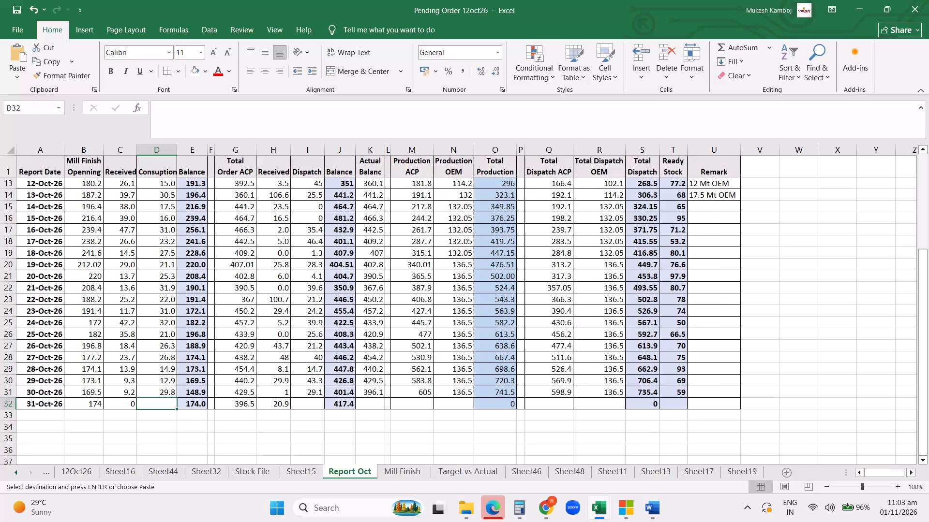
# Enter 28 as the mill finish consumption for 31-Oct-26 in the Report Oct sheet.
pyautogui.write('28')
pyautogui.press('Return')
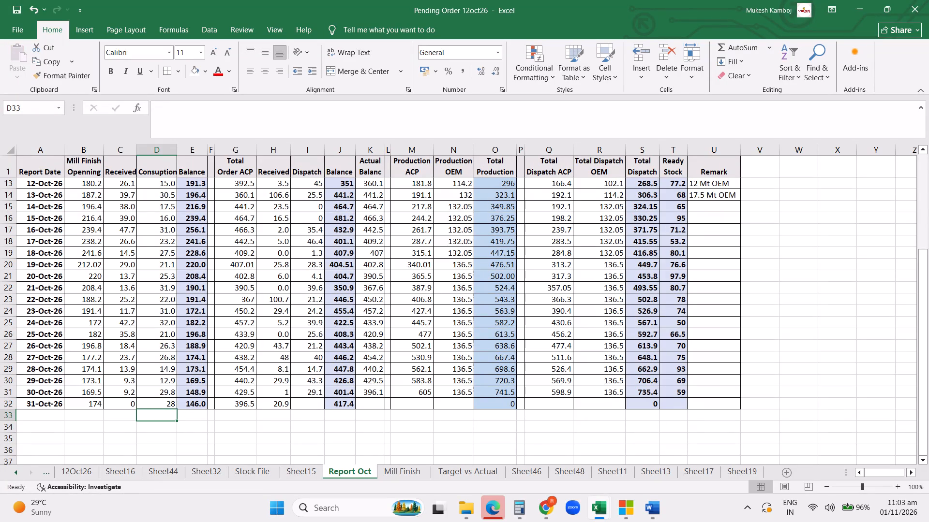
# In the Stock File sheet, filter the Dispatch Date column, clearing the October 2026 dates from the selection.
pyautogui.click(598, 511)
pyautogui.click(568, 452)
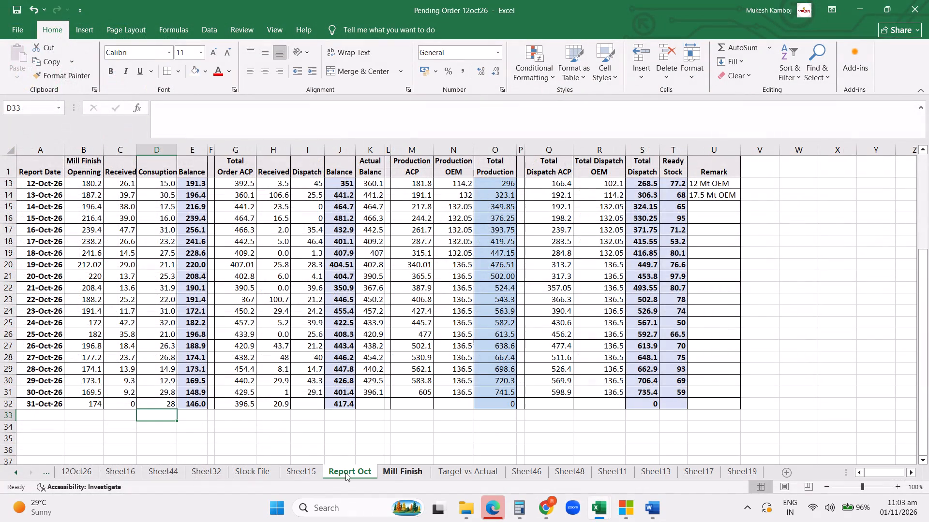
pyautogui.click(245, 471)
pyautogui.scroll(4, 615, 280)
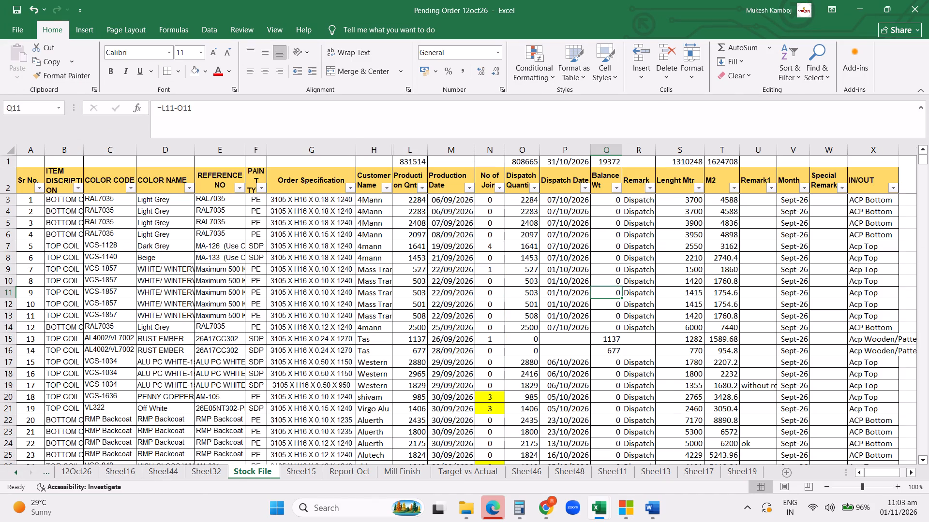
pyautogui.click(587, 189)
pyautogui.click(479, 333)
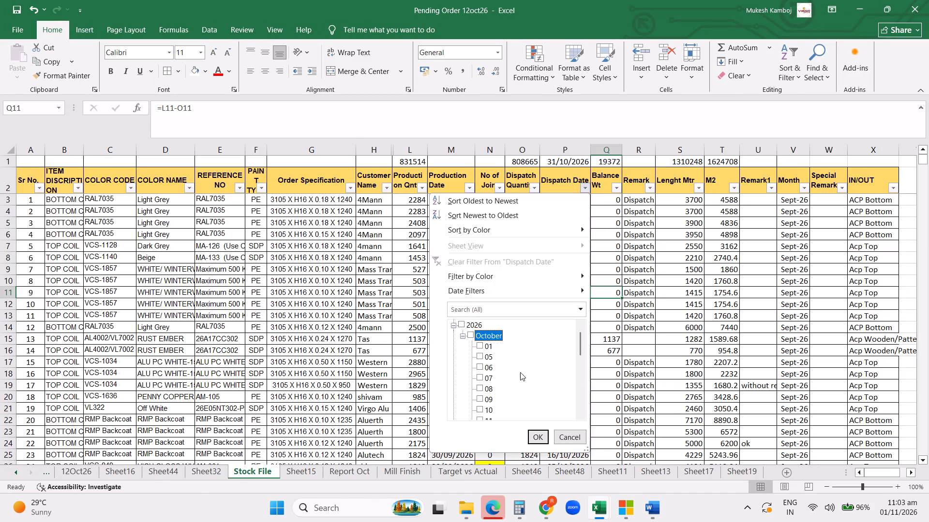
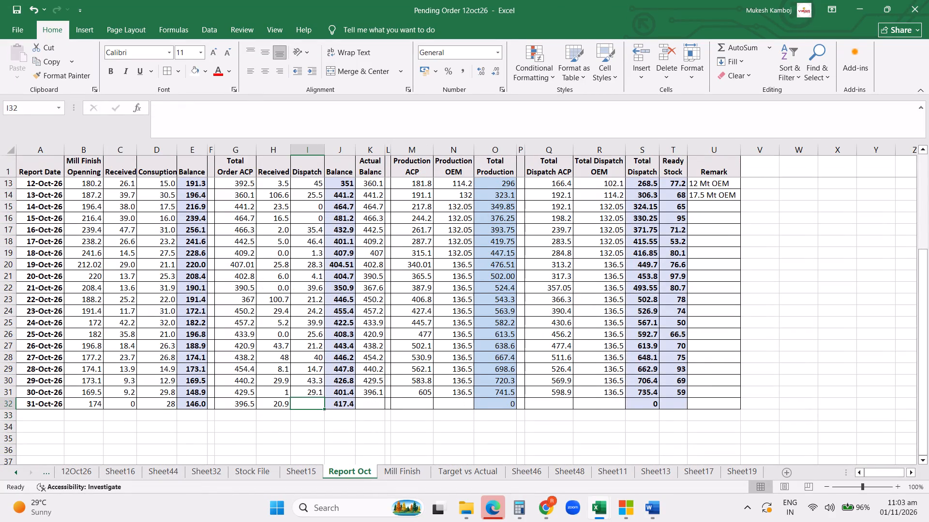
# Enter 70 as the dispatch value for 31-Oct-26 in the Report Oct sheet.
pyautogui.write('70')
pyautogui.press('Return')
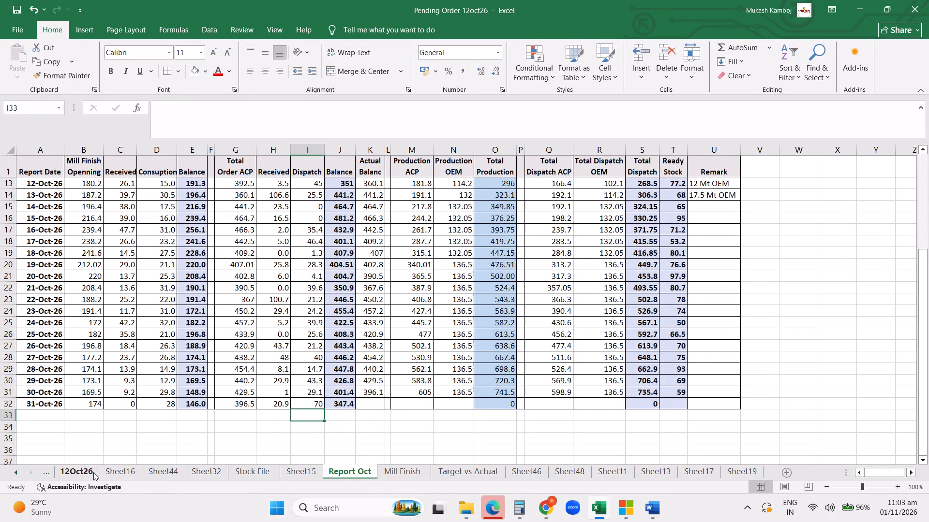
# In the Stock File sheet, clear the filter from the Dispatch Date column.
pyautogui.click(255, 471)
pyautogui.click(619, 367)
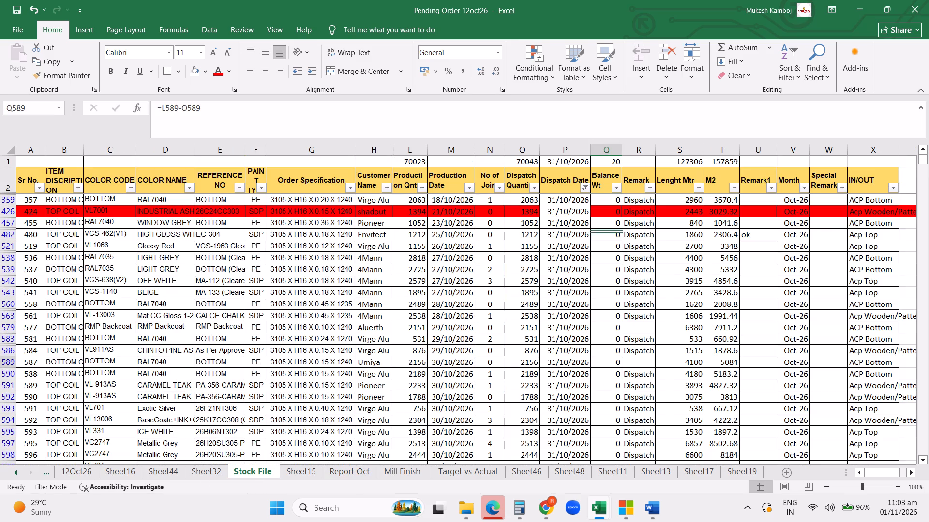
pyautogui.click(586, 185)
pyautogui.click(537, 264)
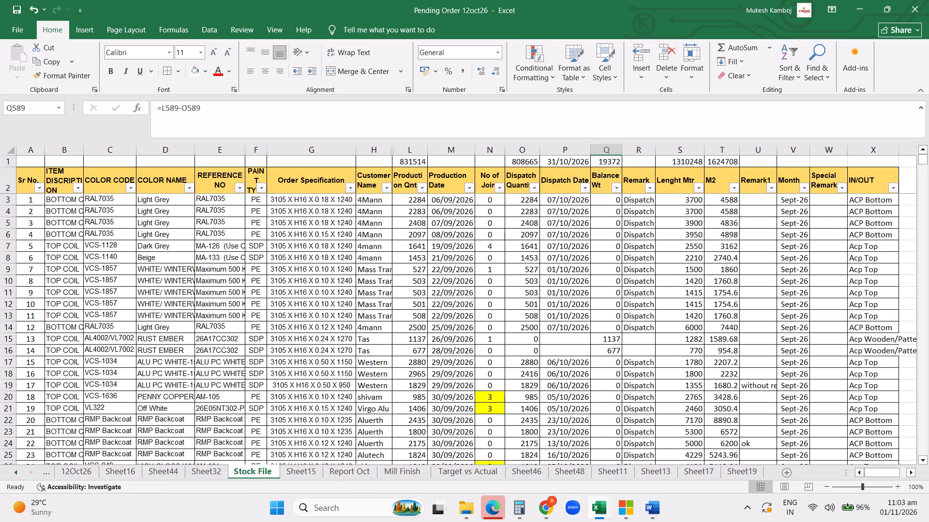
# Filter the Special Remark column to exclude the HSRP and OEM entries.
pyautogui.click(839, 189)
pyautogui.click(732, 335)
pyautogui.click(732, 343)
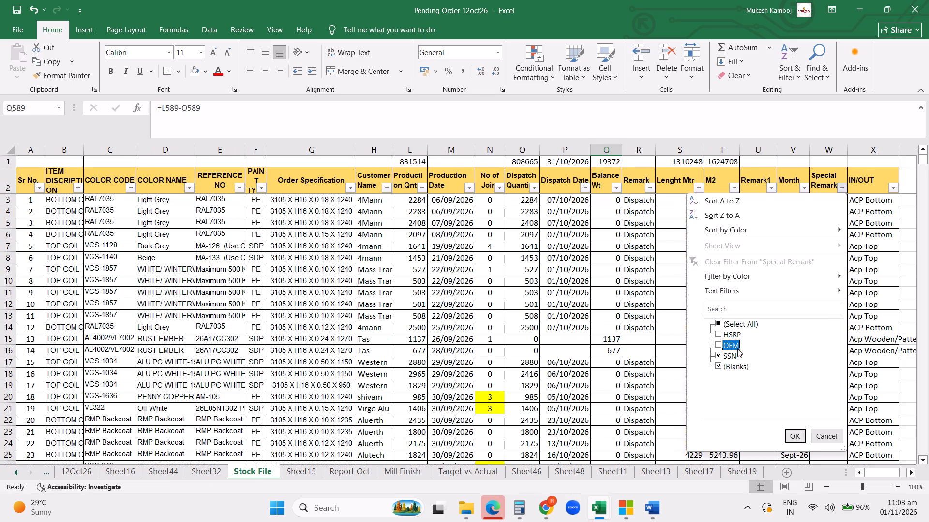
pyautogui.click(792, 435)
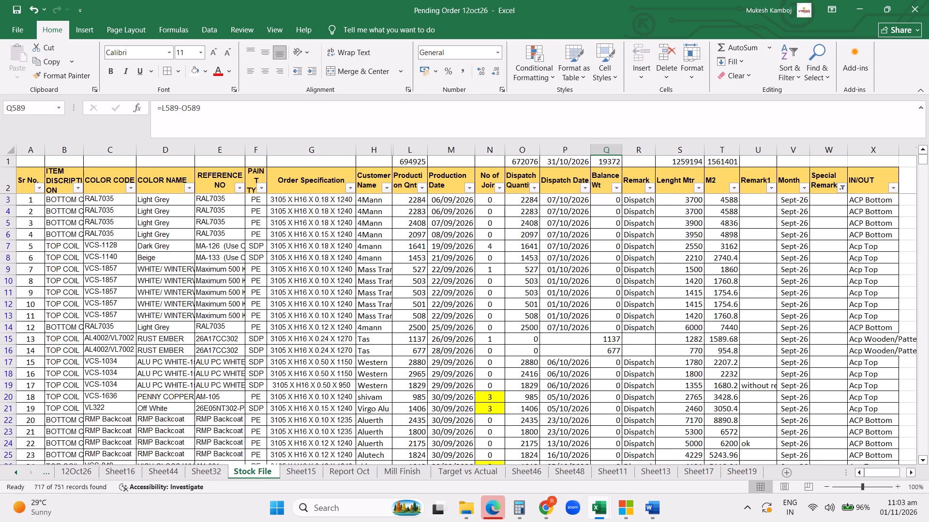
pyautogui.scroll(4, 532, 353)
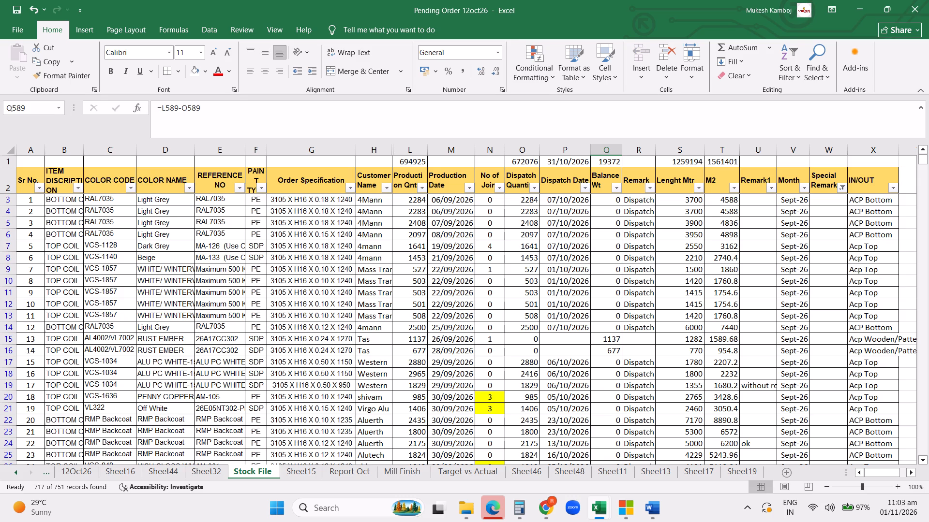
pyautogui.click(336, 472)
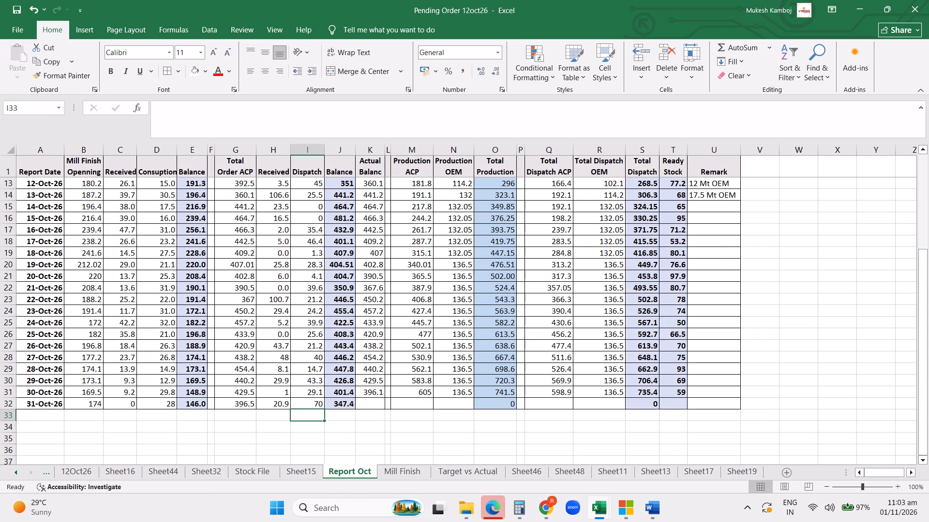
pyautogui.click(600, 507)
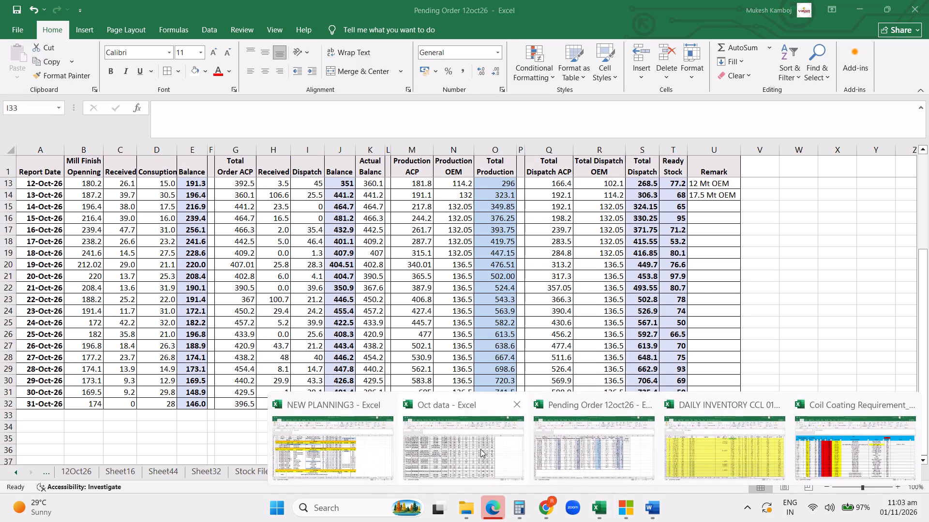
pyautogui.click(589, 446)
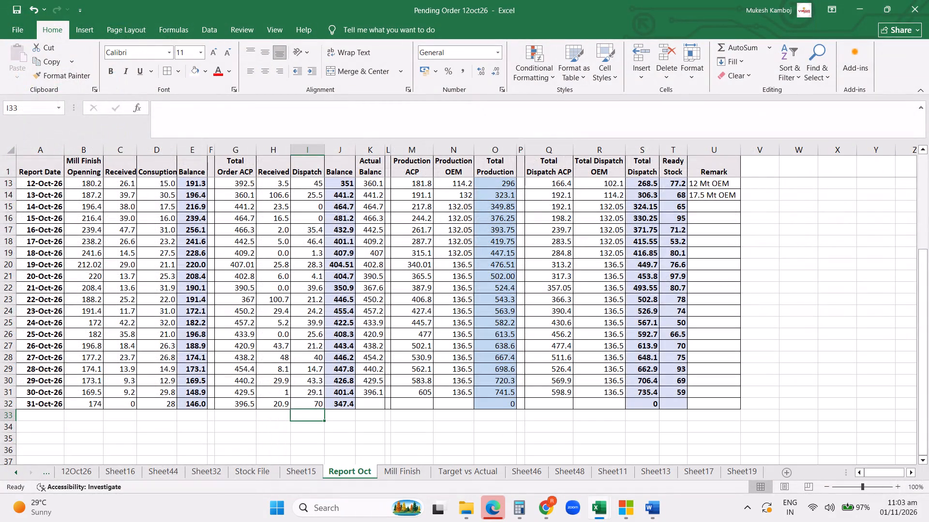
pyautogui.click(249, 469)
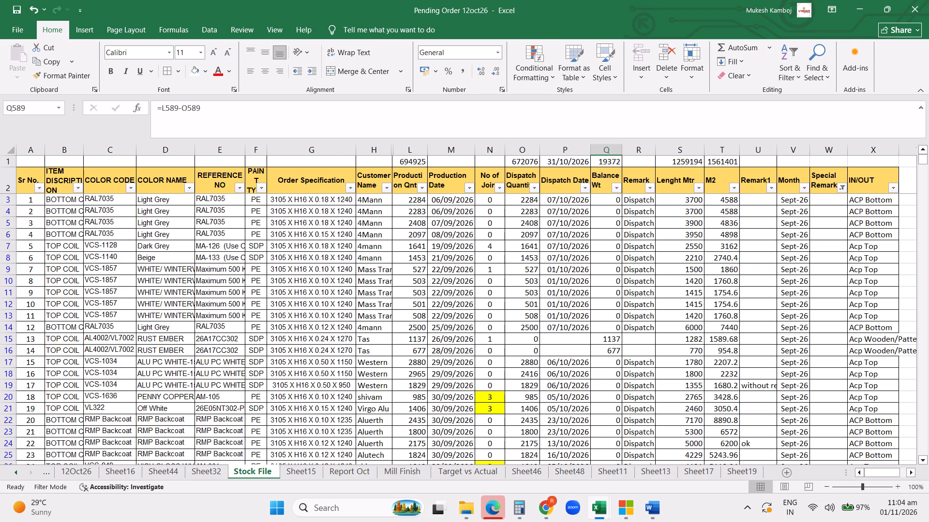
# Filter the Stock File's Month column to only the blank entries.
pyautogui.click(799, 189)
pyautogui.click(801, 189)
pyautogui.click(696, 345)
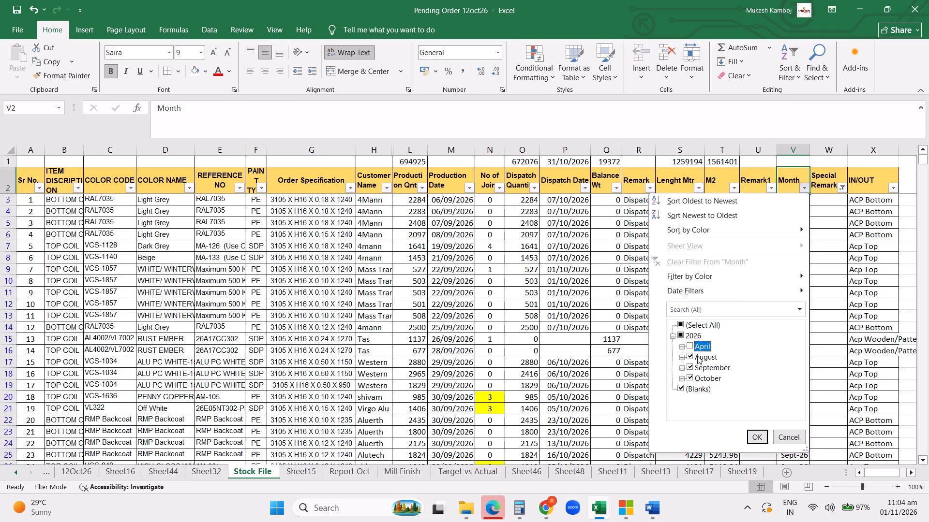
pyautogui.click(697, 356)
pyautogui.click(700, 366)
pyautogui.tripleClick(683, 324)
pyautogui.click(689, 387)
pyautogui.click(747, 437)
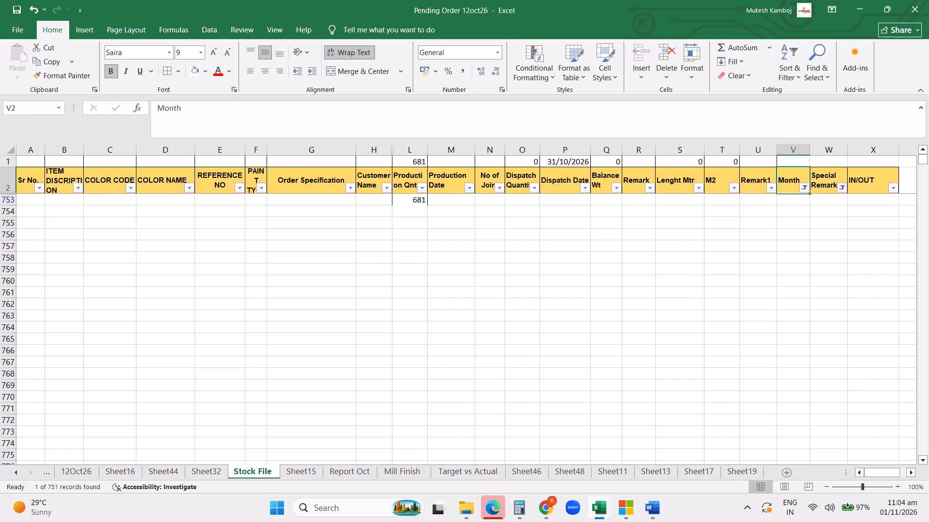
# Change the Month column filter to select only October 2026, excluding the other months and blanks.
pyautogui.scroll(7, 801, 322)
pyautogui.click(801, 188)
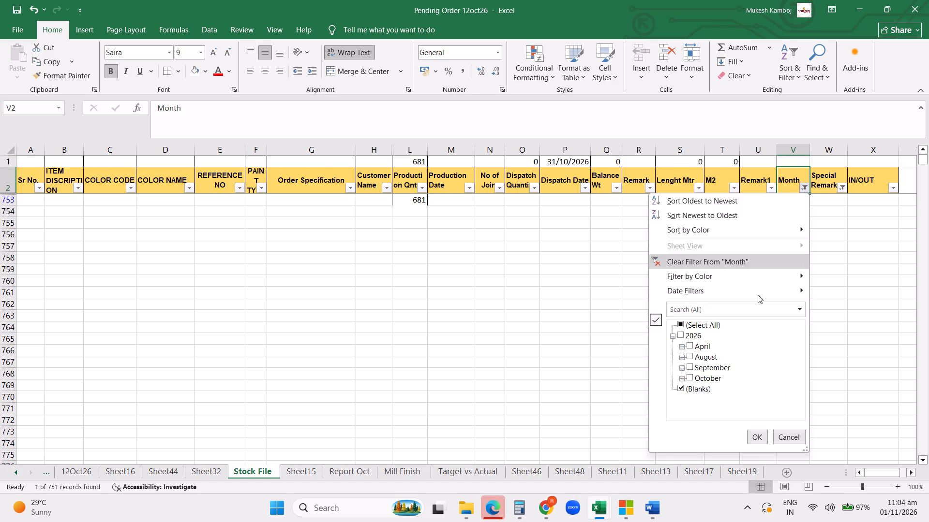
pyautogui.click(703, 326)
pyautogui.click(701, 380)
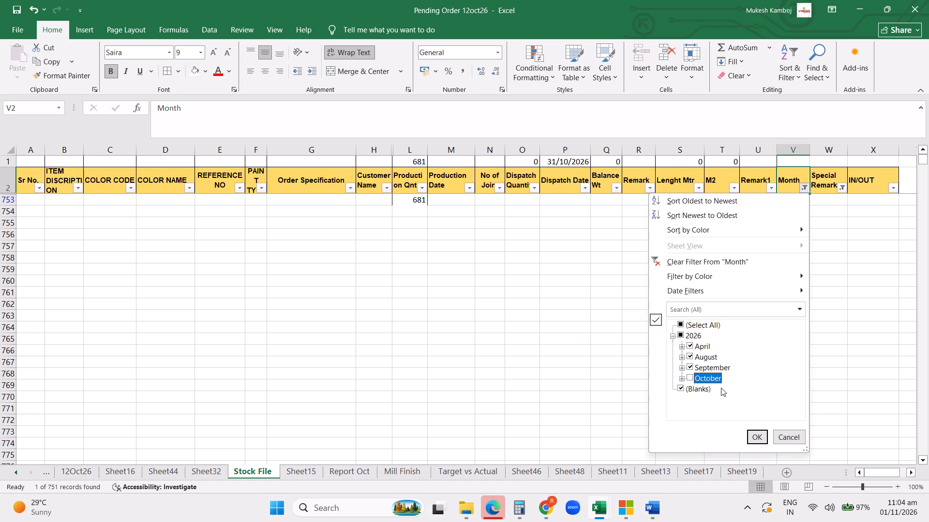
pyautogui.tripleClick(691, 324)
pyautogui.click(705, 379)
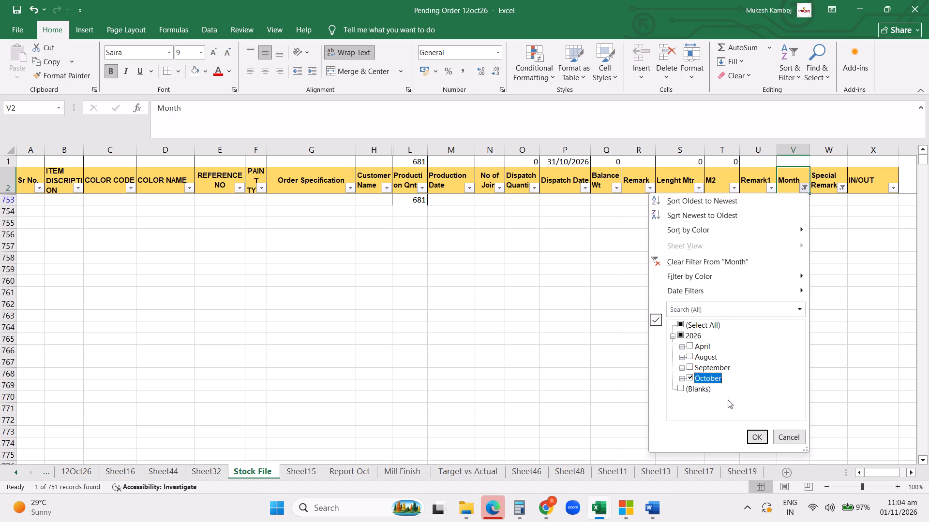
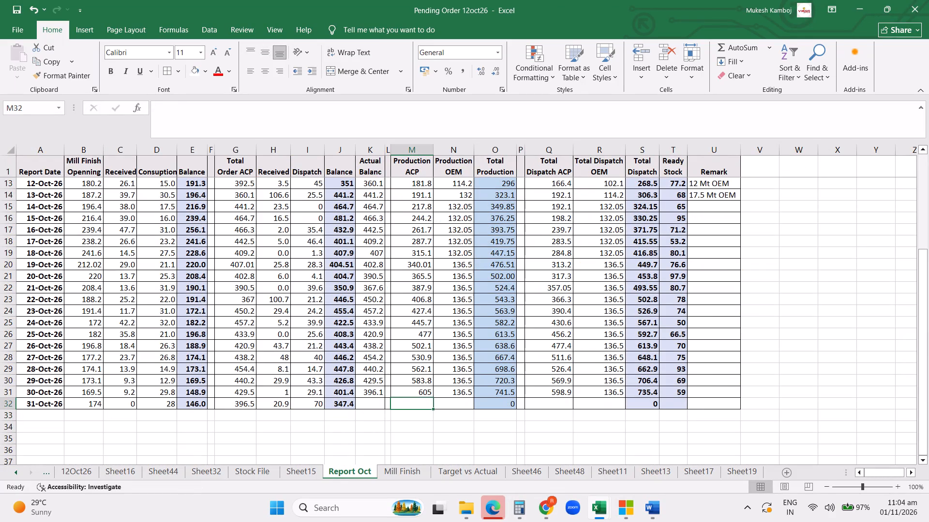
# In the 31-Oct-26 row of the October report, enter 630 as Production ACP and copy down the Production OEM value from the row above.
pyautogui.write('630')
pyautogui.press('Right')
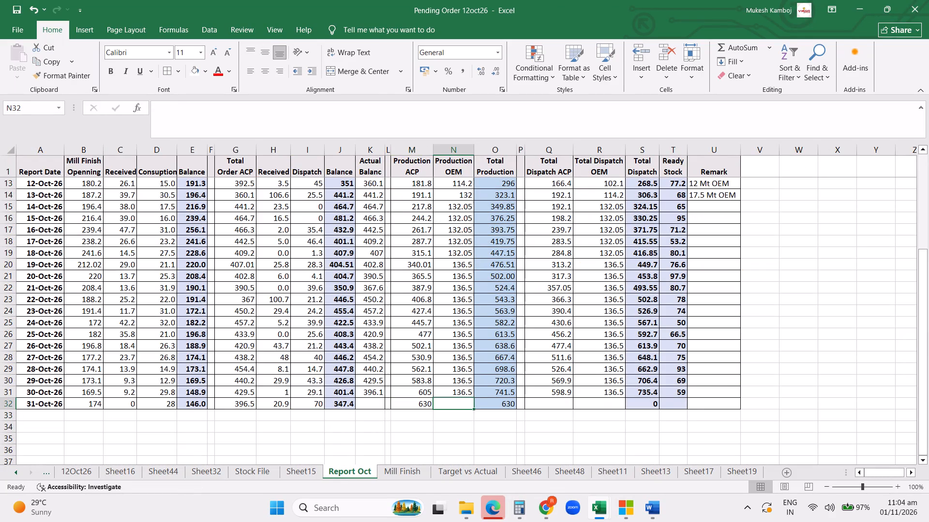
pyautogui.hotkey('ctrl', 'd')
pyautogui.press('Right')
pyautogui.press('Right')
pyautogui.press('Right')
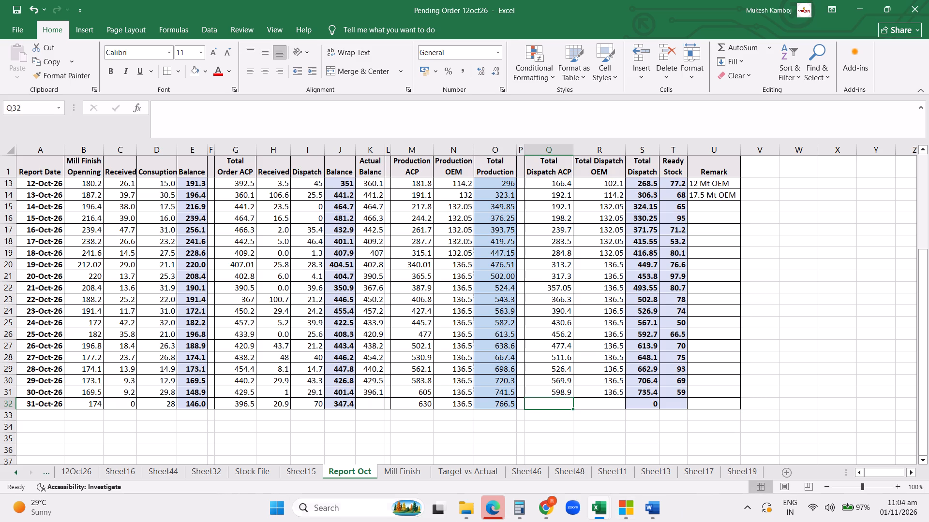
# In the Stock File sheet, clear the filters from the Special Remark and Month columns.
pyautogui.click(233, 471)
pyautogui.click(841, 187)
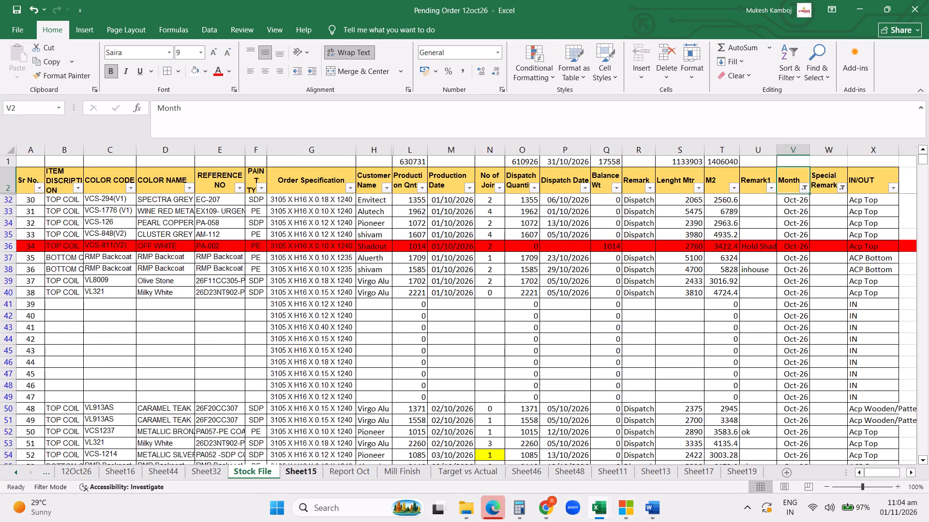
pyautogui.click(768, 259)
pyautogui.click(804, 188)
pyautogui.click(741, 260)
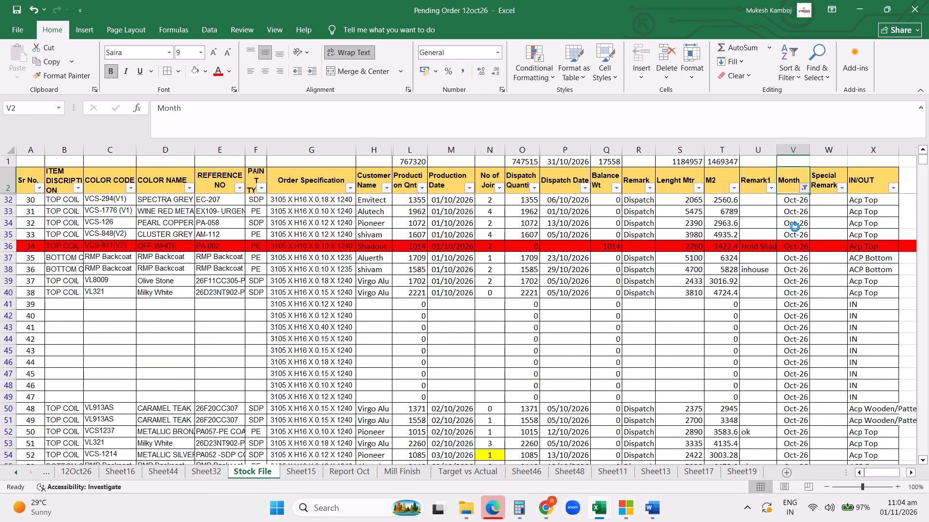
# Filter the Stock File's Special Remark column to exclude the HSRP, OEM and SSN entries.
pyautogui.click(841, 186)
pyautogui.click(738, 334)
pyautogui.click(733, 345)
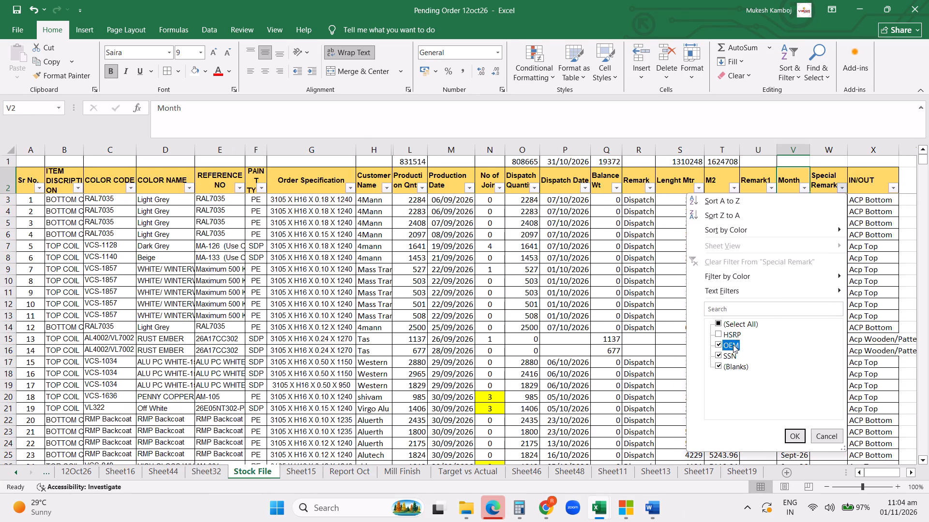
pyautogui.click(731, 353)
pyautogui.click(792, 437)
pyautogui.scroll(4, 668, 377)
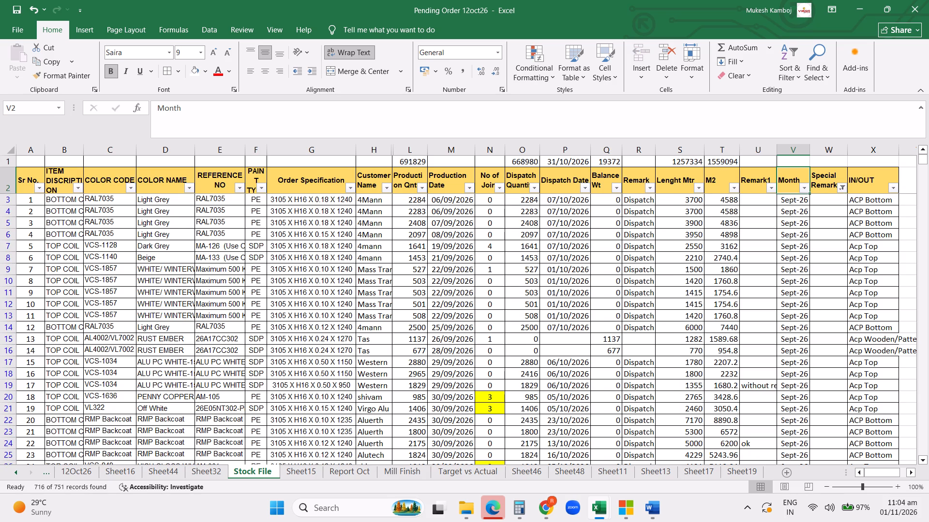
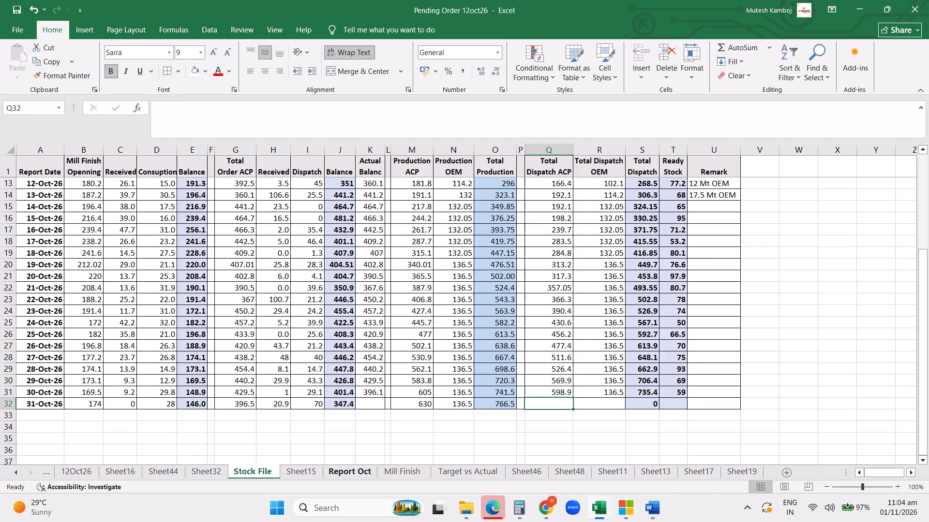
# Enter 669 as the Total Dispatch ACP in the 31-Oct-26 row of the October report.
pyautogui.write('669')
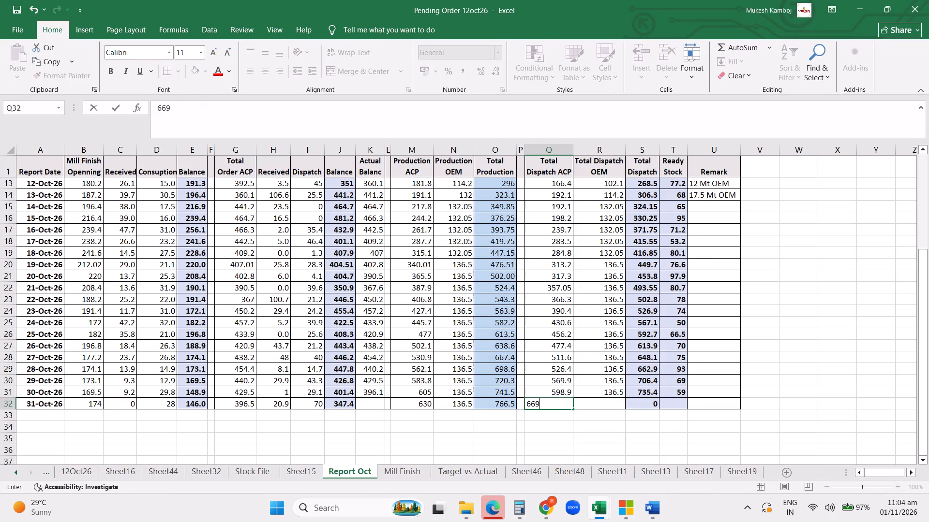
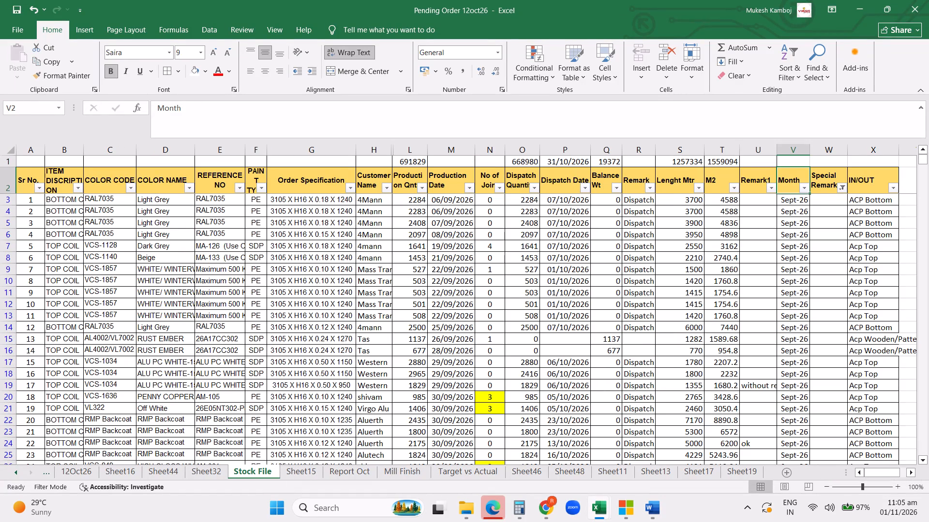
# Clear the filter from the Special Remark column in the Stock File sheet.
pyautogui.click(837, 189)
pyautogui.click(778, 261)
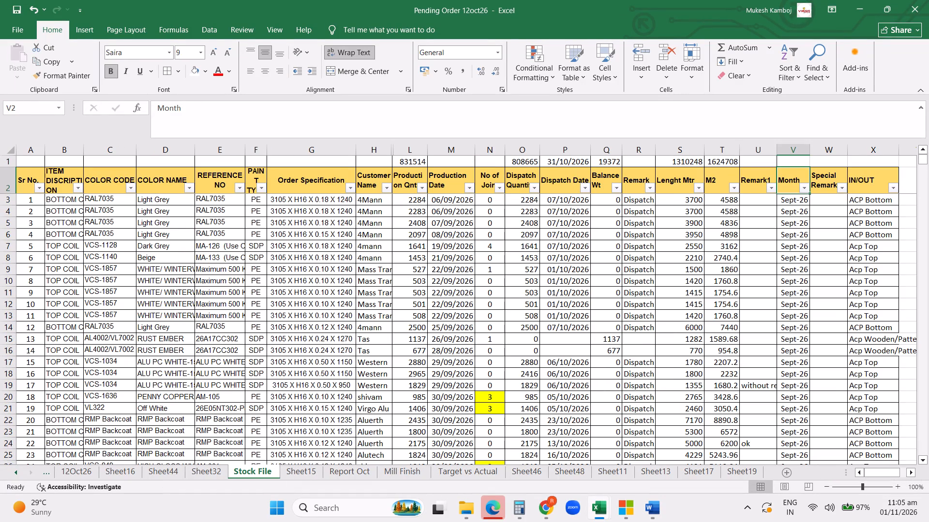
pyautogui.click(638, 414)
pyautogui.scroll(-2, 638, 414)
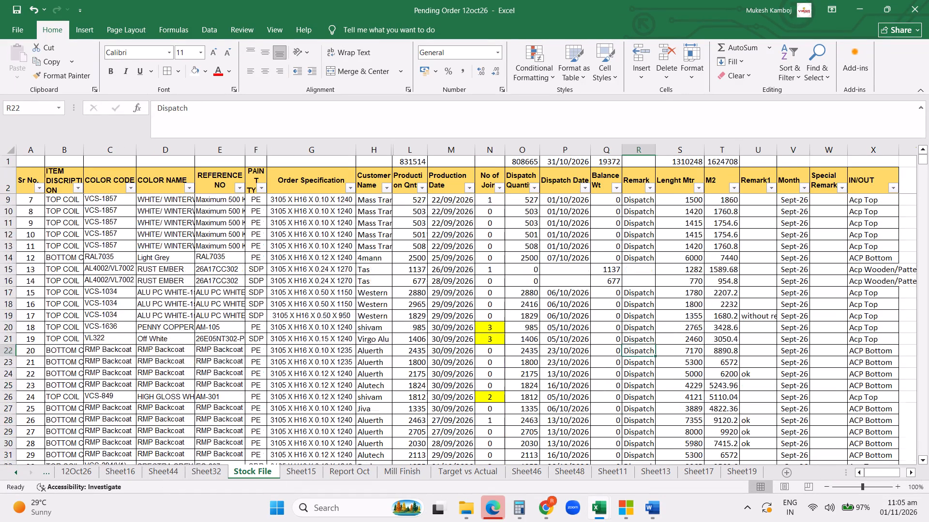
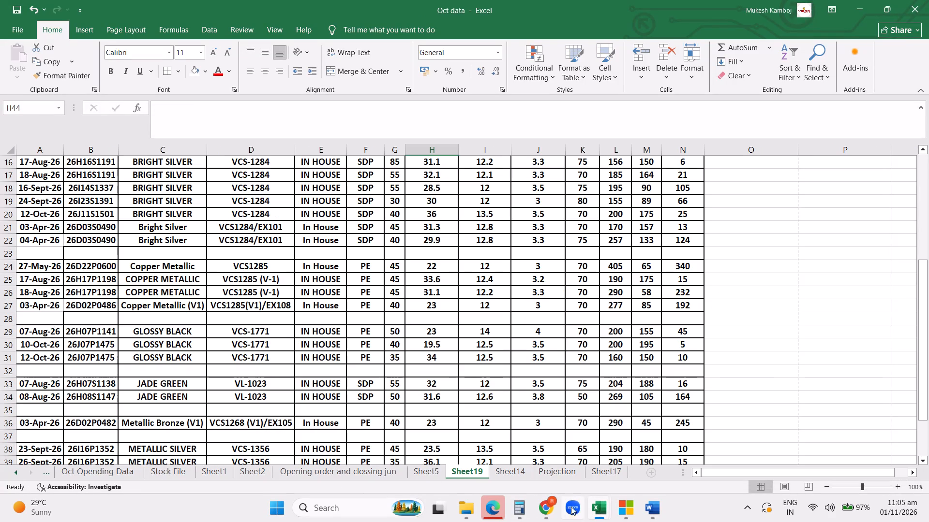
# Switch to the Pending Order 12oct26 workbook and review the Stock File entries and the daily October figures in the Report Oct sheet.
pyautogui.click(603, 508)
pyautogui.click(594, 471)
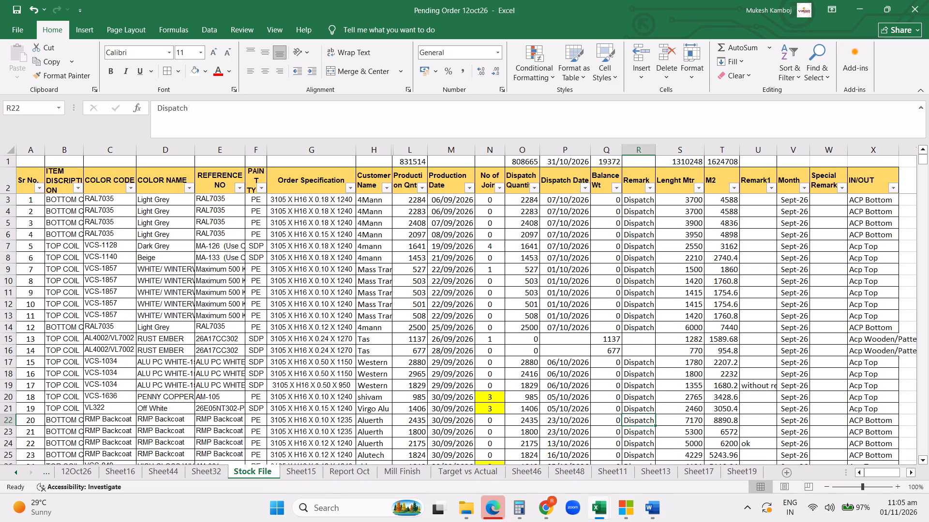
pyautogui.scroll(-6, 625, 407)
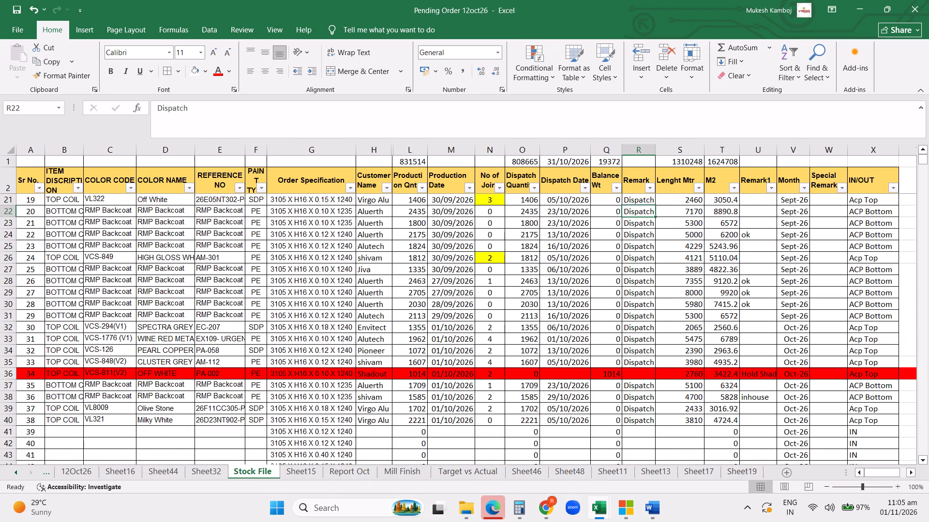
pyautogui.click(341, 476)
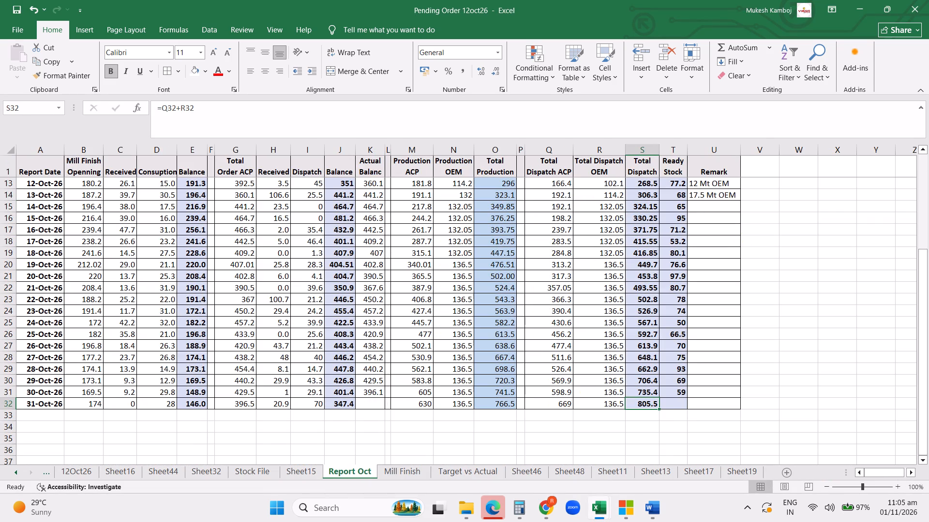
pyautogui.click(510, 428)
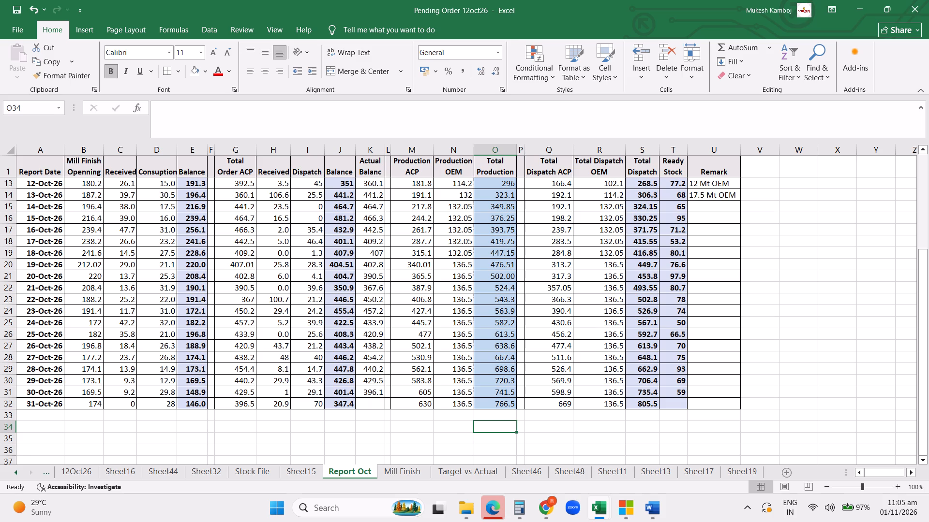
pyautogui.click(593, 337)
# Show the open Excel workbooks for switching away from the Pending Order 12oct26 workbook.
pyautogui.click(585, 514)
pyautogui.click(601, 515)
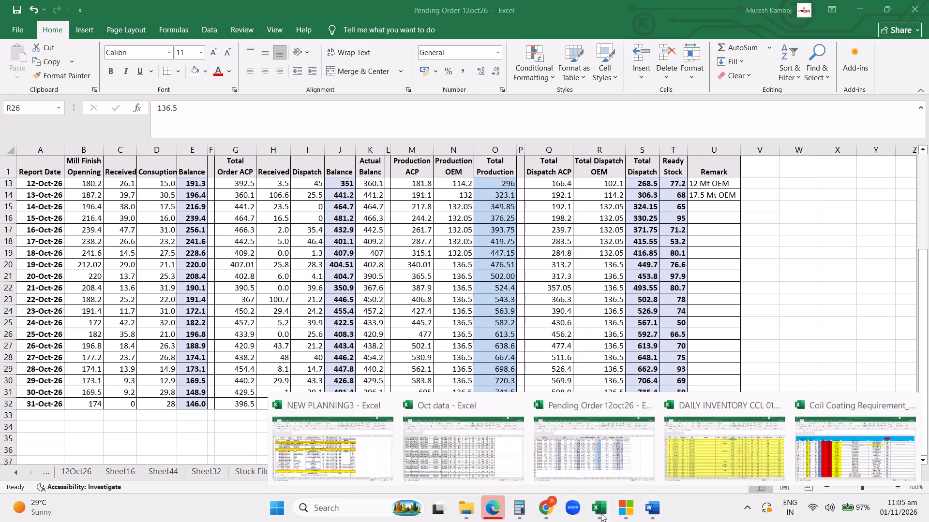
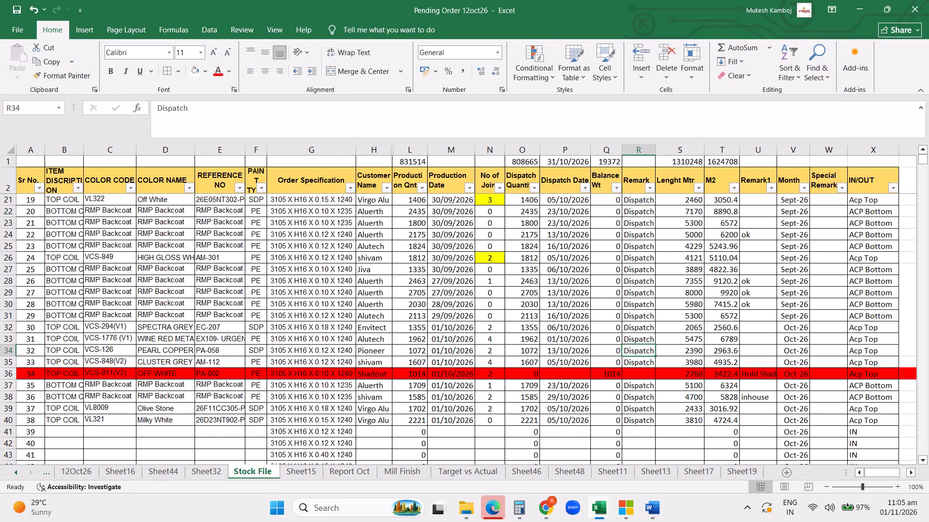
# Filter the Stock File's Month column to October 2026 and blanks, excluding April, August and September.
pyautogui.scroll(11, 783, 287)
pyautogui.click(805, 187)
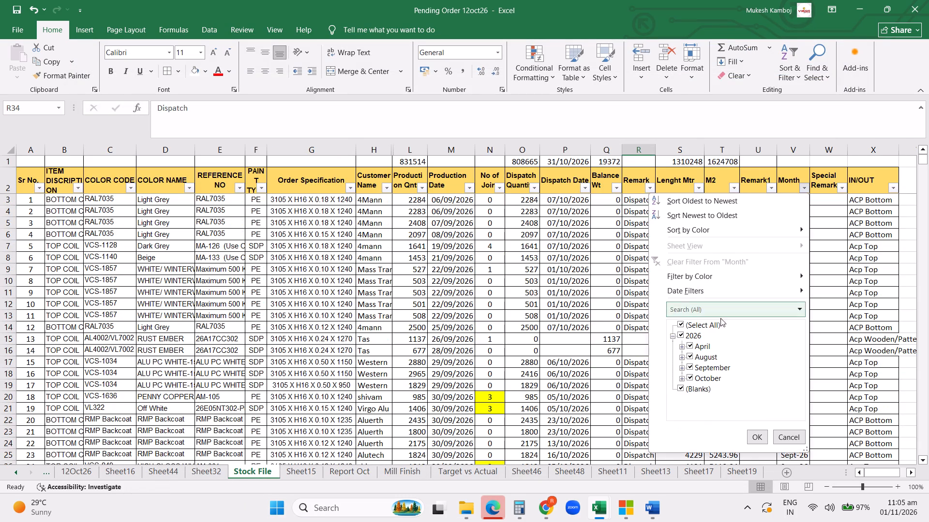
pyautogui.click(703, 347)
pyautogui.click(704, 353)
pyautogui.click(705, 366)
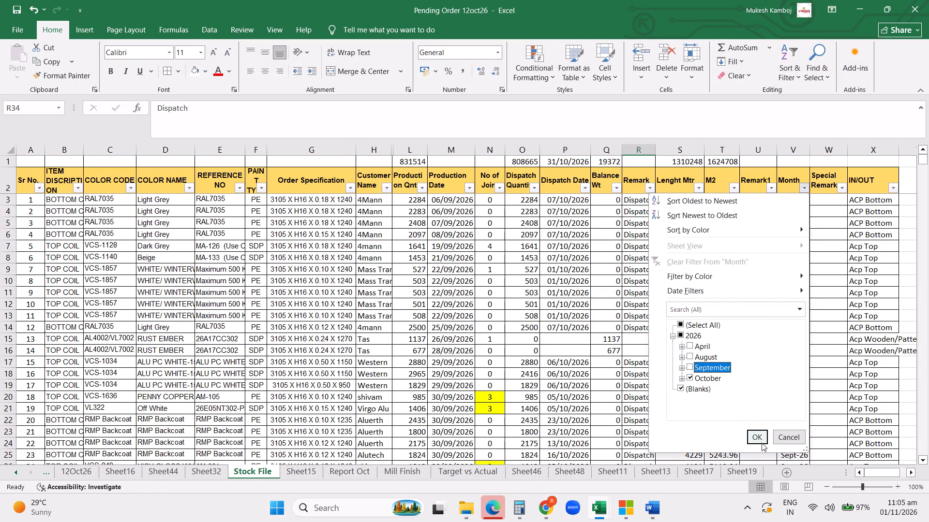
pyautogui.click(757, 437)
pyautogui.scroll(6, 722, 383)
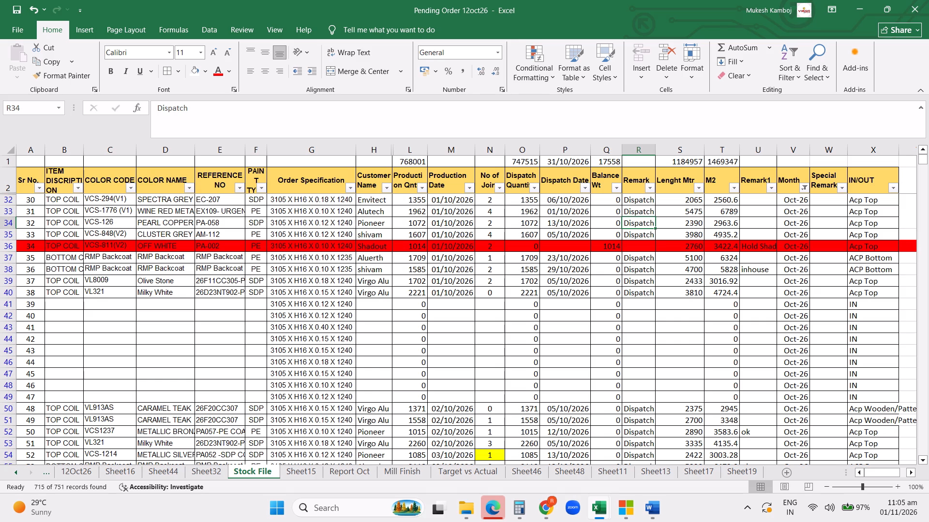
pyautogui.scroll(-4, 722, 382)
pyautogui.scroll(9, 722, 382)
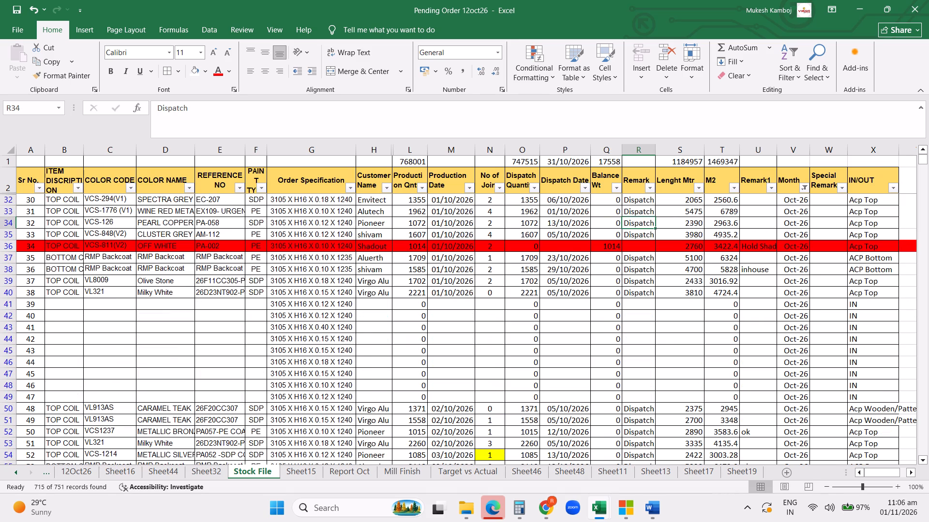
# Clear the Month filter on the Stock File sheet.
pyautogui.click(807, 187)
pyautogui.click(729, 261)
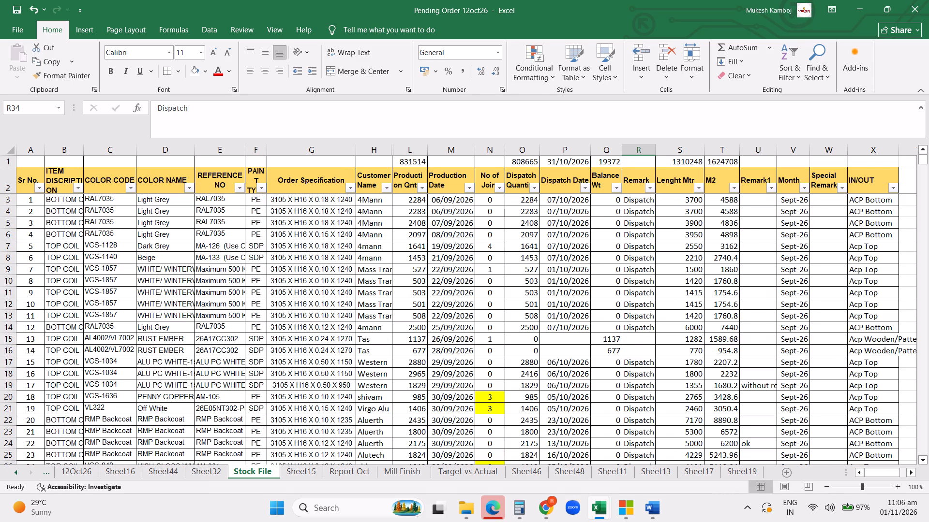
# Filter the Special Remark column to blanks only, excluding HSRP, OEM and SSN.
pyautogui.click(839, 188)
pyautogui.click(735, 336)
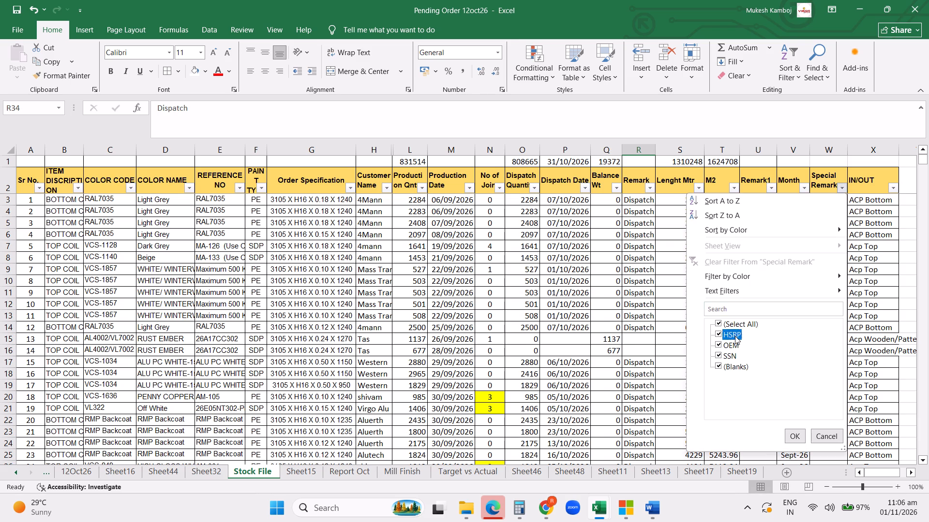
pyautogui.click(730, 347)
pyautogui.click(729, 356)
pyautogui.click(801, 444)
pyautogui.click(795, 436)
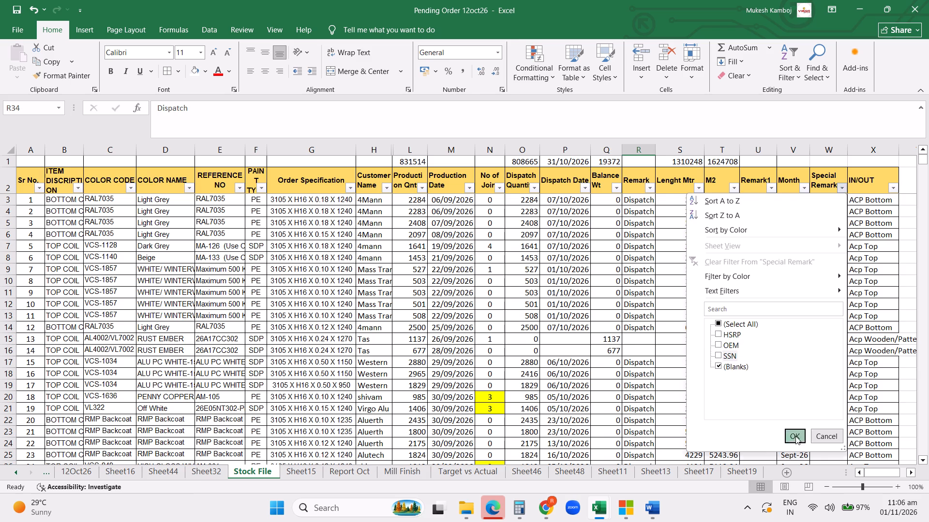
# Change the Special Remark filter to show only the HSRP and OEM entries.
pyautogui.click(844, 188)
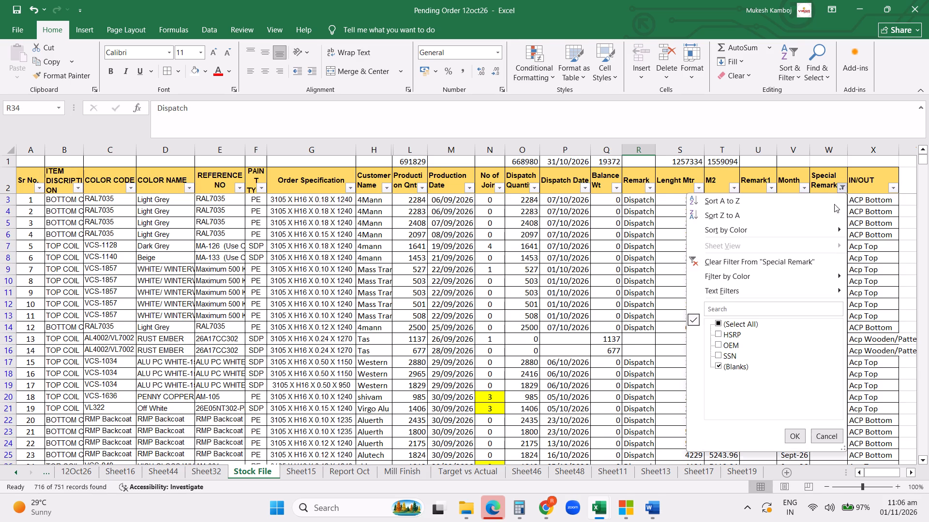
pyautogui.click(726, 357)
pyautogui.click(726, 362)
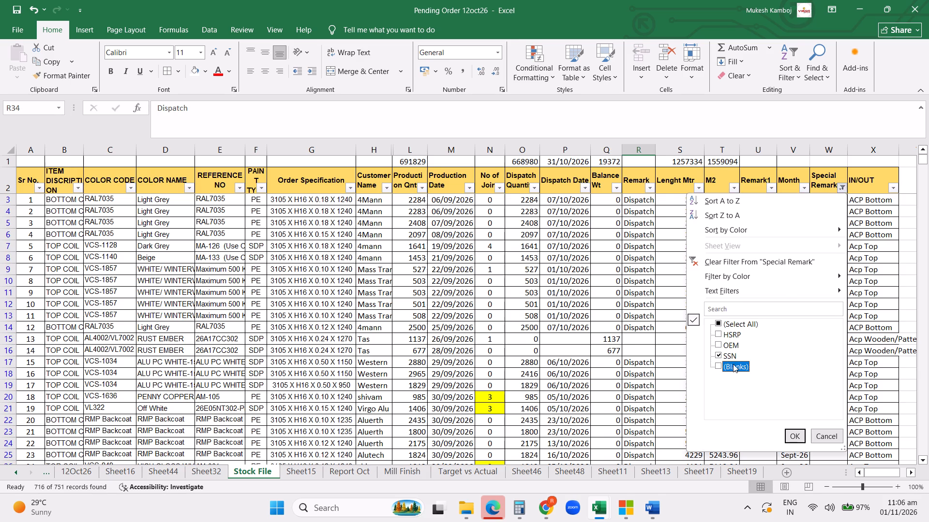
pyautogui.click(725, 324)
pyautogui.click(731, 358)
pyautogui.click(732, 364)
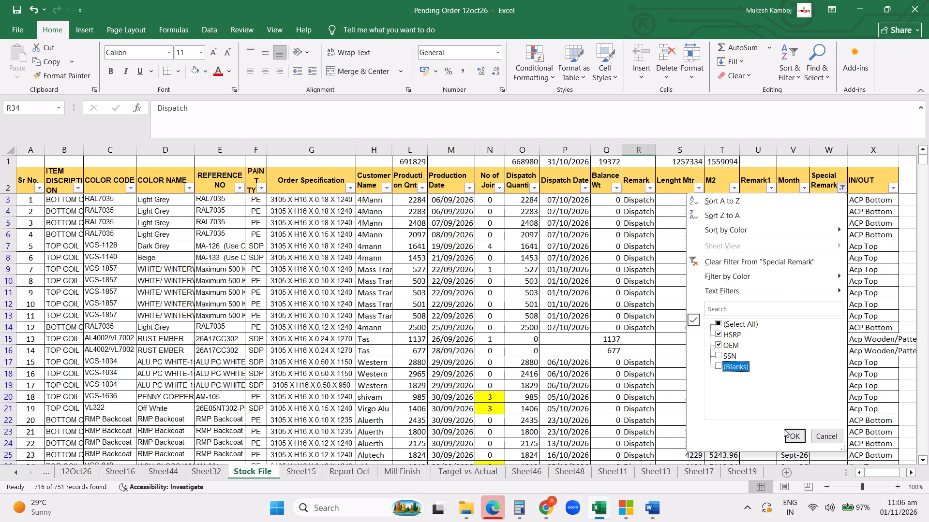
pyautogui.click(788, 434)
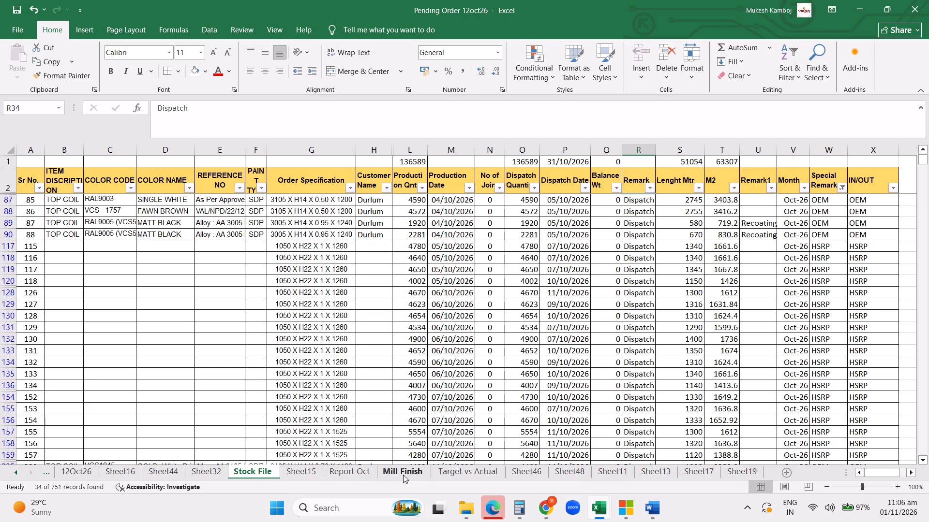
# Examine the production, dispatch and Ready Stock cells of the 31-Oct-26 row in Report Oct against the earlier days.
pyautogui.click(360, 471)
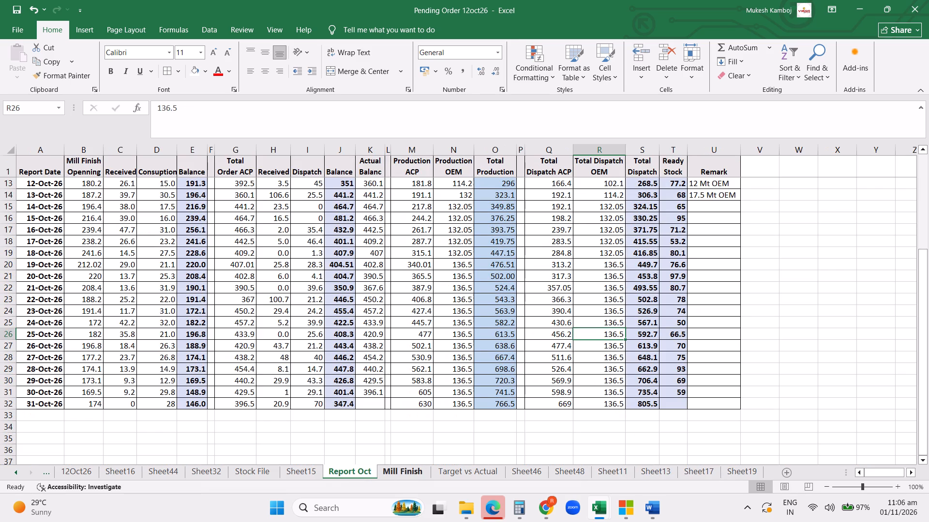
pyautogui.click(544, 452)
pyautogui.click(687, 430)
pyautogui.scroll(5, 687, 430)
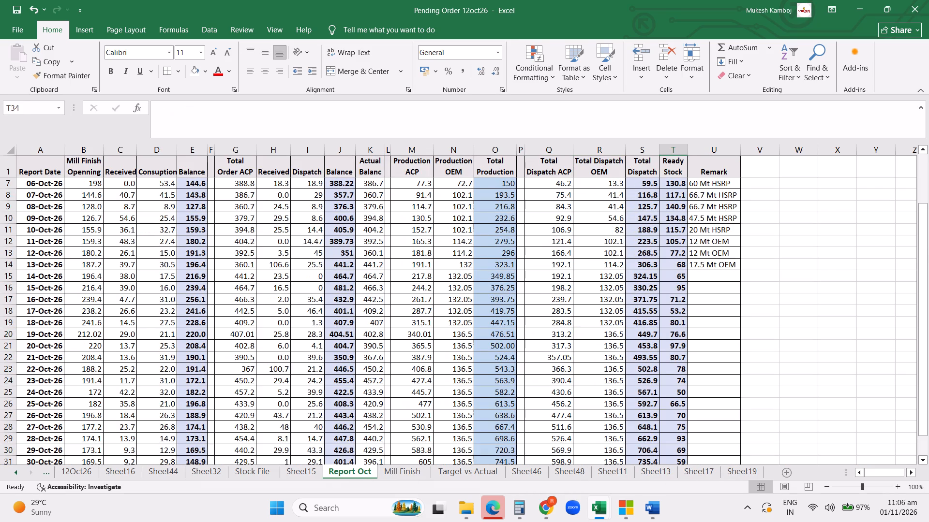
pyautogui.scroll(-4, 833, 400)
pyautogui.click(775, 317)
pyautogui.click(678, 390)
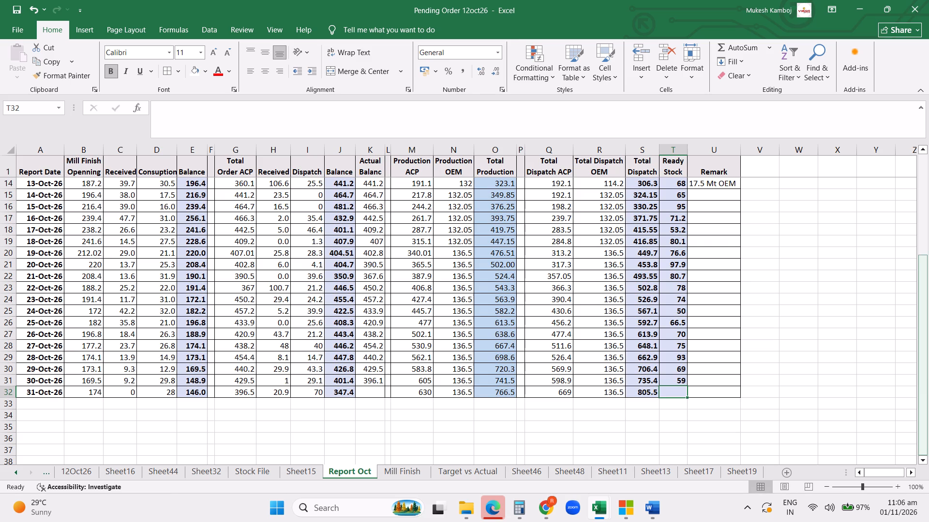
pyautogui.click(578, 425)
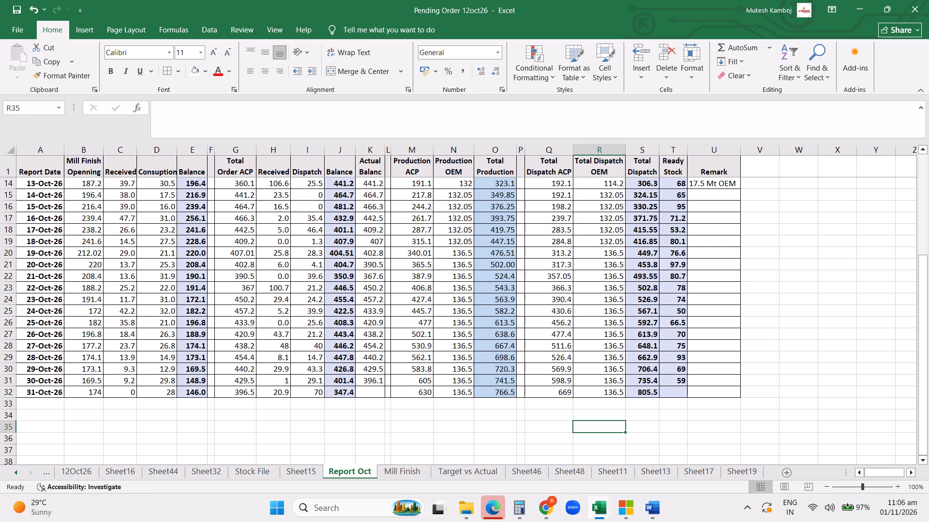
pyautogui.click(488, 389)
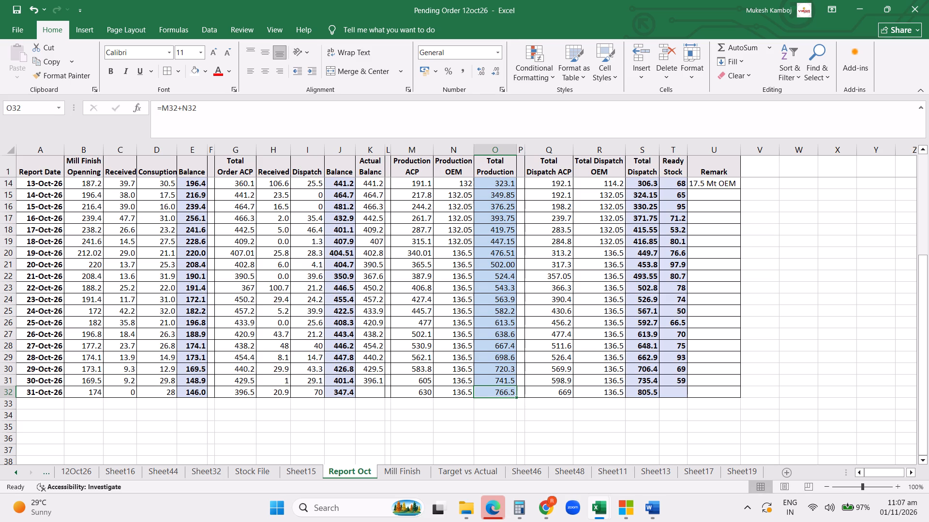
pyautogui.click(738, 403)
pyautogui.click(565, 411)
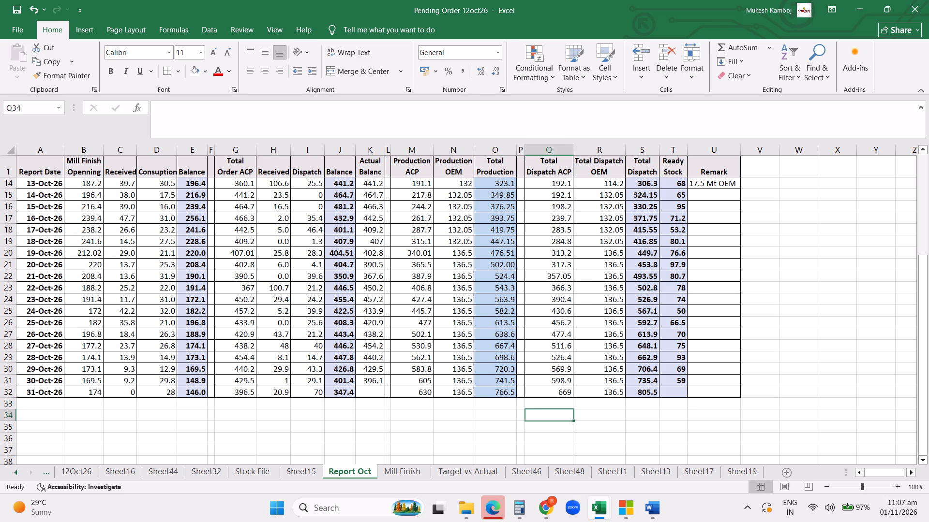
pyautogui.click(616, 400)
pyautogui.click(408, 392)
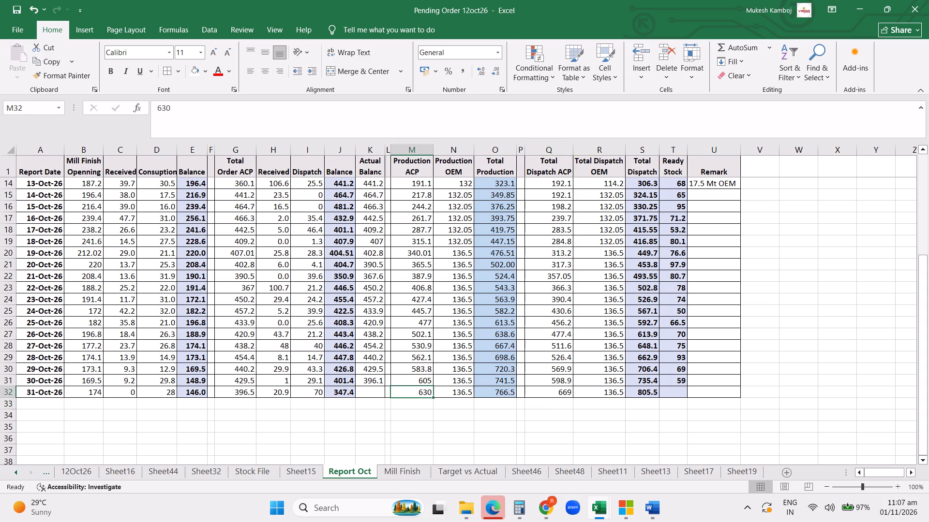
pyautogui.click(506, 414)
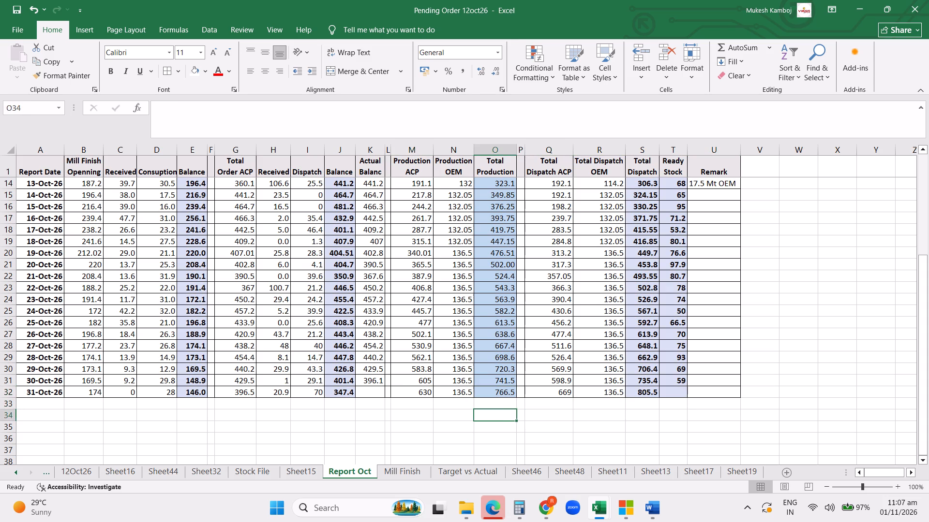
pyautogui.click(496, 391)
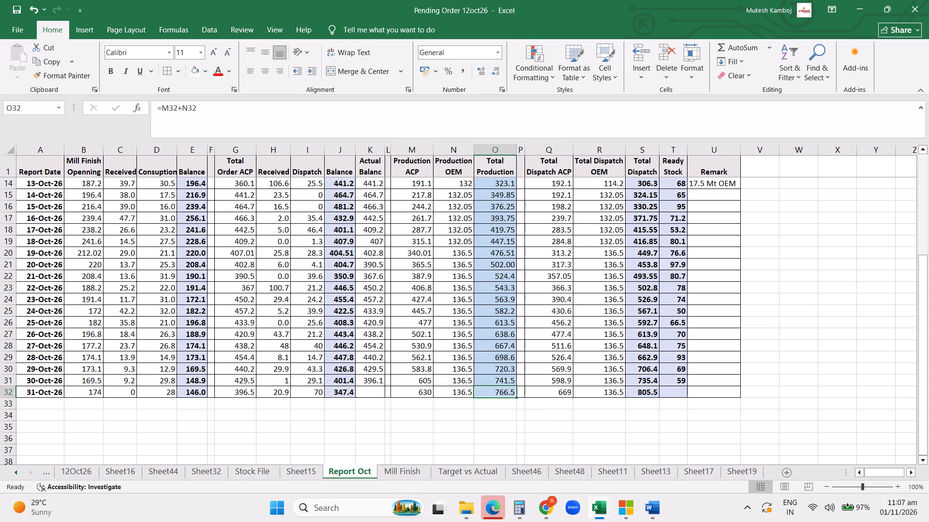
pyautogui.click(600, 425)
pyautogui.scroll(3, 808, 363)
pyautogui.scroll(-5, 783, 392)
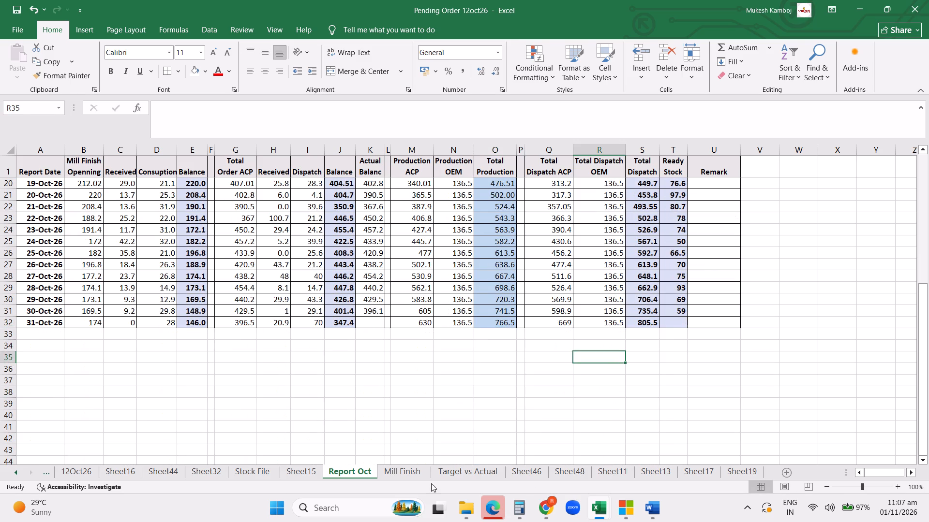
# Clear the Special Remark filter on the Stock File sheet.
pyautogui.click(253, 473)
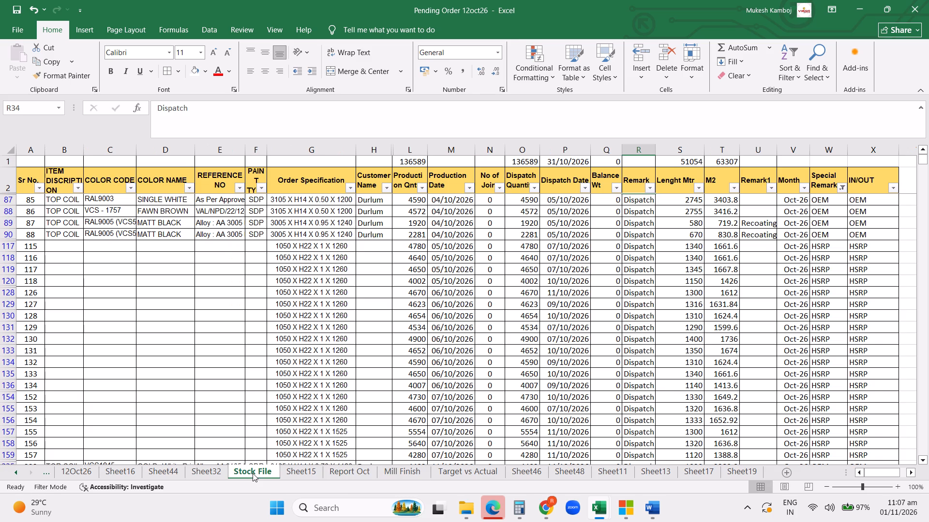
pyautogui.click(840, 189)
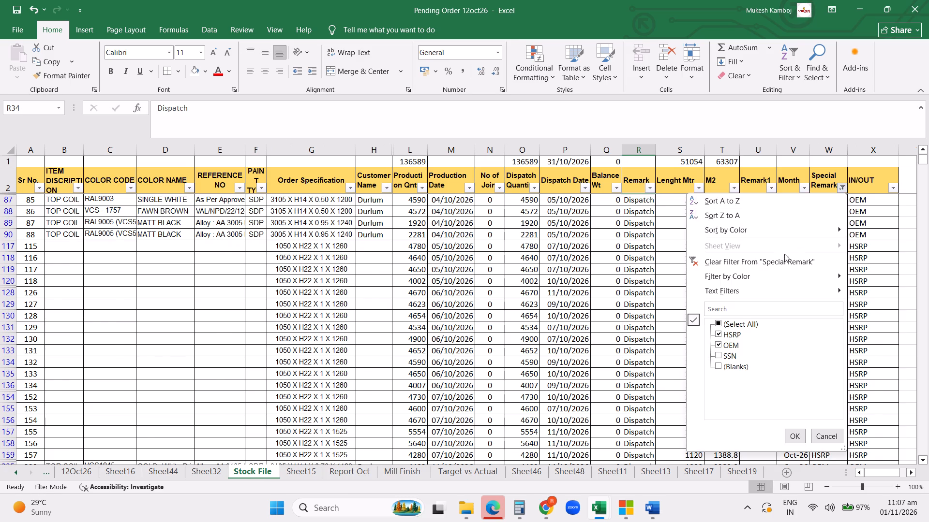
pyautogui.click(778, 262)
pyautogui.scroll(9, 680, 290)
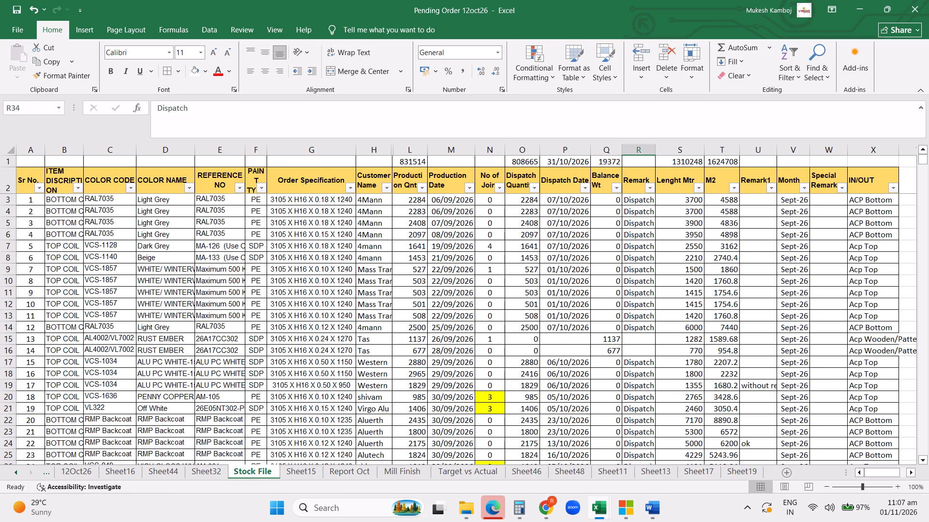
# Filter the Stock File's Customer Name column to exclude Hold and Shadout.
pyautogui.click(387, 185)
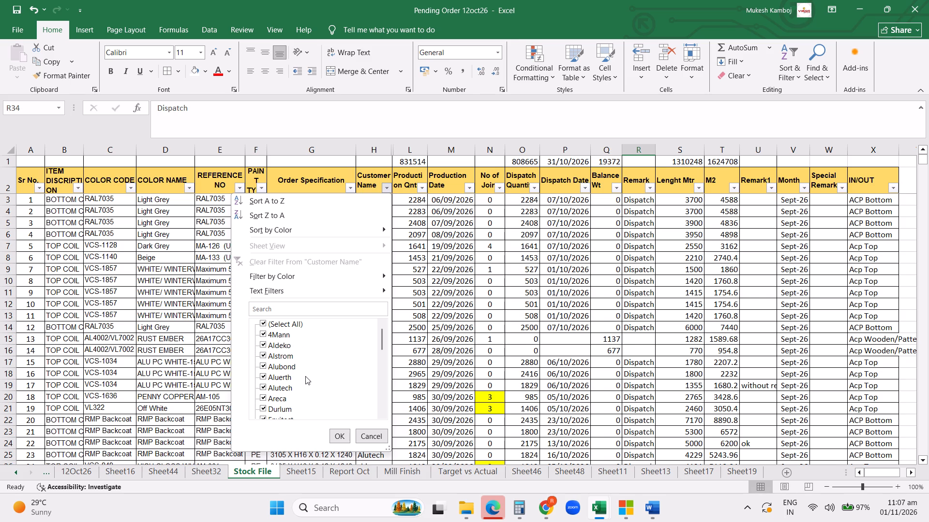
pyautogui.scroll(-2, 305, 377)
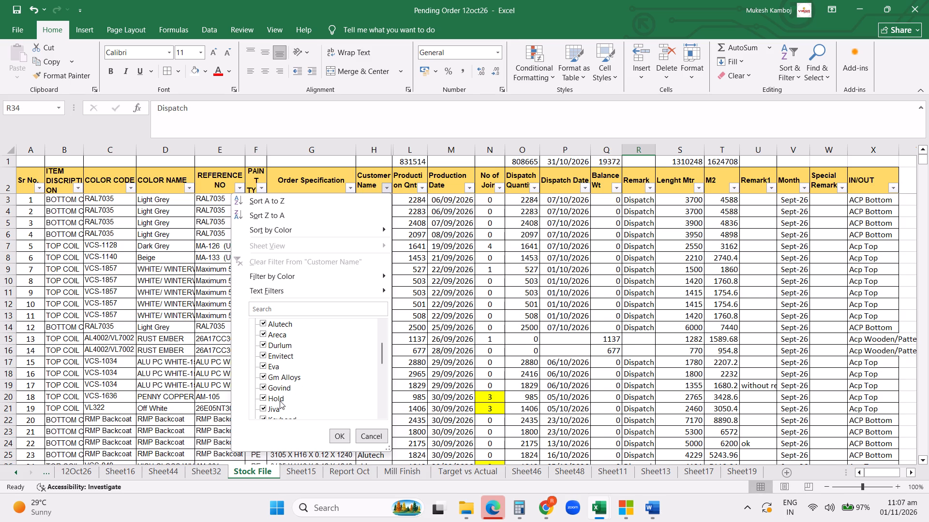
pyautogui.click(277, 400)
pyautogui.scroll(-2, 315, 401)
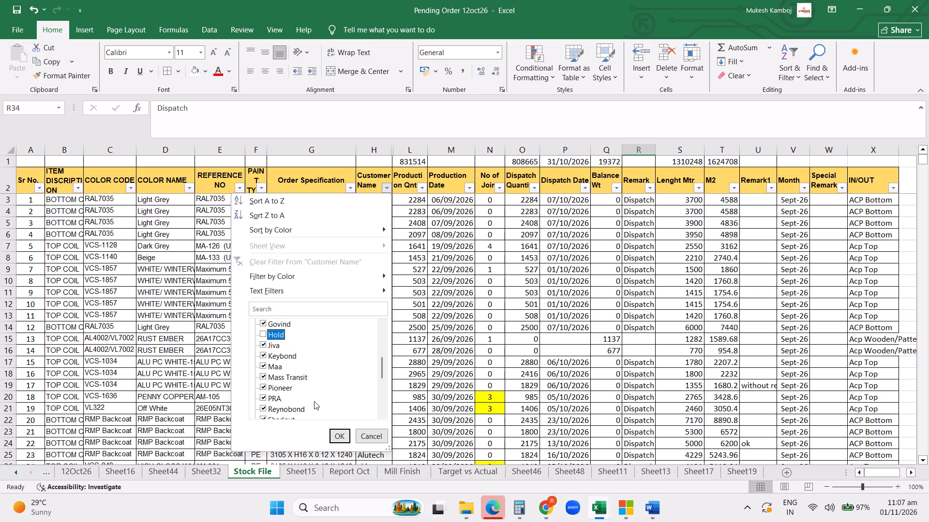
pyautogui.scroll(-1, 314, 400)
pyautogui.click(282, 389)
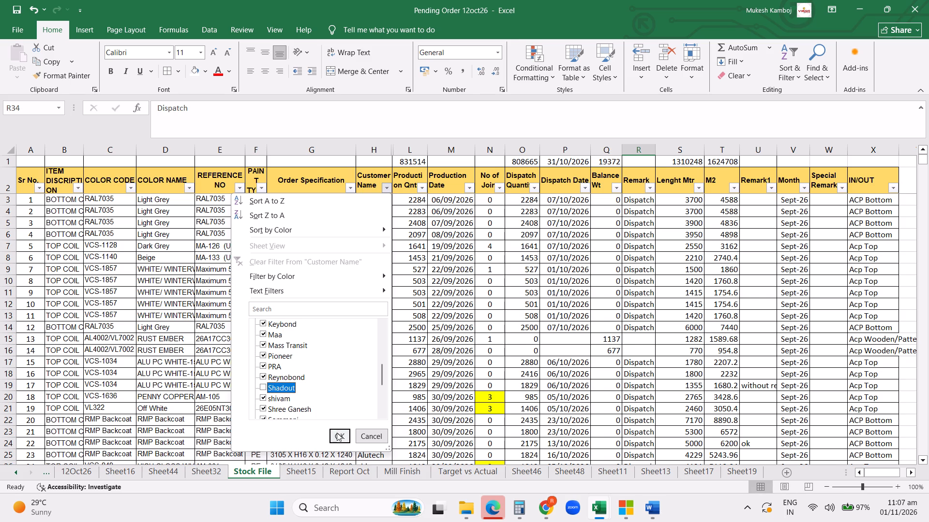
pyautogui.click(339, 435)
pyautogui.scroll(1, 498, 357)
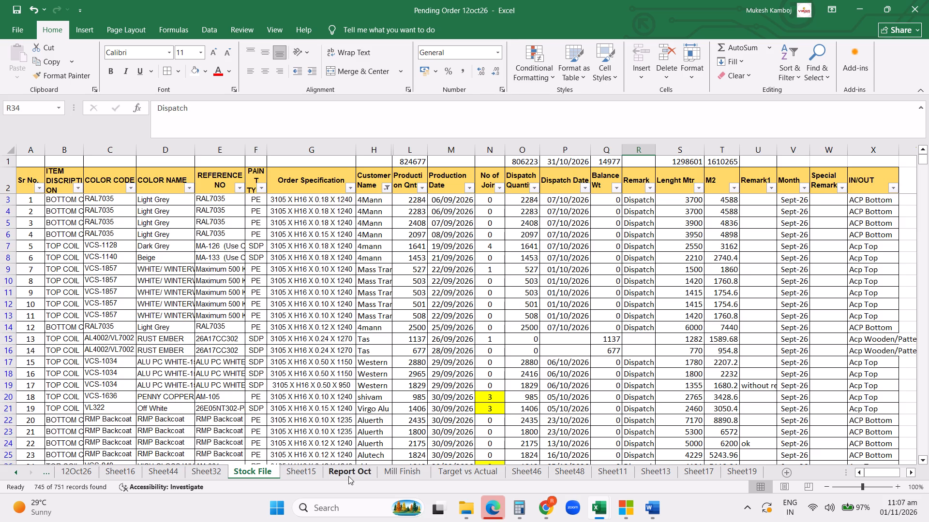
# Enter 14.9 as the Ready Stock for 31-Oct-26 in the Report Oct sheet.
pyautogui.click(339, 471)
pyautogui.click(674, 328)
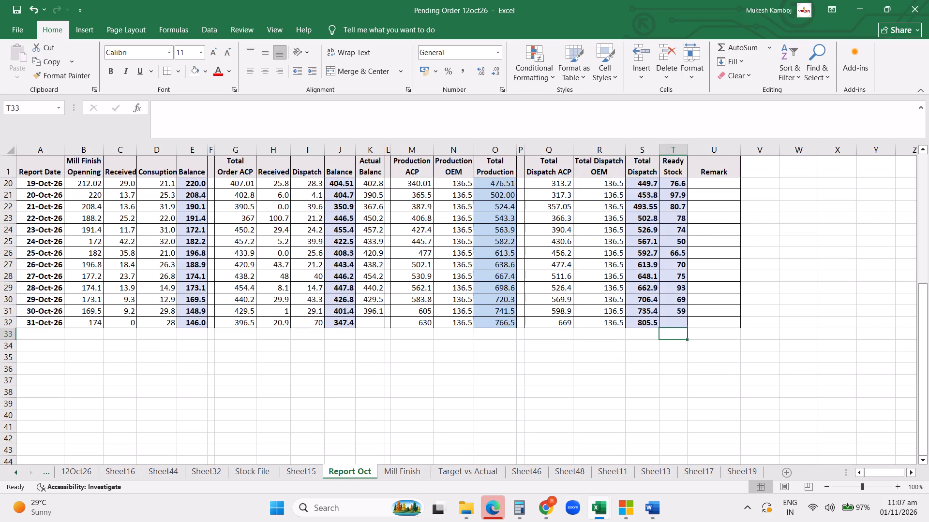
pyautogui.press('Up')
pyautogui.write('14.9')
pyautogui.press('Return')
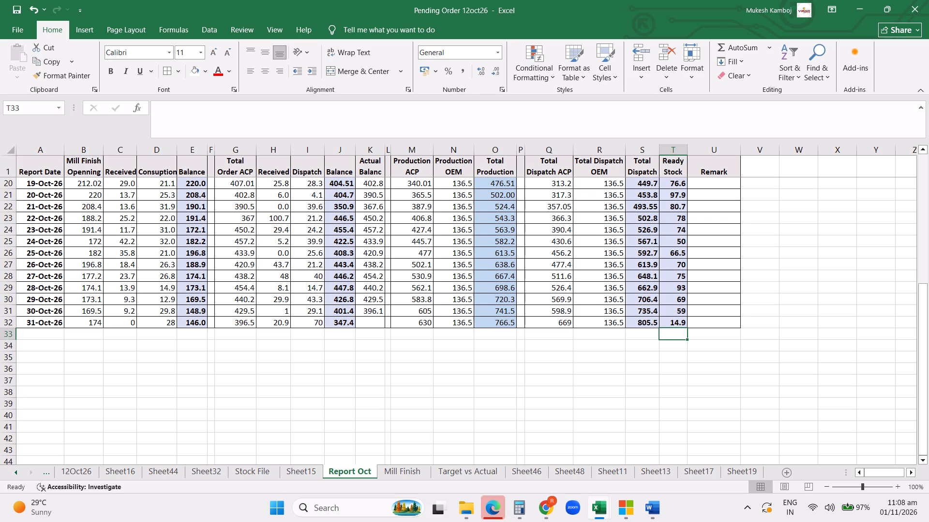
# Turn on filtering for the header row of the Report Oct sheet.
pyautogui.scroll(20, 400, 274)
pyautogui.scroll(3, 400, 274)
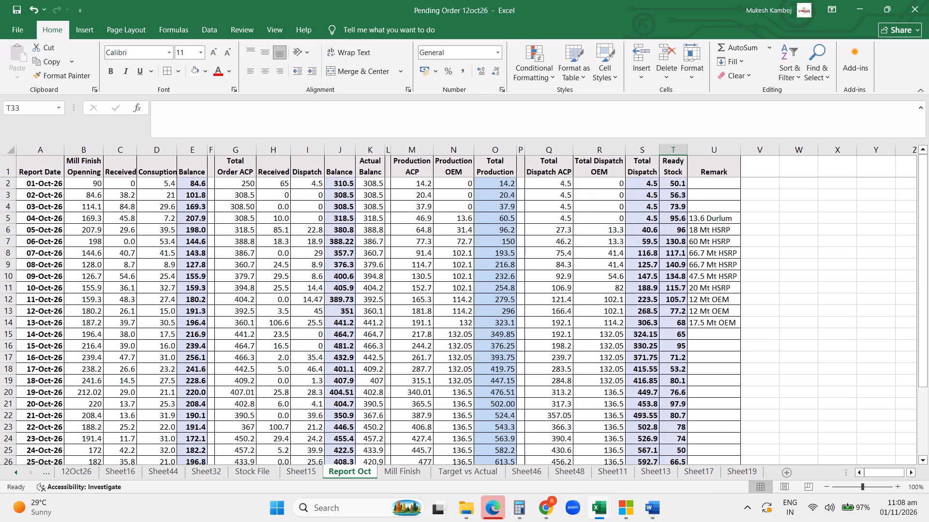
pyautogui.click(8, 169)
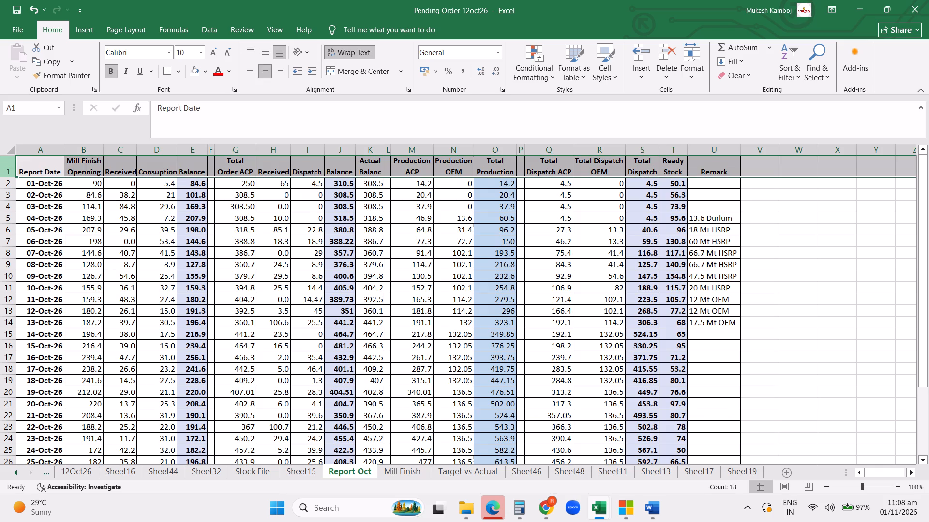
pyautogui.hotkey('ctrl', 'shift', 'Down')
pyautogui.hotkey('ctrl', 'shift', 'Down')
pyautogui.hotkey('shift', 'Up')
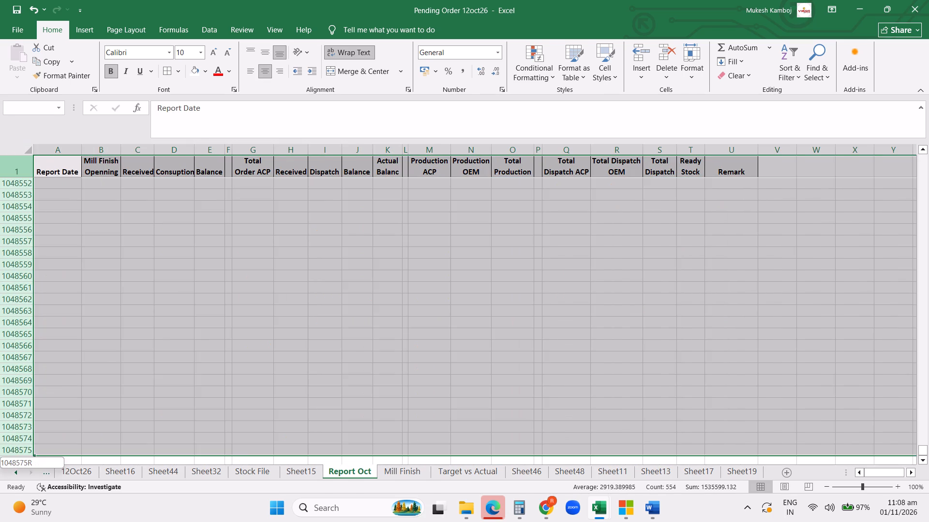
pyautogui.hotkey('ctrl', 'shift', 'Up')
pyautogui.click(800, 63)
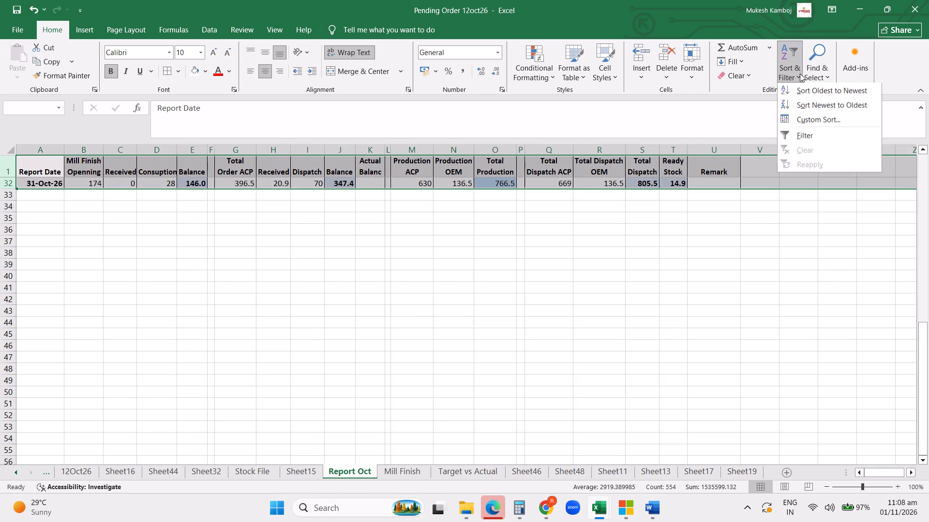
pyautogui.click(801, 130)
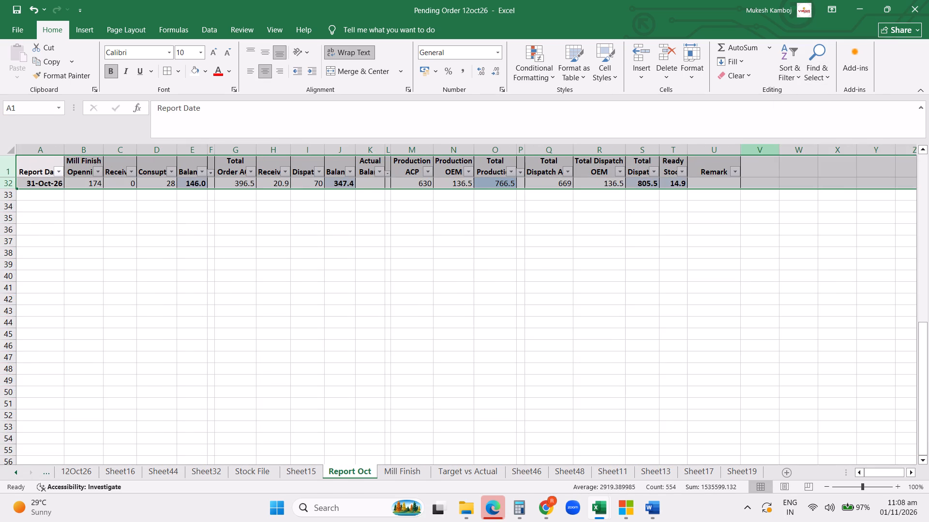
# Filter the Report Date column of Report Oct to show only the 31-Oct-26 row.
pyautogui.click(60, 171)
pyautogui.click(60, 319)
pyautogui.scroll(-13, 67, 374)
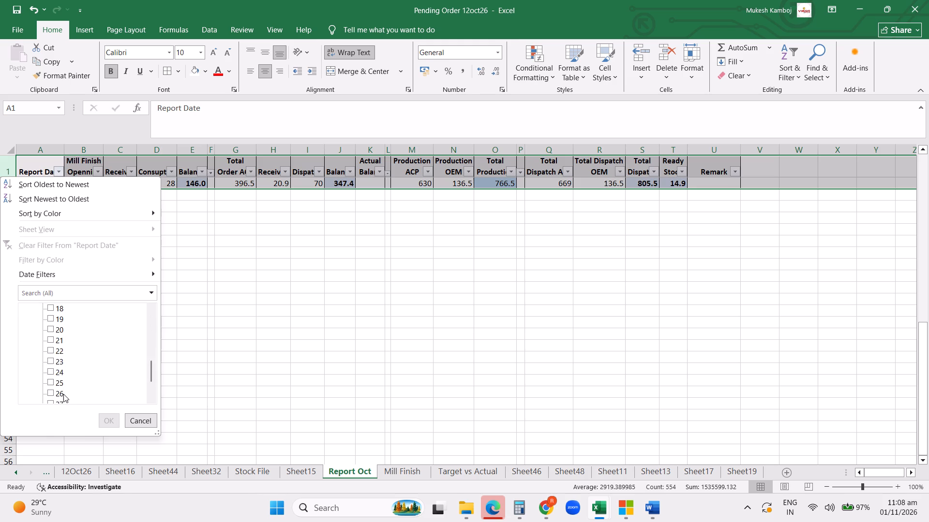
pyautogui.scroll(-7, 63, 394)
pyautogui.click(62, 392)
pyautogui.click(102, 419)
pyautogui.scroll(6, 352, 319)
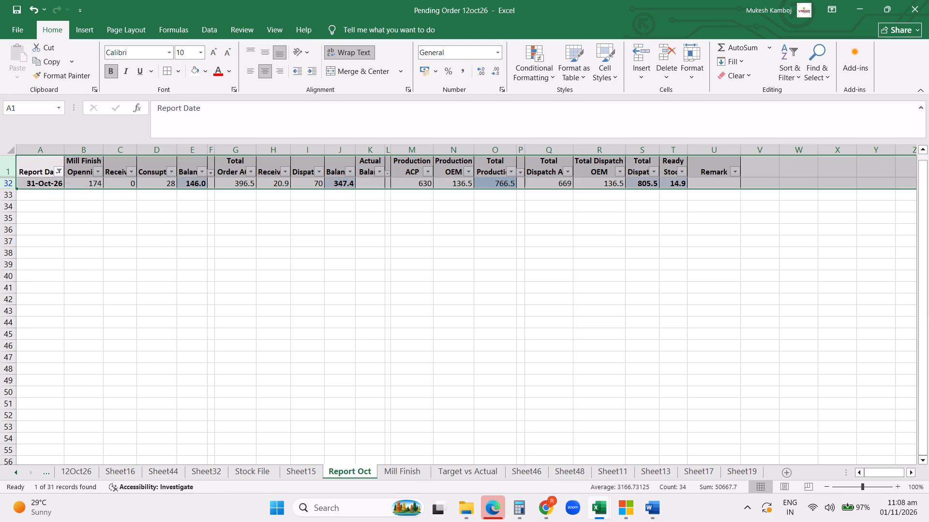
pyautogui.scroll(10, 364, 307)
pyautogui.click(450, 277)
pyautogui.click(368, 251)
pyautogui.click(302, 244)
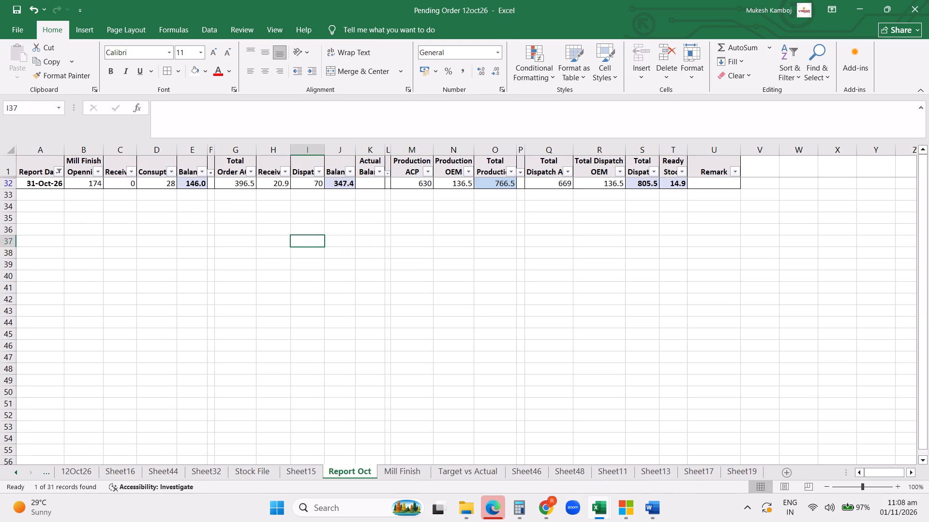
pyautogui.click(383, 150)
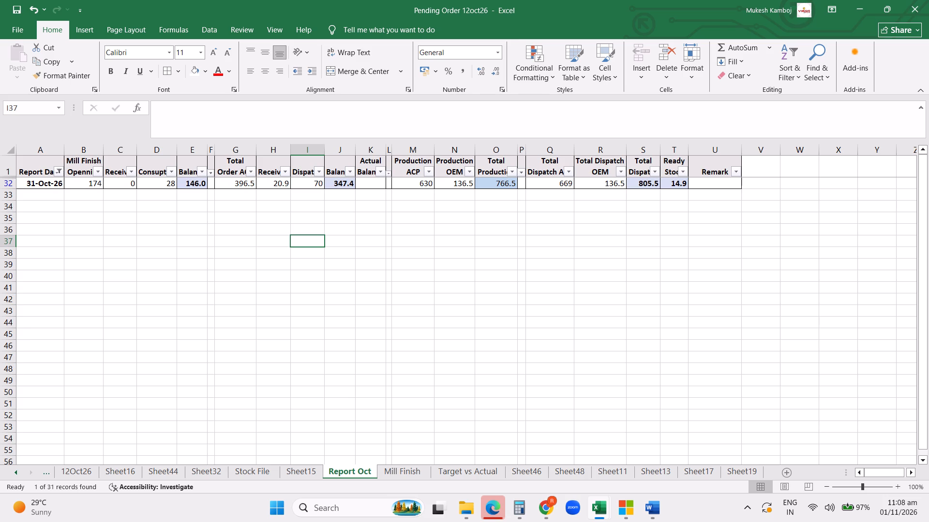
# Copy the filtered 31-Oct-26 figures from Production ACP through Total Dispatch, with headers, into a new sheet.
pyautogui.moveTo(410, 168); pyautogui.dragTo(632, 179)
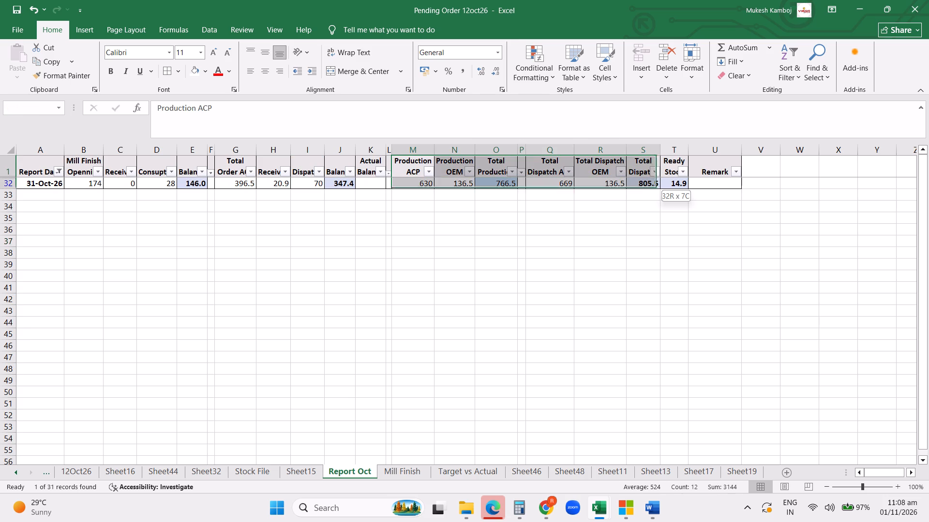
pyautogui.moveTo(632, 179); pyautogui.dragTo(634, 183)
pyautogui.hotkey('ctrl', 'c')
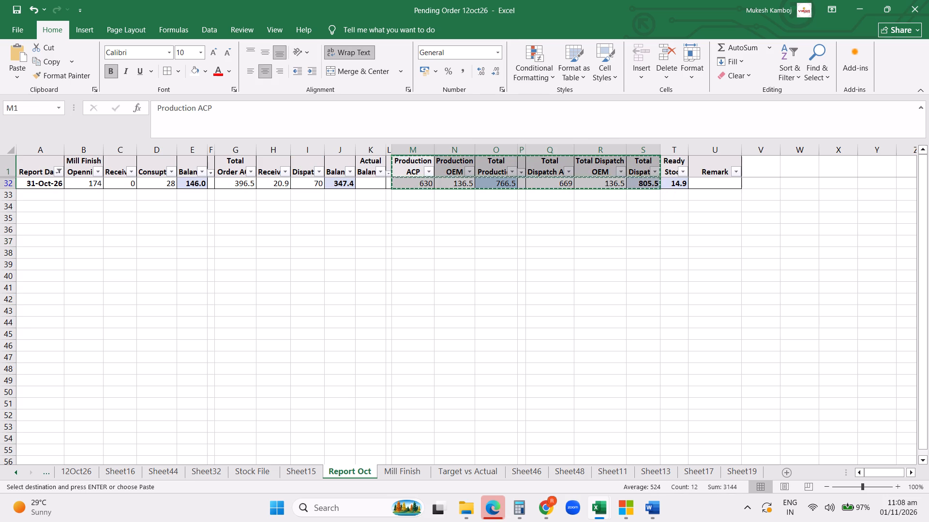
pyautogui.click(755, 468)
pyautogui.click(782, 474)
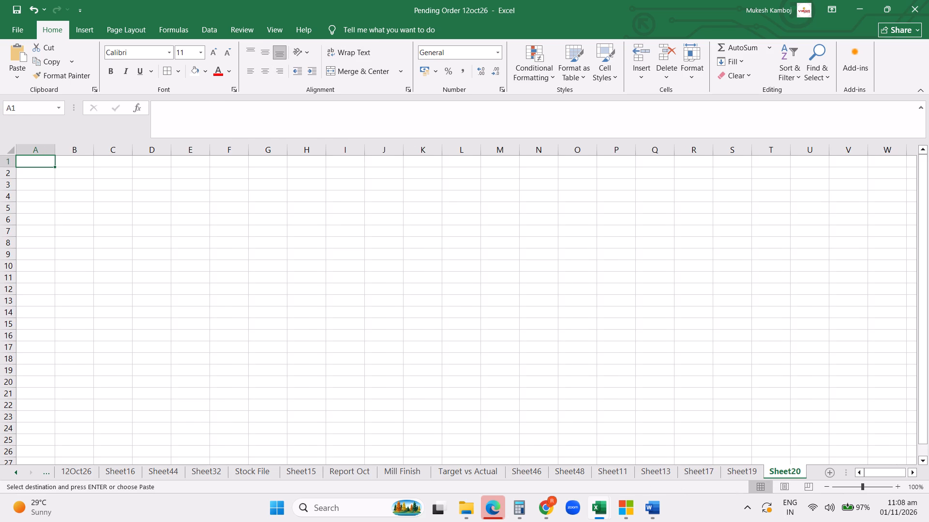
pyautogui.hotkey('ctrl', 'v')
pyautogui.click(319, 324)
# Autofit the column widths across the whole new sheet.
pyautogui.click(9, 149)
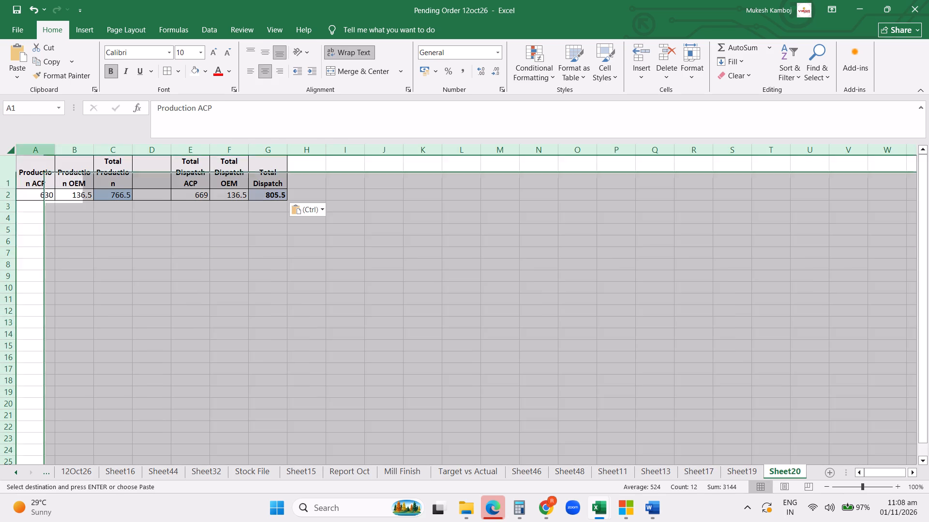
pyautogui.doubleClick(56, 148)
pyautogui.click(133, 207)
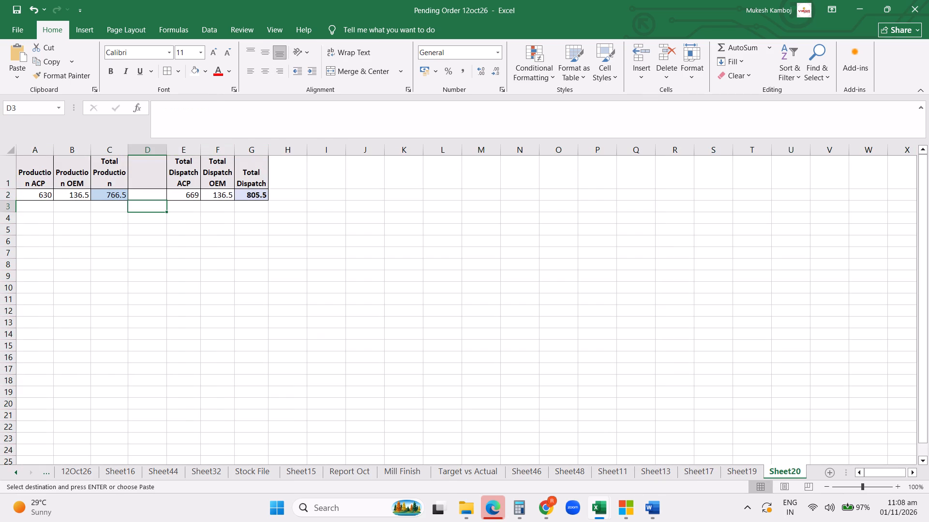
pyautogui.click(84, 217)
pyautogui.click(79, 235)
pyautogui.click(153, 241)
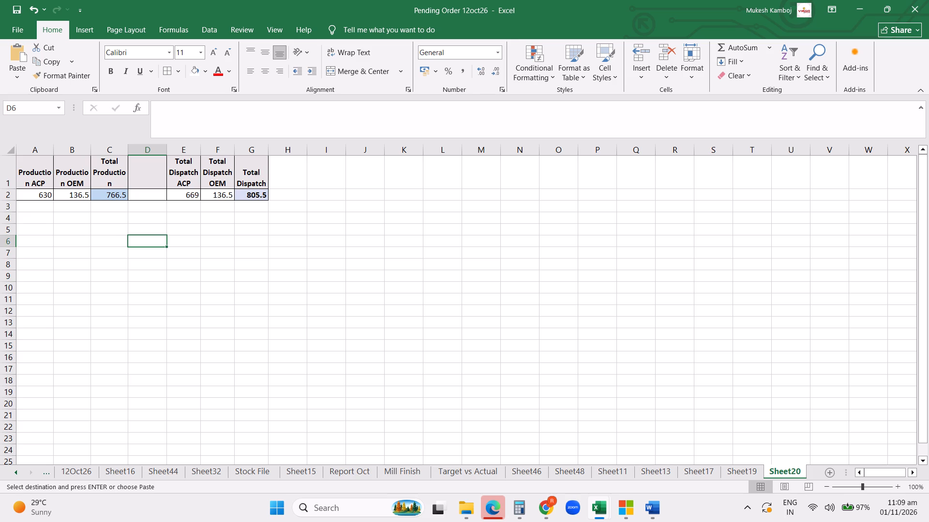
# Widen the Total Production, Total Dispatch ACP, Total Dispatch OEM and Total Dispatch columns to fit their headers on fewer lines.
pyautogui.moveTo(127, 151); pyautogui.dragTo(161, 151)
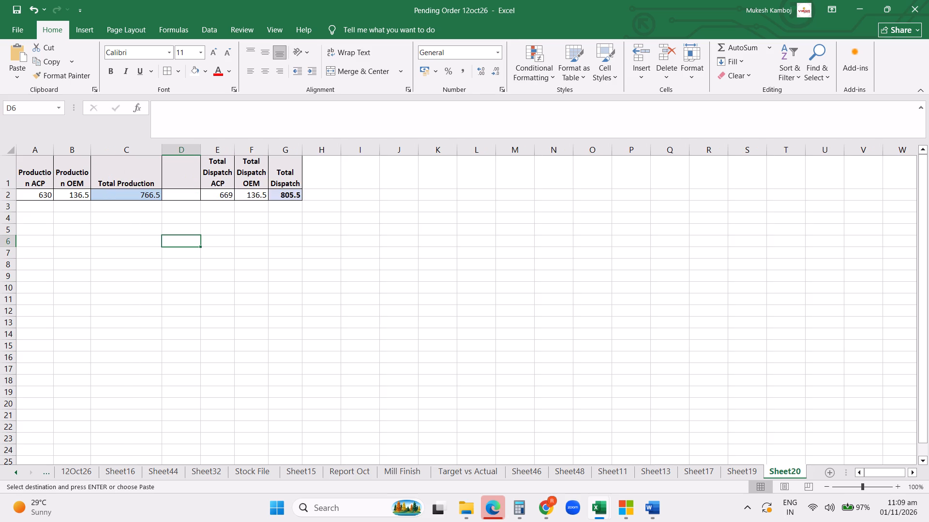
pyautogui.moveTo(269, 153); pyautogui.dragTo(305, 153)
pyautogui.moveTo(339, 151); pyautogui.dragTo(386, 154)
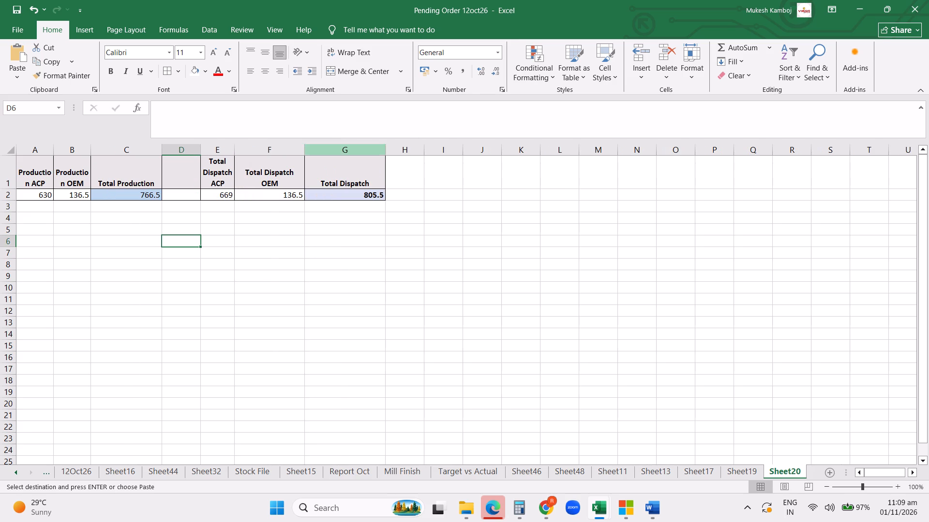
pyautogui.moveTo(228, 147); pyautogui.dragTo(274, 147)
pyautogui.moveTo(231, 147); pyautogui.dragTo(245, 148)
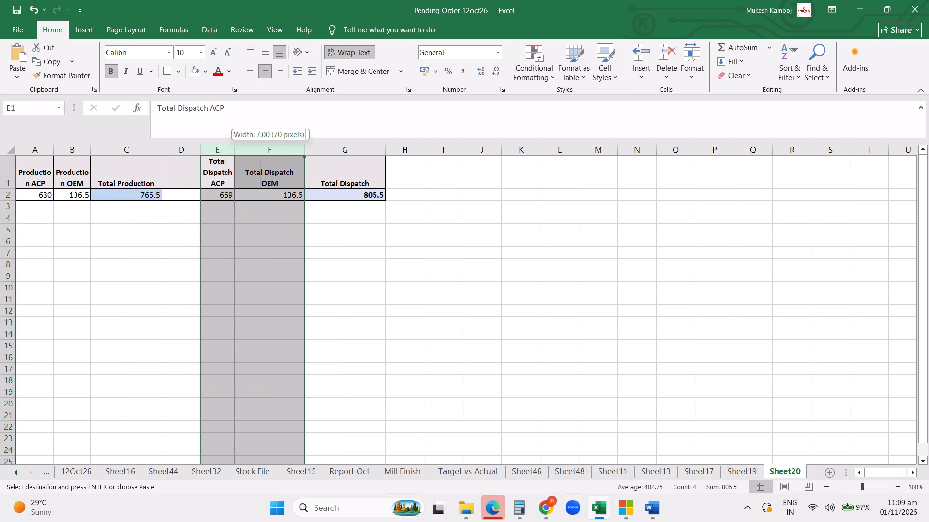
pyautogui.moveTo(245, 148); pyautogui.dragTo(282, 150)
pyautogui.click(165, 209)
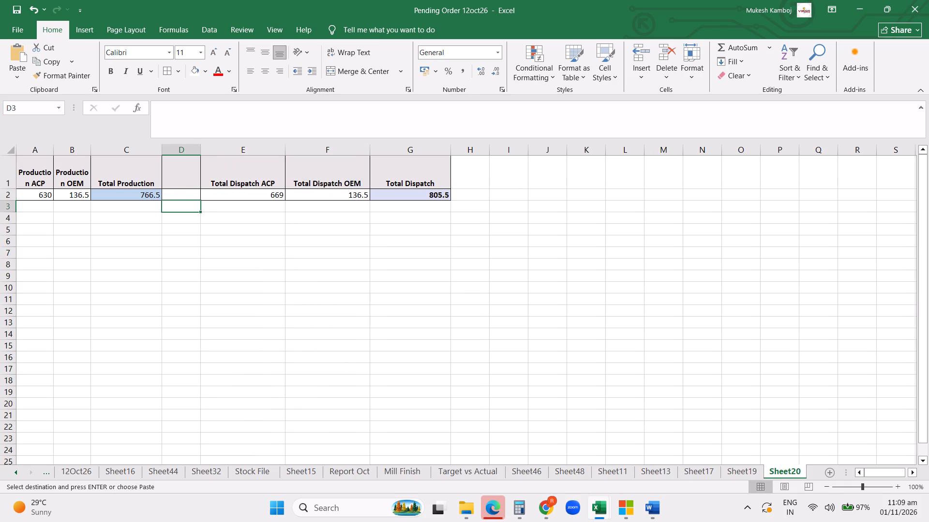
# Narrow all seven columns of the copied table, including the blank separator, so the production and dispatch summary is compact.
pyautogui.moveTo(90, 149); pyautogui.dragTo(84, 149)
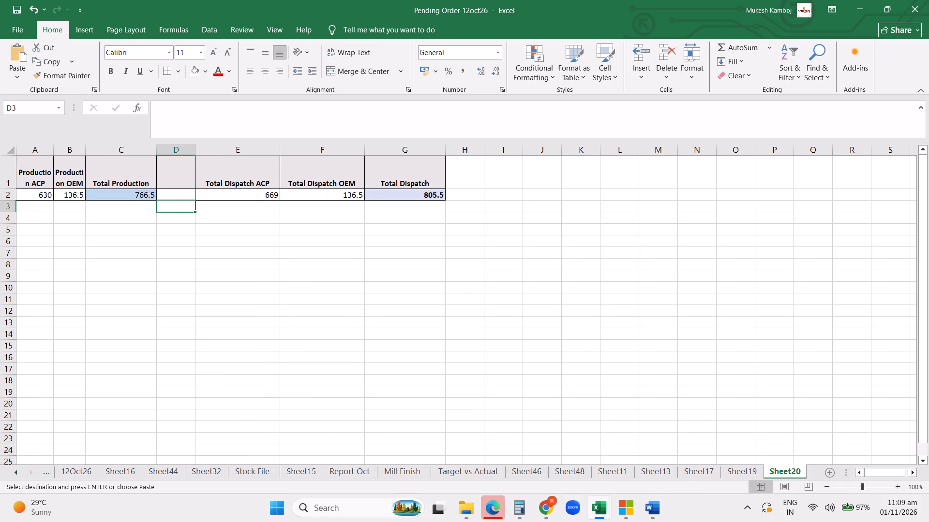
pyautogui.click(55, 152)
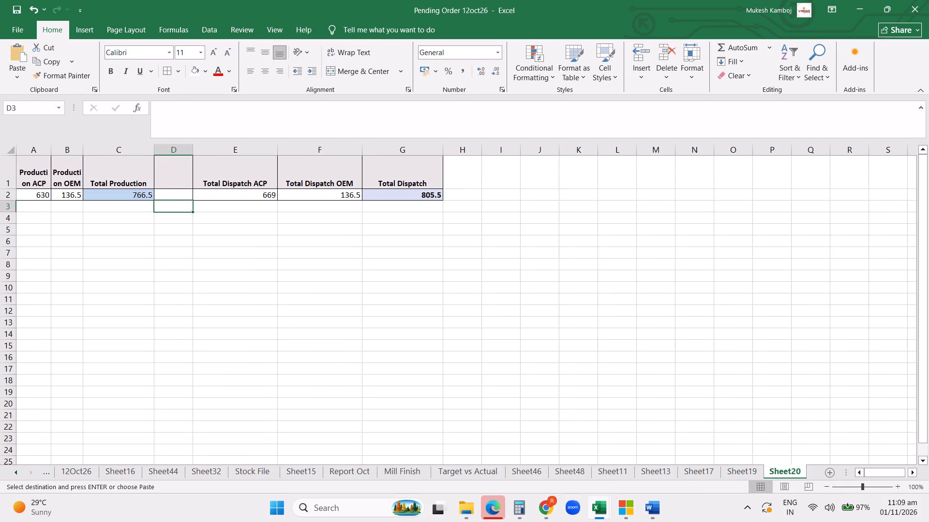
pyautogui.moveTo(153, 149); pyautogui.dragTo(114, 151)
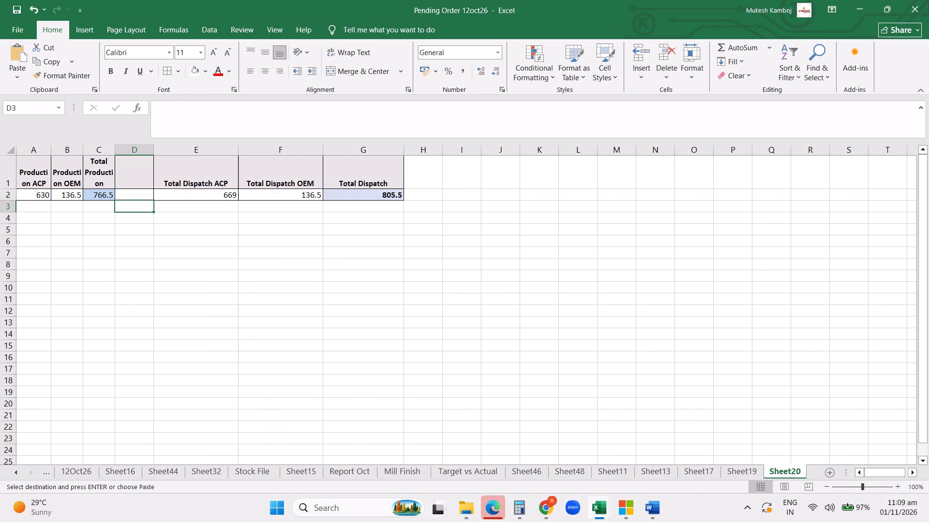
pyautogui.moveTo(153, 151); pyautogui.dragTo(135, 152)
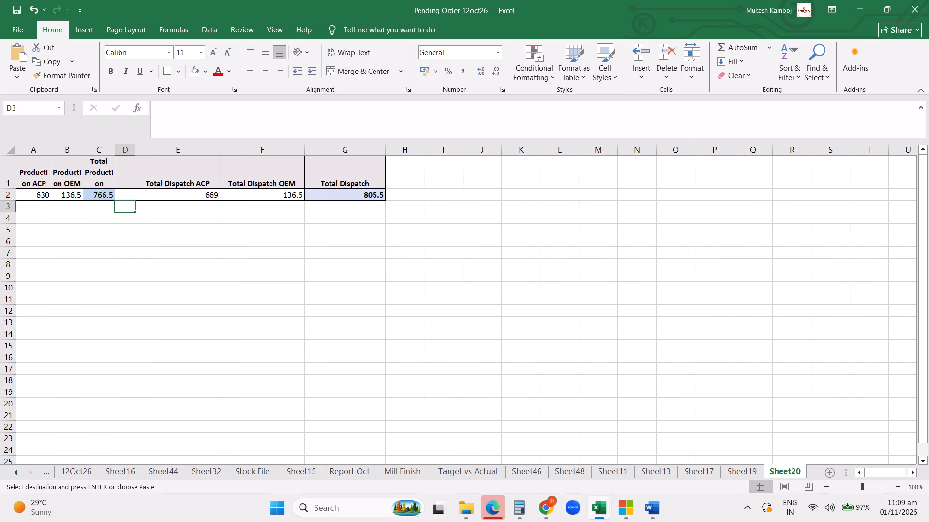
pyautogui.moveTo(216, 151); pyautogui.dragTo(166, 151)
pyautogui.click(170, 151)
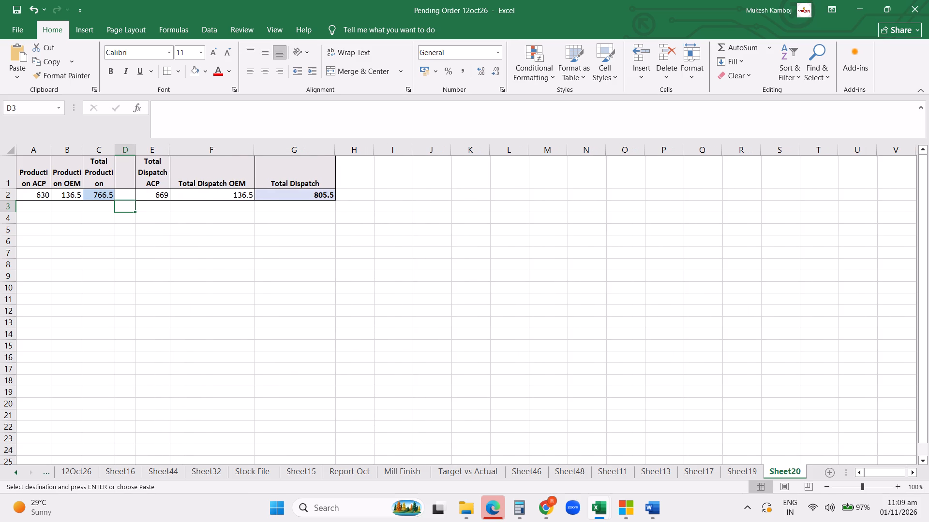
pyautogui.moveTo(257, 147); pyautogui.dragTo(199, 148)
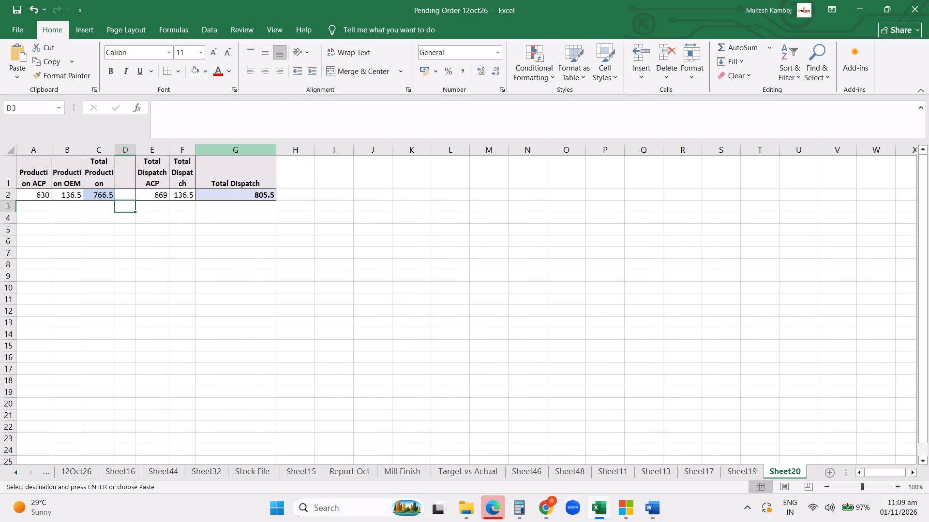
pyautogui.moveTo(279, 148); pyautogui.dragTo(236, 148)
pyautogui.click(236, 148)
pyautogui.click(316, 244)
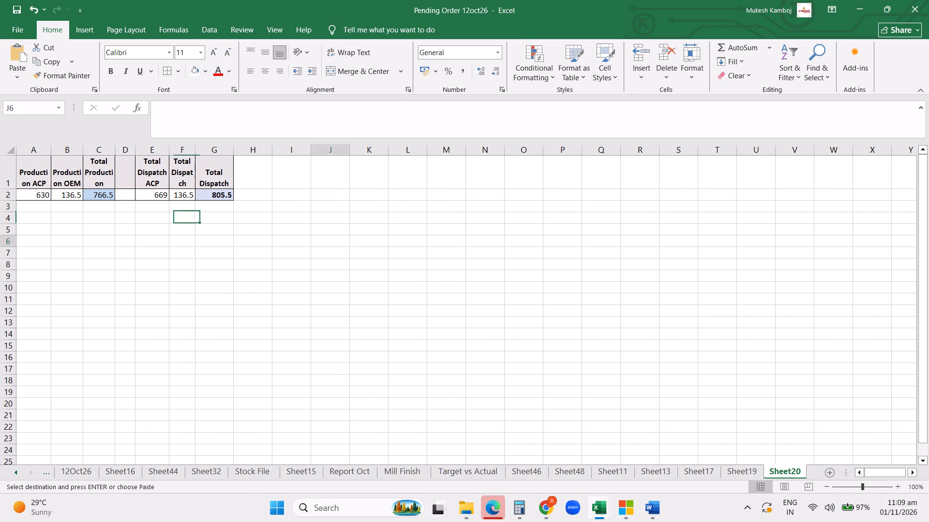
pyautogui.click(217, 263)
pyautogui.scroll(7, 169, 260)
pyautogui.click(108, 256)
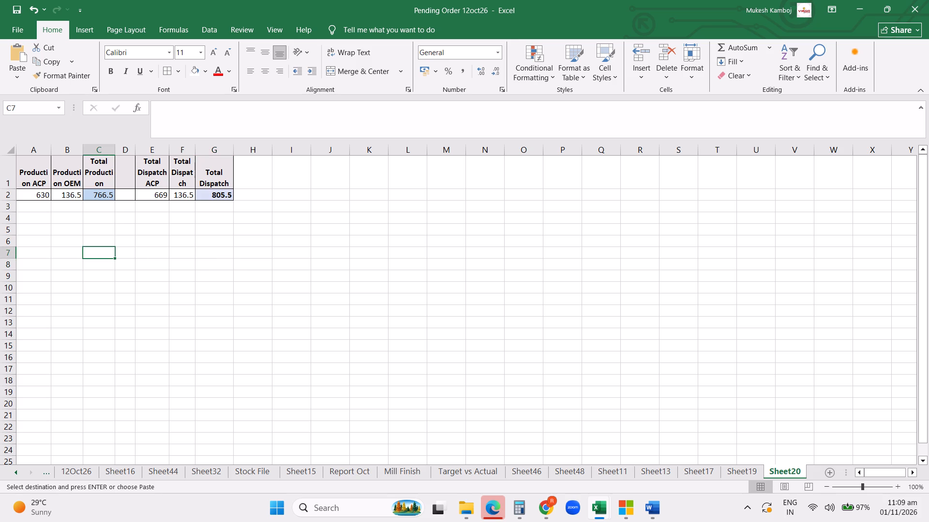
# Select the compact production and dispatch table with its headers, A1:G2, on the new sheet.
pyautogui.moveTo(37, 168); pyautogui.dragTo(230, 192)
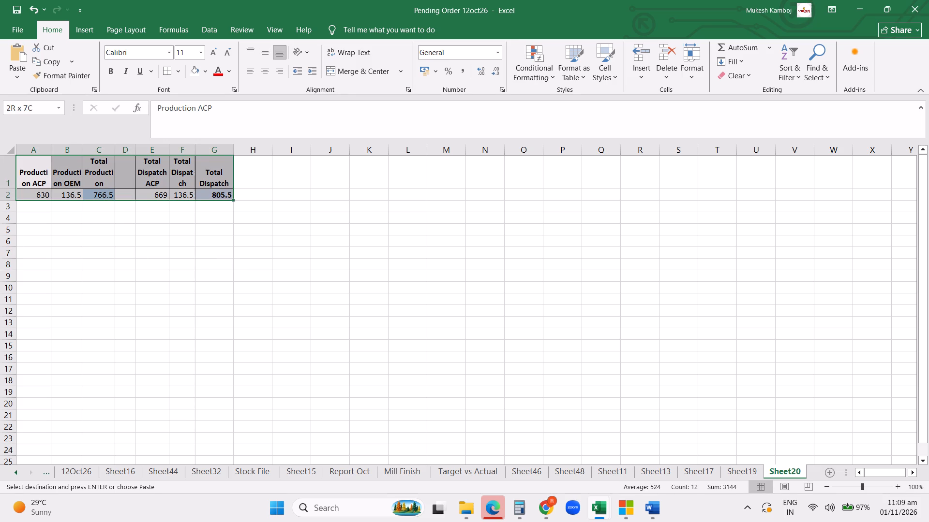
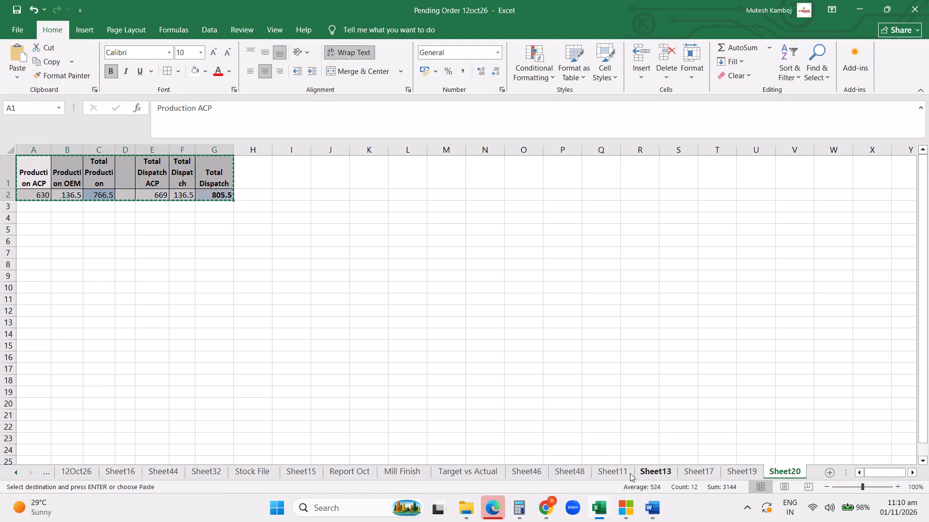
# Go to the Stock File sheet and open the filter options for the Customer Name column.
pyautogui.click(449, 468)
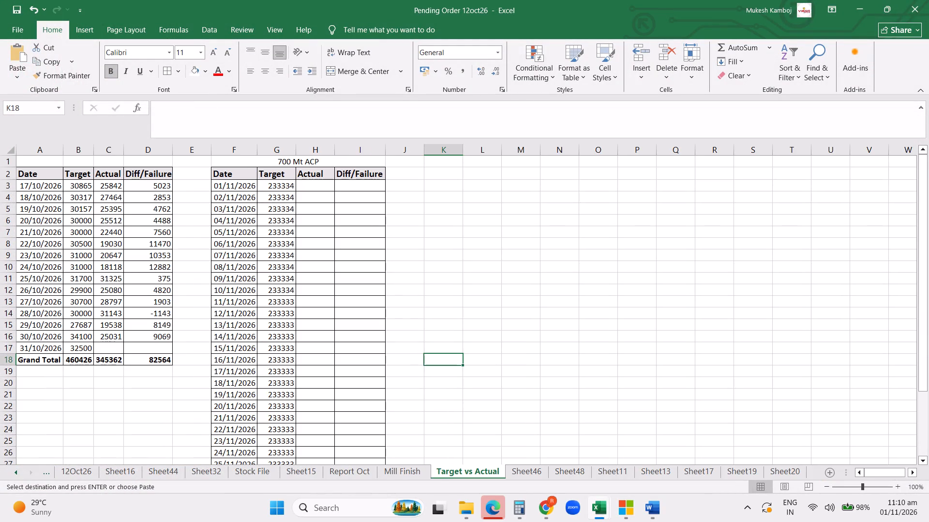
pyautogui.click(264, 469)
pyautogui.click(388, 186)
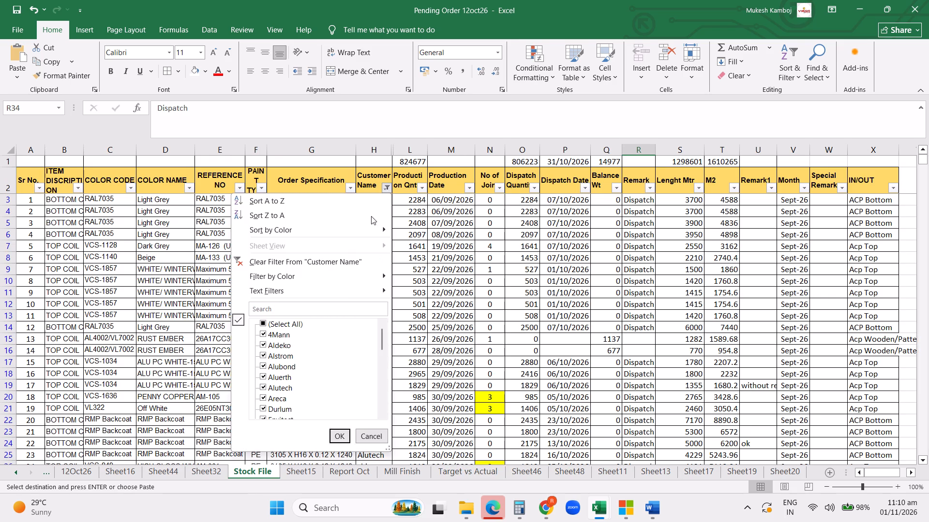
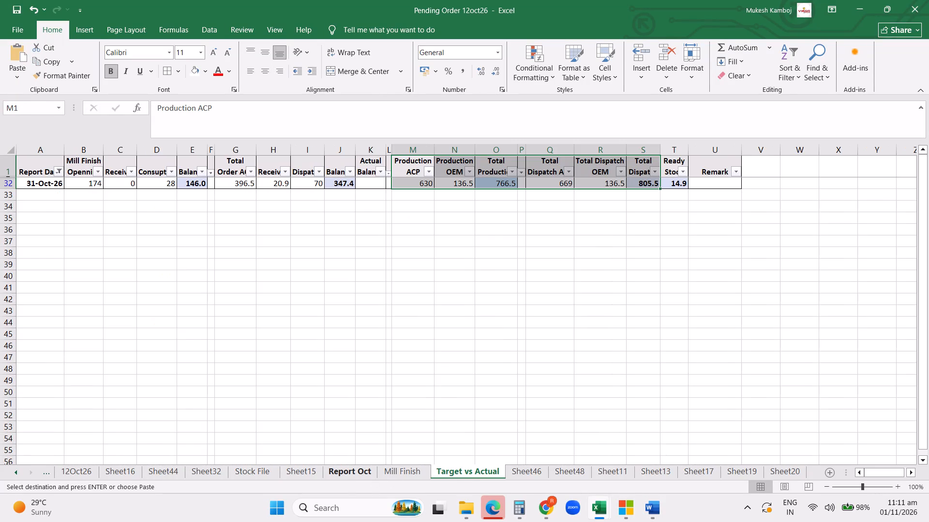
# Clear the Report Date filter on the Report Oct sheet.
pyautogui.click(58, 174)
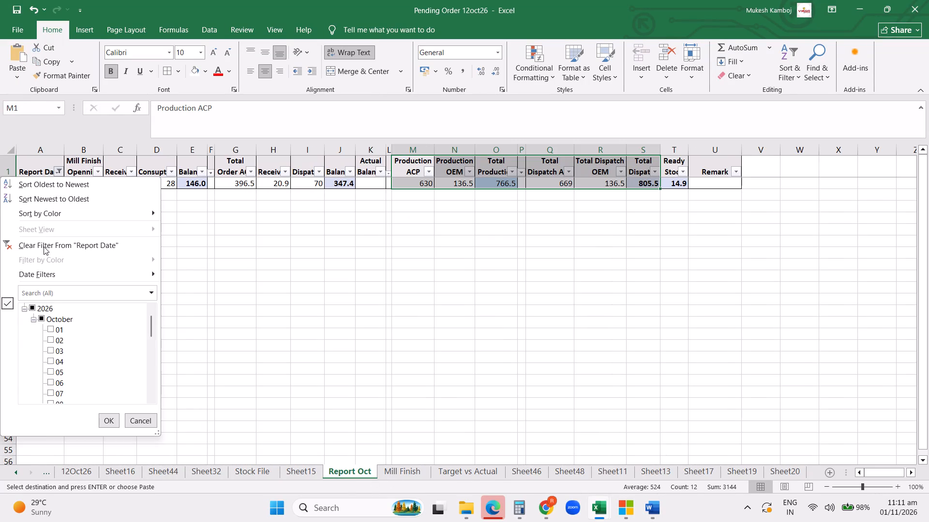
pyautogui.click(44, 246)
pyautogui.click(276, 266)
# Select the daily October report table with its headers, from the Report Date column through the Remark column.
pyautogui.scroll(4, 249, 263)
pyautogui.moveTo(20, 165); pyautogui.dragTo(337, 171)
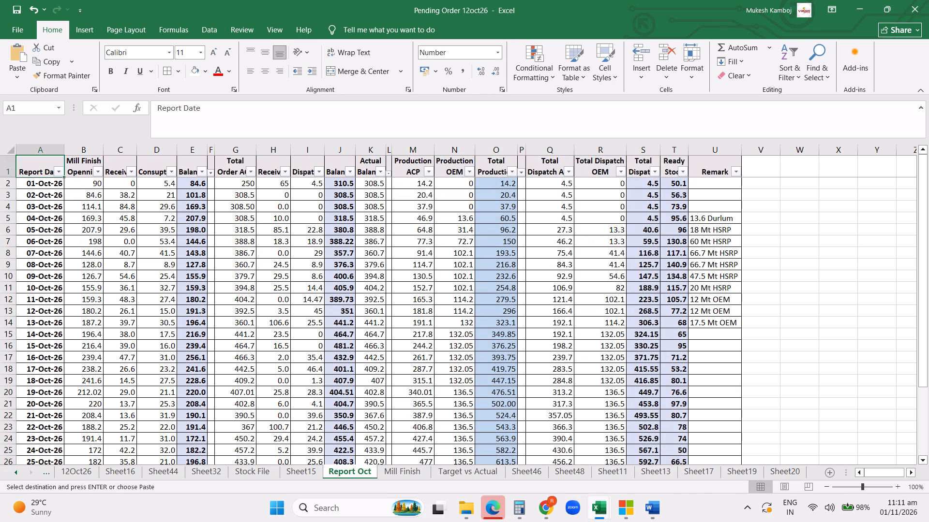
pyautogui.moveTo(337, 171); pyautogui.dragTo(706, 432)
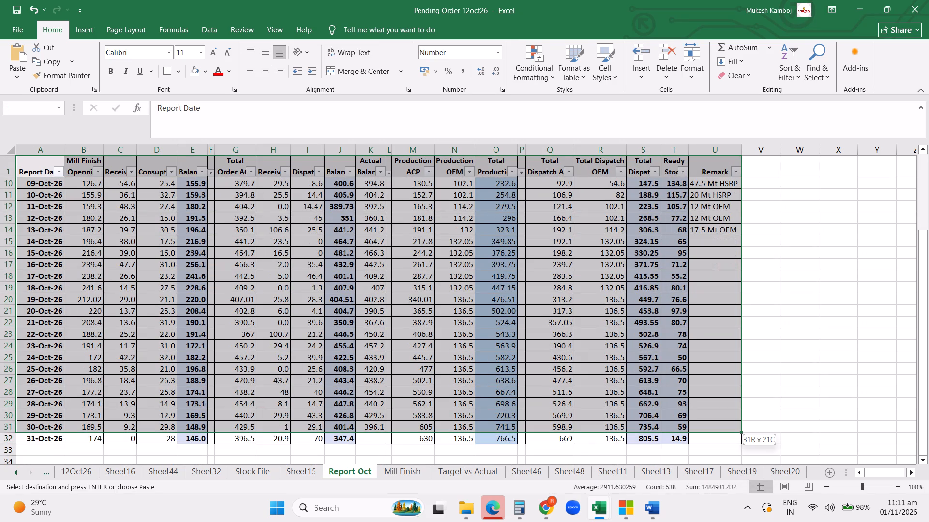
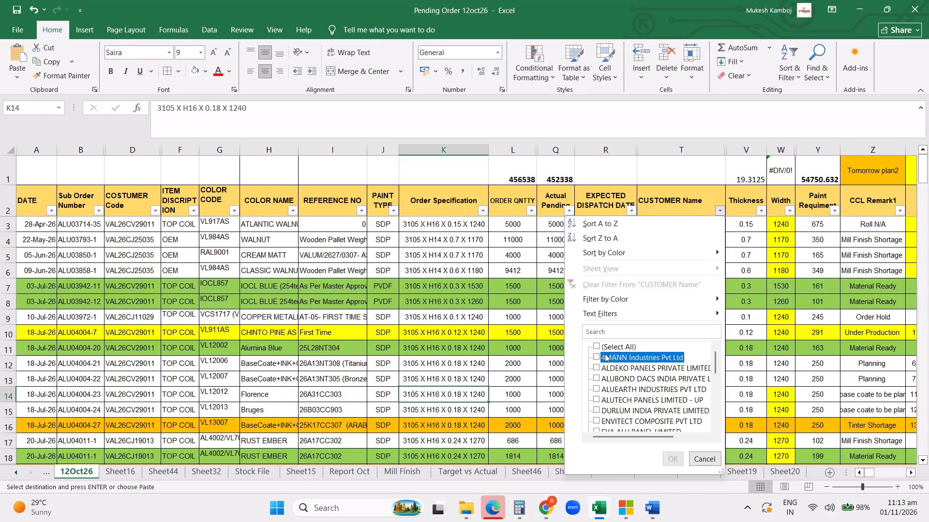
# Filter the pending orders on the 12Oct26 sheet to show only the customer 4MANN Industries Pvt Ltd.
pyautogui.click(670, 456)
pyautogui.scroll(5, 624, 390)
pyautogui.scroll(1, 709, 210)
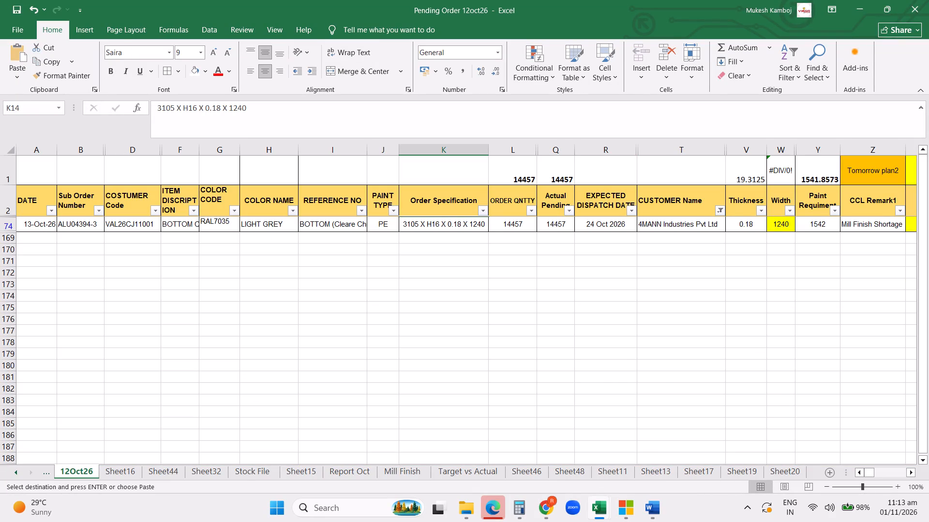
# Change the CUSTOMER Name filter from 4MANN Industries Pvt Ltd to show only ALUEARTH INDUSTRIES PVT LTD orders.
pyautogui.click(719, 211)
pyautogui.click(621, 355)
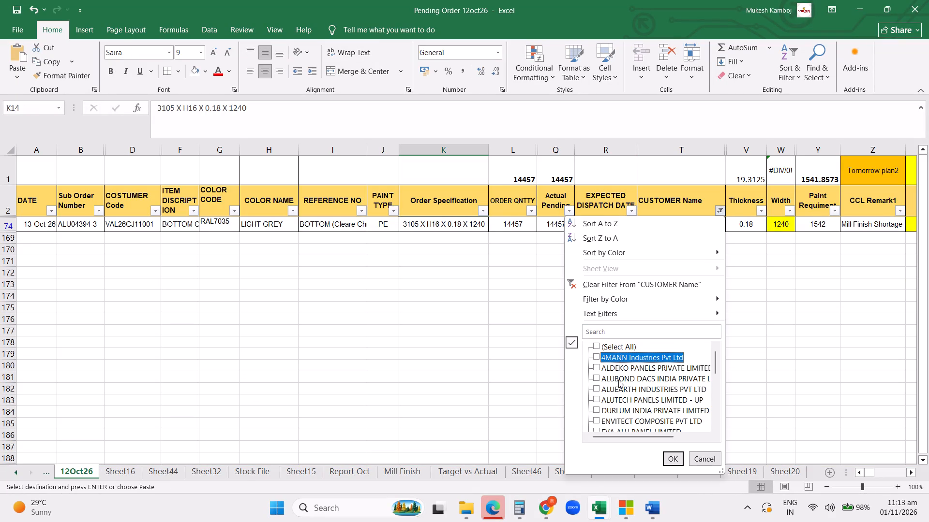
pyautogui.click(618, 391)
pyautogui.click(666, 458)
pyautogui.scroll(5, 497, 327)
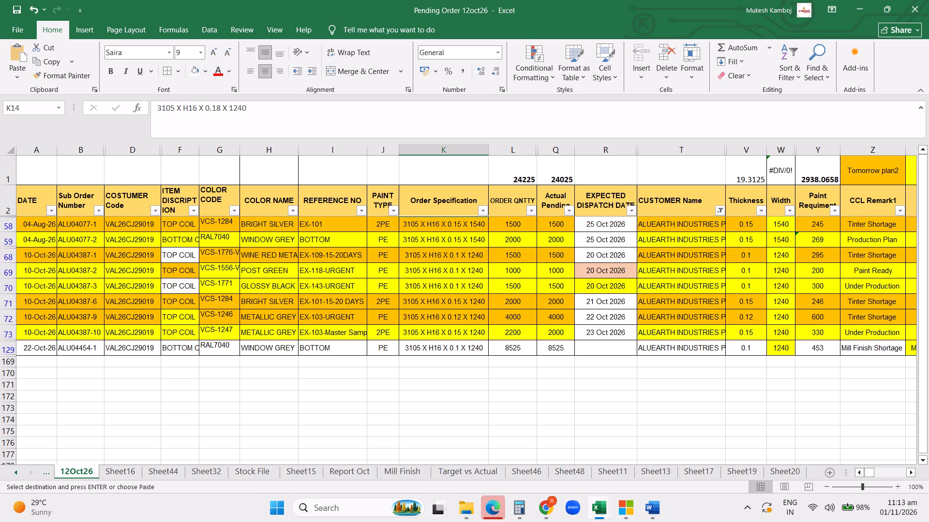
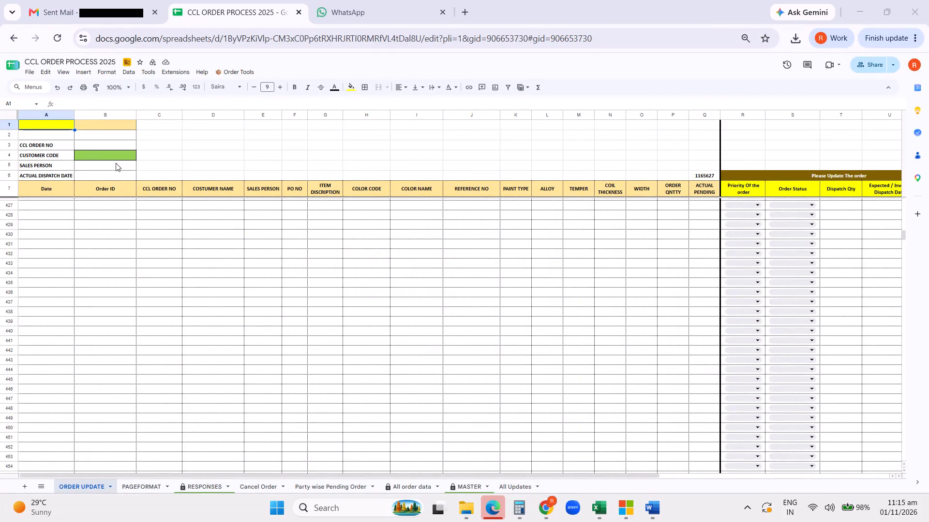
pyautogui.click(113, 157)
pyautogui.hotkey('ctrl', 'v')
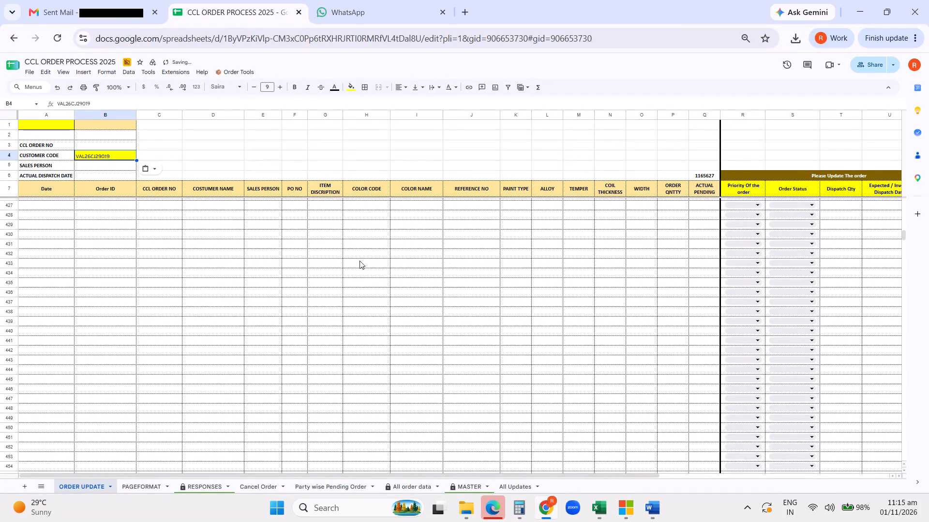
pyautogui.scroll(20, 404, 262)
pyautogui.scroll(10, 404, 262)
pyautogui.scroll(-4, 857, 183)
pyautogui.scroll(10, 869, 192)
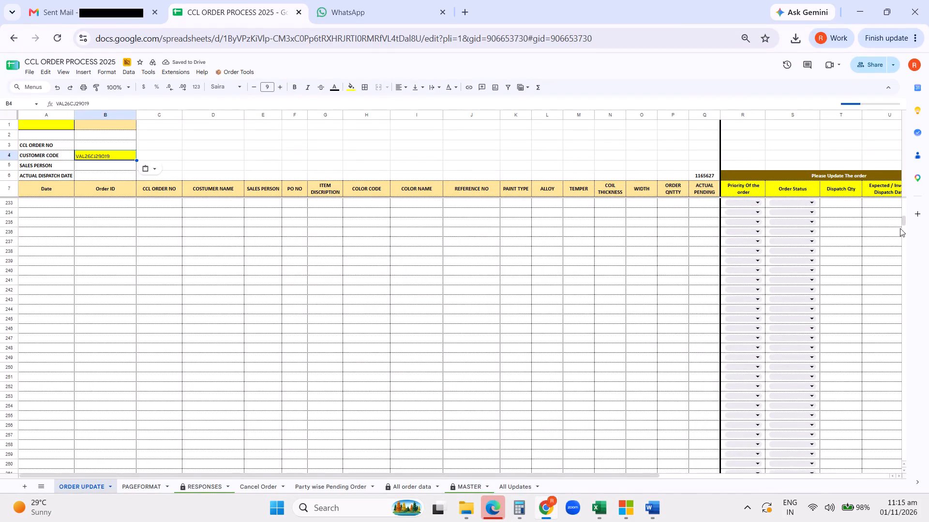
pyautogui.moveTo(903, 219); pyautogui.dragTo(902, 192)
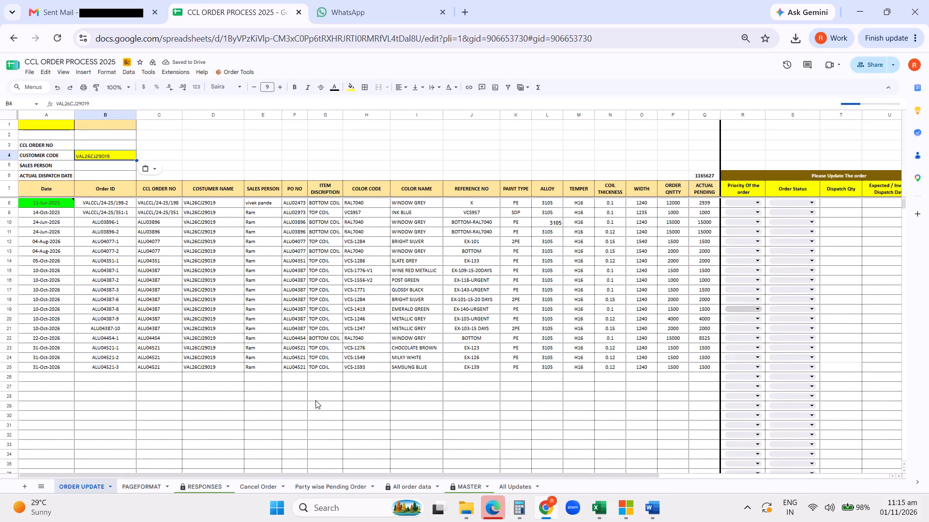
pyautogui.click(312, 406)
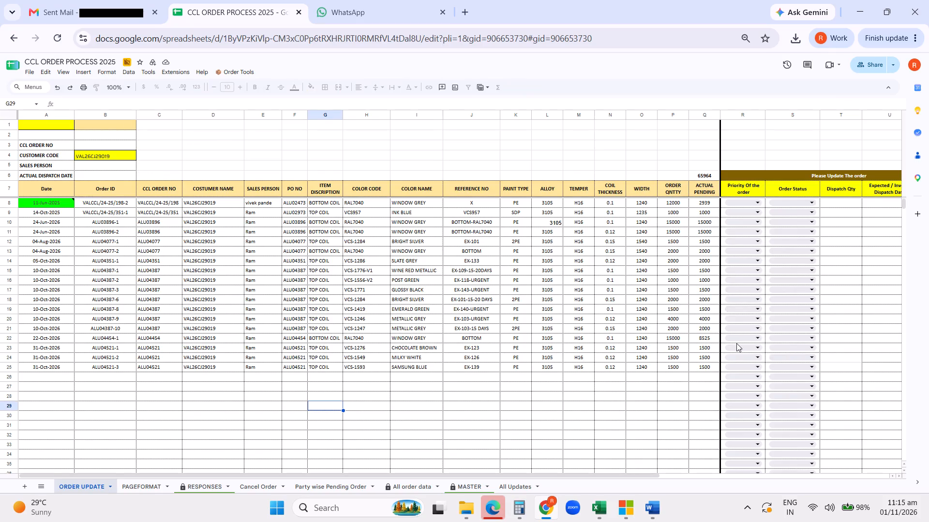
# Update order ALU04454-1 with status Dispatched, dispatch quantity 10060 and dispatch date 10/31/2026.
pyautogui.click(793, 338)
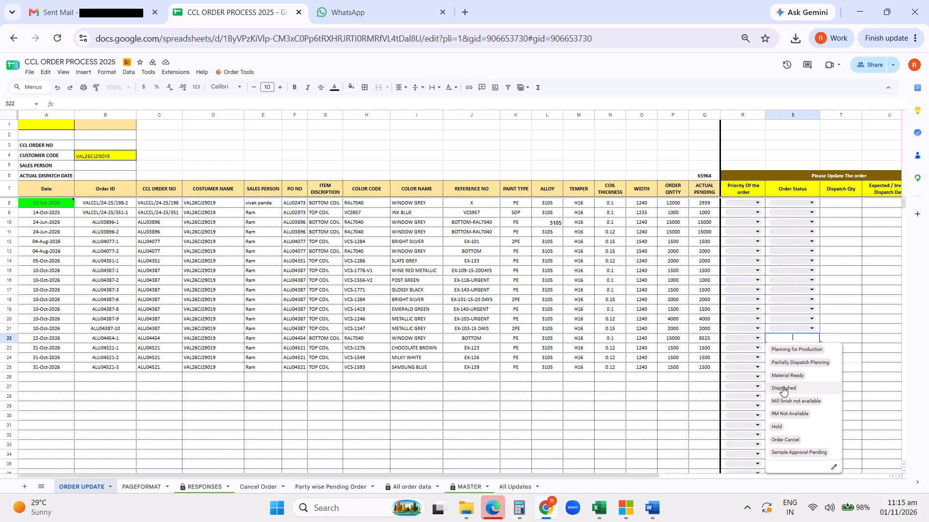
pyautogui.click(782, 386)
pyautogui.click(832, 339)
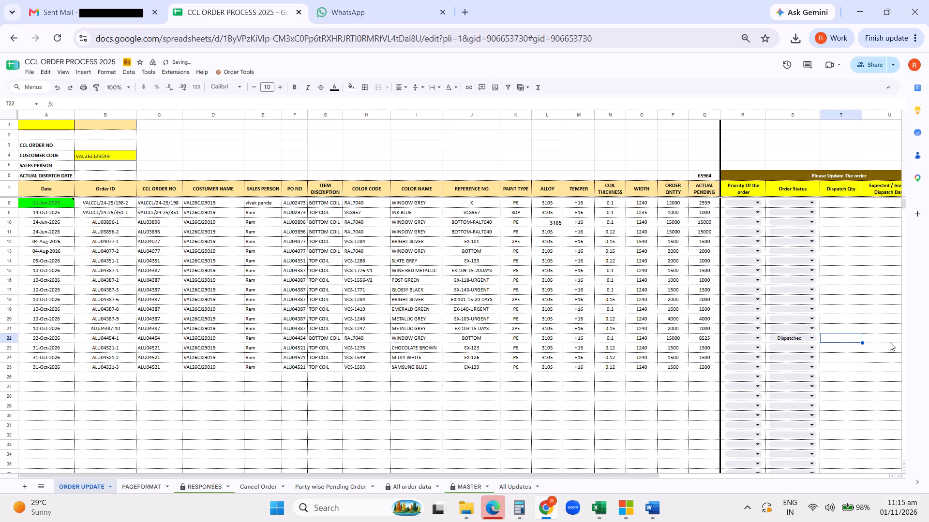
pyautogui.write('10060')
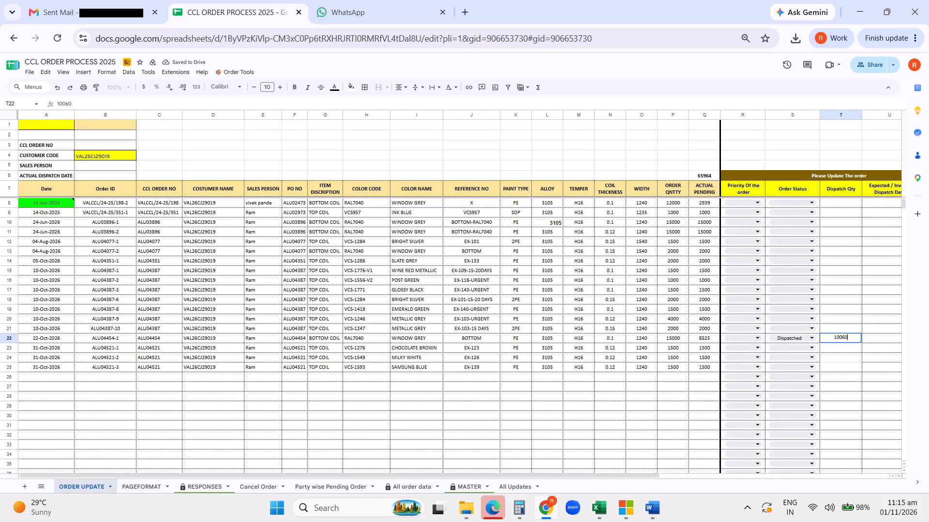
pyautogui.press('Return')
pyautogui.doubleClick(872, 338)
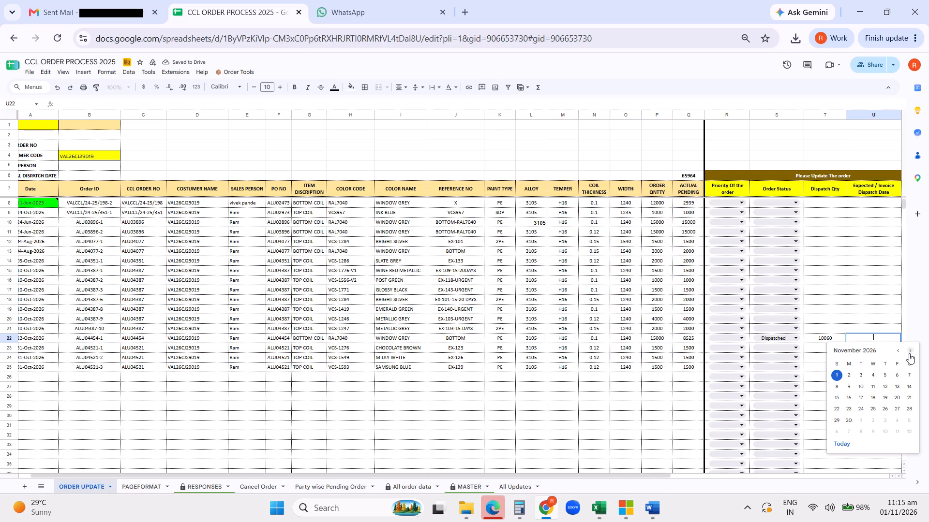
pyautogui.click(896, 351)
pyautogui.click(910, 418)
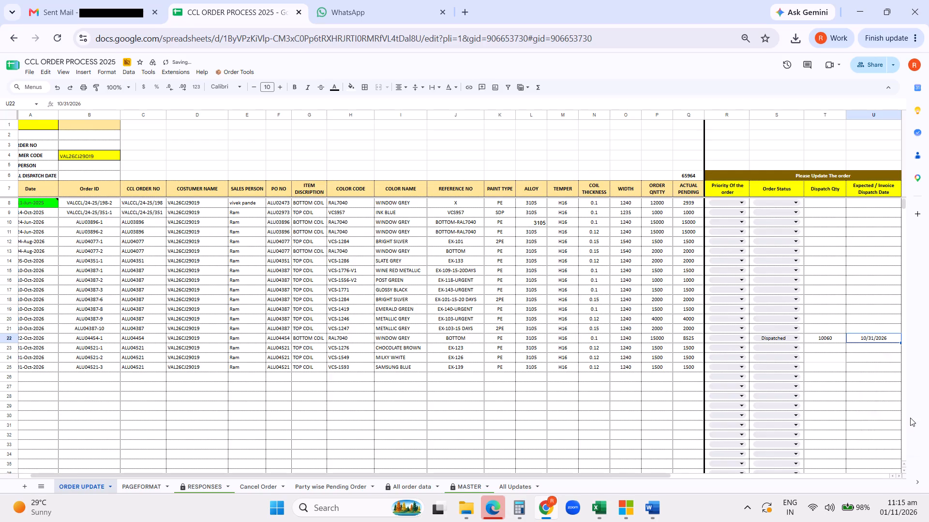
# Run the Update EDD script to submit the order update.
pyautogui.click(236, 73)
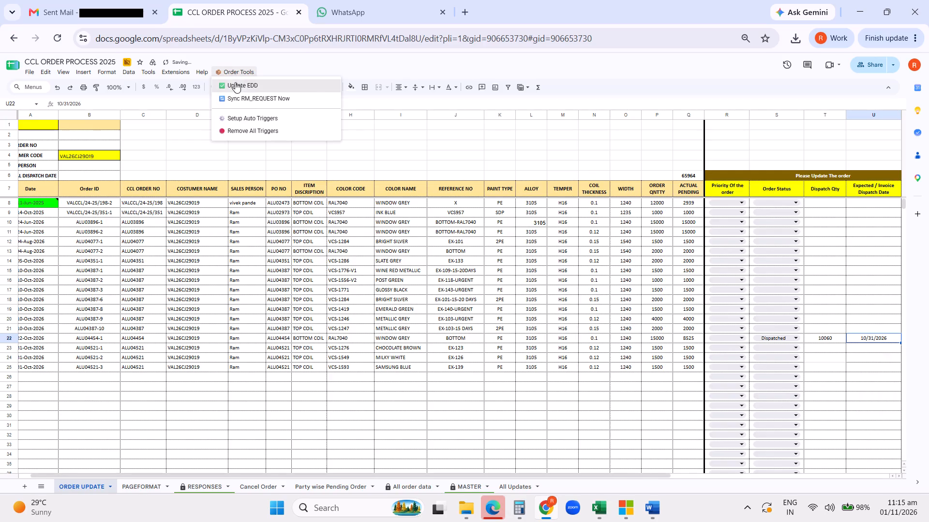
pyautogui.click(235, 82)
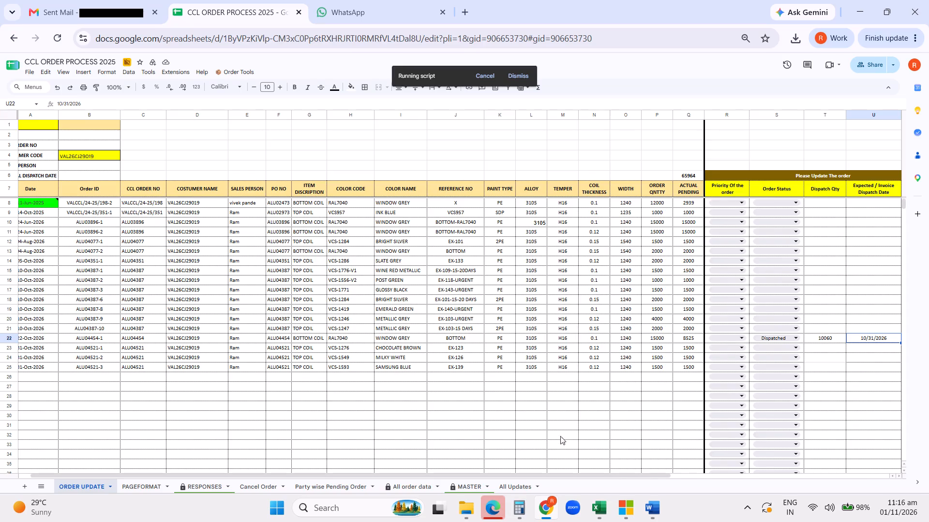
# Switch to the Pending Order 12oct26 workbook in Excel and clear the CUSTOMER Name filter on the 12Oct26 sheet.
pyautogui.click(600, 509)
pyautogui.click(587, 471)
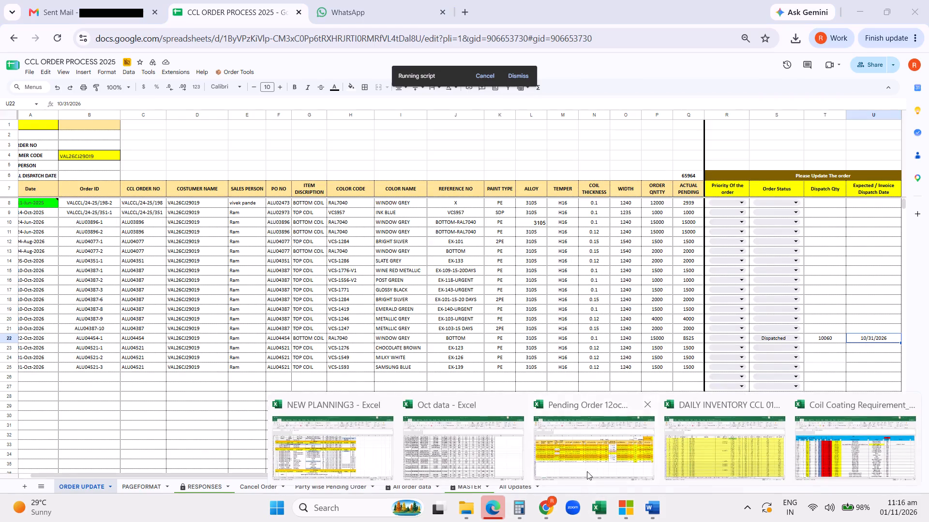
pyautogui.click(723, 210)
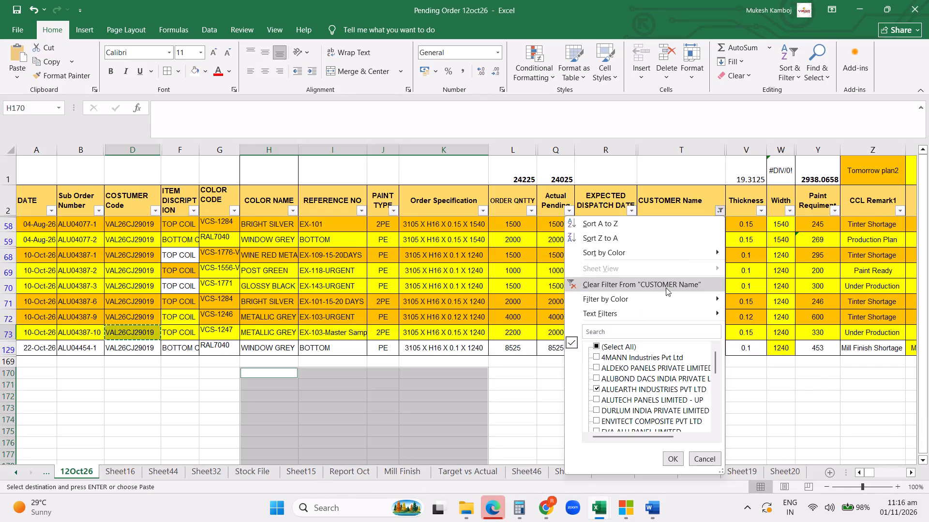
pyautogui.click(657, 283)
# In Chrome, examine the 31-Oct-2026 orders and their colour codes on the Party wise Pending Order sheet.
pyautogui.click(548, 511)
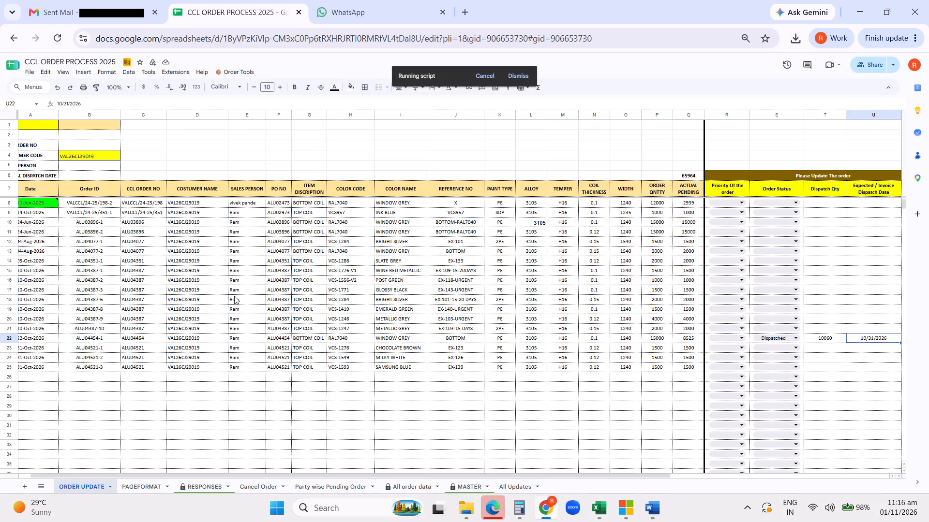
pyautogui.click(322, 488)
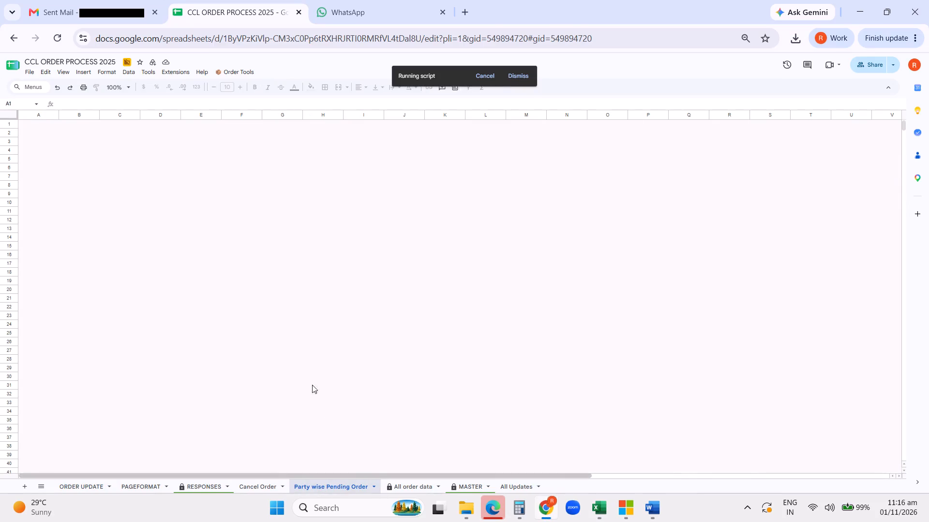
pyautogui.scroll(-20, 312, 368)
pyautogui.scroll(-11, 312, 368)
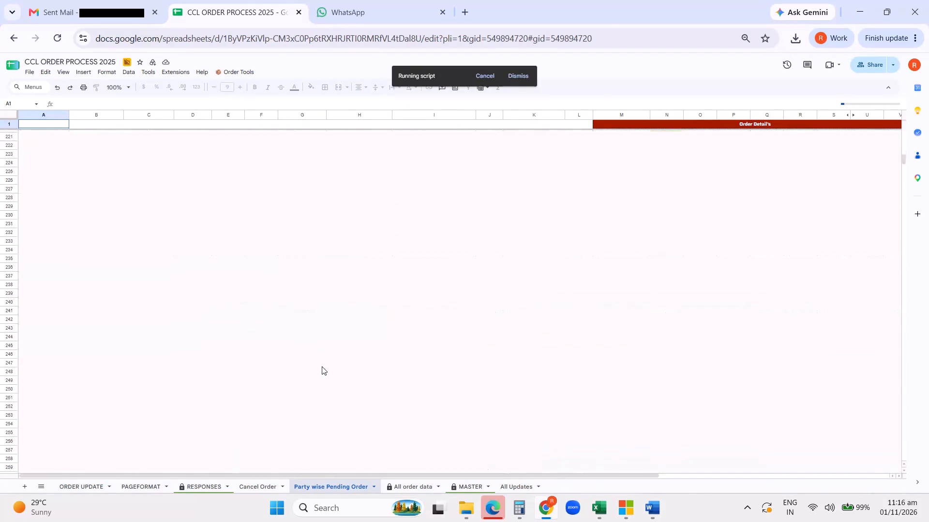
pyautogui.scroll(-5, 322, 366)
pyautogui.scroll(10, 326, 364)
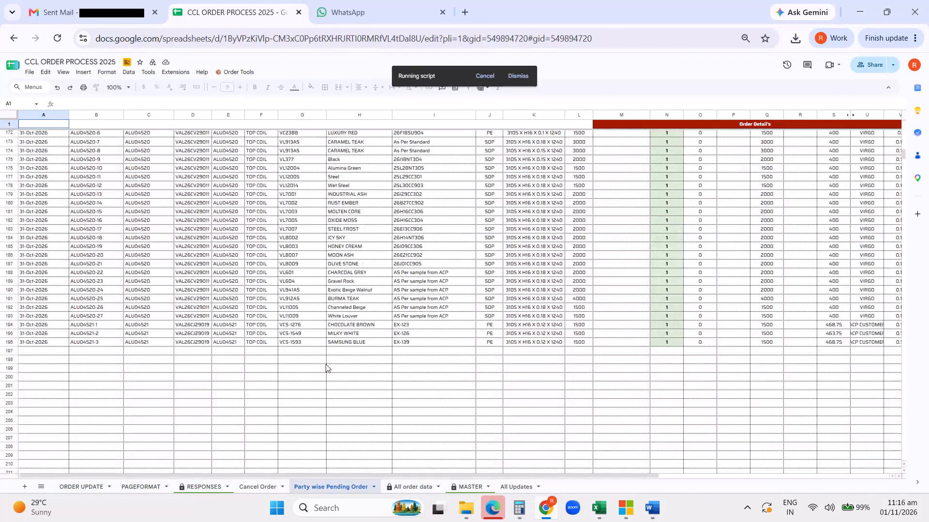
pyautogui.scroll(1, 326, 363)
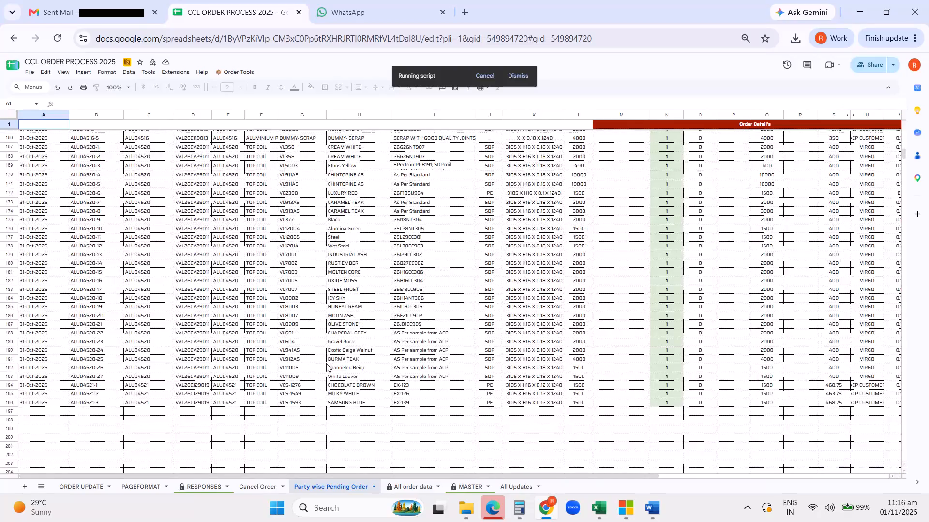
pyautogui.scroll(1, 326, 363)
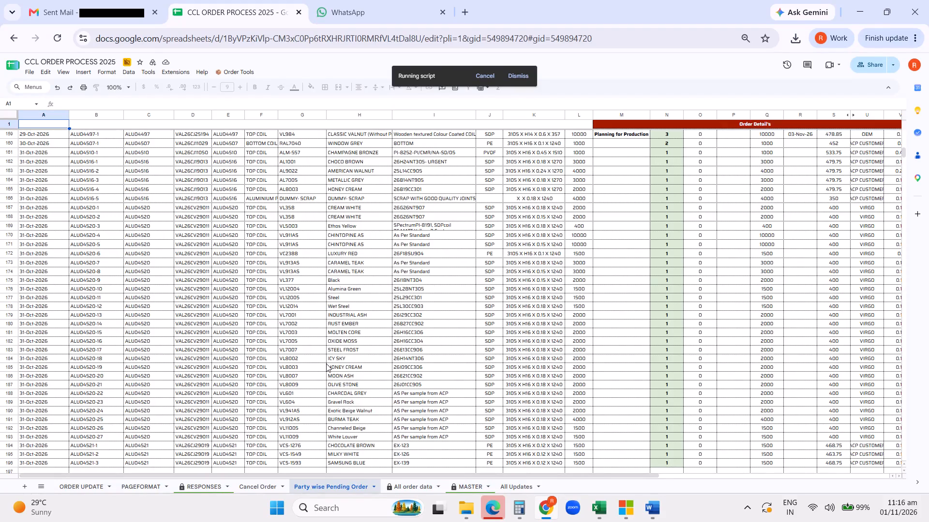
pyautogui.scroll(-1, 326, 363)
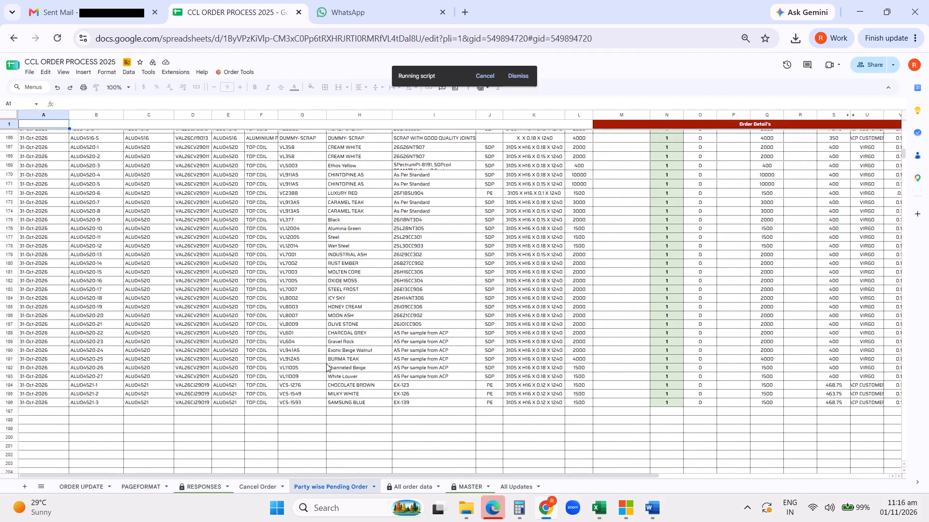
pyautogui.click(297, 340)
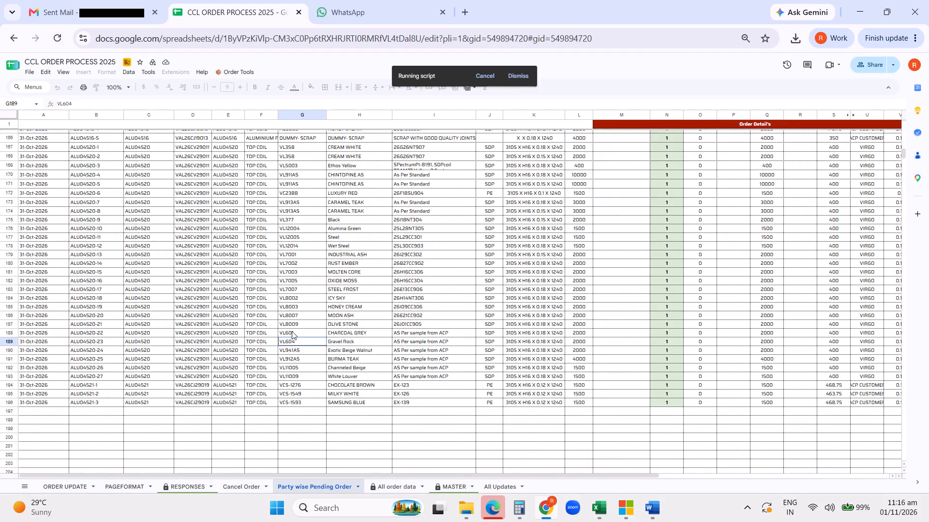
pyautogui.click(292, 331)
pyautogui.click(298, 341)
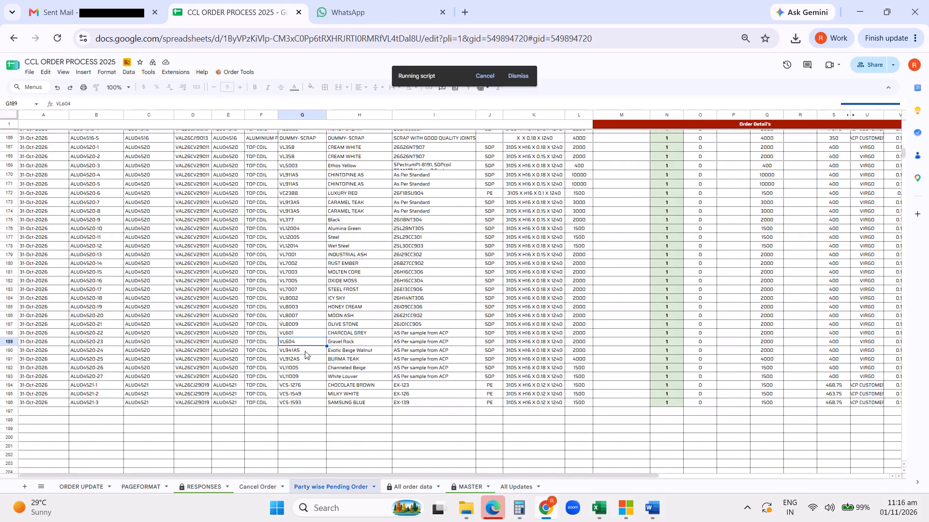
pyautogui.click(304, 352)
pyautogui.click(299, 358)
pyautogui.click(297, 372)
pyautogui.click(299, 313)
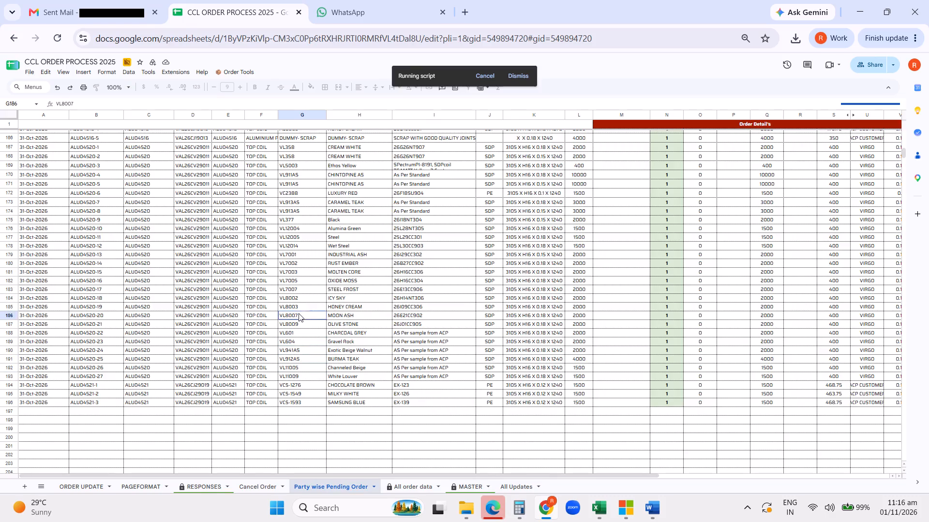
pyautogui.click(299, 301)
pyautogui.click(299, 285)
pyautogui.click(299, 279)
pyautogui.click(293, 217)
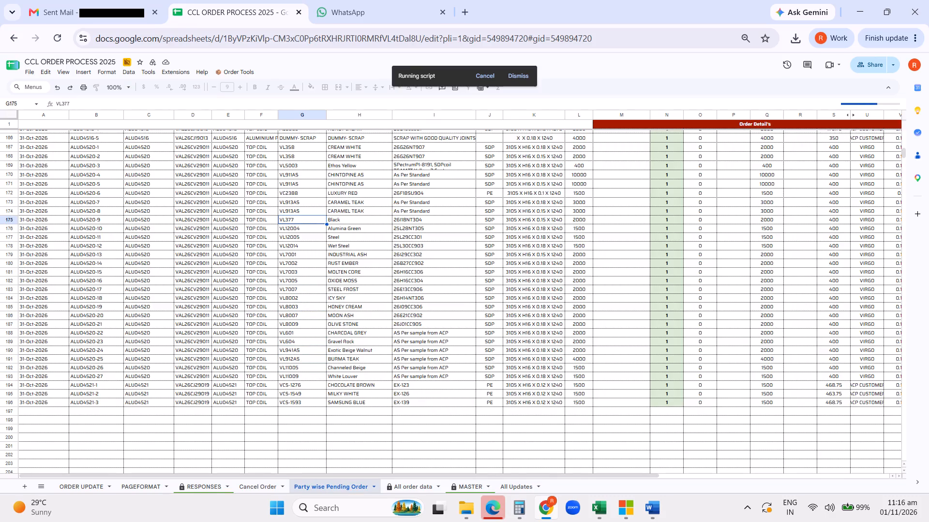
pyautogui.scroll(1, 307, 161)
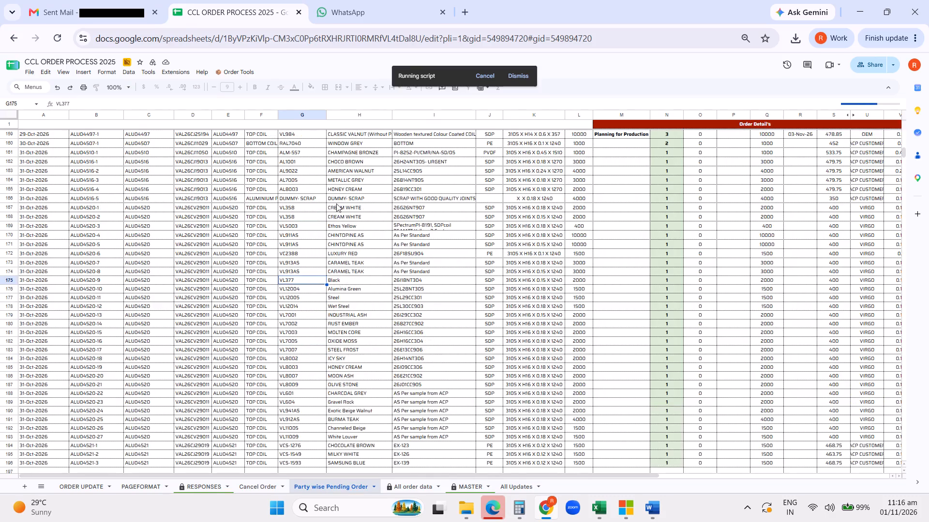
# Copy the ALU04520-1 and ALU04520-2 rows into Excel's 12Oct26 sheet, starting at row 169 below the last order.
pyautogui.click(279, 208)
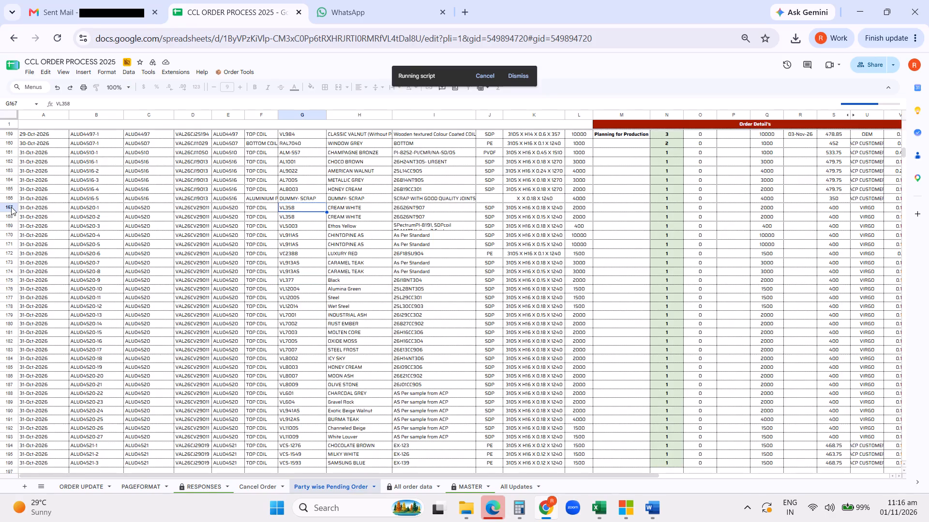
pyautogui.moveTo(11, 207); pyautogui.dragTo(11, 220)
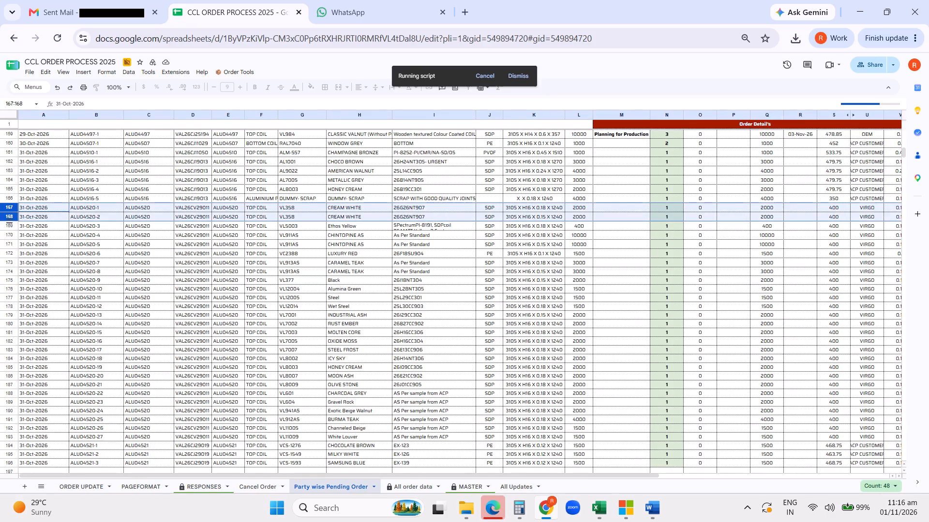
pyautogui.hotkey('ctrl', 'c')
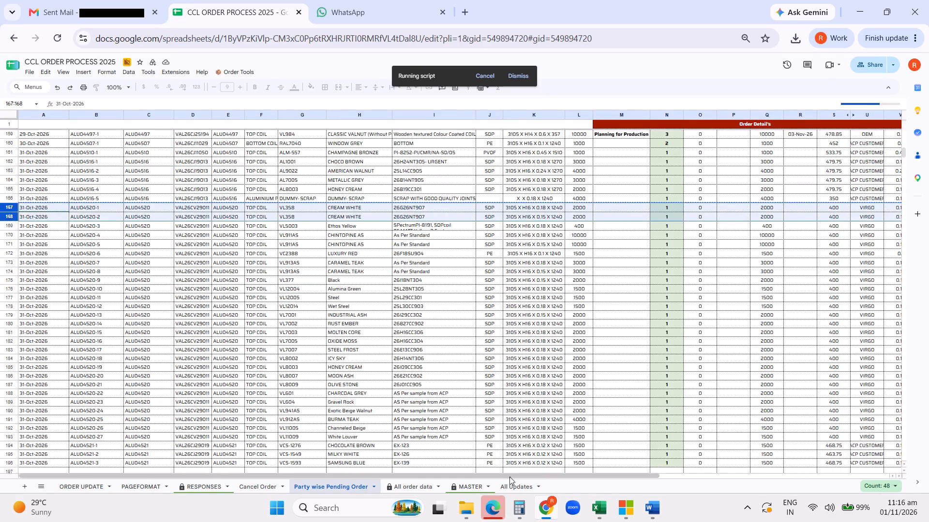
pyautogui.click(601, 513)
pyautogui.click(574, 477)
pyautogui.scroll(-7, 195, 382)
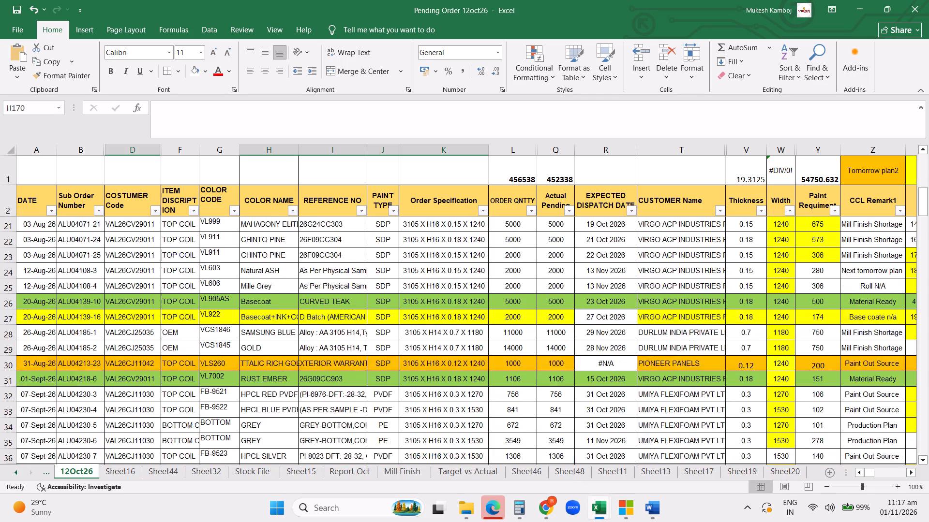
pyautogui.click(56, 357)
pyautogui.hotkey('ctrl', 'Down')
pyautogui.press('Down')
pyautogui.press('Down')
pyautogui.press('Down')
pyautogui.press('Up')
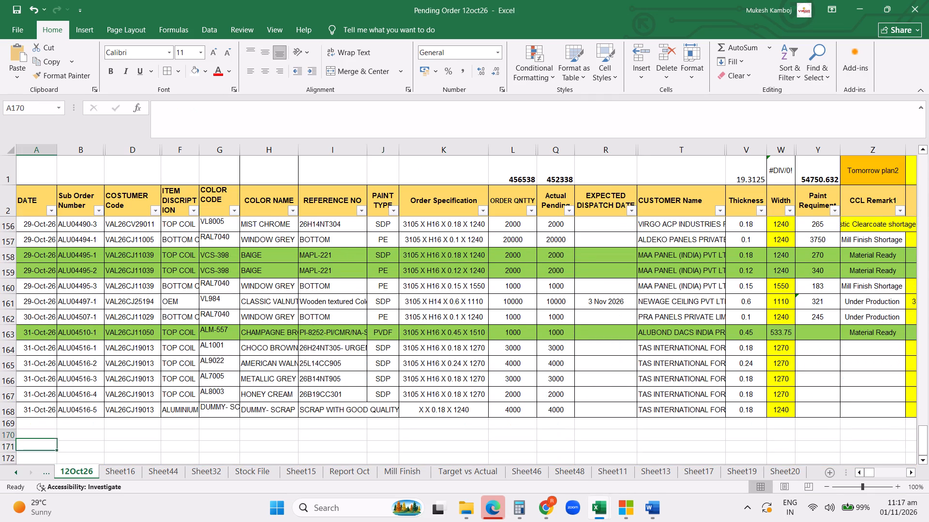
pyautogui.press('Up')
pyautogui.hotkey('ctrl', 'v')
pyautogui.moveTo(55, 357); pyautogui.dragTo(271, 369)
pyautogui.scroll(-2, 284, 372)
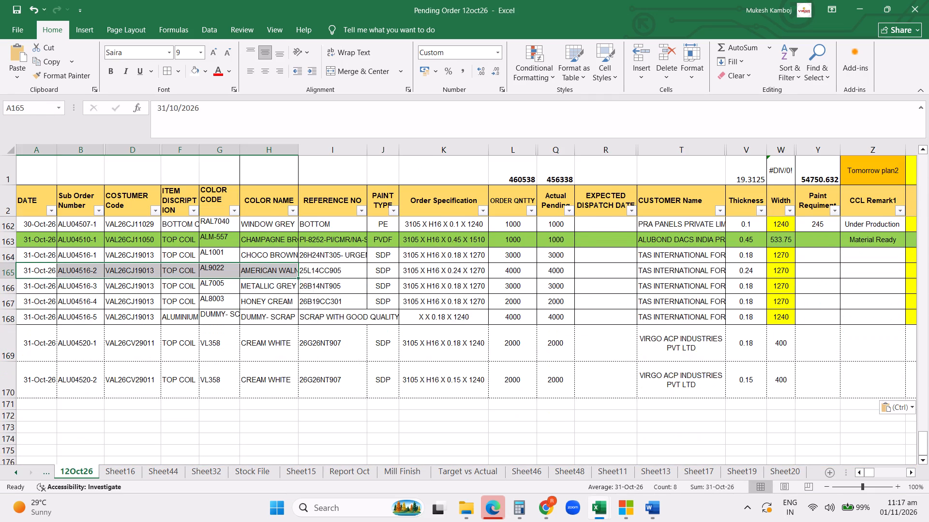
# Copy the ALU04521-1 to ALU04521-3 rows from the online Party wise Pending Order sheet into Excel's 12Oct26 sheet, starting at row 171.
pyautogui.click(602, 511)
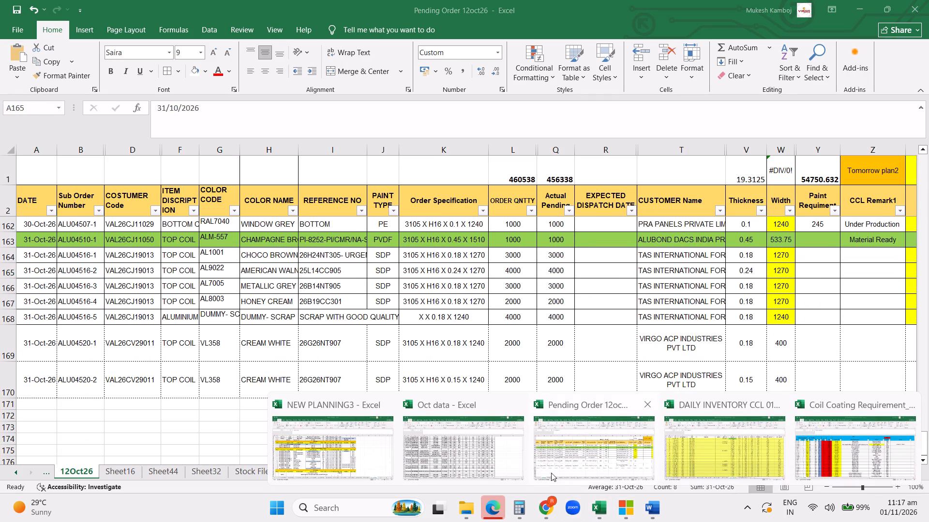
pyautogui.click(547, 512)
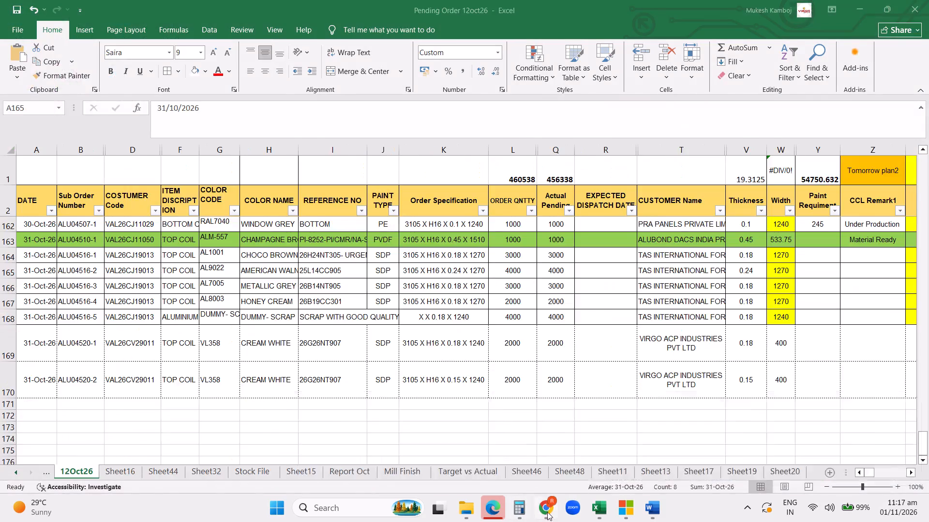
pyautogui.scroll(-3, 291, 351)
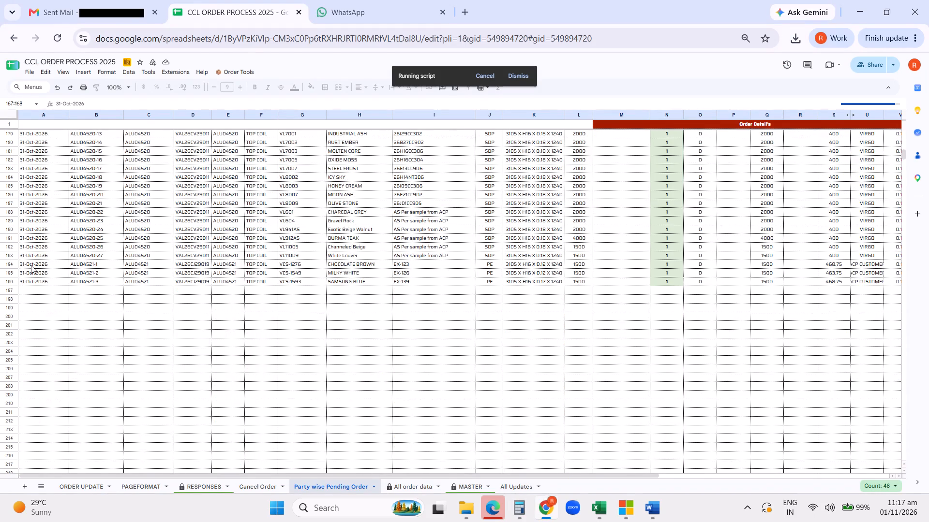
pyautogui.moveTo(7, 262); pyautogui.dragTo(6, 279)
pyautogui.hotkey('ctrl', 'c')
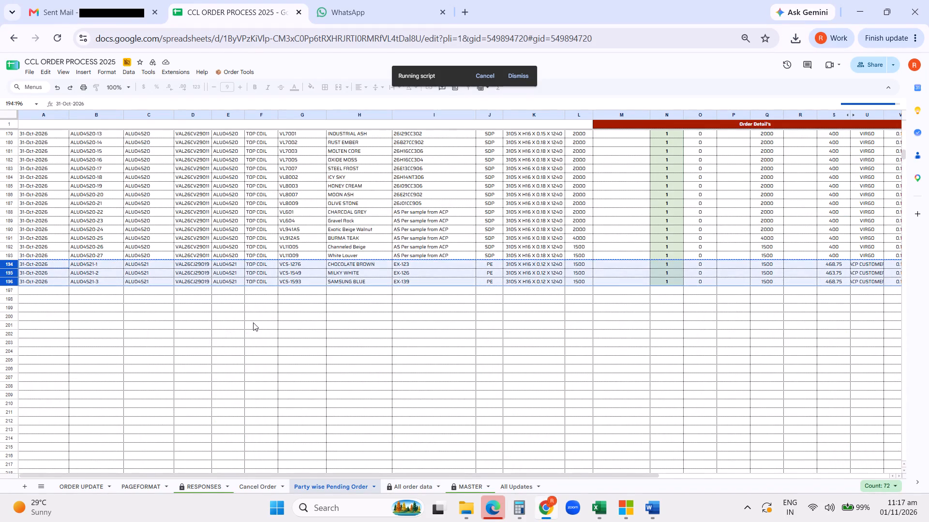
pyautogui.click(608, 512)
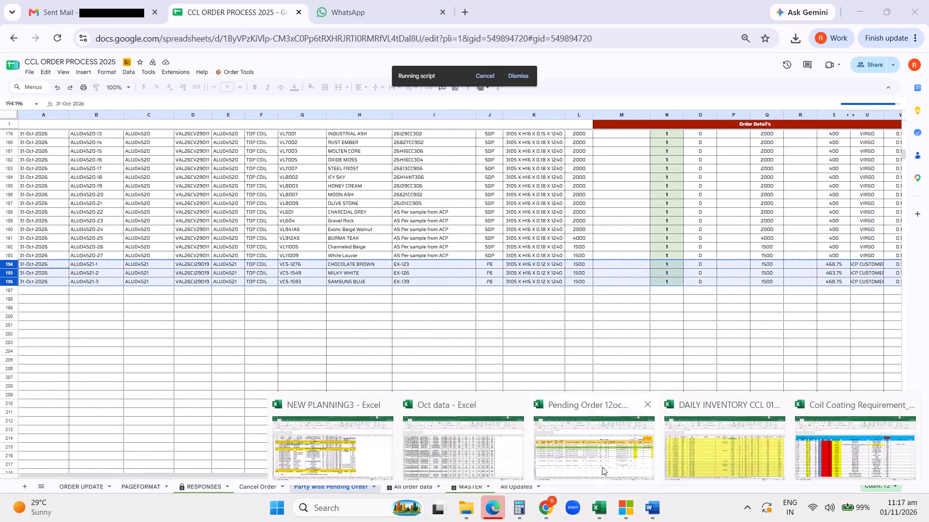
pyautogui.click(602, 467)
pyautogui.click(30, 403)
pyautogui.hotkey('ctrl', 'v')
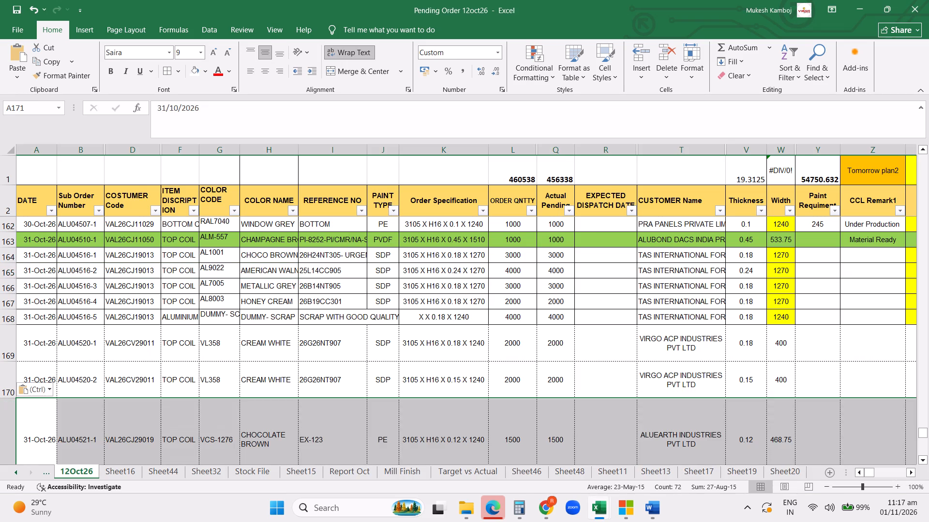
# Fill the Width formula from W168 down through W172 for the newly pasted orders.
pyautogui.click(775, 317)
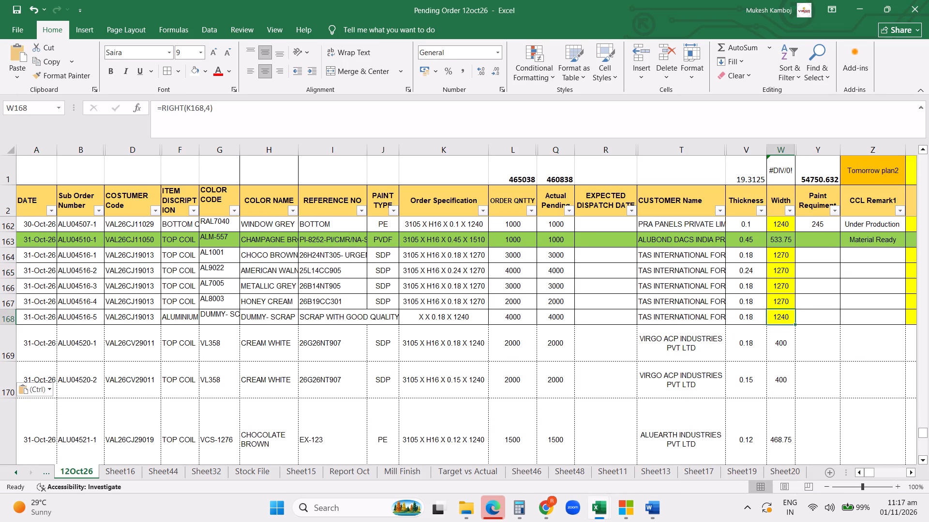
pyautogui.moveTo(793, 323); pyautogui.dragTo(786, 449)
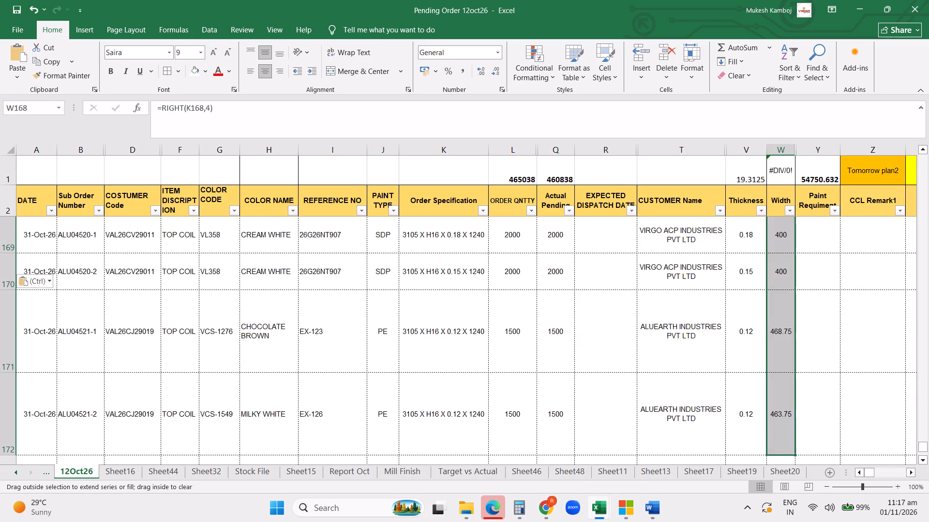
pyautogui.scroll(3, 281, 295)
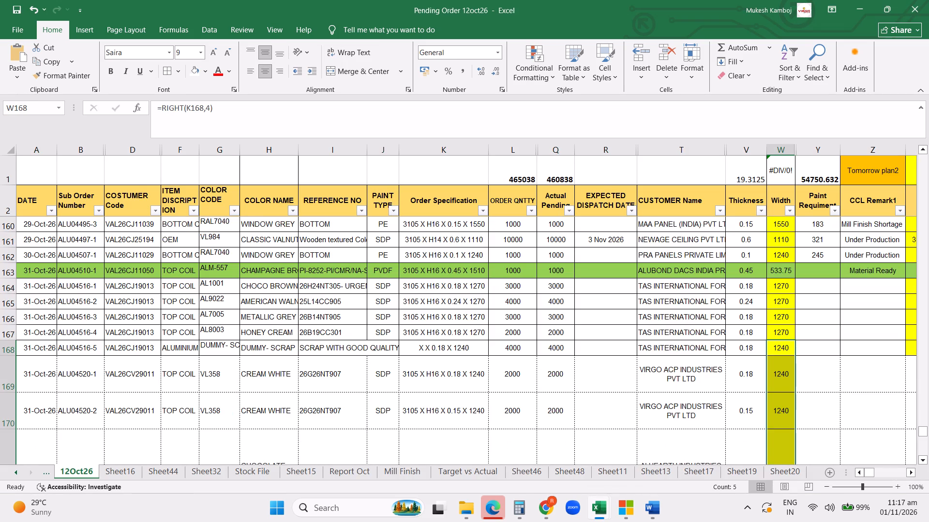
# Apply the formatting of row 168 to the newly pasted order rows 169 to 173.
pyautogui.click(11, 347)
pyautogui.click(60, 77)
pyautogui.moveTo(9, 375); pyautogui.dragTo(17, 350)
pyautogui.scroll(4, 774, 348)
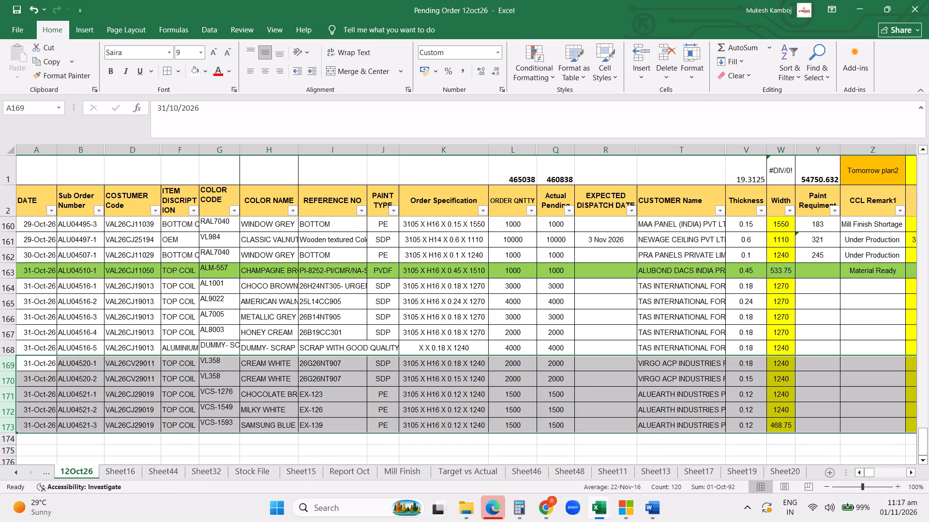
# Copy the Paint Requirement formula from Y162 into Y163 through Y173.
pyautogui.click(810, 250)
pyautogui.hotkey('ctrl', 'c')
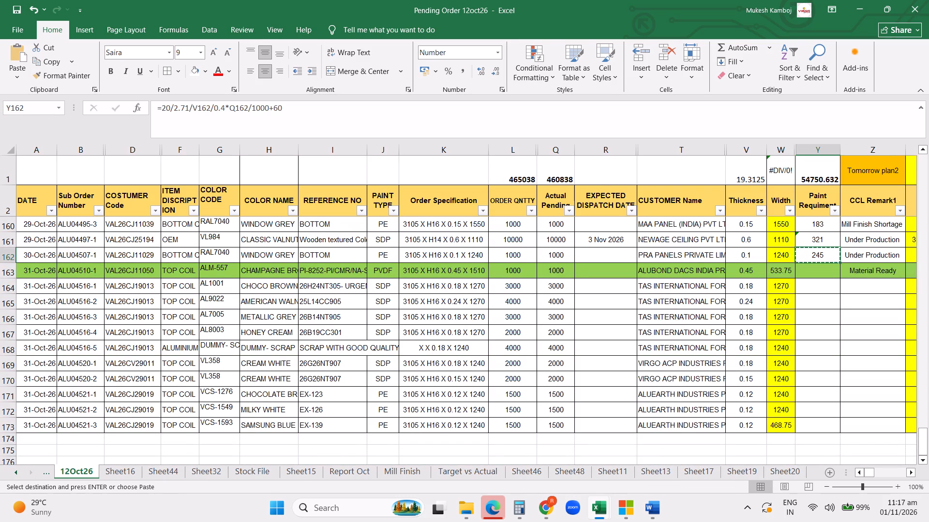
pyautogui.moveTo(811, 270); pyautogui.dragTo(816, 426)
pyautogui.press('Return')
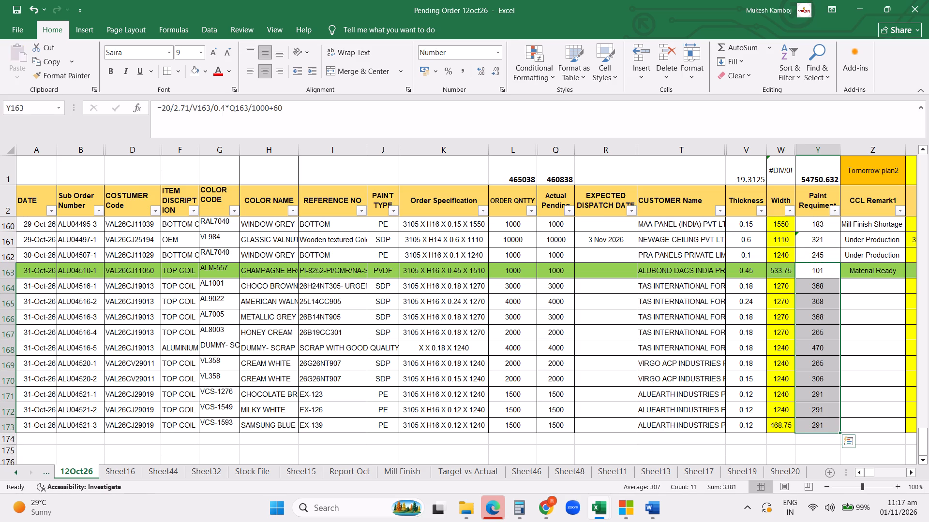
pyautogui.click(803, 434)
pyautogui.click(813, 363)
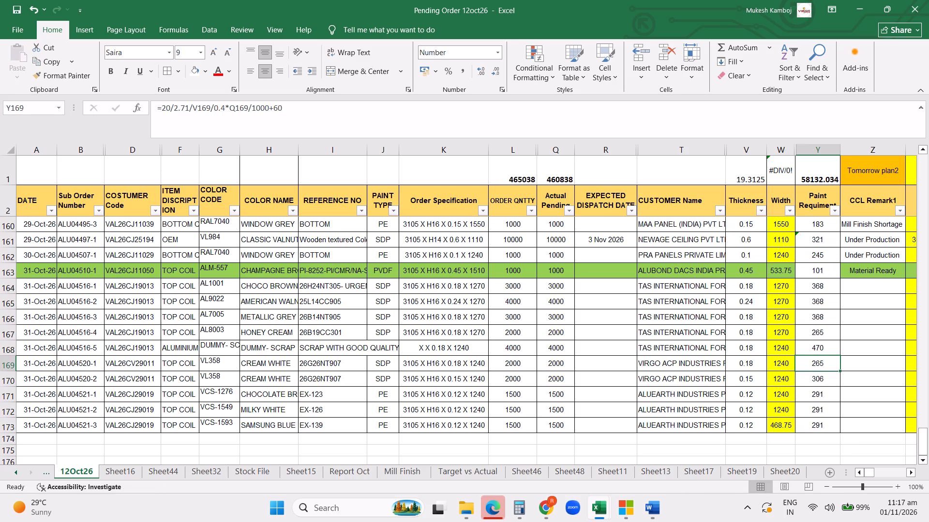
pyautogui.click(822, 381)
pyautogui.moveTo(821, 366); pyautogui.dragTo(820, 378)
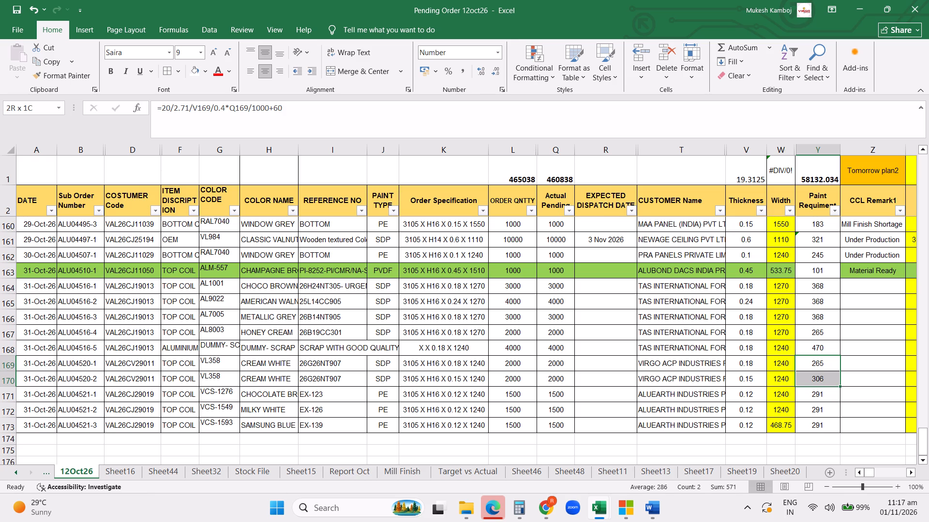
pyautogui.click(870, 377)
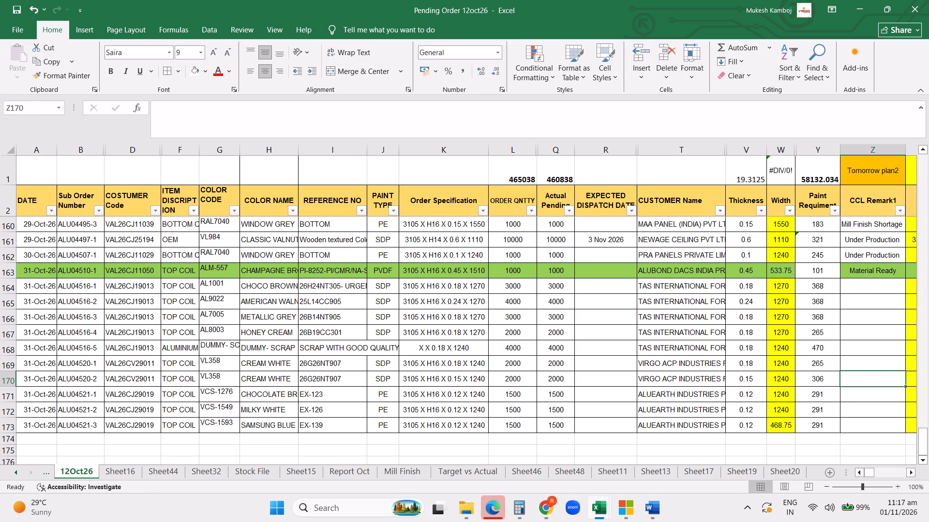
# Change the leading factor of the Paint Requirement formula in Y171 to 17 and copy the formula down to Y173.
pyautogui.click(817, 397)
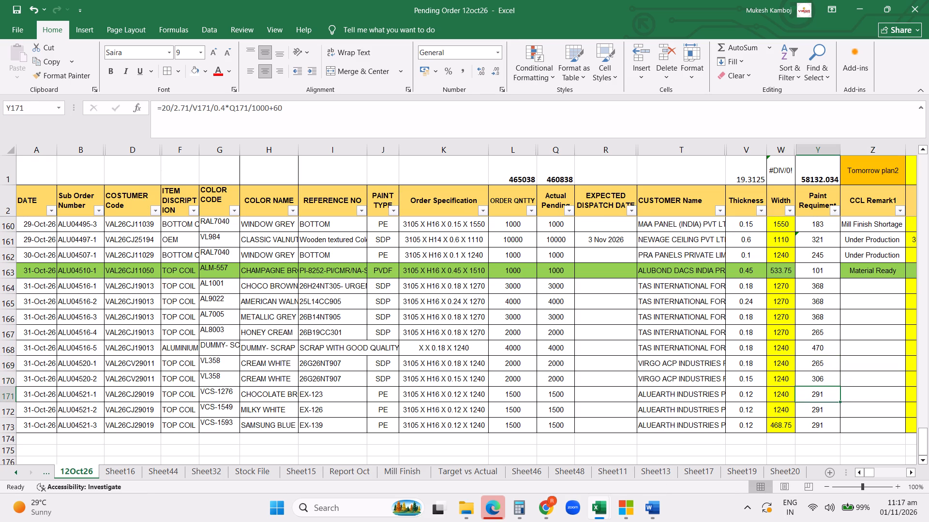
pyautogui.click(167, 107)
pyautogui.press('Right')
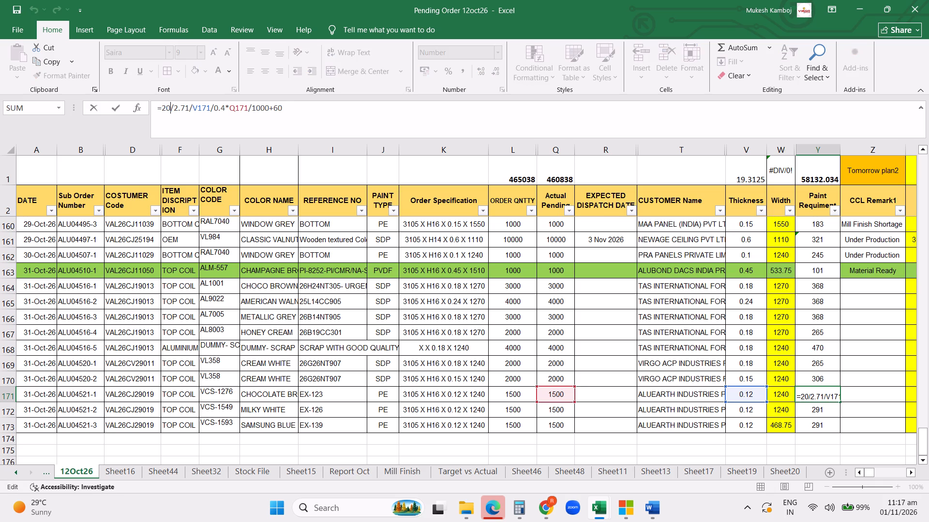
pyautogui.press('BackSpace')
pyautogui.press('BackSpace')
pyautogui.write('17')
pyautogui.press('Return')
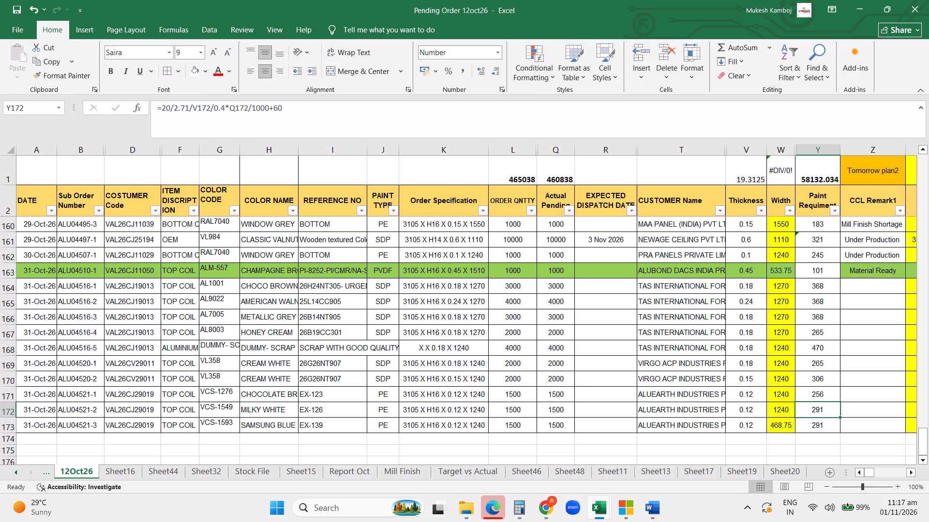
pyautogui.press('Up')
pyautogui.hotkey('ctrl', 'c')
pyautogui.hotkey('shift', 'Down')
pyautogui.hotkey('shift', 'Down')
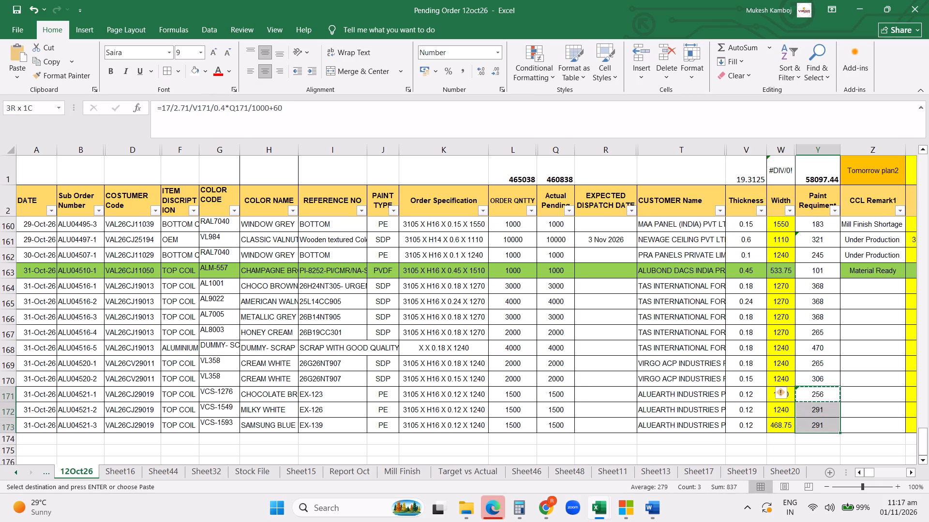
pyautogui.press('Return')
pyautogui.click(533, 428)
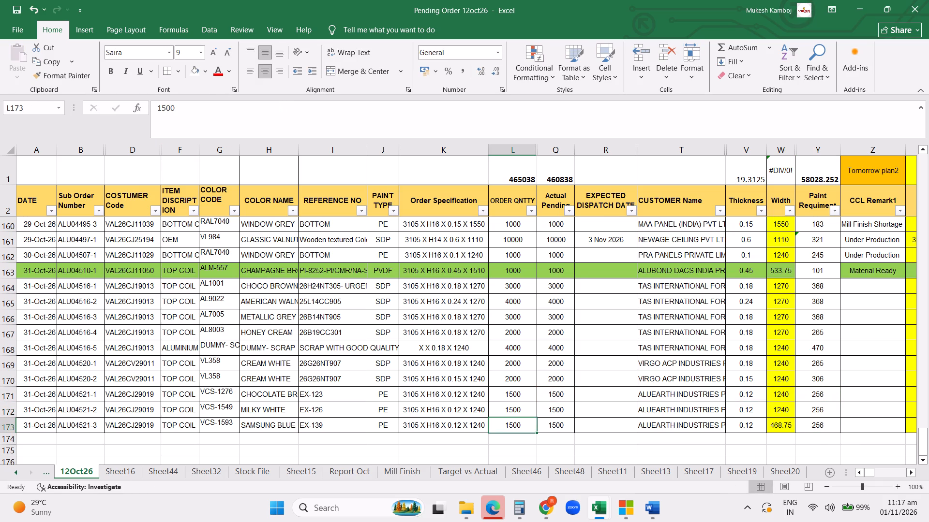
# Set the Paint Requirement of the three ALU04521 orders in Y171 to Y173 to 270 each.
pyautogui.click(820, 395)
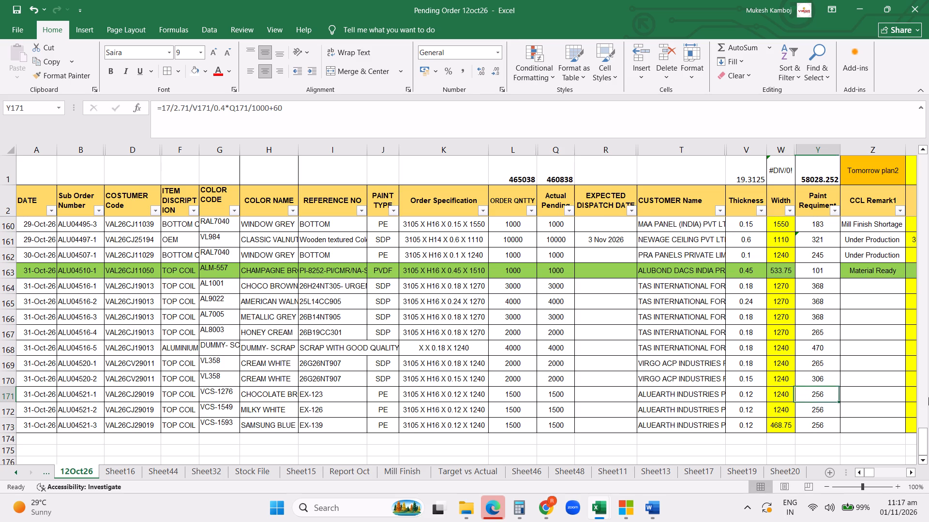
pyautogui.write('270')
pyautogui.press('Return')
pyautogui.write('270')
pyautogui.press('Return')
pyautogui.write('270')
pyautogui.press('Return')
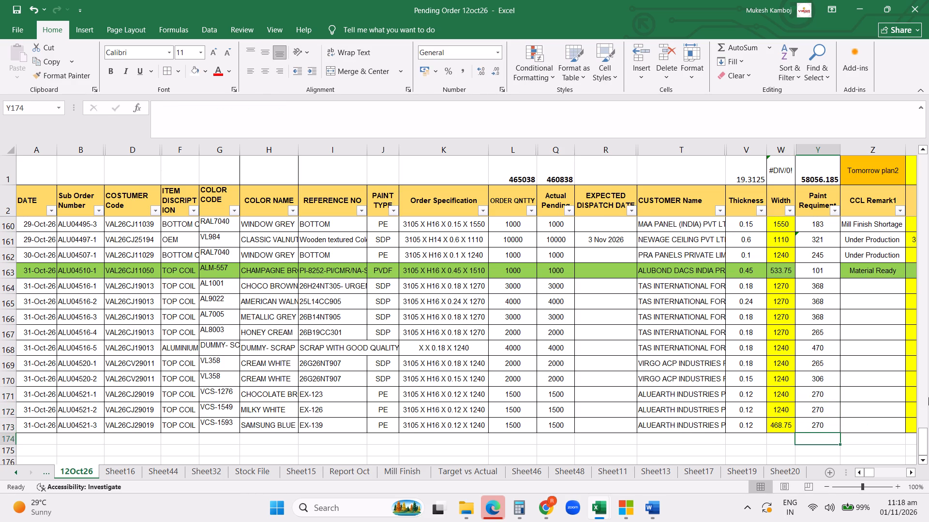
# Remove the +60 allowance from the Paint Requirement formula of order ALU04520-1 in Y169.
pyautogui.click(825, 365)
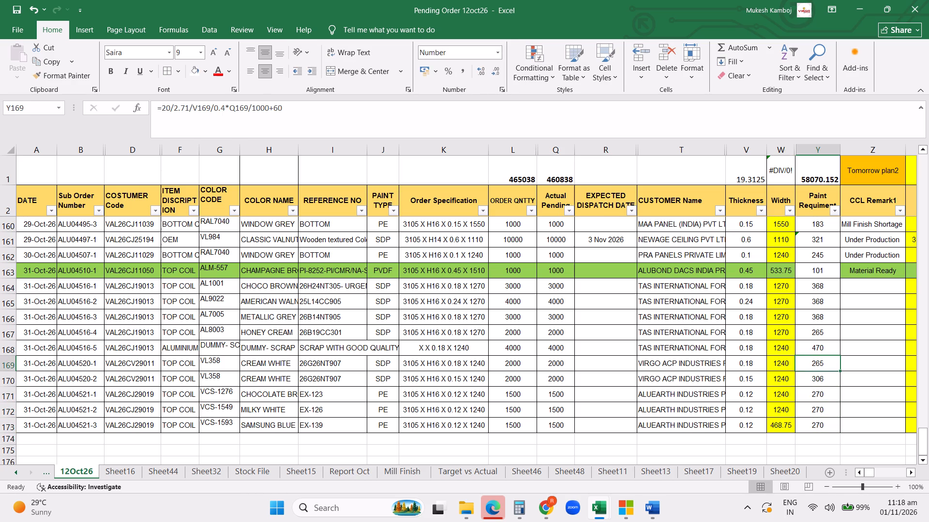
pyautogui.click(294, 102)
pyautogui.press('BackSpace')
pyautogui.press('BackSpace')
pyautogui.press('BackSpace')
pyautogui.press('Return')
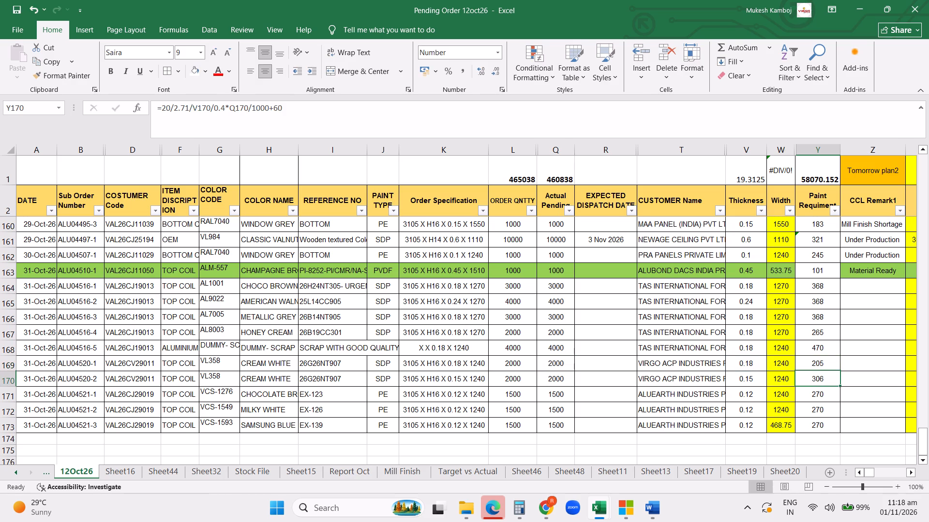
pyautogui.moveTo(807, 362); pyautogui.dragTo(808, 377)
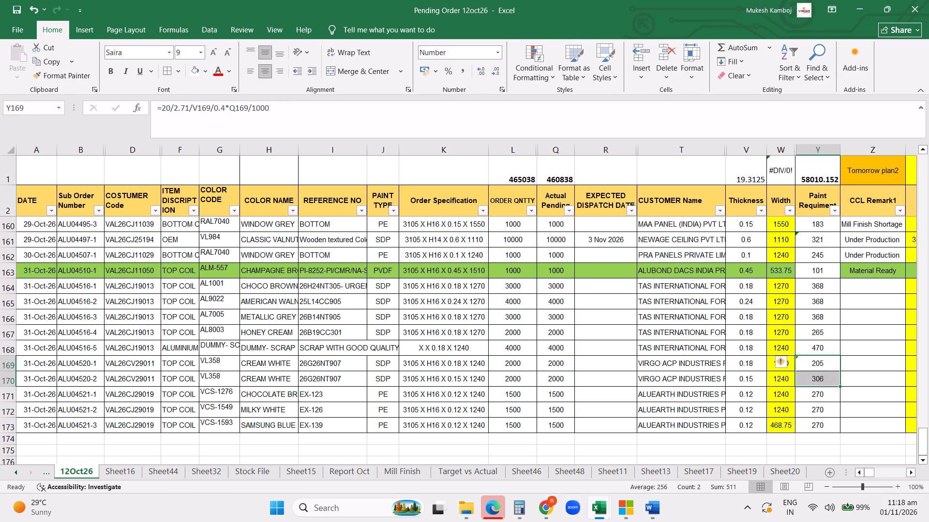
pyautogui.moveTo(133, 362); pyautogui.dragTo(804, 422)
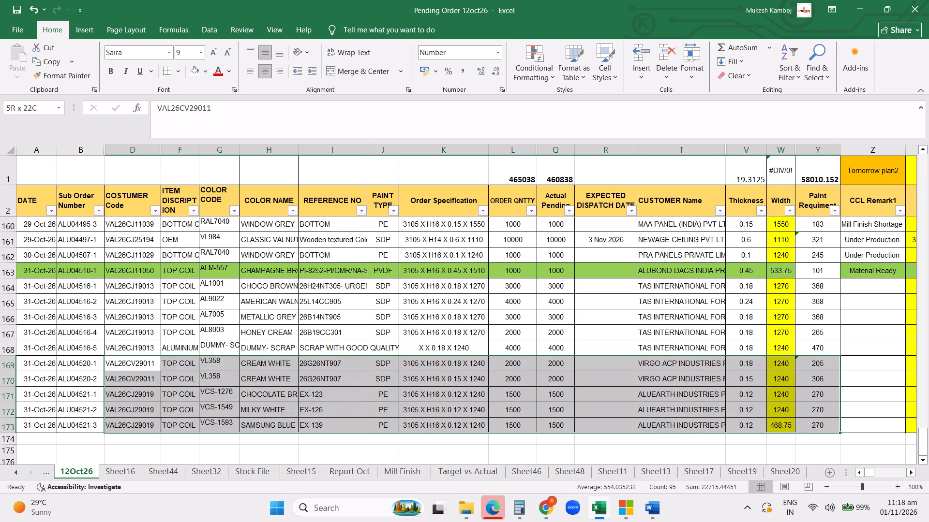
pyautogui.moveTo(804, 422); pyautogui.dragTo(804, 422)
pyautogui.click(774, 409)
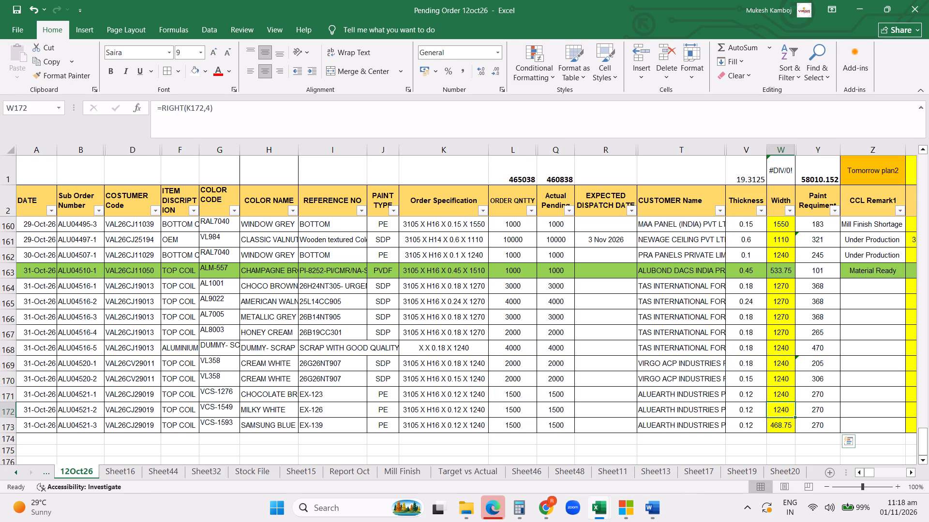
pyautogui.hotkey('ctrl', 'c')
pyautogui.click(784, 424)
pyautogui.hotkey('ctrl', 'v')
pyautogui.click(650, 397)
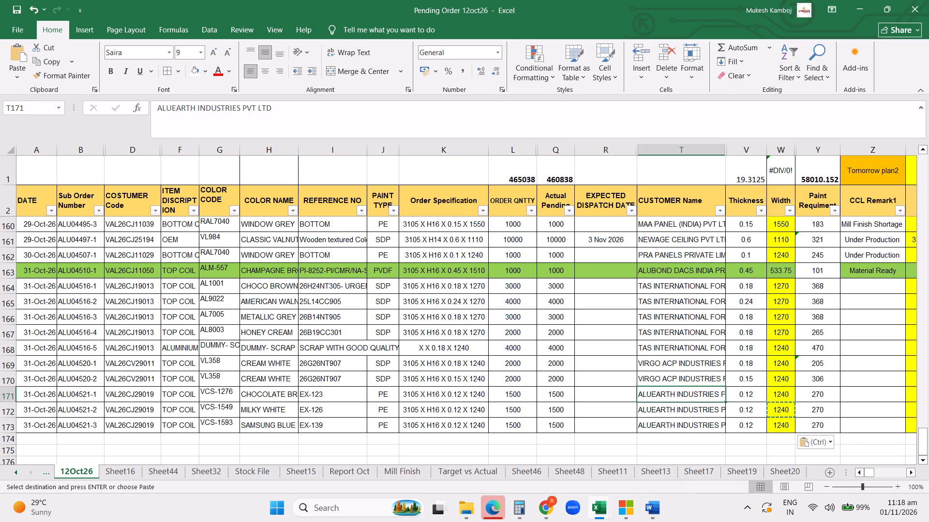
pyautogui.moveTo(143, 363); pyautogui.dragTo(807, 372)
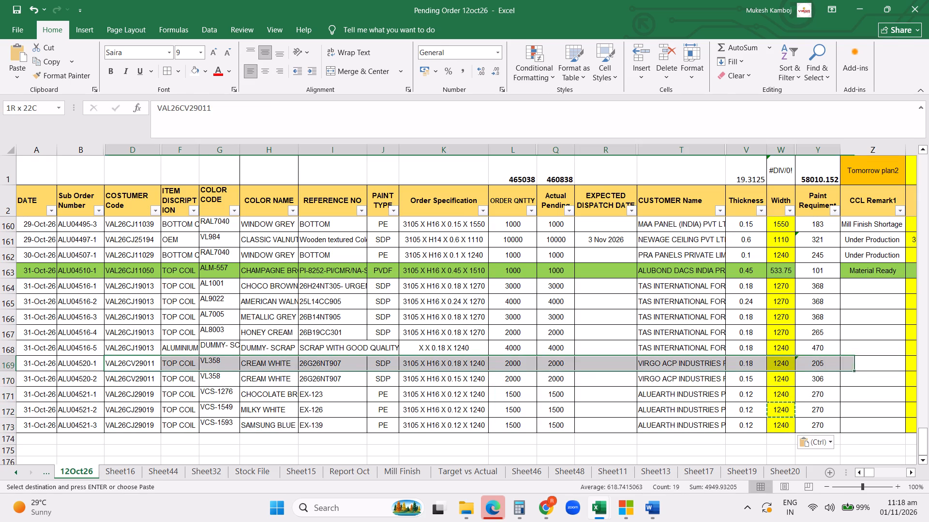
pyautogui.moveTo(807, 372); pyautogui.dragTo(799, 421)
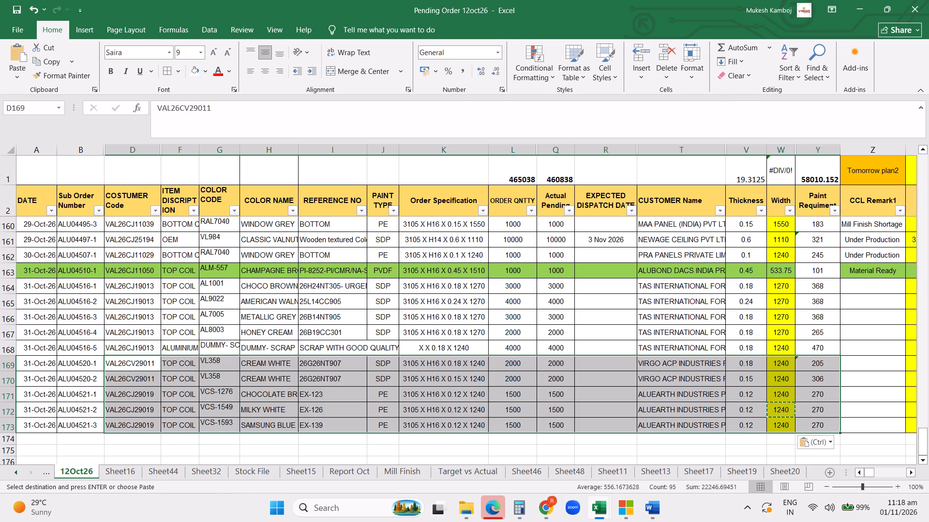
# Filter the DATE column to show only the orders dated 31 October 2026.
pyautogui.click(49, 215)
pyautogui.click(39, 348)
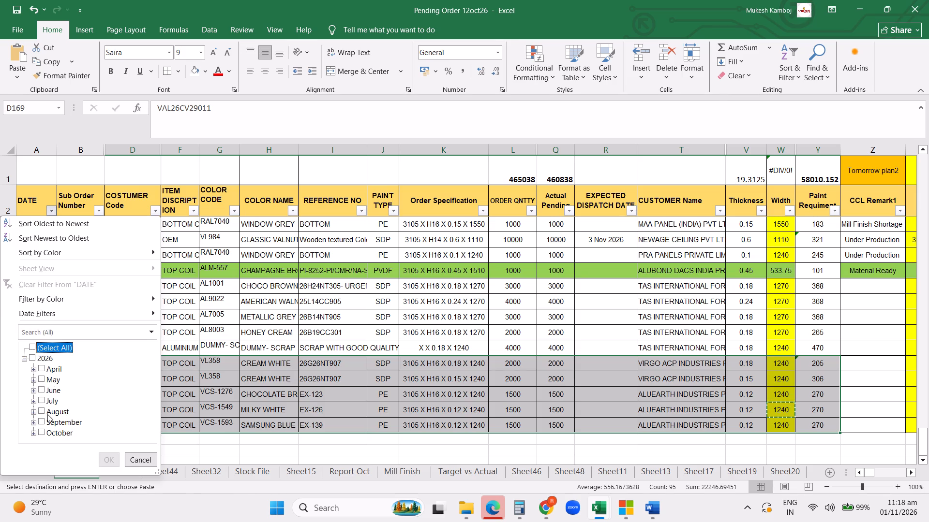
pyautogui.click(35, 436)
pyautogui.scroll(-7, 61, 418)
pyautogui.click(54, 435)
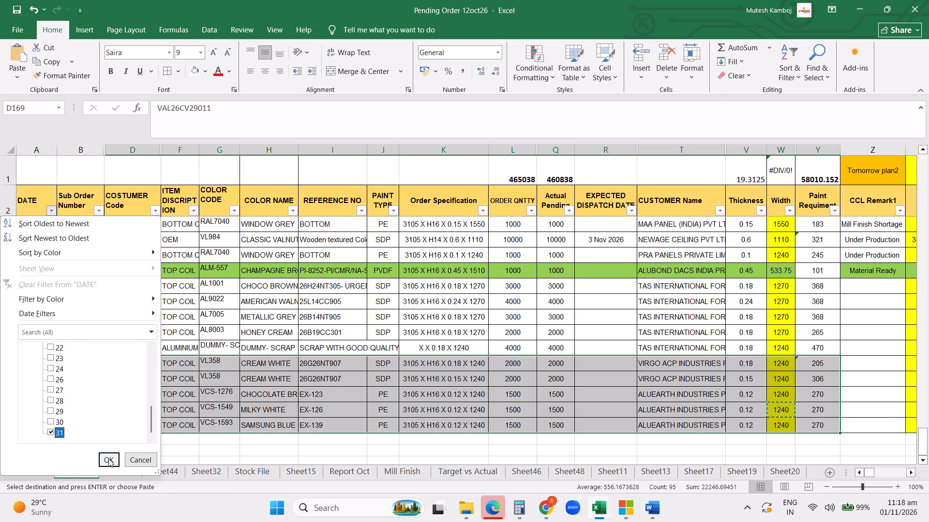
pyautogui.click(108, 459)
pyautogui.scroll(5, 118, 334)
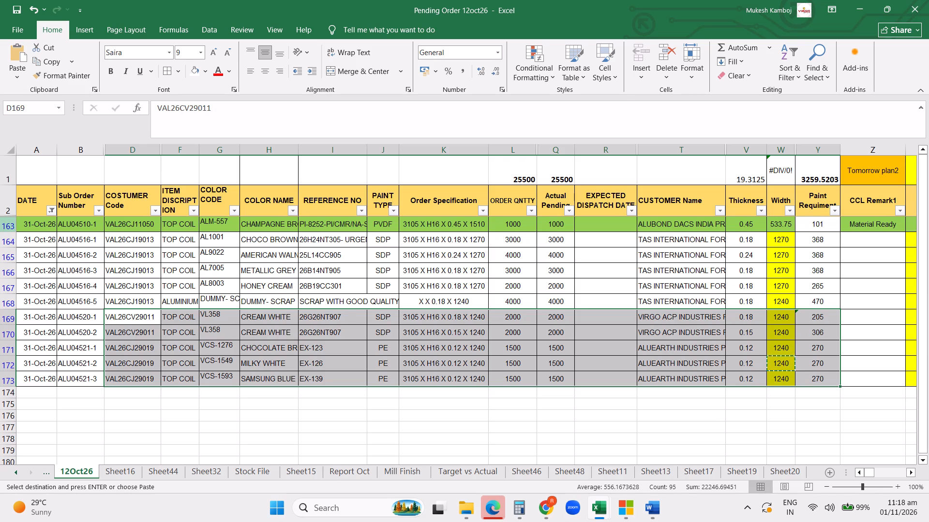
# Copy the filtered 31-Oct-26 orders with headers, from COSTUMER Code through Paint Requirement, into Sheet20 starting at A1.
pyautogui.moveTo(10, 224); pyautogui.dragTo(10, 302)
pyautogui.click(128, 298)
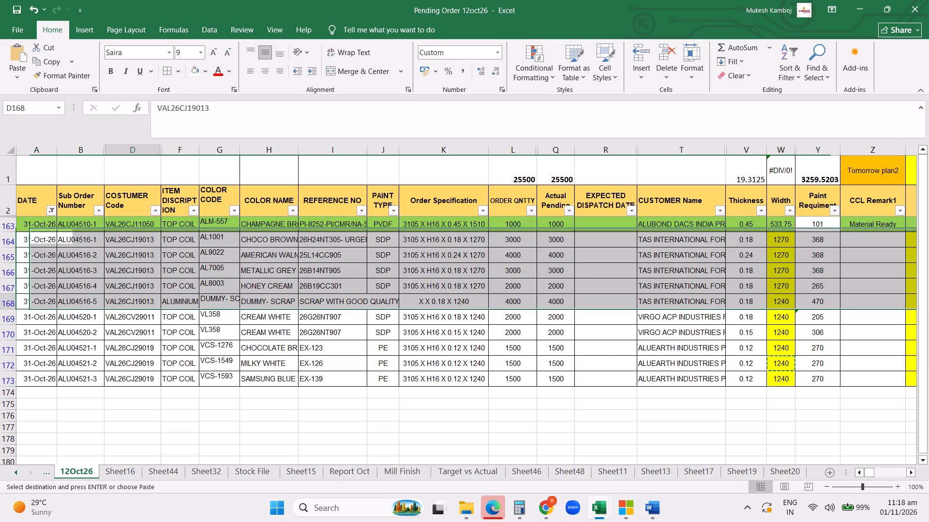
pyautogui.scroll(4, 119, 233)
pyautogui.moveTo(128, 210); pyautogui.dragTo(766, 250)
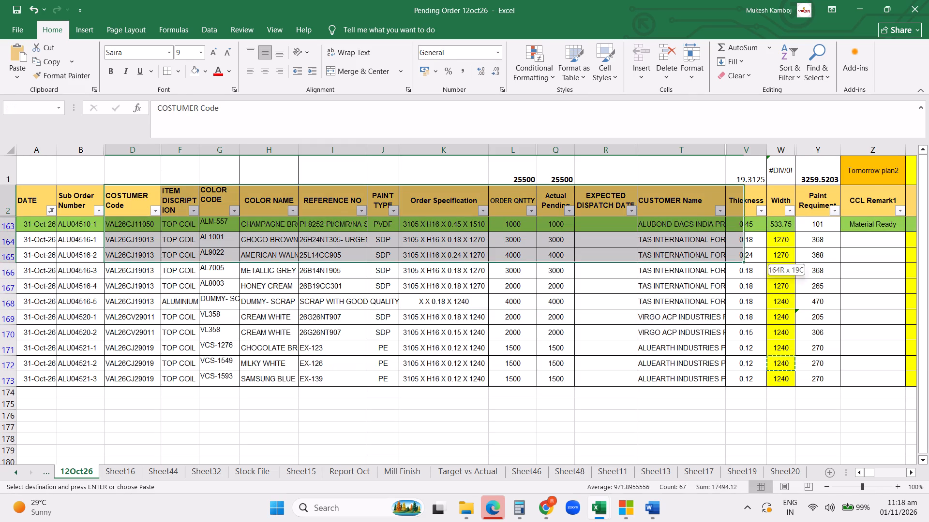
pyautogui.moveTo(766, 250); pyautogui.dragTo(817, 383)
pyautogui.hotkey('ctrl', 'c')
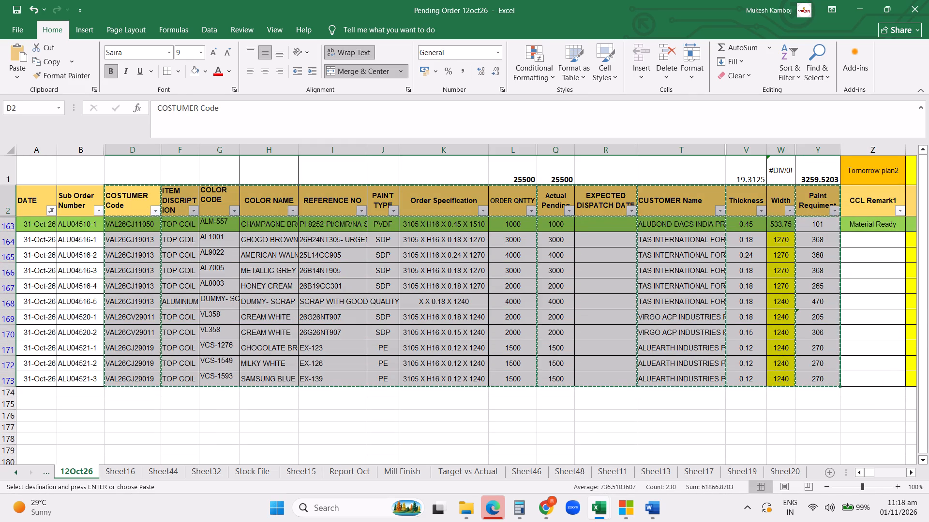
pyautogui.click(794, 465)
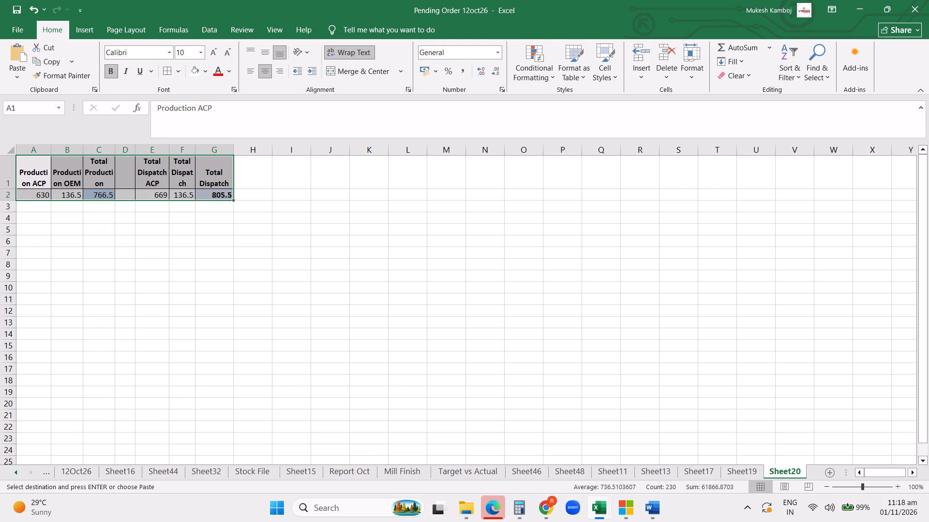
pyautogui.click(35, 167)
pyautogui.hotkey('ctrl', 'v')
pyautogui.click(259, 273)
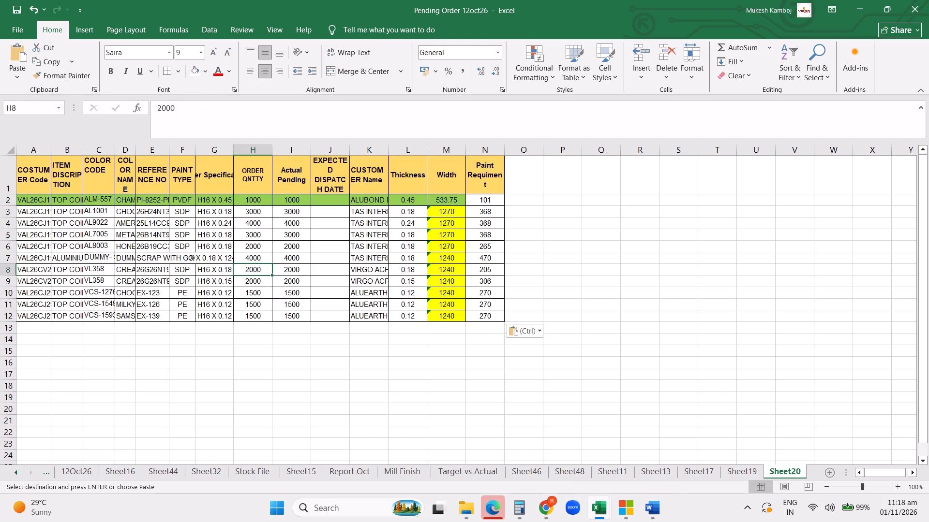
# Autofit all column widths on Sheet20 to the pasted order data.
pyautogui.click(12, 149)
pyautogui.doubleClick(47, 151)
pyautogui.click(120, 226)
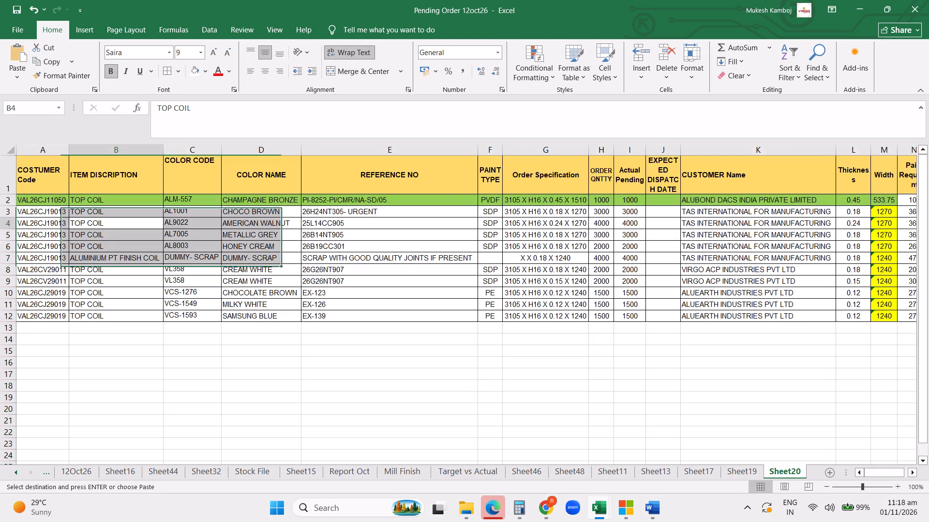
pyautogui.moveTo(3, 202); pyautogui.dragTo(2, 232)
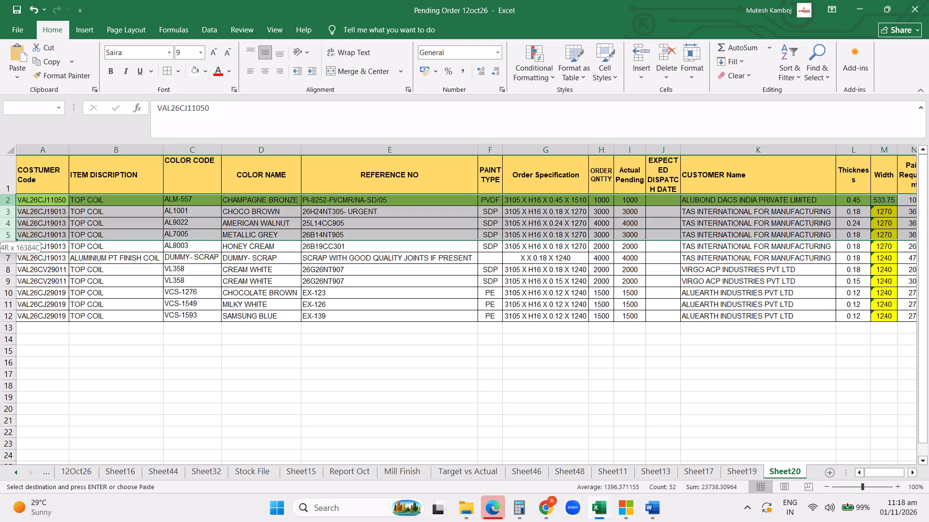
pyautogui.moveTo(2, 232); pyautogui.dragTo(1, 257)
pyautogui.hotkey('ctrl', '-')
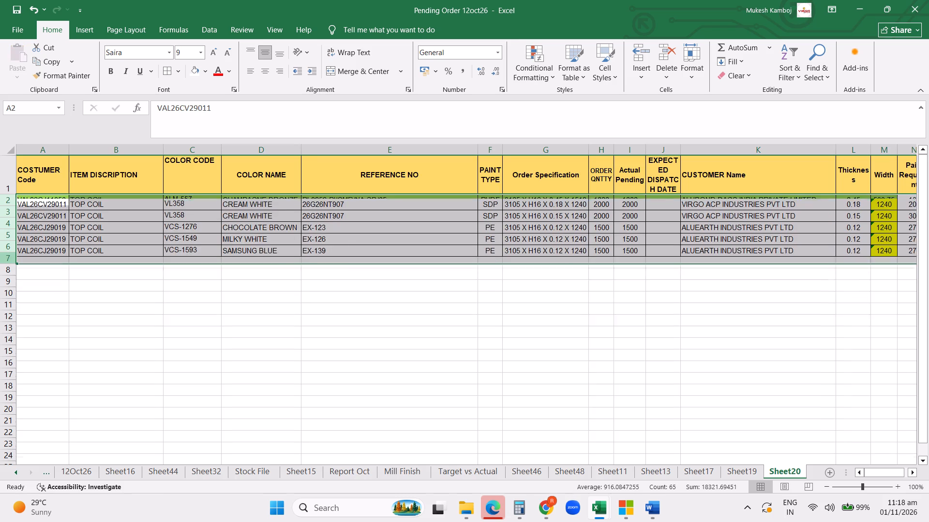
pyautogui.click(166, 319)
# Delete the ITEM DISCRIPTION column and autofit the remaining columns to their contents.
pyautogui.click(117, 148)
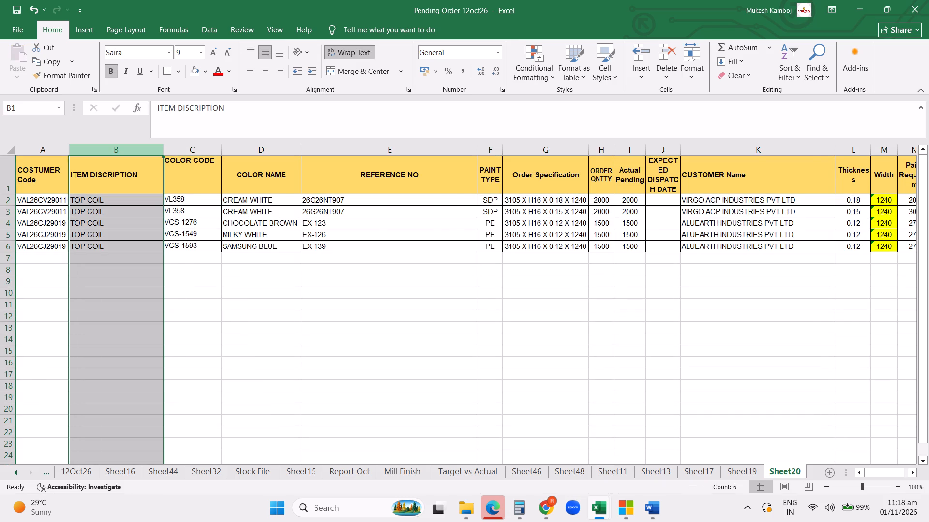
pyautogui.hotkey('ctrl', '-')
pyautogui.click(7, 145)
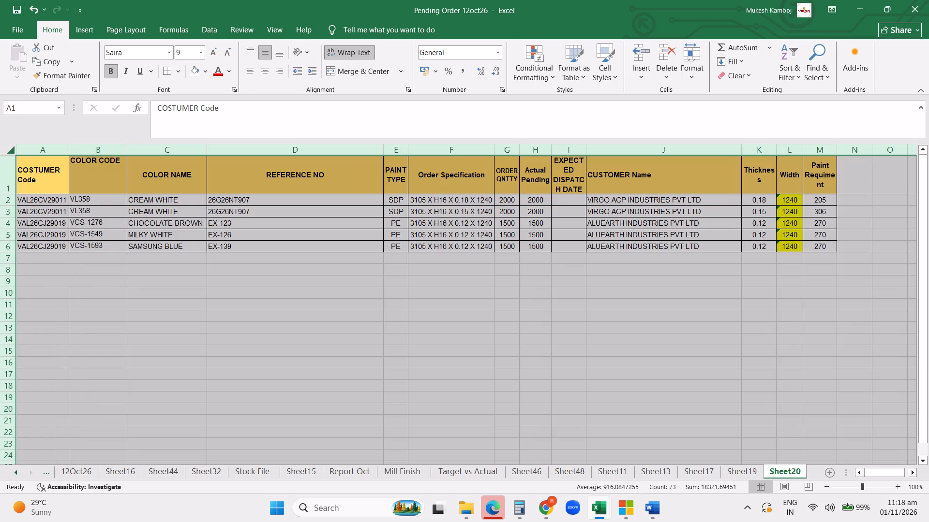
pyautogui.doubleClick(65, 152)
pyautogui.click(251, 255)
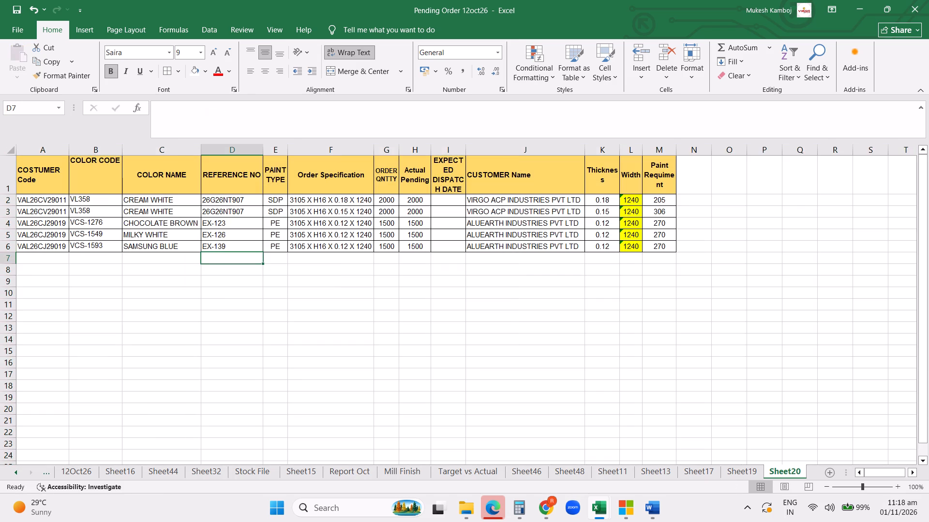
# Delete the five columns from Actual Pending through Width, keeping Paint Requirement directly after ORDER QNTTY.
pyautogui.click(417, 149)
pyautogui.hotkey('ctrl', '-')
pyautogui.hotkey('ctrl', '-')
pyautogui.hotkey('ctrl', '-')
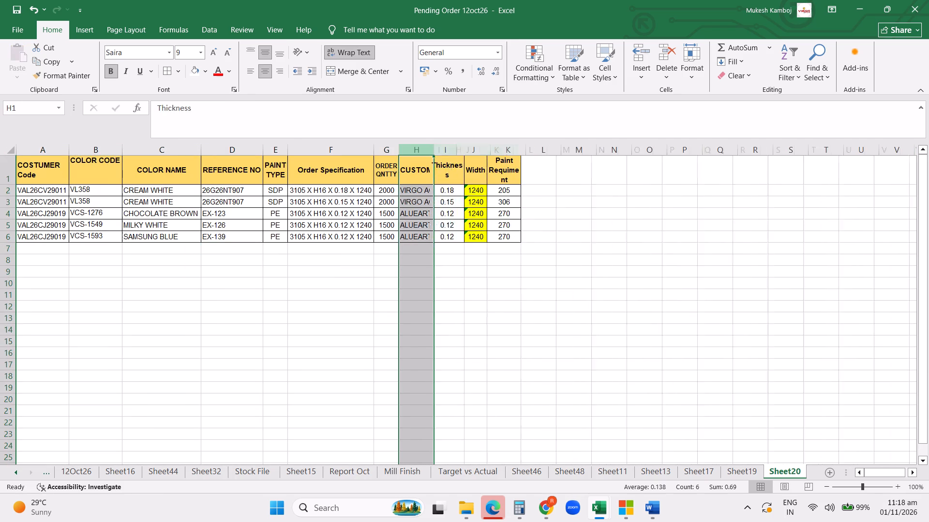
pyautogui.hotkey('ctrl', '-')
pyautogui.hotkey('ctrl', '-')
pyautogui.click(470, 226)
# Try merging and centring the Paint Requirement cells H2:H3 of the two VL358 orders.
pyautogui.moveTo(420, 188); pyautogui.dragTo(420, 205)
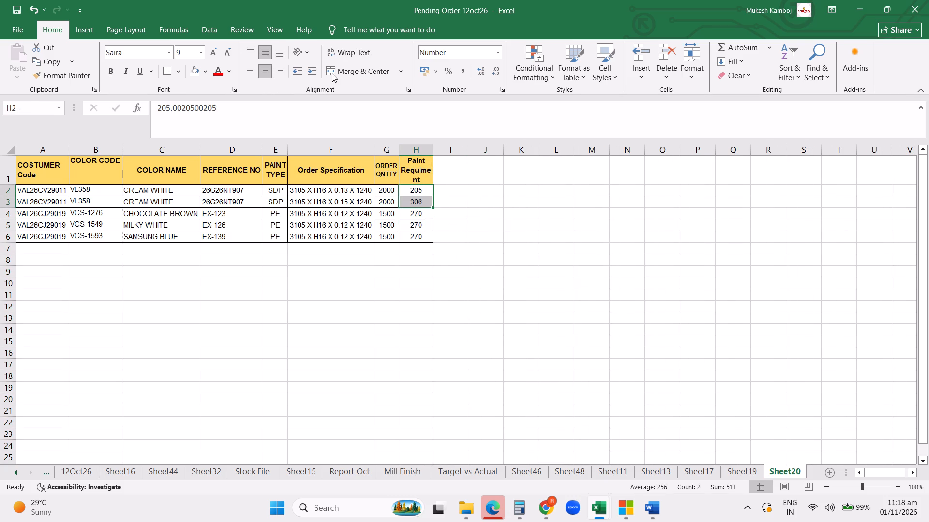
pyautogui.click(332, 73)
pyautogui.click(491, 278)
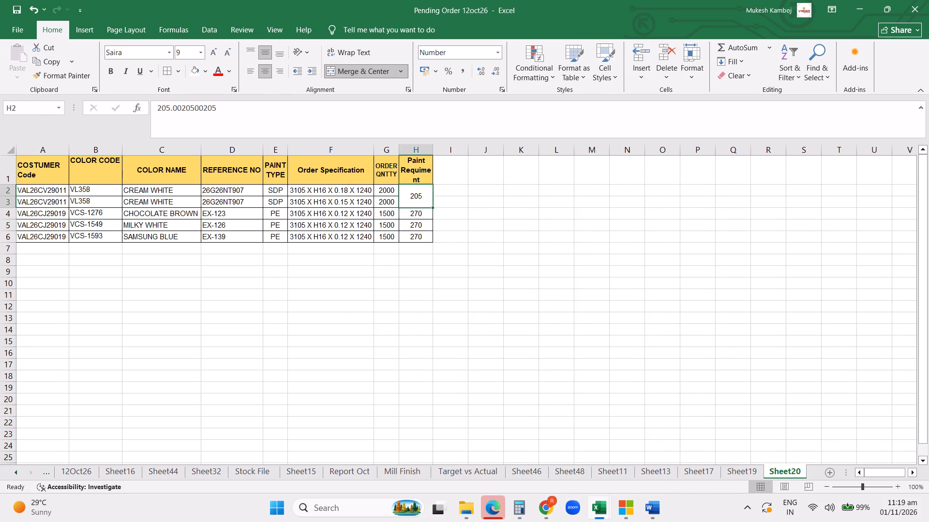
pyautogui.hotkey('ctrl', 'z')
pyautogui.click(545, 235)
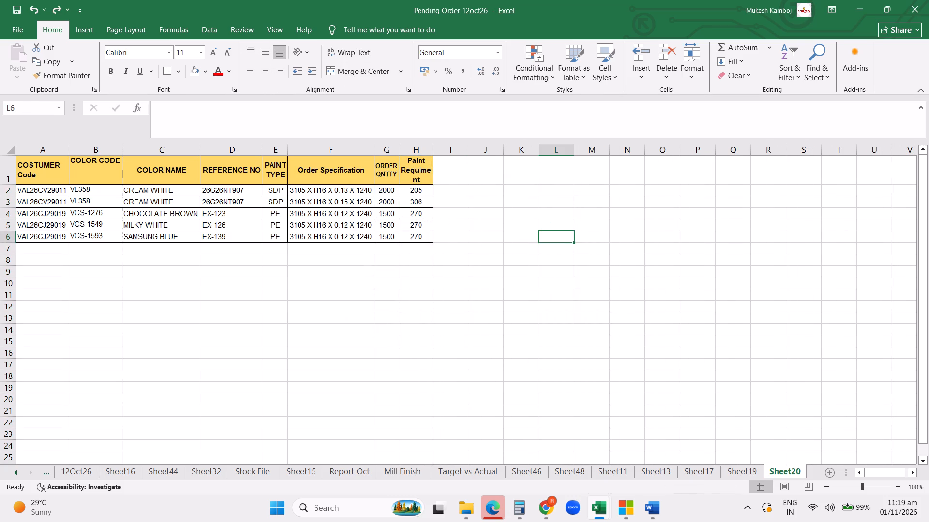
# Merge and centre Paint Requirement cells H2:H3 for the two CREAM WHITE VL358 orders and set the combined value to 550.
pyautogui.moveTo(421, 194); pyautogui.dragTo(420, 204)
pyautogui.click(330, 69)
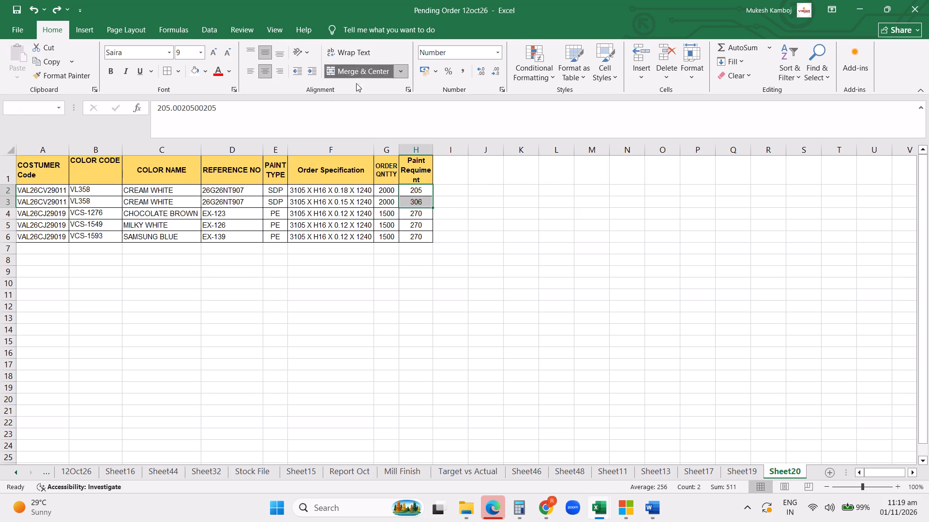
pyautogui.click(493, 279)
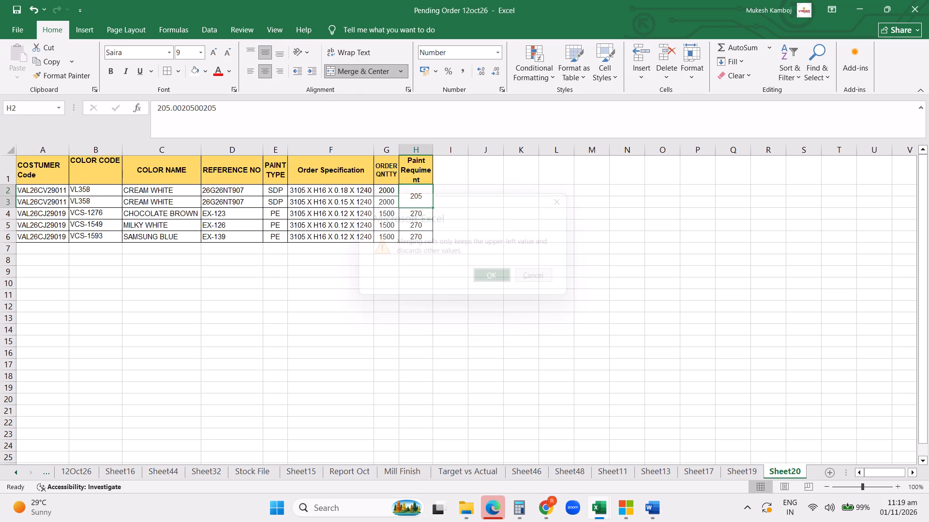
pyautogui.write('550')
pyautogui.press('Return')
pyautogui.click(329, 341)
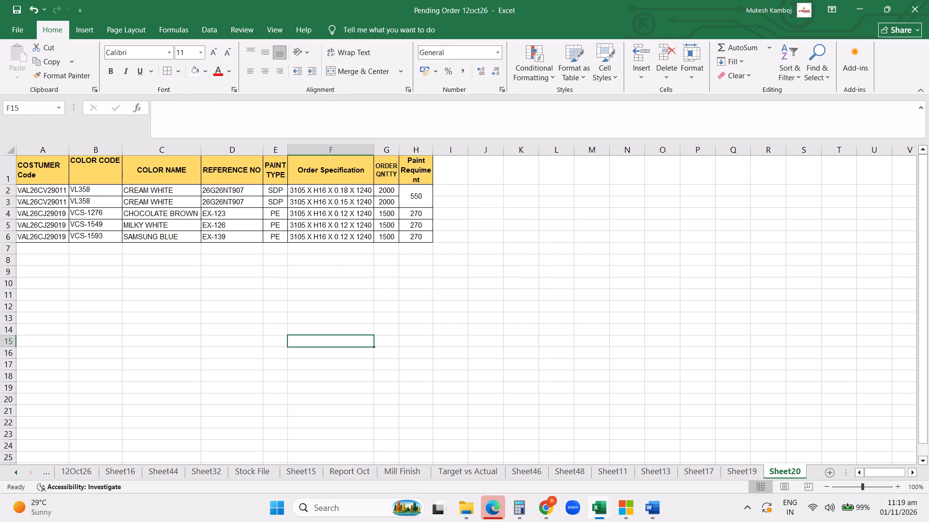
# Copy the condensed order table A1:H6 from Sheet20.
pyautogui.moveTo(50, 168); pyautogui.dragTo(412, 235)
pyautogui.hotkey('ctrl', 'c')
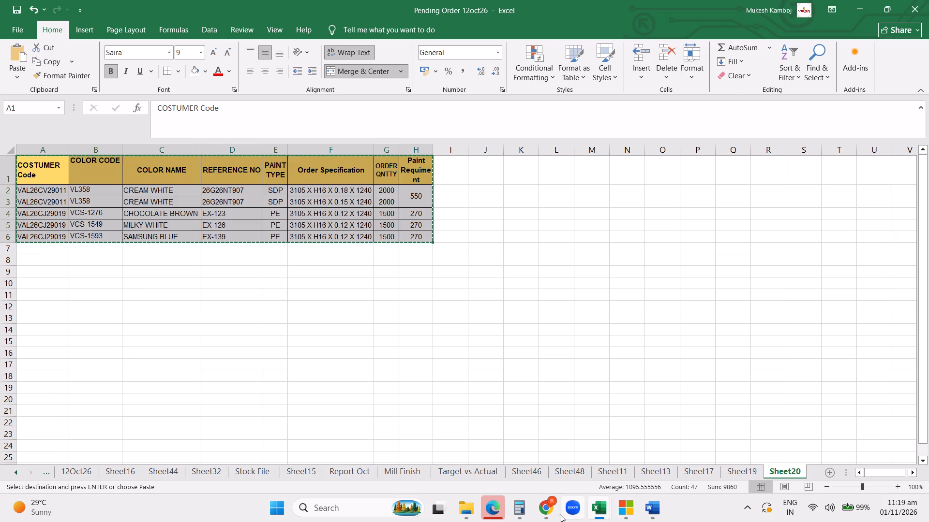
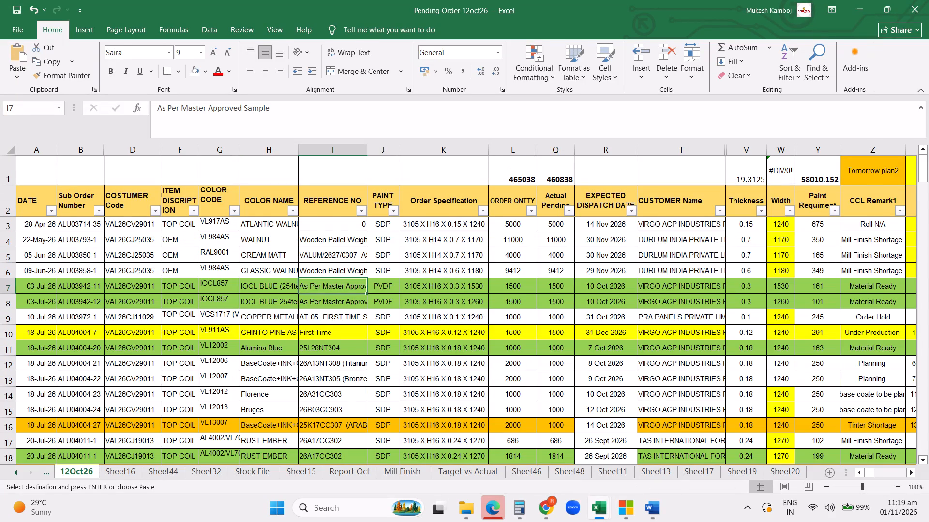
# Go to the last order entry in the CUSTOMER Name column of the 12Oct26 sheet to review the newly added orders.
pyautogui.scroll(-6, 656, 295)
pyautogui.click(650, 320)
pyautogui.hotkey('ctrl', 'Down')
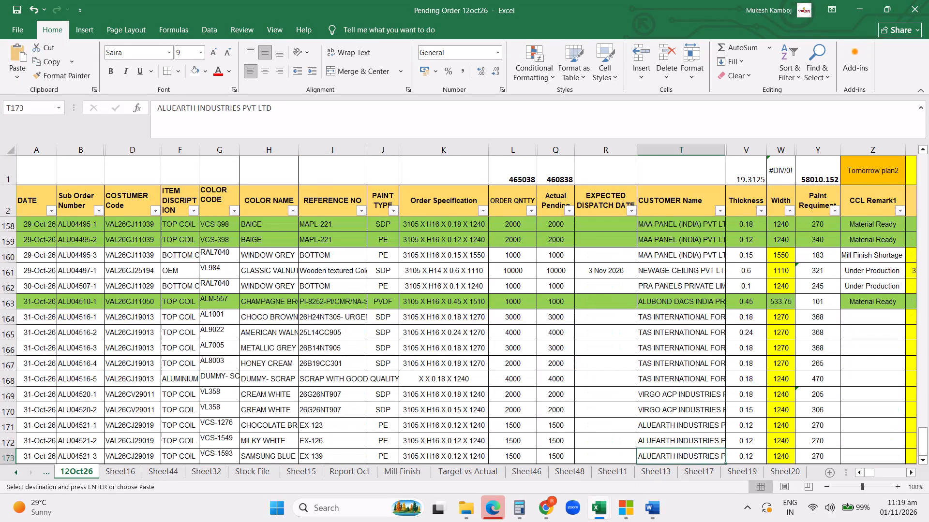
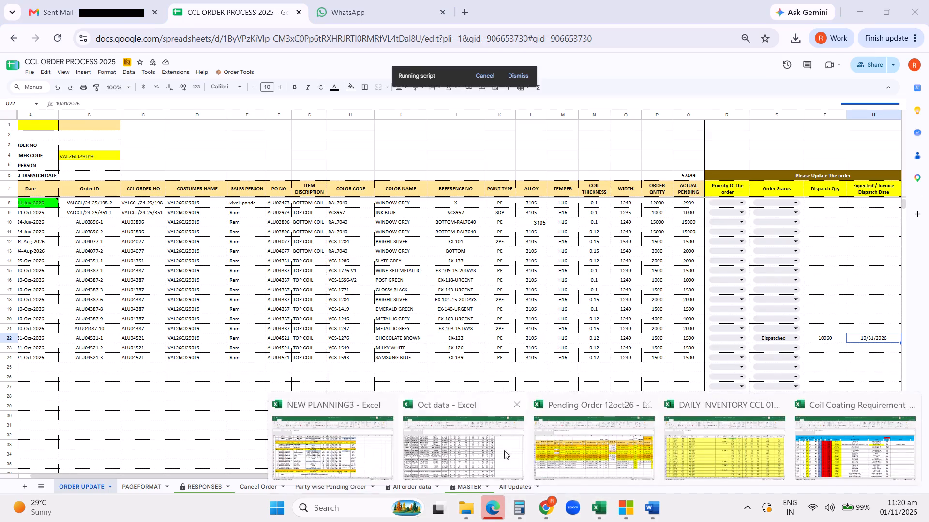
# In the Pending Order 12oct26 workbook, filter the Stock File sheet's Dispatch Date column to 31/10/2026.
pyautogui.click(583, 446)
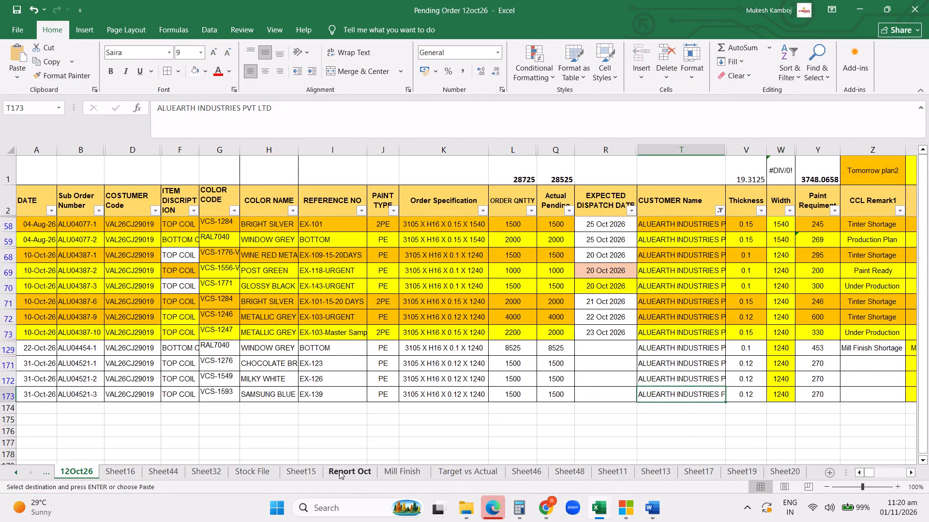
pyautogui.click(343, 469)
pyautogui.click(252, 469)
pyautogui.click(378, 384)
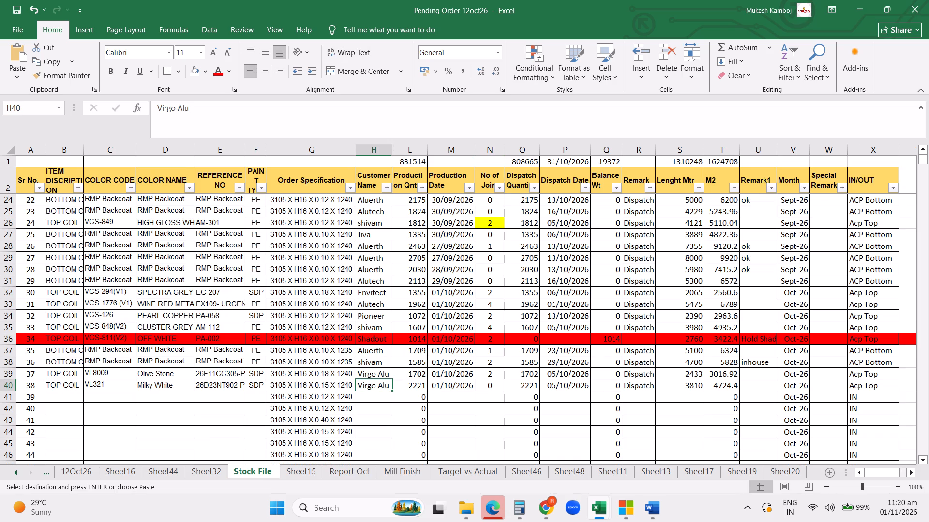
pyautogui.click(585, 186)
pyautogui.click(481, 336)
pyautogui.scroll(-12, 493, 389)
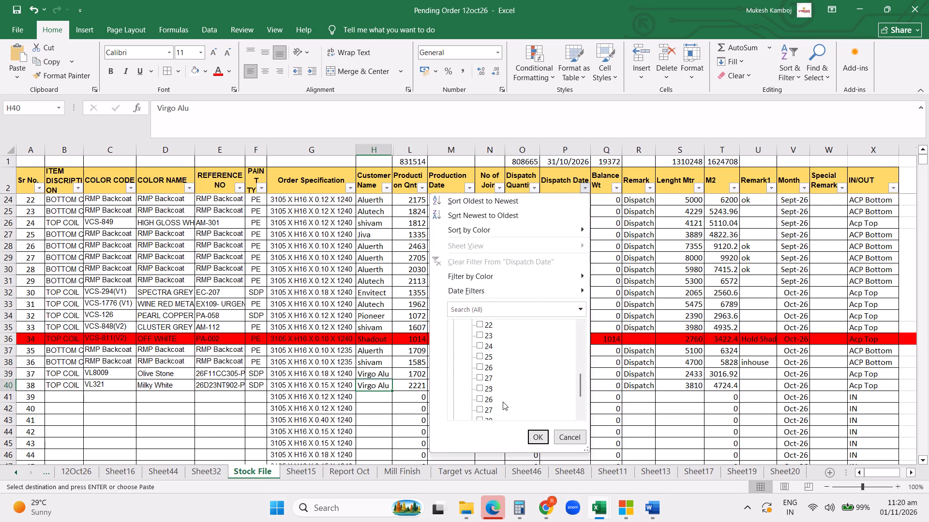
pyautogui.scroll(-6, 502, 402)
pyautogui.click(489, 400)
pyautogui.click(482, 406)
pyautogui.click(544, 432)
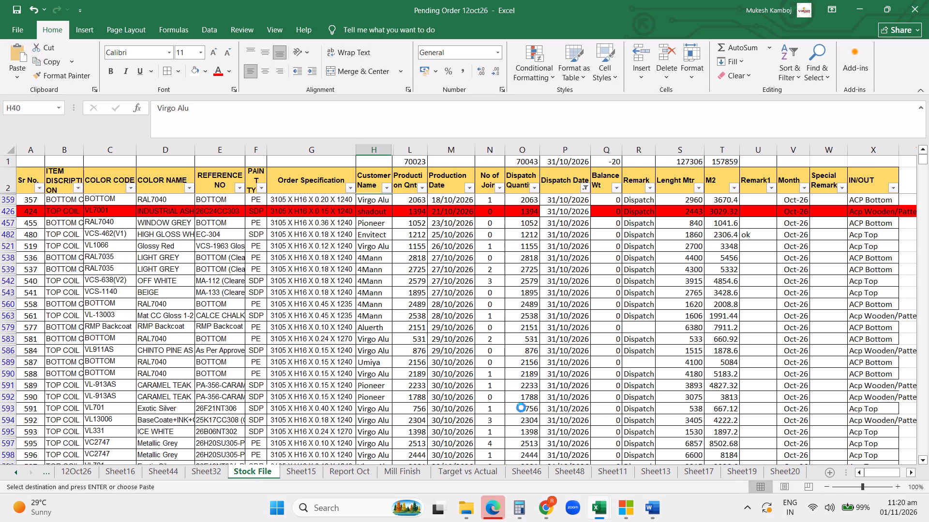
# Narrow the Stock File's Customer Name filter to Virgo Alu only.
pyautogui.scroll(4, 504, 364)
pyautogui.click(386, 186)
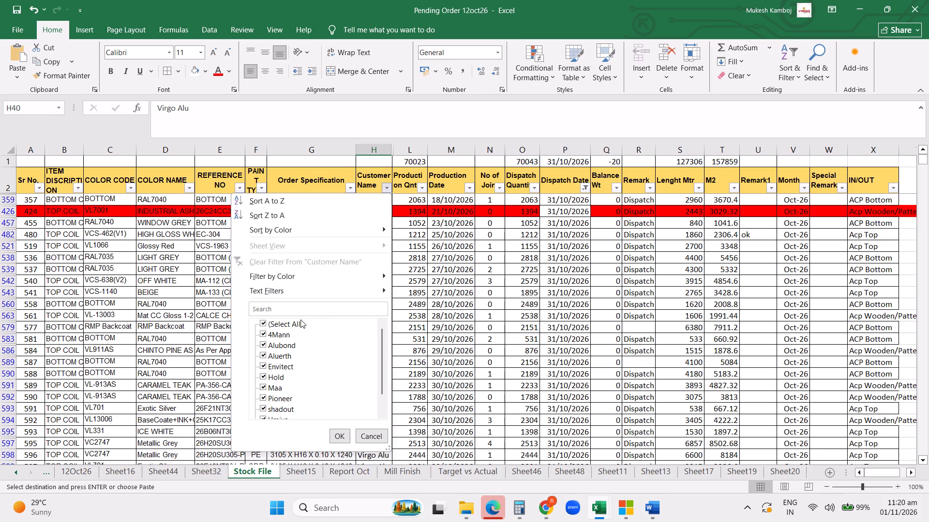
pyautogui.click(288, 325)
pyautogui.scroll(-18, 282, 392)
pyautogui.click(279, 408)
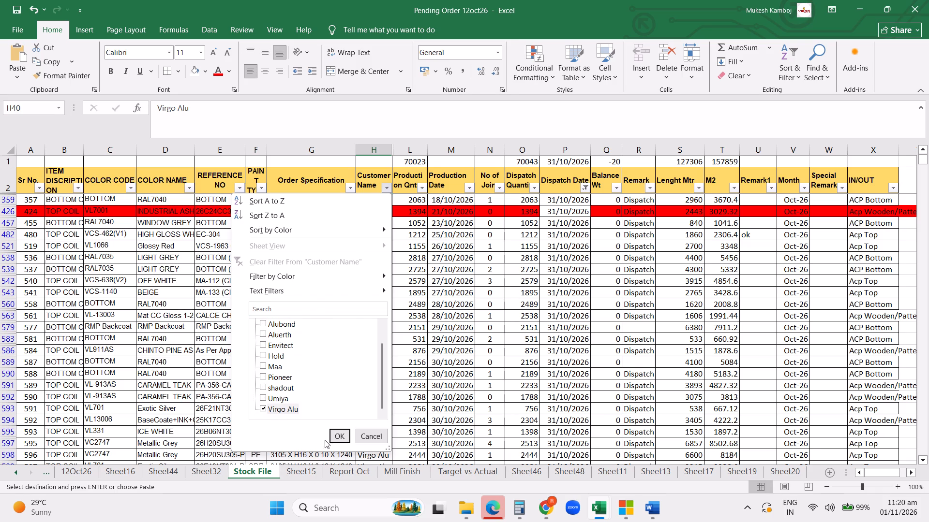
pyautogui.click(333, 440)
pyautogui.scroll(4, 528, 321)
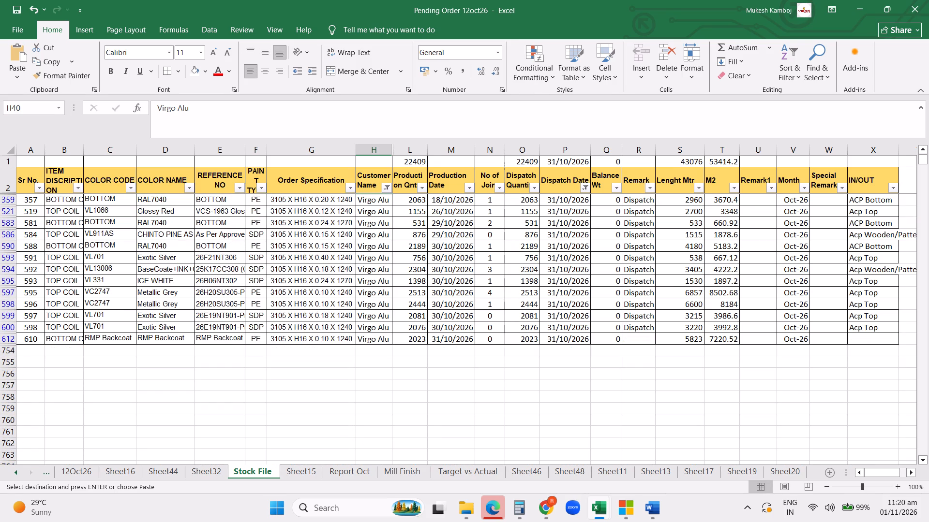
# Copy the Dispatch remark from the Sr No. 598 row into the empty Remark cell of the Sr No. 610 row.
pyautogui.click(644, 327)
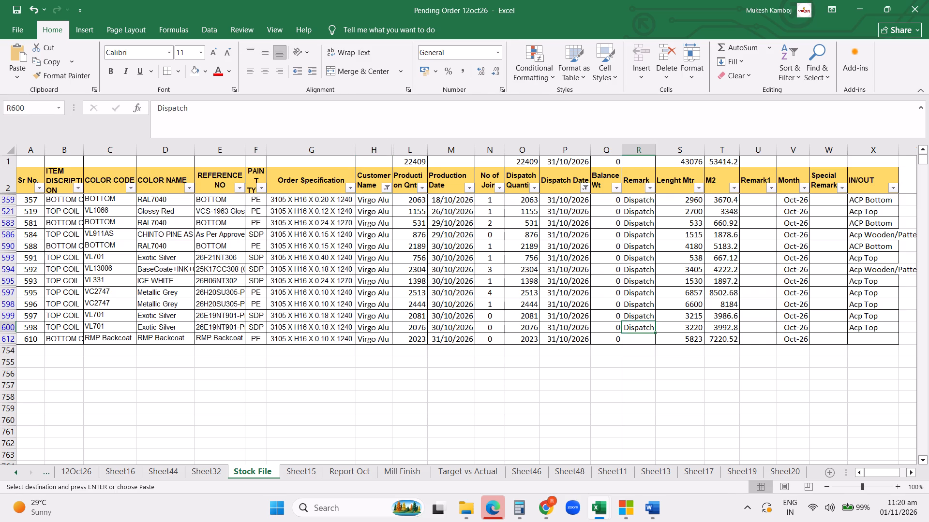
pyautogui.hotkey('ctrl', 'c')
pyautogui.keyDown('ctrl'); pyautogui.click(650, 345); pyautogui.keyUp('ctrl')
pyautogui.click(644, 338)
pyautogui.hotkey('ctrl', 'v')
pyautogui.moveTo(658, 376); pyautogui.dragTo(645, 352)
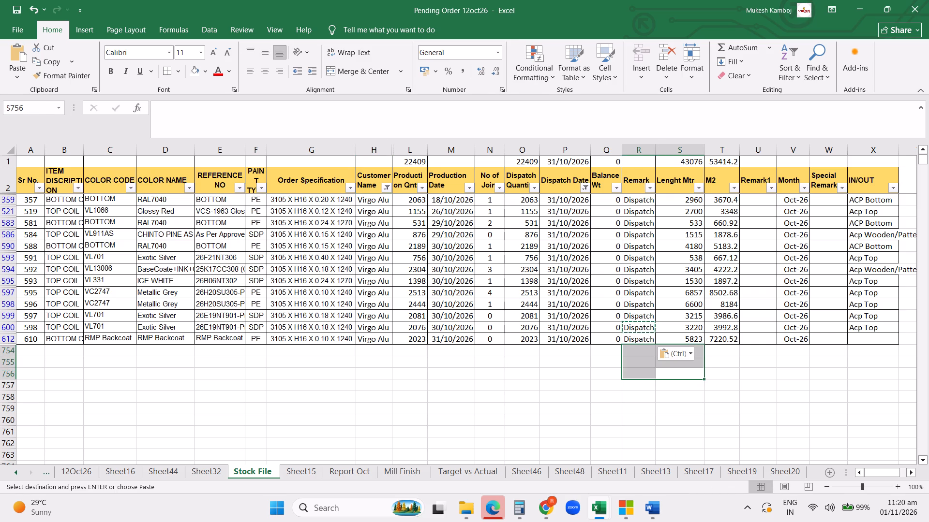
# Change the Stock File's Customer Name filter to show only Aluerth.
pyautogui.click(584, 192)
pyautogui.click(409, 205)
pyautogui.click(387, 188)
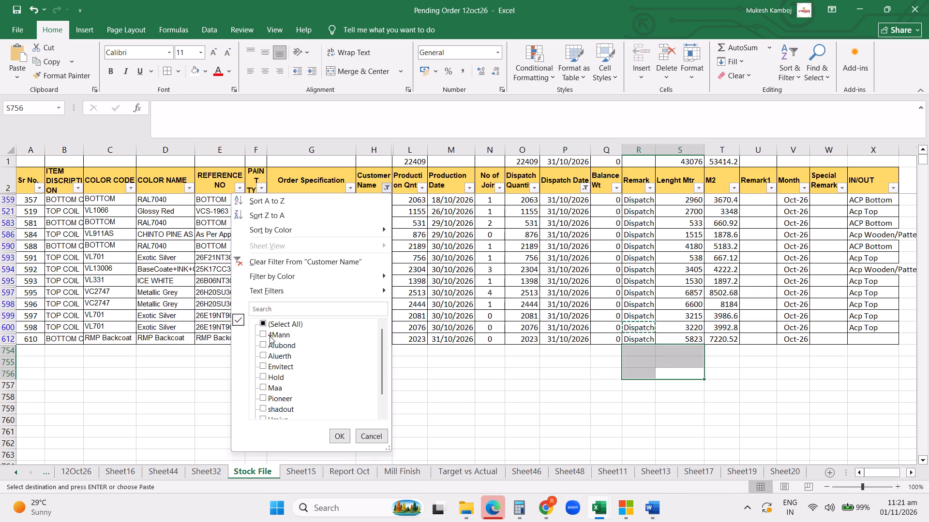
pyautogui.tripleClick(268, 326)
pyautogui.click(280, 359)
pyautogui.click(338, 433)
pyautogui.scroll(5, 543, 385)
# Examine the production dates and dispatch quantities of the Aluerth coils with dispatch date 31/10/2026.
pyautogui.click(562, 336)
pyautogui.click(620, 303)
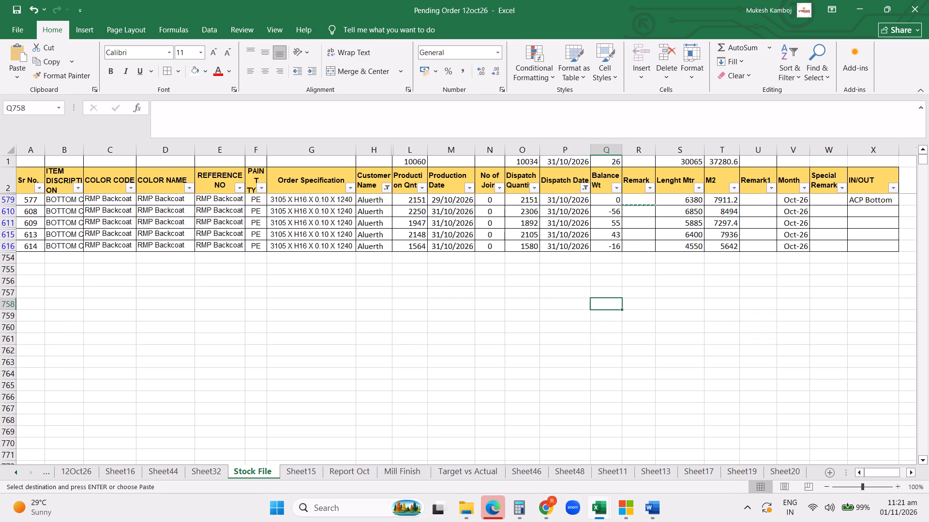
pyautogui.click(505, 286)
pyautogui.click(474, 299)
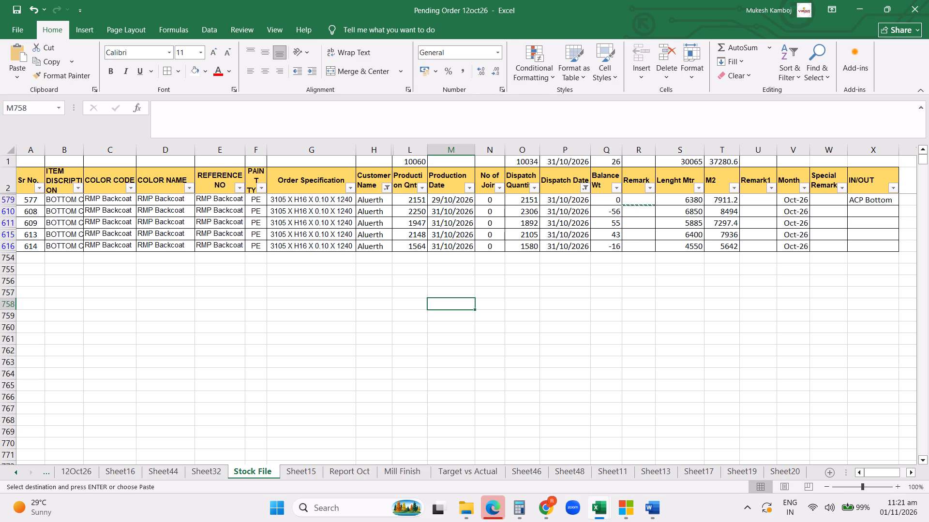
pyautogui.click(557, 202)
pyautogui.click(510, 317)
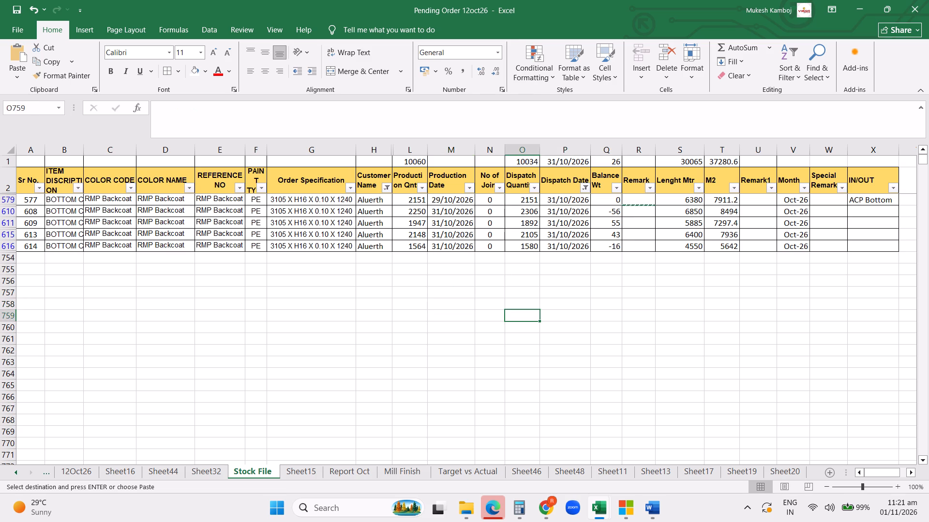
pyautogui.click(500, 319)
pyautogui.moveTo(449, 215); pyautogui.dragTo(447, 235)
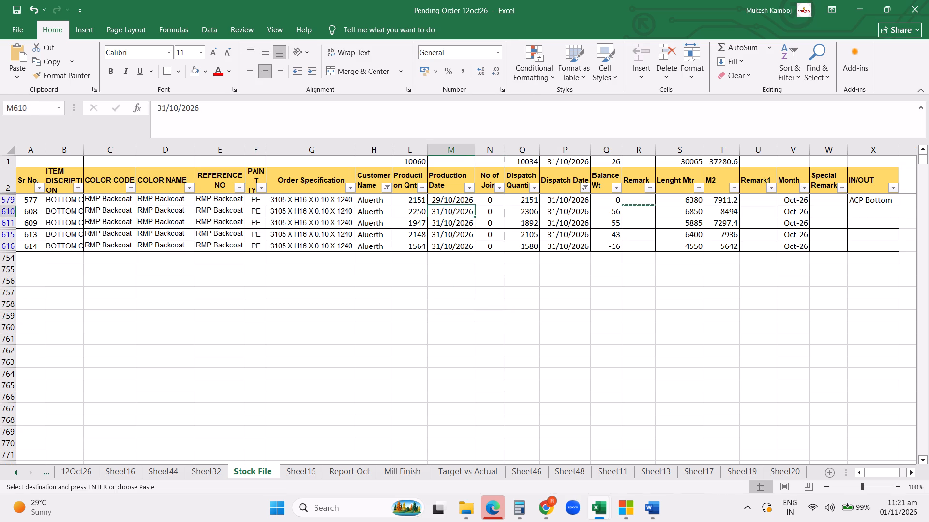
pyautogui.moveTo(447, 235); pyautogui.dragTo(445, 250)
pyautogui.click(619, 353)
pyautogui.moveTo(524, 212); pyautogui.dragTo(524, 238)
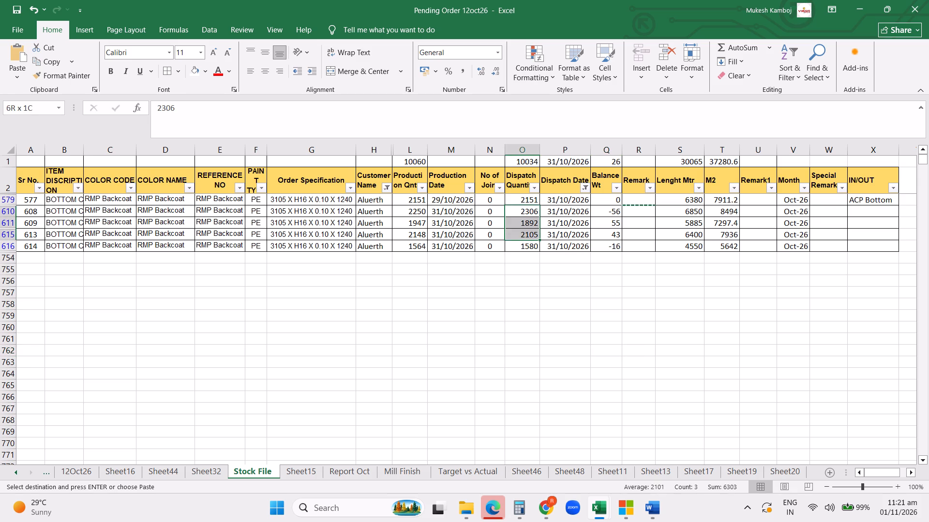
pyautogui.moveTo(524, 238); pyautogui.dragTo(524, 249)
pyautogui.click(510, 319)
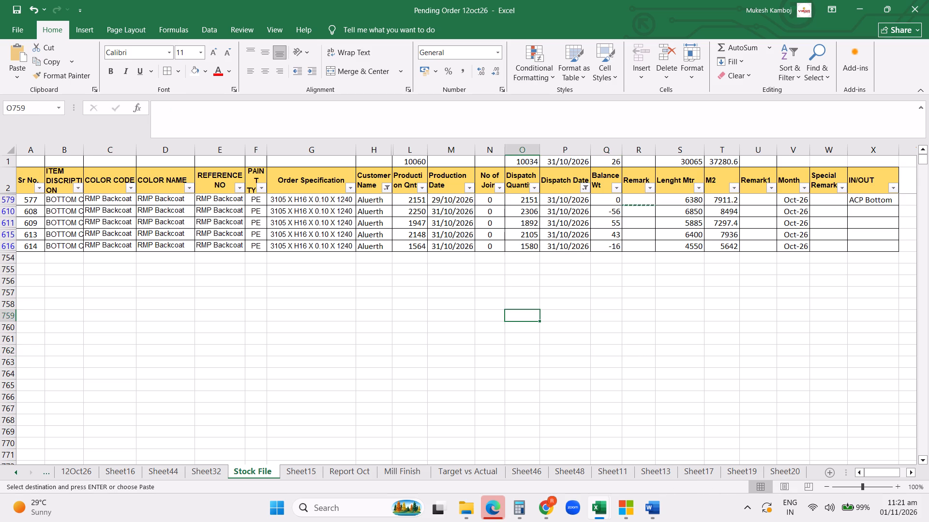
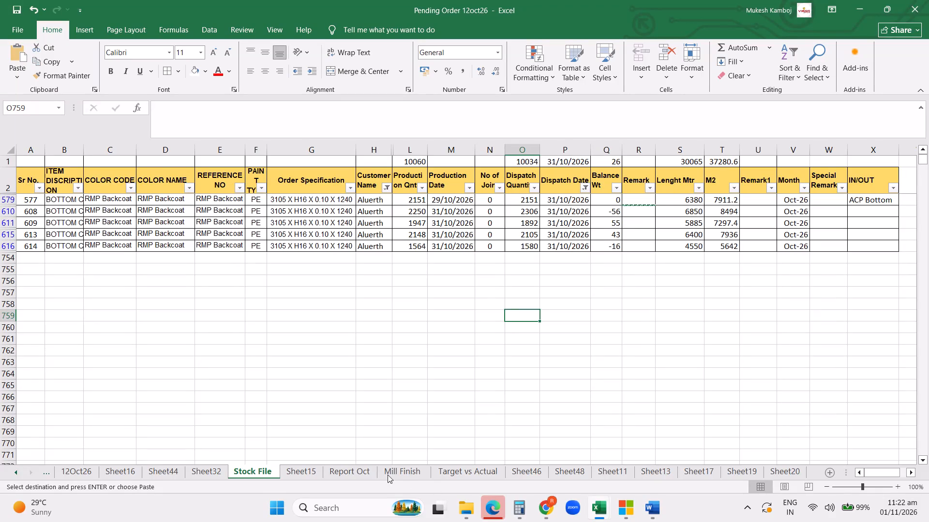
# Save the pending-order workbook.
pyautogui.click(345, 465)
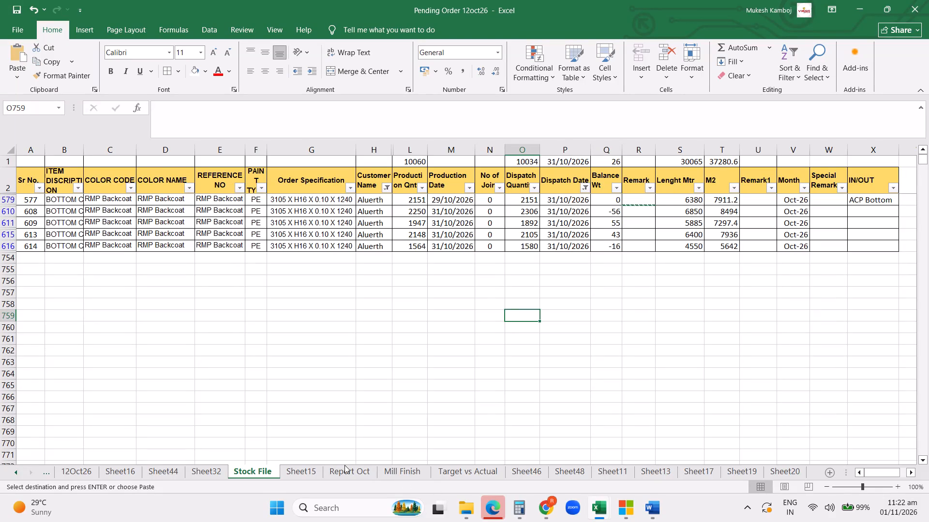
pyautogui.click(343, 469)
pyautogui.click(448, 343)
pyautogui.tripleClick(445, 342)
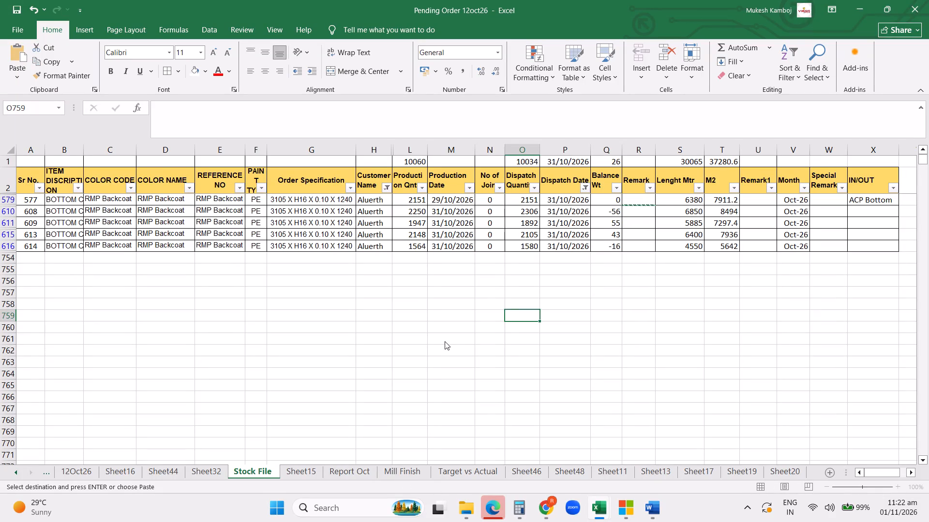
pyautogui.hotkey('ctrl', 's')
pyautogui.hotkey('ctrl', 's')
pyautogui.hotkey('ctrl', 's')
pyautogui.hotkey('ctrl', 's')
pyautogui.tripleClick(445, 341)
pyautogui.doubleClick(452, 348)
pyautogui.doubleClick(544, 318)
pyautogui.moveTo(540, 317); pyautogui.dragTo(530, 317)
pyautogui.doubleClick(529, 317)
pyautogui.moveTo(529, 317); pyautogui.dragTo(510, 324)
pyautogui.click(390, 336)
pyautogui.click(499, 330)
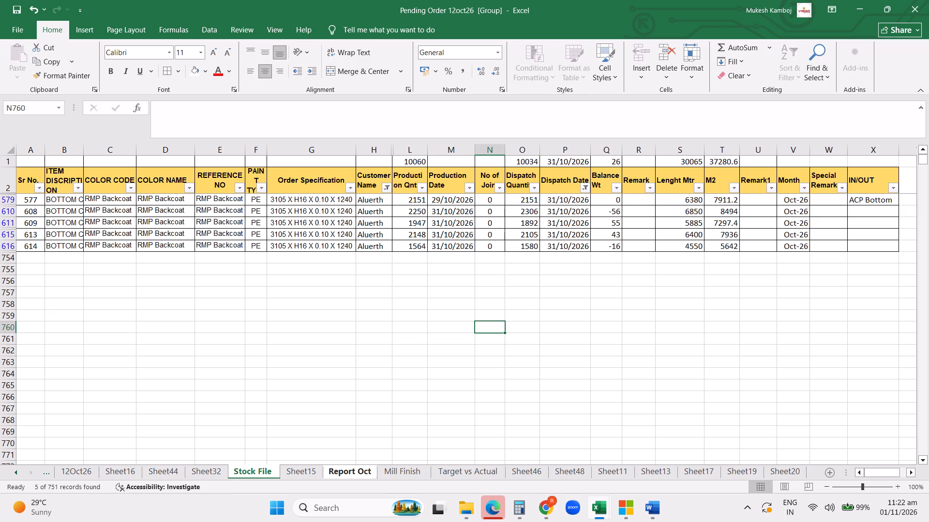
pyautogui.hotkey('ctrl', 's')
# Examine the 31-Oct-26 row of the Report Oct sheet, comparing its ACP, OEM and total figures for production and dispatch.
pyautogui.click(423, 420)
pyautogui.click(313, 465)
pyautogui.click(364, 474)
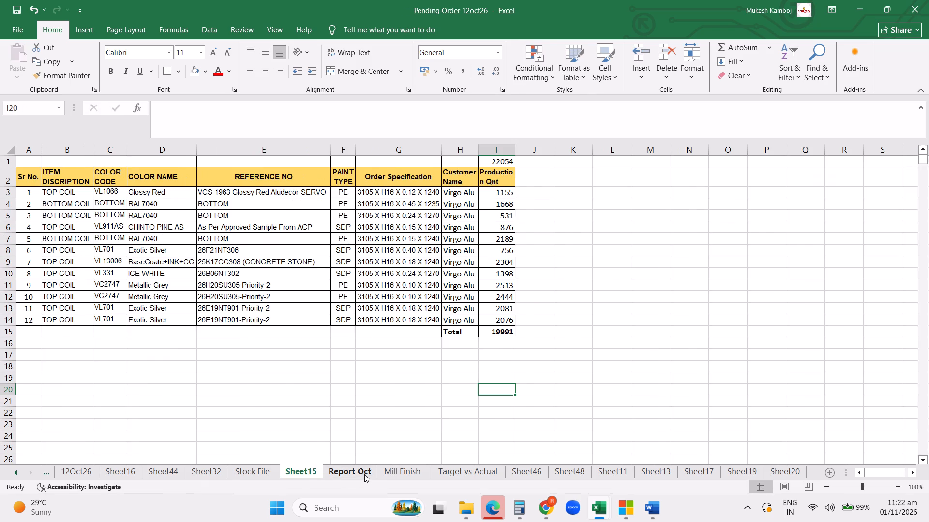
pyautogui.click(450, 478)
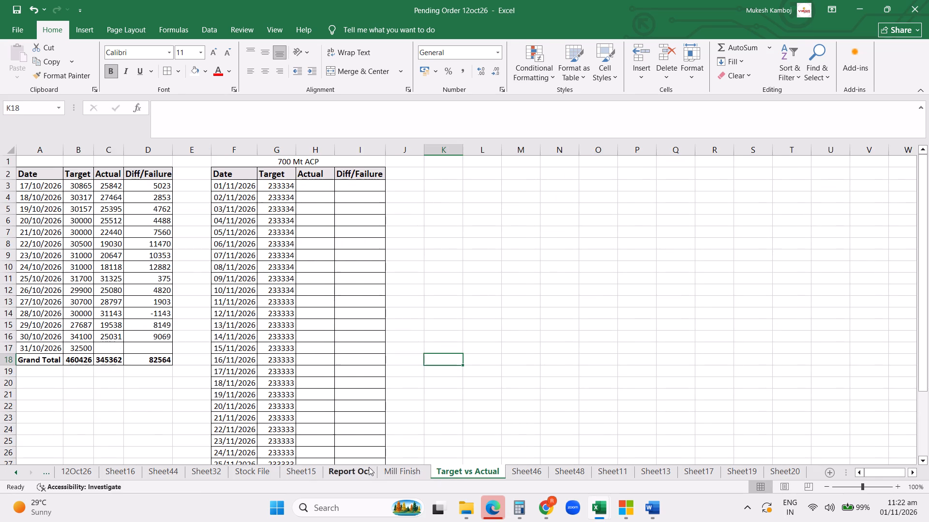
pyautogui.click(341, 469)
pyautogui.click(58, 442)
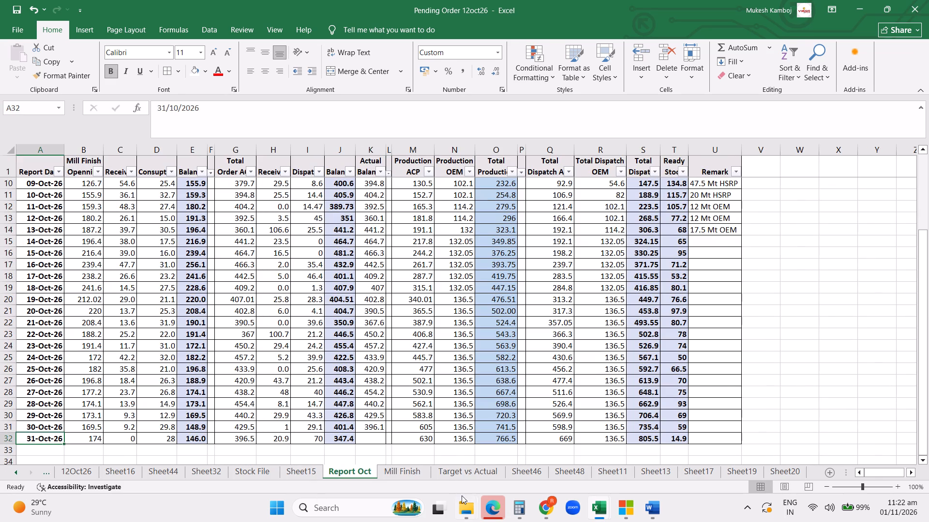
pyautogui.click(242, 445)
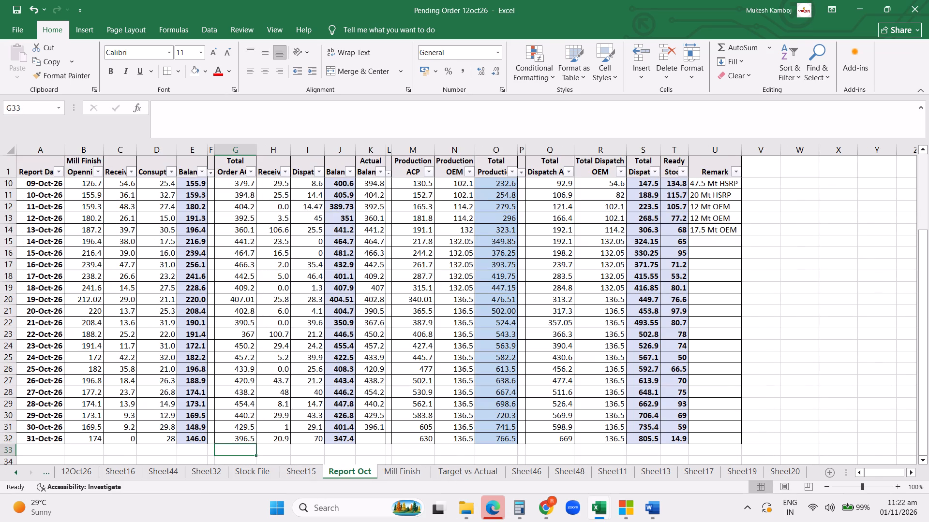
pyautogui.click(123, 445)
pyautogui.click(419, 444)
pyautogui.click(479, 450)
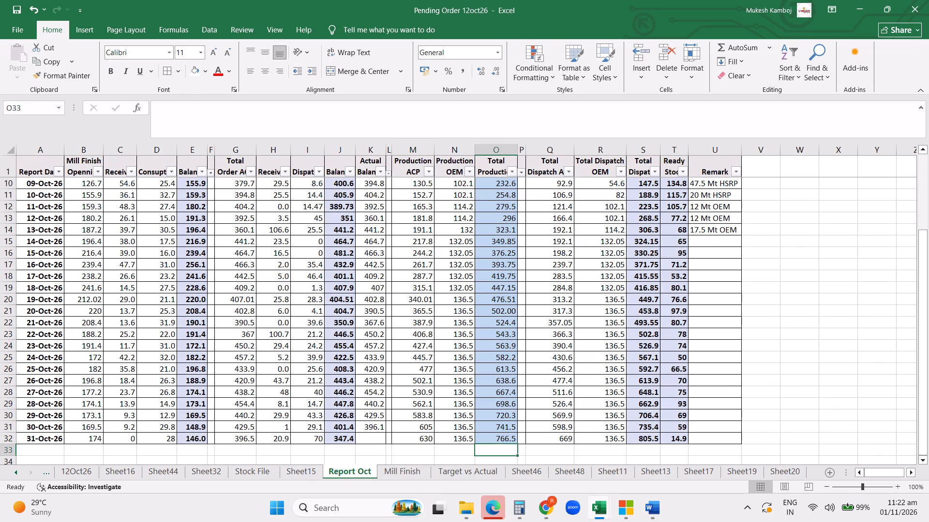
pyautogui.click(498, 440)
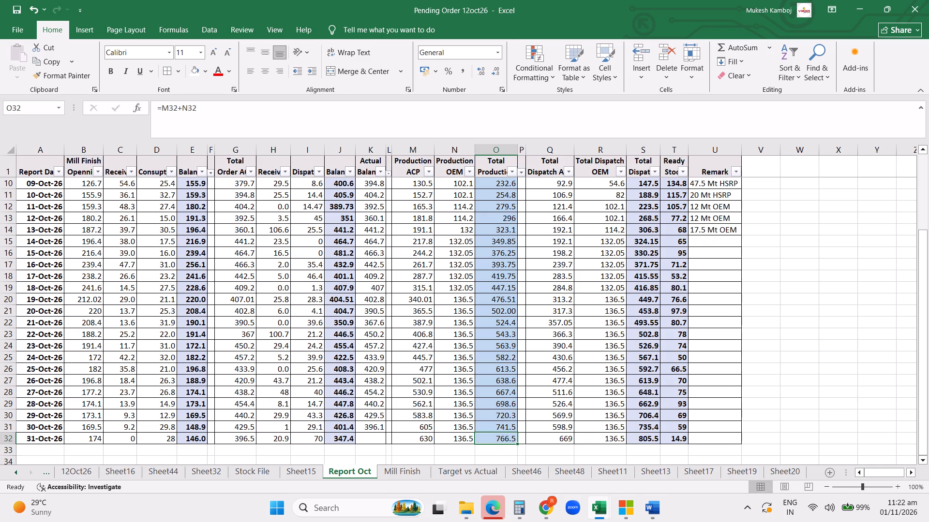
pyautogui.click(644, 440)
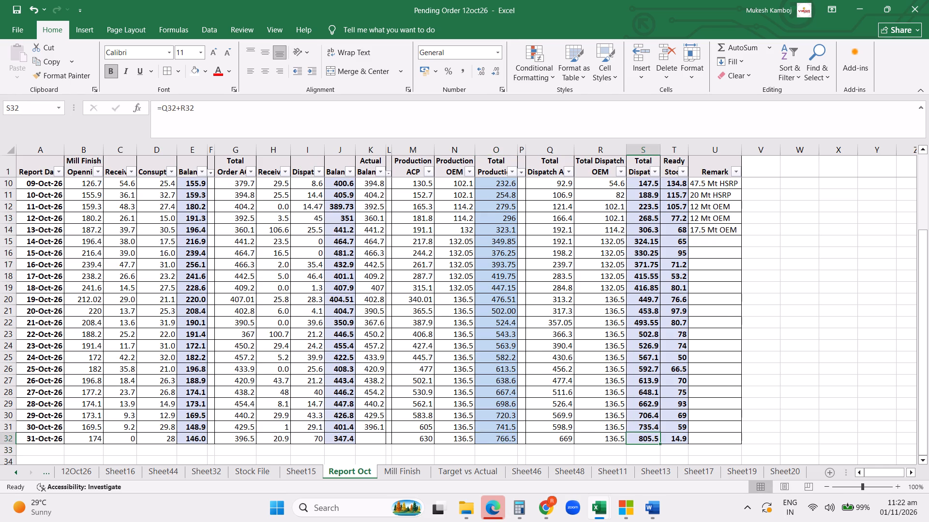
pyautogui.click(754, 435)
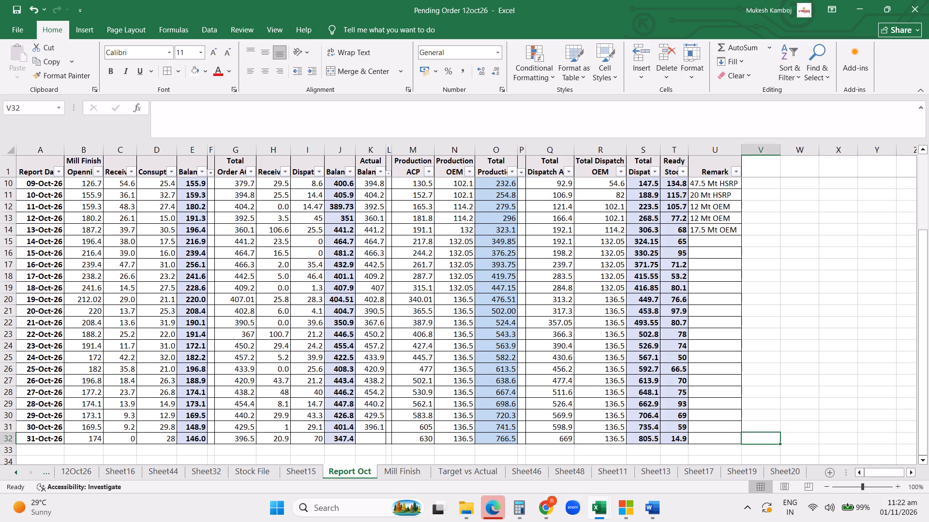
pyautogui.click(554, 438)
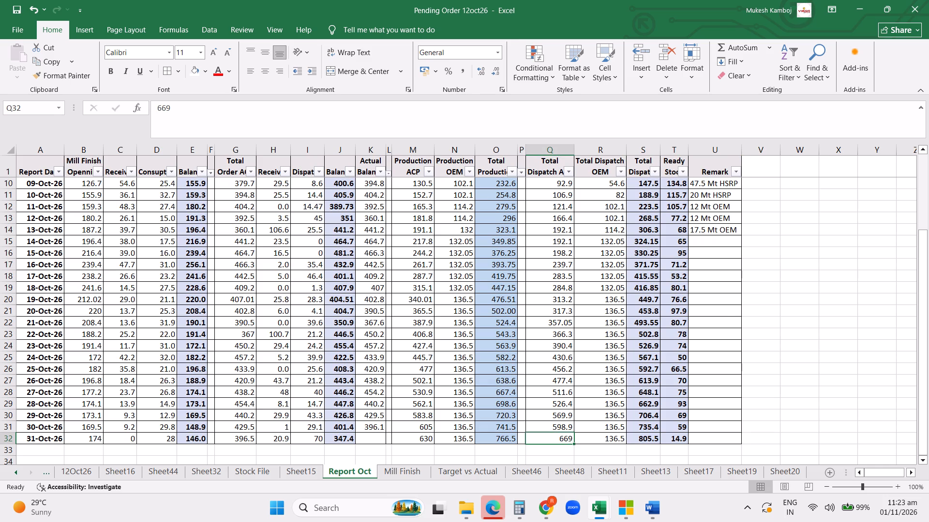
pyautogui.click(406, 438)
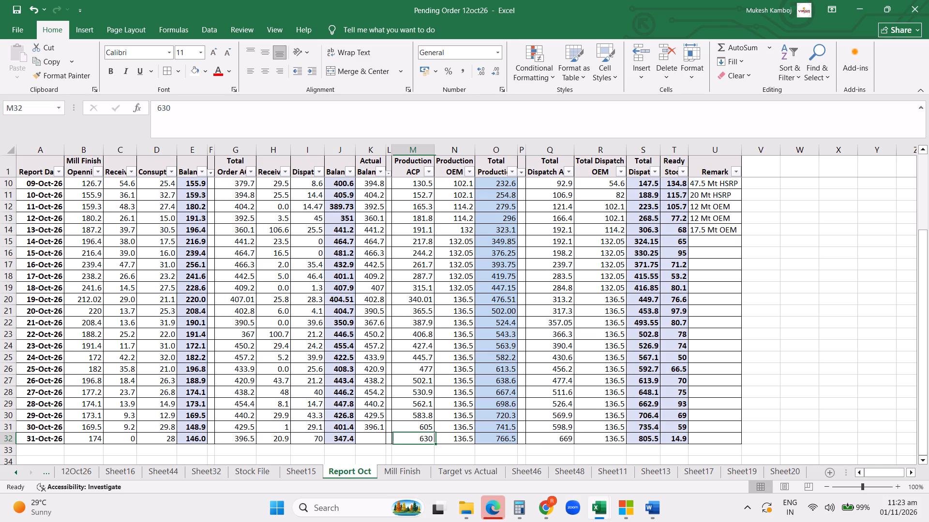
pyautogui.click(458, 438)
pyautogui.click(611, 438)
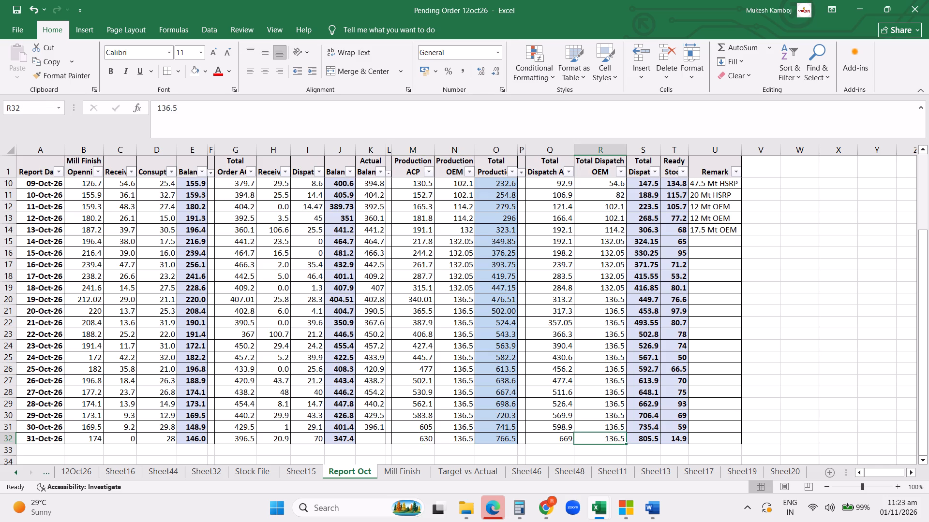
pyautogui.click(455, 440)
pyautogui.click(603, 438)
pyautogui.click(461, 438)
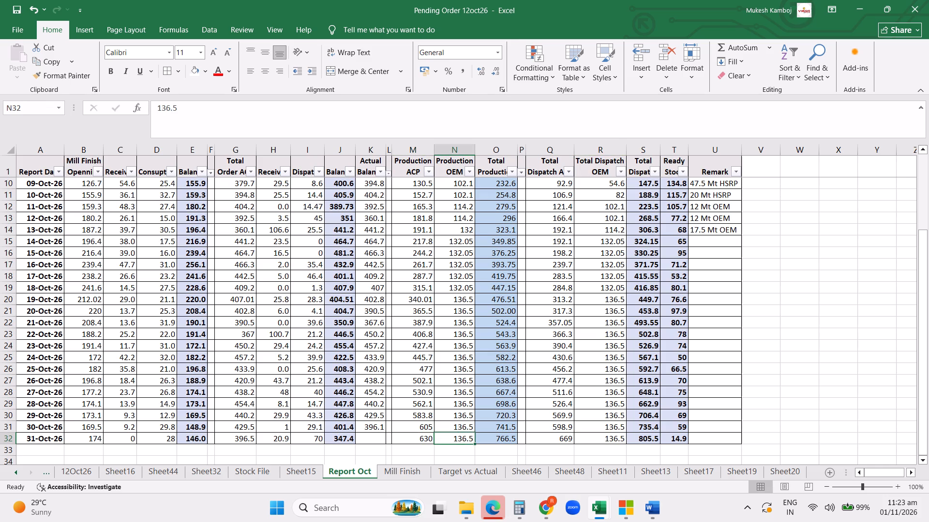
pyautogui.click(611, 439)
pyautogui.click(461, 435)
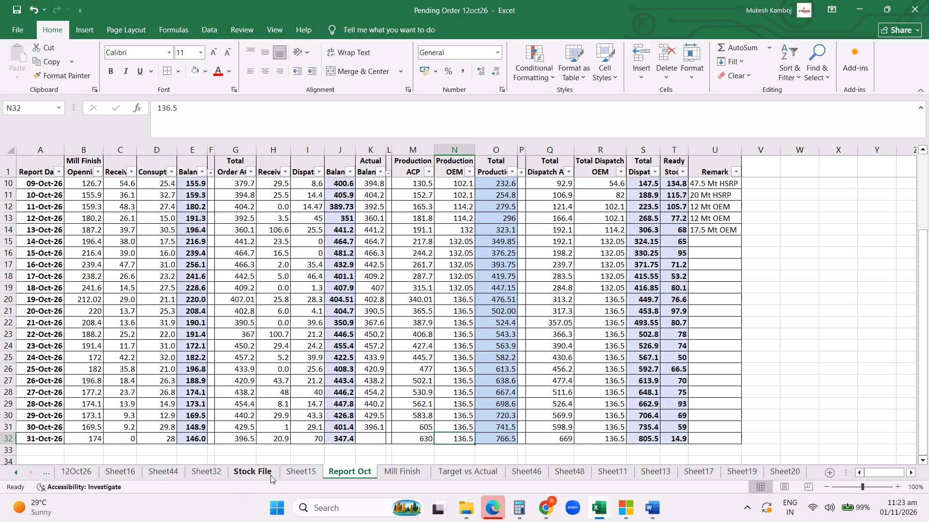
# Clear the Dispatch Date and Customer Name filters on the Stock File sheet.
pyautogui.click(252, 473)
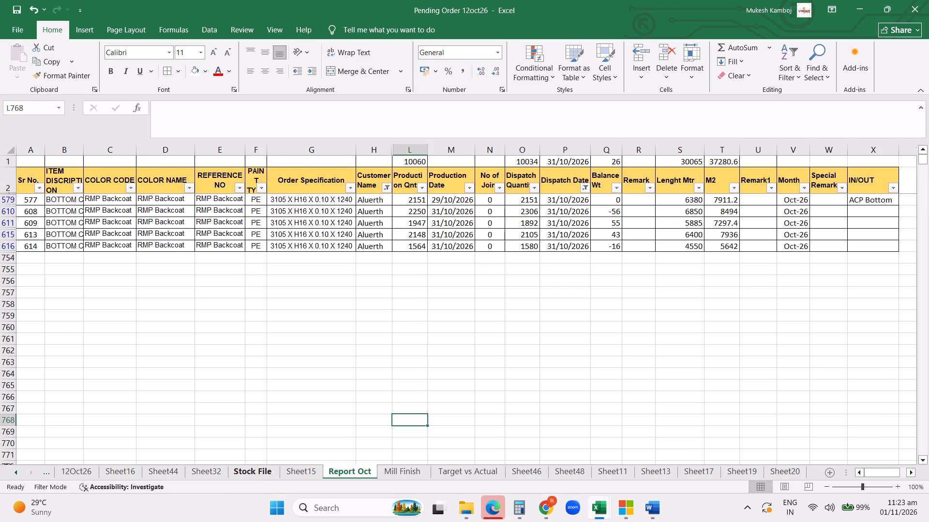
pyautogui.click(585, 187)
pyautogui.click(516, 263)
pyautogui.click(385, 188)
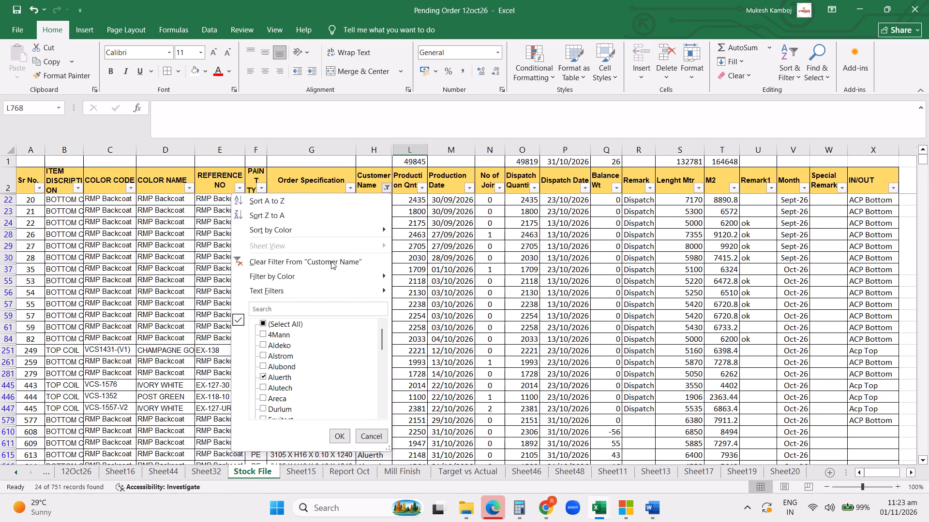
pyautogui.click(326, 267)
# Check the total production quantity of the Stock File coils produced on 31/10/2026, Sr No. 603 to 615, and review the surrounding rows.
pyautogui.click(361, 291)
pyautogui.hotkey('ctrl', 'Down')
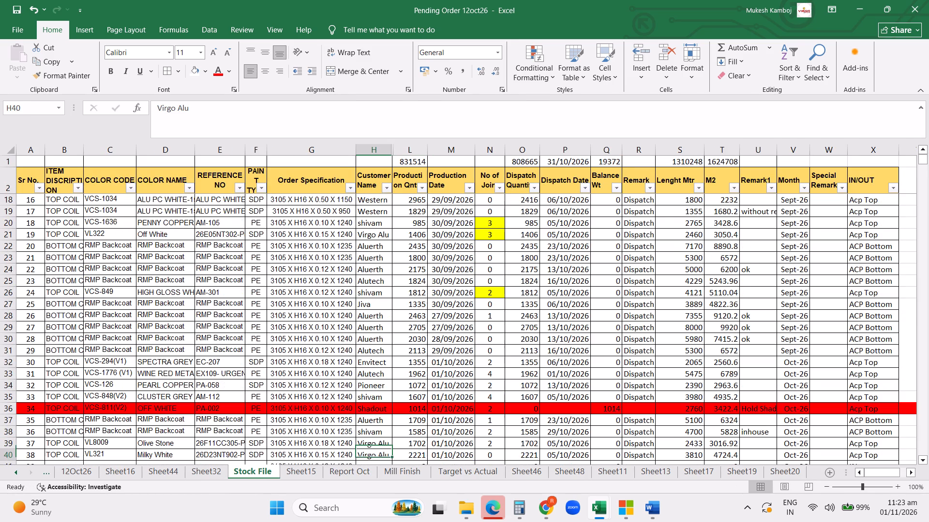
pyautogui.scroll(-3, 365, 287)
pyautogui.click(336, 361)
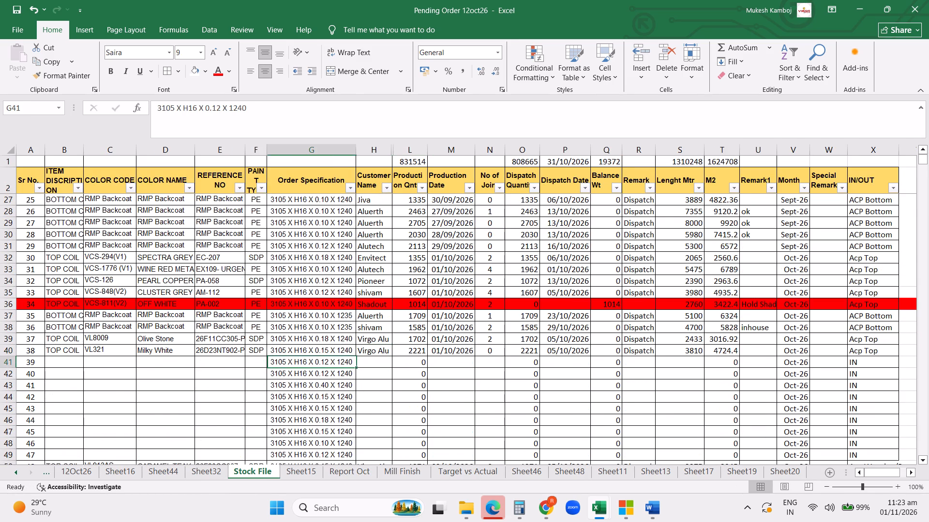
pyautogui.hotkey('ctrl', 'Down')
pyautogui.scroll(-2, 346, 363)
pyautogui.scroll(1, 412, 254)
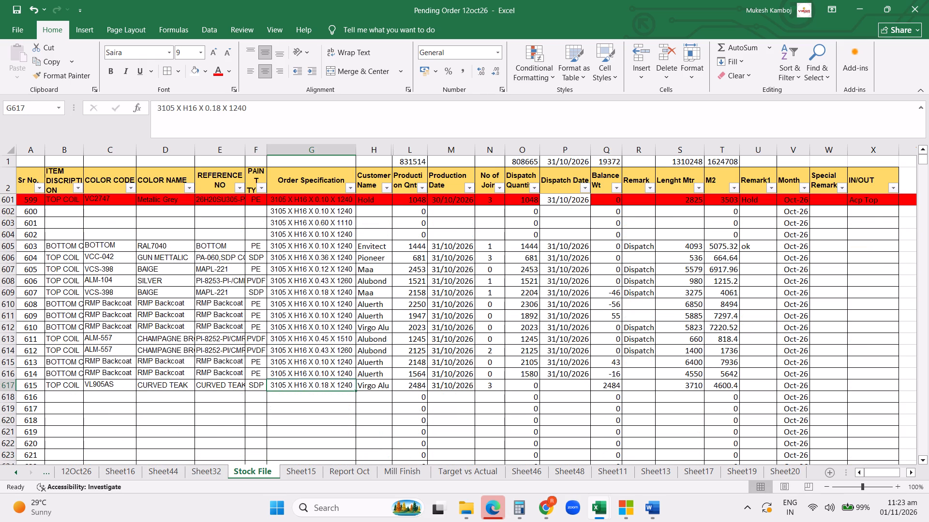
pyautogui.moveTo(410, 282); pyautogui.dragTo(409, 417)
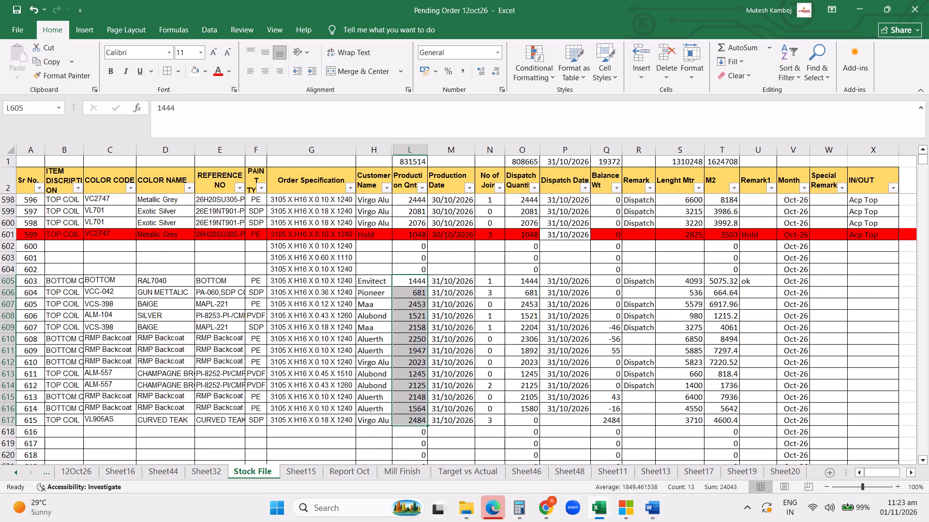
pyautogui.click(488, 403)
pyautogui.scroll(3, 405, 344)
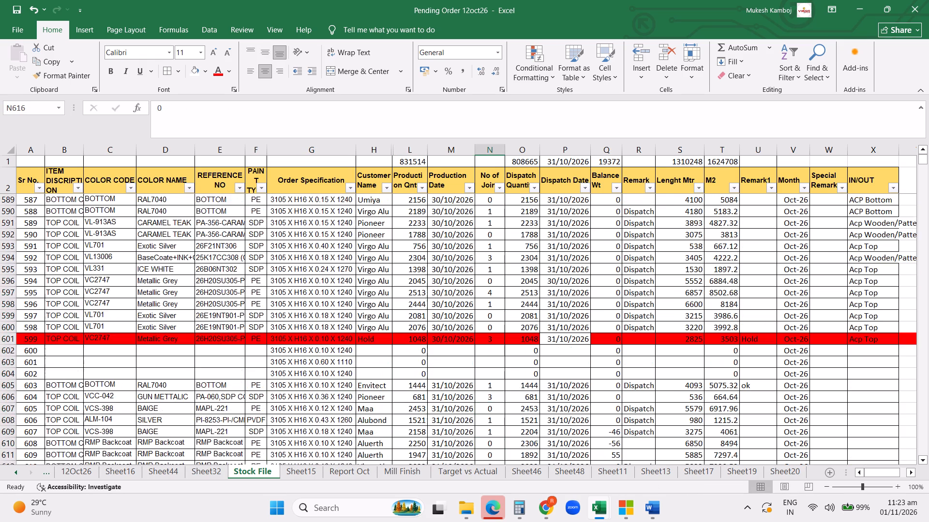
pyautogui.scroll(-3, 404, 341)
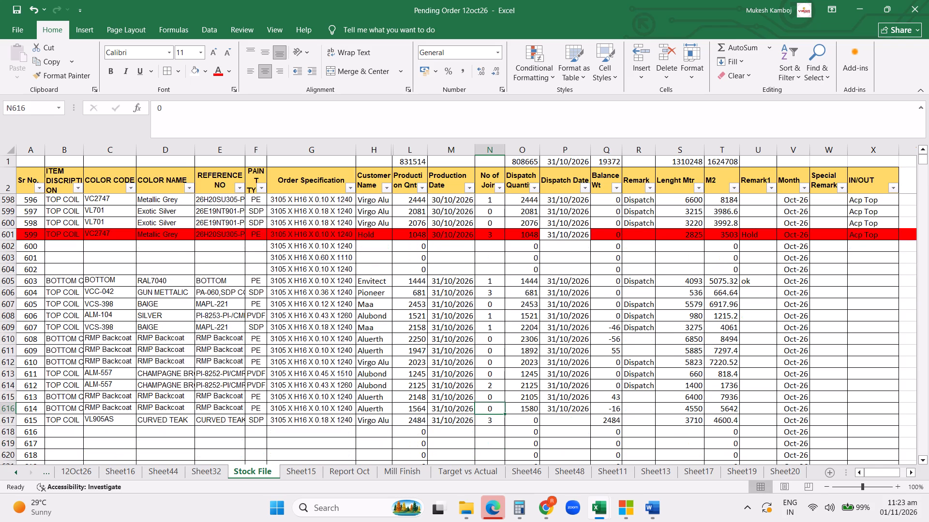
pyautogui.click(285, 340)
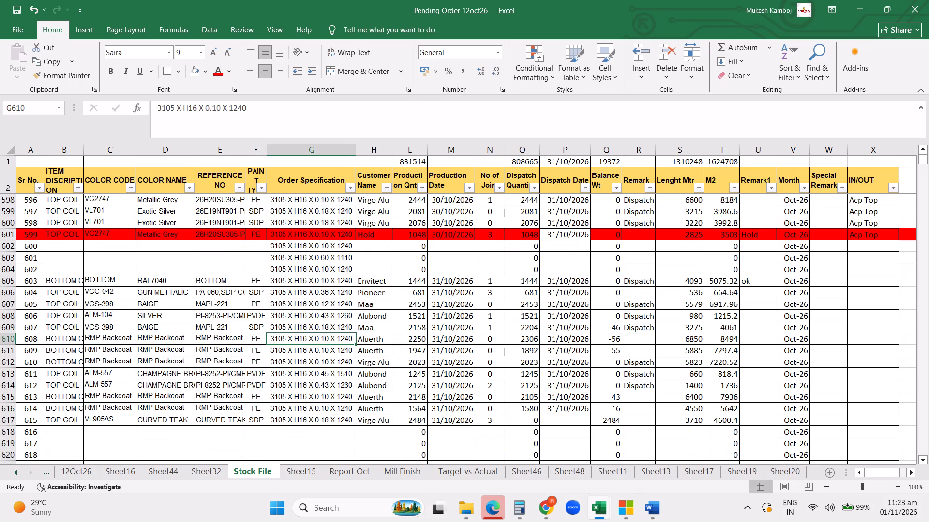
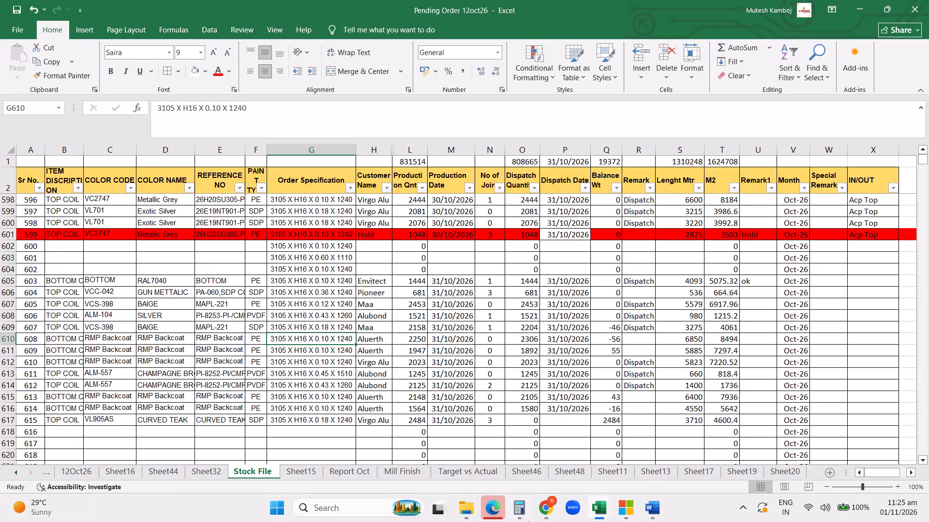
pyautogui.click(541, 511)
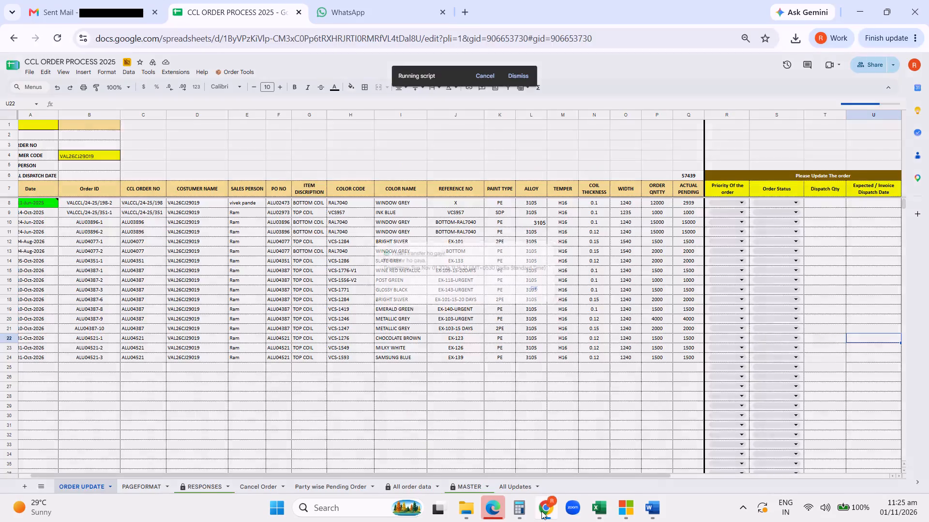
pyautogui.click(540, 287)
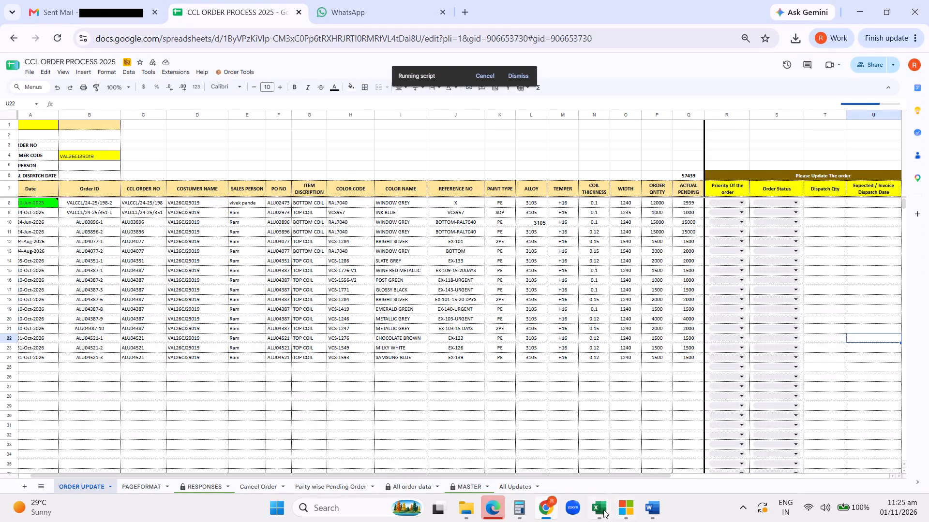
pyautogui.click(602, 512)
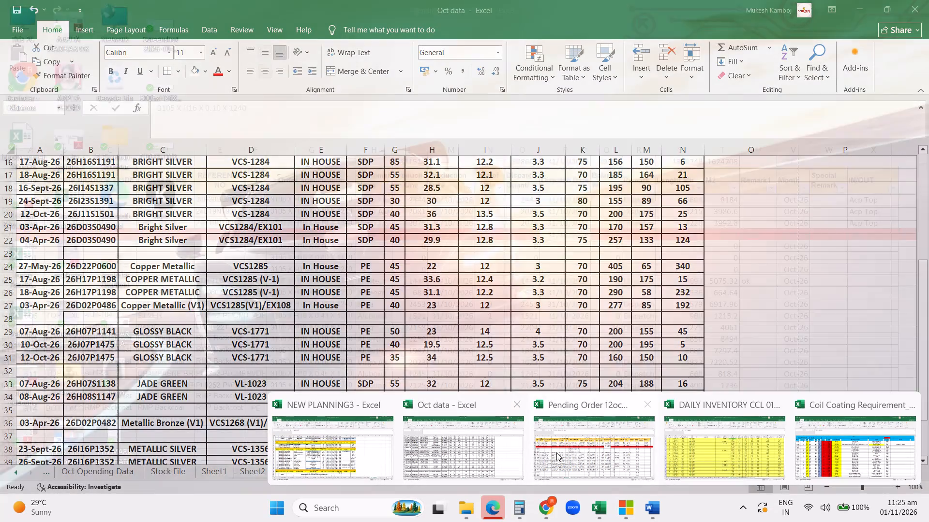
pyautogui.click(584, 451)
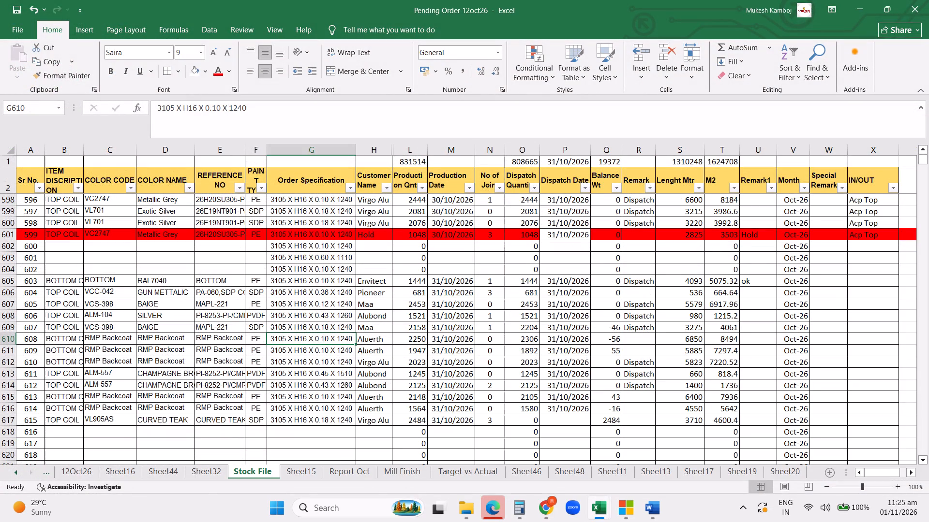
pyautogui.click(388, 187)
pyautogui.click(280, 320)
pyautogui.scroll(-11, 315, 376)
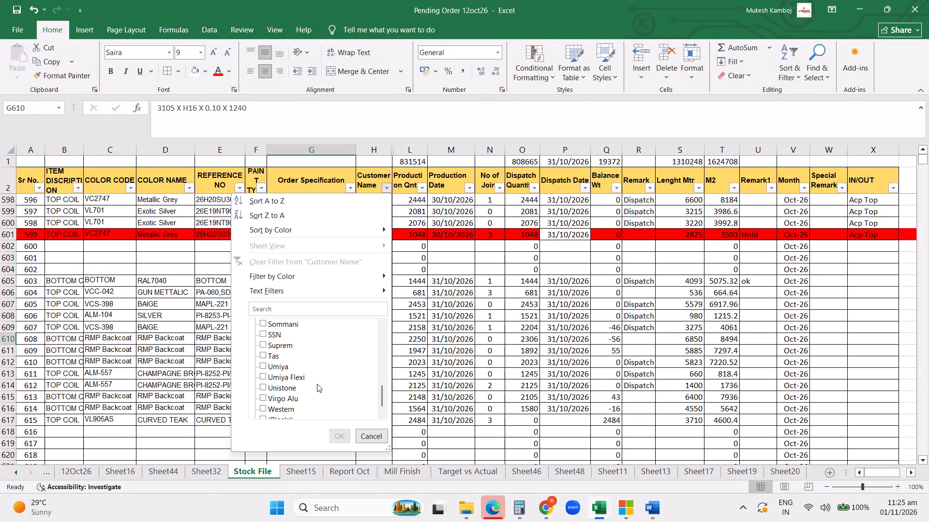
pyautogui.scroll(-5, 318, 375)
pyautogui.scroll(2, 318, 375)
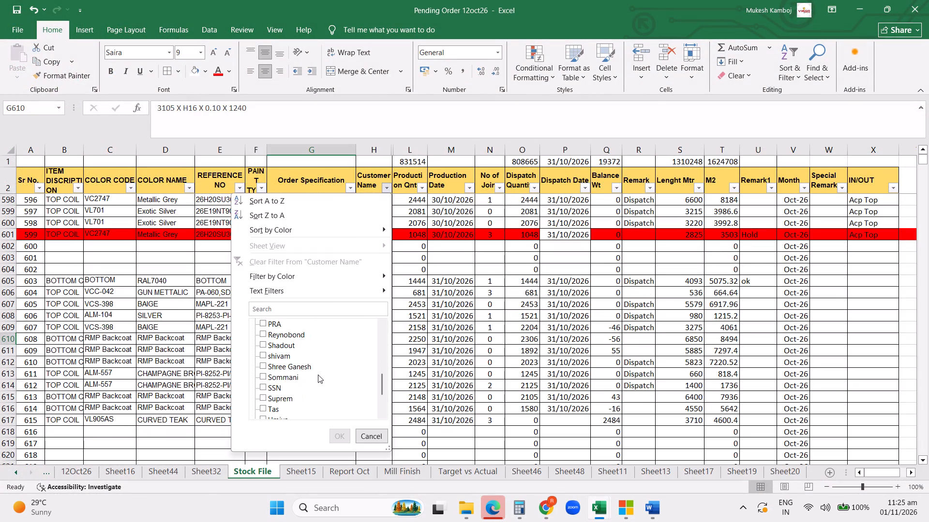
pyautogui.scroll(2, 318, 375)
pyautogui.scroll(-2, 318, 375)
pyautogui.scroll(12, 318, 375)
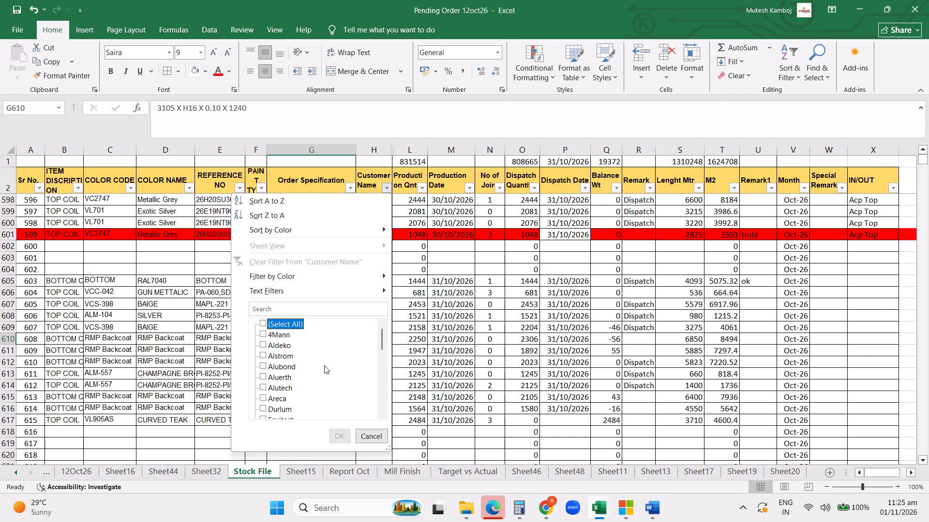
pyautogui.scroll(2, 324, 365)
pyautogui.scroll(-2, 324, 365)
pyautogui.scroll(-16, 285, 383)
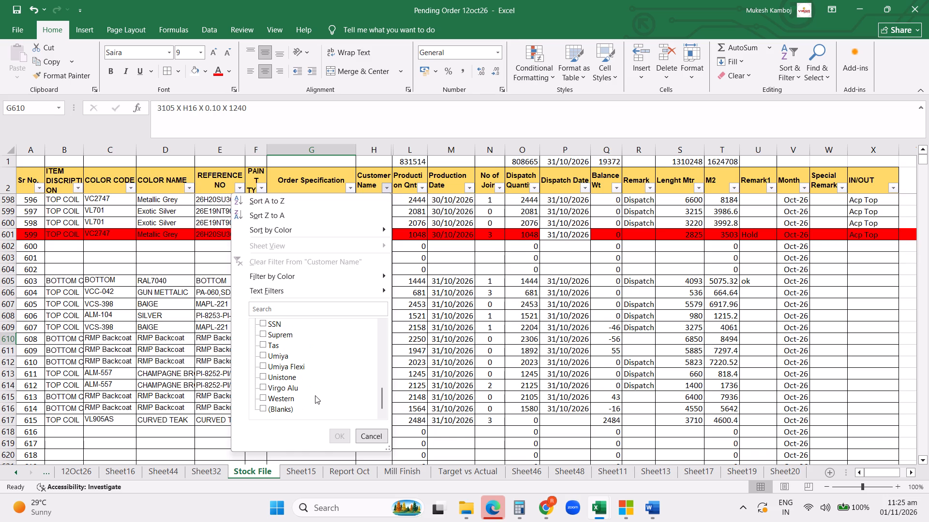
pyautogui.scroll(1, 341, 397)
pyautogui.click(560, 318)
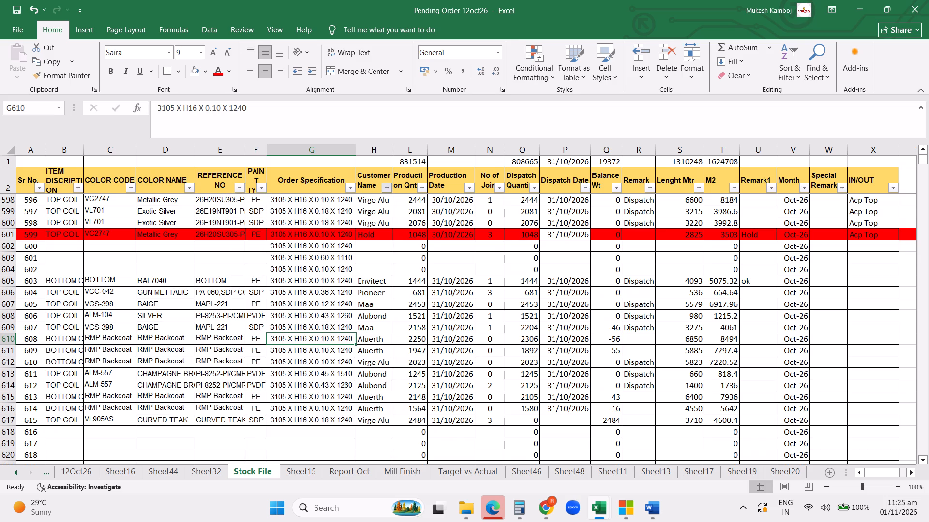
# Filter the Stock File sheet's Customer Name column for Pioneer using the search text "pio".
pyautogui.click(390, 187)
pyautogui.click(280, 310)
pyautogui.write('pio')
pyautogui.press('Return')
pyautogui.scroll(5, 421, 311)
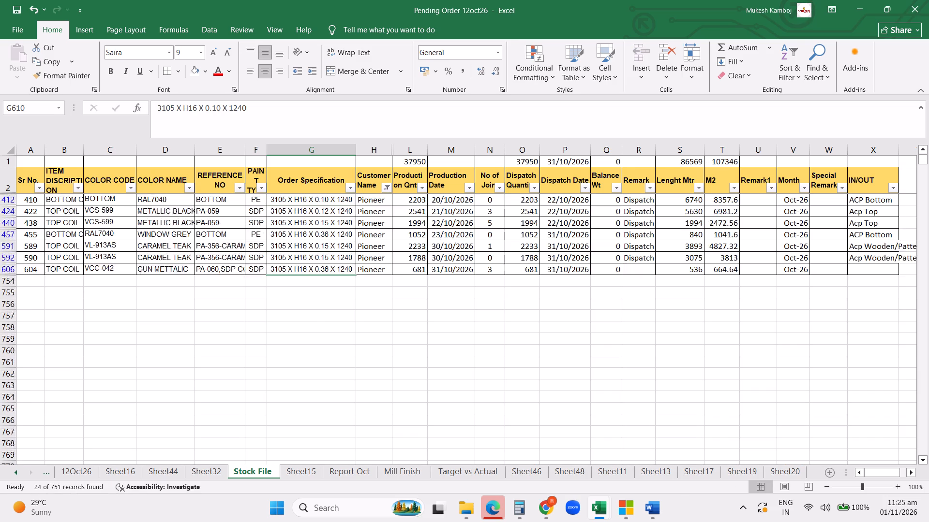
pyautogui.scroll(7, 472, 325)
# Examine the Pioneer coil rows, especially the production quantity and dates of Sr No. 455, and clear the Customer Name filter.
pyautogui.click(310, 361)
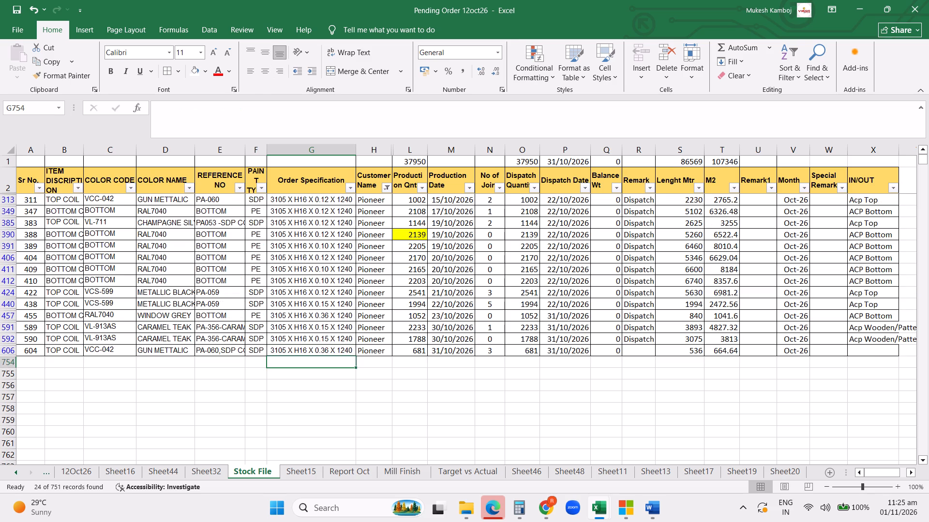
pyautogui.scroll(2, 234, 279)
pyautogui.scroll(1, 418, 297)
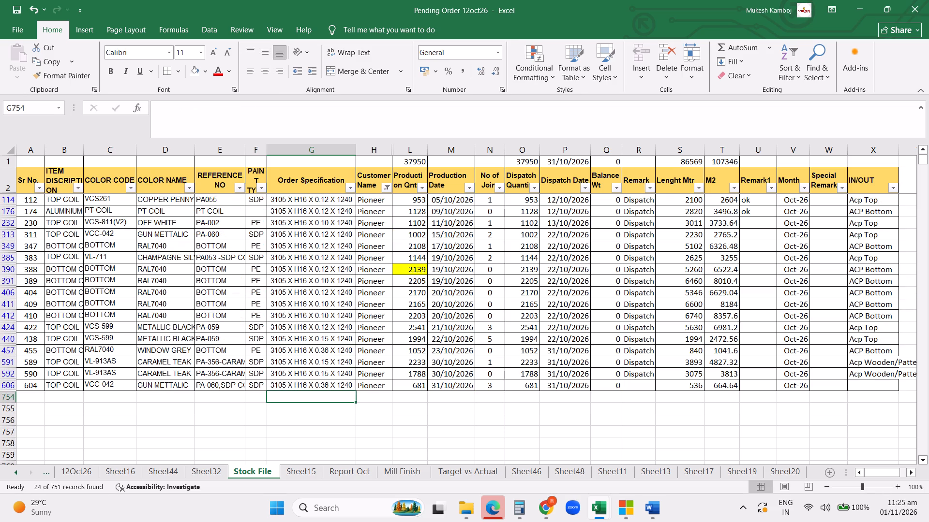
pyautogui.click(420, 350)
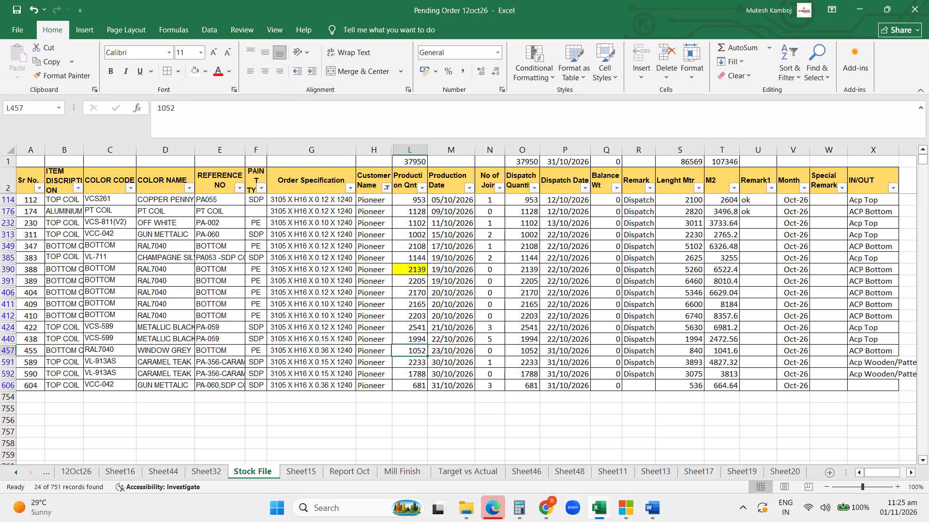
pyautogui.click(451, 350)
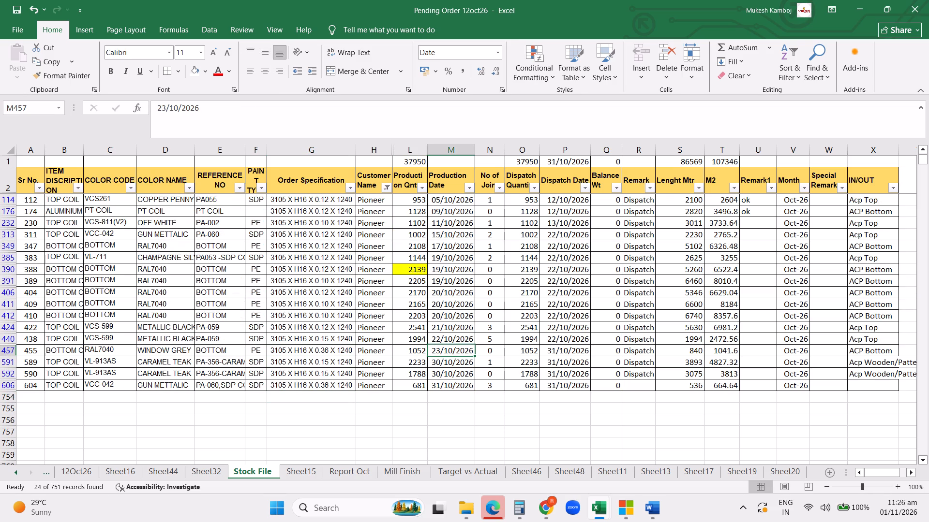
pyautogui.click(417, 351)
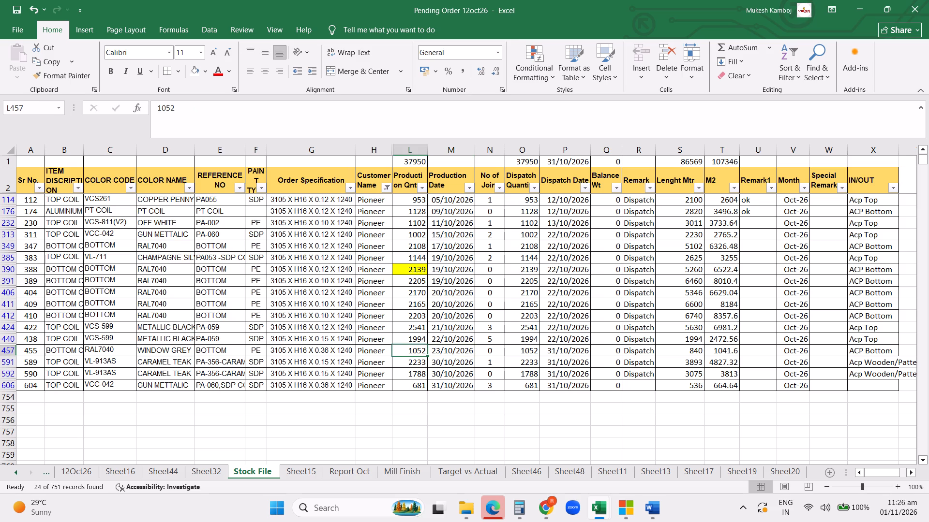
pyautogui.click(567, 351)
pyautogui.click(459, 356)
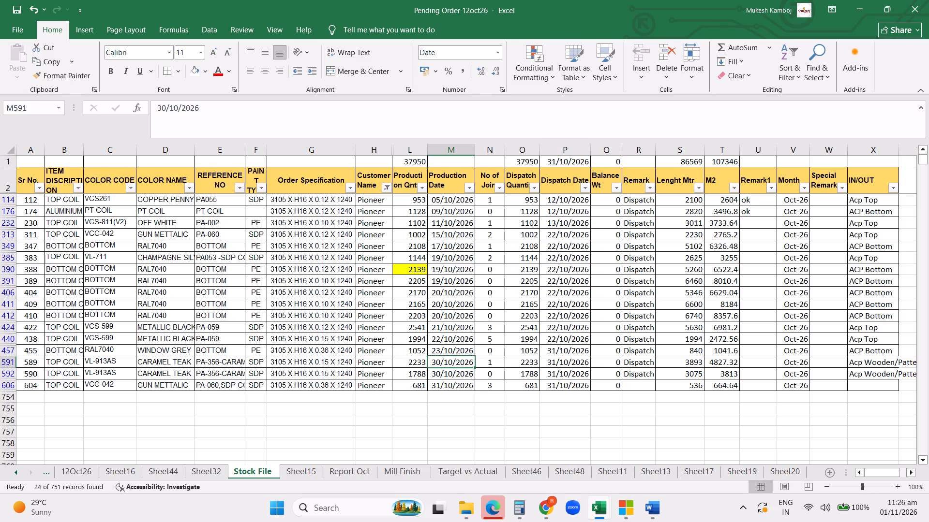
pyautogui.click(456, 349)
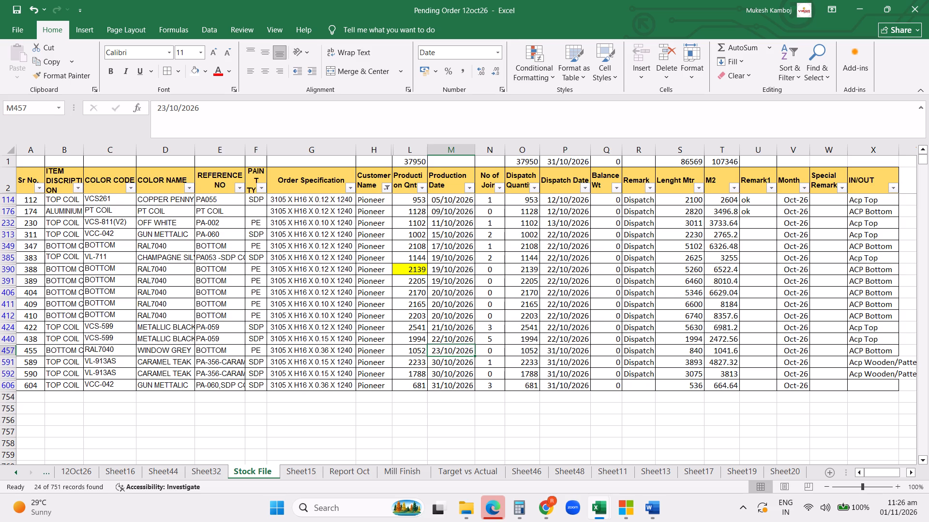
pyautogui.click(418, 353)
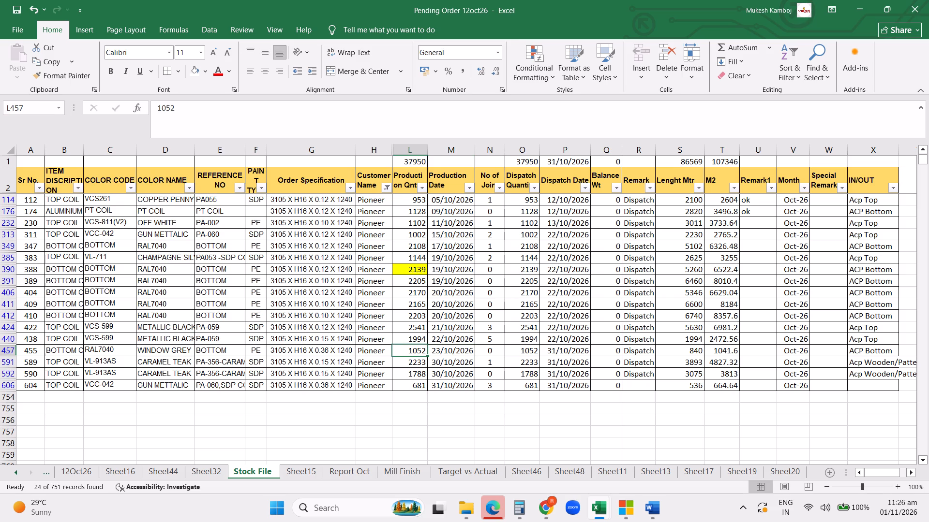
pyautogui.click(384, 185)
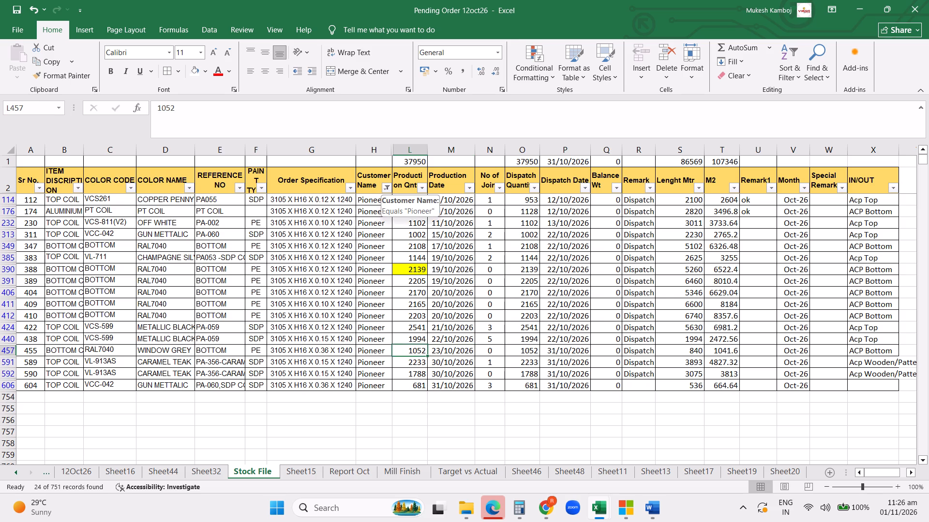
pyautogui.click(348, 260)
# Filter the Order Specification column to show only 3105 X H16 X 0.36 X 1240.
pyautogui.click(346, 188)
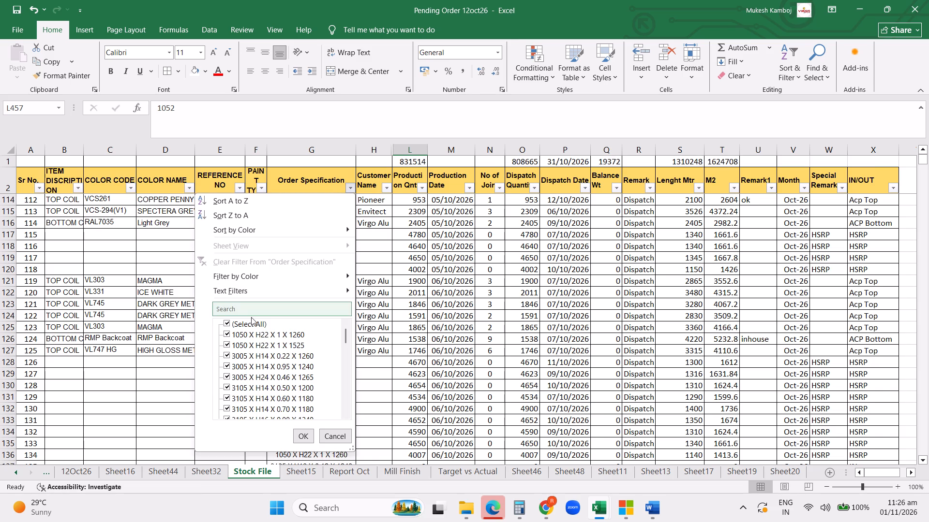
pyautogui.click(249, 322)
pyautogui.scroll(-4, 290, 379)
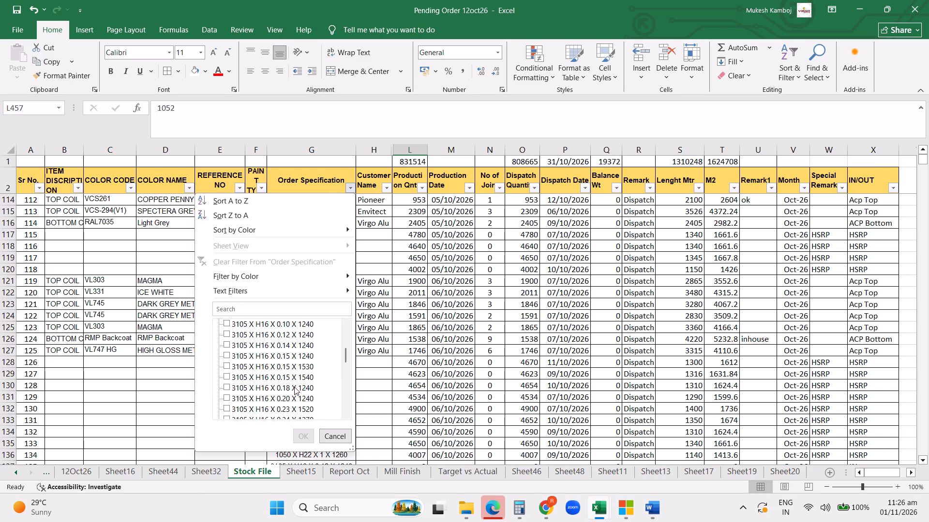
pyautogui.scroll(-2, 295, 387)
pyautogui.click(296, 390)
pyautogui.click(307, 435)
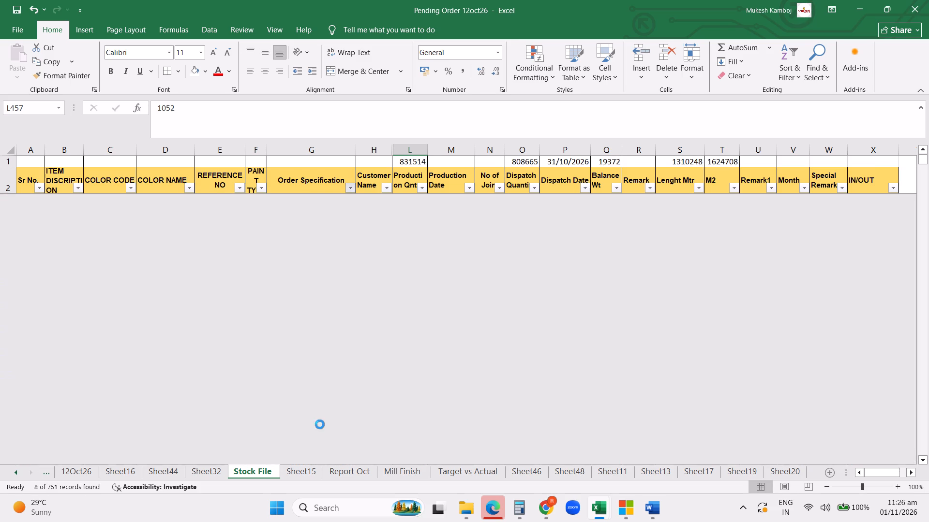
# Check the combined production quantity of Sr No. 454 and 455, and clear the Order Specification filter.
pyautogui.scroll(6, 409, 370)
pyautogui.click(412, 200)
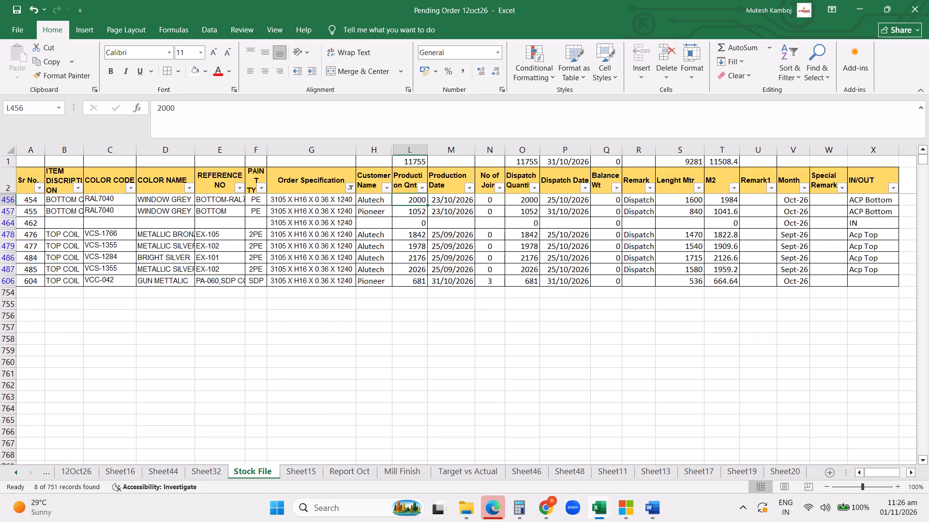
pyautogui.click(410, 210)
pyautogui.moveTo(412, 201); pyautogui.dragTo(412, 214)
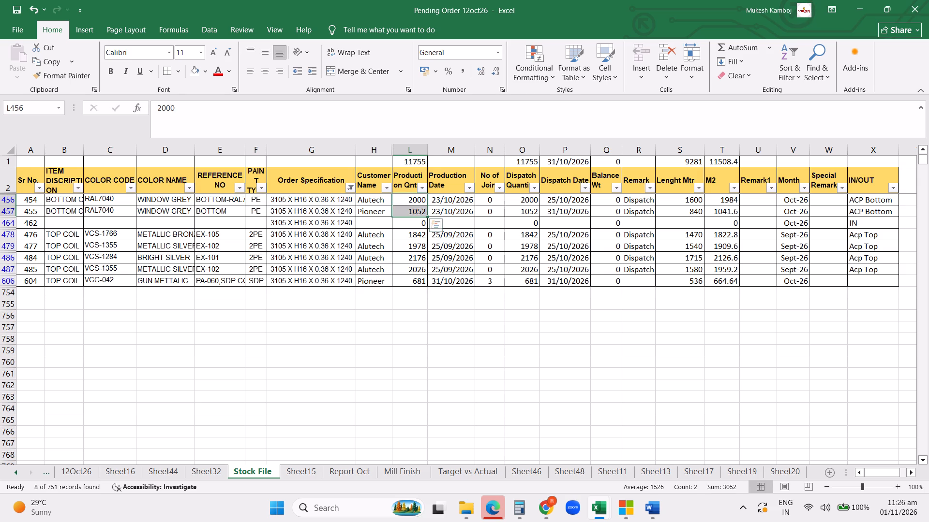
pyautogui.click(472, 404)
pyautogui.click(351, 187)
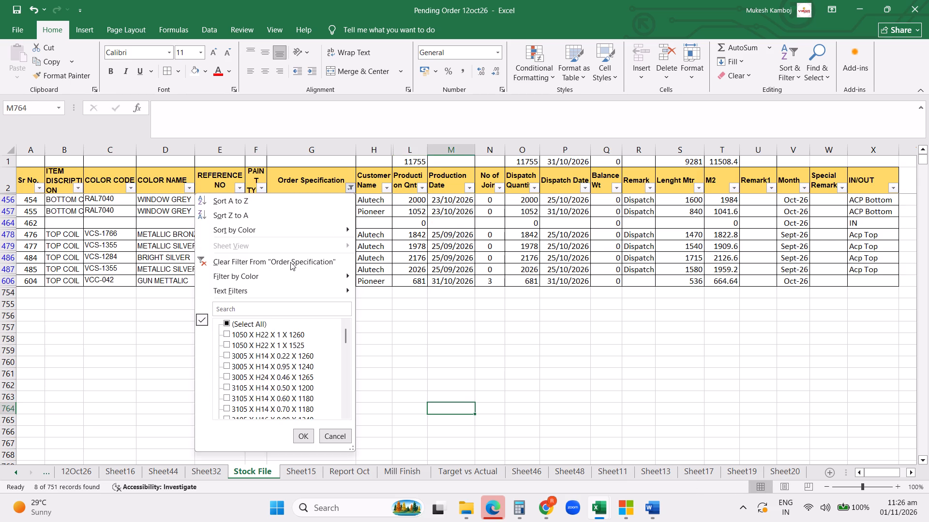
pyautogui.moveTo(290, 262); pyautogui.dragTo(509, 294)
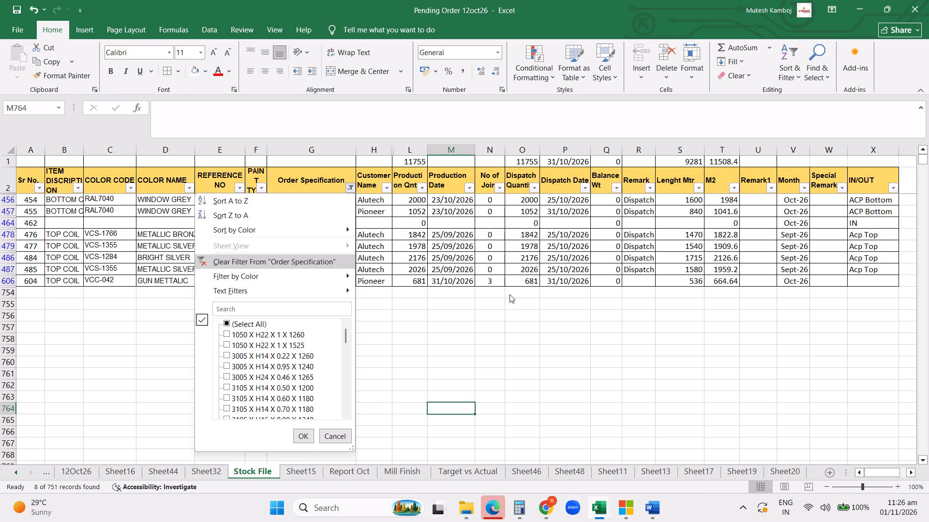
pyautogui.moveTo(509, 294); pyautogui.dragTo(510, 296)
pyautogui.click(510, 297)
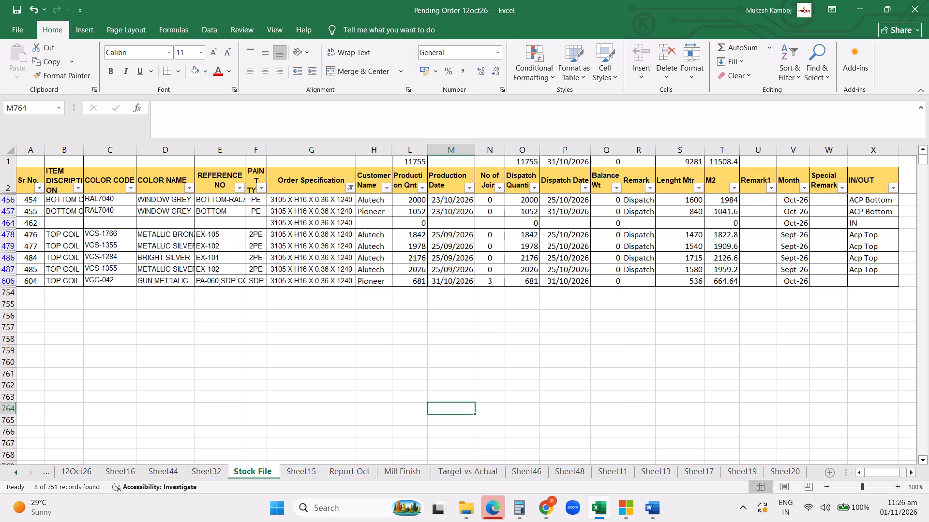
pyautogui.click(346, 188)
pyautogui.click(292, 264)
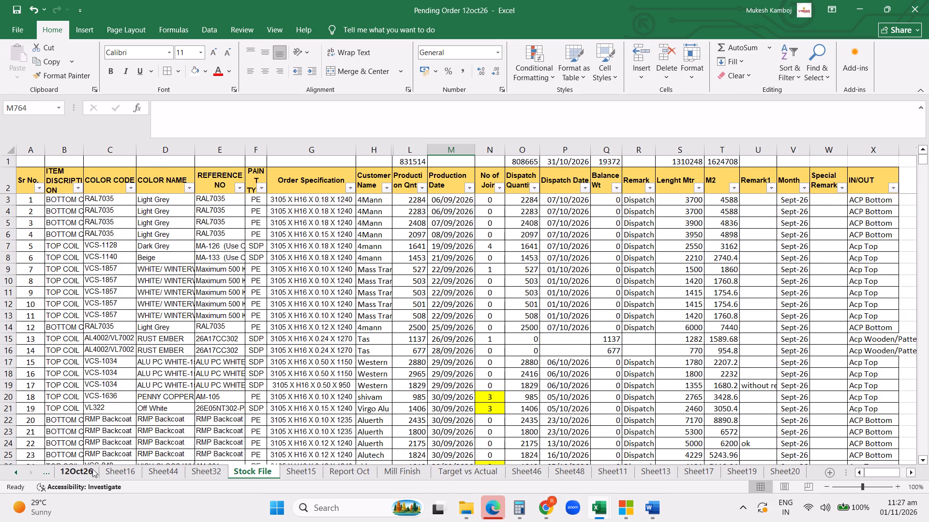
# Open the 12Oct26 sheet of the pending-order workbook.
pyautogui.click(70, 470)
# Switch to the CCL ORDER PROCESS 2025 spreadsheet in Chrome and clear the customer code on the ORDER UPDATE sheet.
pyautogui.click(495, 506)
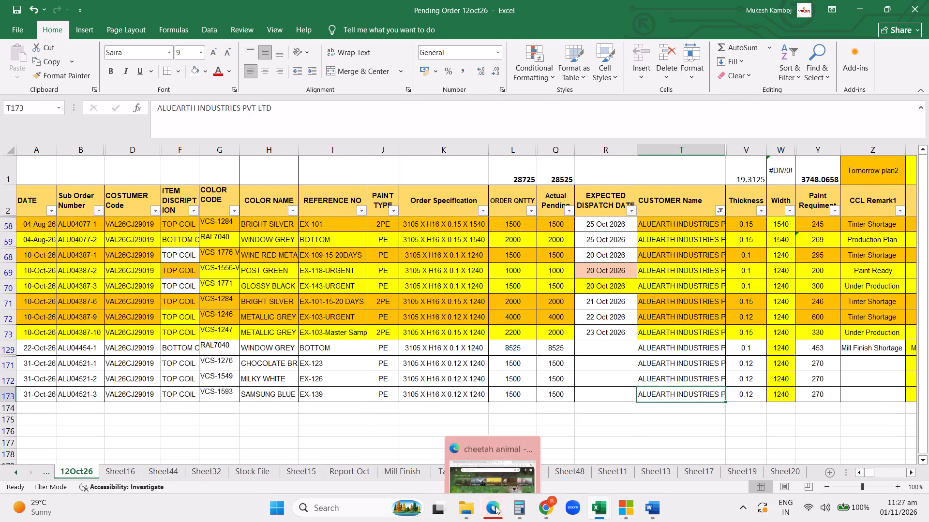
pyautogui.click(550, 508)
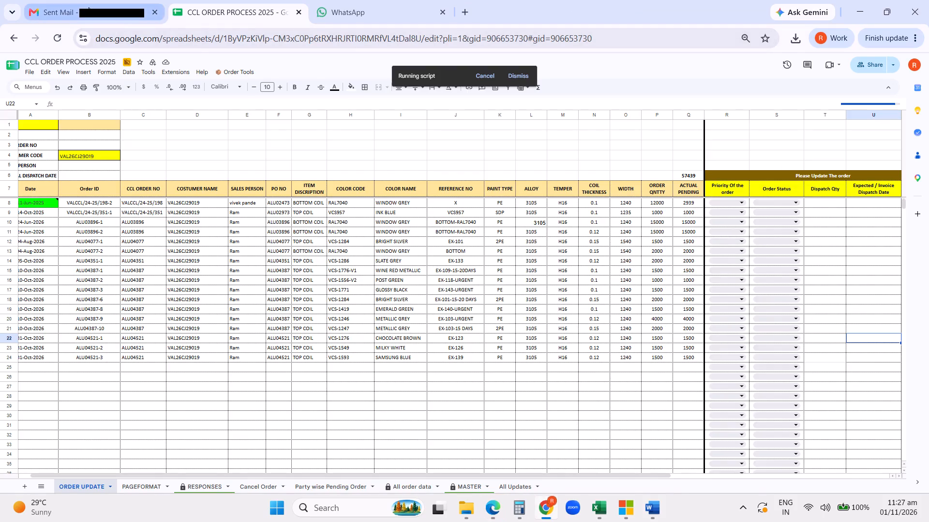
pyautogui.click(89, 7)
pyautogui.click(205, 0)
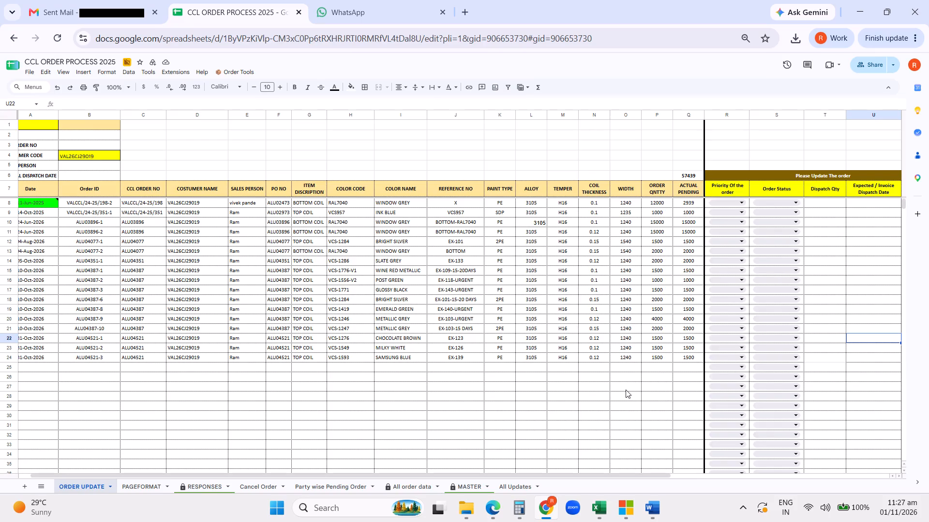
pyautogui.click(94, 158)
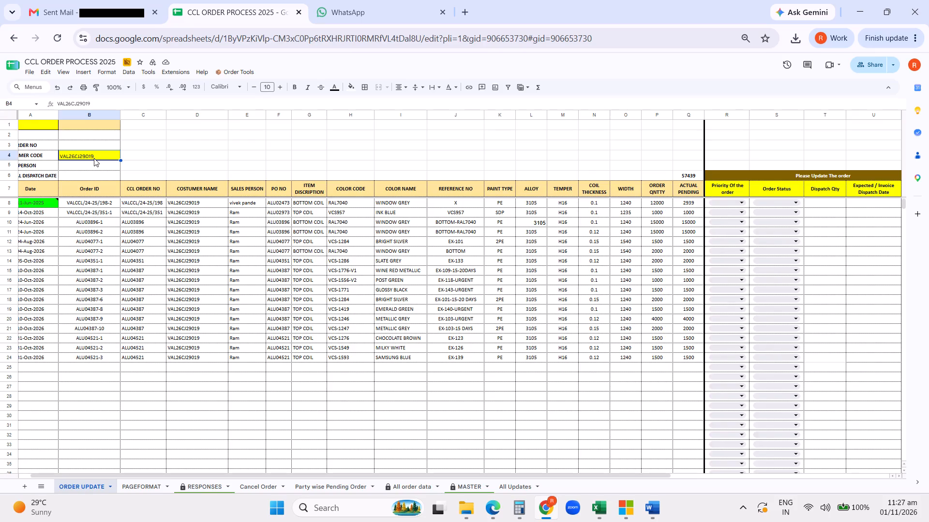
pyautogui.press('Delete')
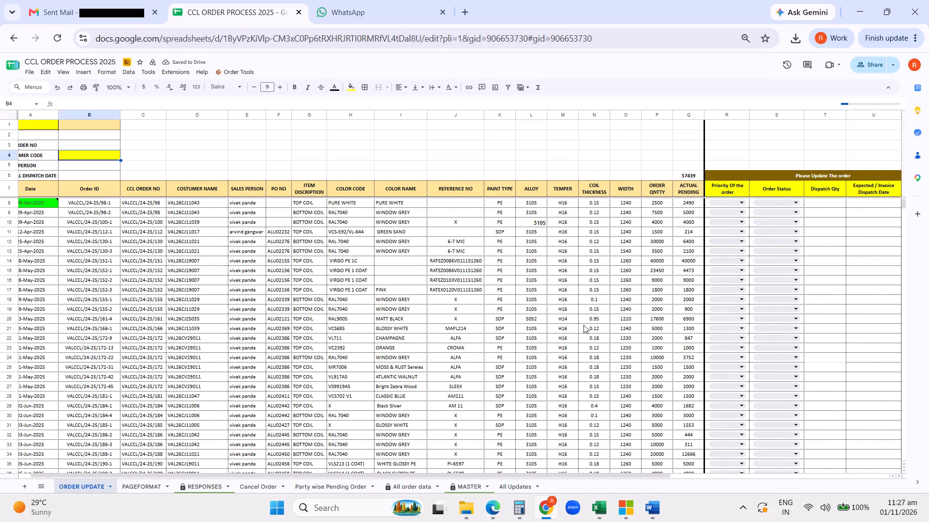
pyautogui.click(172, 335)
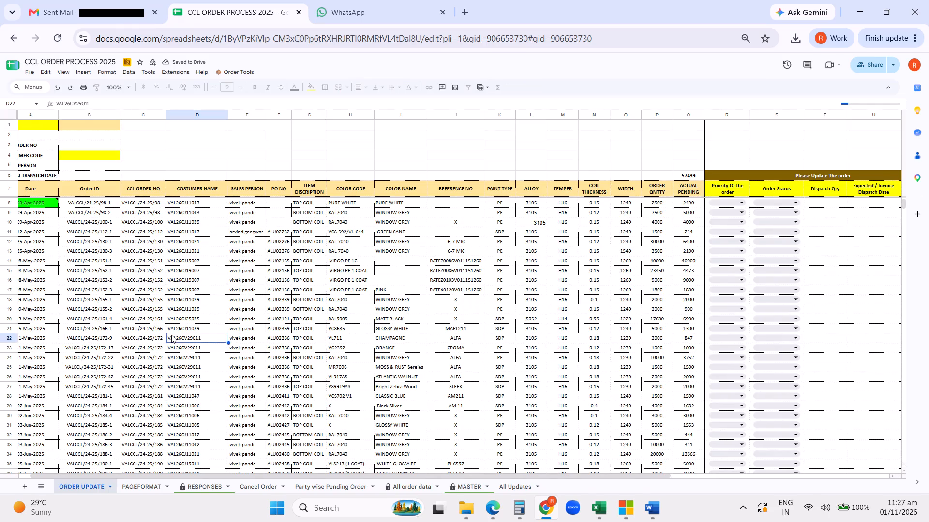
pyautogui.hotkey('ctrl', 'Down')
pyautogui.scroll(-3, 264, 336)
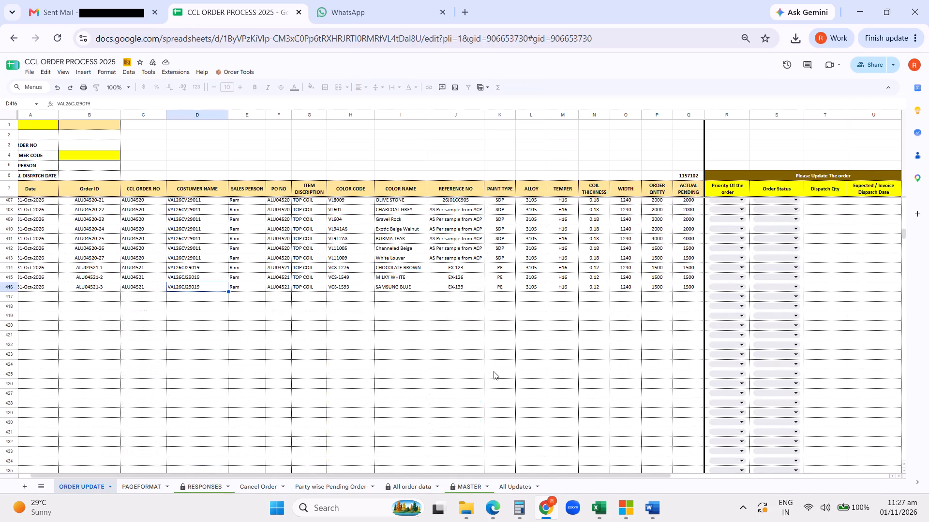
pyautogui.scroll(1, 233, 301)
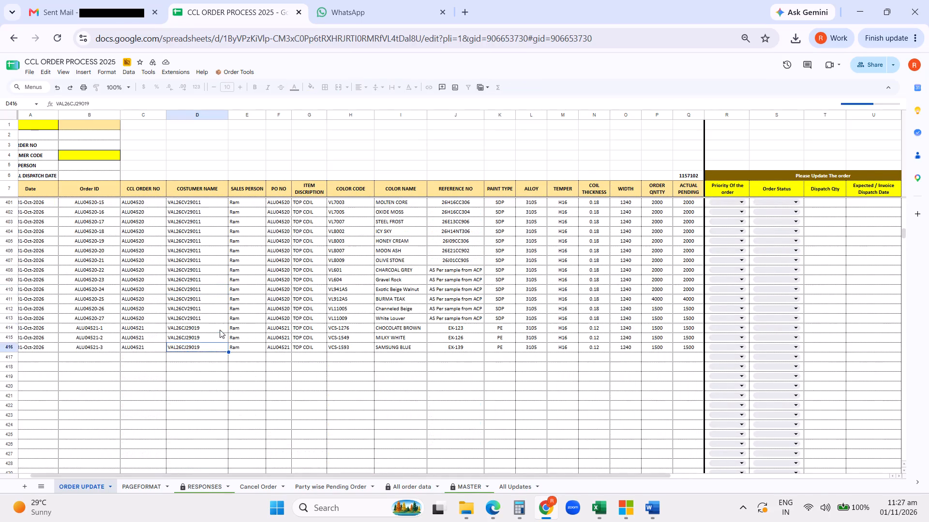
pyautogui.click(220, 330)
pyautogui.scroll(4, 212, 283)
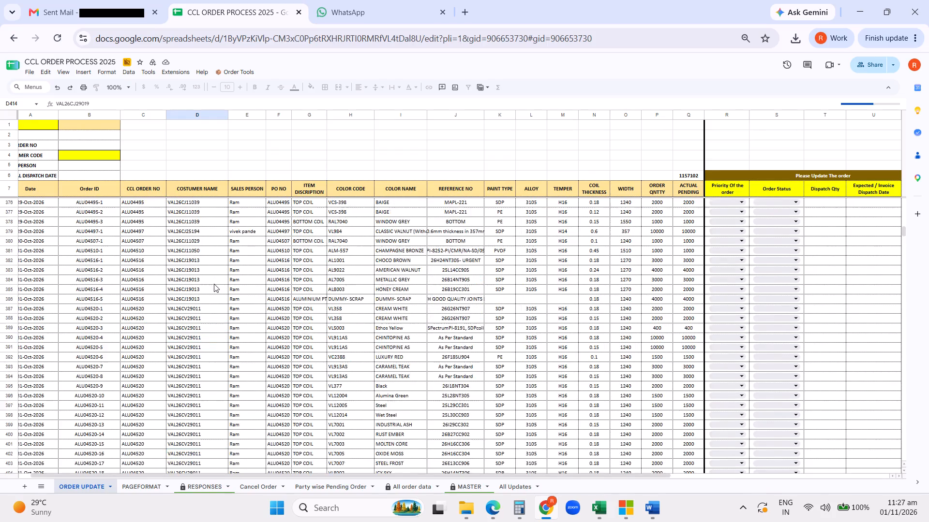
pyautogui.scroll(-5, 214, 284)
pyautogui.scroll(4, 439, 351)
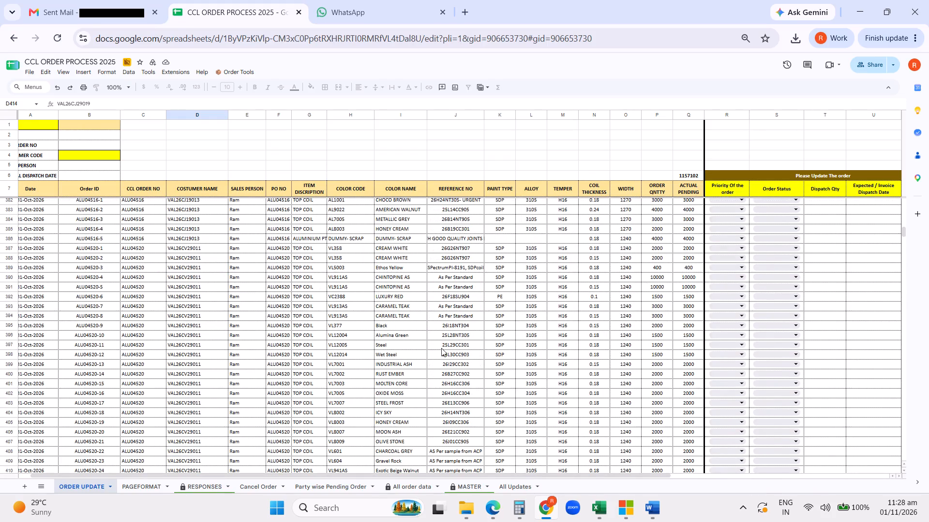
pyautogui.scroll(-6, 448, 348)
pyautogui.scroll(20, 457, 350)
pyautogui.scroll(5, 457, 350)
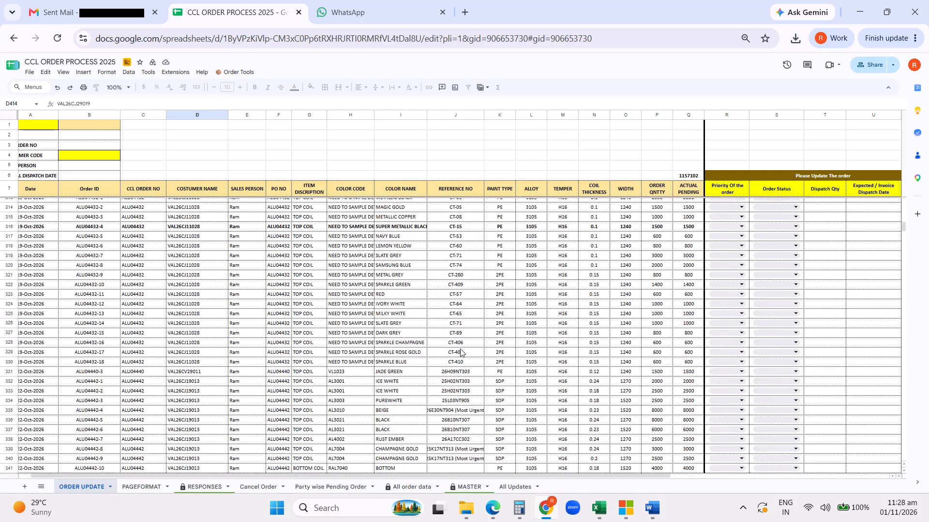
pyautogui.scroll(20, 460, 348)
pyautogui.scroll(16, 460, 348)
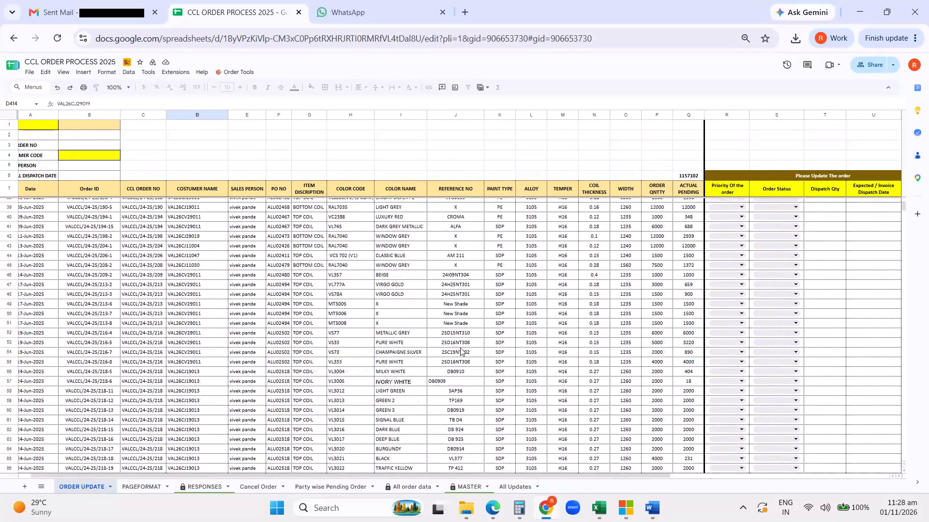
pyautogui.scroll(19, 431, 342)
pyautogui.scroll(-20, 236, 230)
pyautogui.scroll(-19, 236, 230)
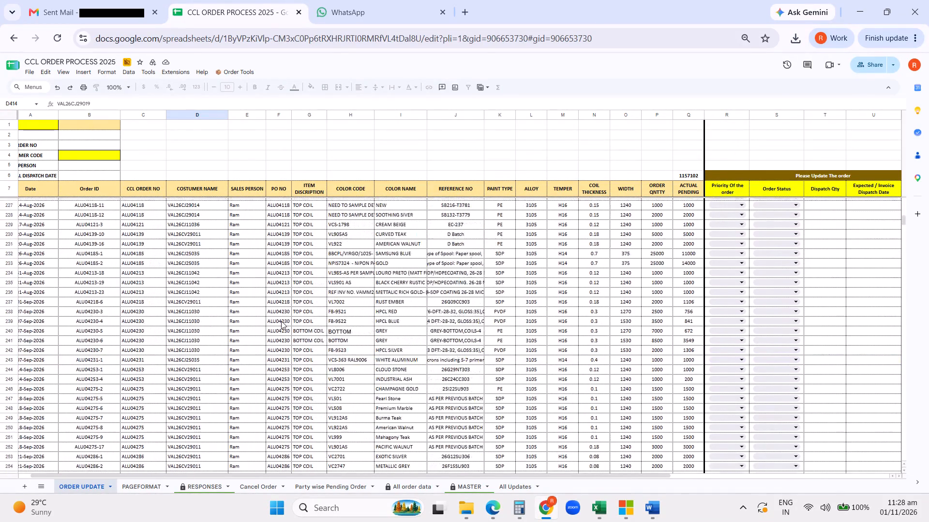
pyautogui.scroll(-13, 281, 321)
pyautogui.scroll(-19, 281, 324)
pyautogui.scroll(5, 281, 324)
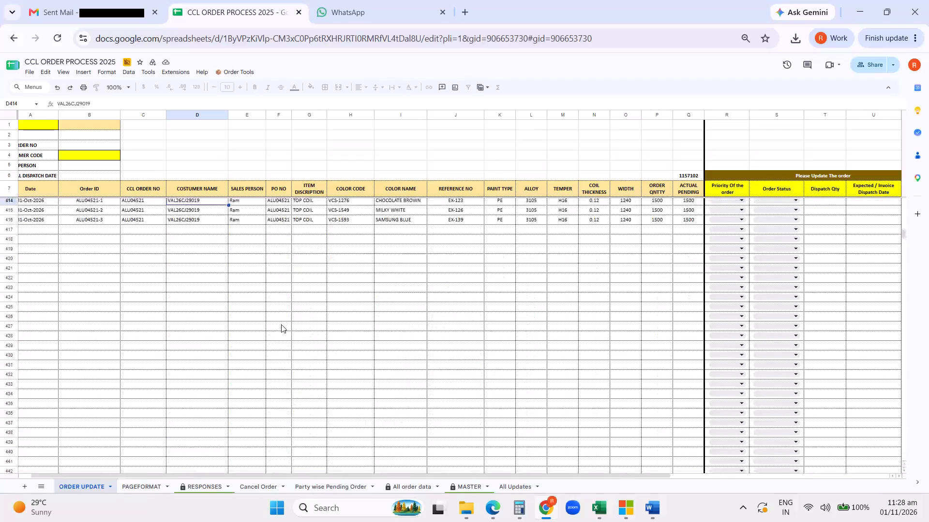
pyautogui.scroll(6, 281, 324)
pyautogui.scroll(-3, 281, 324)
pyautogui.click(281, 324)
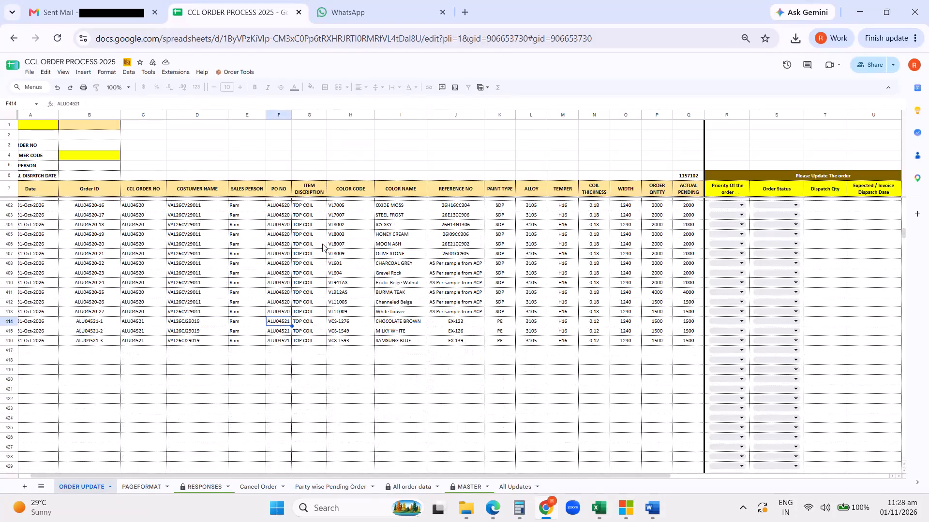
pyautogui.click(501, 368)
pyautogui.moveTo(465, 324); pyautogui.dragTo(465, 334)
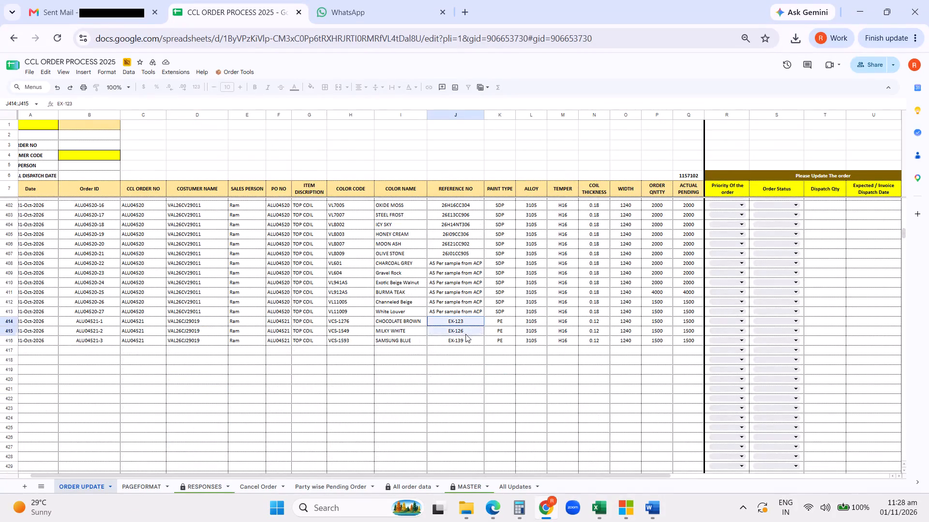
pyautogui.moveTo(465, 334); pyautogui.dragTo(465, 340)
pyautogui.click(473, 365)
pyautogui.click(369, 353)
pyautogui.click(271, 361)
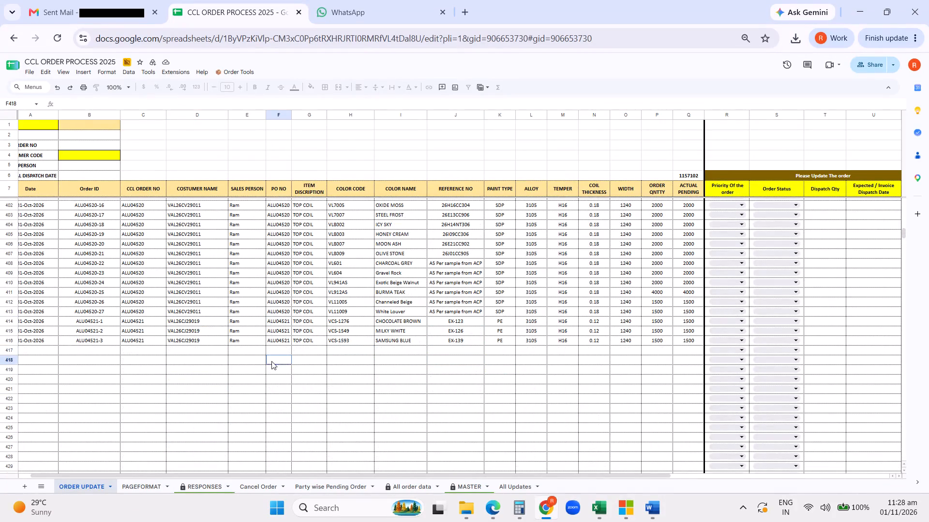
# Switch to Word and close the open resume document.
pyautogui.click(654, 510)
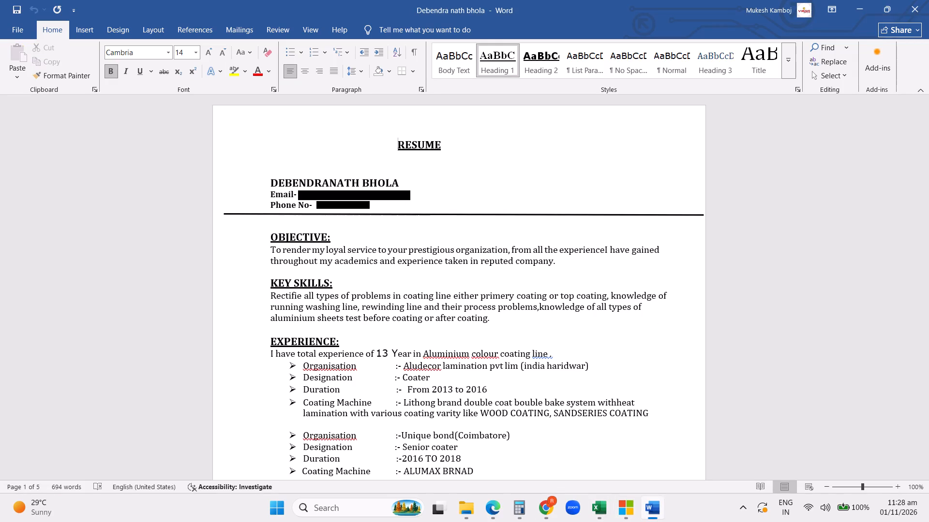
pyautogui.click(762, 275)
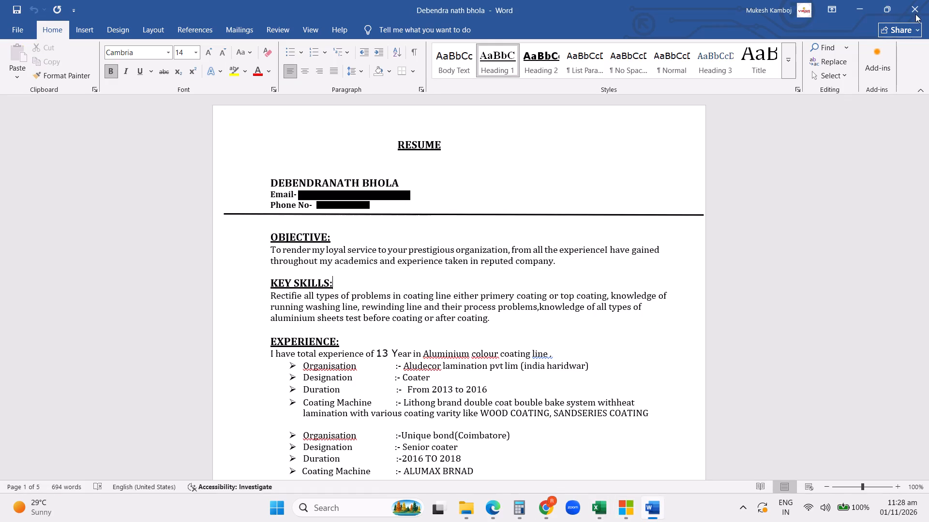
pyautogui.click(915, 8)
pyautogui.scroll(-3, 507, 314)
pyautogui.scroll(3, 512, 319)
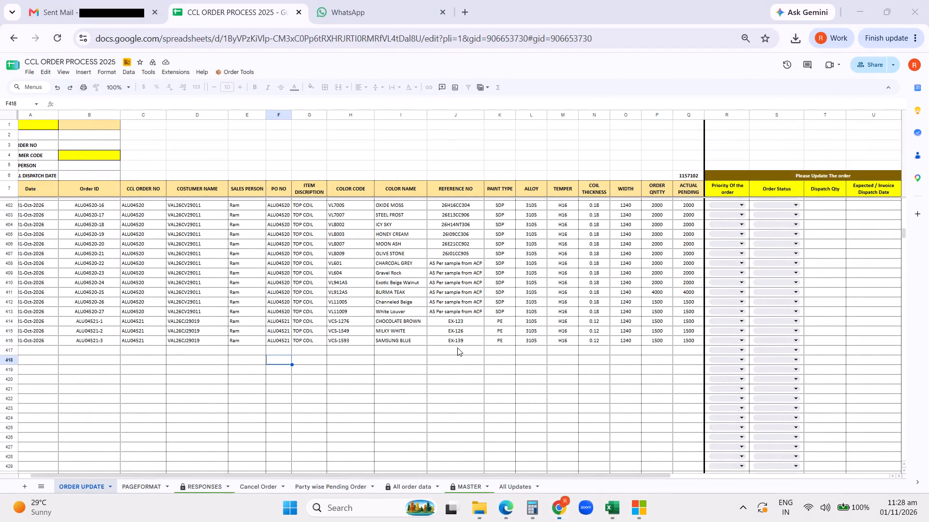
pyautogui.click(457, 348)
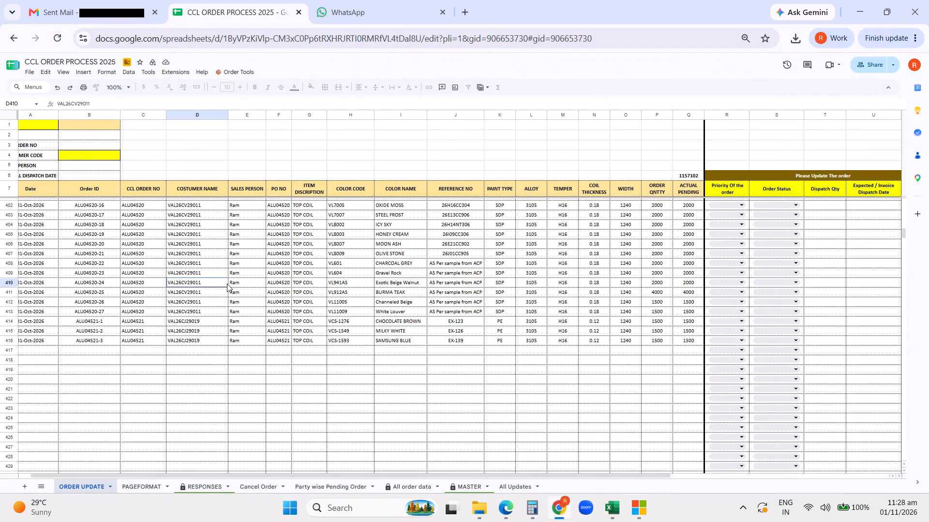
pyautogui.click(227, 284)
pyautogui.click(237, 287)
pyautogui.click(245, 321)
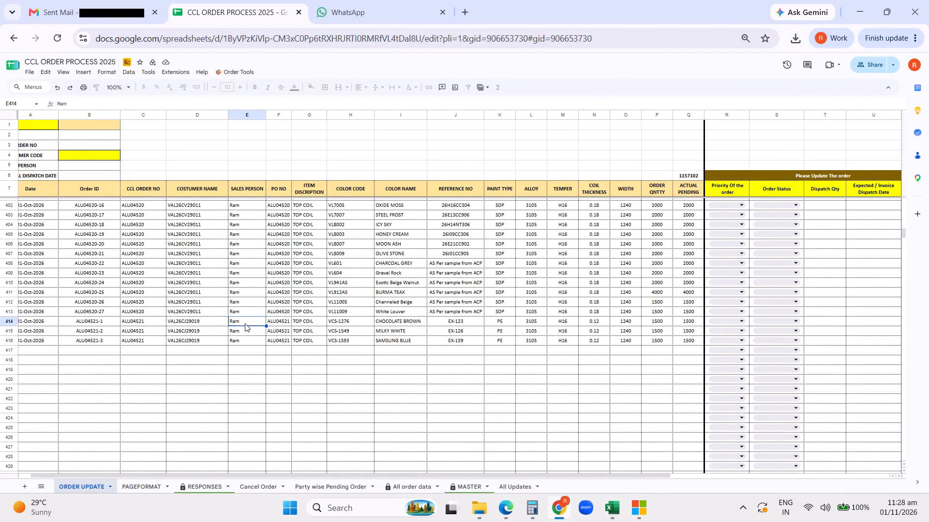
pyautogui.moveTo(240, 310); pyautogui.dragTo(240, 341)
pyautogui.click(397, 360)
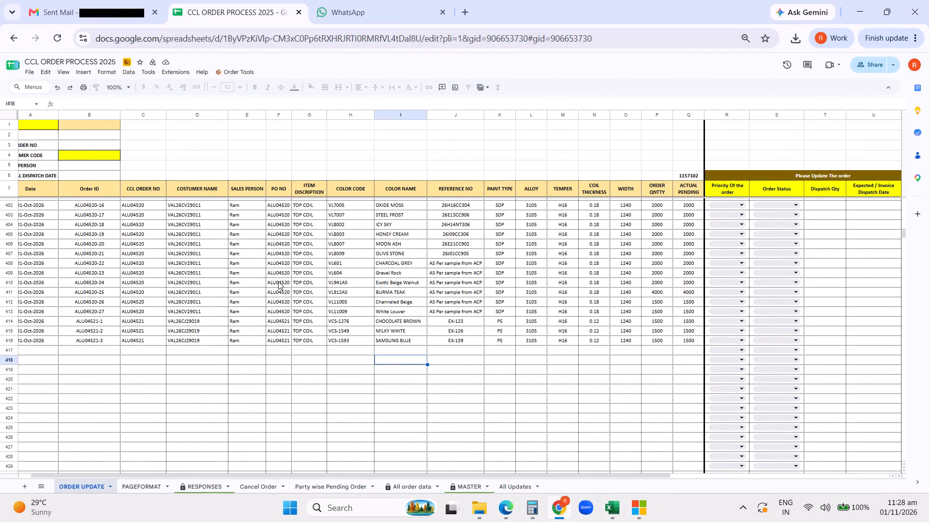
pyautogui.moveTo(278, 281); pyautogui.dragTo(280, 336)
pyautogui.click(468, 352)
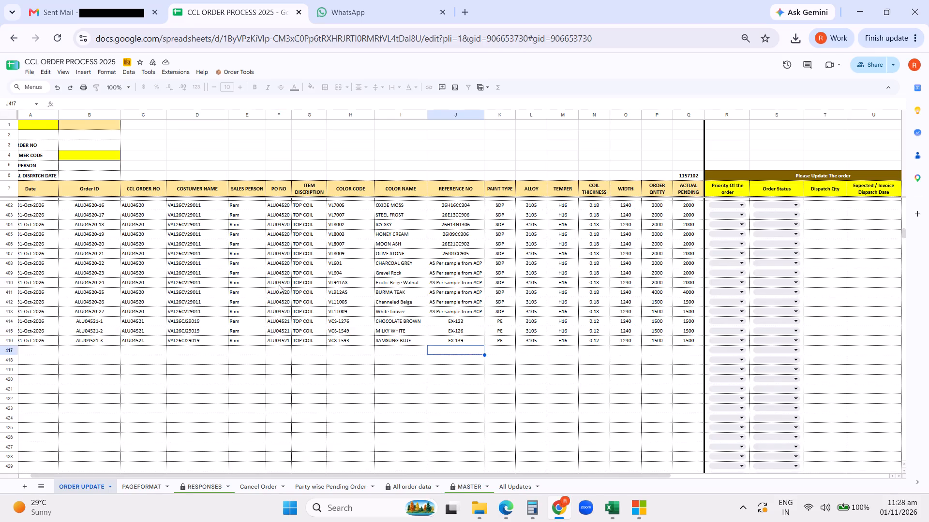
pyautogui.moveTo(279, 285); pyautogui.dragTo(282, 339)
pyautogui.click(422, 357)
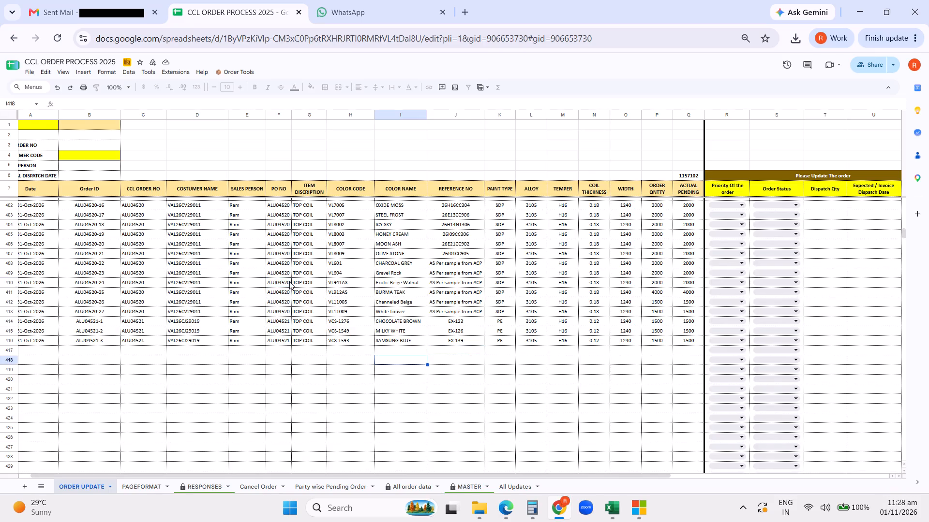
pyautogui.moveTo(289, 281); pyautogui.dragTo(288, 345)
pyautogui.click(501, 346)
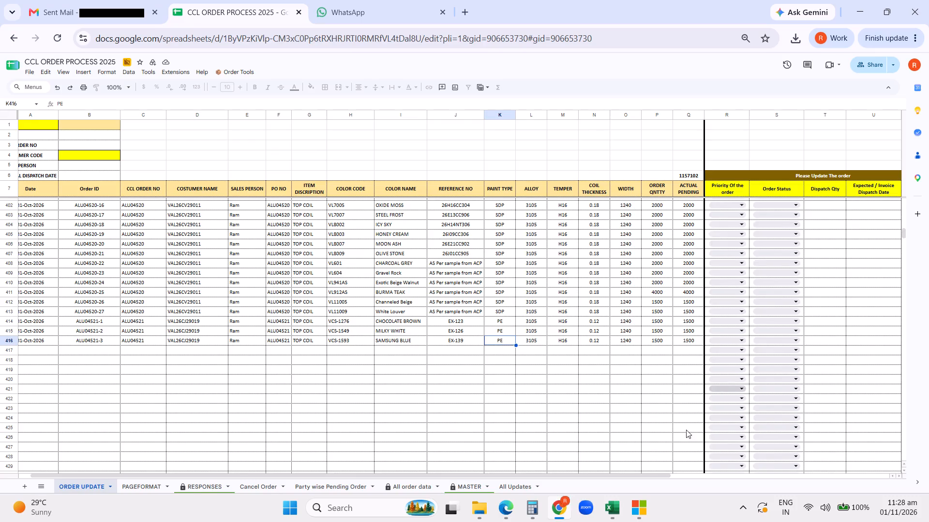
# Switch to the Pending Order 12oct26 workbook in Excel and delete the row of order ALU04454-1 on the 12Oct26 sheet.
pyautogui.click(609, 509)
pyautogui.click(584, 472)
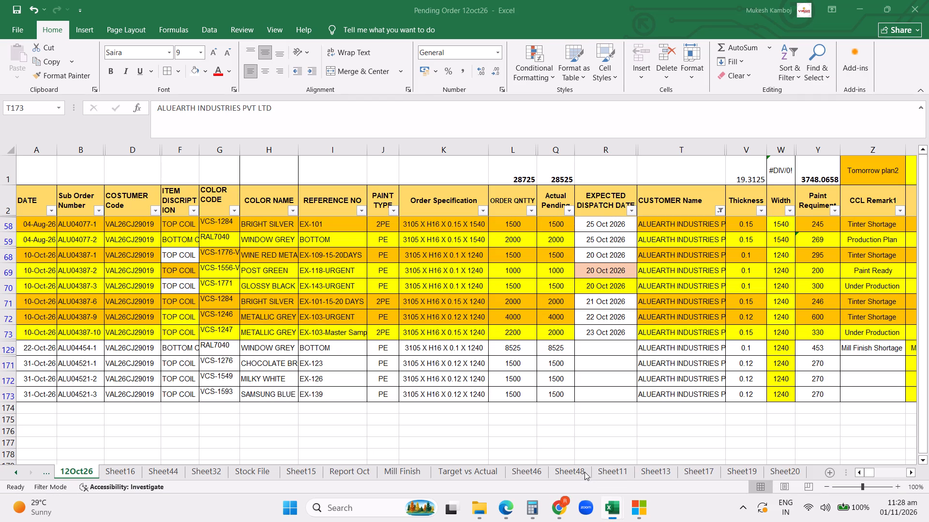
pyautogui.click(575, 429)
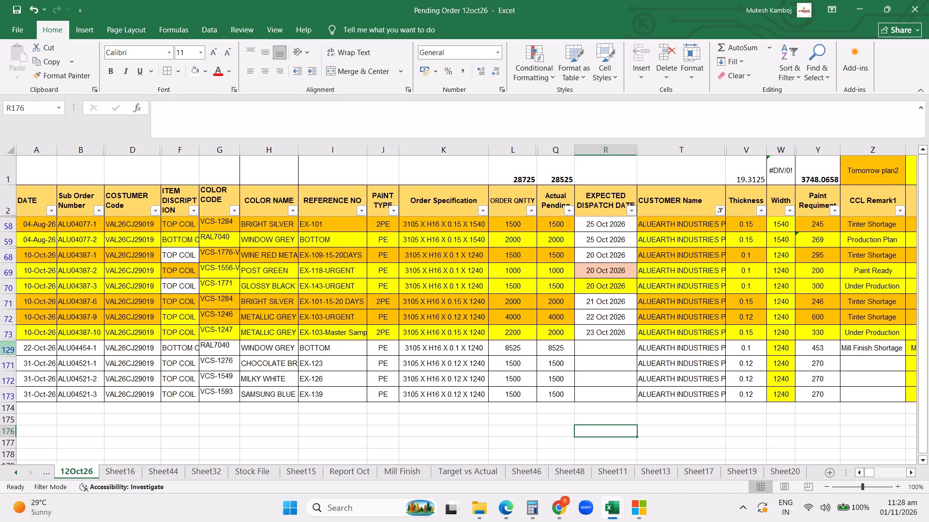
pyautogui.click(4, 348)
pyautogui.rightClick(4, 348)
pyautogui.click(30, 269)
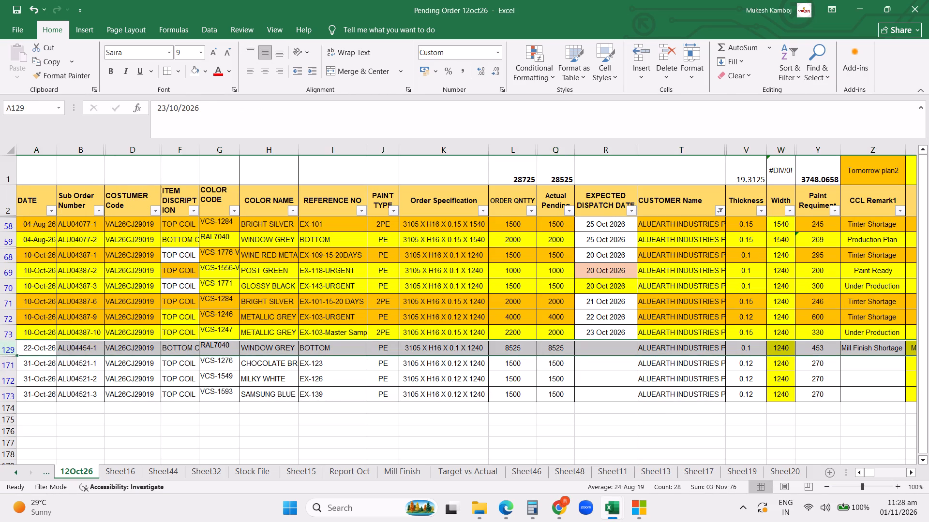
pyautogui.click(429, 319)
# Clear the CUSTOMER Name filter and check the last 31-Oct-26 orders at the end of the 12Oct26 sheet.
pyautogui.click(723, 207)
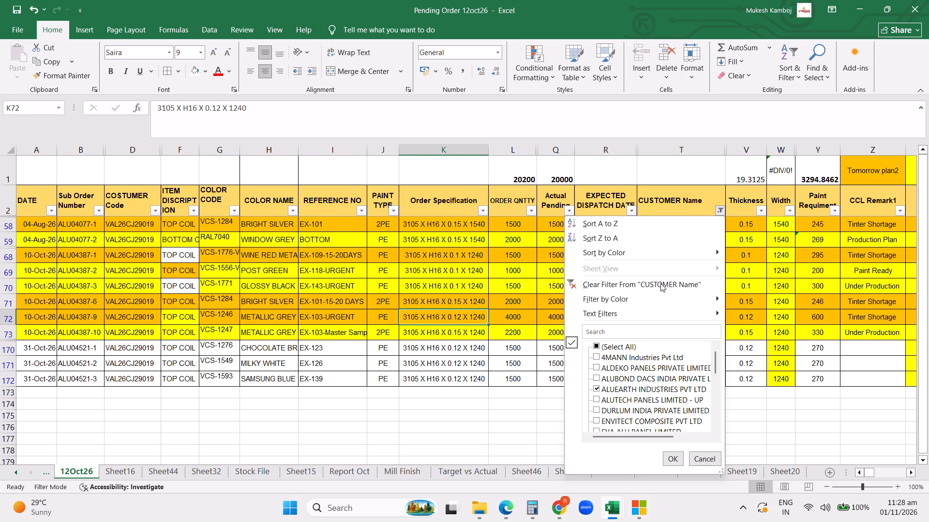
pyautogui.click(660, 283)
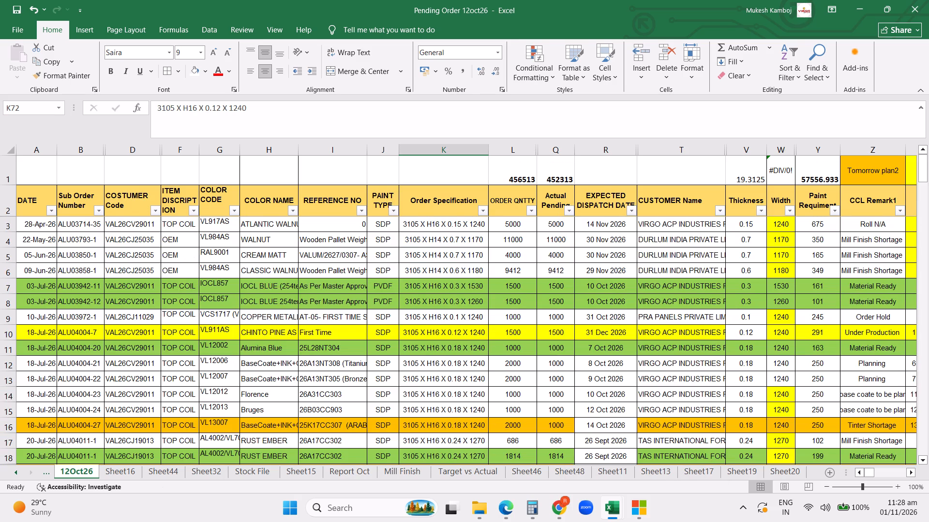
pyautogui.scroll(-12, 660, 283)
pyautogui.click(667, 330)
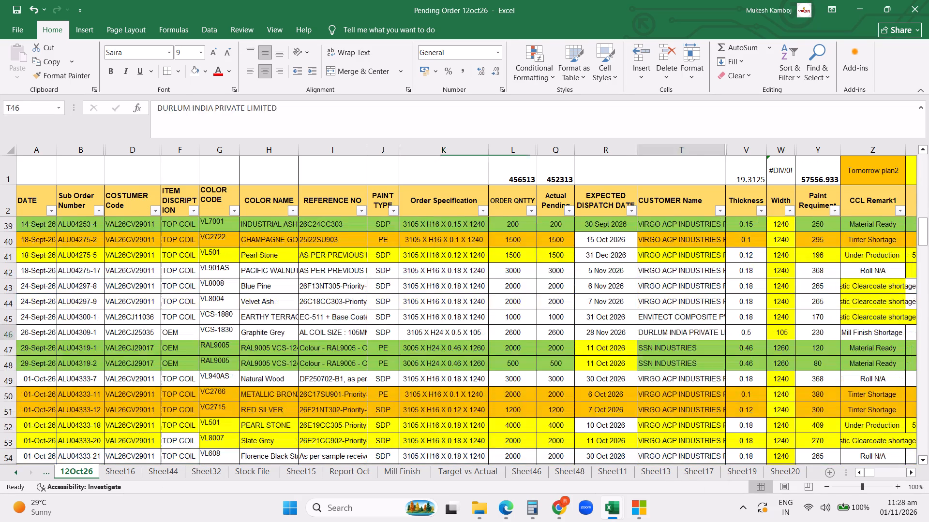
pyautogui.hotkey('ctrl', 'Down')
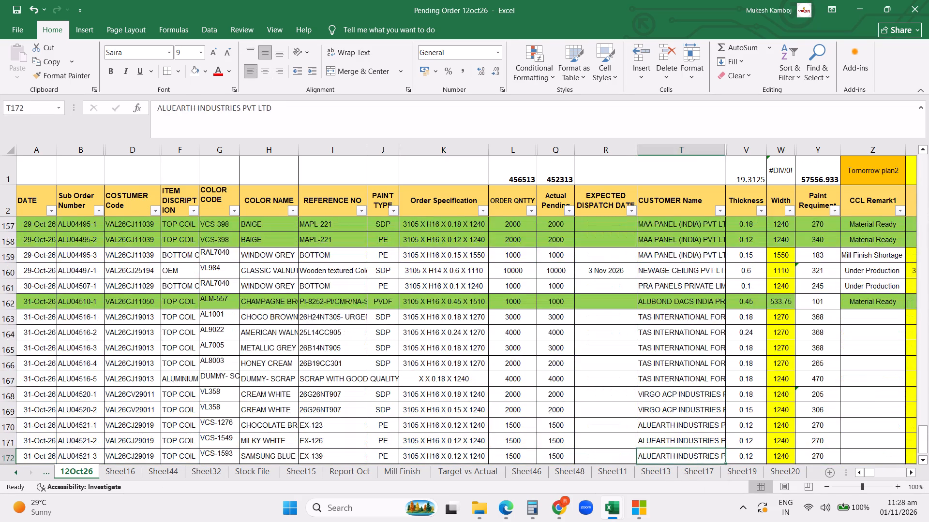
pyautogui.scroll(-1, 701, 368)
pyautogui.click(626, 370)
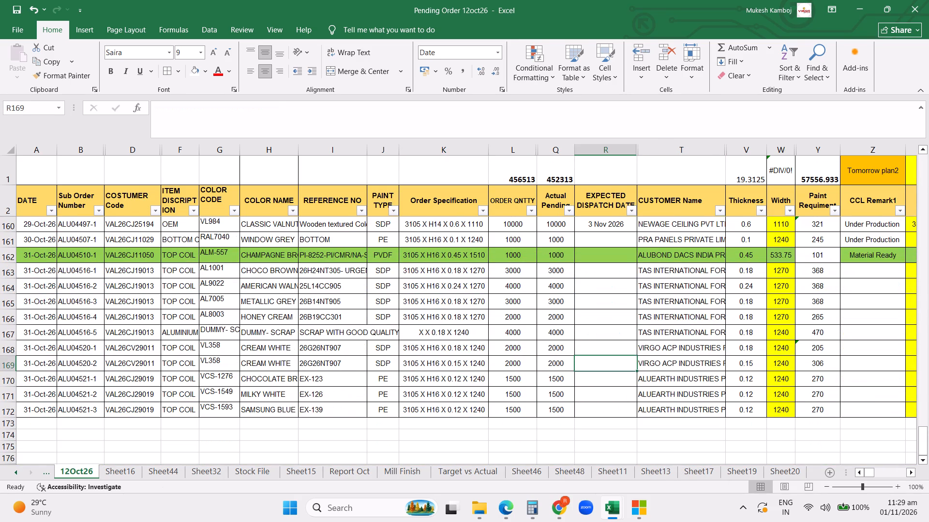
# Filter CUSTOMER Name to ALUBOND DACS INDIA only and delete the rows of orders ALU04486-2 and ALU04510-1.
pyautogui.click(721, 214)
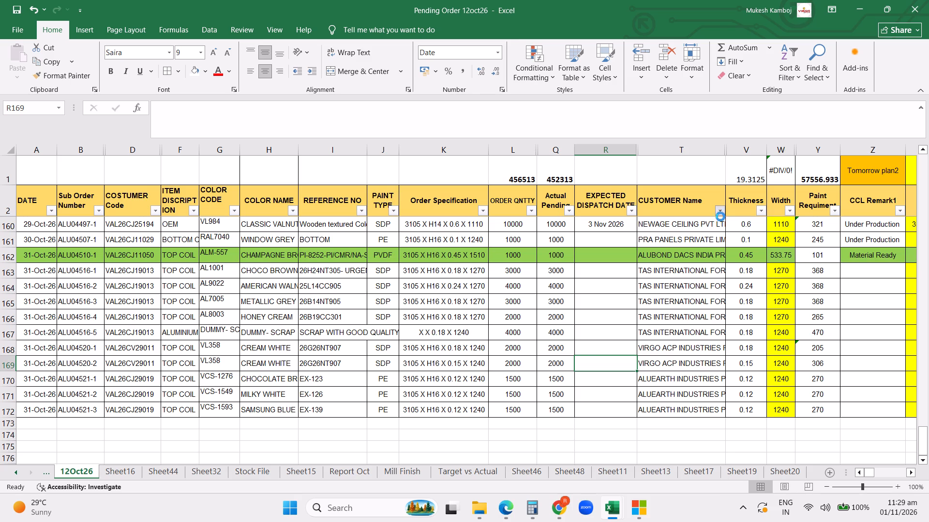
pyautogui.click(602, 345)
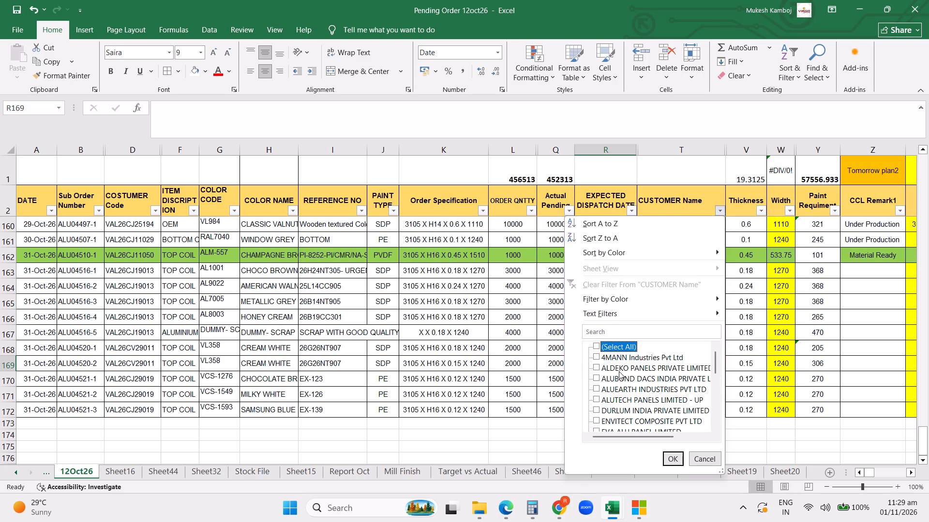
pyautogui.click(620, 381)
pyautogui.click(670, 455)
pyautogui.scroll(7, 686, 405)
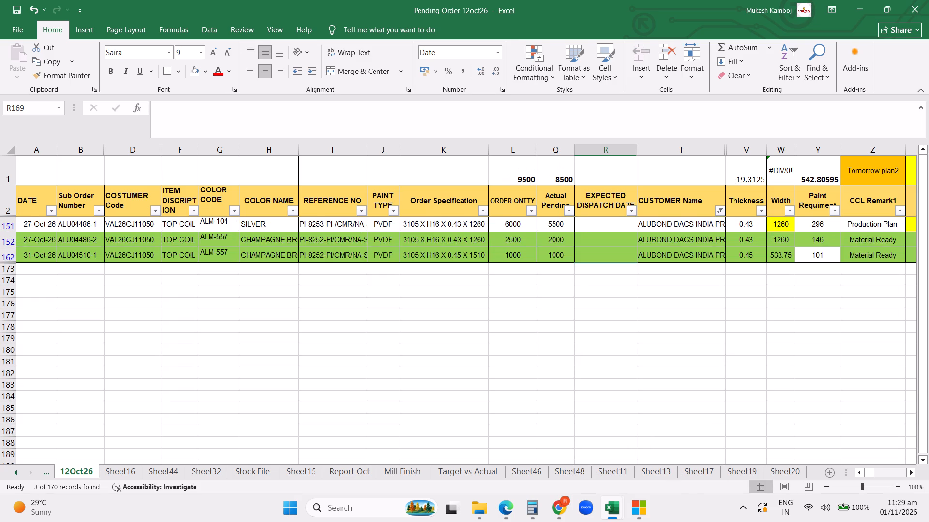
pyautogui.scroll(5, 702, 388)
pyautogui.moveTo(10, 241); pyautogui.dragTo(12, 256)
pyautogui.hotkey('ctrl', '-')
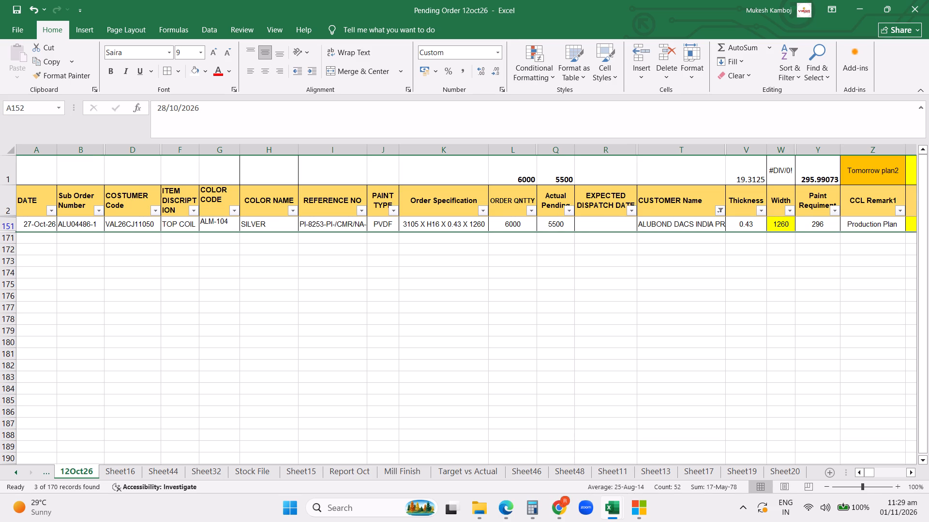
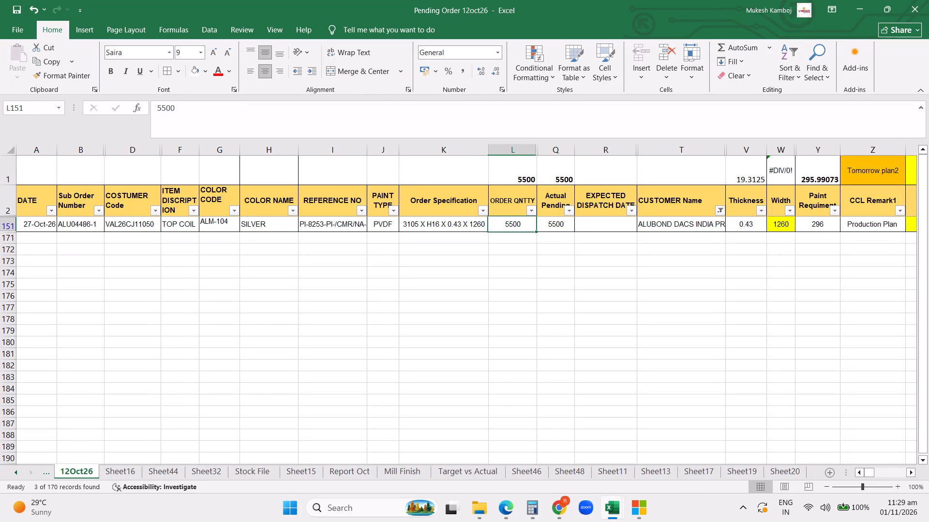
# Set the ORDER QNTTY of order ALU04486-1 to =5500-1521 and copy it into the order's Actual Pending cell.
pyautogui.click(158, 109)
pyautogui.press('=')
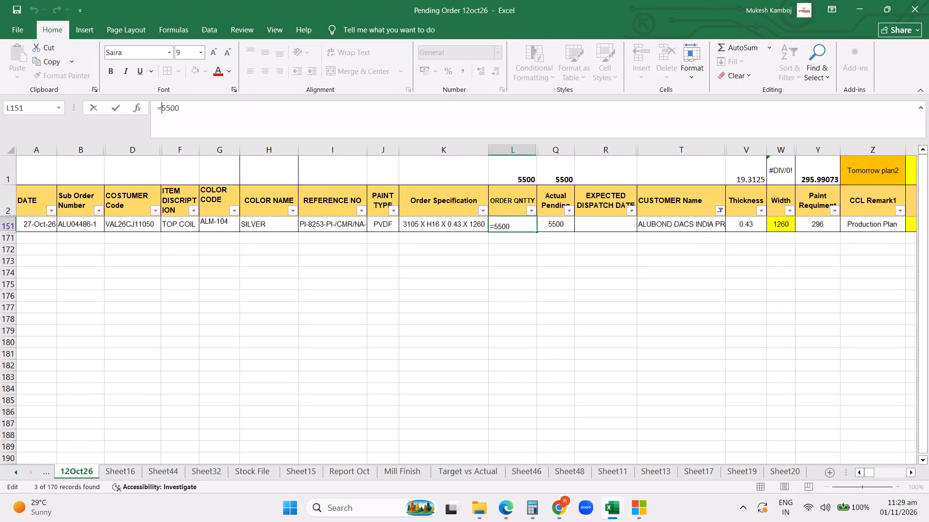
pyautogui.press('Right')
pyautogui.press('Right')
pyautogui.press('Right')
pyautogui.press('Right')
pyautogui.press('Right')
pyautogui.write('-1521')
pyautogui.press('Return')
pyautogui.press('Up')
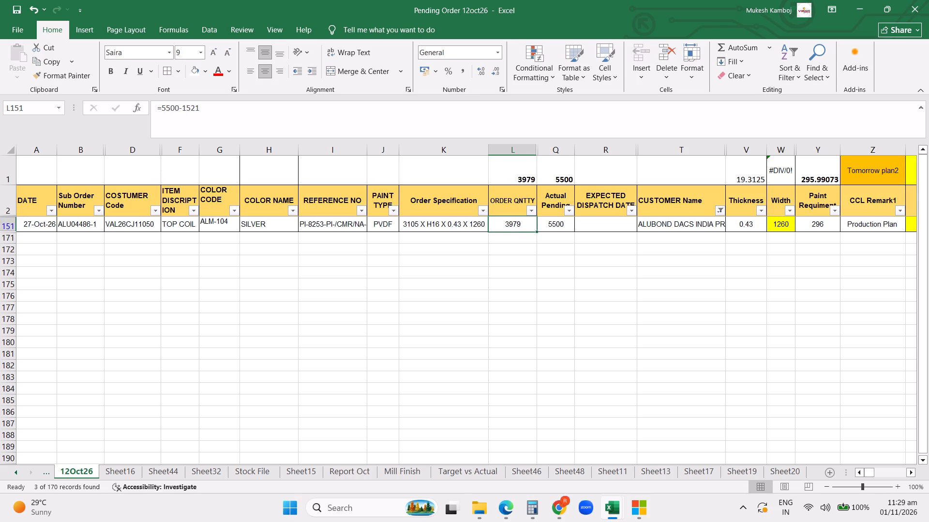
pyautogui.hotkey('ctrl', 'c')
pyautogui.press('Right')
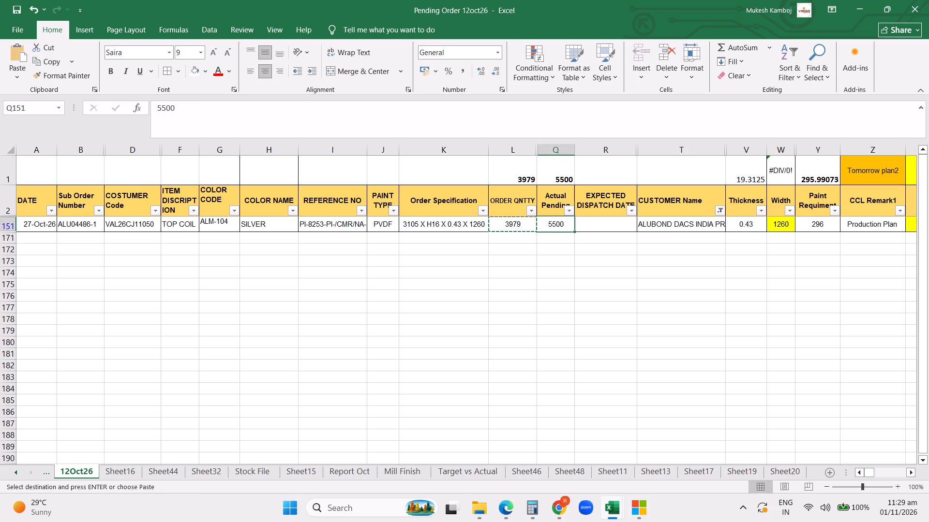
pyautogui.hotkey('ctrl', 'v')
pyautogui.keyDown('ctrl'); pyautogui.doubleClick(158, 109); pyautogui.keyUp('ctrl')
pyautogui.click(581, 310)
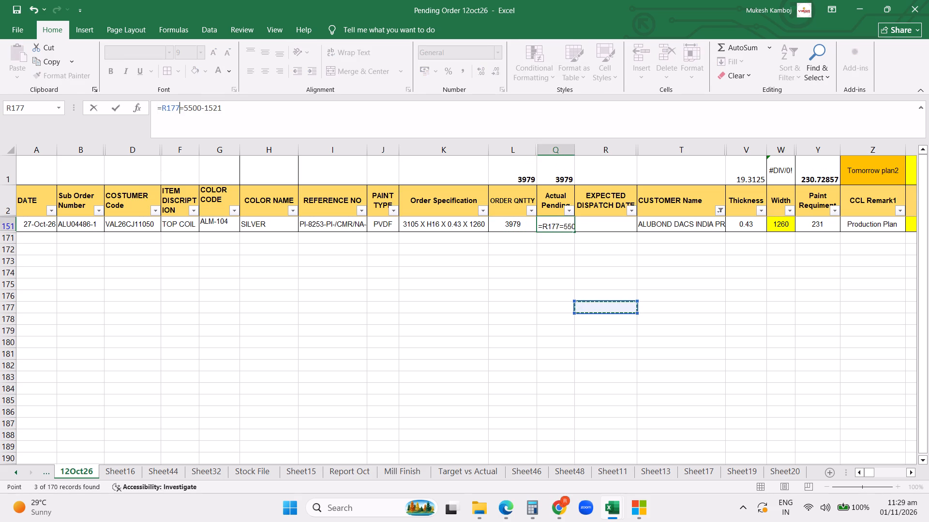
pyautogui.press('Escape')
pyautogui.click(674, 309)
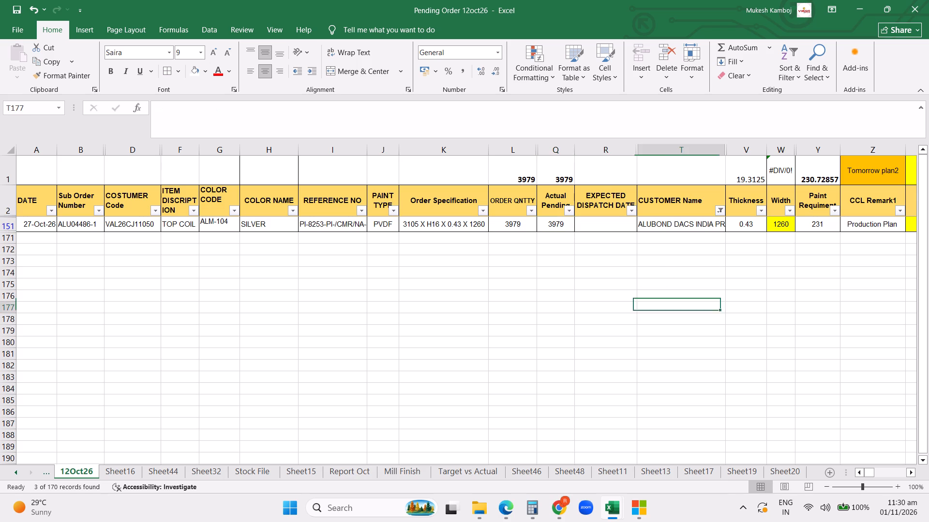
# Clear the CUSTOMER Name filter on the 12Oct26 sheet.
pyautogui.moveTo(702, 247); pyautogui.dragTo(705, 207)
pyautogui.click(719, 212)
pyautogui.click(629, 285)
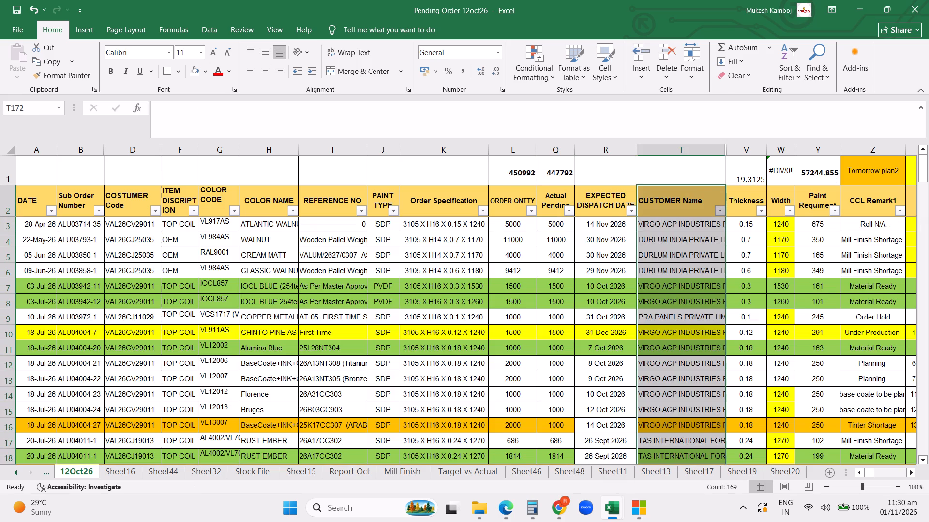
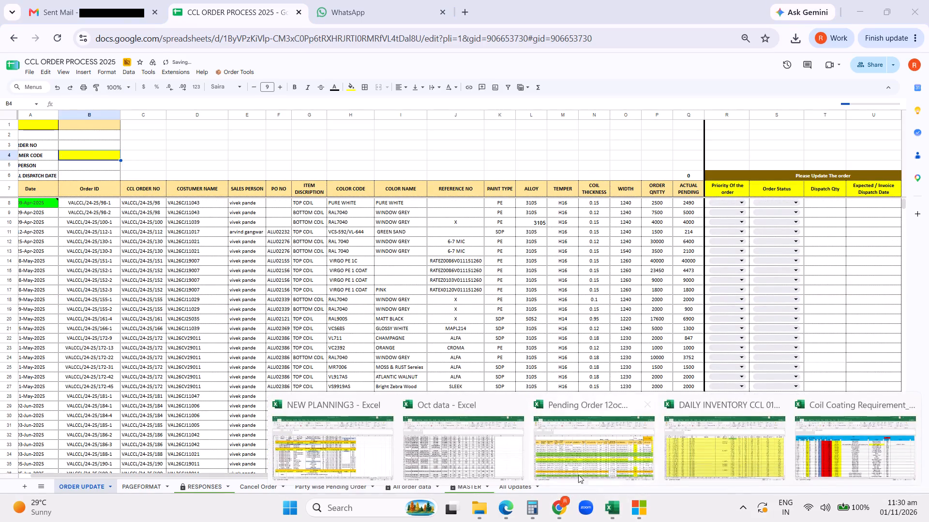
# In the Pending Order 12oct26 Excel workbook, filter the 12Oct26 sheet's CUSTOMER Name column to ALUBOND DACS INDIA only.
pyautogui.click(571, 459)
pyautogui.click(634, 373)
pyautogui.click(719, 208)
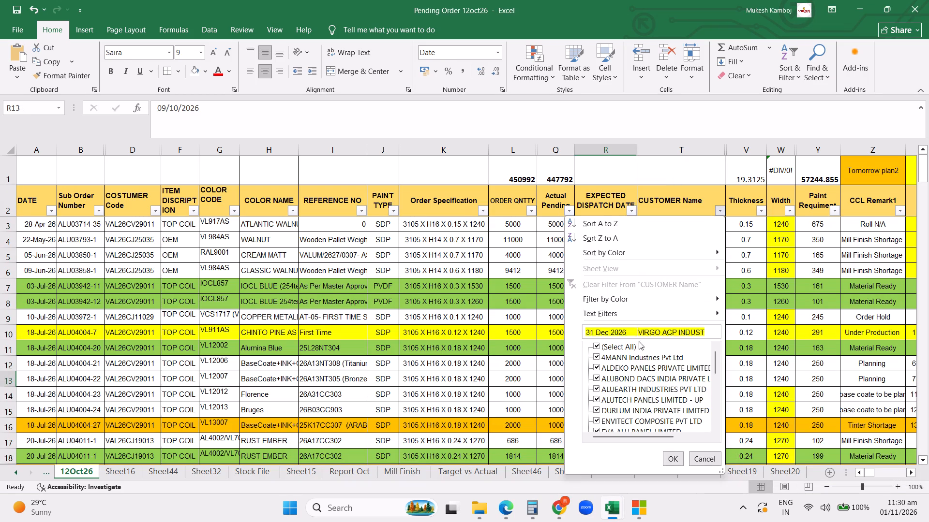
pyautogui.click(613, 345)
pyautogui.click(621, 375)
pyautogui.click(672, 462)
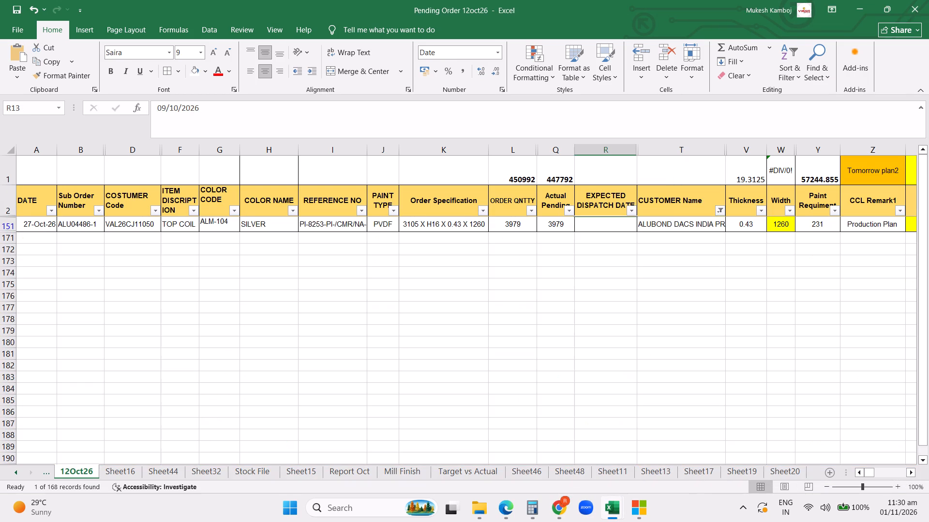
pyautogui.scroll(6, 421, 337)
pyautogui.click(133, 225)
pyautogui.moveTo(224, 105); pyautogui.dragTo(135, 105)
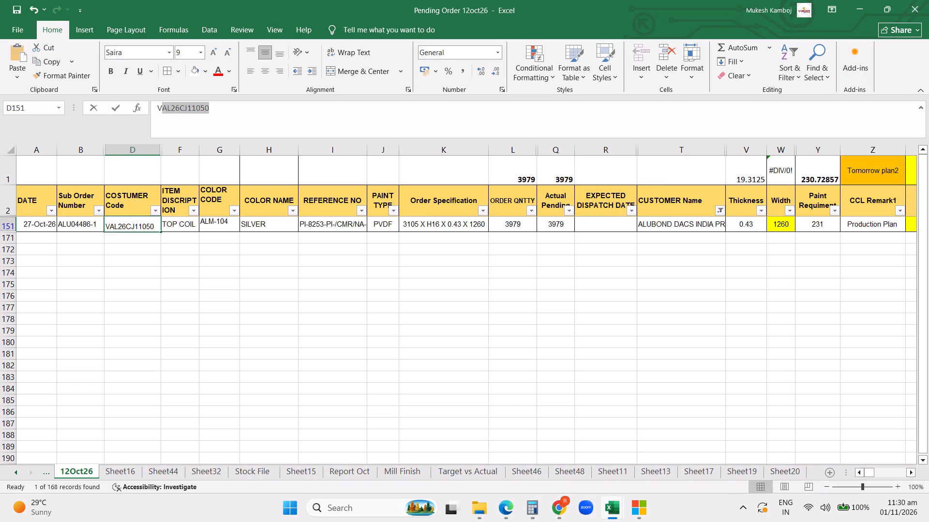
pyautogui.moveTo(135, 105); pyautogui.dragTo(71, 102)
pyautogui.hotkey('ctrl', 'c')
pyautogui.click(555, 517)
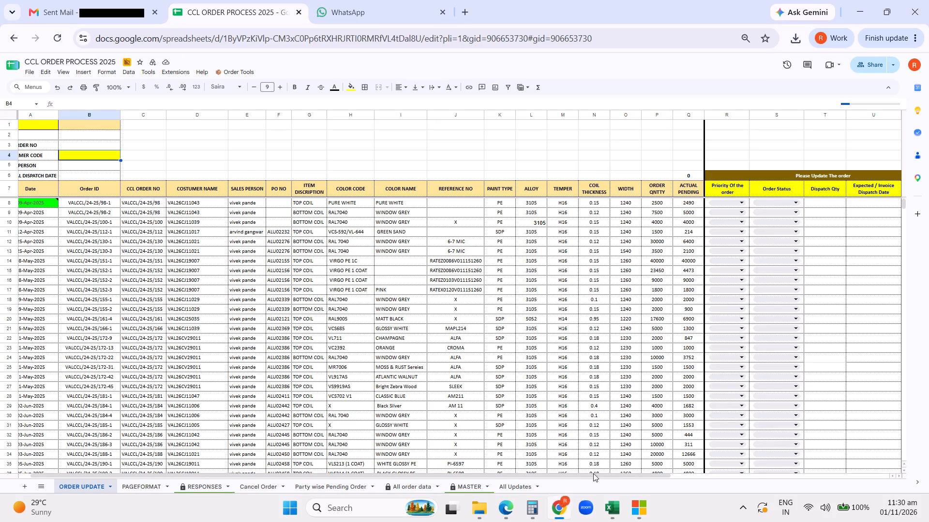
pyautogui.click(92, 156)
pyautogui.hotkey('ctrl', 'v')
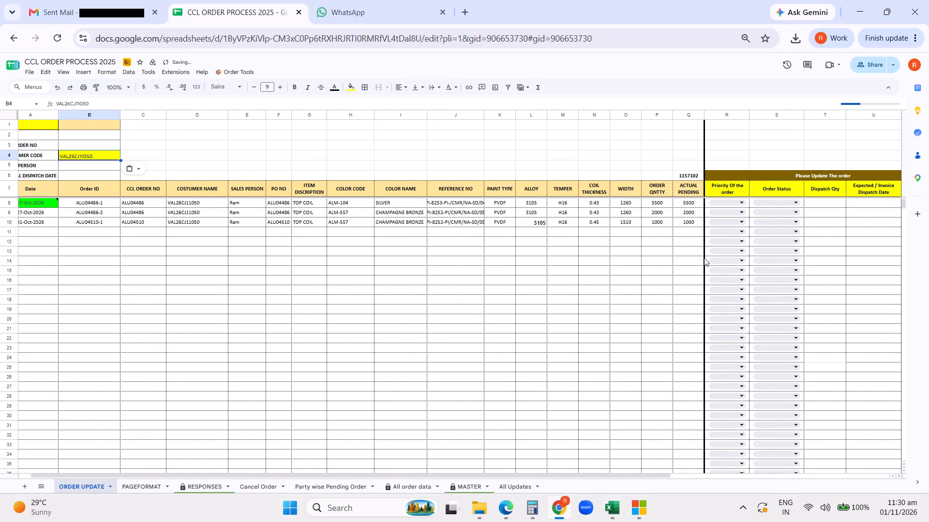
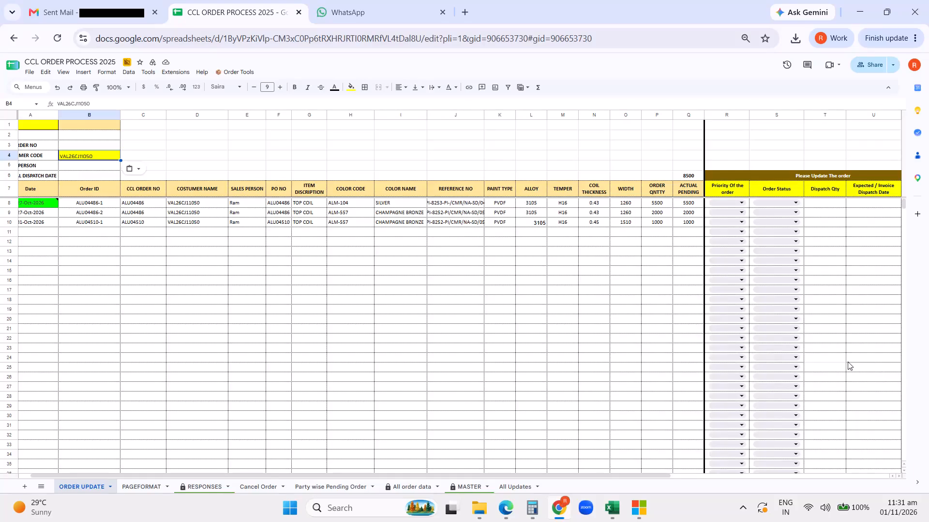
pyautogui.click(783, 203)
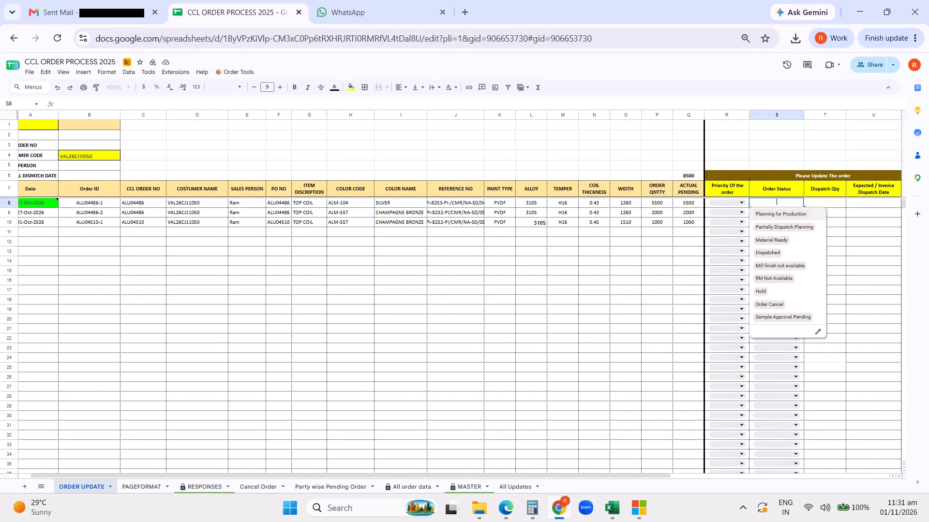
pyautogui.click(758, 253)
pyautogui.click(768, 212)
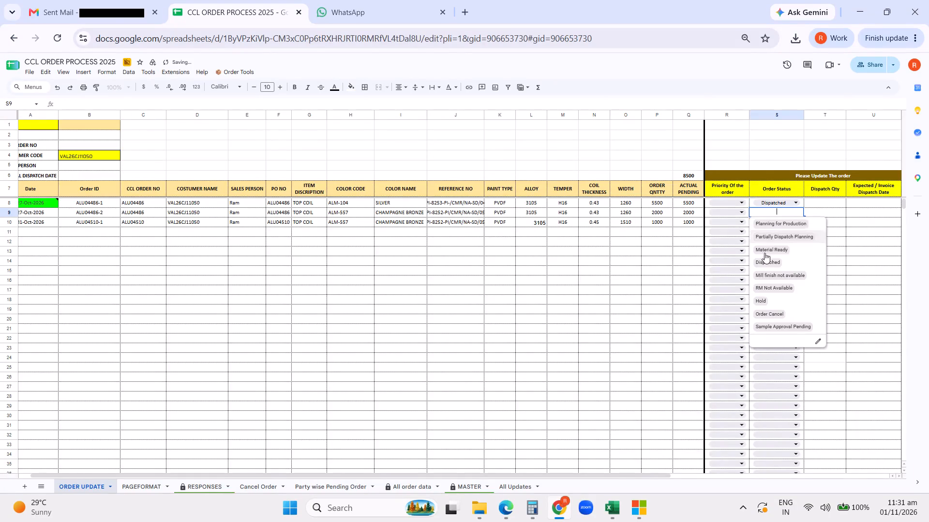
pyautogui.click(764, 260)
pyautogui.click(768, 225)
pyautogui.click(773, 277)
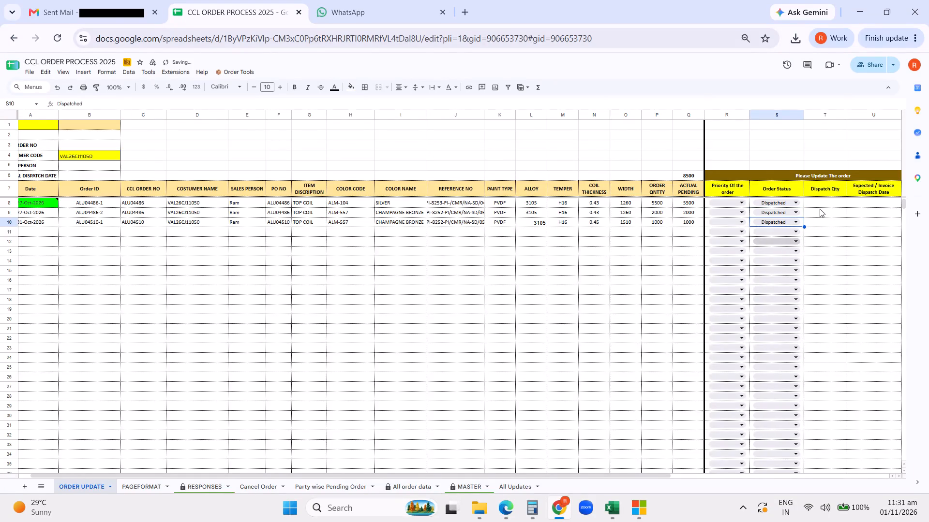
# Select the Dispatch Qty cell of order ALU04486-1 in the ORDER UPDATE sheet.
pyautogui.click(820, 203)
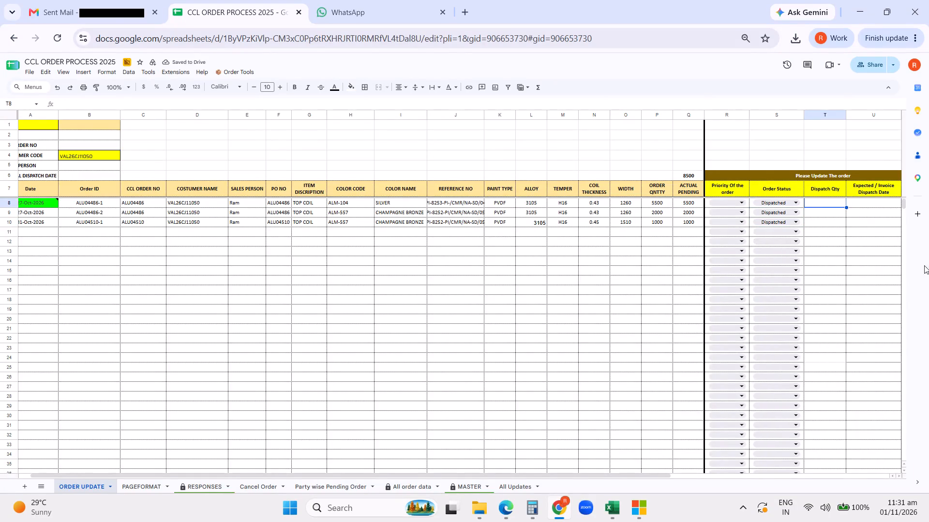
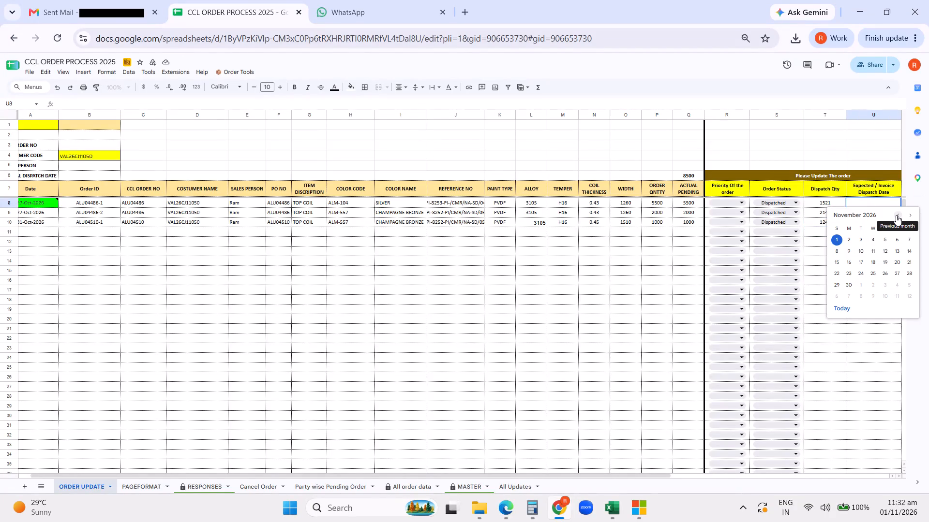
# Set the Expected / Invoice Dispatch Date to 10/31/2026 for orders ALU04486-1, ALU04486-2 and ALU04510-1 in the ORDER UPDATE sheet.
pyautogui.click(896, 215)
pyautogui.click(913, 285)
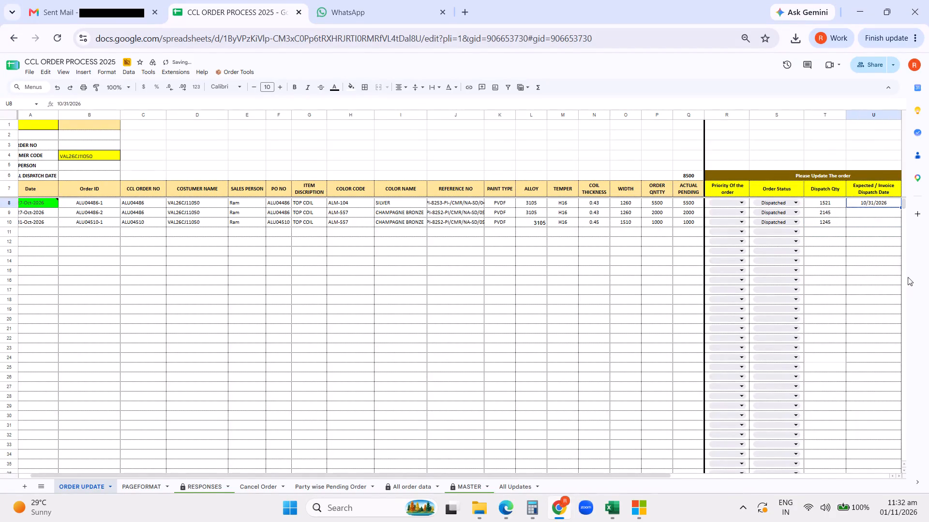
pyautogui.doubleClick(868, 211)
pyautogui.click(906, 294)
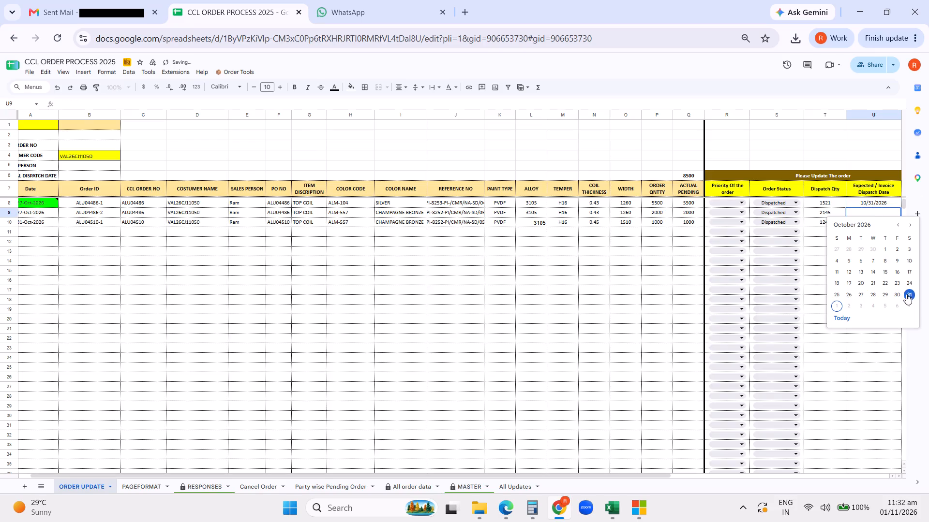
pyautogui.doubleClick(873, 224)
pyautogui.click(908, 303)
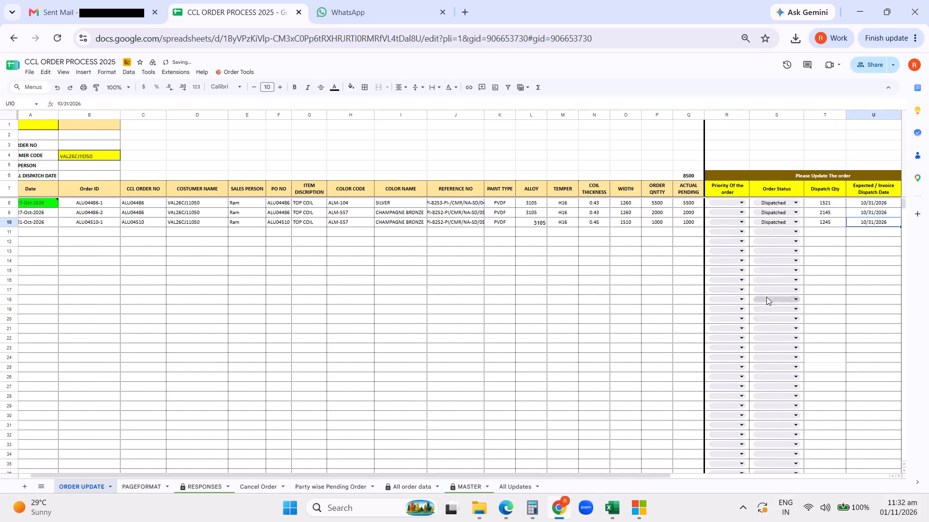
pyautogui.click(595, 286)
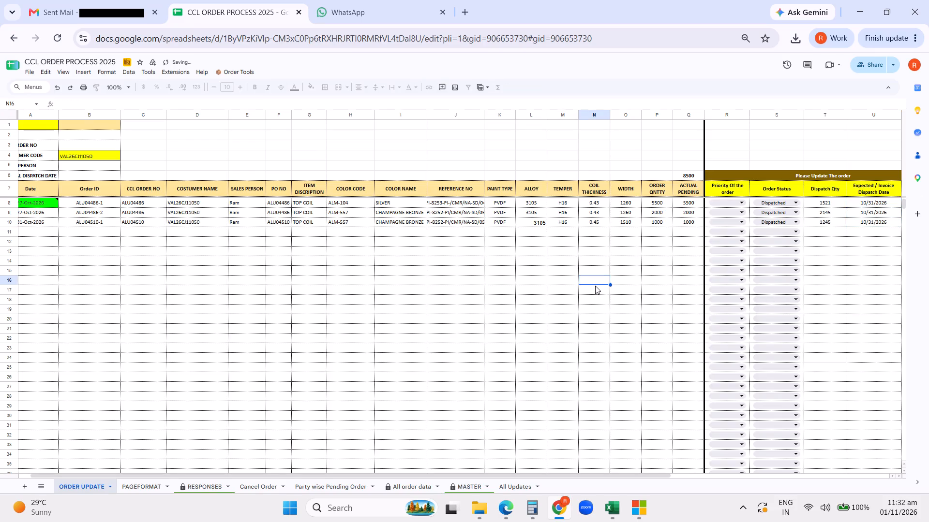
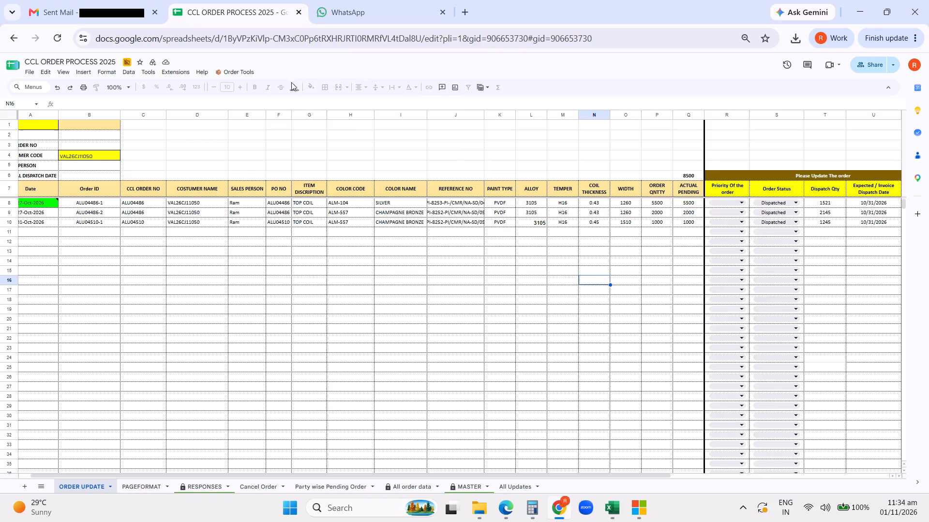
pyautogui.click(247, 72)
pyautogui.click(243, 87)
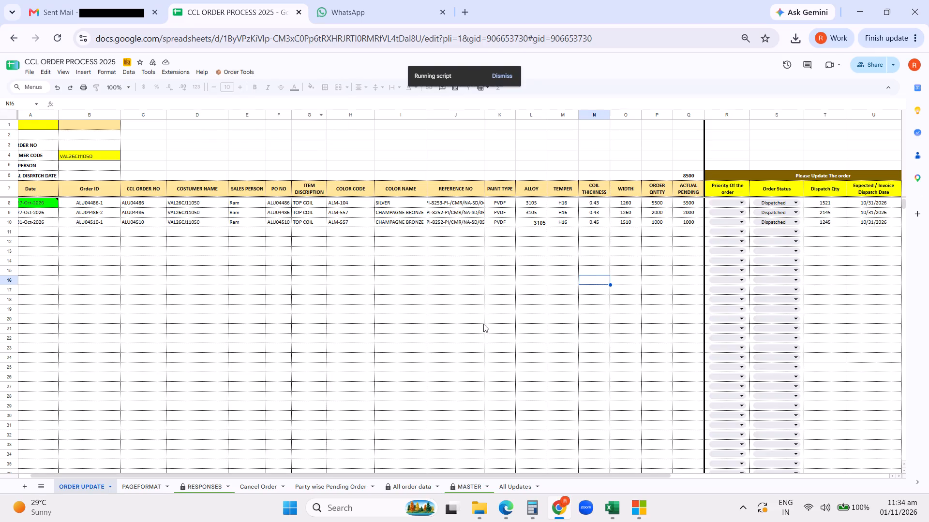
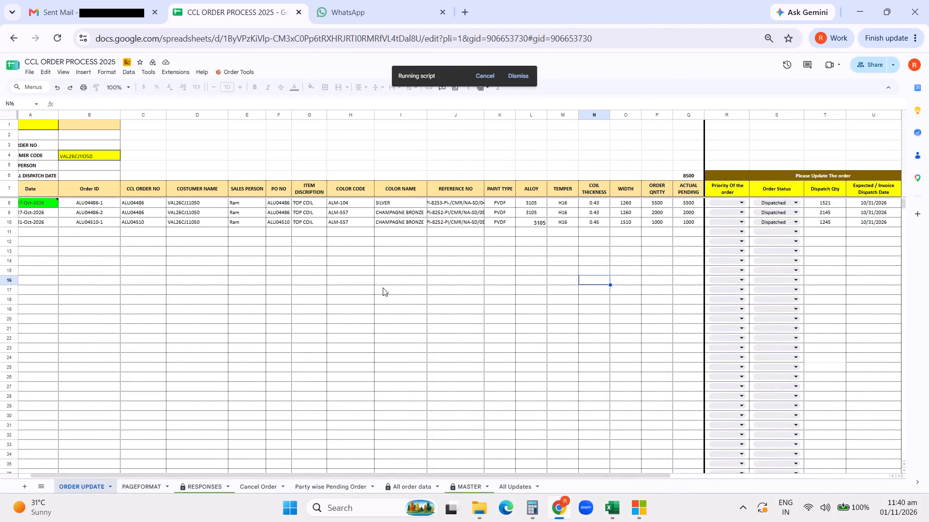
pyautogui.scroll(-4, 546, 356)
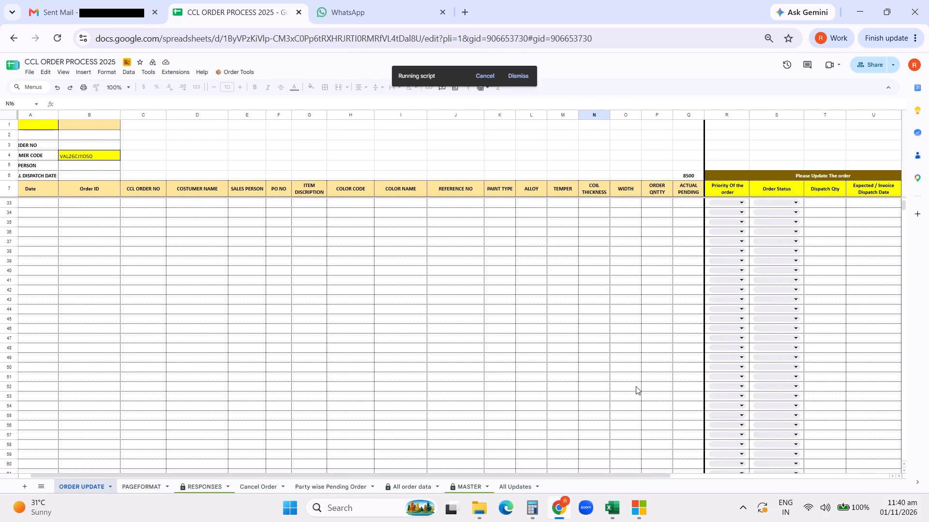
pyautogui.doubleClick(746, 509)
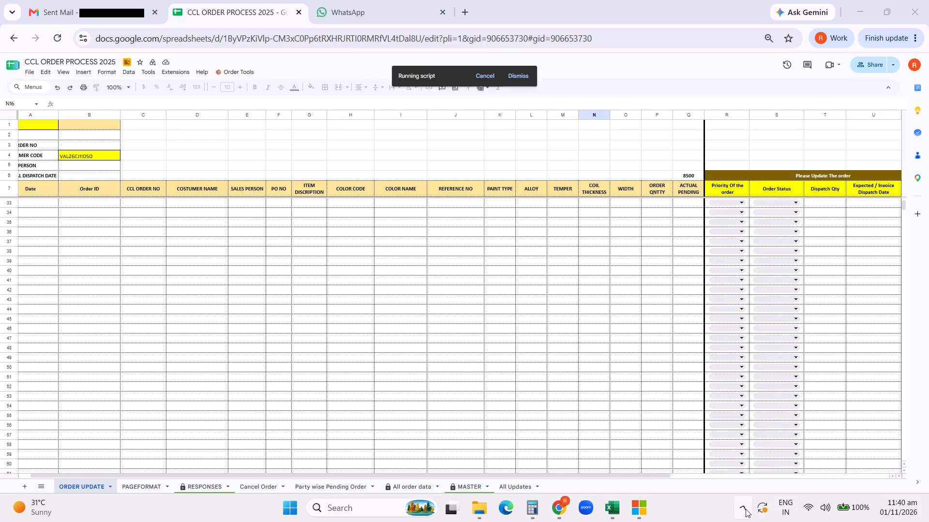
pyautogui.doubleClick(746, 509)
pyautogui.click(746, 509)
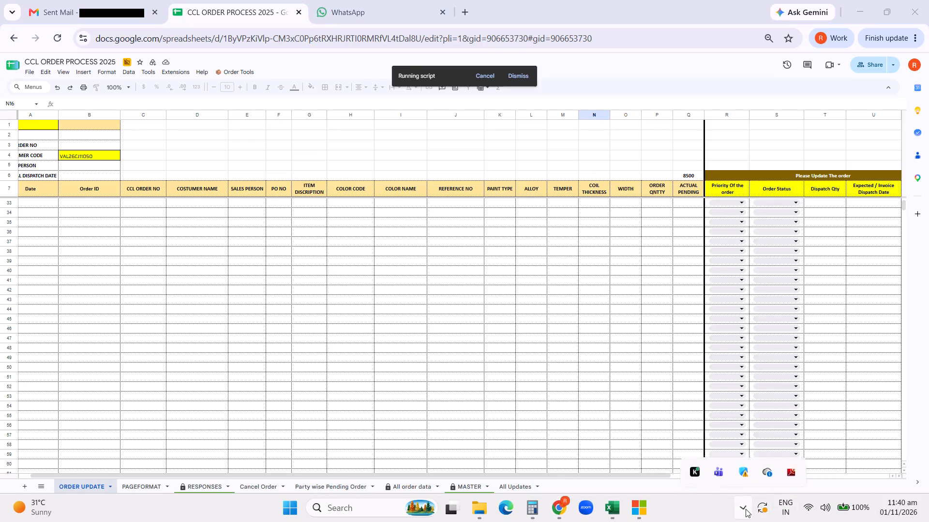
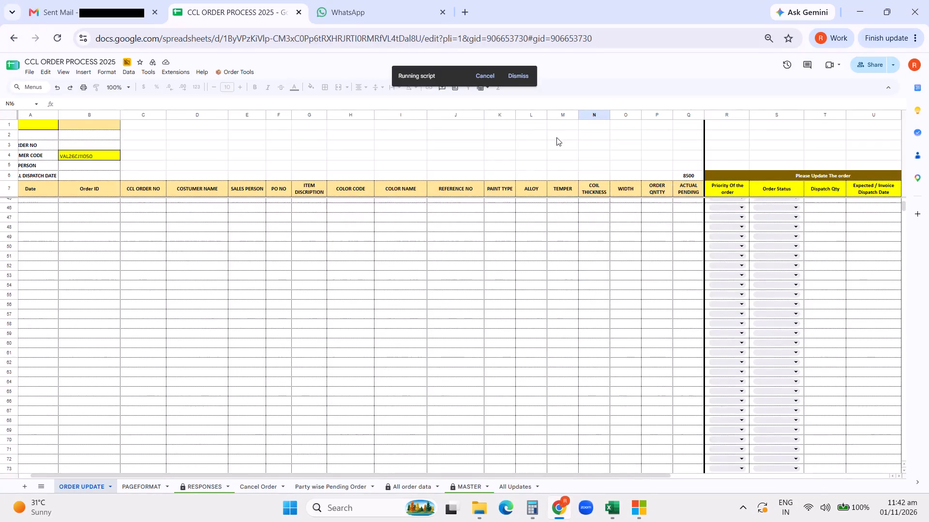
pyautogui.scroll(19, 565, 198)
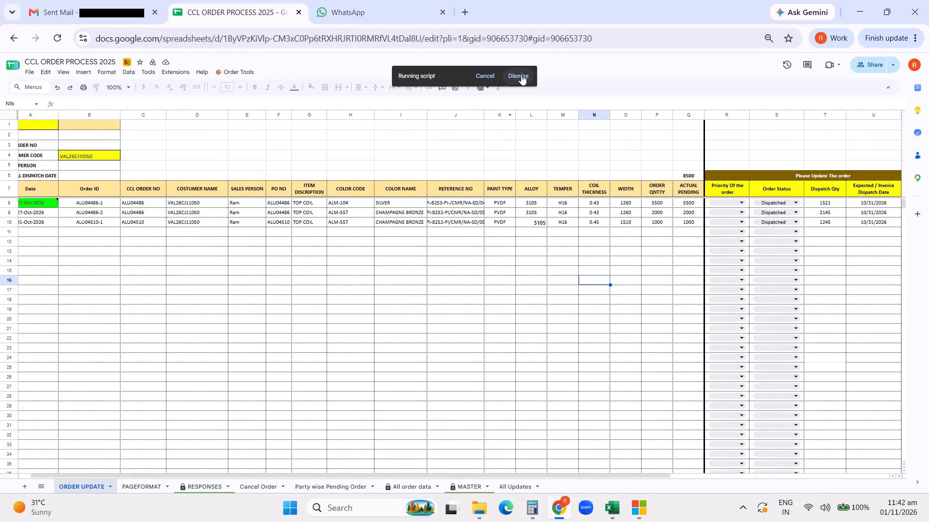
pyautogui.click(521, 75)
pyautogui.click(241, 75)
pyautogui.click(242, 83)
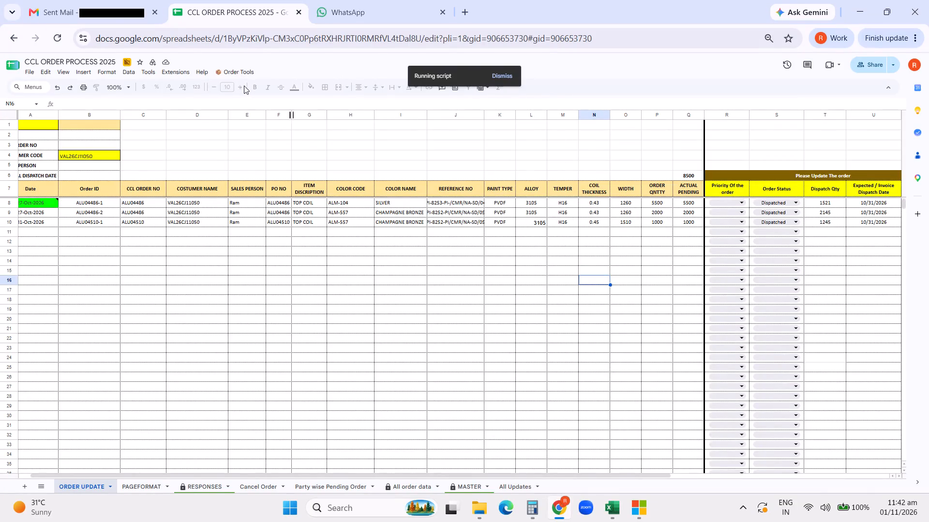
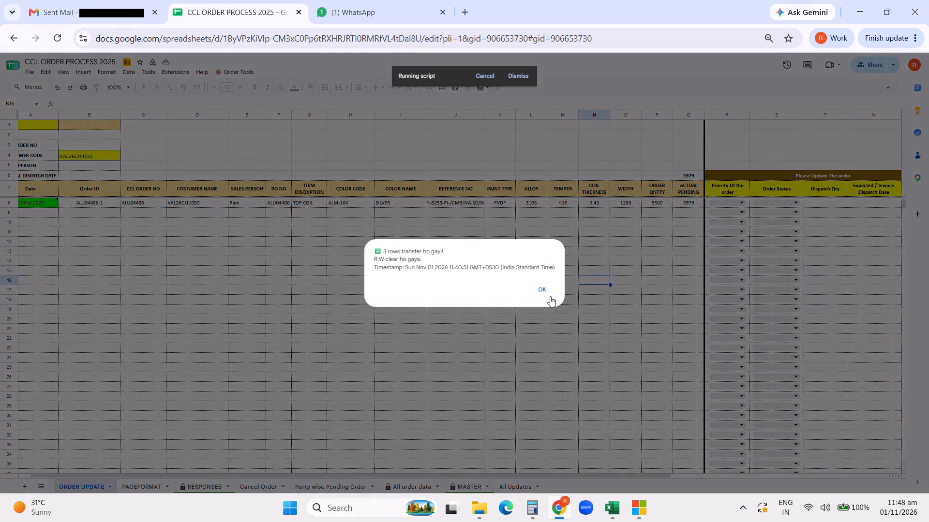
# Acknowledge the finished Order Tools script run and return to the ORDER UPDATE sheet.
pyautogui.click(544, 290)
pyautogui.click(517, 285)
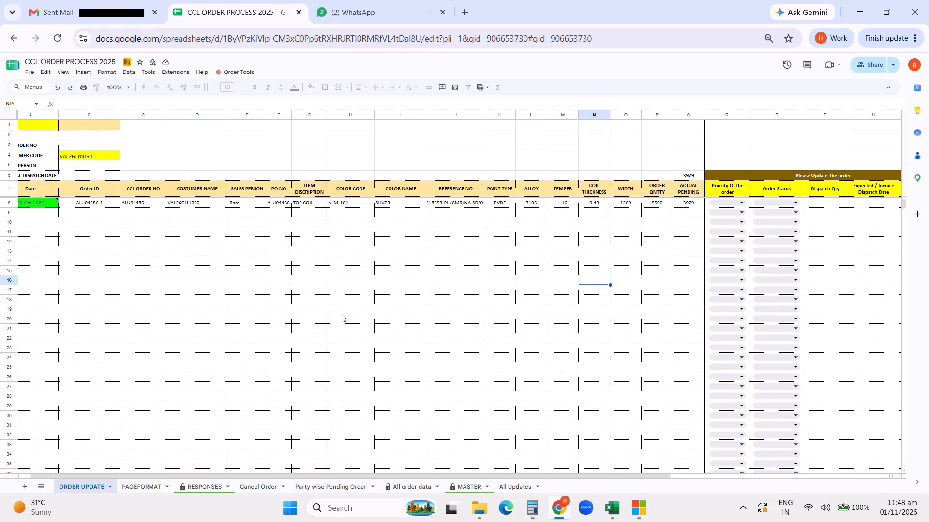
# Select the customer code filter cell above the order table in ORDER UPDATE.
pyautogui.click(86, 156)
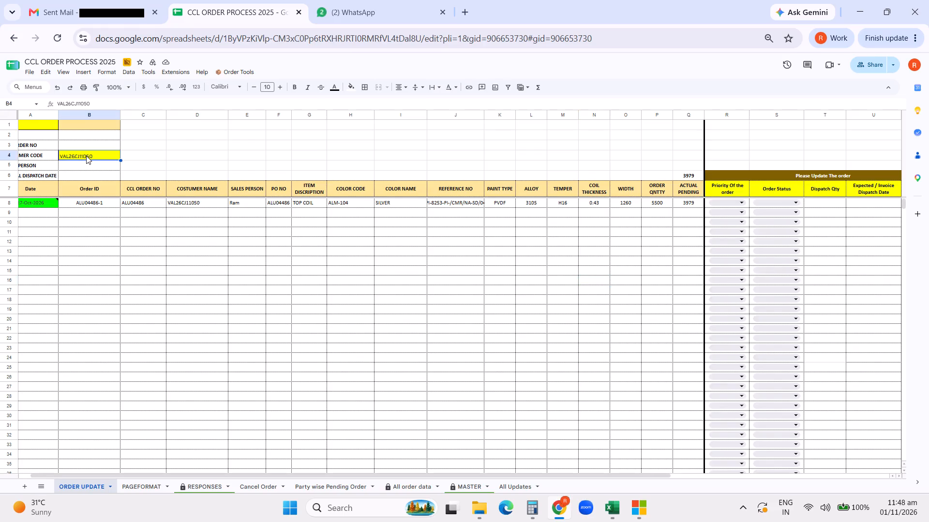
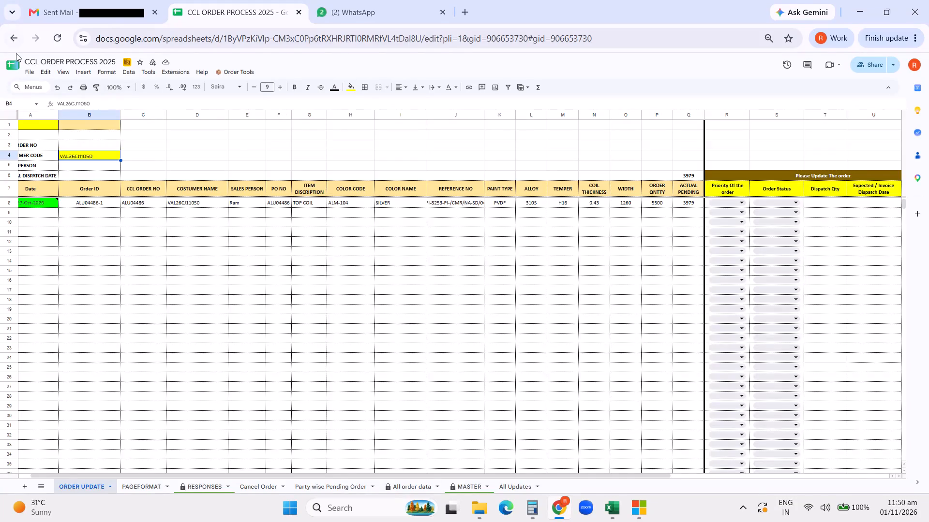
# Clear the customer code filter value in cell B4 of the ORDER UPDATE sheet.
pyautogui.scroll(6, 17, 54)
pyautogui.scroll(-6, 88, 139)
pyautogui.scroll(-5, 189, 307)
pyautogui.scroll(12, 213, 362)
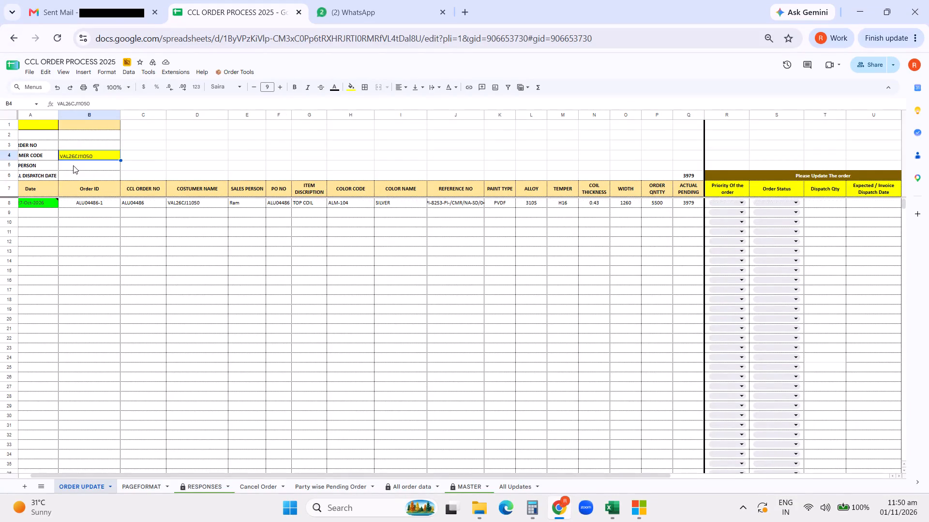
pyautogui.click(81, 157)
pyautogui.press('Delete')
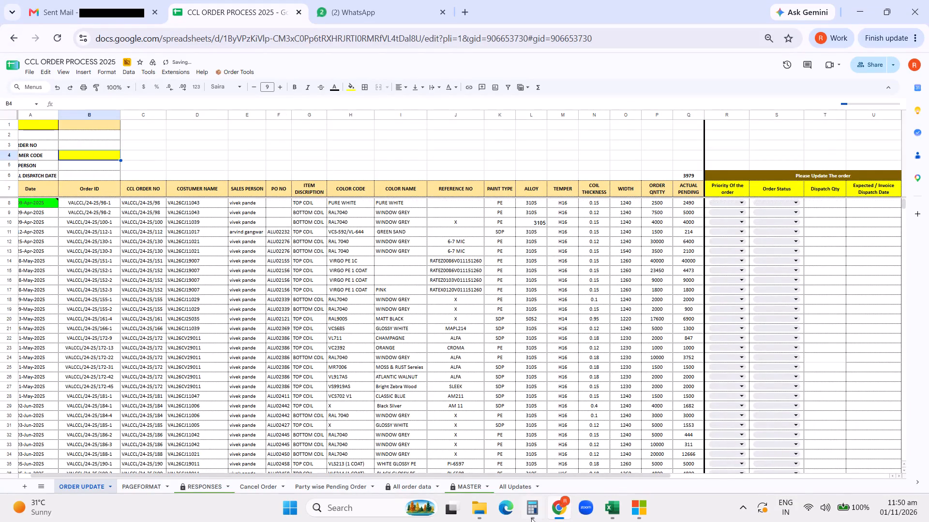
# Switch to the Pending Order 12oct26 workbook in Excel and filter CUSTOMER Name to ALUEARTH INDUSTRIES PVT LTD to review its orders.
pyautogui.click(614, 513)
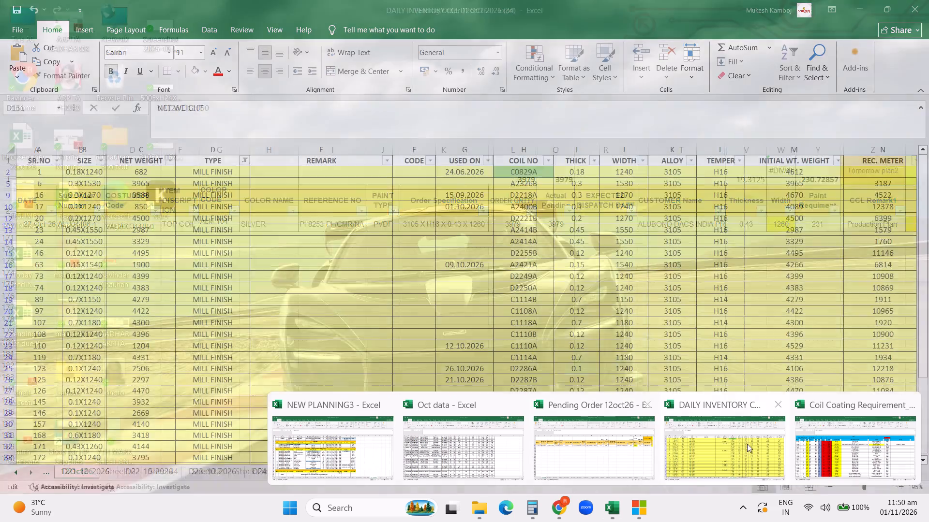
pyautogui.click(634, 445)
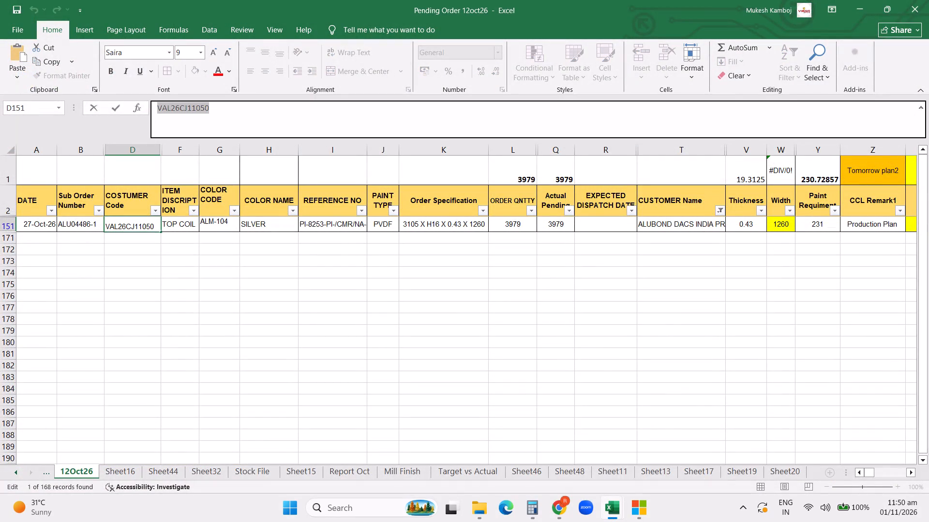
pyautogui.click(720, 212)
pyautogui.click(610, 381)
pyautogui.click(611, 389)
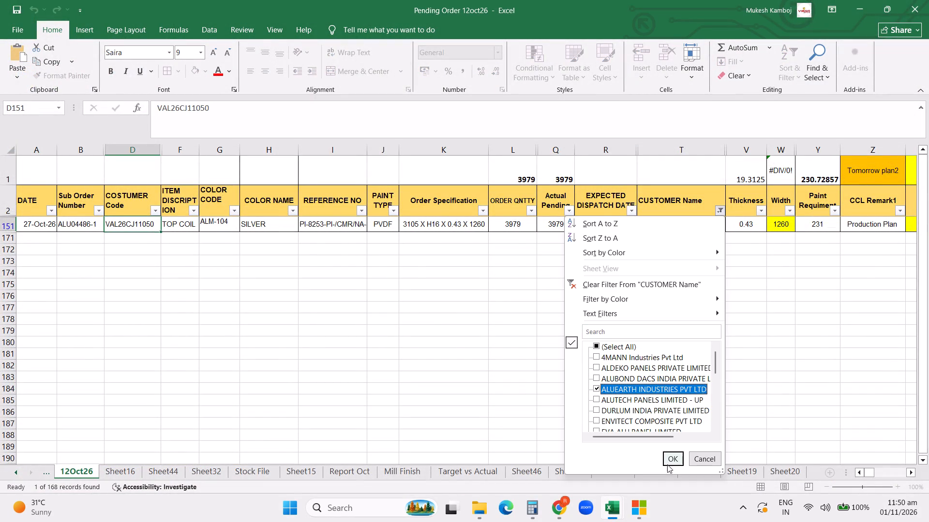
pyautogui.click(667, 465)
pyautogui.scroll(8, 716, 404)
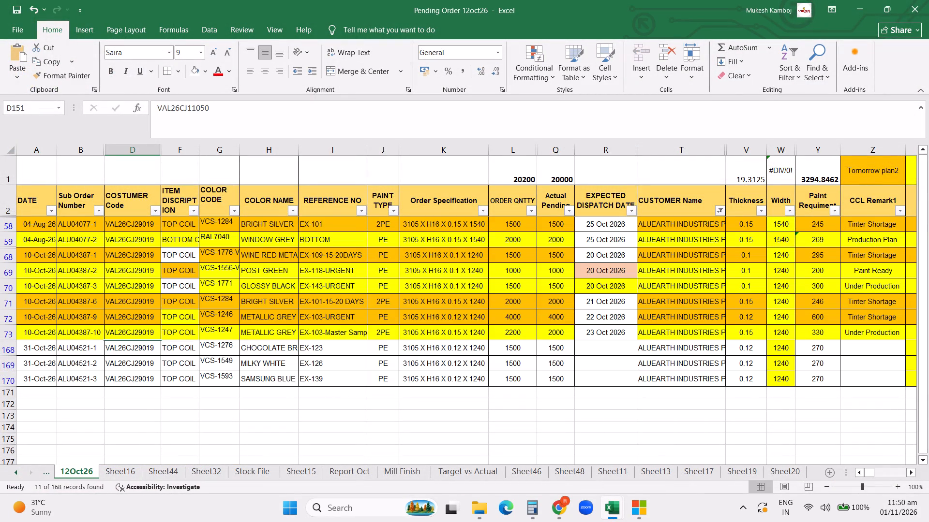
# Filter CUSTOMER Name to ALUTECH PANELS LIMITED - UP only and review its pending orders.
pyautogui.click(718, 210)
pyautogui.click(618, 388)
pyautogui.click(616, 400)
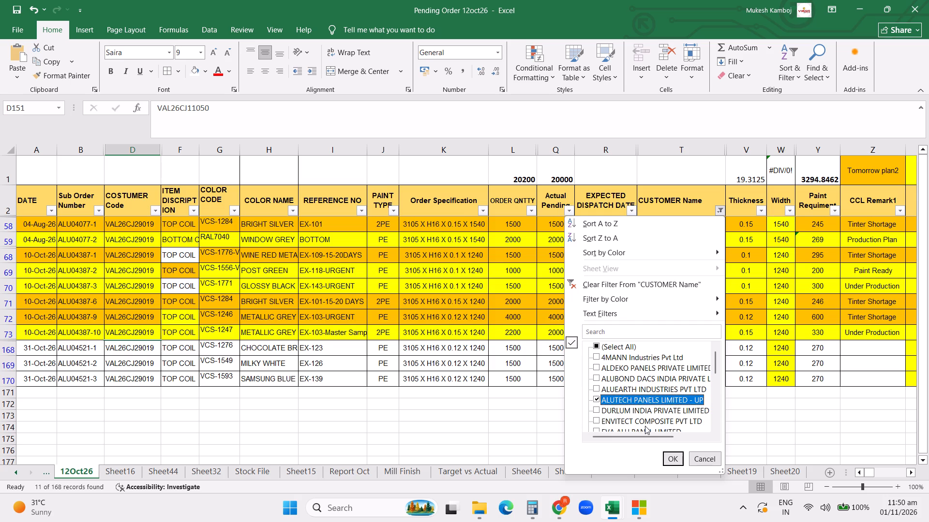
pyautogui.click(665, 455)
pyautogui.scroll(3, 707, 300)
# Filter CUSTOMER Name to DURLUM INDIA PRIVATE LIMITED only and review its pending orders.
pyautogui.click(720, 210)
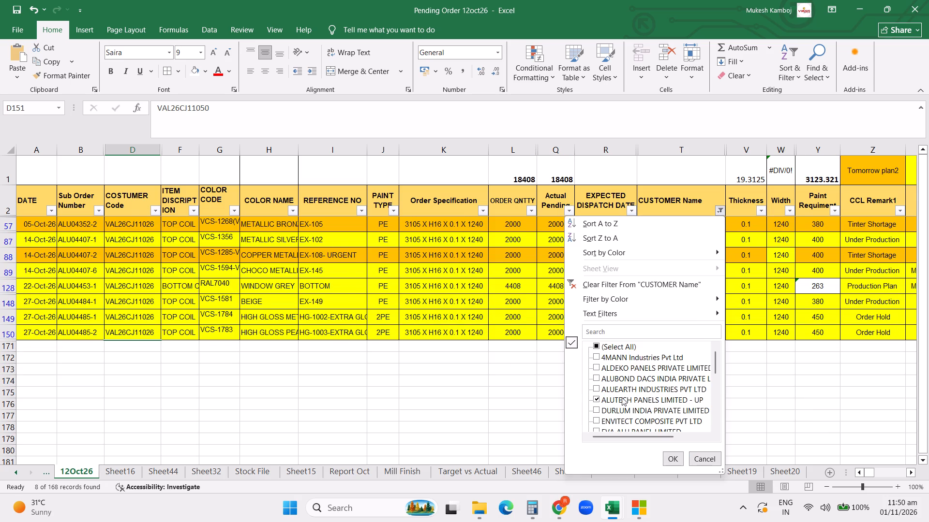
pyautogui.click(610, 398)
pyautogui.click(611, 410)
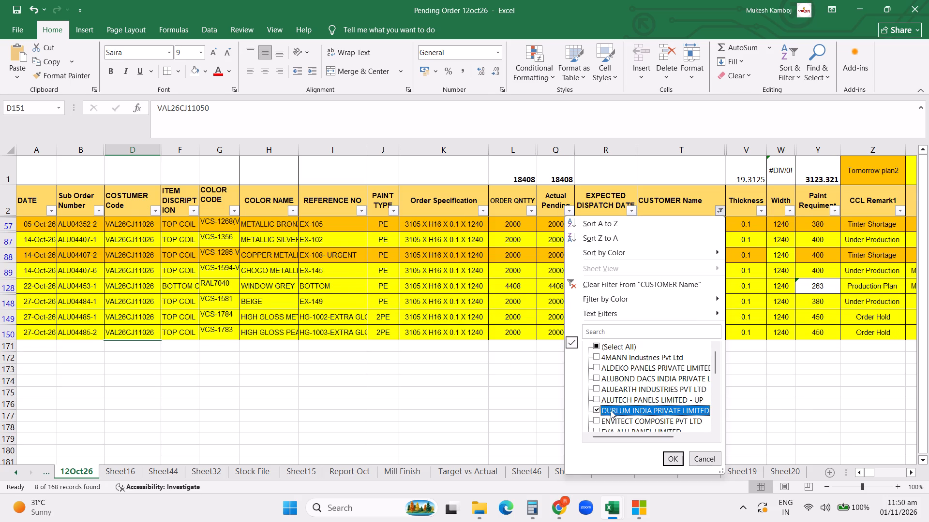
pyautogui.click(667, 464)
# Filter CUSTOMER Name to ENVITECT COMPOSITE PVT LTD only and review its pending orders.
pyautogui.click(718, 208)
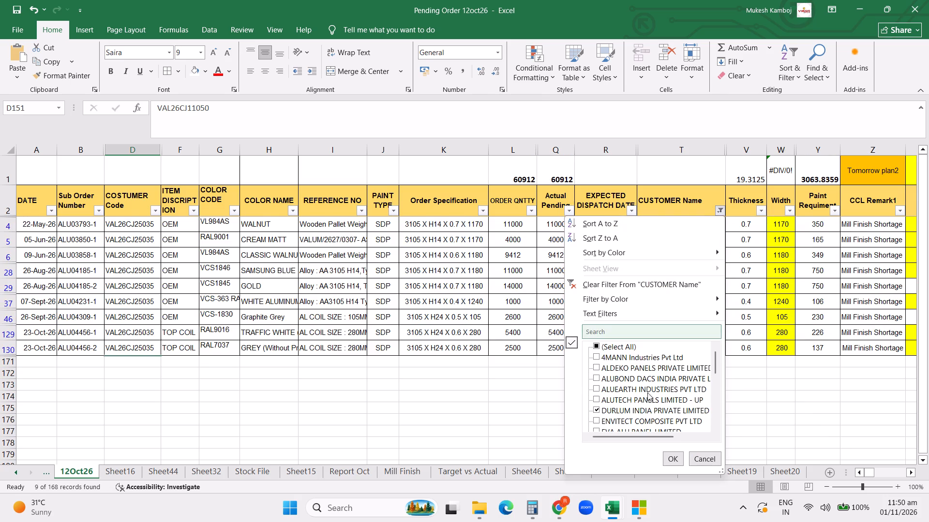
pyautogui.click(620, 406)
pyautogui.click(617, 421)
pyautogui.click(667, 458)
pyautogui.scroll(3, 689, 396)
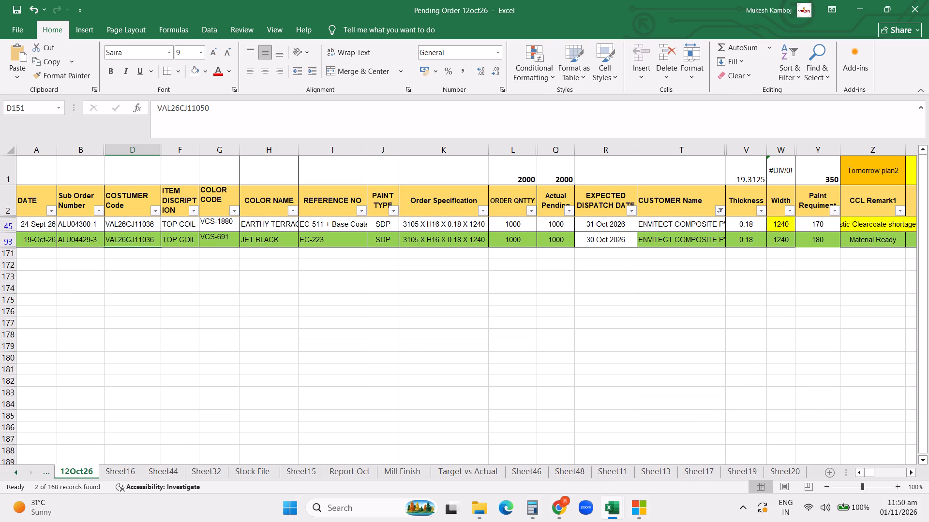
pyautogui.scroll(2, 690, 390)
pyautogui.click(683, 365)
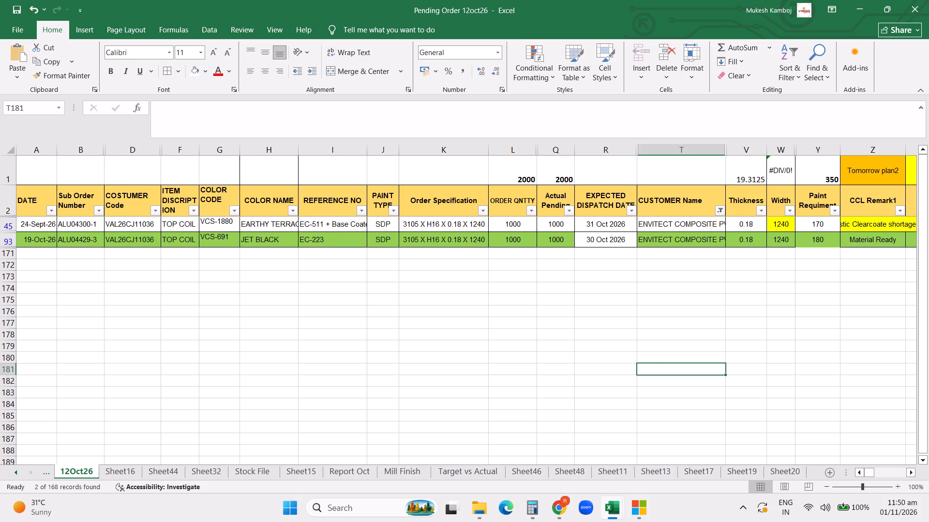
# Filter CUSTOMER Name to EVA ALU PANEL LIMITED only and review its pending orders.
pyautogui.click(720, 209)
pyautogui.scroll(-3, 652, 352)
pyautogui.scroll(1, 646, 365)
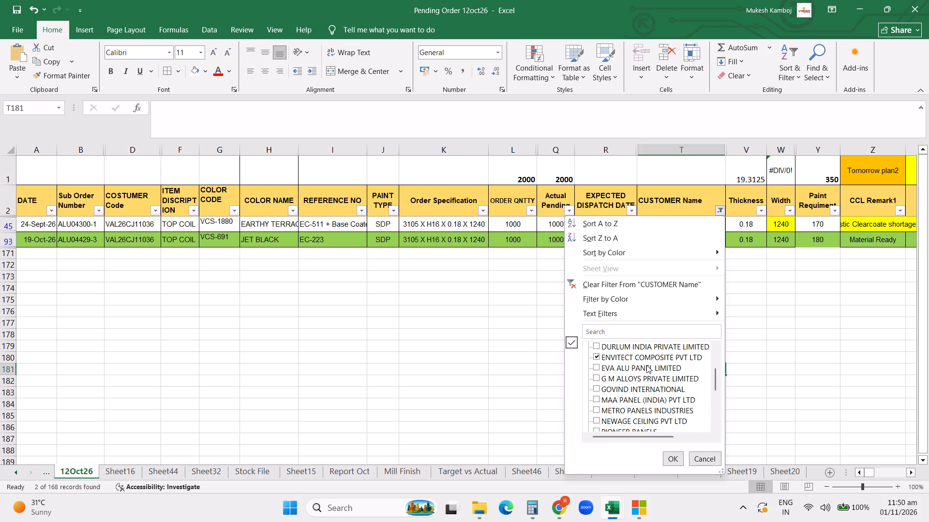
pyautogui.click(624, 361)
pyautogui.click(618, 367)
pyautogui.click(668, 457)
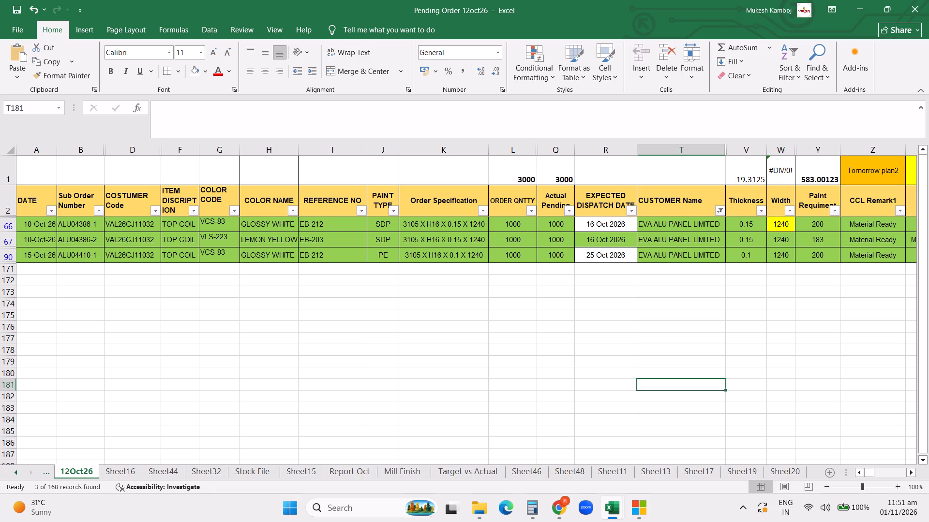
# Filter CUSTOMER Name to G M ALLOYS PRIVATE LIMITED only and review its pending orders.
pyautogui.click(720, 213)
pyautogui.scroll(-2, 676, 334)
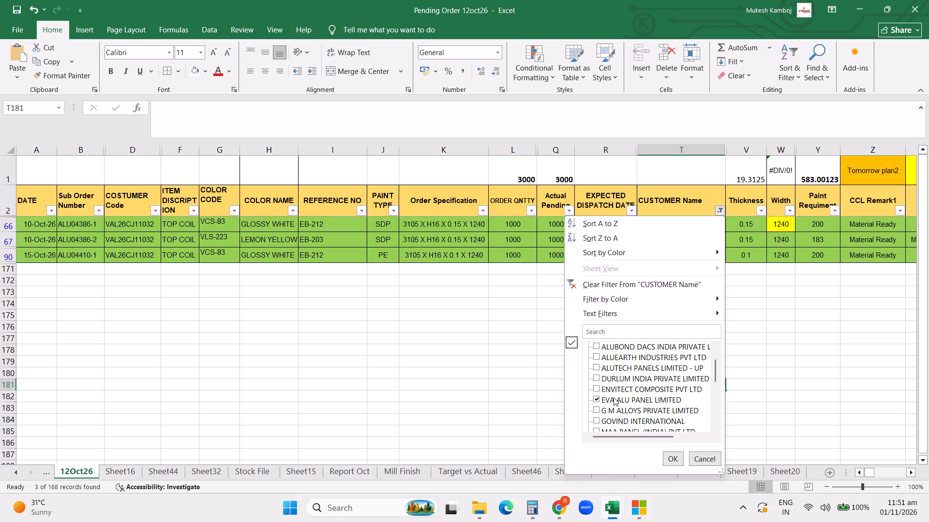
pyautogui.click(612, 402)
pyautogui.click(612, 415)
pyautogui.click(668, 460)
pyautogui.scroll(2, 708, 328)
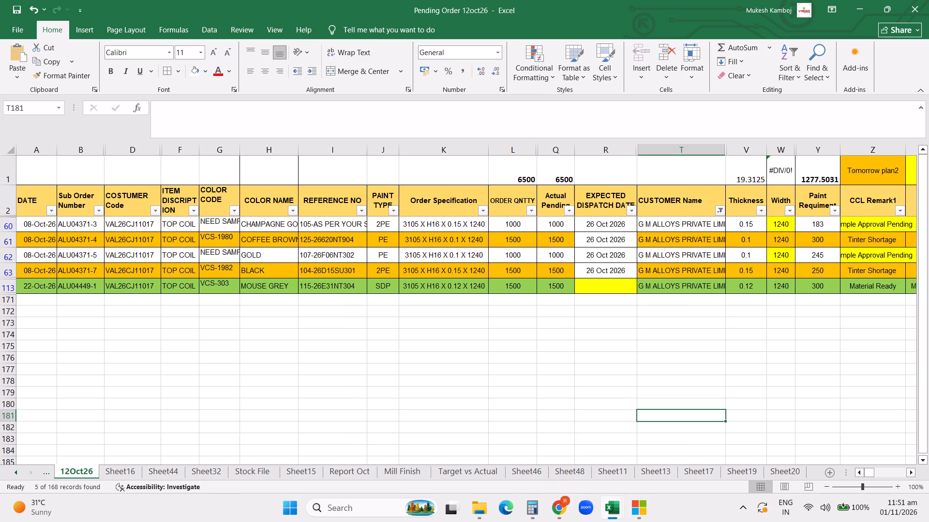
pyautogui.scroll(3, 708, 327)
pyautogui.click(705, 318)
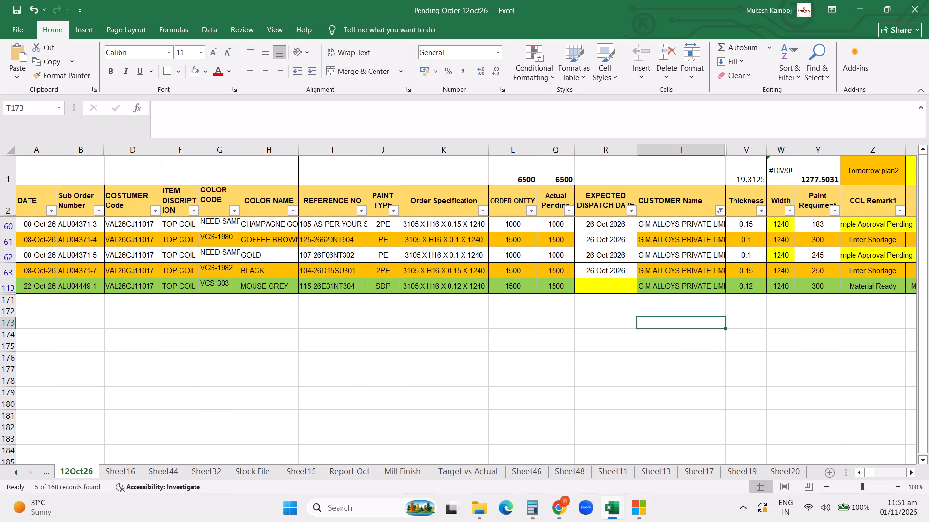
# Filter CUSTOMER Name to GOVIND INTERNATIONAL only and review its pending orders.
pyautogui.click(719, 212)
pyautogui.scroll(-3, 661, 374)
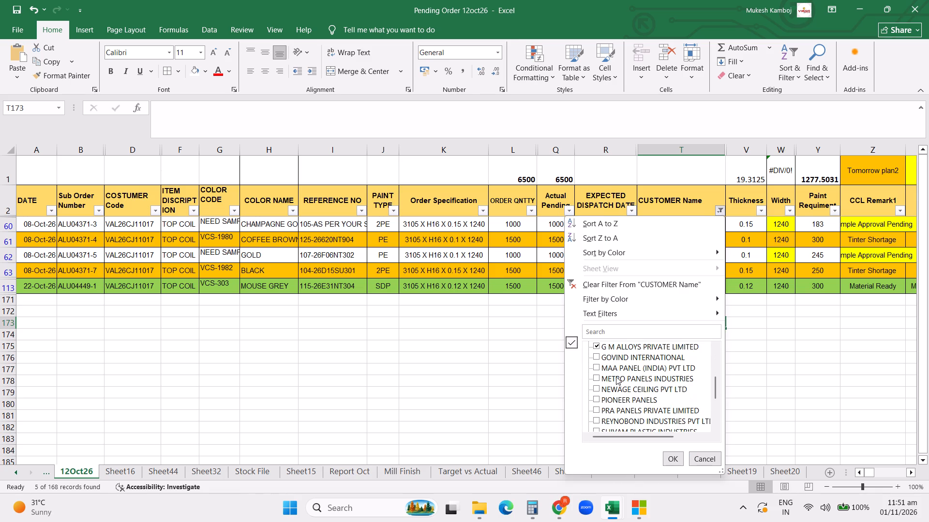
pyautogui.click(609, 343)
pyautogui.click(608, 358)
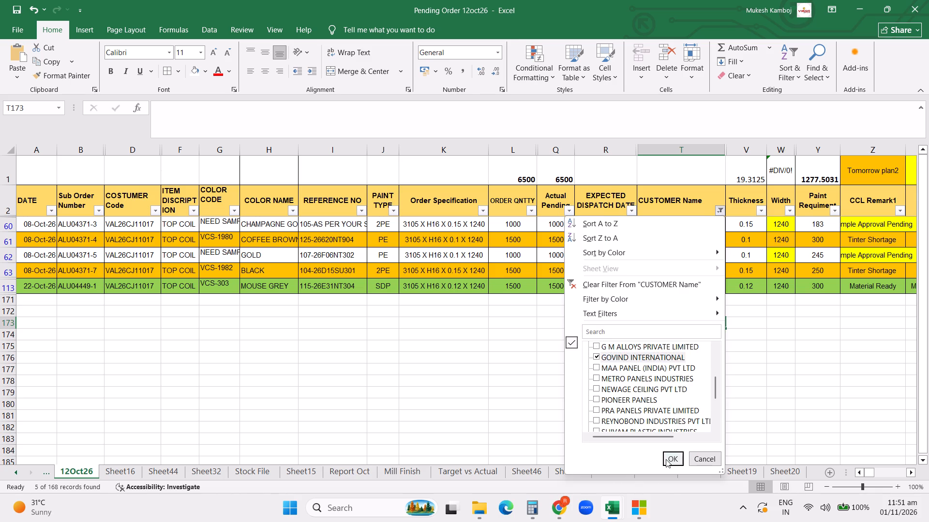
pyautogui.click(666, 459)
# Filter CUSTOMER Name to MAA PANEL (INDIA) PVT LTD only in the pending order sheet.
pyautogui.click(718, 208)
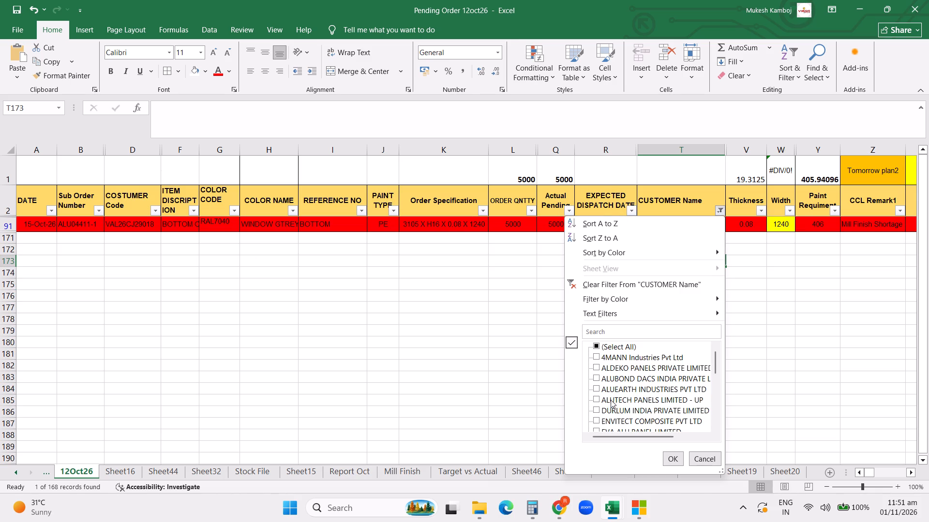
pyautogui.scroll(-2, 611, 400)
pyautogui.click(609, 390)
pyautogui.click(612, 400)
pyautogui.click(673, 462)
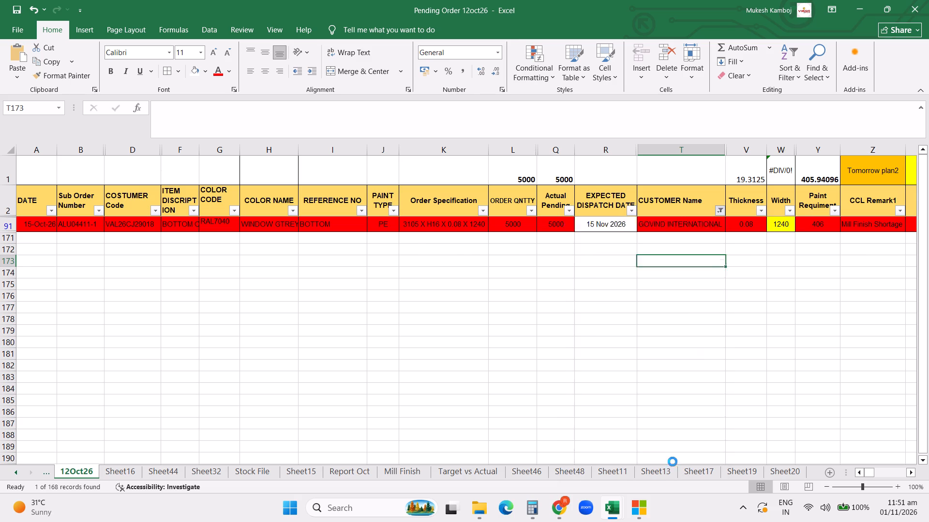
pyautogui.scroll(5, 668, 348)
pyautogui.click(468, 337)
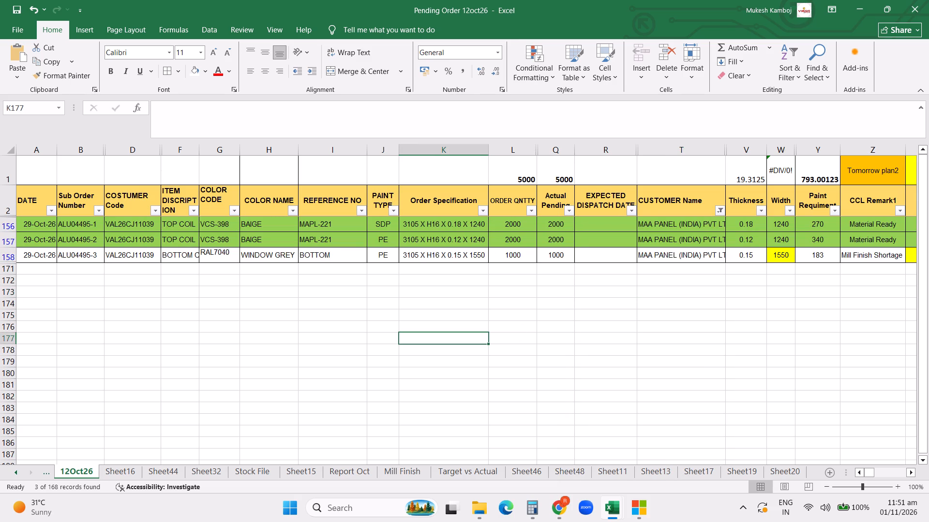
pyautogui.click(127, 238)
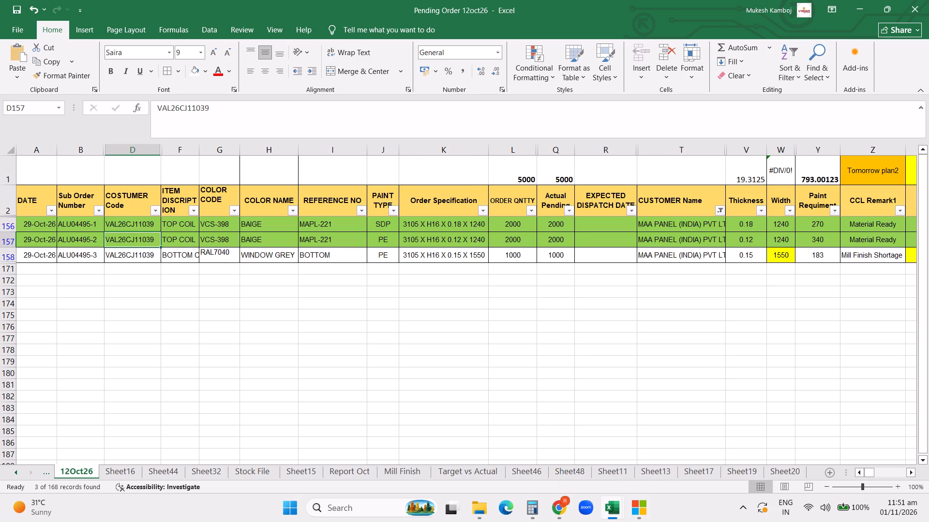
pyautogui.hotkey('ctrl', 'c')
pyautogui.click(556, 513)
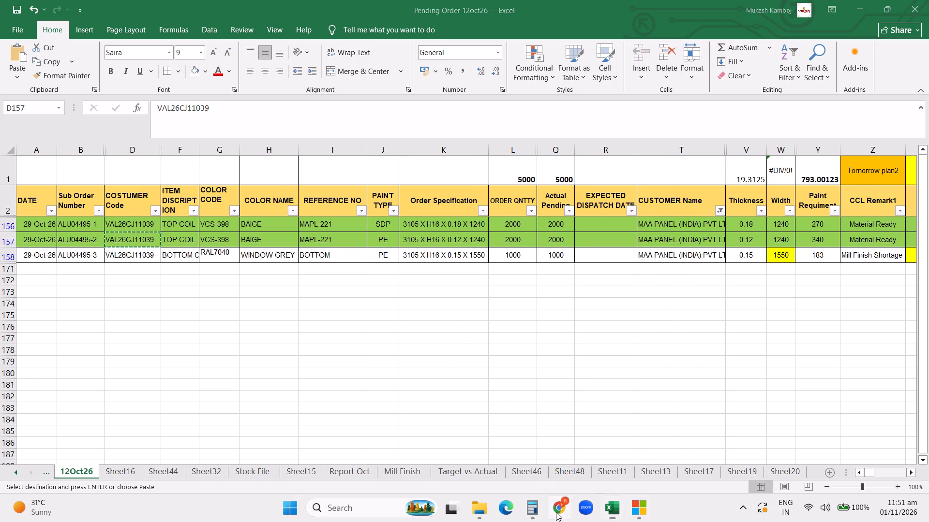
pyautogui.click(90, 155)
pyautogui.hotkey('ctrl', 'v')
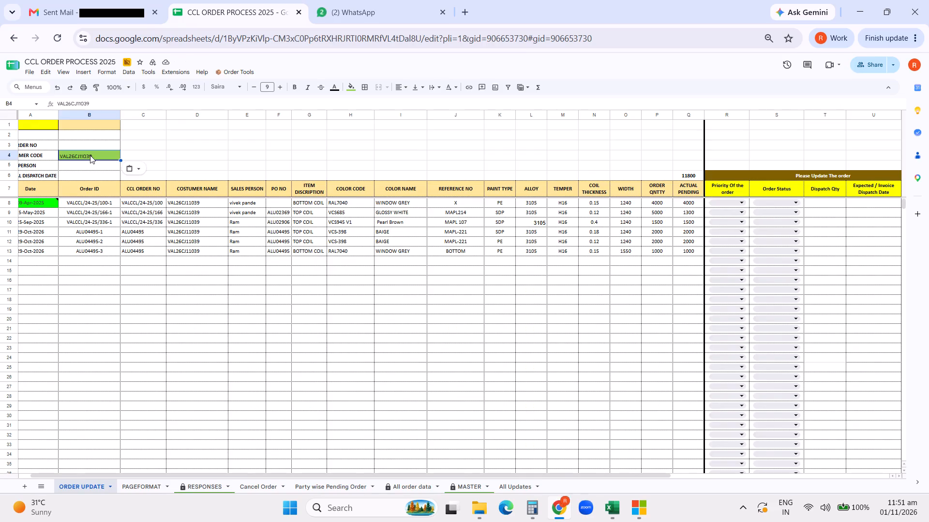
pyautogui.click(565, 268)
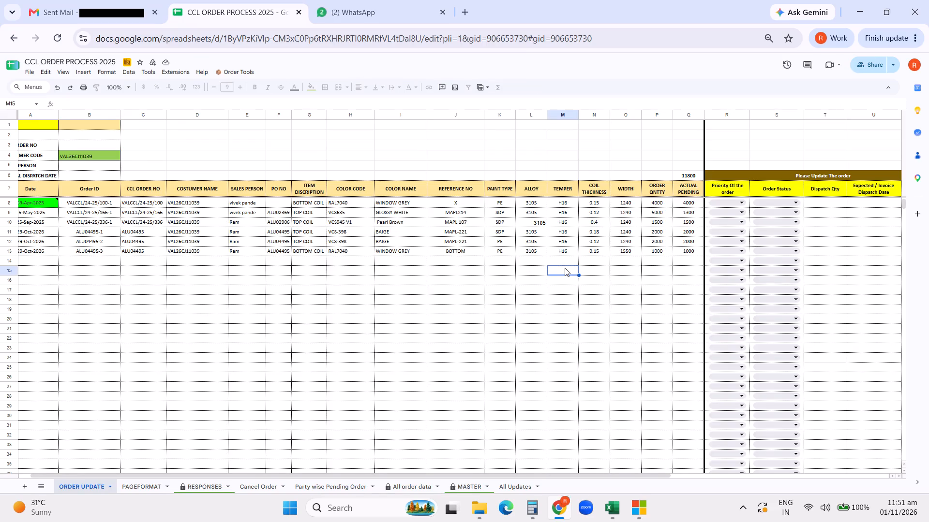
pyautogui.click(768, 232)
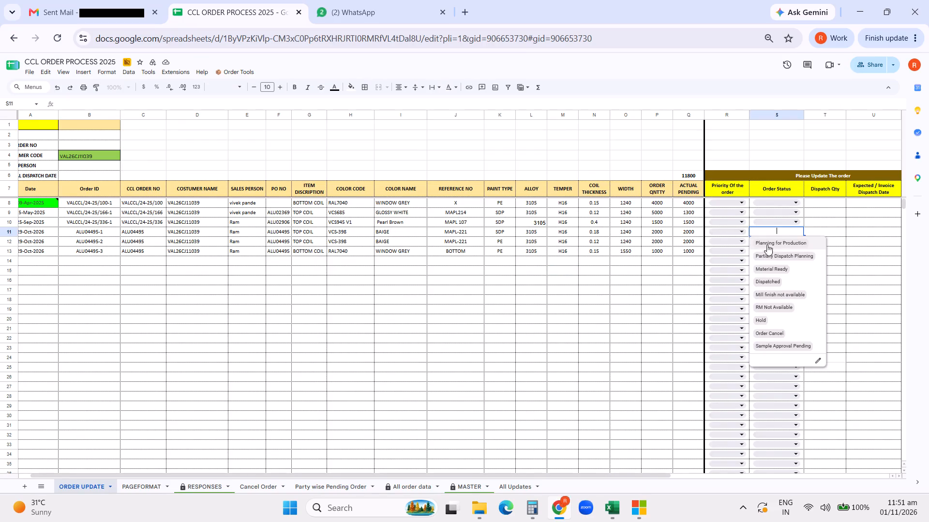
pyautogui.click(764, 283)
pyautogui.click(768, 241)
pyautogui.click(767, 291)
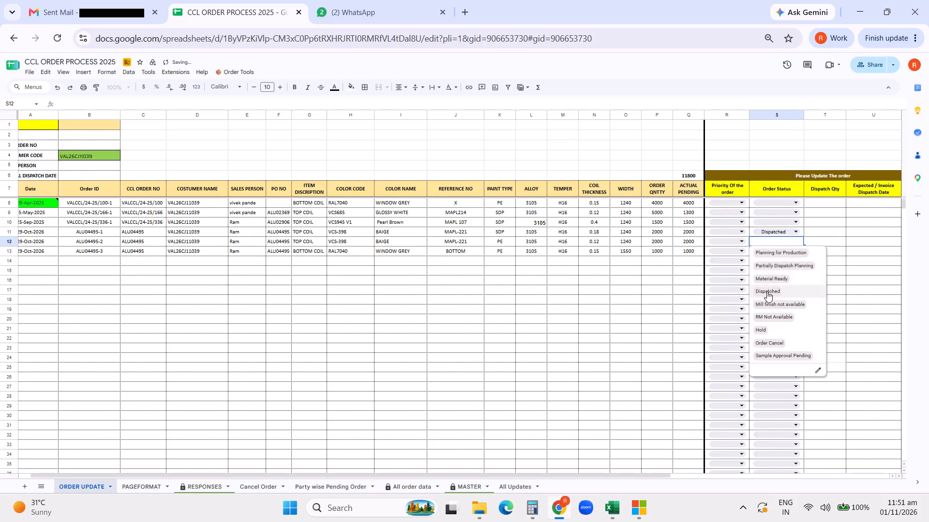
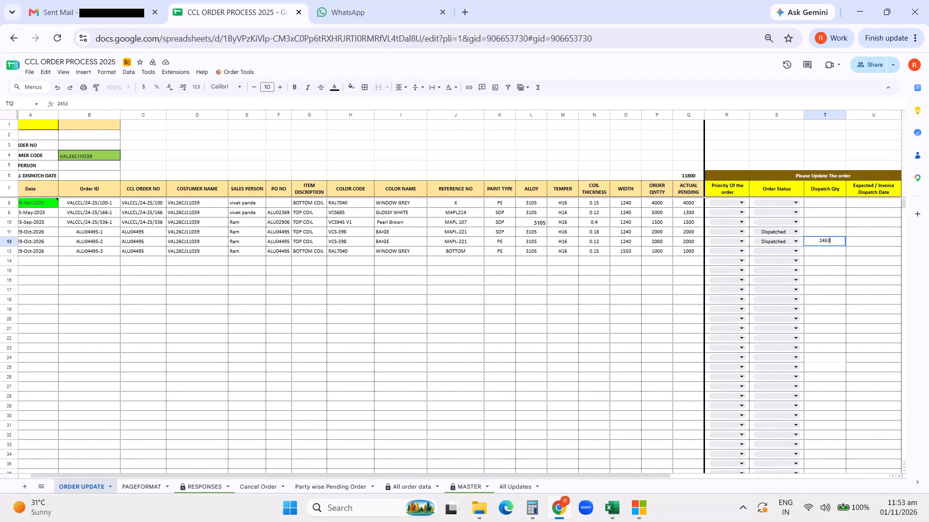
# Enter 2453 as the Dispatch Qty for order ALU04495-2 and switch back to the Pending Order 12oct26 workbook in Excel.
pyautogui.press('Return')
pyautogui.click(559, 514)
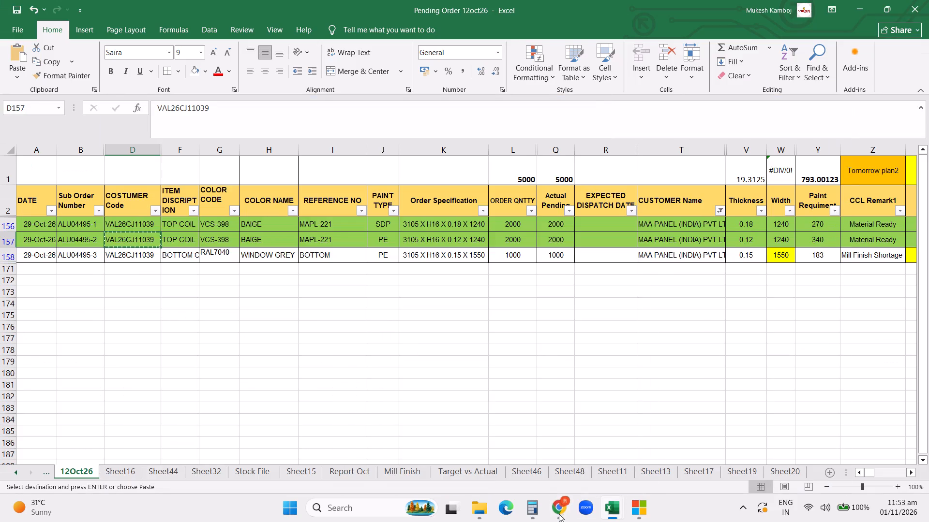
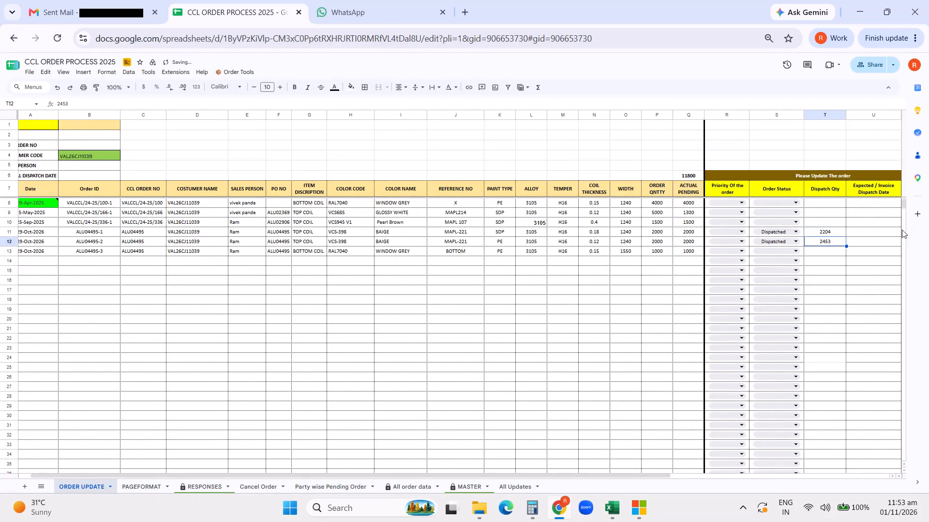
# Set the Expected / Invoice Dispatch Date to 10/31/2026 for sub orders ALU04495-1 and ALU04495-2.
pyautogui.doubleClick(873, 234)
pyautogui.click(908, 315)
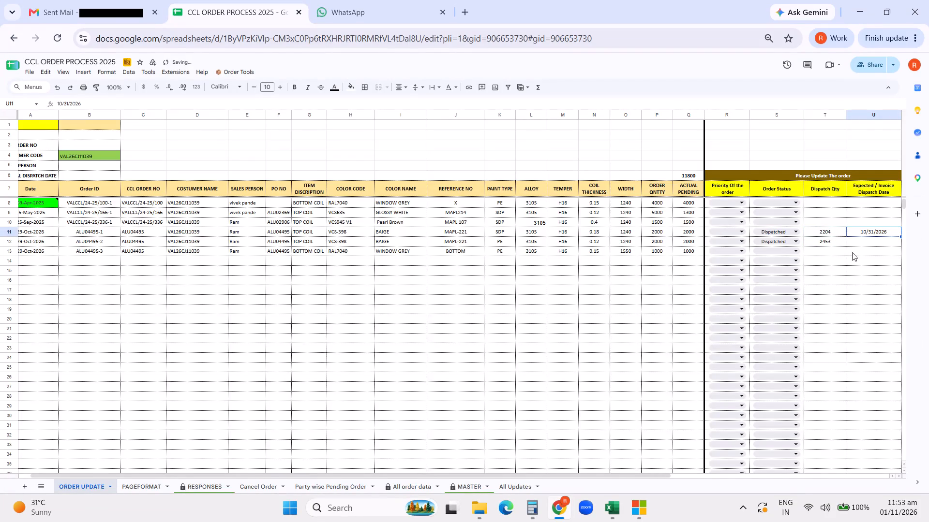
pyautogui.doubleClick(855, 242)
pyautogui.click(913, 325)
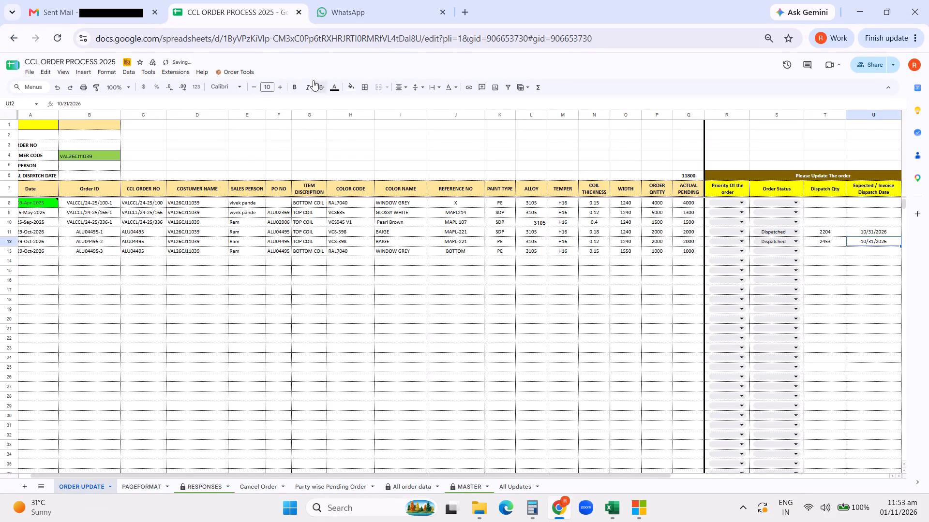
pyautogui.click(229, 71)
pyautogui.click(235, 84)
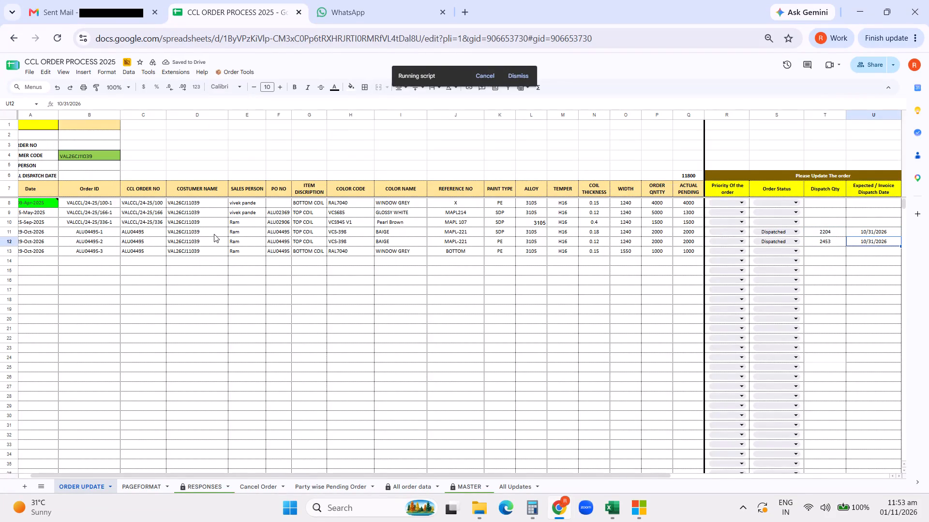
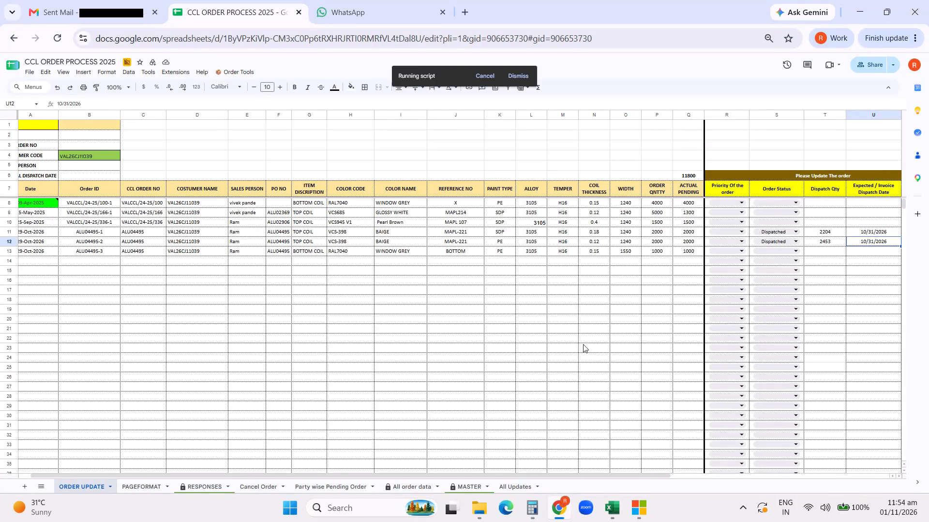
# Switch to the Pending Order 12oct26 workbook and delete the rows of the dispatched sub orders ALU04495-1 and ALU04495-2.
pyautogui.click(608, 512)
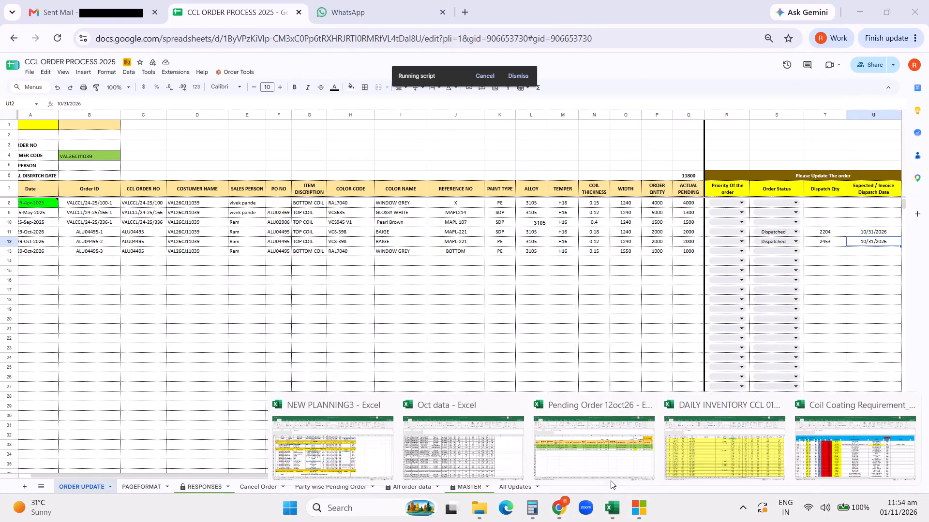
pyautogui.click(567, 460)
pyautogui.moveTo(7, 224); pyautogui.dragTo(6, 237)
pyautogui.rightClick(6, 237)
pyautogui.click(39, 359)
pyautogui.moveTo(410, 368); pyautogui.dragTo(420, 369)
pyautogui.click(660, 291)
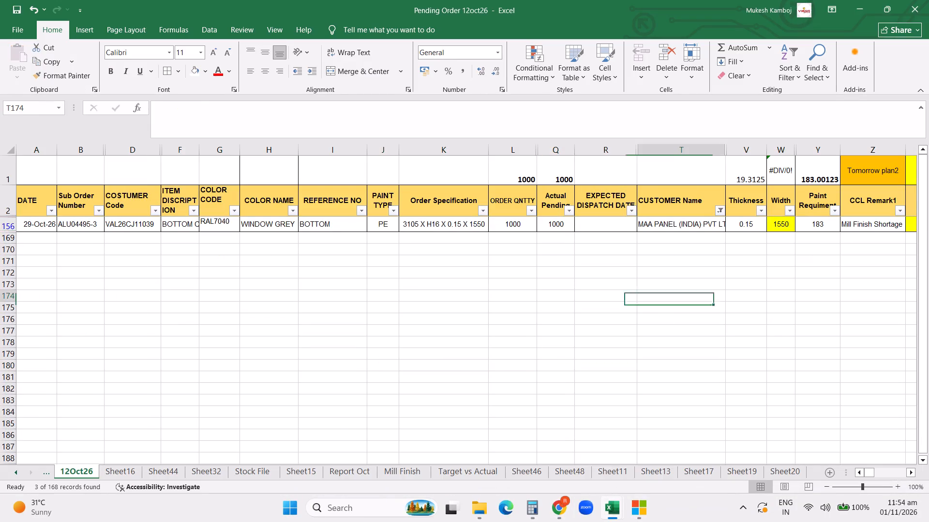
# Reapply the customer name filter on the pending orders for MAA PANEL (INDIA) PVT LTD only.
pyautogui.click(726, 208)
pyautogui.click(719, 210)
pyautogui.tripleClick(612, 343)
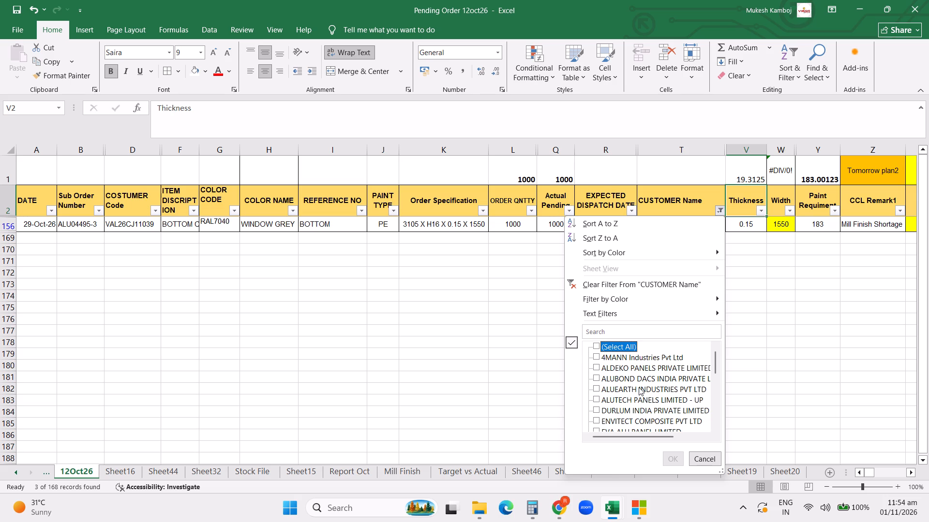
pyautogui.scroll(-2, 625, 401)
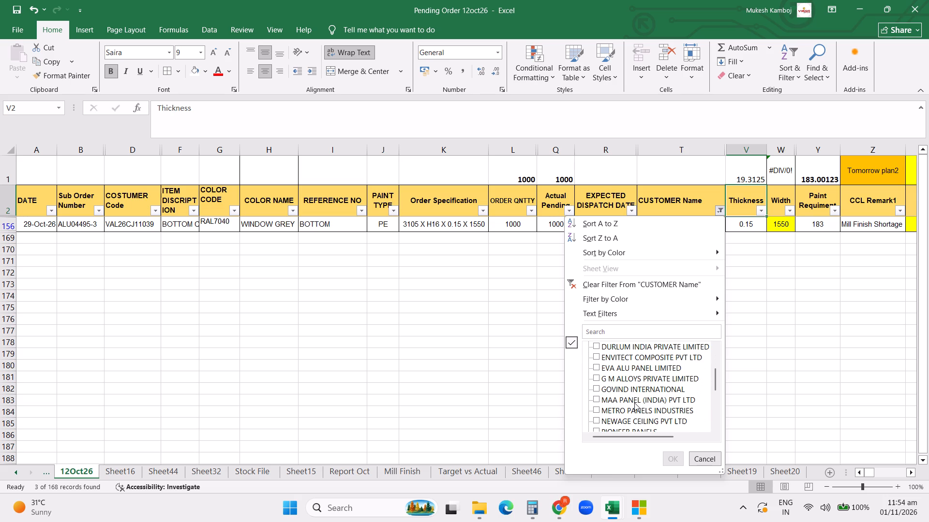
pyautogui.click(621, 399)
pyautogui.click(667, 461)
# Filter the pending orders by customer name to METRO PANELS INDUSTRIES only.
pyautogui.scroll(5, 707, 346)
pyautogui.click(716, 210)
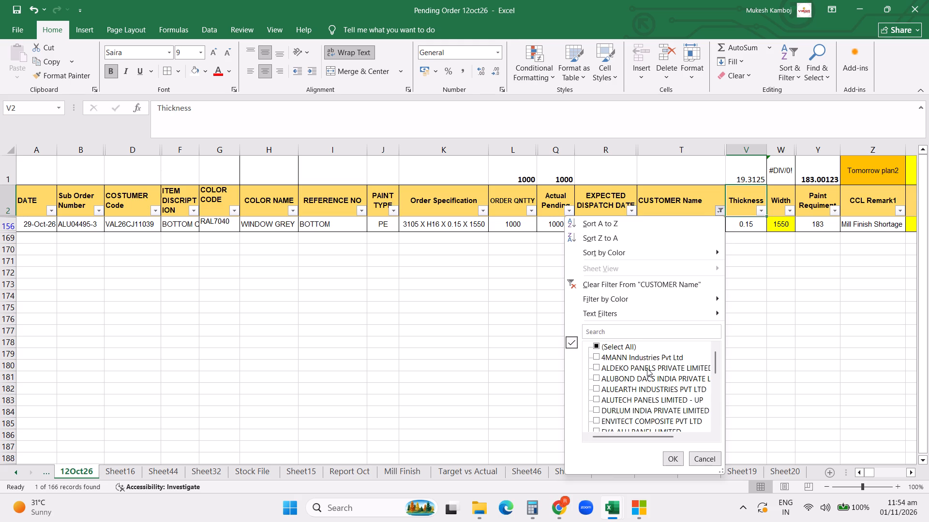
pyautogui.scroll(-2, 646, 369)
pyautogui.click(602, 400)
pyautogui.click(605, 410)
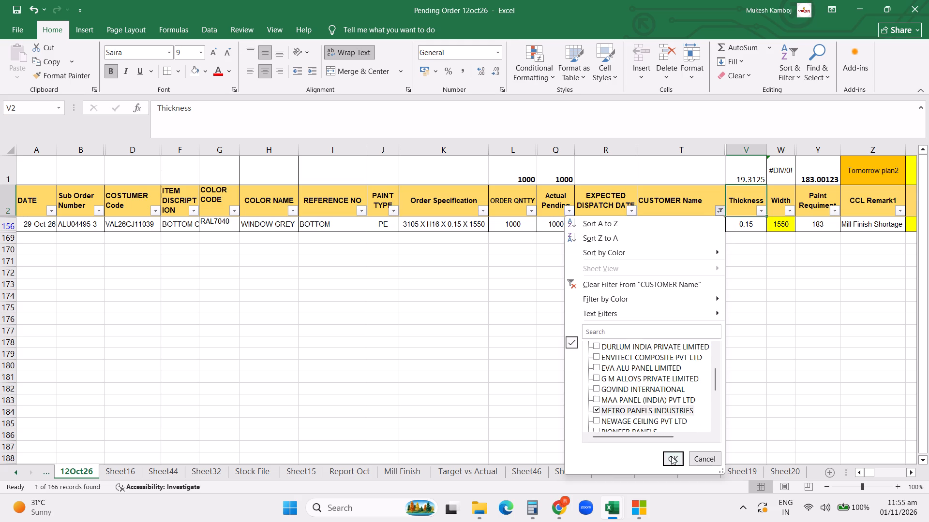
pyautogui.click(671, 457)
# Filter the pending orders by customer name to NEWAGE CEILING PVT LTD only.
pyautogui.click(718, 210)
pyautogui.scroll(-2, 627, 355)
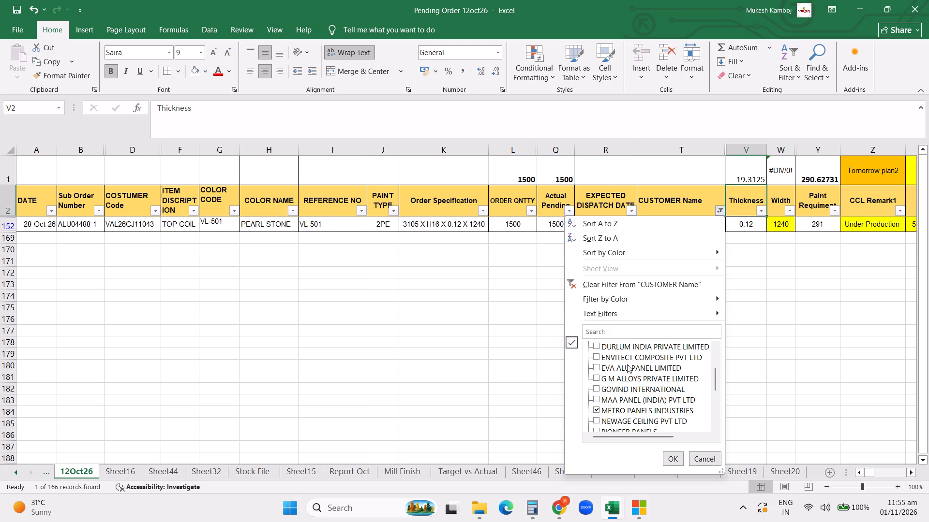
pyautogui.click(614, 412)
pyautogui.click(614, 421)
pyautogui.click(668, 461)
# Filter the pending orders by customer name to PIONEER PANELS only.
pyautogui.scroll(3, 696, 312)
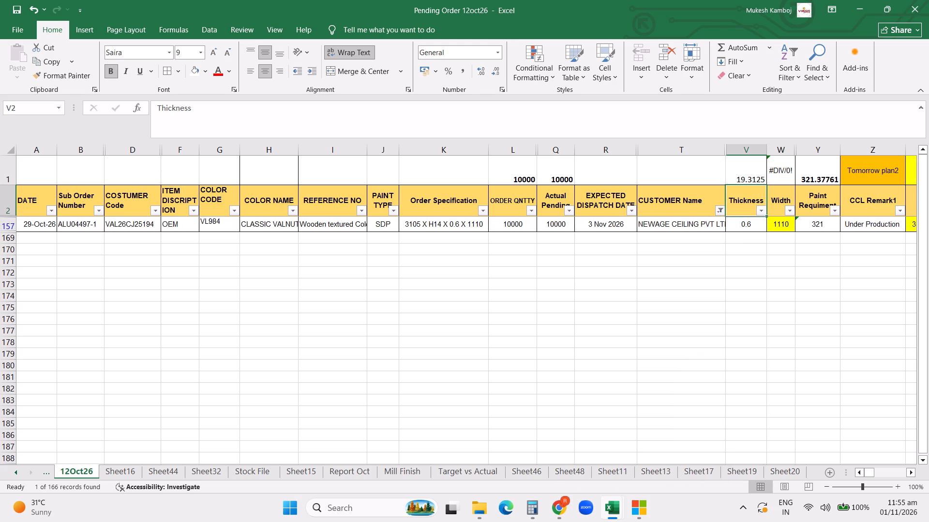
pyautogui.click(721, 209)
pyautogui.scroll(-5, 674, 322)
pyautogui.scroll(-4, 641, 378)
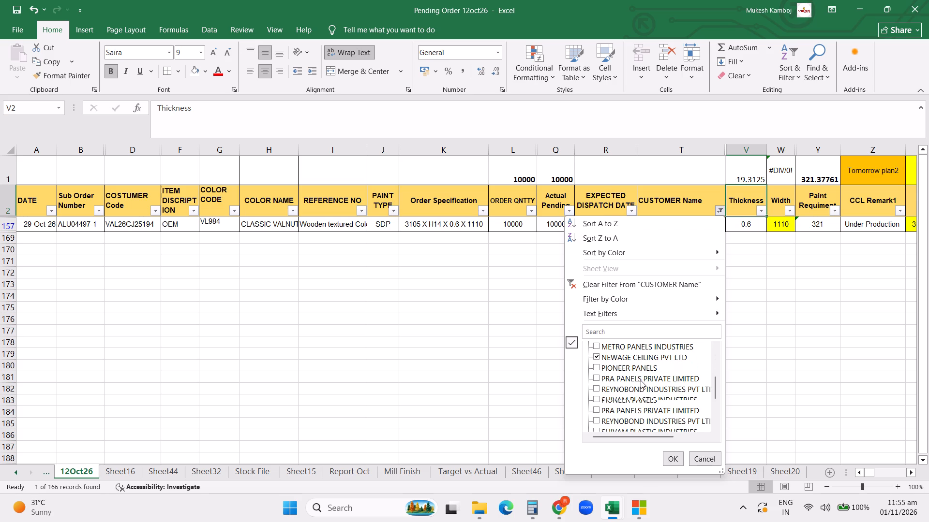
pyautogui.click(608, 355)
pyautogui.click(608, 368)
pyautogui.click(668, 456)
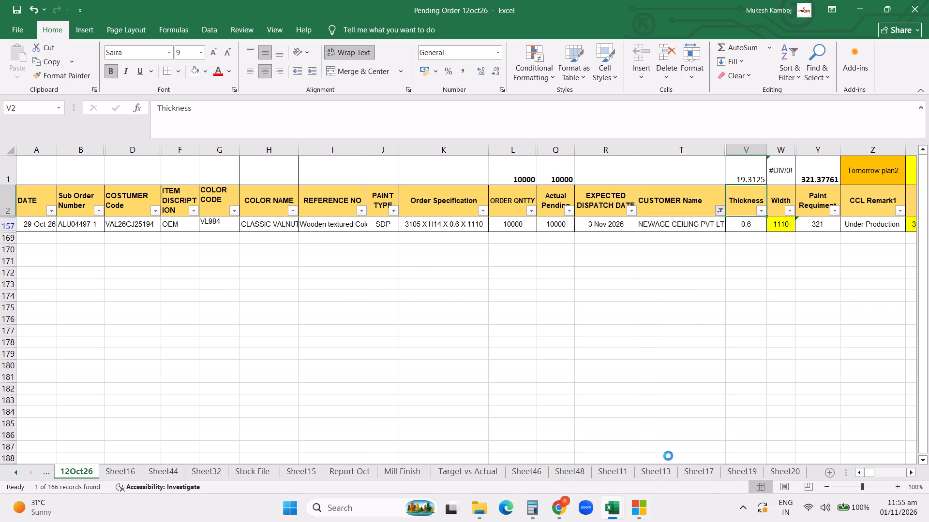
pyautogui.click(516, 370)
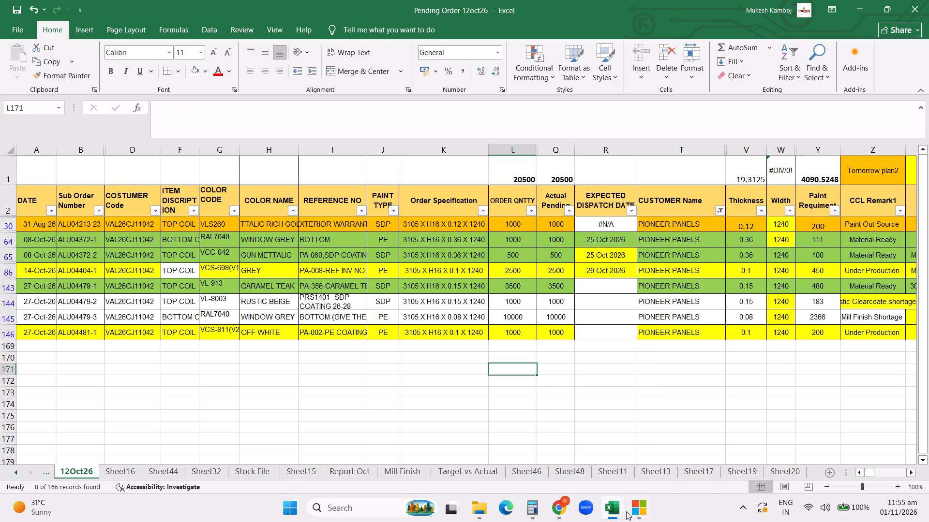
# Switch back to the CCL ORDER PROCESS 2025 spreadsheet in Chrome to check the running order script.
pyautogui.click(562, 507)
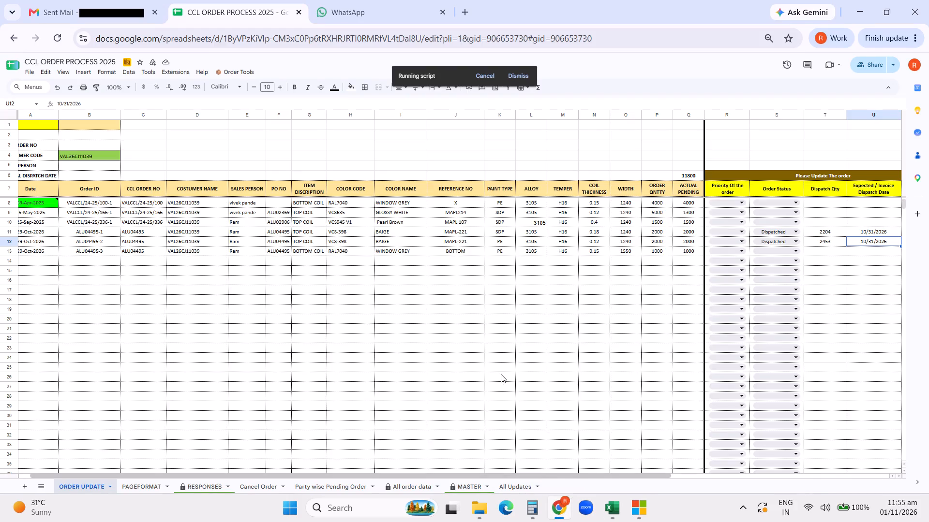
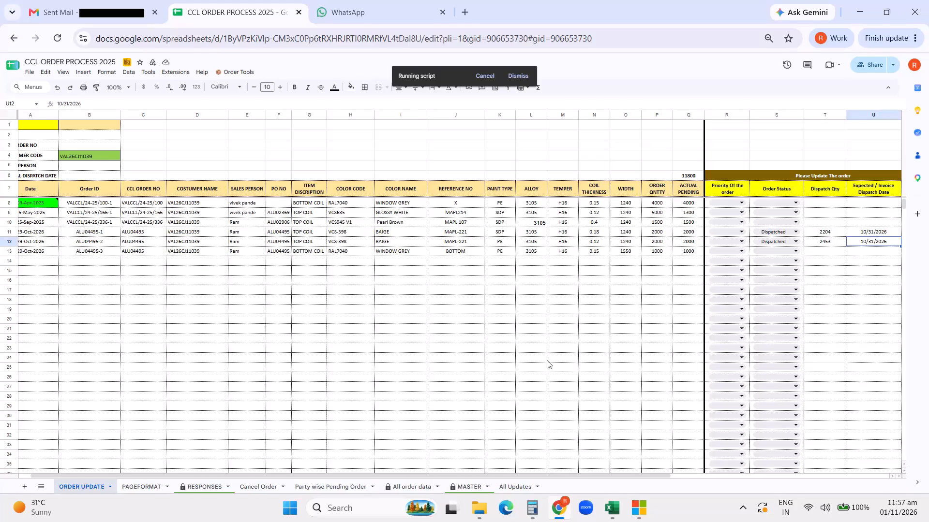
# Copy rows 164 to 193, orders ALU04520-1 through ALU04521-3, from the Party wise Pending Order sheet of CCL ORDER PROCESS 2025.
pyautogui.click(608, 511)
pyautogui.click(597, 464)
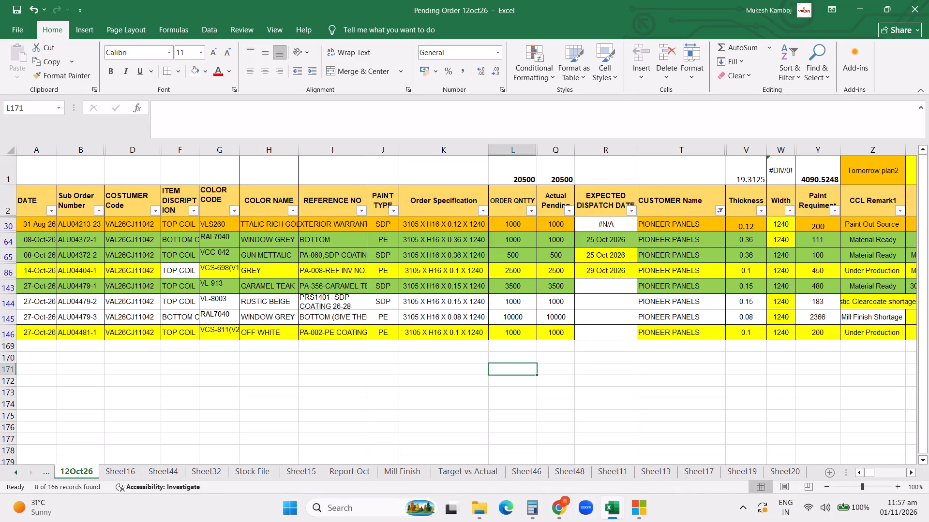
pyautogui.click(565, 507)
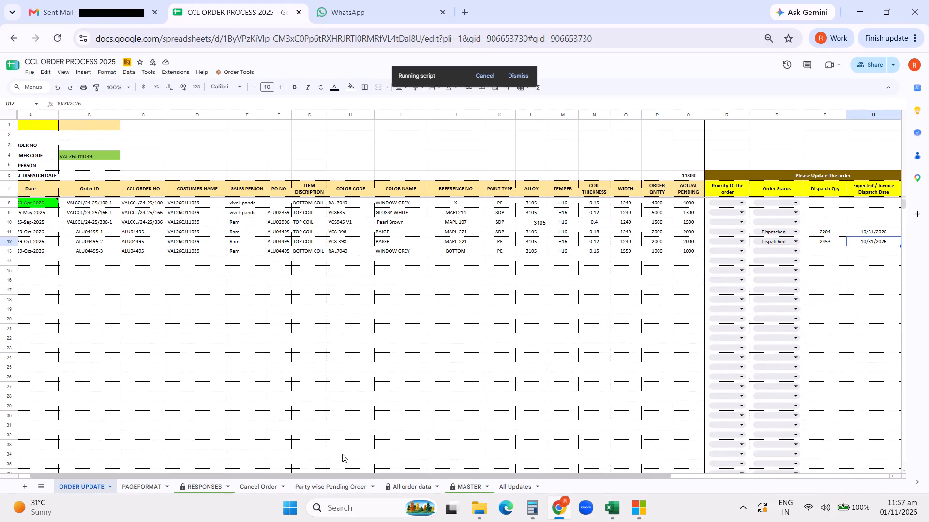
pyautogui.click(319, 483)
pyautogui.scroll(3, 322, 344)
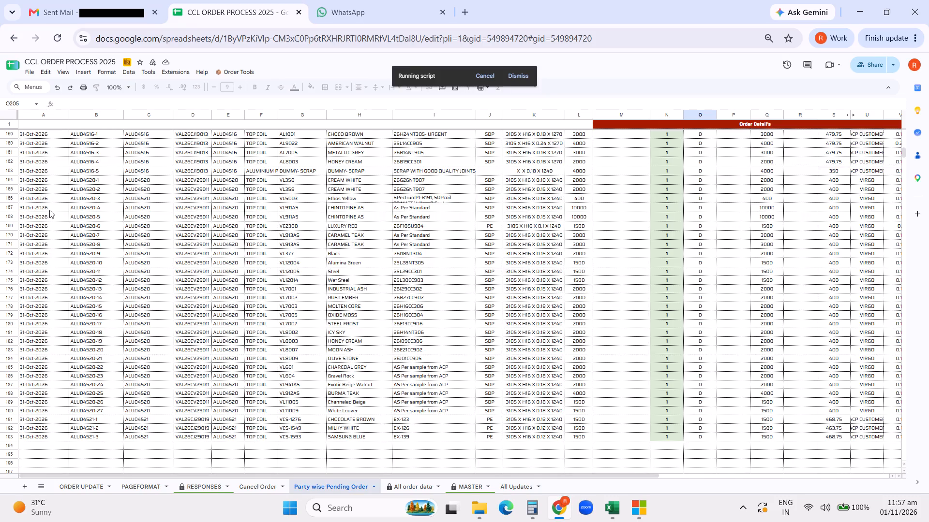
pyautogui.scroll(1, 36, 195)
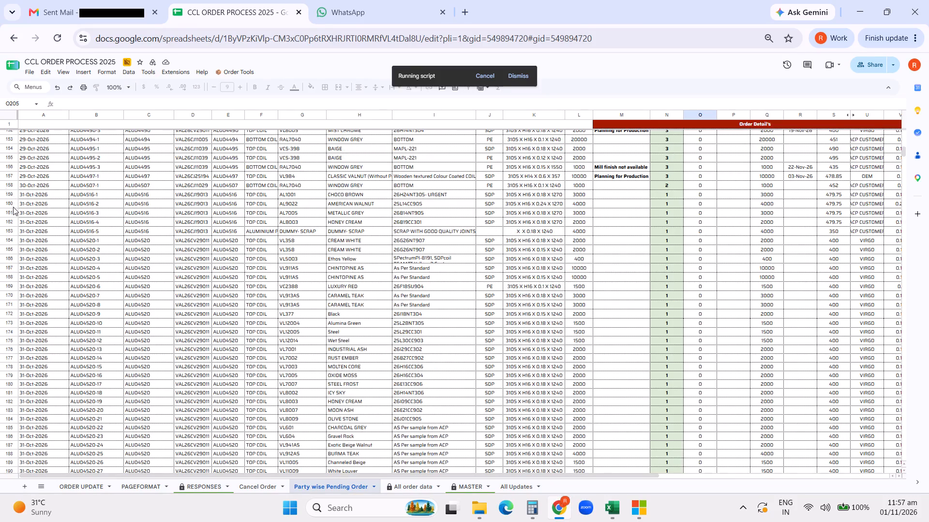
pyautogui.click(209, 244)
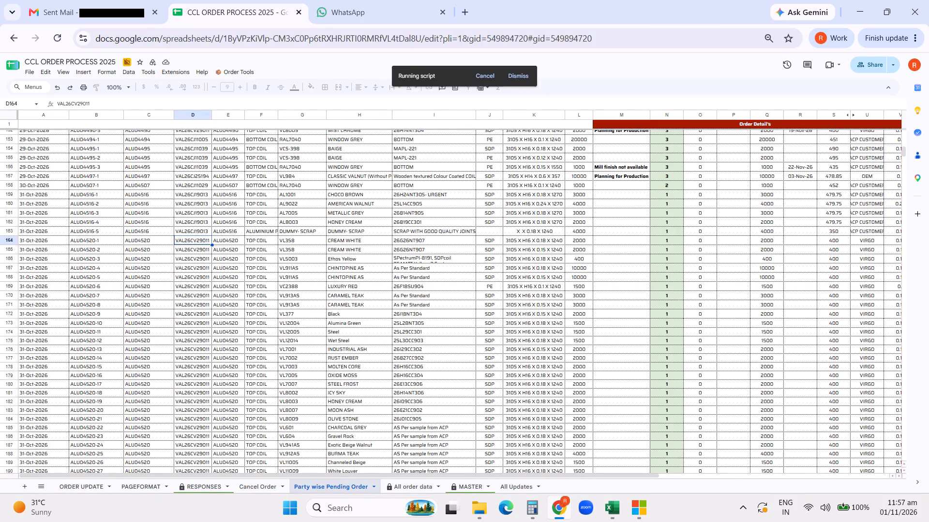
pyautogui.moveTo(7, 240); pyautogui.dragTo(34, 506)
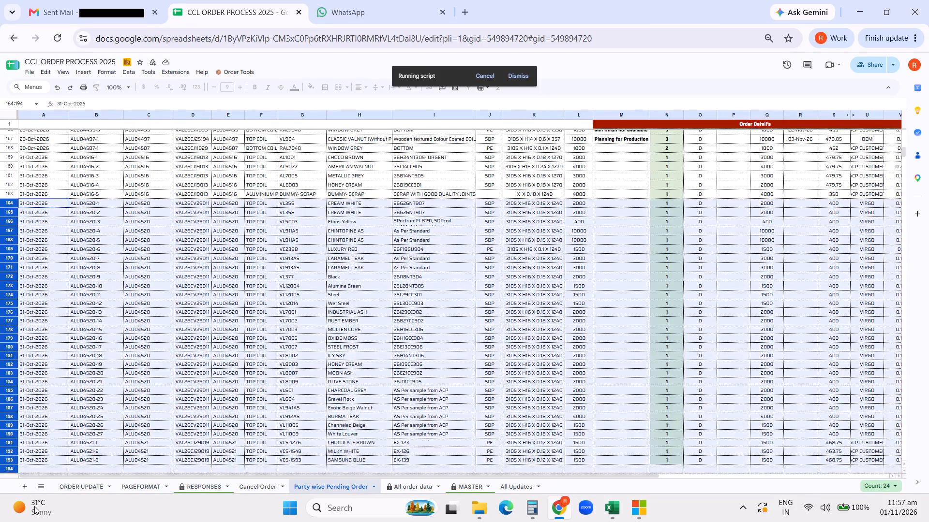
pyautogui.moveTo(34, 506); pyautogui.dragTo(44, 327)
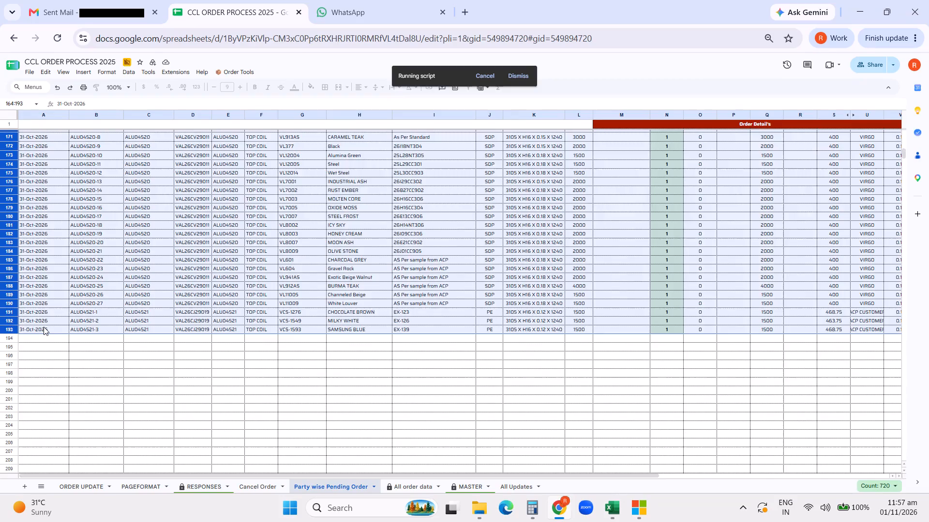
pyautogui.hotkey('ctrl', 'c')
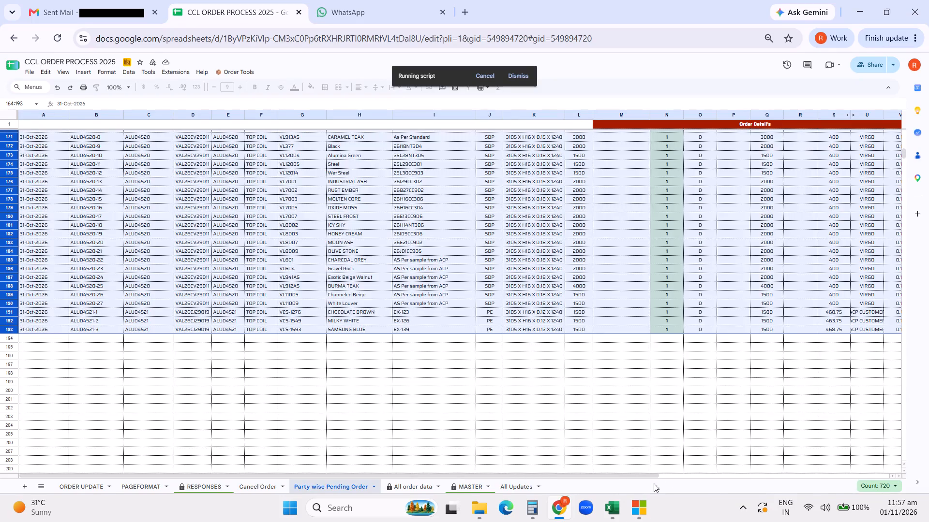
# Switch to the Pending Order 12oct26 workbook in Excel and clear the customer name filter.
pyautogui.click(613, 512)
pyautogui.click(598, 457)
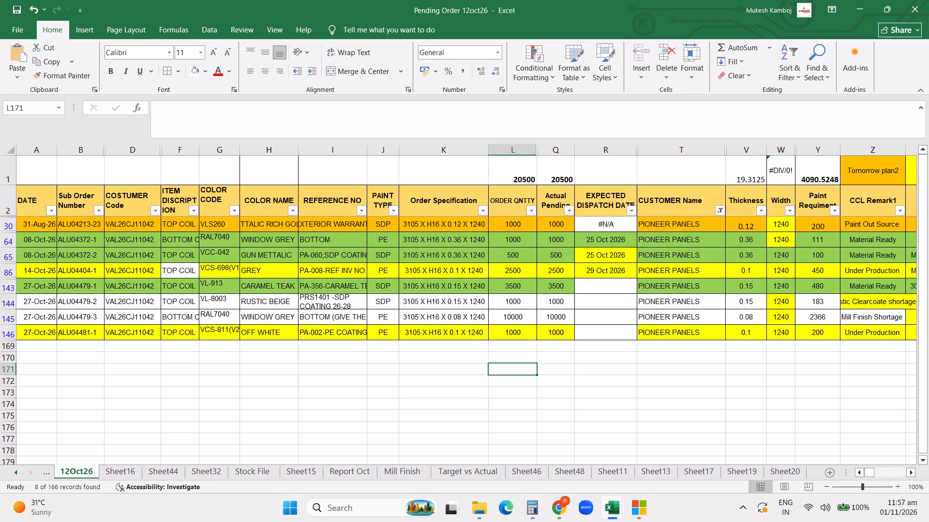
pyautogui.click(715, 211)
pyautogui.click(662, 280)
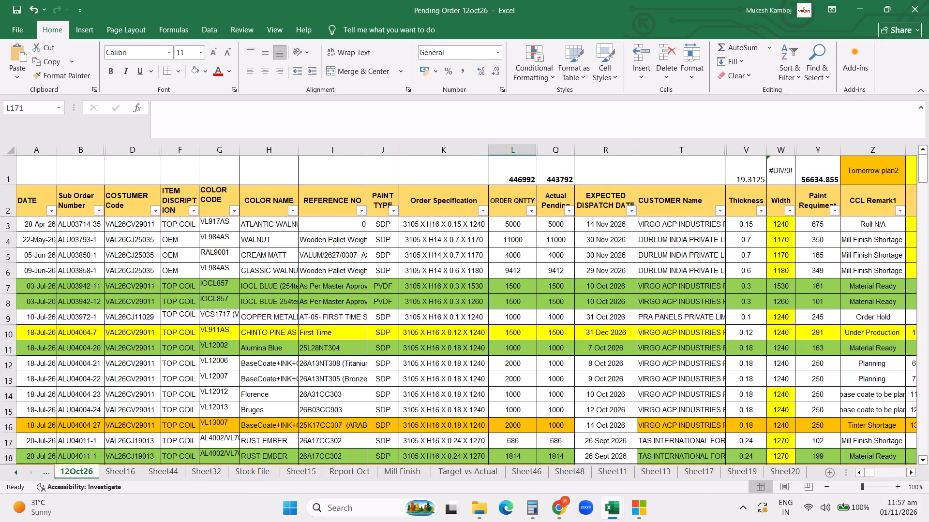
# Paste the copied order rows below the last pending order, starting at cell A169 of the 12Oct26 sheet.
pyautogui.click(51, 301)
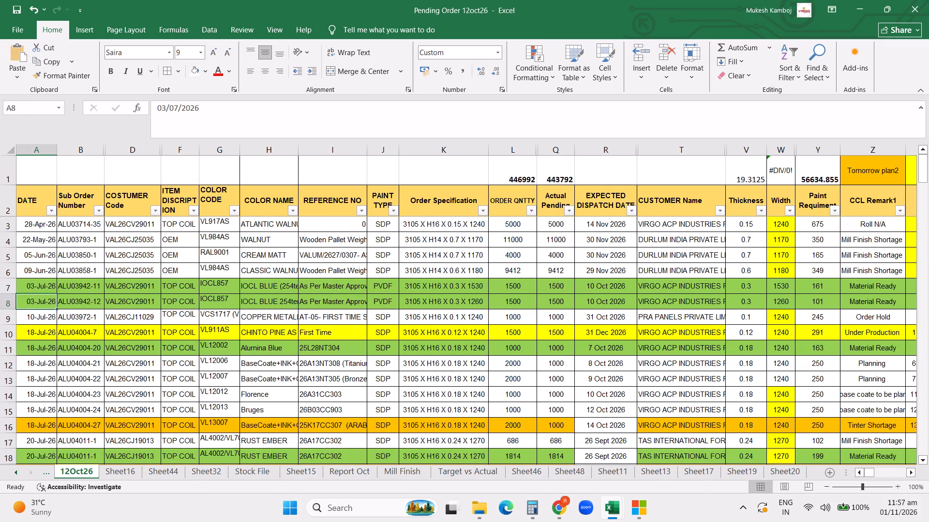
pyautogui.hotkey('ctrl', 'Down')
pyautogui.press('Down')
pyautogui.press('Down')
pyautogui.press('Down')
pyautogui.press('Up')
pyautogui.press('Up')
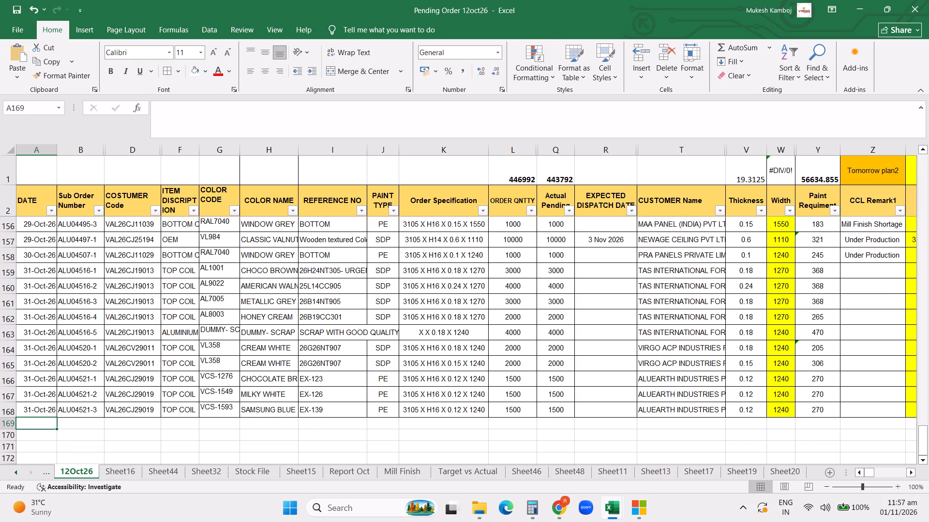
pyautogui.hotkey('ctrl', 'v')
pyautogui.scroll(-2, 361, 352)
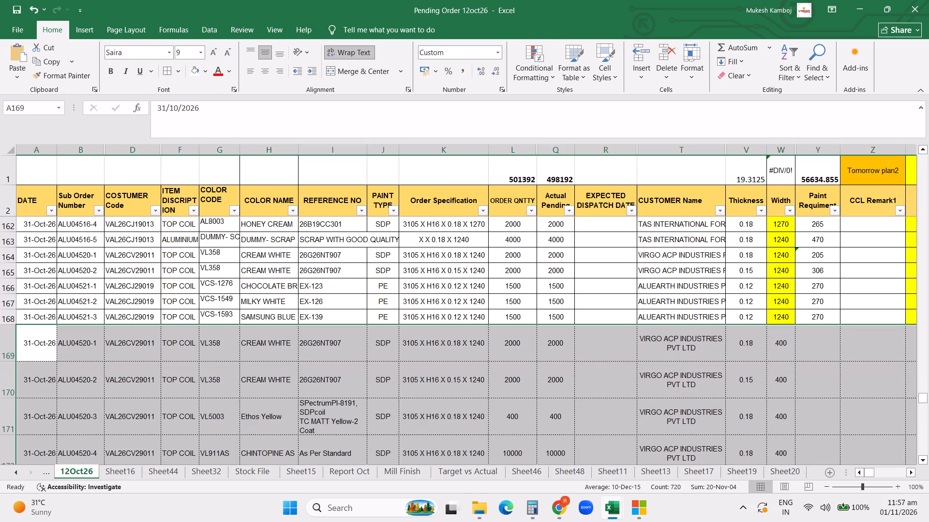
# Apply the formatting of the existing order row 168 to all pasted rows, 169 to 198, with Format Painter.
pyautogui.click(0, 315)
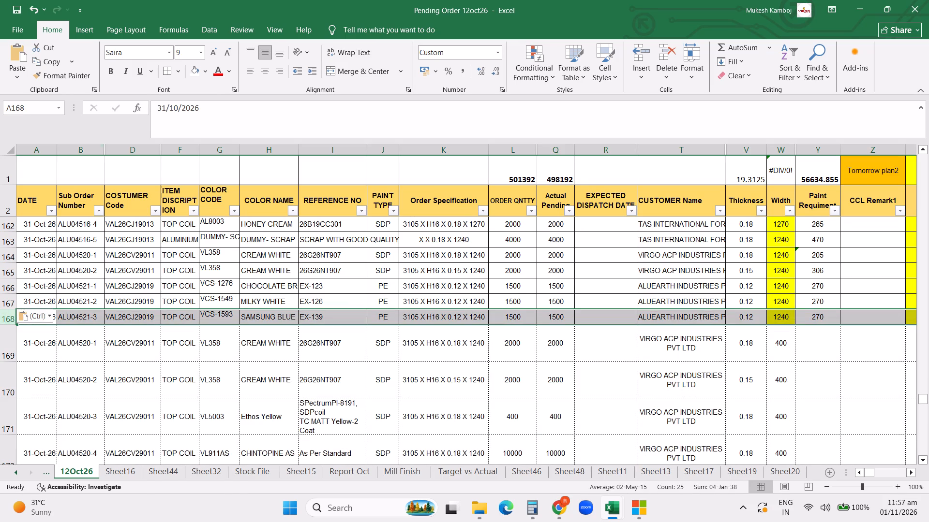
pyautogui.click(71, 79)
pyautogui.moveTo(2, 342); pyautogui.dragTo(8, 369)
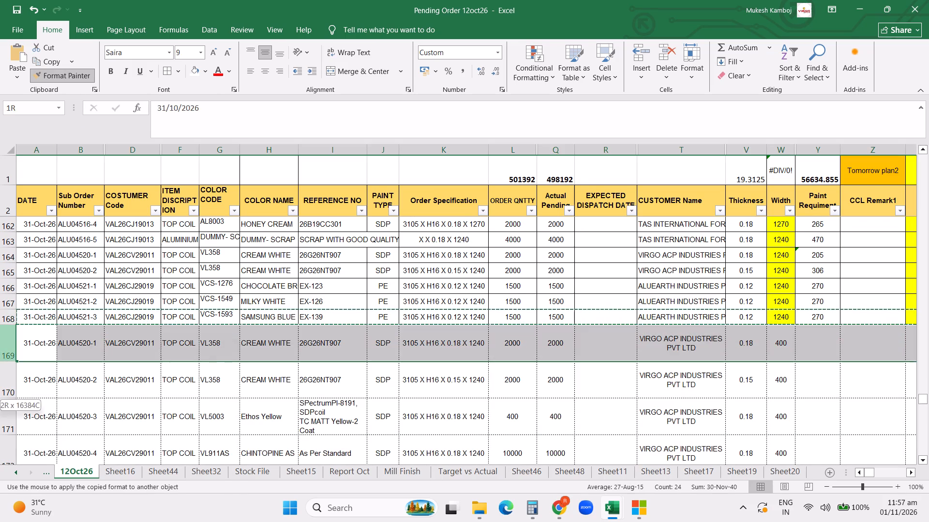
pyautogui.moveTo(8, 369); pyautogui.dragTo(21, 455)
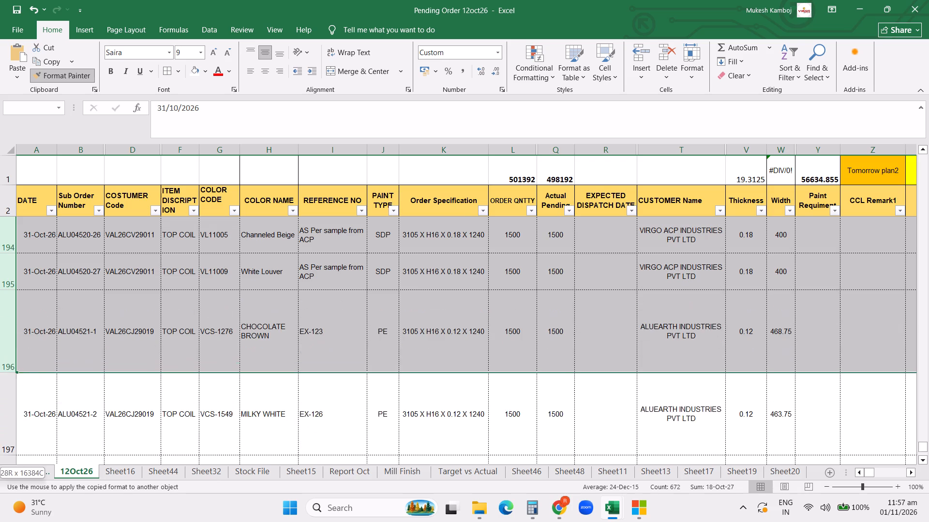
pyautogui.moveTo(21, 455); pyautogui.dragTo(23, 423)
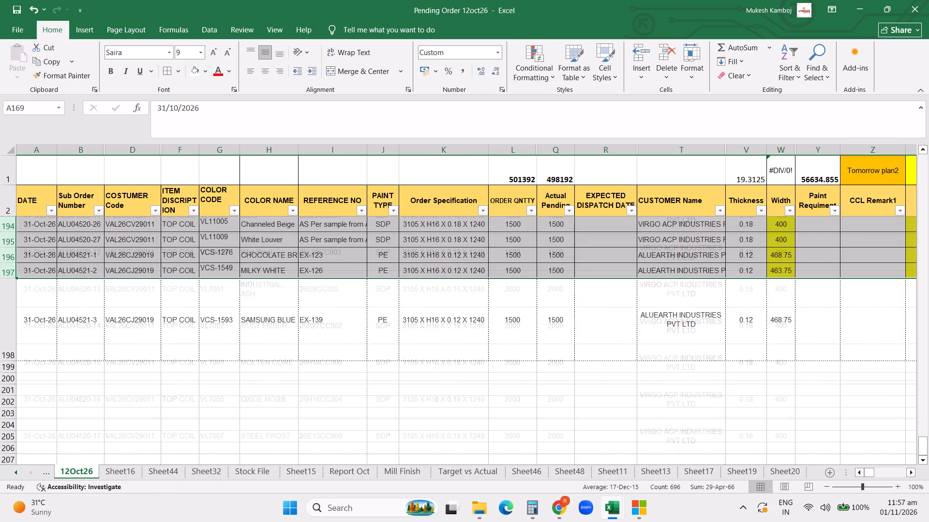
pyautogui.click(14, 273)
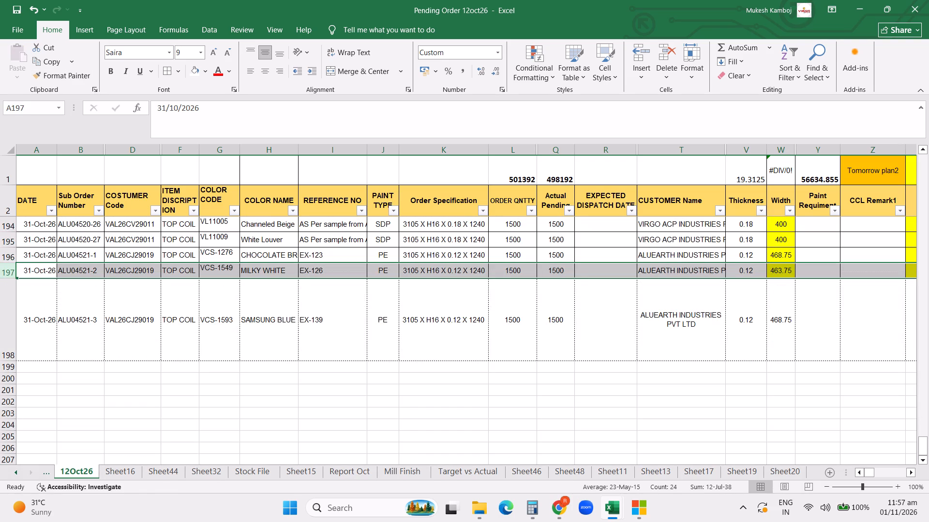
pyautogui.click(52, 75)
pyautogui.click(4, 303)
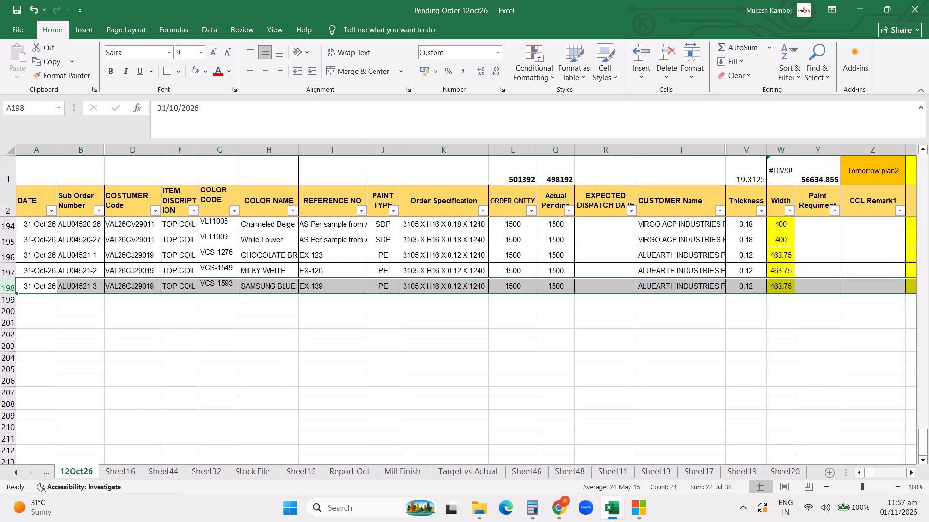
# Delete the older duplicate entries for orders ALU04520-1, ALU04520-2 and ALU04521-1 to ALU04521-3 in rows 164 to 168.
pyautogui.scroll(9, 182, 315)
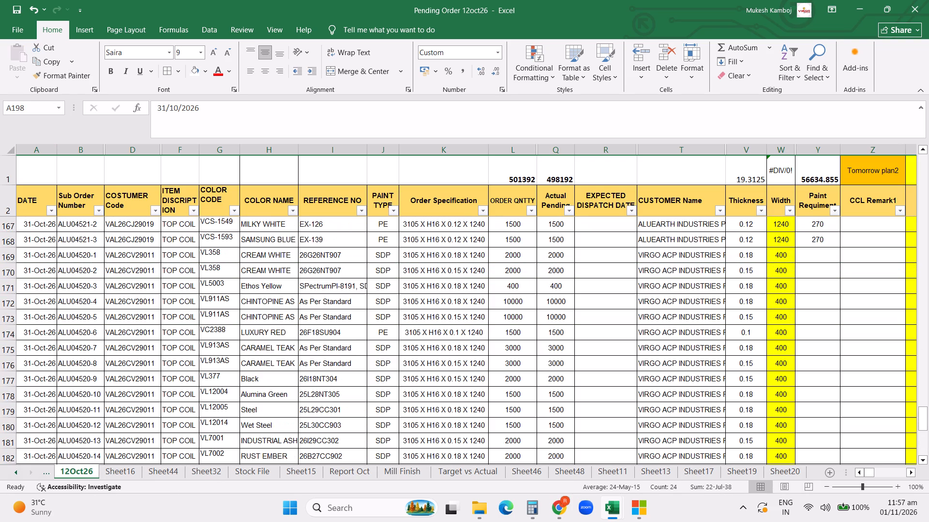
pyautogui.scroll(2, 15, 257)
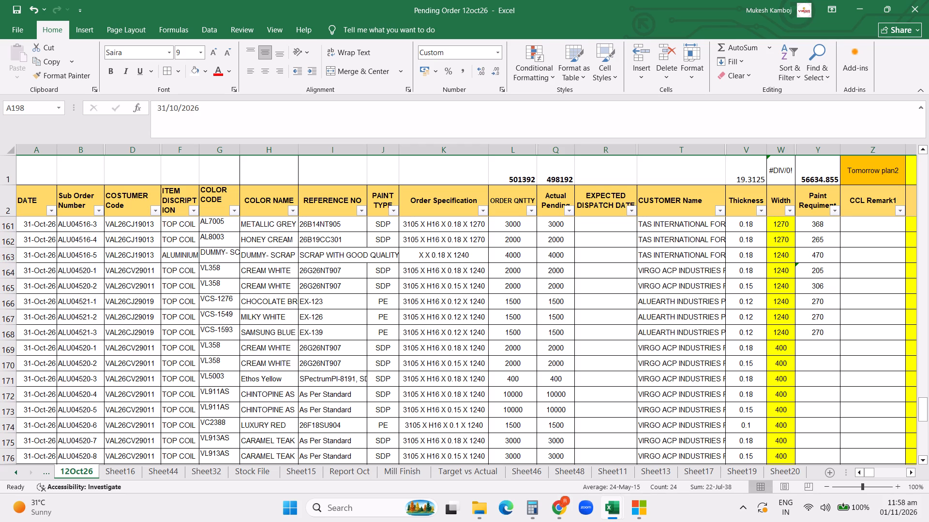
pyautogui.moveTo(3, 271); pyautogui.dragTo(0, 331)
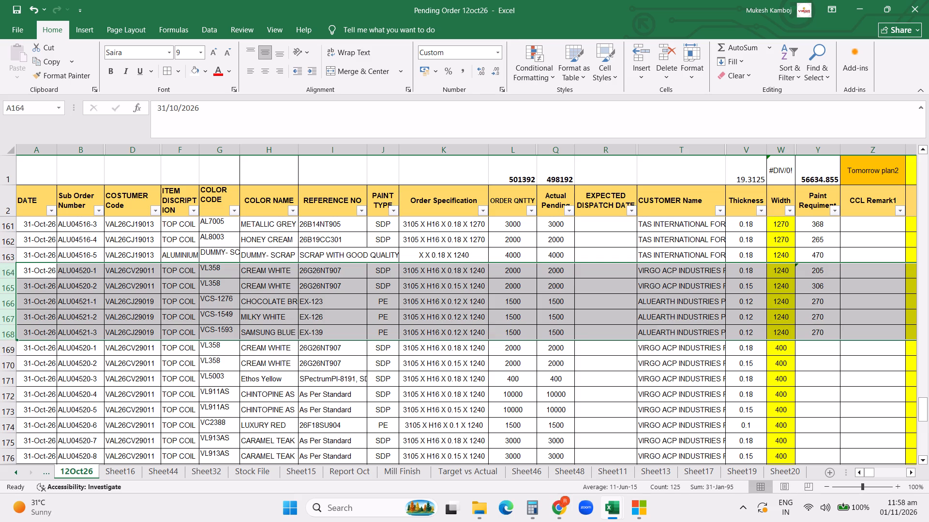
pyautogui.hotkey('ctrl', '-')
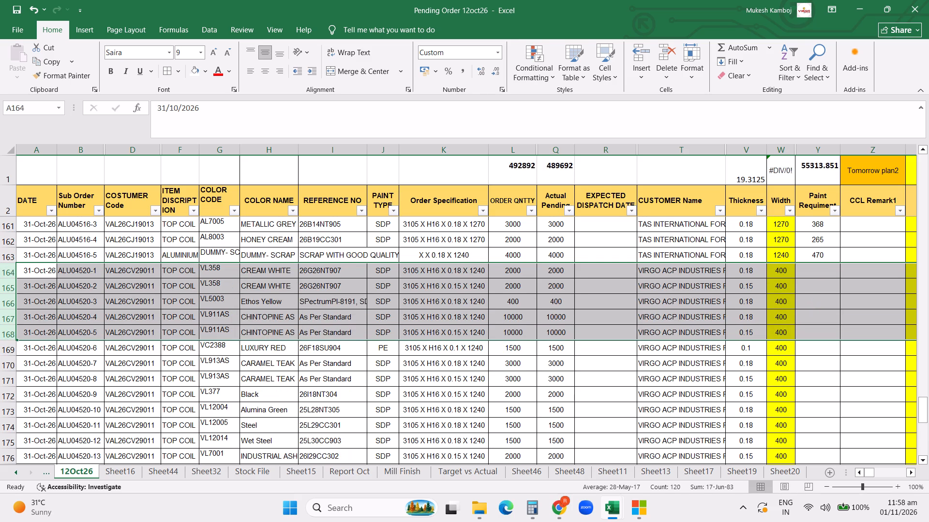
# Fill the Width formula =RIGHT(K163,4) from W163 down through the new orders to row 193.
pyautogui.click(836, 252)
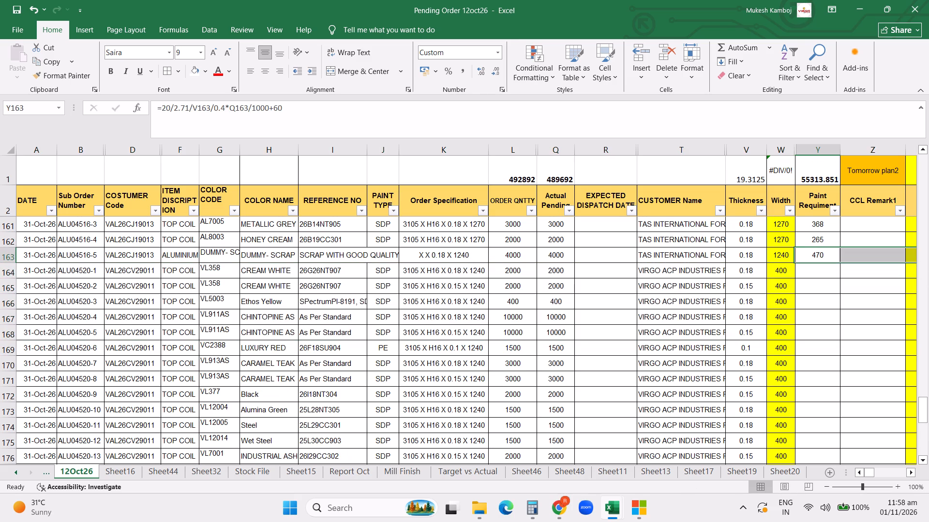
pyautogui.hotkey('ctrl', 'c')
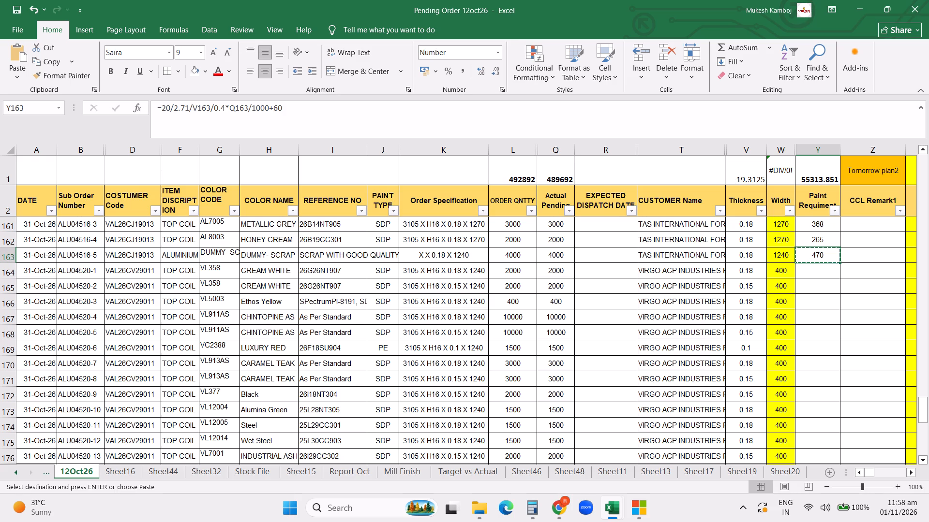
pyautogui.click(785, 253)
pyautogui.moveTo(797, 263); pyautogui.dragTo(793, 495)
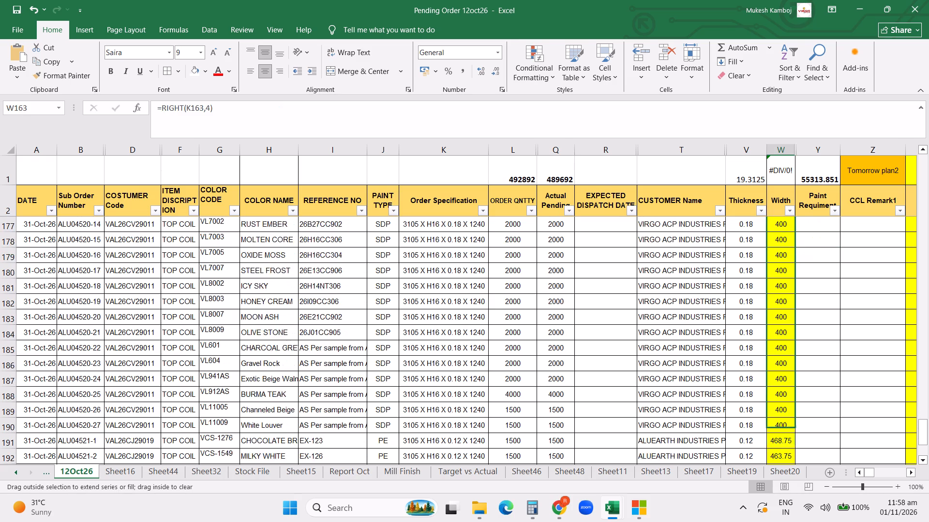
pyautogui.moveTo(793, 495); pyautogui.dragTo(785, 419)
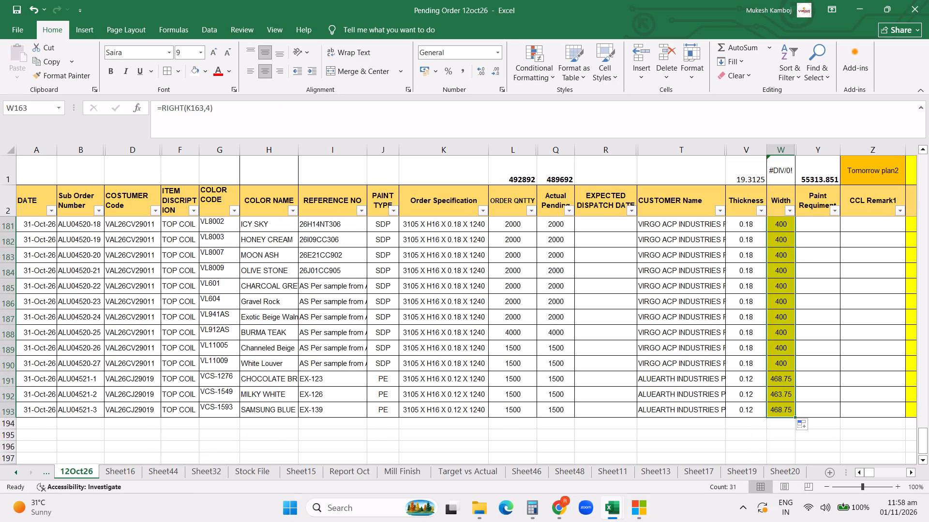
# Fill the Paint Requirement formula =20/2.71/V163/0.4*Q163/1000+60 from Y163 down through row 193.
pyautogui.scroll(16, 854, 312)
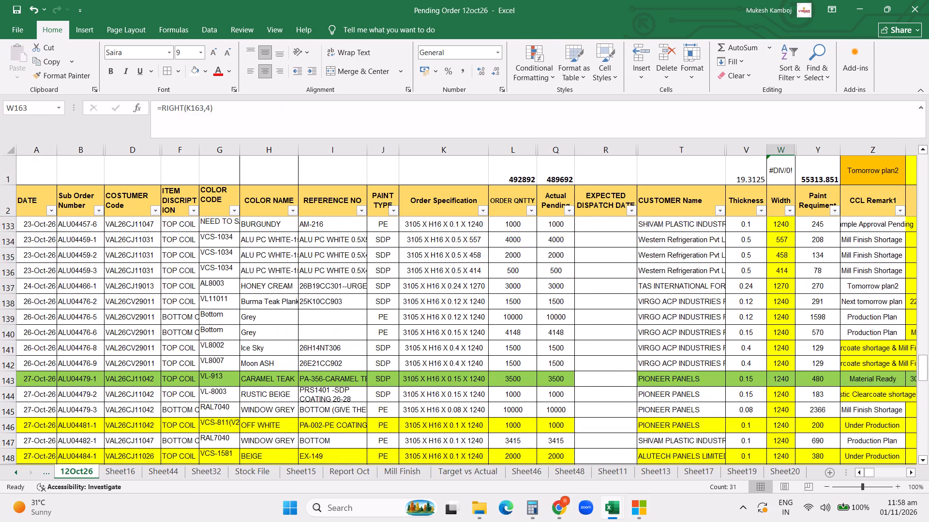
pyautogui.scroll(-8, 852, 311)
pyautogui.click(832, 320)
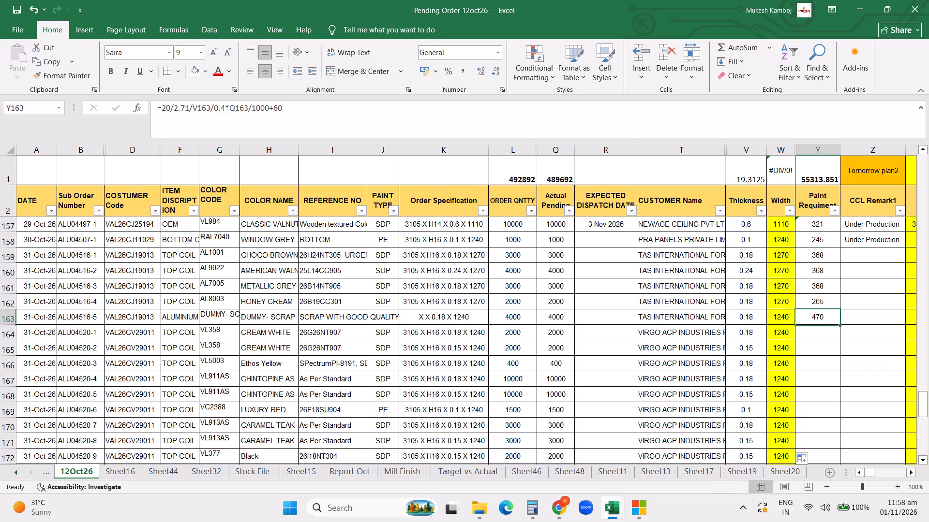
pyautogui.moveTo(842, 324); pyautogui.dragTo(834, 481)
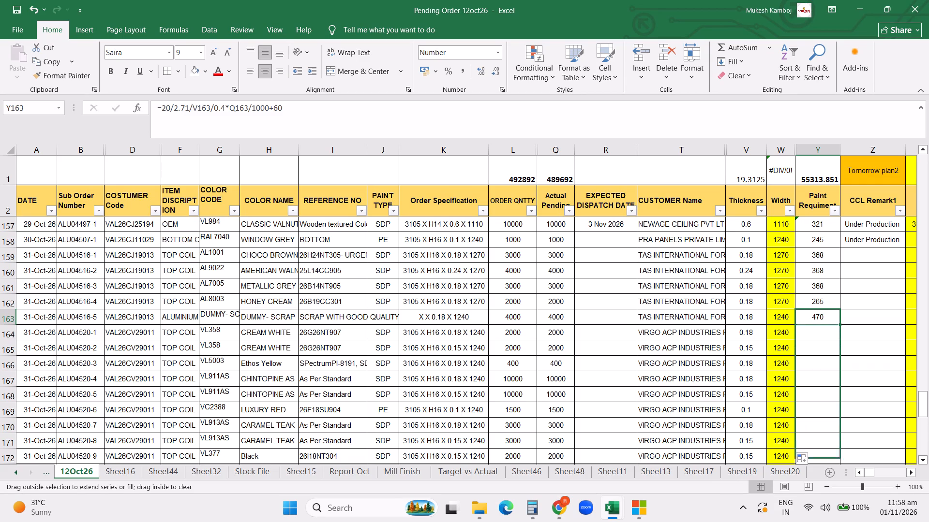
pyautogui.moveTo(834, 481); pyautogui.dragTo(829, 447)
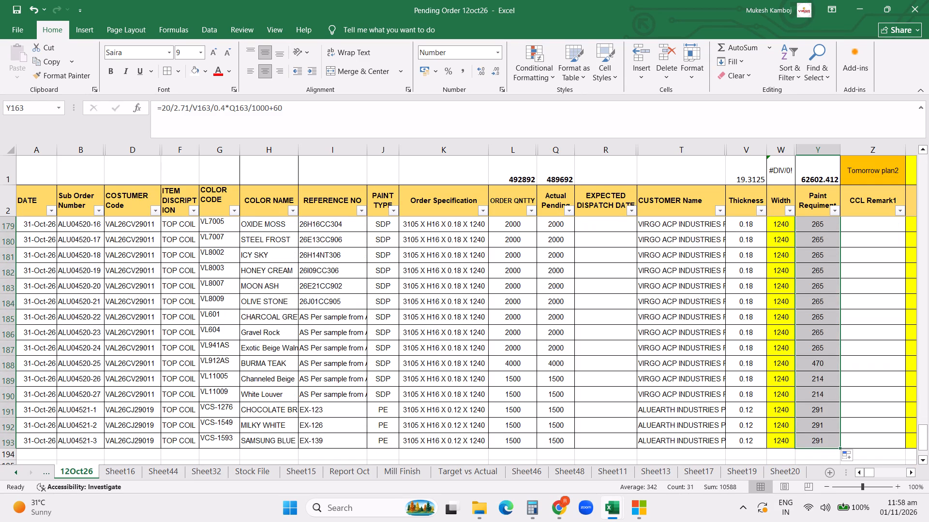
pyautogui.click(825, 404)
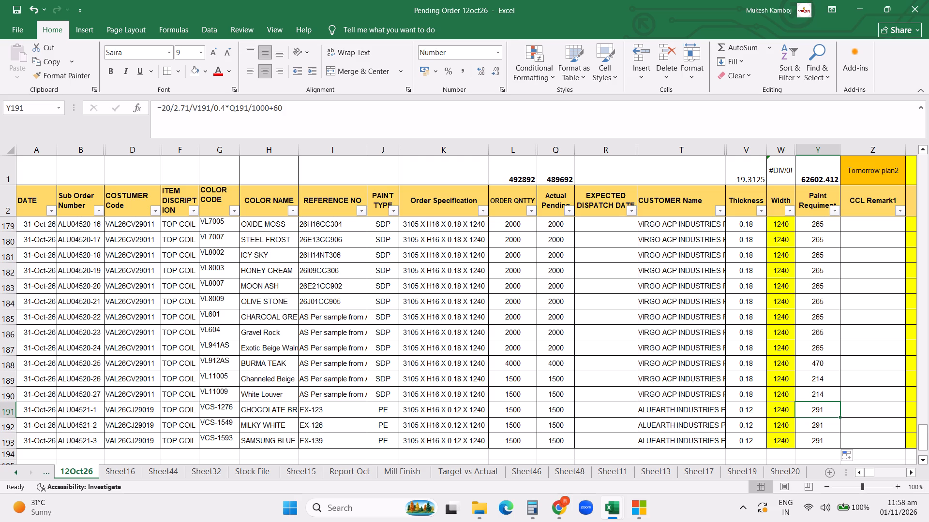
pyautogui.click(737, 276)
# Replace the CCL remark of order ALU04490-2 in Z153 with a copy of the Mill Finish Shortage remark from Z155.
pyautogui.scroll(4, 609, 299)
pyautogui.scroll(6, 797, 309)
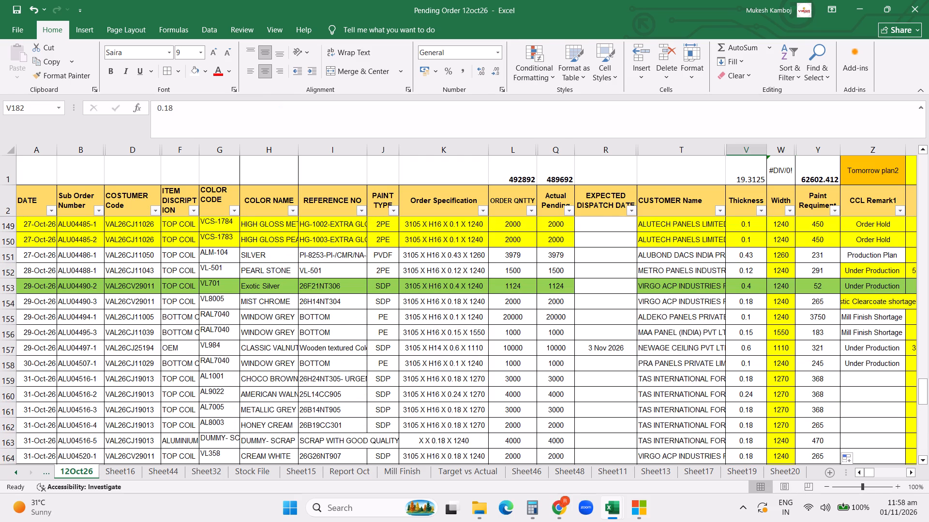
pyautogui.scroll(-1, 883, 358)
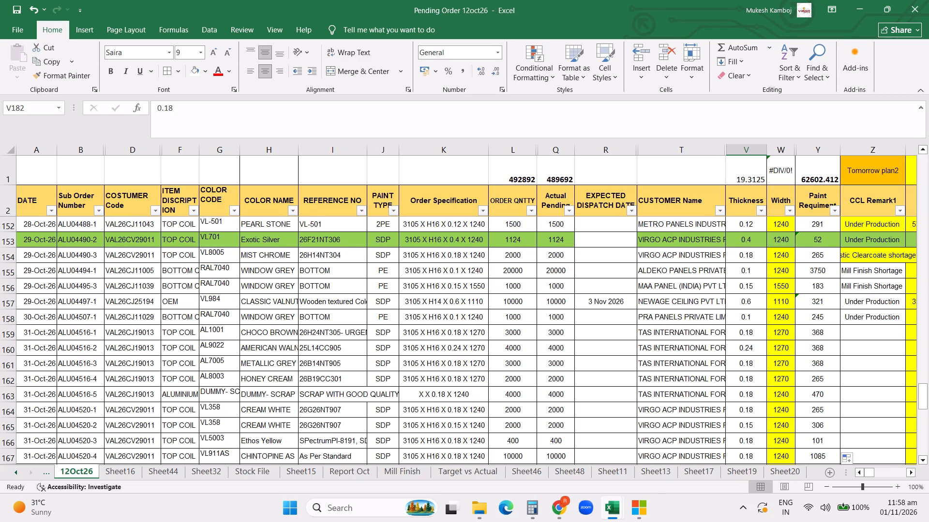
pyautogui.click(865, 333)
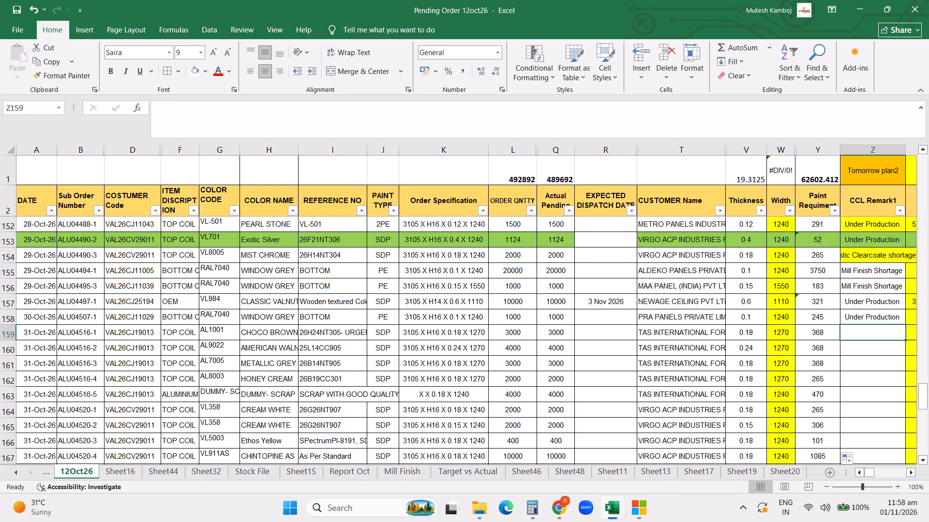
pyautogui.click(868, 238)
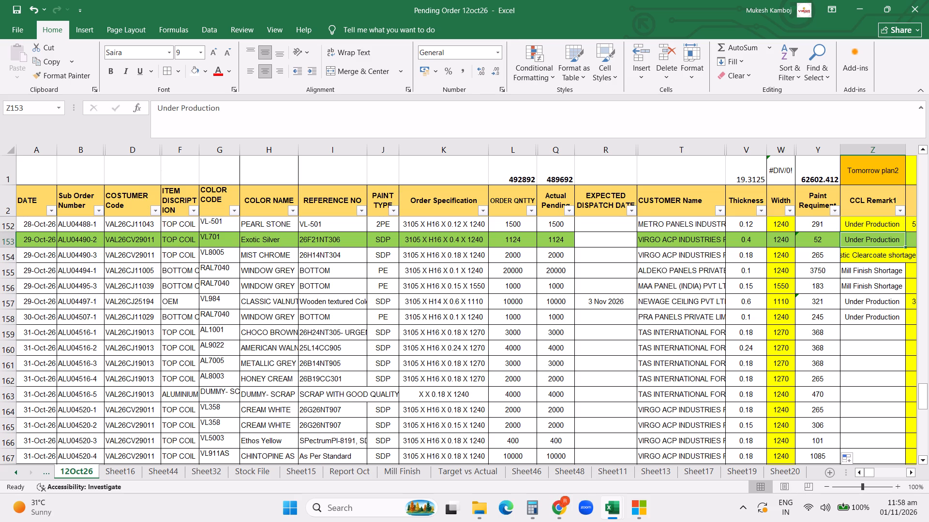
pyautogui.click(872, 273)
pyautogui.hotkey('ctrl', 'c')
pyautogui.click(868, 239)
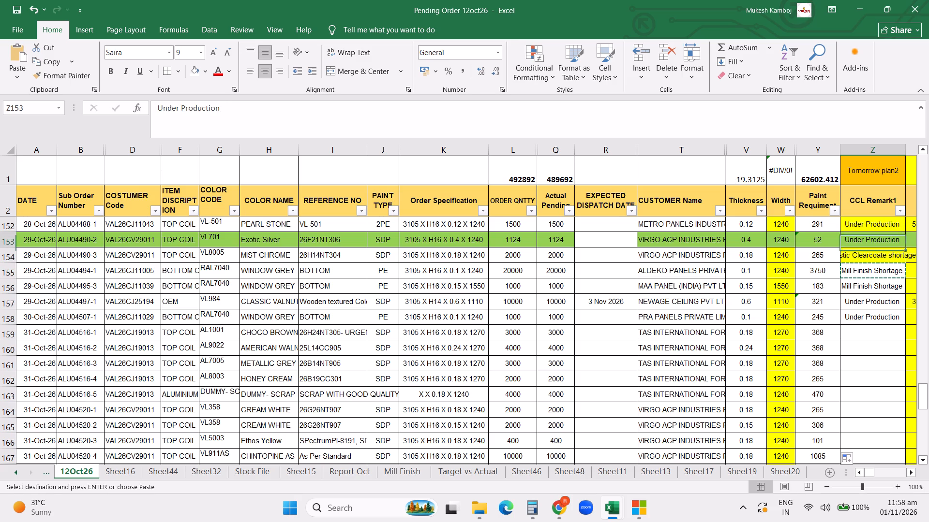
pyautogui.hotkey('ctrl', 'v')
pyautogui.moveTo(676, 338); pyautogui.dragTo(632, 340)
pyautogui.click(529, 341)
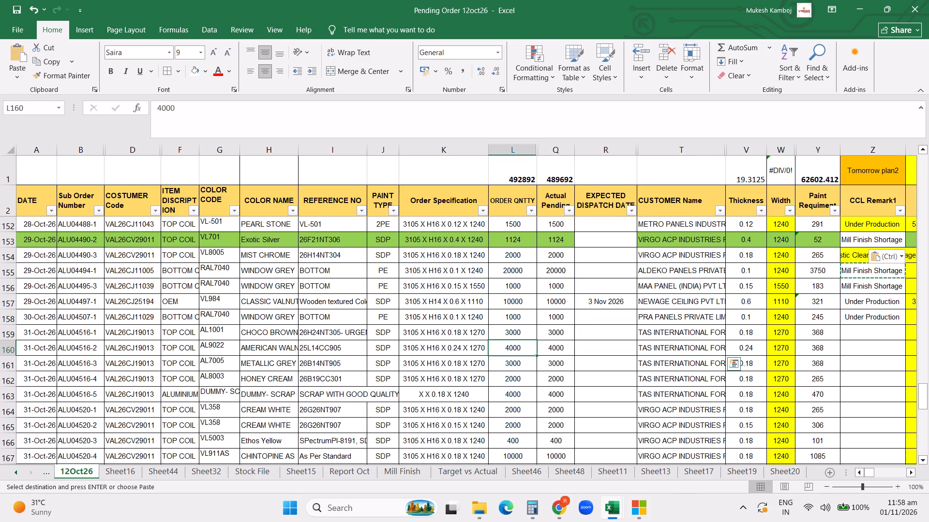
# Paste the copied Mill Finish Shortage remark for orders ALU04516-1 to ALU04516-4 in Z159 to Z162.
pyautogui.scroll(2, 650, 331)
pyautogui.scroll(-3, 743, 383)
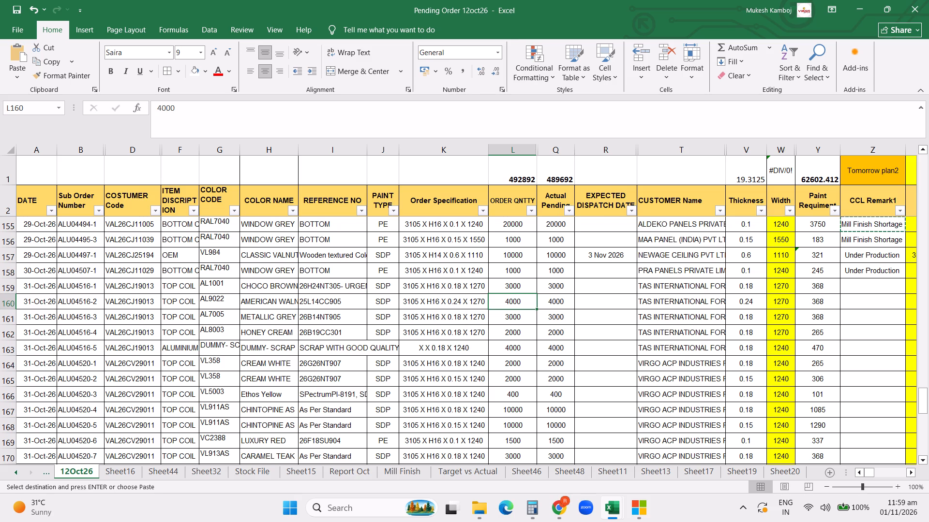
pyautogui.moveTo(869, 285); pyautogui.dragTo(866, 328)
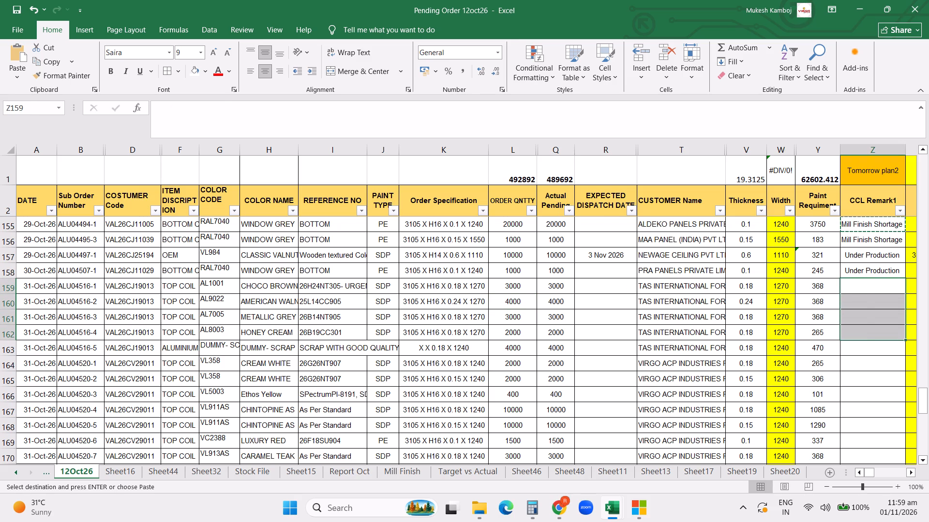
pyautogui.press('Return')
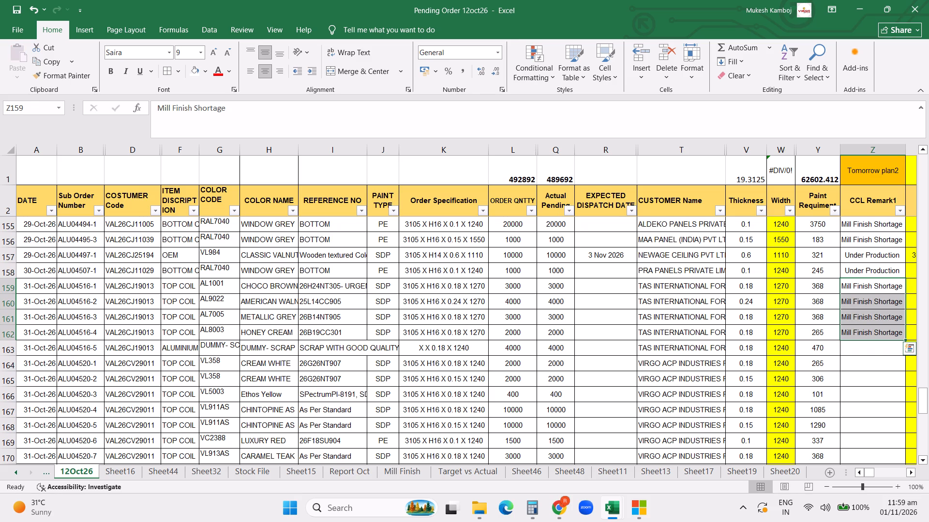
# Enter the CCL remark Material Ready for the dummy scrap order ALU04516-5 in Z163.
pyautogui.click(854, 349)
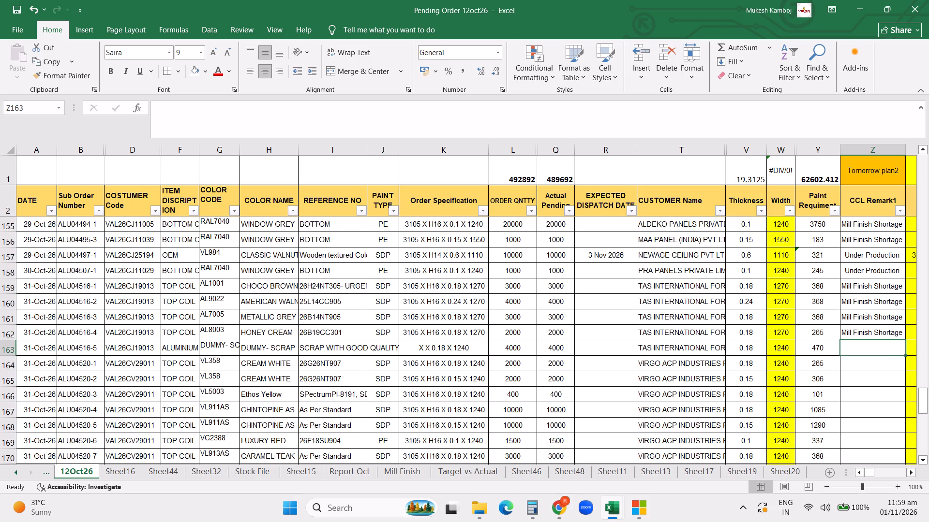
pyautogui.scroll(3, 898, 344)
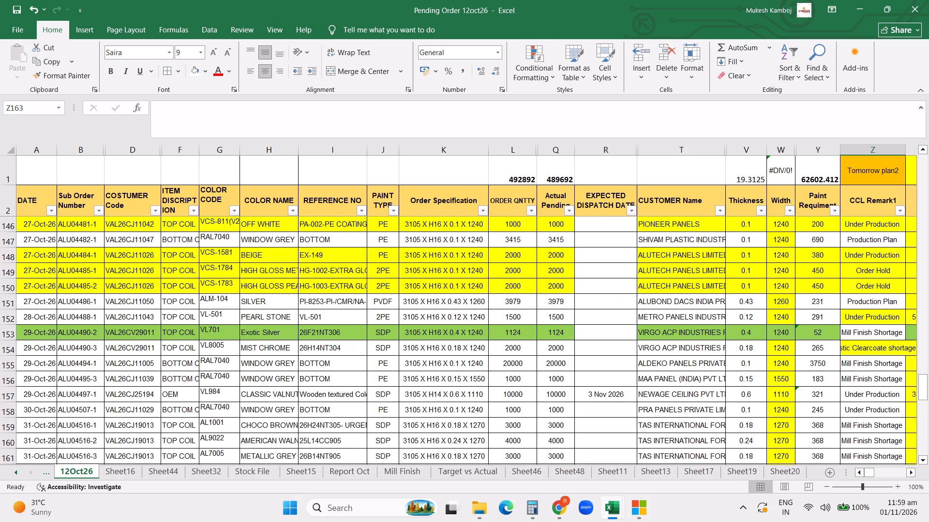
pyautogui.scroll(-3, 864, 380)
pyautogui.click(866, 353)
pyautogui.click(868, 348)
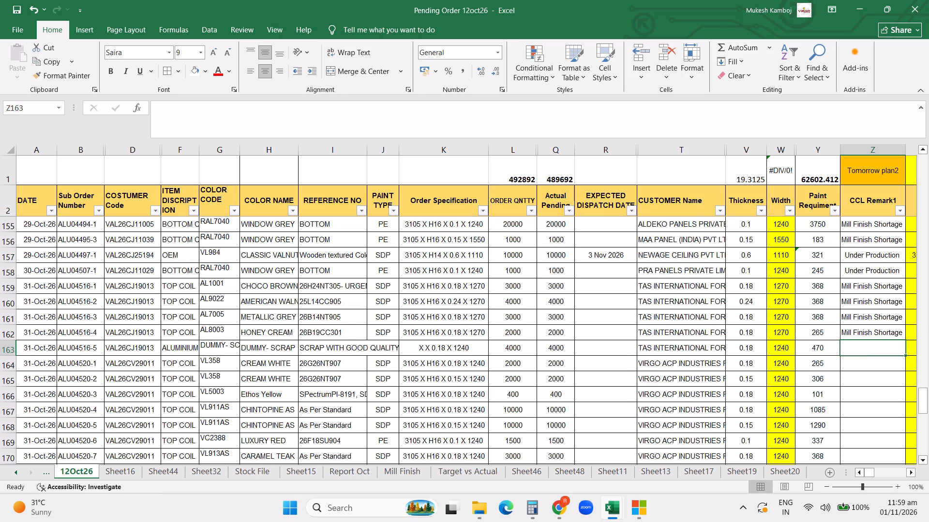
pyautogui.write('ma')
pyautogui.press('Return')
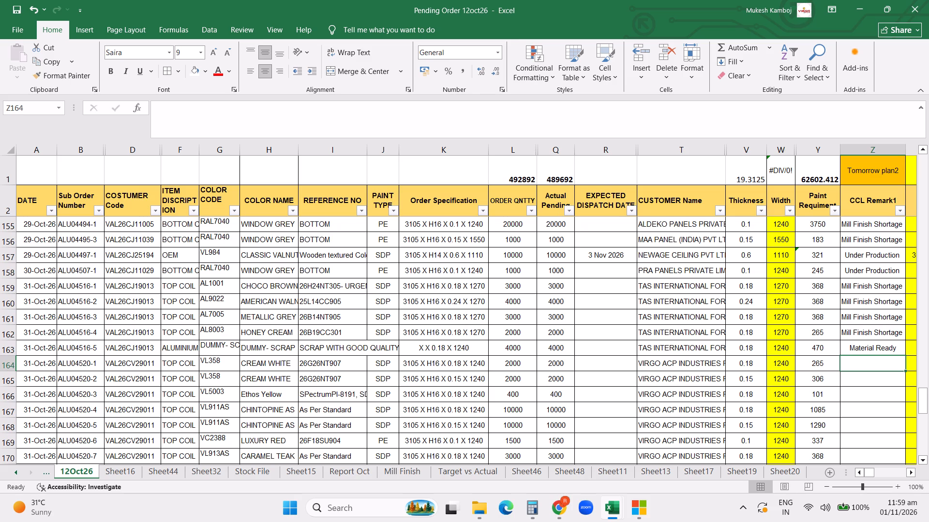
# Enter the CCL remark Tomorrow plan2 for order ALU04520-1 in Z164.
pyautogui.scroll(-1, 886, 347)
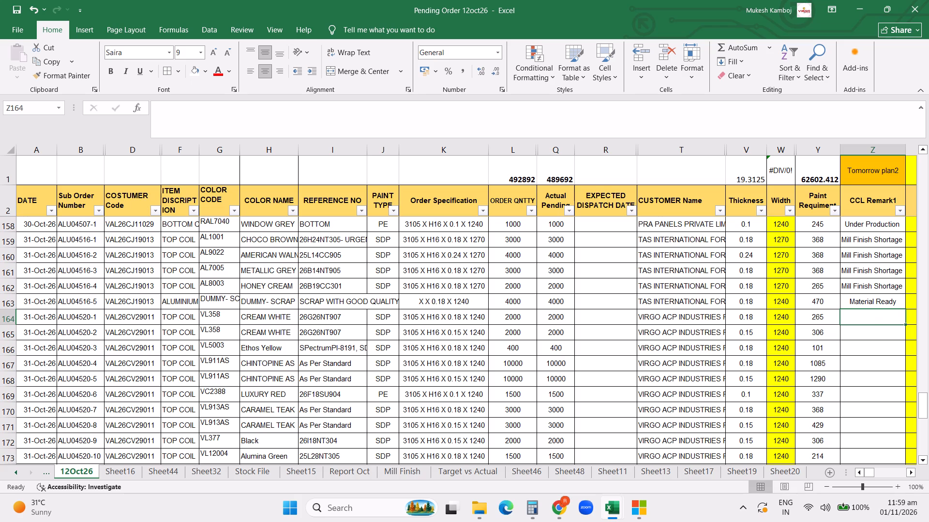
pyautogui.write('tomo')
pyautogui.press('Down')
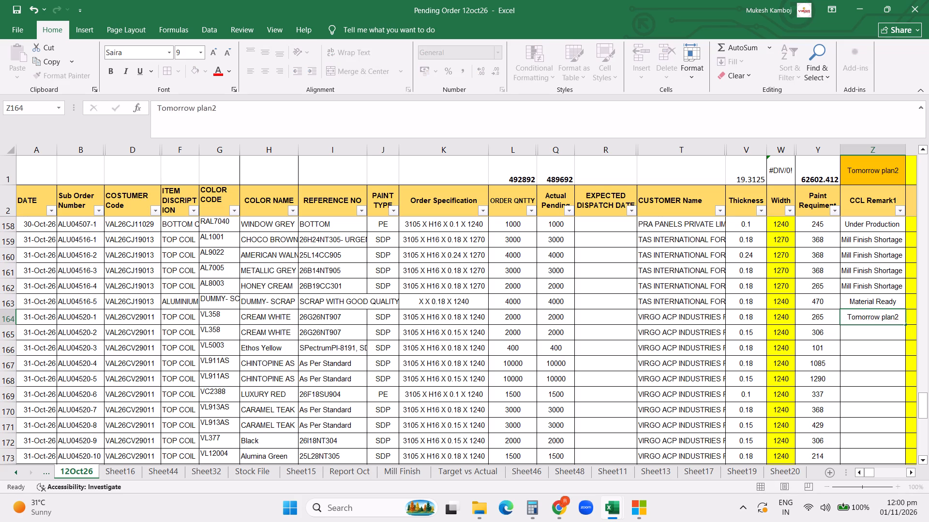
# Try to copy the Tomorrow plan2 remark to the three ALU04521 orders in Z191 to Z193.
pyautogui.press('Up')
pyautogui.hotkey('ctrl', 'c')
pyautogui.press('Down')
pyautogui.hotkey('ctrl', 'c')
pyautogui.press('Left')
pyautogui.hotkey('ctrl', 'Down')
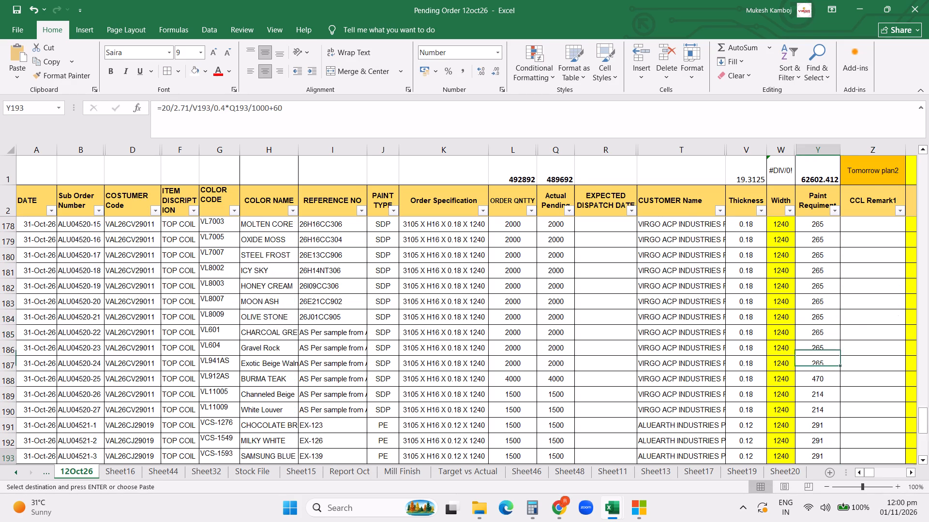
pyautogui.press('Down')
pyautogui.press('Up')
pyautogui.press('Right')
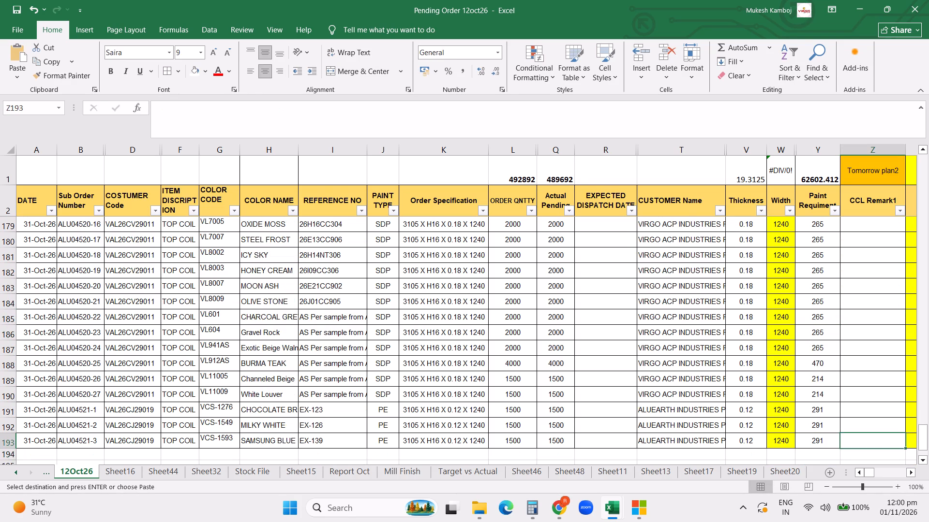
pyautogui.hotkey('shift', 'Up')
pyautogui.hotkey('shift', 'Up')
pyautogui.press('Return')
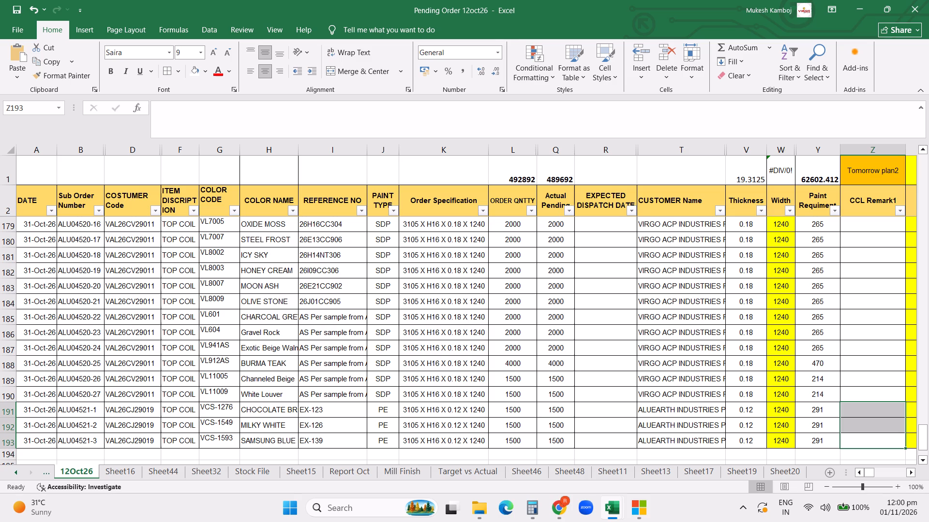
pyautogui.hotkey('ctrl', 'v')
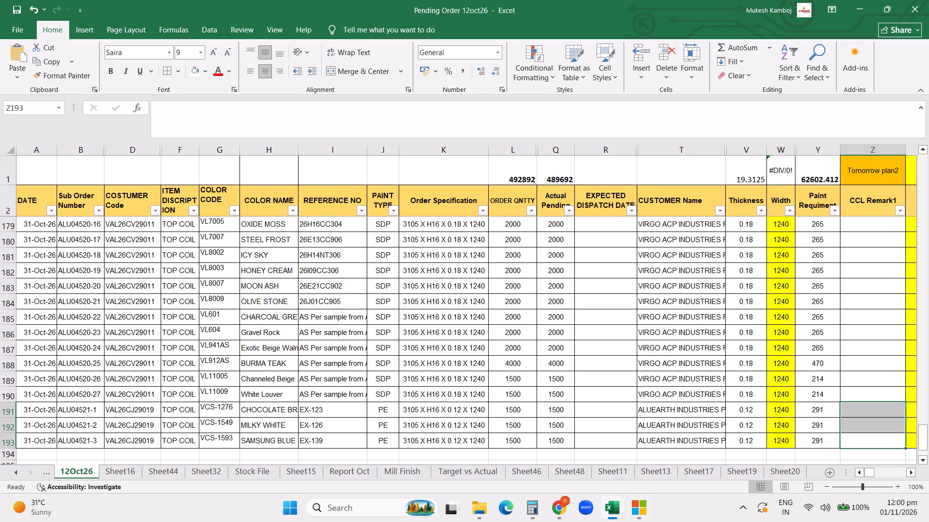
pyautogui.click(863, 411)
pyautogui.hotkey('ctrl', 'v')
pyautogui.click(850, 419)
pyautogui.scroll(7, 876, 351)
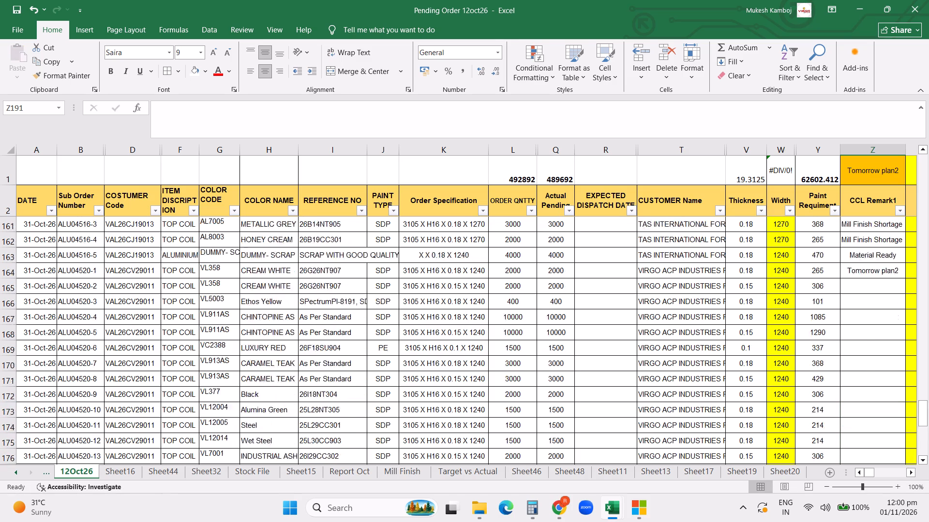
# Copy the Tomorrow plan2 remark from Z164 to order ALU04520-2 in Z165 and the ALU04521 orders in Z191 to Z193.
pyautogui.scroll(1, 873, 343)
pyautogui.click(861, 363)
pyautogui.hotkey('ctrl', 'c')
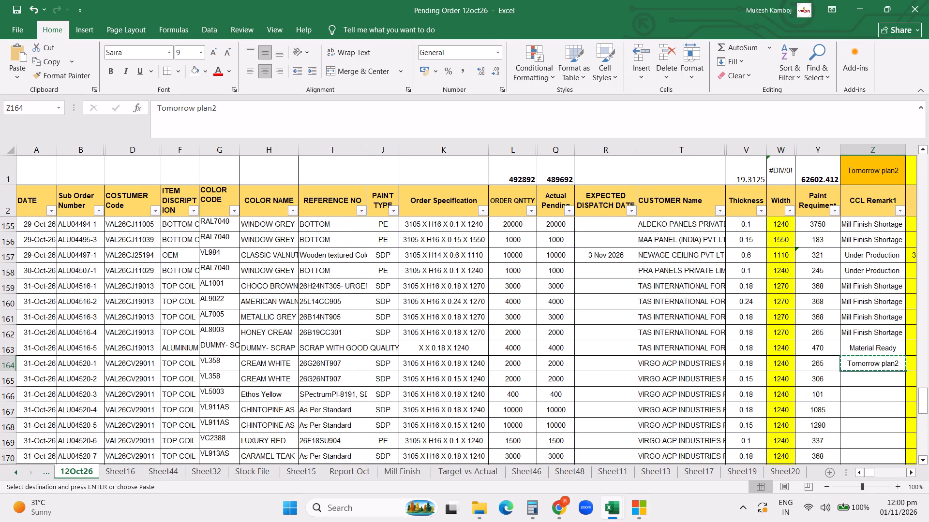
pyautogui.click(860, 380)
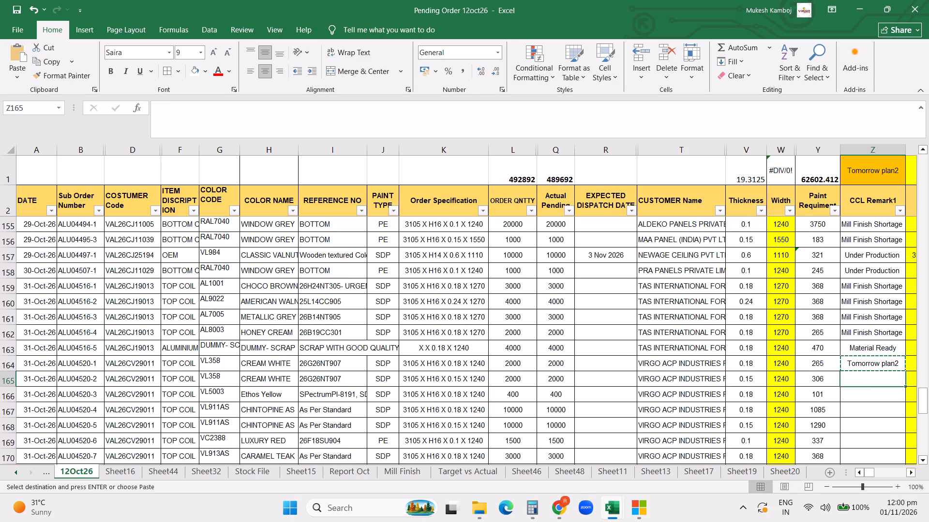
pyautogui.hotkey('ctrl', 'v')
pyautogui.scroll(-11, 863, 389)
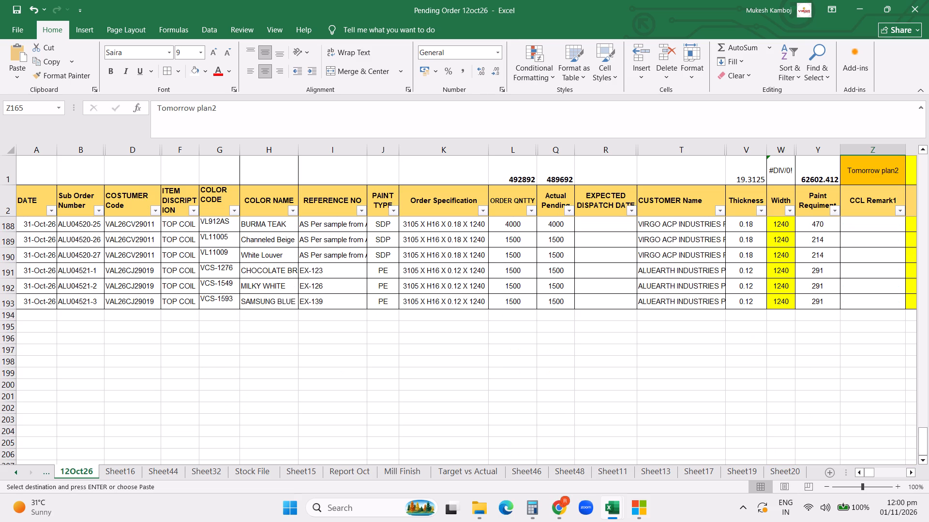
pyautogui.moveTo(853, 270); pyautogui.dragTo(855, 296)
pyautogui.press('Return')
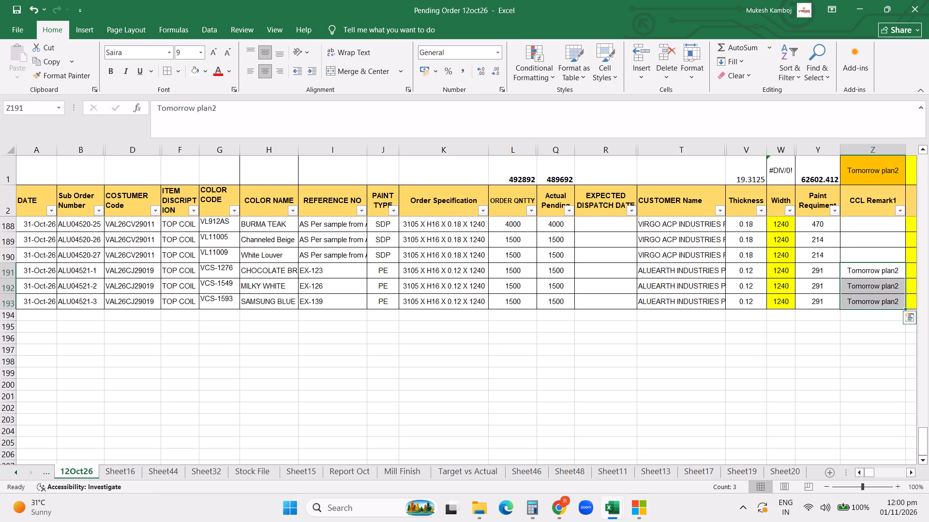
# Enter the CCL remark Paint Out Source for the Ethos Yellow order ALU04520-3 in Z166.
pyautogui.scroll(9, 844, 305)
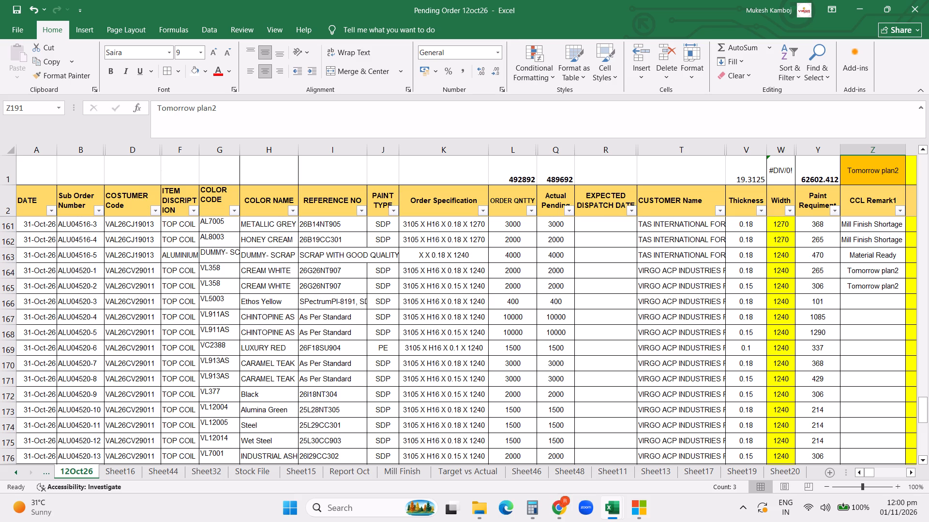
pyautogui.click(860, 305)
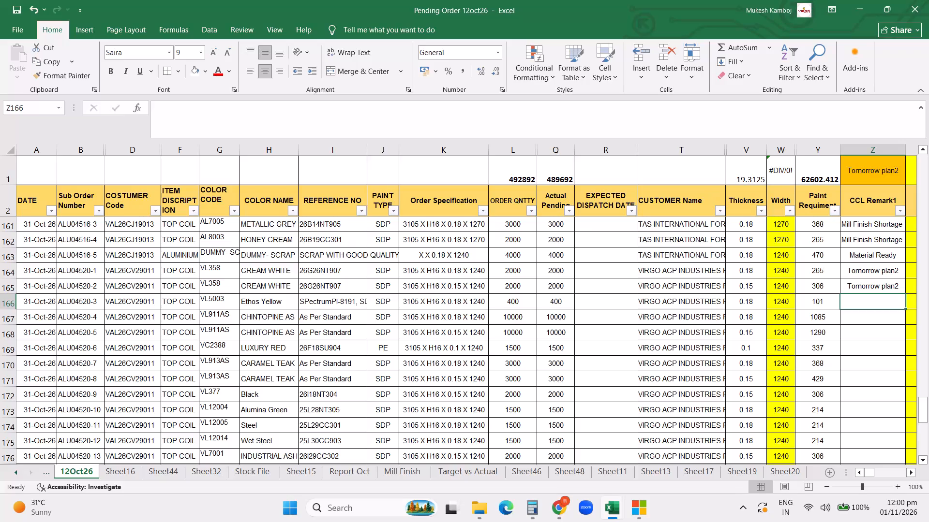
pyautogui.click(314, 302)
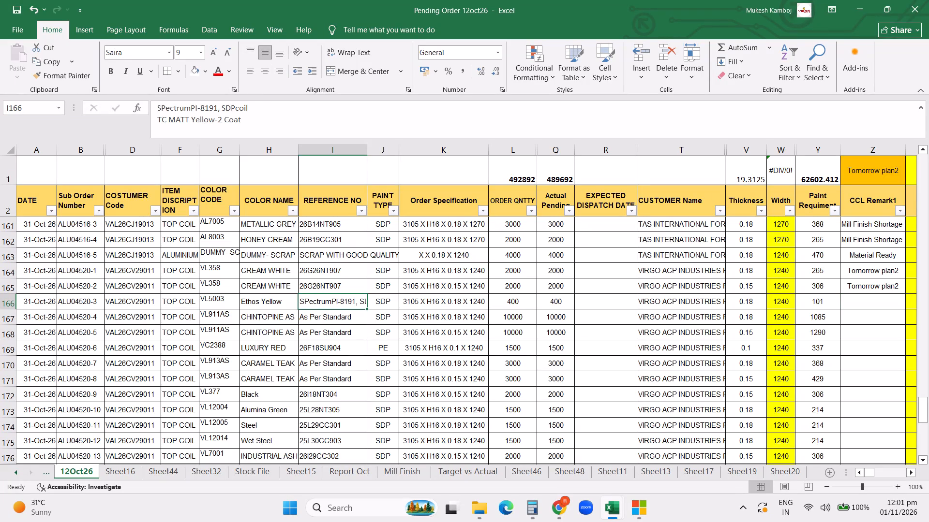
pyautogui.click(870, 303)
pyautogui.write('Paint')
pyautogui.press('space')
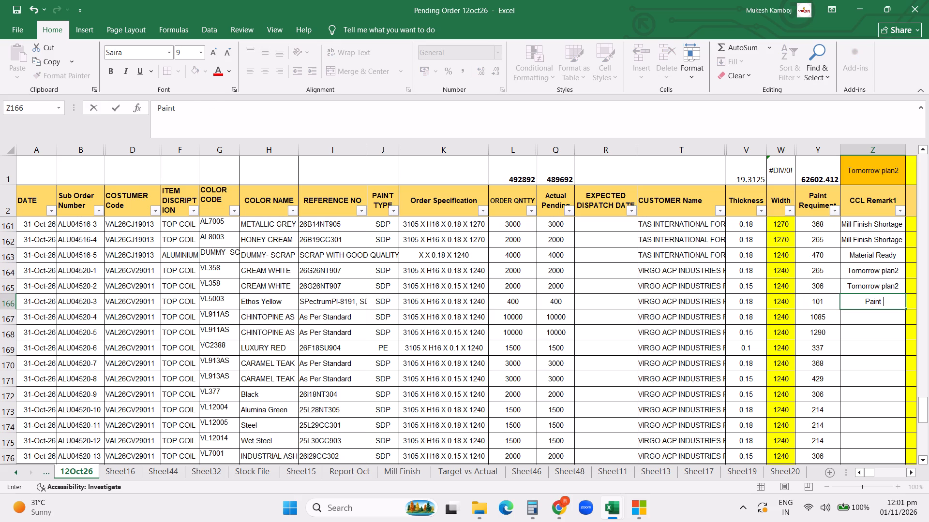
pyautogui.hotkey('shift', 'o')
pyautogui.press('Down')
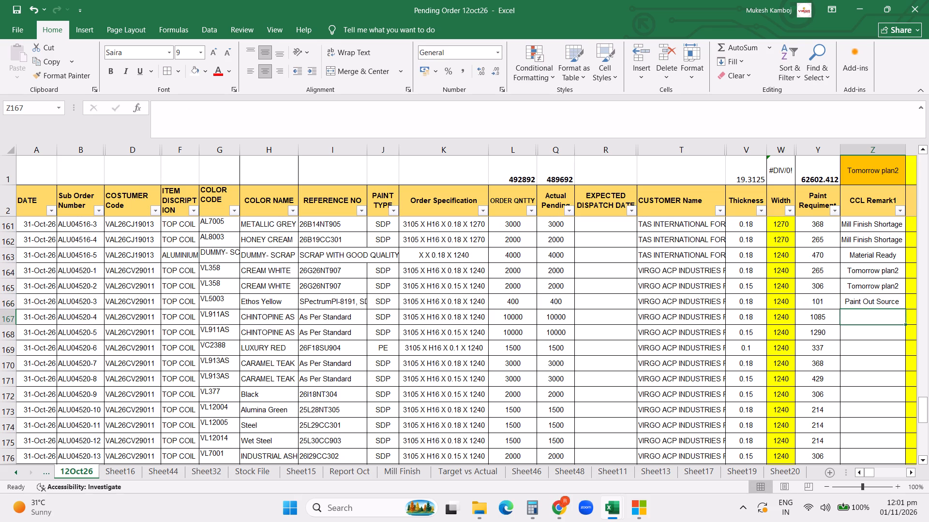
# Copy the Mill Finish Shortage remark from Z162 to orders ALU04520-4 and ALU04520-5 in Z167 and Z168.
pyautogui.click(862, 241)
pyautogui.hotkey('ctrl', 'c')
pyautogui.moveTo(867, 317); pyautogui.dragTo(867, 324)
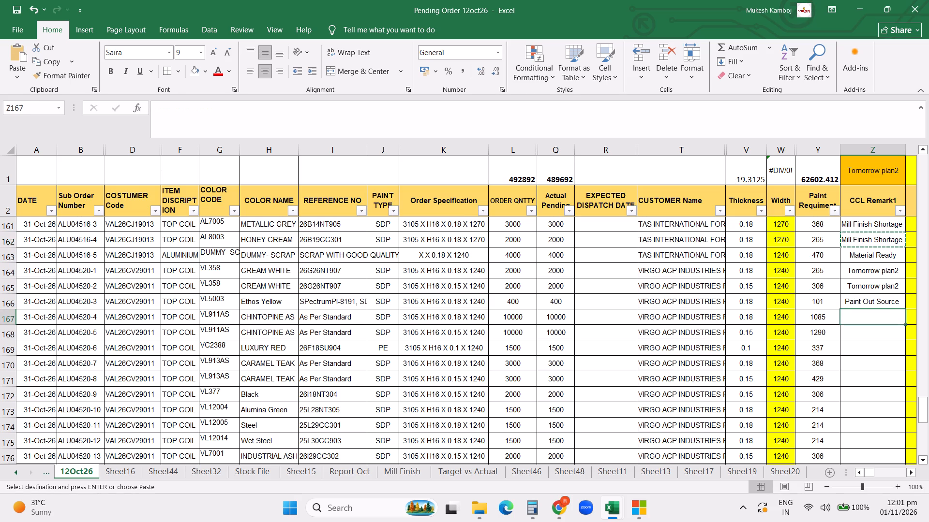
pyautogui.moveTo(867, 324); pyautogui.dragTo(866, 334)
pyautogui.press('Return')
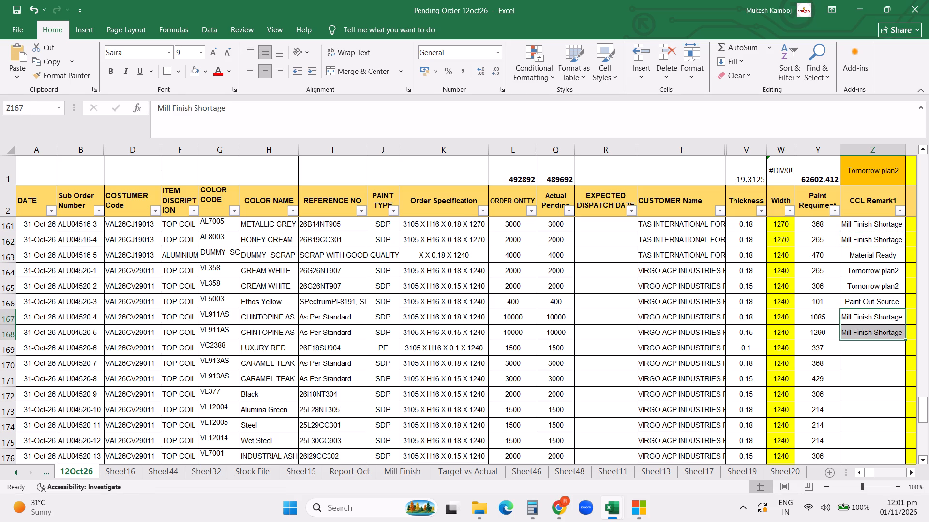
# Enter the CCL remark Next tomorrow plan for the Luxury Red order ALU04520-6 in Z169.
pyautogui.click(861, 346)
pyautogui.write('NE')
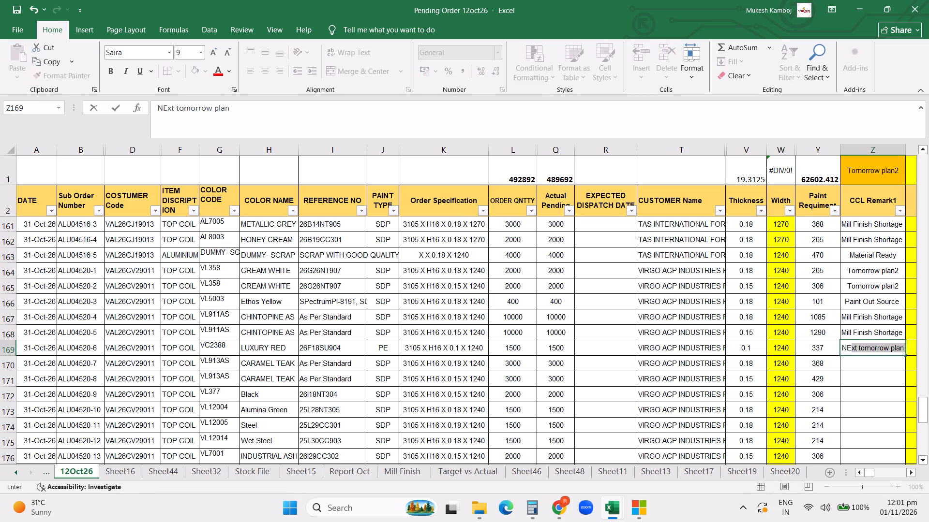
pyautogui.press('Down')
pyautogui.press('Up')
# Copy the Mill Finish Shortage remark from Z168 to the Caramel Teak orders ALU04520-7 and ALU04520-8 in Z170 and Z171.
pyautogui.hotkey('ctrl', 'c')
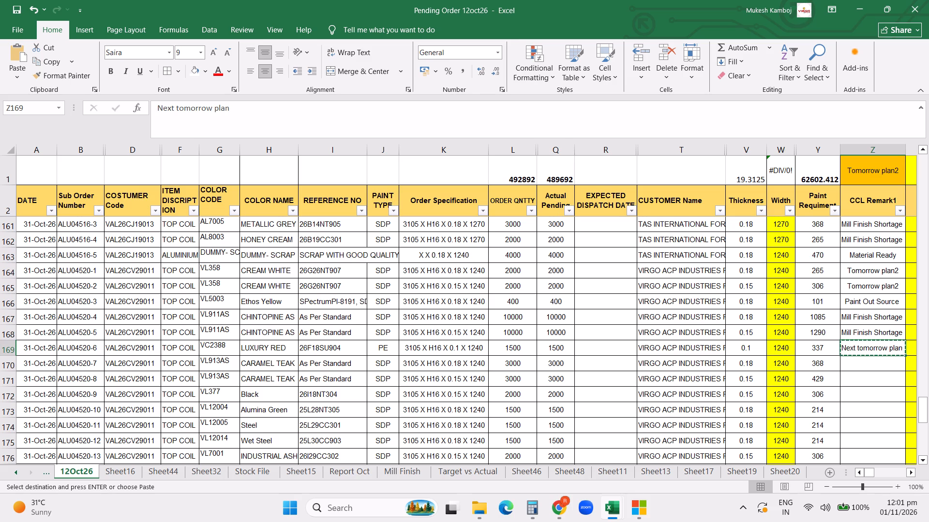
pyautogui.press('Up')
pyautogui.press('Up')
pyautogui.press('Down')
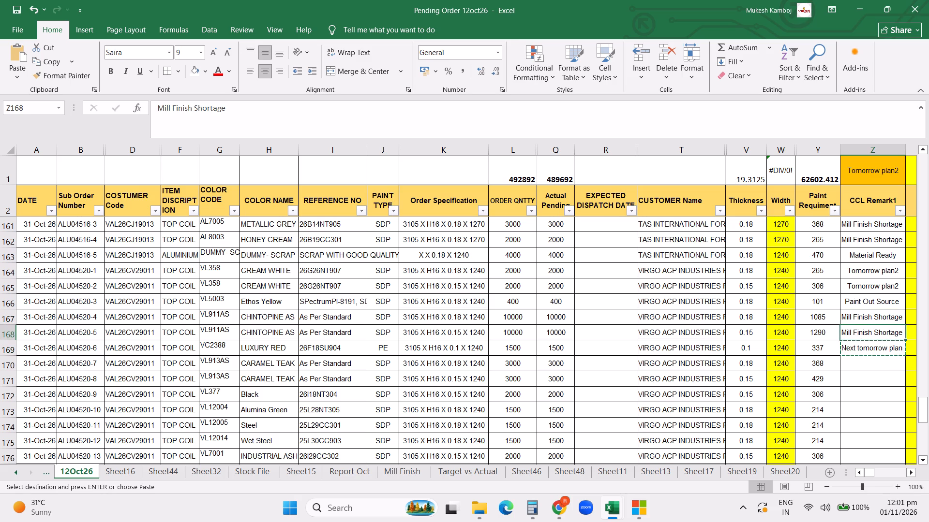
pyautogui.hotkey('ctrl', 'c')
pyautogui.press('Down')
pyautogui.press('Down')
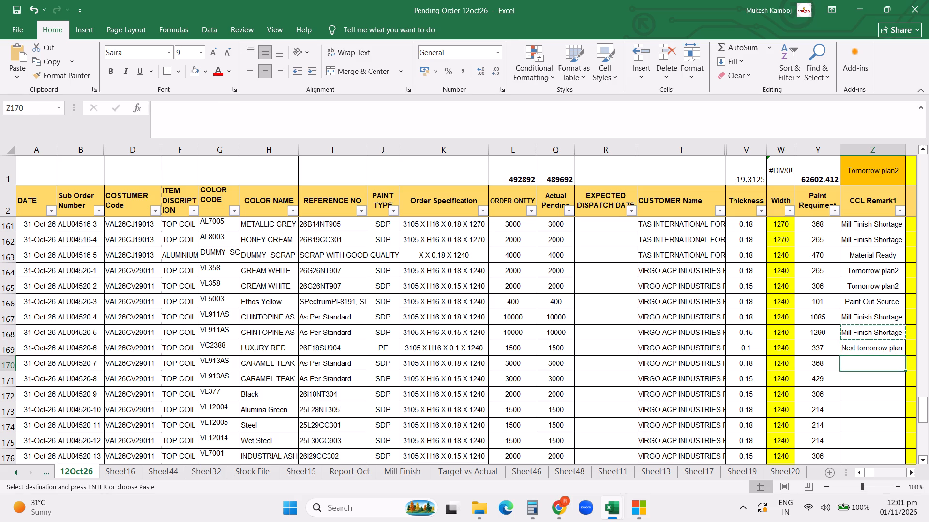
pyautogui.hotkey('shift', 'Down')
pyautogui.press('Return')
# Enter the CCL remark Tinter Shortage for the Black order ALU04520-9 in Z172.
pyautogui.press('Down')
pyautogui.press('Down')
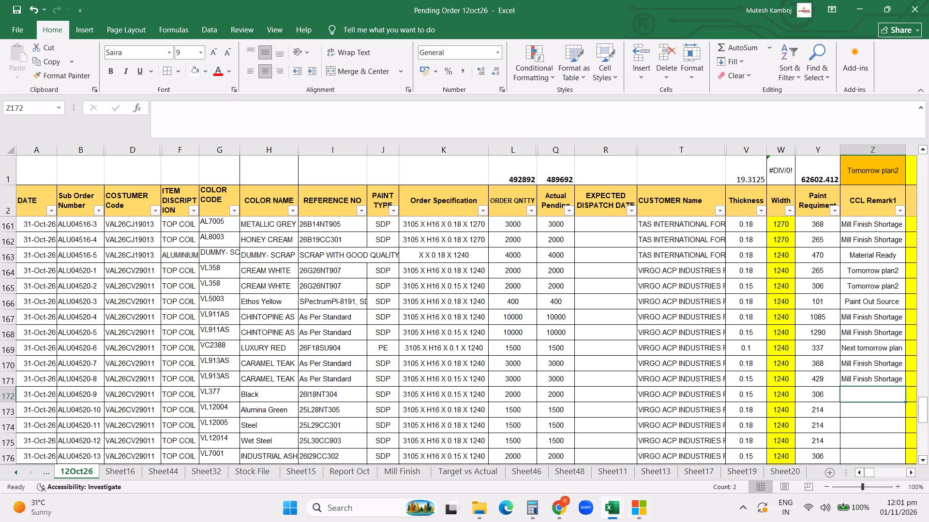
pyautogui.press('t')
pyautogui.press('BackSpace')
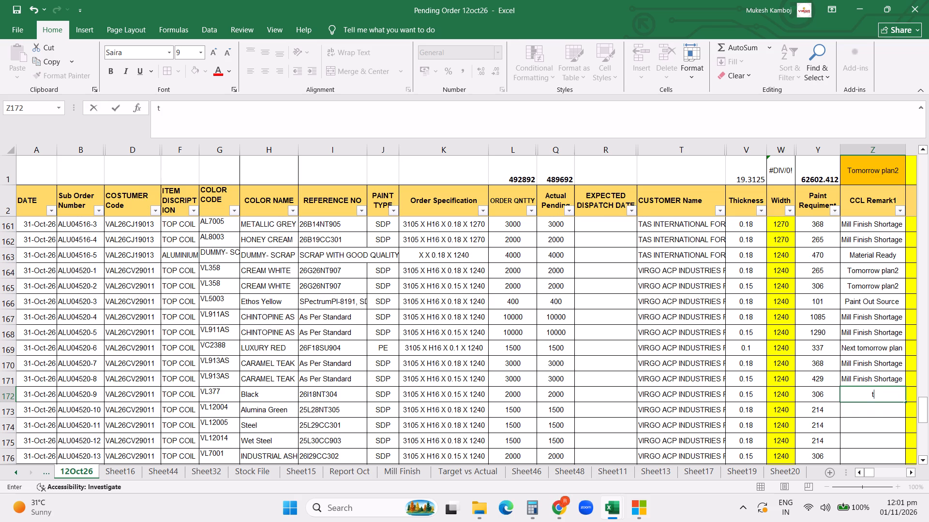
pyautogui.press('BackSpace')
pyautogui.press('BackSpace')
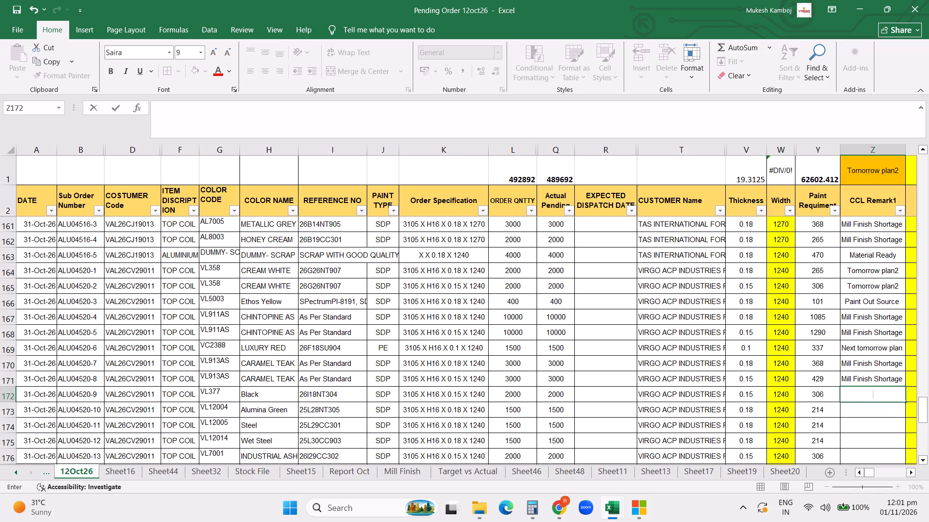
pyautogui.keyDown('shift'); pyautogui.click(861, 346); pyautogui.keyUp('shift')
pyautogui.hotkey('shift', 't')
pyautogui.press('o')
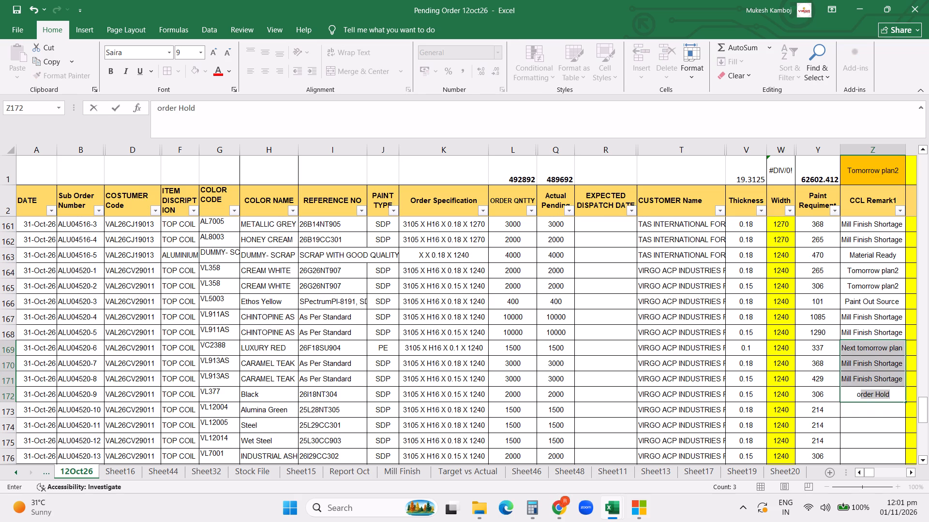
pyautogui.press('Down')
pyautogui.press('Up')
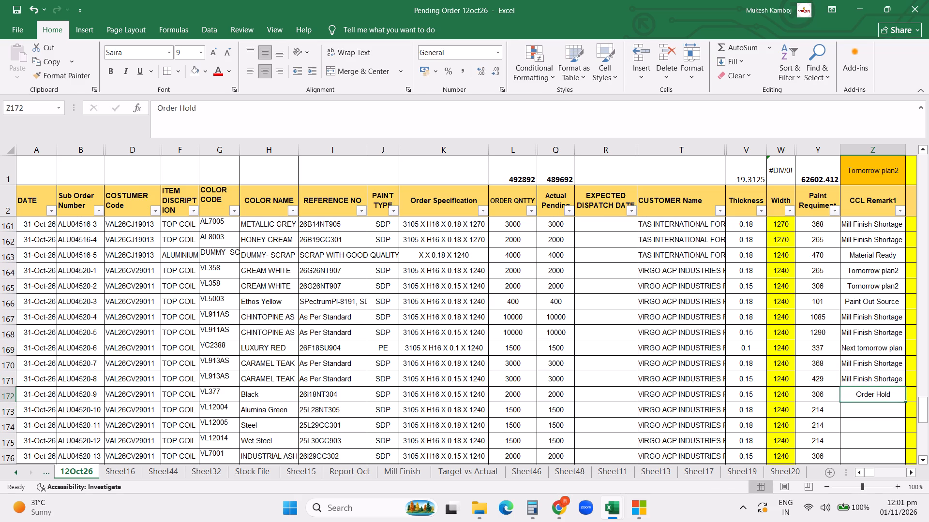
pyautogui.write('Ti')
pyautogui.press('Down')
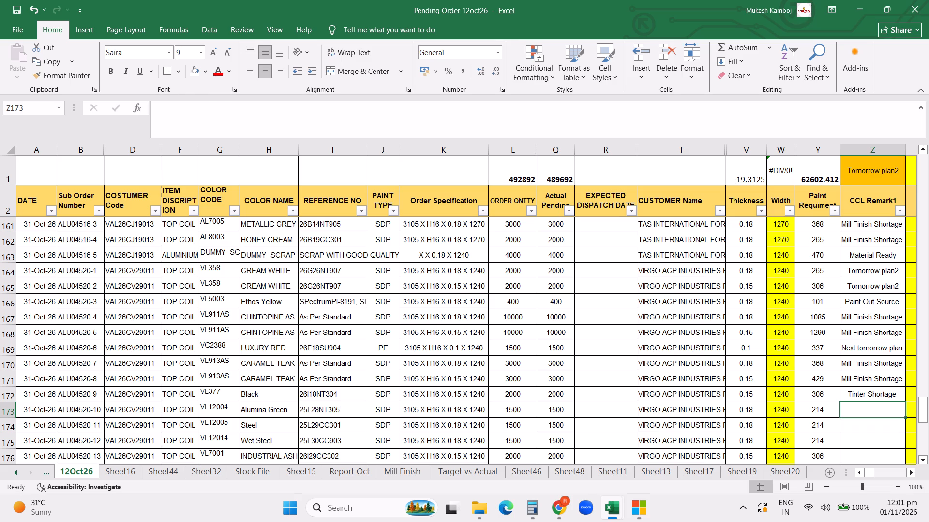
# Copy the Mill Finish Shortage remark from Z171 to orders ALU04520-10 through ALU04520-17 in Z173 to Z180.
pyautogui.press('Up')
pyautogui.press('Up')
pyautogui.hotkey('ctrl', 'c')
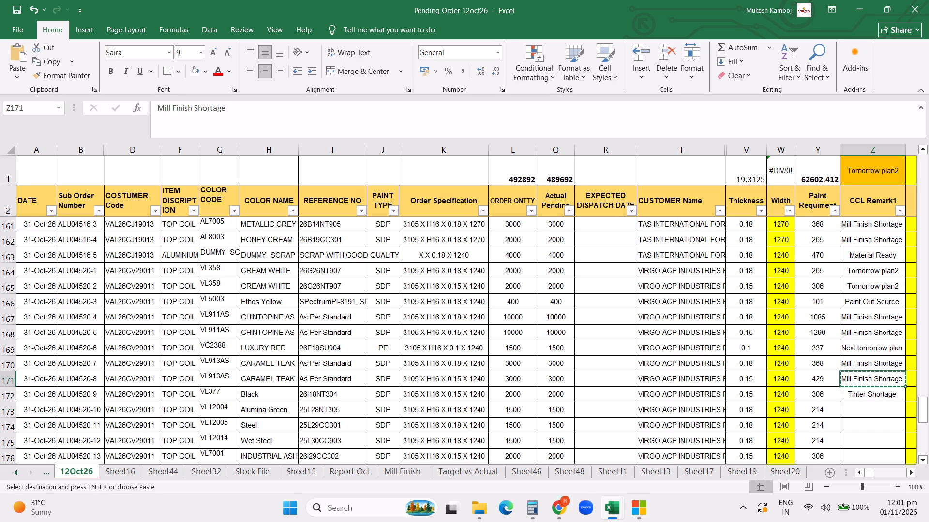
pyautogui.press('Down')
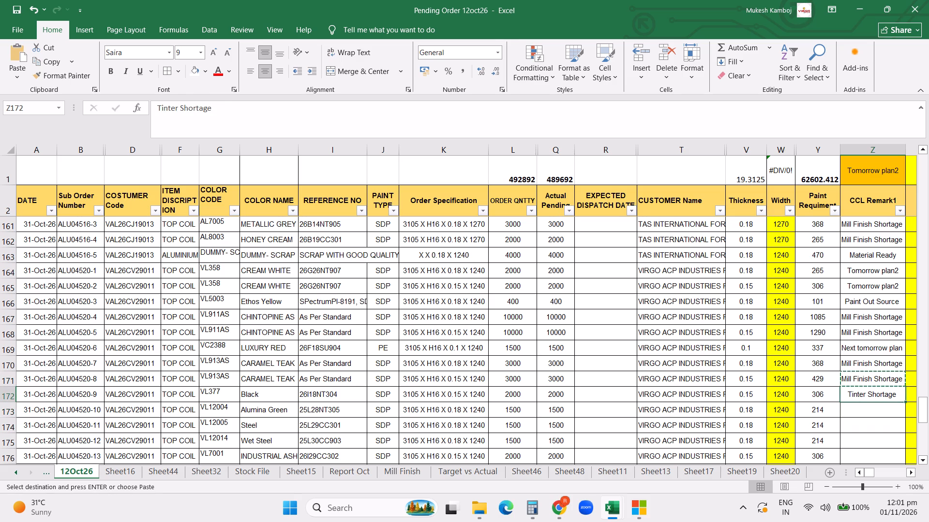
pyautogui.press('Down')
pyautogui.hotkey('shift', 'Down')
pyautogui.hotkey('shift', 'Down')
pyautogui.hotkey('shift', 'Down')
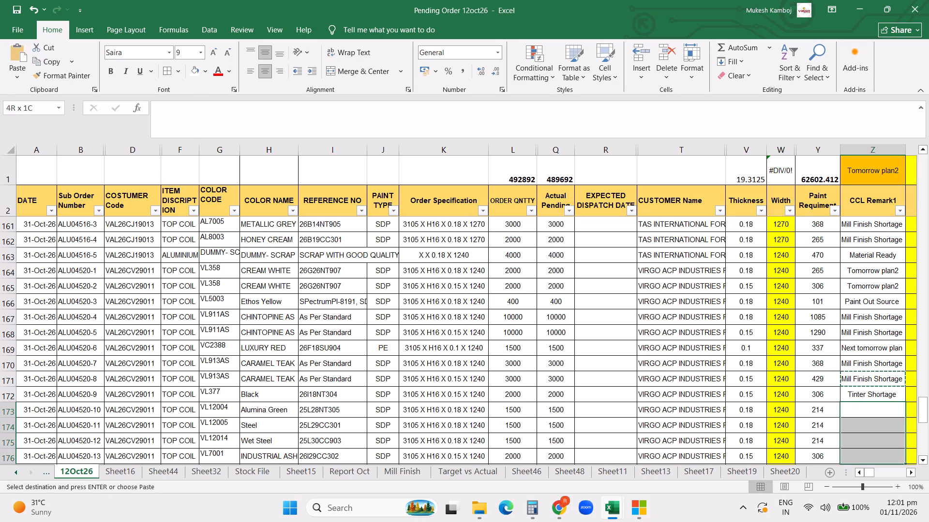
pyautogui.hotkey('shift', 'Down')
pyautogui.hotkey('shift', 'Down')
pyautogui.hotkey('shift', 'Down')
pyautogui.hotkey('shift', 'Down')
pyautogui.hotkey('shift', 'Down')
pyautogui.hotkey('shift', 'Down')
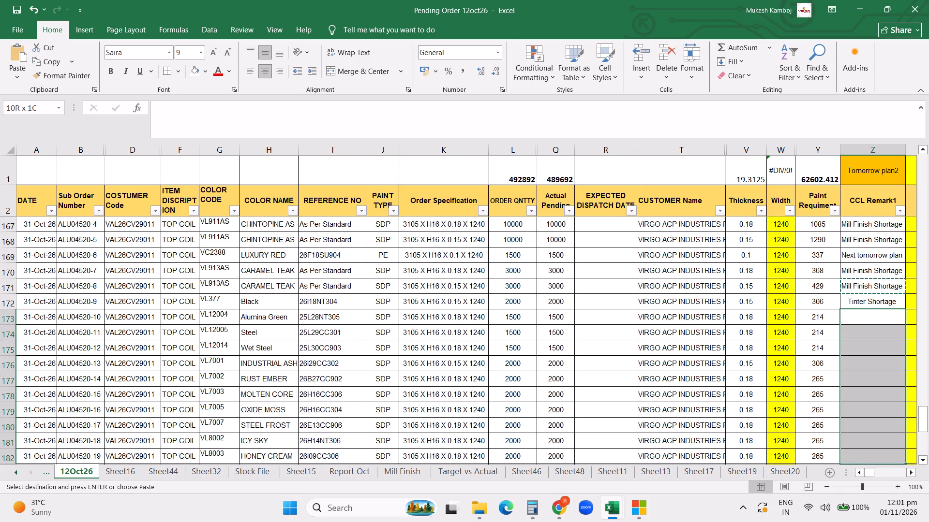
pyautogui.hotkey('shift', 'Up')
pyautogui.hotkey('shift', 'Up')
pyautogui.press('Return')
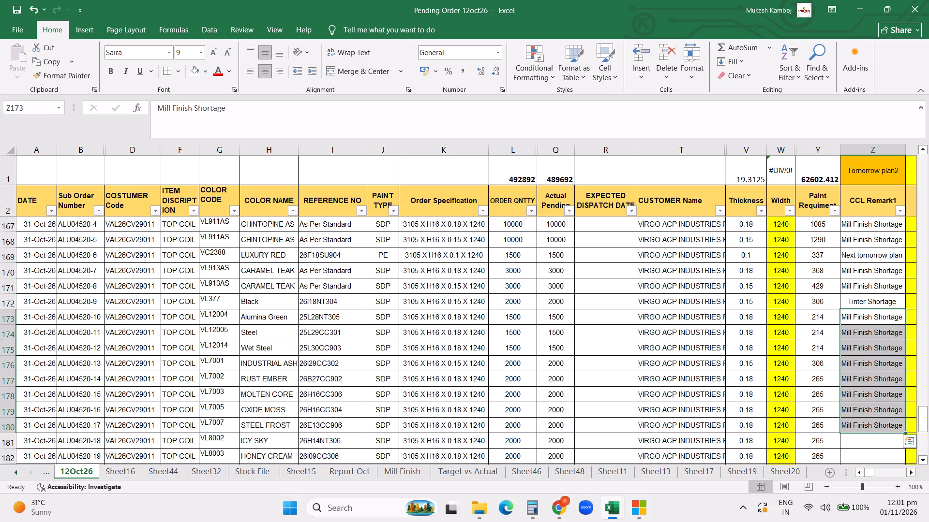
# Enter the CCL remark Rustic CC Shoratge for the Icy Sky order ALU04520-18 in Z181.
pyautogui.scroll(-3, 843, 367)
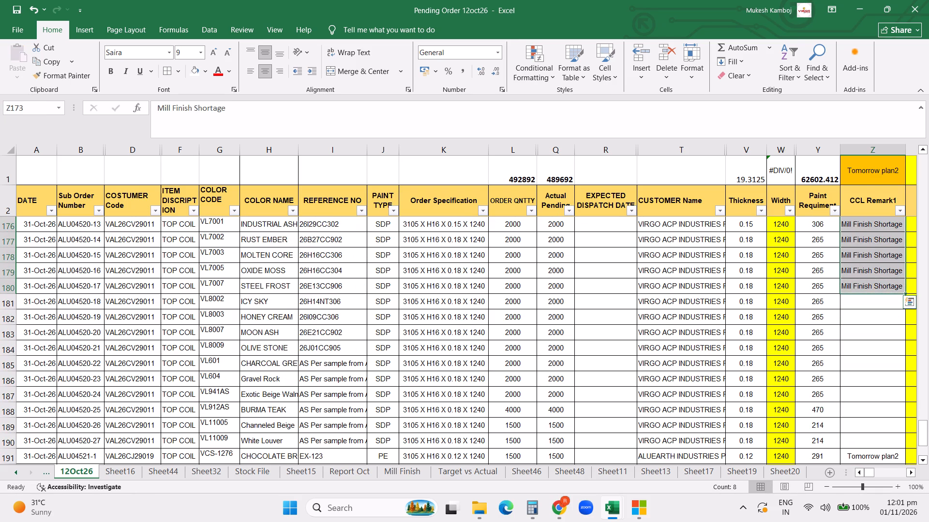
pyautogui.click(858, 298)
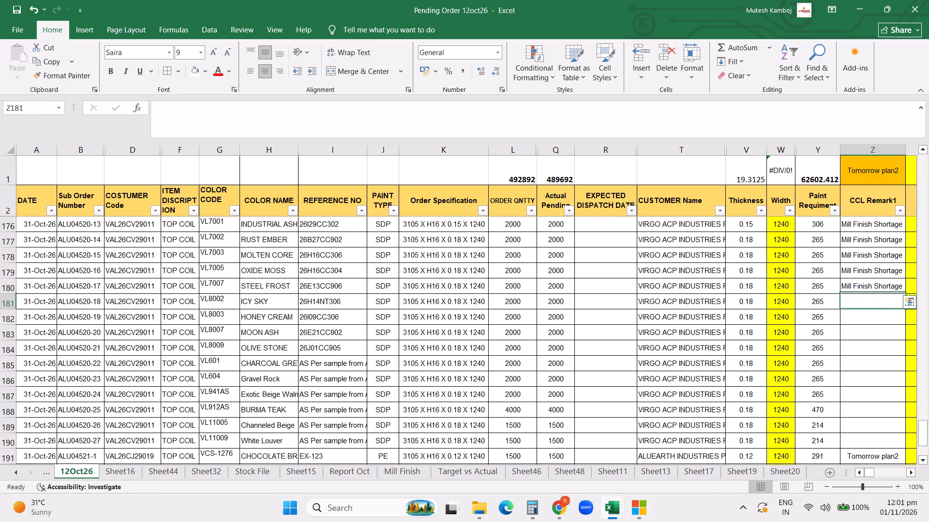
pyautogui.click(852, 348)
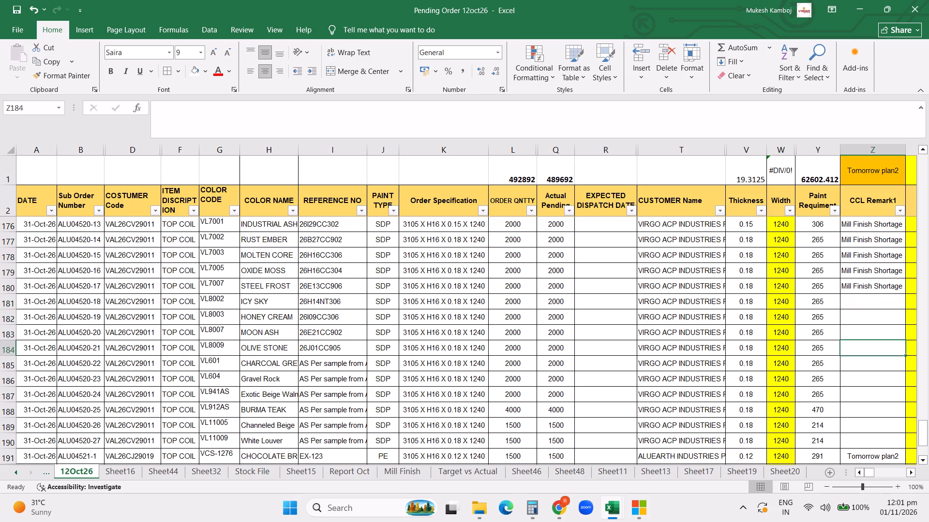
pyautogui.click(860, 304)
pyautogui.write('Rus')
pyautogui.write('tic')
pyautogui.press('space')
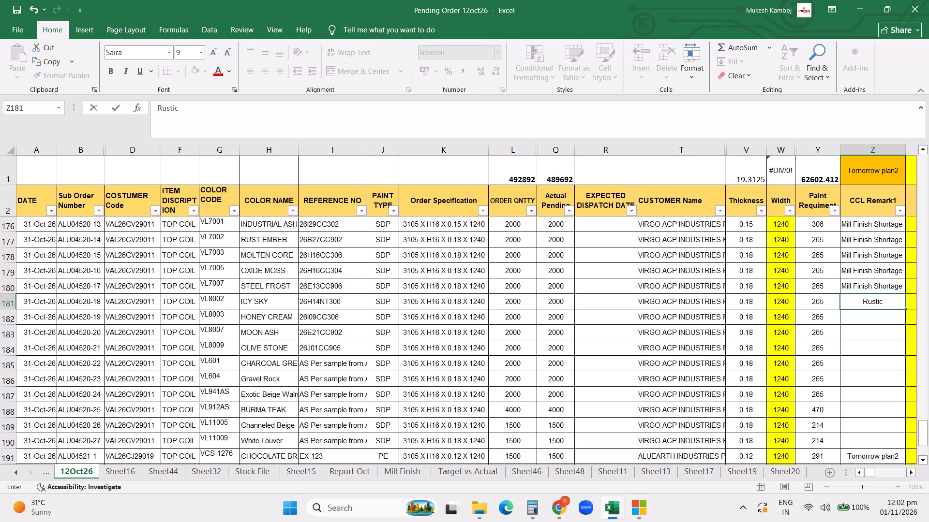
pyautogui.write('Cc')
pyautogui.press('space')
pyautogui.press('BackSpace')
pyautogui.press('BackSpace')
pyautogui.write('c')
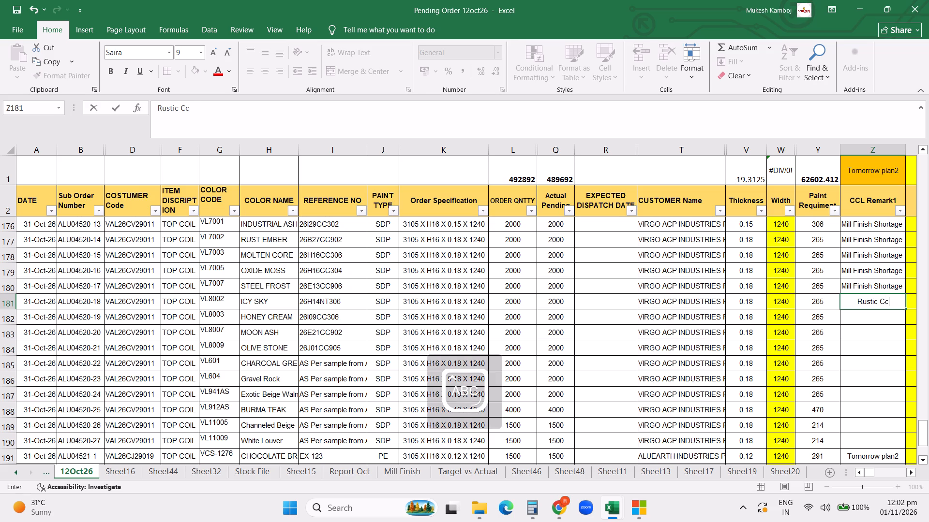
pyautogui.press('space')
pyautogui.press('BackSpace')
pyautogui.press('BackSpace')
pyautogui.write('C')
pyautogui.press('space')
pyautogui.hotkey('shift', 's')
pyautogui.write('horatge')
pyautogui.press('Return')
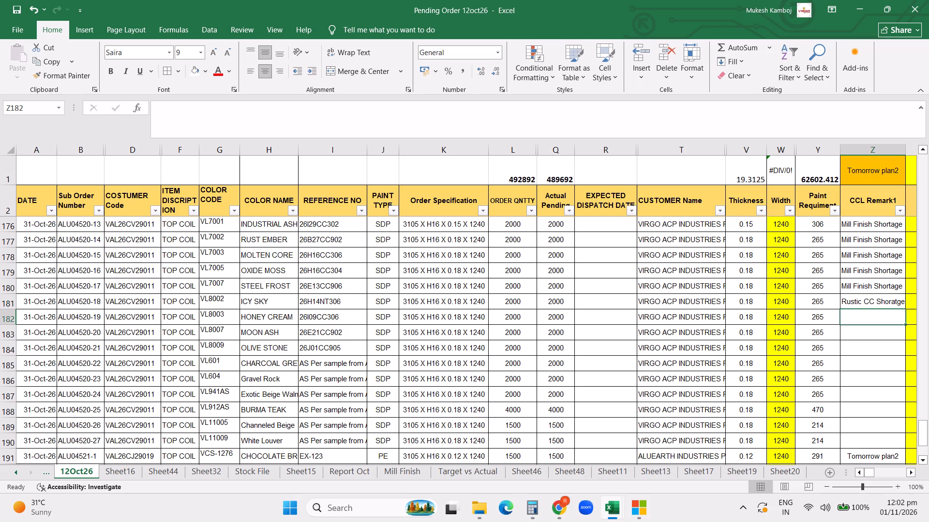
# Copy the Rustic CC Shoratge remark from Z181 to orders ALU04520-19 through ALU04520-21 in Z182 to Z184.
pyautogui.press('Up')
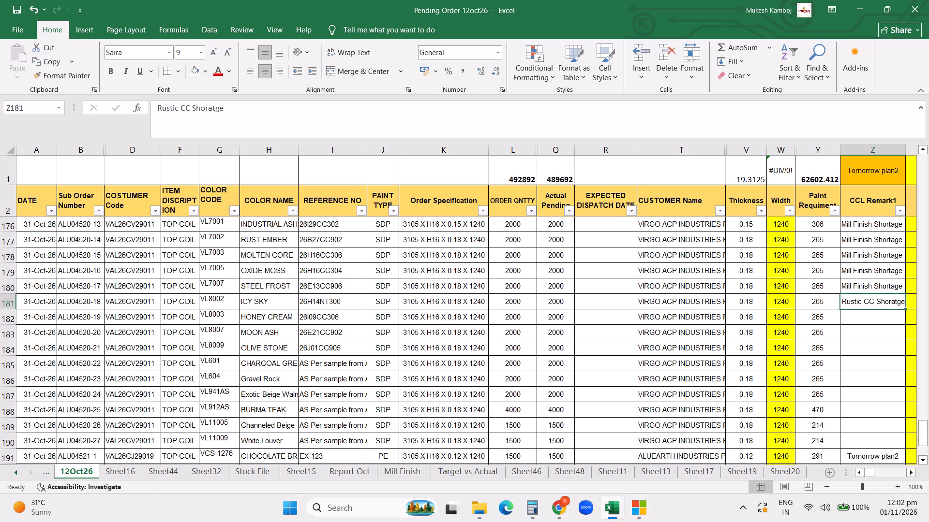
pyautogui.hotkey('ctrl', 'c')
pyautogui.press('Down')
pyautogui.hotkey('ctrl', 'v')
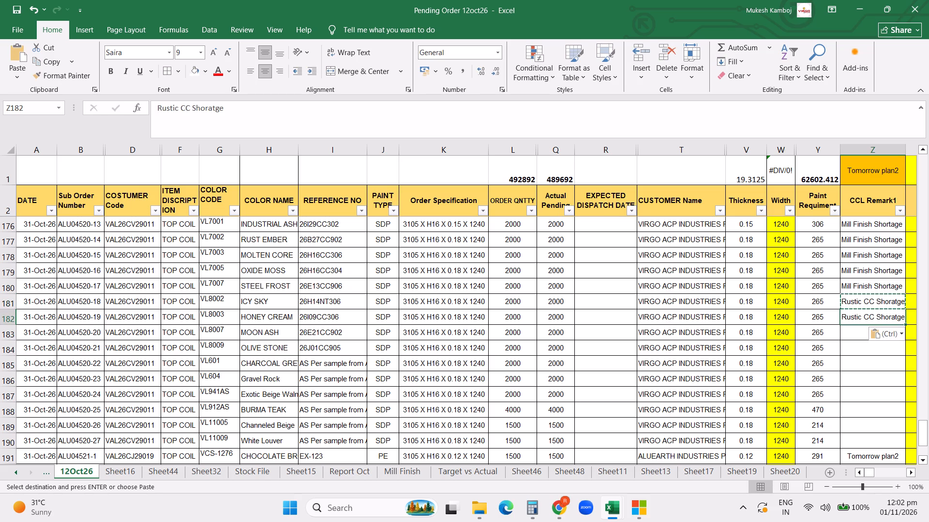
pyautogui.press('Down')
pyautogui.hotkey('ctrl', 'v')
pyautogui.press('Down')
pyautogui.hotkey('ctrl', 'v')
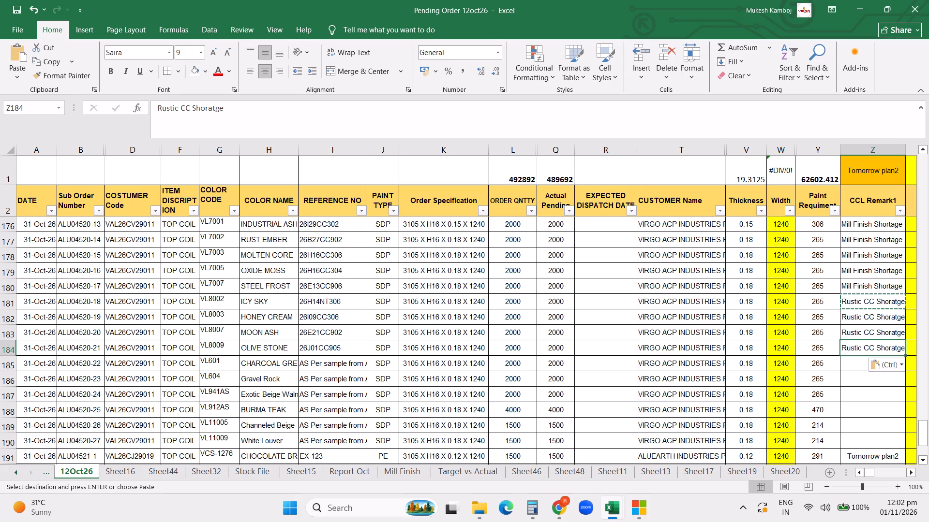
pyautogui.press('Down')
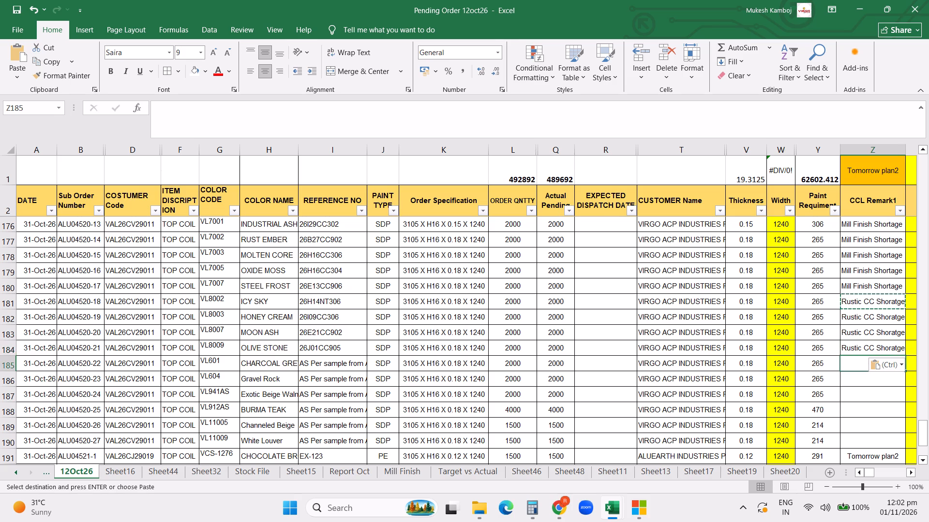
# Change the CCL remark of the Olive Stone order ALU04520-21 in Z184 to Paint Out Source.
pyautogui.click(854, 347)
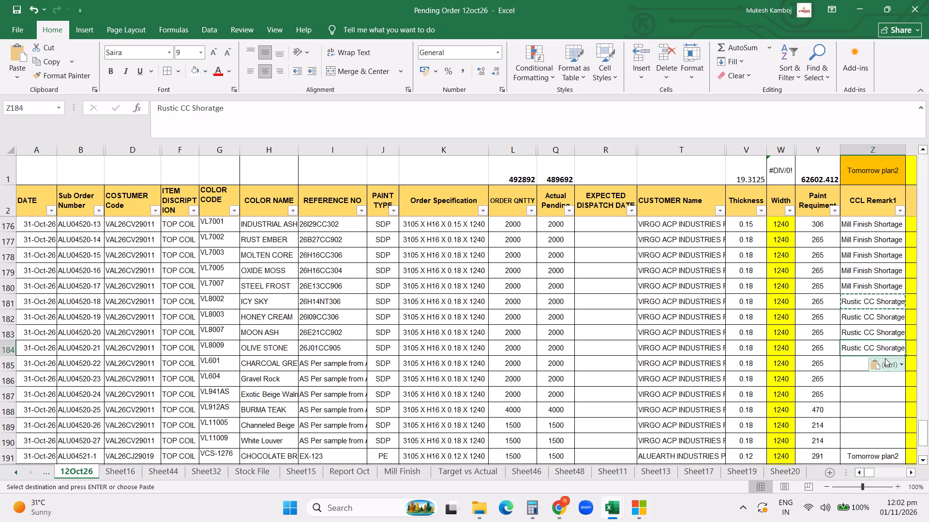
pyautogui.write('pa')
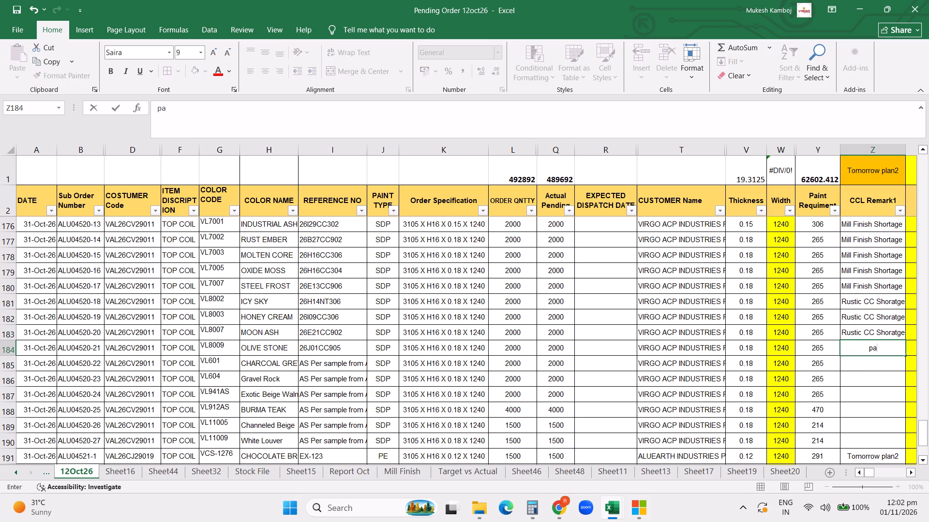
pyautogui.press('BackSpace')
pyautogui.press('BackSpace')
pyautogui.press('BackSpace')
pyautogui.write('Pa')
pyautogui.write('int o')
pyautogui.press('Return')
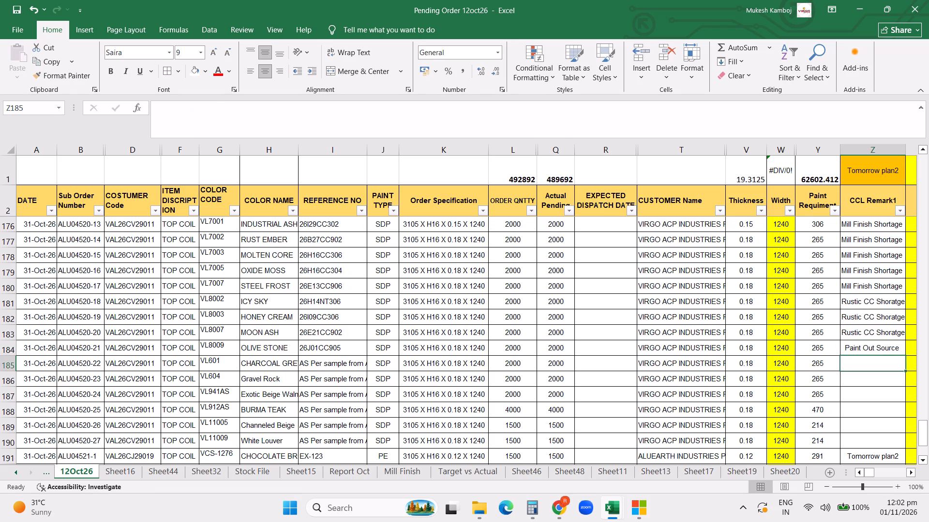
# Copy the Mill Finish Shortage remark from Z180 to orders ALU04520-22 and ALU04520-23 in Z185 and Z186.
pyautogui.click(874, 286)
pyautogui.hotkey('ctrl', 'c')
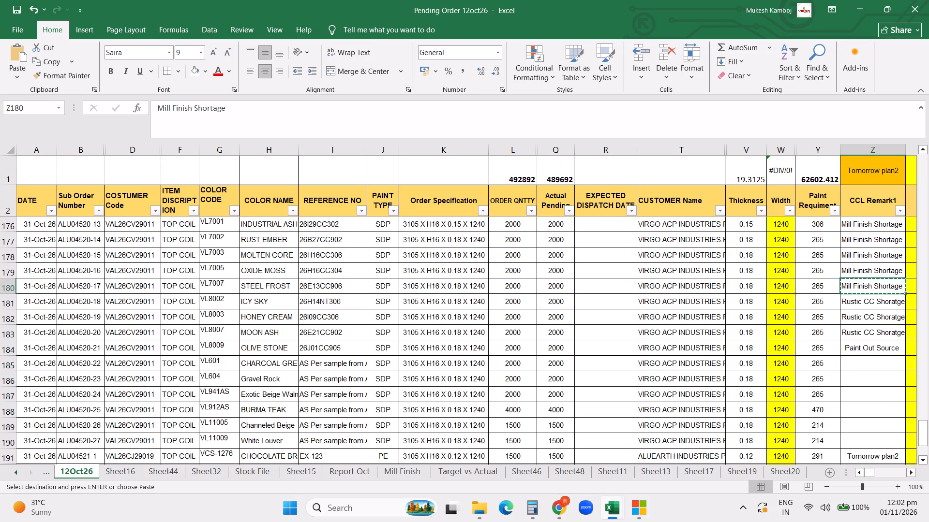
pyautogui.moveTo(864, 362); pyautogui.dragTo(864, 380)
pyautogui.press('Return')
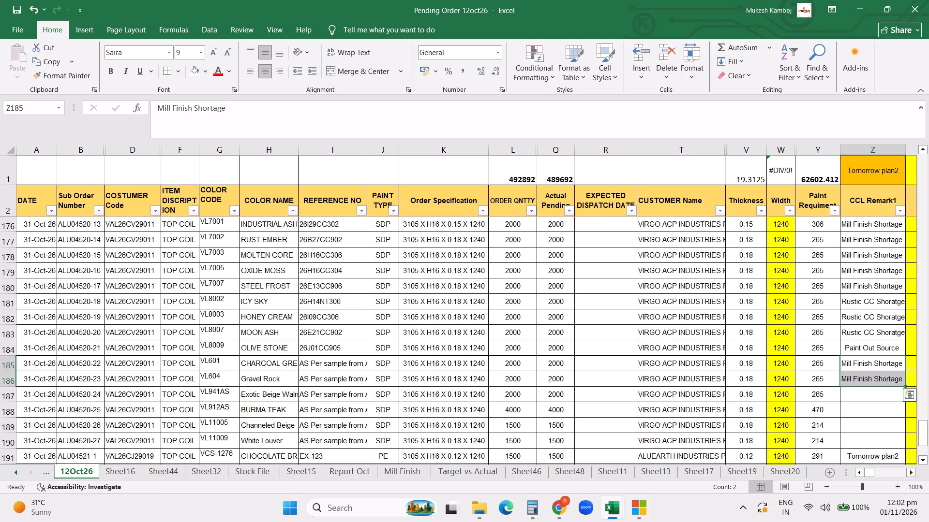
# Copy the Mill Finish Shortage remark from Z186 to orders ALU04520-24 through ALU04520-27 in Z187 to Z190.
pyautogui.press('Down')
pyautogui.hotkey('ctrl', 'c')
pyautogui.press('Down')
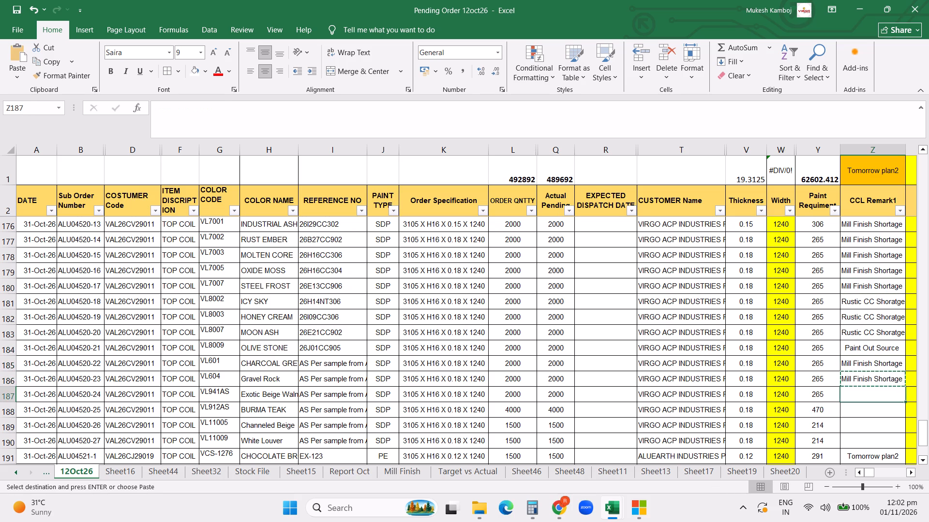
pyautogui.hotkey('shift', 'Down')
pyautogui.hotkey('shift', 'Down')
pyautogui.hotkey('shift', 'Down')
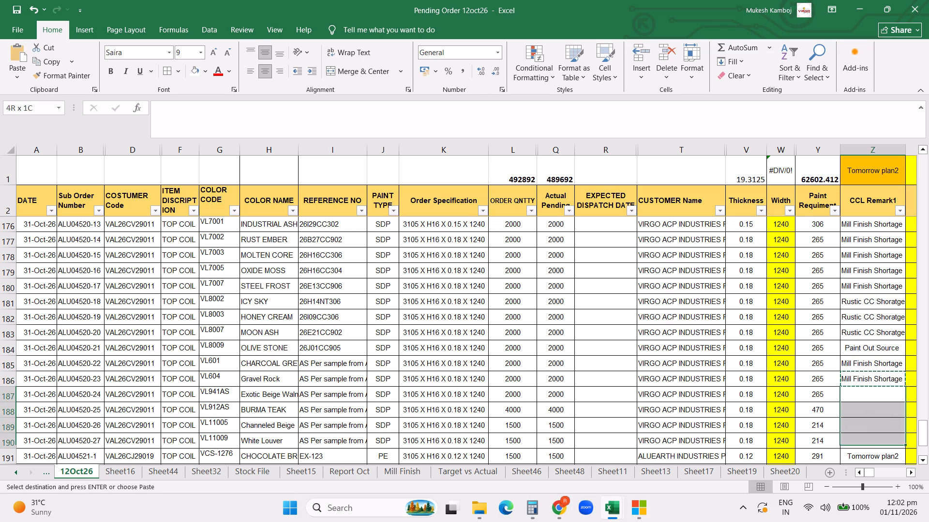
pyautogui.press('Return')
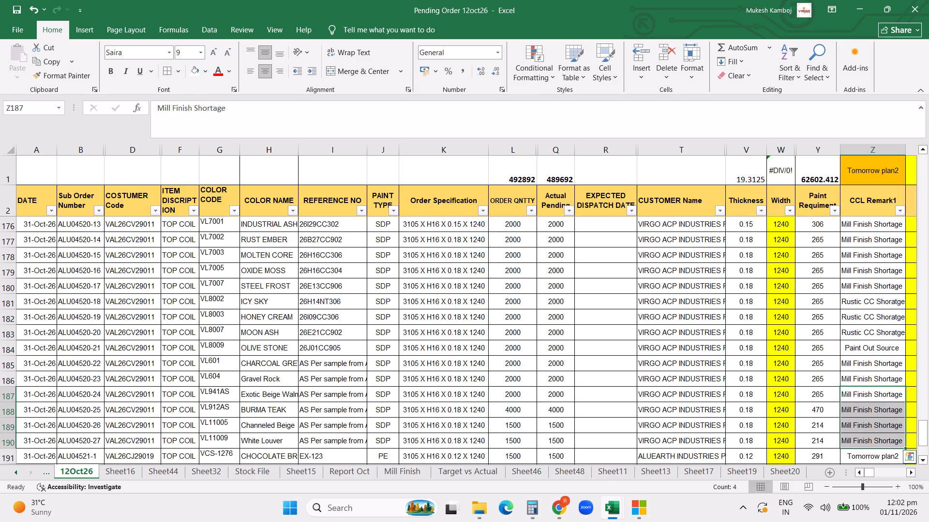
# Review the CCL remarks of the 31-Oct-26 orders in the 12Oct26 pending sheet for completeness.
pyautogui.click(420, 379)
pyautogui.scroll(-4, 420, 379)
pyautogui.scroll(3, 420, 379)
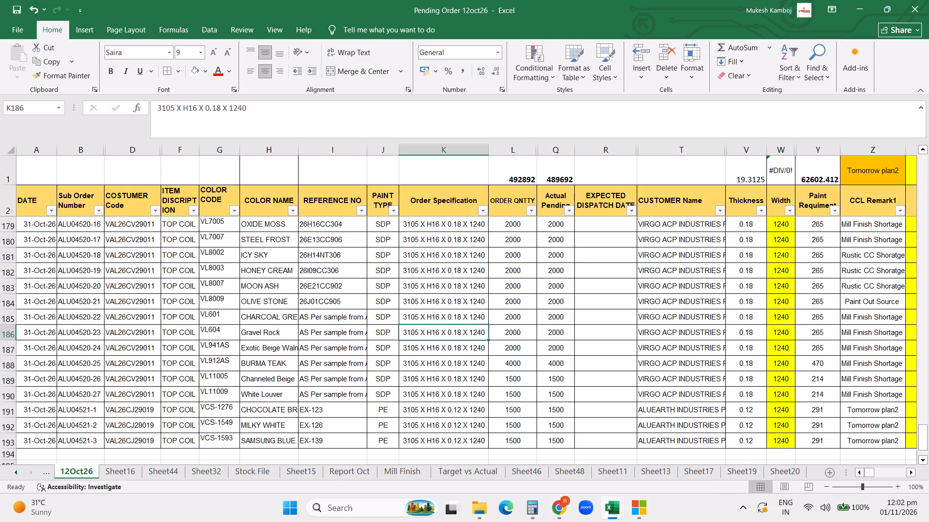
pyautogui.scroll(7, 420, 379)
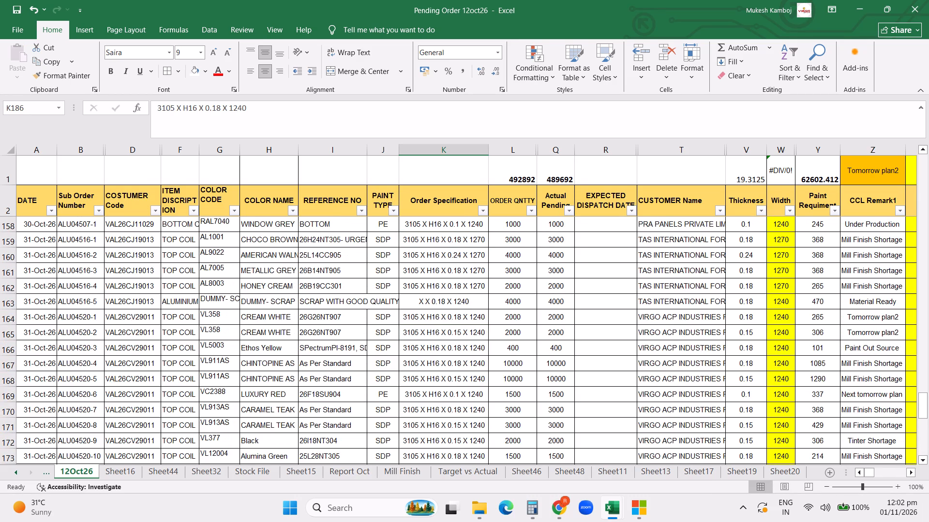
pyautogui.scroll(1, 420, 379)
pyautogui.scroll(-9, 420, 379)
pyautogui.scroll(3, 420, 380)
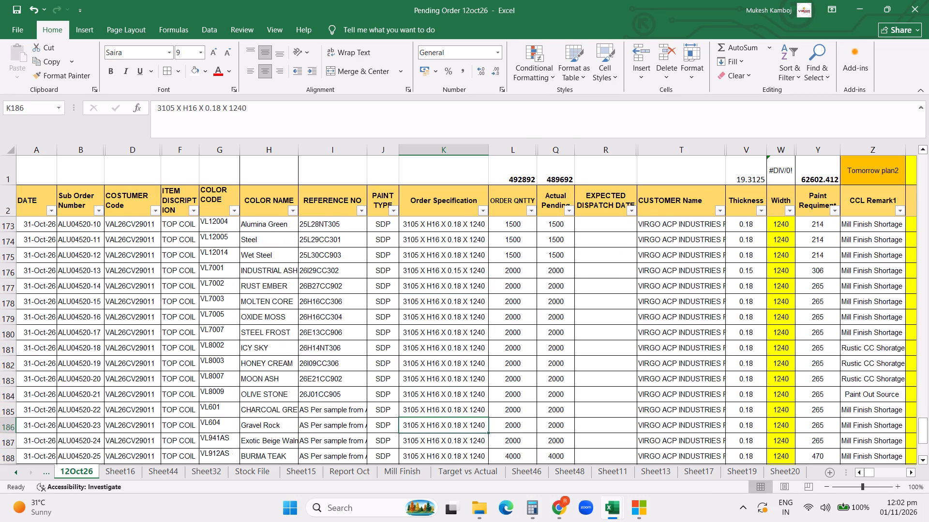
# Switch to the CCL ORDER PROCESS 2025 spreadsheet in Chrome and open its ORDER UPDATE sheet.
pyautogui.click(561, 511)
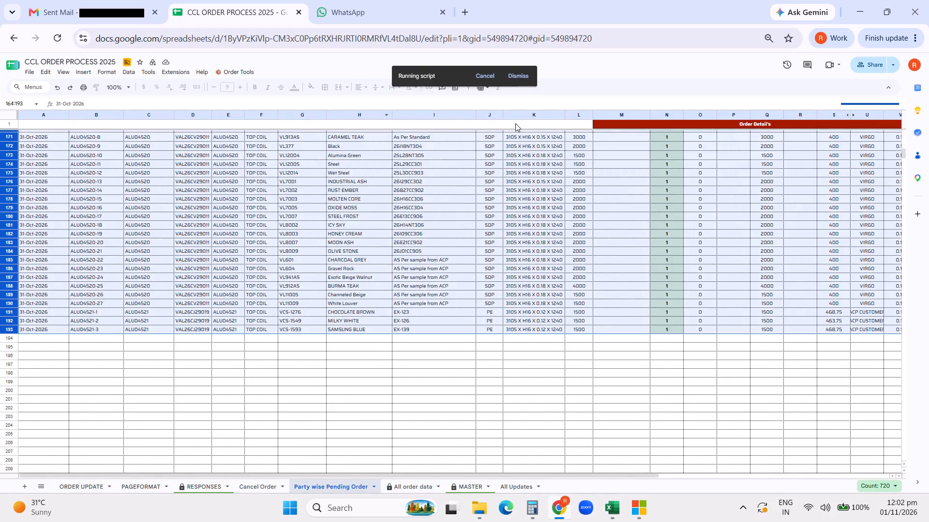
pyautogui.click(81, 487)
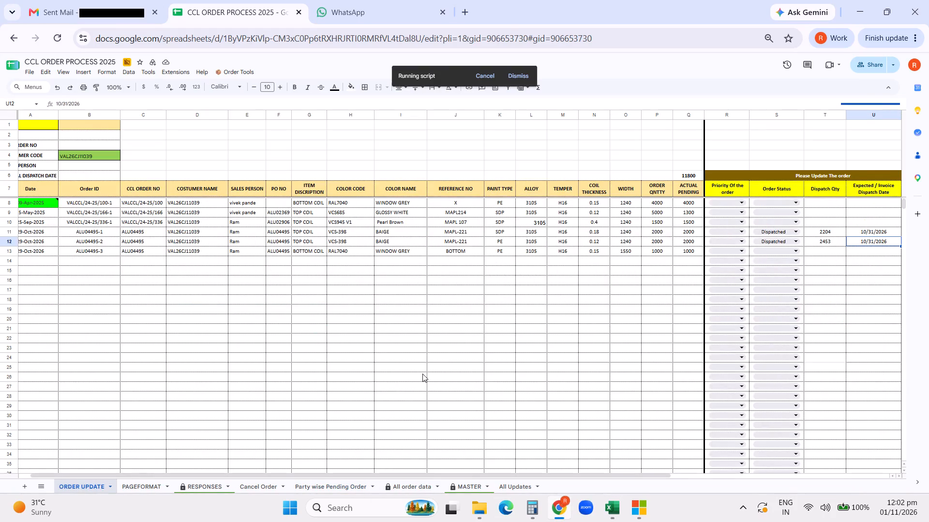
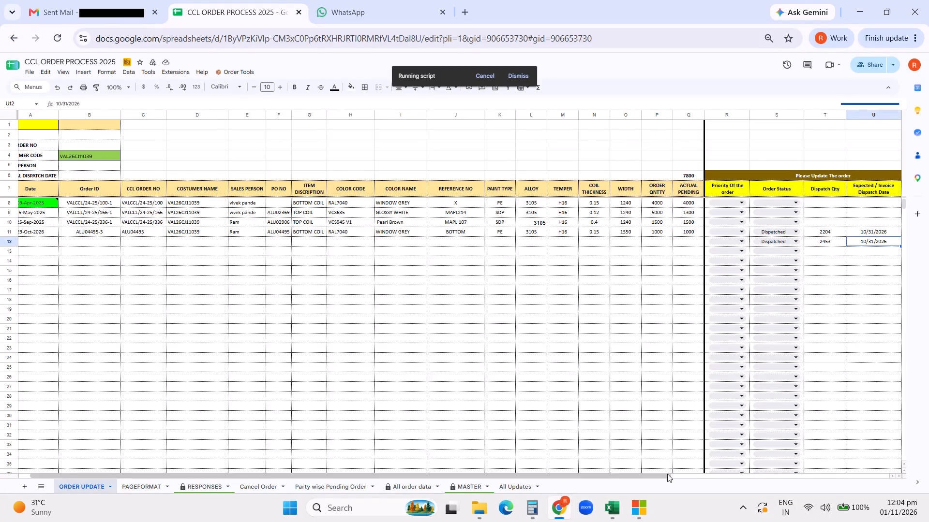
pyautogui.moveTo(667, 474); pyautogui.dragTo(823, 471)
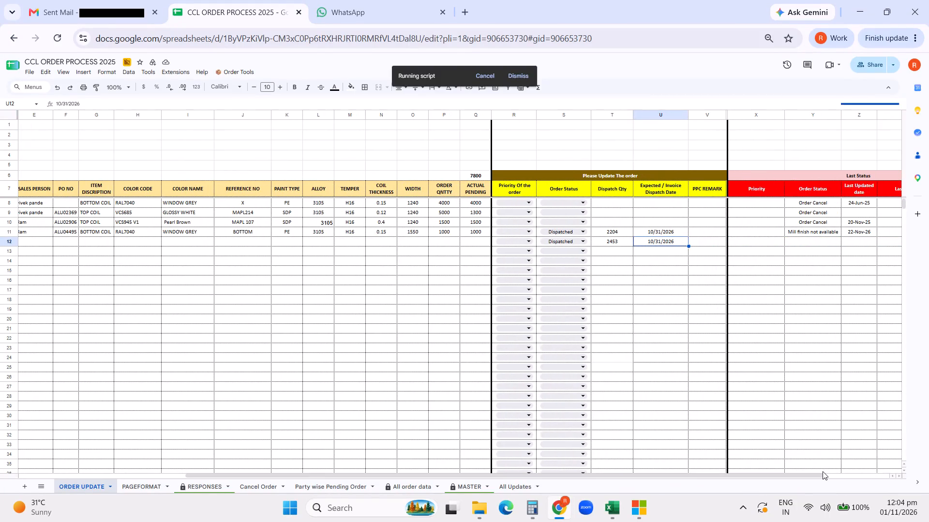
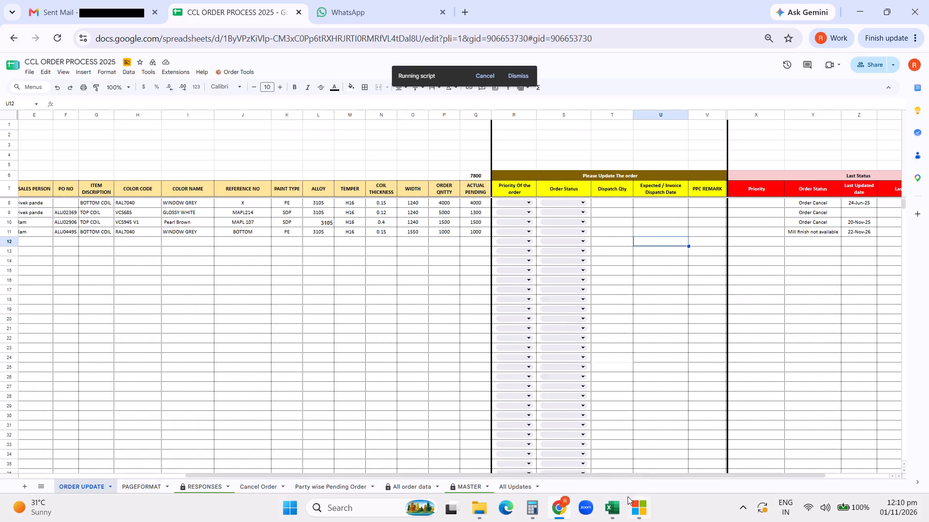
# Switch to the Pending Order 12oct26 workbook in Excel and filter CUSTOMER Name on the 12Oct26 sheet to only PIONEER PANELS.
pyautogui.click(609, 513)
pyautogui.click(618, 463)
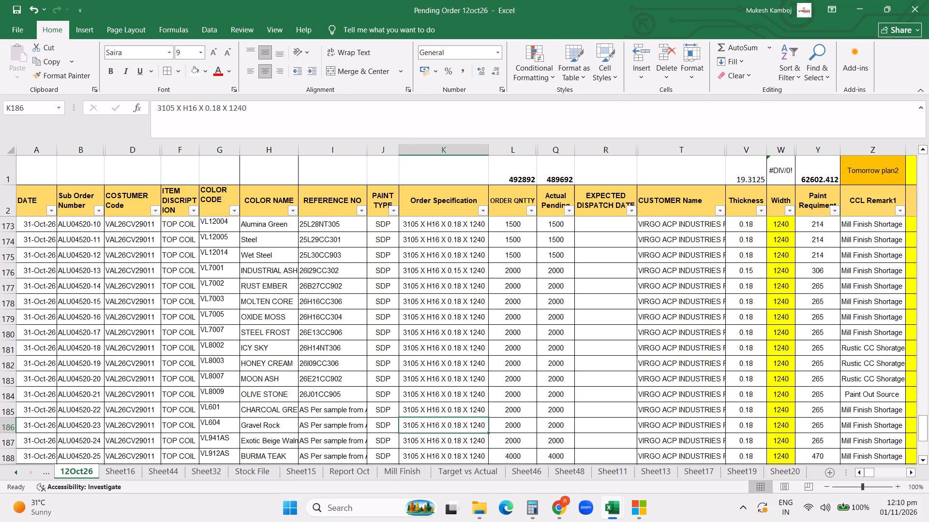
pyautogui.click(719, 209)
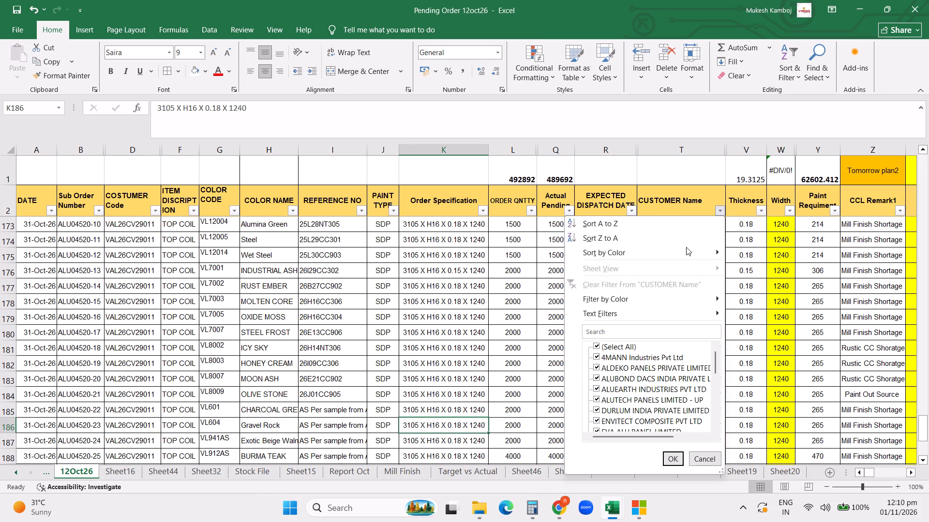
pyautogui.click(613, 345)
pyautogui.scroll(-2, 636, 389)
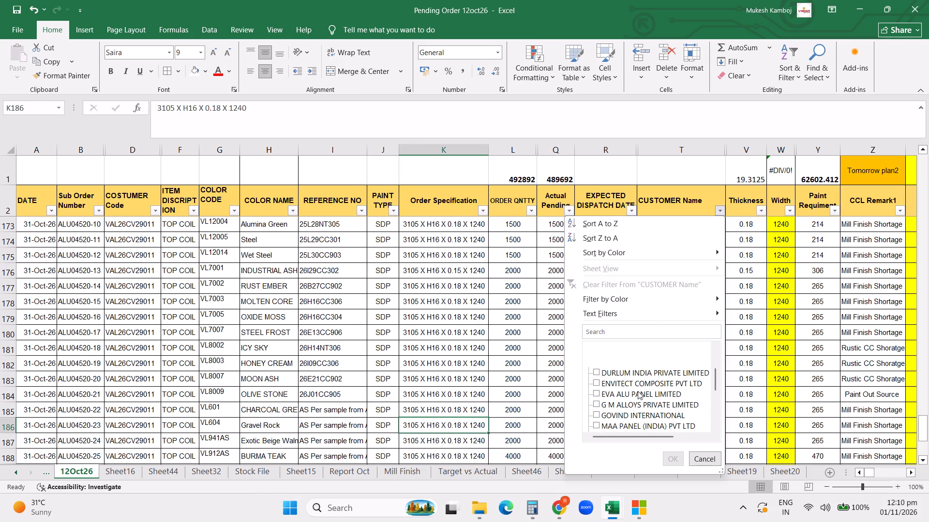
pyautogui.scroll(-1, 638, 391)
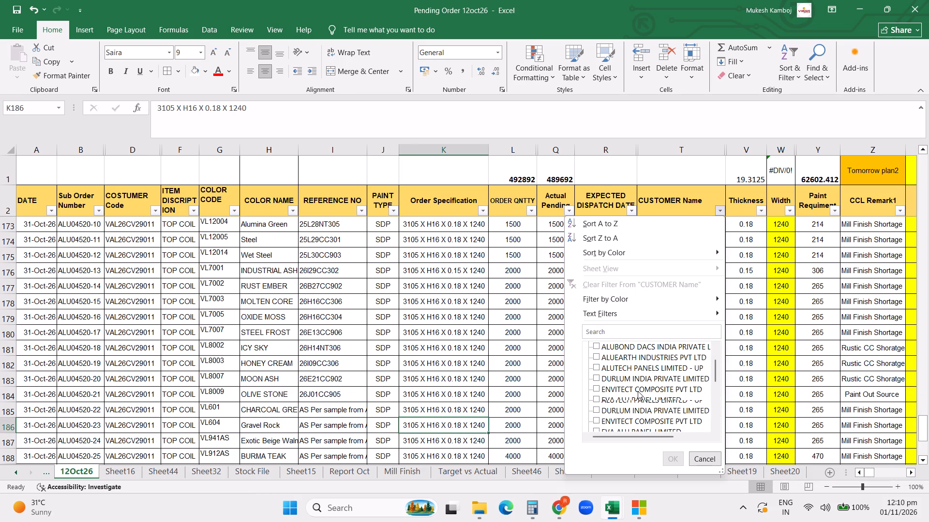
pyautogui.scroll(-1, 638, 391)
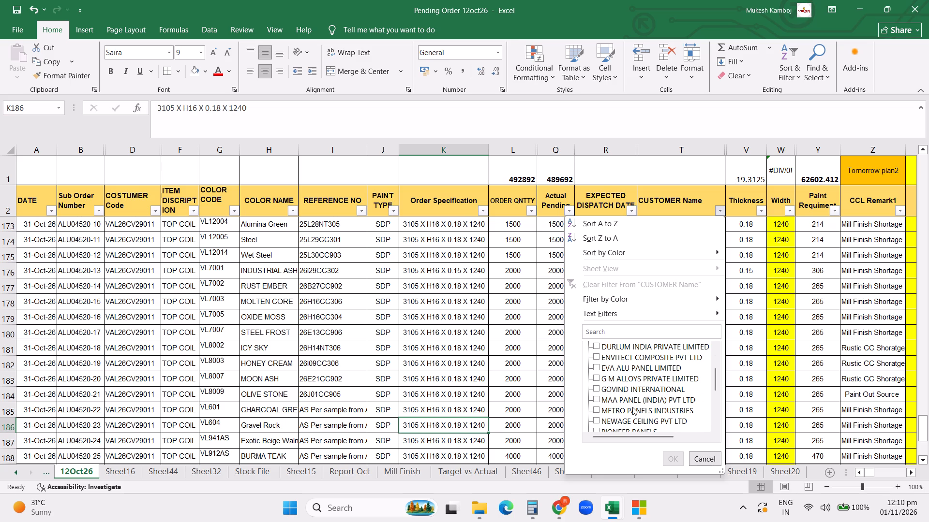
pyautogui.scroll(-1, 630, 418)
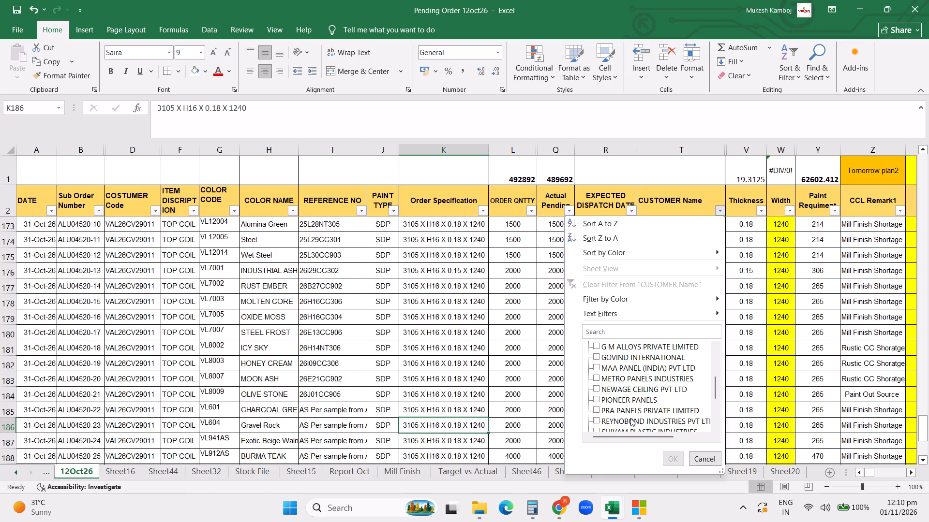
pyautogui.click(621, 400)
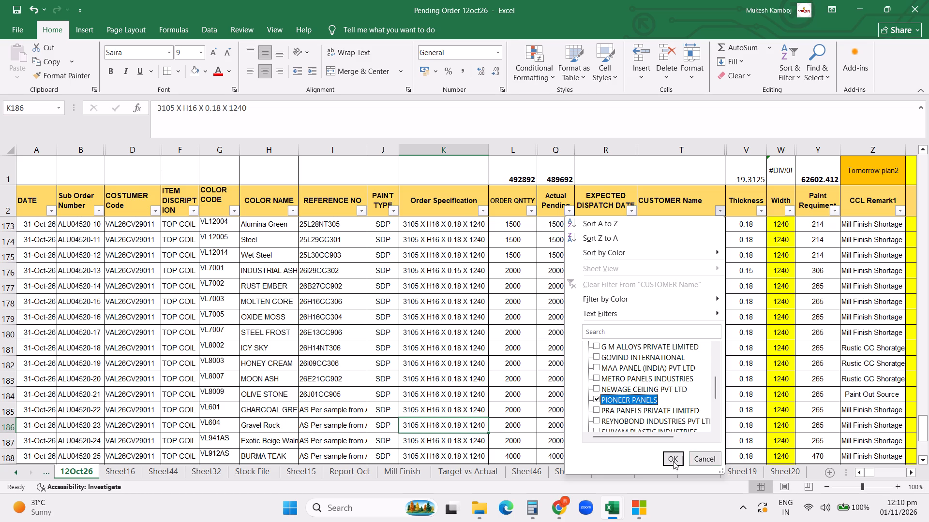
pyautogui.click(672, 460)
pyautogui.scroll(14, 692, 419)
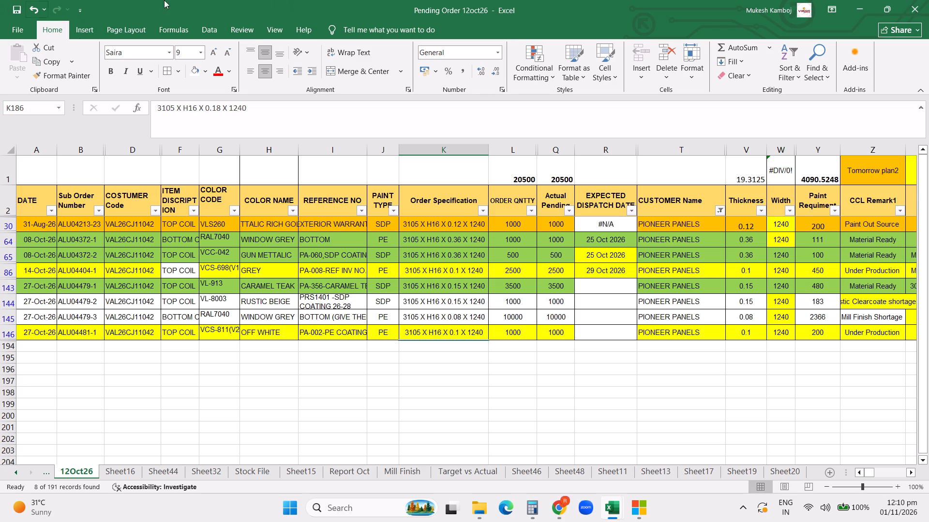
pyautogui.scroll(6, 302, 127)
# Copy PIONEER PANELS' customer code VAL26CJ11042 from the Excel pending orders into the CUSTOMER CODE cell of the online ORDER UPDATE sheet in Chrome.
pyautogui.click(560, 507)
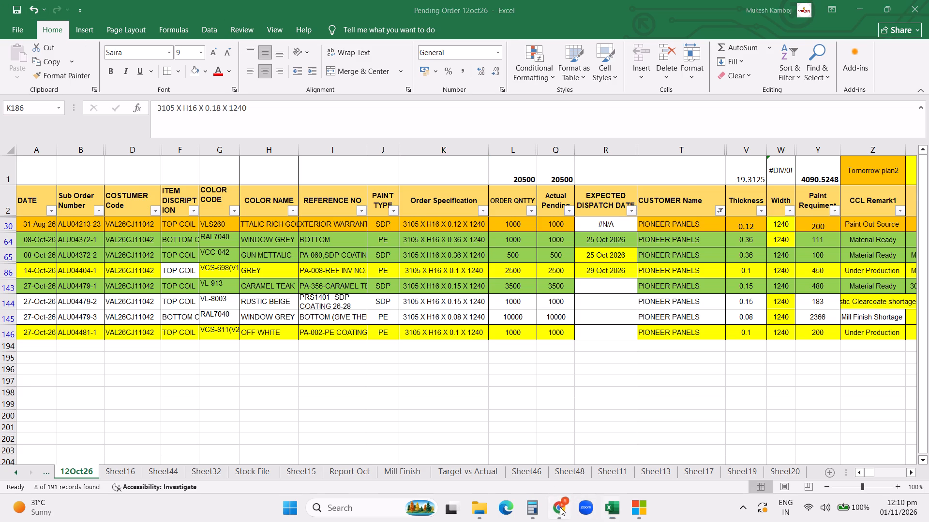
pyautogui.click(542, 290)
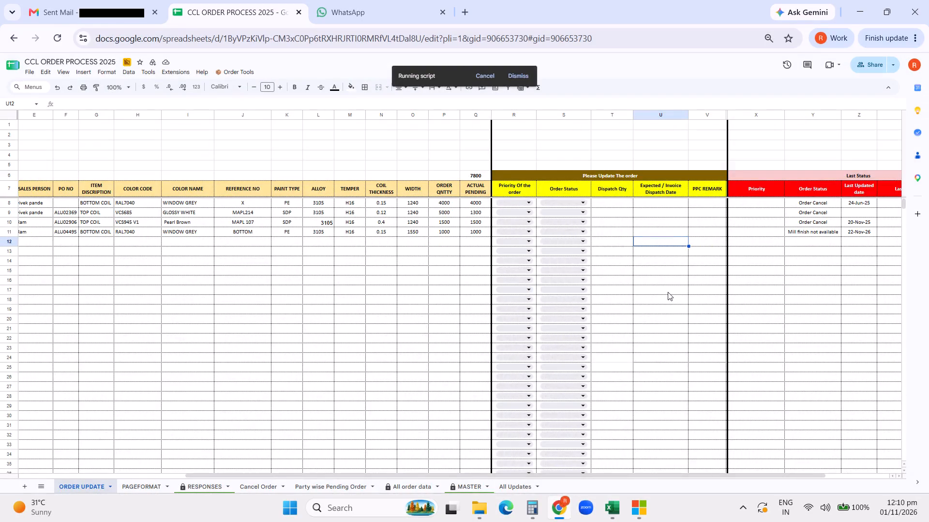
pyautogui.click(614, 511)
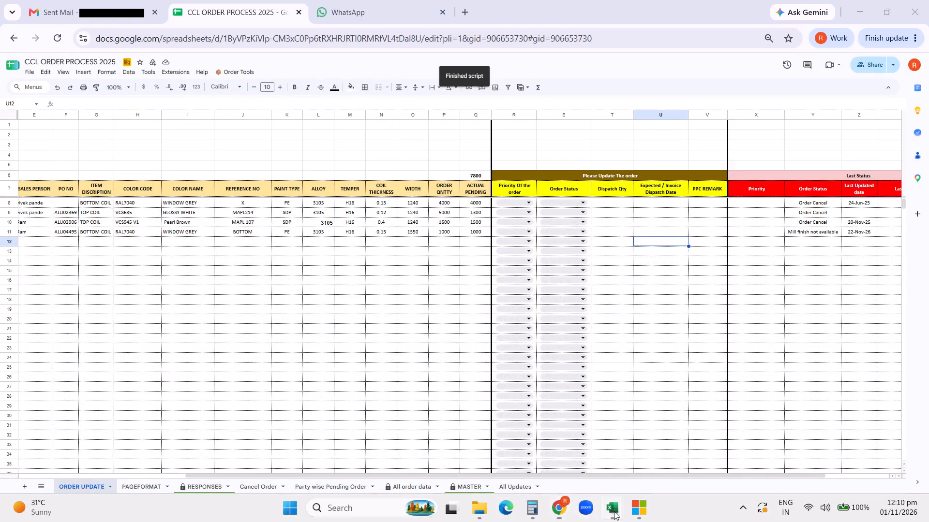
pyautogui.click(583, 455)
pyautogui.click(140, 242)
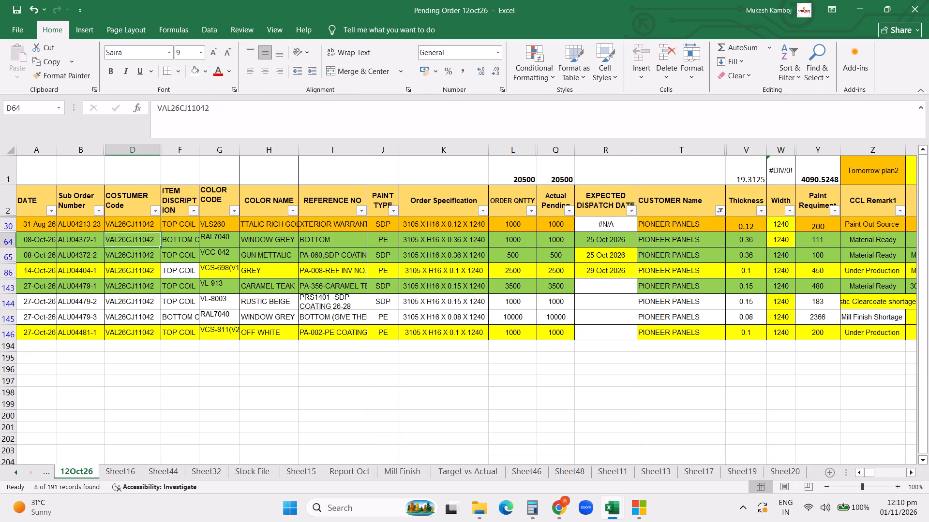
pyautogui.hotkey('ctrl', 'c')
pyautogui.click(564, 514)
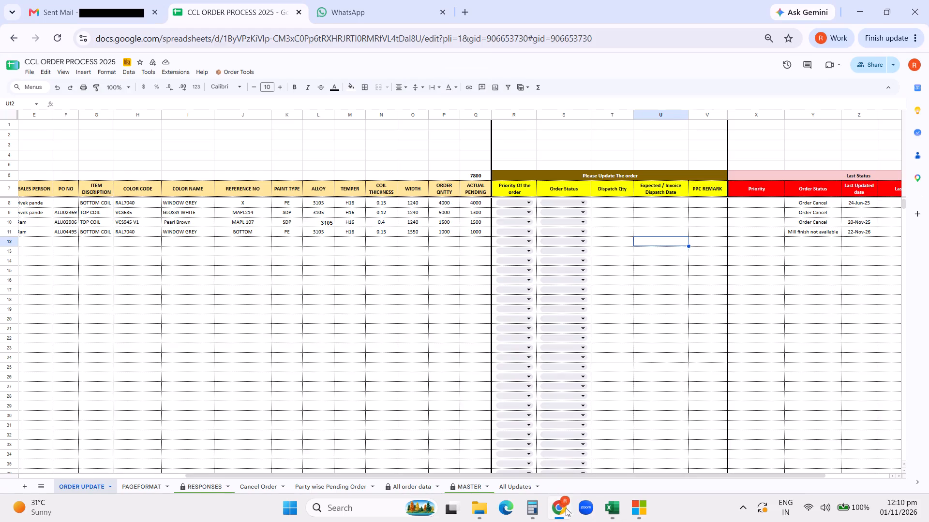
pyautogui.moveTo(524, 475); pyautogui.dragTo(181, 471)
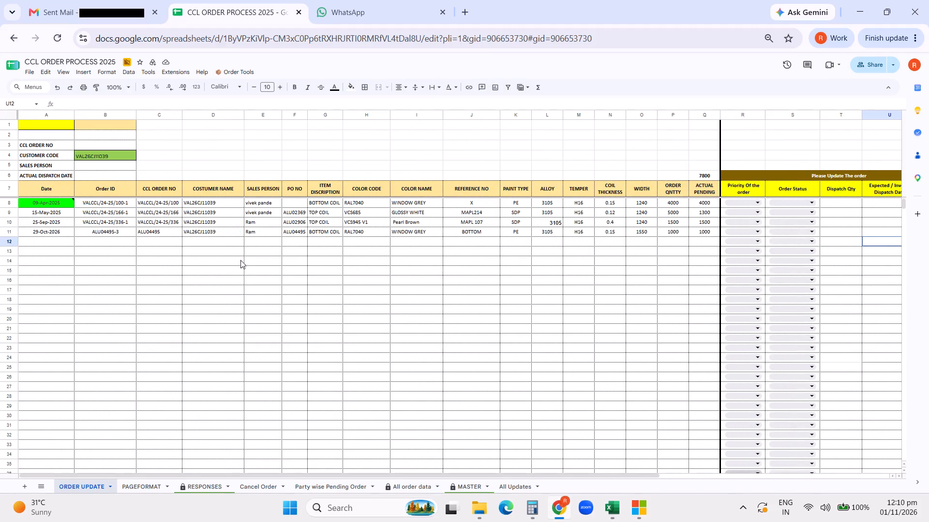
pyautogui.click(99, 158)
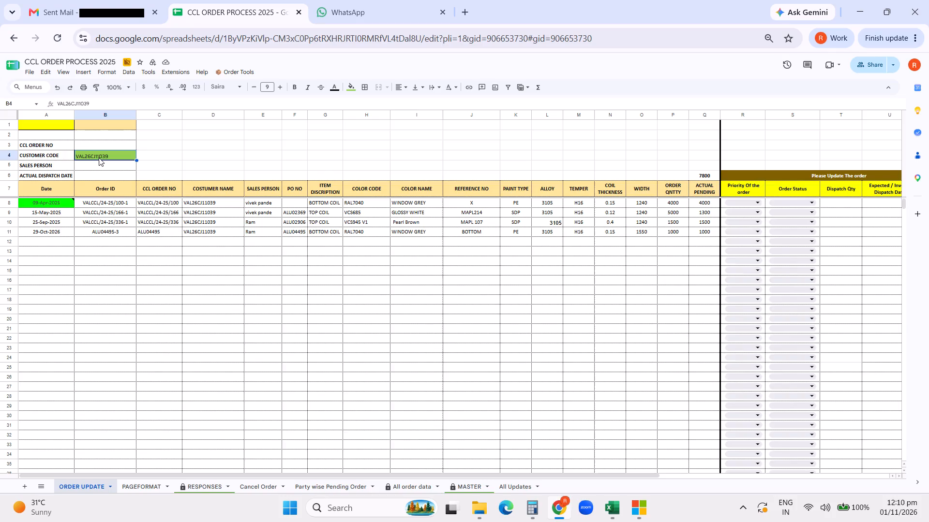
pyautogui.hotkey('ctrl', 'v')
pyautogui.click(374, 295)
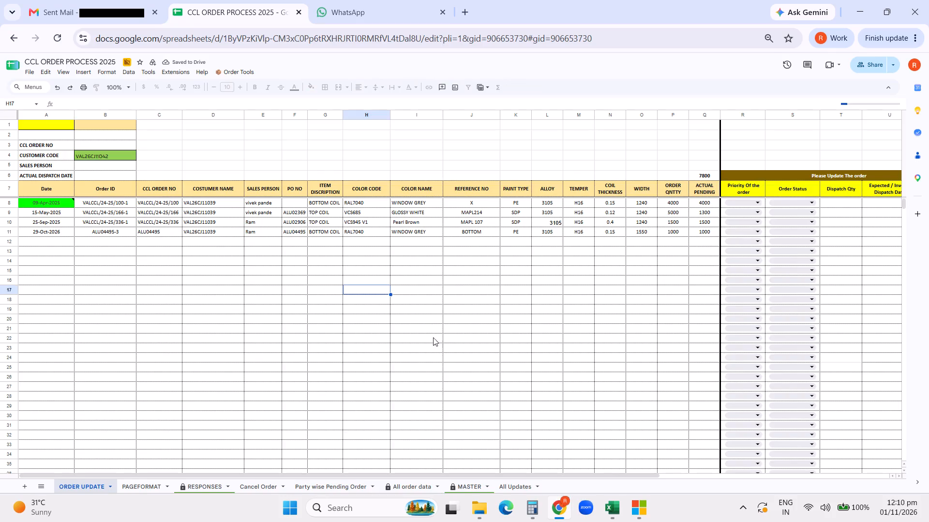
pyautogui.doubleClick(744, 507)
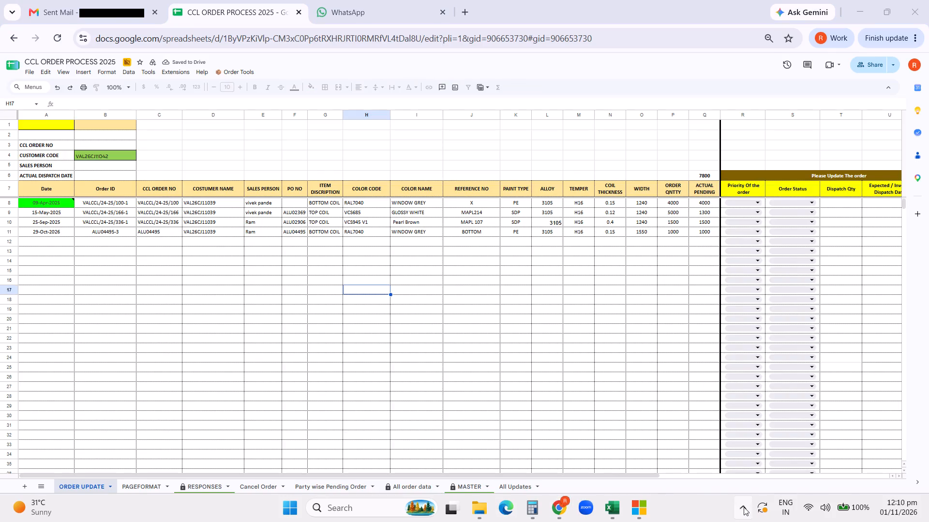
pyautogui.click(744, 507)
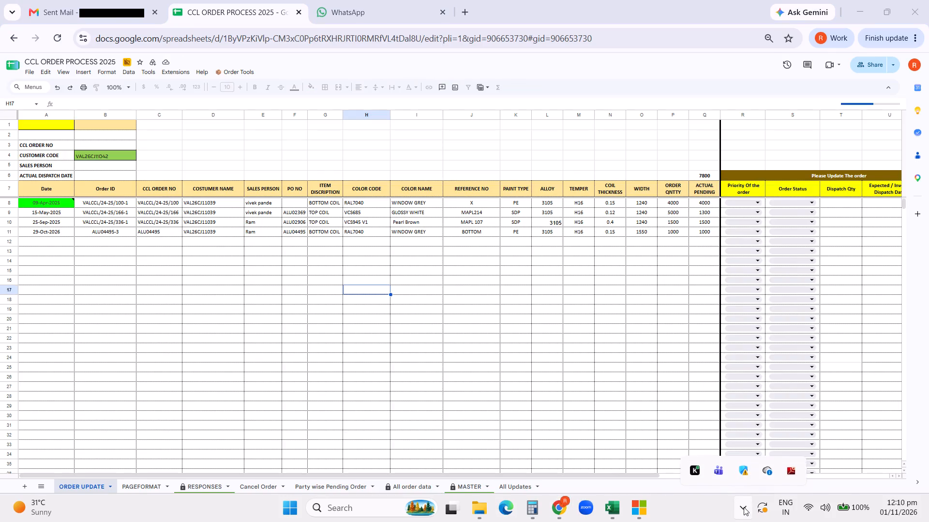
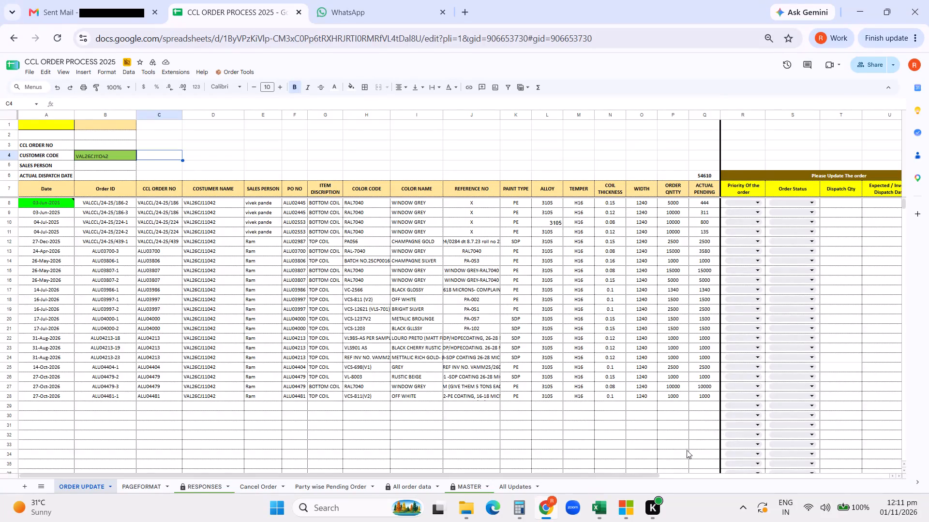
# Update order ALU04481-1 to Material Ready with dispatch quantity 1000 and expected dispatch date 11/2/2026.
pyautogui.click(790, 396)
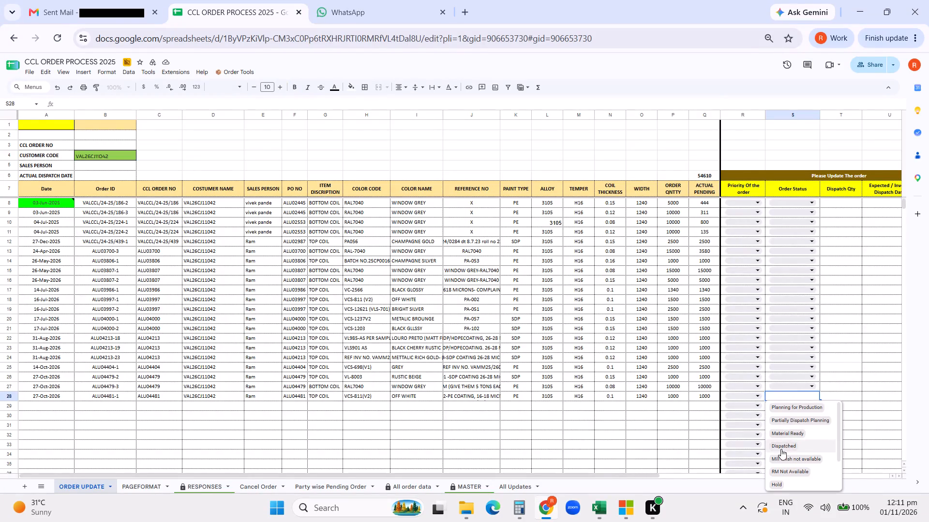
pyautogui.click(785, 436)
pyautogui.click(829, 396)
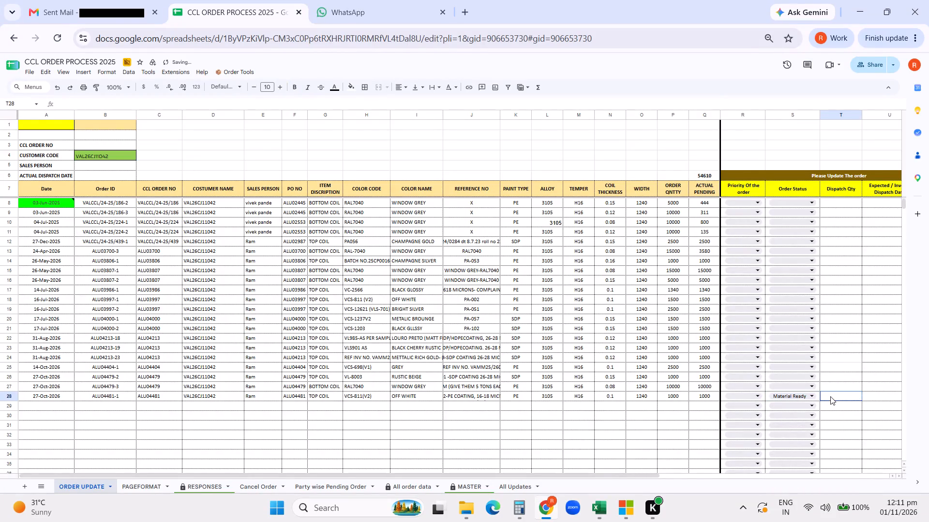
pyautogui.write('1000')
pyautogui.doubleClick(878, 394)
pyautogui.click(848, 311)
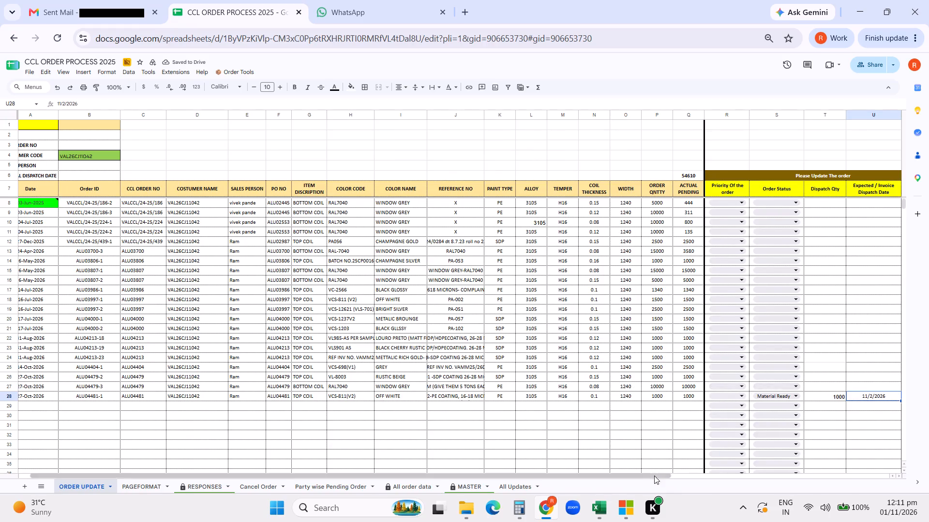
# Update order ALU04479-2 to RM Not Available with dispatch quantity 1000 and expected dispatch date 11/20/2026.
pyautogui.moveTo(655, 476); pyautogui.dragTo(785, 468)
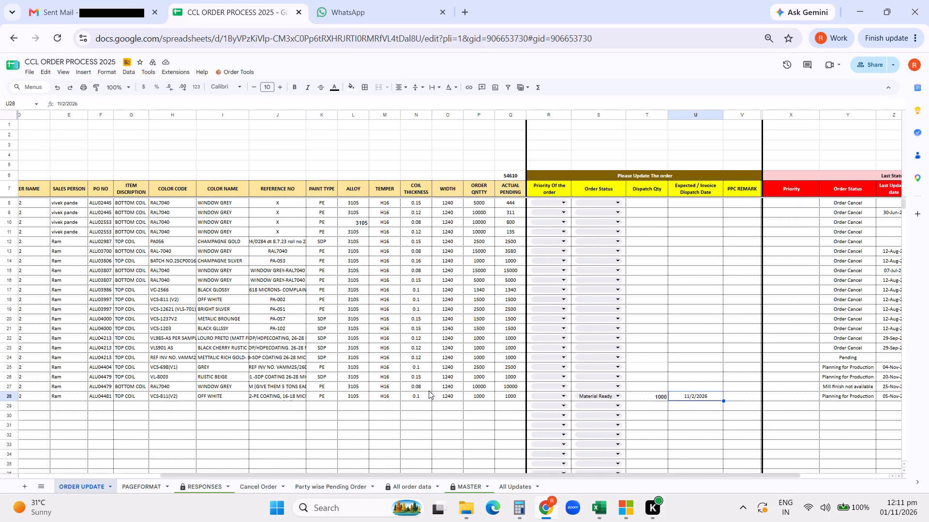
pyautogui.click(589, 376)
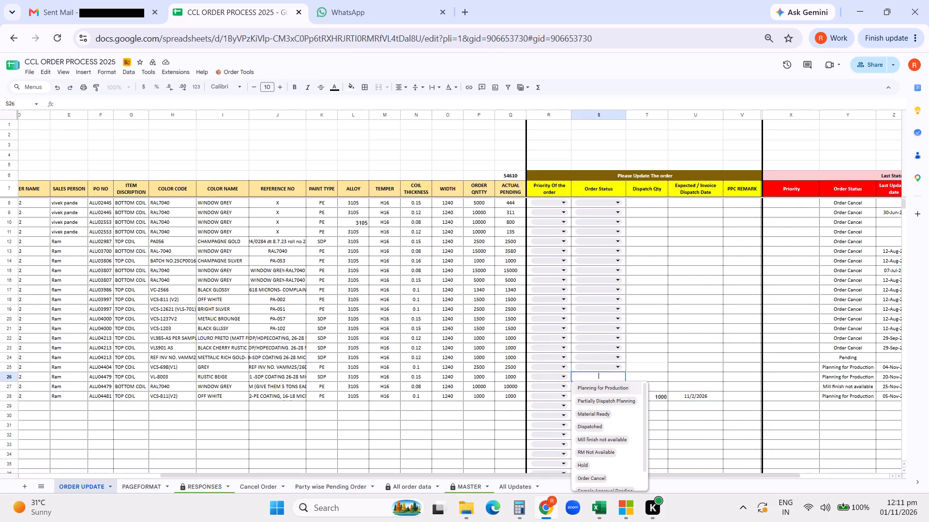
pyautogui.click(601, 451)
pyautogui.click(640, 377)
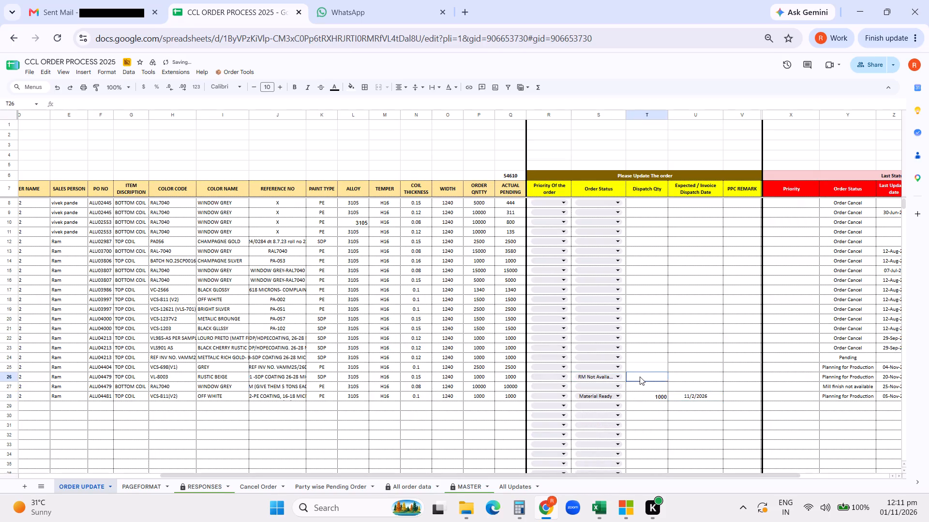
pyautogui.doubleClick(640, 377)
pyautogui.write('1000')
pyautogui.press('Return')
pyautogui.doubleClick(689, 376)
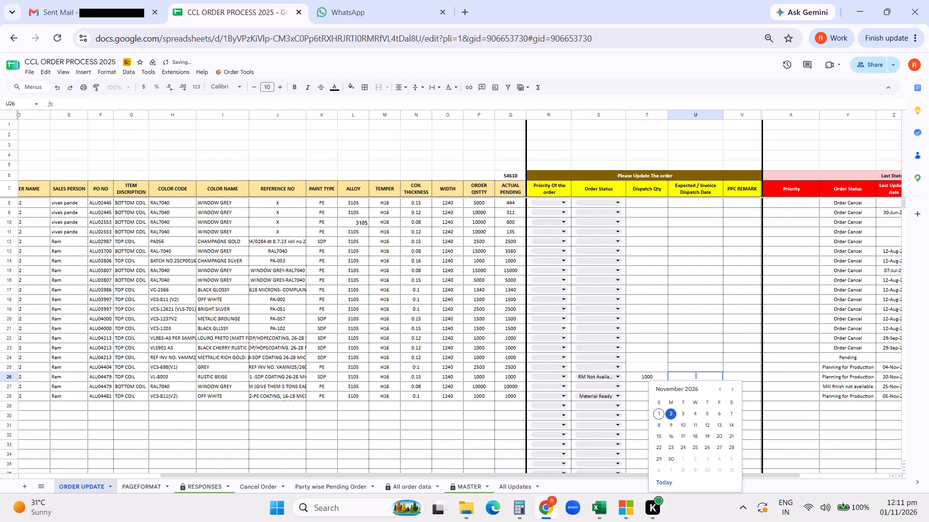
pyautogui.click(719, 435)
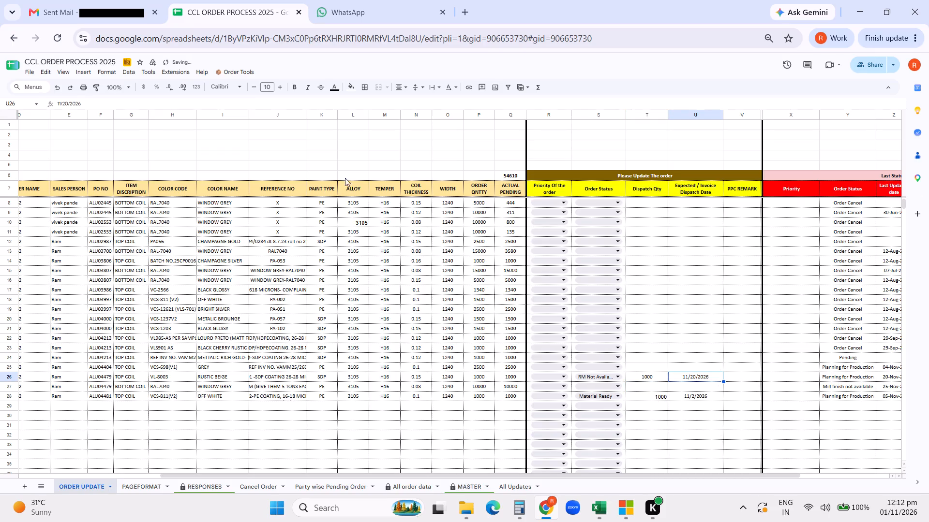
pyautogui.click(236, 73)
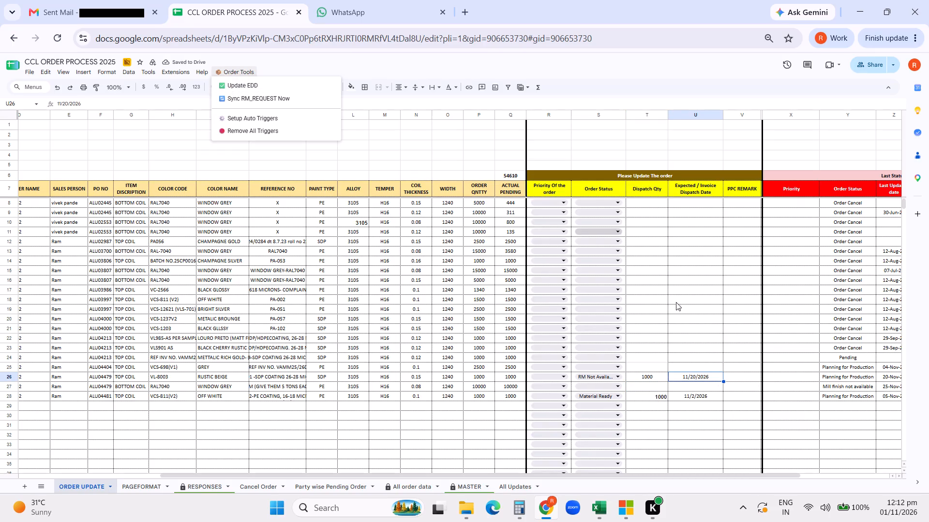
pyautogui.click(676, 326)
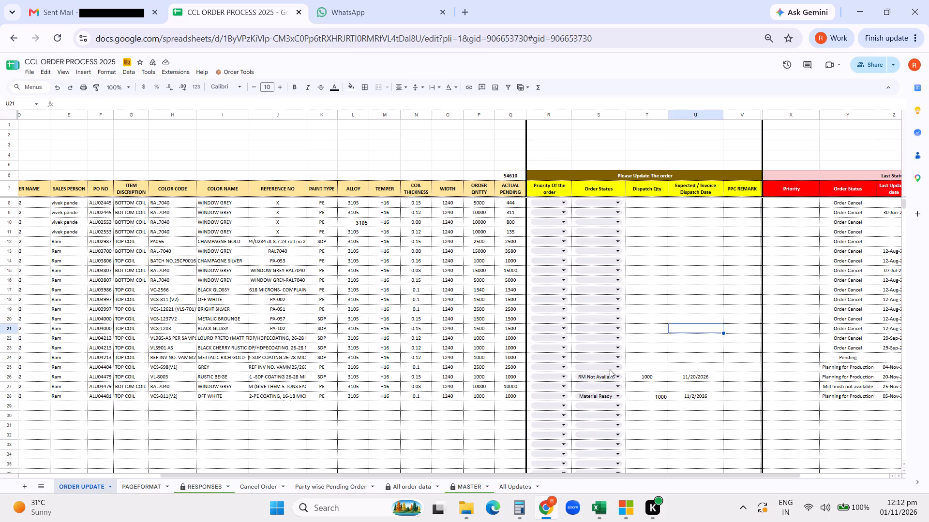
# Update order ALU04213-23 to RM Not Available with dispatch quantity 1000 and expected dispatch date 11/20/2026.
pyautogui.click(605, 358)
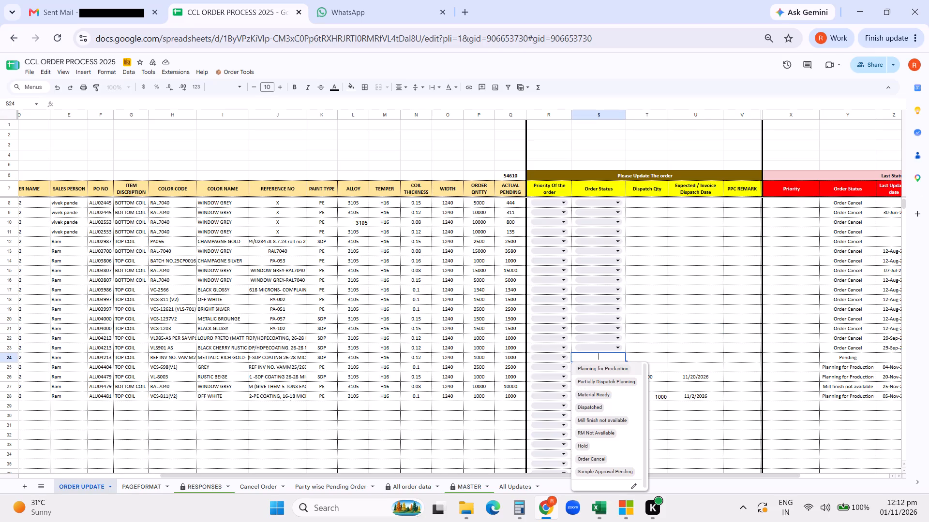
pyautogui.click(589, 433)
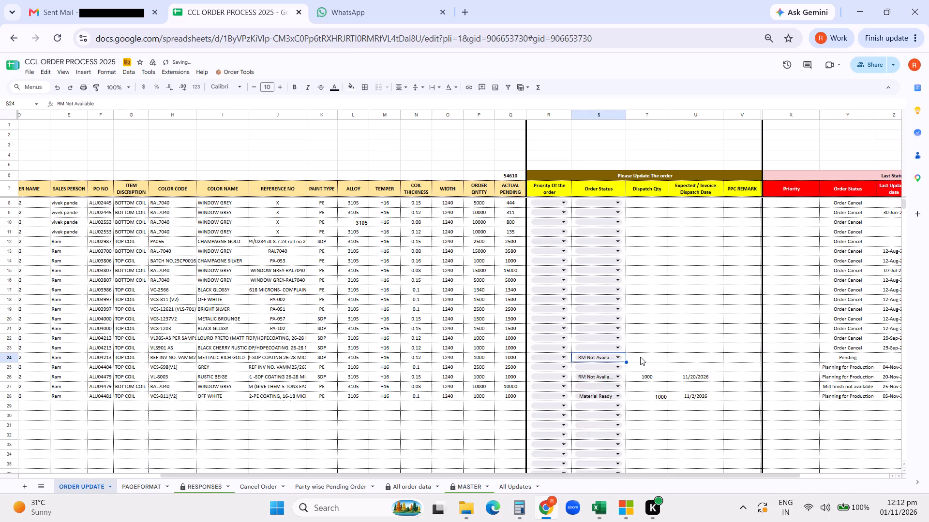
pyautogui.click(640, 357)
pyautogui.write('10000')
pyautogui.press('BackSpace')
pyautogui.press('Return')
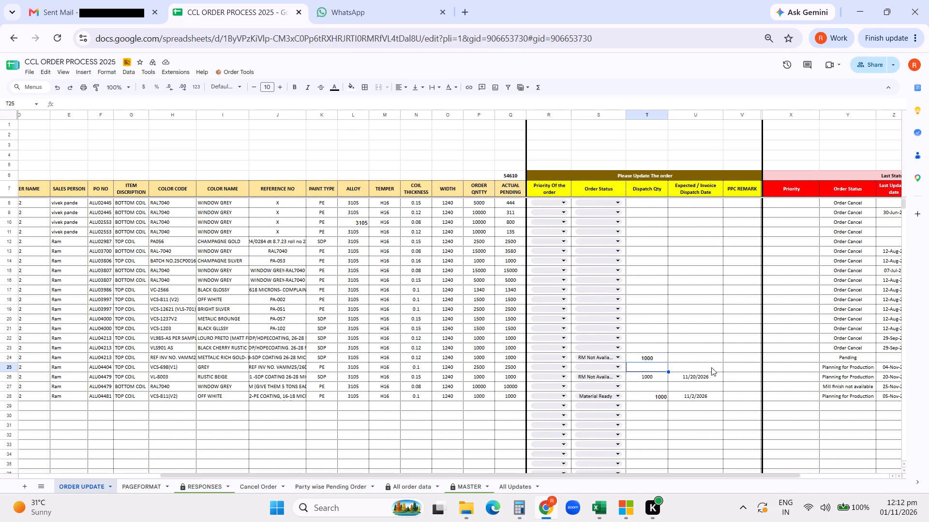
pyautogui.doubleClick(686, 357)
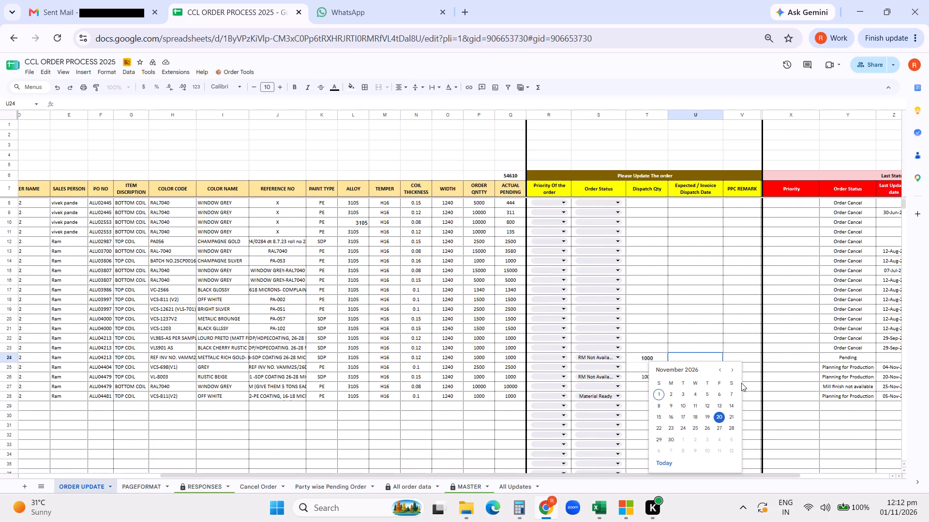
pyautogui.click(721, 418)
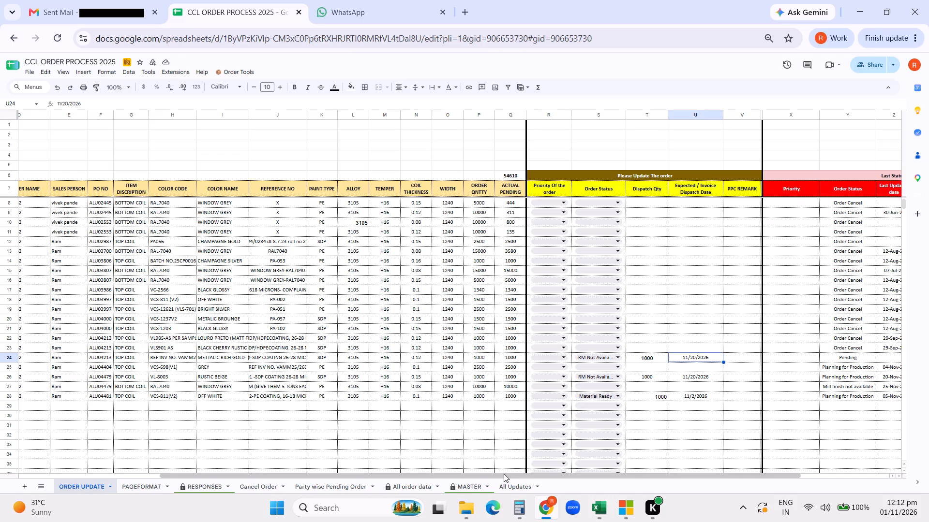
# Run the Update EDD script to submit the status updates entered for PIONEER PANELS.
pyautogui.click(240, 69)
pyautogui.click(237, 83)
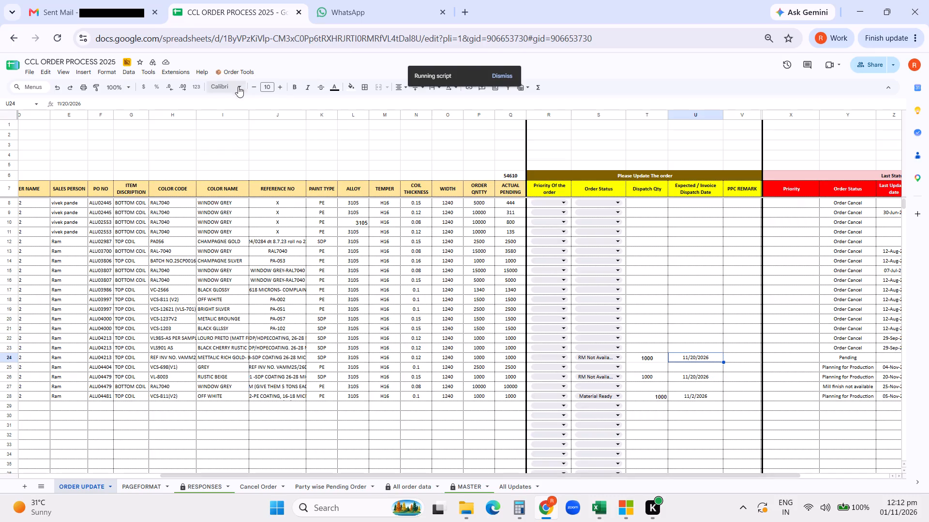
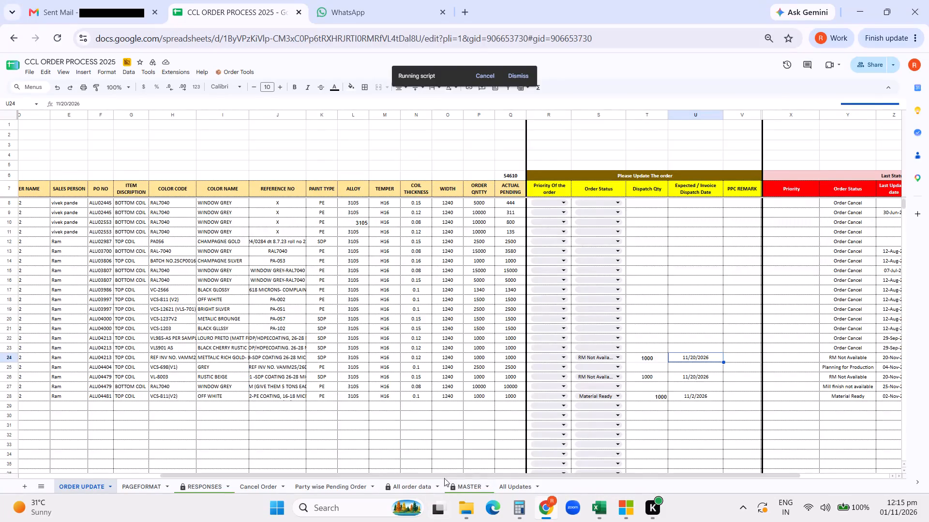
# Return to the customer code and order ID columns at the start of the ORDER UPDATE sheet.
pyautogui.moveTo(433, 470); pyautogui.dragTo(191, 435)
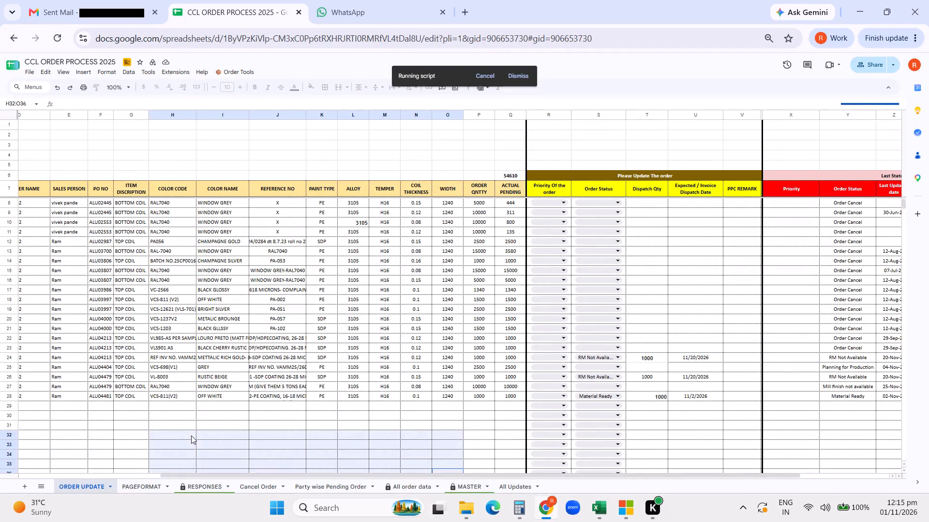
pyautogui.moveTo(191, 435); pyautogui.dragTo(181, 434)
pyautogui.click(223, 448)
pyautogui.moveTo(188, 474); pyautogui.dragTo(27, 464)
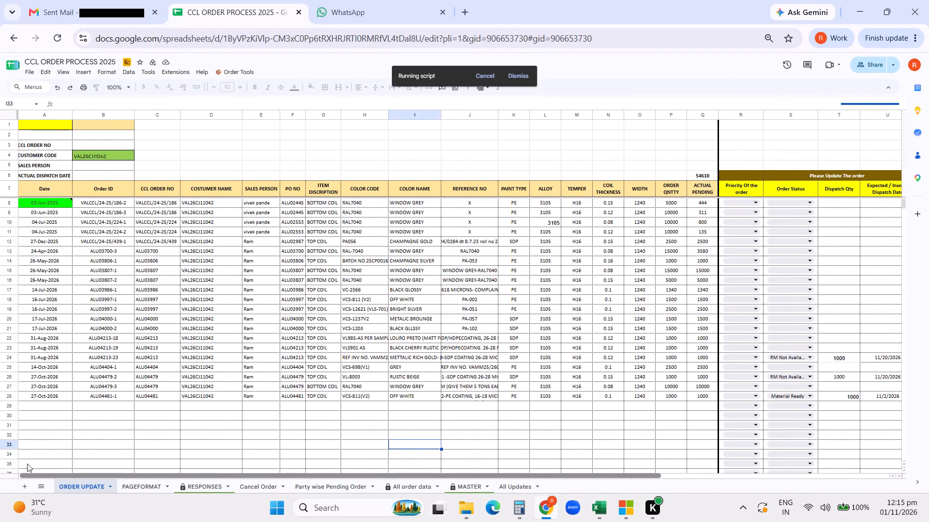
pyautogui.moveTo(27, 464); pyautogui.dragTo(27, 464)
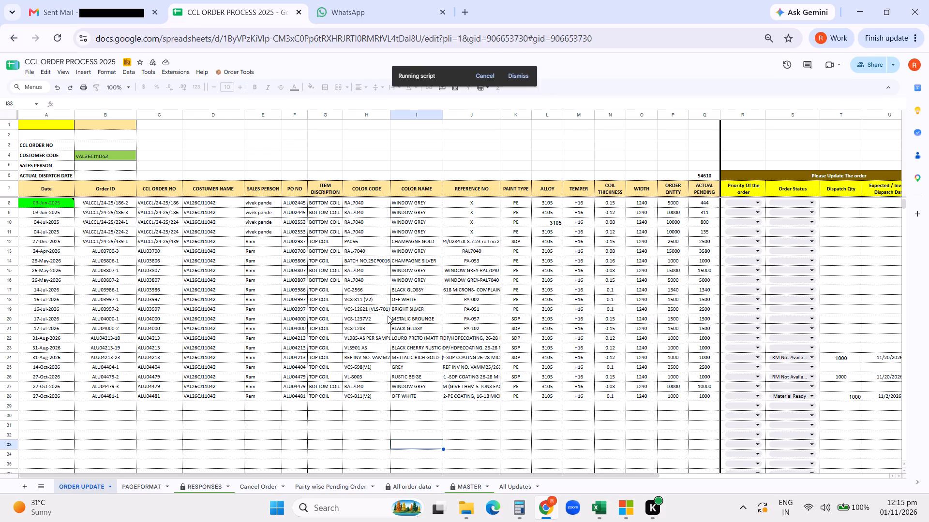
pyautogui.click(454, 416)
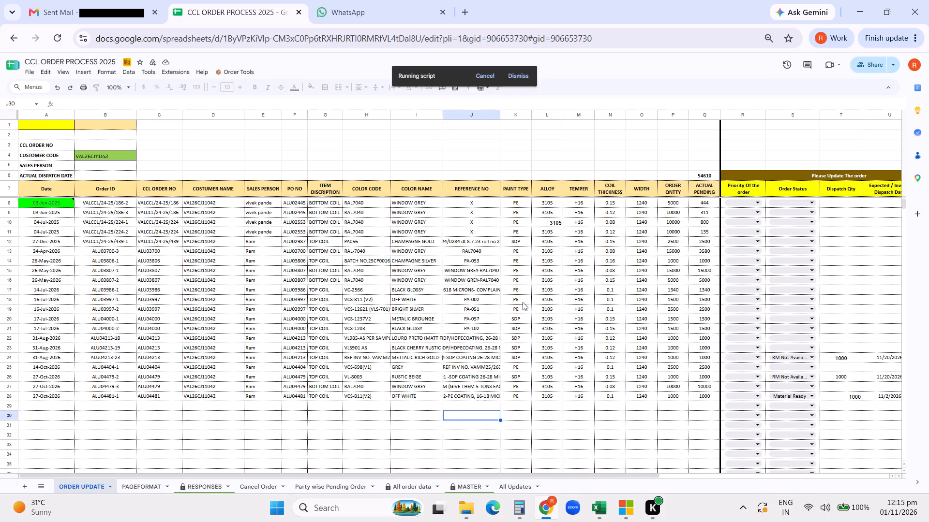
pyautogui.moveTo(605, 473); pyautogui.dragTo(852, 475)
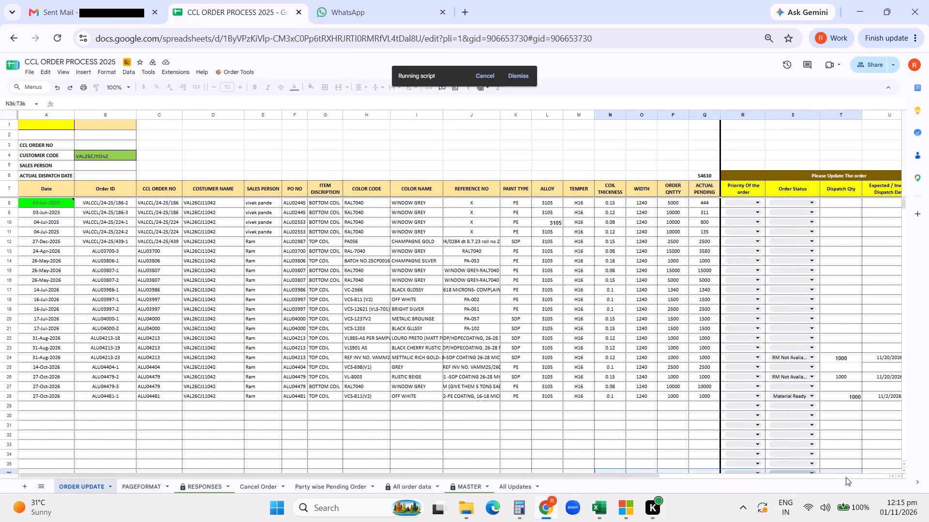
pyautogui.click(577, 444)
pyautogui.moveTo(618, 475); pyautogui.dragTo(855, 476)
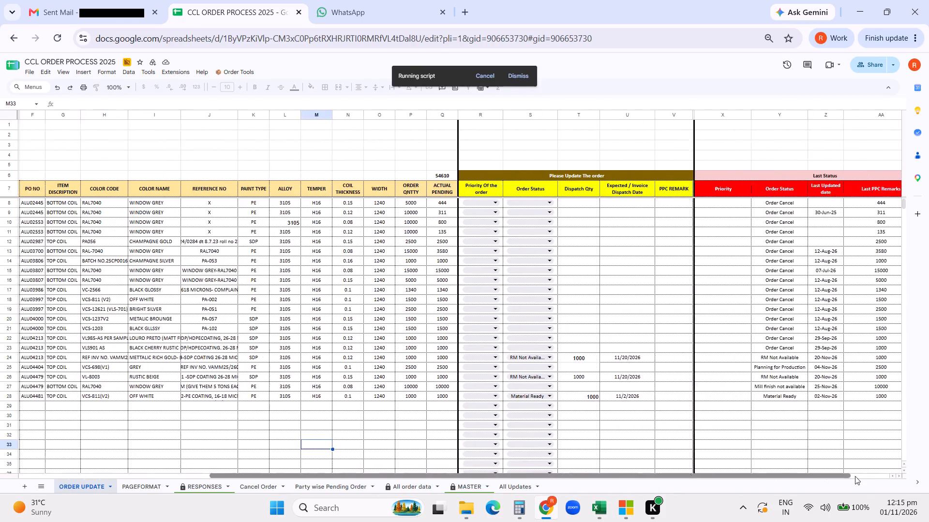
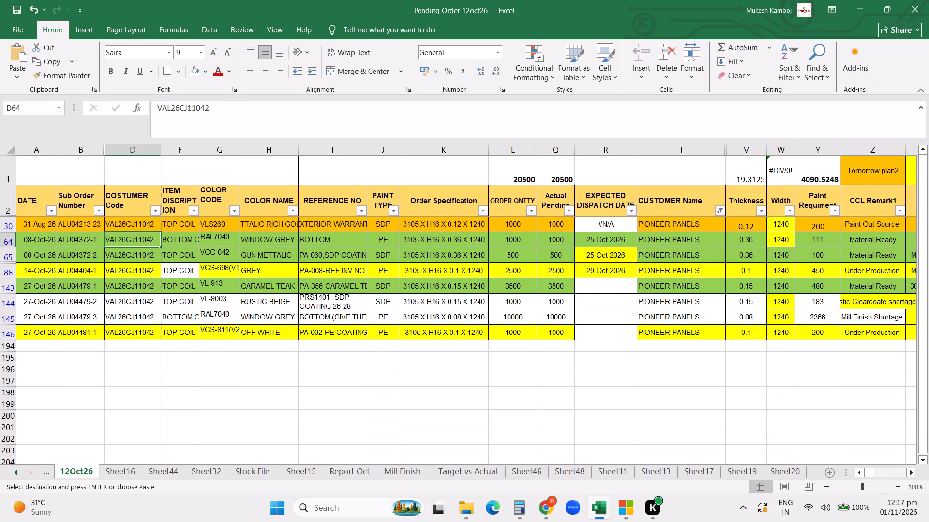
# Delete the PIONEER PANELS order rows marked Material Ready: ALU04372-1, ALU04372-2 and ALU04479-1.
pyautogui.click(5, 240)
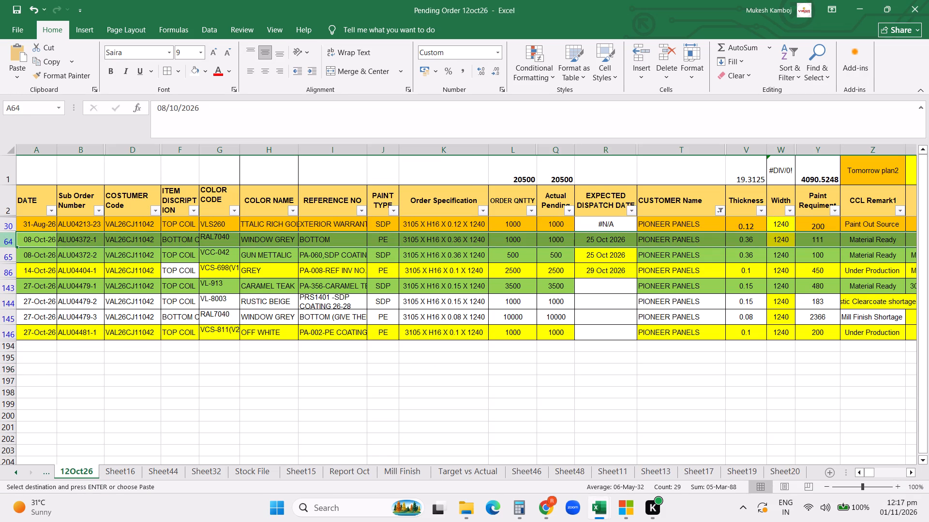
pyautogui.hotkey('ctrl', '-')
pyautogui.hotkey('ctrl', '-')
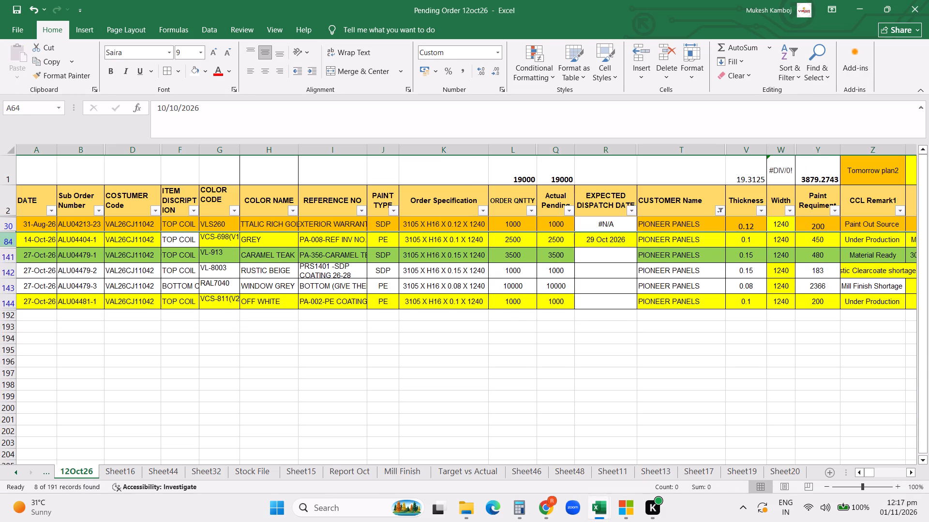
pyautogui.click(10, 253)
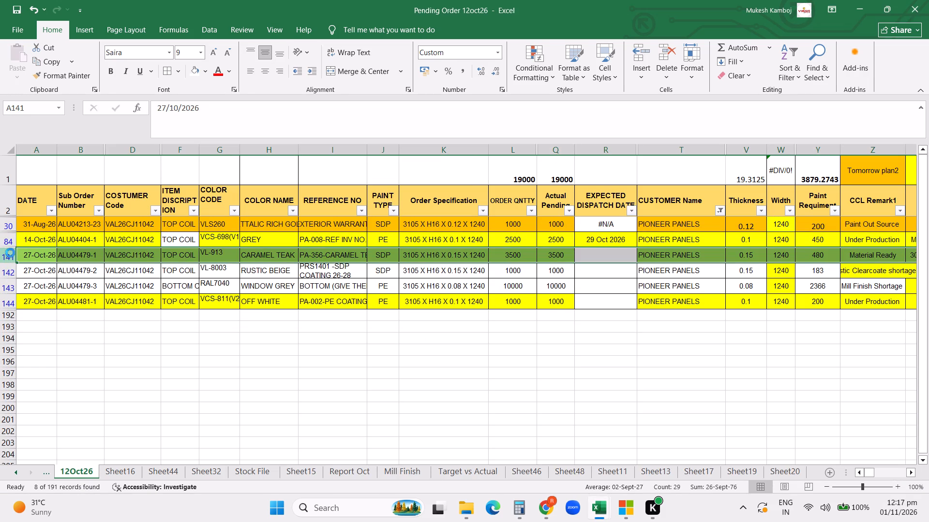
pyautogui.hotkey('ctrl', '-')
pyautogui.click(443, 333)
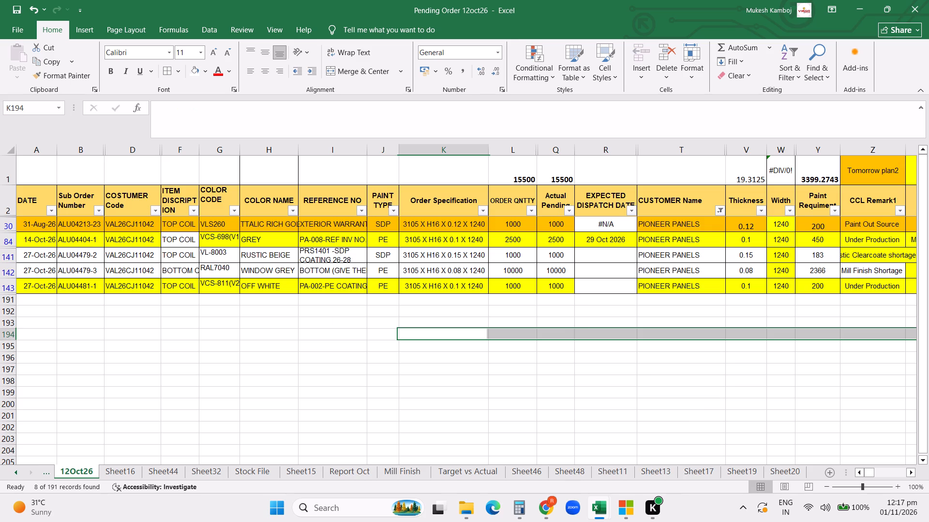
# Clear the PIONEER PANELS filter and filter the customer name column to PRA PANELS PRIVATE LIMITED to check its pending orders.
pyautogui.click(719, 210)
pyautogui.click(663, 283)
pyautogui.click(717, 212)
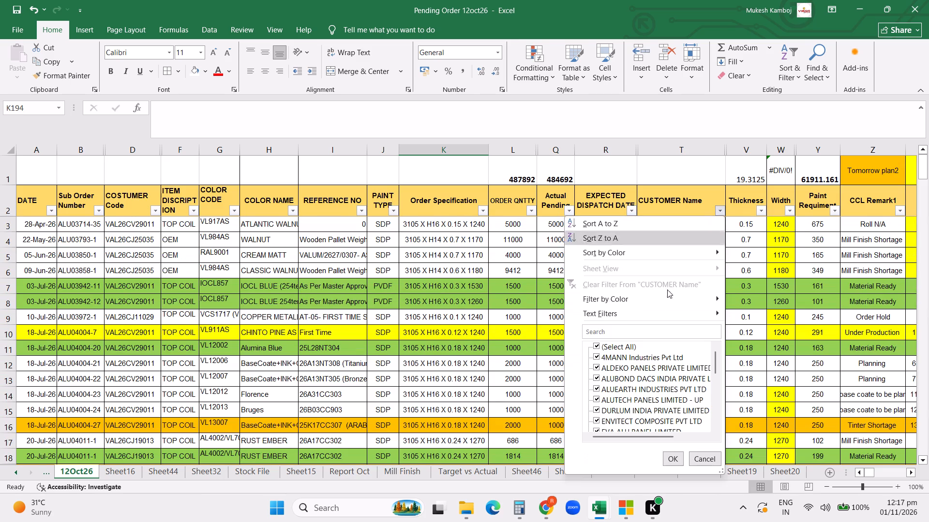
pyautogui.click(615, 347)
pyautogui.scroll(-8, 626, 364)
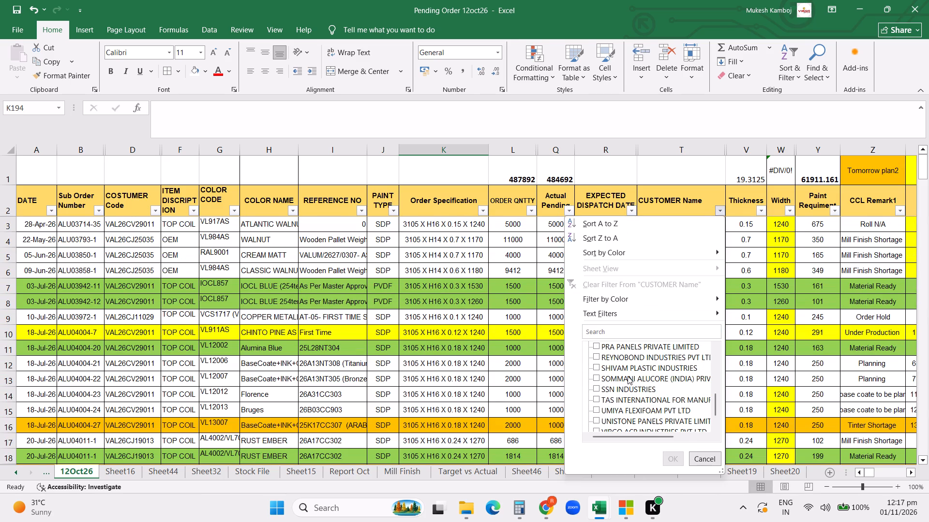
pyautogui.scroll(-1, 628, 376)
pyautogui.scroll(2, 628, 376)
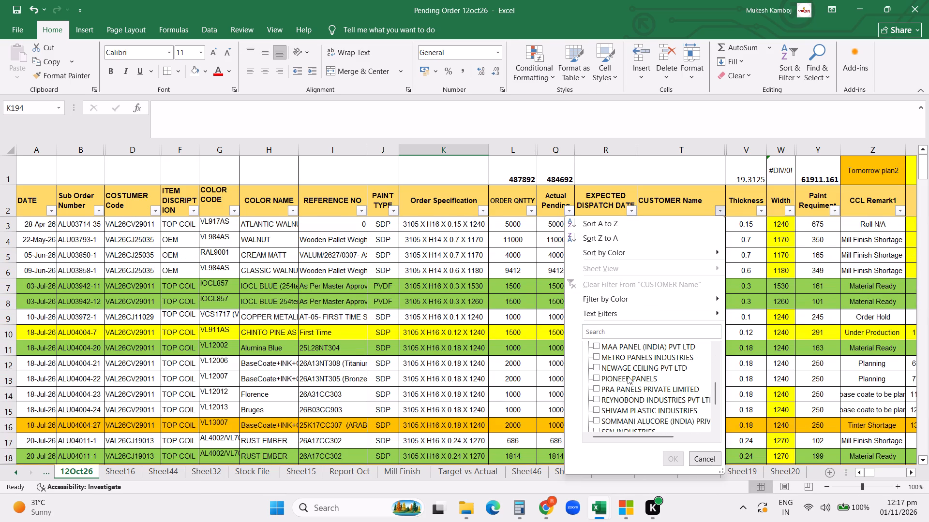
pyautogui.click(624, 389)
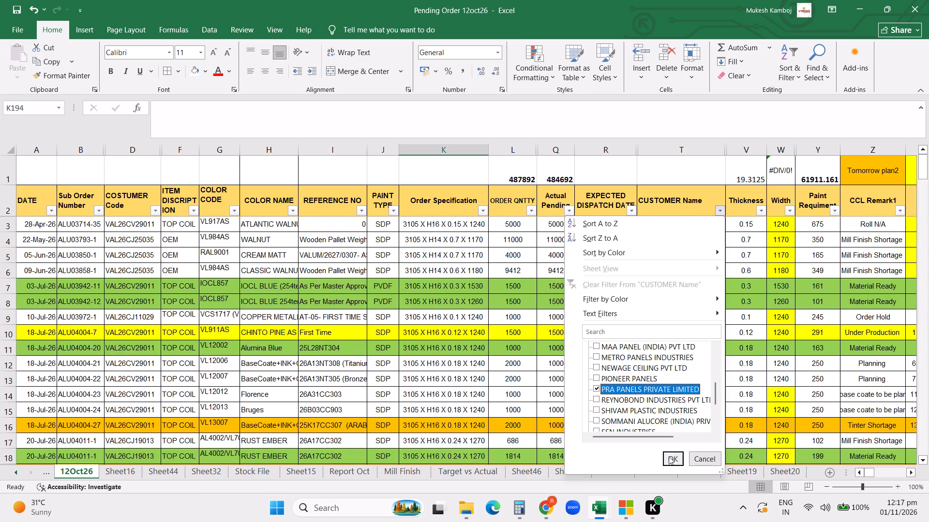
pyautogui.click(670, 458)
# Switch the customer name filter to REYNOBOND INDUSTRIES only and check its pending orders.
pyautogui.click(719, 211)
pyautogui.scroll(-1, 610, 391)
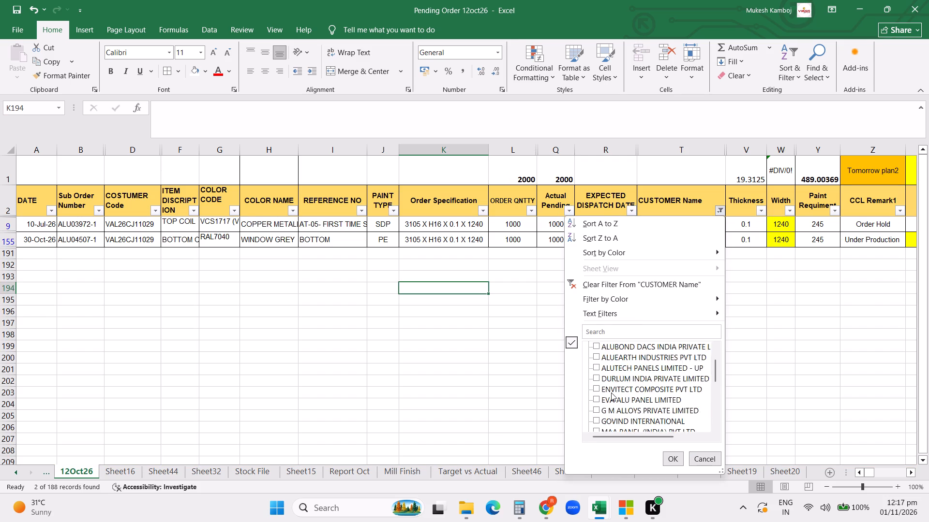
pyautogui.scroll(-2, 611, 392)
pyautogui.click(614, 409)
pyautogui.click(611, 422)
pyautogui.click(670, 459)
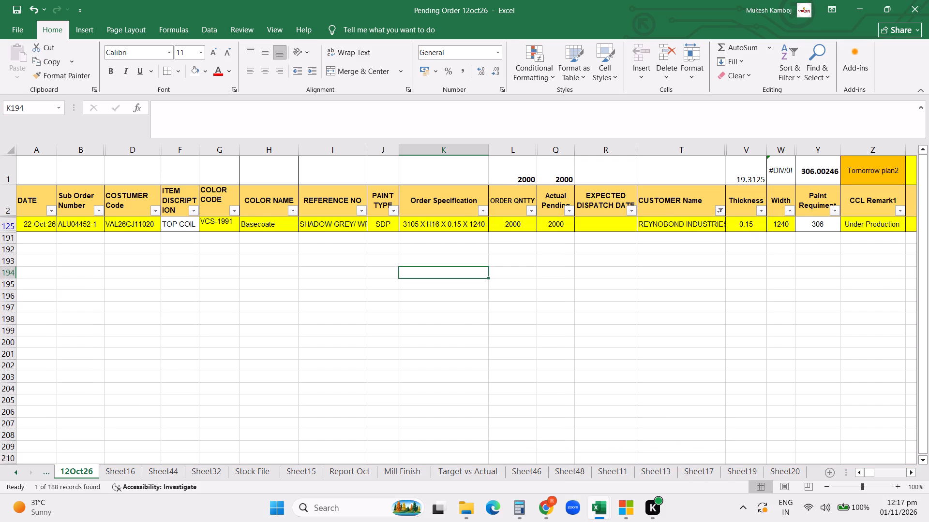
# Switch the customer name filter to SHIVAM PLASTIC INDUSTRIES only and check its order statuses.
pyautogui.moveTo(696, 271); pyautogui.dragTo(700, 266)
pyautogui.click(719, 207)
pyautogui.scroll(-3, 654, 347)
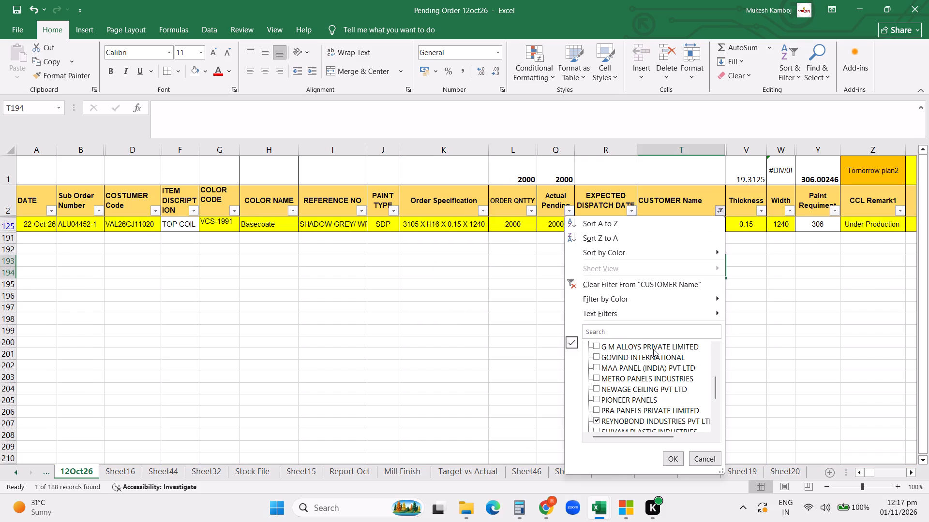
pyautogui.scroll(-2, 653, 351)
pyautogui.click(602, 360)
pyautogui.click(603, 367)
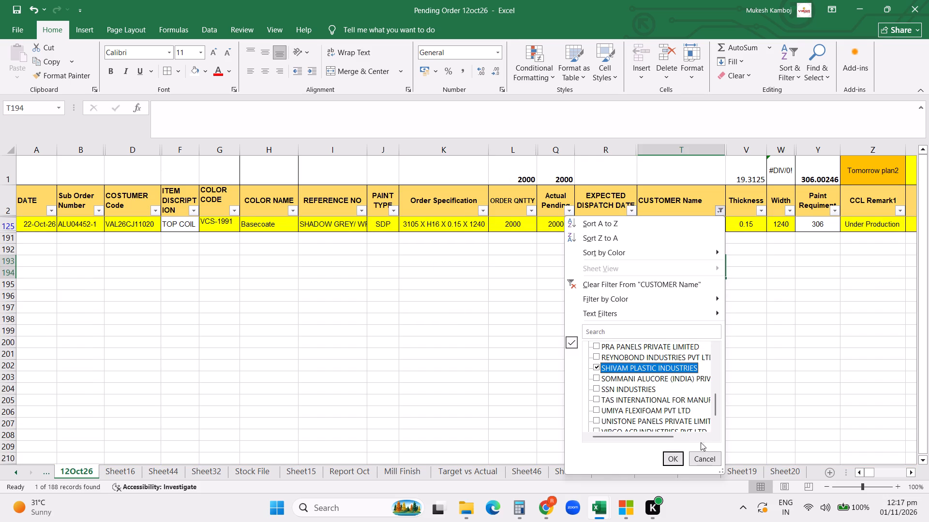
pyautogui.click(673, 458)
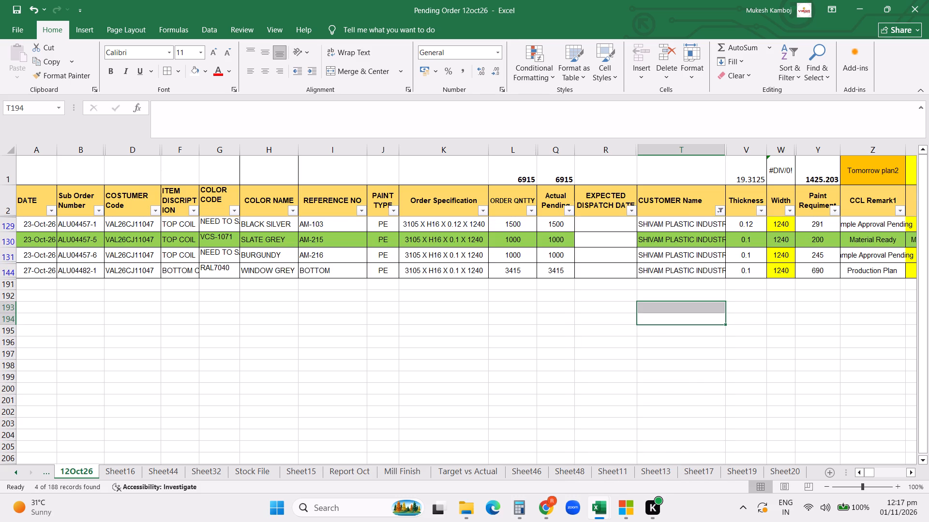
# Filter the customer name column to SOMMANI ALUCORE (INDIA) only and check its pending orders.
pyautogui.click(718, 211)
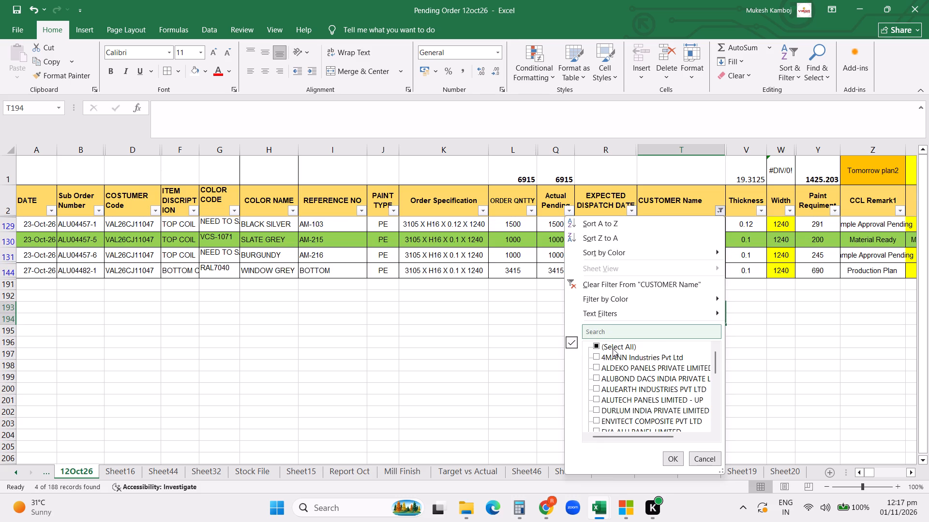
pyautogui.tripleClick(612, 348)
pyautogui.scroll(-4, 623, 361)
pyautogui.click(624, 407)
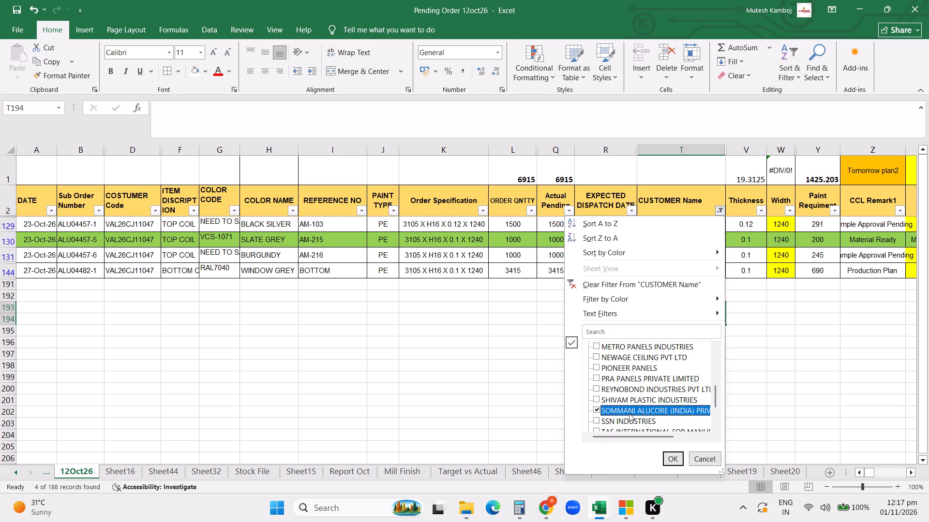
pyautogui.click(670, 459)
# Switch the customer name filter to SSN INDUSTRIES only and check its order statuses.
pyautogui.click(723, 210)
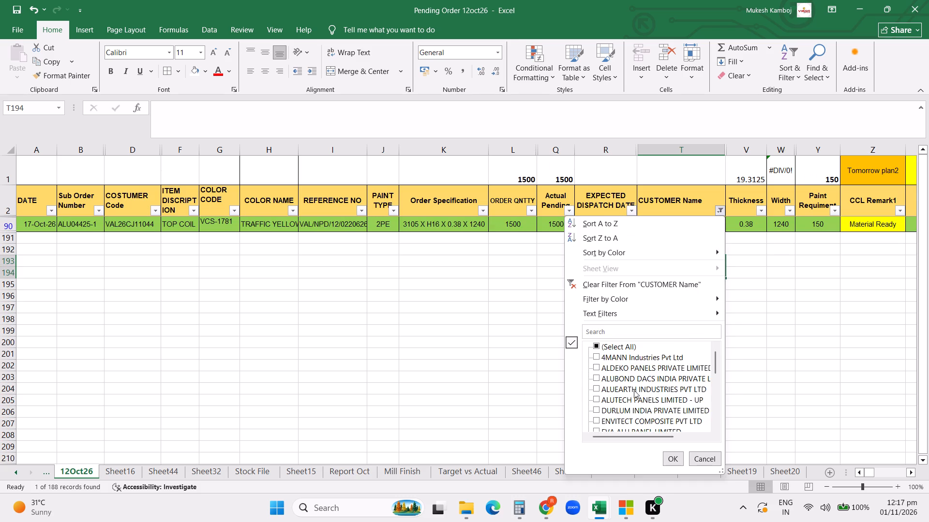
pyautogui.scroll(-5, 633, 391)
pyautogui.click(602, 374)
pyautogui.click(604, 390)
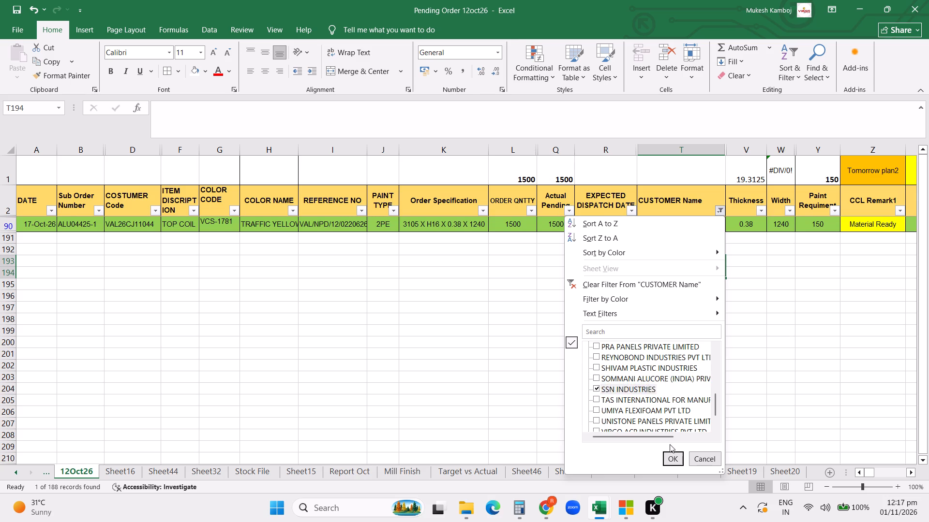
pyautogui.click(670, 452)
# Switch the customer name filter to TAS INTERNATIONAL only and look through its pending orders.
pyautogui.click(719, 212)
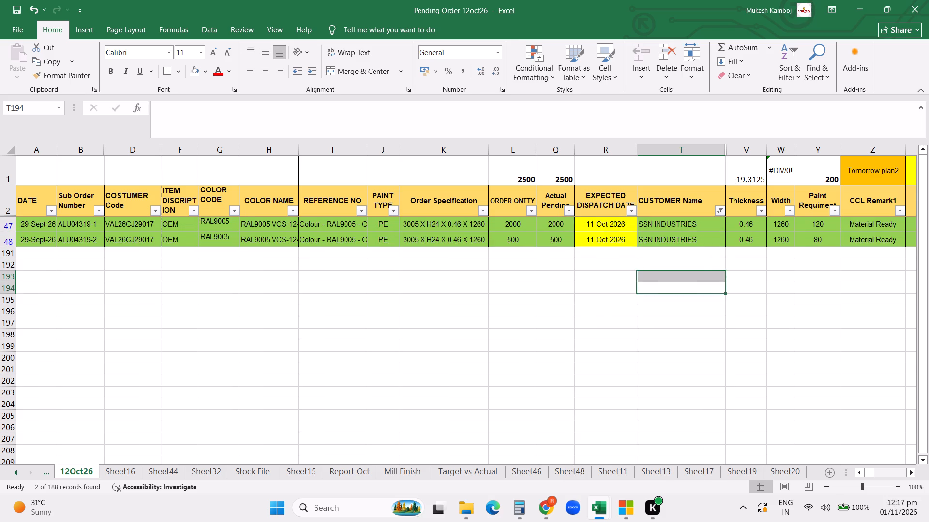
pyautogui.scroll(-6, 638, 405)
pyautogui.click(606, 367)
pyautogui.click(607, 379)
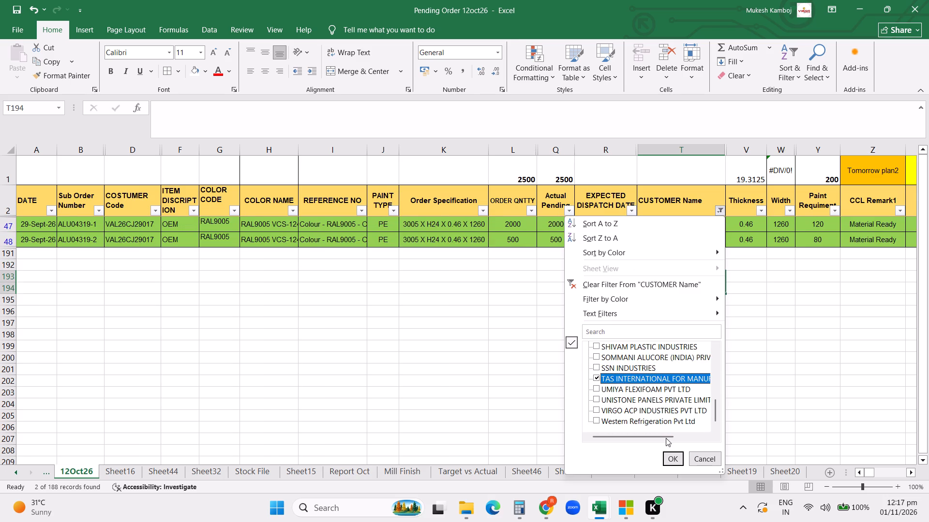
pyautogui.click(669, 458)
pyautogui.scroll(-5, 703, 289)
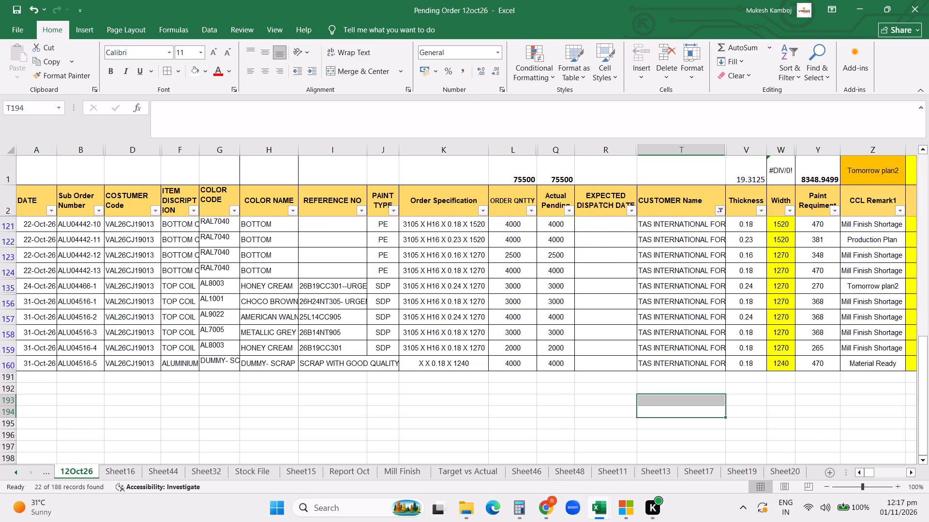
# Switch the customer name filter to UMIYA FLEXIFOAM PVT LTD only and look through its pending orders.
pyautogui.click(719, 205)
pyautogui.scroll(-5, 665, 372)
pyautogui.scroll(3, 678, 259)
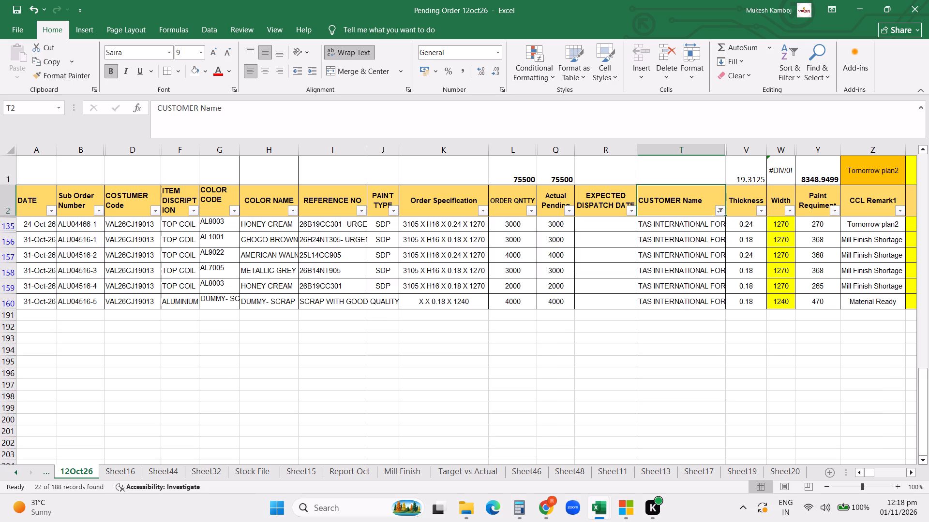
pyautogui.click(719, 208)
pyautogui.scroll(-5, 665, 397)
pyautogui.click(630, 402)
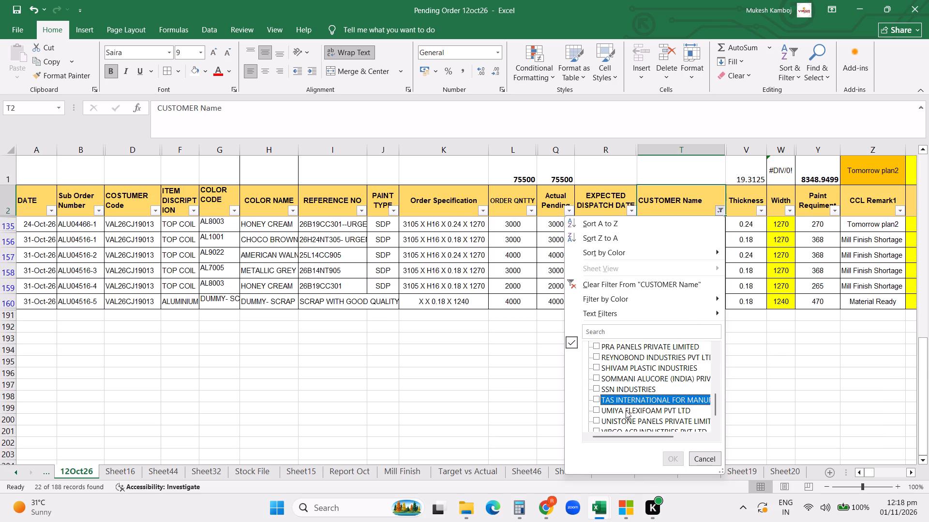
pyautogui.click(628, 410)
pyautogui.click(669, 462)
pyautogui.scroll(-6, 686, 335)
pyautogui.scroll(7, 686, 335)
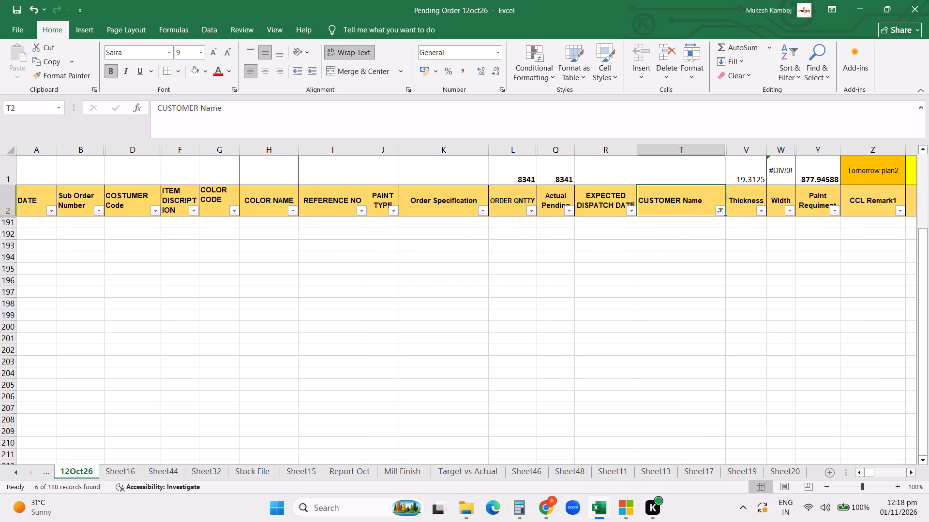
pyautogui.scroll(7, 685, 337)
# Switch the customer name filter to UNISTONE PANELS only and look through its pending orders.
pyautogui.click(719, 209)
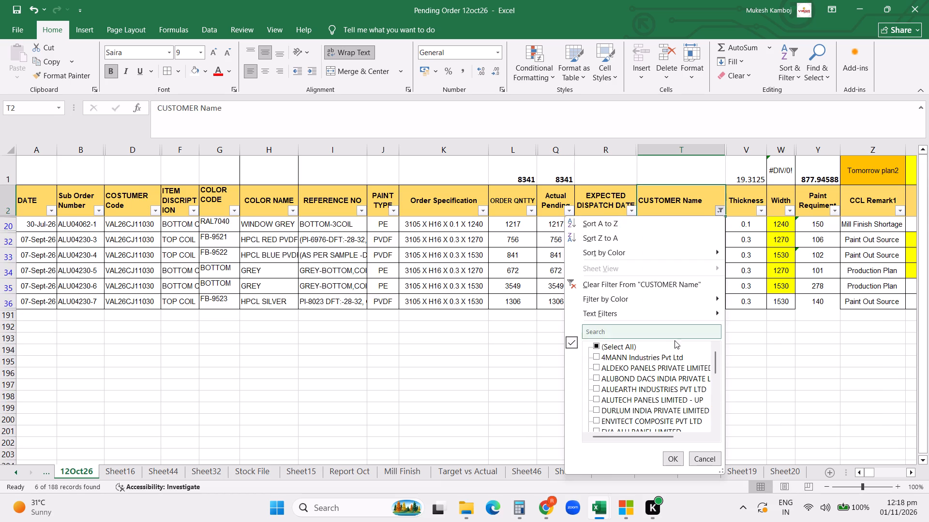
pyautogui.scroll(-11, 668, 353)
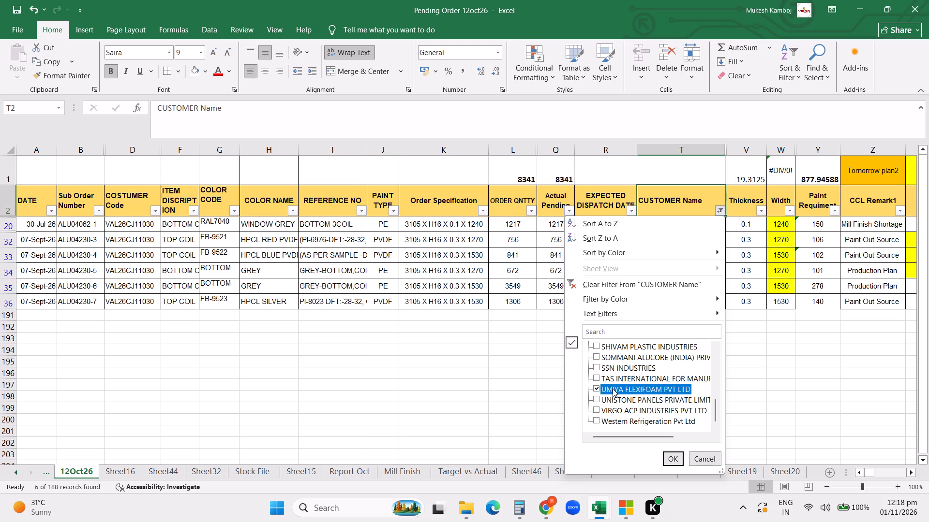
pyautogui.click(613, 389)
pyautogui.click(612, 397)
pyautogui.click(668, 458)
pyautogui.scroll(6, 687, 365)
pyautogui.scroll(-7, 702, 322)
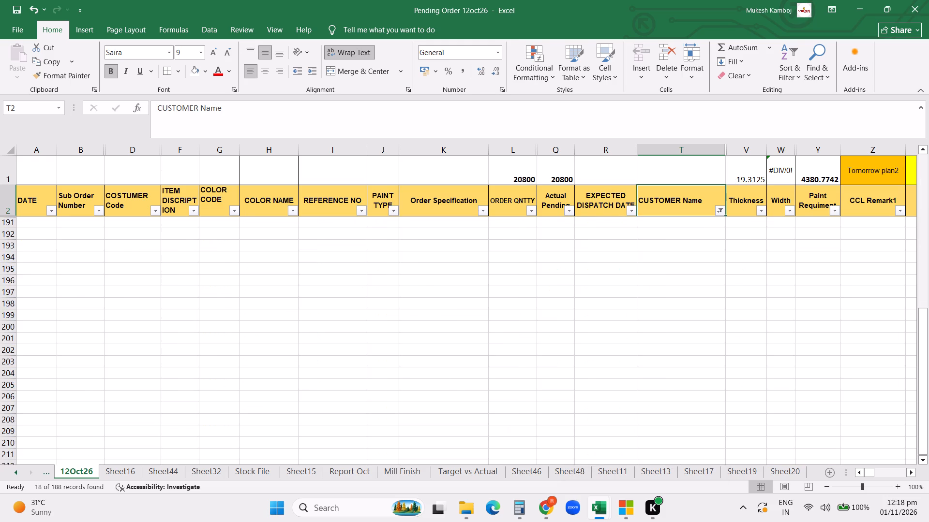
pyautogui.scroll(5, 702, 323)
# Switch the customer name filter to VIRGO ACP INDUSTRIES PVT LTD only and look through its pending orders.
pyautogui.click(717, 212)
pyautogui.scroll(-6, 662, 366)
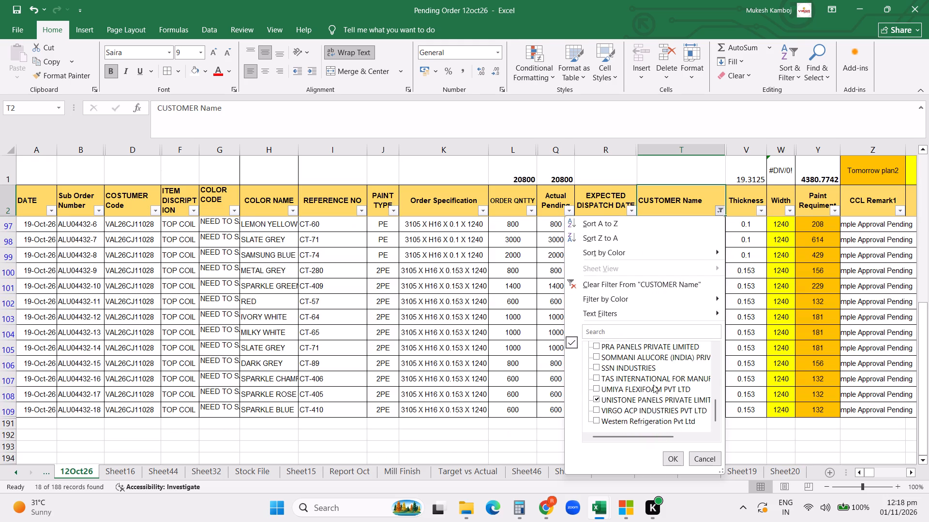
pyautogui.scroll(-1, 651, 386)
pyautogui.click(616, 400)
pyautogui.click(613, 412)
pyautogui.click(668, 458)
pyautogui.scroll(2, 667, 374)
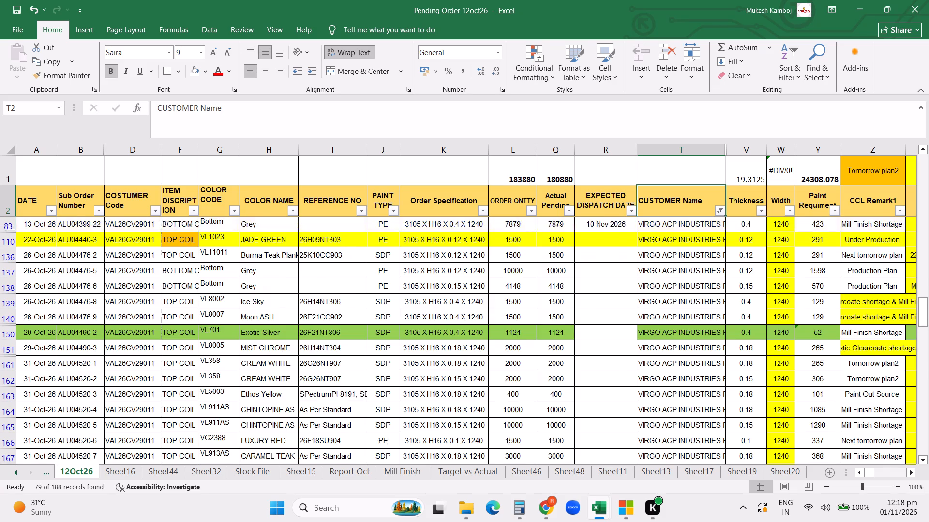
pyautogui.scroll(4, 667, 373)
pyautogui.scroll(-7, 667, 372)
# Switch the customer name filter to Western Refrigeration Pvt Ltd only.
pyautogui.click(720, 208)
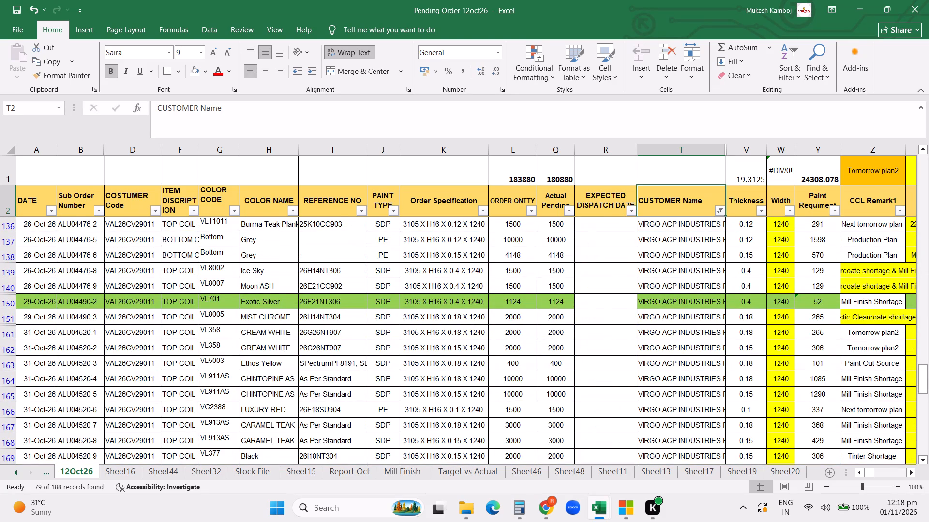
pyautogui.scroll(-13, 623, 374)
pyautogui.click(610, 408)
pyautogui.click(609, 420)
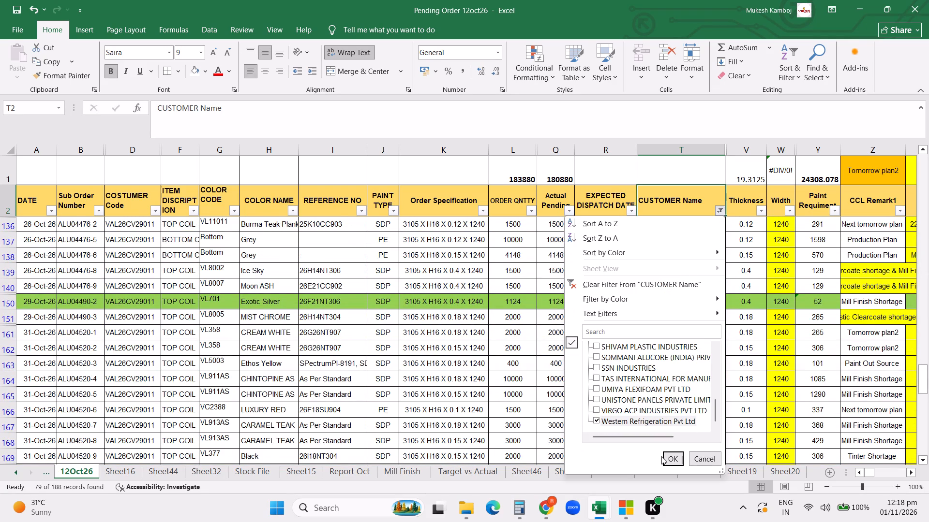
pyautogui.click(661, 456)
pyautogui.click(673, 452)
# Filter the customer name column back to VIRGO ACP INDUSTRIES PVT LTD only and return to its earliest orders.
pyautogui.click(719, 210)
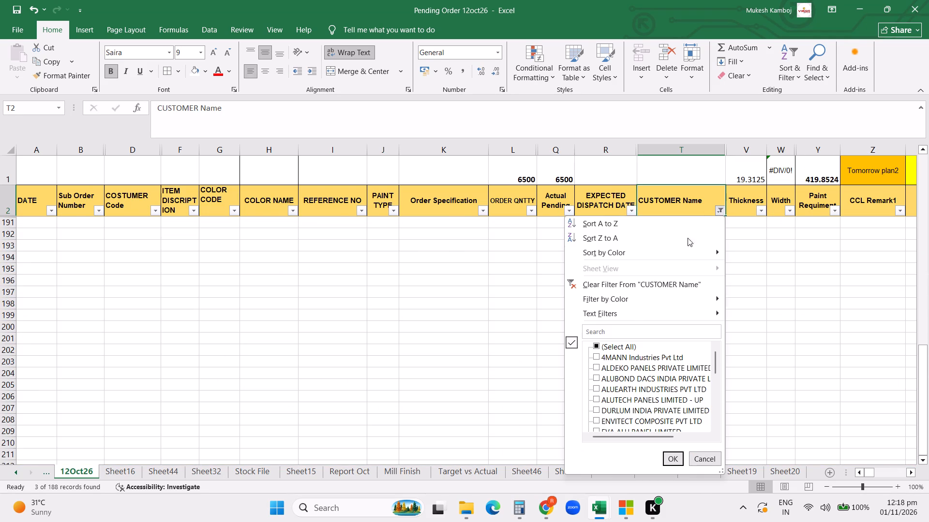
pyautogui.tripleClick(610, 346)
pyautogui.scroll(-6, 618, 369)
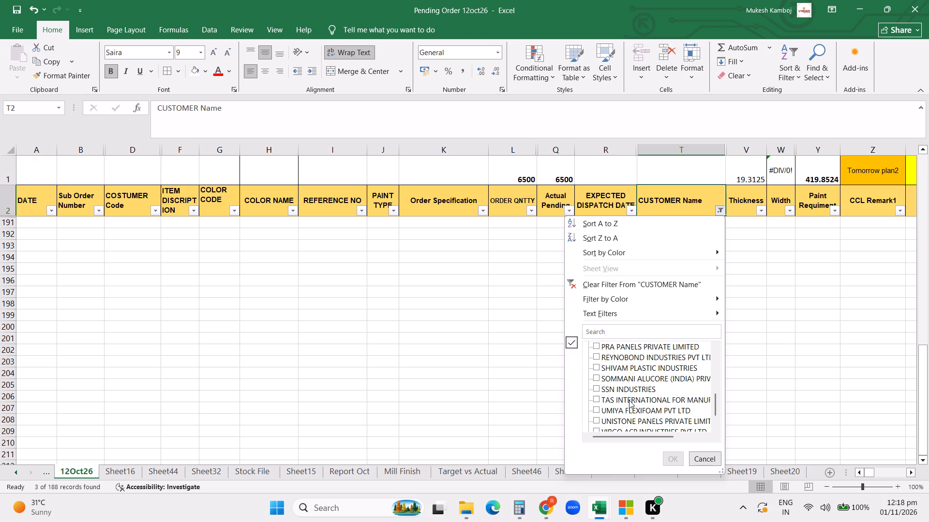
pyautogui.click(621, 407)
pyautogui.click(671, 460)
pyautogui.scroll(9, 620, 410)
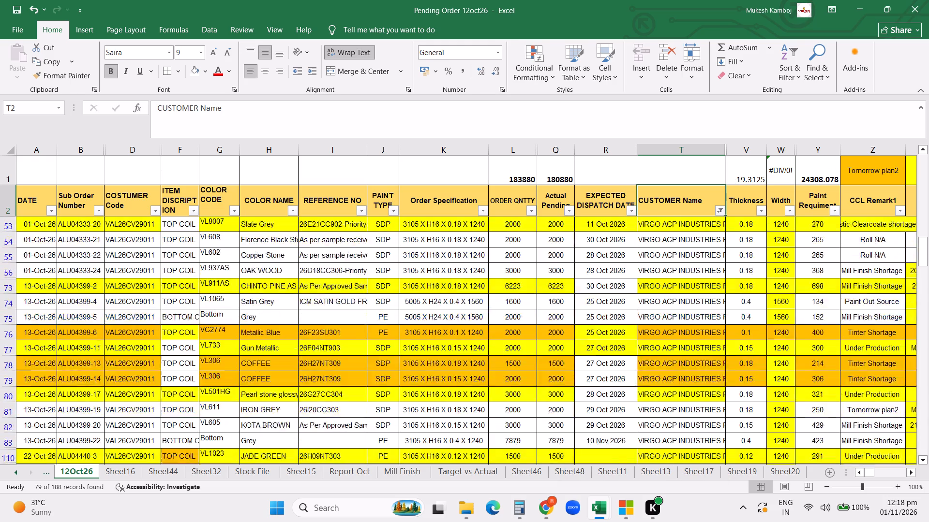
pyautogui.scroll(20, 620, 408)
pyautogui.scroll(8, 620, 408)
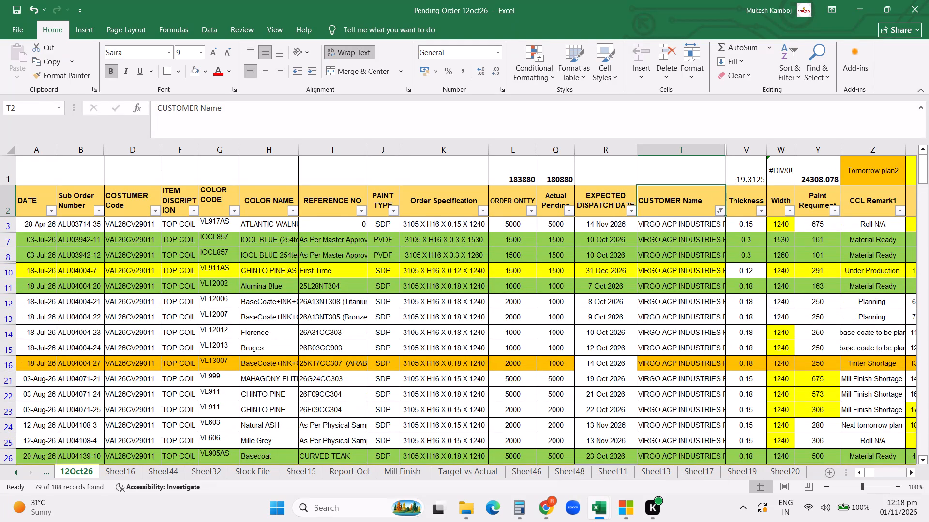
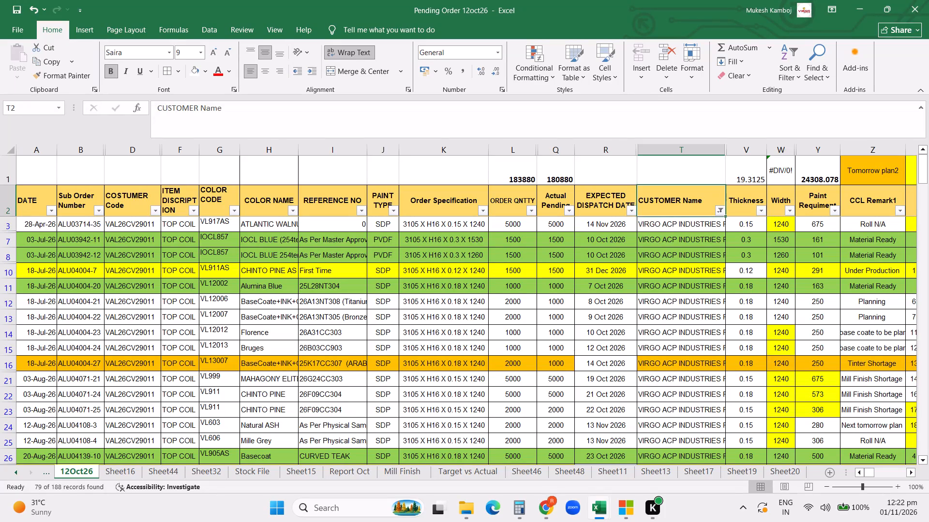
# Copy VIRGO ACP INDUSTRIES' customer code VAL26CV29011 into the customer code cell of the ORDER UPDATE sheet in CCL ORDER PROCESS 2025.
pyautogui.click(437, 344)
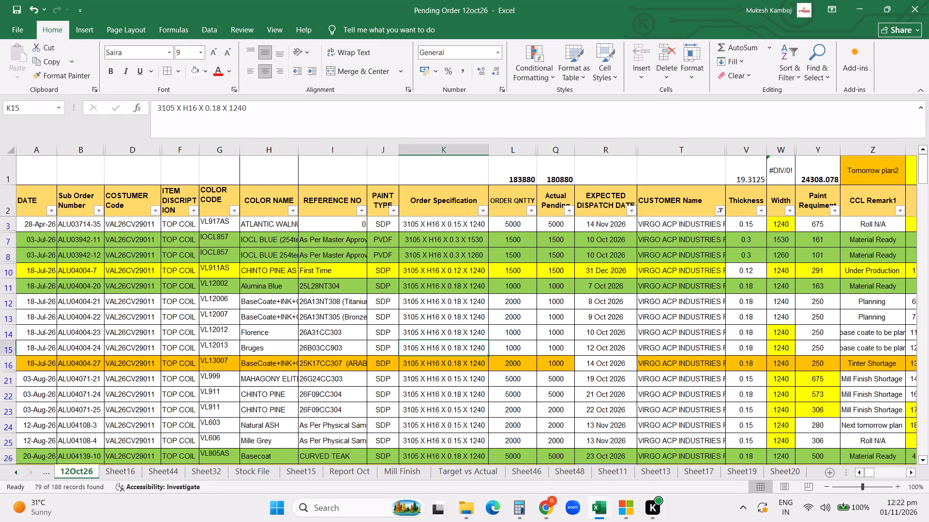
pyautogui.scroll(9, 489, 345)
pyautogui.scroll(-4, 461, 344)
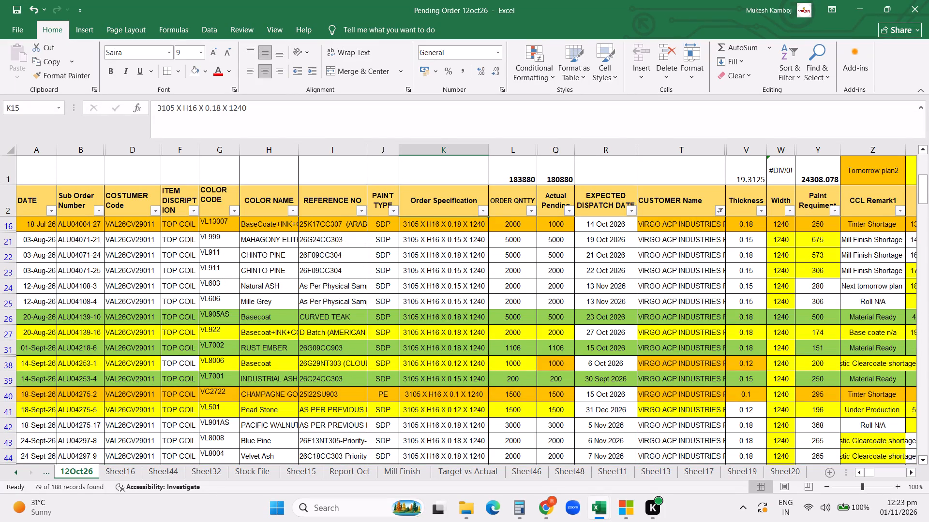
pyautogui.click(134, 381)
pyautogui.hotkey('ctrl', 'c')
pyautogui.click(547, 512)
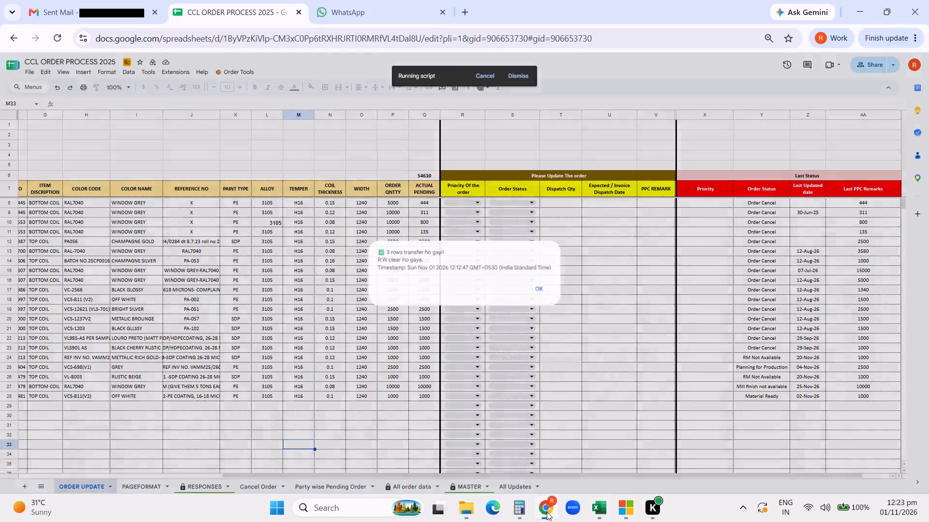
pyautogui.click(546, 288)
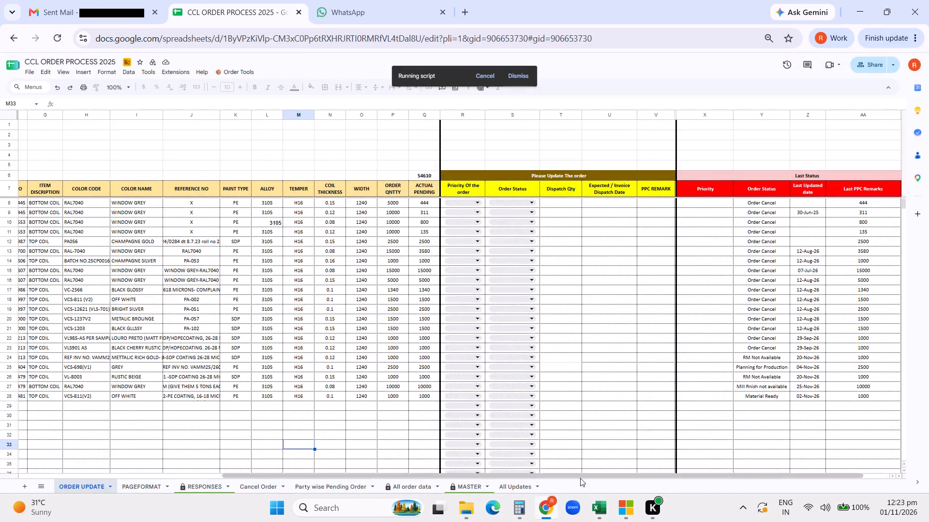
pyautogui.moveTo(579, 476); pyautogui.dragTo(287, 464)
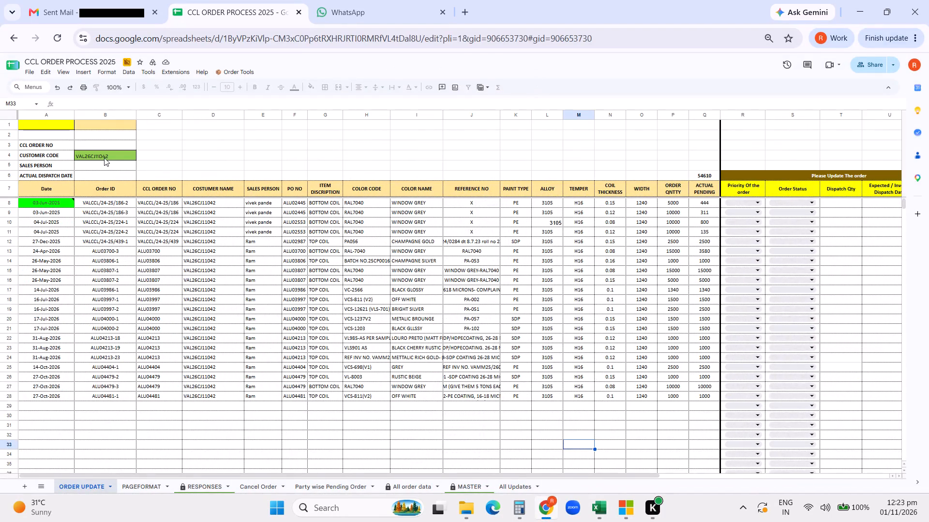
pyautogui.click(104, 158)
pyautogui.hotkey('ctrl', 'v')
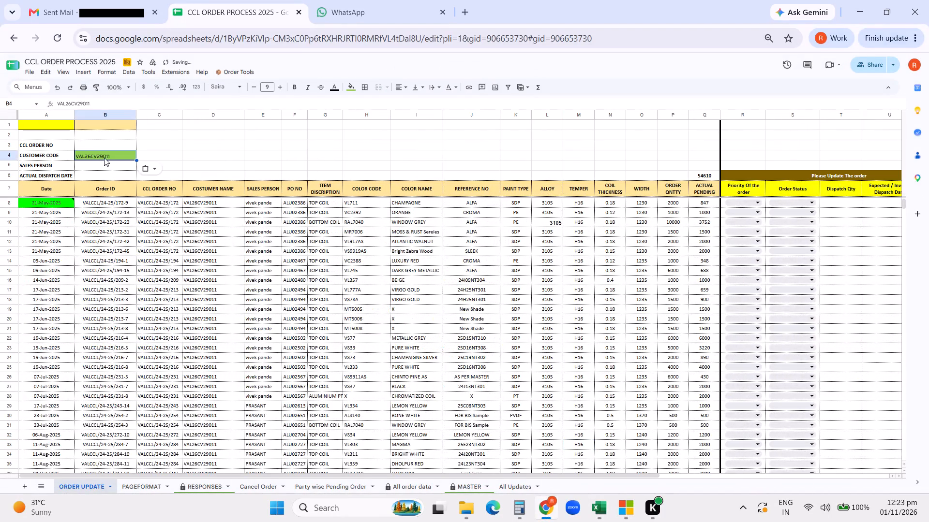
# Look through the VAL26CV29011 orders in the ORDER UPDATE sheet, from the July 2026 orders to the latest October 2026 ones.
pyautogui.scroll(-6, 447, 292)
pyautogui.scroll(5, 446, 308)
pyautogui.scroll(-11, 446, 308)
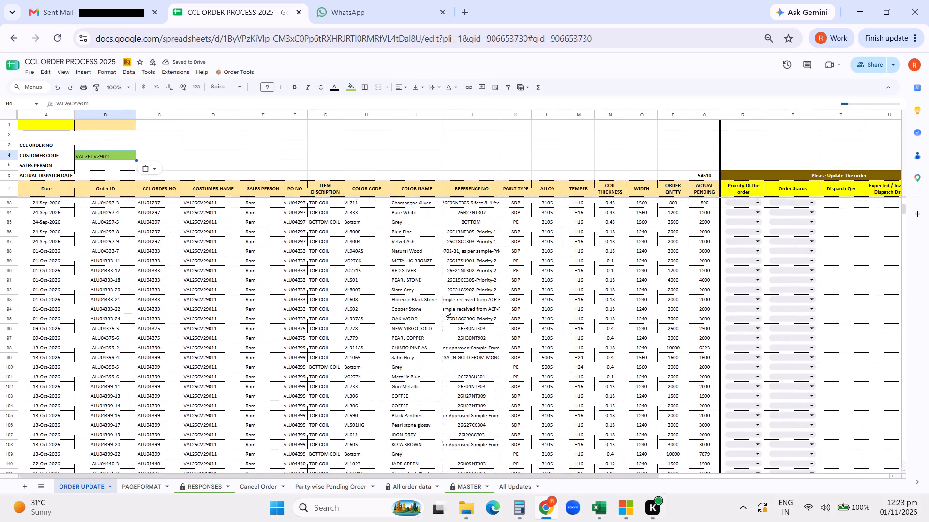
pyautogui.scroll(-6, 446, 308)
pyautogui.scroll(1, 531, 328)
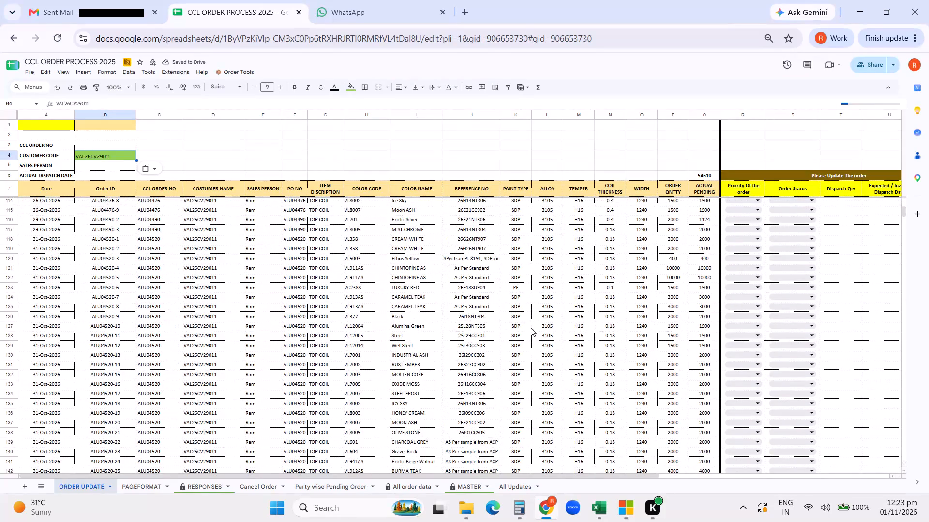
pyautogui.scroll(2, 531, 328)
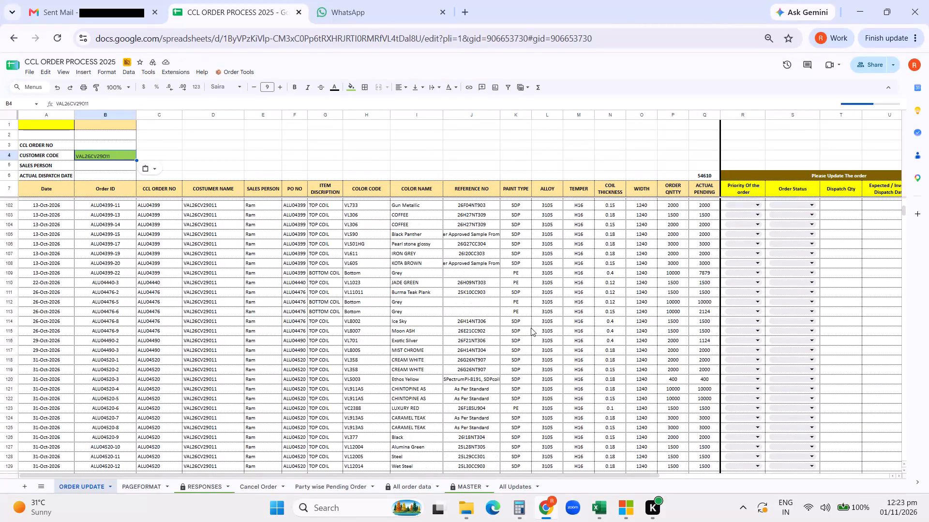
pyautogui.scroll(7, 531, 328)
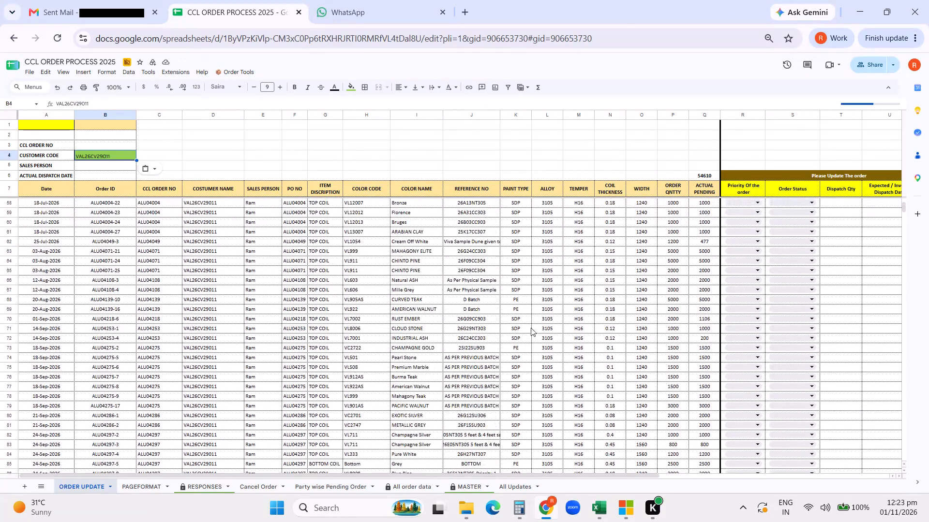
pyautogui.scroll(2, 531, 328)
pyautogui.scroll(-2, 531, 328)
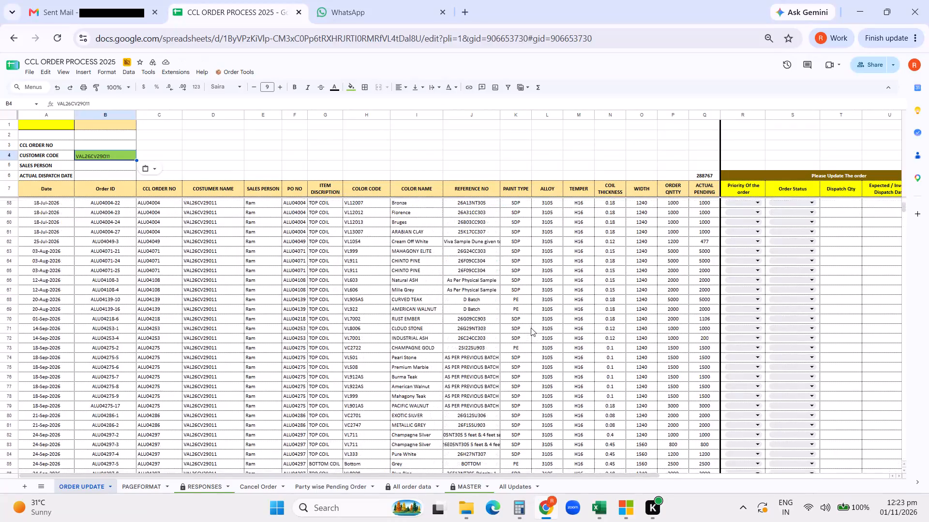
pyautogui.click(601, 511)
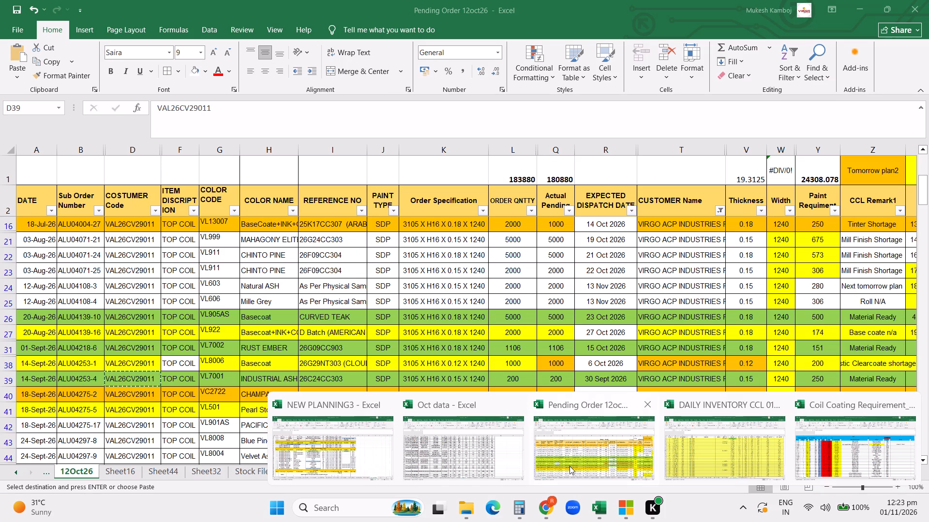
pyautogui.click(569, 466)
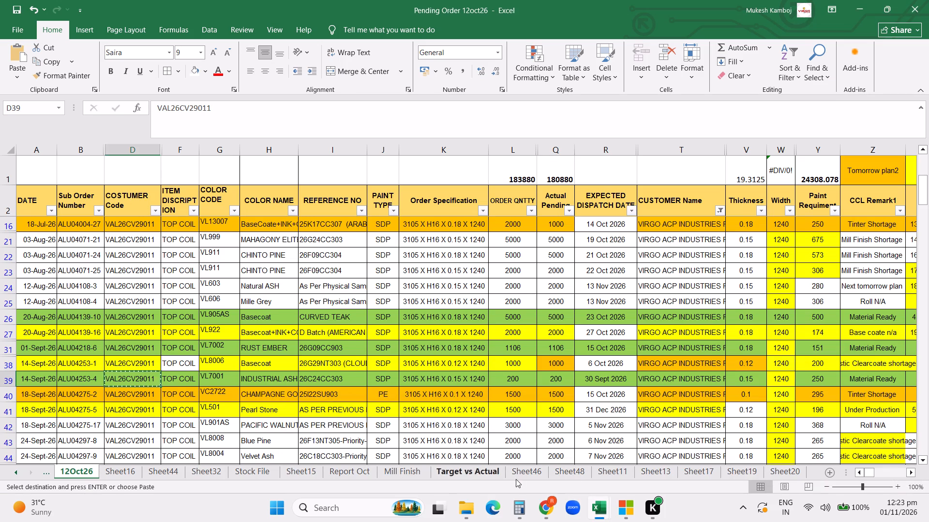
pyautogui.click(540, 514)
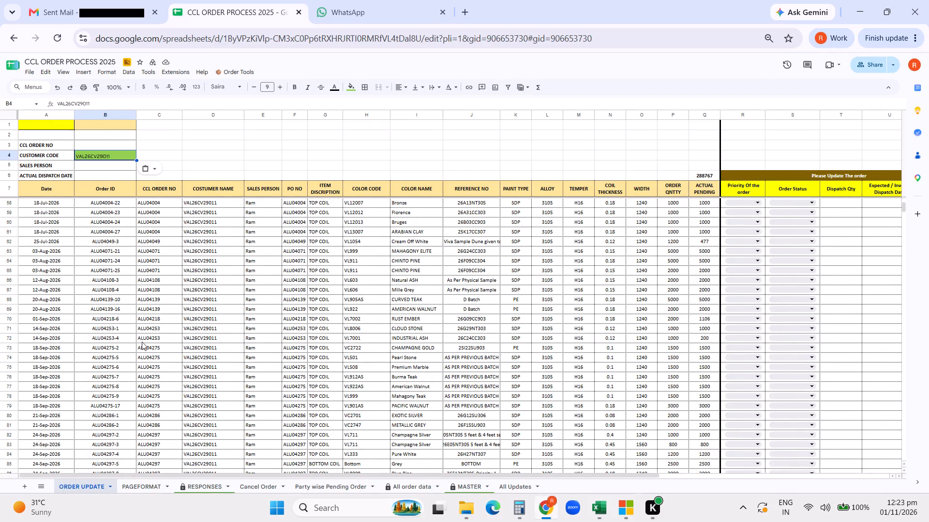
pyautogui.click(771, 340)
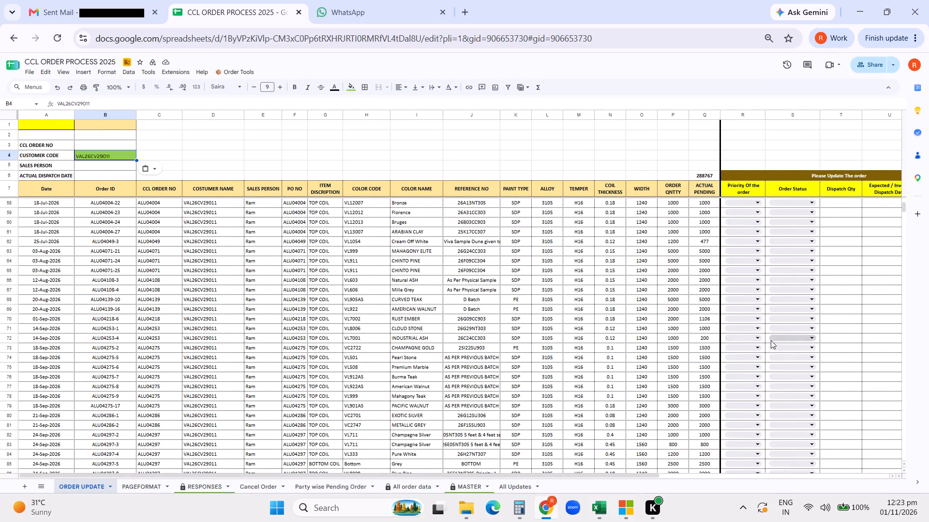
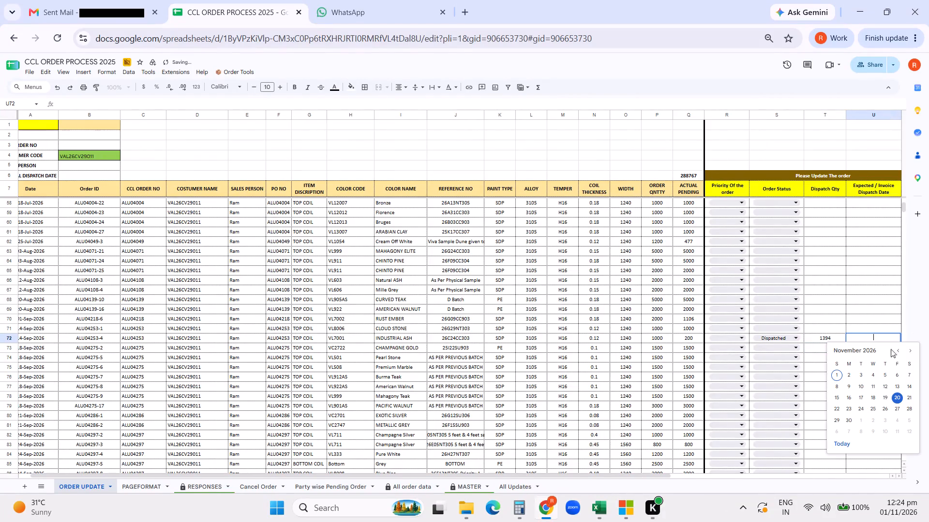
# Set the expected/invoice dispatch date of order ALU04253-4 (INDUSTRIAL ASH) to 10/31/2026.
pyautogui.click(899, 351)
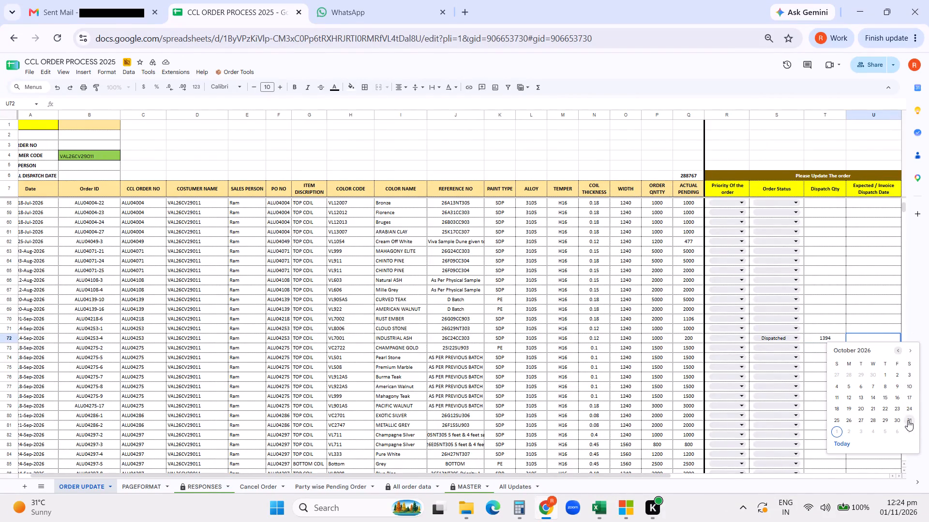
pyautogui.click(908, 420)
# Look through the VAL26CV29011 order rows and their last-status columns, down to the 31-Oct-2026 orders and back to the July 2026 ones.
pyautogui.scroll(-1, 706, 377)
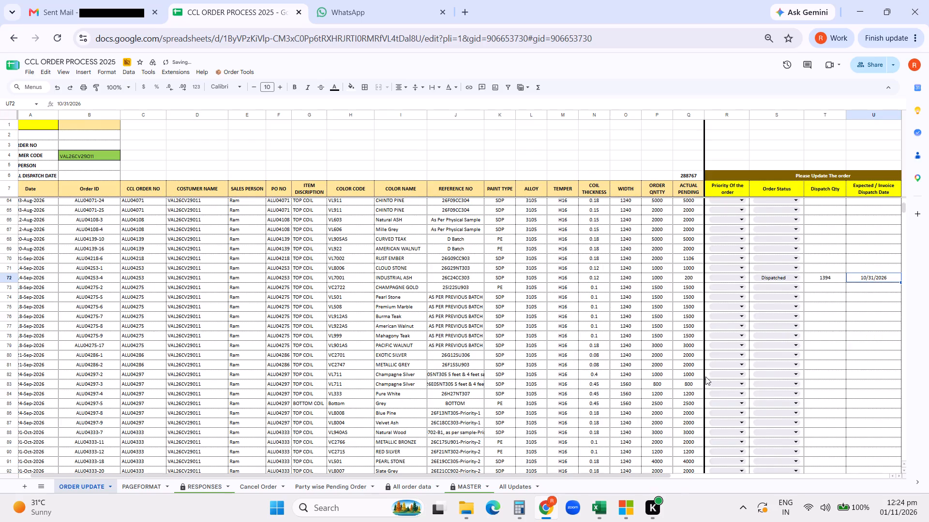
pyautogui.moveTo(656, 478); pyautogui.dragTo(835, 477)
pyautogui.moveTo(663, 476); pyautogui.dragTo(803, 475)
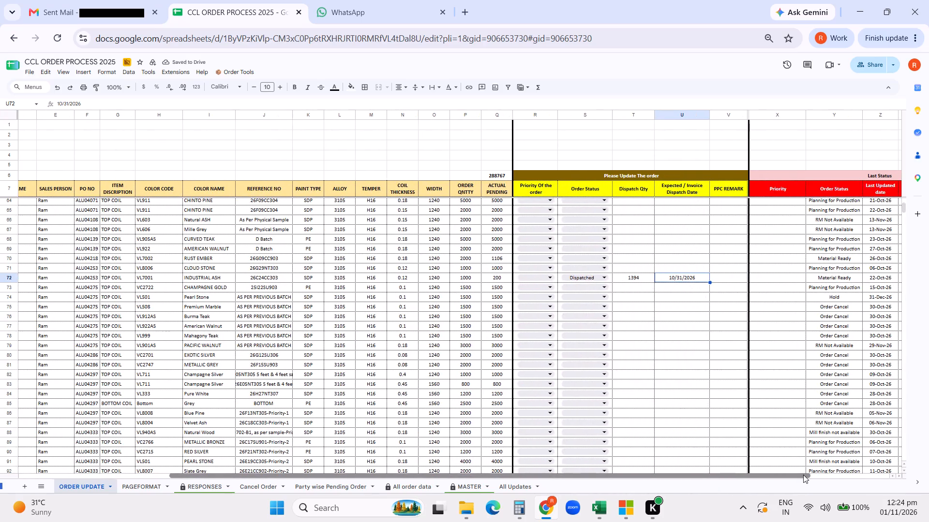
pyautogui.moveTo(803, 475); pyautogui.dragTo(640, 471)
pyautogui.scroll(-1, 646, 373)
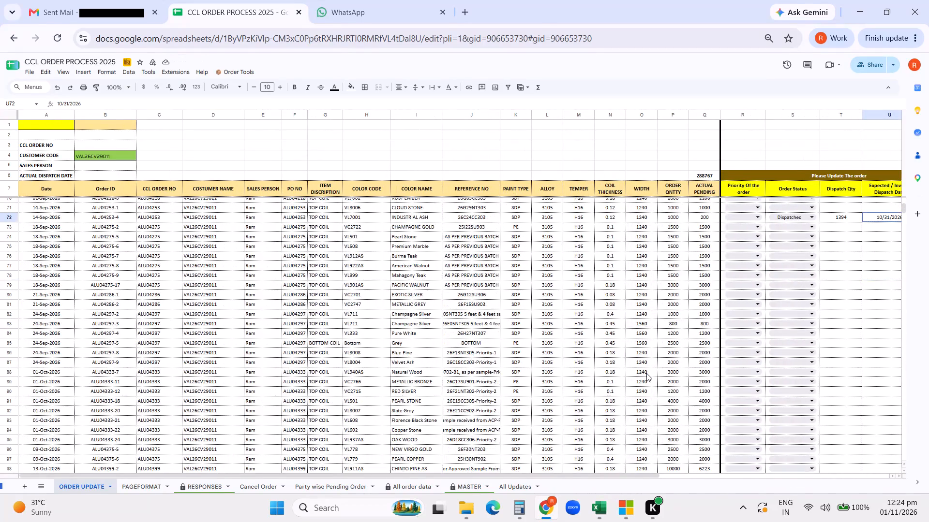
pyautogui.scroll(-2, 646, 373)
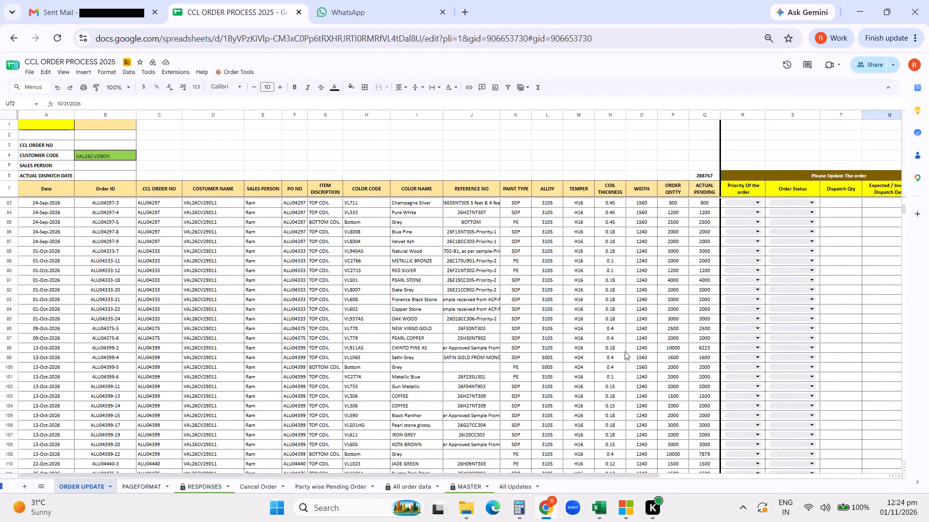
pyautogui.scroll(-2, 524, 299)
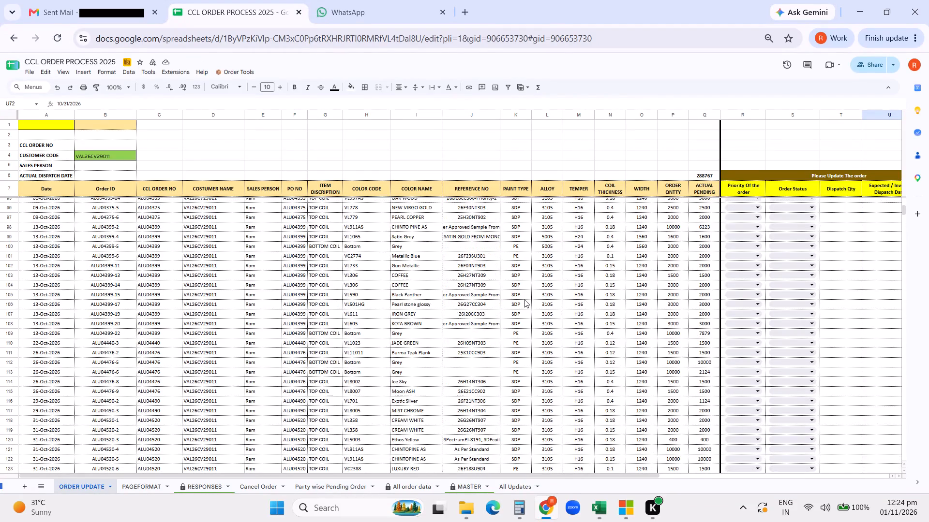
pyautogui.scroll(-2, 524, 299)
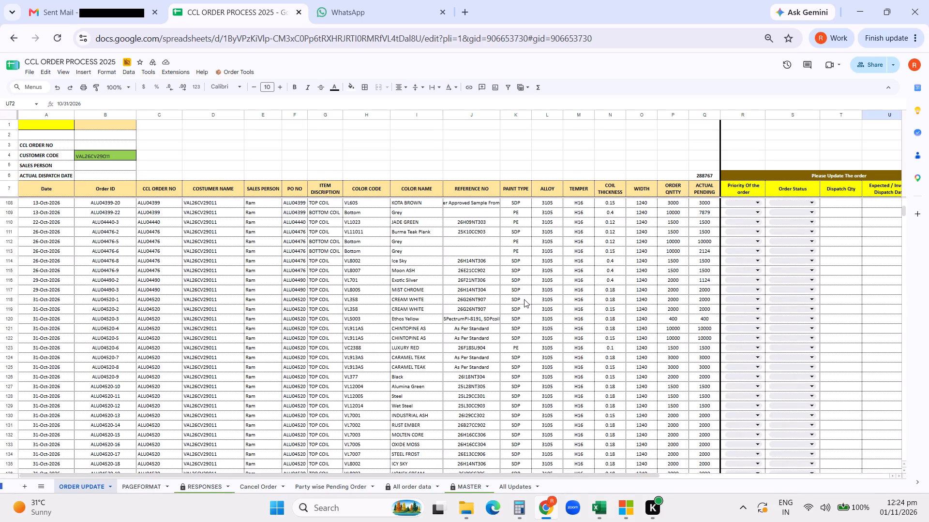
pyautogui.scroll(-2, 539, 377)
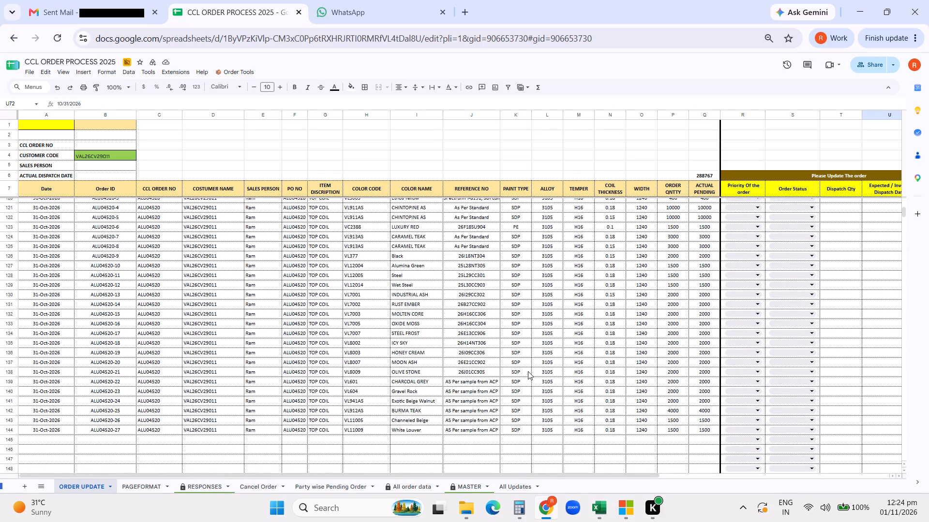
pyautogui.scroll(3, 528, 371)
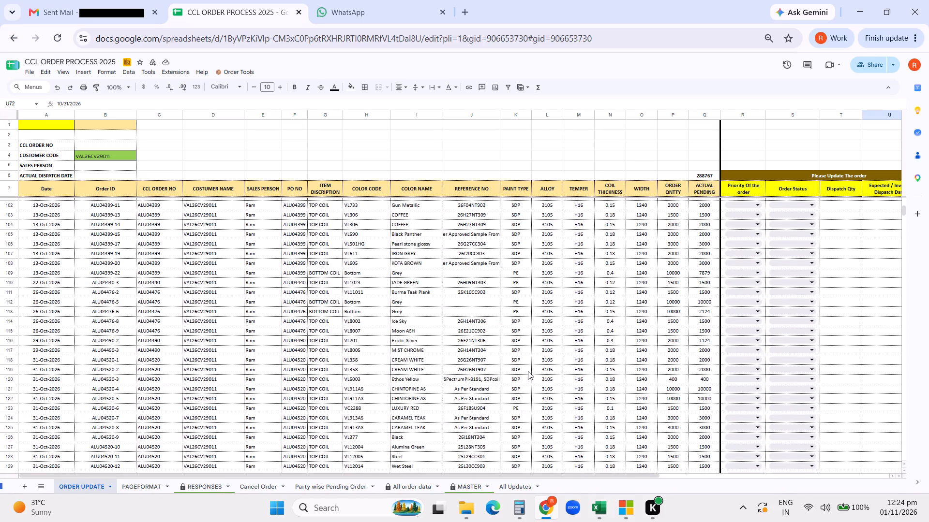
pyautogui.scroll(1, 528, 371)
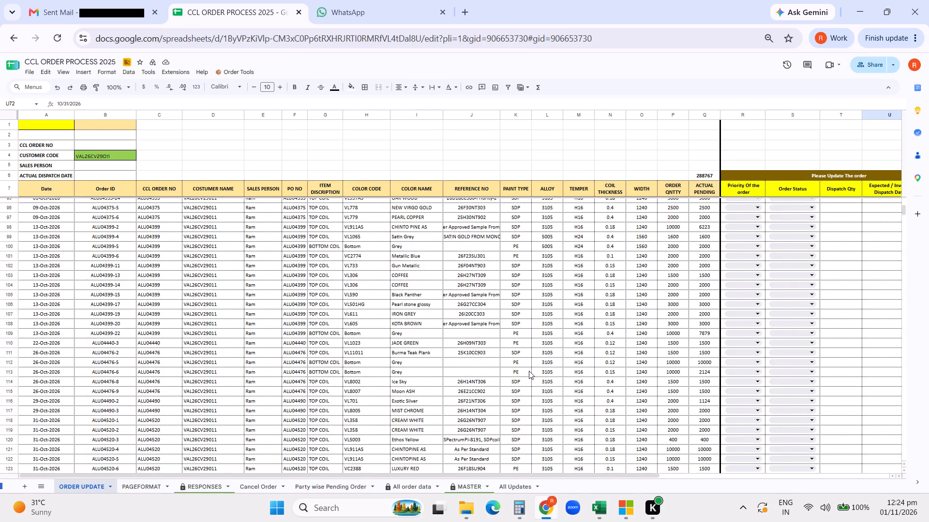
pyautogui.scroll(2, 529, 371)
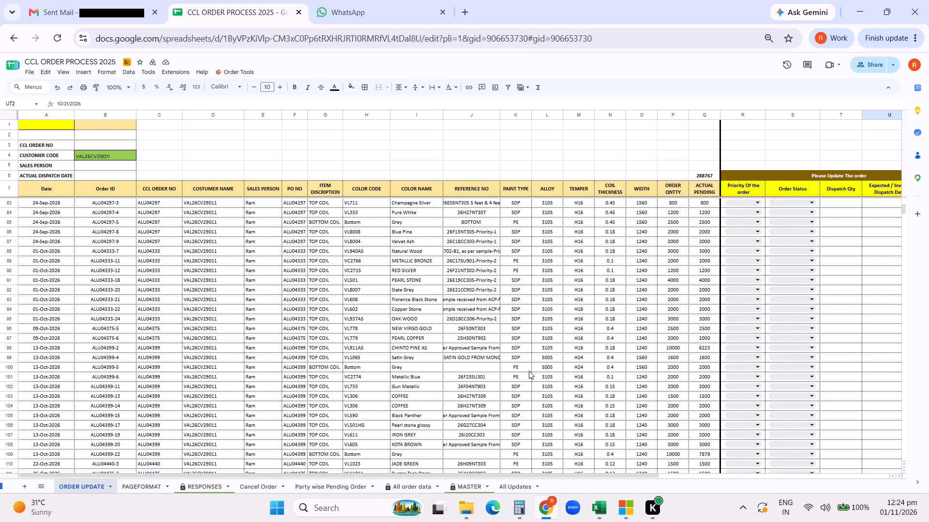
pyautogui.scroll(1, 529, 371)
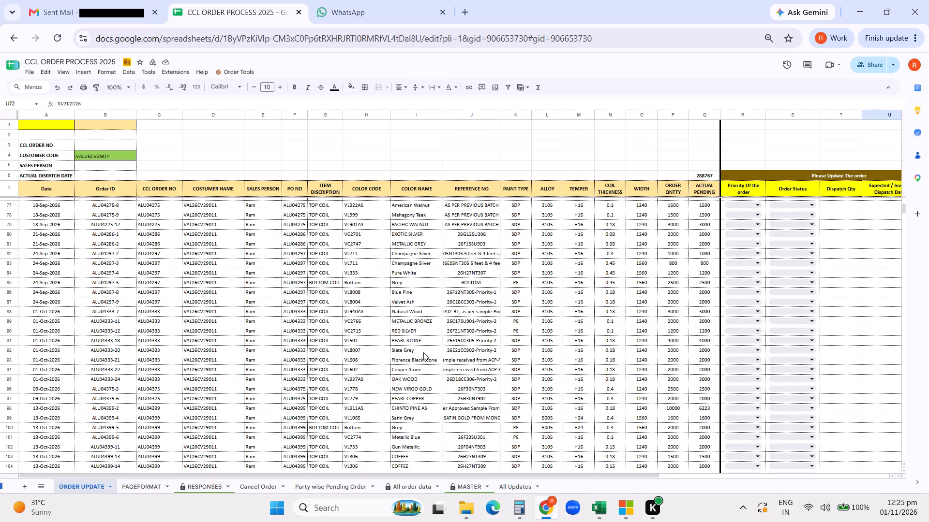
pyautogui.scroll(1, 424, 352)
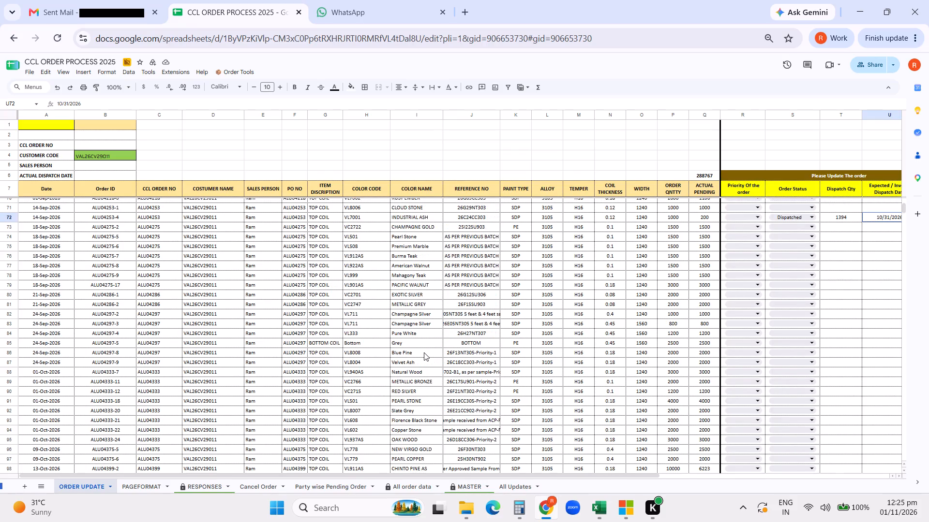
pyautogui.scroll(1, 425, 351)
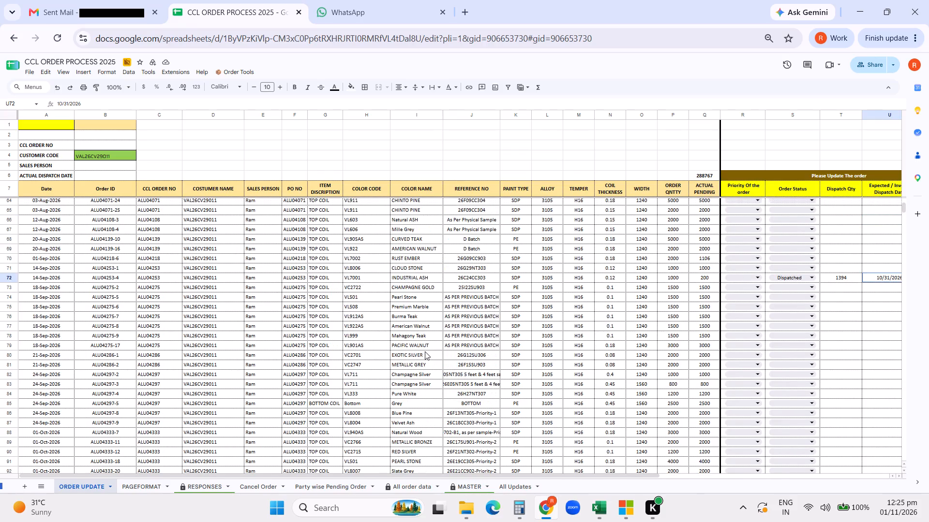
pyautogui.scroll(1, 425, 351)
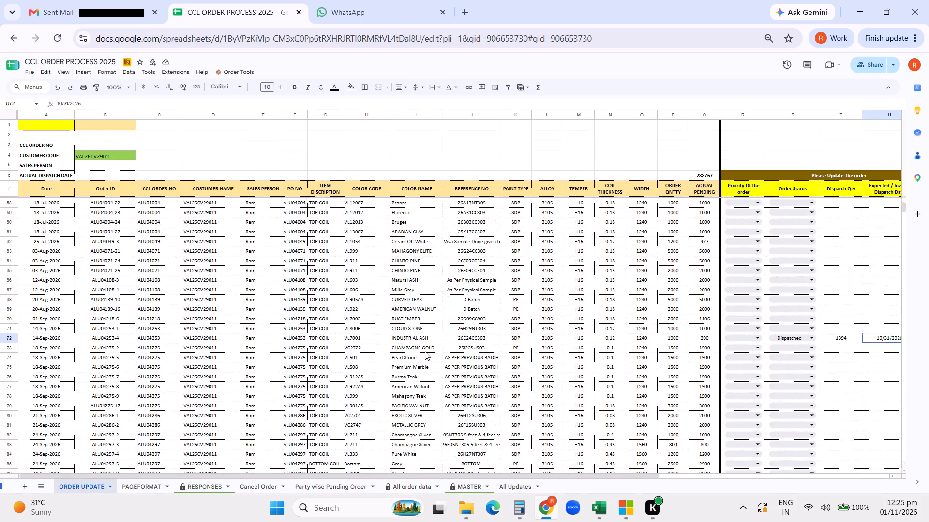
# Mark order ALU04139-10 (CURVED TEAK) as Dispatched with a dispatch quantity of 5000 and a dispatch date of 10/31/2026.
pyautogui.click(784, 300)
pyautogui.click(780, 347)
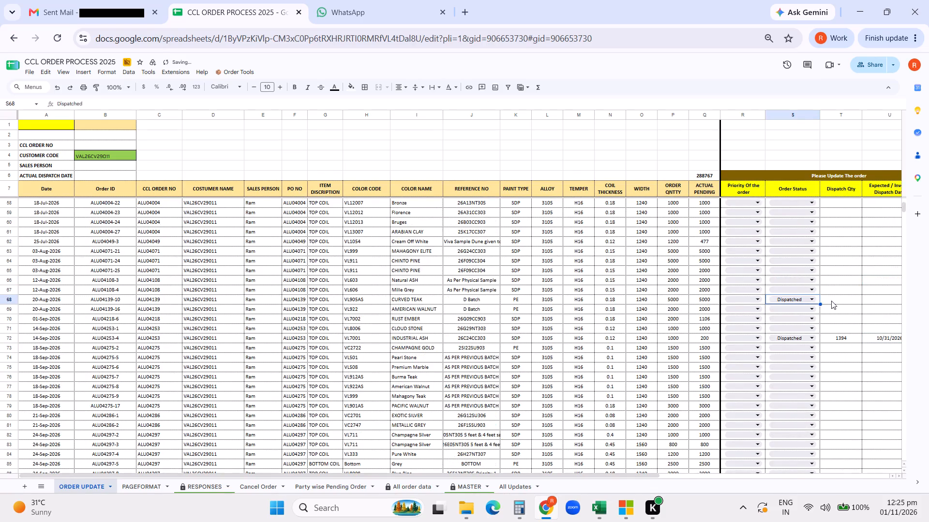
pyautogui.click(831, 301)
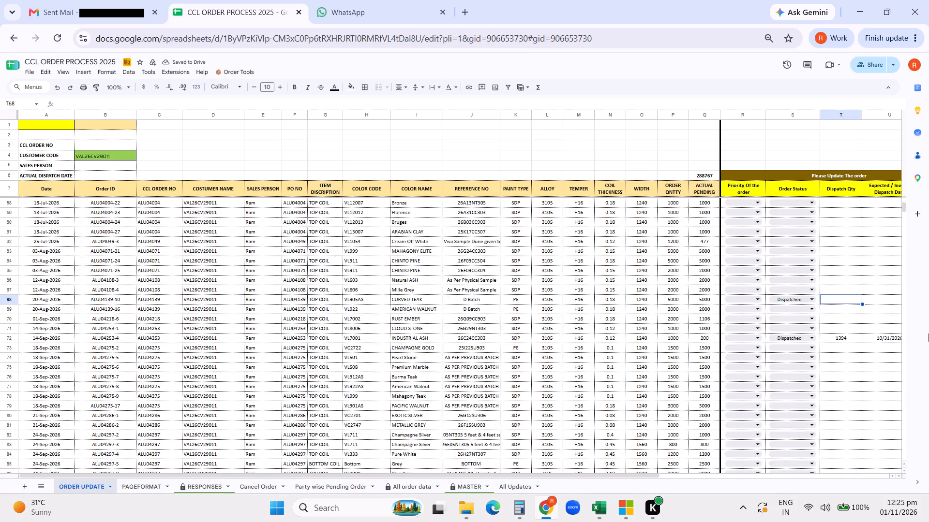
pyautogui.write('5000')
pyautogui.press('Return')
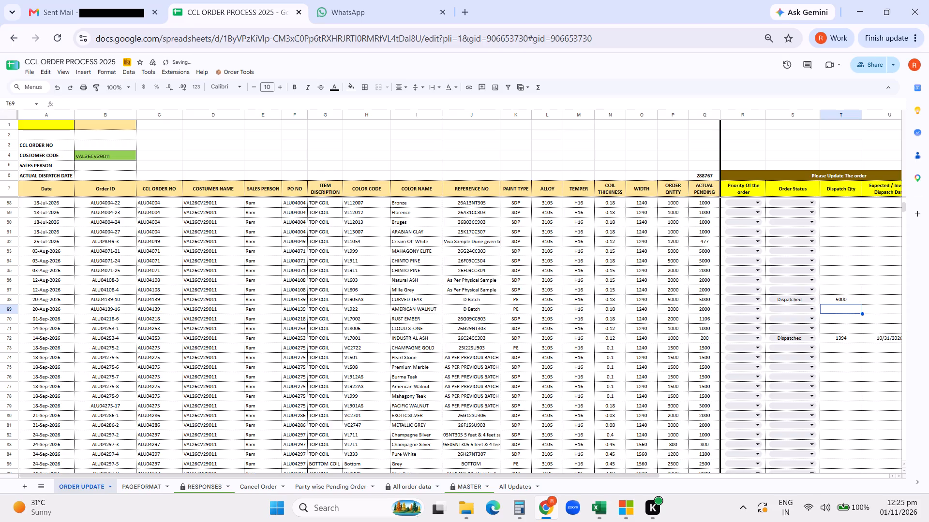
pyautogui.doubleClick(879, 302)
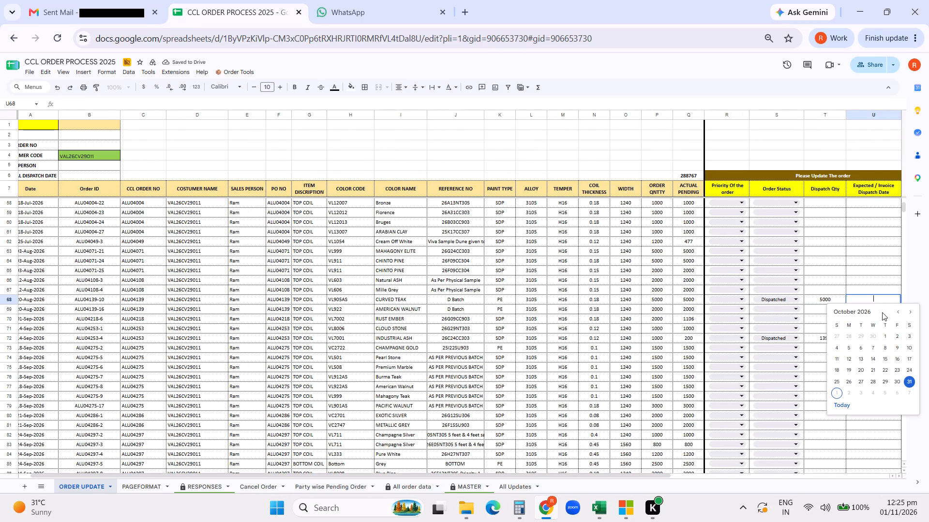
pyautogui.click(909, 380)
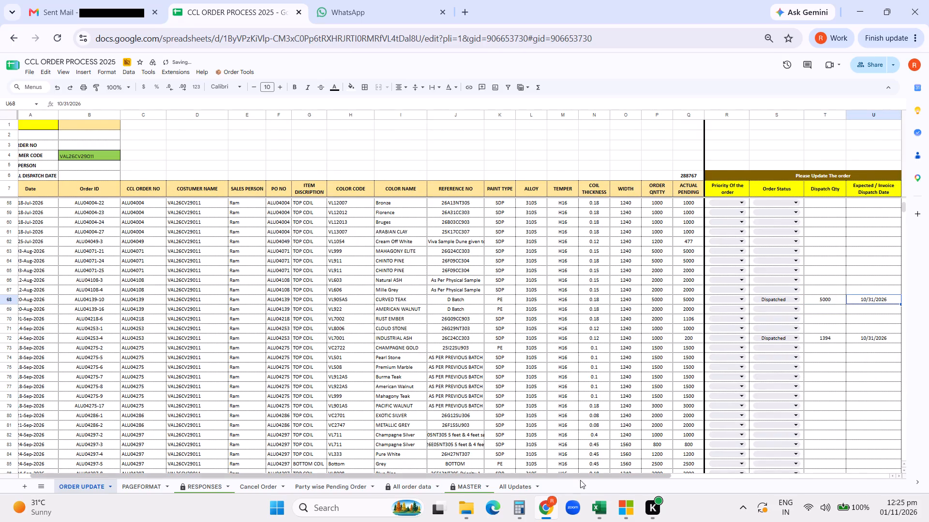
pyautogui.moveTo(594, 477); pyautogui.dragTo(769, 464)
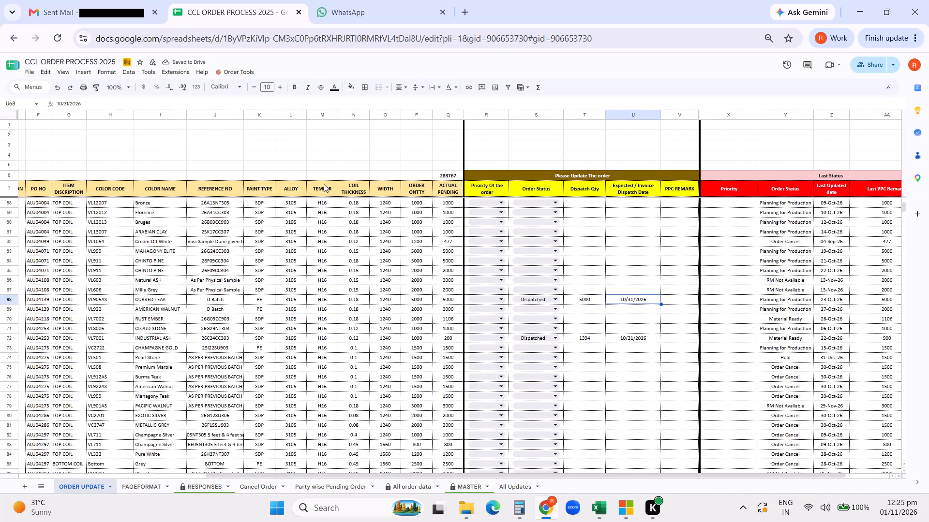
pyautogui.click(239, 72)
pyautogui.click(235, 84)
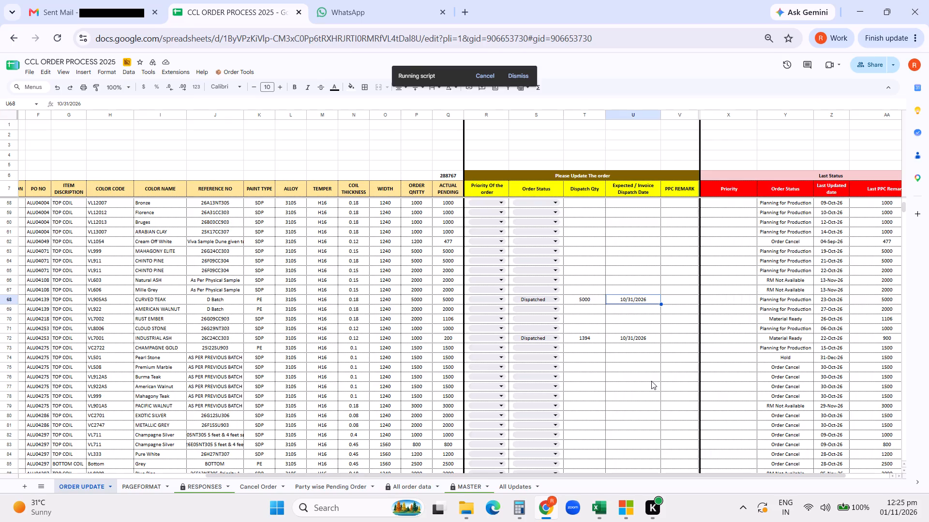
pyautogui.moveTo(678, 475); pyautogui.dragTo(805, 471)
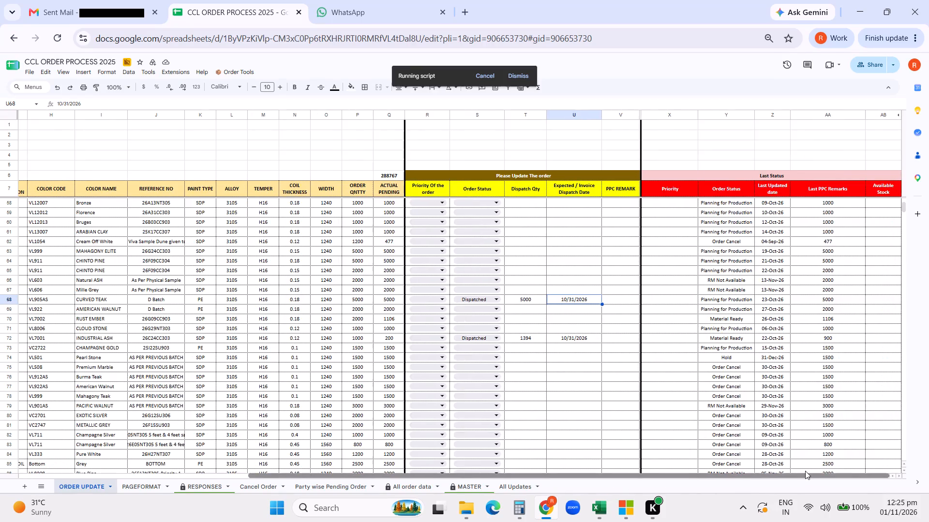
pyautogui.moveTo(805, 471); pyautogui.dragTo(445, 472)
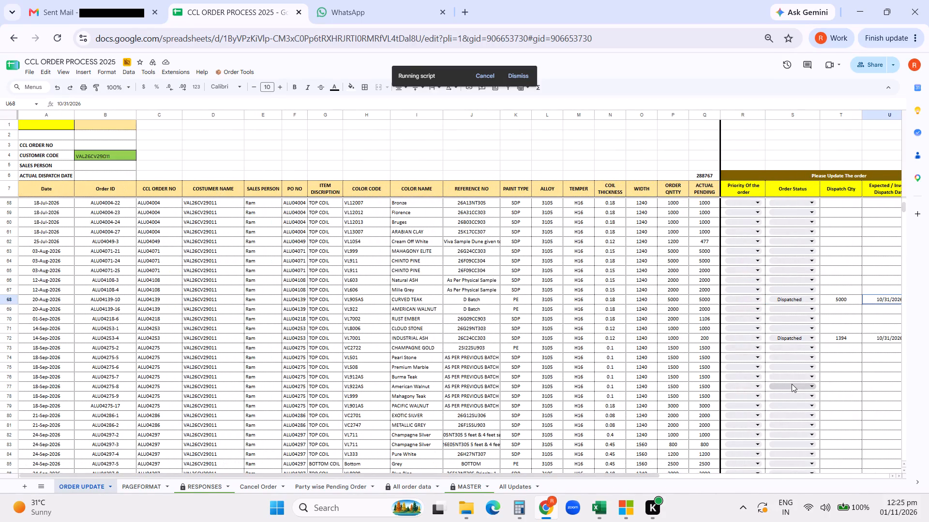
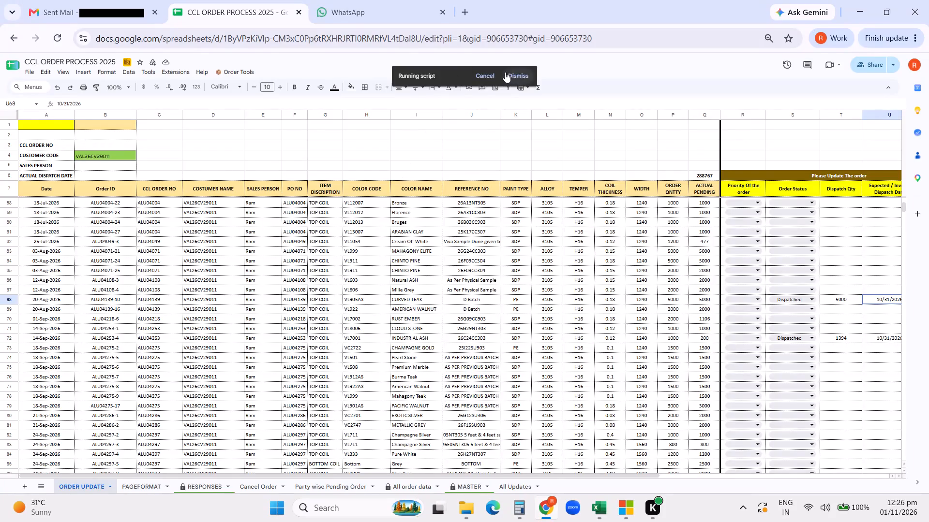
pyautogui.click(510, 72)
pyautogui.click(811, 300)
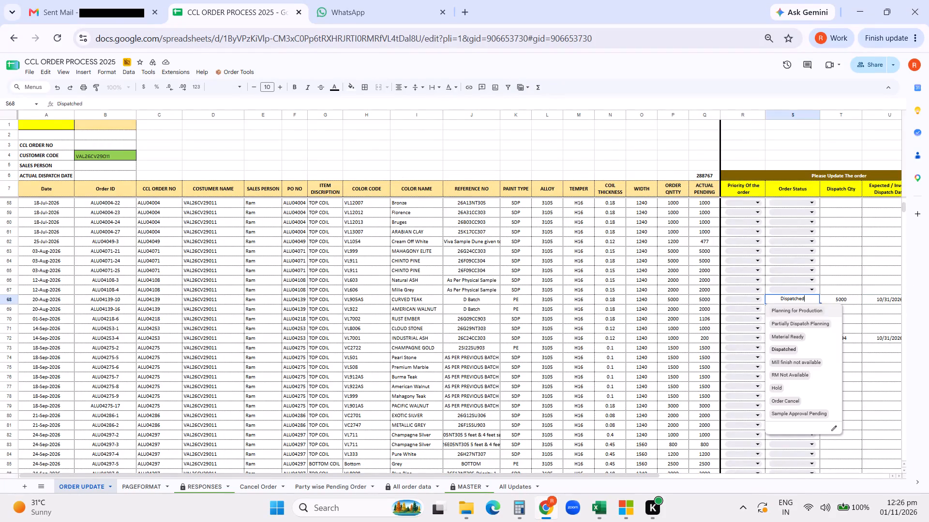
pyautogui.click(780, 335)
pyautogui.click(242, 72)
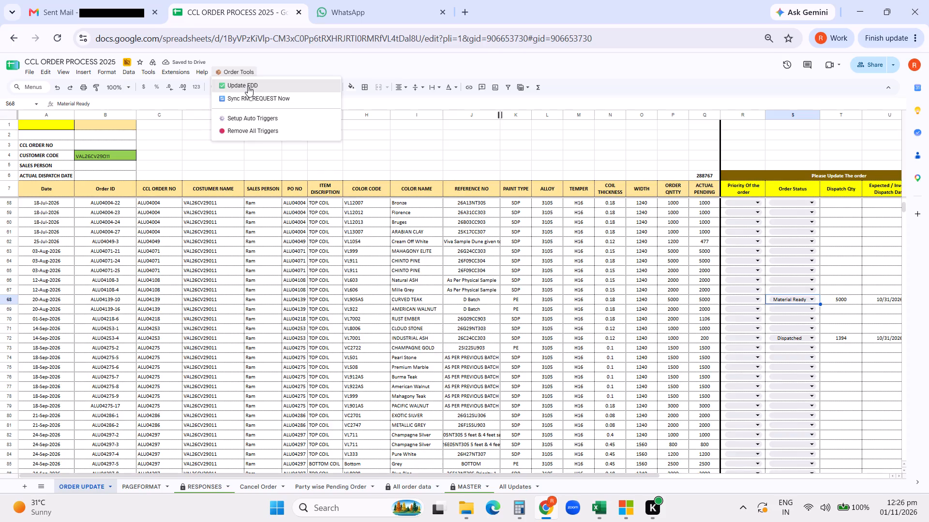
pyautogui.click(248, 86)
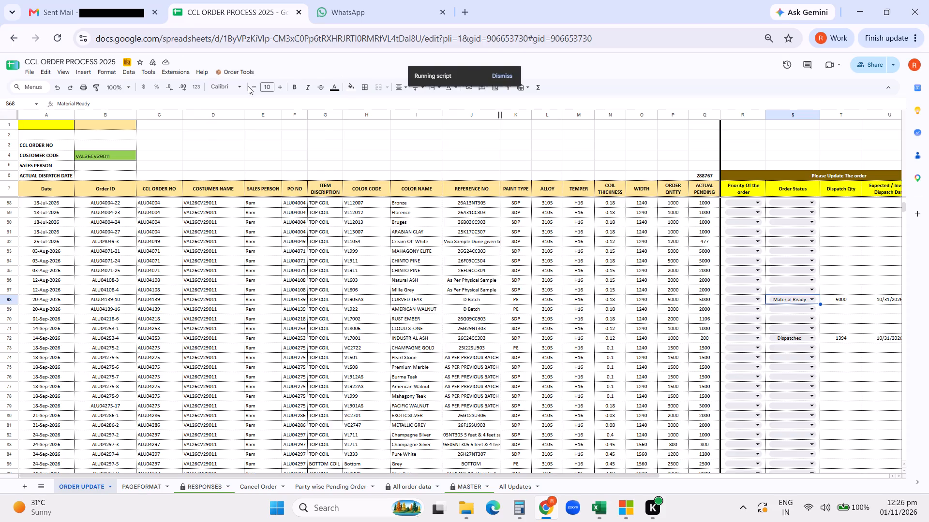
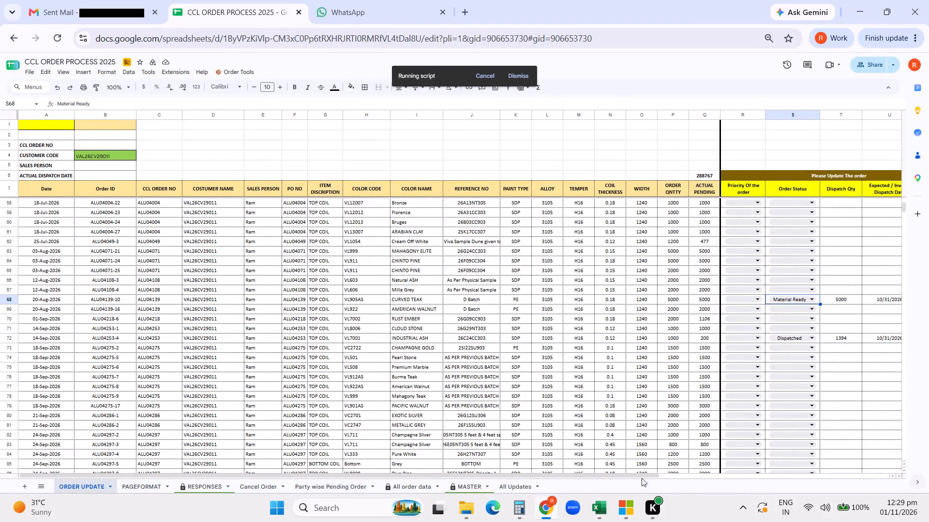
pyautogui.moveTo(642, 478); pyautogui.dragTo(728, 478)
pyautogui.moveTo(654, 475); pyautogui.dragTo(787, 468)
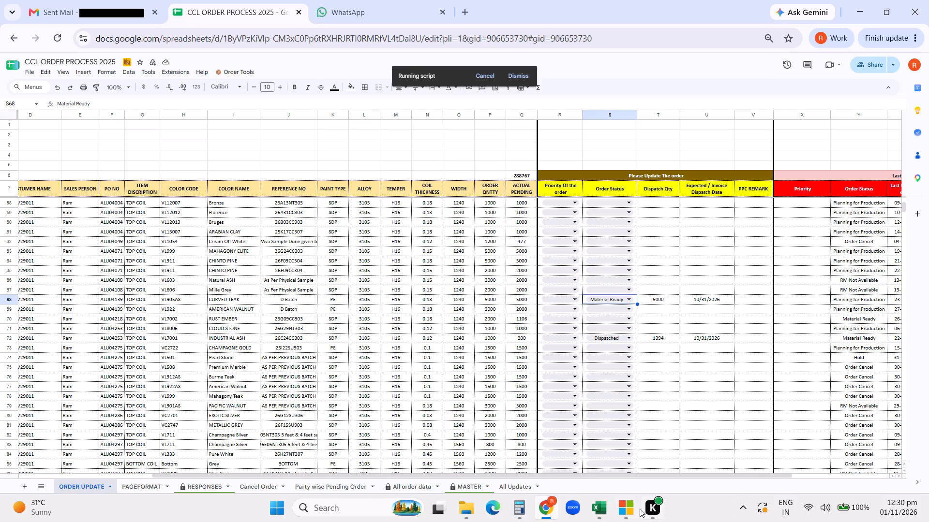
# Switch to the Pending Order 12oct26 workbook in Excel and clear the CUSTOMER Name filter on sheet 12Oct26.
pyautogui.click(604, 507)
pyautogui.click(595, 469)
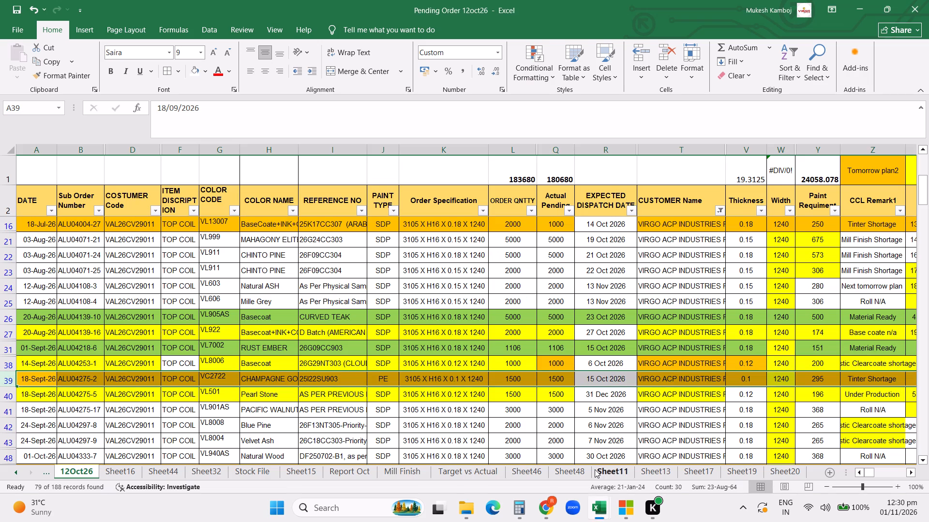
pyautogui.click(719, 210)
pyautogui.click(649, 282)
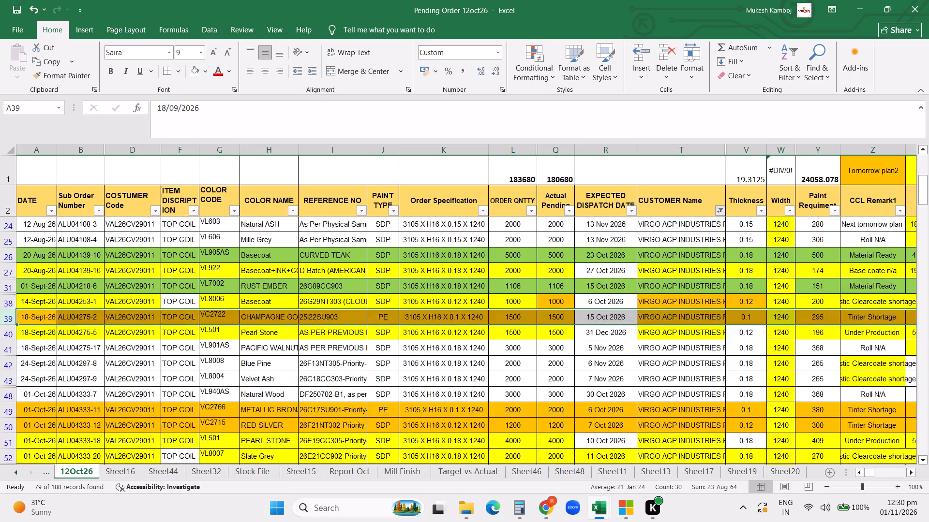
# Filter the EDD column to the November 2026 dates 01 through 07.
pyautogui.click(805, 269)
pyautogui.press('Right')
pyautogui.press('Right')
pyautogui.press('Right')
pyautogui.press('Right')
pyautogui.press('Right')
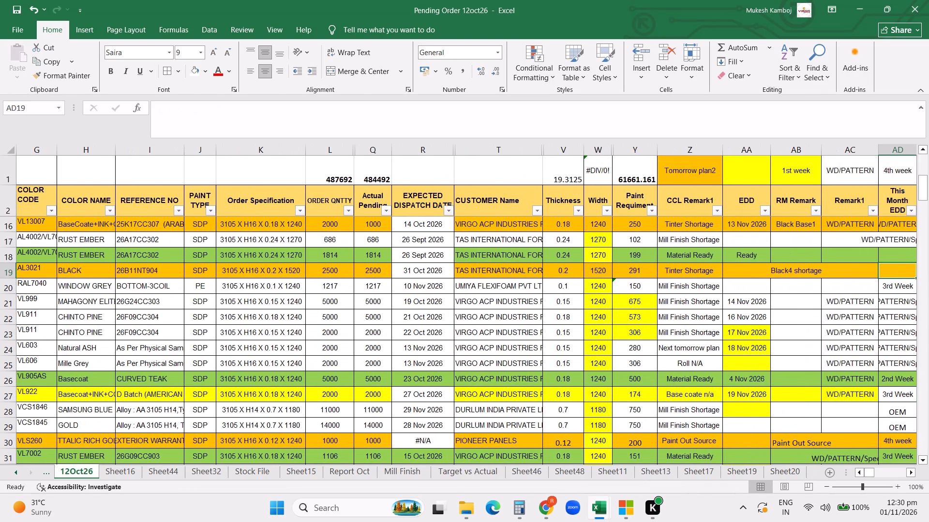
pyautogui.click(762, 211)
pyautogui.click(665, 358)
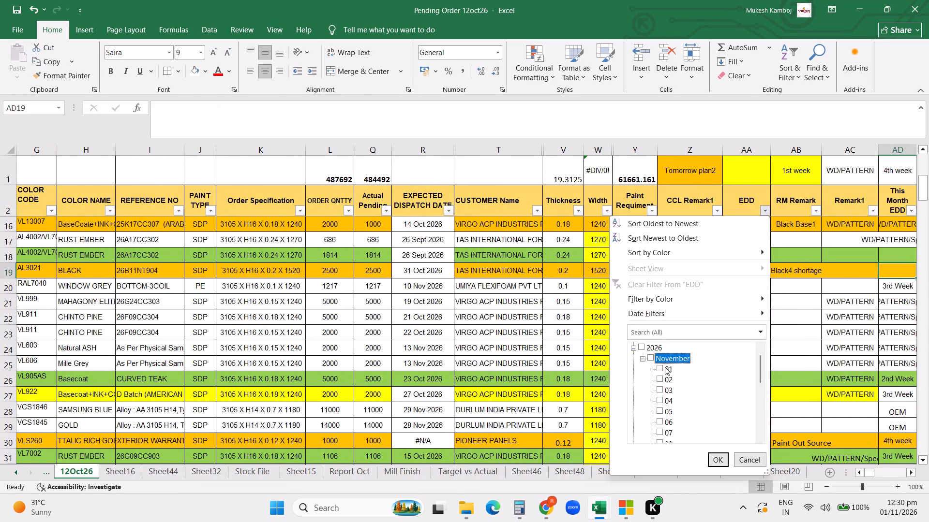
pyautogui.click(665, 371)
pyautogui.click(665, 380)
pyautogui.click(666, 391)
pyautogui.click(666, 402)
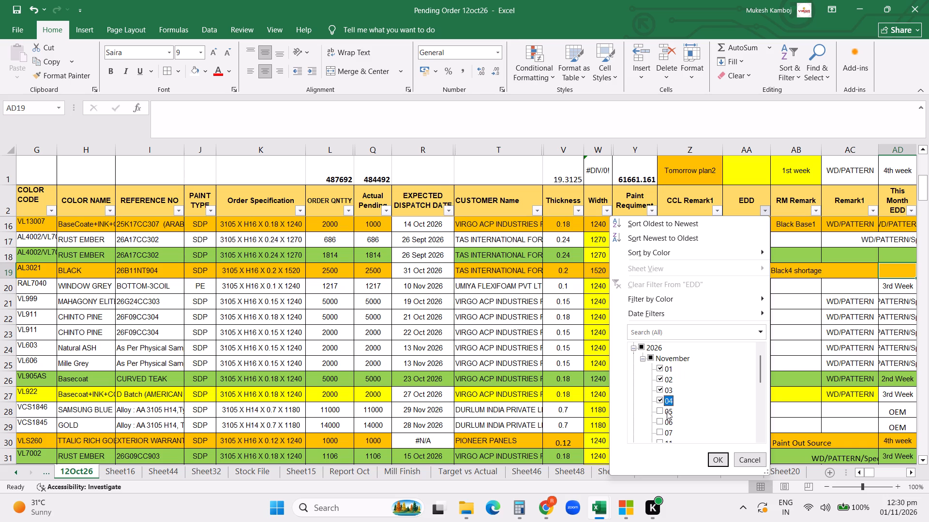
pyautogui.click(667, 411)
pyautogui.click(668, 419)
pyautogui.click(666, 433)
pyautogui.scroll(-1, 710, 423)
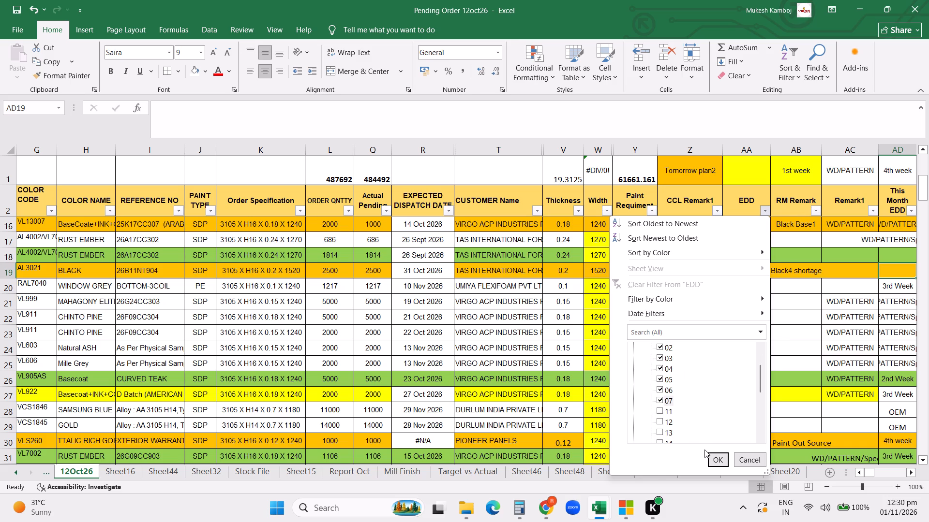
pyautogui.click(717, 462)
pyautogui.scroll(19, 705, 336)
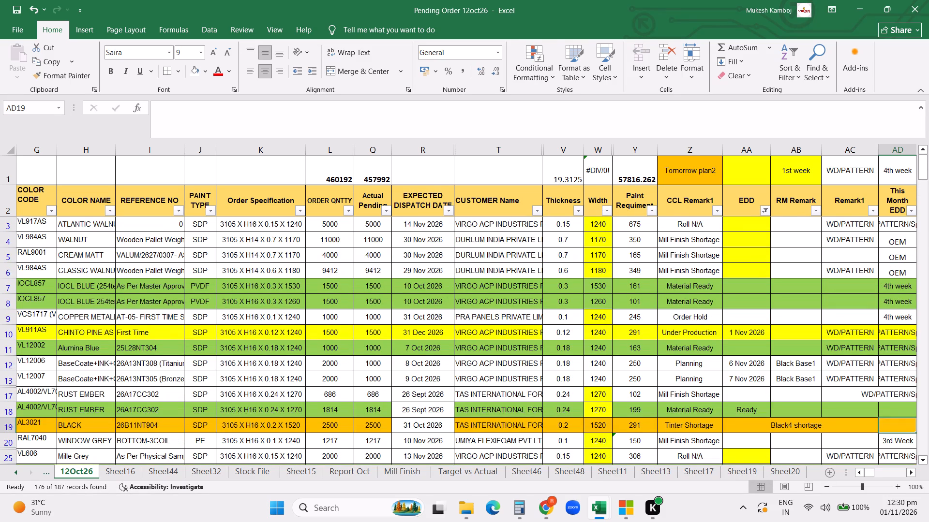
# Exclude the Alu-72, Month Plan, ok, Ready and blank entries from the EDD filter.
pyautogui.click(765, 211)
pyautogui.scroll(-17, 719, 333)
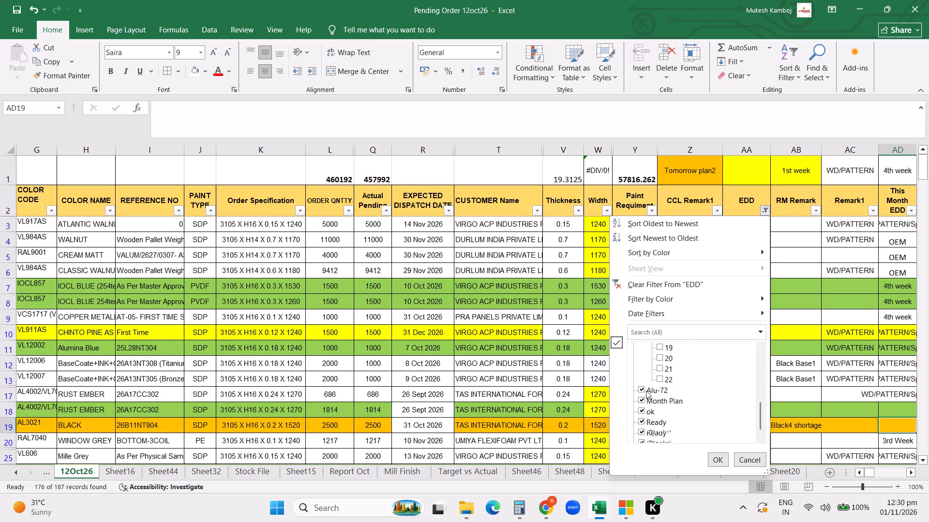
pyautogui.click(646, 391)
pyautogui.click(645, 402)
pyautogui.click(646, 414)
pyautogui.click(647, 423)
pyautogui.click(649, 433)
pyautogui.click(718, 464)
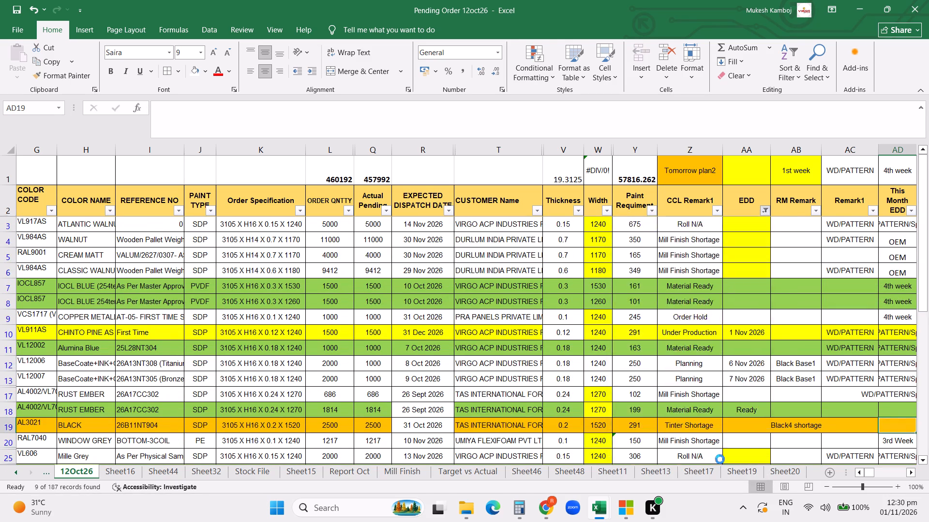
pyautogui.scroll(10, 735, 365)
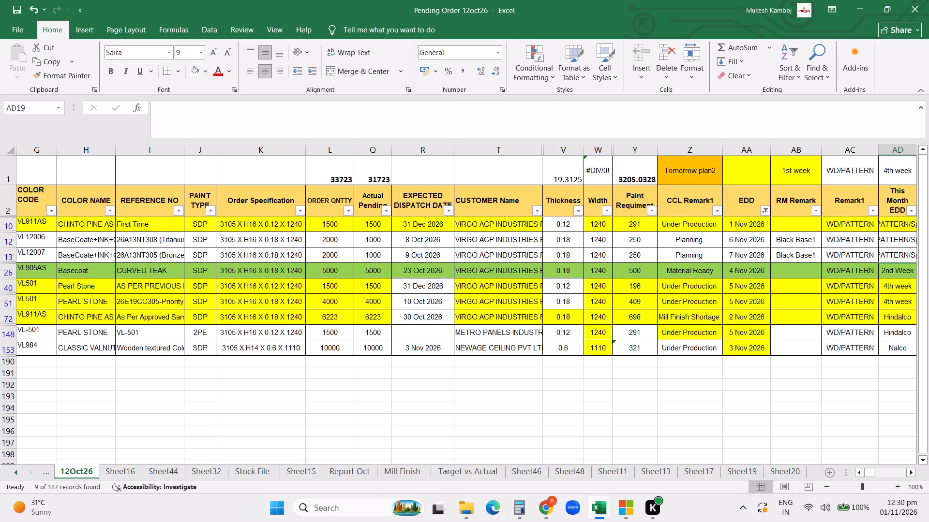
# Mark the VL911AS CHINTO PINE AS order with EDD 1 Nov 2026 by filling its row green and setting CCL Remark1 to Material Ready.
pyautogui.click(13, 220)
pyautogui.click(0, 223)
pyautogui.click(206, 70)
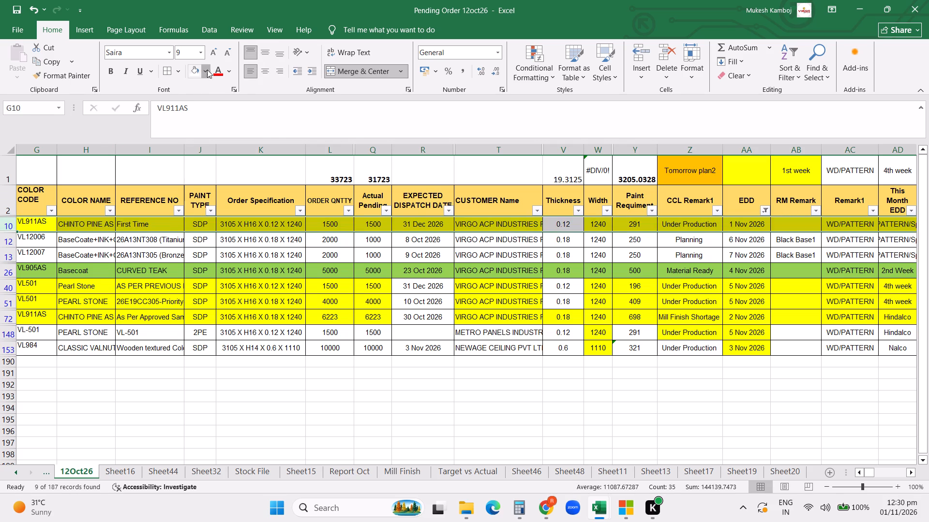
pyautogui.click(264, 249)
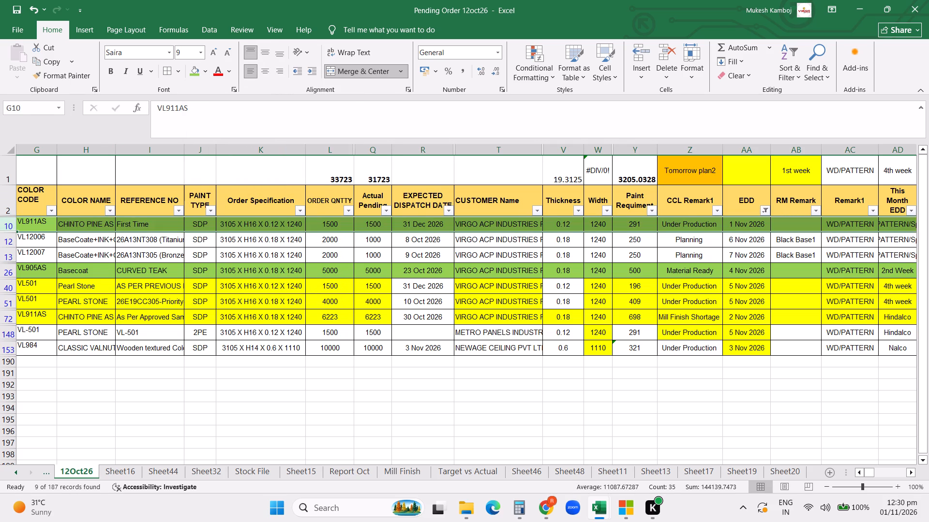
pyautogui.click(678, 224)
pyautogui.write('ma')
pyautogui.press('Return')
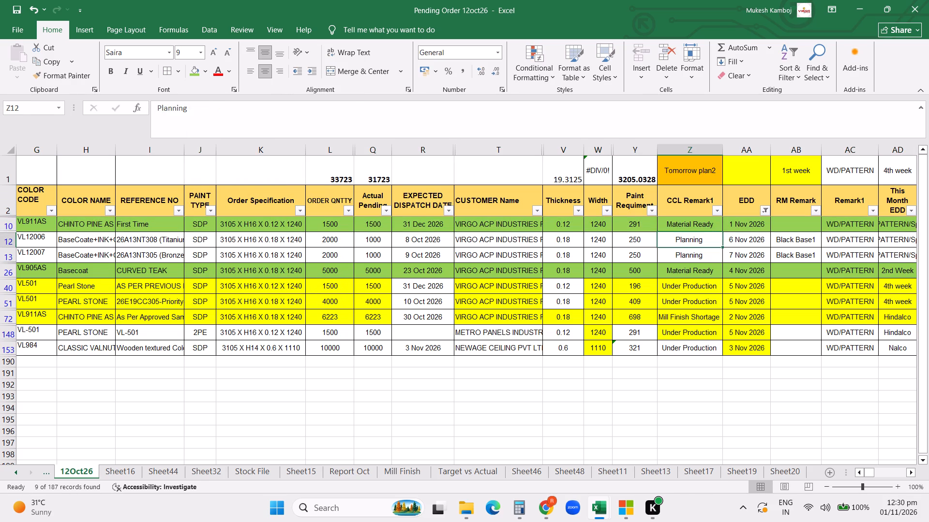
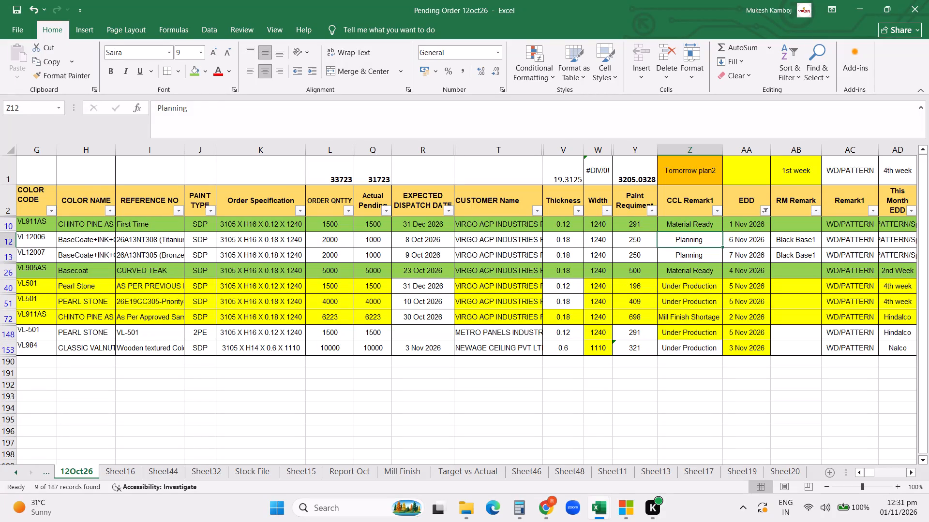
# Set the Actual Pending quantity of the VL984 CLASSIC VALNUT order for NEWAGE CEILING to 10500.
pyautogui.click(682, 344)
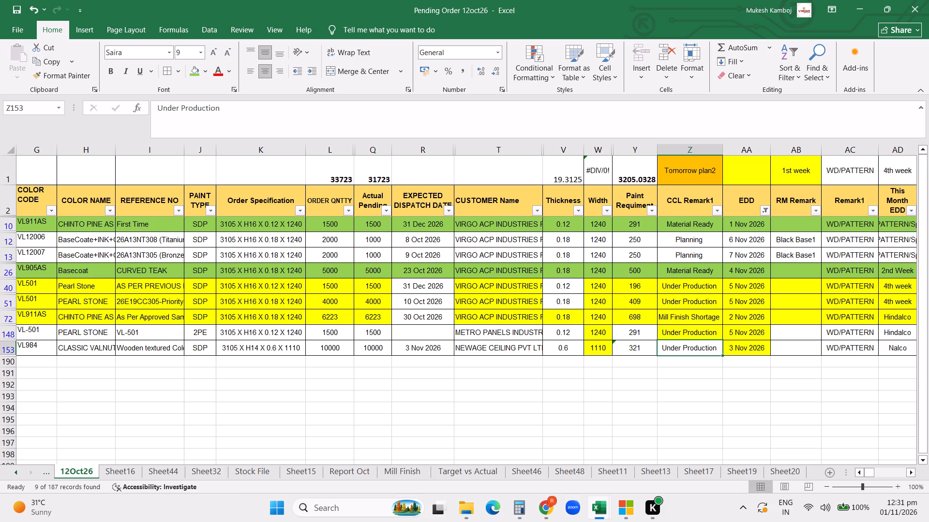
pyautogui.click(41, 313)
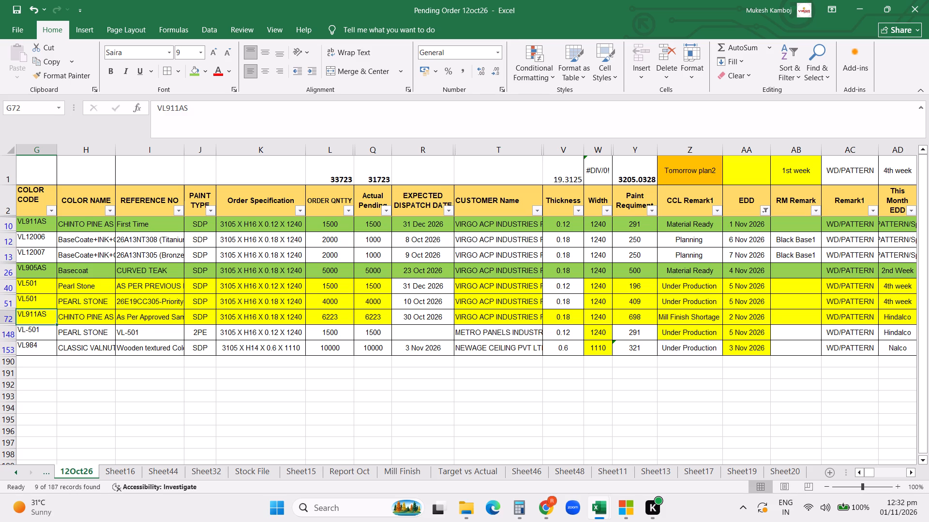
pyautogui.click(375, 344)
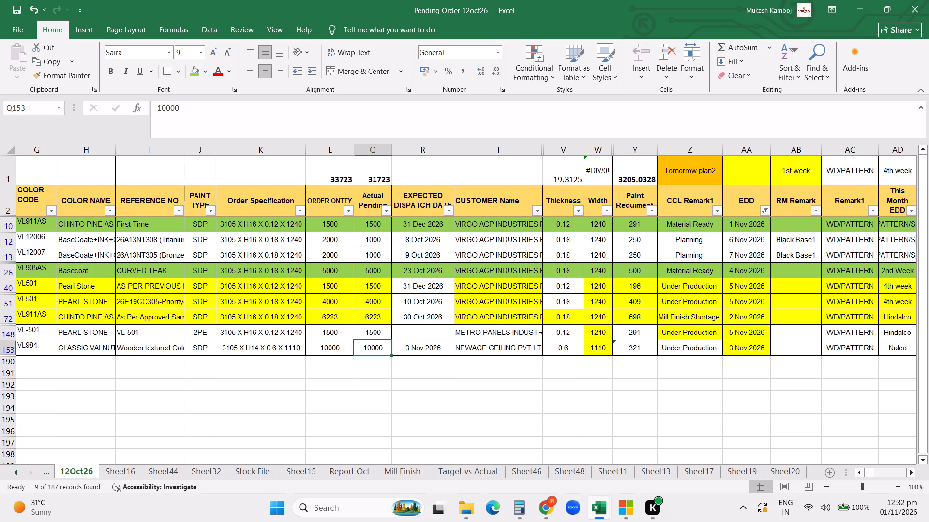
pyautogui.write('10500')
pyautogui.press('Return')
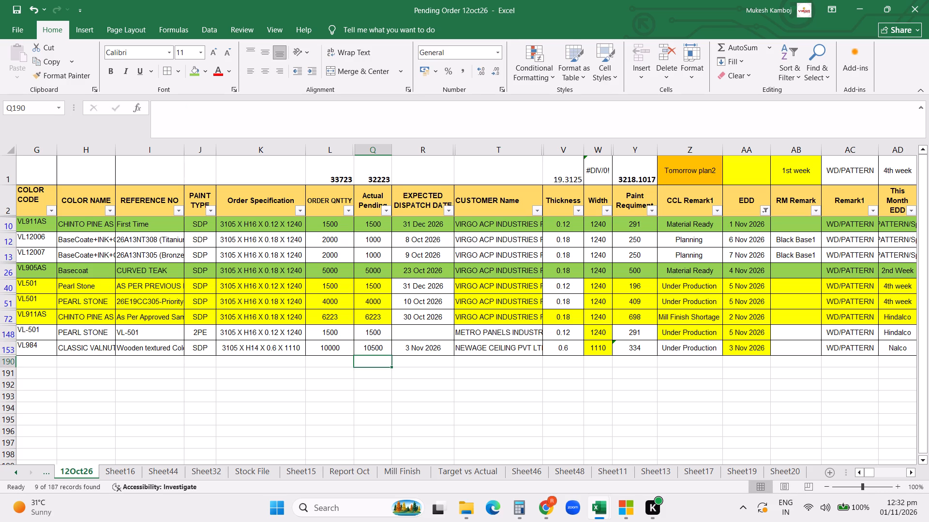
pyautogui.click(637, 347)
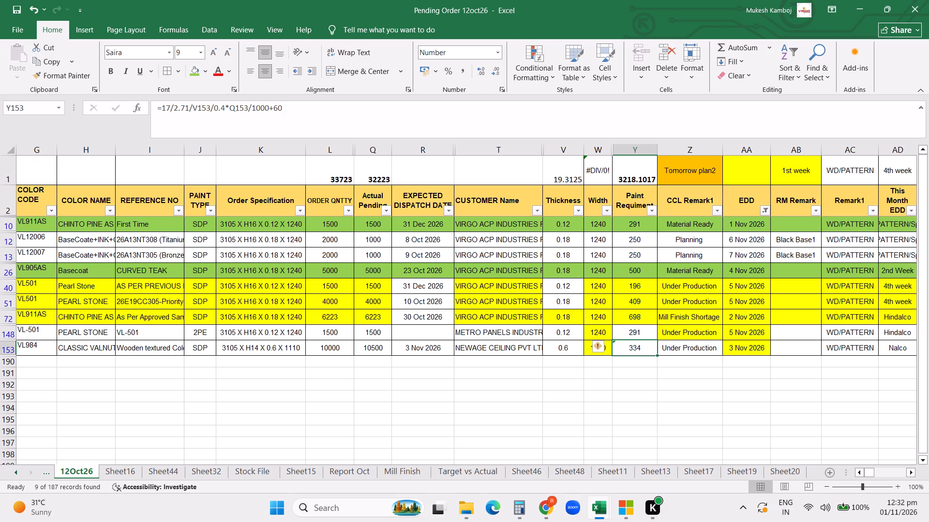
pyautogui.click(427, 381)
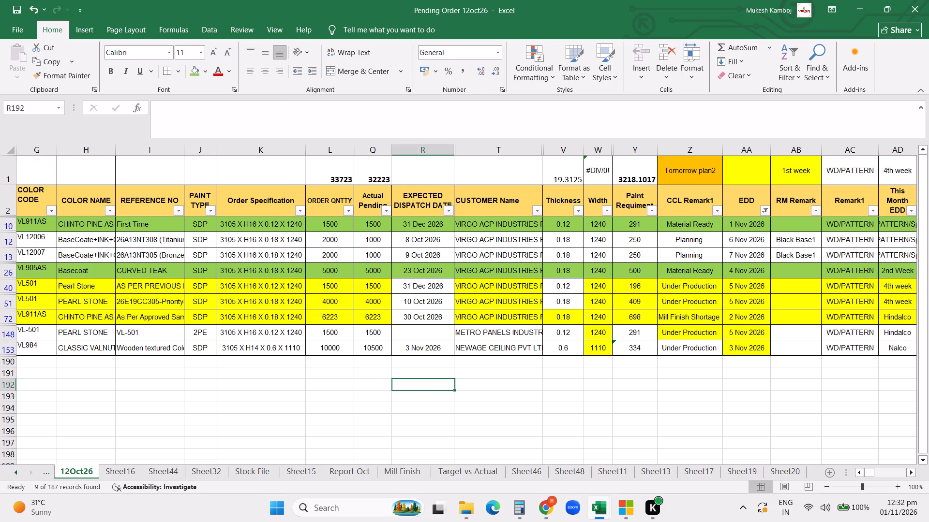
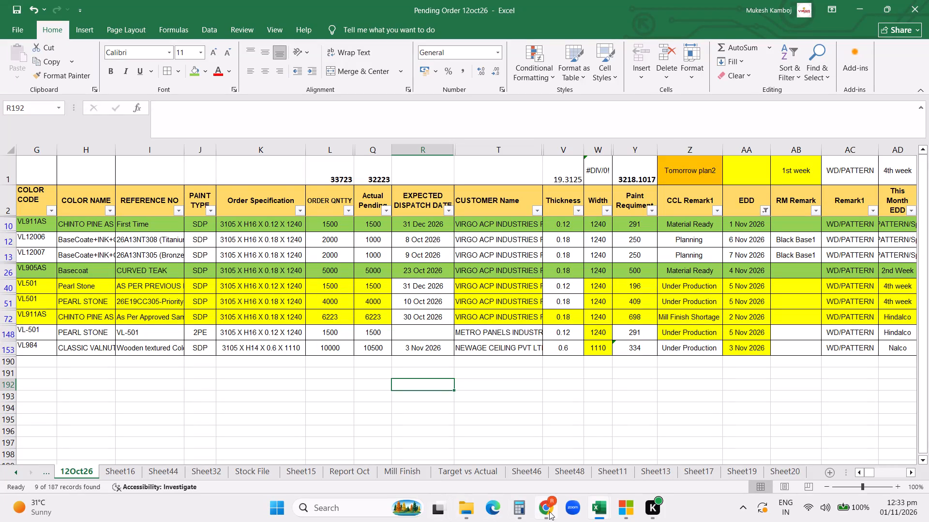
# Switch to the CCL ORDER PROCESS 2025 sheet in Chrome, review its order updates and party-wise pending orders, and return to the pending order workbook.
pyautogui.click(550, 511)
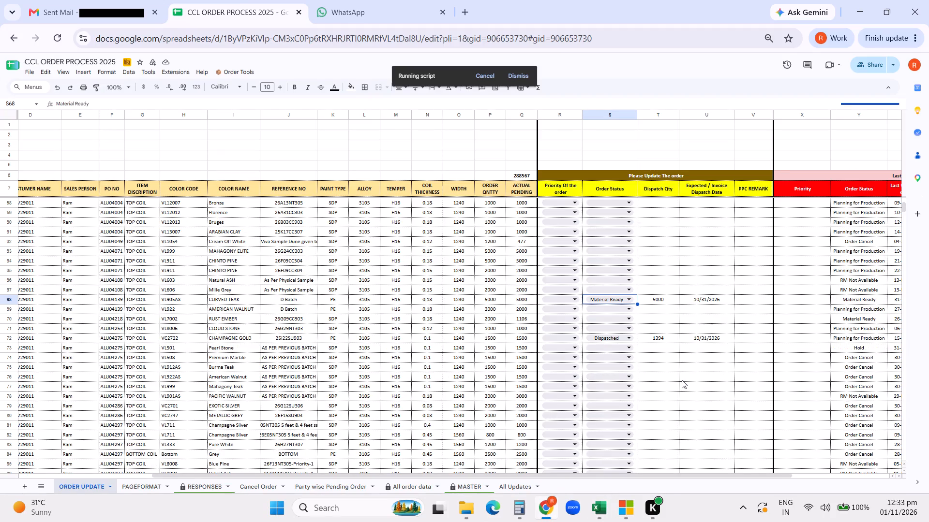
pyautogui.scroll(-10, 682, 380)
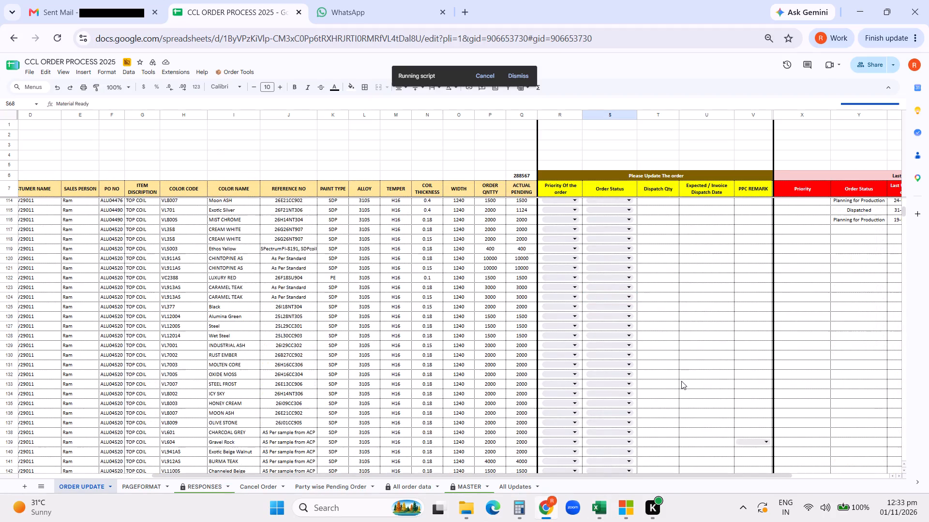
pyautogui.click(315, 488)
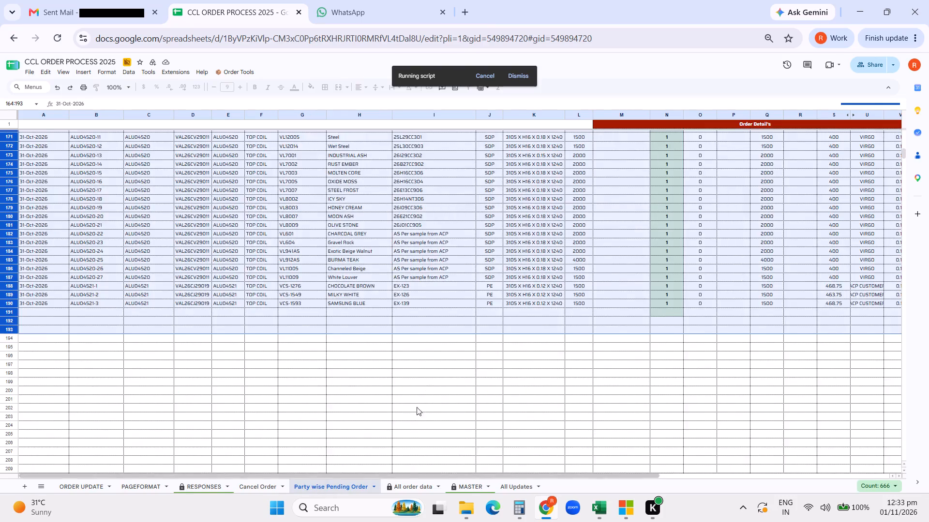
pyautogui.scroll(20, 434, 383)
pyautogui.scroll(20, 434, 383)
pyautogui.scroll(3, 434, 383)
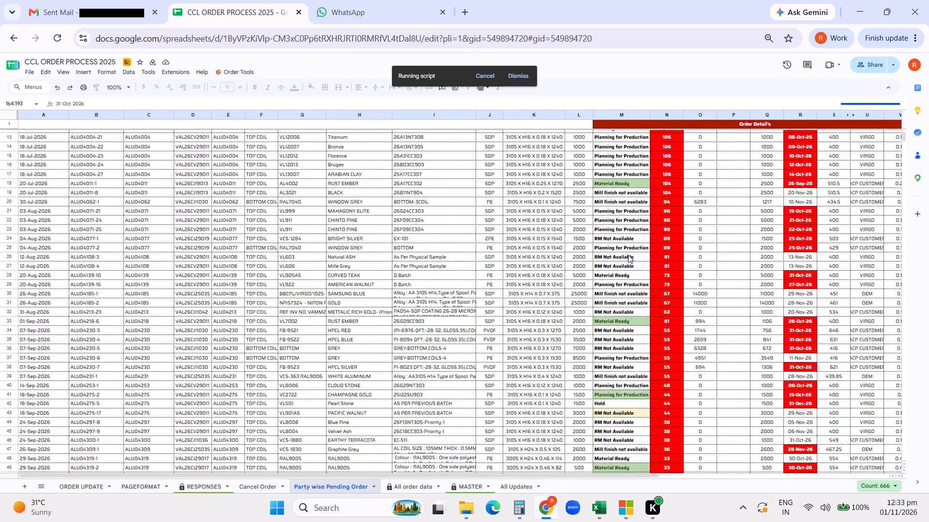
pyautogui.click(592, 512)
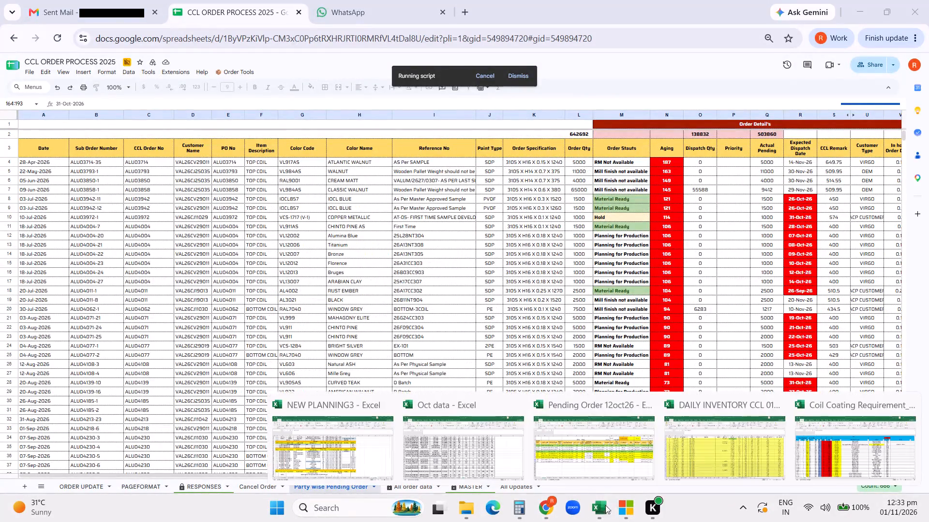
pyautogui.click(608, 463)
# Clear the filter on the EDD column of the 12Oct26 sheet.
pyautogui.scroll(5, 711, 235)
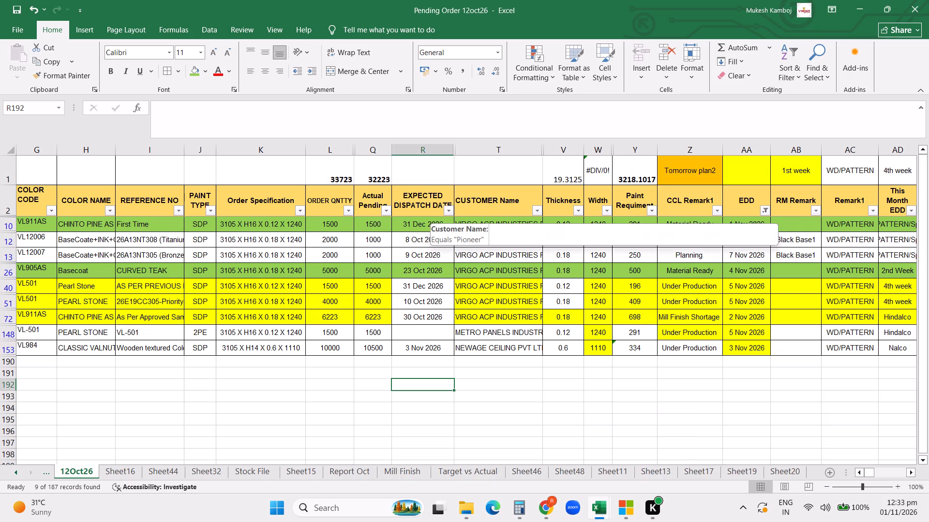
pyautogui.click(765, 214)
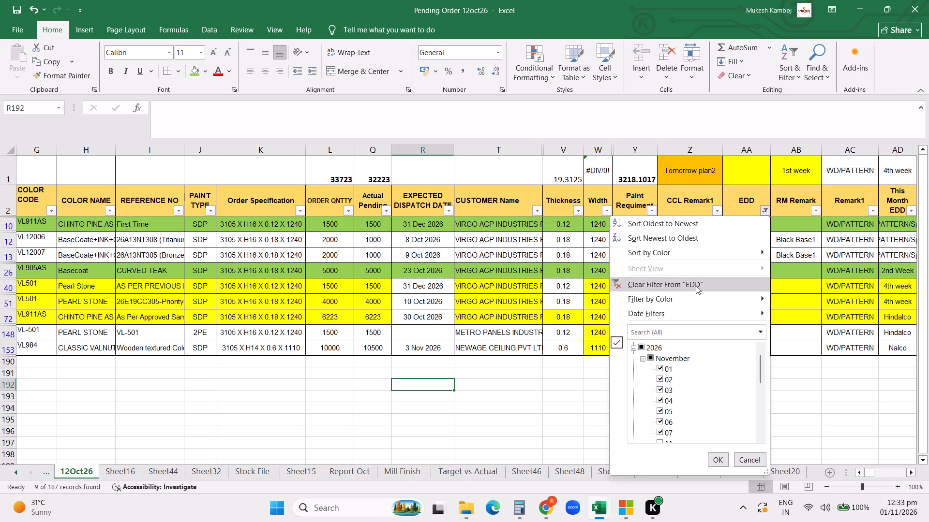
pyautogui.click(683, 285)
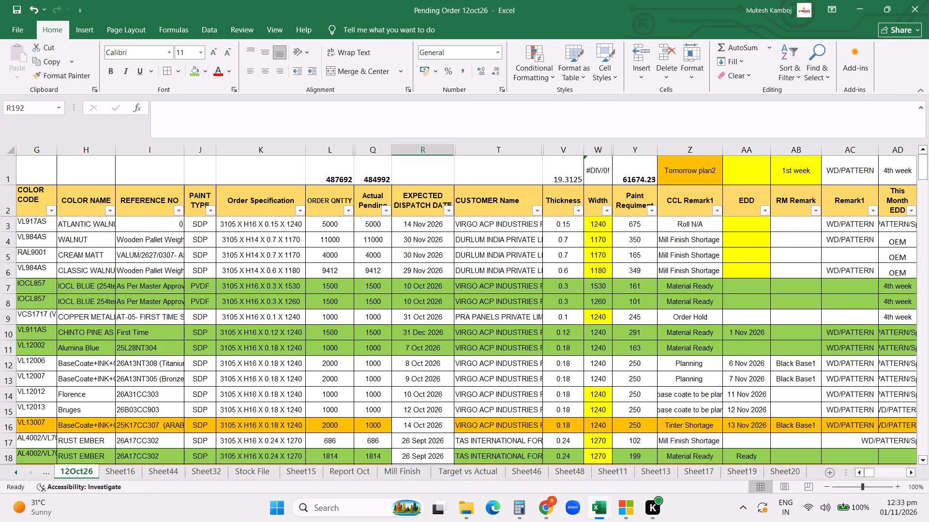
# Extend the ORDER QNTTY subtotal range above the header to L3:L363 so it covers all order rows.
pyautogui.scroll(11, 471, 308)
pyautogui.scroll(-16, 471, 308)
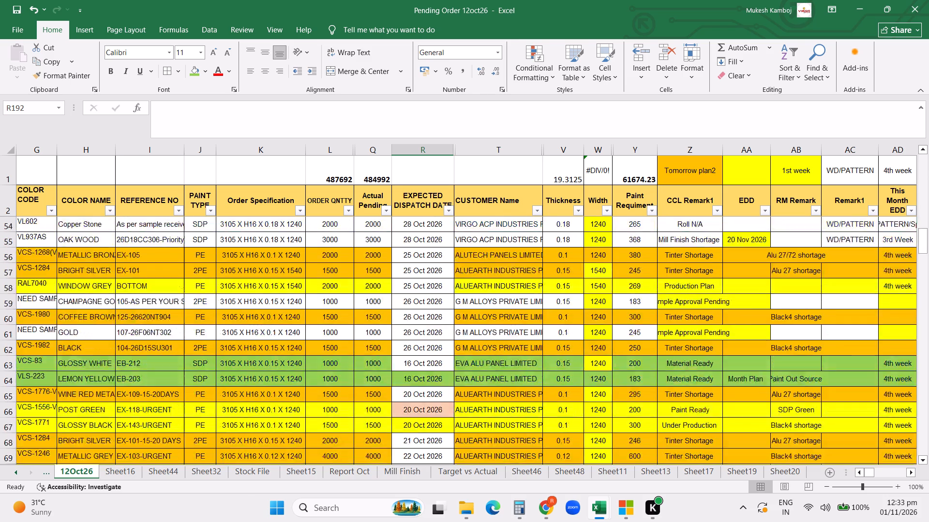
pyautogui.scroll(-20, 468, 307)
pyautogui.scroll(-1, 468, 307)
pyautogui.scroll(2, 412, 235)
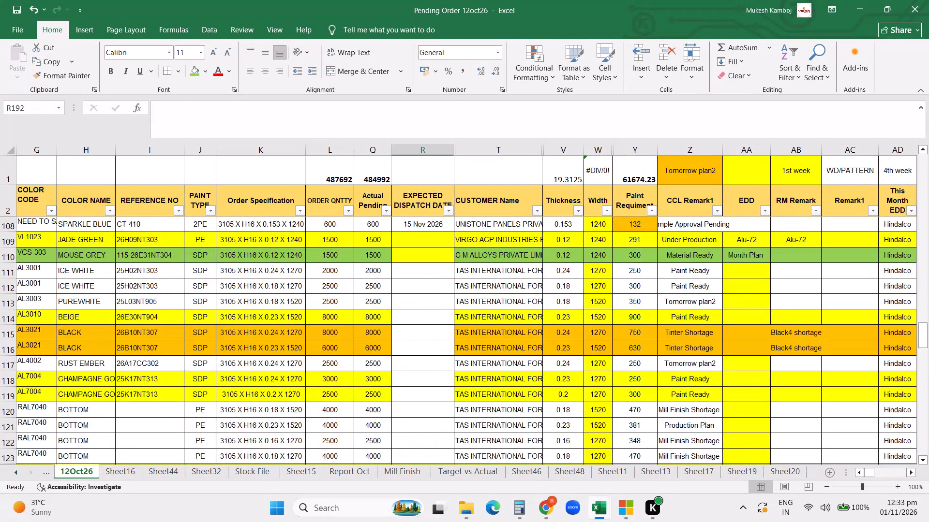
pyautogui.doubleClick(344, 176)
pyautogui.scroll(-20, 702, 317)
pyautogui.scroll(-2, 702, 317)
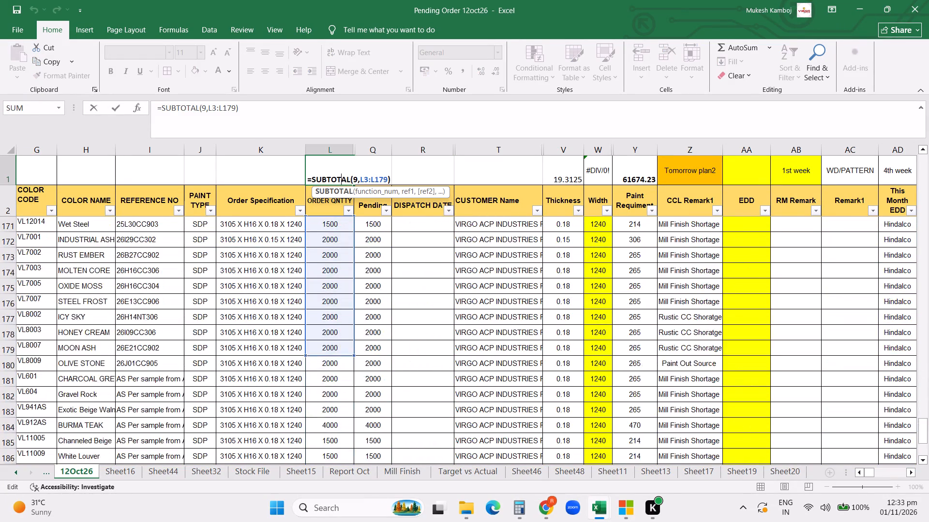
pyautogui.scroll(-4, 700, 319)
pyautogui.scroll(4, 700, 319)
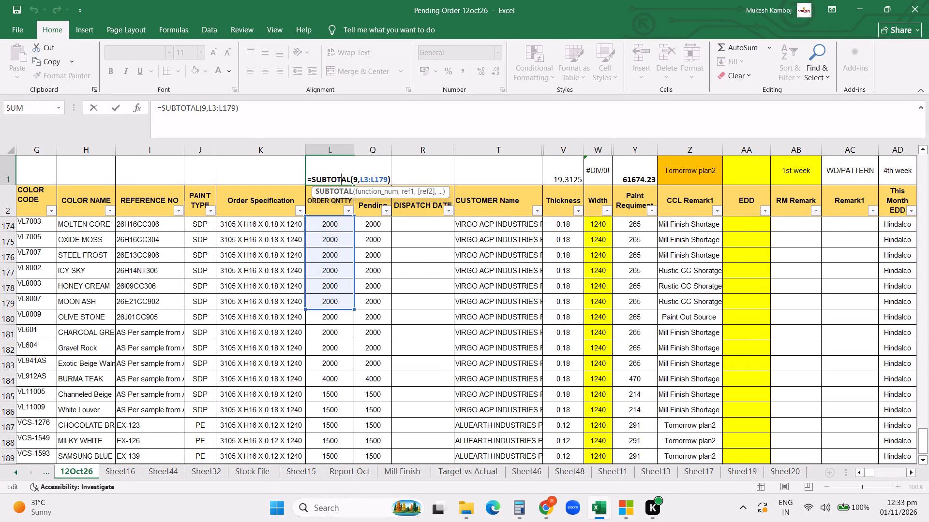
pyautogui.moveTo(352, 310); pyautogui.dragTo(336, 521)
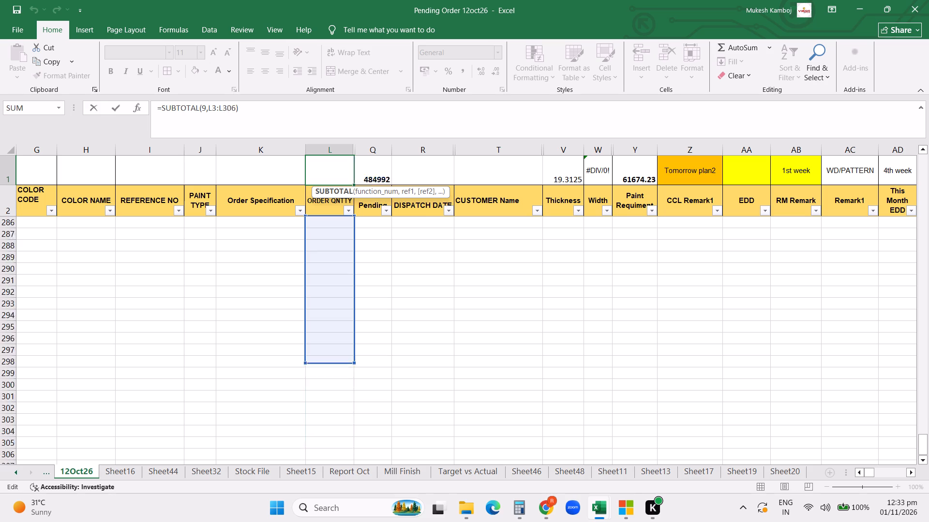
pyautogui.moveTo(336, 521); pyautogui.dragTo(328, 430)
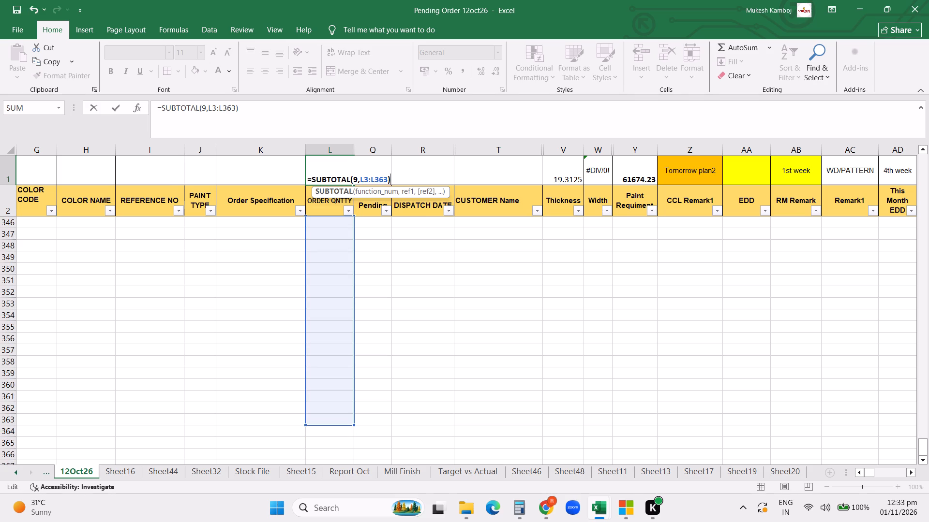
pyautogui.press('Return')
# Copy the extended ORDER QNTTY subtotal formula to the subtotal cell above Actual Pending.
pyautogui.click(322, 176)
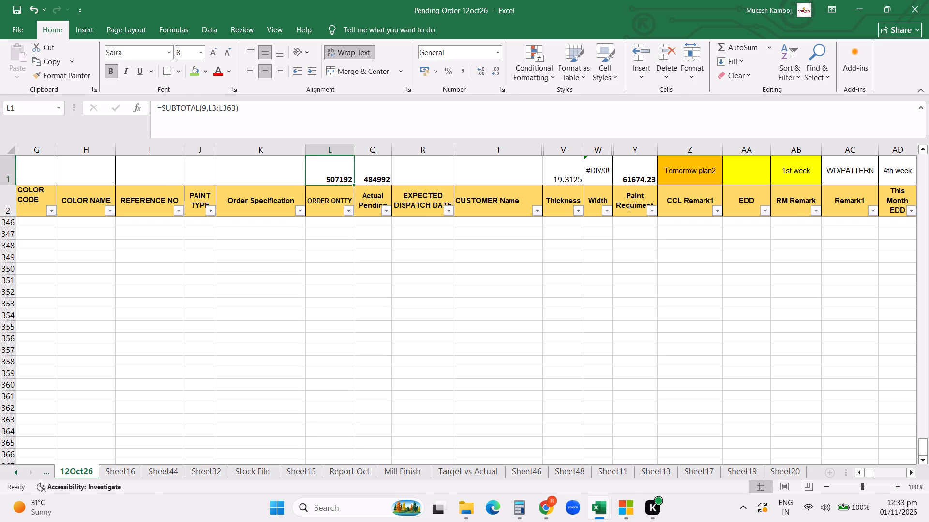
pyautogui.hotkey('ctrl', 'c')
pyautogui.click(365, 174)
pyautogui.hotkey('ctrl', 'v')
pyautogui.click(352, 244)
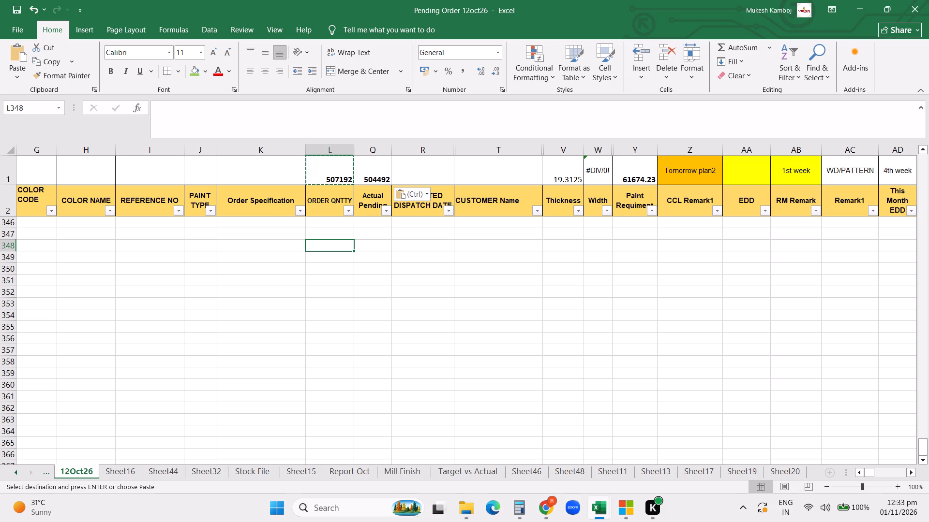
# Check the ORDER QNTTY column from top to bottom to locate where the order rows end.
pyautogui.scroll(2, 383, 275)
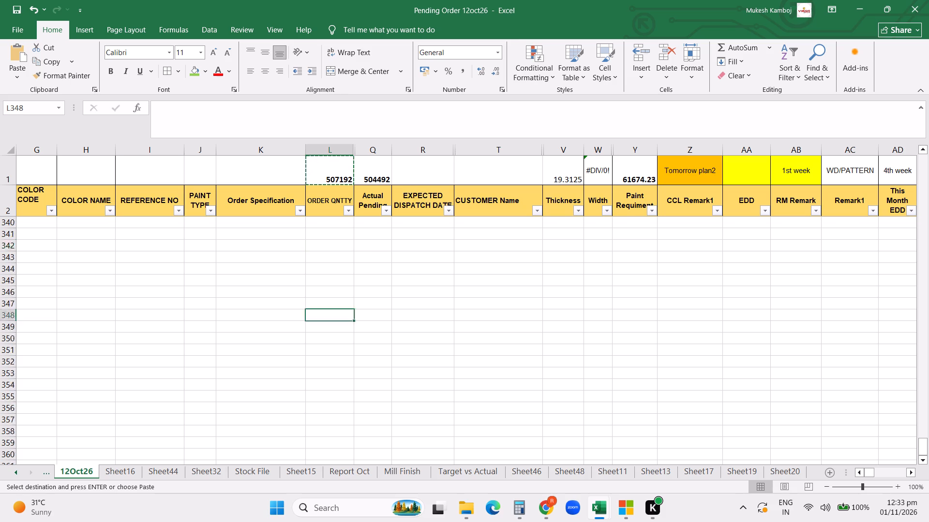
pyautogui.scroll(9, 383, 275)
pyautogui.click(317, 269)
pyautogui.hotkey('ctrl', 'Up')
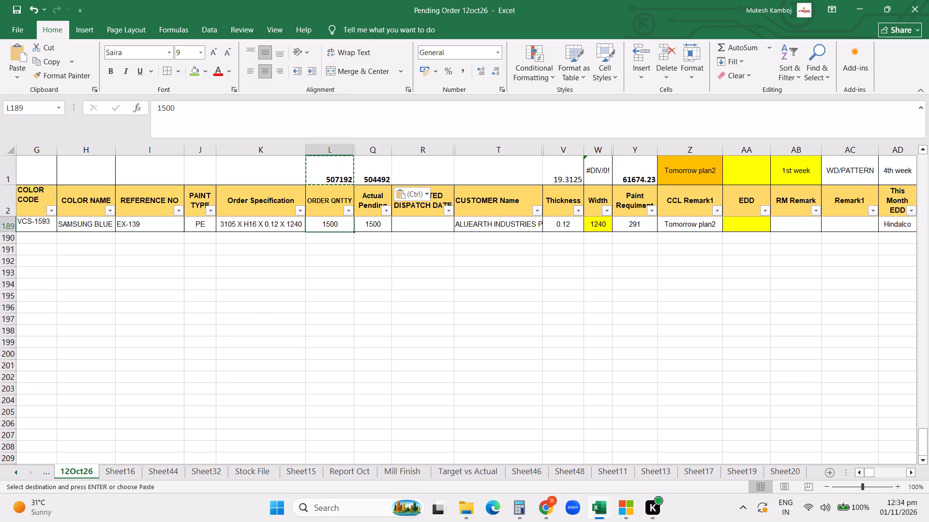
pyautogui.hotkey('ctrl', 'Up')
pyautogui.hotkey('ctrl', 'Up')
pyautogui.press('Down')
pyautogui.press('Down')
pyautogui.press('Down')
pyautogui.hotkey('ctrl', 'Down')
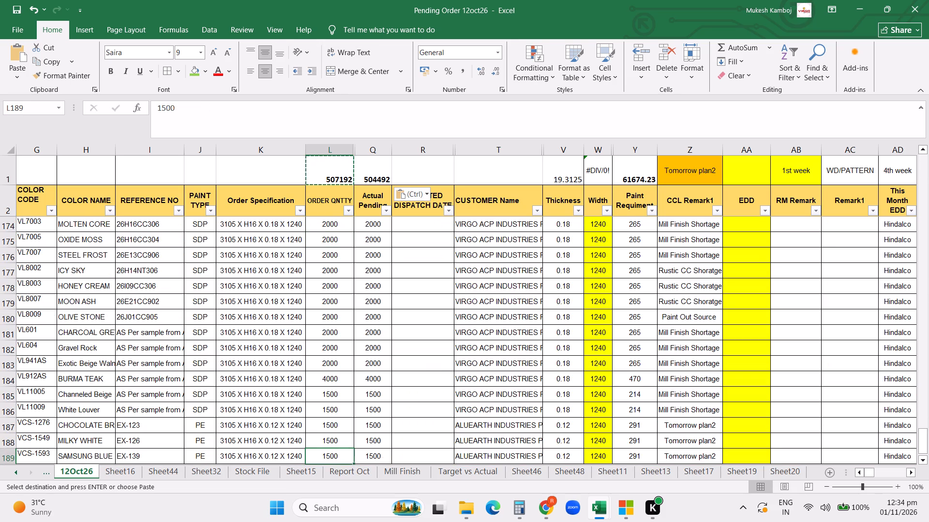
pyautogui.press('Down')
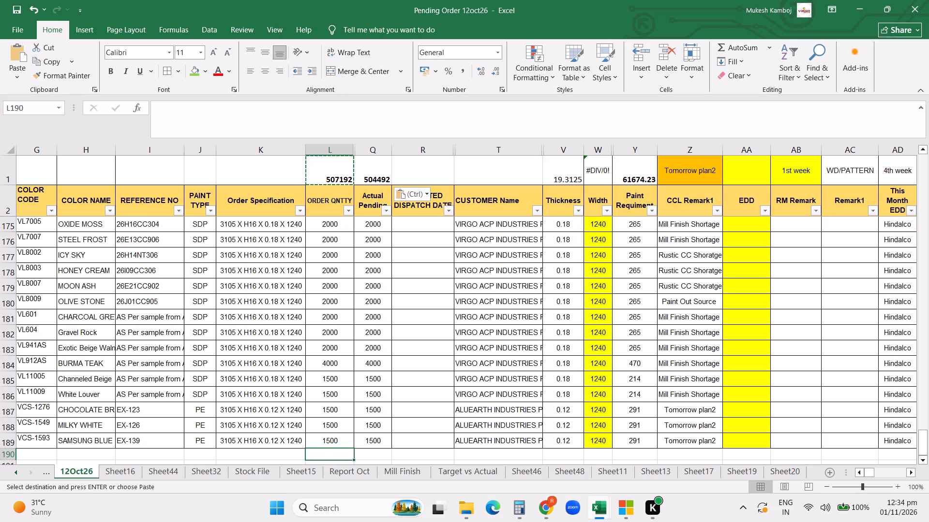
# Unhide the hidden columns between CUSTOMER Name and CCL Remark1.
pyautogui.click(596, 279)
pyautogui.scroll(6, 609, 272)
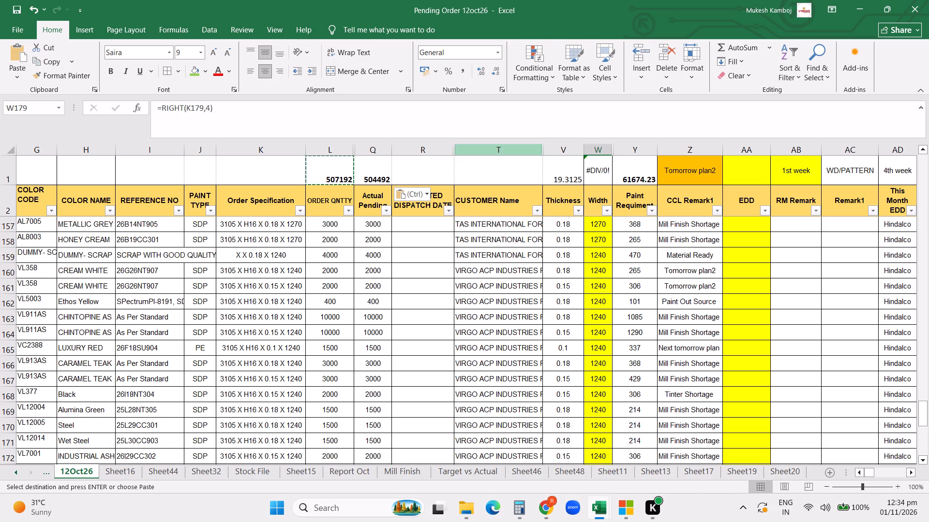
pyautogui.moveTo(501, 144); pyautogui.dragTo(678, 149)
pyautogui.rightClick(678, 149)
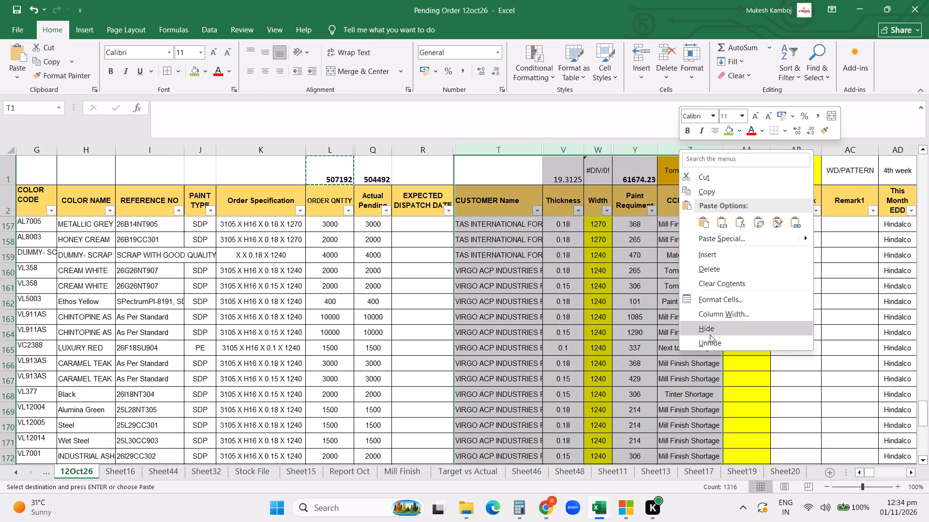
pyautogui.click(708, 345)
pyautogui.click(649, 345)
# Copy the CONCATENATE formula from the Concinate cell of the first order row, VL917AS.
pyautogui.scroll(20, 646, 323)
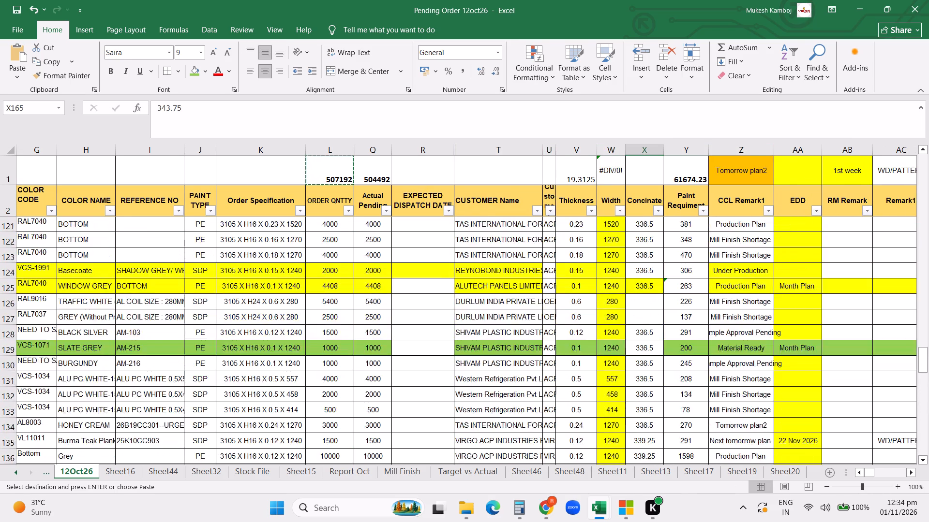
pyautogui.scroll(20, 646, 323)
pyautogui.scroll(20, 646, 323)
pyautogui.scroll(-1, 643, 321)
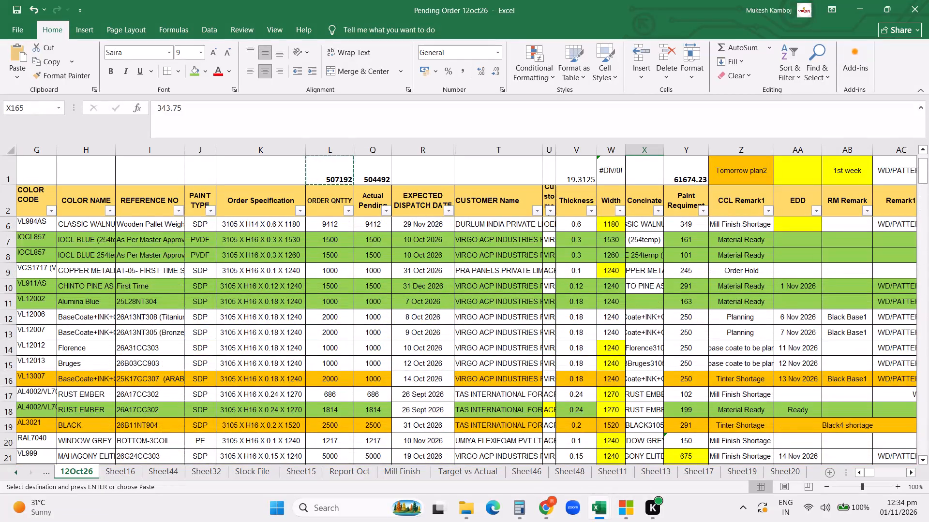
pyautogui.scroll(9, 650, 217)
pyautogui.click(641, 224)
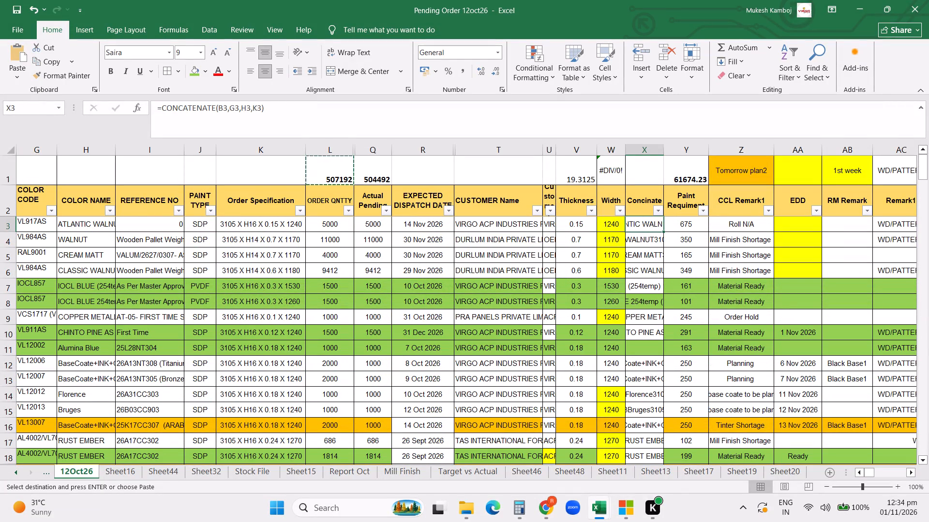
pyautogui.hotkey('ctrl', 'c')
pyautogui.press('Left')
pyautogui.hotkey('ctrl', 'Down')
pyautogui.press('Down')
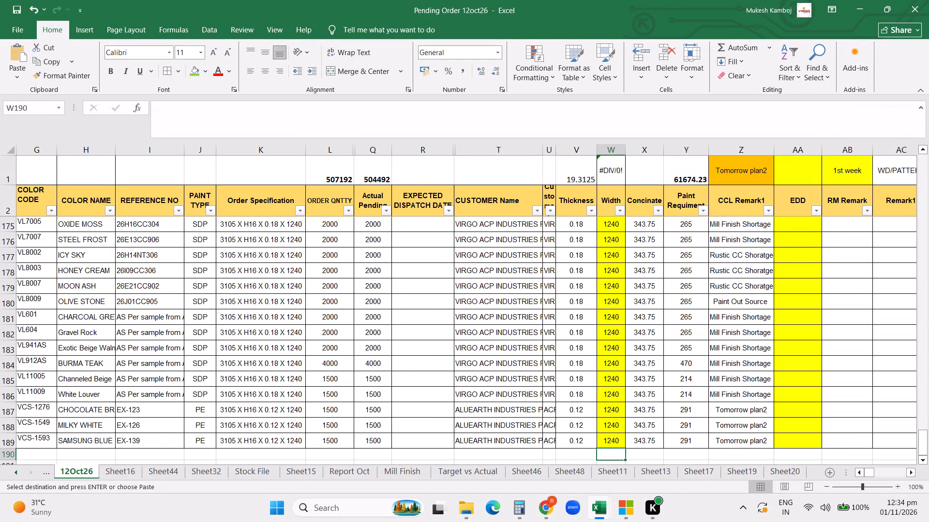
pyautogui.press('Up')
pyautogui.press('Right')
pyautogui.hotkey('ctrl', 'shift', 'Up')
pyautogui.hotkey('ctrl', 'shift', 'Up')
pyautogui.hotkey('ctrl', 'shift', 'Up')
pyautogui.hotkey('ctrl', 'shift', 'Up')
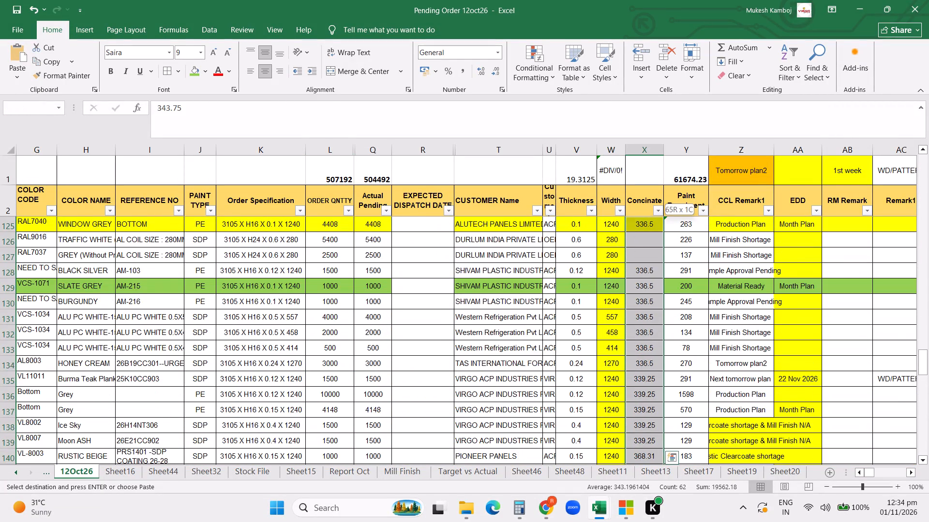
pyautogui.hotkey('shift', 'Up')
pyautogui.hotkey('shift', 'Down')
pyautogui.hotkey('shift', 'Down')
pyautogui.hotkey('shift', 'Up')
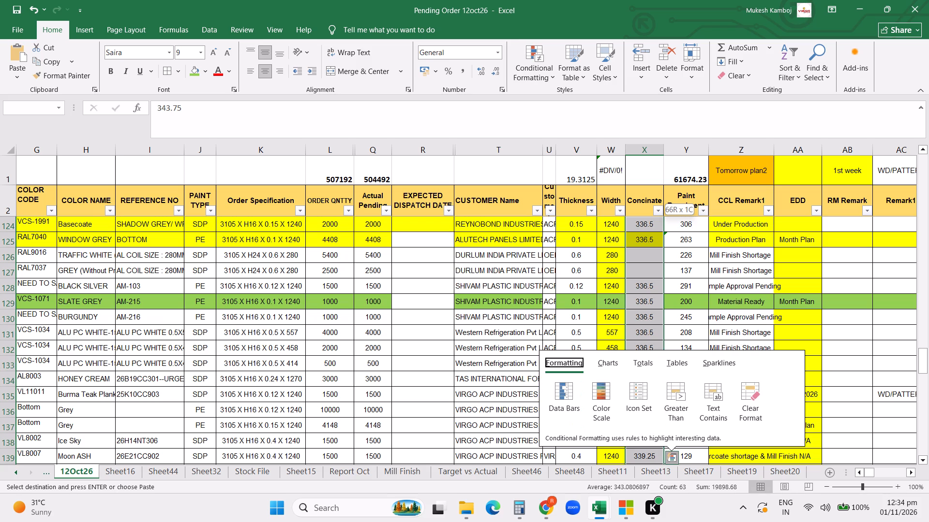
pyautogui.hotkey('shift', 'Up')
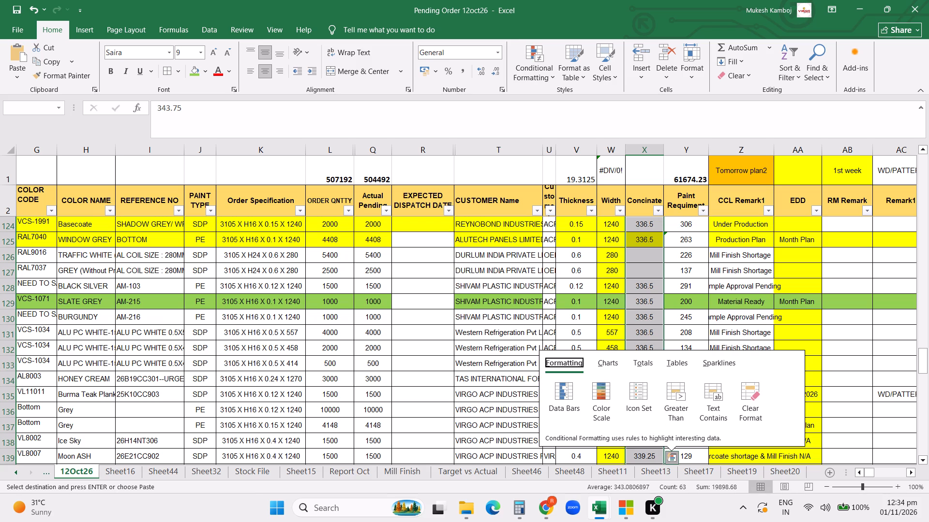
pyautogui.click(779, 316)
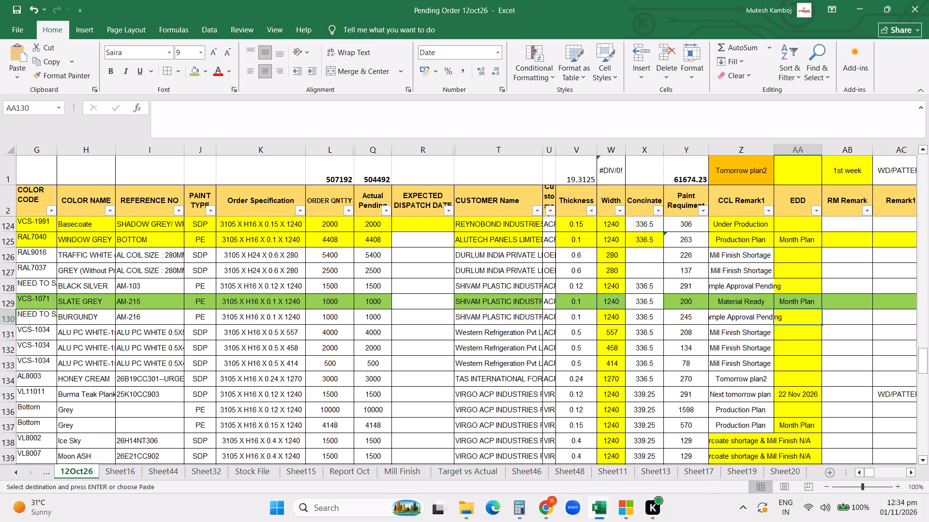
# Paste the copied CONCATENATE formula into the Concinate column from row 4 to the last order row, 189.
pyautogui.scroll(4, 633, 264)
pyautogui.click(624, 251)
pyautogui.hotkey('ctrl', 'Up')
pyautogui.hotkey('ctrl', 'Up')
pyautogui.hotkey('ctrl', 'Up')
pyautogui.hotkey('ctrl', 'Up')
pyautogui.press('Down')
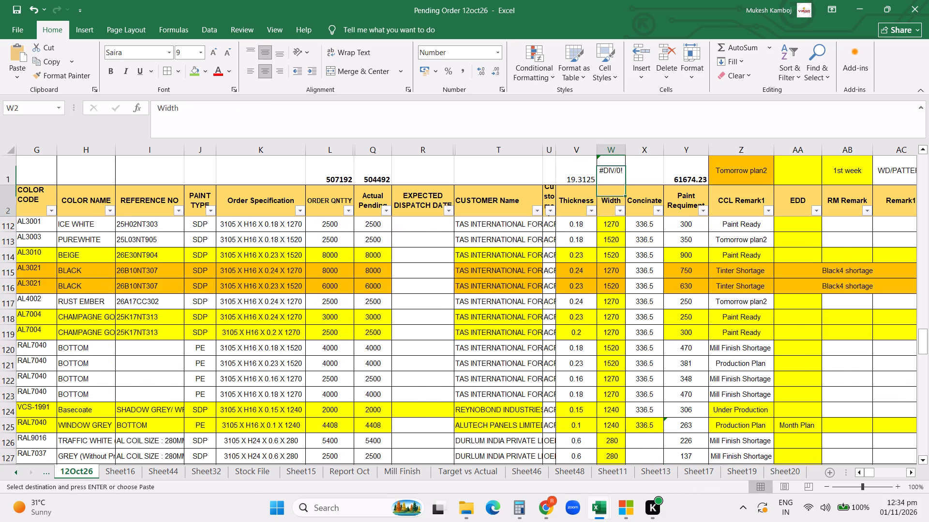
pyautogui.press('Down')
pyautogui.press('Down')
pyautogui.hotkey('ctrl', 'Down')
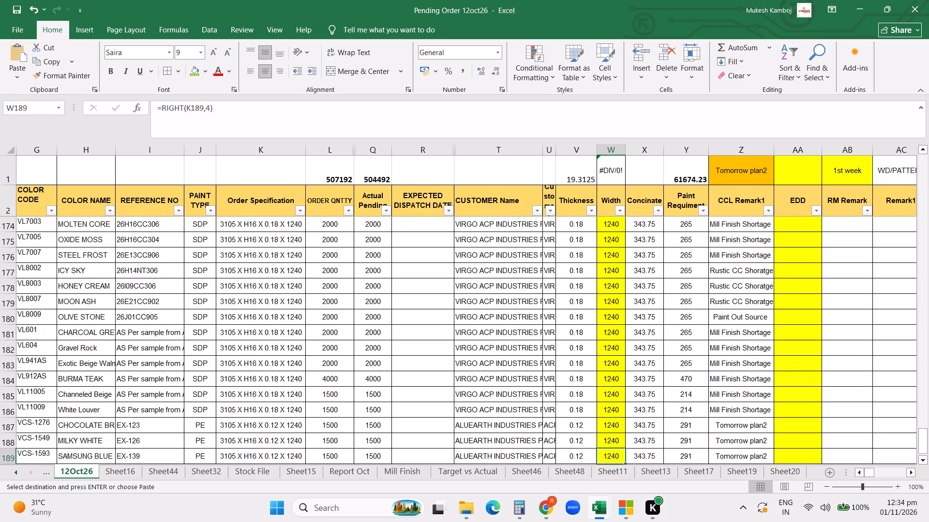
pyautogui.press('Down')
pyautogui.press('Up')
pyautogui.press('Right')
pyautogui.hotkey('ctrl', 'shift', 'Up')
pyautogui.hotkey('ctrl', 'shift', 'Up')
pyautogui.hotkey('ctrl', 'shift', 'Up')
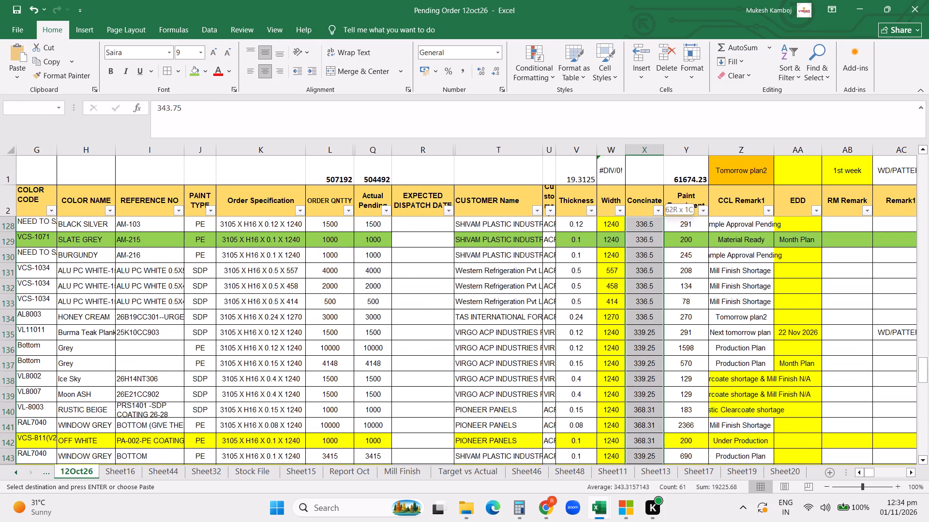
pyautogui.hotkey('ctrl', 'shift', 'Up')
pyautogui.hotkey('ctrl', 'shift', 'Up')
pyautogui.hotkey('ctrl', 'shift', 'Up')
pyautogui.hotkey('ctrl', 'shift', 'Up')
pyautogui.hotkey('ctrl', 'shift', 'Up')
pyautogui.hotkey('ctrl', 'shift', 'Up')
pyautogui.hotkey('shift', 'Down')
pyautogui.hotkey('shift', 'Down')
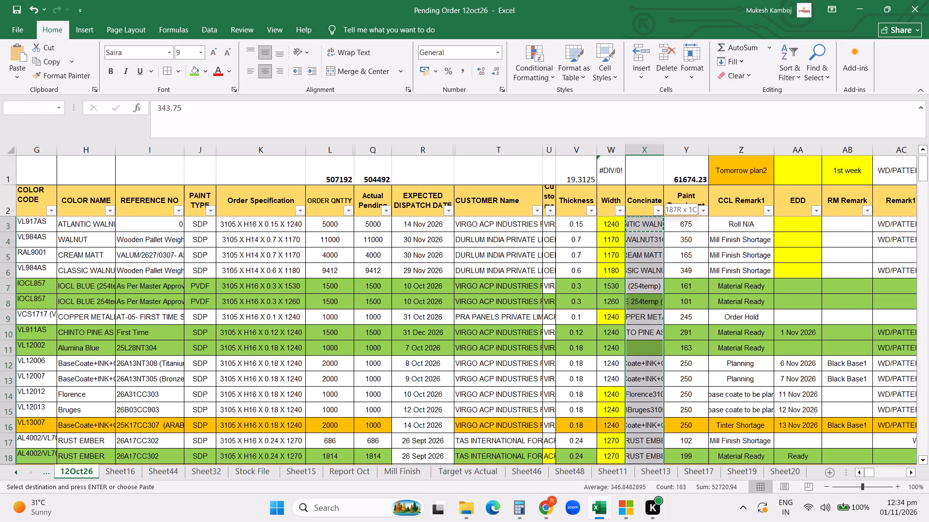
pyautogui.hotkey('shift', 'Down')
pyautogui.press('Return')
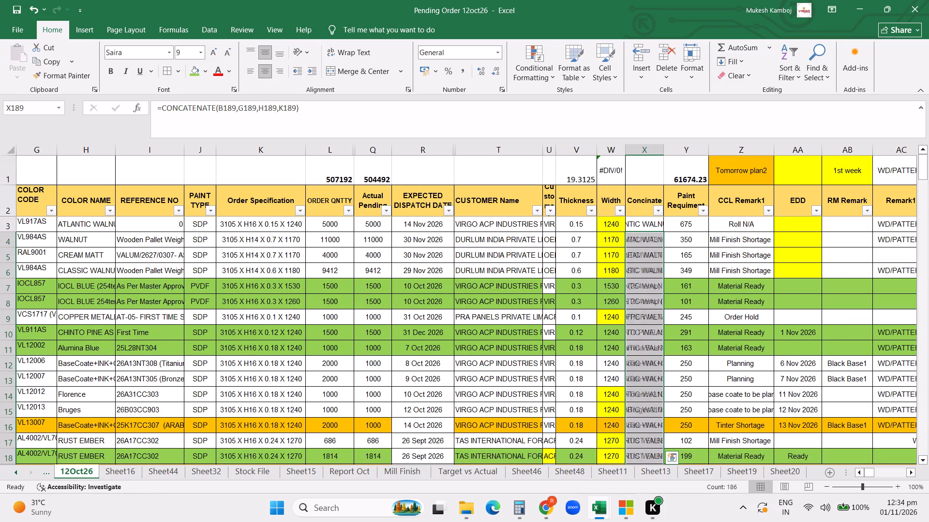
pyautogui.click(621, 260)
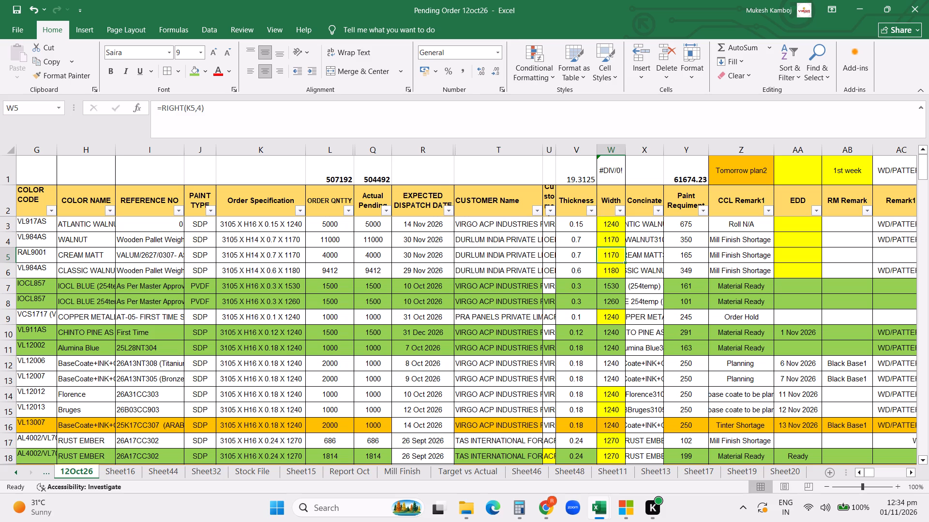
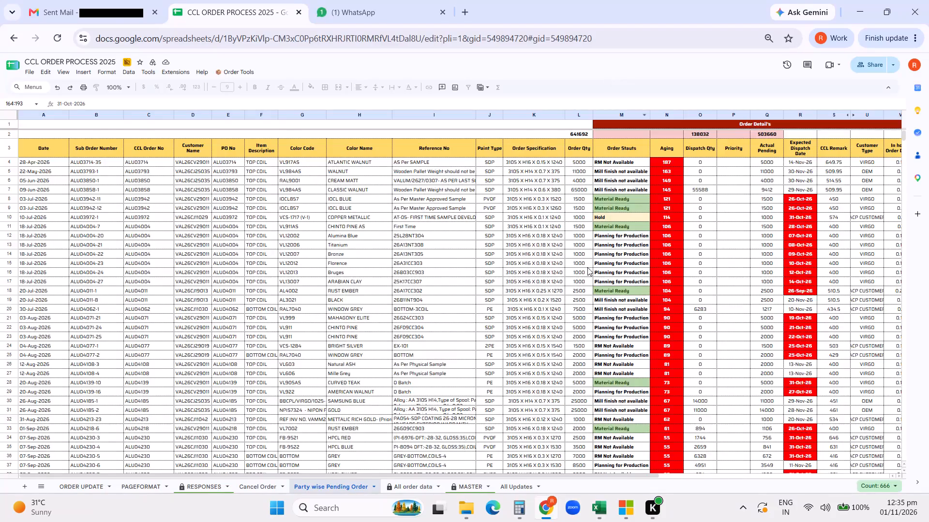
# In the ORDER UPDATE sheet, clear the order status, dispatch quantity and dispatch date entered for the CURVED TEAK order VL905AS in row 68.
pyautogui.scroll(-10, 587, 268)
pyautogui.click(64, 486)
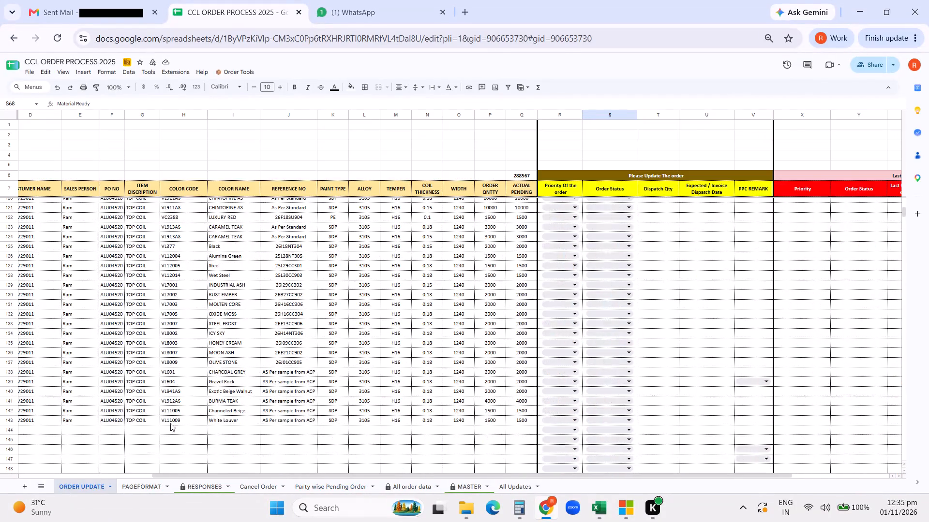
pyautogui.scroll(1, 524, 370)
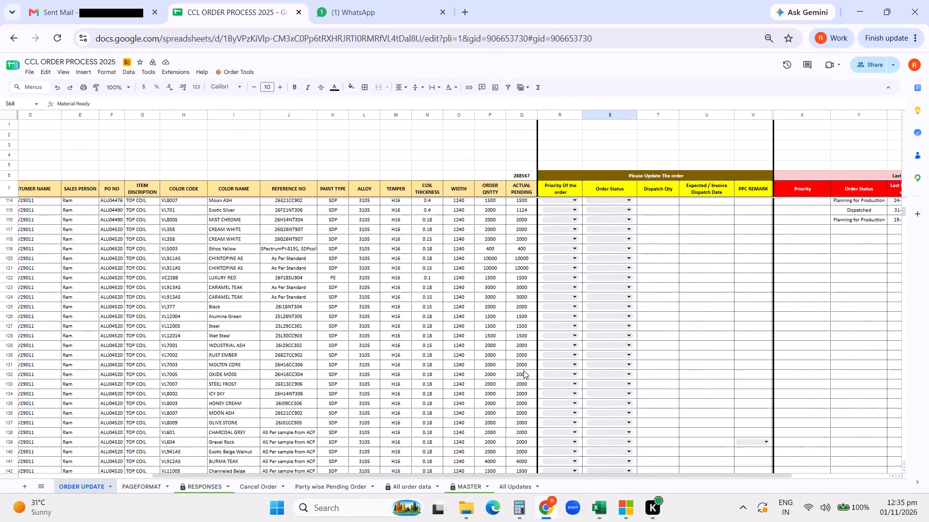
pyautogui.scroll(20, 524, 370)
pyautogui.scroll(1, 524, 370)
pyautogui.scroll(-10, 528, 367)
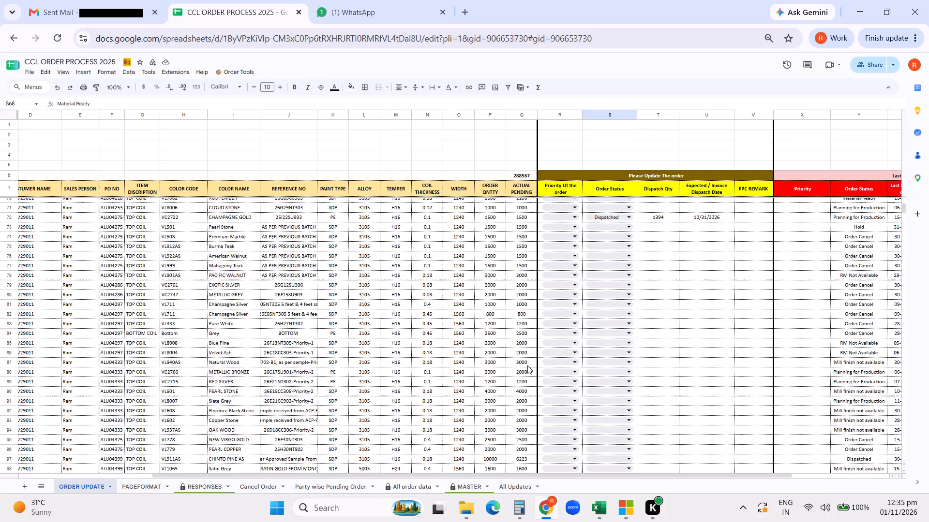
pyautogui.scroll(2, 527, 365)
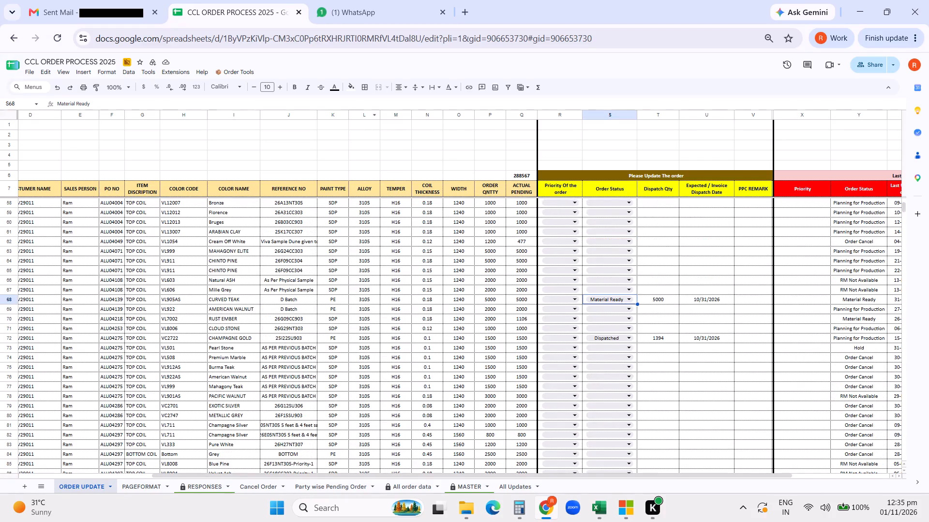
pyautogui.click(712, 296)
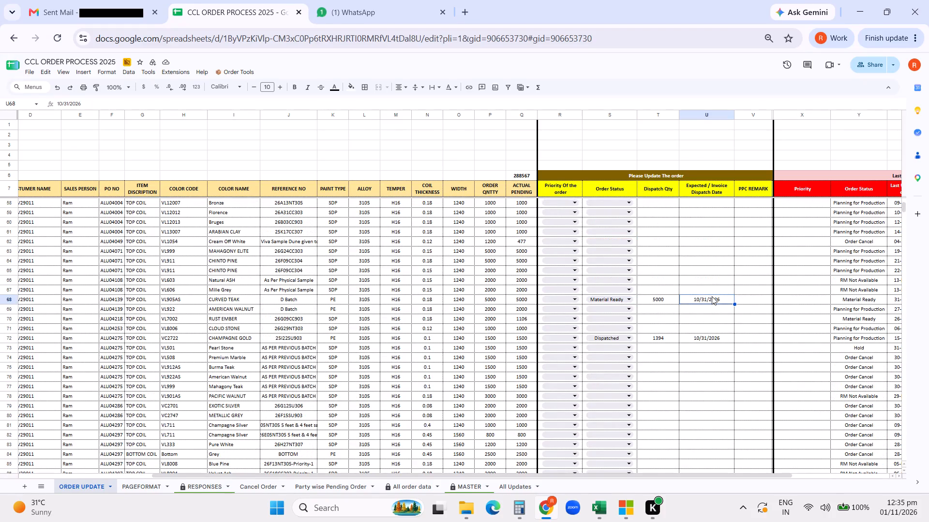
pyautogui.press('Delete')
pyautogui.press('Left')
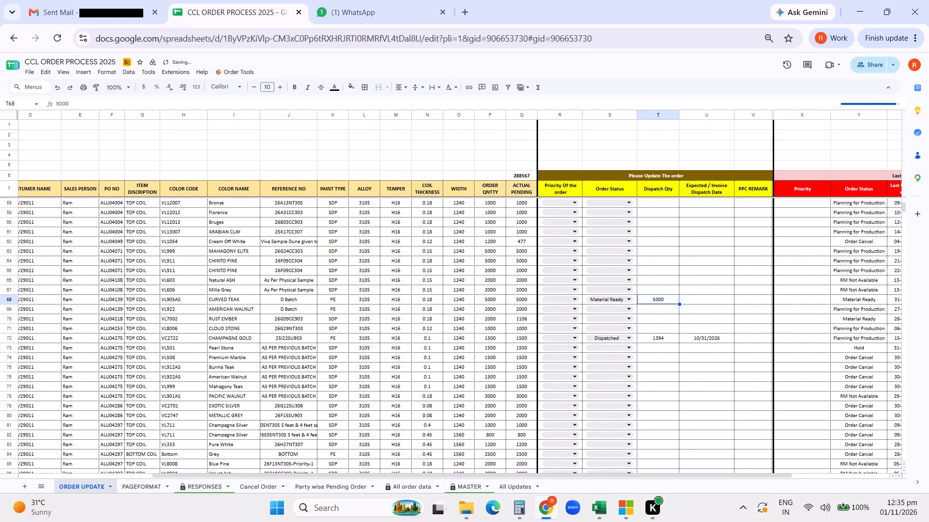
pyautogui.press('Delete')
pyautogui.press('Left')
pyautogui.press('Delete')
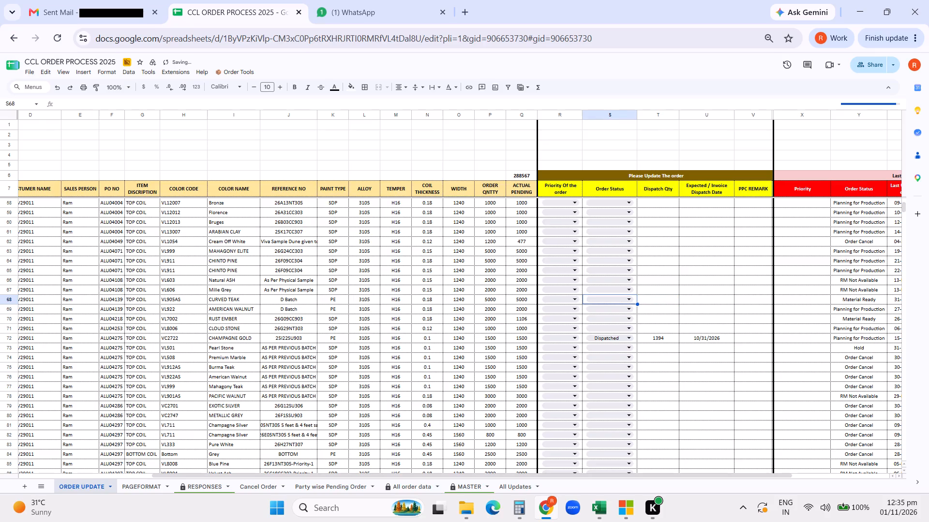
# Clear the order status, dispatch quantity and dispatch date entered for the CHAMPAGNE GOLD order VC2722 in row 72.
pyautogui.press('Down')
pyautogui.press('Down')
pyautogui.press('Down')
pyautogui.press('Down')
pyautogui.press('Delete')
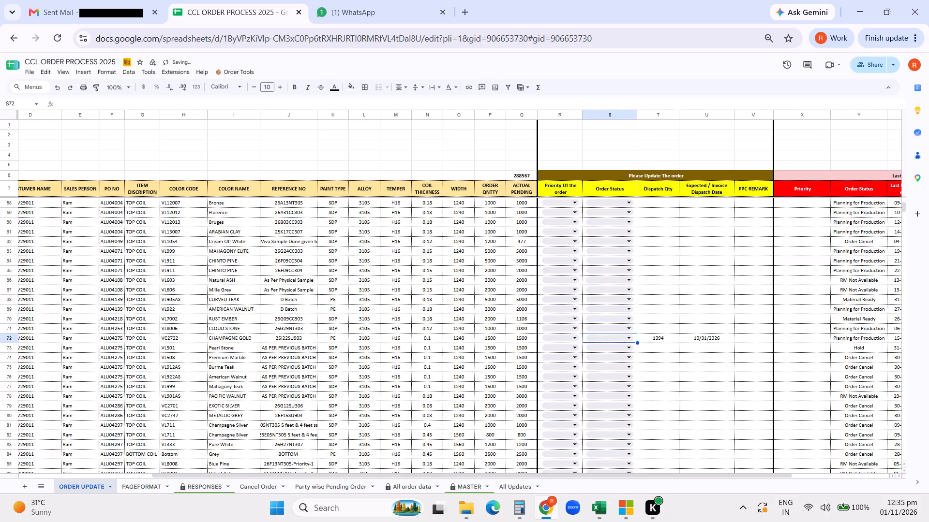
pyautogui.press('Right')
pyautogui.press('Delete')
pyautogui.press('Right')
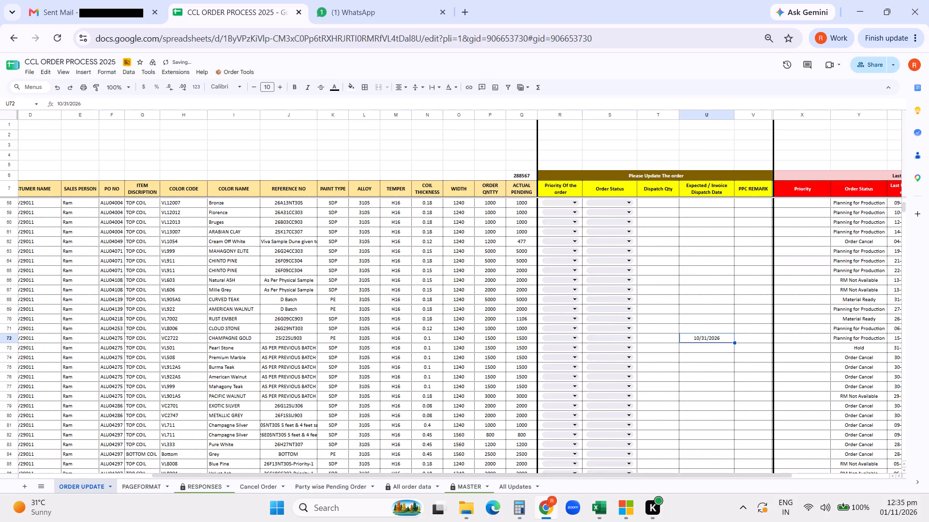
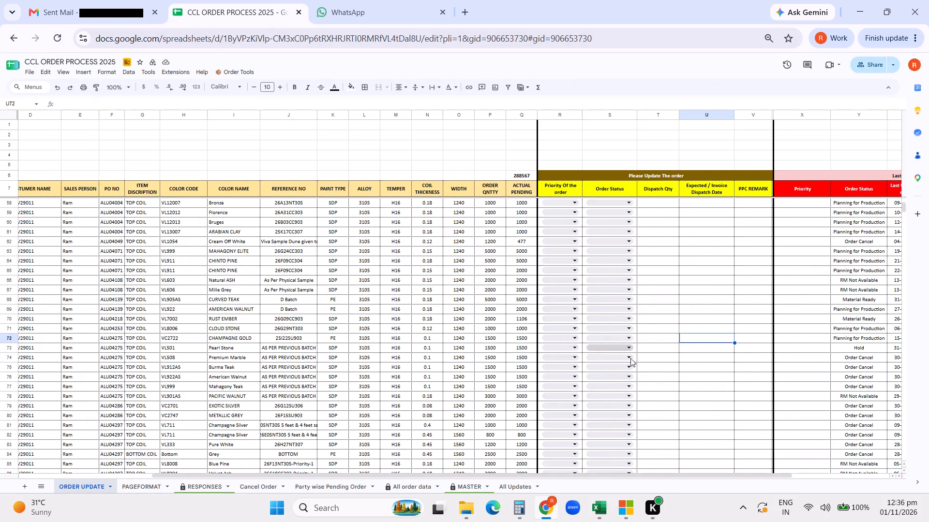
# Switch to the Pending Order 12oct26 Excel workbook and examine the last order rows on sheet 12Oct26, from customer names back to order dates.
pyautogui.scroll(17, 623, 276)
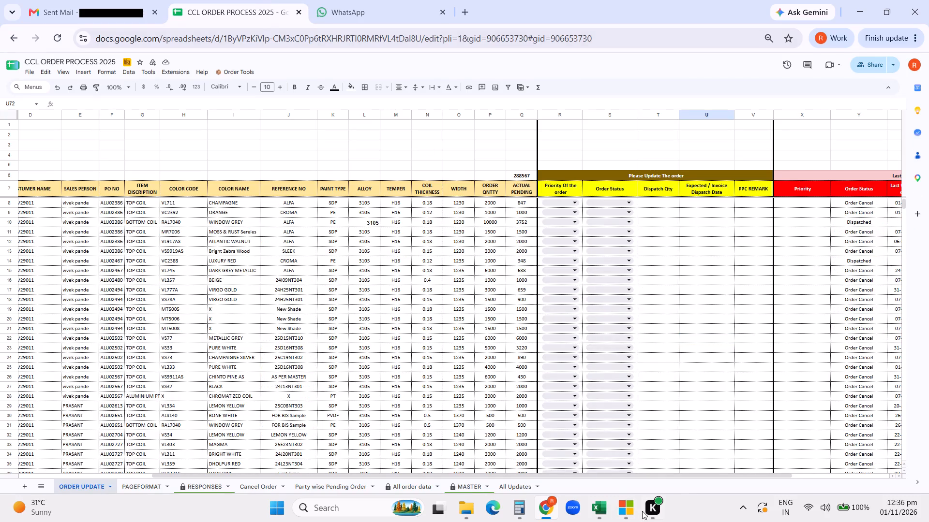
pyautogui.click(595, 510)
pyautogui.click(604, 446)
pyautogui.click(497, 298)
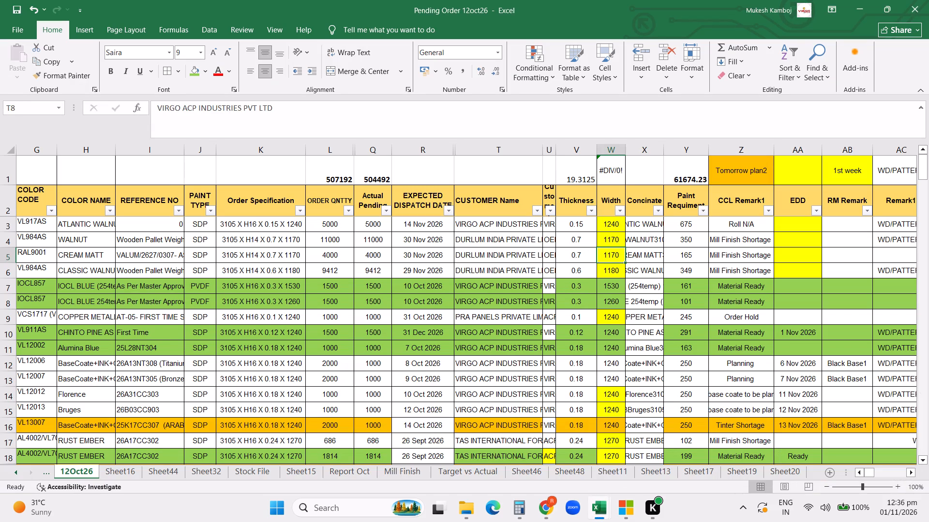
pyautogui.hotkey('ctrl', 'Down')
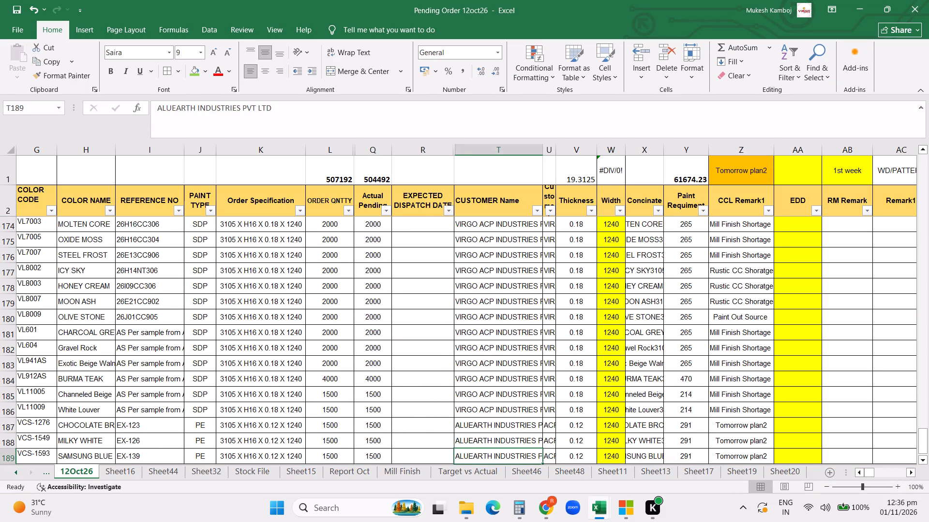
pyautogui.scroll(-1, 500, 310)
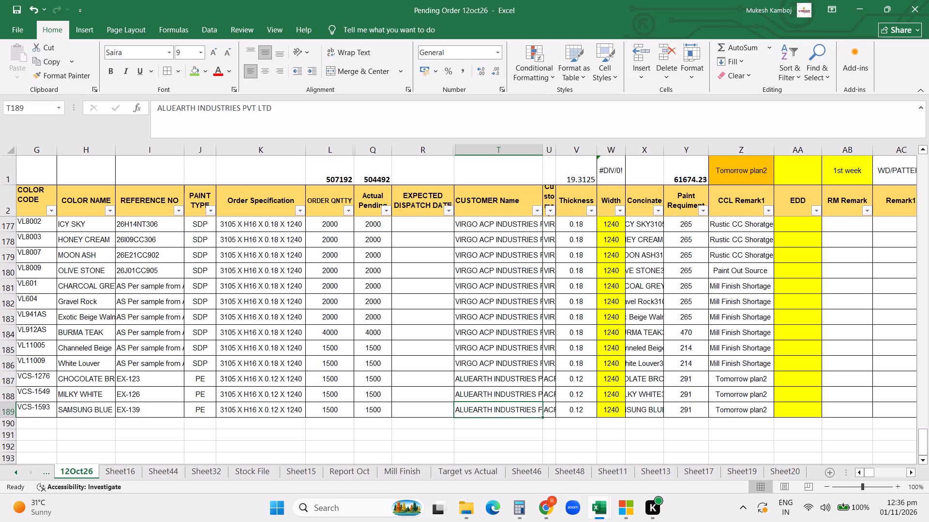
pyautogui.click(395, 344)
pyautogui.hotkey('ctrl', 'Left')
pyautogui.hotkey('ctrl', 'Left')
pyautogui.hotkey('ctrl', 'Left')
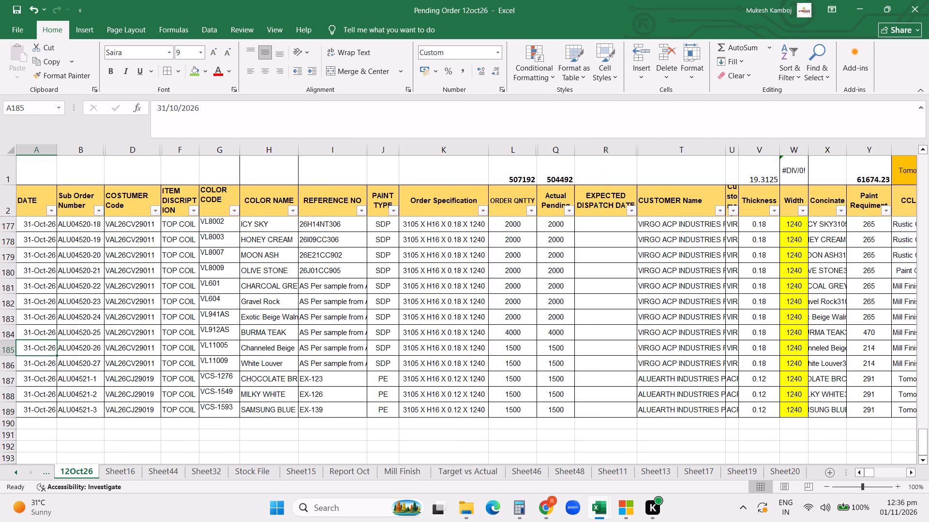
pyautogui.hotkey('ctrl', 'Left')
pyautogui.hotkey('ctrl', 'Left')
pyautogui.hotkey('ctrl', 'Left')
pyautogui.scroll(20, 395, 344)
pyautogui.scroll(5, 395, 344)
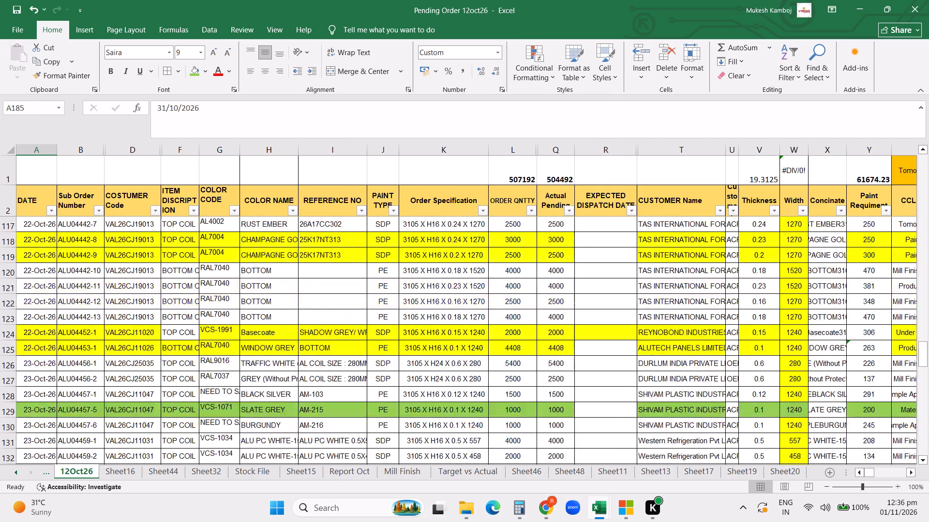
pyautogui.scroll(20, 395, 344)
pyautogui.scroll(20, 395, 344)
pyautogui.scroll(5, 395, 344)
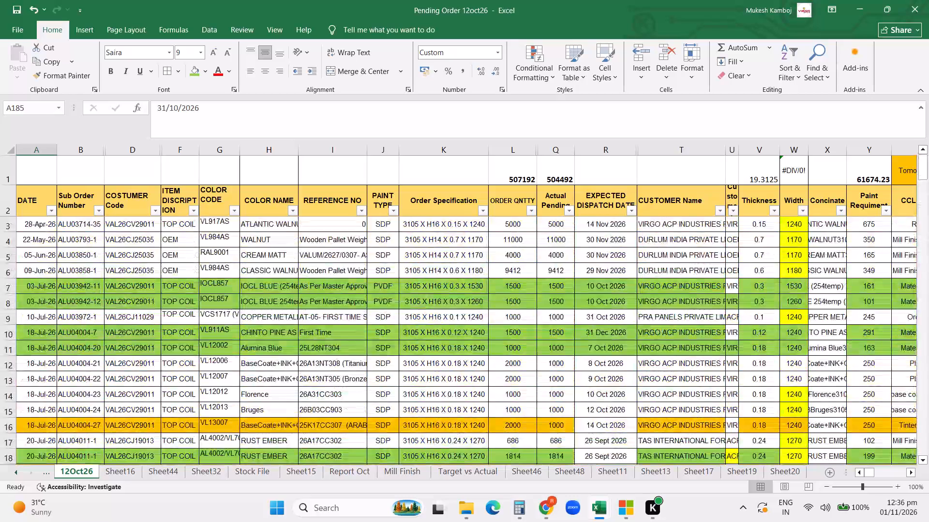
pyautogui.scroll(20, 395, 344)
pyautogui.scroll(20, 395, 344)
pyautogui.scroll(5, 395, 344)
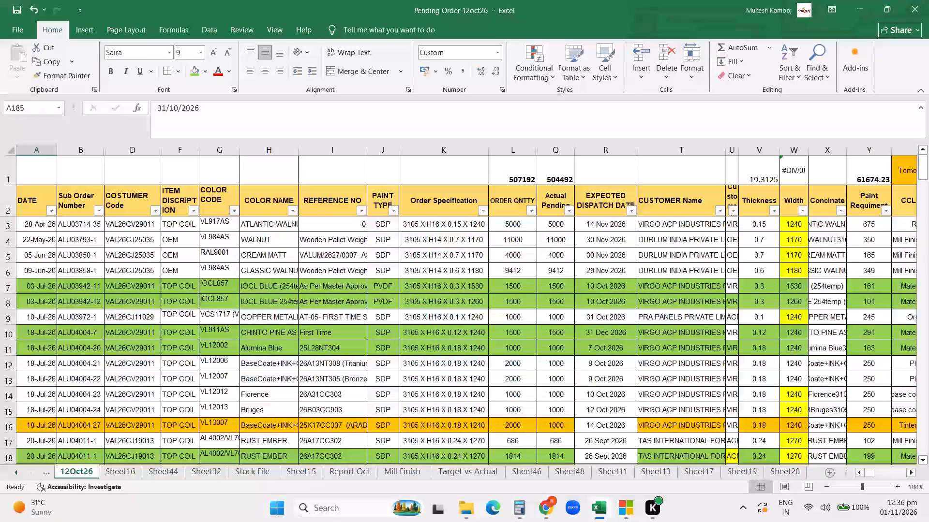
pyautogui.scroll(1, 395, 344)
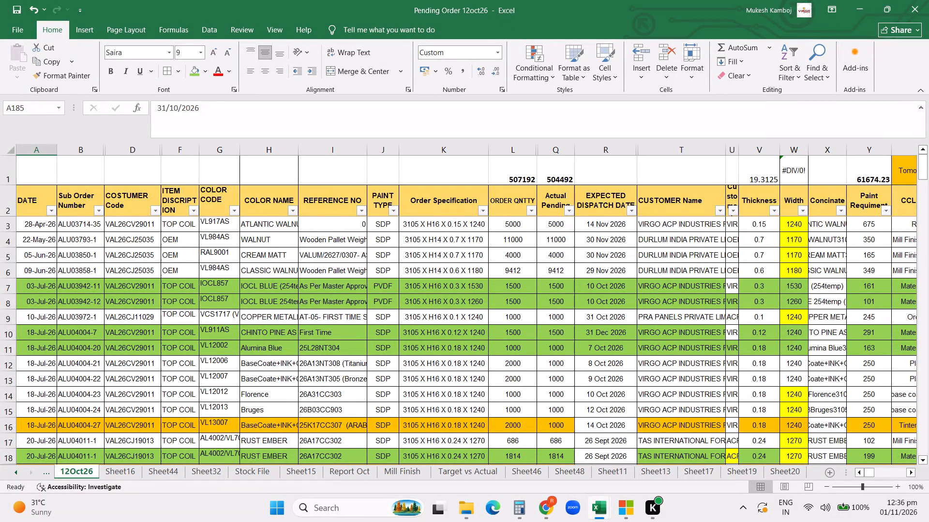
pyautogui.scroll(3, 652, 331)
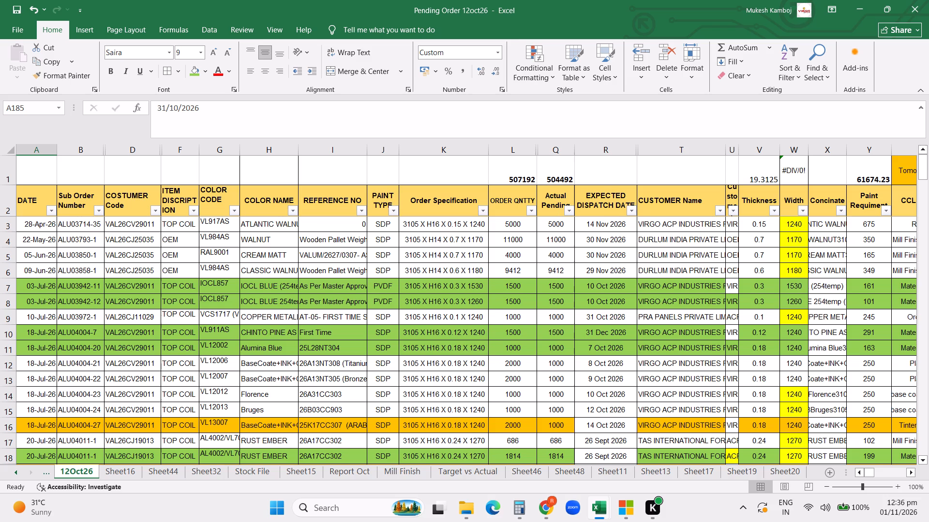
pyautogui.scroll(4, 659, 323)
# Open the Stock File sheet and save the workbook.
pyautogui.click(242, 470)
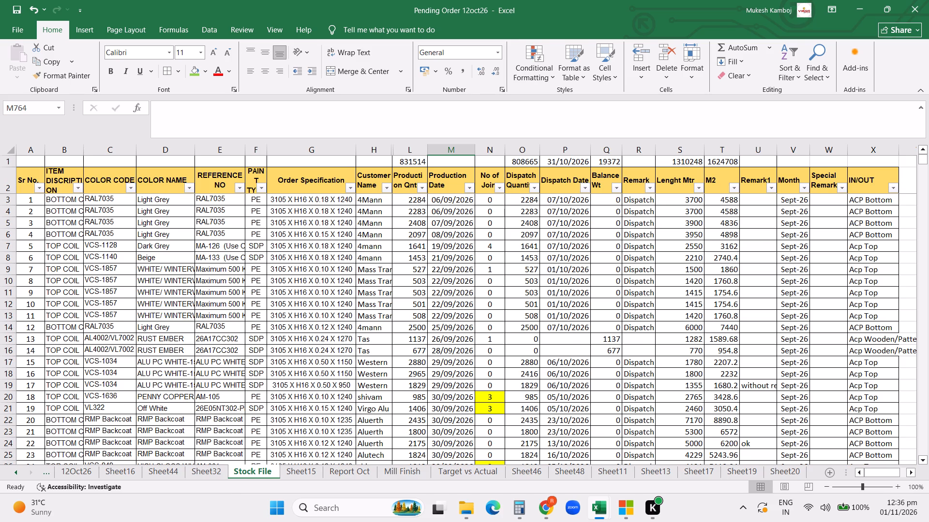
pyautogui.scroll(-6, 531, 319)
pyautogui.scroll(10, 532, 328)
pyautogui.hotkey('ctrl', 's')
pyautogui.hotkey('ctrl', 's')
pyautogui.hotkey('ctrl', 's')
pyautogui.hotkey('ctrl', 's')
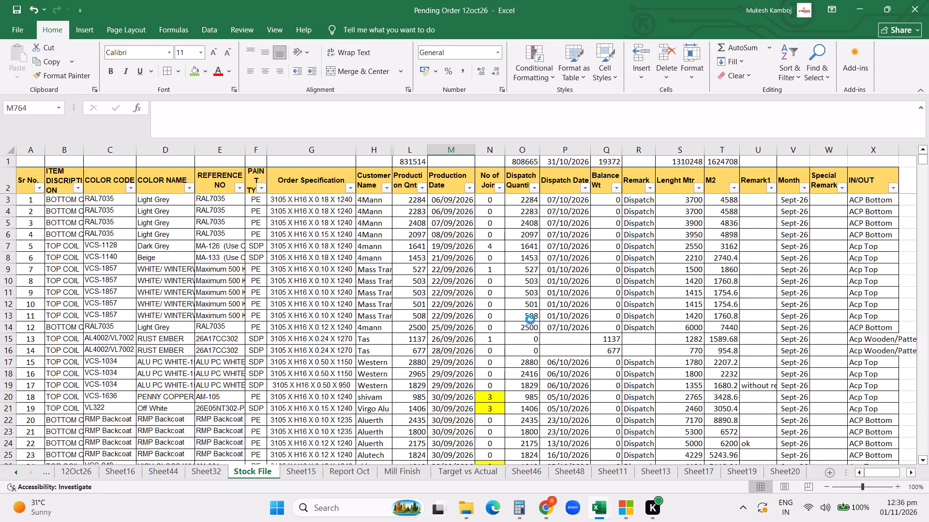
pyautogui.click(426, 261)
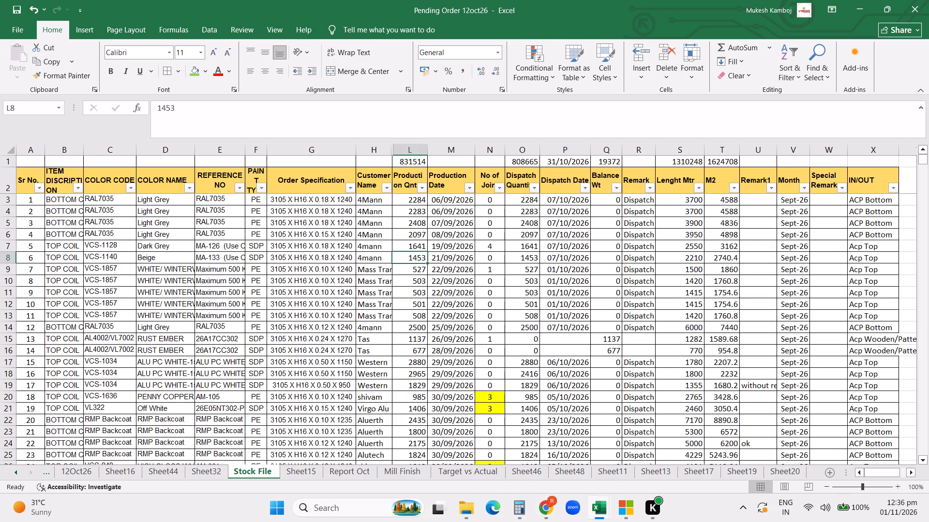
# Return to the 12Oct26 order sheet.
pyautogui.click(80, 474)
pyautogui.scroll(9, 679, 223)
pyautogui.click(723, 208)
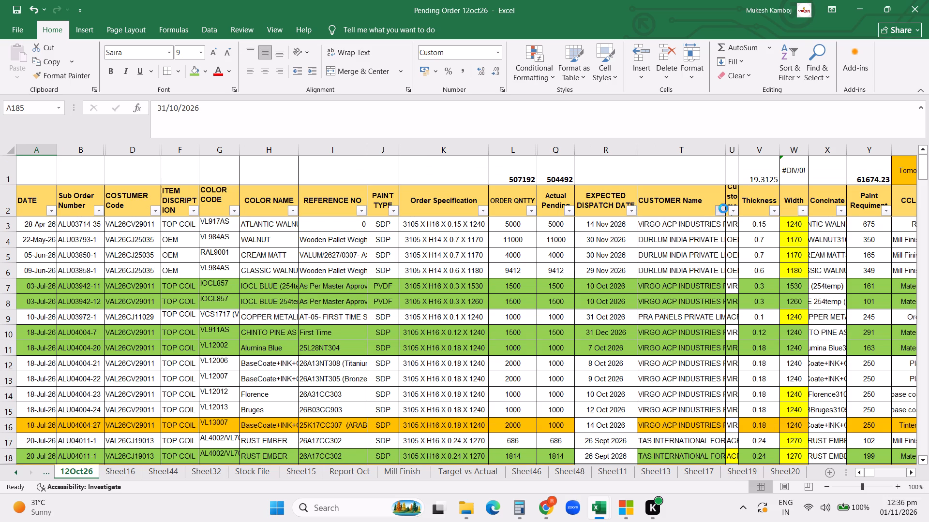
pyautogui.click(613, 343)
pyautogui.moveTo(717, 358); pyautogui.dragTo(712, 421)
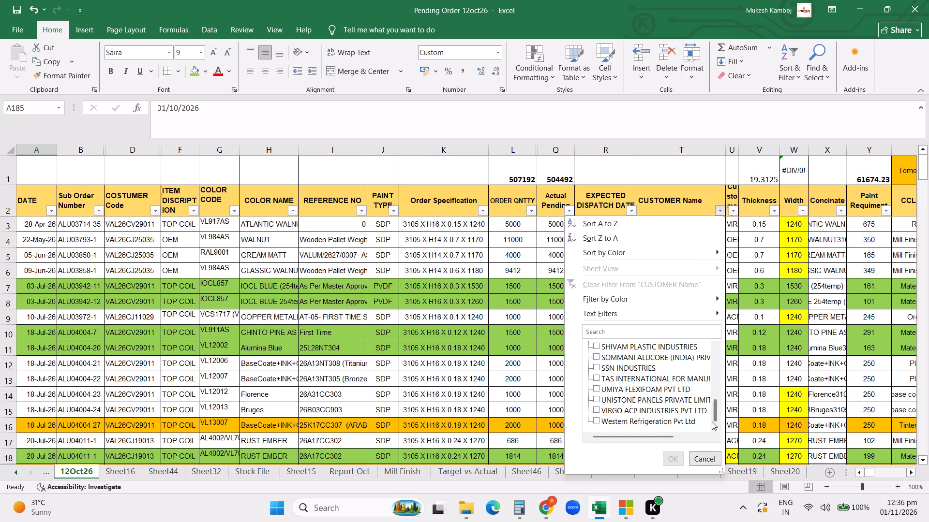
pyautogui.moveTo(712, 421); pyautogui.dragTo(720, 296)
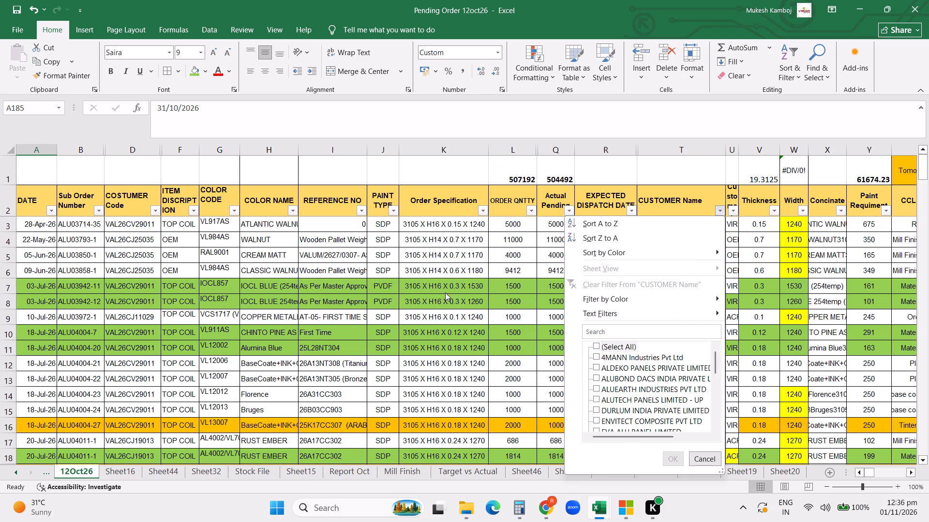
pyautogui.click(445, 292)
# Filter the CCL Remark1 column to show only the Material Ready orders.
pyautogui.click(705, 247)
pyautogui.press('Right')
pyautogui.press('Right')
pyautogui.press('Right')
pyautogui.press('Right')
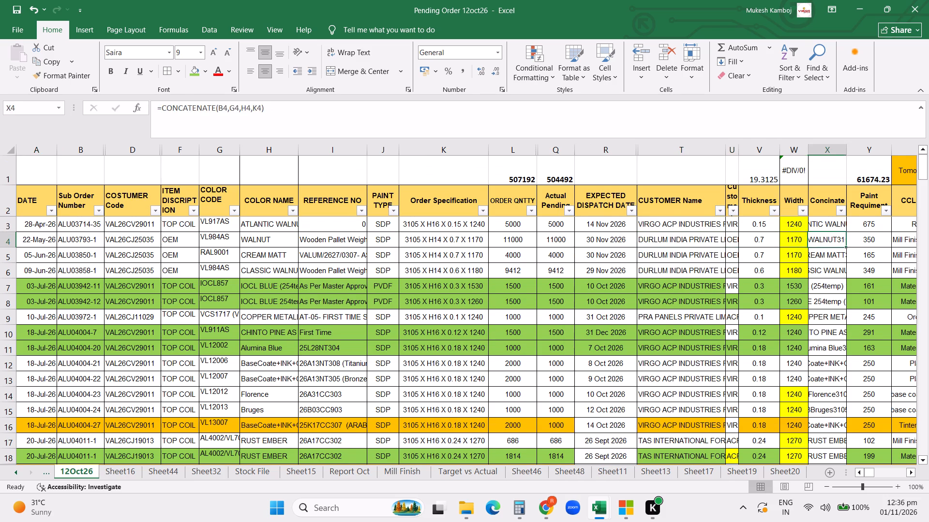
pyautogui.press('Right')
pyautogui.press('Right')
pyautogui.press('Right')
pyautogui.click(862, 211)
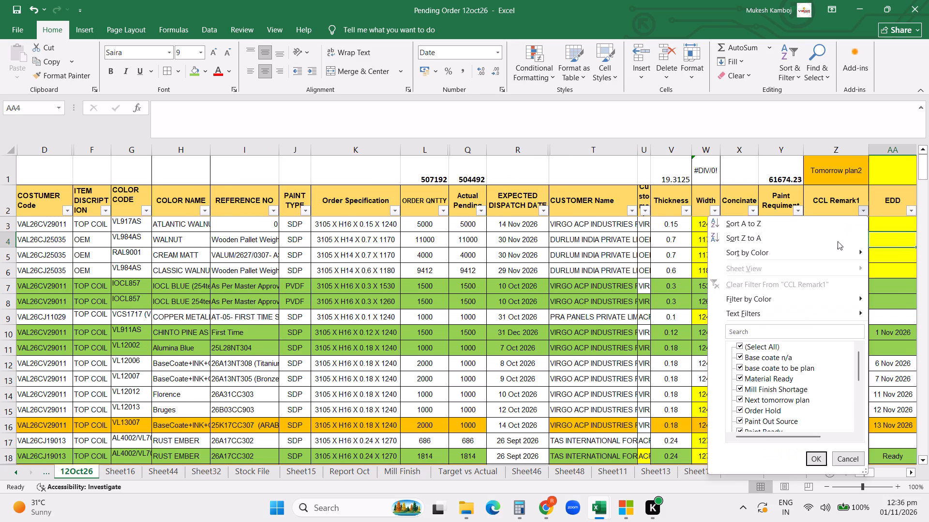
pyautogui.click(766, 346)
pyautogui.click(764, 378)
pyautogui.click(813, 458)
pyautogui.scroll(11, 686, 343)
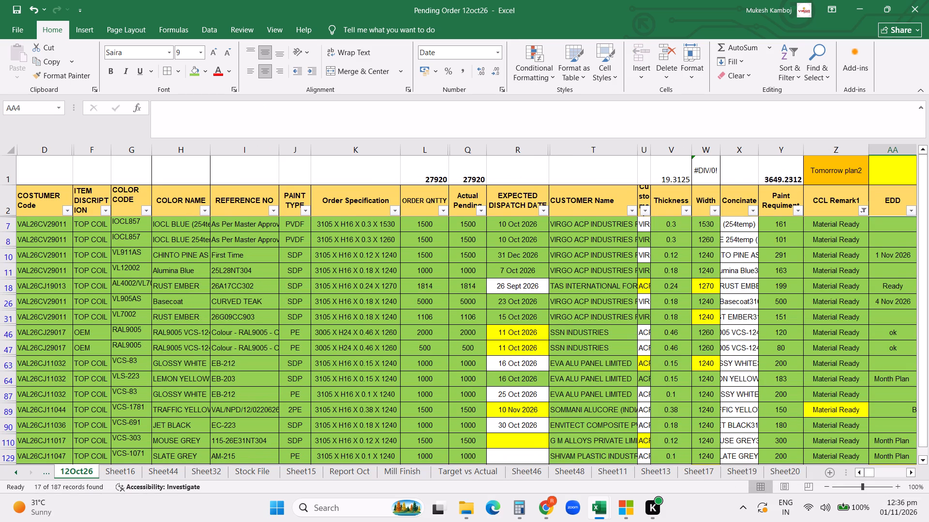
# Examine the REFERENCE NO entries of the Material Ready orders down to the dummy scrap row, and that row's Concinate formula.
pyautogui.click(261, 252)
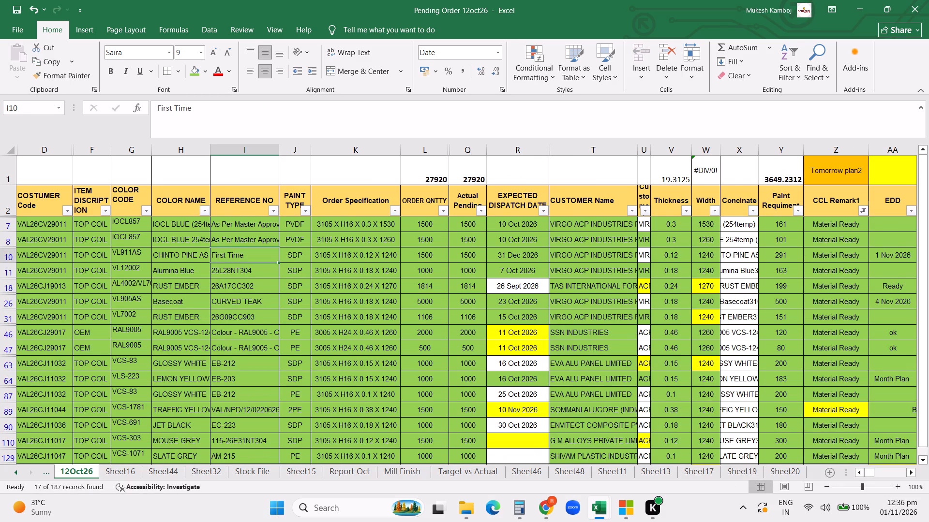
pyautogui.click(246, 270)
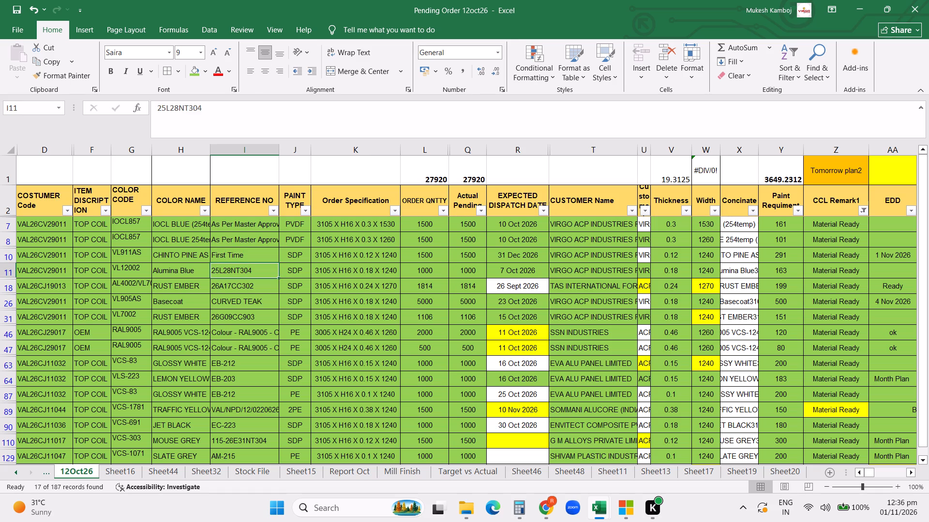
pyautogui.click(253, 284)
pyautogui.click(247, 300)
pyautogui.click(246, 319)
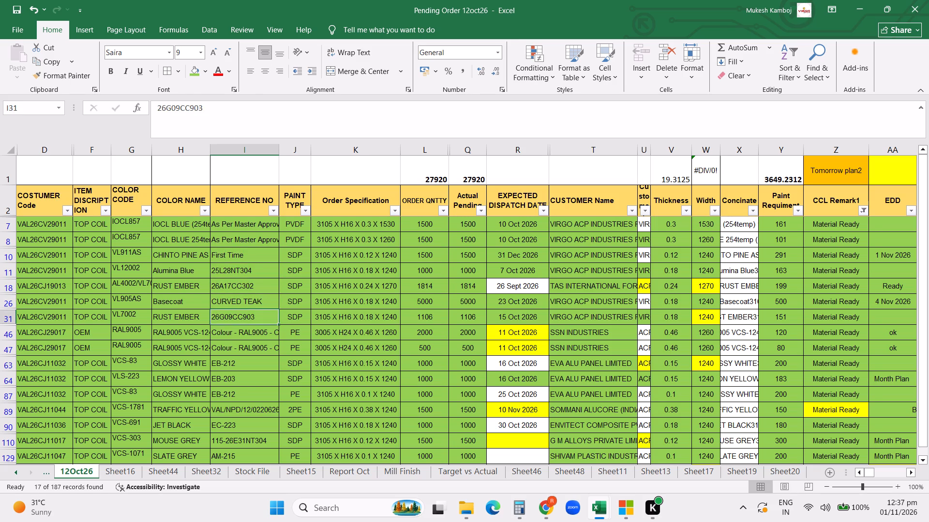
pyautogui.click(242, 335)
pyautogui.click(244, 347)
pyautogui.click(233, 365)
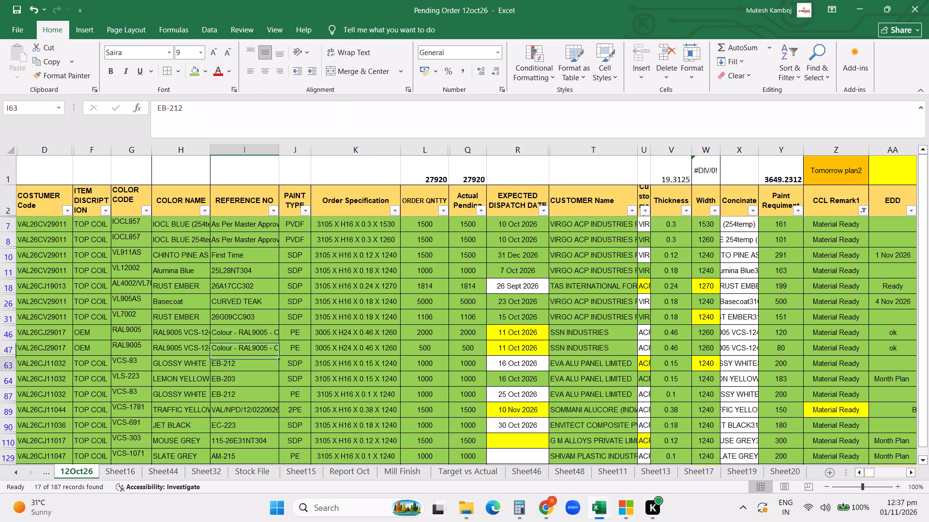
pyautogui.scroll(-1, 275, 355)
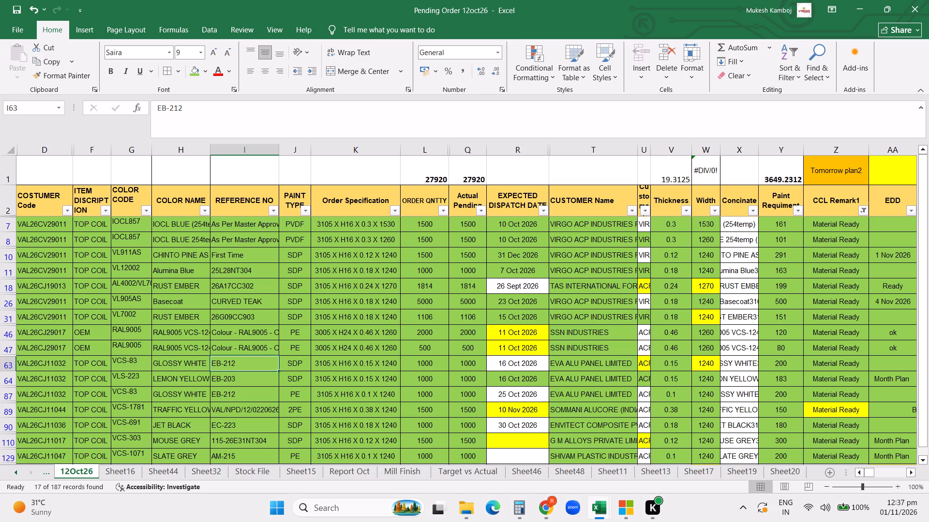
pyautogui.click(249, 411)
pyautogui.scroll(-1, 278, 369)
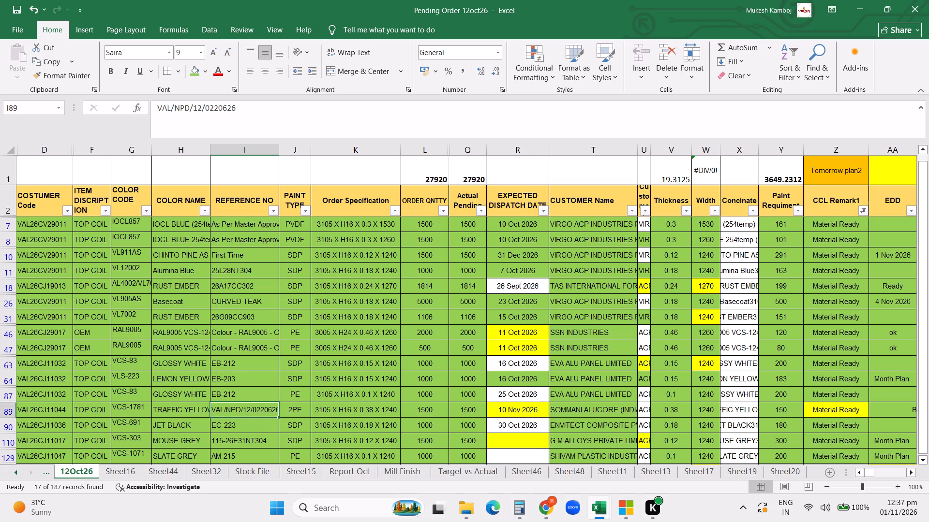
pyautogui.click(247, 407)
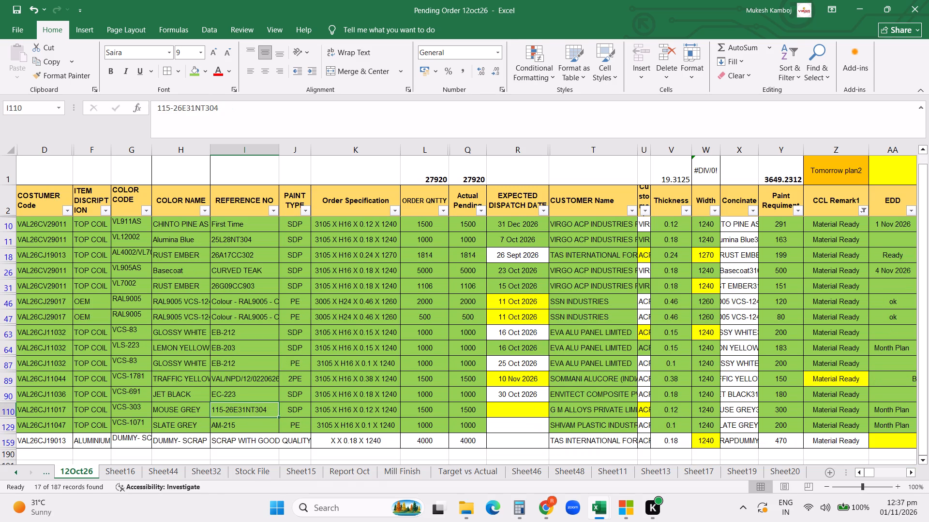
pyautogui.click(237, 423)
pyautogui.click(254, 447)
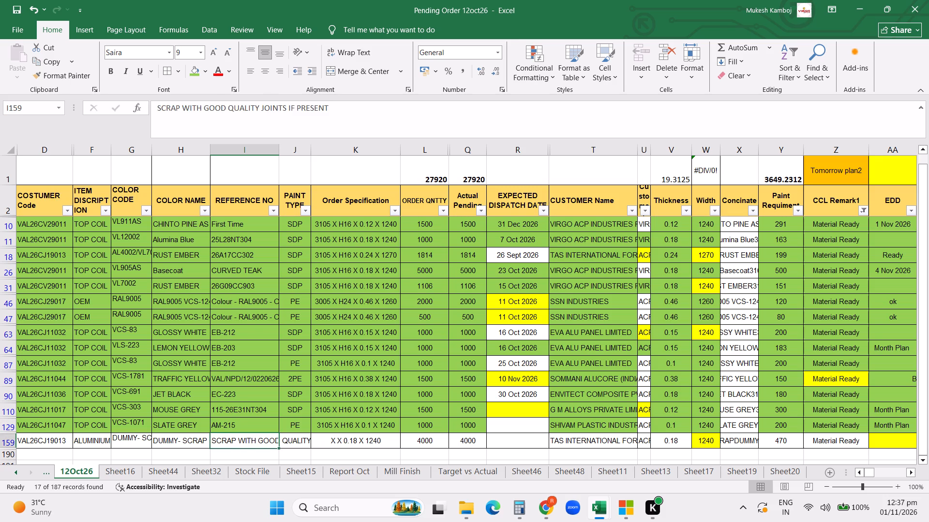
pyautogui.click(736, 444)
# Clear the Material Ready filter from the CCL Remark1 column and save the workbook.
pyautogui.scroll(8, 680, 319)
pyautogui.click(860, 212)
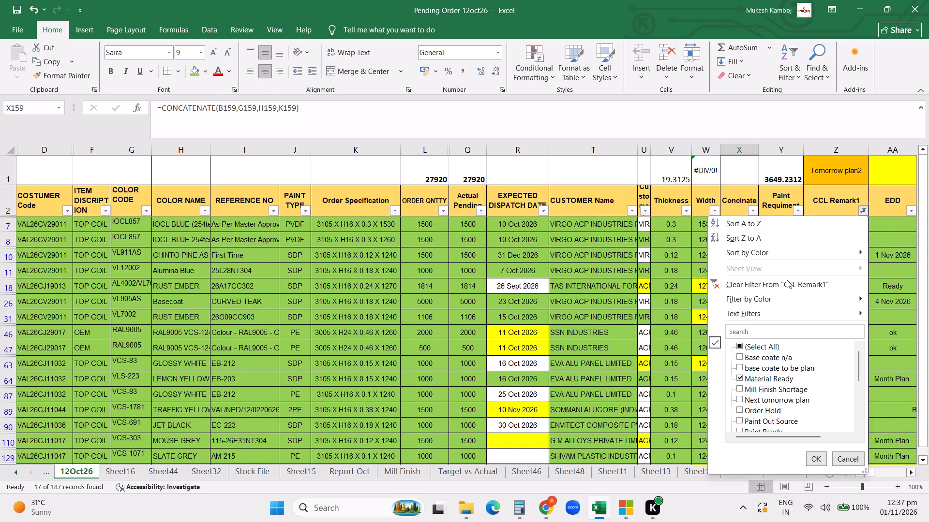
pyautogui.click(786, 279)
pyautogui.click(550, 282)
pyautogui.hotkey('ctrl', 's')
pyautogui.hotkey('ctrl', 's')
pyautogui.hotkey('ctrl', 's')
pyautogui.hotkey('ctrl', 's')
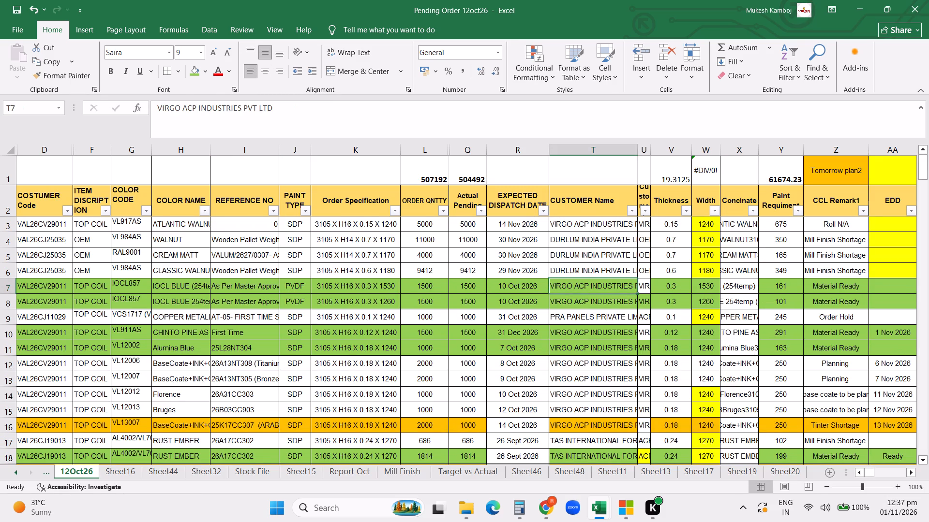
# Save the workbook in its current folder under the new name Pending Order 32oct26 Clossing.
pyautogui.scroll(-20, 594, 344)
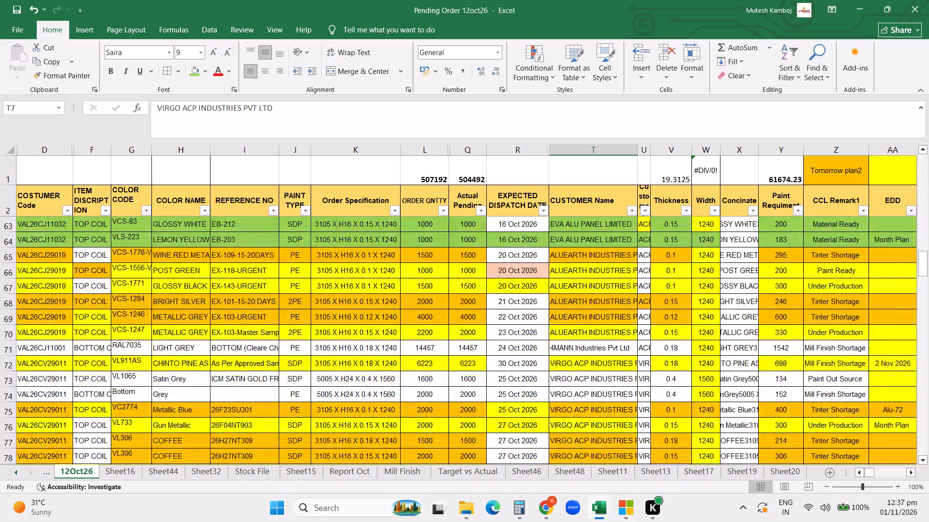
pyautogui.scroll(16, 240, 274)
pyautogui.click(18, 27)
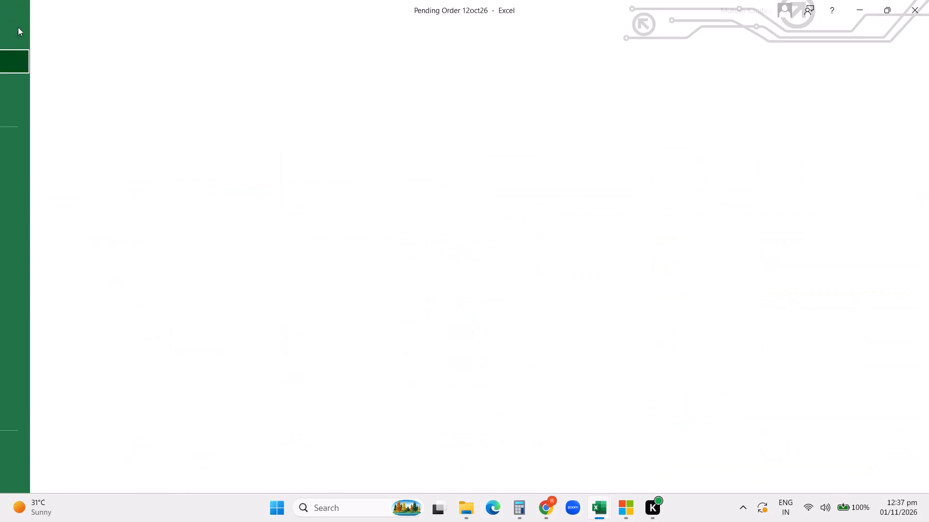
pyautogui.click(31, 191)
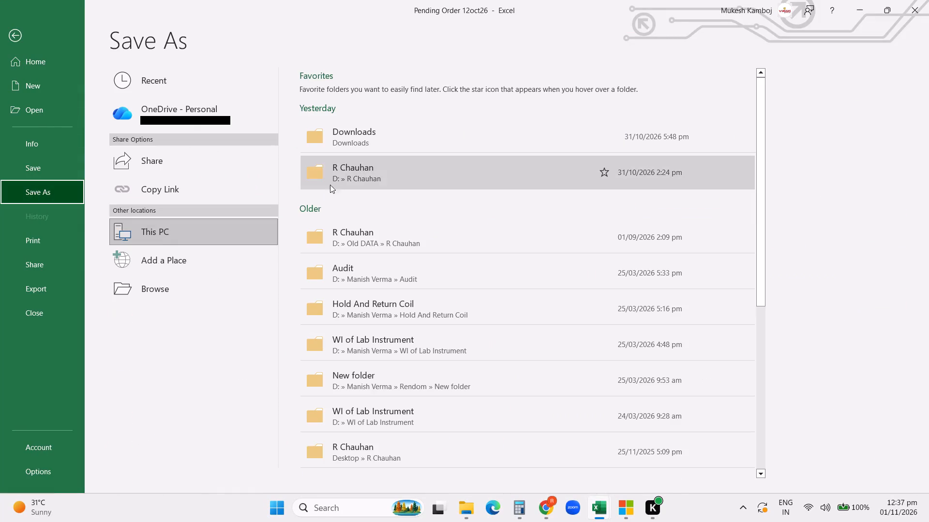
pyautogui.click(357, 170)
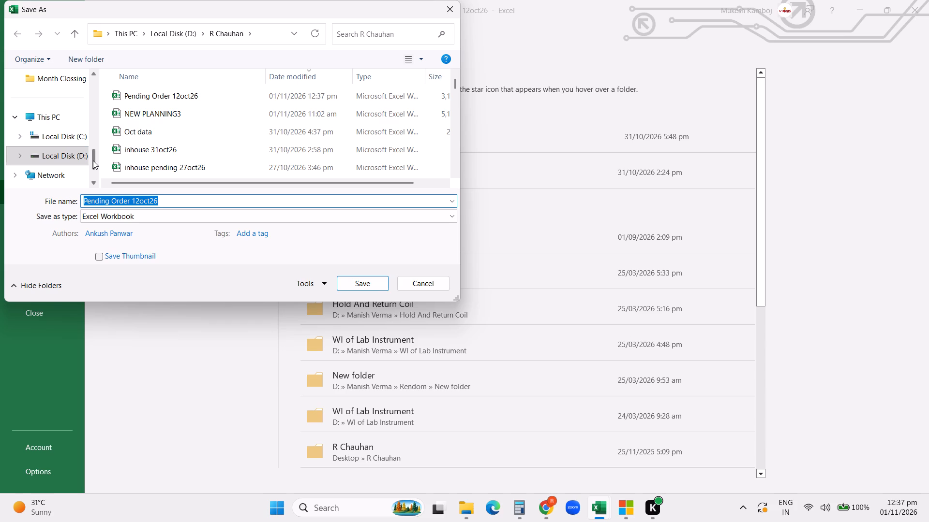
pyautogui.click(162, 200)
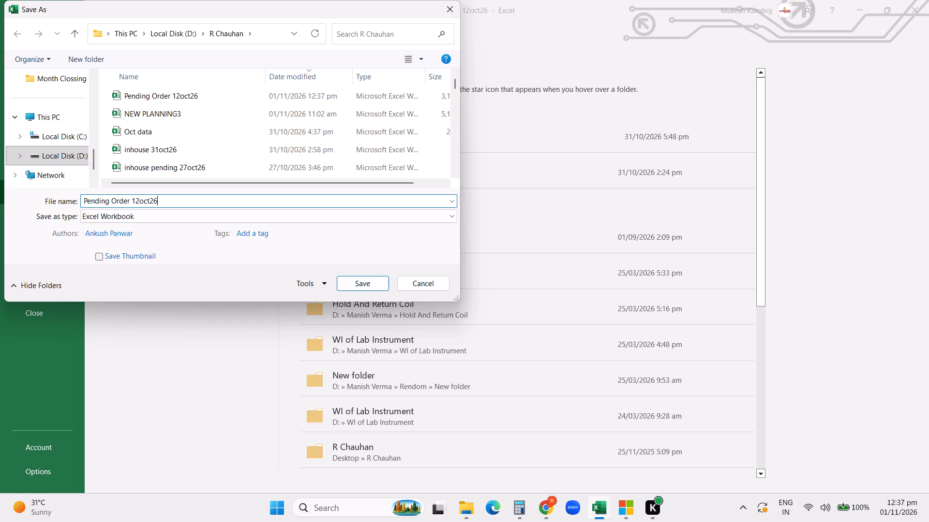
pyautogui.press('Left')
pyautogui.press('Left')
pyautogui.press('Left')
pyautogui.press('Left')
pyautogui.press('Left')
pyautogui.press('Left')
pyautogui.press('Right')
pyautogui.press('BackSpace')
pyautogui.press('BackSpace')
pyautogui.write('32')
pyautogui.press('Down')
pyautogui.press('Right')
pyautogui.press('Right')
pyautogui.press('Right')
pyautogui.press('Right')
pyautogui.press('Right')
pyautogui.press('space')
pyautogui.write('Closso=ing')
pyautogui.press('space')
pyautogui.press('BackSpace')
pyautogui.press('BackSpace')
pyautogui.press('BackSpace')
pyautogui.press('BackSpace')
pyautogui.press('BackSpace')
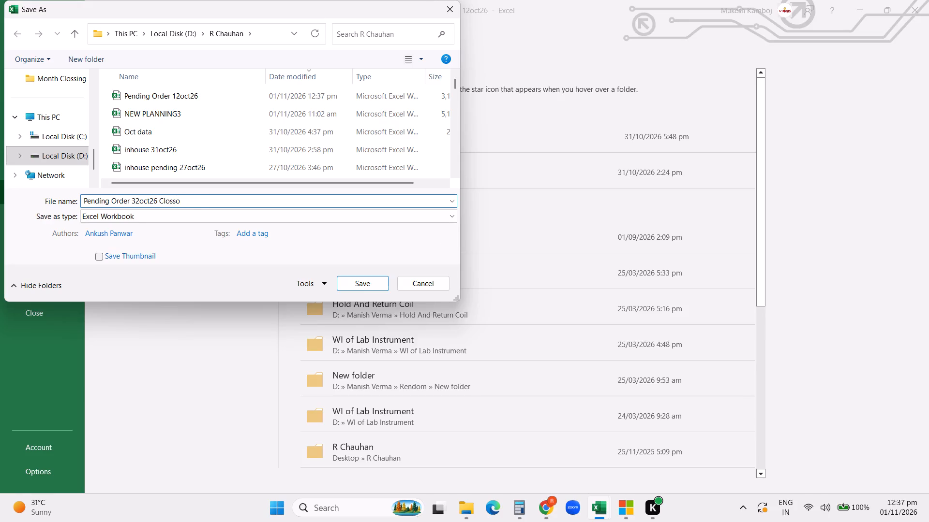
pyautogui.press('BackSpace')
pyautogui.write('ing')
pyautogui.press('space')
pyautogui.press('Return')
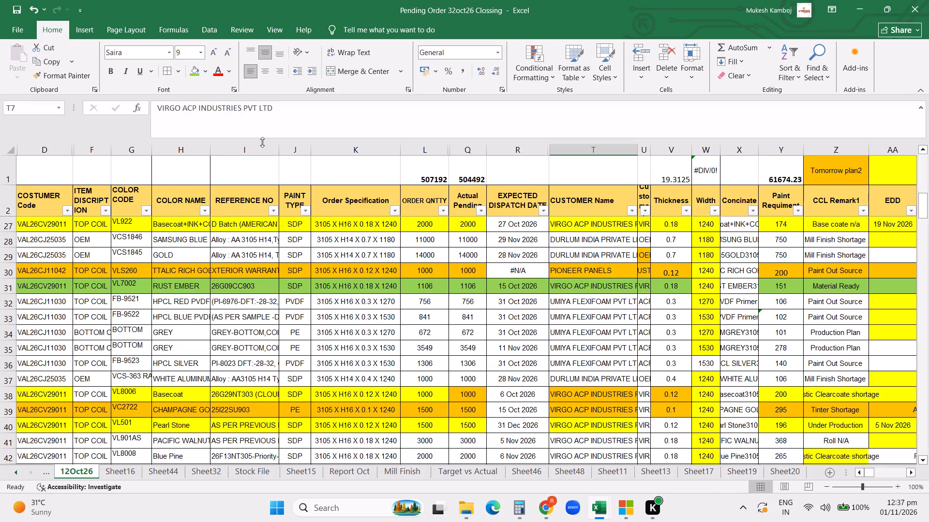
# Check the workbook's folder in File Explorer for the newly saved Clossing file, ordering the files by date modified.
pyautogui.click(467, 506)
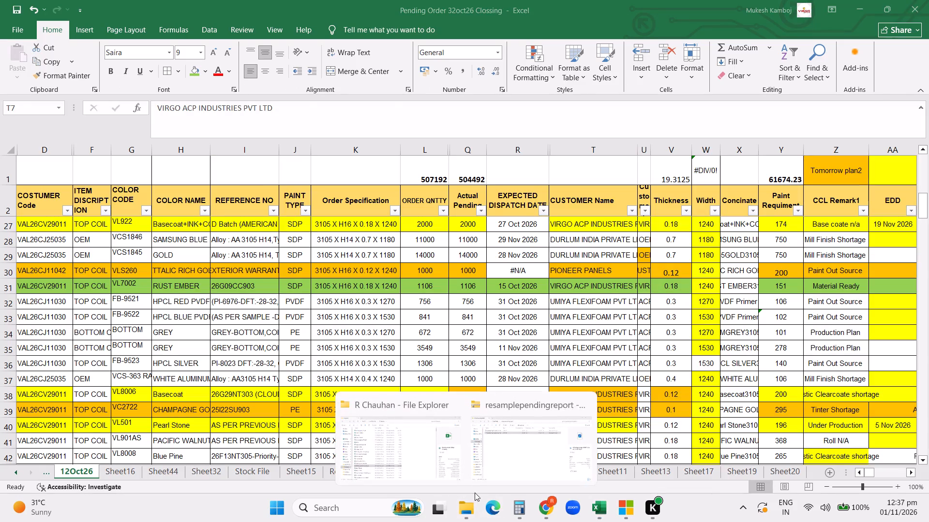
pyautogui.click(402, 442)
pyautogui.scroll(10, 177, 133)
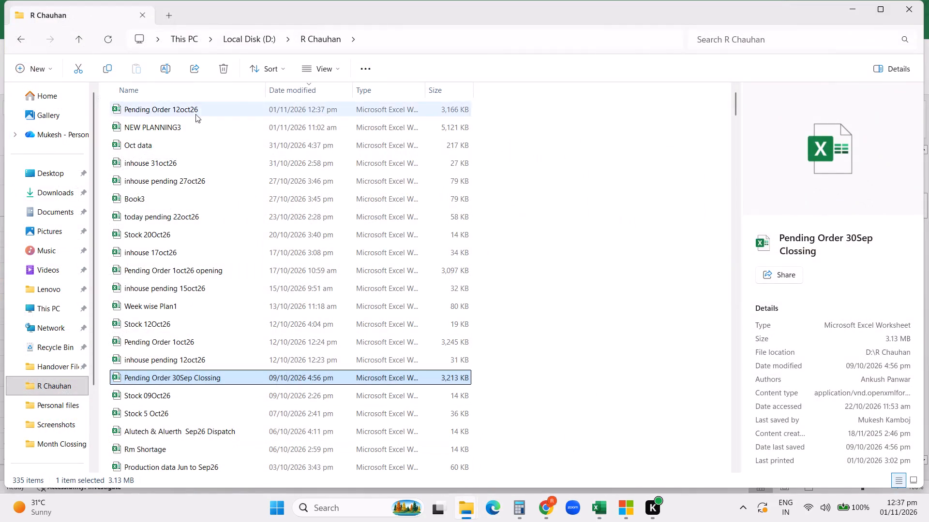
pyautogui.scroll(3, 195, 114)
pyautogui.scroll(-5, 208, 124)
pyautogui.scroll(3, 327, 161)
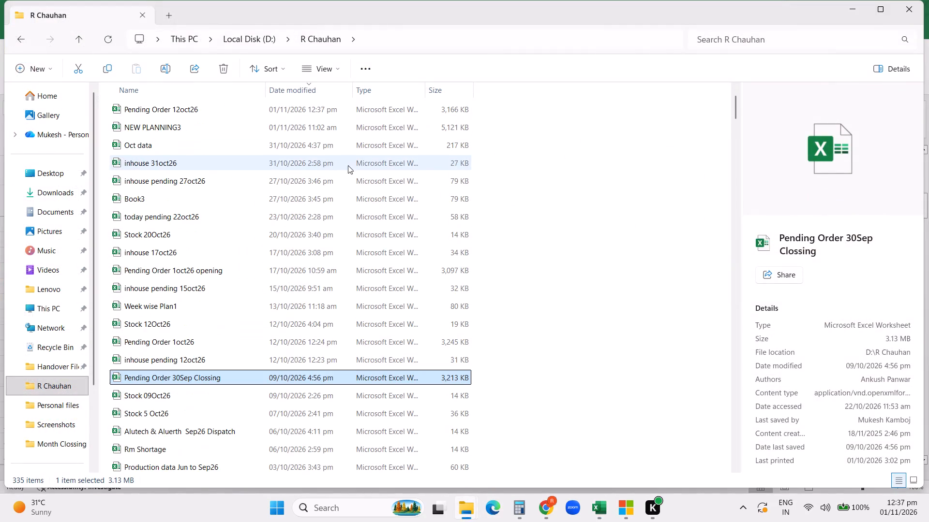
pyautogui.scroll(6, 348, 165)
pyautogui.click(297, 91)
pyautogui.click(297, 91)
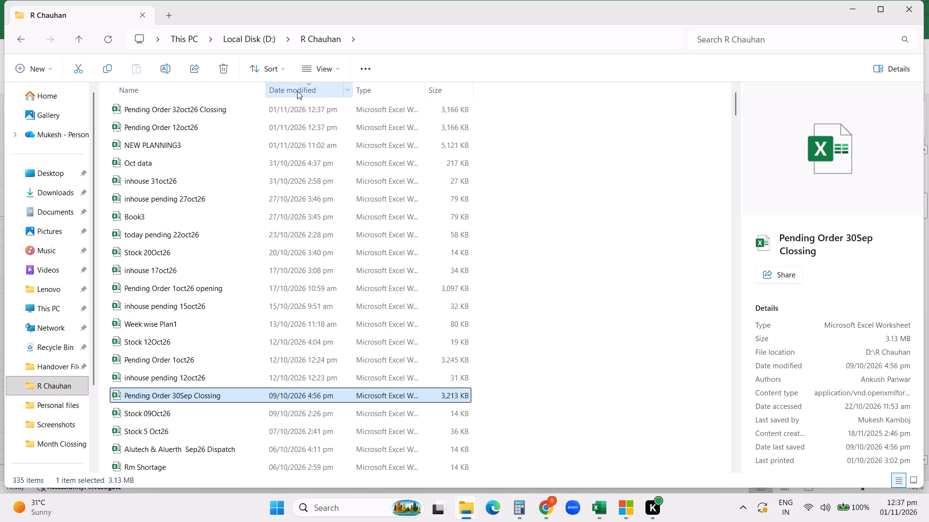
pyautogui.scroll(6, 478, 159)
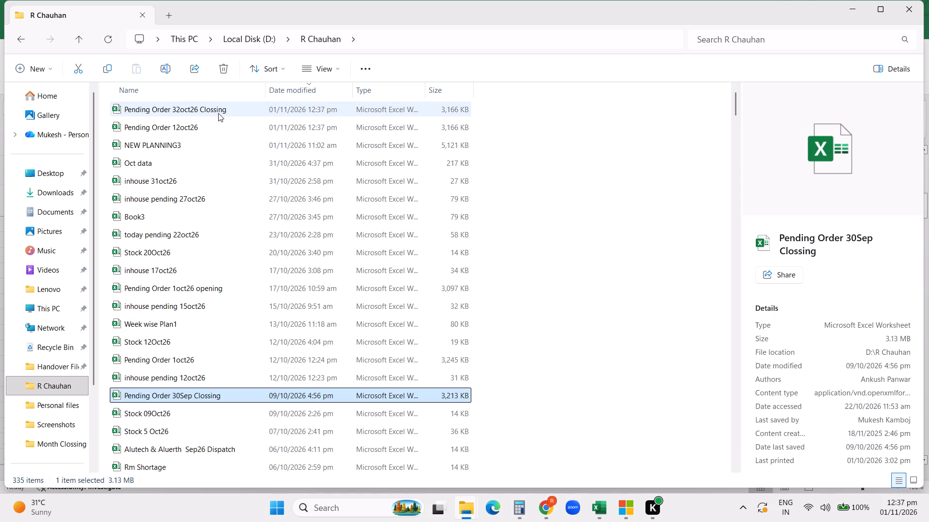
# Return to the Pending Order 32oct26 Clossing workbook in Excel and close it.
pyautogui.click(601, 515)
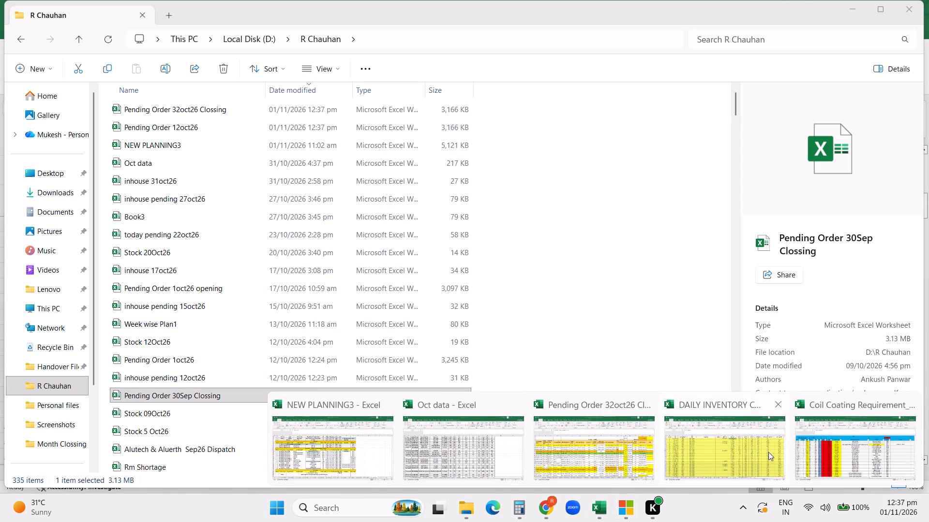
pyautogui.click(605, 446)
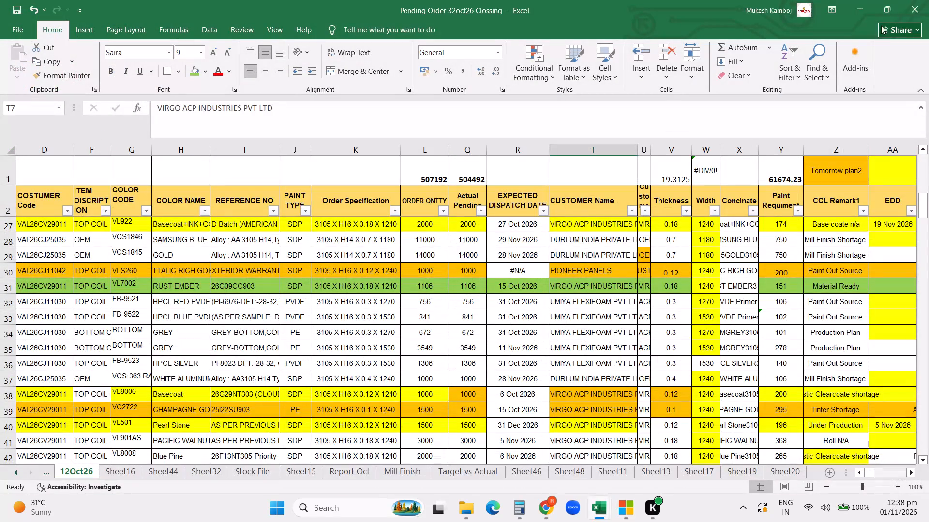
pyautogui.click(913, 12)
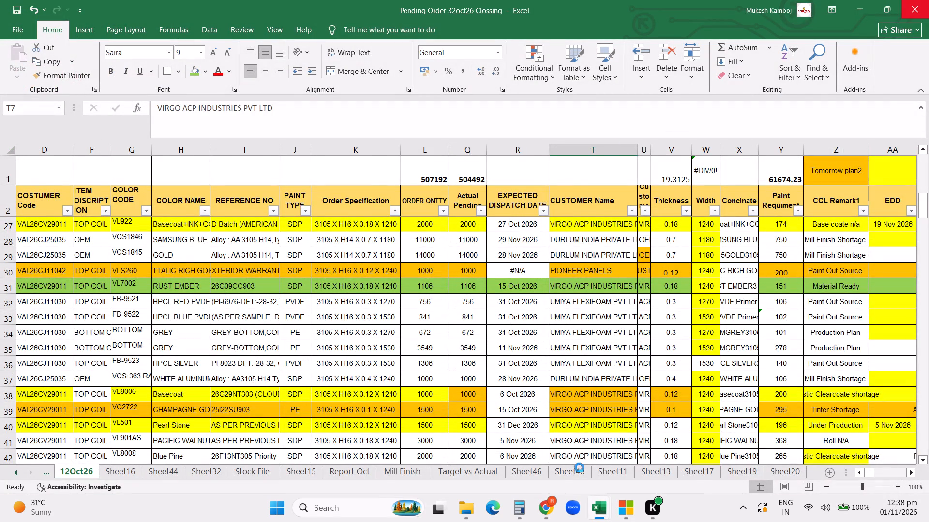
# Switch to the CCL ORDER PROCESS 2025 spreadsheet in Chrome and dismiss its row transfer message.
pyautogui.click(543, 512)
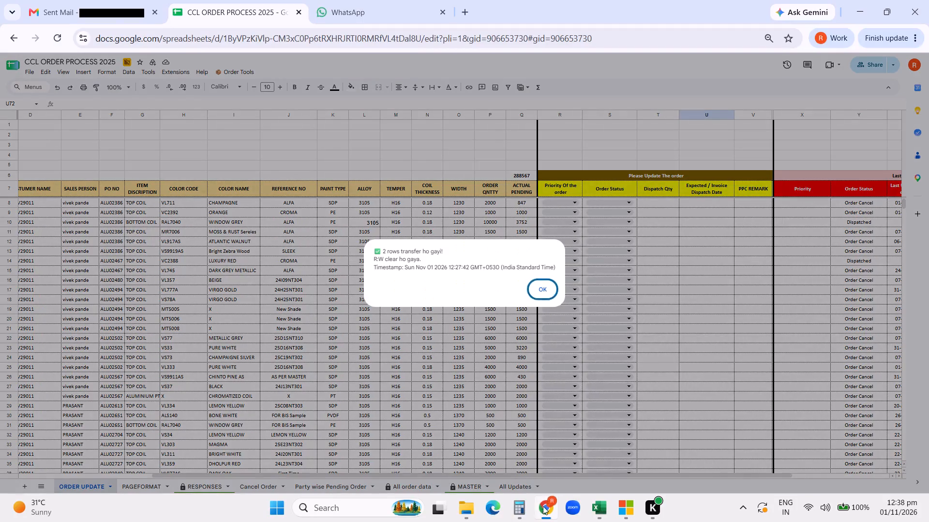
pyautogui.click(544, 289)
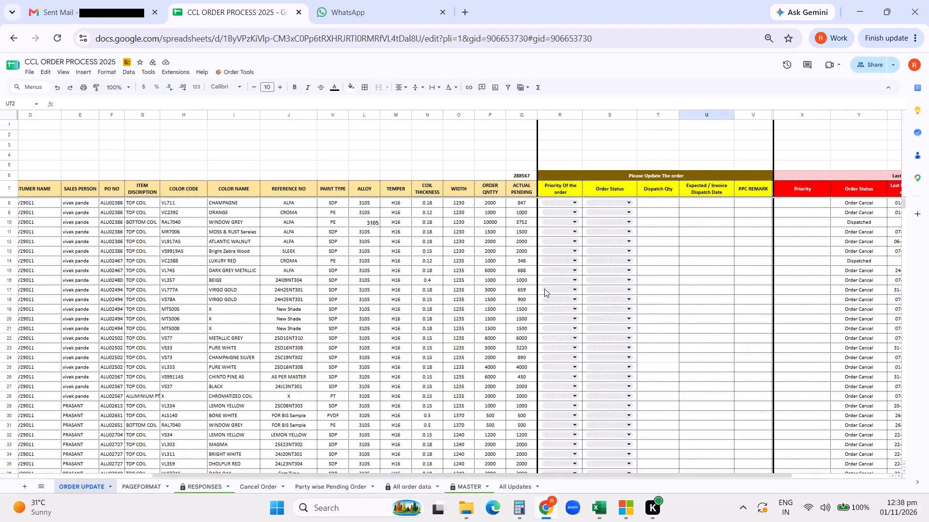
# In File Explorer, rename the Pending Order 32oct26 Clossing file as Pending Order 31oct26 Clossing.
pyautogui.click(600, 512)
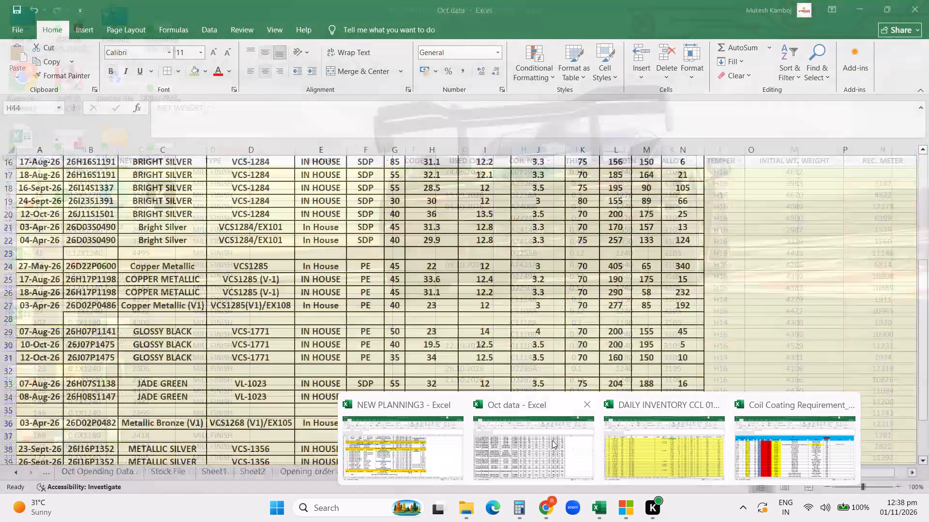
pyautogui.click(508, 447)
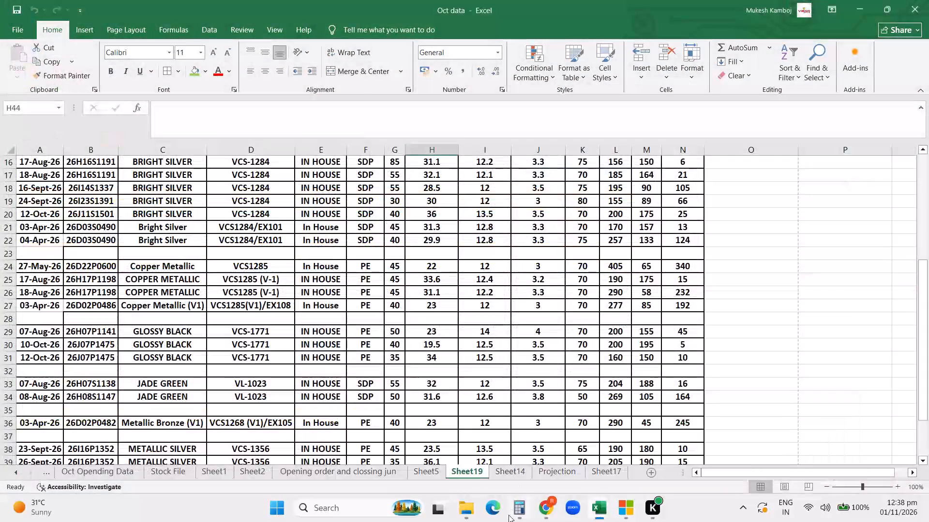
pyautogui.click(469, 513)
pyautogui.click(424, 457)
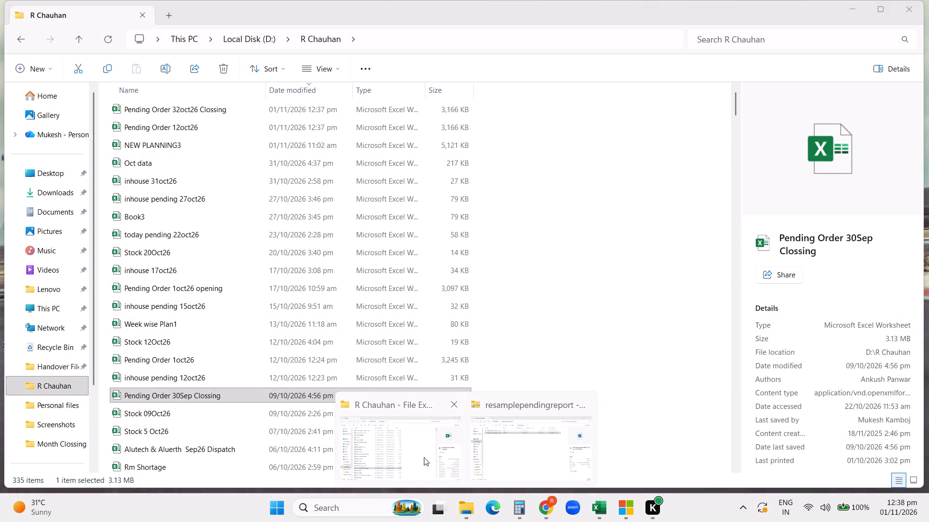
pyautogui.rightClick(213, 107)
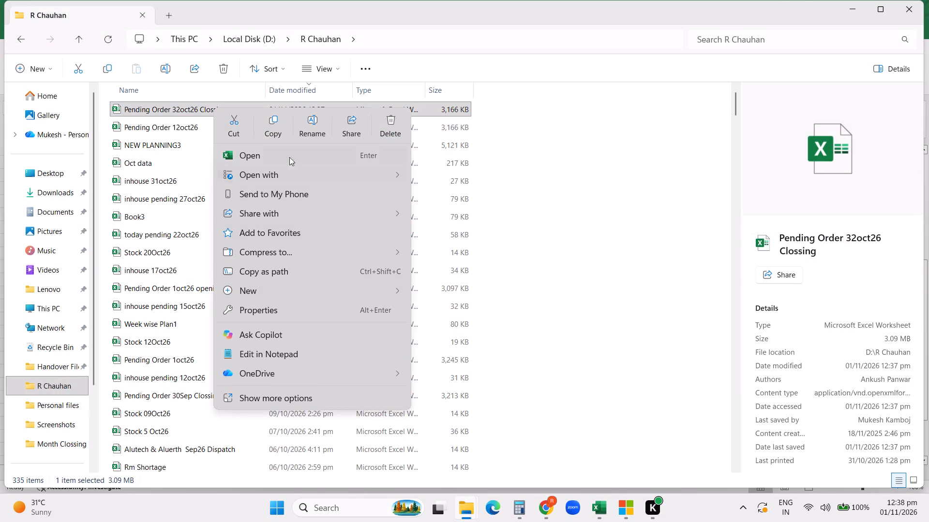
pyautogui.click(305, 126)
pyautogui.click(177, 107)
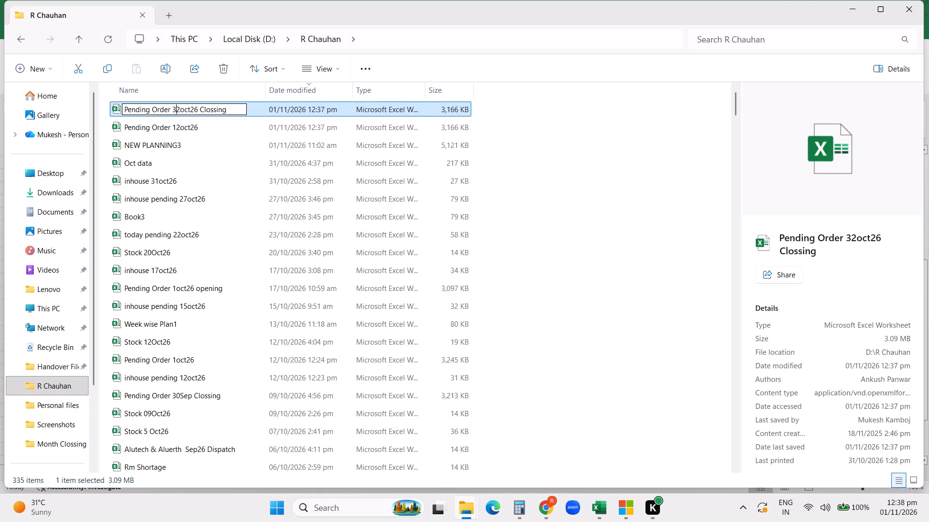
pyautogui.click(180, 110)
pyautogui.press('BackSpace')
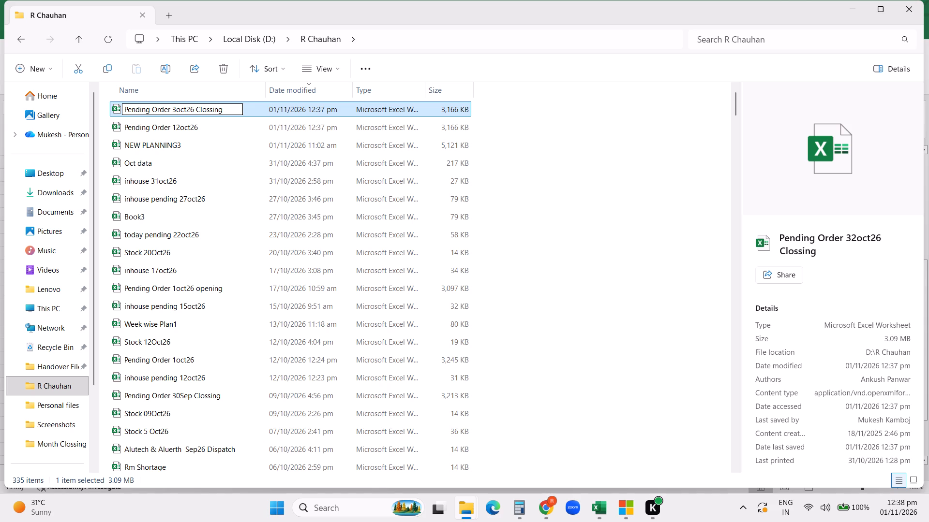
pyautogui.press('1')
pyautogui.press('Return')
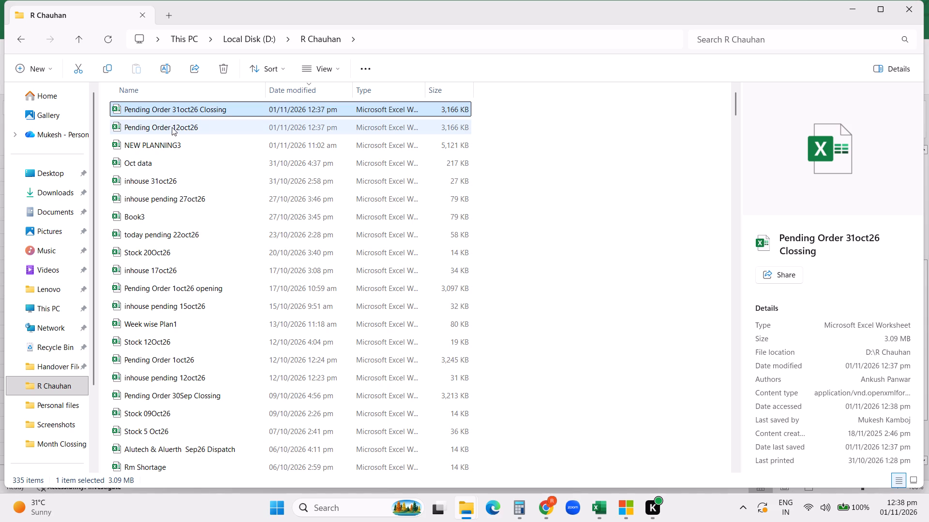
# Open the Pending Order 12oct26 workbook from the folder.
pyautogui.doubleClick(172, 127)
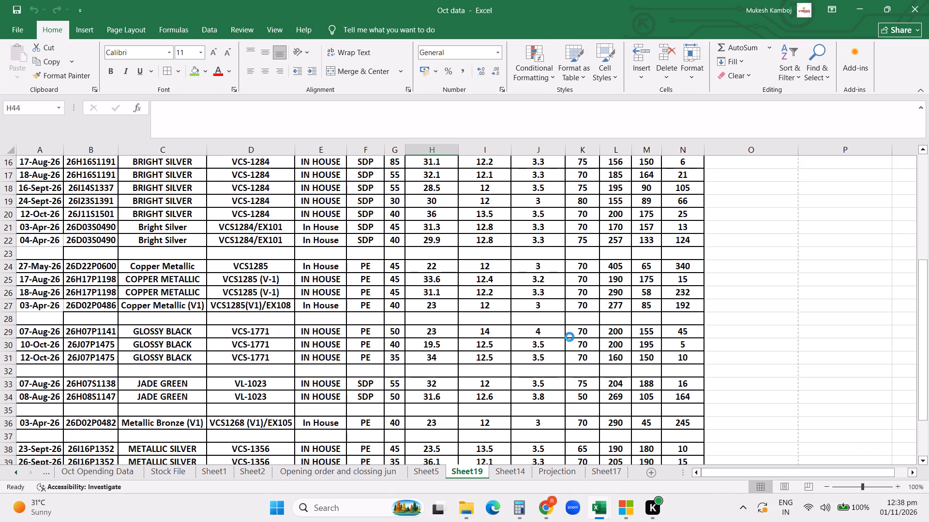
pyautogui.click(539, 298)
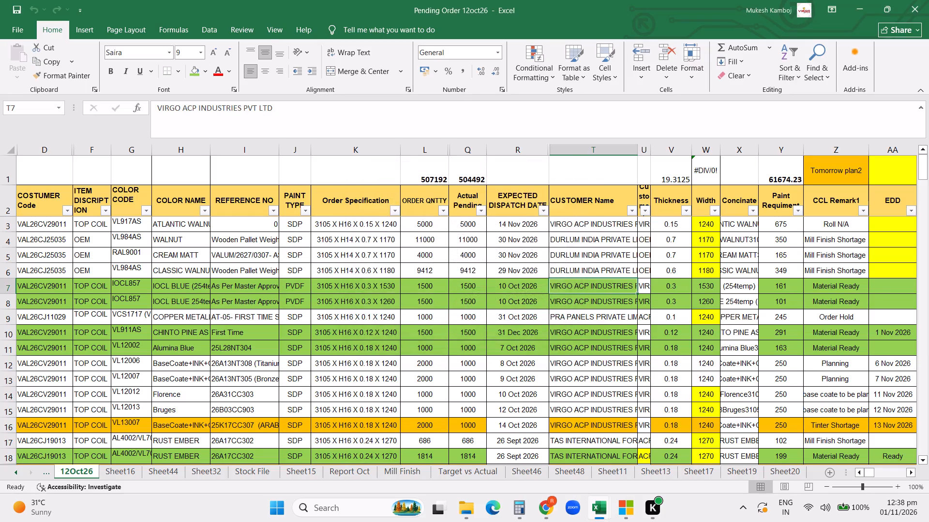
pyautogui.click(15, 29)
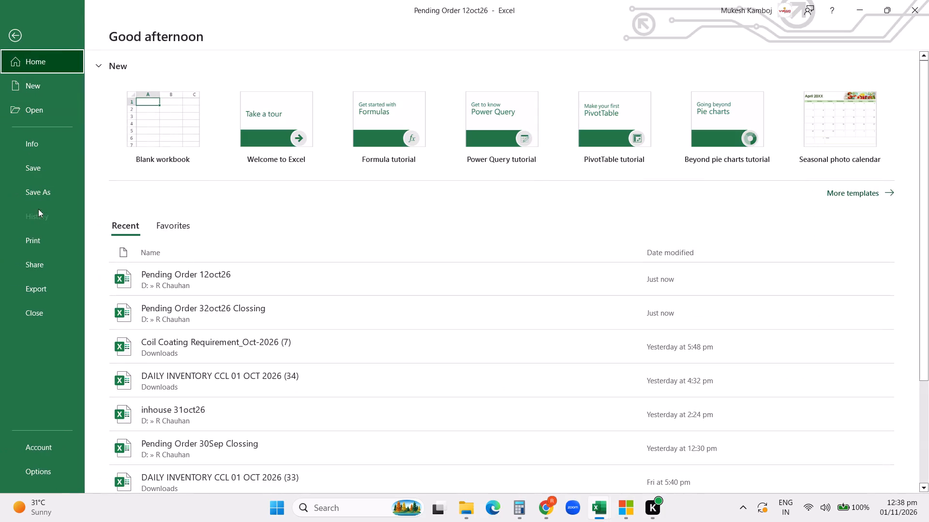
pyautogui.click(38, 191)
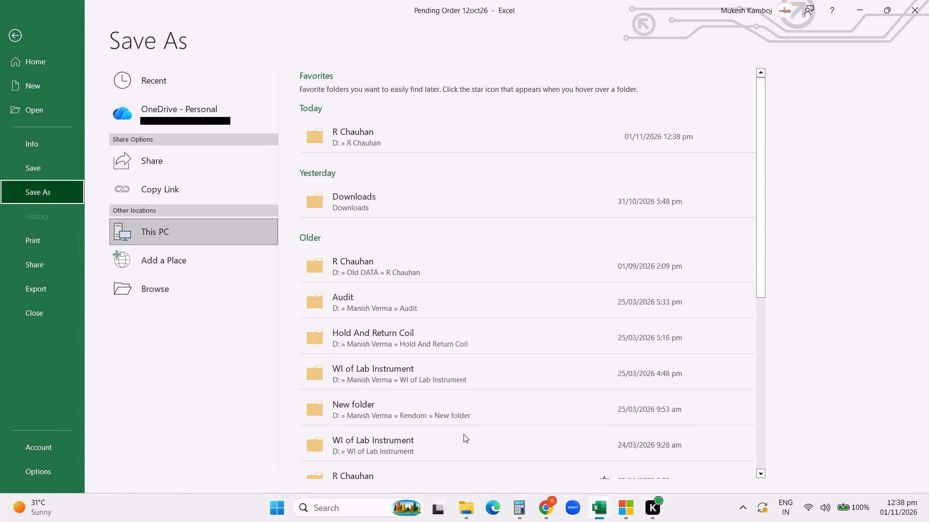
pyautogui.doubleClick(345, 138)
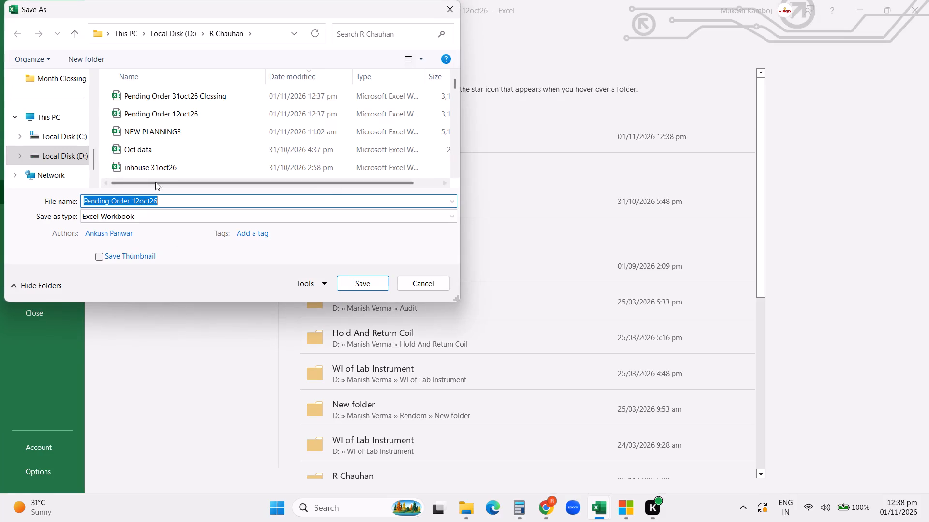
pyautogui.click(172, 201)
pyautogui.press('BackSpace')
pyautogui.press('BackSpace')
pyautogui.press('BackSpace')
pyautogui.press('BackSpace')
pyautogui.press('BackSpace')
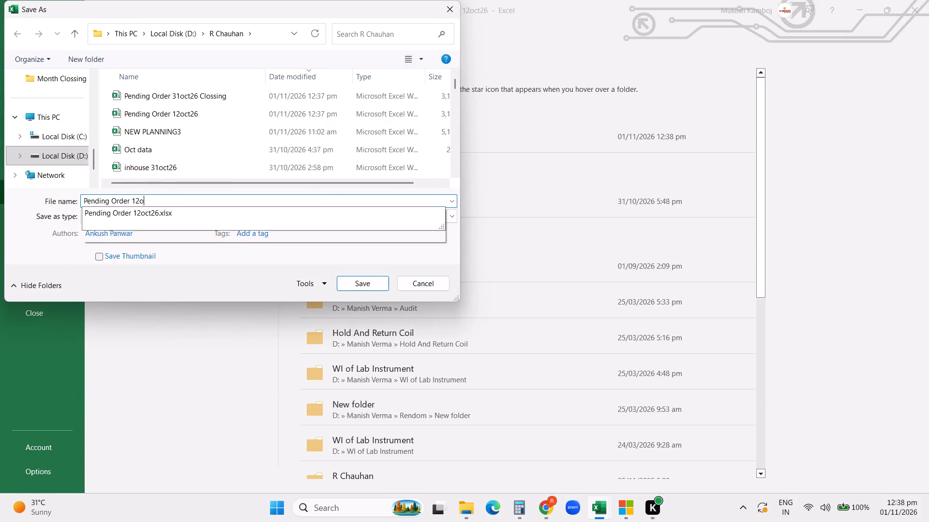
pyautogui.press('BackSpace')
pyautogui.press('BackSpace')
pyautogui.press('1')
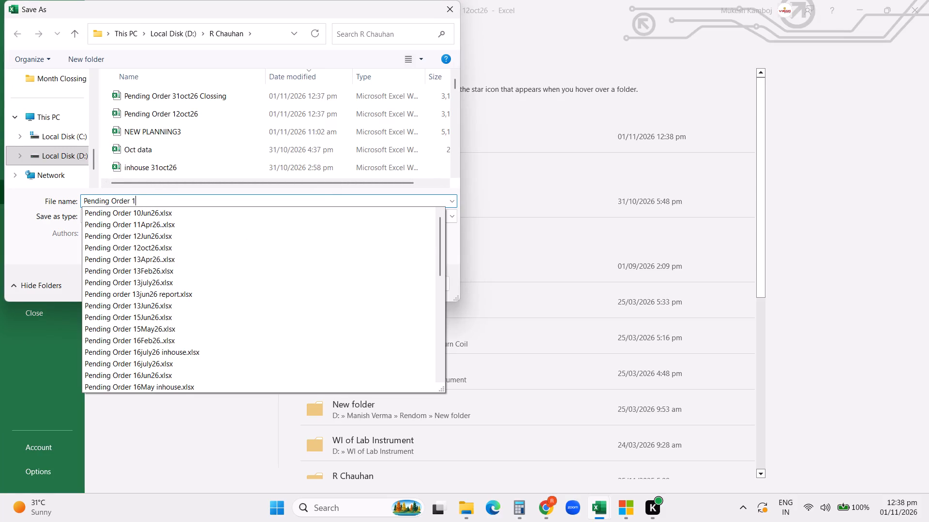
pyautogui.write('nov')
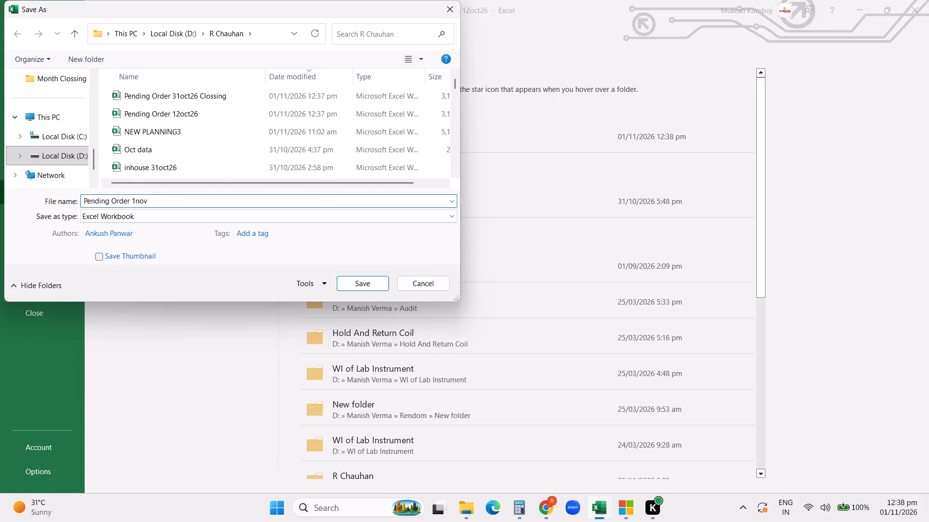
pyautogui.write('26')
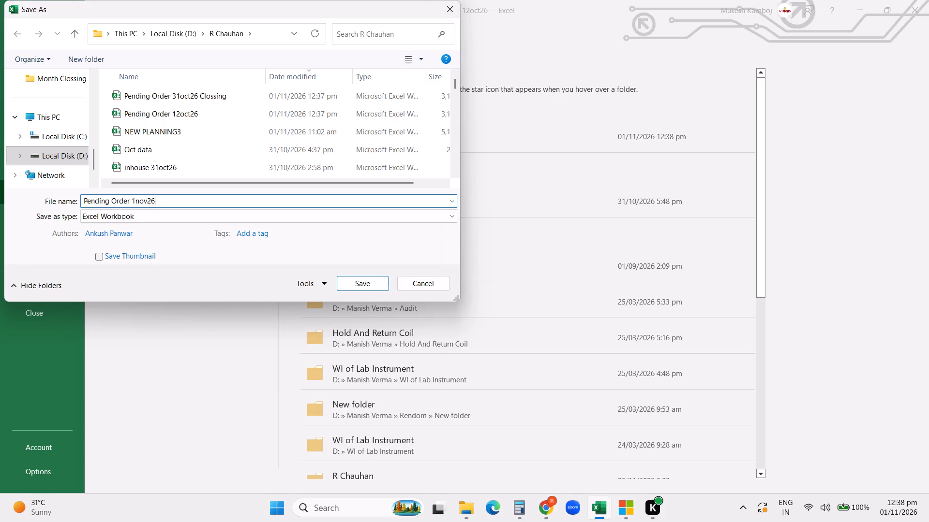
pyautogui.press('space')
pyautogui.press('o')
pyautogui.write('pe')
pyautogui.write('ning')
pyautogui.press('space')
pyautogui.press('Return')
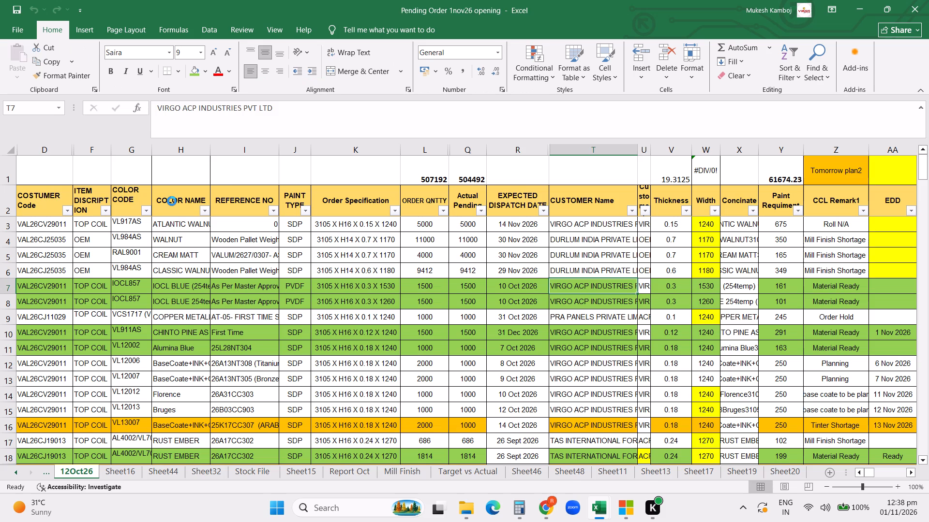
pyautogui.click(544, 264)
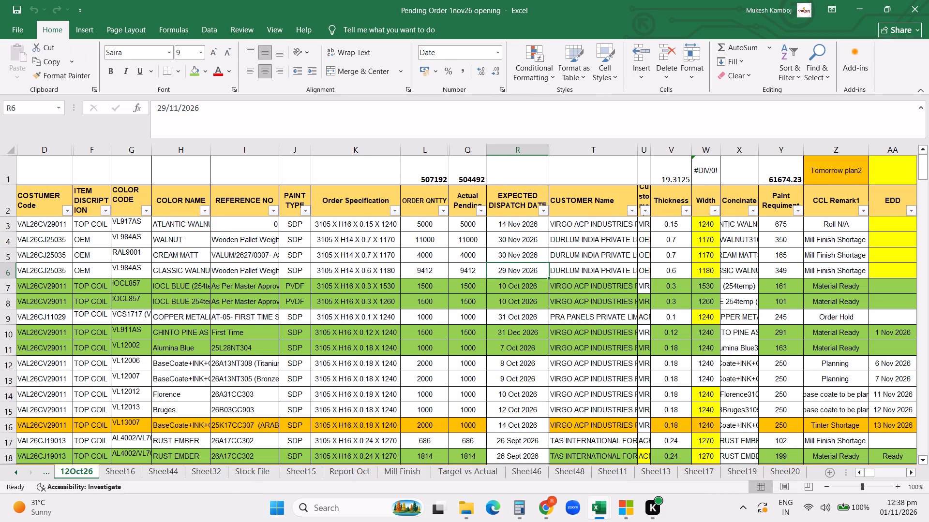
# On the Stock File sheet, unhide the thickness and incoming material columns between Customer Name and Production Qnty.
pyautogui.click(254, 473)
pyautogui.scroll(11, 554, 297)
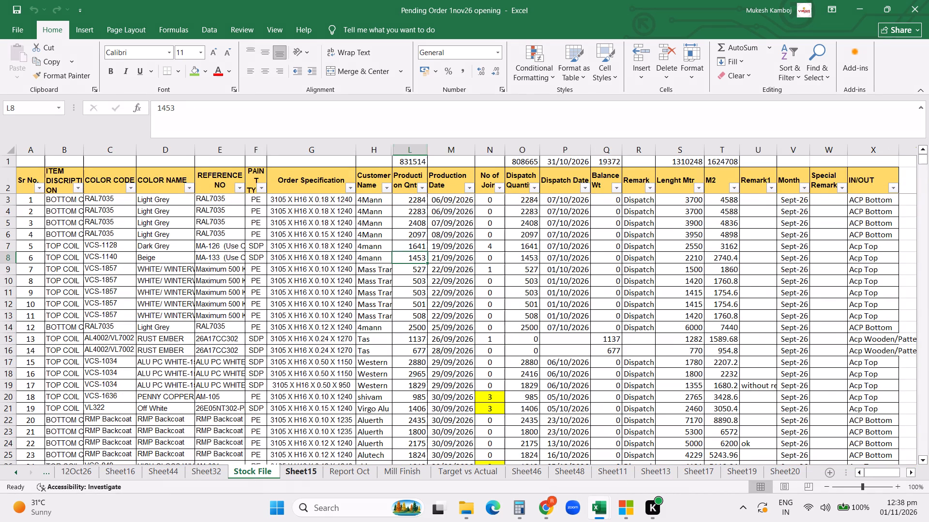
pyautogui.moveTo(375, 146); pyautogui.dragTo(464, 145)
pyautogui.rightClick(464, 145)
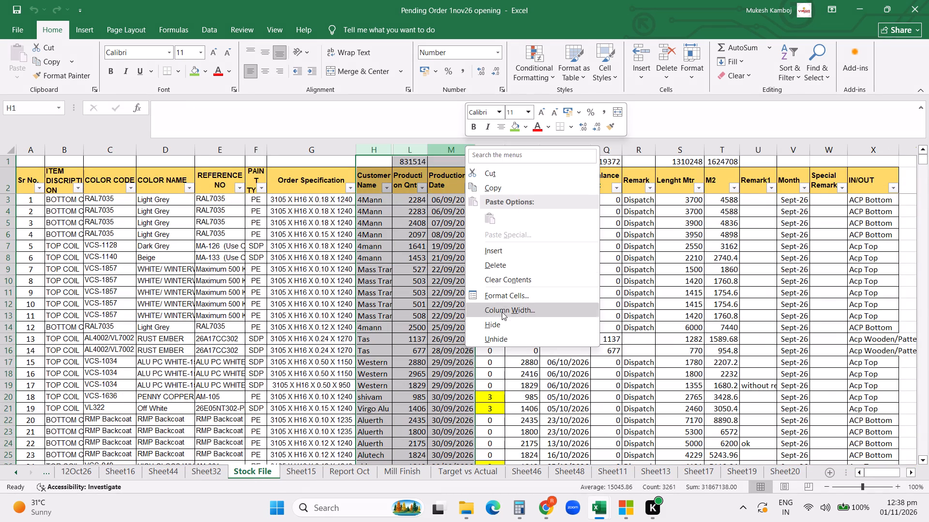
pyautogui.click(495, 343)
pyautogui.click(601, 511)
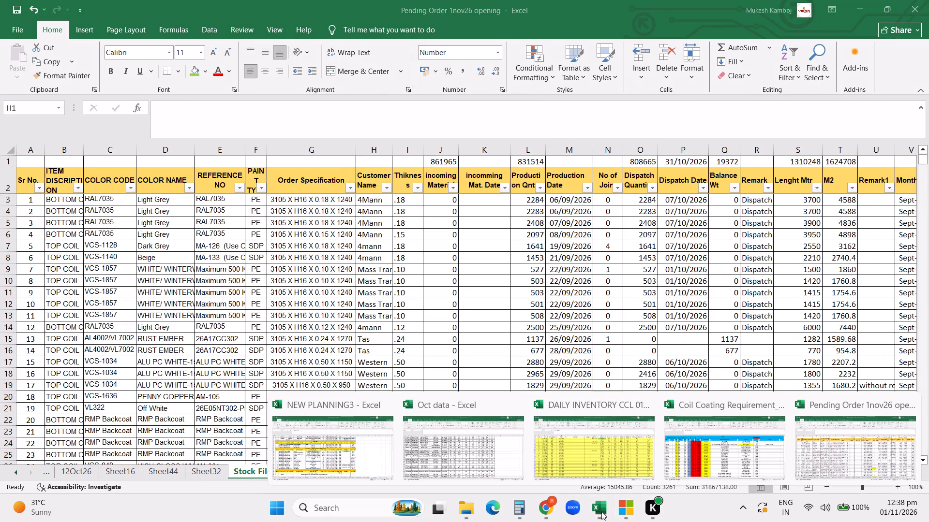
pyautogui.click(854, 443)
pyautogui.click(569, 307)
pyautogui.click(453, 232)
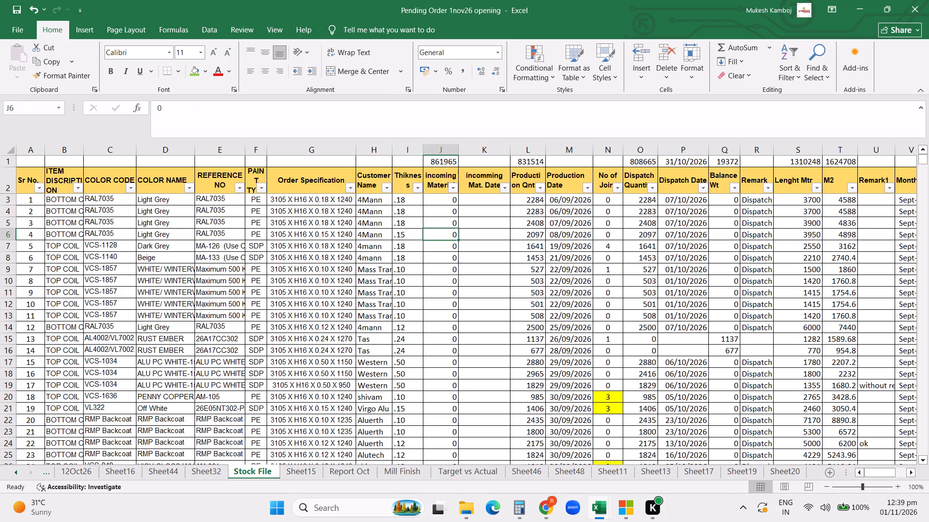
# Filter the incoming material column to exclude 0, delete all filtered rows from row 41 through row 753, and clear the filter.
pyautogui.click(451, 189)
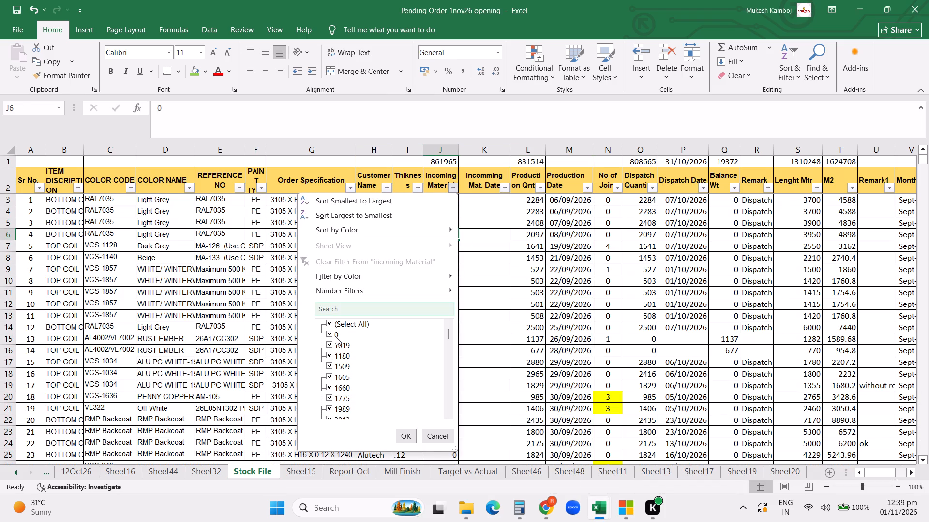
pyautogui.click(336, 337)
pyautogui.click(405, 434)
pyautogui.scroll(9, 412, 345)
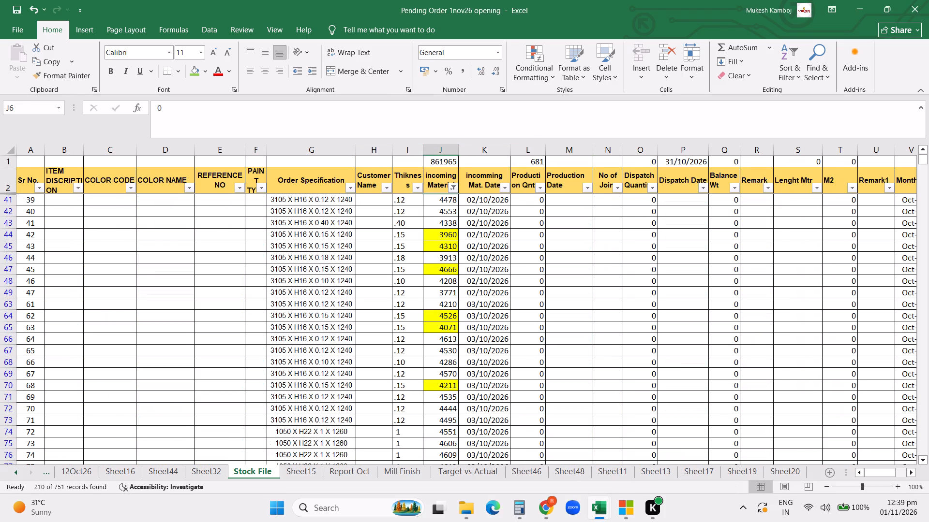
pyautogui.click(7, 201)
pyautogui.hotkey('ctrl', 'shift', 'Down')
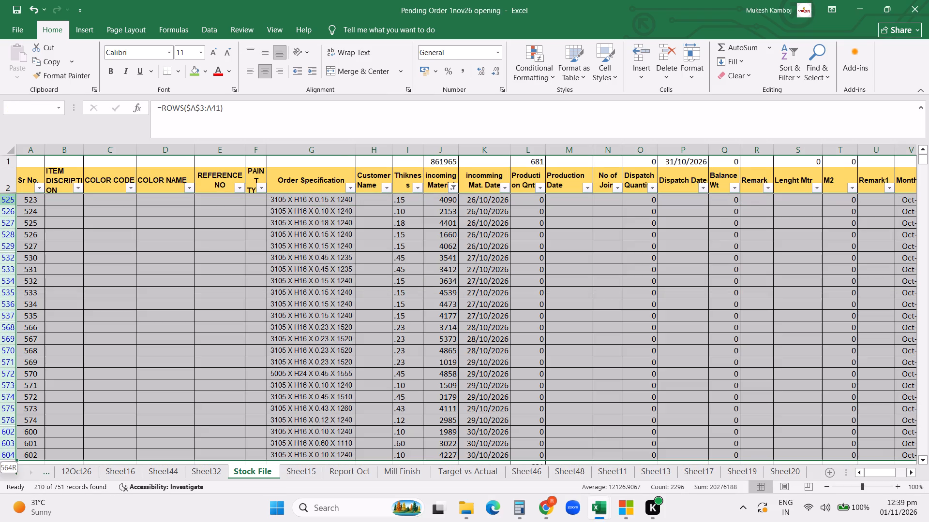
pyautogui.hotkey('shift', 'Down')
pyautogui.hotkey('shift', 'Up')
pyautogui.hotkey('shift', 'Down')
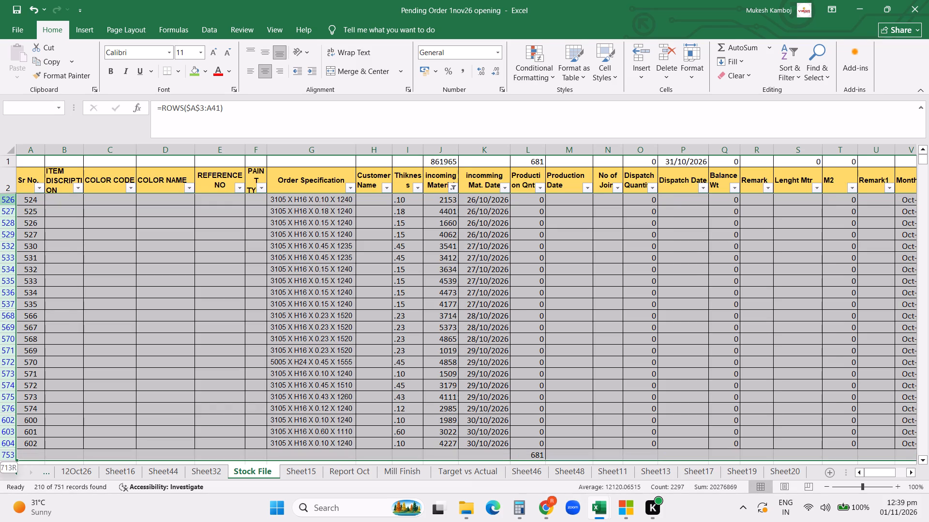
pyautogui.hotkey('ctrl', '-')
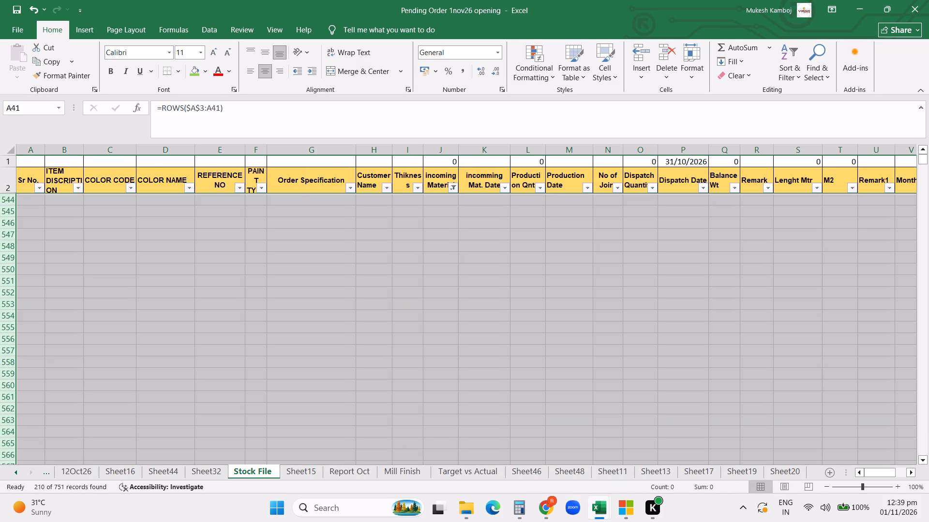
pyautogui.click(454, 187)
pyautogui.click(379, 256)
pyautogui.click(518, 270)
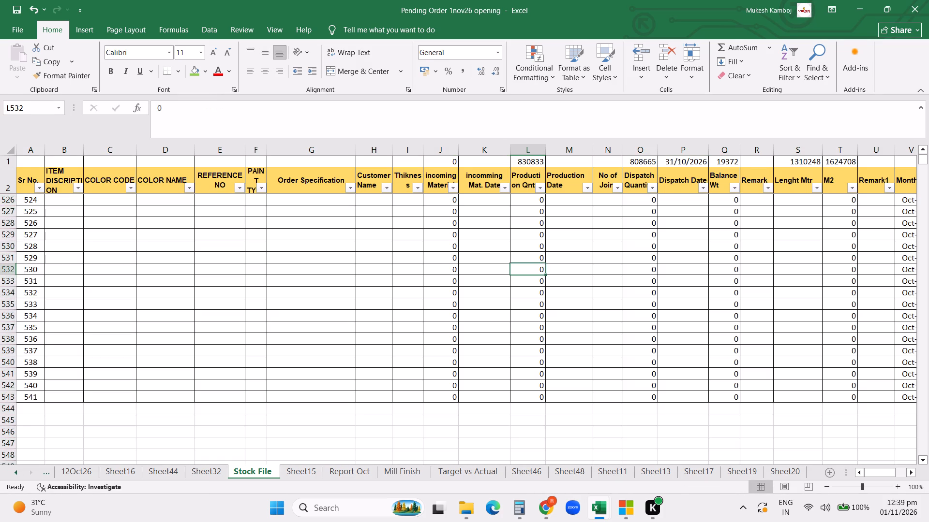
# Filter the Stock File's Dispatch Quantity column to exclude 0.
pyautogui.scroll(7, 571, 272)
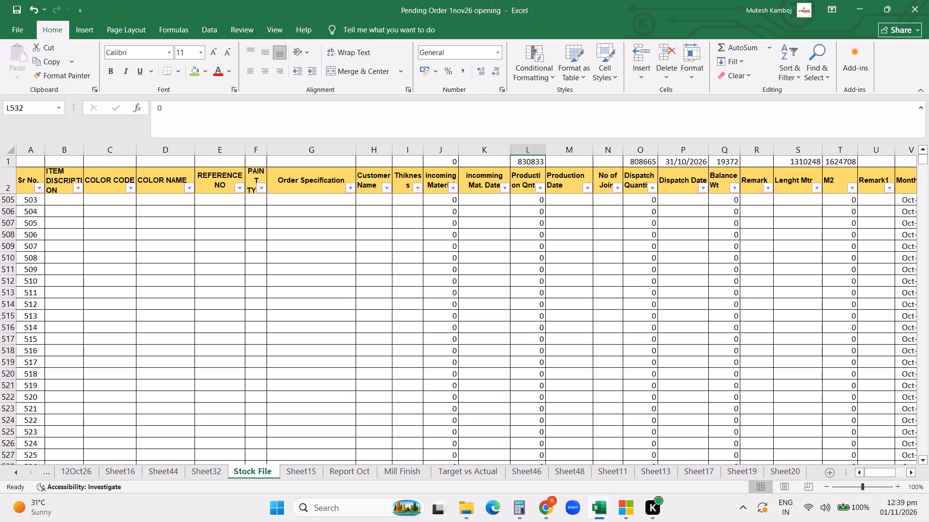
pyautogui.scroll(10, 916, 232)
pyautogui.click(670, 266)
pyautogui.hotkey('ctrl', 'Up')
pyautogui.hotkey('ctrl', 'Up')
pyautogui.hotkey('ctrl', 'Up')
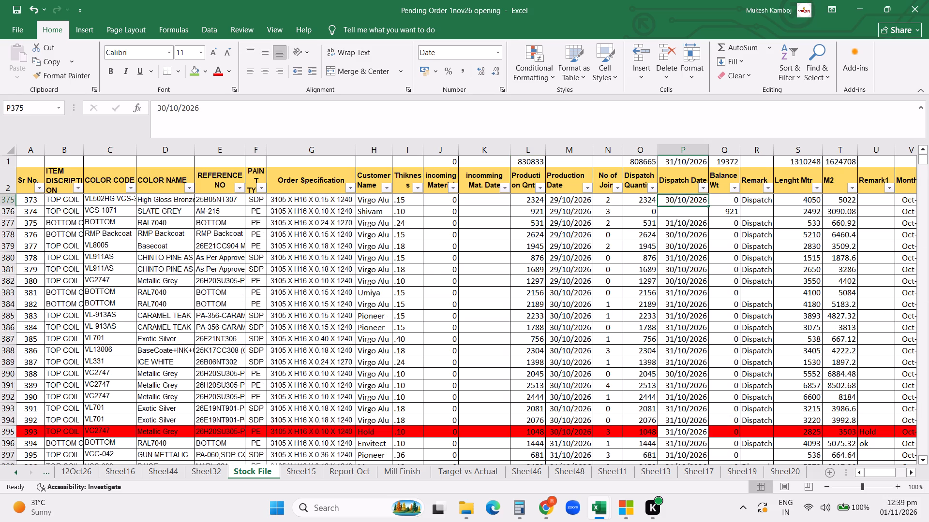
pyautogui.hotkey('ctrl', 'Up')
pyautogui.hotkey('ctrl', 'Up')
pyautogui.hotkey('ctrl', 'Up')
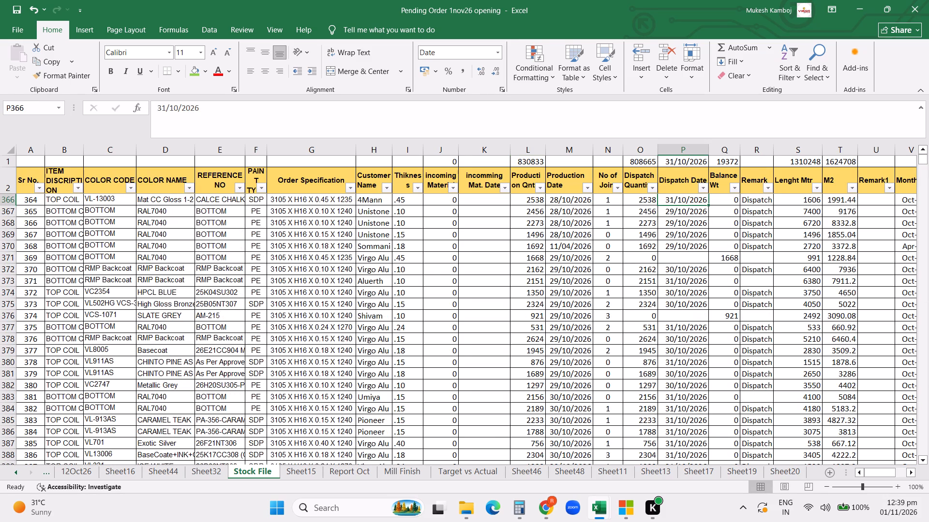
pyautogui.click(653, 190)
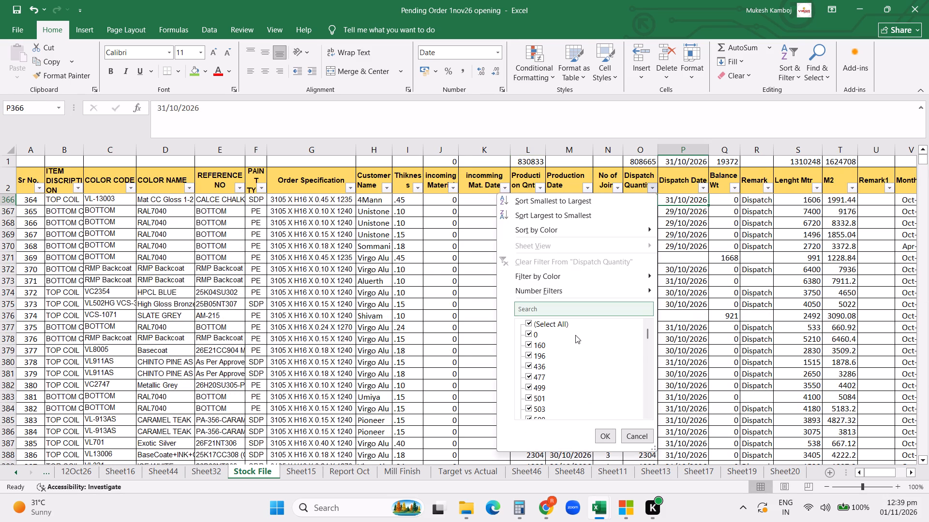
pyautogui.click(540, 333)
pyautogui.click(539, 334)
pyautogui.click(534, 335)
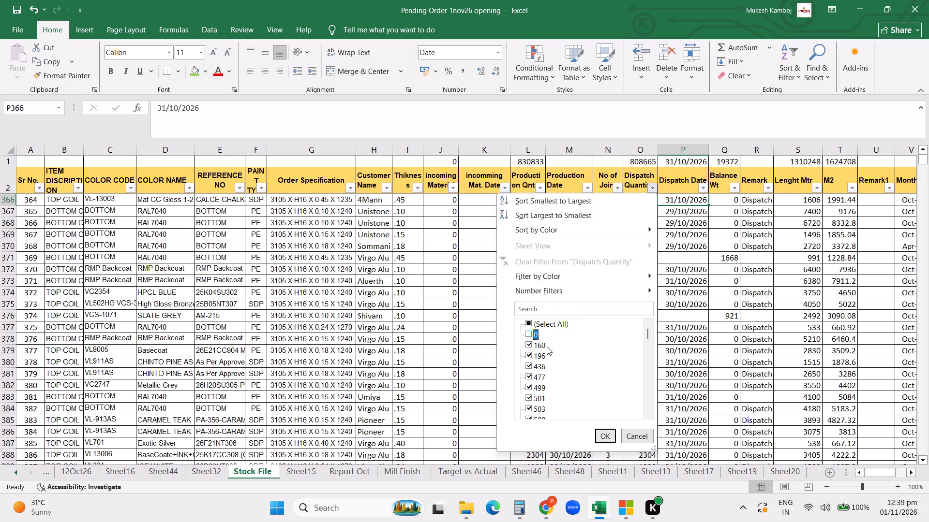
pyautogui.click(602, 432)
# Delete all the filtered dispatched rows starting from row 3, and clear the Dispatch Quantity filter.
pyautogui.scroll(14, 476, 340)
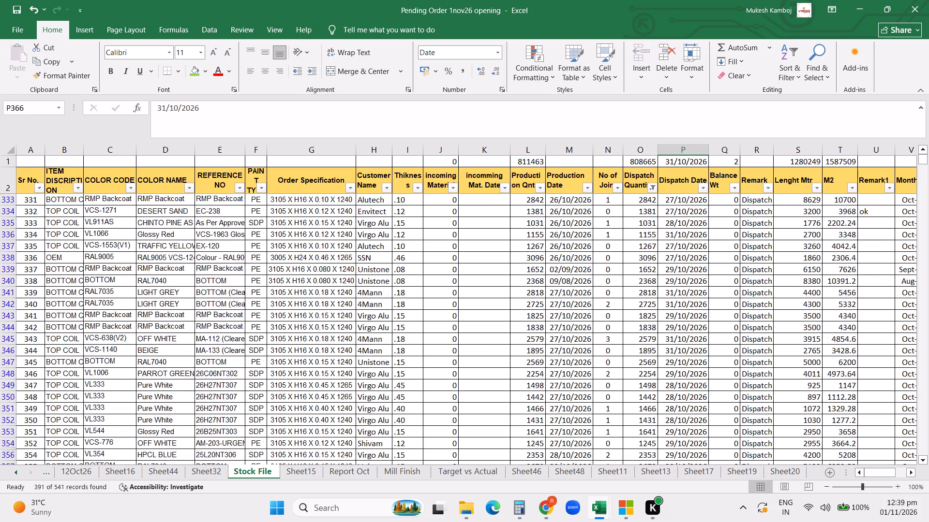
pyautogui.scroll(15, 467, 333)
pyautogui.scroll(-11, 463, 334)
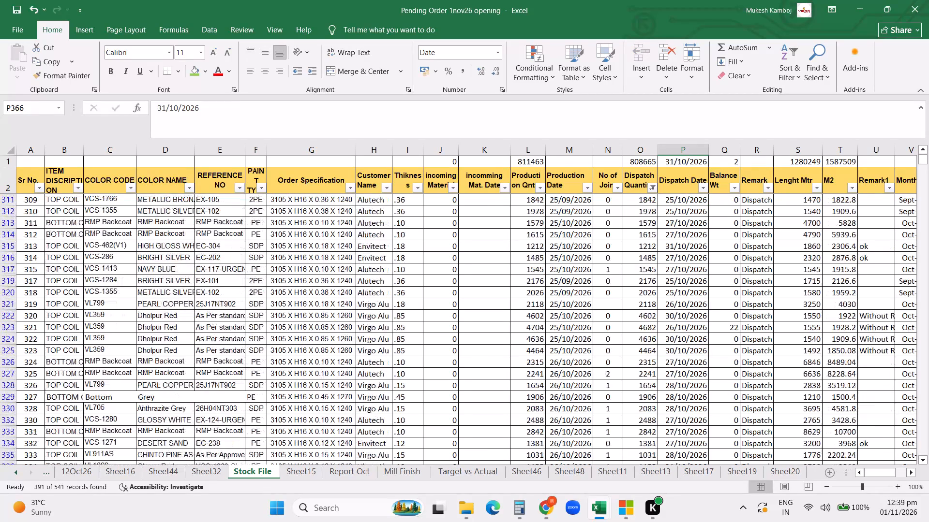
pyautogui.scroll(20, 463, 334)
pyautogui.scroll(10, 463, 334)
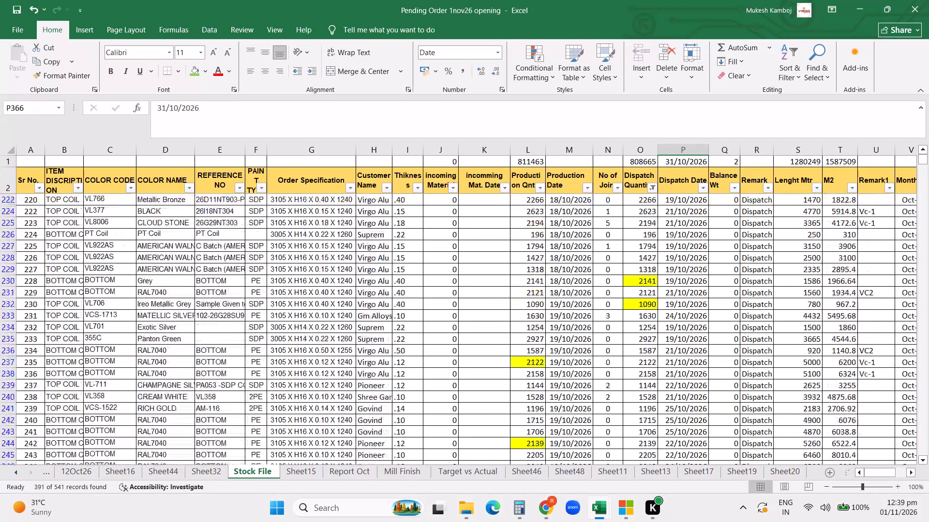
pyautogui.scroll(20, 463, 334)
pyautogui.scroll(20, 463, 334)
pyautogui.scroll(13, 463, 334)
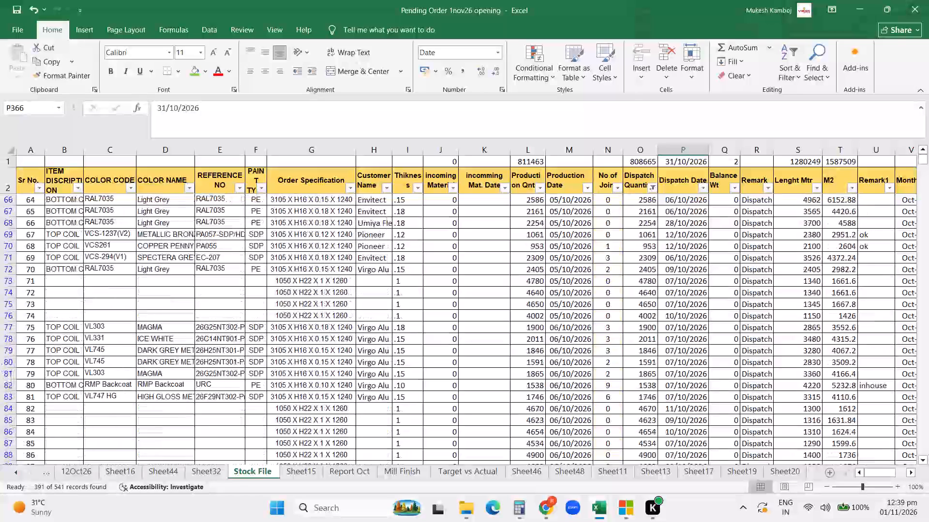
pyautogui.scroll(20, 463, 334)
pyautogui.scroll(20, 463, 334)
pyautogui.scroll(2, 463, 334)
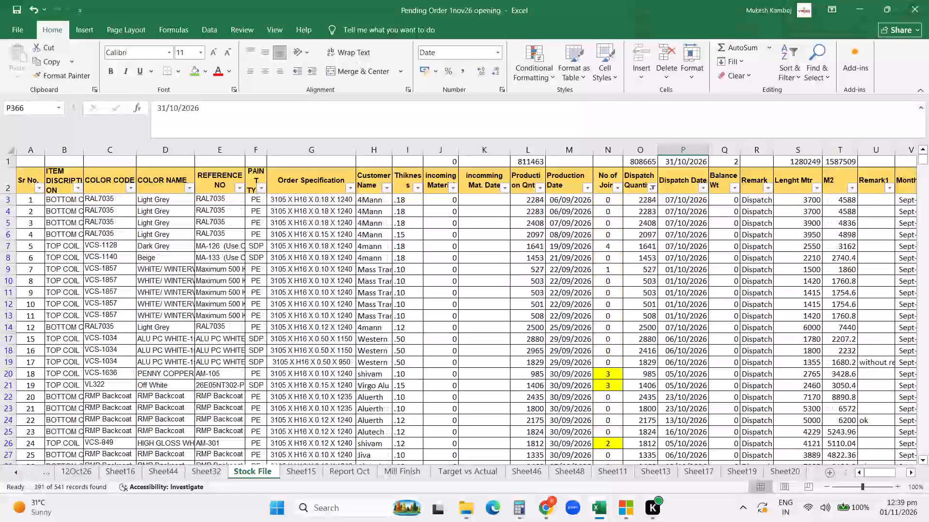
pyautogui.click(8, 199)
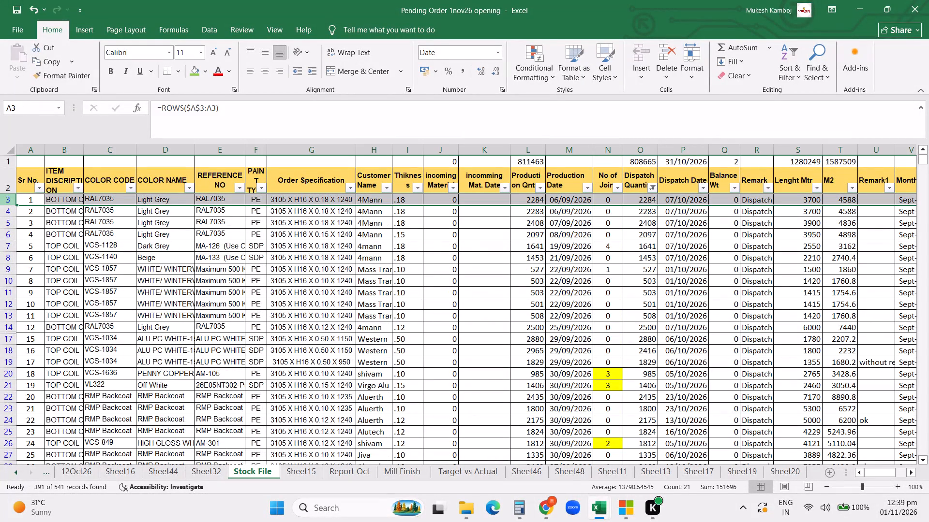
pyautogui.hotkey('ctrl', 'shift', 'Down')
pyautogui.hotkey('shift', 'Down')
pyautogui.hotkey('shift', 'Up')
pyautogui.hotkey('ctrl', '-')
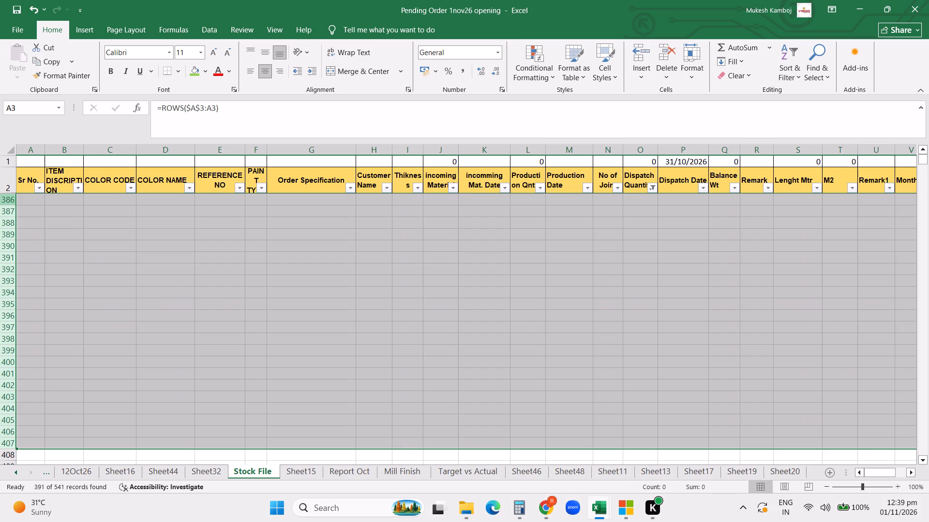
pyautogui.click(653, 188)
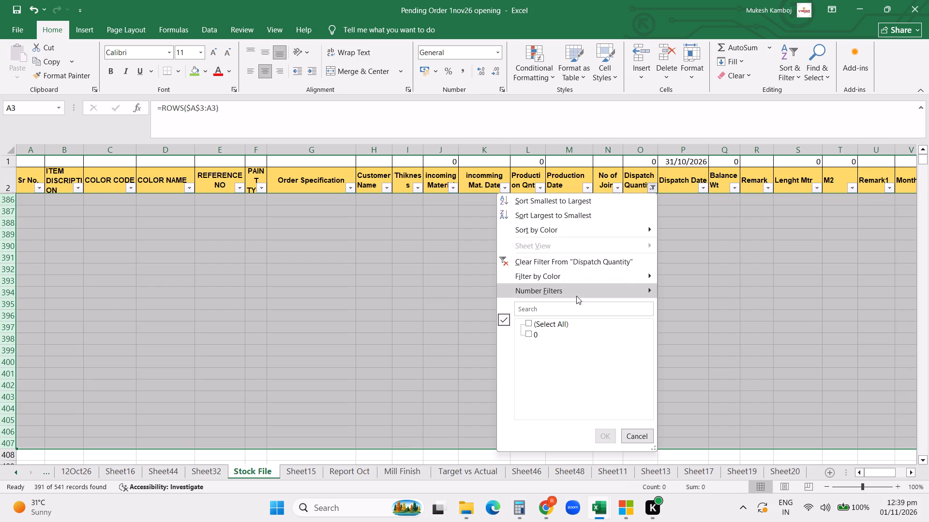
pyautogui.click(568, 263)
# Examine the remaining rows on the Stock File sheet, from the first entry to the end of the data.
pyautogui.scroll(11, 567, 266)
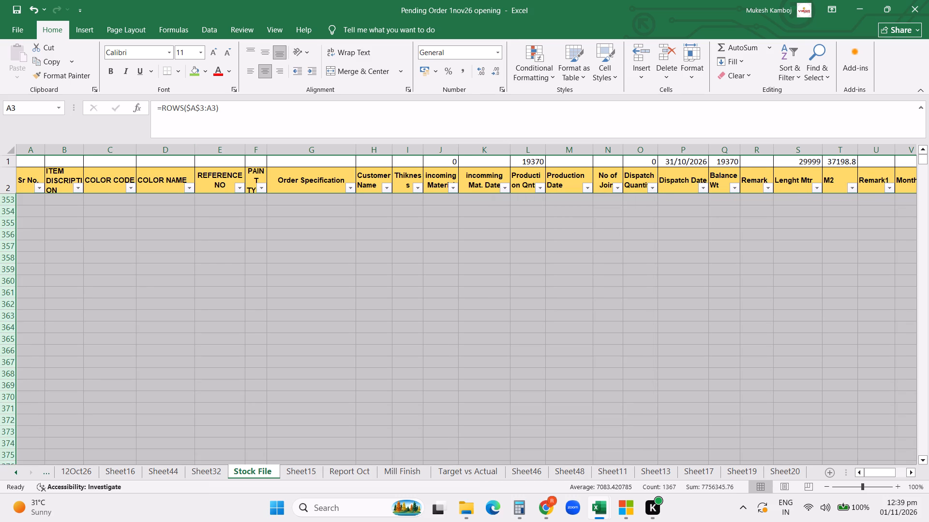
pyautogui.click(485, 293)
pyautogui.hotkey('ctrl', 'Up')
pyautogui.hotkey('ctrl', 'Up')
pyautogui.hotkey('ctrl', 'Up')
pyautogui.hotkey('ctrl', 'Down')
pyautogui.hotkey('ctrl', 'Down')
pyautogui.hotkey('ctrl', 'Down')
pyautogui.hotkey('ctrl', 'Up')
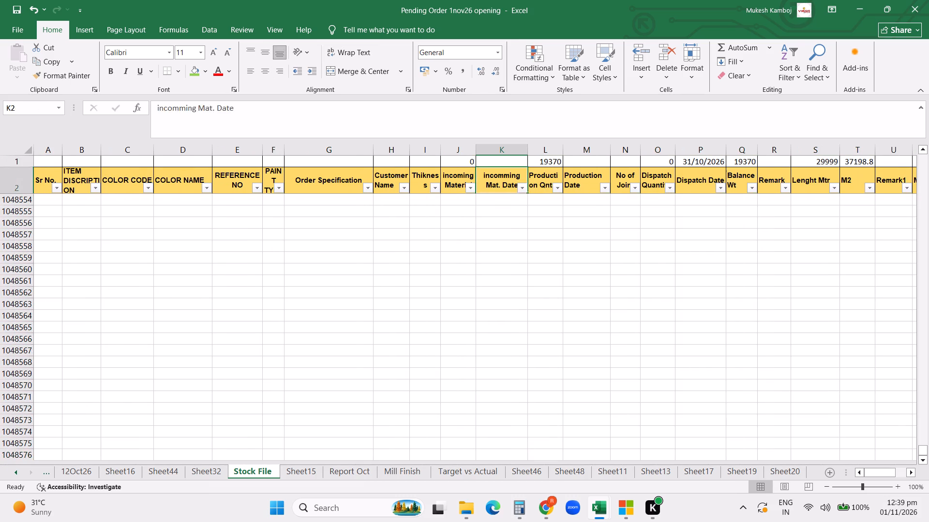
pyautogui.hotkey('ctrl', 'Up')
pyautogui.press('Down')
pyautogui.press('Down')
pyautogui.press('Down')
pyautogui.press('Down')
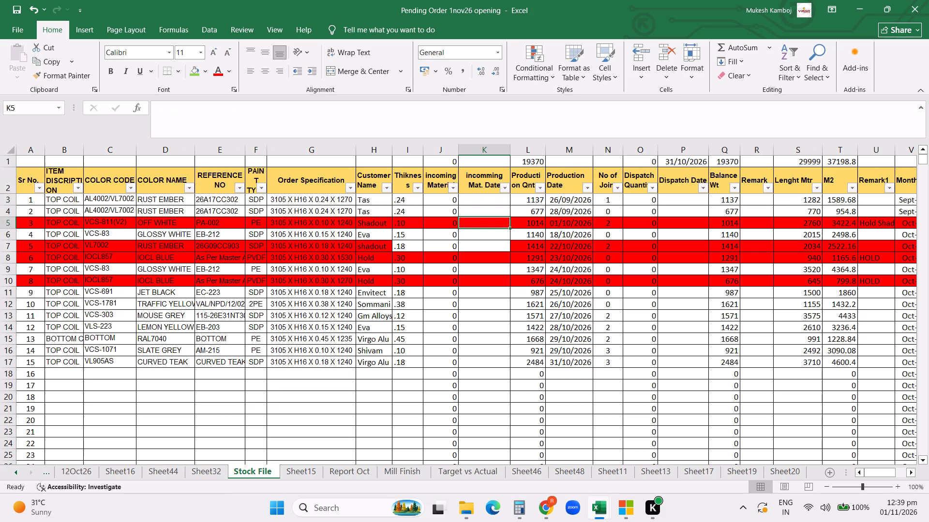
pyautogui.click(495, 300)
pyautogui.scroll(2, 388, 360)
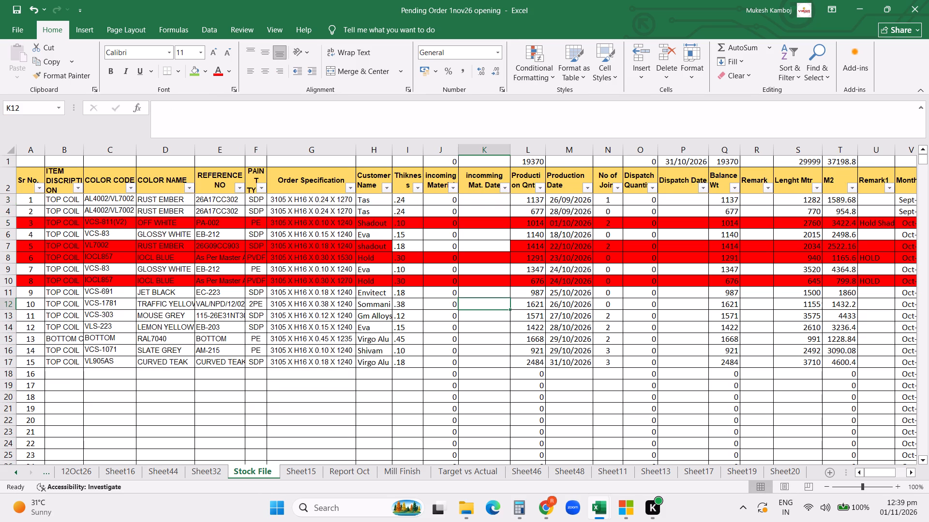
pyautogui.scroll(2, 388, 360)
# Fill the empty IN/OUT cell of the CURVED TEAK row (X17) with Acp Wooden/Pattern copied from X4.
pyautogui.click(770, 347)
pyautogui.press('Right')
pyautogui.press('Right')
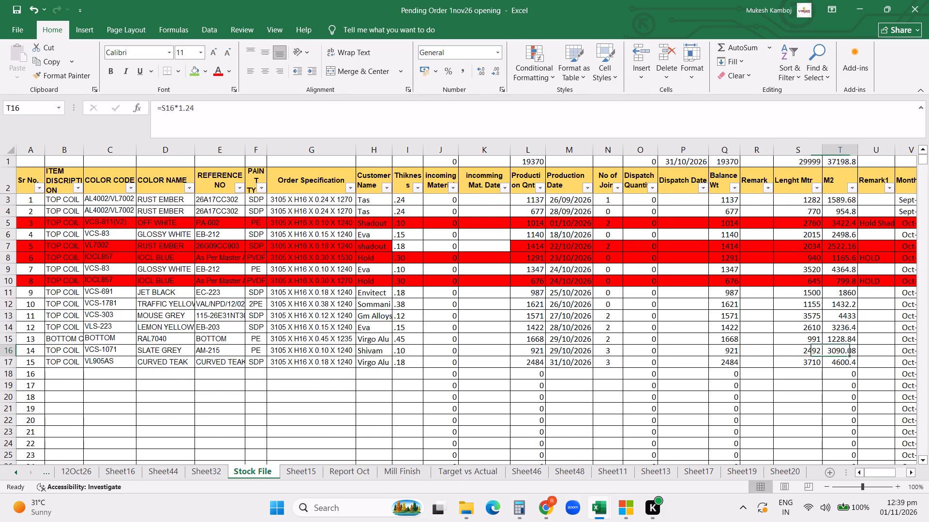
pyautogui.press('Right')
pyautogui.press('Right')
pyautogui.press('Right')
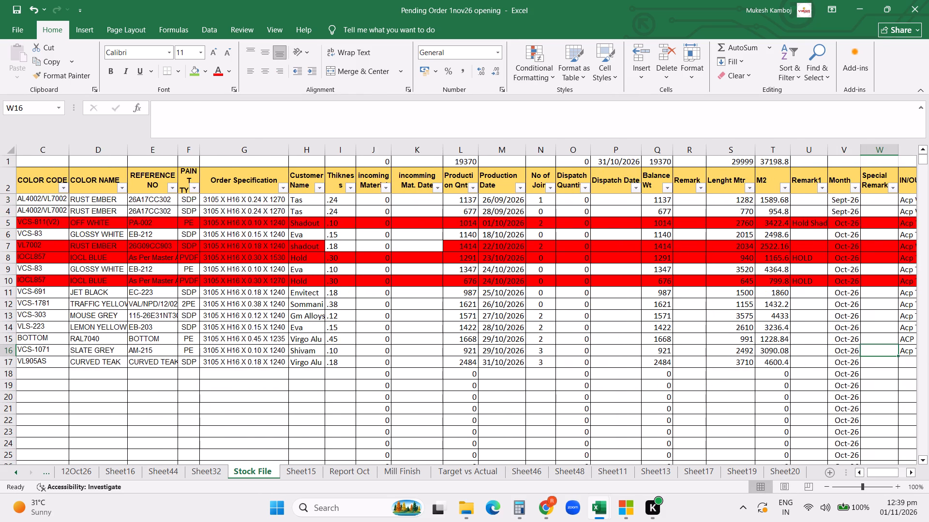
pyautogui.click(896, 351)
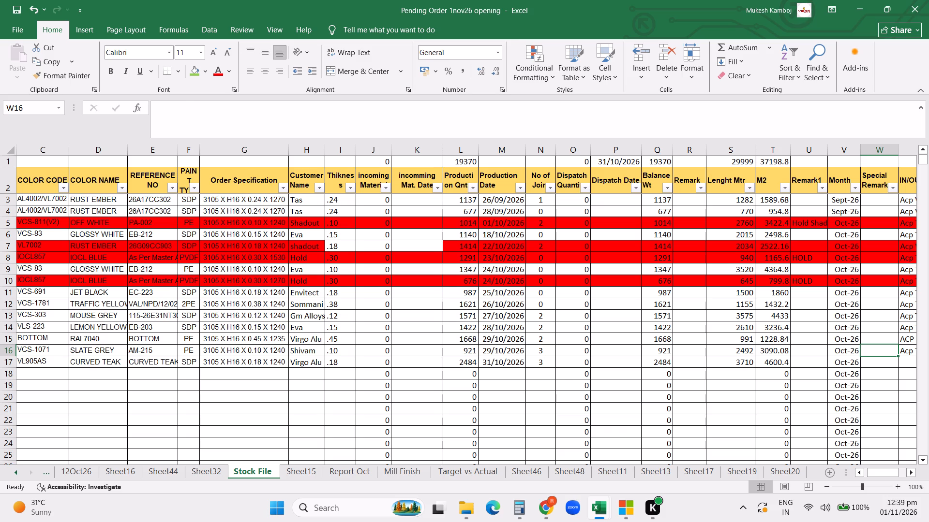
pyautogui.click(910, 355)
pyautogui.press('Right')
pyautogui.press('Right')
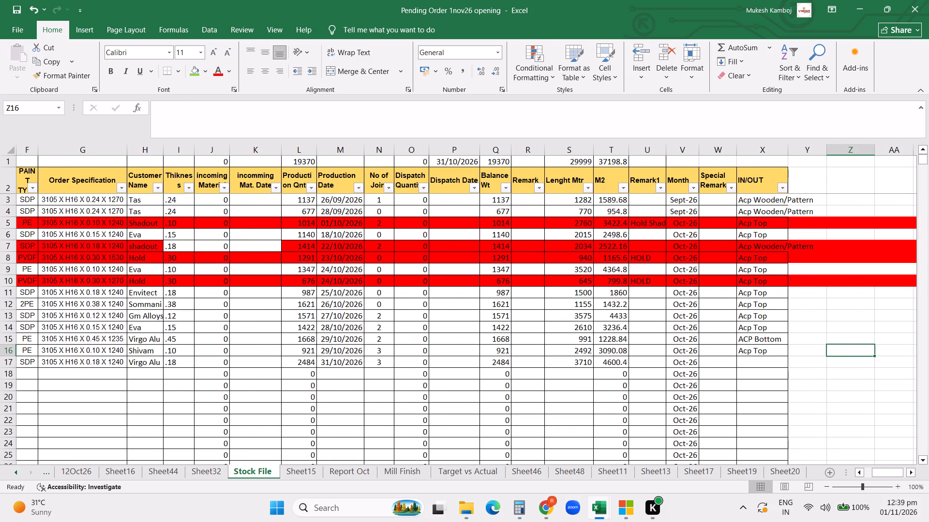
pyautogui.click(756, 211)
pyautogui.hotkey('ctrl', 'c')
pyautogui.click(757, 363)
pyautogui.hotkey('ctrl', 'v')
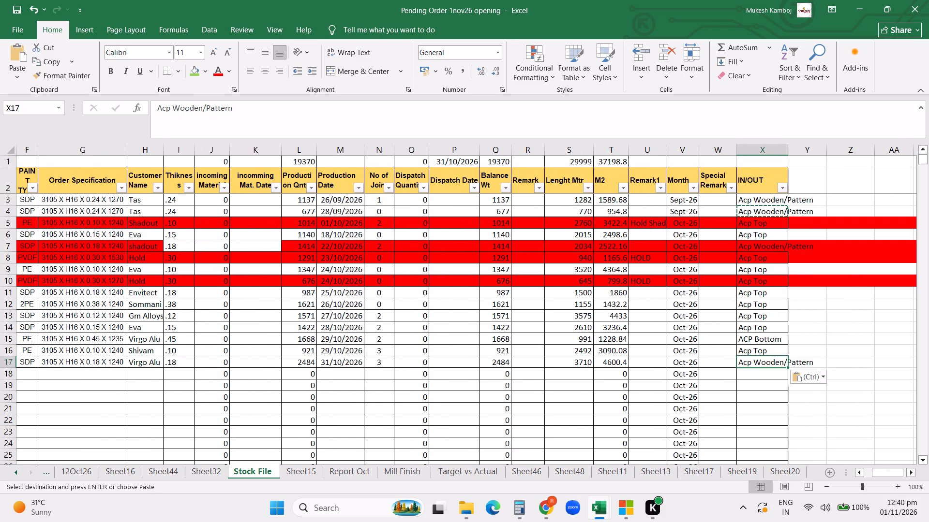
# Set the Month to 01/11/2026 in V18 and copy it down the column through row 152.
pyautogui.click(684, 376)
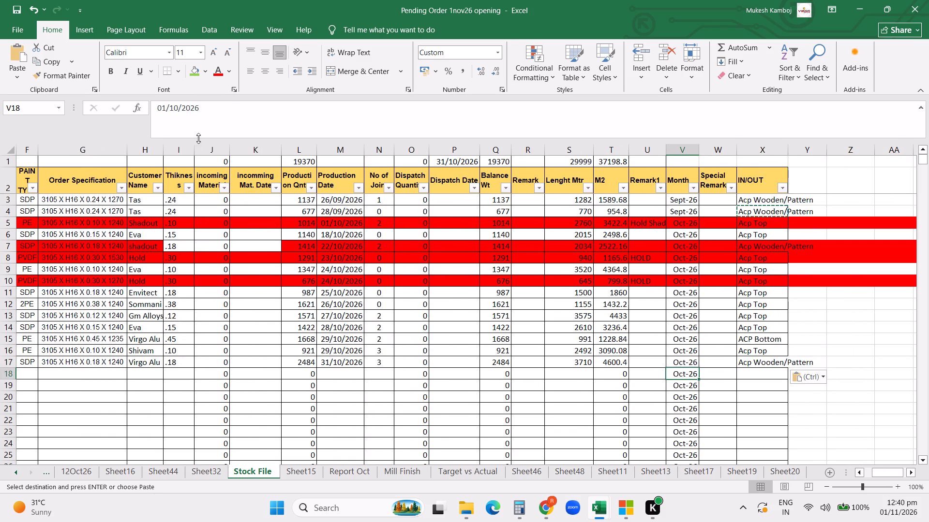
pyautogui.click(176, 107)
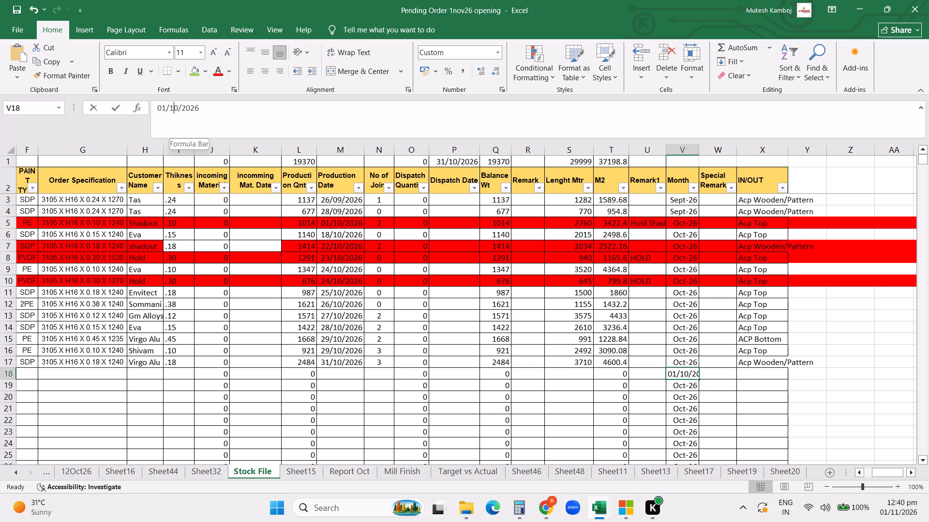
pyautogui.press('Right')
pyautogui.press('BackSpace')
pyautogui.press('1')
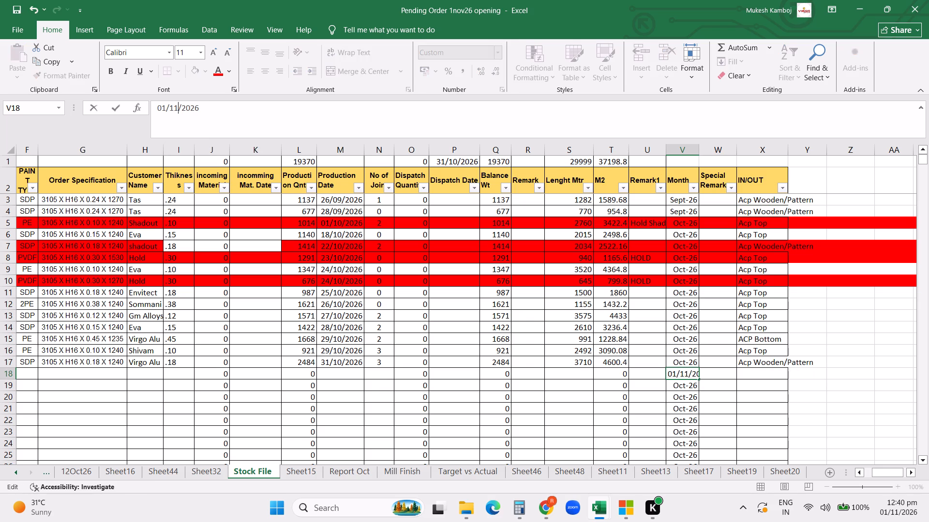
pyautogui.press('Return')
pyautogui.press('Up')
pyautogui.hotkey('ctrl', 'c')
pyautogui.hotkey('ctrl', 'shift', 'Down')
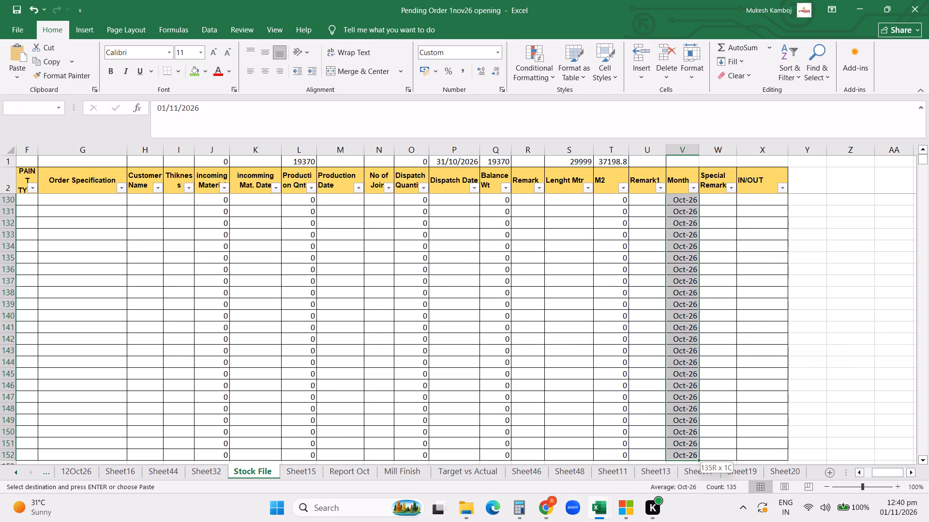
pyautogui.hotkey('shift', 'Down')
pyautogui.hotkey('shift', 'Up')
pyautogui.press('Return')
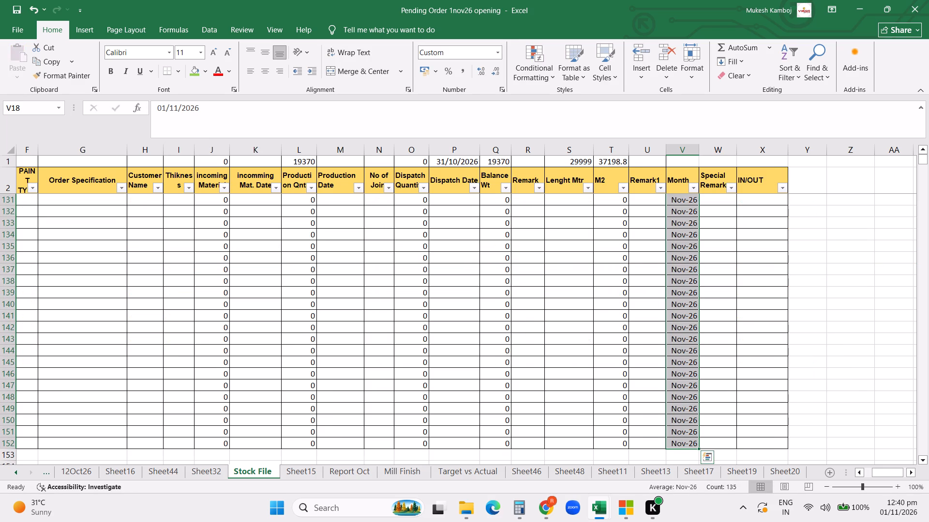
# Copy the blank formula row 152 down the sheet through row 800.
pyautogui.press('Down')
pyautogui.hotkey('ctrl', 'Left')
pyautogui.hotkey('ctrl', 'Left')
pyautogui.hotkey('ctrl', 'Left')
pyautogui.hotkey('ctrl', 'Left')
pyautogui.hotkey('ctrl', 'Left')
pyautogui.hotkey('ctrl', 'Left')
pyautogui.hotkey('ctrl', 'Left')
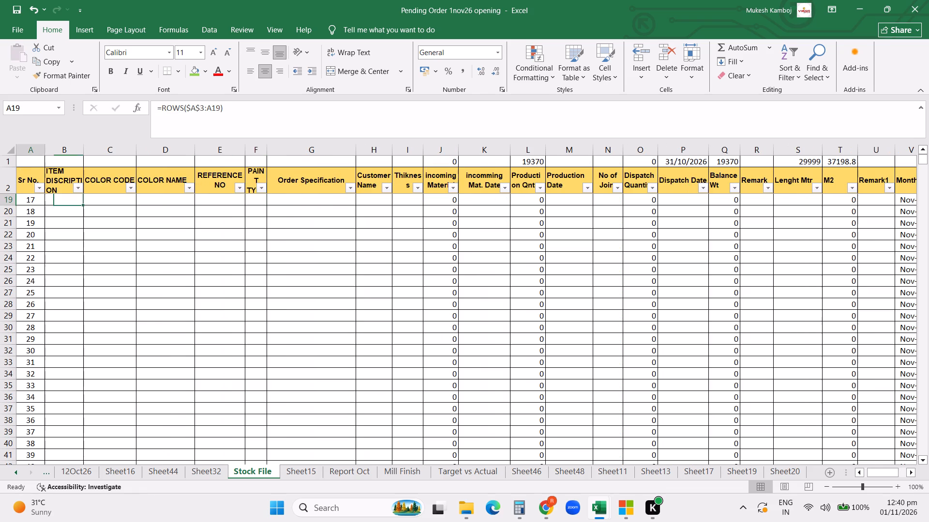
pyautogui.hotkey('ctrl', 'Down')
pyautogui.press('Down')
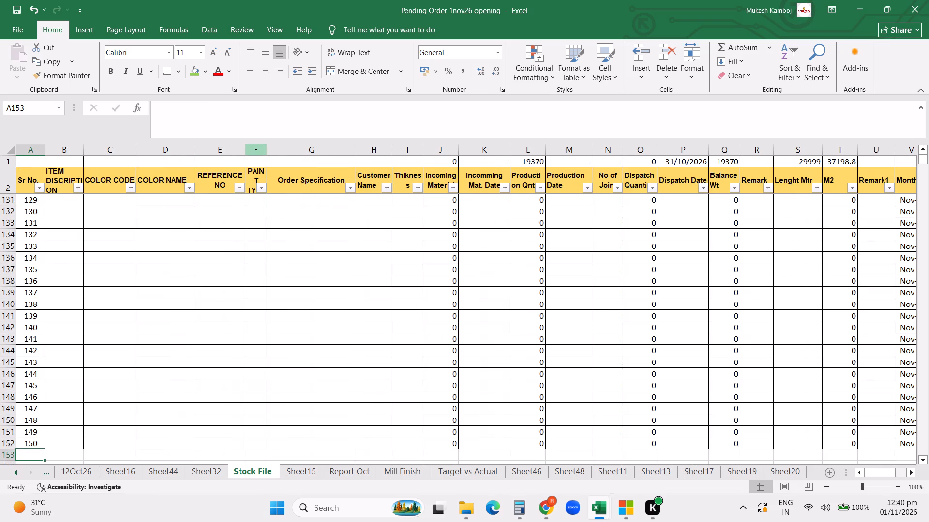
pyautogui.click(3, 441)
pyautogui.hotkey('ctrl', 'c')
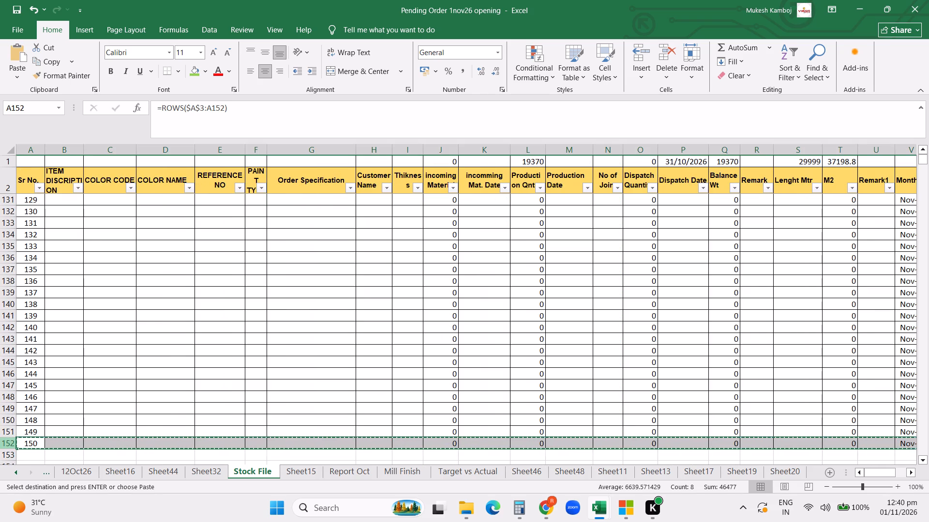
pyautogui.hotkey('shift', 'Down')
pyautogui.hotkey('shift', 'Down')
pyautogui.hotkey('shift', 'Down')
pyautogui.hotkey('shift', 'Down')
pyautogui.hotkey('shift', 'Down')
pyautogui.hotkey('shift', 'Down')
pyautogui.hotkey('shift', 'Down')
pyautogui.hotkey('shift', 'Down')
pyautogui.hotkey('shift', 'Down')
pyautogui.hotkey('shift', 'Down')
pyautogui.hotkey('shift', 'Down')
pyautogui.hotkey('shift', 'Down')
pyautogui.hotkey('shift', 'Down')
pyautogui.hotkey('shift', 'Down')
pyautogui.hotkey('shift', 'Down')
pyautogui.hotkey('shift', 'Down')
pyautogui.hotkey('shift', 'Down')
pyautogui.hotkey('shift', 'Down')
pyautogui.hotkey('shift', 'Down')
pyautogui.hotkey('shift', 'Down')
pyautogui.hotkey('shift', 'Down')
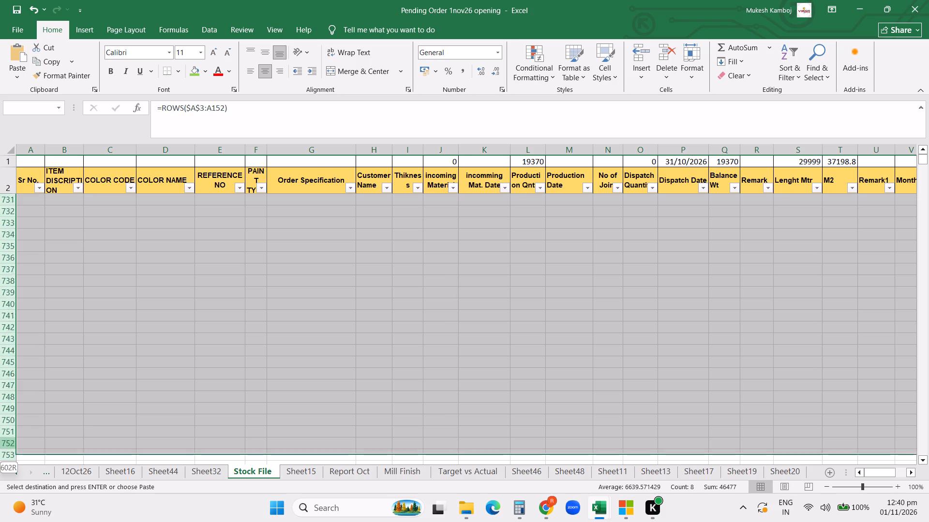
pyautogui.hotkey('shift', 'Down')
pyautogui.hotkey('shift', 'Down')
pyautogui.hotkey('shift', 'Down')
pyautogui.hotkey('shift', 'Down')
pyautogui.hotkey('shift', 'Down')
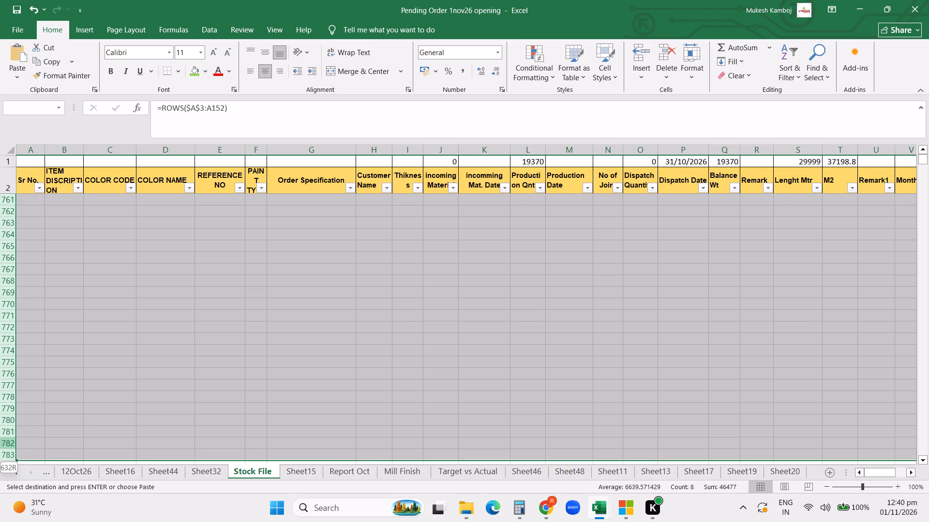
pyautogui.hotkey('shift', 'Down')
pyautogui.hotkey('shift', 'Down')
pyautogui.hotkey('shift', 'Down')
pyautogui.hotkey('shift', 'Down')
pyautogui.hotkey('shift', 'Down')
pyautogui.hotkey('shift', 'Down')
pyautogui.hotkey('shift', 'Down')
pyautogui.hotkey('shift', 'Down')
pyautogui.hotkey('shift', 'Down')
pyautogui.hotkey('shift', 'Down')
pyautogui.hotkey('shift', 'Down')
pyautogui.hotkey('shift', 'Down')
pyautogui.hotkey('shift', 'Down')
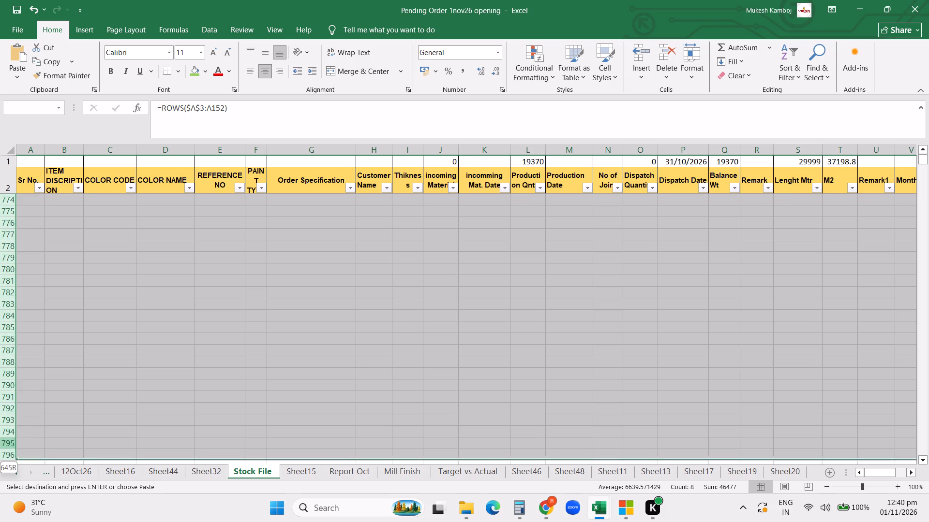
pyautogui.hotkey('shift', 'Down')
pyautogui.hotkey('shift', 'Down')
pyautogui.hotkey('shift', 'Down')
pyautogui.hotkey('shift', 'Down')
pyautogui.press('Return')
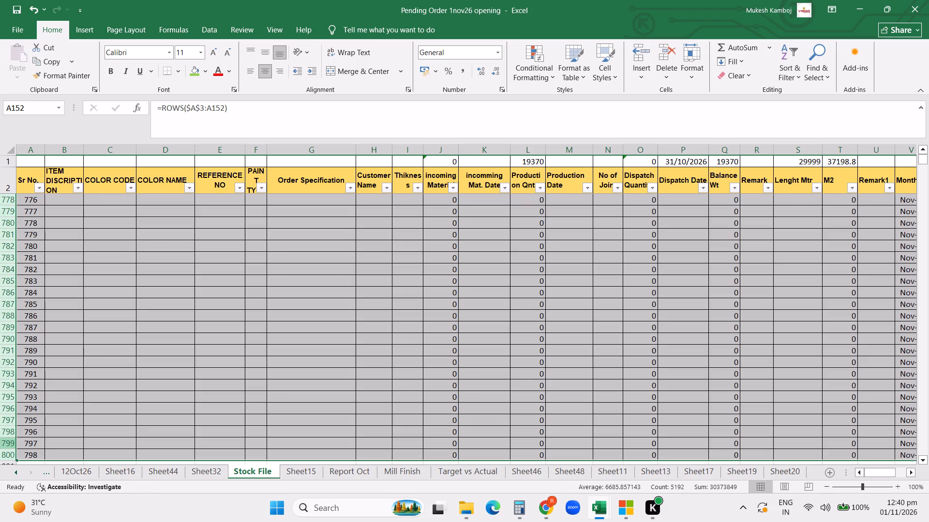
pyautogui.click(471, 370)
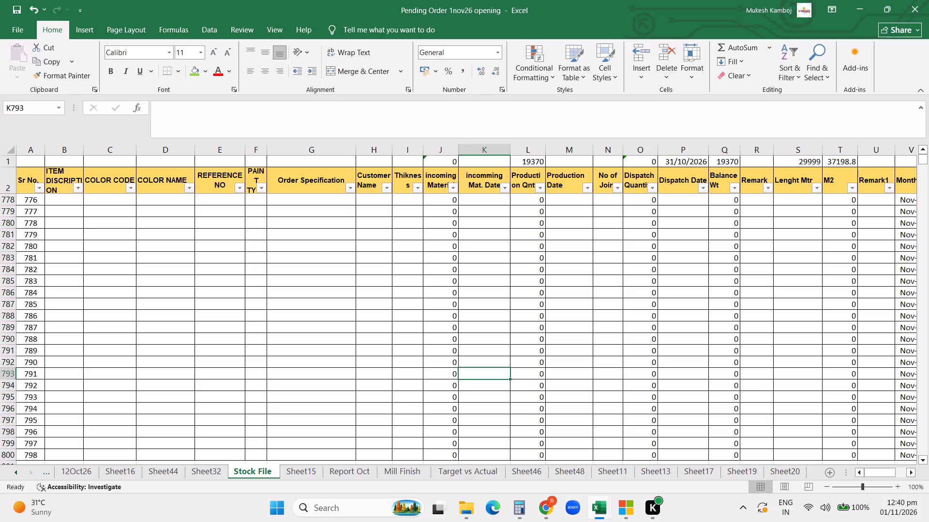
# Extend the incoming Material subtotal in J1 to cover J3:J800.
pyautogui.click(444, 160)
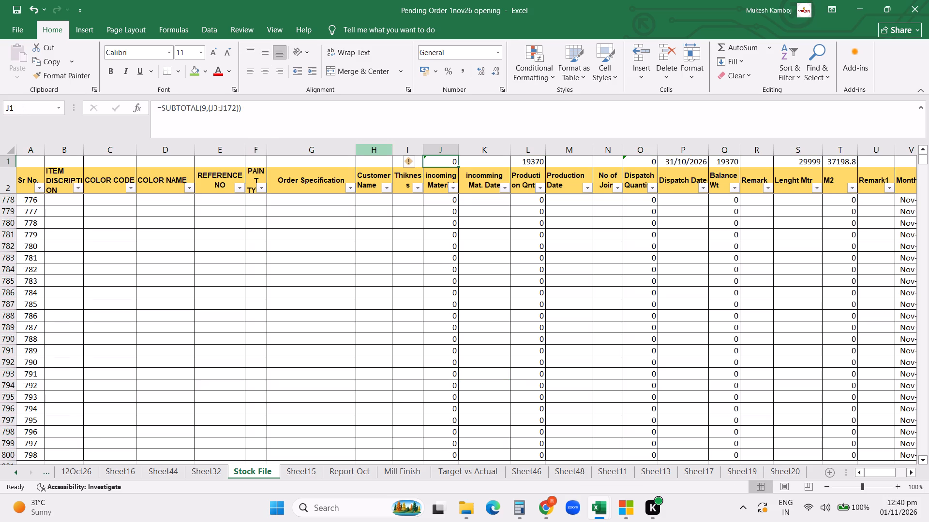
pyautogui.click(235, 105)
pyautogui.press('BackSpace')
pyautogui.press('BackSpace')
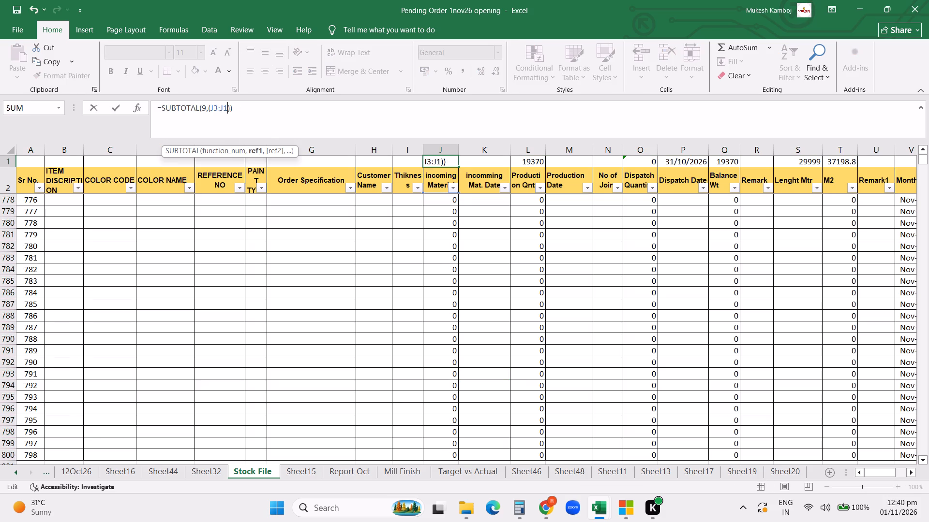
pyautogui.press('BackSpace')
pyautogui.write('800')
pyautogui.press('Return')
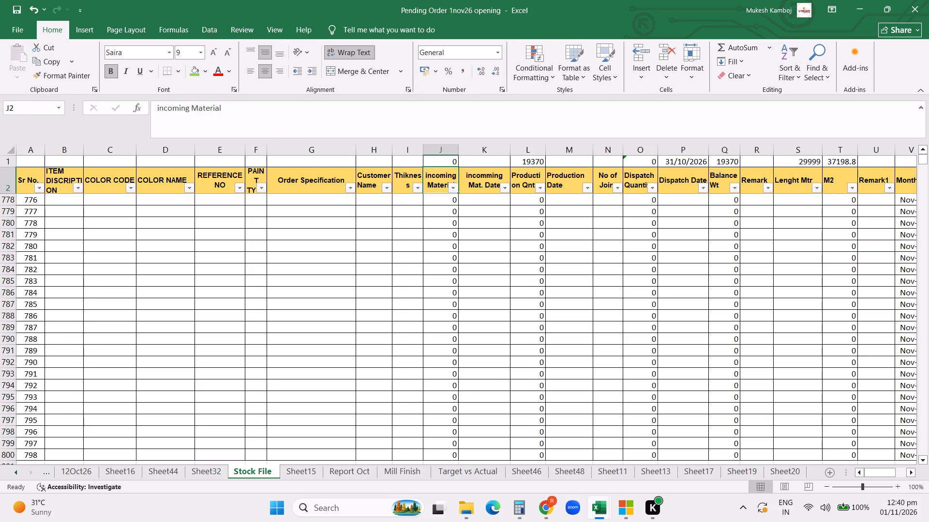
# Copy the J1 subtotal formula into L1 above Production Qnt.
pyautogui.press('Up')
pyautogui.click(234, 114)
pyautogui.hotkey('ctrl', 'c')
pyautogui.press('Right')
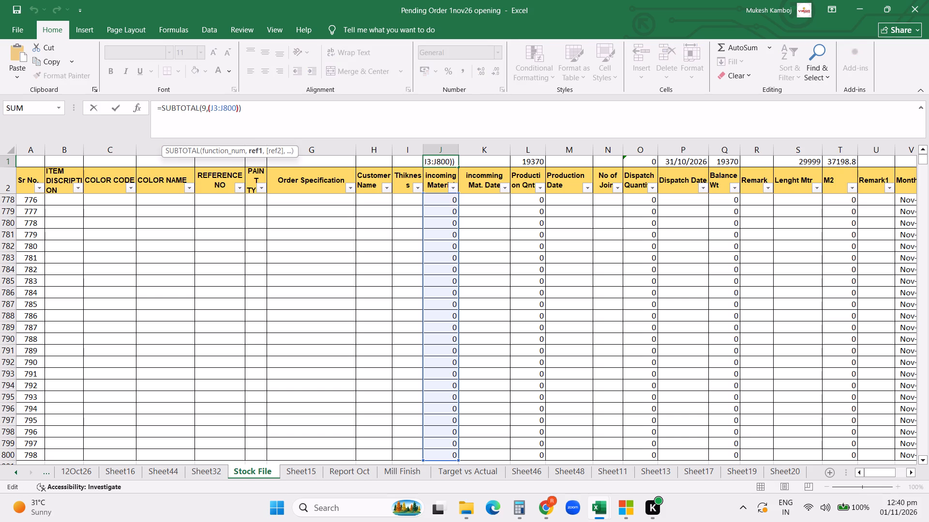
pyautogui.press('Return')
pyautogui.press('Up')
pyautogui.hotkey('ctrl', 'c')
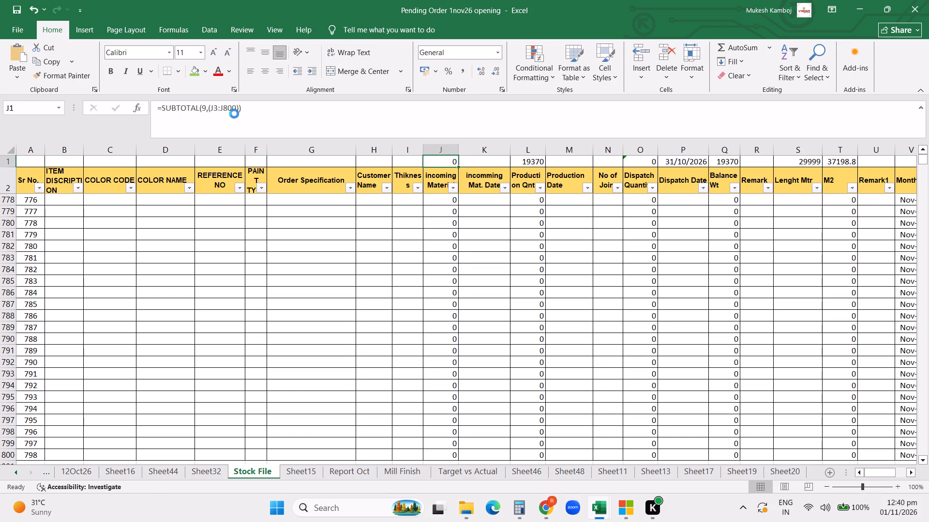
pyautogui.press('Right')
pyautogui.press('Right')
pyautogui.hotkey('ctrl', 'v')
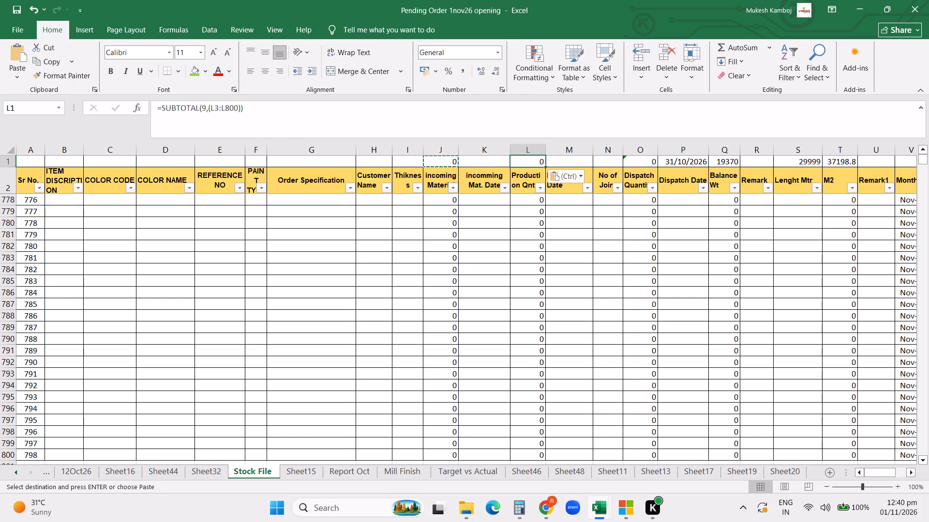
pyautogui.click(234, 114)
pyautogui.press('Return')
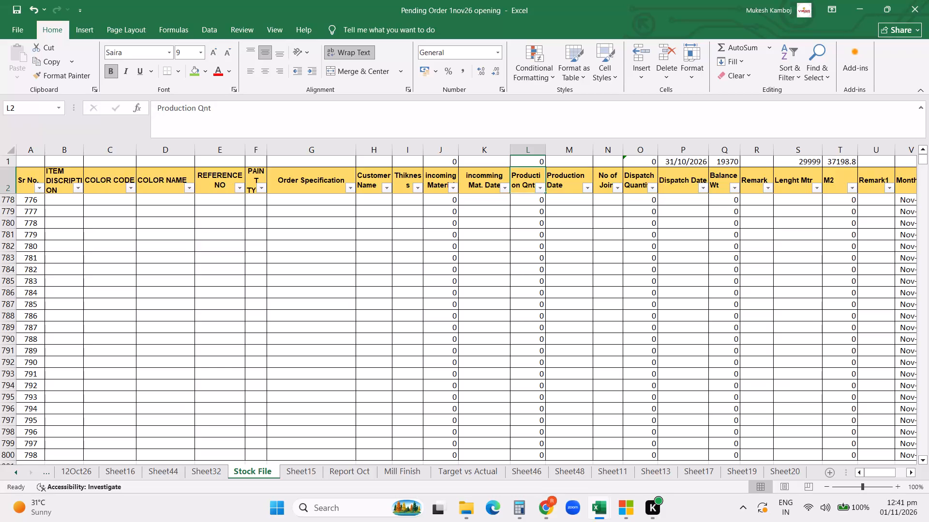
# Copy the L1 subtotal formula into O1 above Dispatch Quantity and Q1 above Balance Wt.
pyautogui.press('Up')
pyautogui.hotkey('ctrl', 'c')
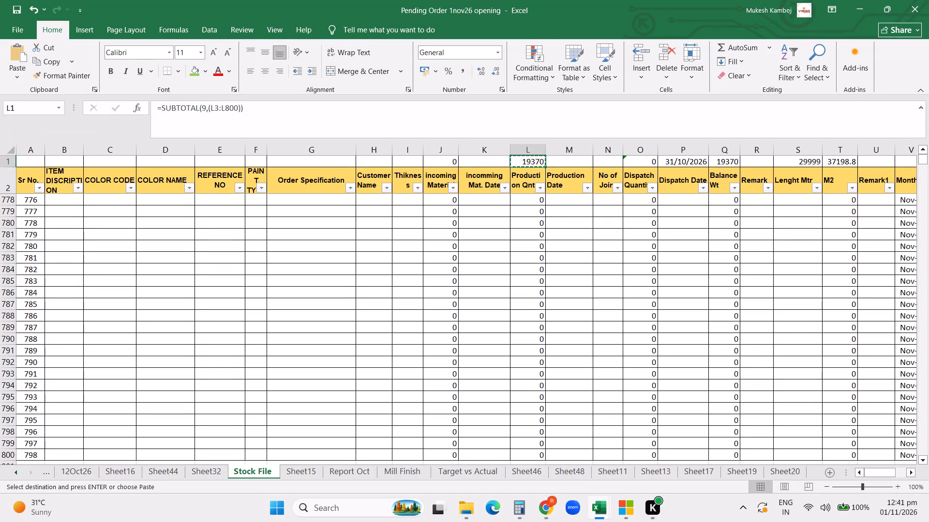
pyautogui.press('Right')
pyautogui.press('Right')
pyautogui.press('Right')
pyautogui.hotkey('ctrl', 'v')
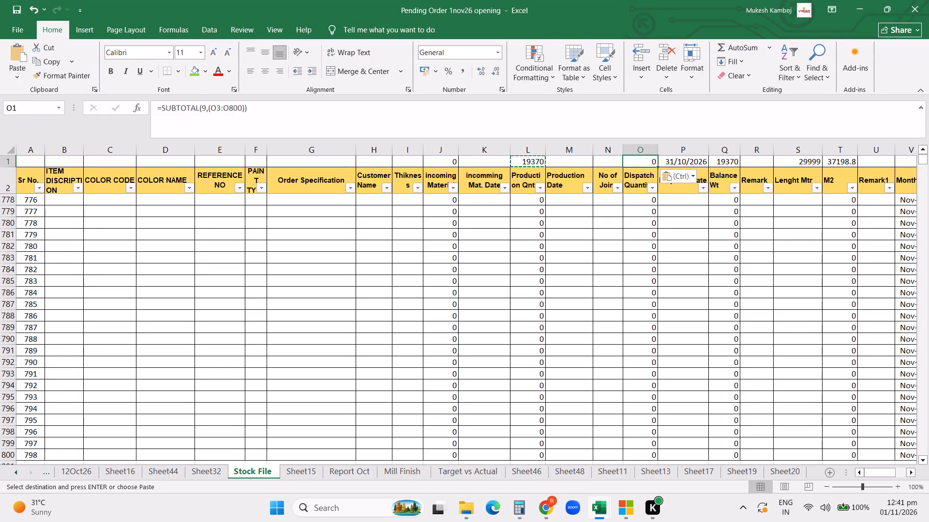
pyautogui.press('Right')
pyautogui.press('Right')
pyautogui.hotkey('ctrl', 'v')
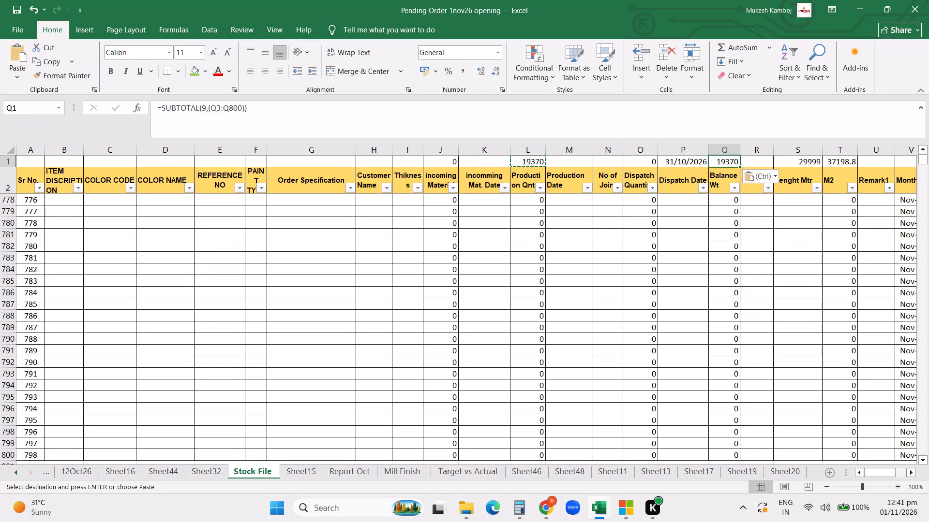
# Clear the subtotal in S1 above the Lenght Mtr column.
pyautogui.press('Right')
pyautogui.press('Right')
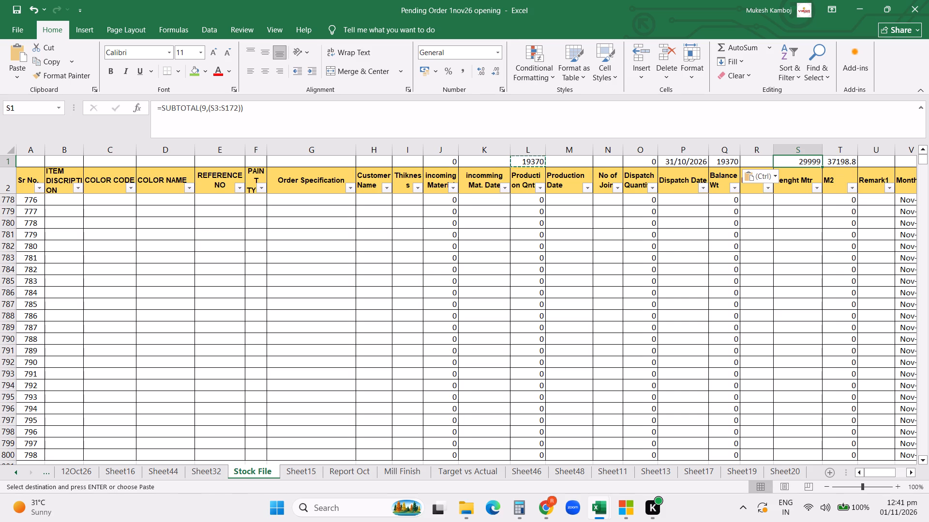
pyautogui.press('Delete')
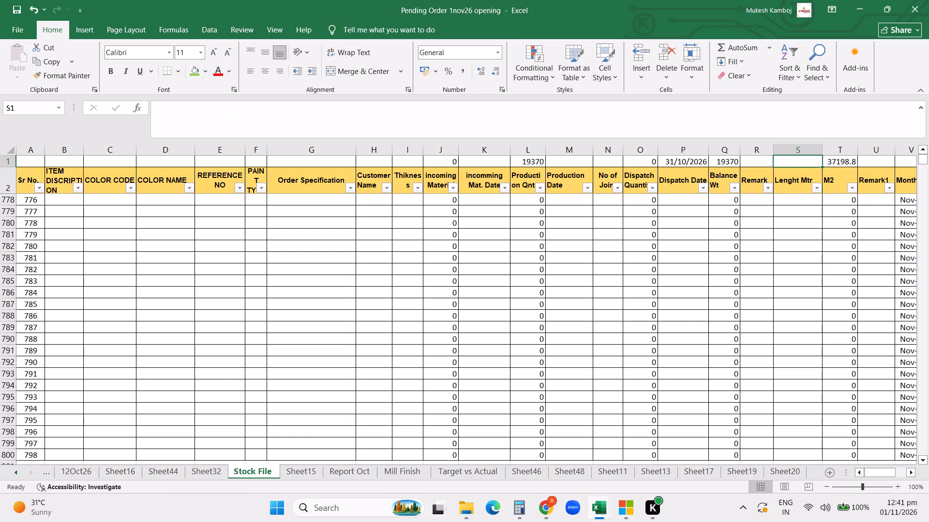
# Copy the Balance Wt subtotal formula from Q1 into T1 above the M2 column.
pyautogui.press('Left')
pyautogui.press('Left')
pyautogui.hotkey('ctrl', 'c')
pyautogui.press('Right')
pyautogui.press('Right')
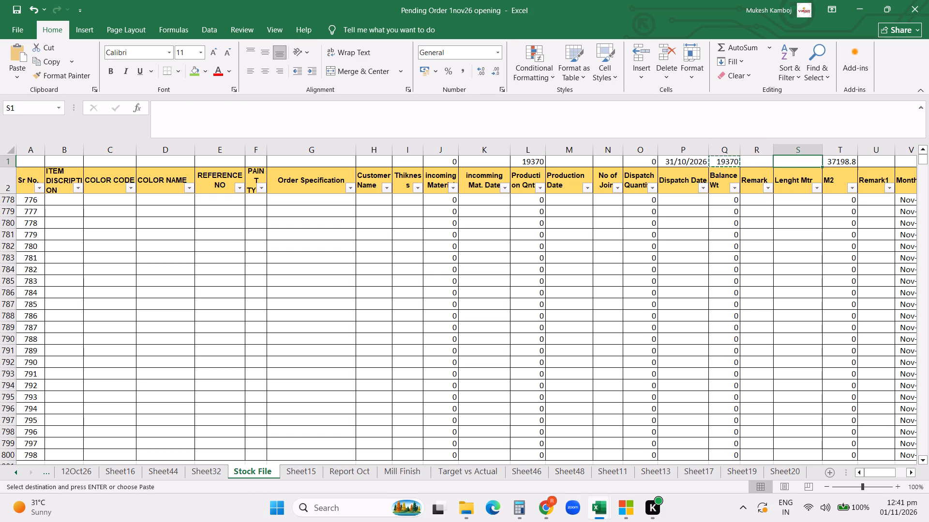
pyautogui.press('Right')
pyautogui.hotkey('ctrl', 'v')
pyautogui.press('Right')
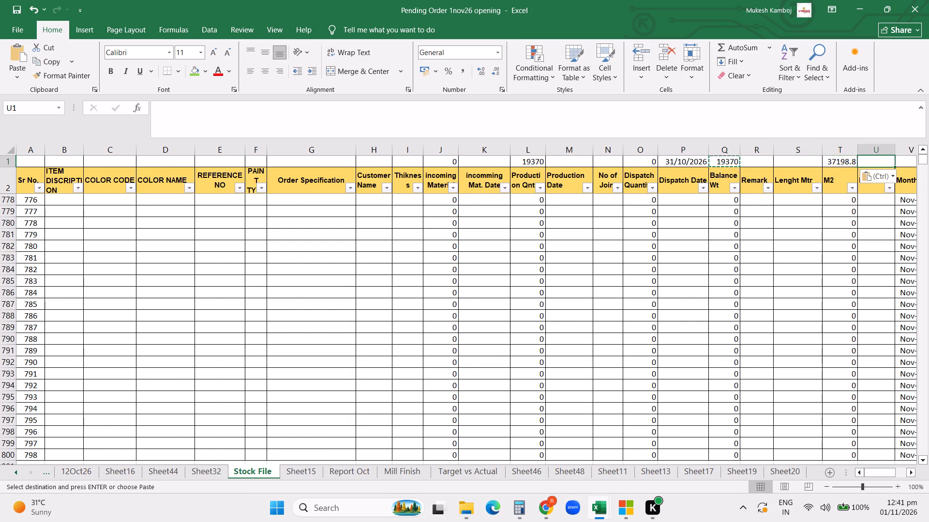
# Examine the carried-over stock rows, checking the entries and highlighting across row 10's columns.
pyautogui.press('Right')
pyautogui.press('Right')
pyautogui.press('Right')
pyautogui.press('Right')
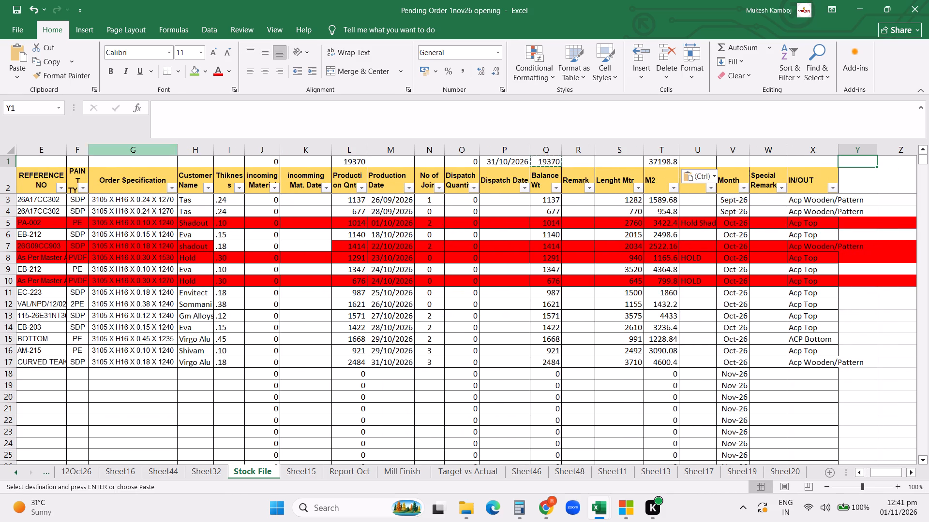
pyautogui.click(293, 282)
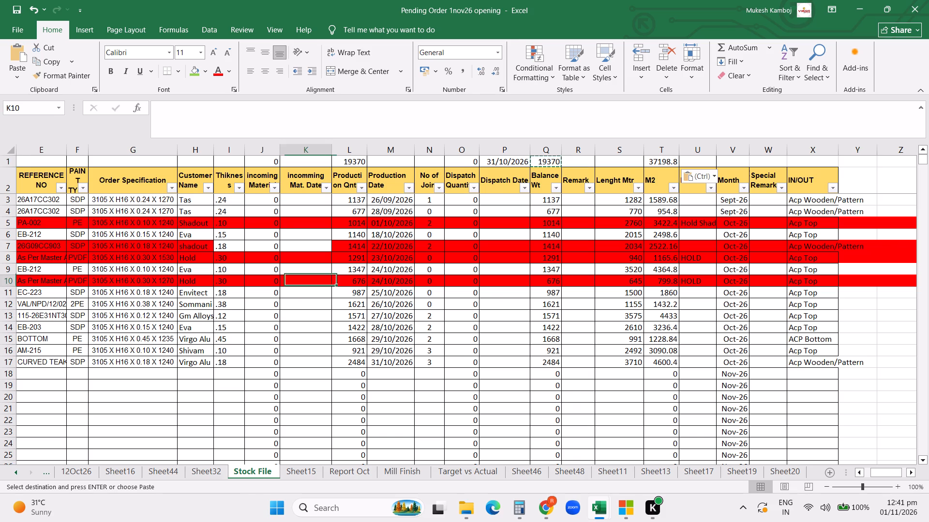
pyautogui.click(231, 281)
pyautogui.press('Left')
pyautogui.press('Left')
pyautogui.press('Left')
pyautogui.press('Left')
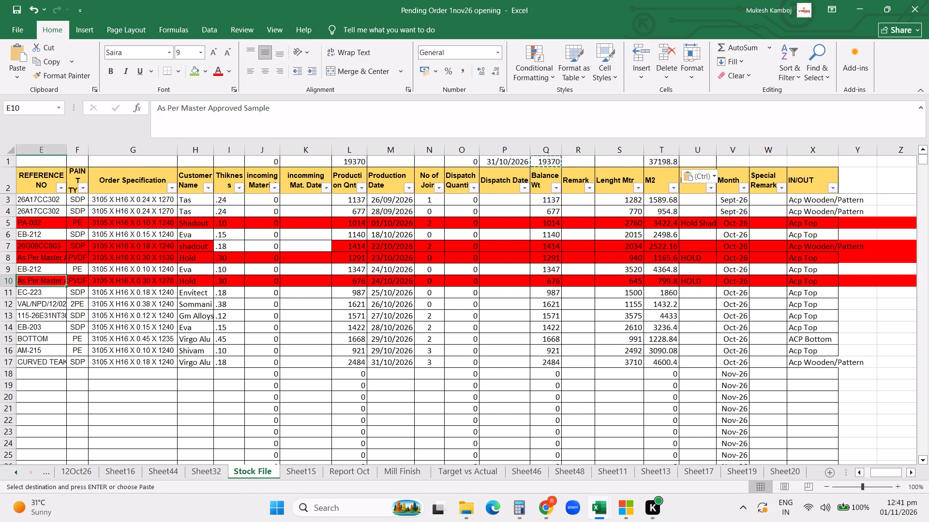
pyautogui.press('Left')
pyautogui.press('Left')
pyautogui.press('Left')
pyautogui.press('Left')
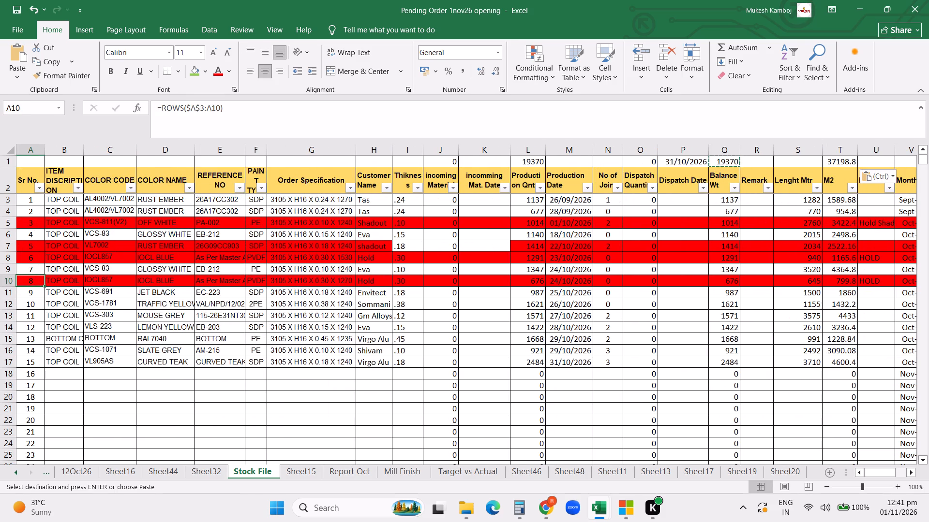
pyautogui.press('Right')
pyautogui.press('Right')
pyautogui.press('Right')
pyautogui.press('Right')
pyautogui.press('Right')
pyautogui.press('Right')
pyautogui.press('Right')
pyautogui.press('Right')
pyautogui.press('Right')
pyautogui.press('Right')
pyautogui.press('Right')
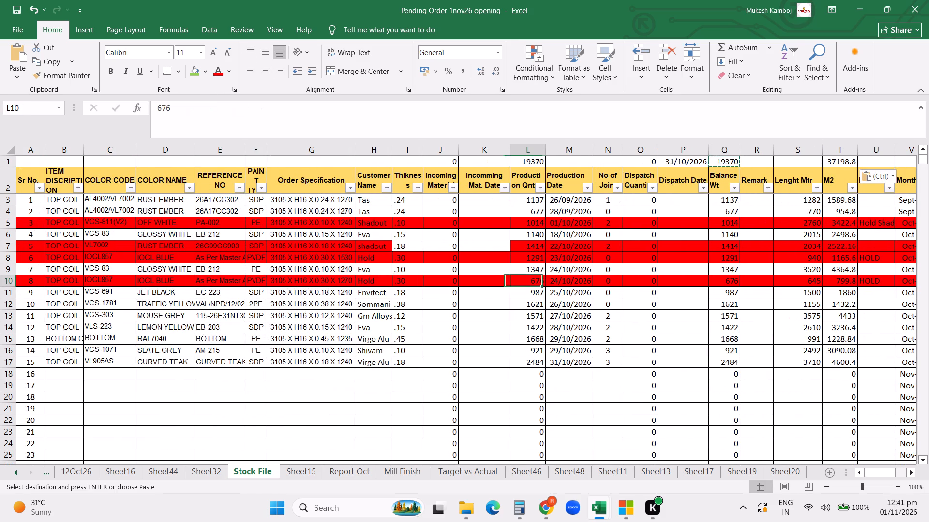
pyautogui.press('Left')
pyautogui.press('Left')
pyautogui.press('Left')
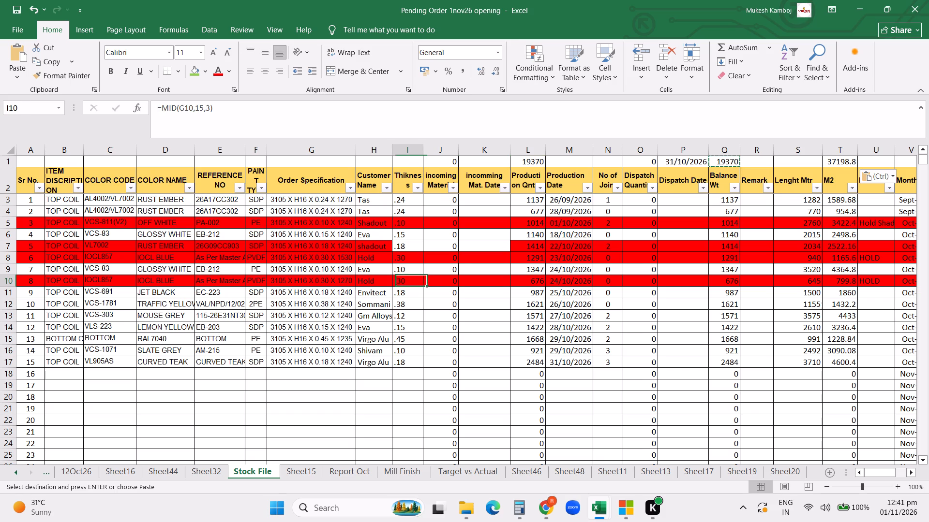
pyautogui.press('Right')
pyautogui.press('Right')
pyautogui.press('Right')
pyautogui.press('Right')
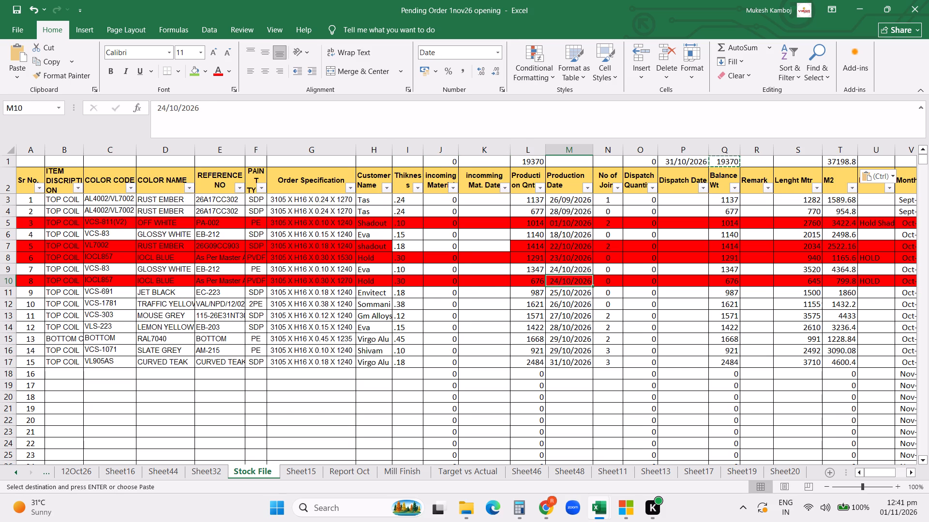
pyautogui.click(328, 263)
pyautogui.click(331, 281)
pyautogui.click(419, 282)
pyautogui.scroll(2, 519, 268)
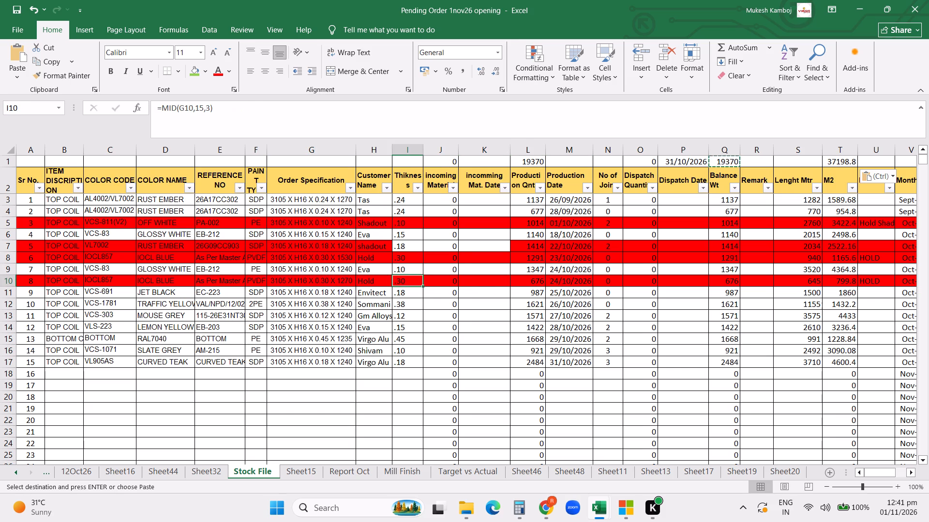
pyautogui.scroll(4, 519, 268)
# Fill the unshaded cells I7:K7 with red to match the rest of row 7.
pyautogui.click(497, 263)
pyautogui.moveTo(408, 245); pyautogui.dragTo(473, 247)
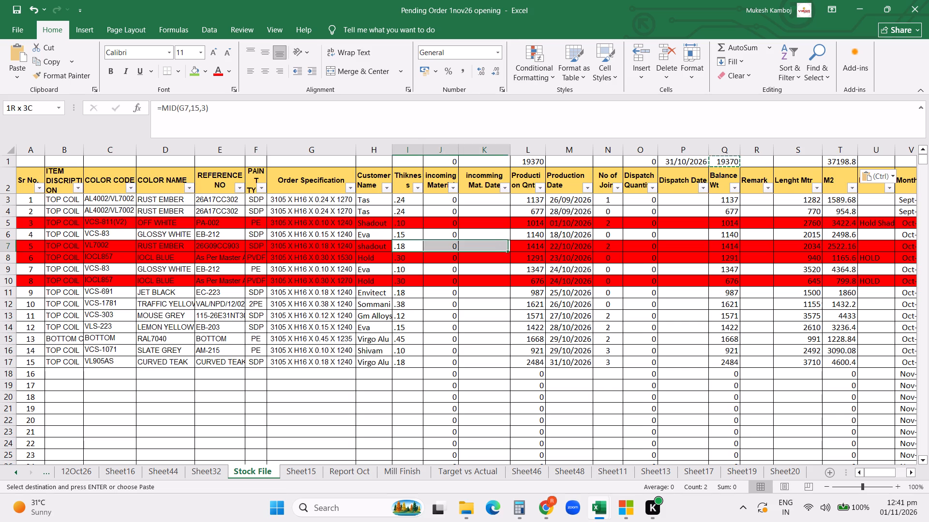
pyautogui.moveTo(473, 247); pyautogui.dragTo(474, 247)
pyautogui.click(204, 69)
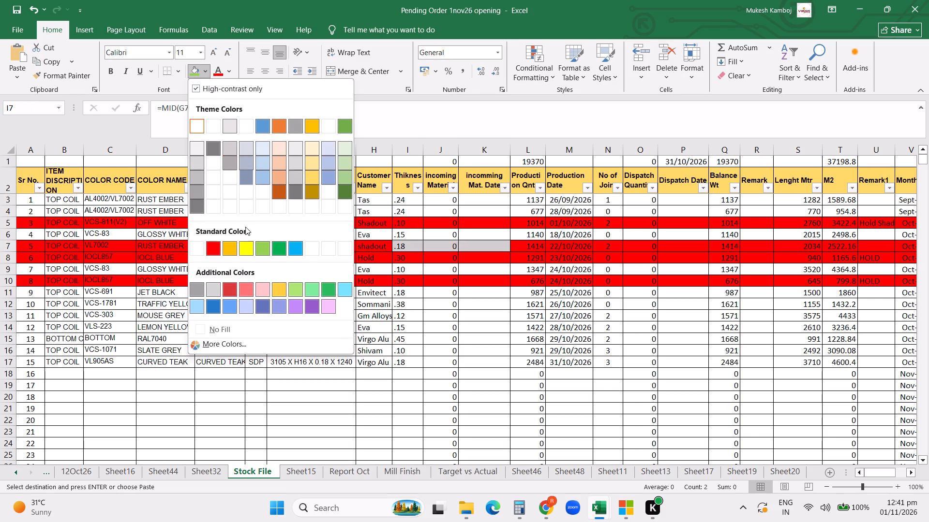
pyautogui.click(210, 245)
pyautogui.click(423, 260)
pyautogui.click(501, 271)
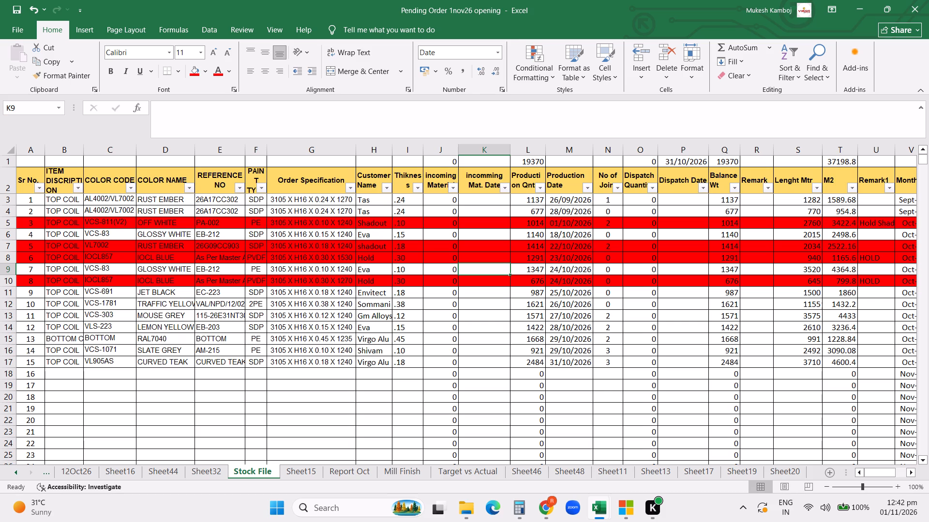
# Enter the remark Shadout in the Remark1 column for row 7.
pyautogui.click(571, 277)
pyautogui.click(409, 312)
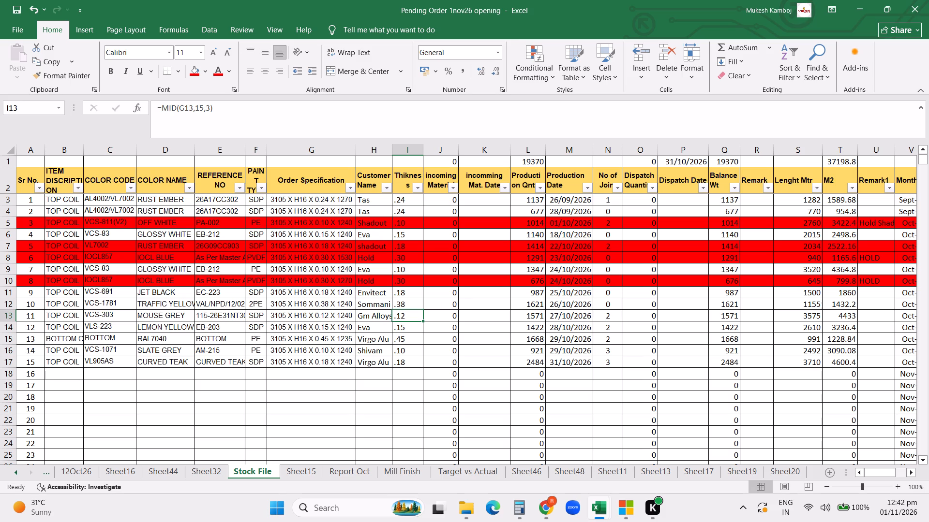
pyautogui.click(798, 270)
pyautogui.click(868, 242)
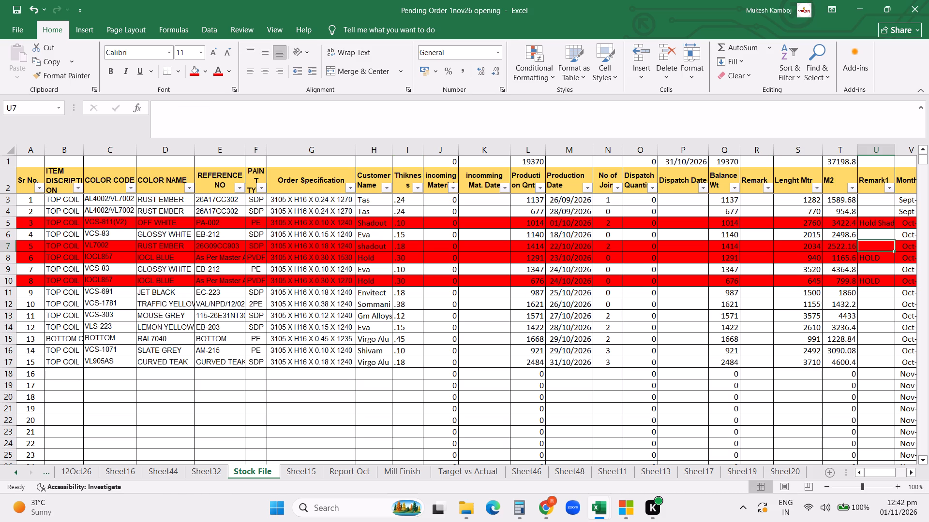
pyautogui.press('s')
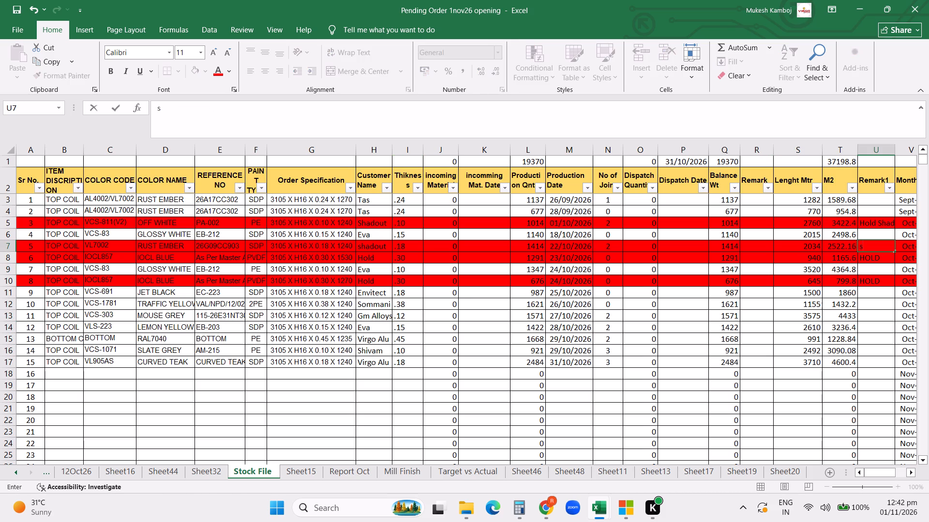
pyautogui.press('BackSpace')
pyautogui.press('BackSpace')
pyautogui.write('Sha')
pyautogui.write('dout')
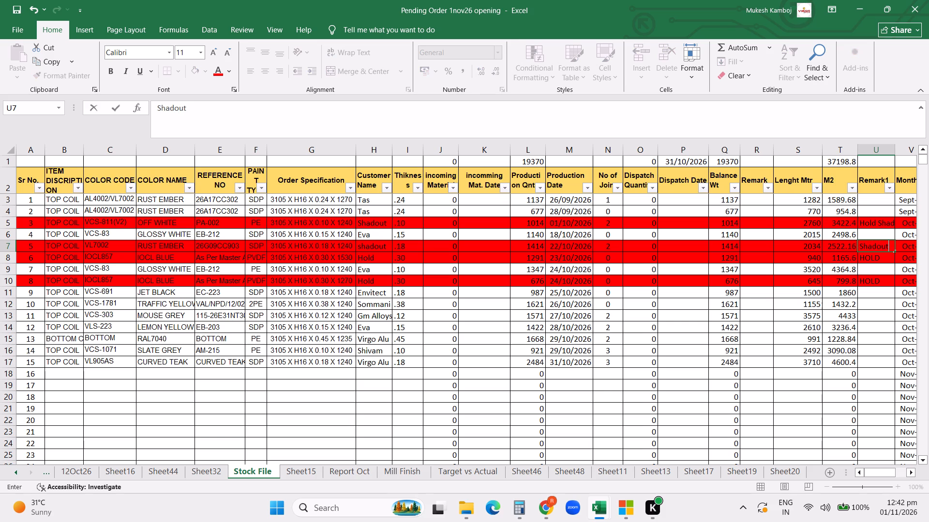
pyautogui.press('Return')
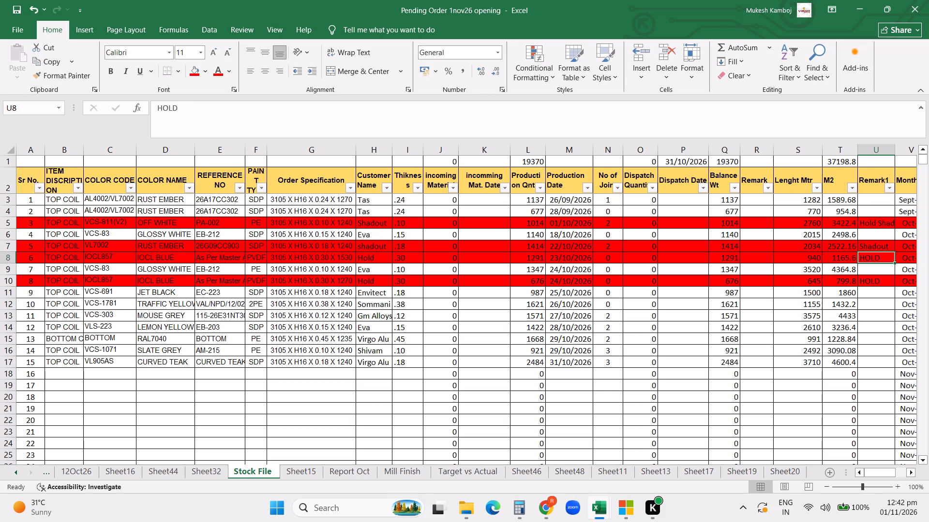
# Copy the Shadout remark from U7 over the Remark1 entry in U5.
pyautogui.scroll(3, 823, 248)
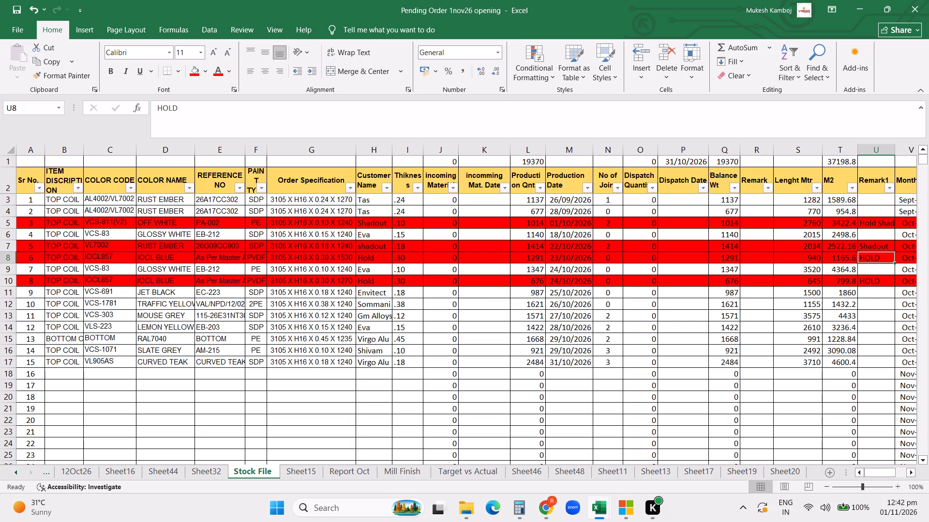
pyautogui.click(877, 247)
pyautogui.hotkey('ctrl', 'c')
pyautogui.click(873, 224)
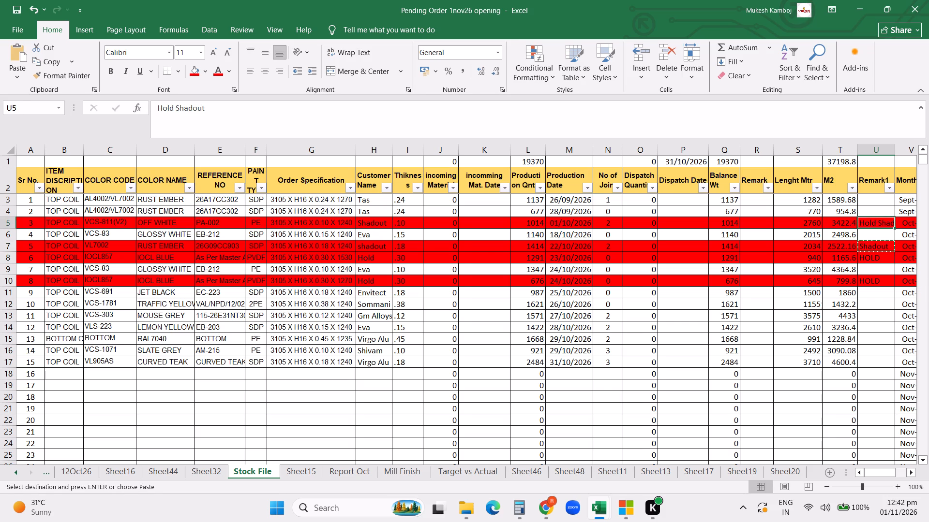
pyautogui.hotkey('ctrl', 'v')
pyautogui.click(493, 319)
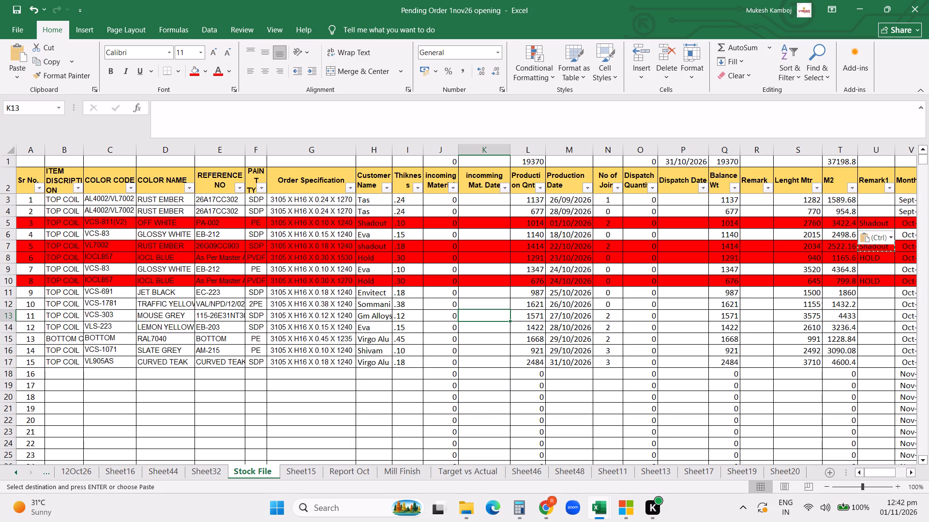
# Change the date in P1 above Dispatch Date to 01/11/2026.
pyautogui.scroll(5, 674, 273)
pyautogui.click(383, 255)
pyautogui.click(374, 161)
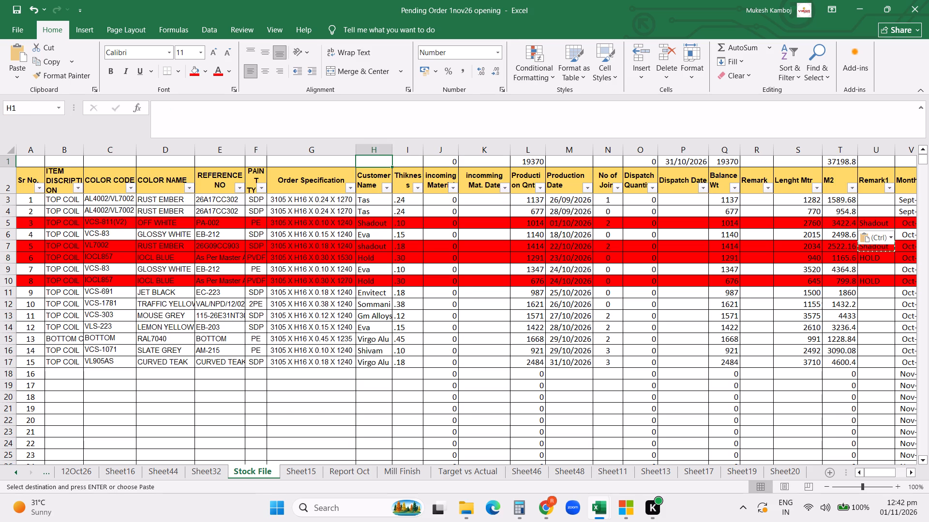
pyautogui.click(506, 162)
pyautogui.click(519, 162)
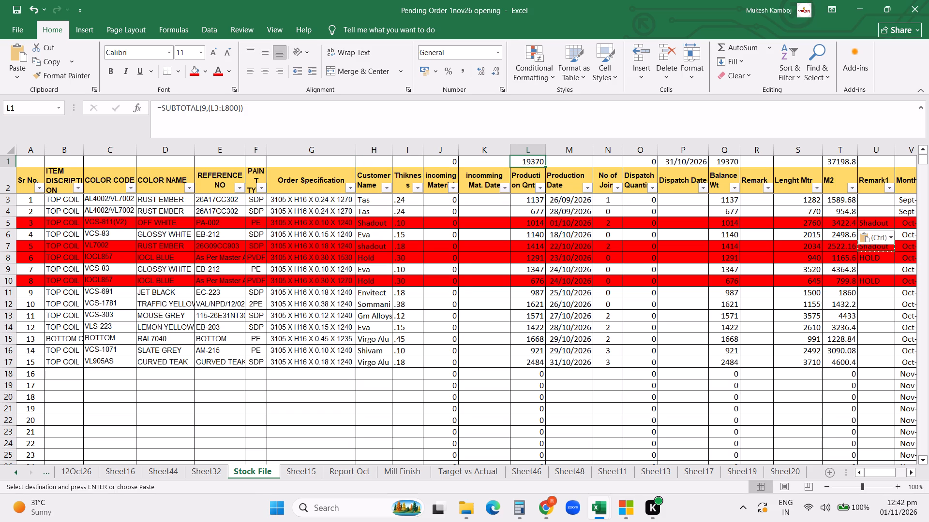
pyautogui.click(679, 161)
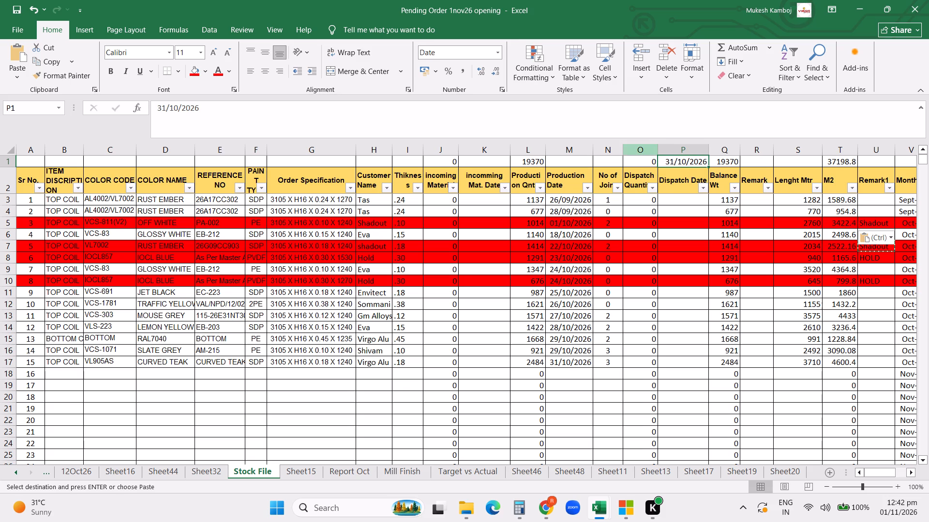
pyautogui.click(163, 103)
pyautogui.press('BackSpace')
pyautogui.press('Right')
pyautogui.press('Right')
pyautogui.press('Right')
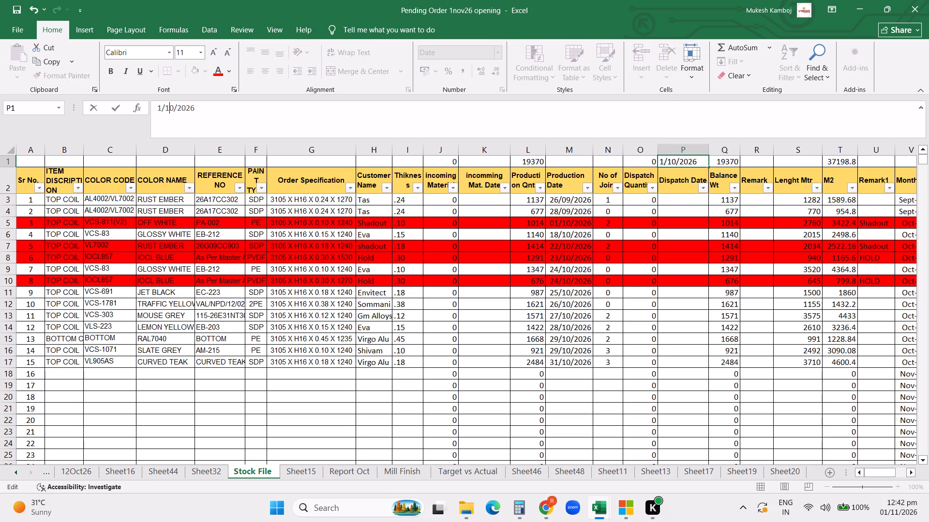
pyautogui.press('Right')
pyautogui.press('BackSpace')
pyautogui.press('1')
pyautogui.press('Return')
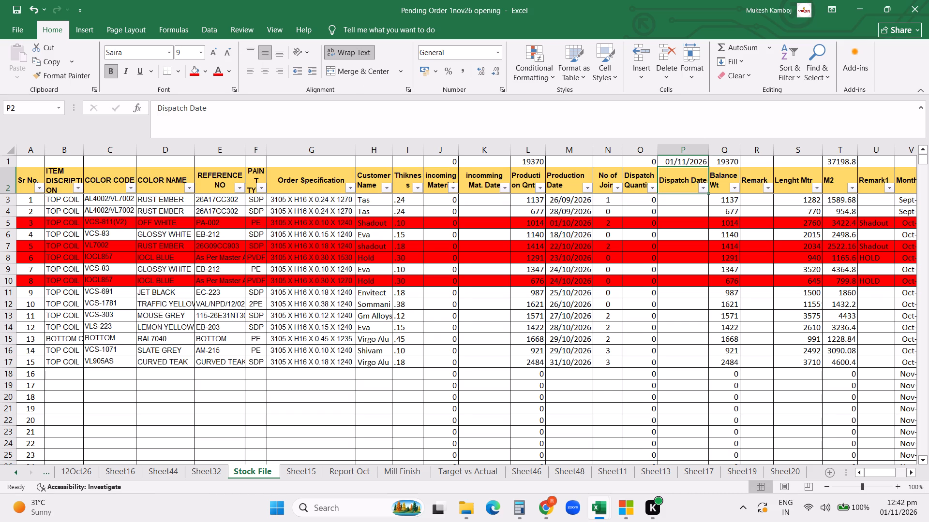
# Save the workbook.
pyautogui.click(469, 354)
pyautogui.hotkey('ctrl', 's')
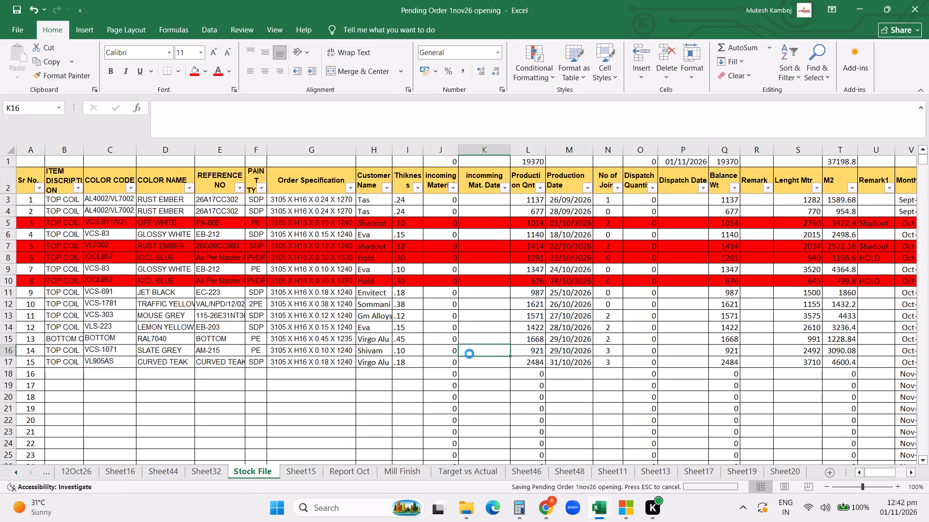
pyautogui.hotkey('ctrl', 's')
pyautogui.hotkey('ctrl', 's')
pyautogui.hotkey('ctrl', 's')
pyautogui.click(355, 379)
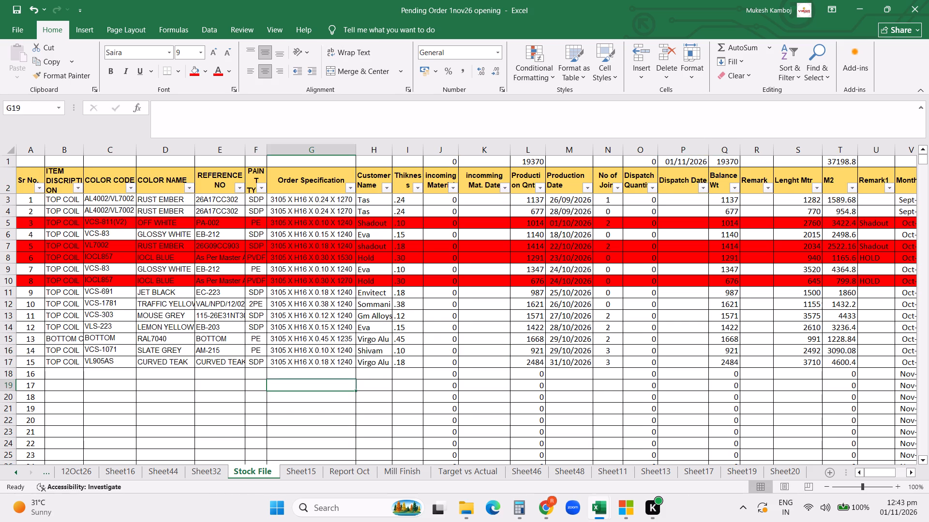
pyautogui.scroll(-2, 351, 381)
pyautogui.scroll(4, 362, 404)
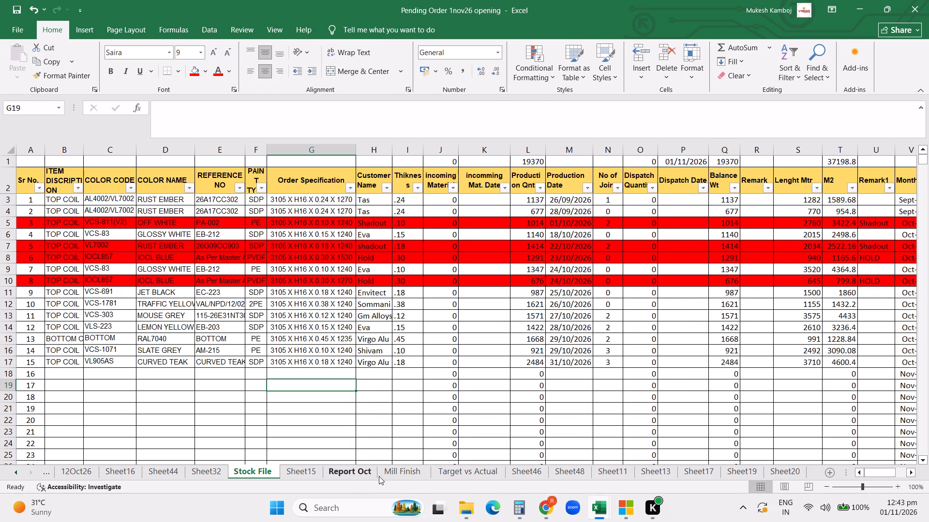
# Enter the Actual value for 31/10/2026 in C17 of the Target vs Actual sheet, beginning with 240.
pyautogui.click(342, 471)
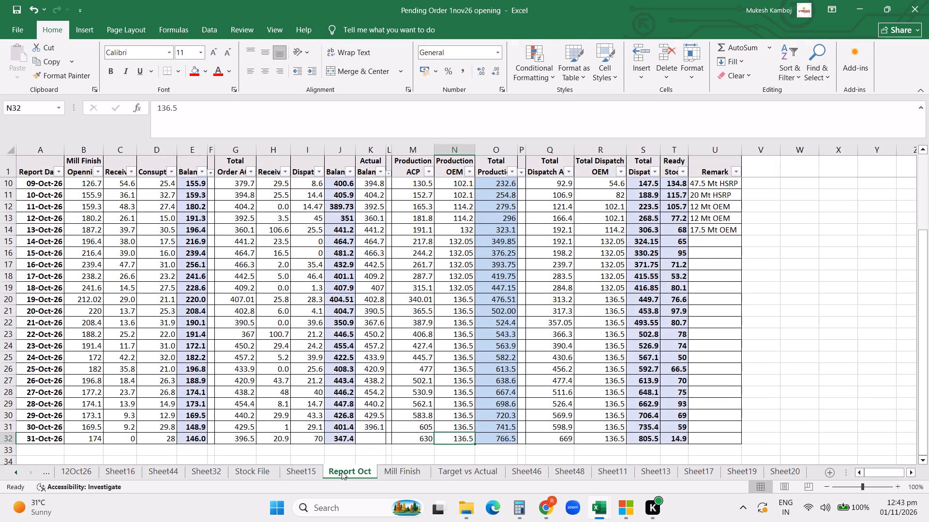
pyautogui.click(384, 466)
pyautogui.click(476, 472)
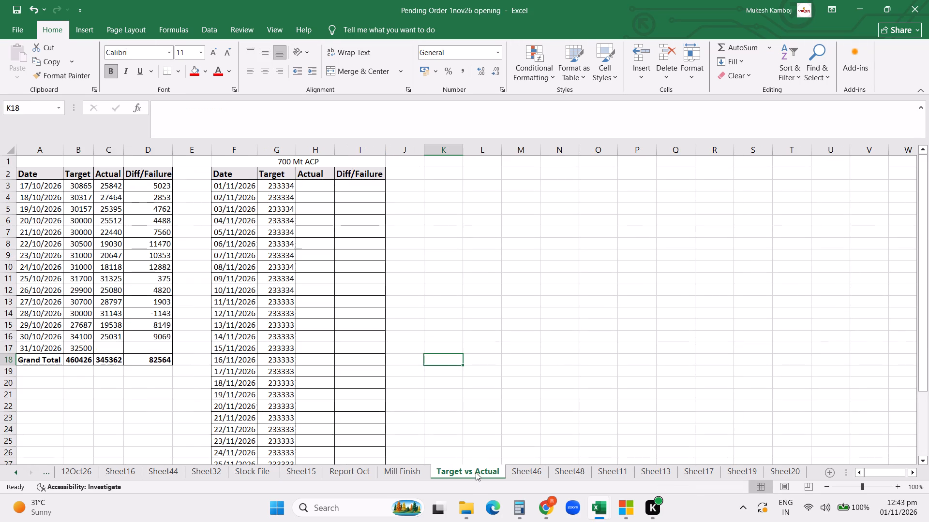
pyautogui.click(374, 371)
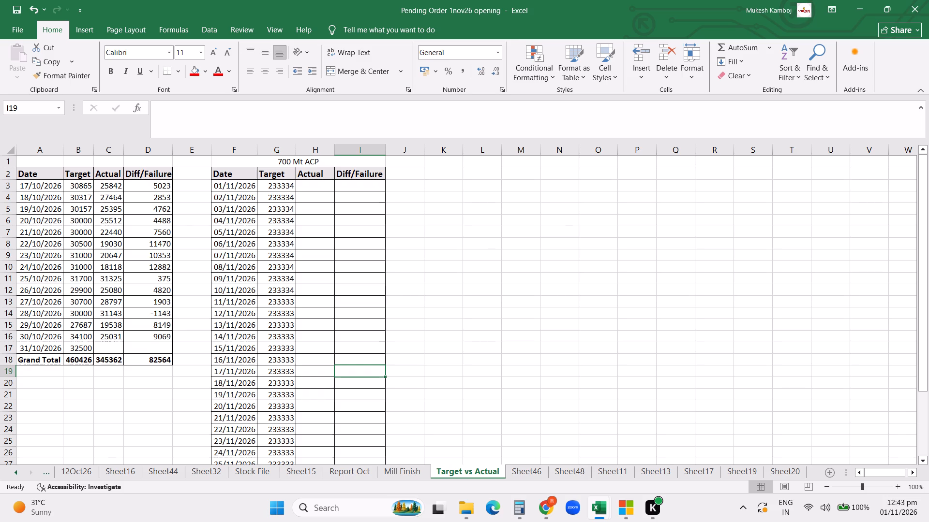
pyautogui.click(112, 348)
pyautogui.write('240')
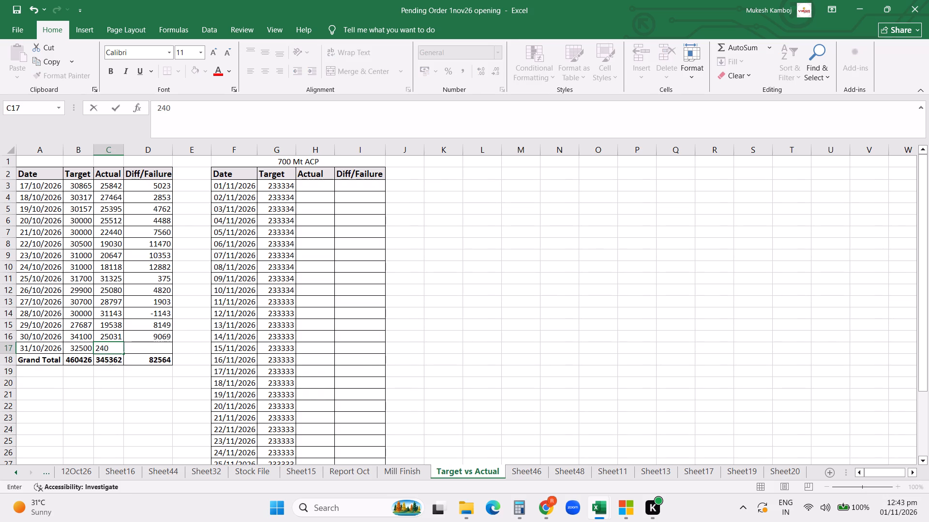
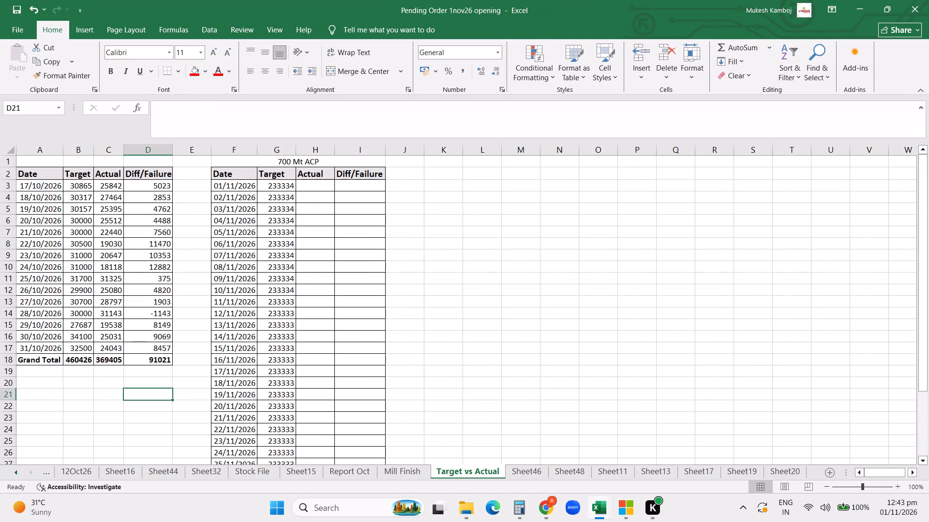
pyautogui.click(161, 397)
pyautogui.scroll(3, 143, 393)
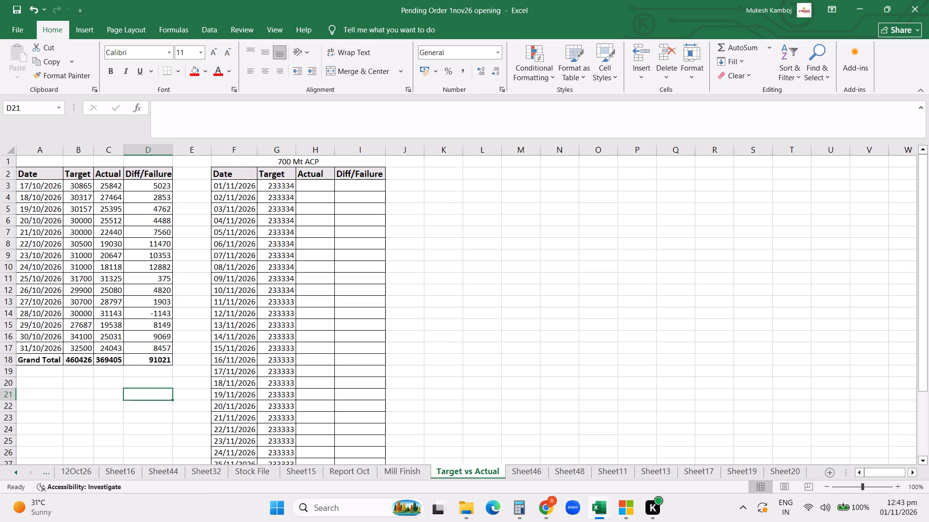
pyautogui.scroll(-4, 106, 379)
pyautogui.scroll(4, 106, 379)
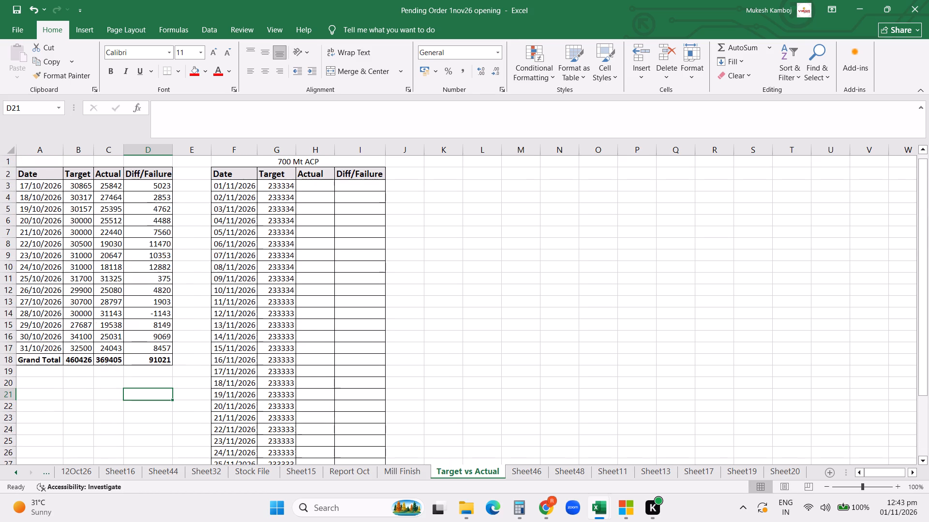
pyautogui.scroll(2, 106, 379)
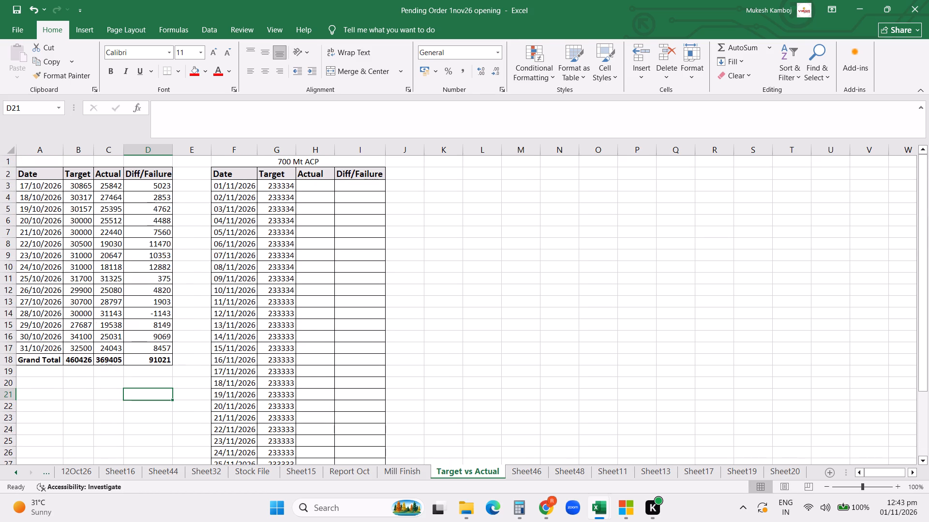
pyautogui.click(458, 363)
# Hide columns A to E, which hold the October target table and the blank spacer column.
pyautogui.moveTo(45, 148); pyautogui.dragTo(123, 148)
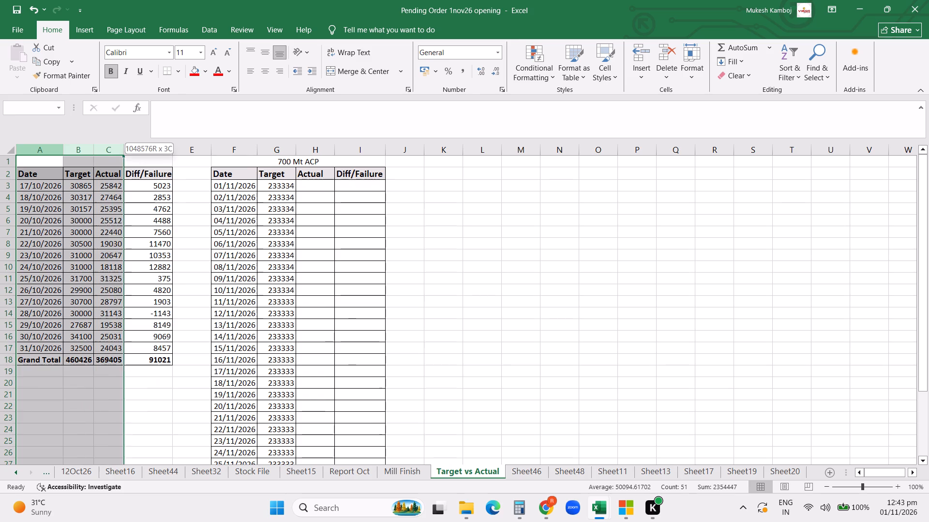
pyautogui.moveTo(123, 148); pyautogui.dragTo(140, 148)
pyautogui.rightClick(141, 148)
pyautogui.click(169, 324)
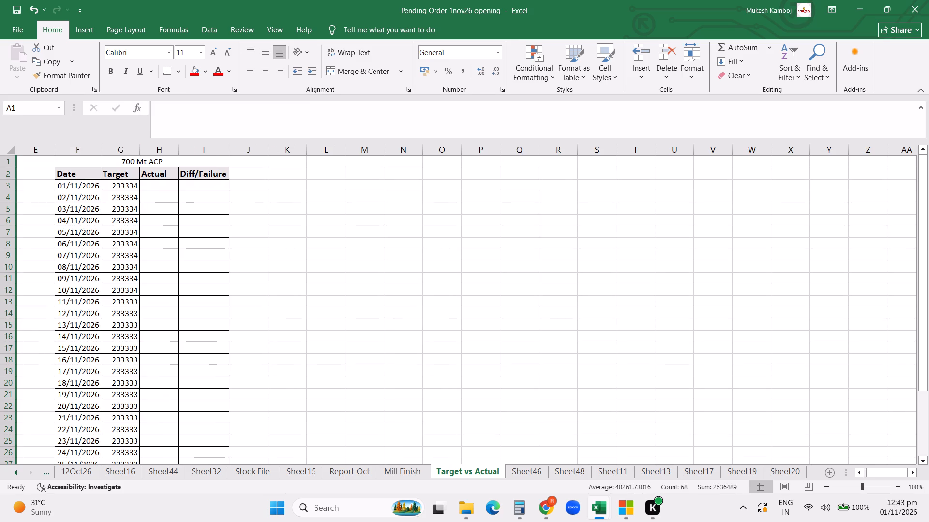
pyautogui.click(531, 296)
pyautogui.click(30, 148)
pyautogui.rightClick(31, 148)
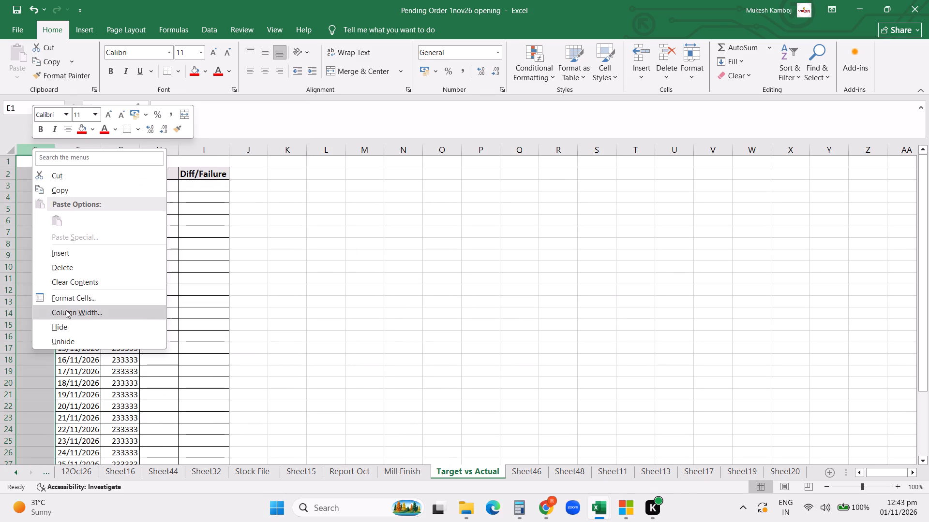
pyautogui.click(59, 324)
pyautogui.click(363, 294)
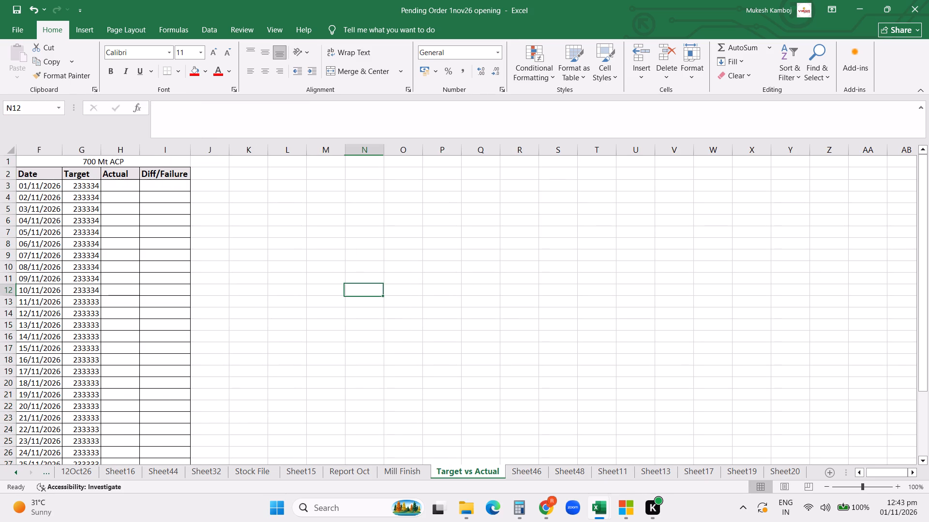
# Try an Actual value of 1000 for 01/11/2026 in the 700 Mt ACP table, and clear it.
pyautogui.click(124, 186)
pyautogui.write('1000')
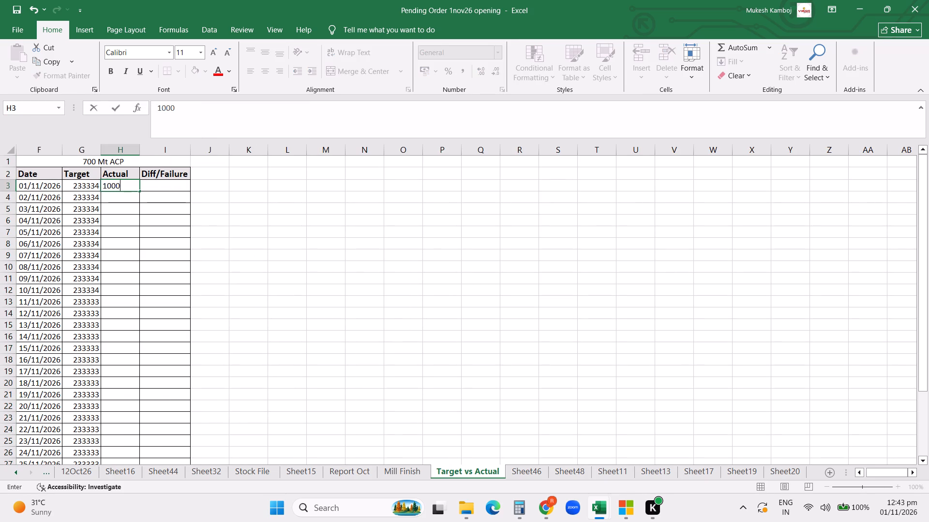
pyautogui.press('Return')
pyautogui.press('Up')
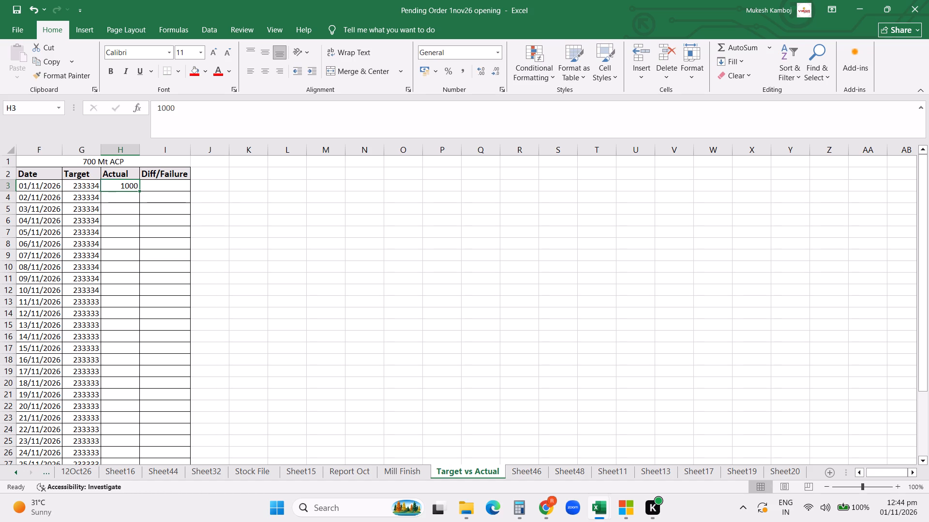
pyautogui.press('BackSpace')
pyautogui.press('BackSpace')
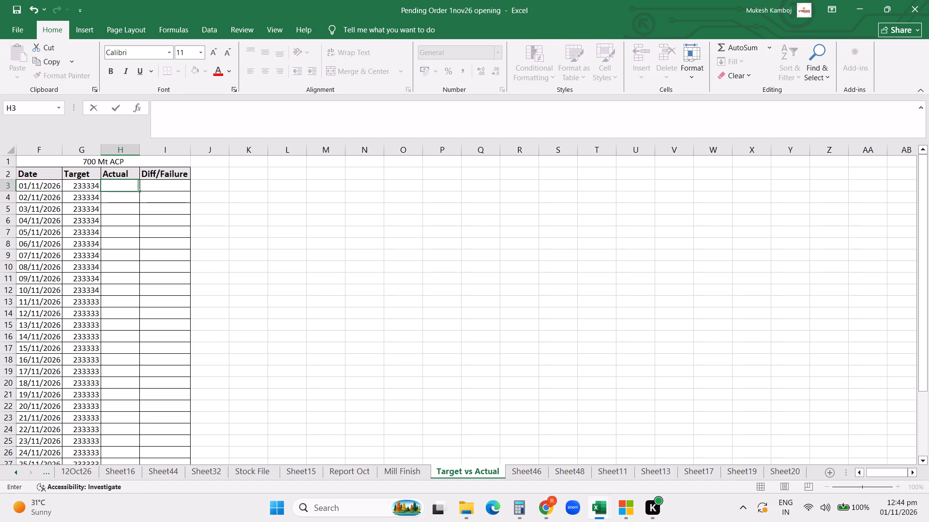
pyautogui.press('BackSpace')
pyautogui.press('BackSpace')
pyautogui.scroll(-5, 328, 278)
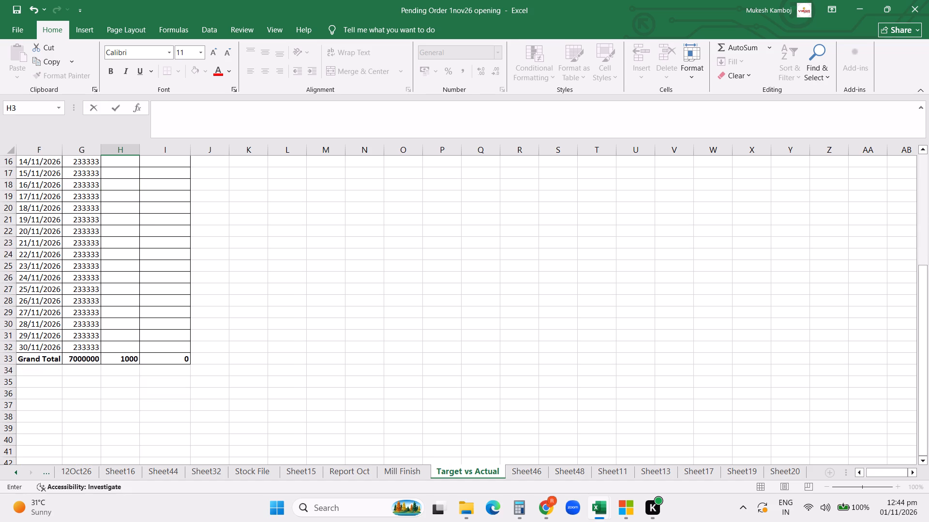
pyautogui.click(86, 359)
# Set the 01/11/2026 Target to 23334 and copy it down the Target column through 30/11/2026.
pyautogui.scroll(16, 204, 235)
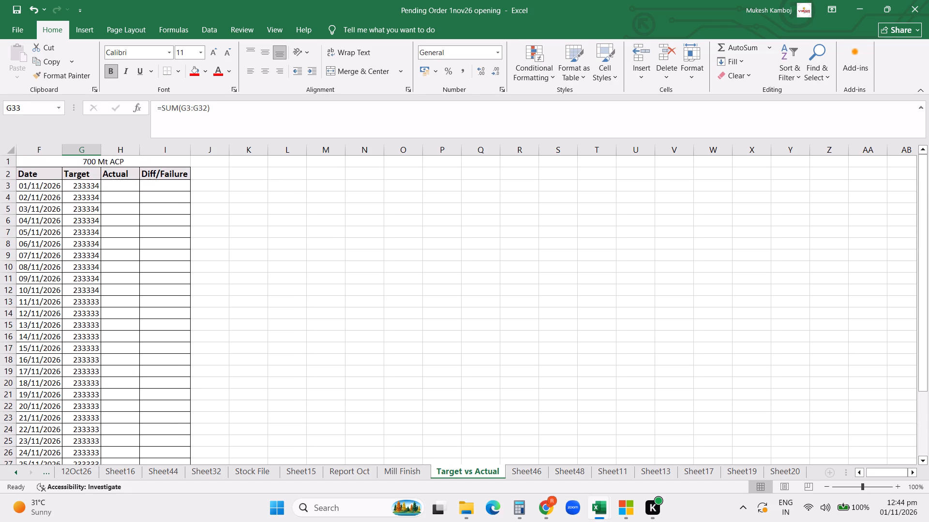
pyautogui.click(78, 187)
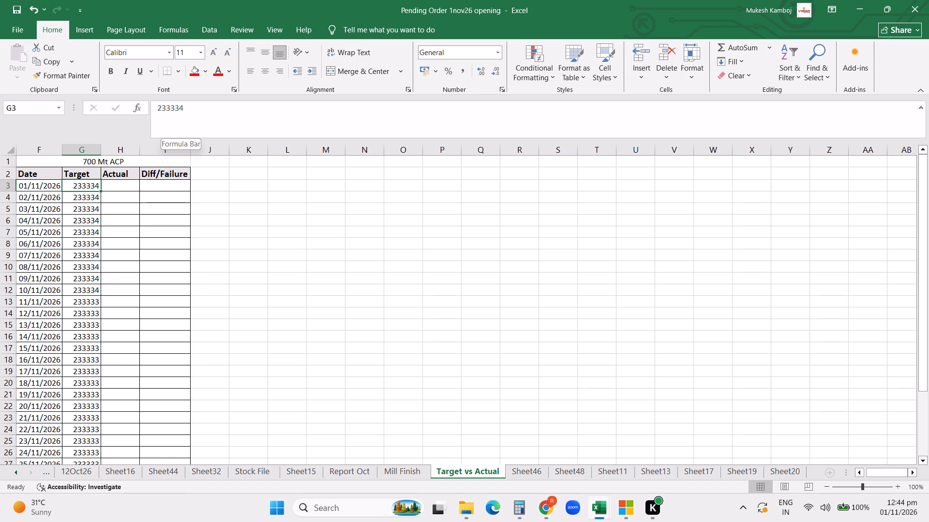
pyautogui.click(174, 105)
pyautogui.press('BackSpace')
pyautogui.press('Return')
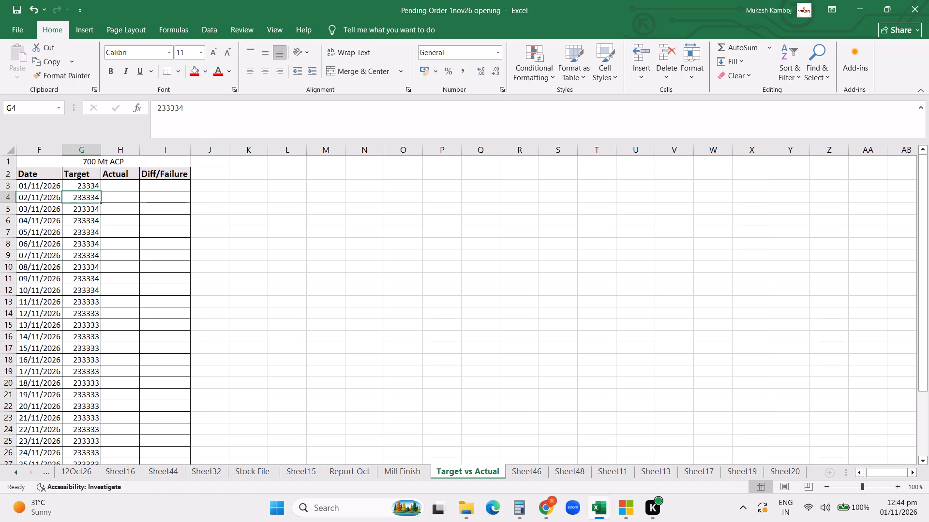
pyautogui.press('Up')
pyautogui.hotkey('ctrl', 'c')
pyautogui.hotkey('ctrl', 'shift', 'Down')
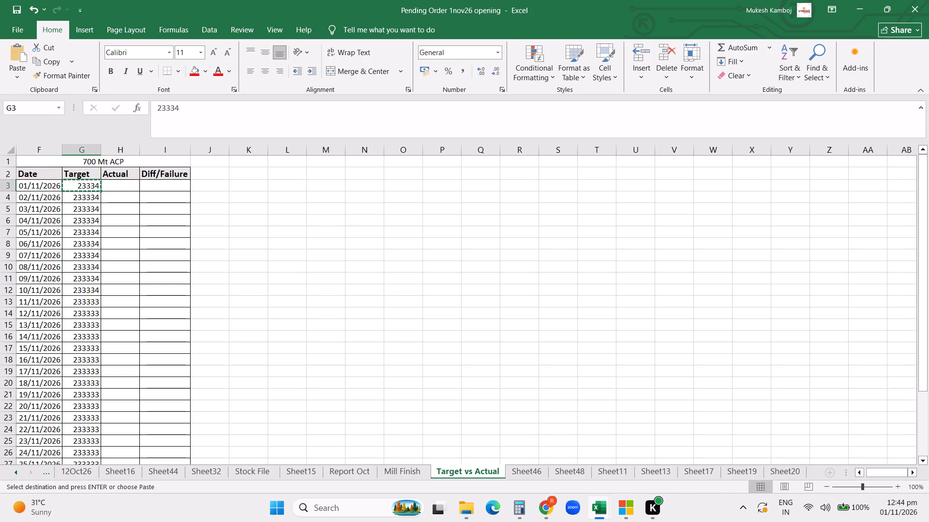
pyautogui.hotkey('shift', 'Up')
pyautogui.press('Return')
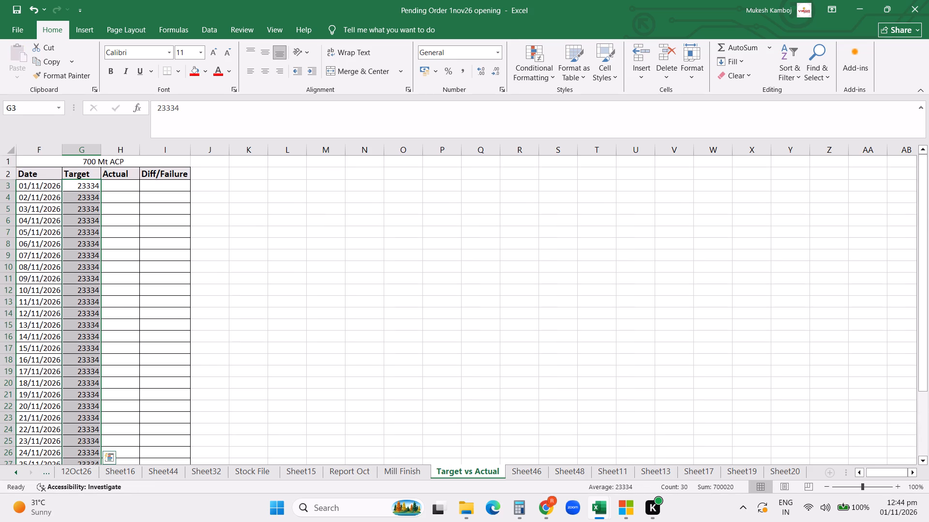
# Set the 11/11/2026 Target to 23333 and copy it down the Target column through 30/11/2026.
pyautogui.scroll(-6, 163, 148)
pyautogui.click(110, 246)
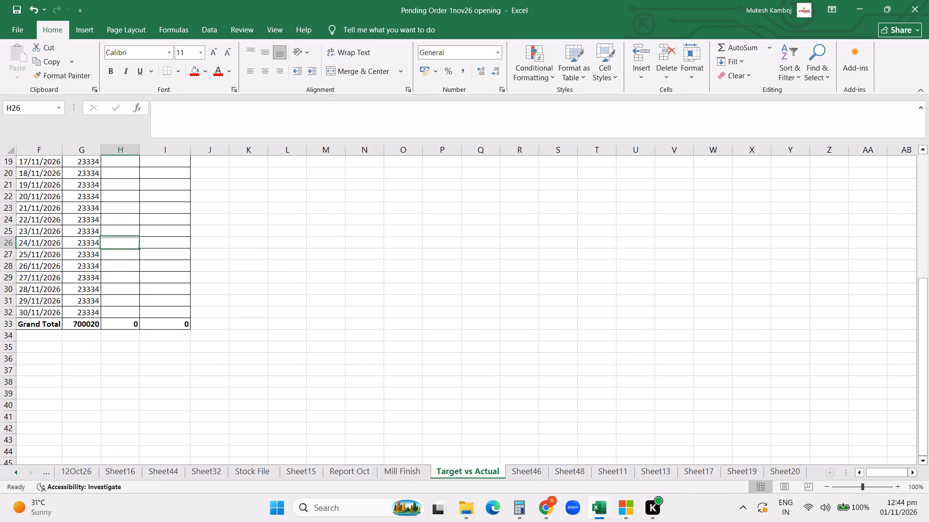
pyautogui.scroll(6, 85, 279)
pyautogui.scroll(-3, 92, 255)
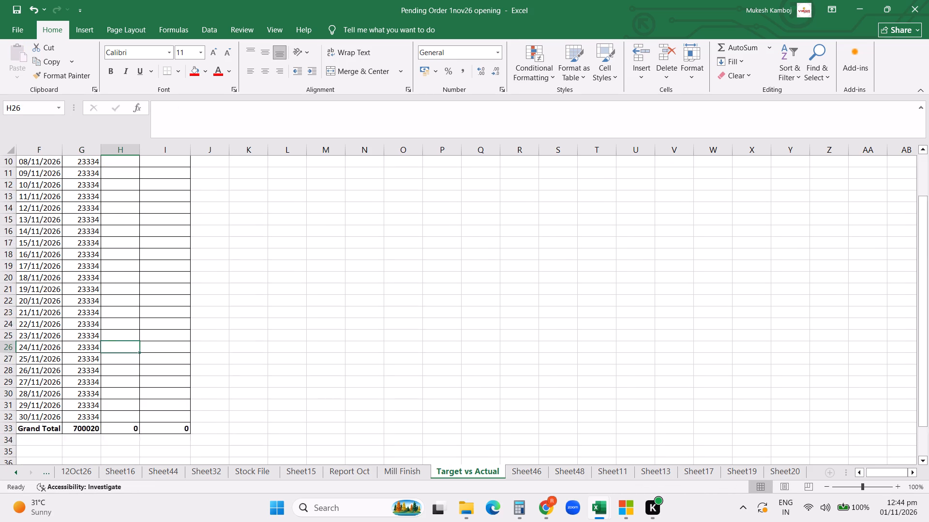
pyautogui.scroll(-1, 93, 259)
pyautogui.scroll(2, 103, 322)
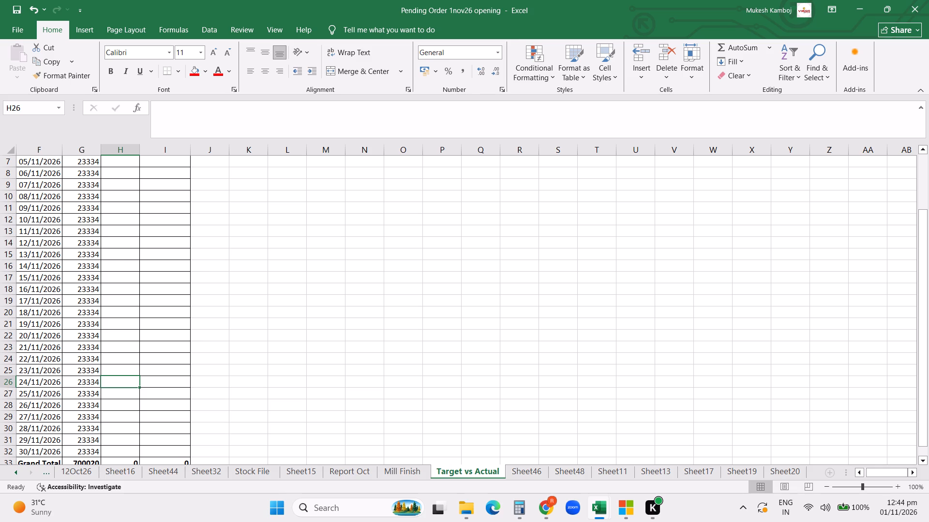
pyautogui.click(83, 231)
pyautogui.click(187, 113)
pyautogui.press('BackSpace')
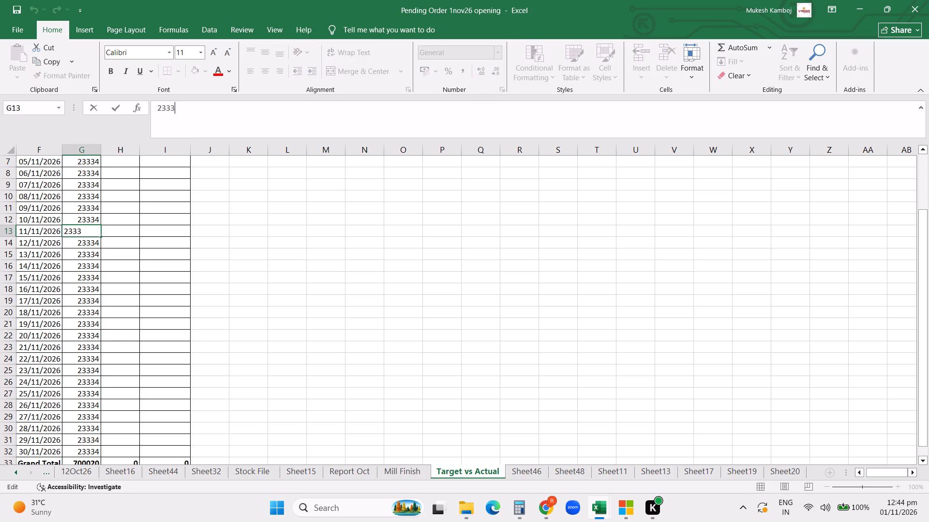
pyautogui.press('3')
pyautogui.press('Return')
pyautogui.press('Up')
pyautogui.hotkey('ctrl', 'c')
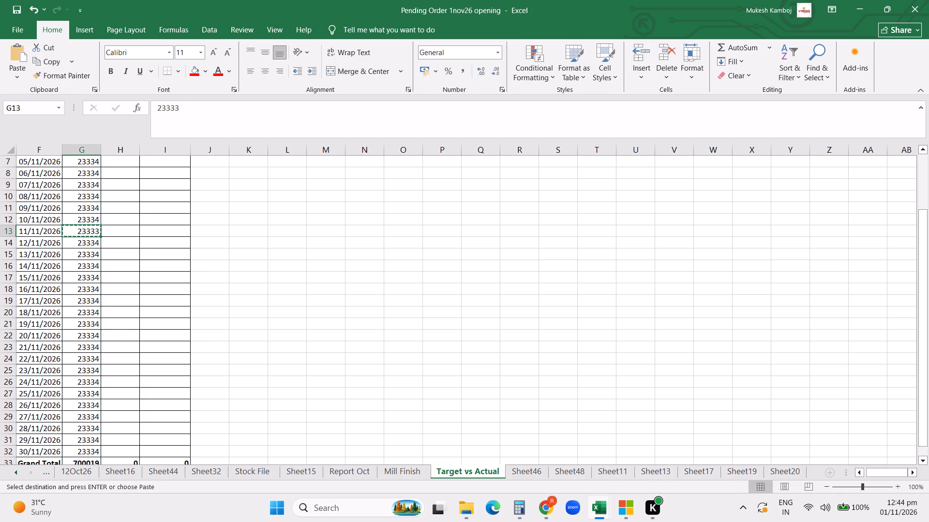
pyautogui.hotkey('ctrl', 'shift', 'Down')
pyautogui.hotkey('shift', 'Up')
pyautogui.press('Return')
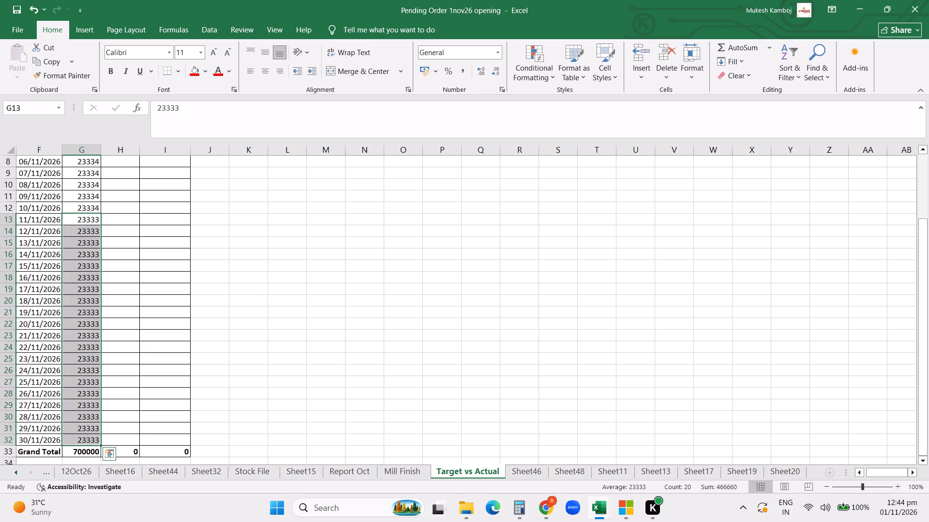
pyautogui.click(216, 311)
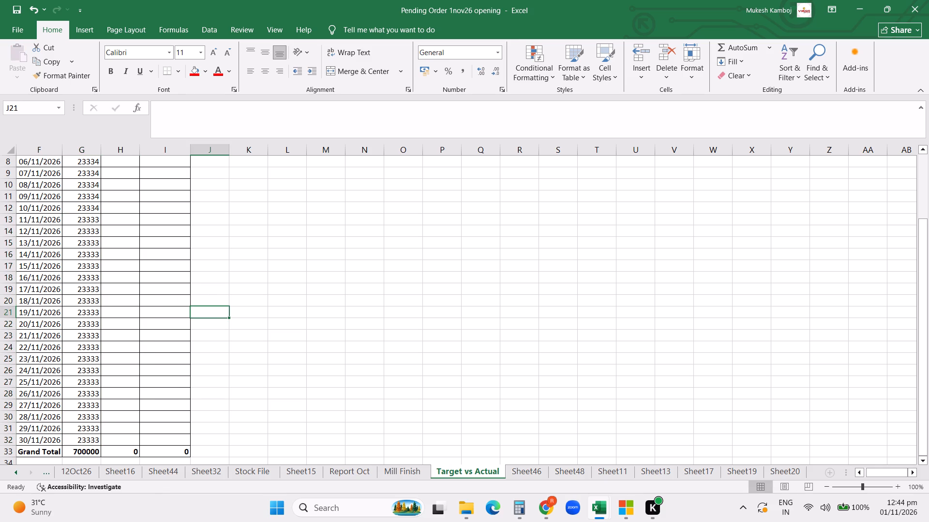
# Save the workbook with the first Actual cell, for 01/11/2026, selected.
pyautogui.click(173, 410)
pyautogui.scroll(9, 289, 277)
pyautogui.click(109, 184)
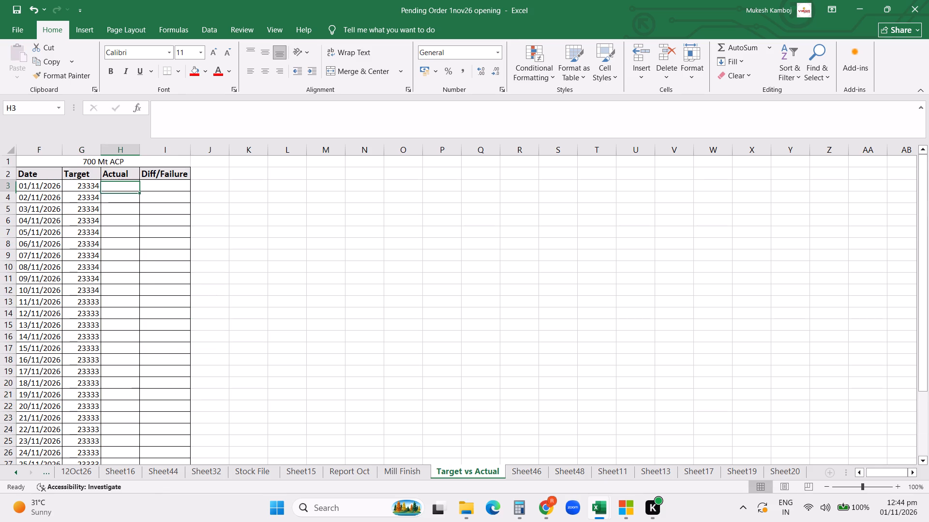
pyautogui.hotkey('ctrl', 's')
pyautogui.hotkey('ctrl', 's')
pyautogui.hotkey('ctrl', 's')
pyautogui.hotkey('ctrl', 's')
pyautogui.hotkey('ctrl', 's')
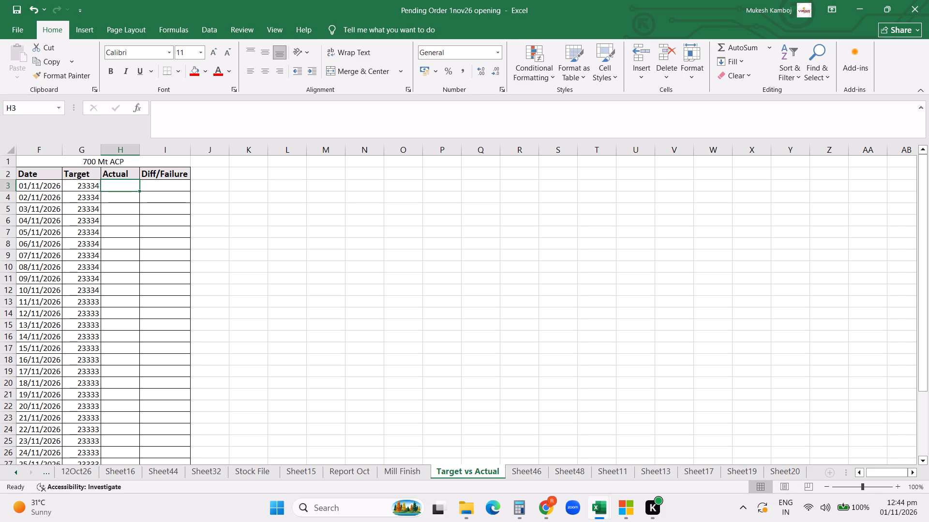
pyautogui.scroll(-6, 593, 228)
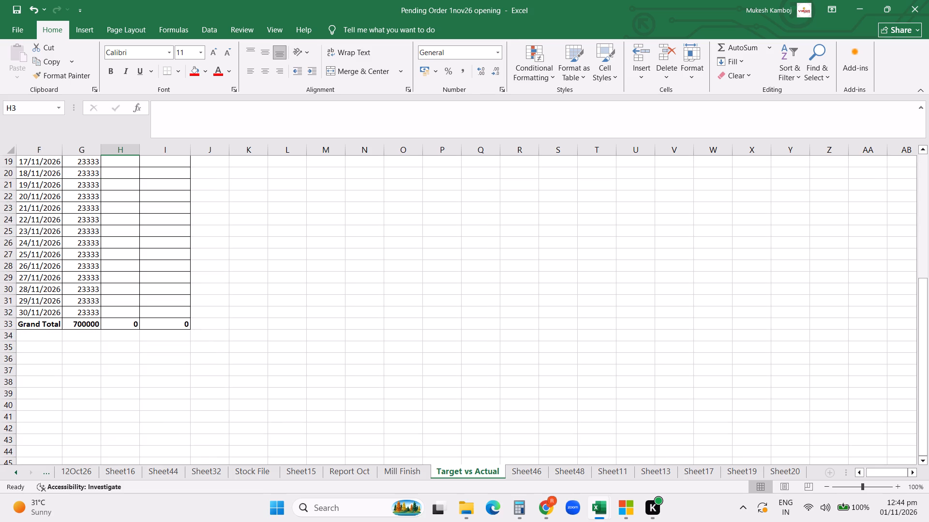
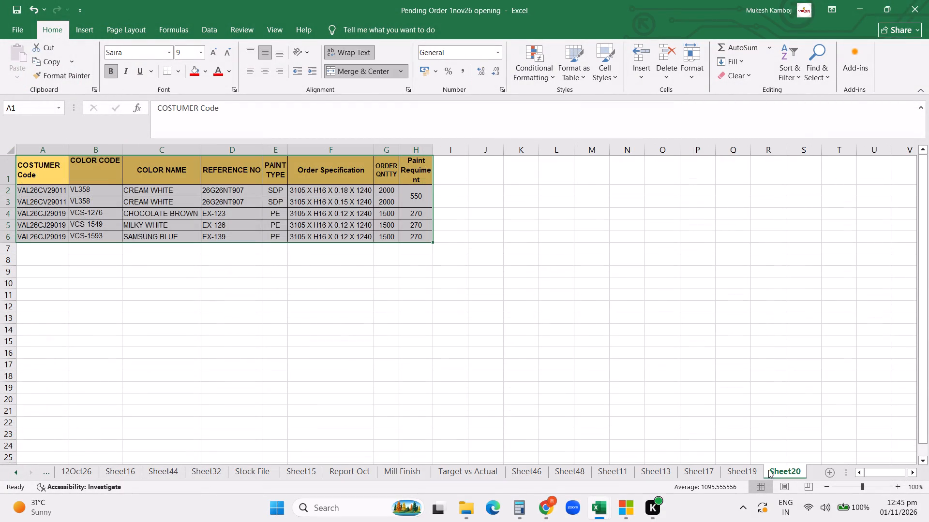
# Rename the 12Oct26 sheet as 1Nov26.
pyautogui.click(81, 472)
pyautogui.rightClick(78, 473)
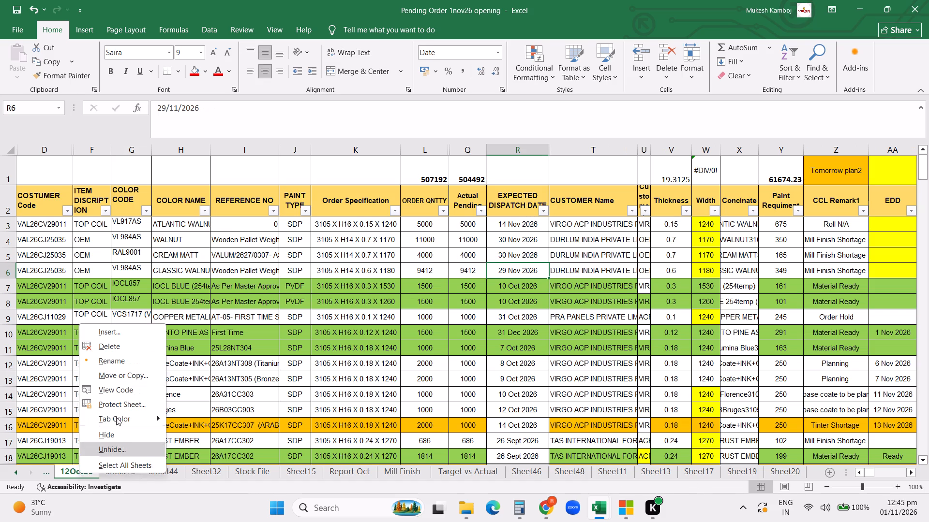
pyautogui.click(112, 363)
pyautogui.press('Left')
pyautogui.press('Left')
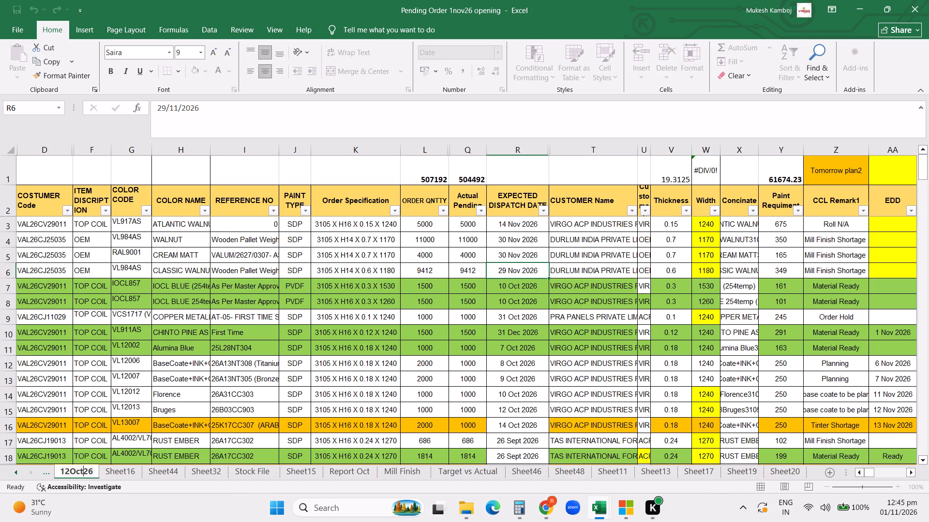
pyautogui.press('Left')
pyautogui.press('Left')
pyautogui.press('Left')
pyautogui.press('BackSpace')
pyautogui.press('BackSpace')
pyautogui.press('1')
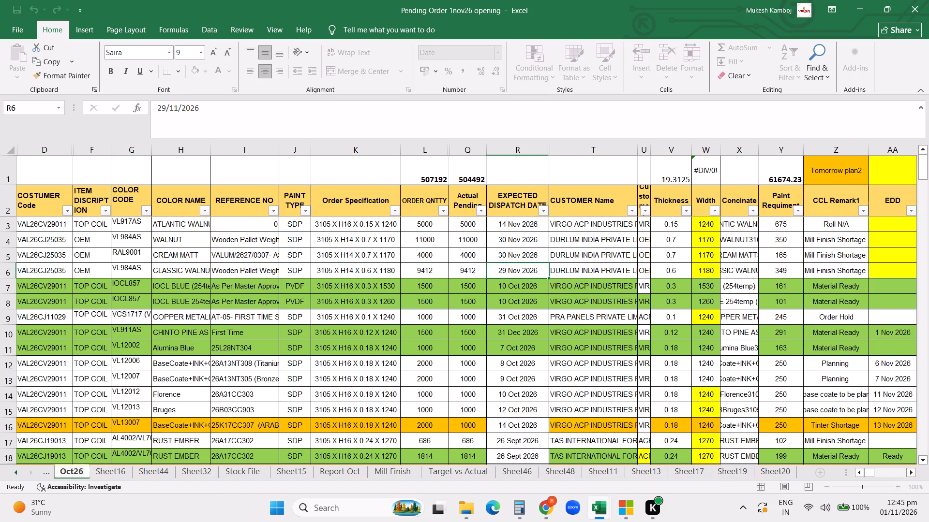
pyautogui.press('Right')
pyautogui.press('Right')
pyautogui.press('Right')
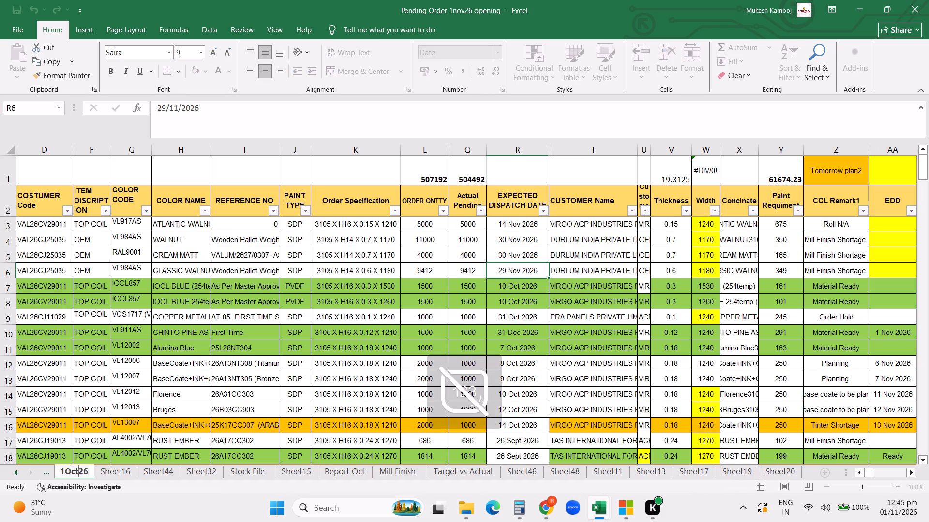
pyautogui.press('BackSpace')
pyautogui.press('BackSpace')
pyautogui.press('BackSpace')
pyautogui.write('Noc')
pyautogui.press('BackSpace')
pyautogui.press('v')
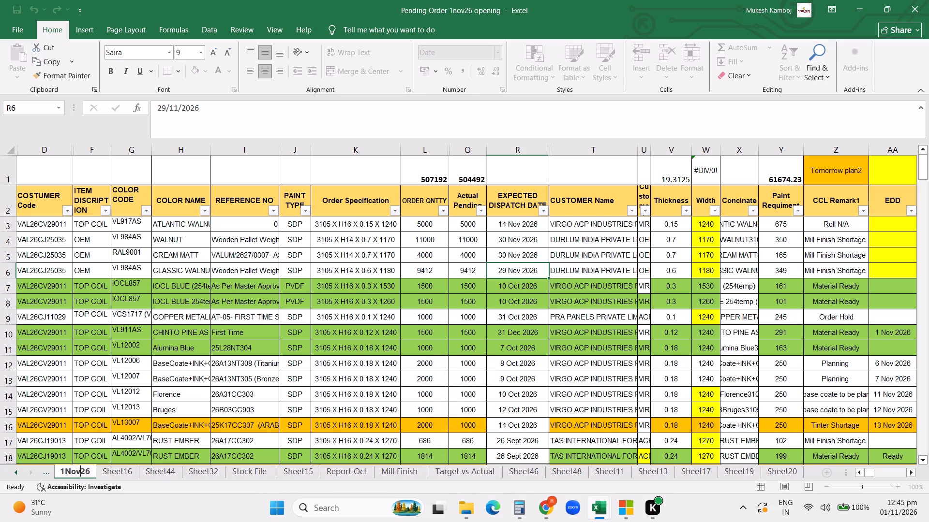
pyautogui.press('Return')
# Save the Pending Order 1nov26 opening workbook and close it.
pyautogui.hotkey('ctrl', 's')
pyautogui.hotkey('ctrl', 's')
pyautogui.hotkey('ctrl', 's')
pyautogui.hotkey('ctrl', 's')
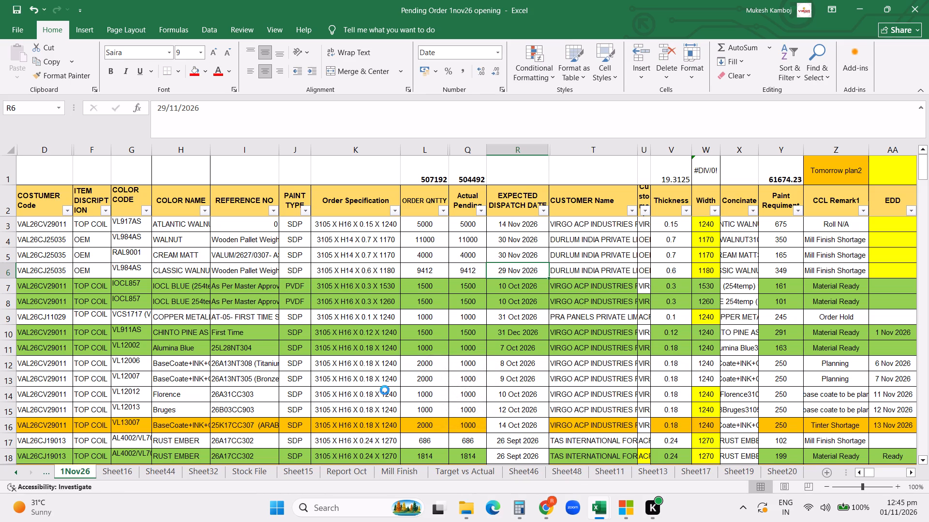
pyautogui.hotkey('ctrl', 's')
pyautogui.hotkey('ctrl', 's')
pyautogui.click(502, 375)
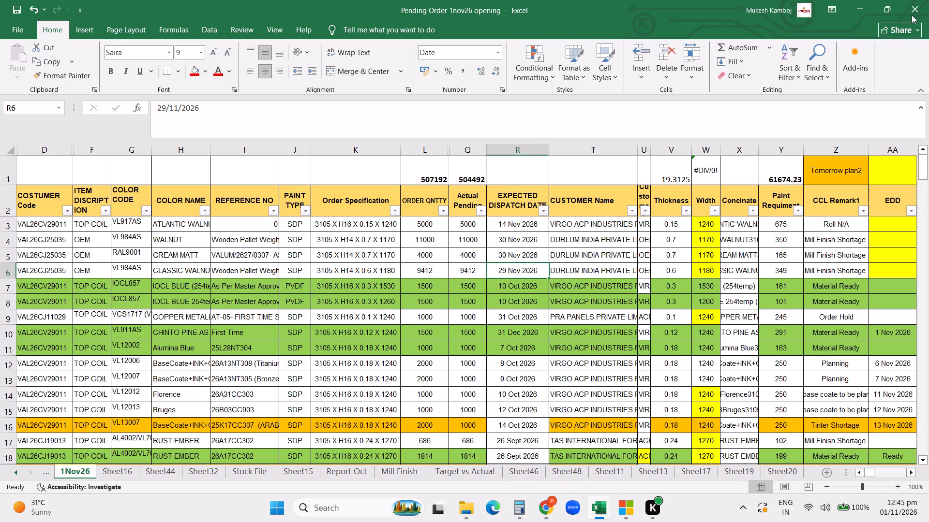
pyautogui.click(914, 6)
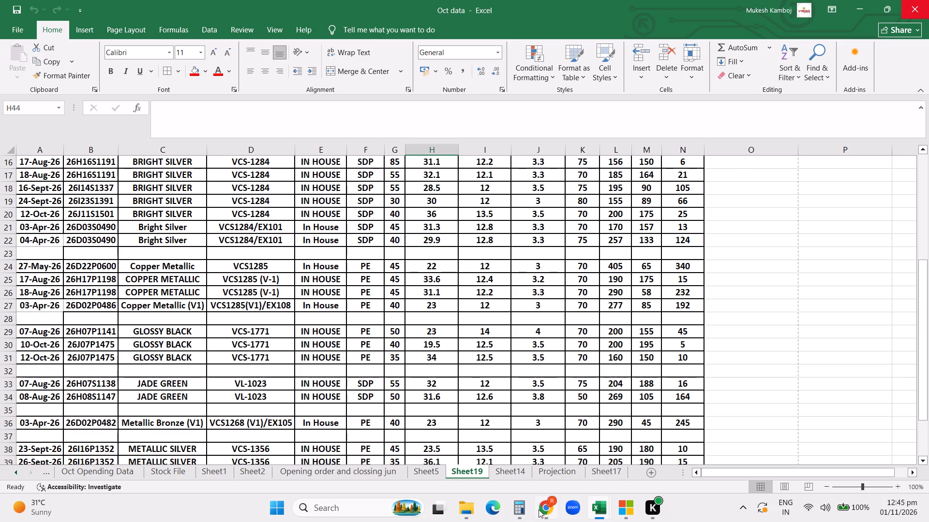
pyautogui.click(464, 507)
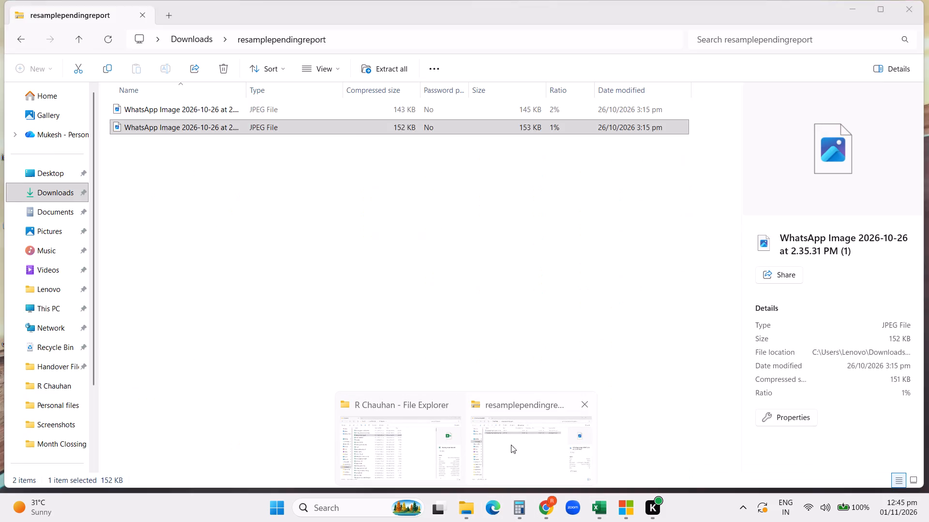
pyautogui.click(398, 444)
pyautogui.scroll(8, 285, 116)
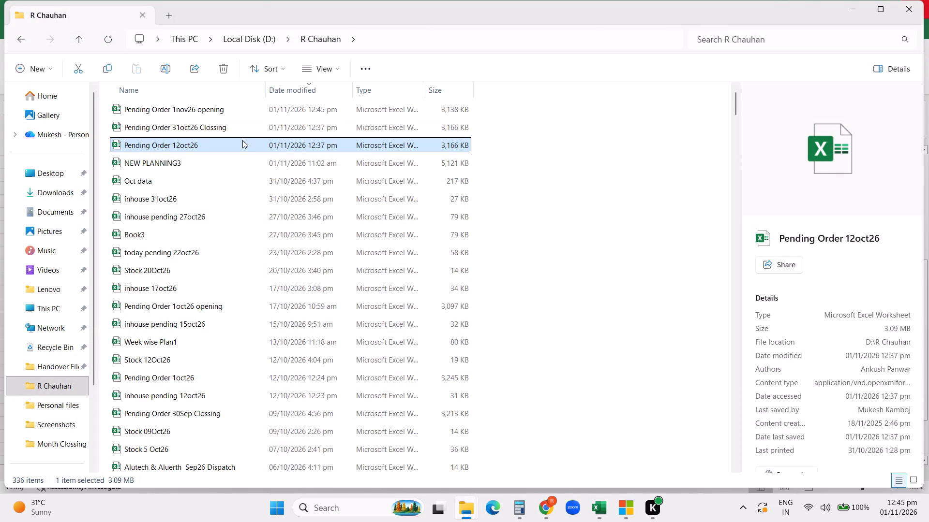
pyautogui.click(208, 111)
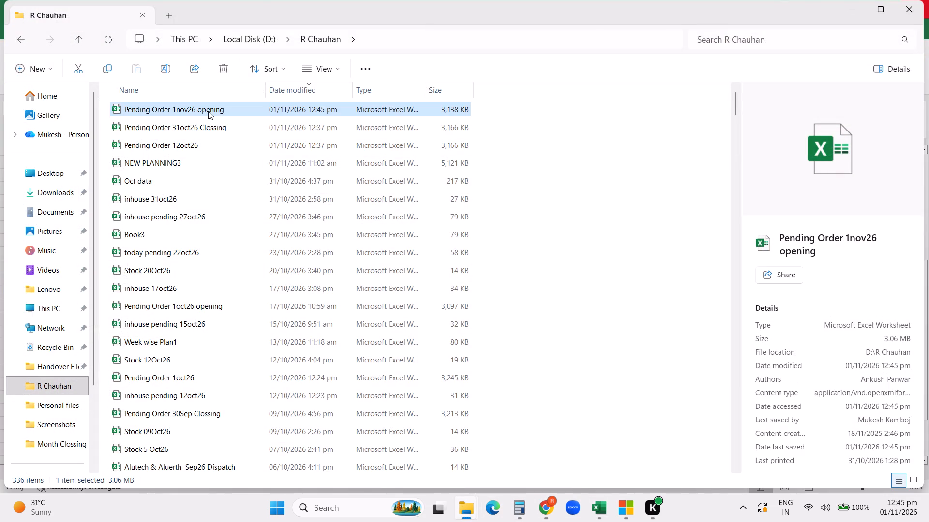
pyautogui.doubleClick(208, 111)
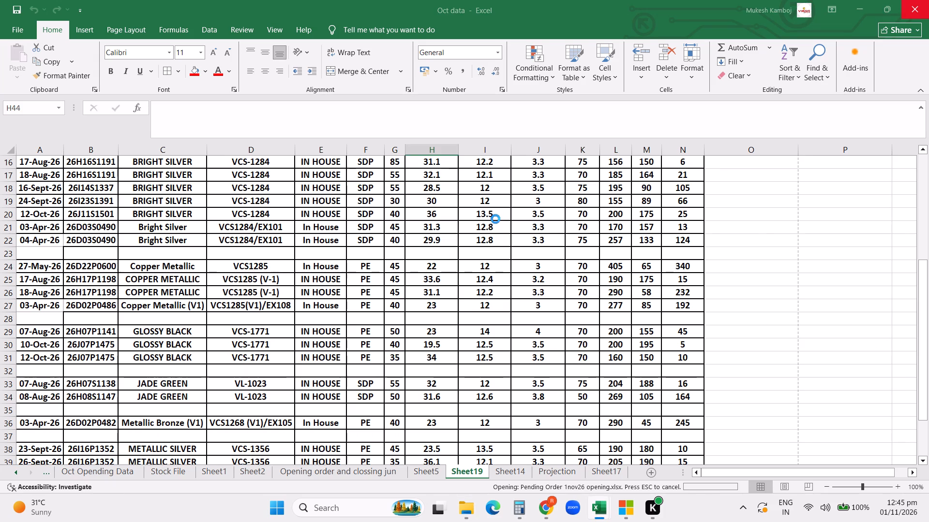
pyautogui.click(341, 102)
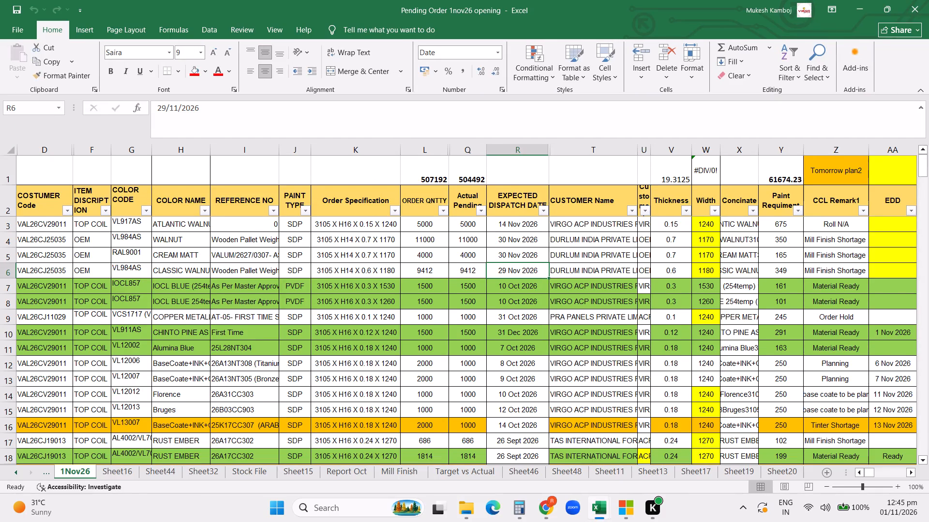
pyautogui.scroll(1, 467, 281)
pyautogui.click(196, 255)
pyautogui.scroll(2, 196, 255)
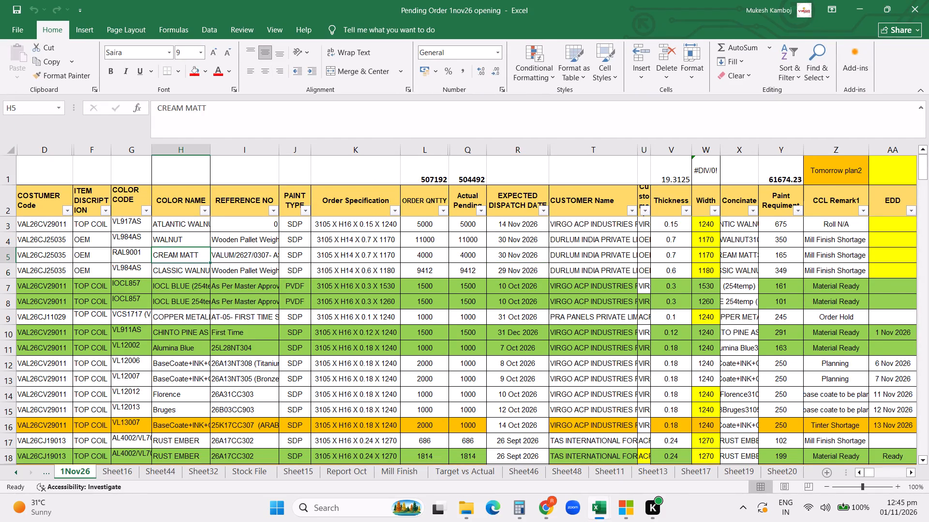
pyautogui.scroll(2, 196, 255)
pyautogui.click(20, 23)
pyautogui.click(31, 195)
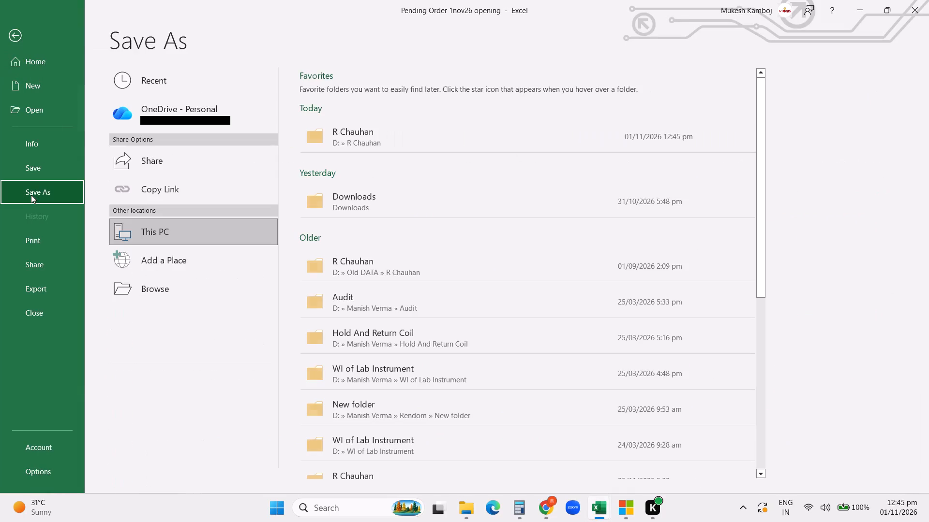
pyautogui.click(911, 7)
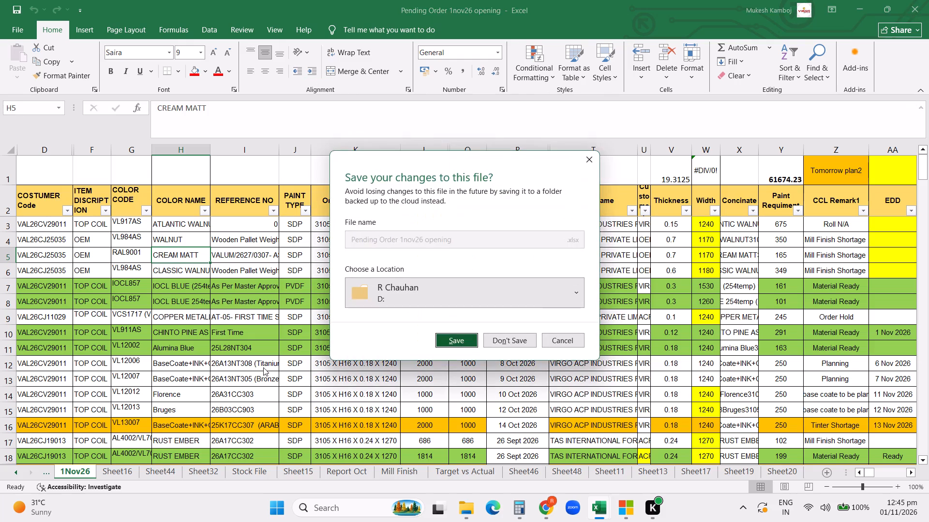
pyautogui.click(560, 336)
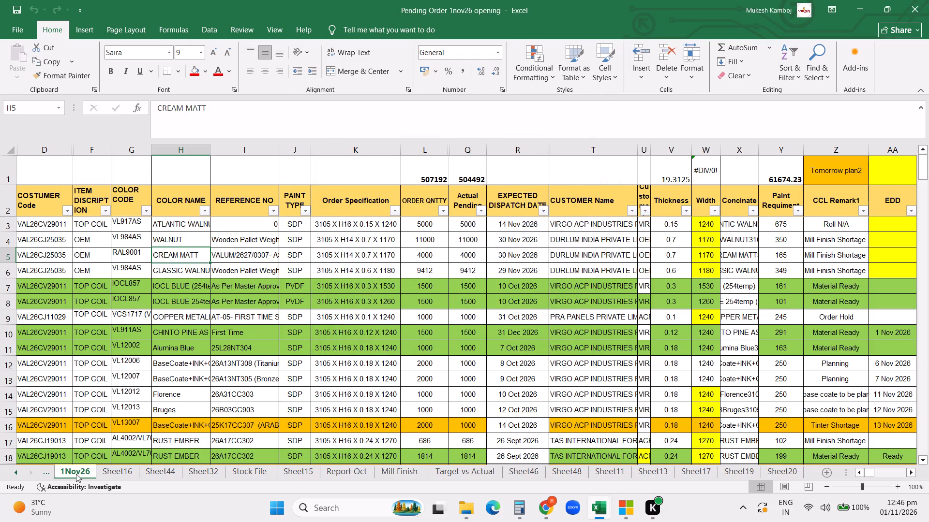
# Create a copy of the 1Nov26 sheet in the same workbook, placed before Sheet16.
pyautogui.rightClick(76, 471)
pyautogui.click(112, 375)
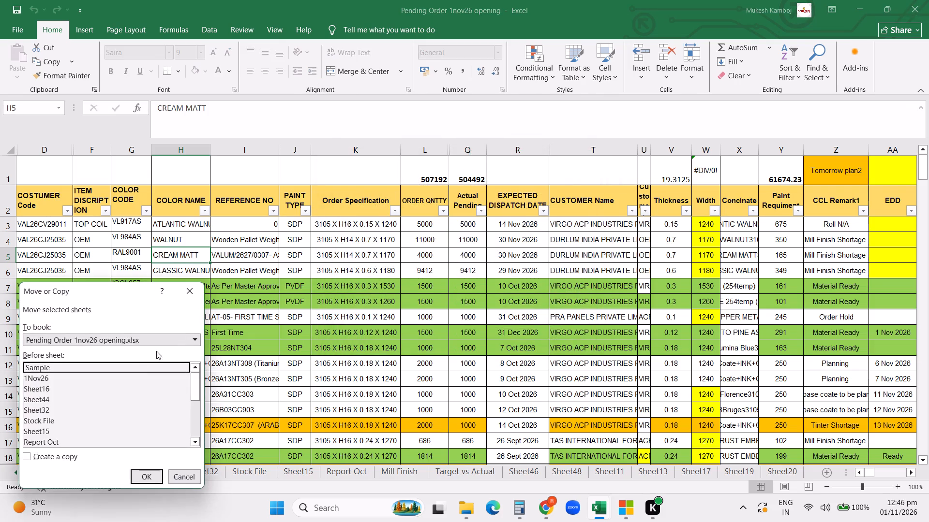
pyautogui.scroll(-18, 104, 413)
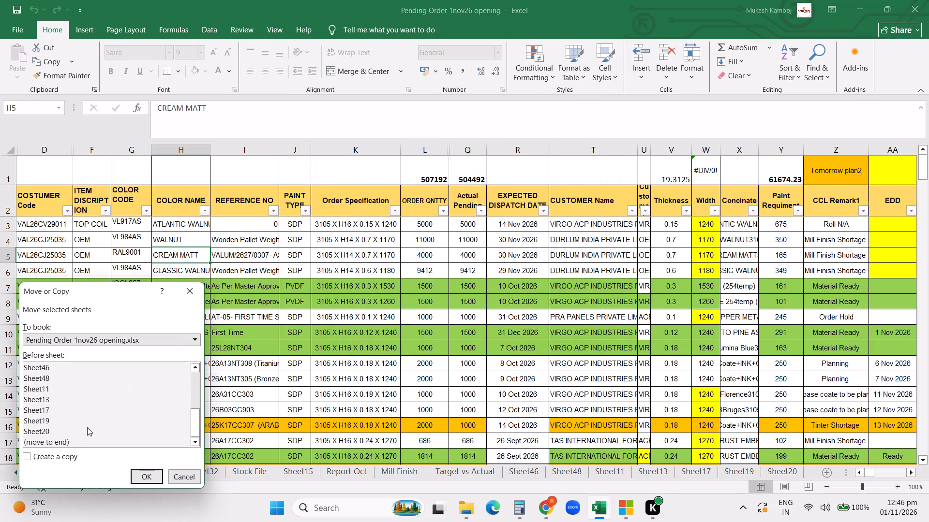
pyautogui.scroll(18, 87, 427)
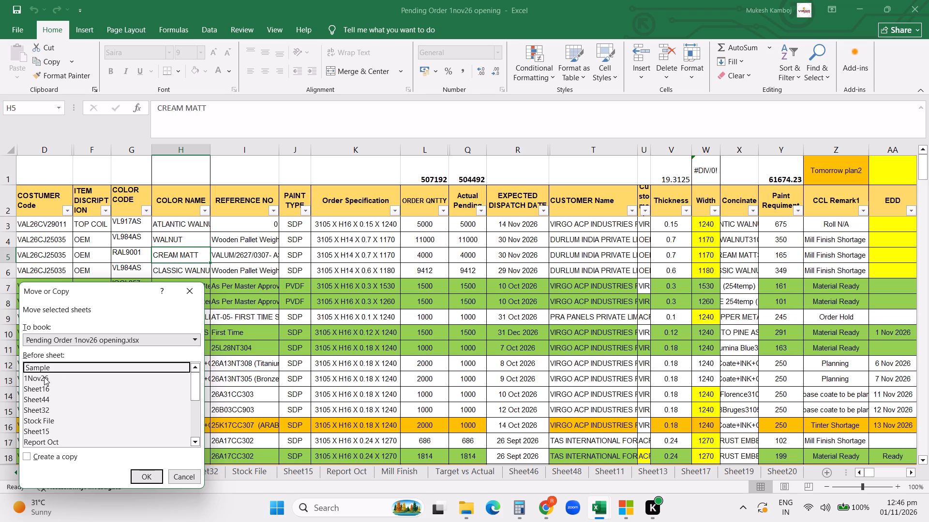
pyautogui.click(40, 389)
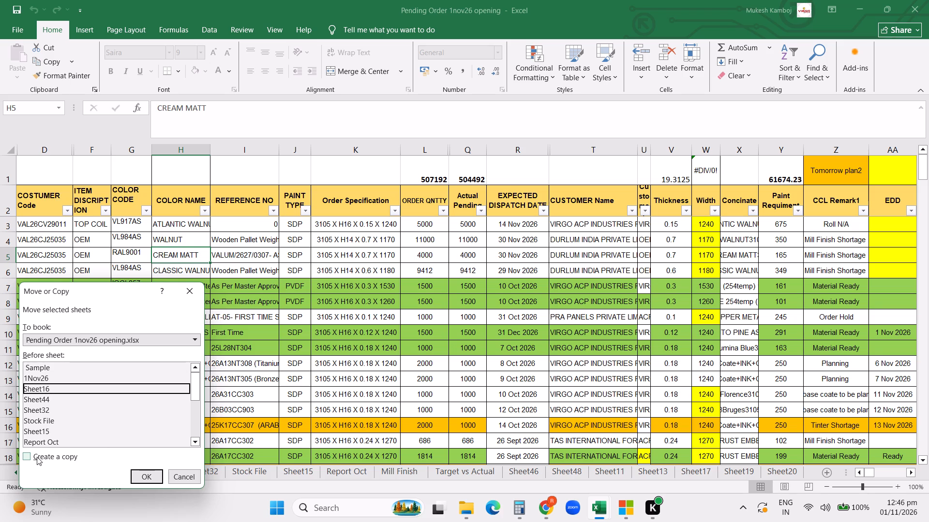
pyautogui.click(37, 457)
pyautogui.click(133, 473)
pyautogui.click(203, 431)
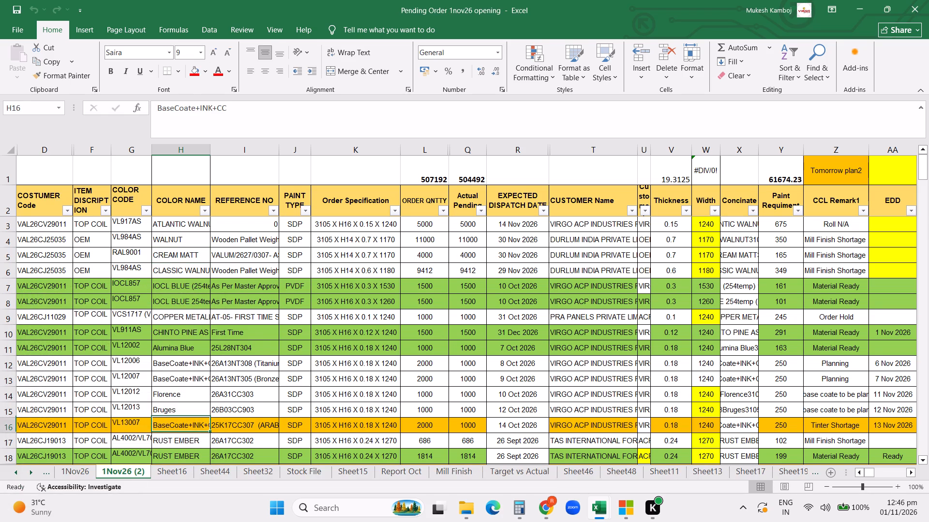
# Insert a blank worksheet and place it directly after the 1Nov26 (2) sheet.
pyautogui.click(119, 473)
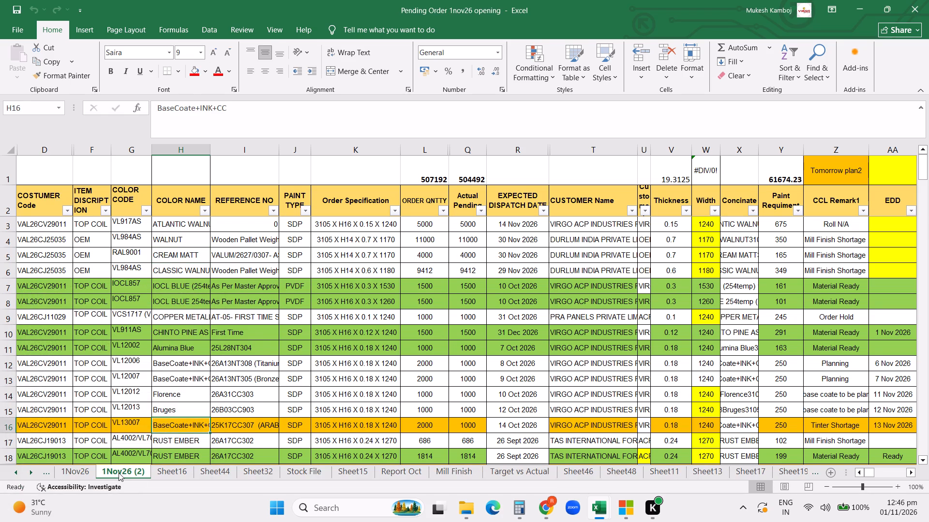
pyautogui.click(156, 474)
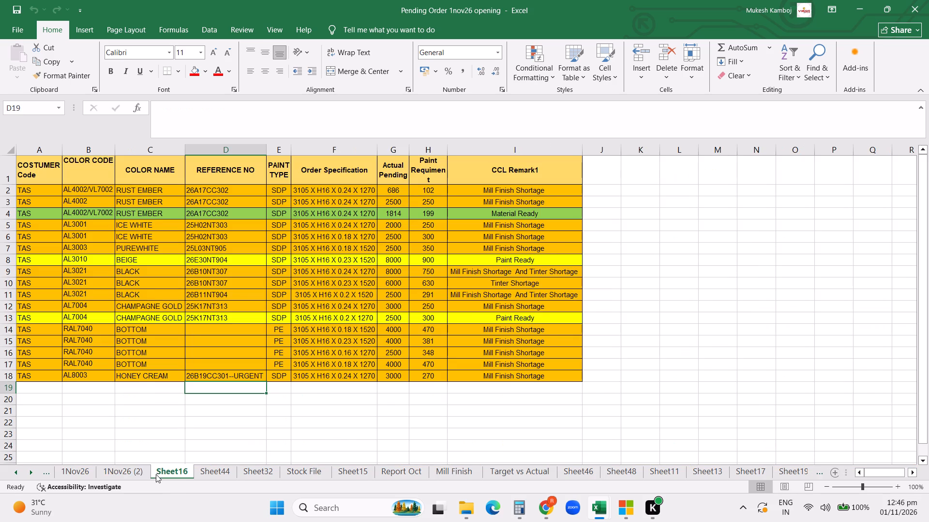
pyautogui.click(122, 471)
pyautogui.rightClick(142, 470)
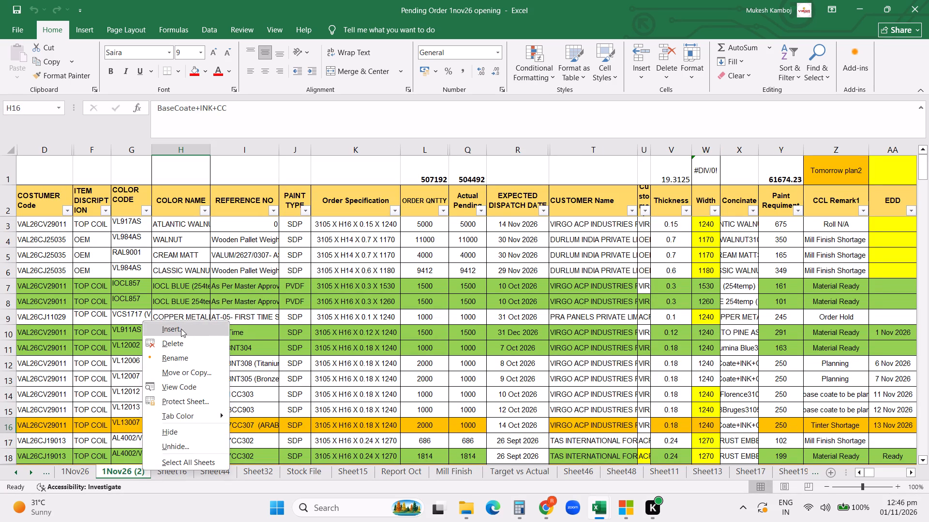
pyautogui.click(181, 329)
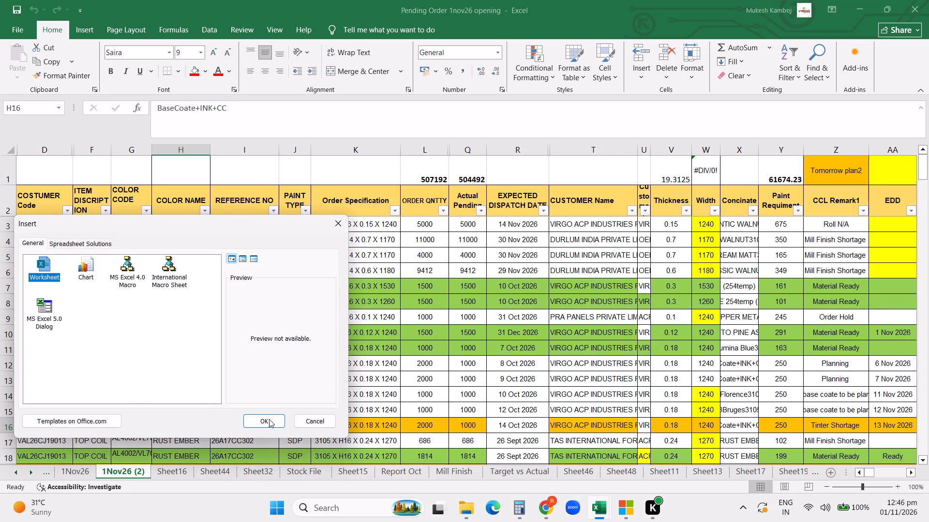
pyautogui.click(270, 422)
pyautogui.moveTo(155, 469); pyautogui.dragTo(102, 462)
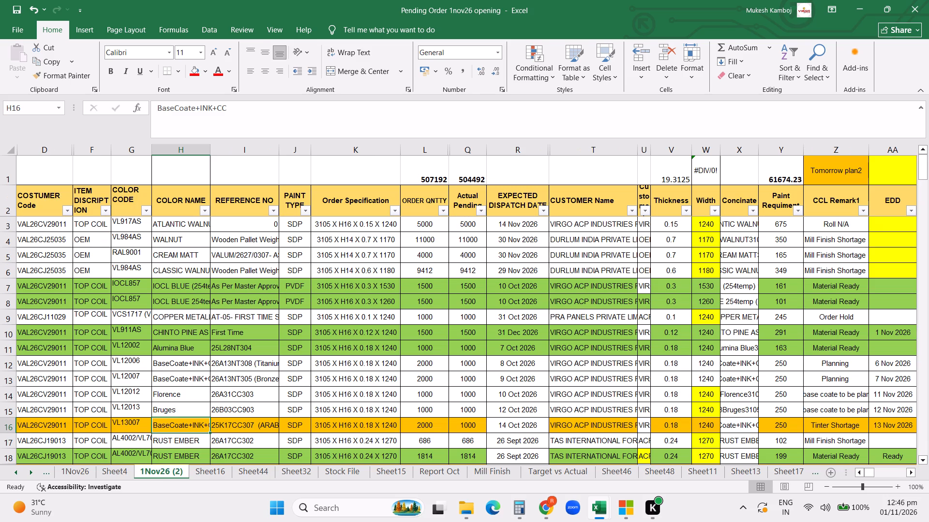
pyautogui.moveTo(102, 462); pyautogui.dragTo(102, 462)
pyautogui.click(122, 467)
pyautogui.click(152, 471)
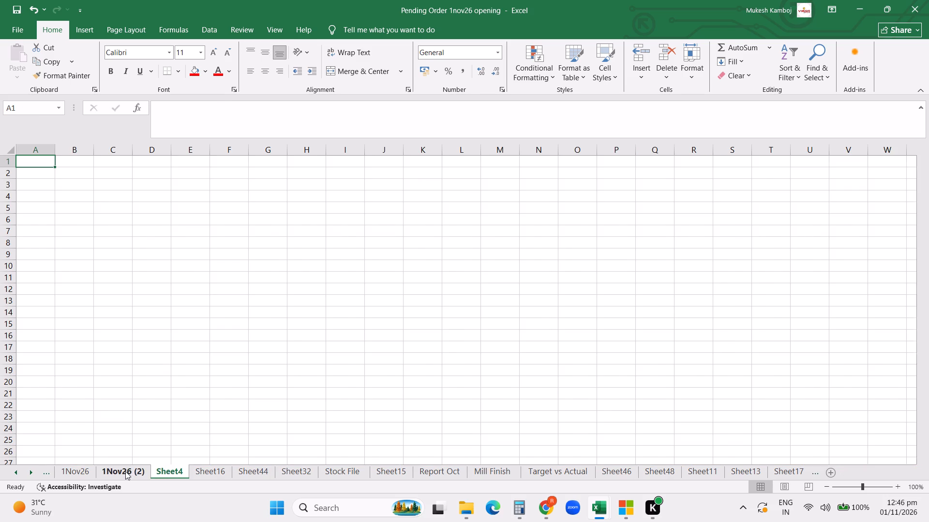
# Copy the header row 2 of the 1Nov26 (2) sheet into row 1 of the new blank worksheet.
pyautogui.click(125, 471)
pyautogui.scroll(4, 140, 277)
pyautogui.click(13, 203)
pyautogui.hotkey('ctrl', 'c')
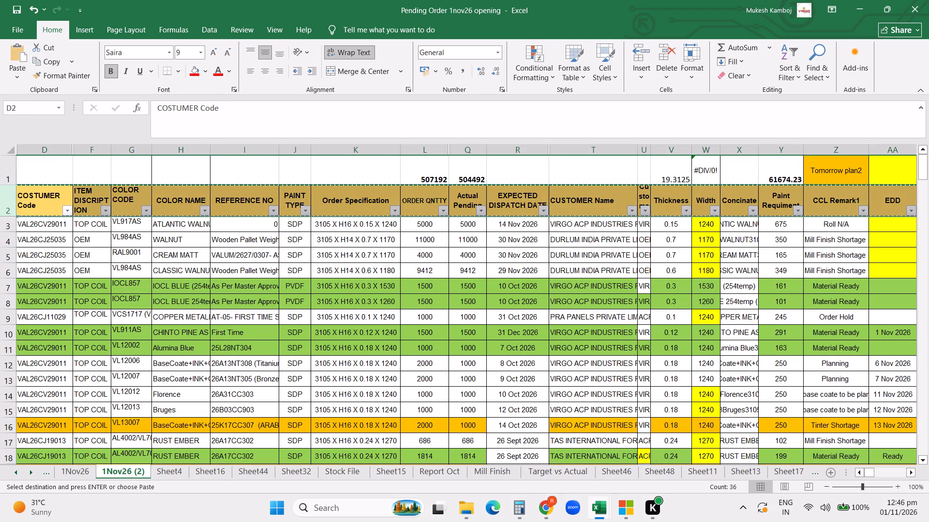
pyautogui.click(170, 473)
pyautogui.scroll(4, 103, 217)
pyautogui.click(12, 163)
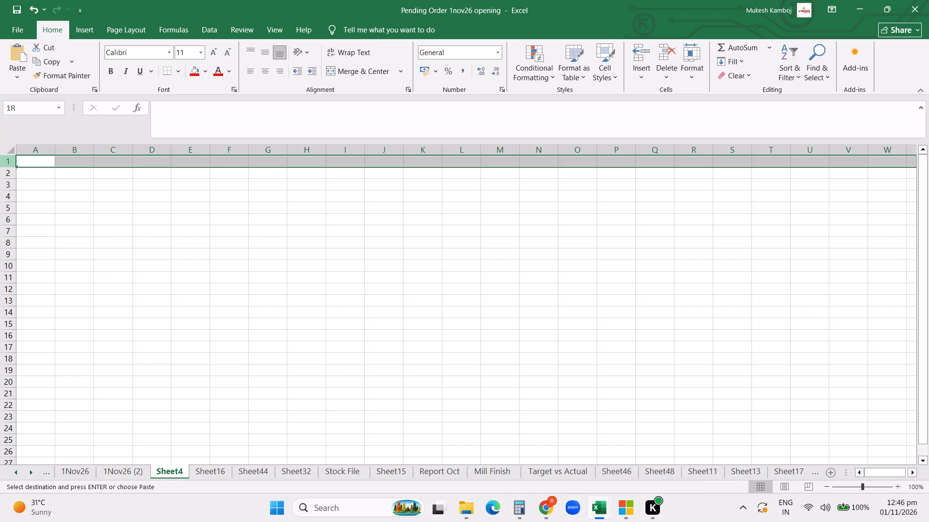
pyautogui.hotkey('ctrl', 'v')
pyautogui.click(277, 281)
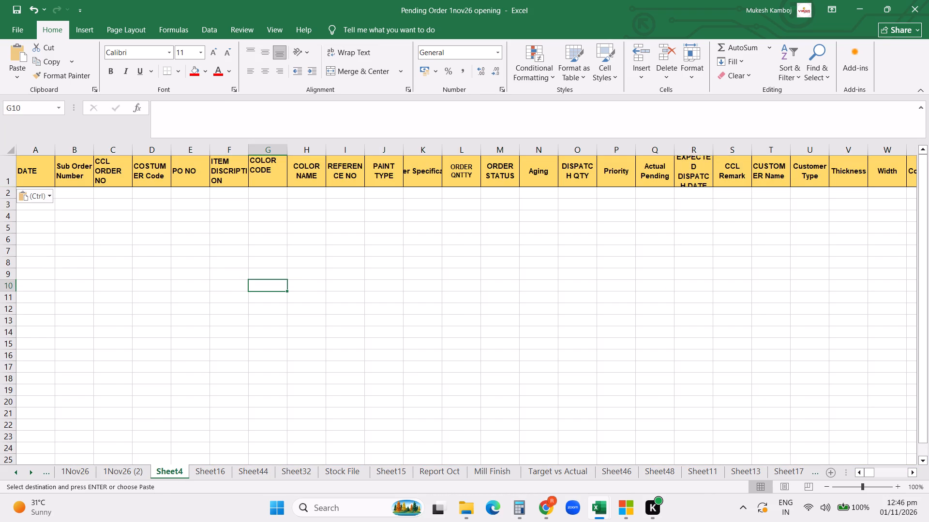
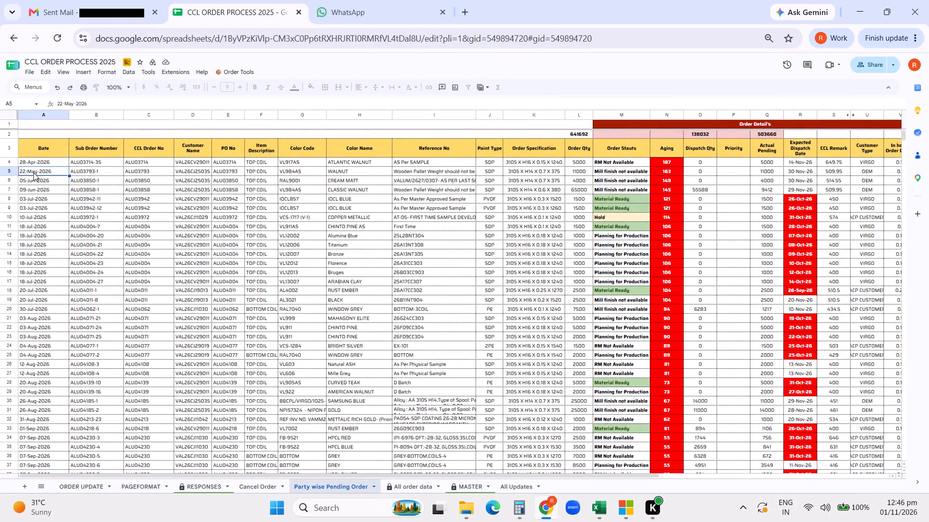
# Copy order rows 4 to 190 of the Party wise Pending Order sheet into Sheet4 of the Pending Order workbook, starting at cell A2.
pyautogui.click(4, 164)
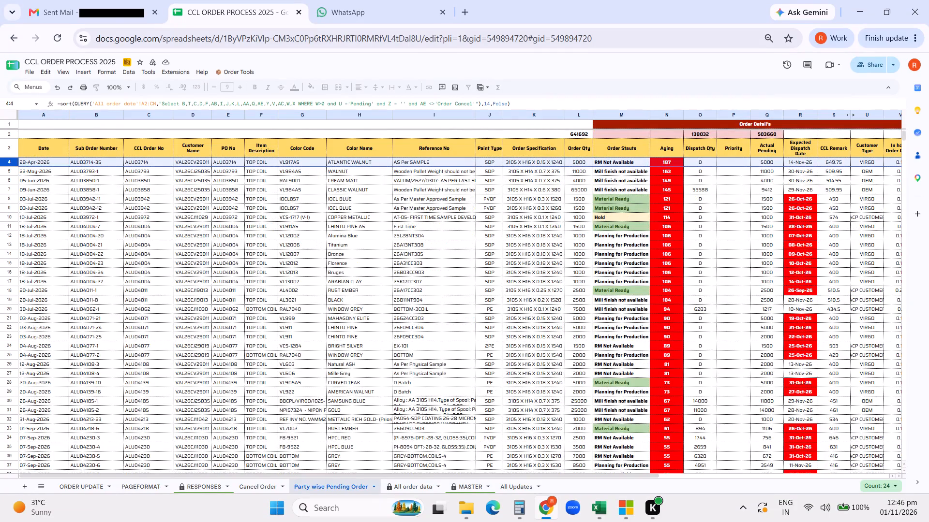
pyautogui.hotkey('ctrl', 'shift', 'Down')
pyautogui.hotkey('shift', 'Down')
pyautogui.hotkey('shift', 'Up')
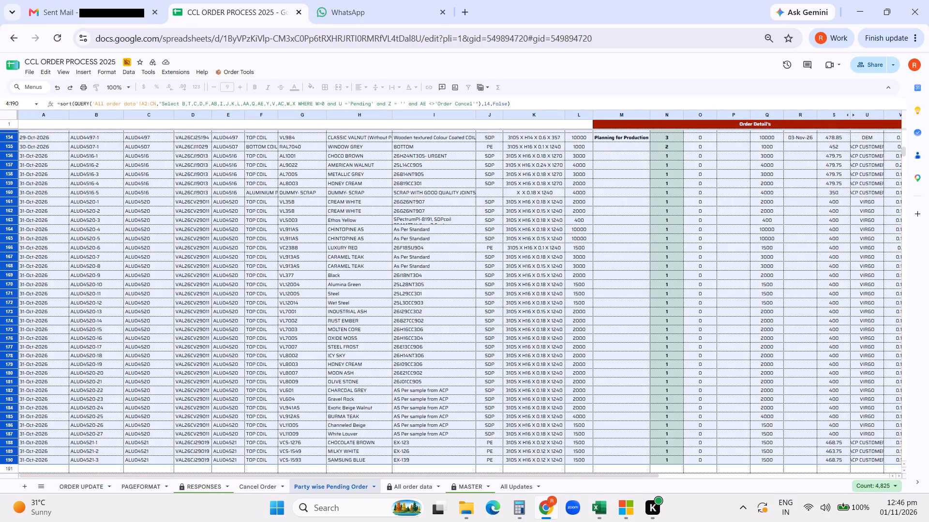
pyautogui.hotkey('ctrl', 'c')
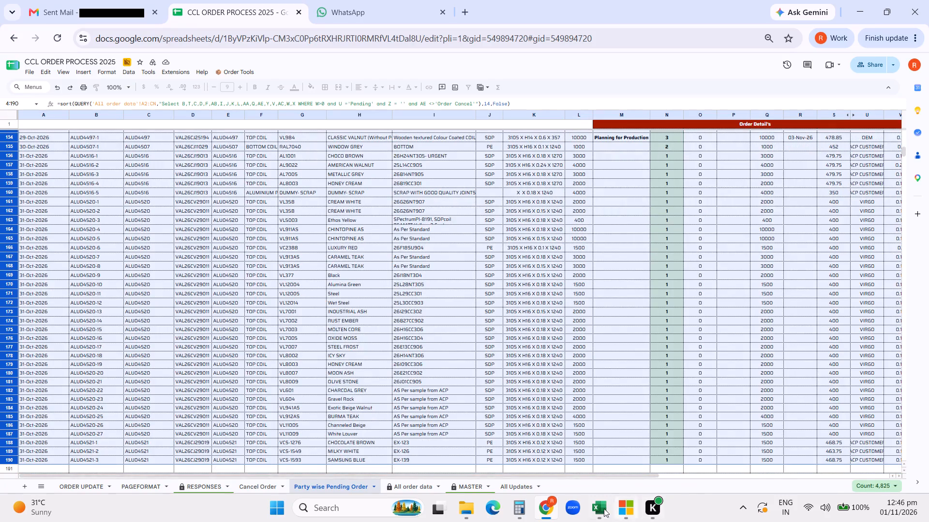
pyautogui.click(598, 509)
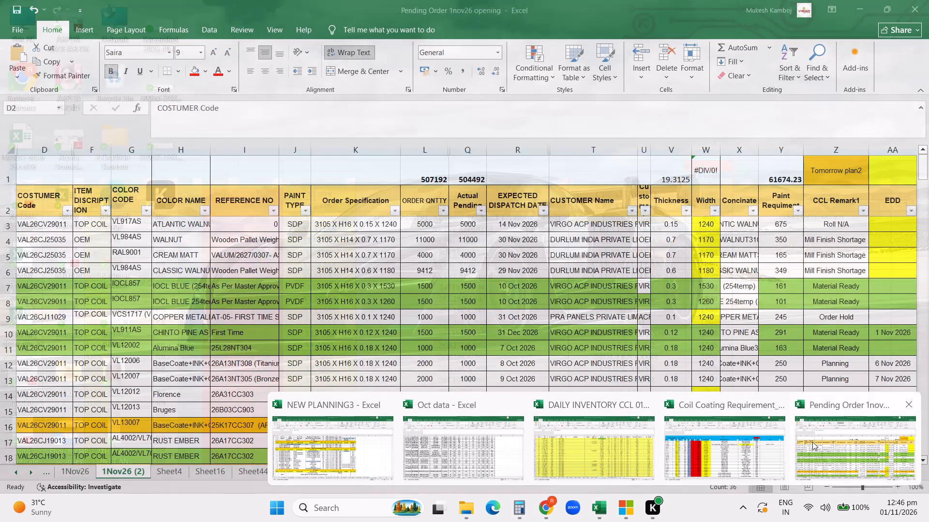
pyautogui.click(812, 442)
pyautogui.click(185, 468)
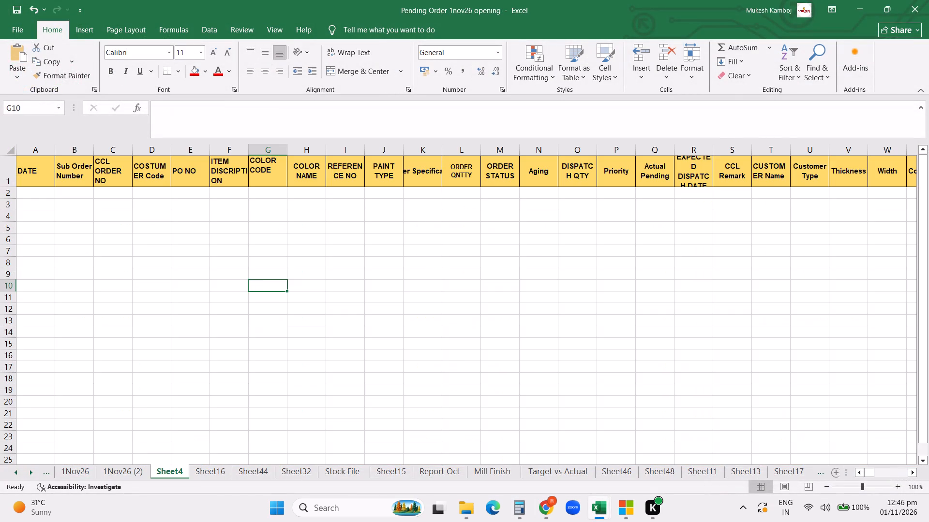
pyautogui.click(41, 198)
pyautogui.hotkey('ctrl', 'v')
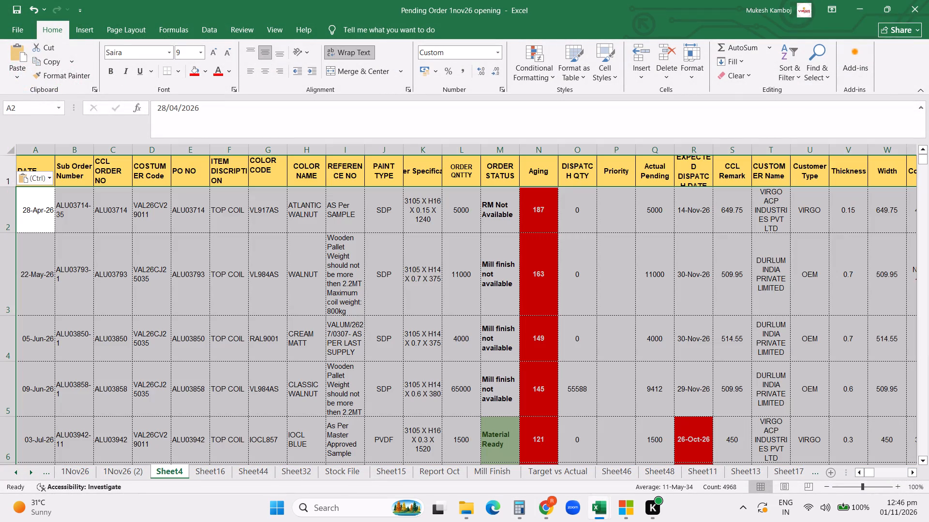
# Apply the formatting of row 3 in the 1Nov26 (2) sheet to data rows 2 to 188 of Sheet4 with Format Painter.
pyautogui.click(121, 472)
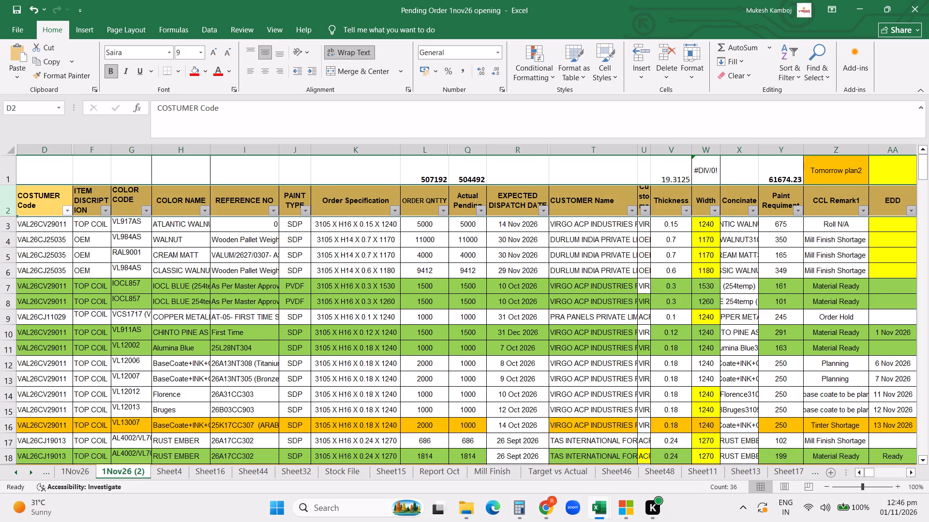
pyautogui.click(8, 223)
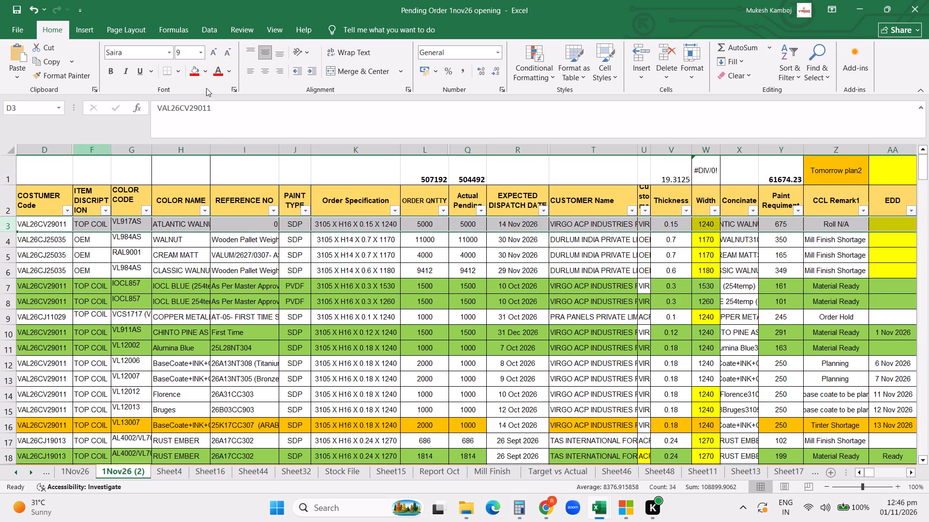
pyautogui.click(64, 76)
pyautogui.click(162, 476)
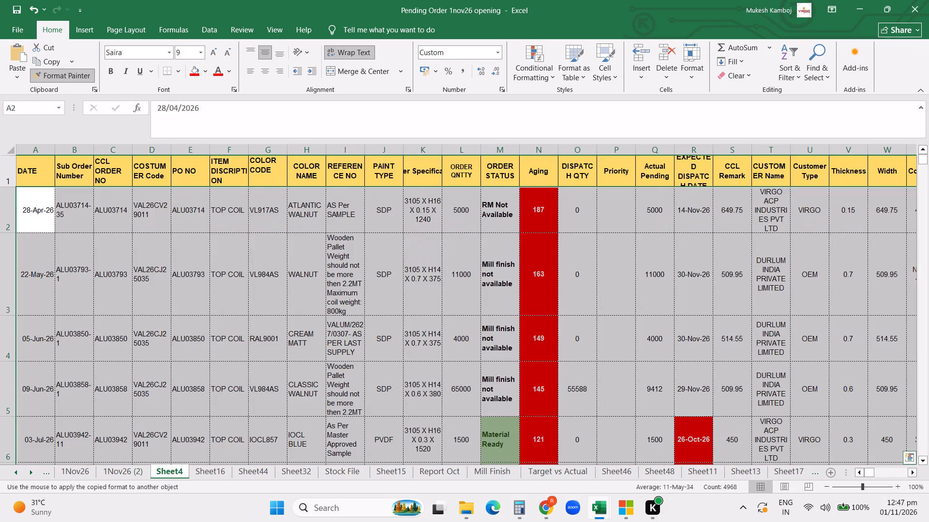
pyautogui.click(0, 207)
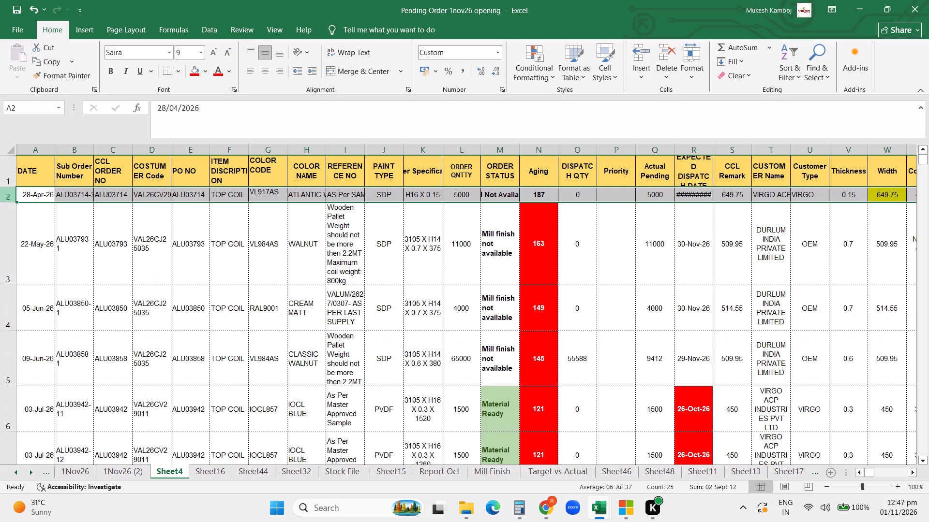
pyautogui.click(65, 78)
pyautogui.moveTo(6, 216); pyautogui.dragTo(14, 521)
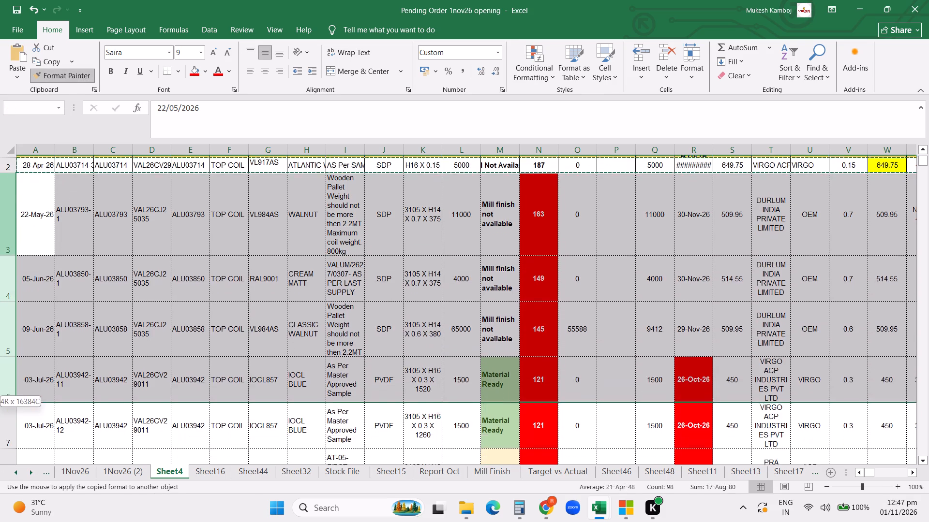
pyautogui.moveTo(14, 521); pyautogui.dragTo(14, 521)
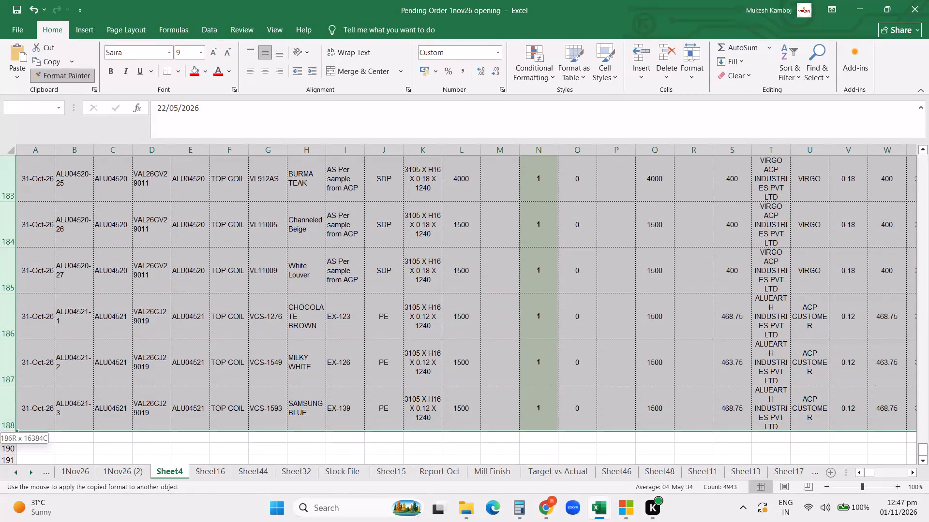
pyautogui.moveTo(14, 521); pyautogui.dragTo(9, 428)
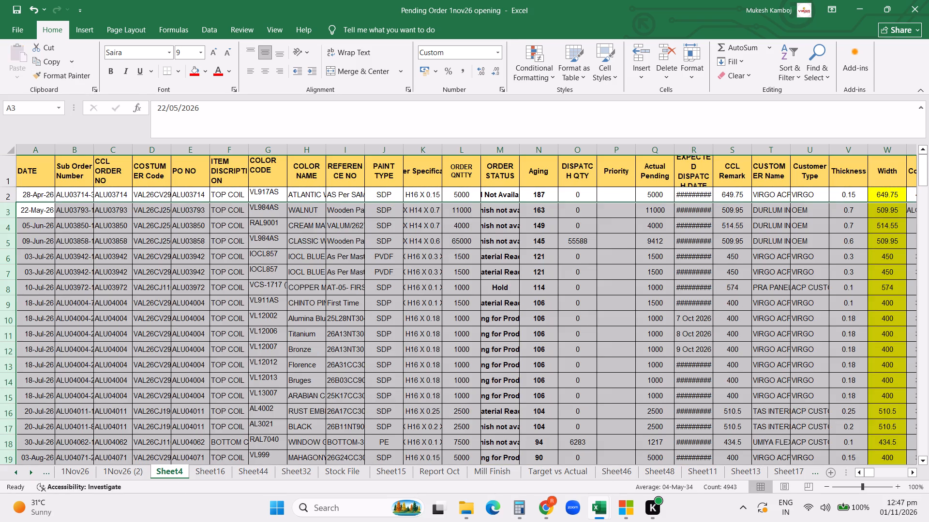
pyautogui.click(481, 304)
# Insert a row above the Sheet4 header and copy the totals row 1 of the 1Nov26 (2) sheet into it.
pyautogui.click(654, 149)
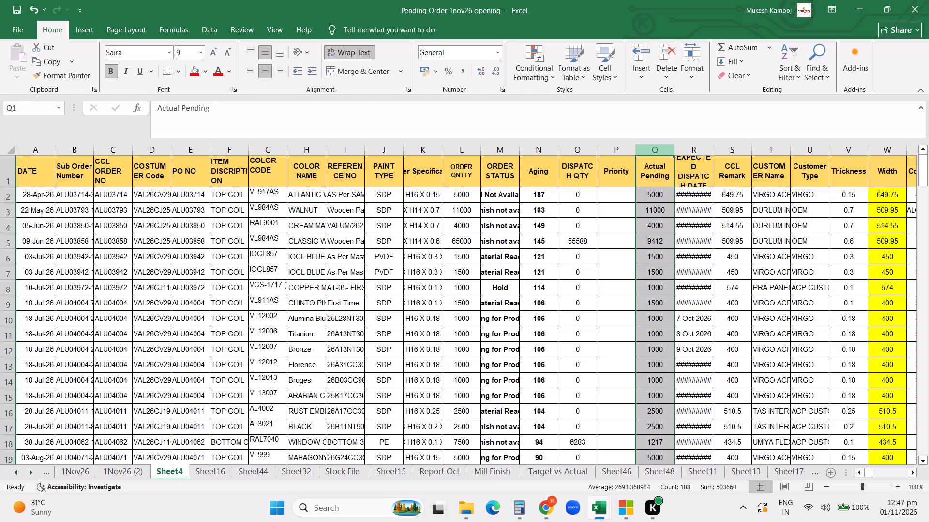
pyautogui.click(446, 341)
pyautogui.scroll(4, 155, 322)
pyautogui.click(6, 180)
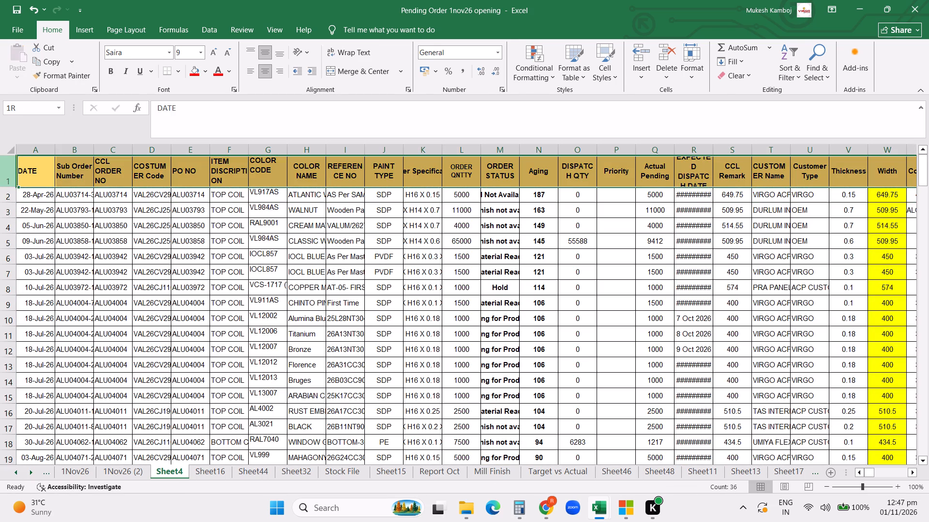
pyautogui.hotkey('ctrl', 'shift', '=')
pyautogui.click(112, 473)
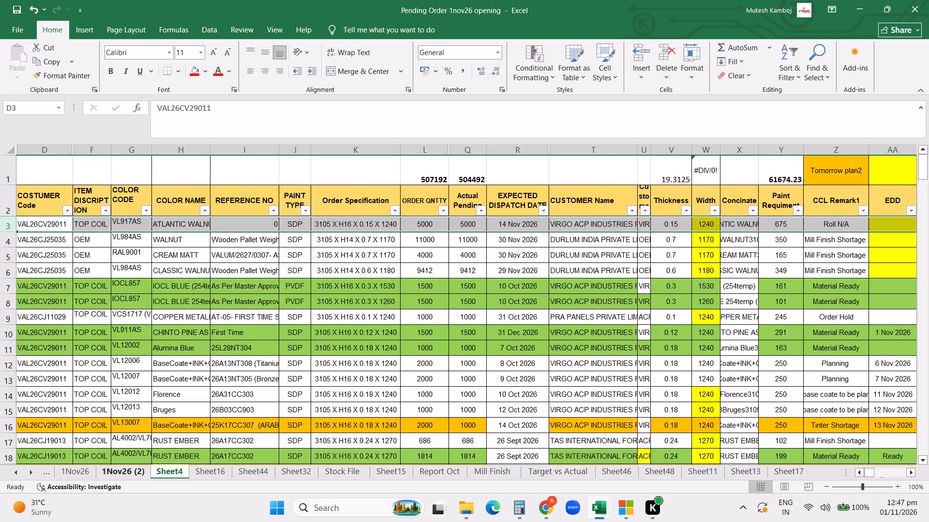
pyautogui.click(15, 172)
pyautogui.hotkey('ctrl', 'c')
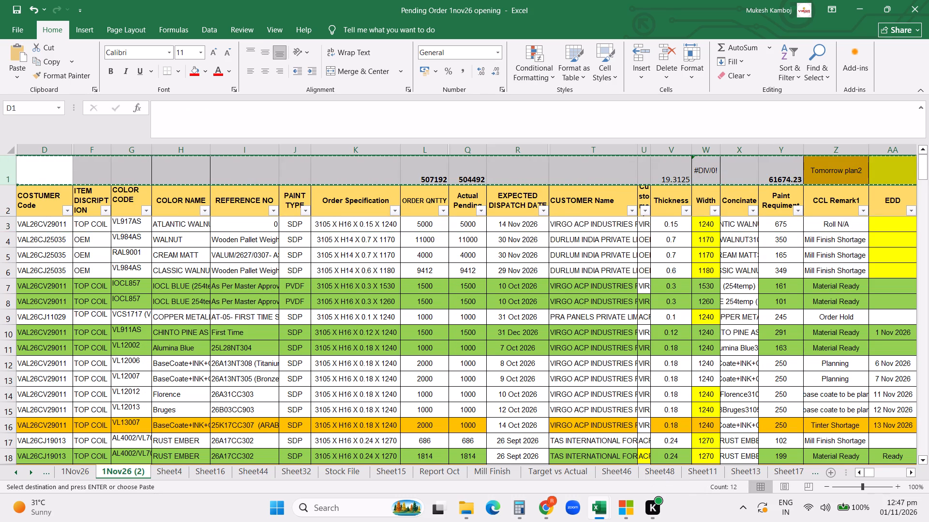
pyautogui.click(169, 472)
pyautogui.click(8, 160)
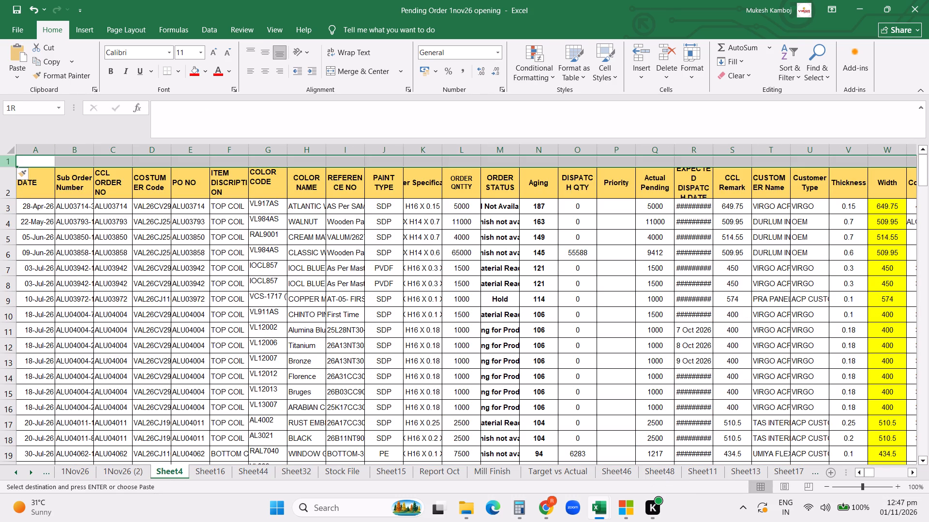
pyautogui.hotkey('ctrl', 'v')
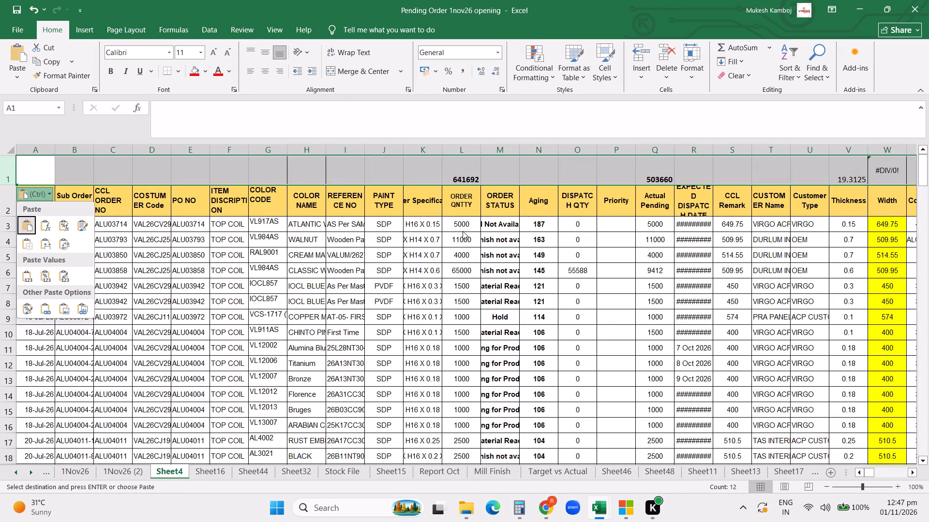
pyautogui.click(497, 238)
# Auto-fit the height of row 1 in Sheet4 and widen the Expected Dispatch Date and Order Status columns slightly.
pyautogui.doubleClick(12, 186)
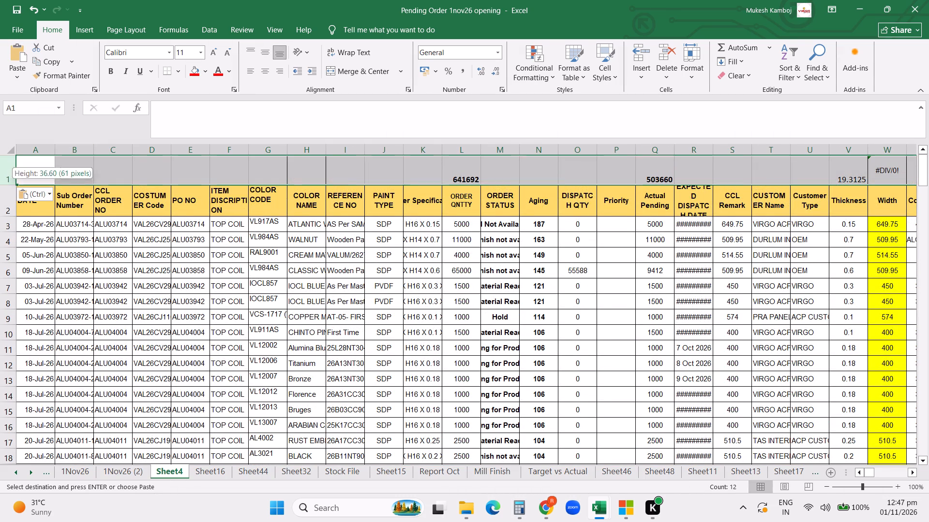
pyautogui.click(286, 225)
pyautogui.scroll(5, 608, 243)
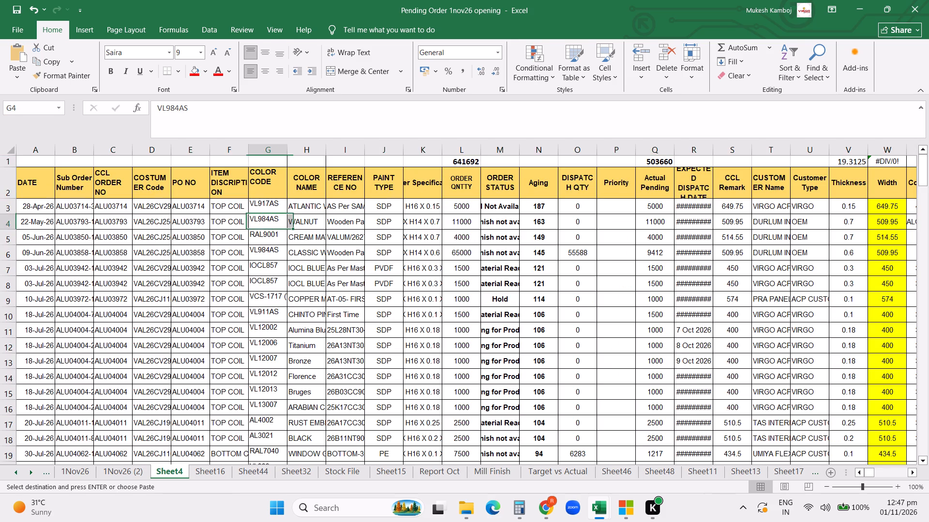
pyautogui.click(693, 243)
pyautogui.moveTo(711, 150); pyautogui.dragTo(719, 152)
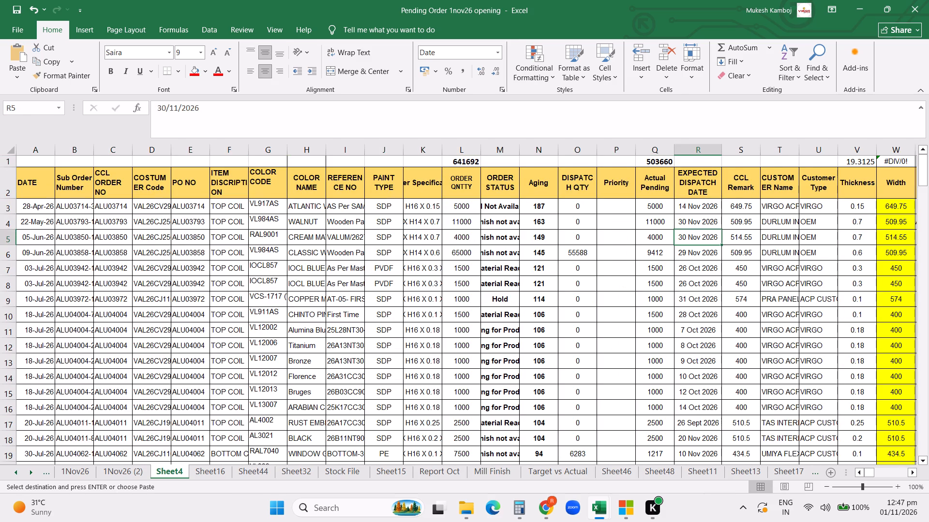
pyautogui.moveTo(522, 149); pyautogui.dragTo(528, 151)
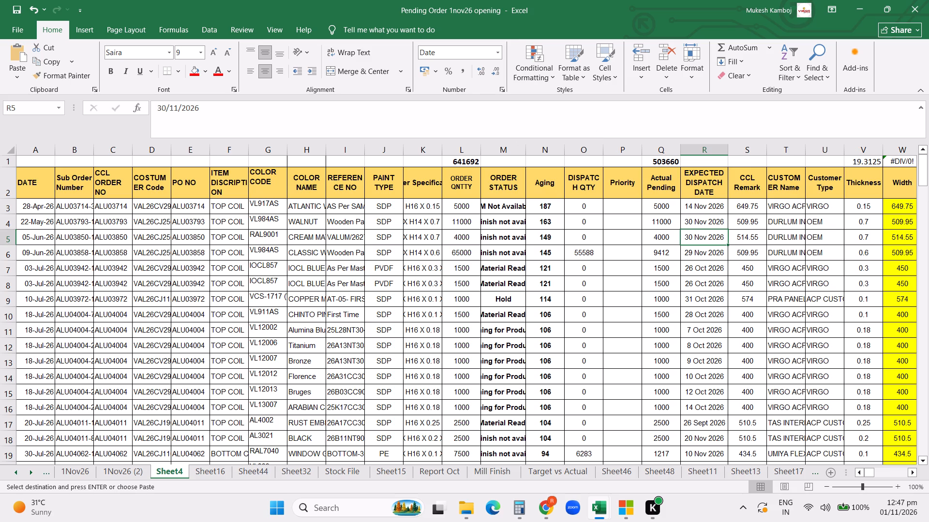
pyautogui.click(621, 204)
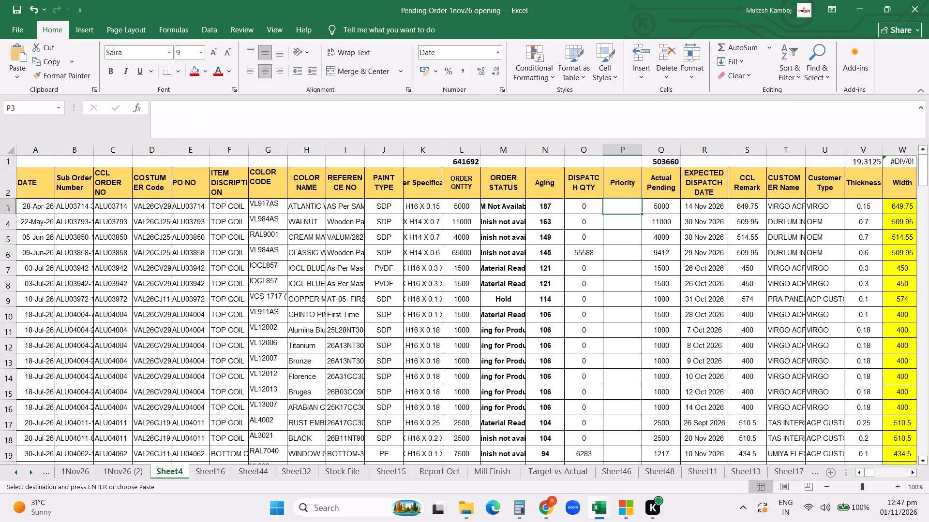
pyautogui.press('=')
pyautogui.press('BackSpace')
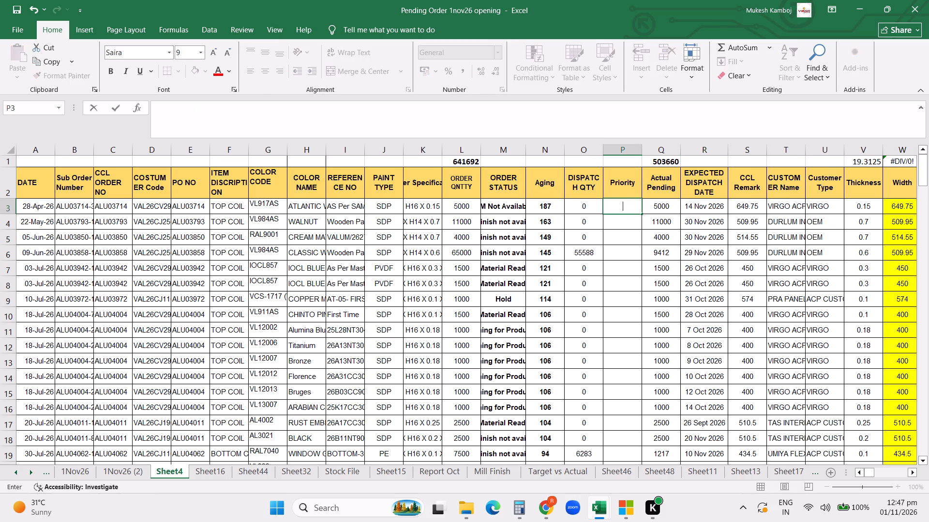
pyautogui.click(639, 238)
# Copy the first data row's Width, Concinate and Paint Requirement formulas from the 1Nov26 (2) sheet into cells W3:Y3 of Sheet4.
pyautogui.click(738, 227)
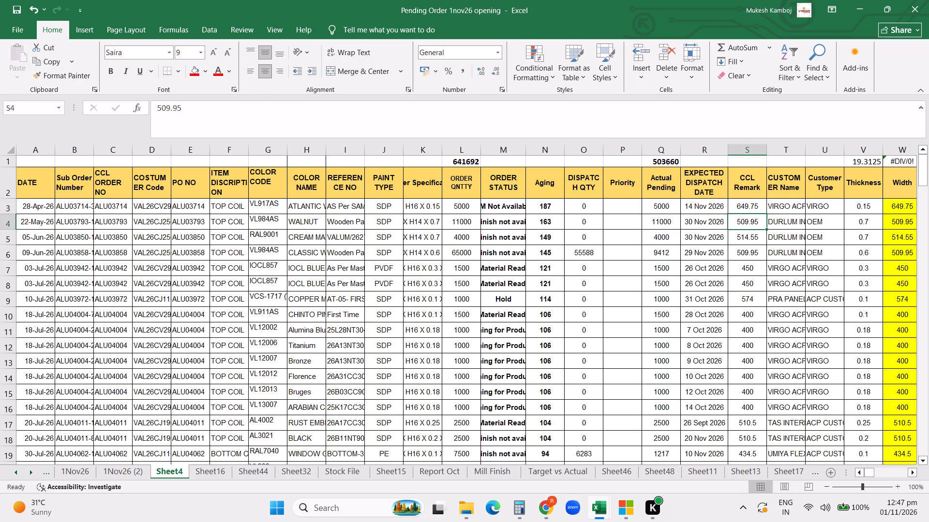
pyautogui.click(808, 227)
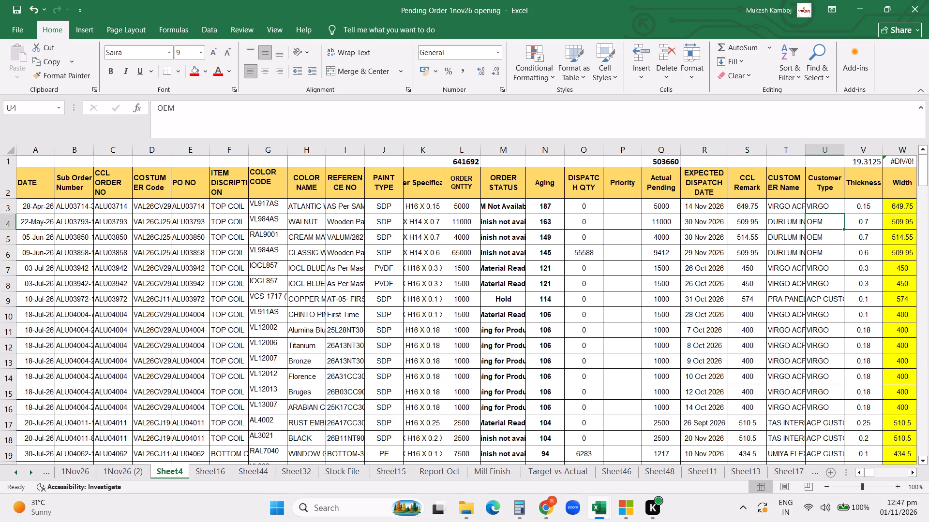
pyautogui.press('Right')
pyautogui.press('Right')
pyautogui.press('Right')
pyautogui.press('Right')
pyautogui.press('Right')
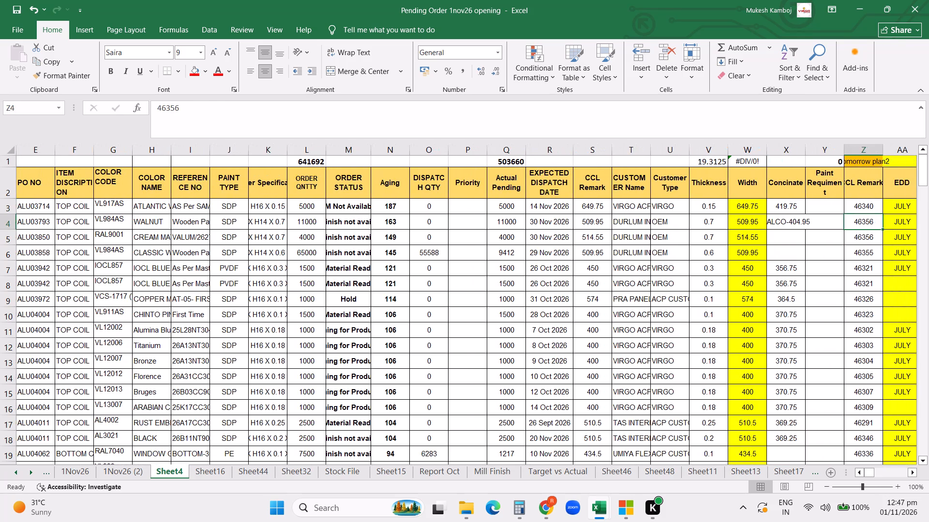
pyautogui.scroll(9, 754, 216)
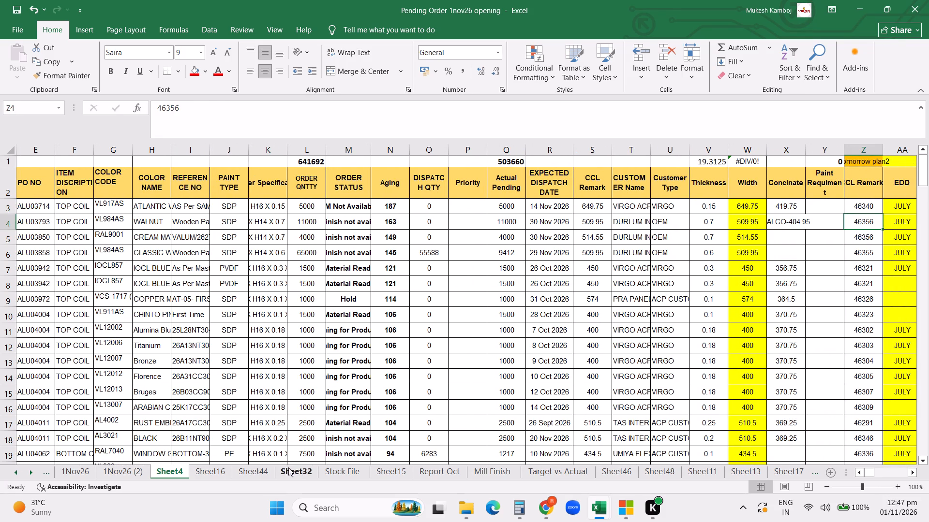
pyautogui.click(136, 469)
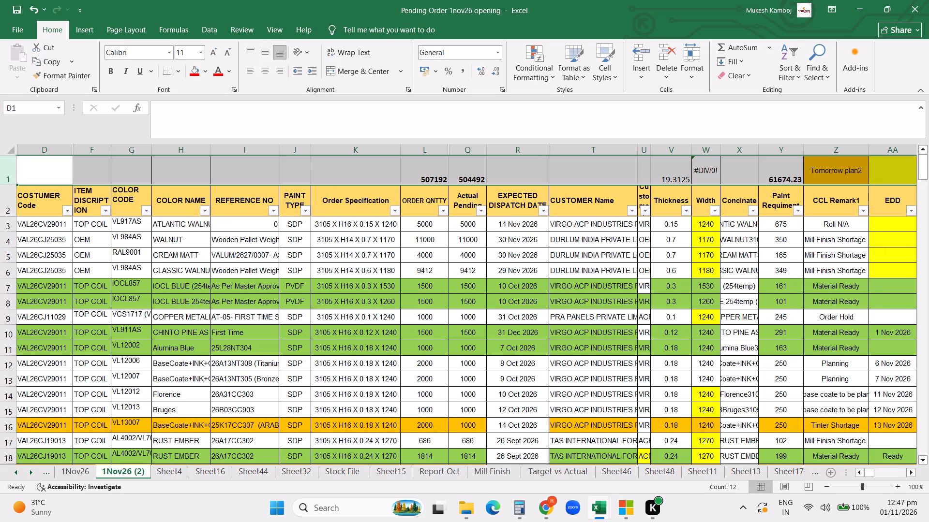
pyautogui.scroll(2, 734, 241)
pyautogui.moveTo(707, 226); pyautogui.dragTo(766, 226)
pyautogui.hotkey('ctrl', 'c')
pyautogui.click(177, 472)
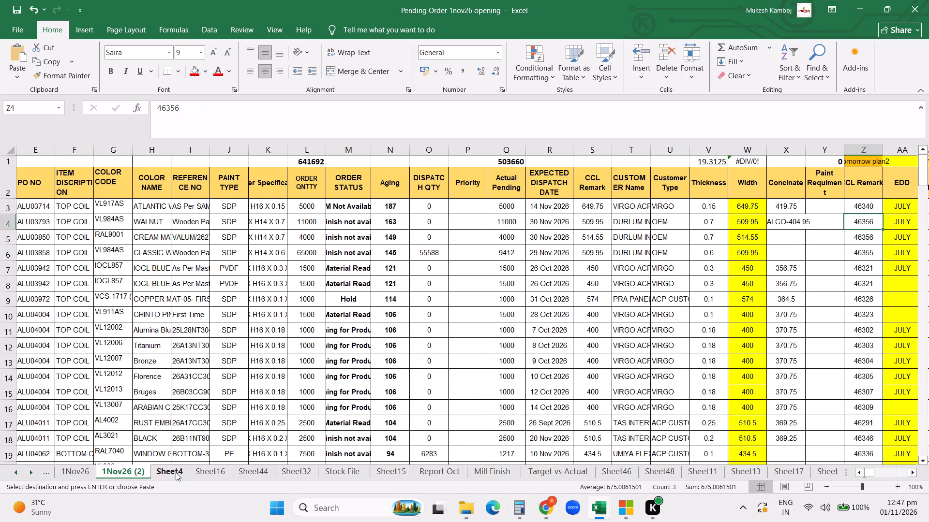
pyautogui.click(754, 206)
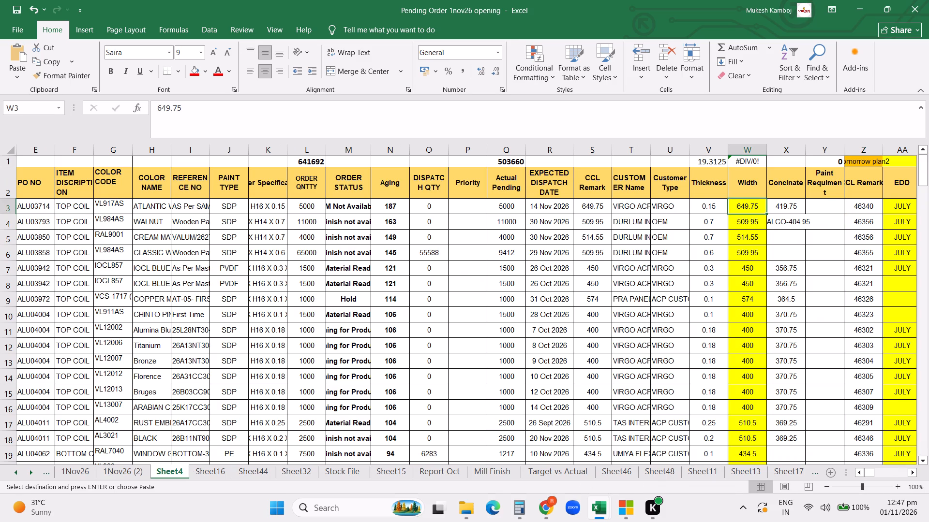
pyautogui.hotkey('ctrl', 'v')
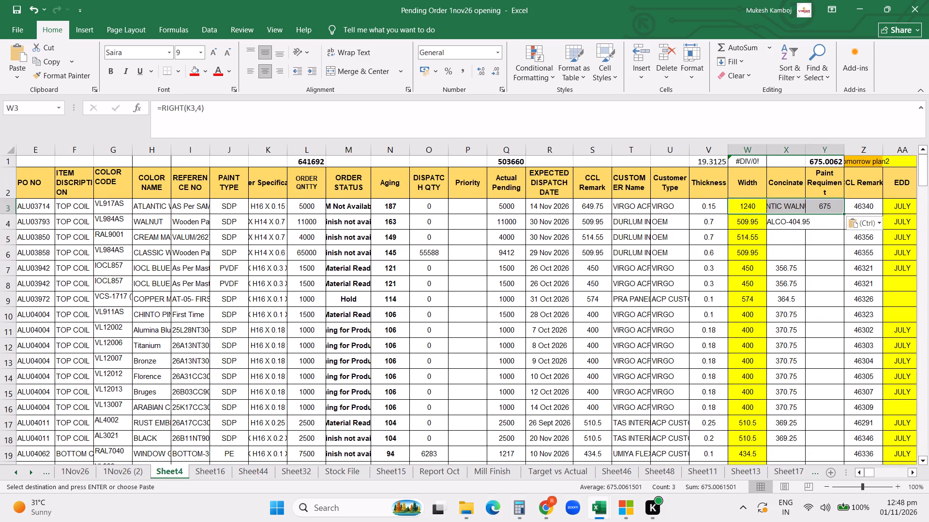
# Fill the Width, Concinate and Paint Requirement formulas in W3:Y3 of Sheet4 down through the last data row, 189.
pyautogui.moveTo(750, 207); pyautogui.dragTo(826, 210)
pyautogui.moveTo(841, 214); pyautogui.dragTo(844, 521)
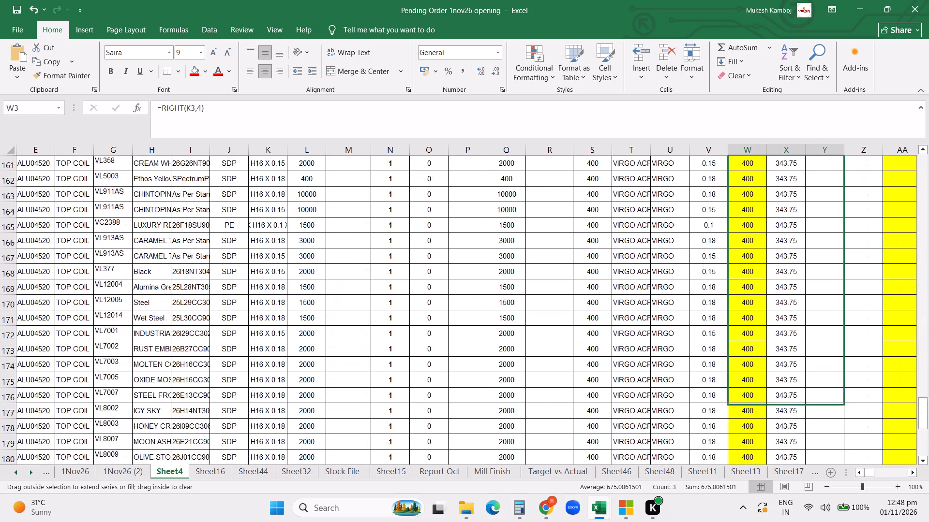
pyautogui.moveTo(844, 521); pyautogui.dragTo(831, 421)
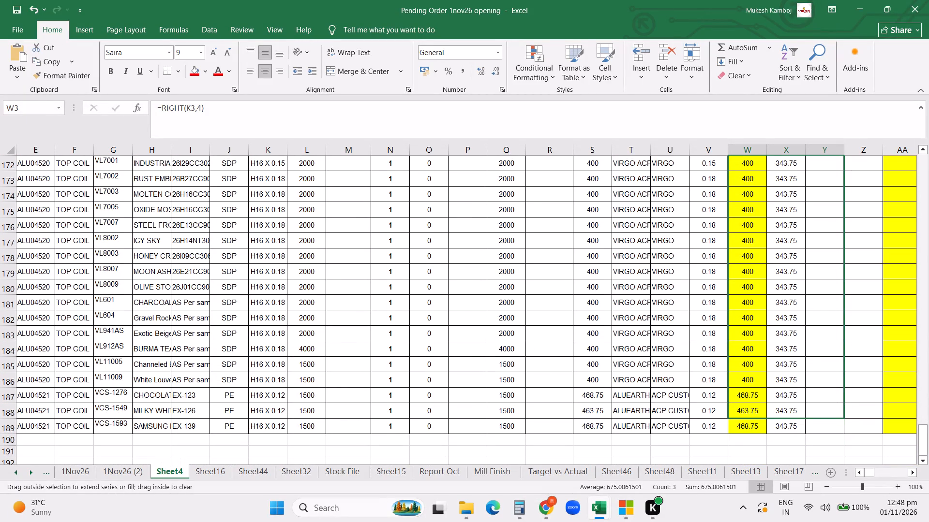
pyautogui.moveTo(831, 421); pyautogui.dragTo(830, 431)
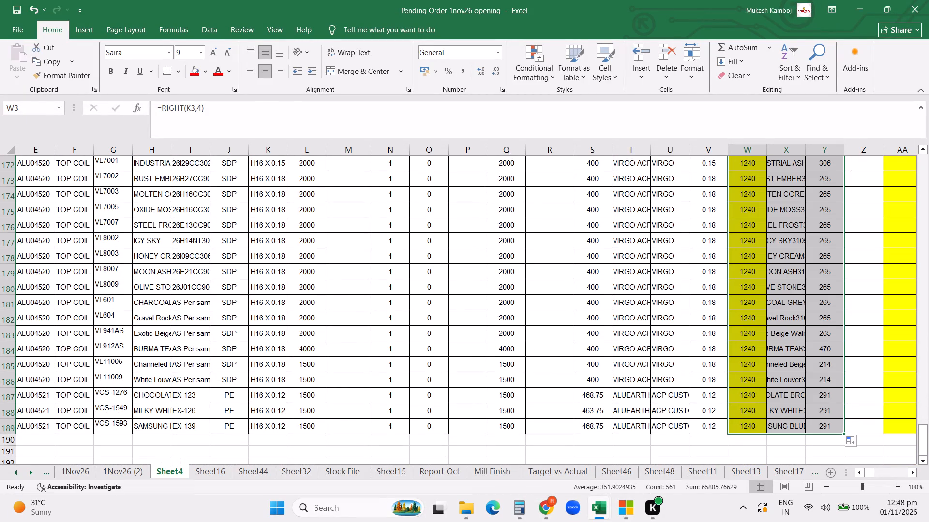
pyautogui.click(772, 394)
pyautogui.scroll(20, 726, 281)
pyautogui.scroll(2, 726, 281)
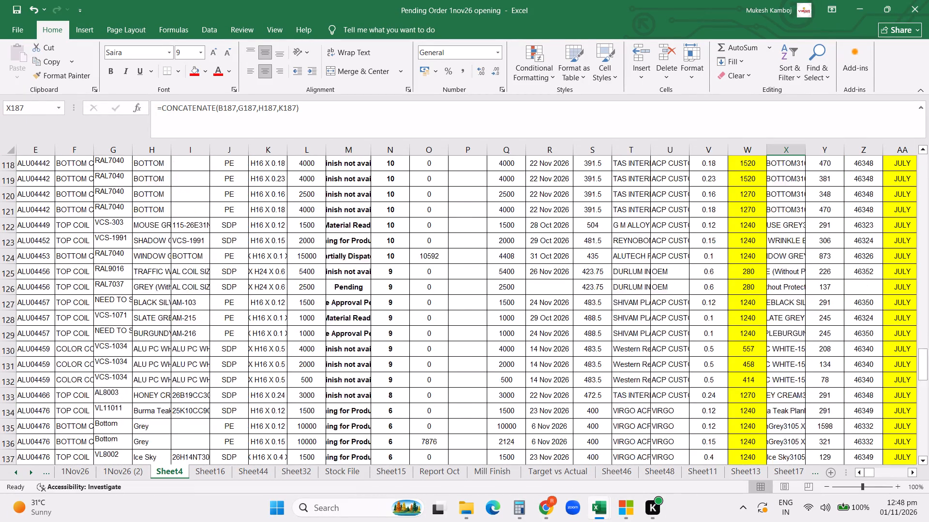
pyautogui.scroll(20, 722, 279)
pyautogui.scroll(20, 722, 279)
pyautogui.scroll(8, 722, 279)
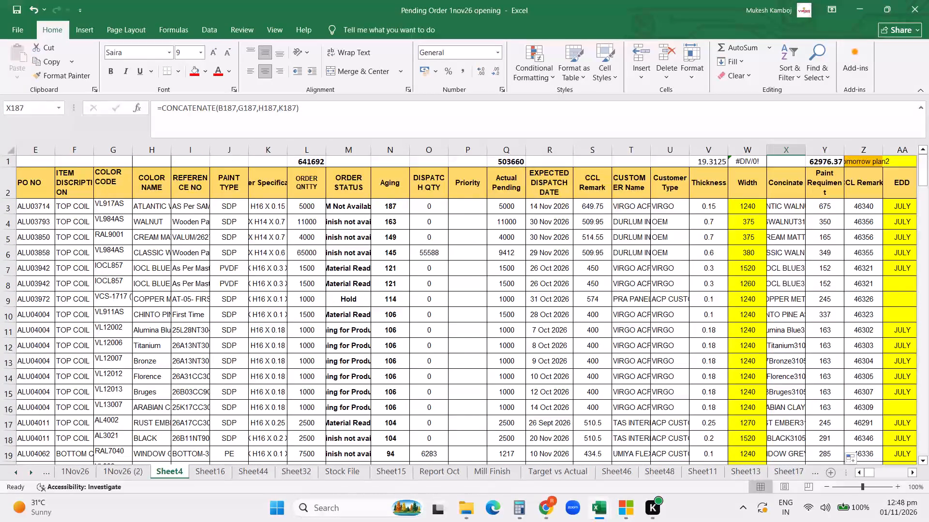
# Clear the contents of Sheet4 rows 3 to 189 from the CCL Remark1 column Z through column AS, keeping the formatting.
pyautogui.click(874, 205)
pyautogui.press('Right')
pyautogui.press('Right')
pyautogui.press('Right')
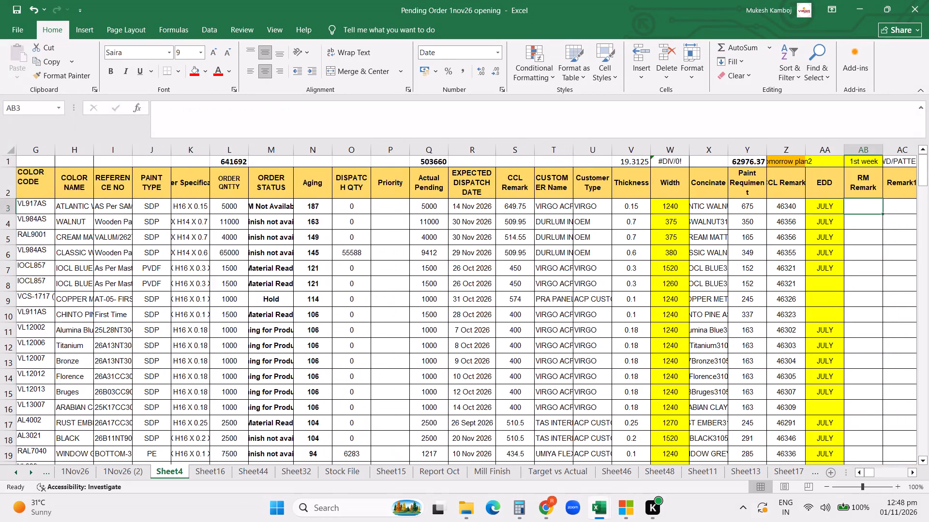
pyautogui.press('Right')
pyautogui.press('Right')
pyautogui.press('Right')
pyautogui.press('Right')
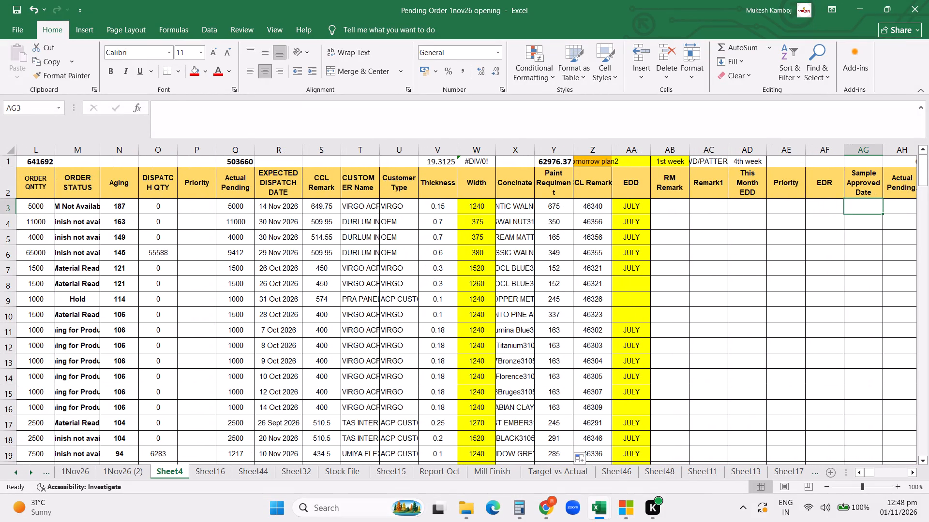
pyautogui.moveTo(583, 204); pyautogui.dragTo(620, 218)
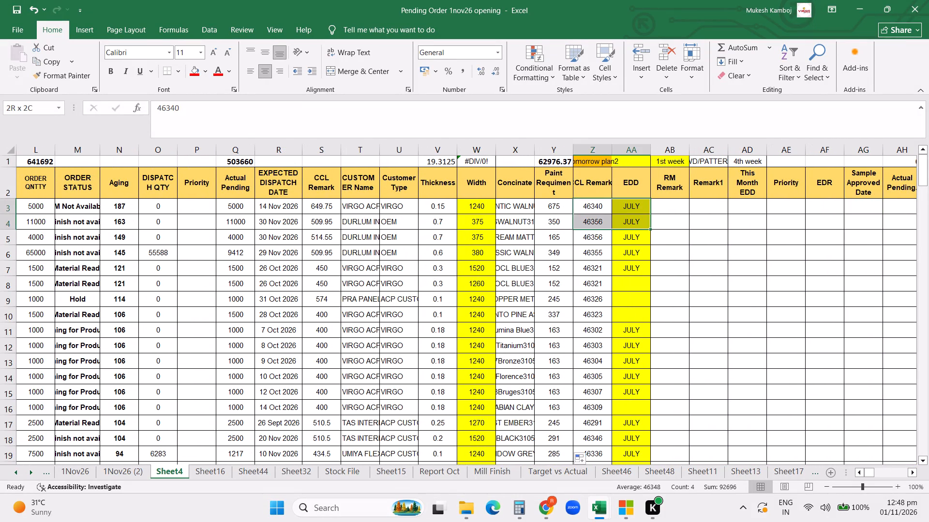
pyautogui.hotkey('ctrl', 'shift', 'Down')
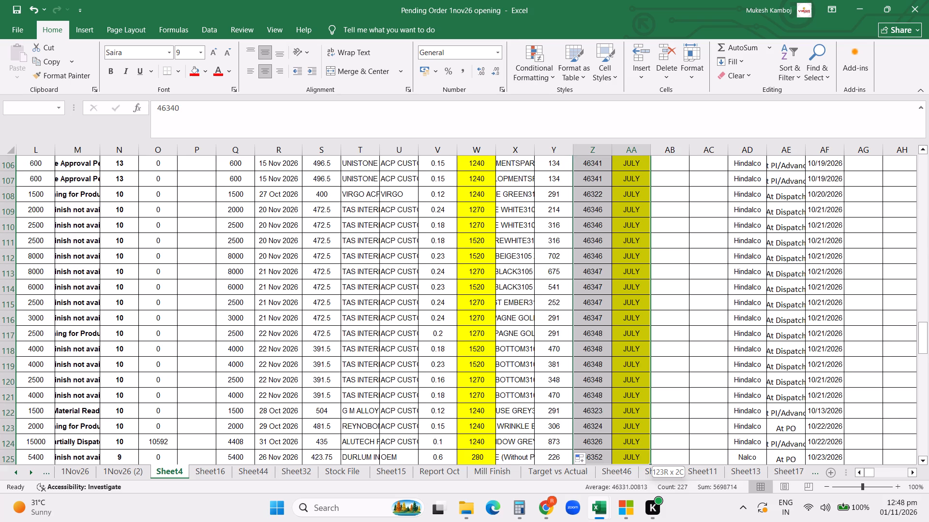
pyautogui.hotkey('shift', 'Down')
pyautogui.hotkey('shift', 'Down')
pyautogui.hotkey('ctrl', 'shift', 'Down')
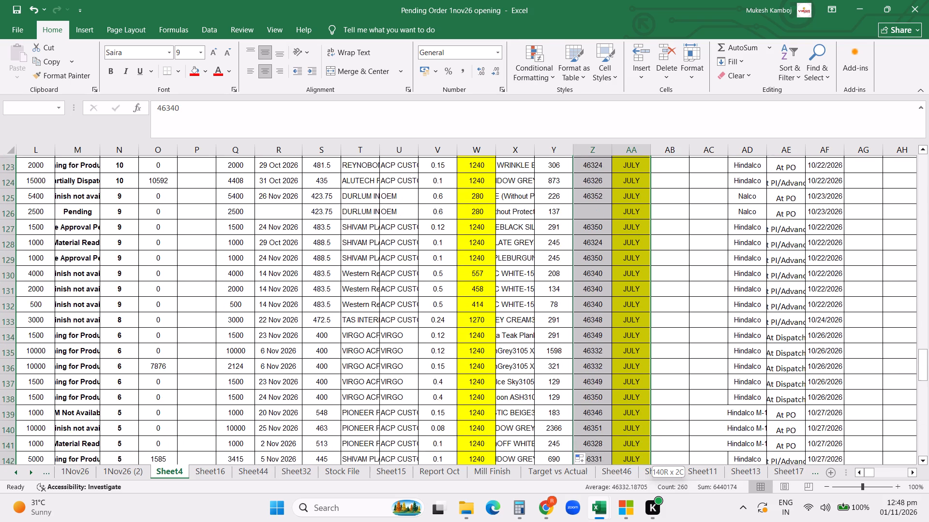
pyautogui.hotkey('ctrl', 'shift', 'Down')
pyautogui.hotkey('ctrl', 'shift', 'Down')
pyautogui.hotkey('ctrl', 'shift', 'Down')
pyautogui.hotkey('ctrl', 'shift', 'Down')
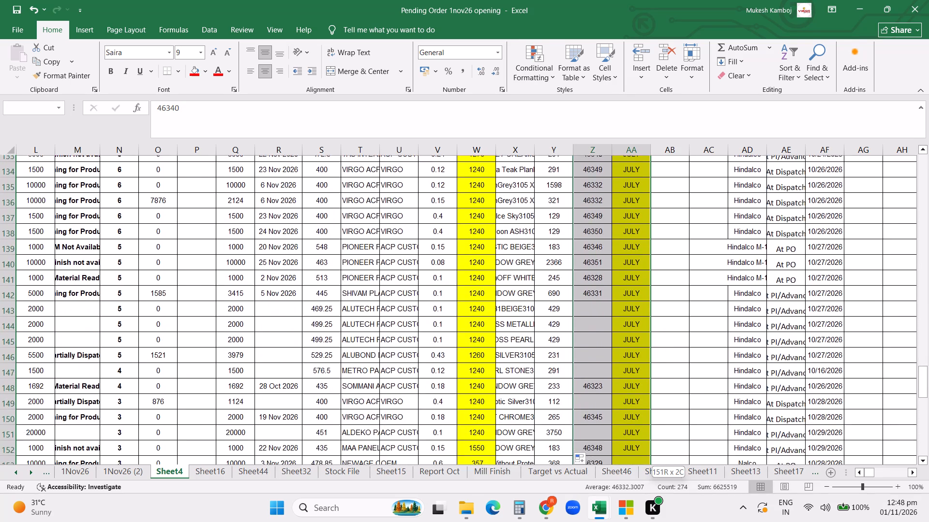
pyautogui.hotkey('ctrl', 'shift', 'Down')
pyautogui.hotkey('ctrl', 'shift', 'Down')
pyautogui.hotkey('ctrl', 'shift', 'Down')
pyautogui.hotkey('ctrl', 'shift', 'Up')
pyautogui.hotkey('shift', 'Down')
pyautogui.hotkey('shift', 'Down')
pyautogui.hotkey('shift', 'Down')
pyautogui.hotkey('shift', 'Down')
pyautogui.hotkey('shift', 'Down')
pyautogui.hotkey('shift', 'Down')
pyautogui.hotkey('shift', 'Down')
pyautogui.hotkey('shift', 'Down')
pyautogui.hotkey('shift', 'Down')
pyautogui.hotkey('shift', 'Down')
pyautogui.hotkey('shift', 'Down')
pyautogui.hotkey('shift', 'Down')
pyautogui.hotkey('shift', 'Down')
pyautogui.hotkey('shift', 'Down')
pyautogui.hotkey('shift', 'Down')
pyautogui.hotkey('shift', 'Down')
pyautogui.hotkey('shift', 'Down')
pyautogui.hotkey('shift', 'Down')
pyautogui.hotkey('shift', 'Down')
pyautogui.hotkey('shift', 'Down')
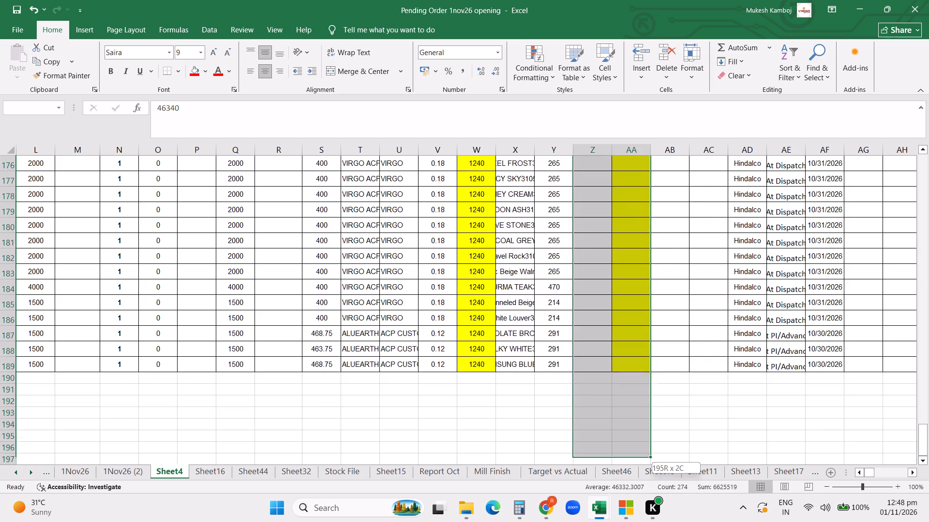
pyautogui.hotkey('shift', 'Up')
pyautogui.hotkey('shift', 'Up')
pyautogui.hotkey('shift', 'Up')
pyautogui.hotkey('shift', 'Up')
pyautogui.hotkey('shift', 'Up')
pyautogui.hotkey('shift', 'Up')
pyautogui.hotkey('shift', 'Up')
pyautogui.hotkey('shift', 'Up')
pyautogui.hotkey('shift', 'Up')
pyautogui.hotkey('shift', 'Up')
pyautogui.hotkey('shift', 'Up')
pyautogui.hotkey('shift', 'Up')
pyautogui.hotkey('shift', 'Up')
pyautogui.hotkey('shift', 'Up')
pyautogui.hotkey('shift', 'Up')
pyautogui.hotkey('shift', 'Up')
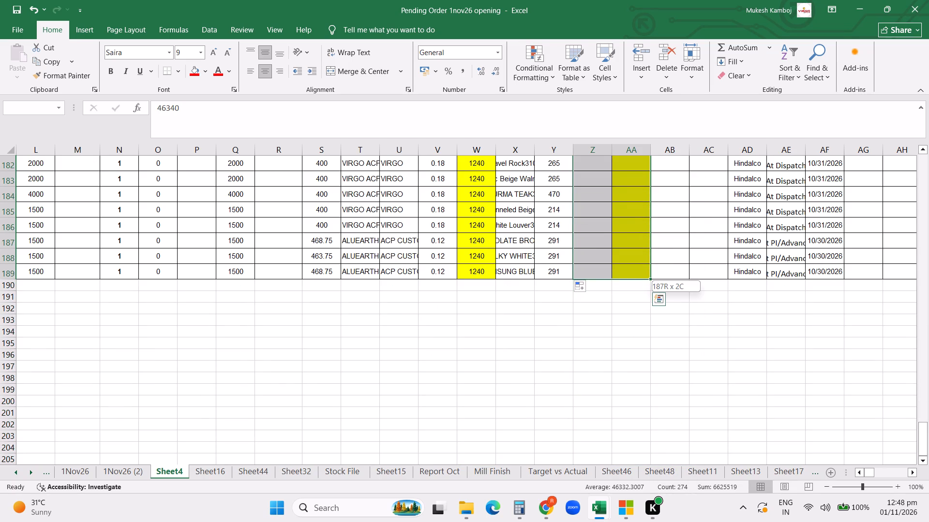
pyautogui.hotkey('shift', 'Right')
pyautogui.hotkey('shift', 'Right')
pyautogui.hotkey('shift', 'Right')
pyautogui.hotkey('shift', 'Right')
pyautogui.hotkey('shift', 'Right')
pyautogui.hotkey('shift', 'Right')
pyautogui.hotkey('shift', 'Right')
pyautogui.hotkey('shift', 'Right')
pyautogui.hotkey('shift', 'Right')
pyautogui.hotkey('shift', 'Right')
pyautogui.hotkey('shift', 'Right')
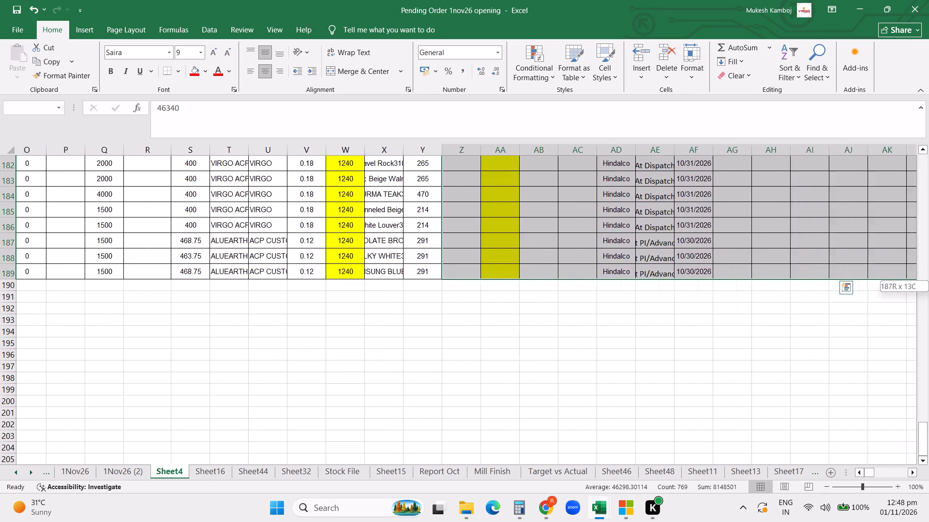
pyautogui.hotkey('shift', 'Right')
pyautogui.hotkey('shift', 'Right')
pyautogui.hotkey('shift', 'Right')
pyautogui.hotkey('shift', 'Right')
pyautogui.hotkey('shift', 'Right')
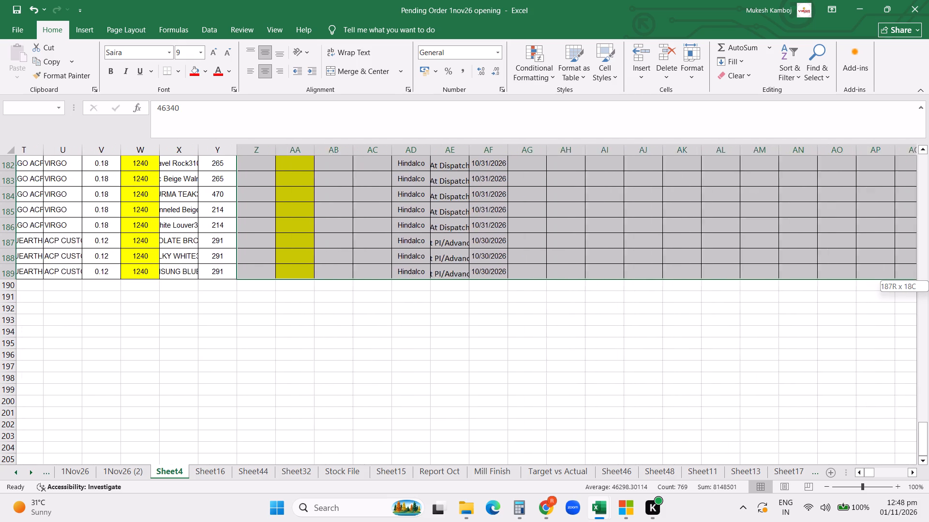
pyautogui.hotkey('shift', 'Right')
pyautogui.hotkey('shift', 'Right')
pyautogui.press('Delete')
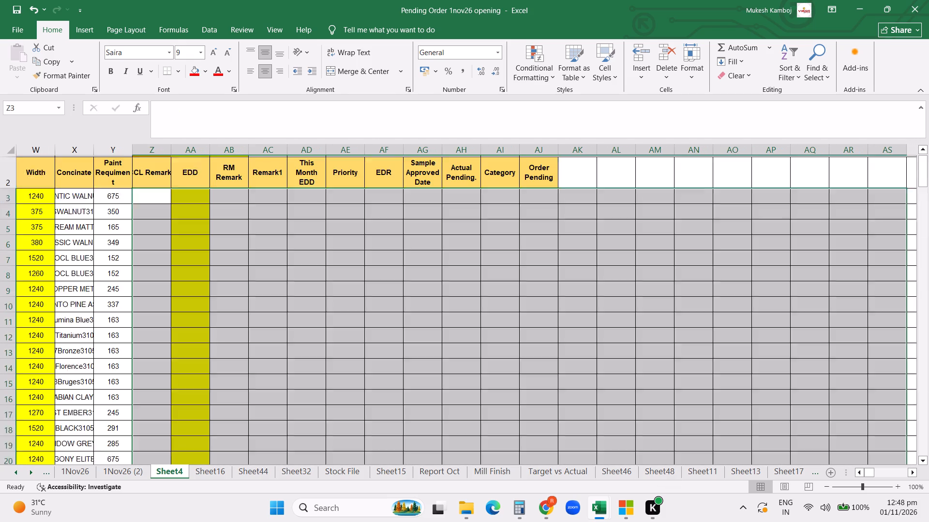
pyautogui.click(696, 262)
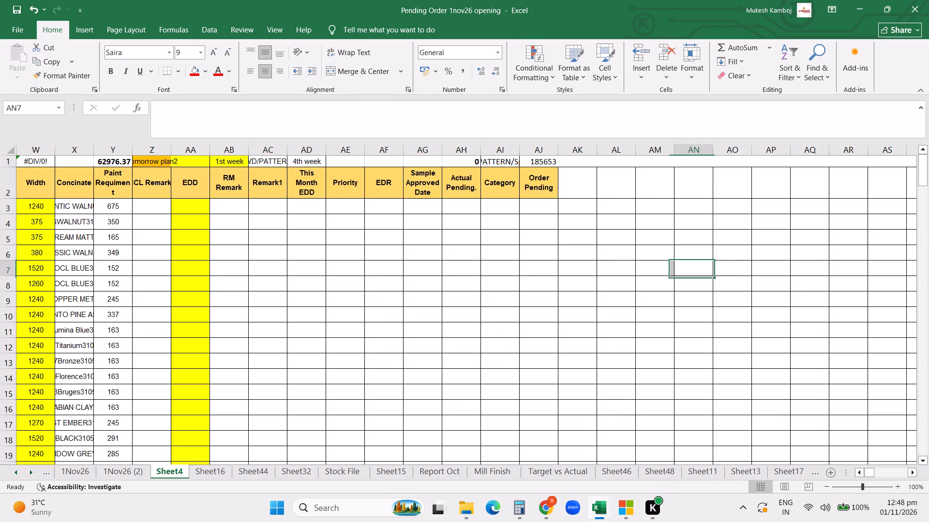
# Widen the Paint Requirement and CCL Remark1 columns so their headings and row 1 values fit.
pyautogui.click(257, 363)
pyautogui.hotkey('ctrl', 'Left')
pyautogui.hotkey('ctrl', 'Left')
pyautogui.click(297, 332)
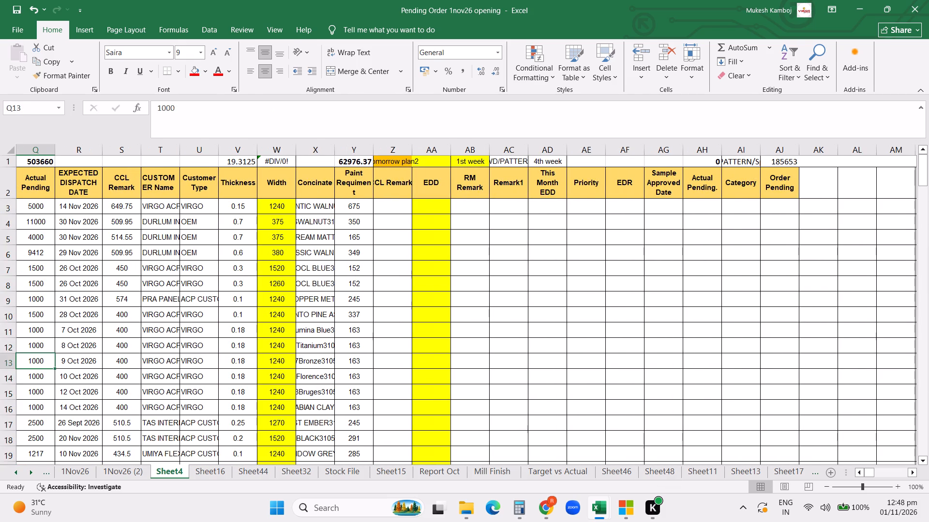
pyautogui.moveTo(372, 147); pyautogui.dragTo(388, 148)
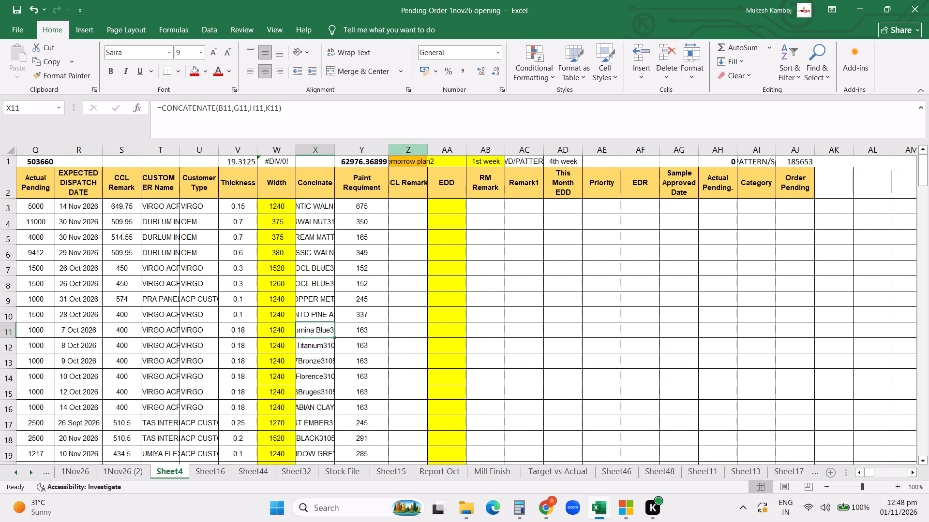
pyautogui.moveTo(427, 148); pyautogui.dragTo(445, 150)
# Enter a VLOOKUP in CCL Remark1 cell Z3 that looks up X:X in columns X:Z of 1Nov26 (2), column index 3, exact match 0.
pyautogui.click(400, 203)
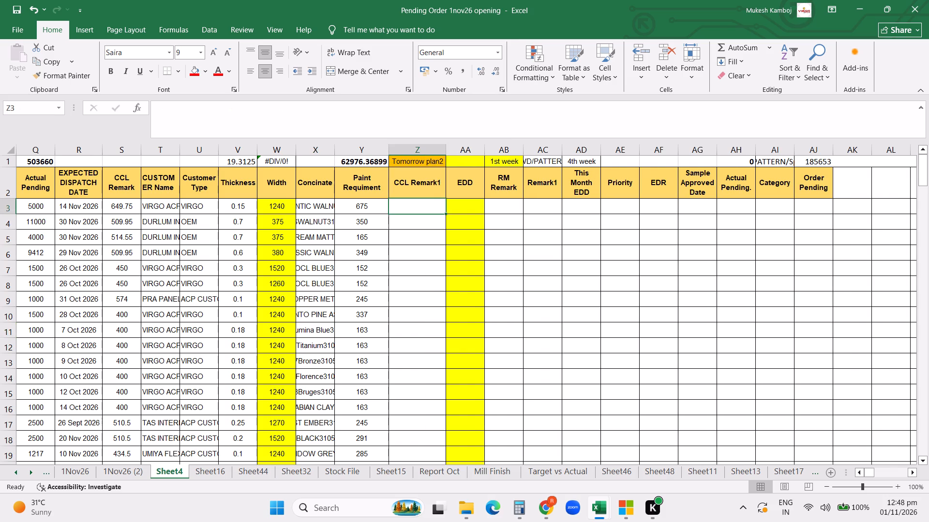
pyautogui.write('=vlo')
pyautogui.doubleClick(438, 221)
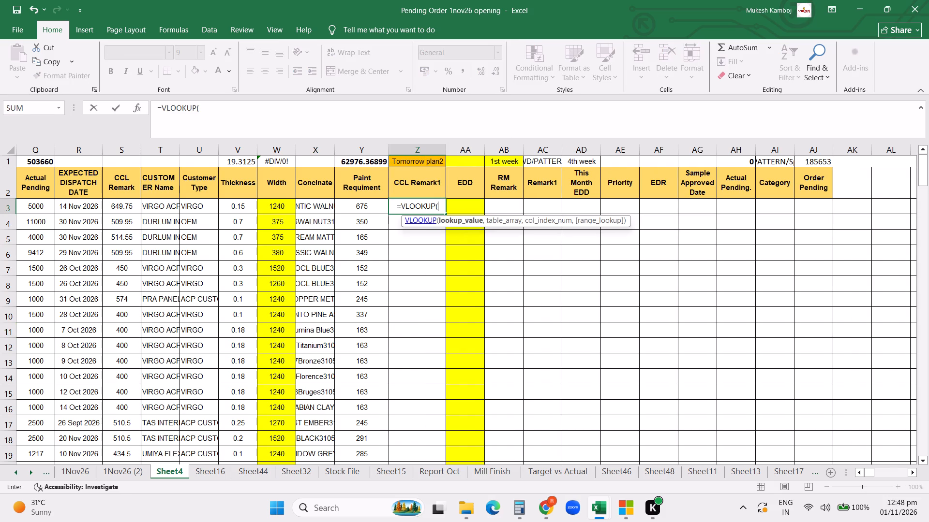
pyautogui.click(317, 152)
pyautogui.press(',')
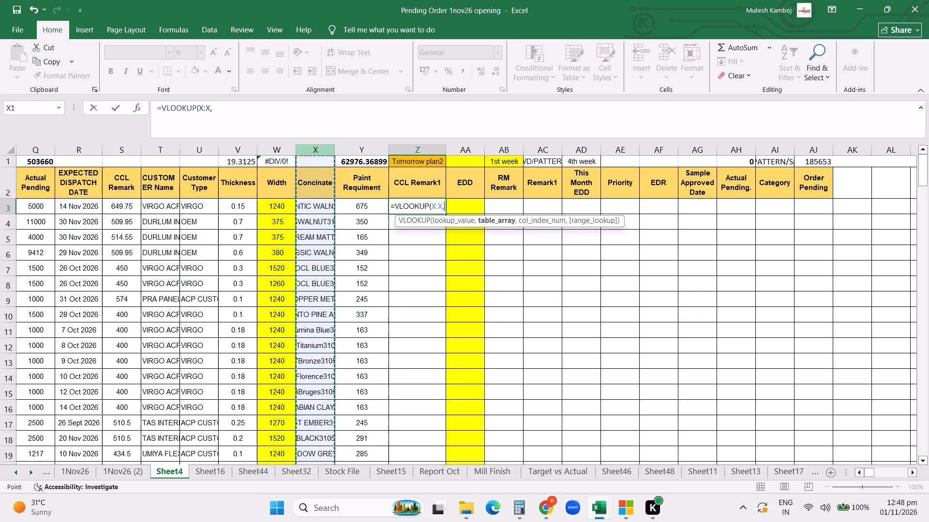
pyautogui.click(132, 471)
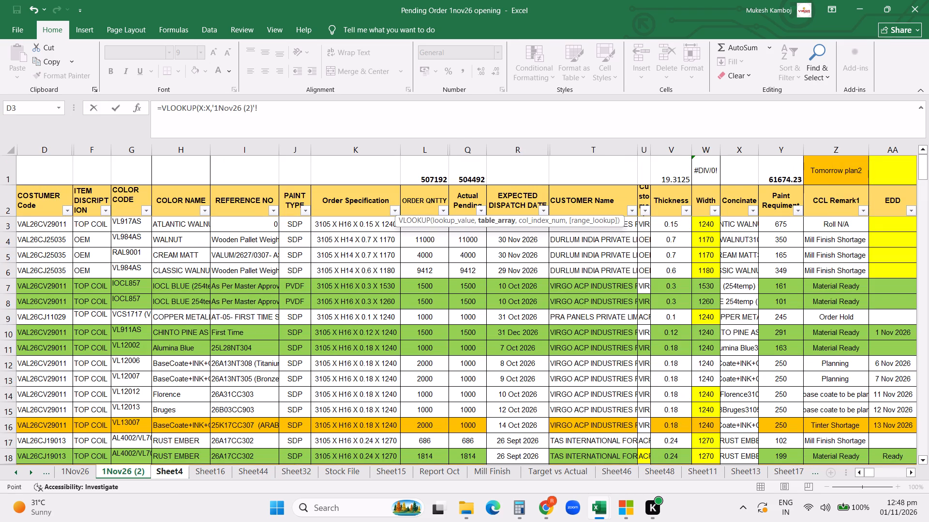
pyautogui.click(743, 151)
pyautogui.hotkey('shift', 'Right')
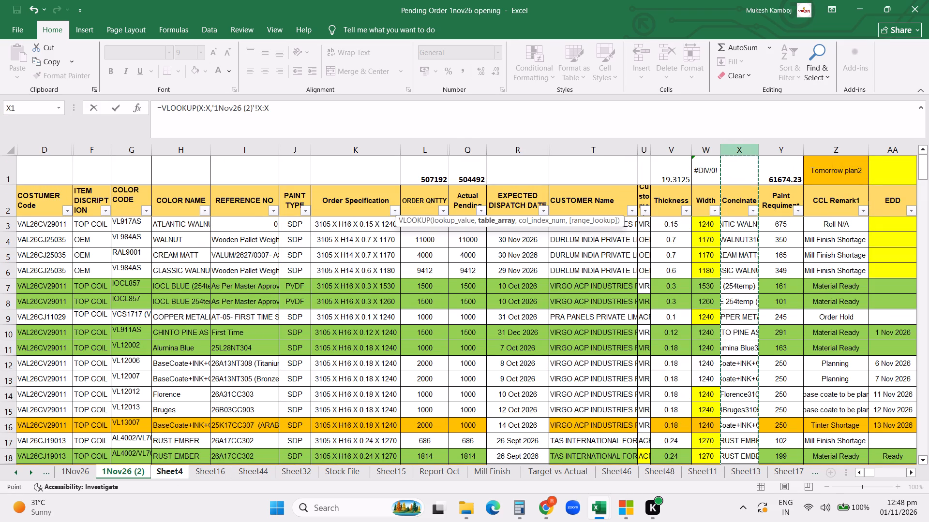
pyautogui.hotkey('shift', 'Right')
pyautogui.write(',3,0')
pyautogui.press('Return')
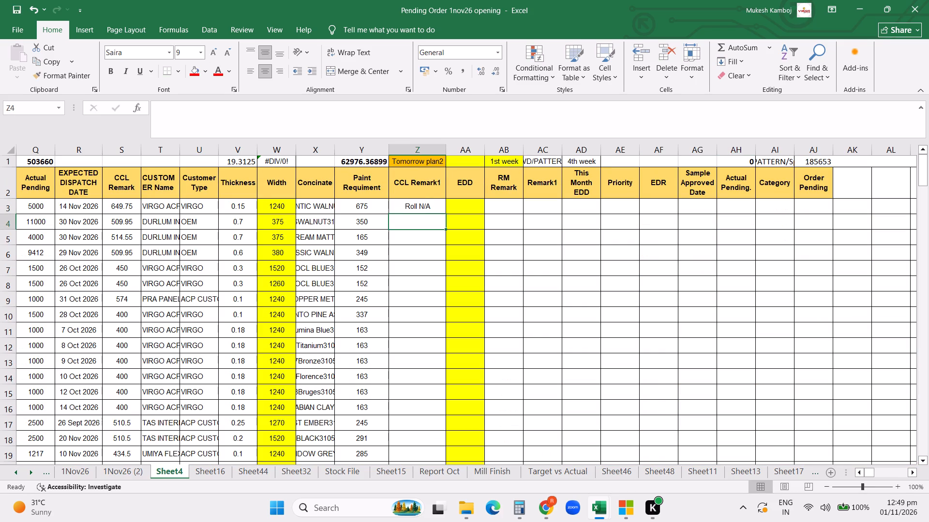
# Enter =VLOOKUP(X:X,'1Nov26 (2)'!X:AA,4,0) in EDD cell AA3 of Sheet4.
pyautogui.click(470, 209)
pyautogui.write('=vlo')
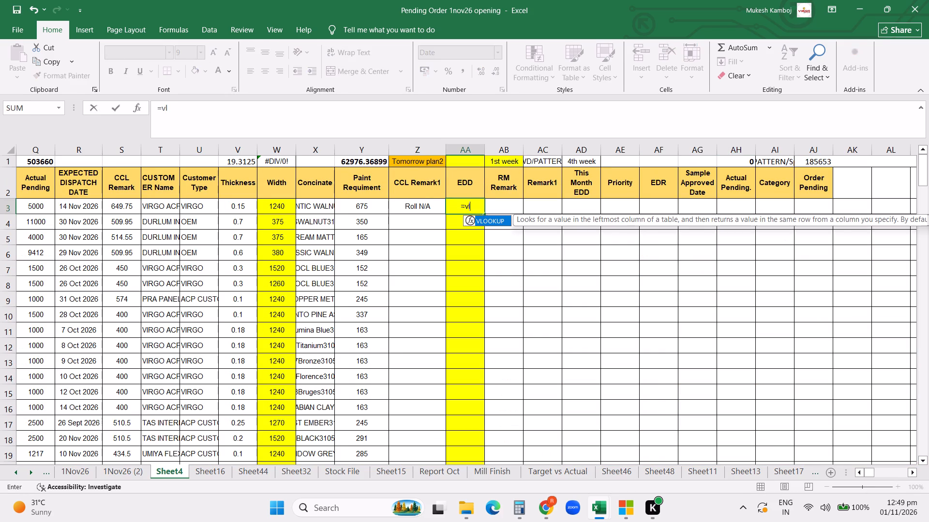
pyautogui.doubleClick(481, 219)
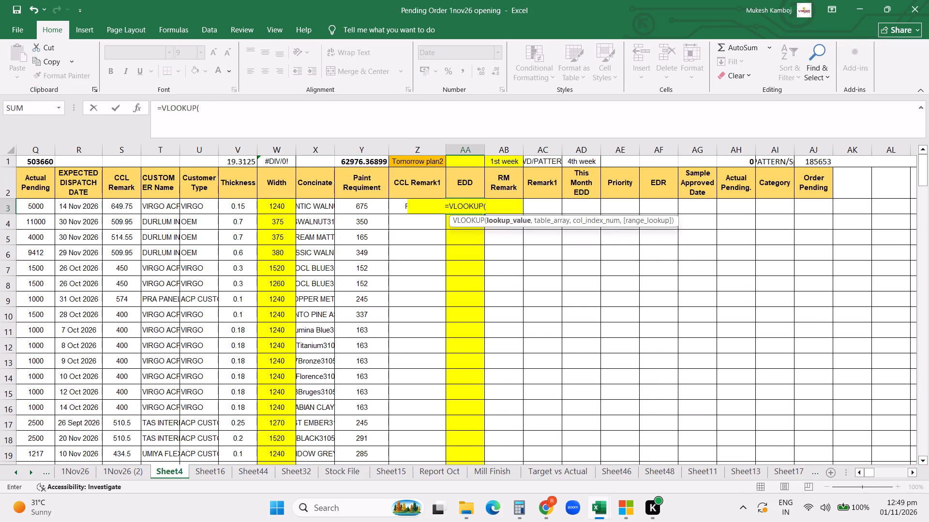
pyautogui.click(323, 145)
pyautogui.press(',')
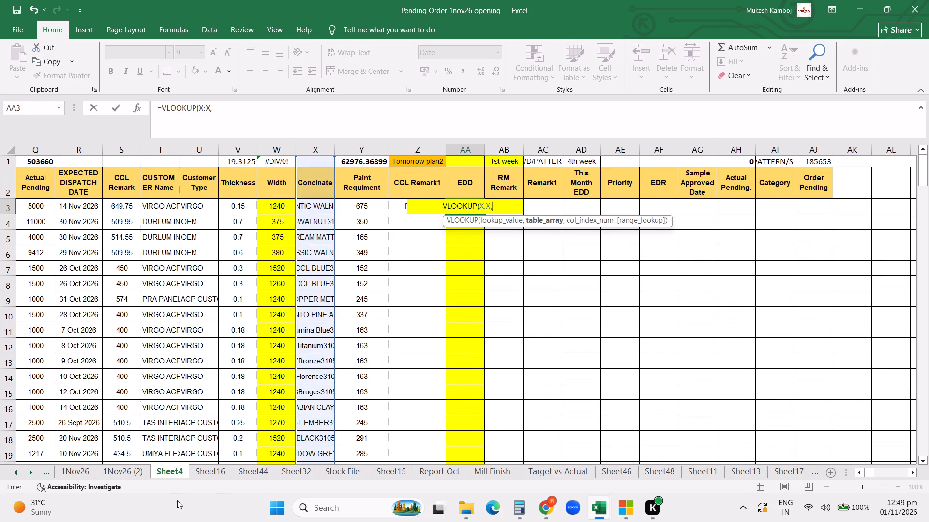
pyautogui.click(122, 469)
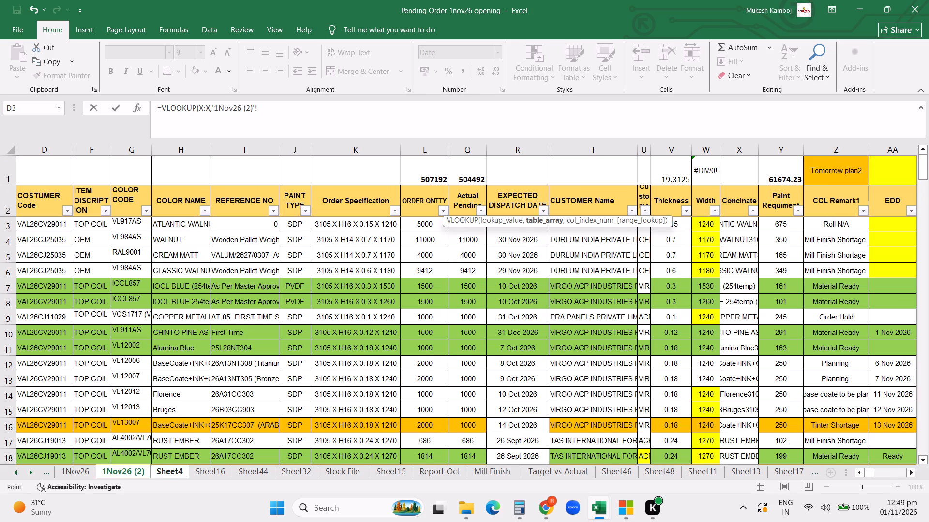
pyautogui.click(734, 151)
pyautogui.hotkey('shift', 'Right')
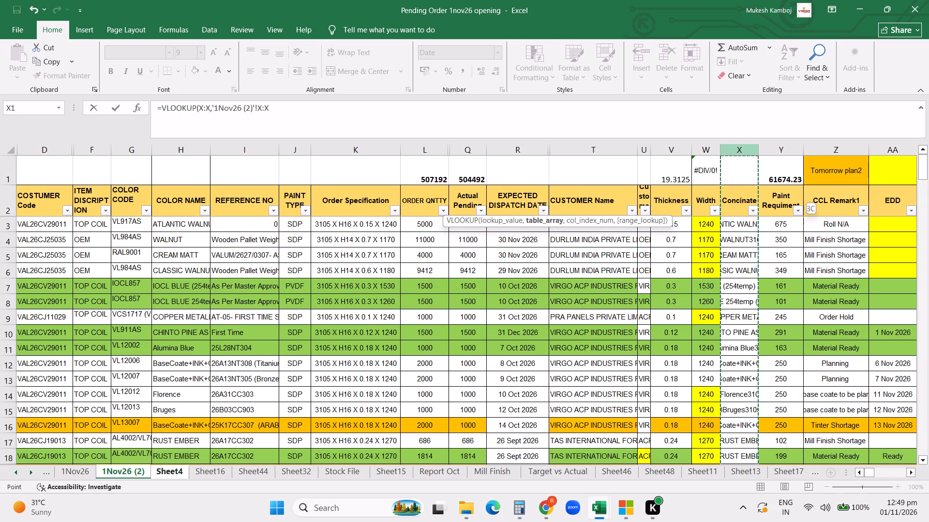
pyautogui.hotkey('shift', 'Right')
pyautogui.hotkey('shift', 'Right')
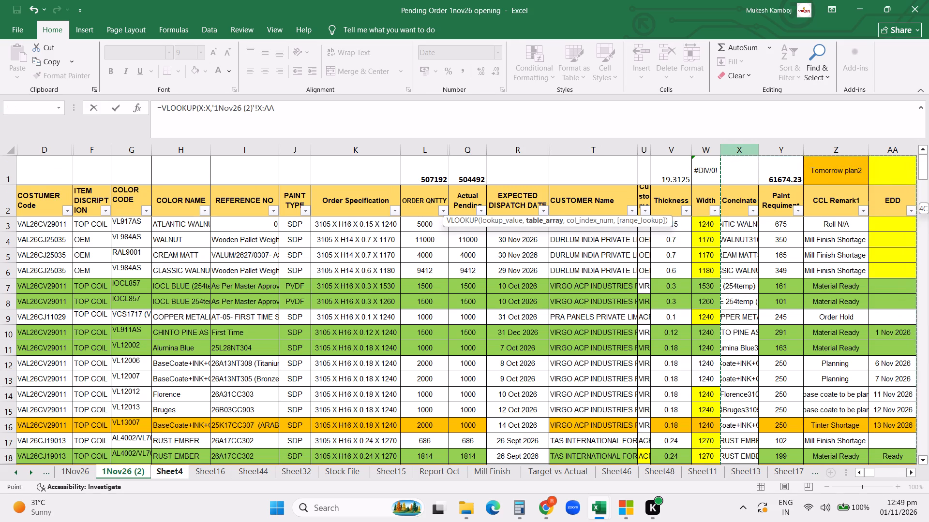
pyautogui.write(',4,0')
pyautogui.press('Return')
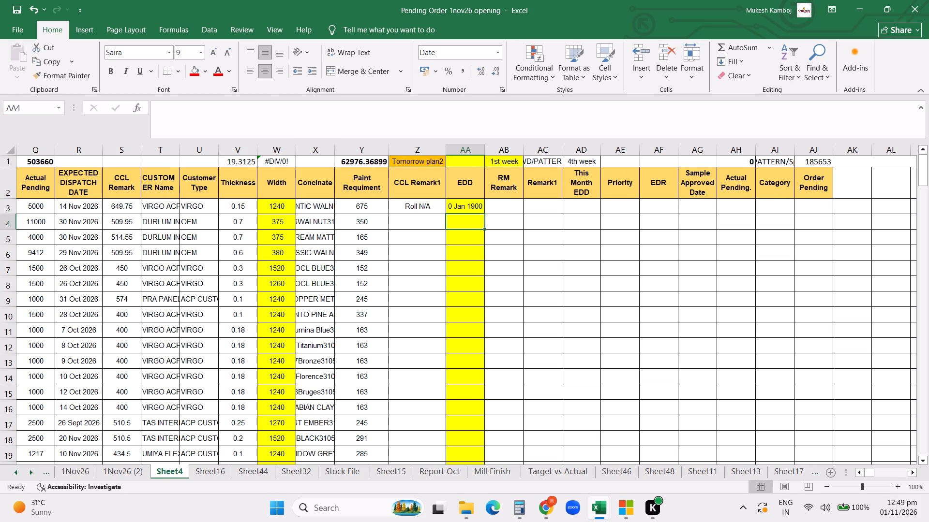
pyautogui.click(457, 207)
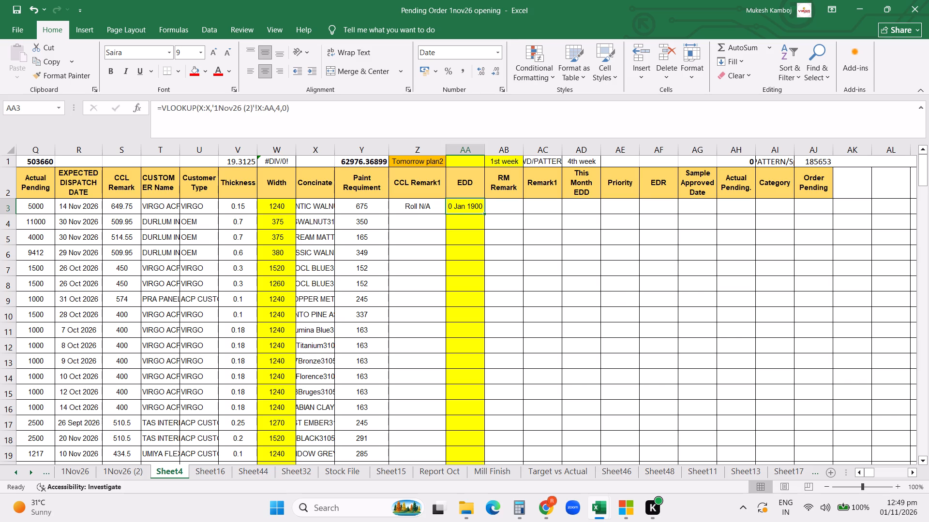
# Enter =VLOOKUP(X:X,'1Nov26 (2)'!X:AB,5,0) in RM Remark cell AB3 of Sheet4.
pyautogui.click(499, 206)
pyautogui.write('=vlo')
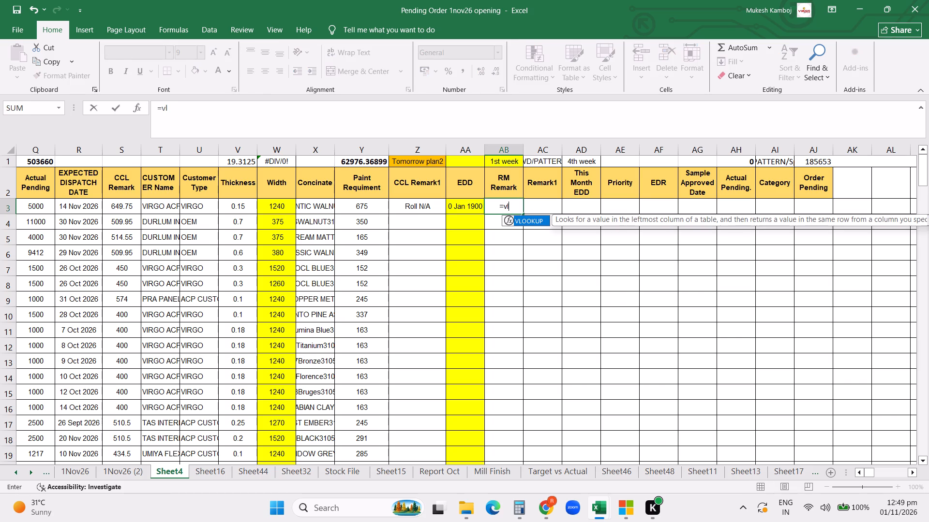
pyautogui.doubleClick(524, 218)
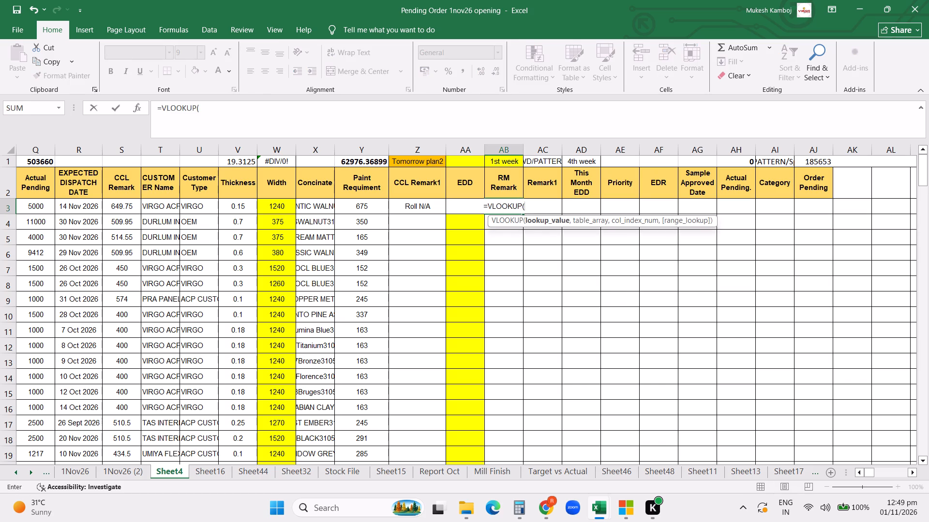
pyautogui.click(328, 149)
pyautogui.press(',')
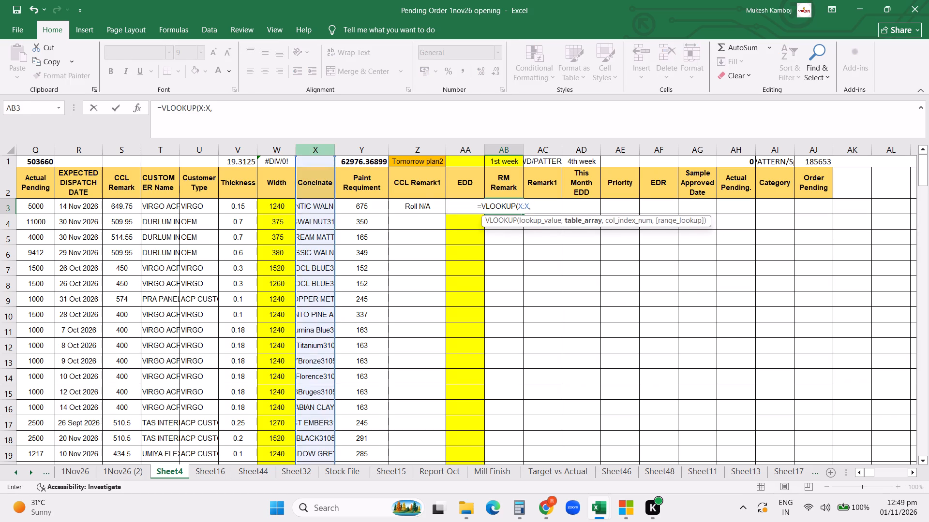
pyautogui.click(132, 470)
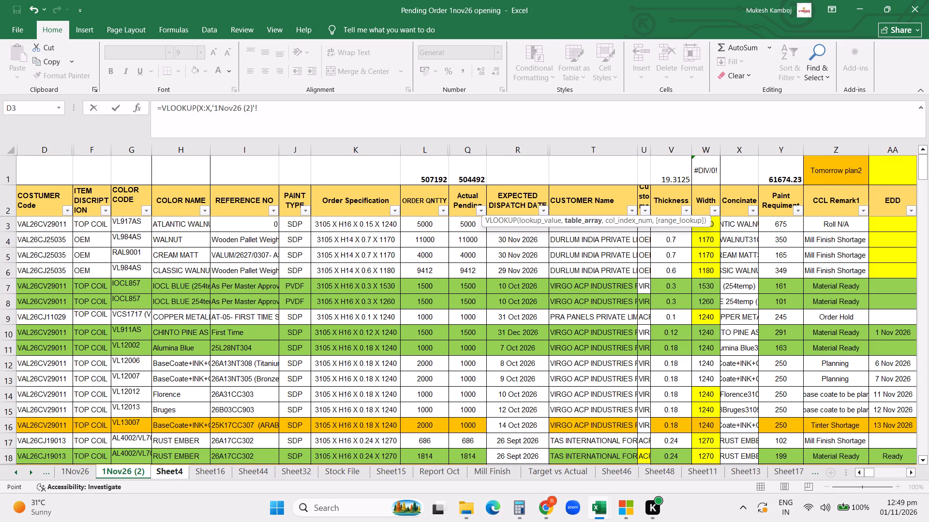
pyautogui.click(738, 151)
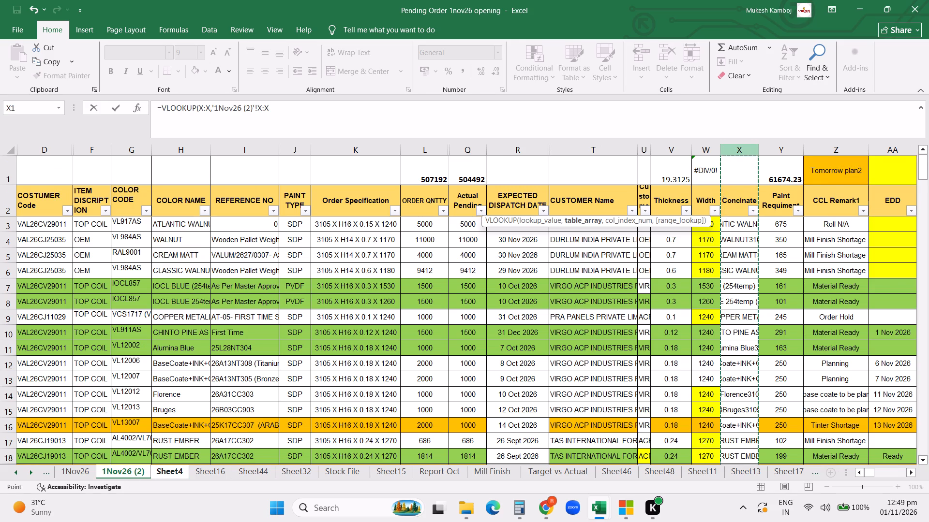
pyautogui.hotkey('shift', 'Right')
pyautogui.hotkey('shift', 'Right')
pyautogui.hotkey('shift', 'Right')
pyautogui.hotkey('shift', 'Right')
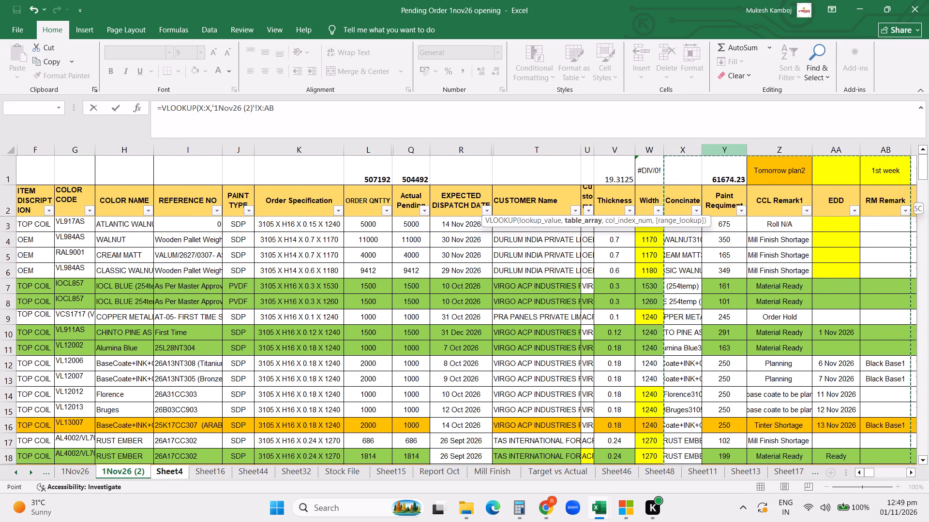
pyautogui.write(',5,0')
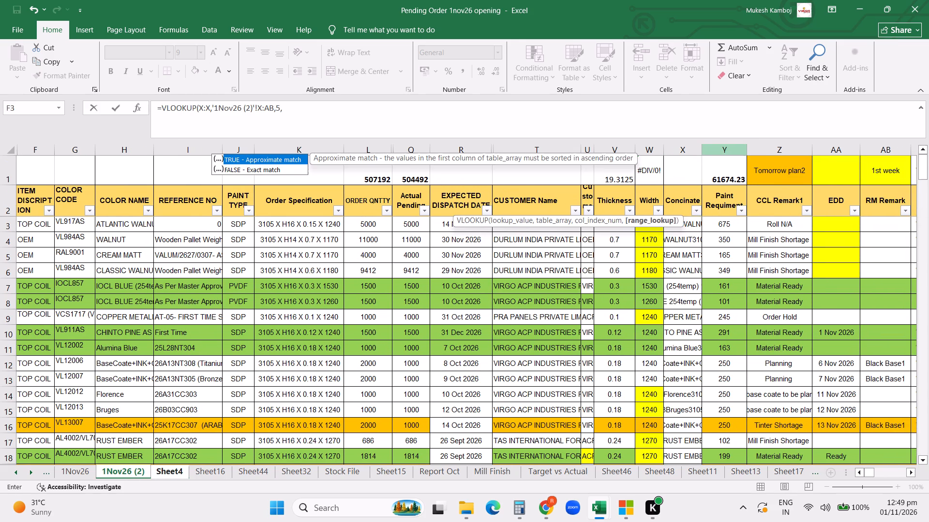
pyautogui.press('Return')
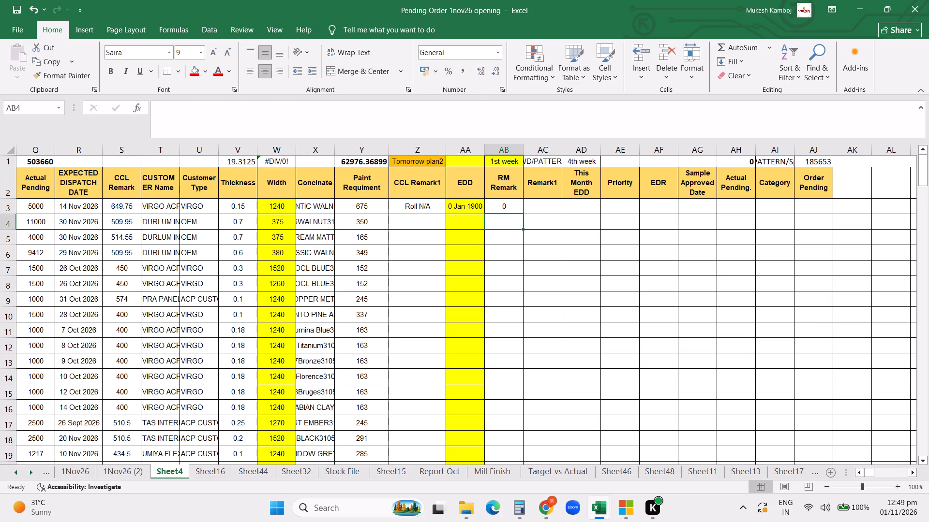
# Enter =VLOOKUP(X:X,'1Nov26 (2)'!X:AC,6,0) in Remark1 cell AC3 of Sheet4.
pyautogui.click(475, 208)
pyautogui.click(538, 207)
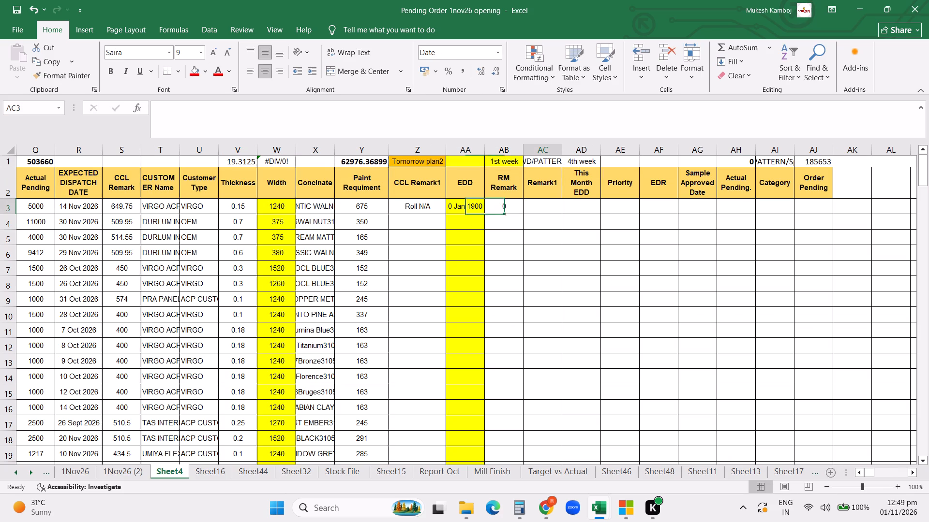
pyautogui.write('=vlo')
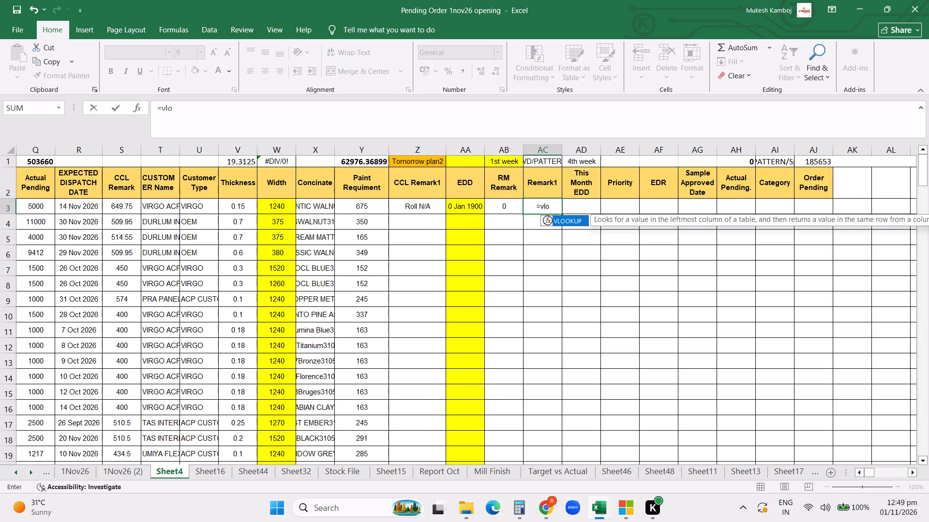
pyautogui.doubleClick(556, 218)
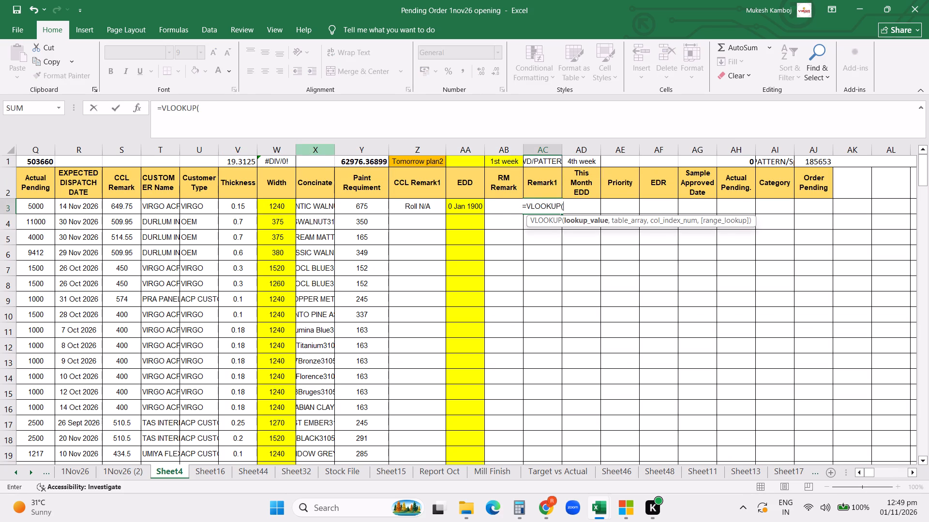
pyautogui.click(319, 146)
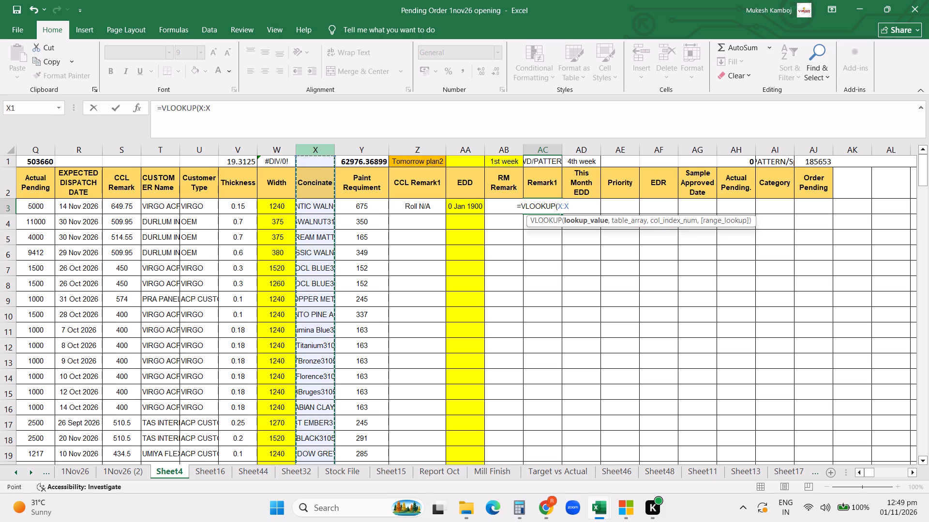
pyautogui.press(',')
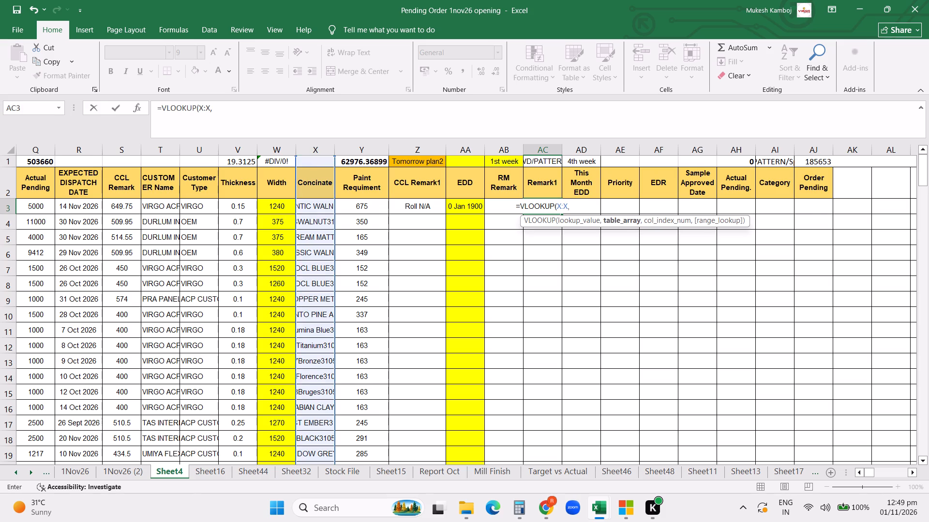
pyautogui.click(130, 472)
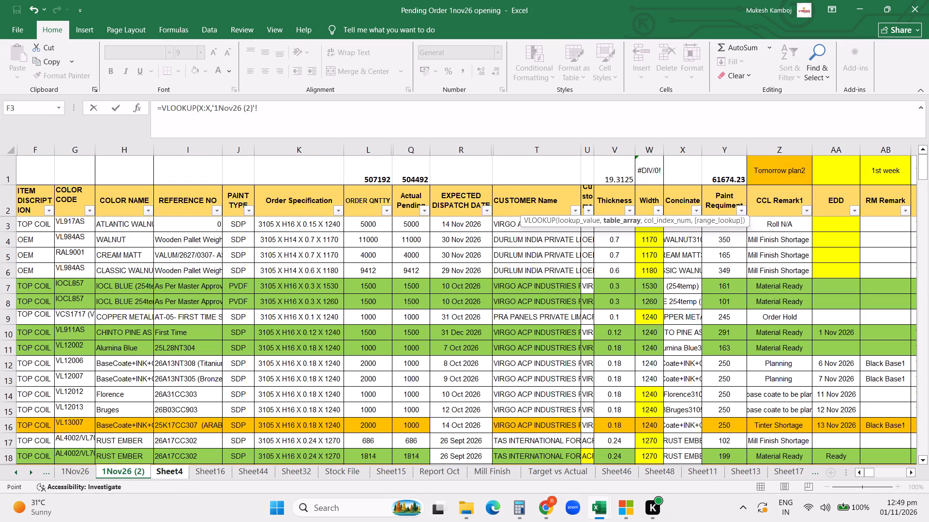
pyautogui.click(683, 152)
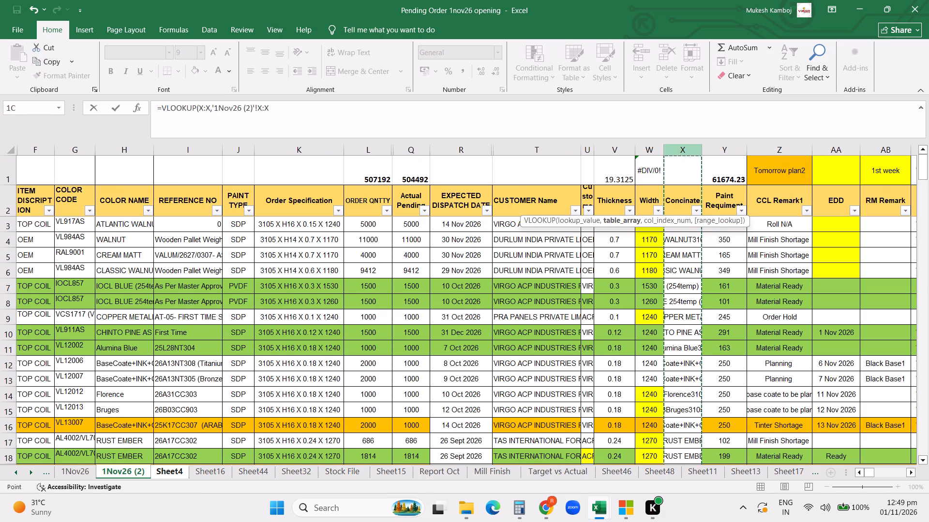
pyautogui.hotkey('shift', 'Right')
pyautogui.hotkey('shift', 'Right')
pyautogui.hotkey('shift', 'Right')
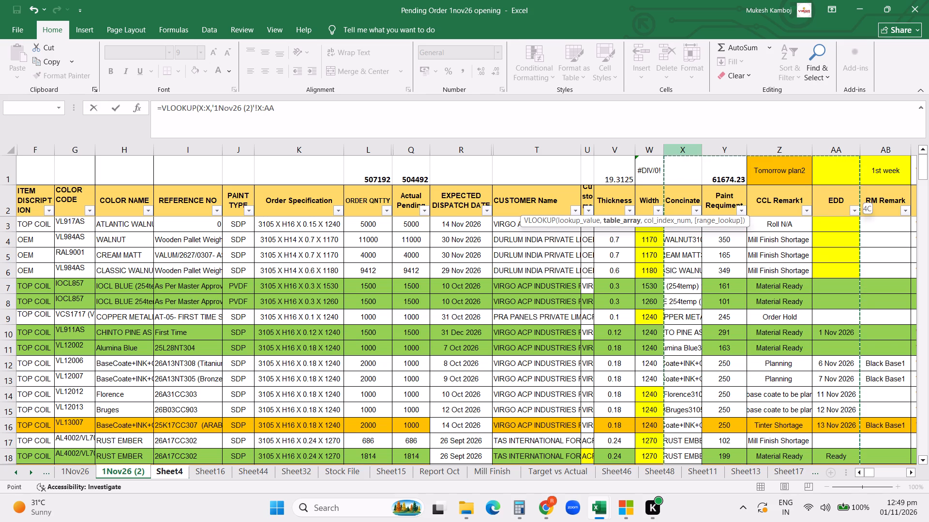
pyautogui.hotkey('shift', 'Right')
pyautogui.hotkey('shift', 'Right')
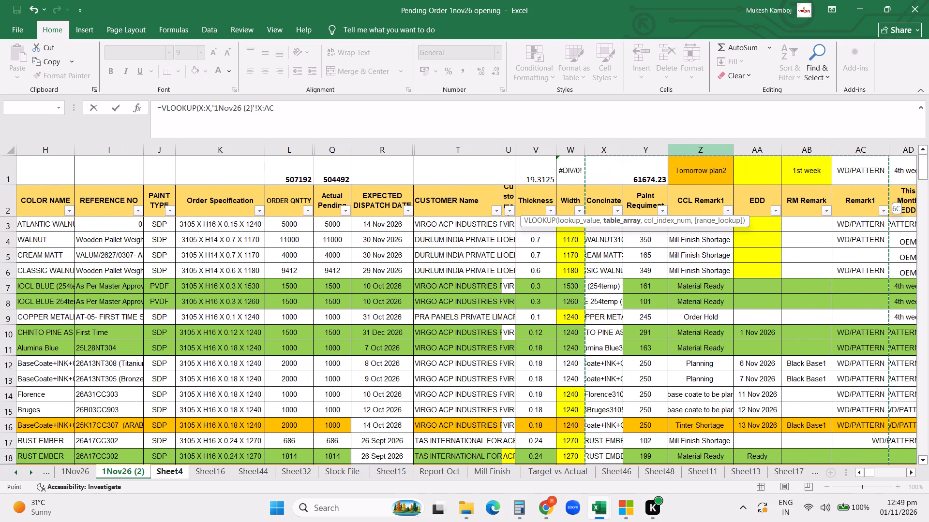
pyautogui.press(',')
pyautogui.write('6,0')
pyautogui.press('Return')
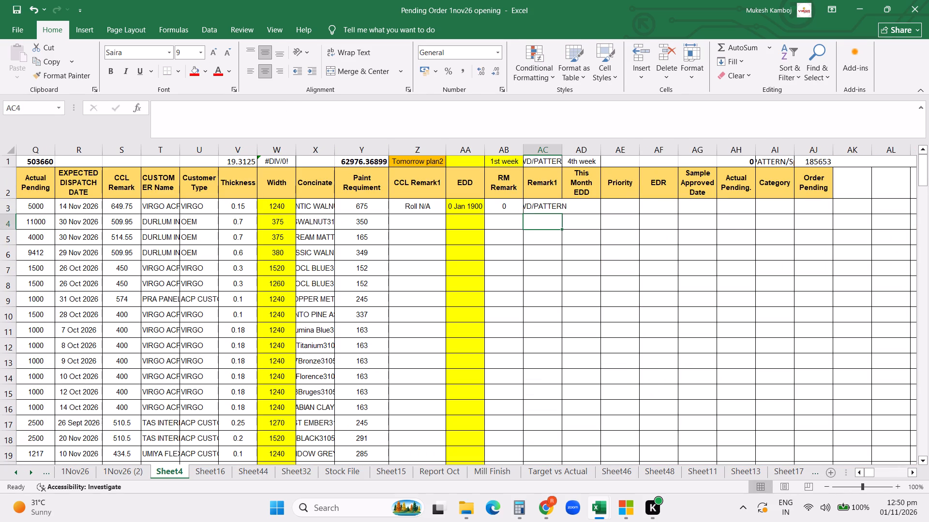
# Enter =VLOOKUP(X:X,'1Nov26 (2)'!X:AE,8,0) in This Month EDD cell AD3 of Sheet4.
pyautogui.click(597, 208)
pyautogui.write('=vlo')
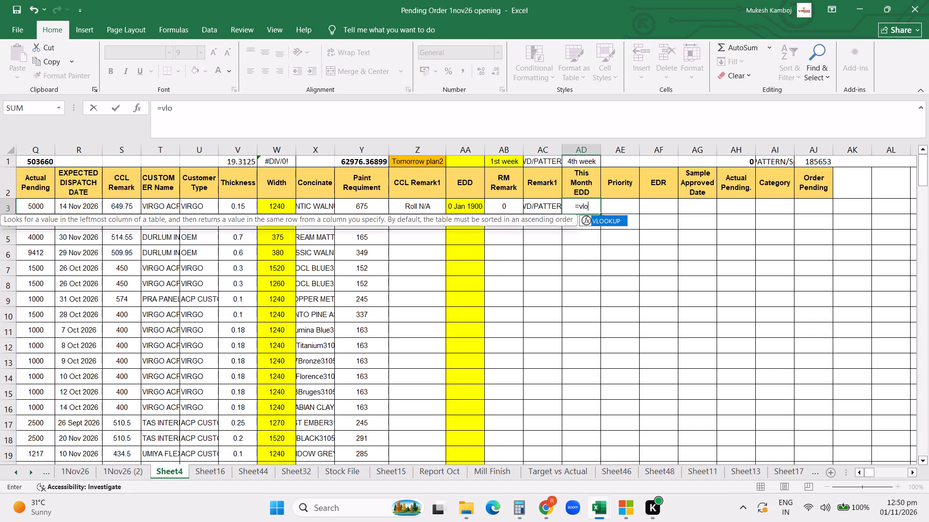
pyautogui.doubleClick(598, 219)
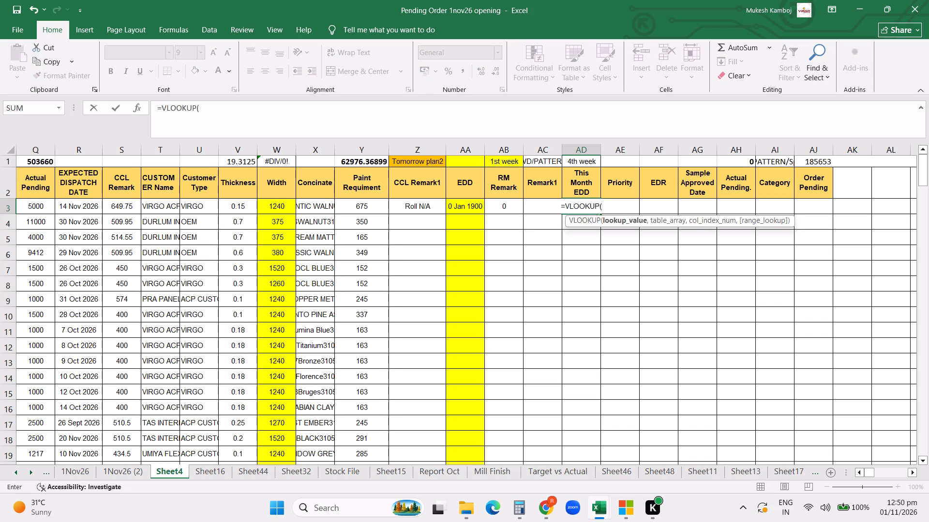
pyautogui.click(317, 151)
pyautogui.press(',')
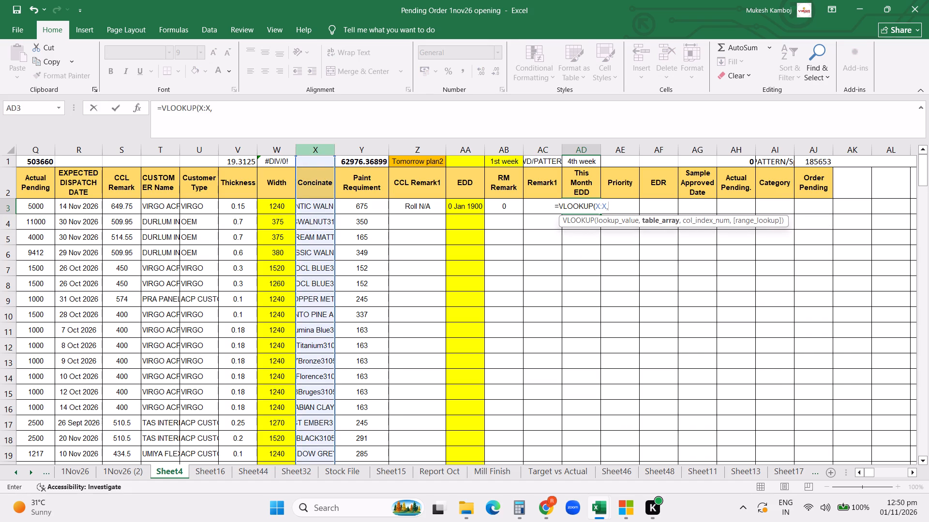
pyautogui.click(105, 471)
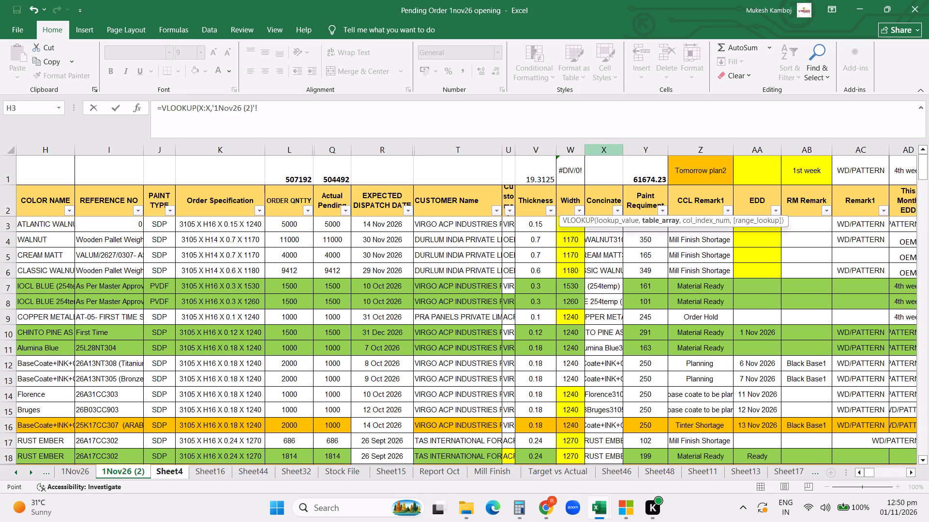
pyautogui.click(610, 152)
pyautogui.hotkey('shift', 'Right')
pyautogui.hotkey('shift', 'Right')
pyautogui.hotkey('shift', 'Right')
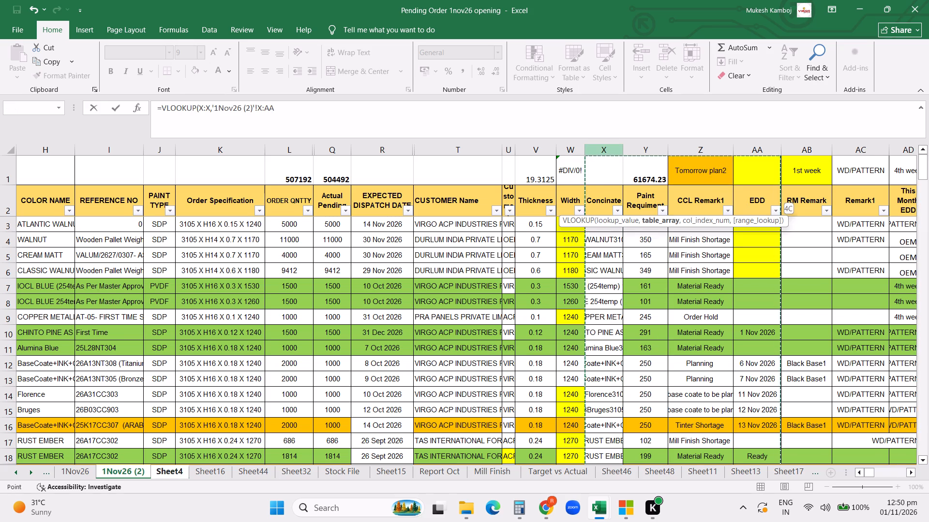
pyautogui.hotkey('shift', 'Right')
pyautogui.hotkey('shift', 'Right')
pyautogui.hotkey('shift', 'Right')
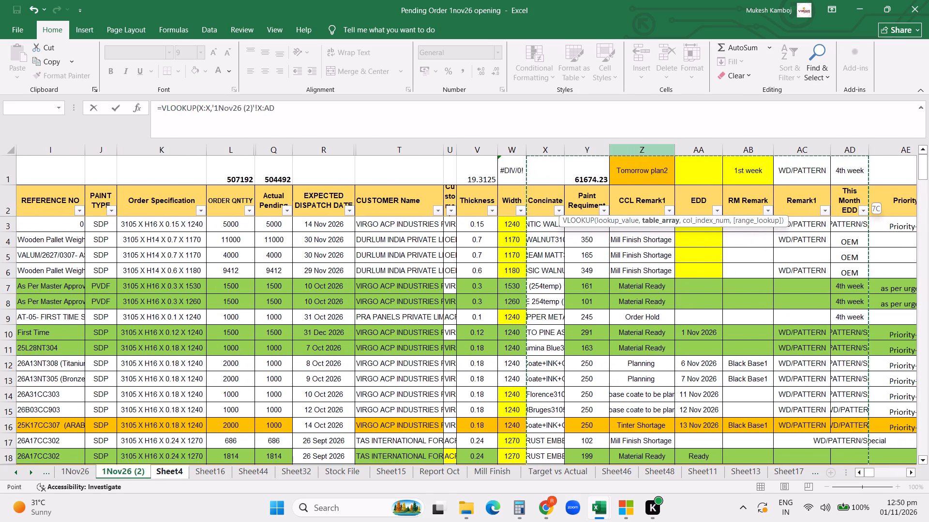
pyautogui.hotkey('shift', 'Right')
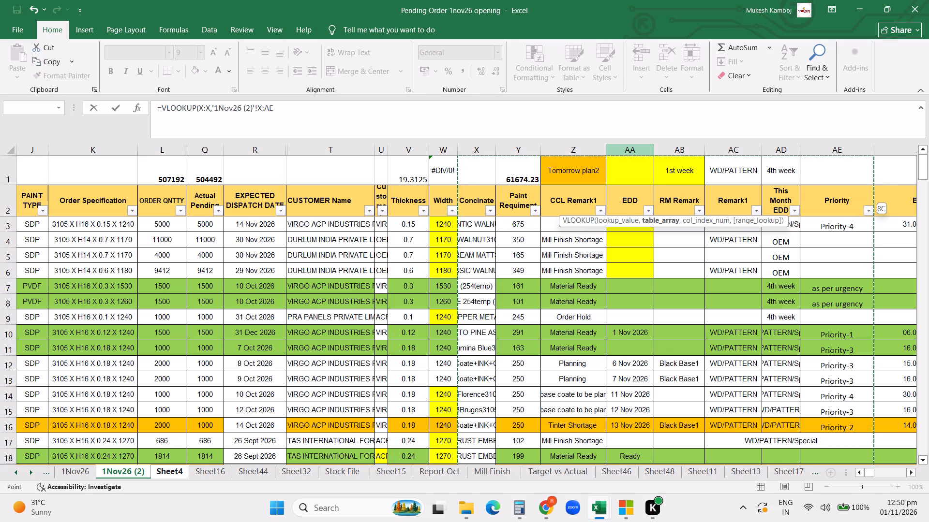
pyautogui.write(',8,0')
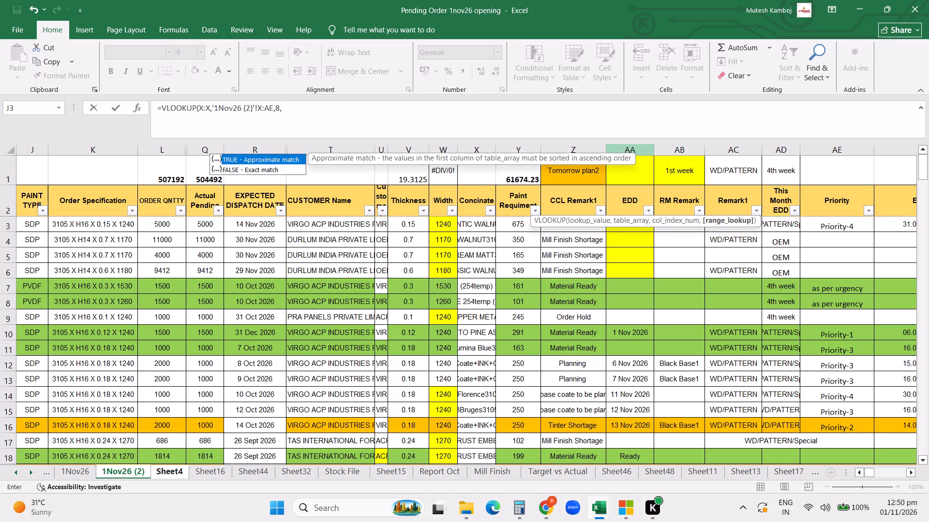
pyautogui.press('Return')
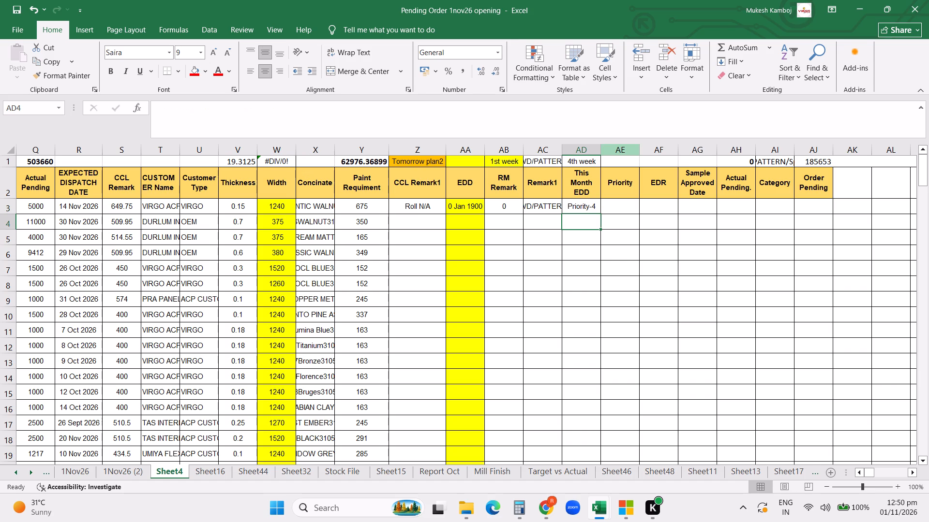
# Compare This Month EDD with 1Nov26 (2) and set the VLOOKUP column index in Sheet4 cell AD3 to 7.
pyautogui.click(137, 468)
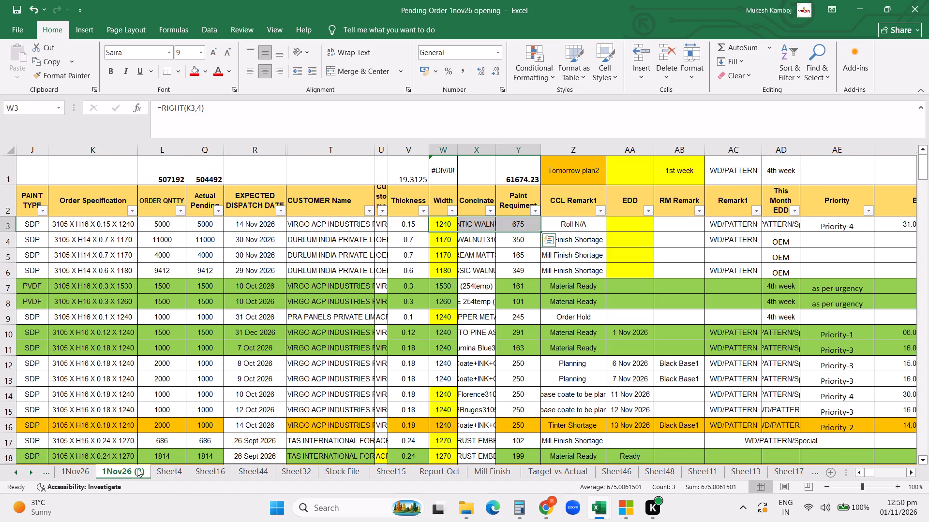
pyautogui.click(161, 470)
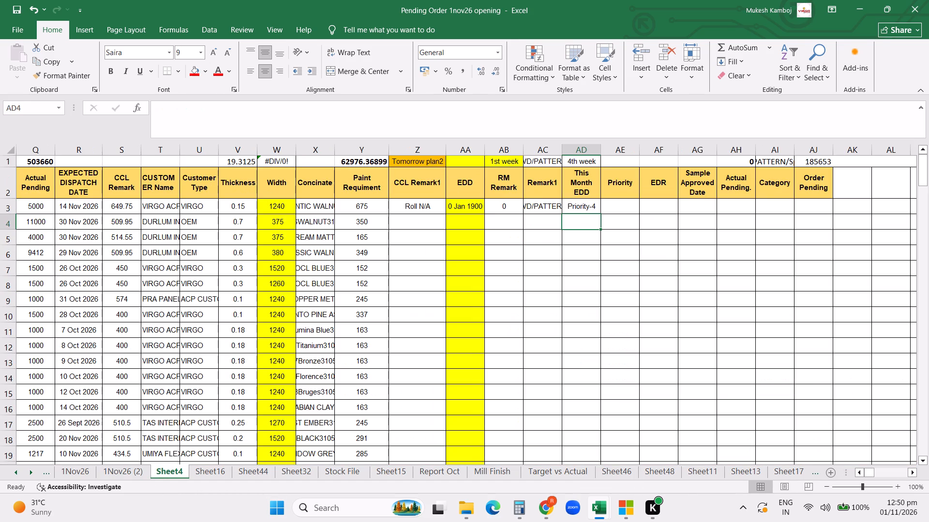
pyautogui.click(584, 204)
pyautogui.click(280, 106)
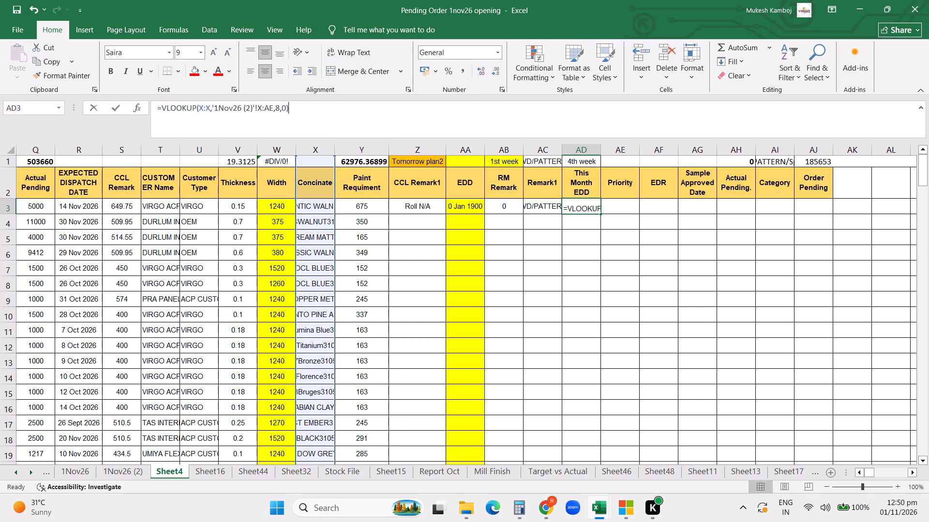
pyautogui.press('BackSpace')
pyautogui.press('7')
pyautogui.press('Return')
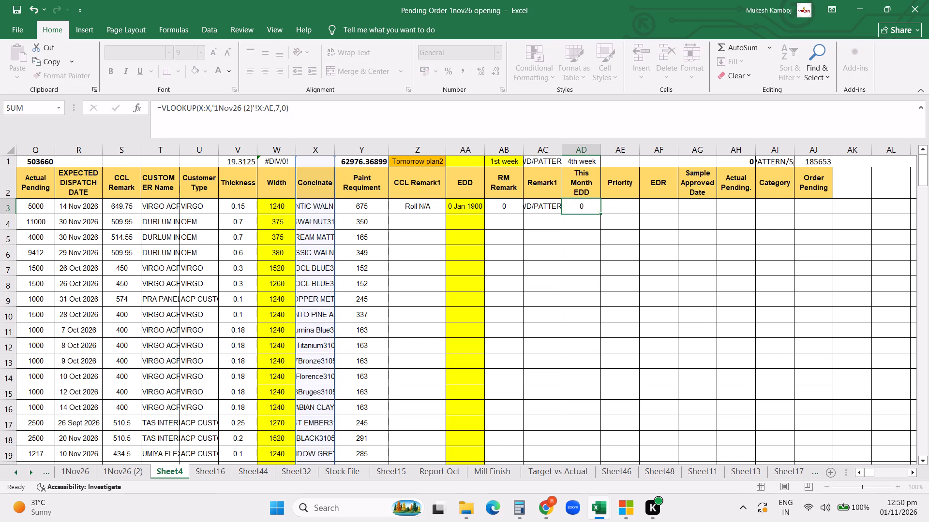
# Enter =VLOOKUP(X:X,'1Nov26 (2)'!X:AE,8,0) in Priority cell AE3 of Sheet4.
pyautogui.click(125, 470)
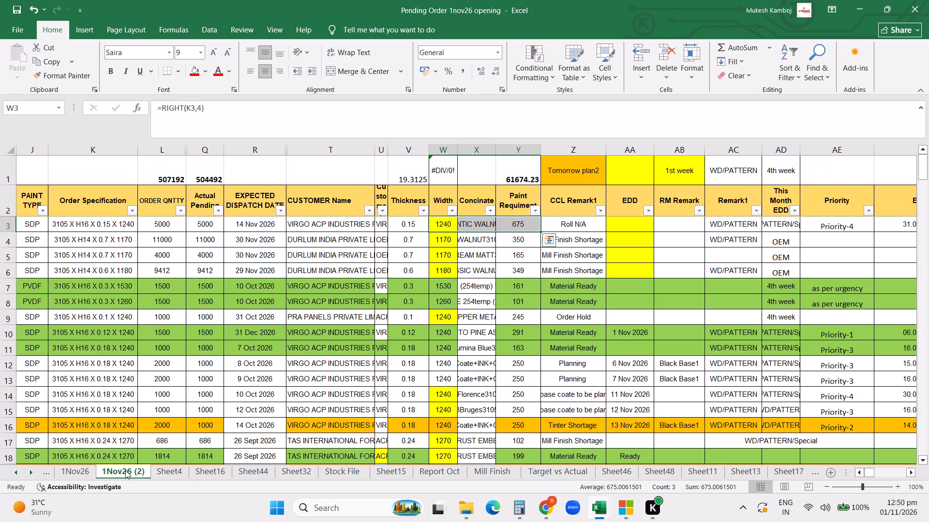
pyautogui.click(171, 470)
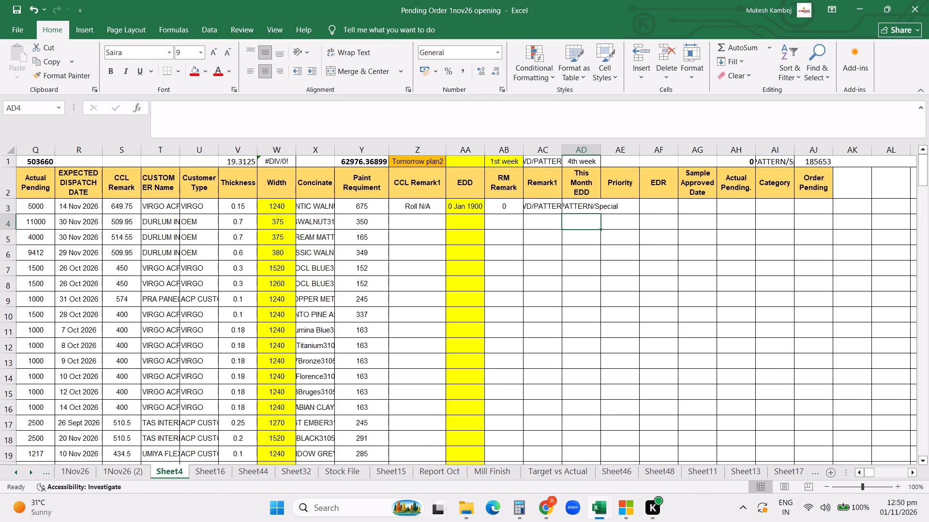
pyautogui.click(620, 208)
pyautogui.write('=vlo')
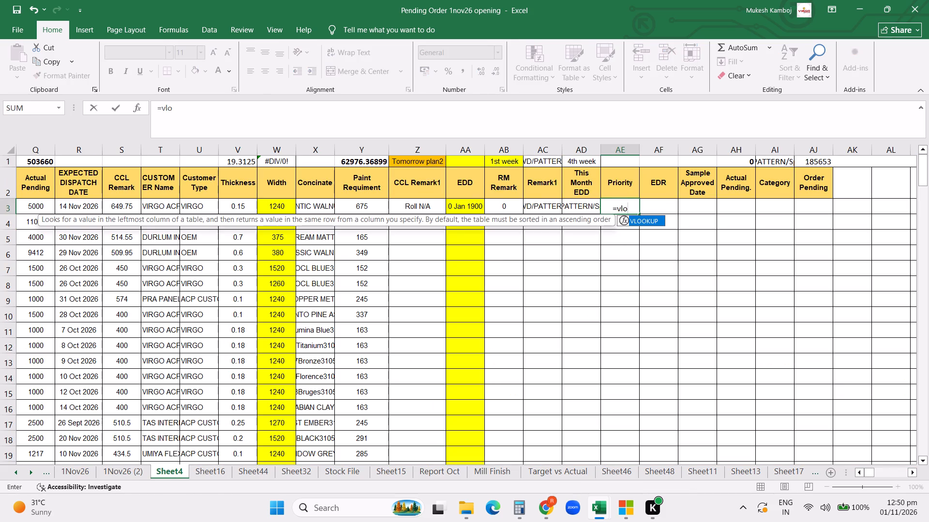
pyautogui.doubleClick(642, 223)
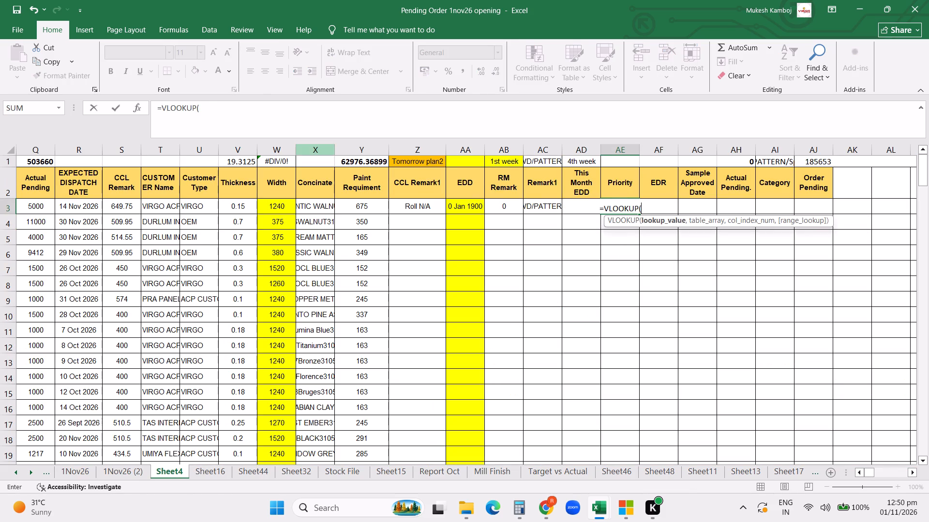
pyautogui.click(322, 151)
pyautogui.press(',')
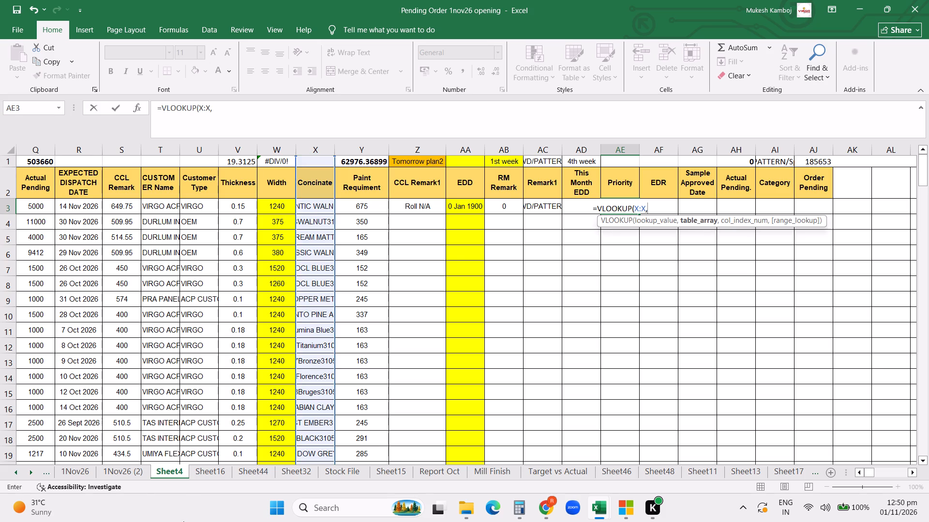
pyautogui.click(140, 467)
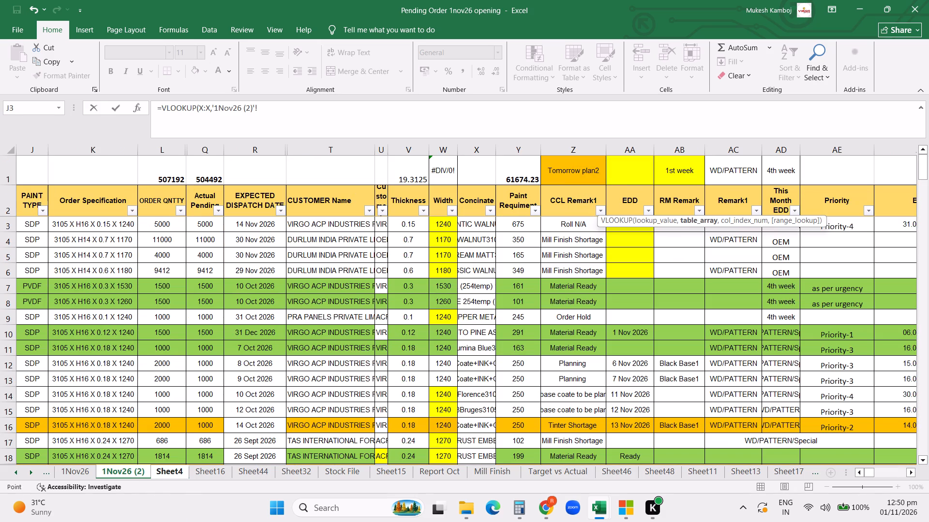
pyautogui.click(477, 146)
pyautogui.hotkey('shift', 'Right')
pyautogui.hotkey('shift', 'Right')
pyautogui.hotkey('shift', 'Right')
pyautogui.hotkey('shift', 'Right')
pyautogui.hotkey('shift', 'Right')
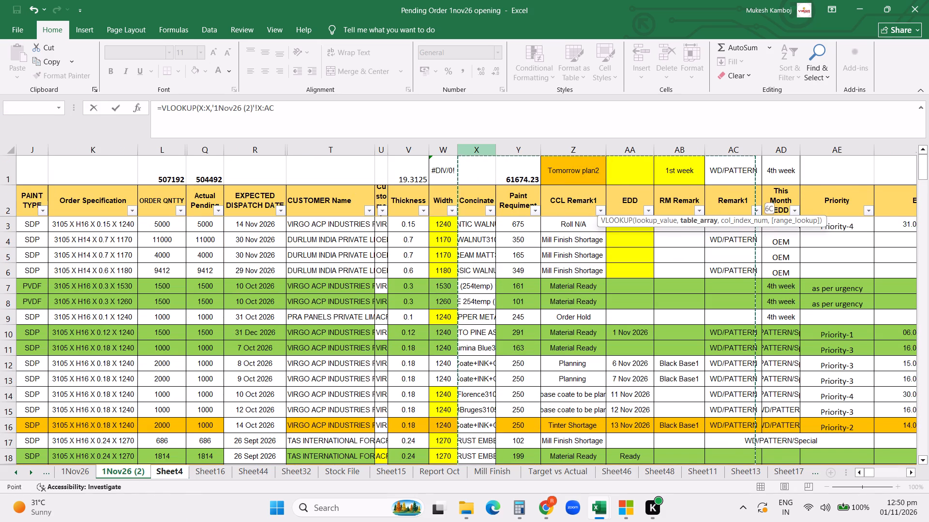
pyautogui.hotkey('shift', 'Right')
pyautogui.hotkey('shift', 'Right')
pyautogui.write(',8,0')
pyautogui.press('Return')
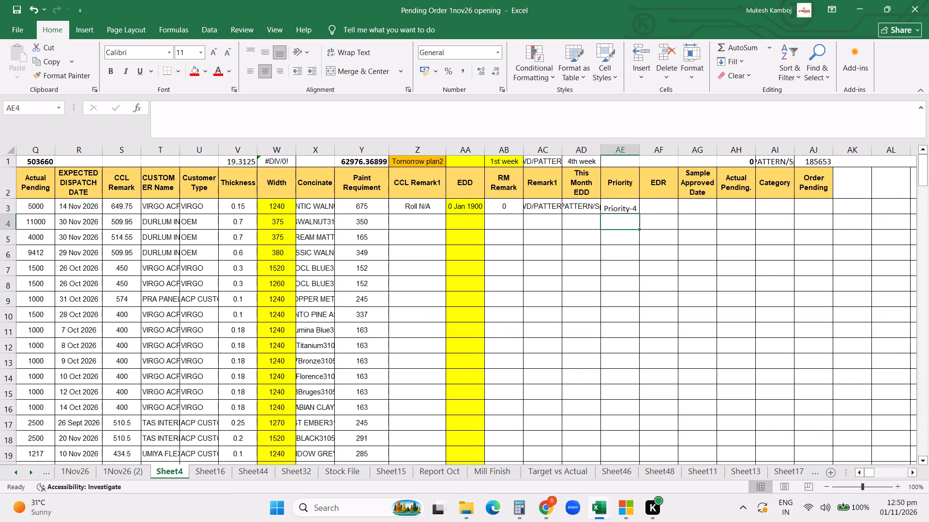
# Enter =VLOOKUP(X:X,'1Nov26 (2)'!X:AF,9,0) in EDR cell AF3 of Sheet4.
pyautogui.click(656, 205)
pyautogui.write('=vlo')
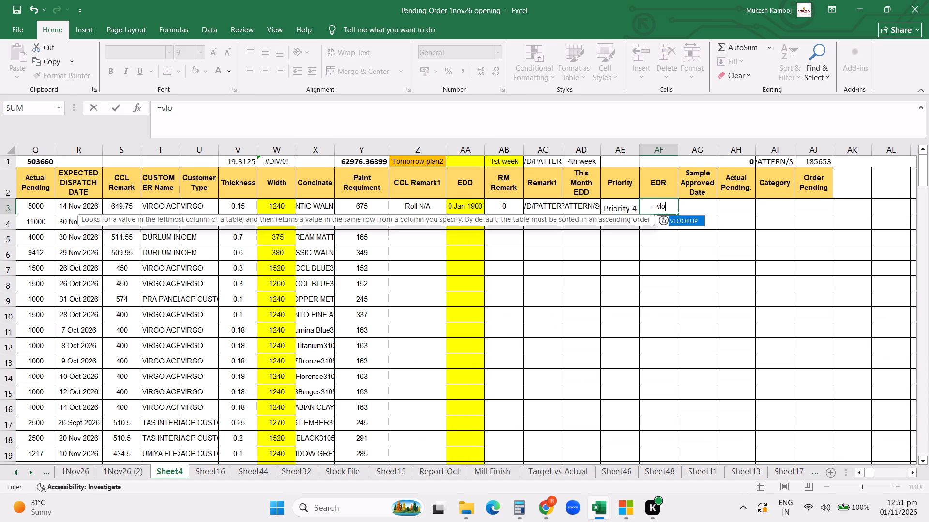
pyautogui.doubleClick(678, 217)
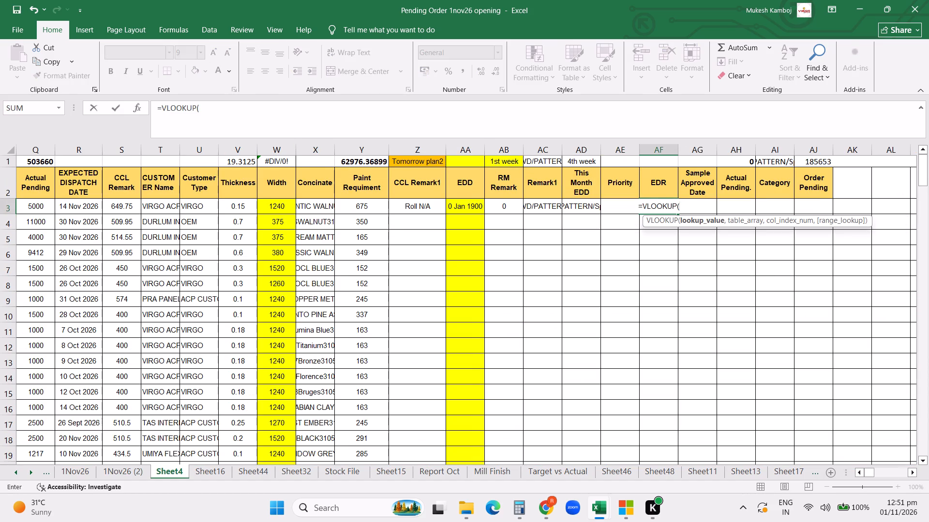
pyautogui.click(319, 149)
pyautogui.press(',')
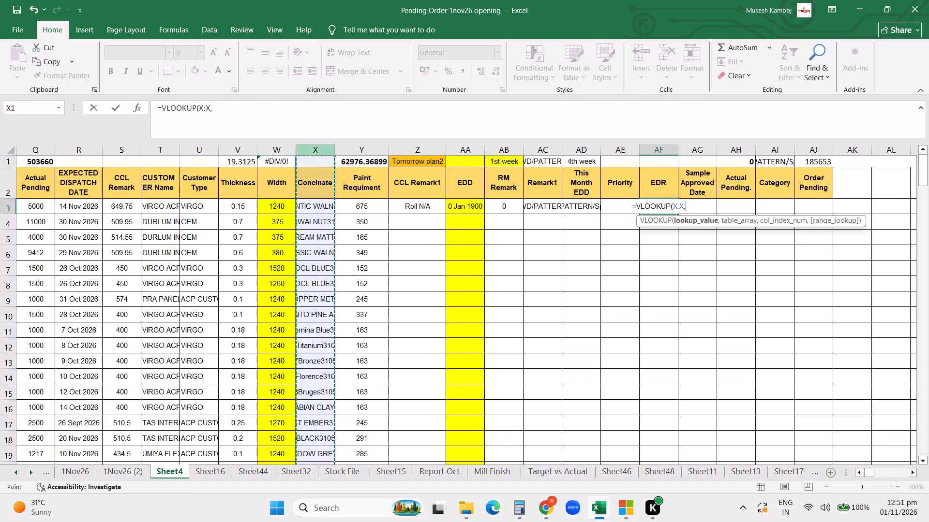
pyautogui.click(115, 468)
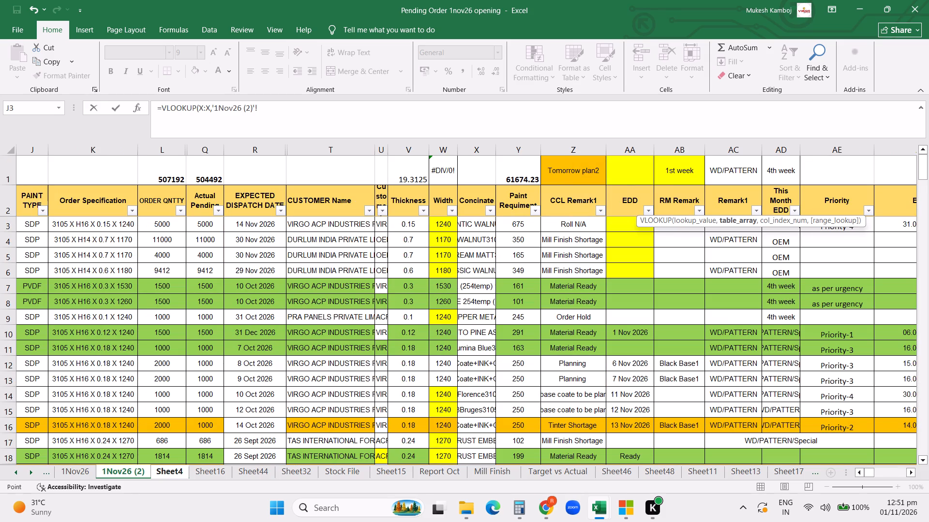
pyautogui.click(480, 149)
pyautogui.hotkey('shift', 'Right')
pyautogui.hotkey('shift', 'Right')
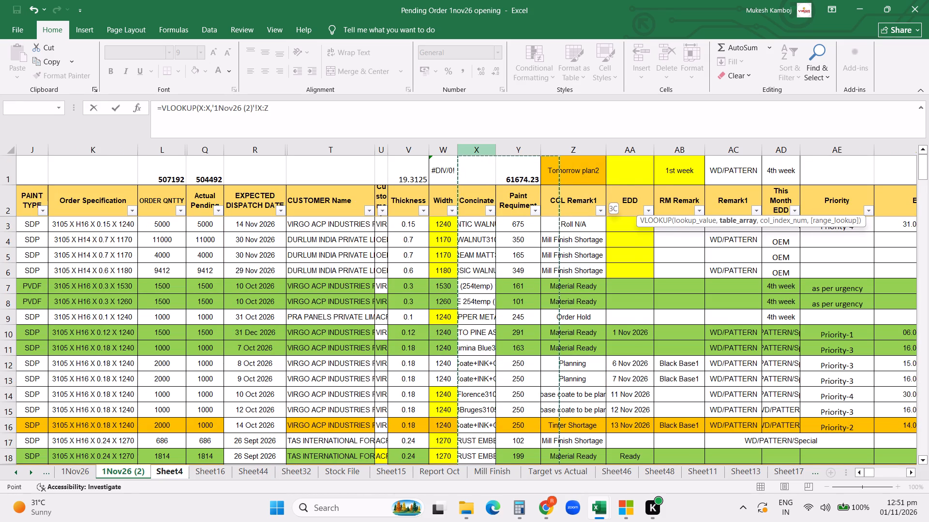
pyautogui.hotkey('shift', 'Right')
pyautogui.hotkey('shift', 'Right')
pyautogui.hotkey('shift', 'Right')
pyautogui.hotkey('shift', 'Right')
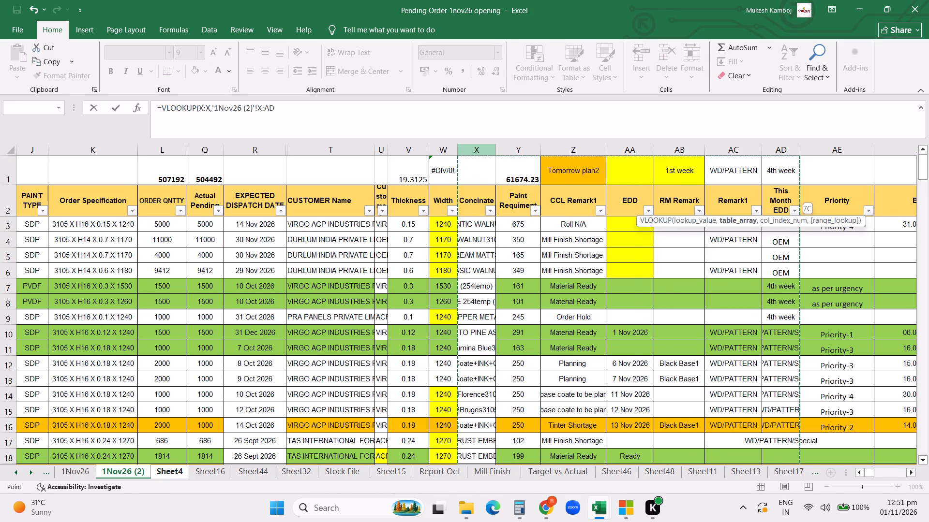
pyautogui.hotkey('shift', 'Right')
pyautogui.hotkey('shift', 'Right')
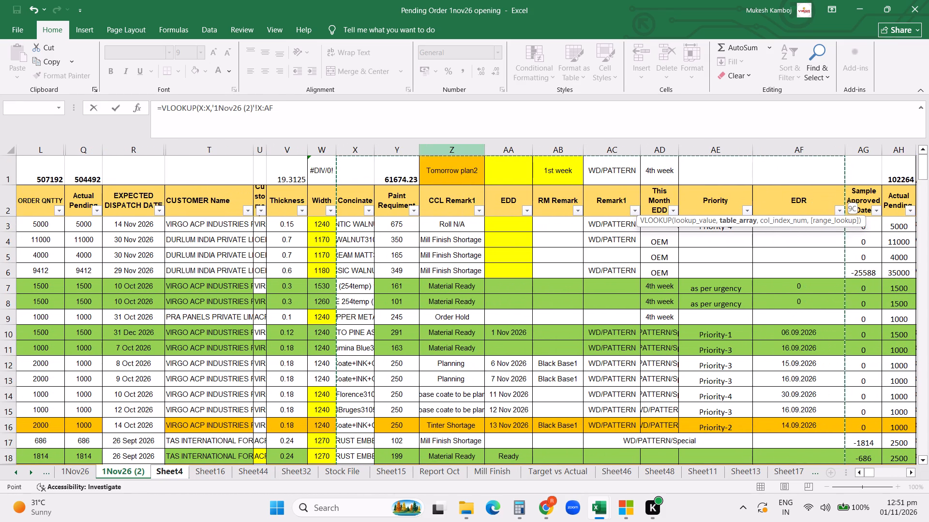
pyautogui.write(',9,0')
pyautogui.press('Return')
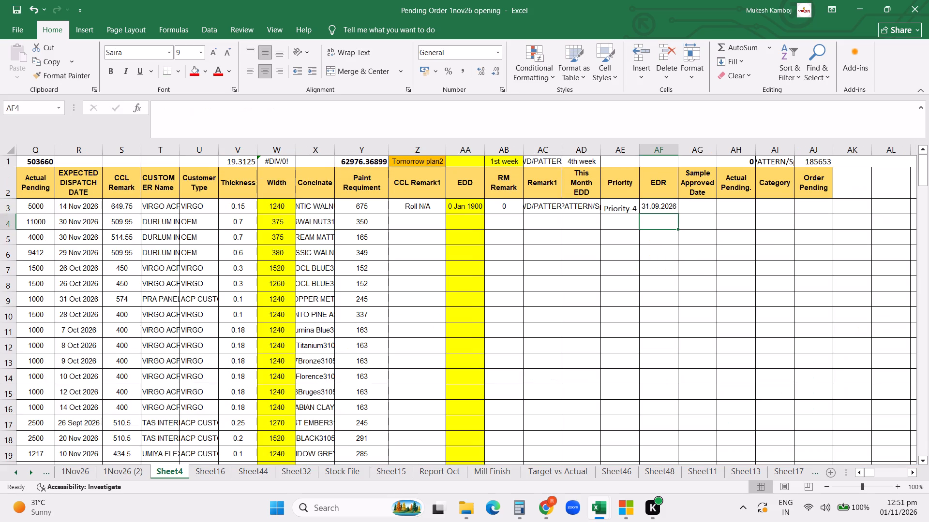
# Enter =VLOOKUP(X:X,'1Nov26 (2)'!X:AG,10,0) in Sample Approved Date cell AG3 of Sheet4.
pyautogui.click(695, 205)
pyautogui.write('=vlo')
pyautogui.doubleClick(711, 223)
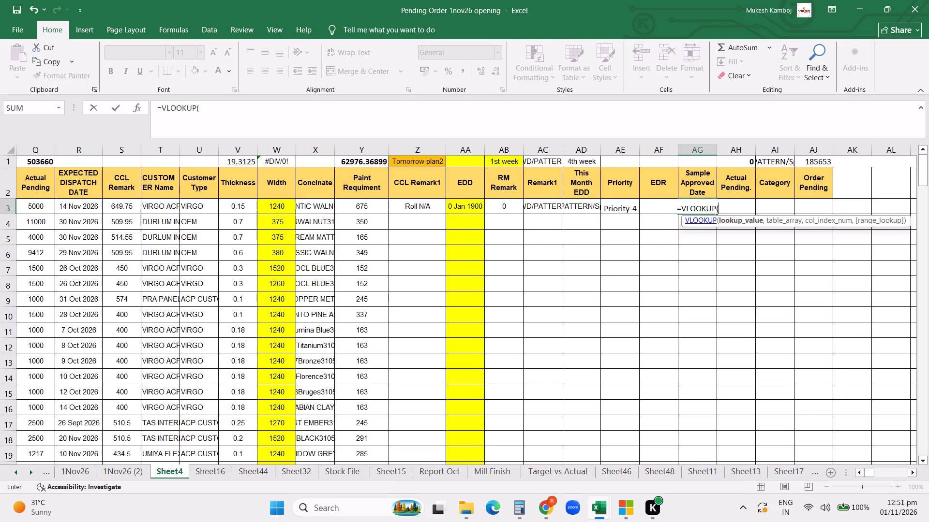
pyautogui.click(315, 148)
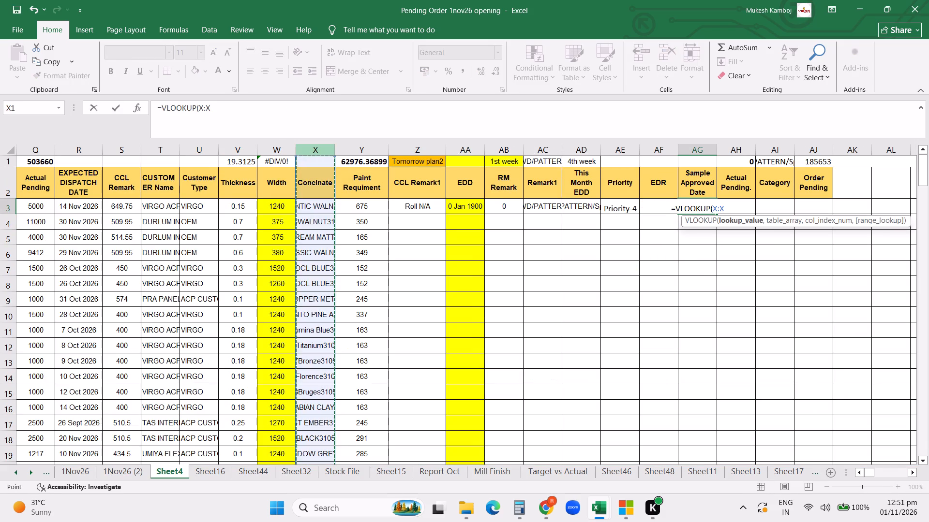
pyautogui.press(',')
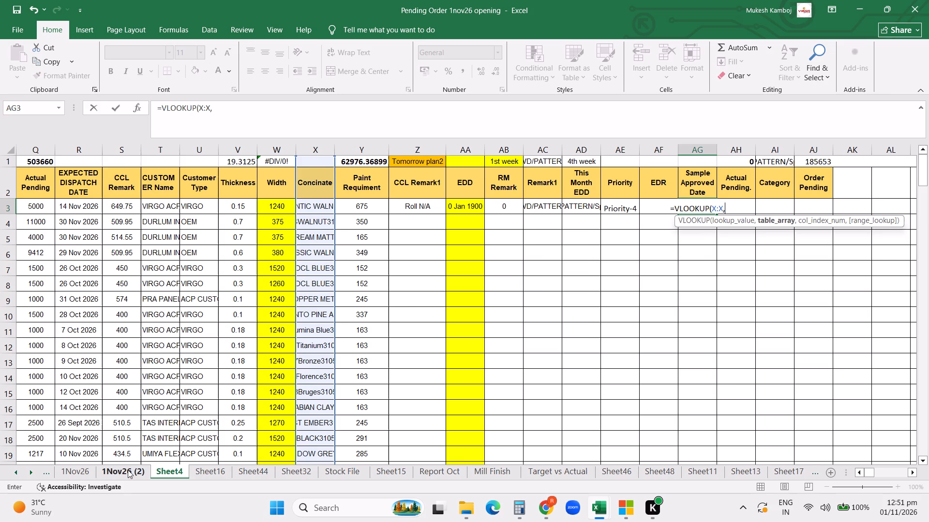
pyautogui.click(128, 470)
pyautogui.click(350, 153)
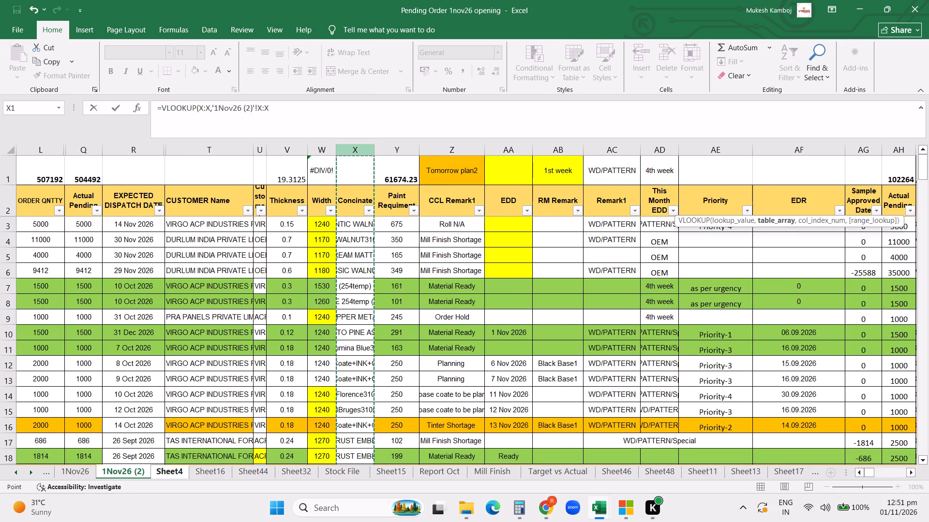
pyautogui.hotkey('shift', 'Right')
pyautogui.hotkey('shift', 'Right')
pyautogui.hotkey('shift', 'Right')
pyautogui.hotkey('shift', 'Right')
pyautogui.hotkey('shift', 'Right')
pyautogui.hotkey('shift', 'Right')
pyautogui.hotkey('shift', 'Right')
pyautogui.hotkey('shift', 'Right')
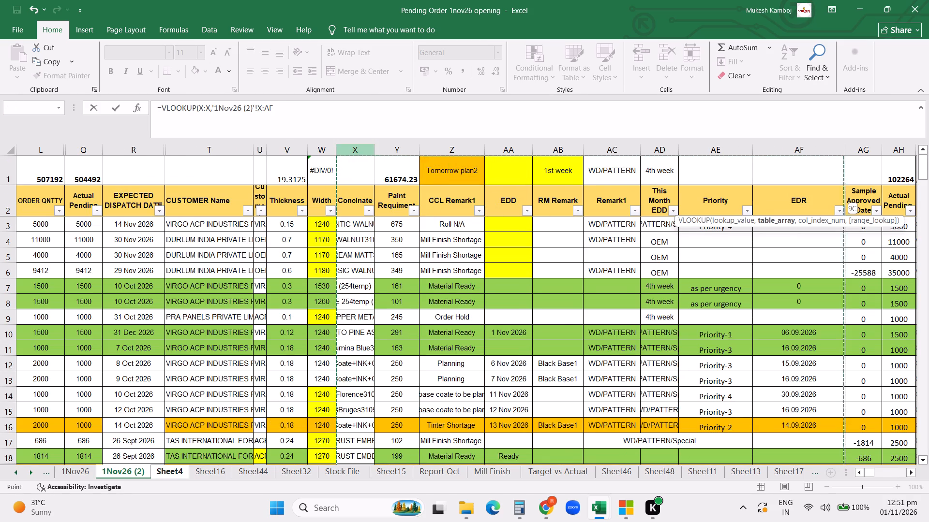
pyautogui.hotkey('shift', 'Right')
pyautogui.write(',10,0')
pyautogui.press('Return')
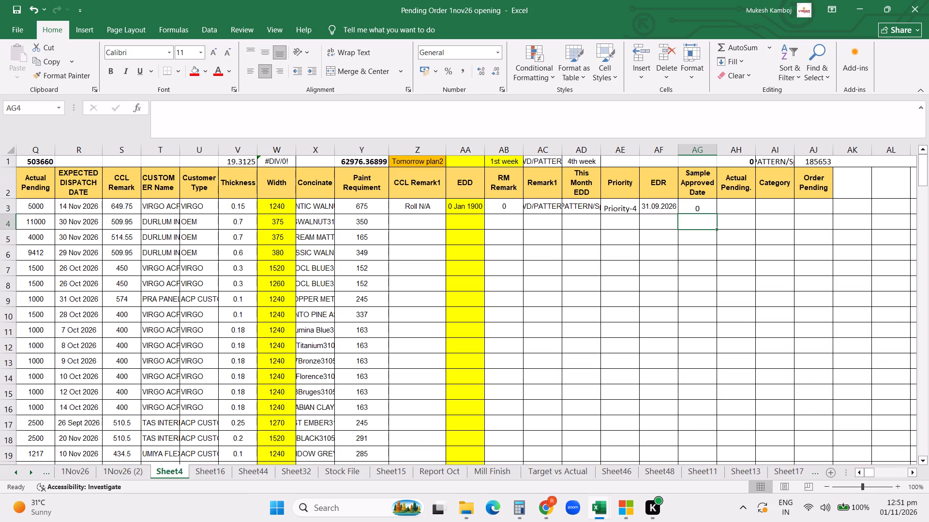
# Enter =VLOOKUP(X:X,'1Nov26 (2)'!X:AH,11,0) in Actual Pending cell AH3 of Sheet4.
pyautogui.click(726, 207)
pyautogui.write('=vlo')
pyautogui.doubleClick(758, 218)
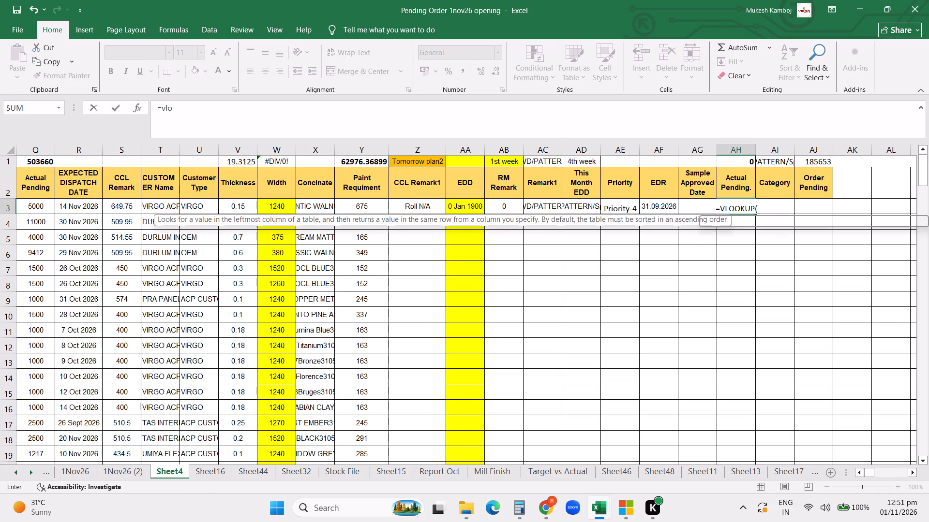
pyautogui.click(326, 153)
pyautogui.press(',')
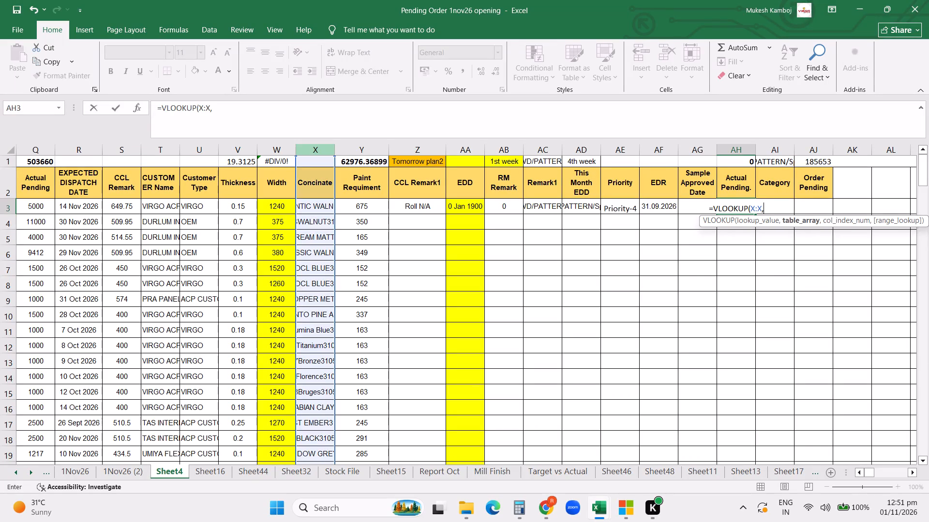
pyautogui.click(113, 468)
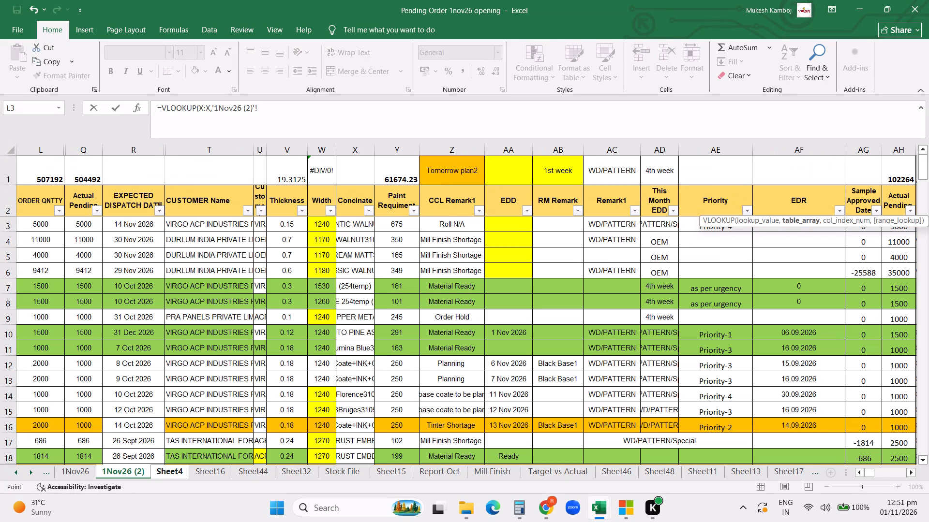
pyautogui.click(355, 155)
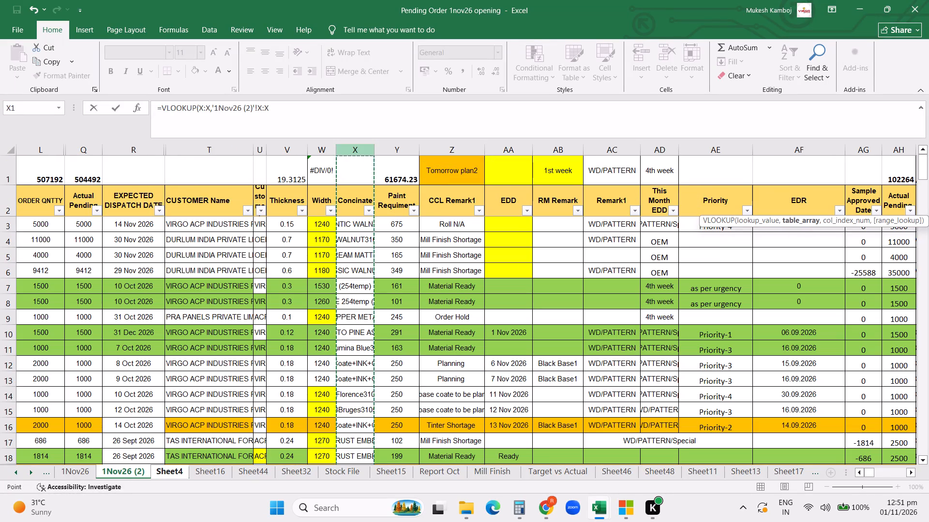
pyautogui.hotkey('shift', 'Right')
pyautogui.hotkey('shift', 'Right')
pyautogui.hotkey('shift', 'Right')
pyautogui.hotkey('shift', 'Right')
pyautogui.hotkey('shift', 'Right')
pyautogui.hotkey('shift', 'Right')
pyautogui.hotkey('shift', 'Right')
pyautogui.hotkey('shift', 'Right')
pyautogui.hotkey('shift', 'Right')
pyautogui.hotkey('shift', 'Right')
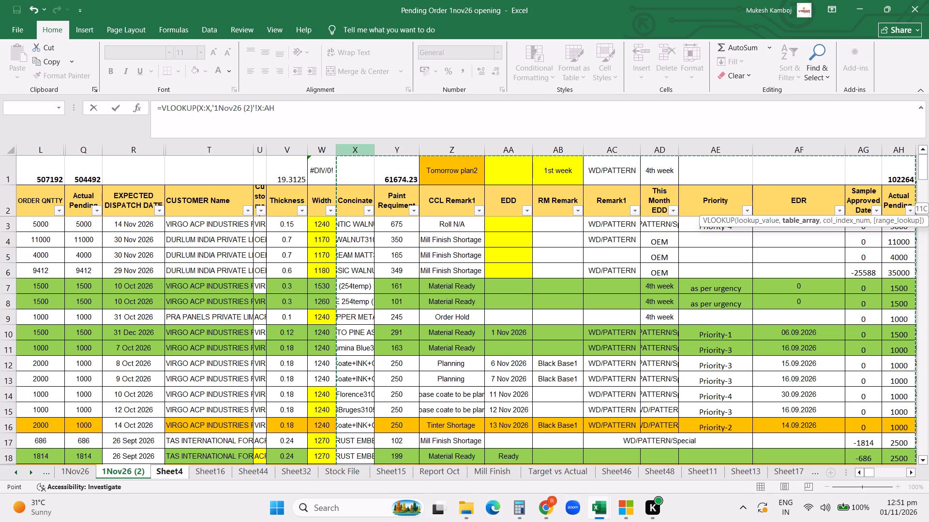
pyautogui.press(',')
pyautogui.write('11,0')
pyautogui.press('Return')
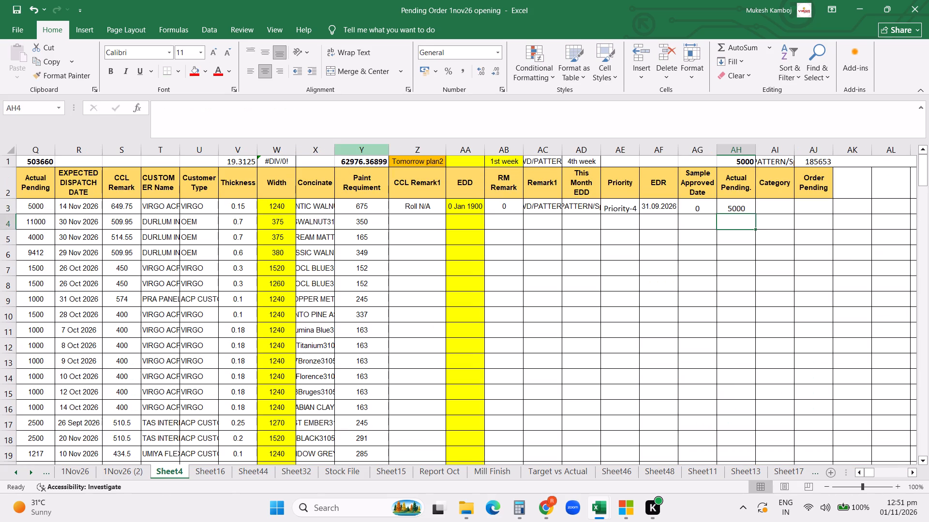
# Enter =VLOOKUP(X:X,'1Nov26 (2)'!X:AI,12,0) in Category cell AI3 of Sheet4.
pyautogui.click(775, 205)
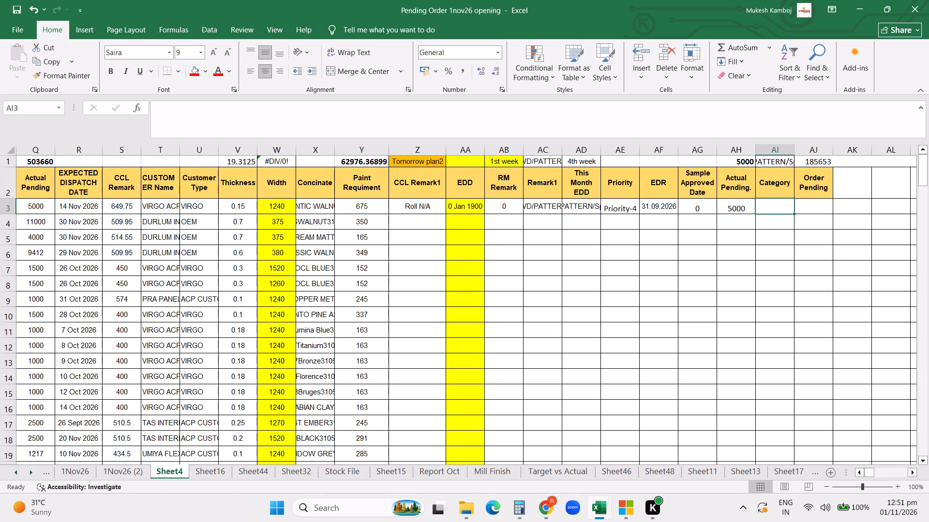
pyautogui.write('=vlo')
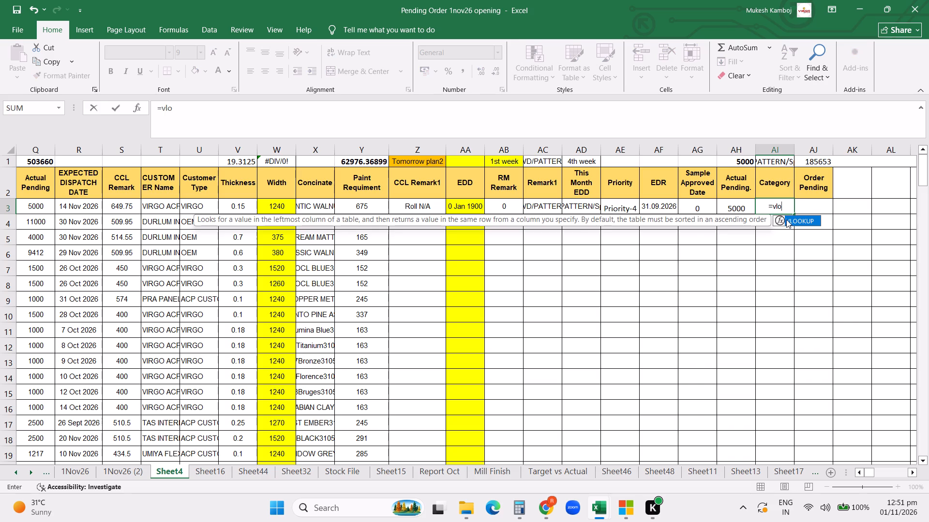
pyautogui.doubleClick(786, 219)
pyautogui.click(324, 152)
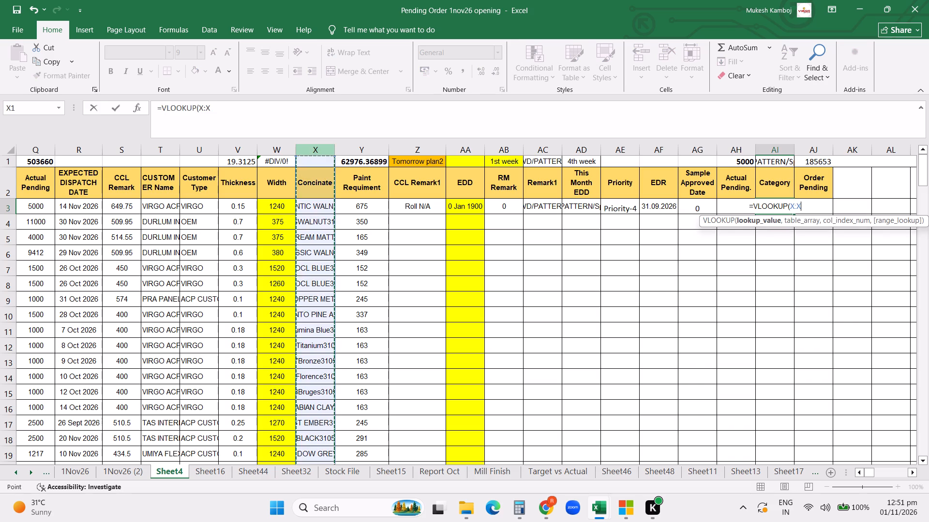
pyautogui.press(',')
pyautogui.click(114, 469)
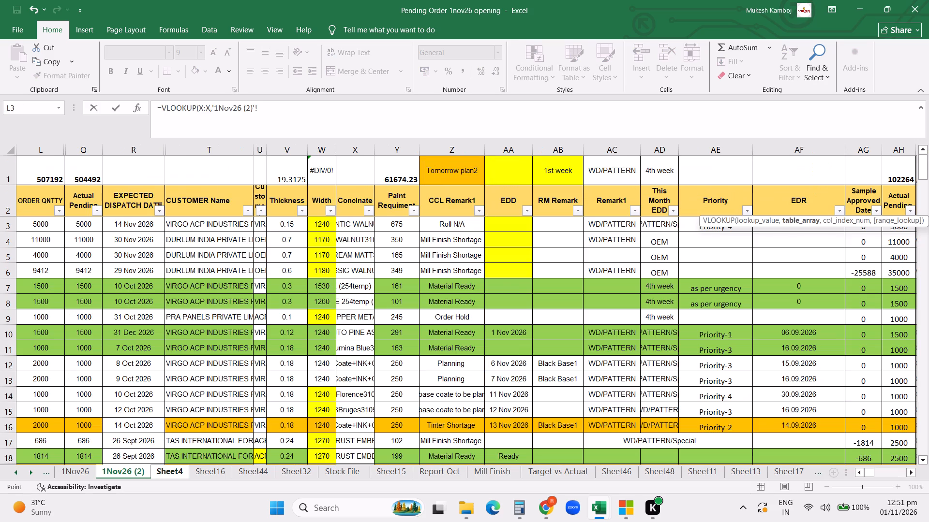
pyautogui.click(358, 154)
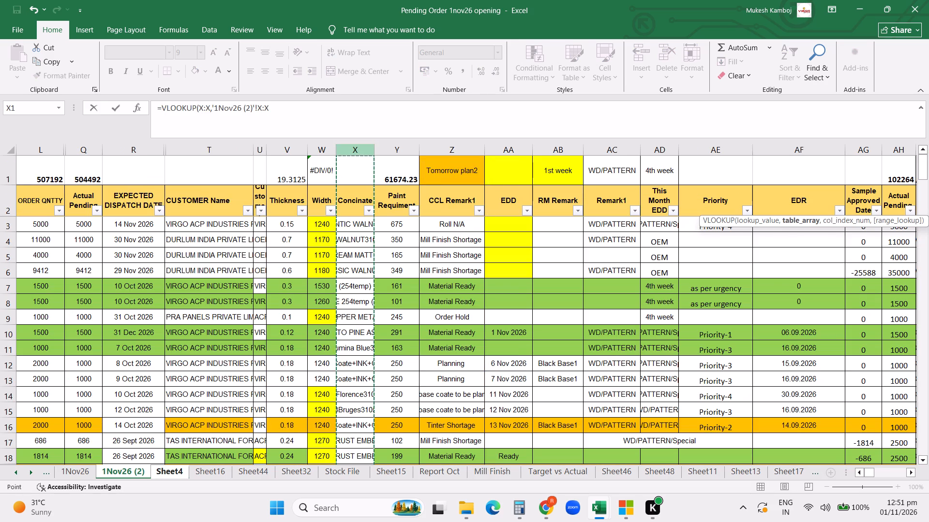
pyautogui.hotkey('shift', 'Right')
pyautogui.hotkey('shift', 'Right')
pyautogui.hotkey('shift', 'Right')
pyautogui.hotkey('shift', 'Right')
pyautogui.hotkey('shift', 'Right')
pyautogui.hotkey('shift', 'Right')
pyautogui.hotkey('shift', 'Right')
pyautogui.hotkey('shift', 'Right')
pyautogui.hotkey('shift', 'Right')
pyautogui.hotkey('shift', 'Right')
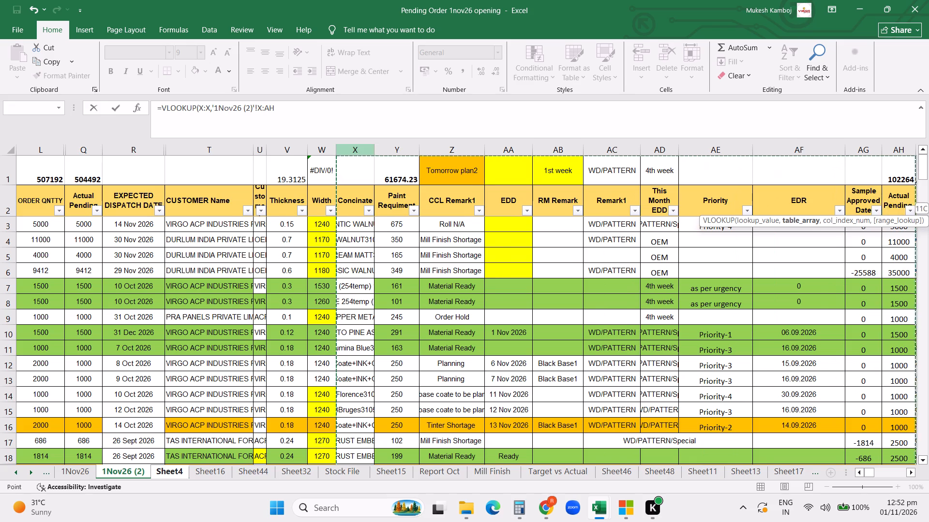
pyautogui.hotkey('shift', 'Right')
pyautogui.hotkey('shift', 'Right')
pyautogui.hotkey('shift', 'Right')
pyautogui.hotkey('shift', 'Left')
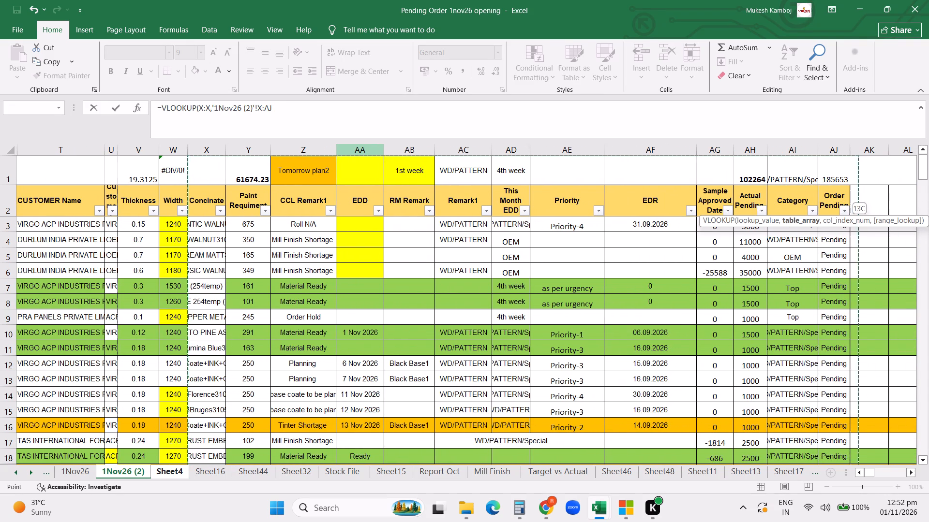
pyautogui.hotkey('shift', 'Left')
pyautogui.write(',12,0')
pyautogui.press('Return')
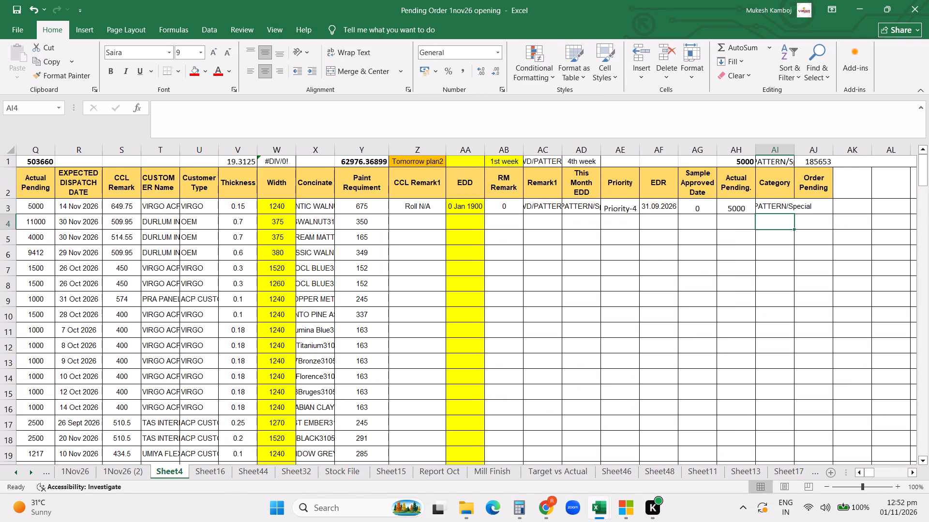
# Enter =VLOOKUP(X:X,'1Nov26 (2)'!X:AJ,13,0) in Order Pending cell AJ3 of Sheet4.
pyautogui.click(800, 208)
pyautogui.write('=vlo')
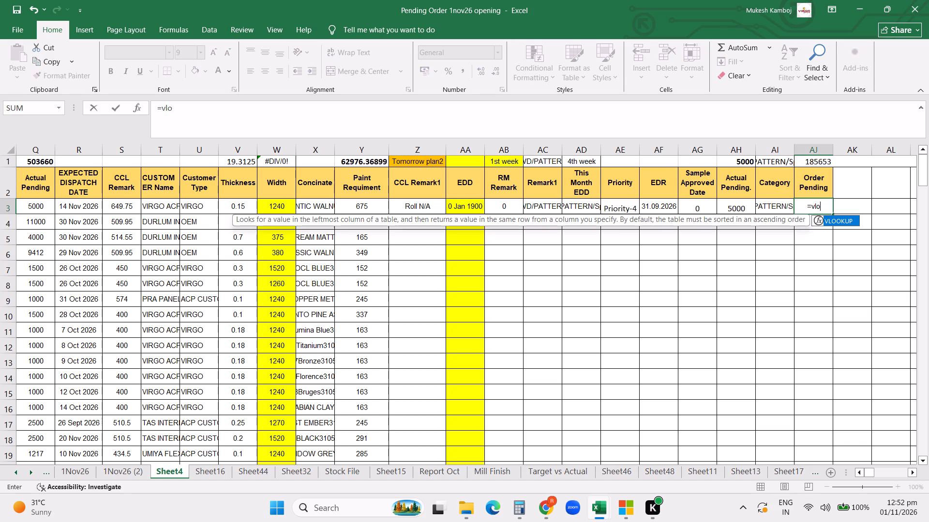
pyautogui.doubleClick(836, 221)
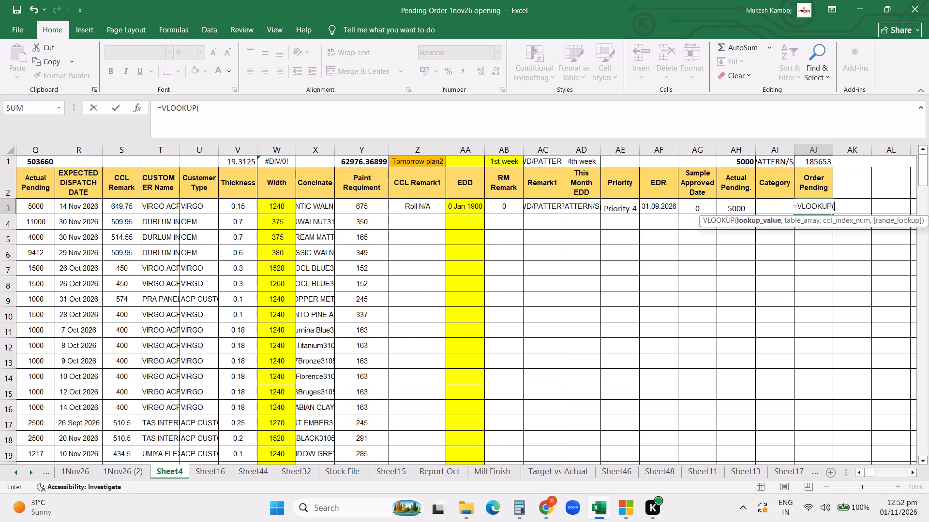
pyautogui.click(324, 149)
pyautogui.press(',')
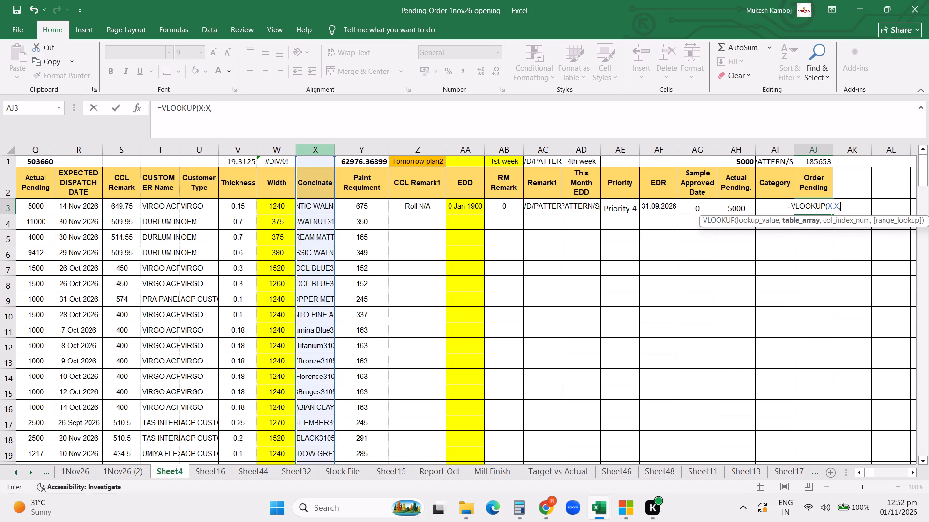
pyautogui.click(126, 470)
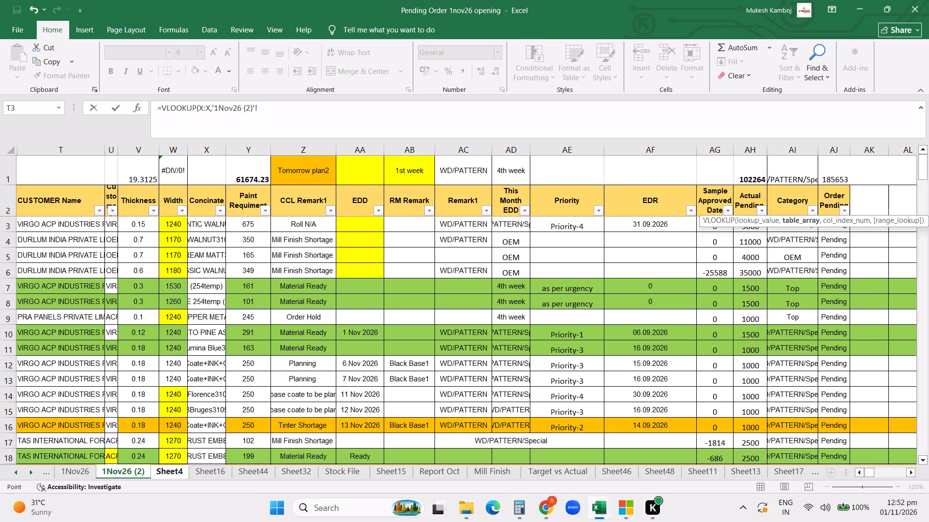
pyautogui.click(211, 152)
pyautogui.hotkey('shift', 'Right')
pyautogui.hotkey('shift', 'Right')
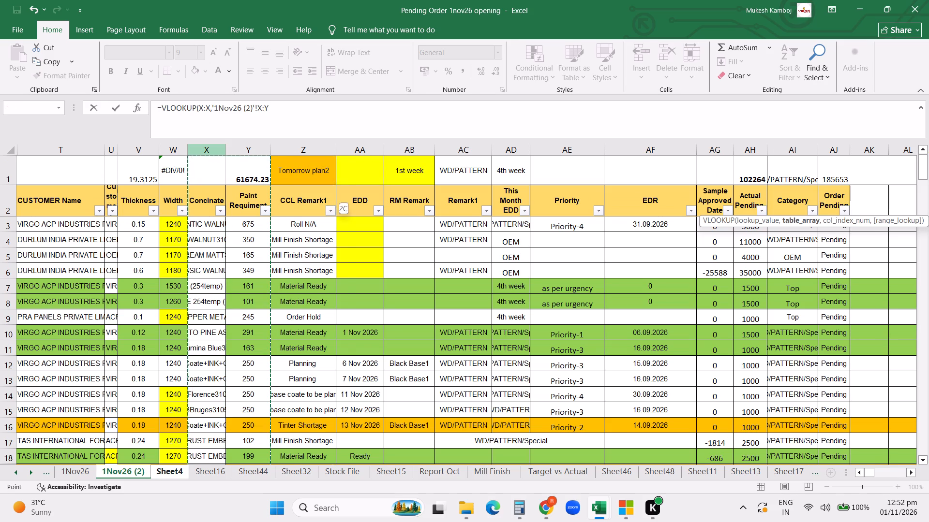
pyautogui.hotkey('shift', 'Right')
pyautogui.hotkey('shift', 'Right')
pyautogui.hotkey('shift', 'Right')
pyautogui.hotkey('shift', 'Right')
pyautogui.hotkey('shift', 'Right')
pyautogui.hotkey('shift', 'Right')
pyautogui.hotkey('shift', 'Right')
pyautogui.hotkey('shift', 'Right')
pyautogui.hotkey('shift', 'Right')
pyautogui.hotkey('shift', 'Right')
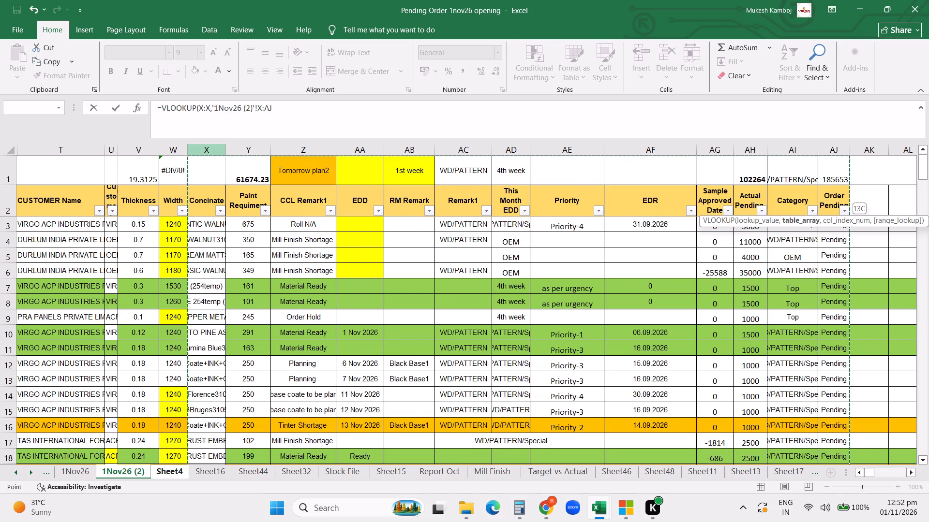
pyautogui.write(',13,0')
pyautogui.press('Return')
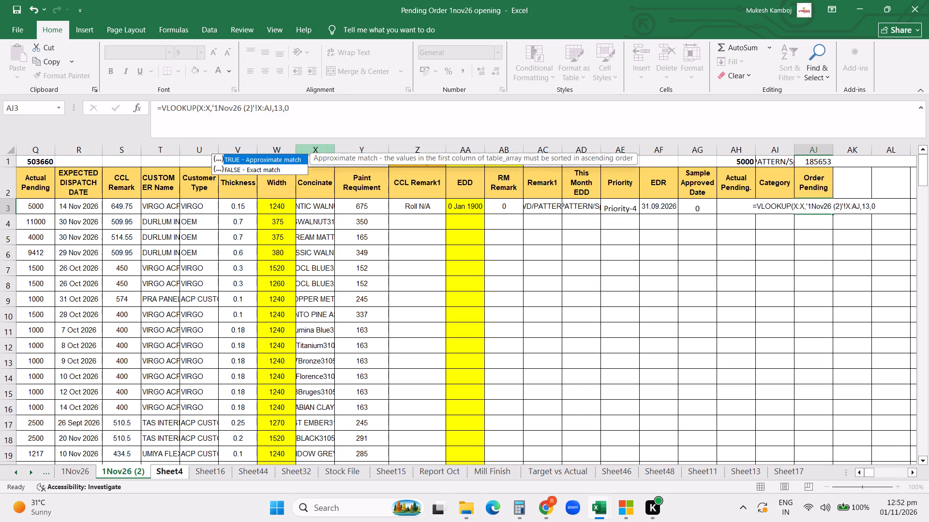
# Fill the lookup formulas in Z3:AJ3 of Sheet4 down through row 189.
pyautogui.moveTo(405, 207); pyautogui.dragTo(680, 207)
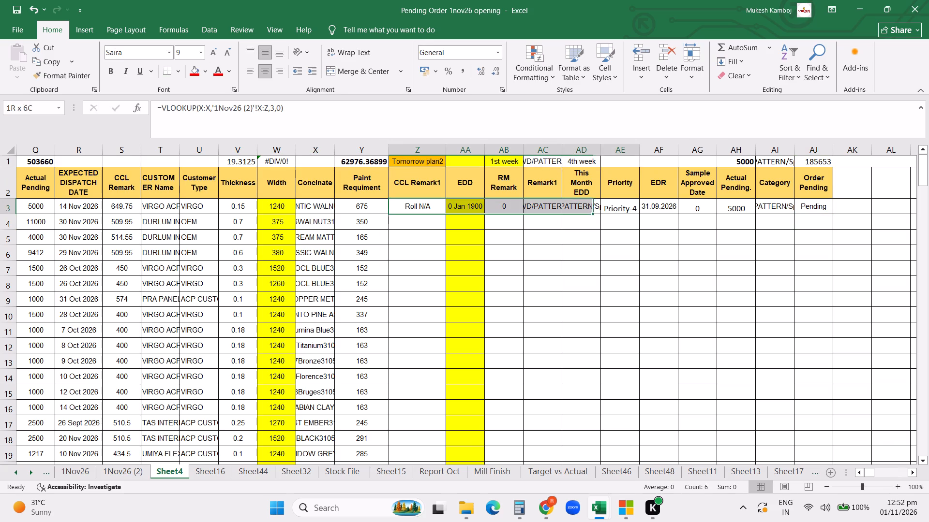
pyautogui.moveTo(680, 207); pyautogui.dragTo(813, 205)
pyautogui.moveTo(832, 214); pyautogui.dragTo(824, 521)
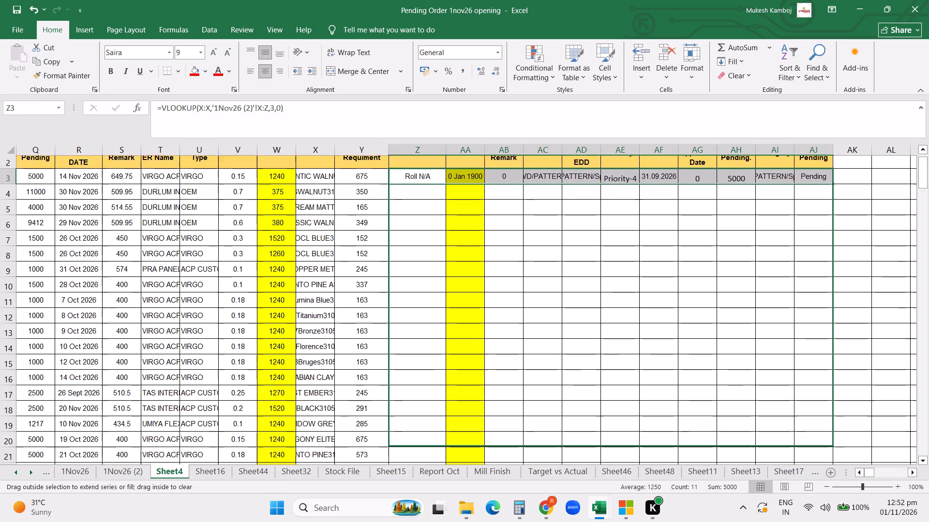
pyautogui.moveTo(824, 521); pyautogui.dragTo(823, 521)
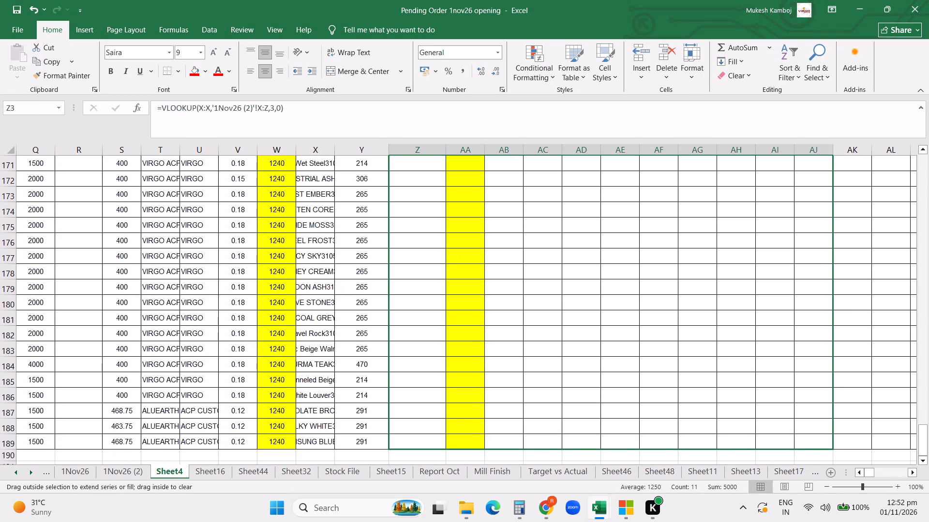
pyautogui.moveTo(823, 521); pyautogui.dragTo(817, 418)
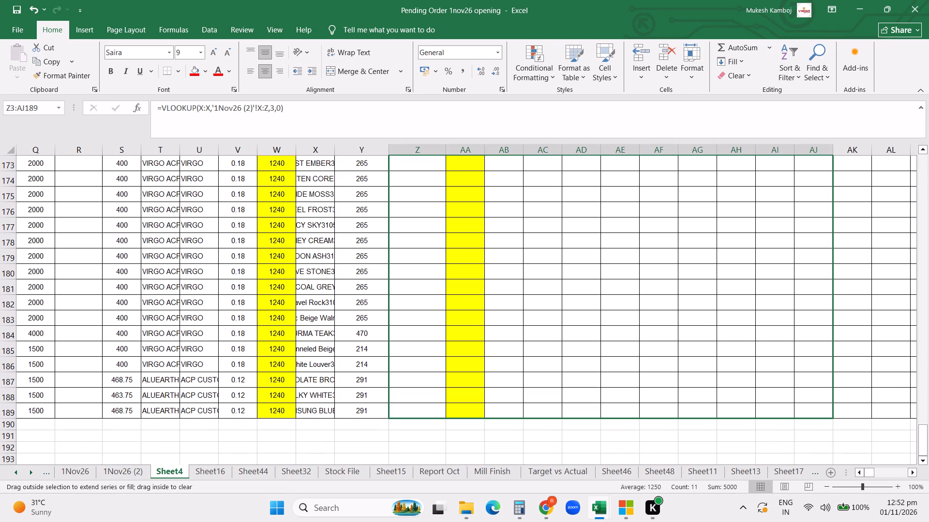
# Review the filled lookup columns Z to AJ of Sheet4 between the header and the last data row.
pyautogui.scroll(3, 497, 302)
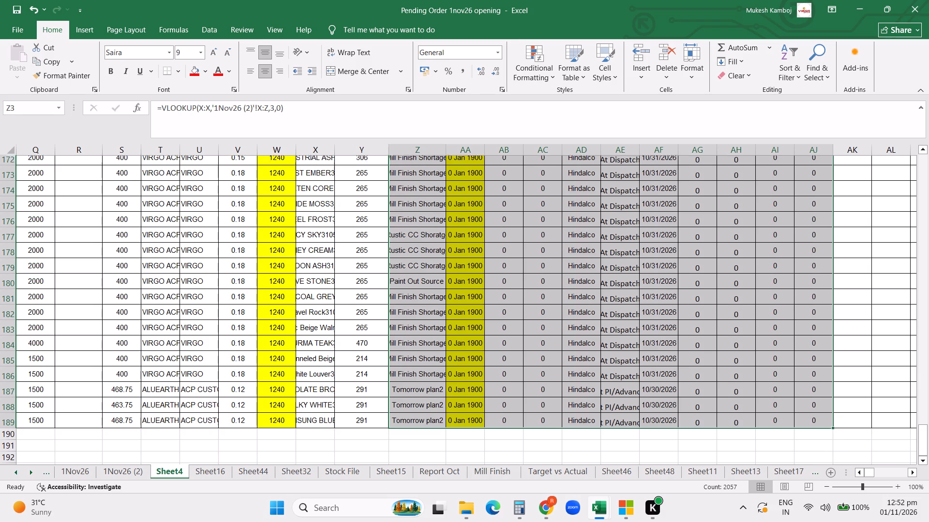
pyautogui.scroll(20, 498, 300)
pyautogui.scroll(18, 498, 300)
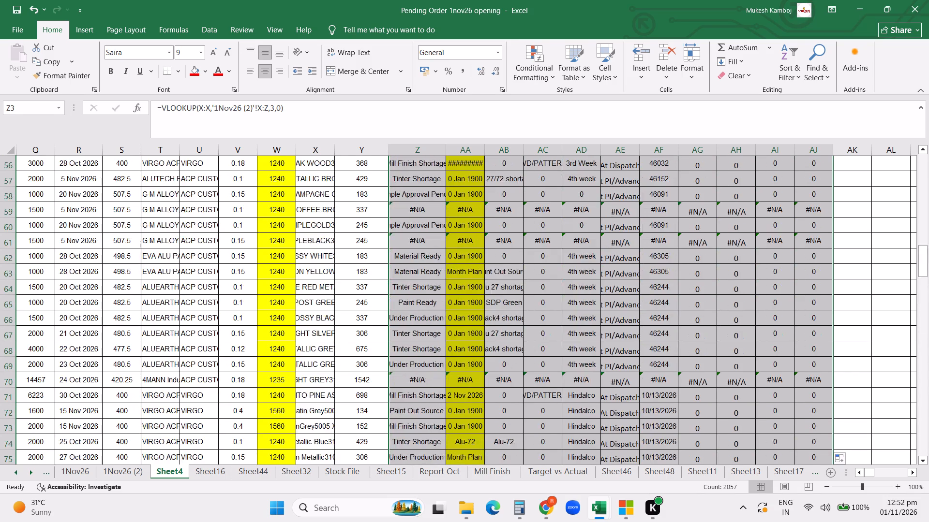
pyautogui.scroll(20, 495, 282)
pyautogui.scroll(11, 495, 282)
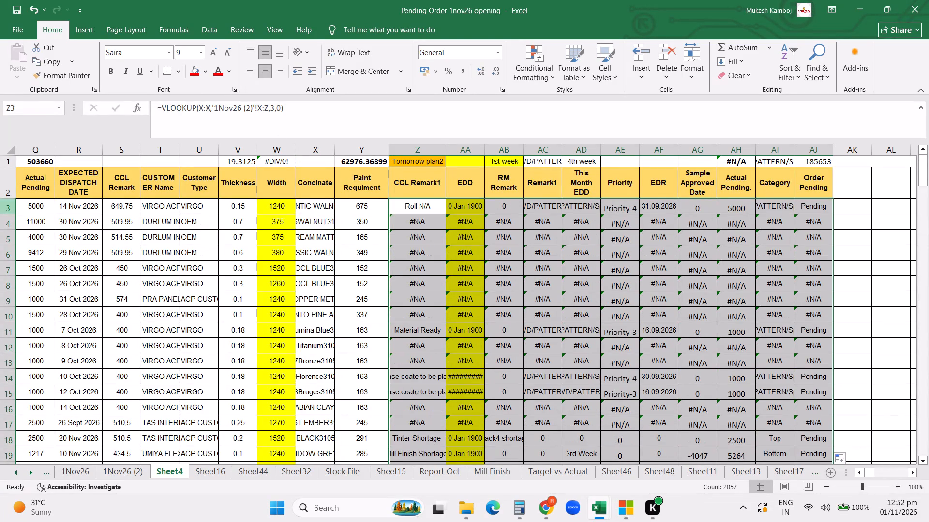
pyautogui.click(9, 184)
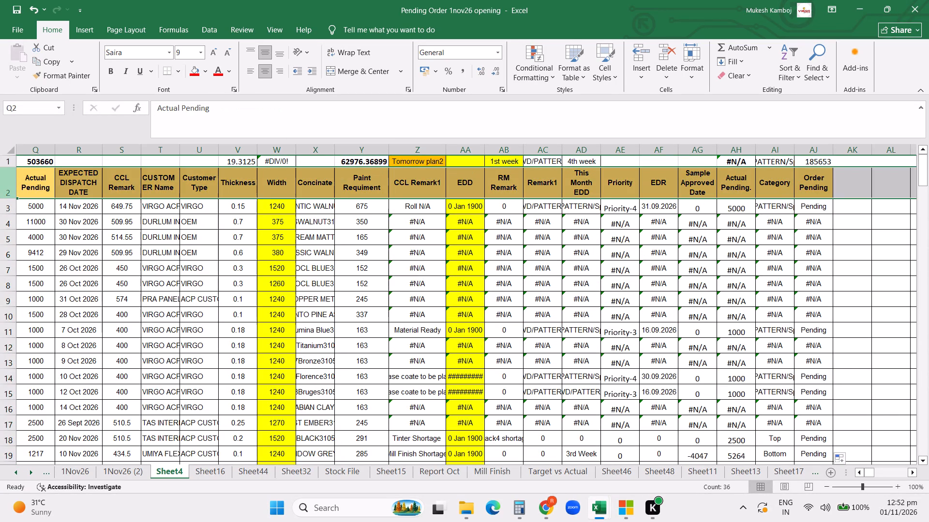
pyautogui.press('Down')
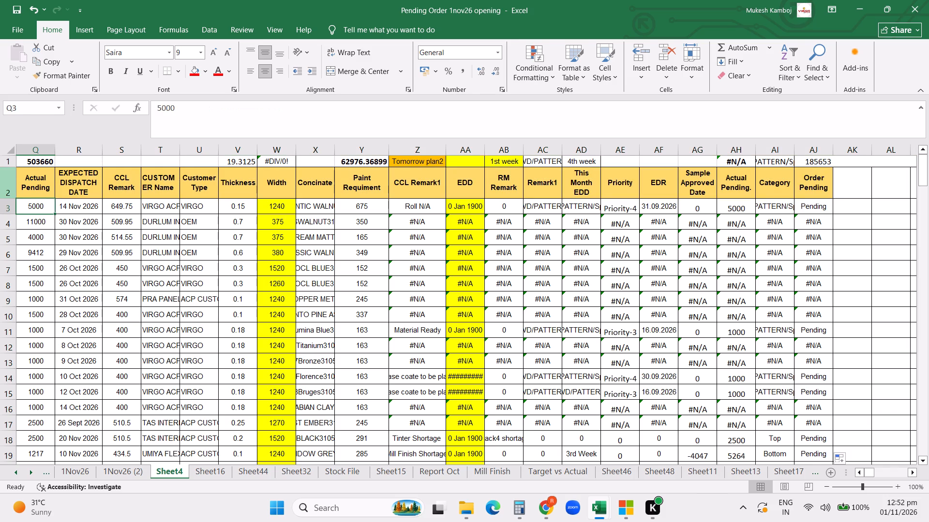
pyautogui.hotkey('ctrl', 'Up')
pyautogui.press('Down')
pyautogui.hotkey('ctrl', 'Down')
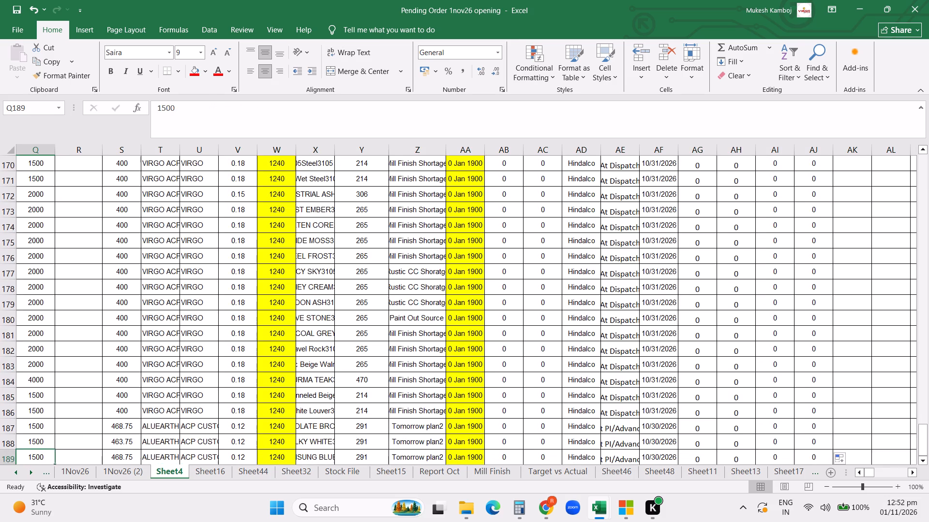
pyautogui.hotkey('ctrl', 'Up')
pyautogui.hotkey('ctrl', 'Up')
pyautogui.hotkey('ctrl', 'Up')
pyautogui.hotkey('ctrl', 'Up')
pyautogui.hotkey('ctrl', 'Up')
pyautogui.hotkey('ctrl', 'Up')
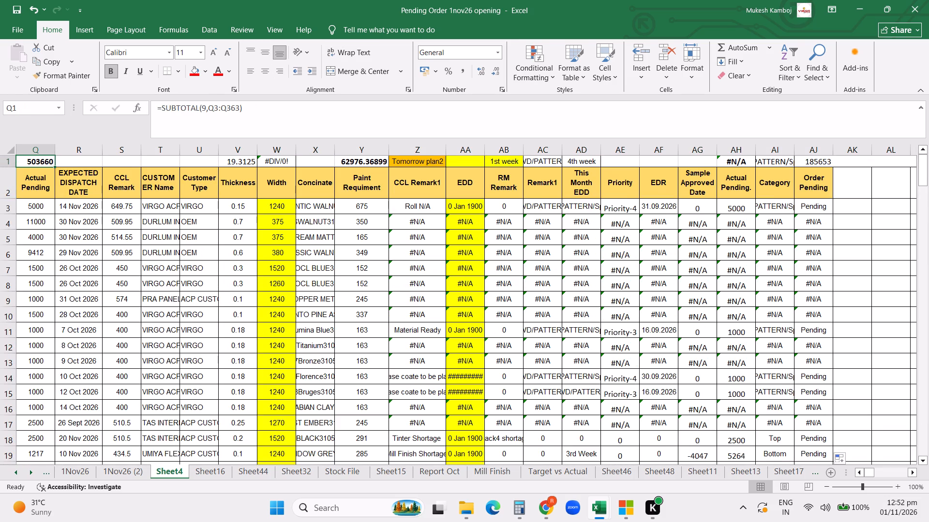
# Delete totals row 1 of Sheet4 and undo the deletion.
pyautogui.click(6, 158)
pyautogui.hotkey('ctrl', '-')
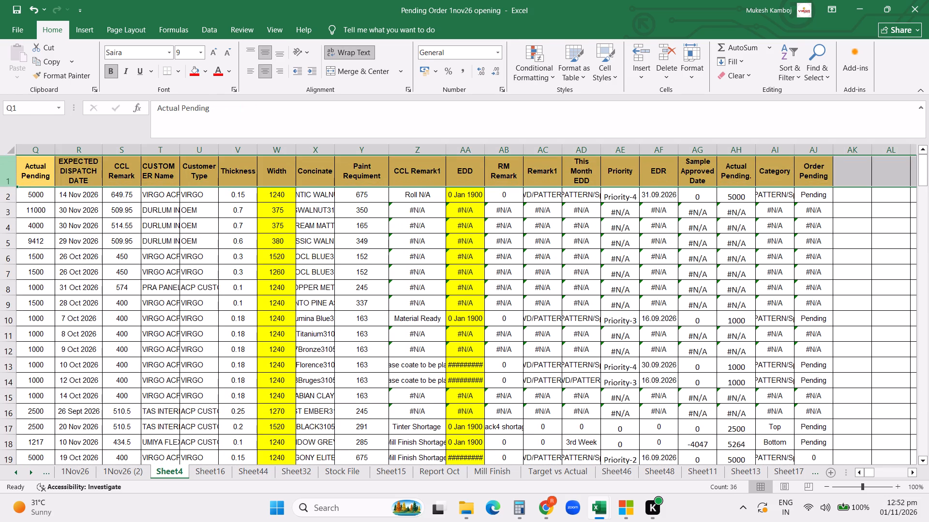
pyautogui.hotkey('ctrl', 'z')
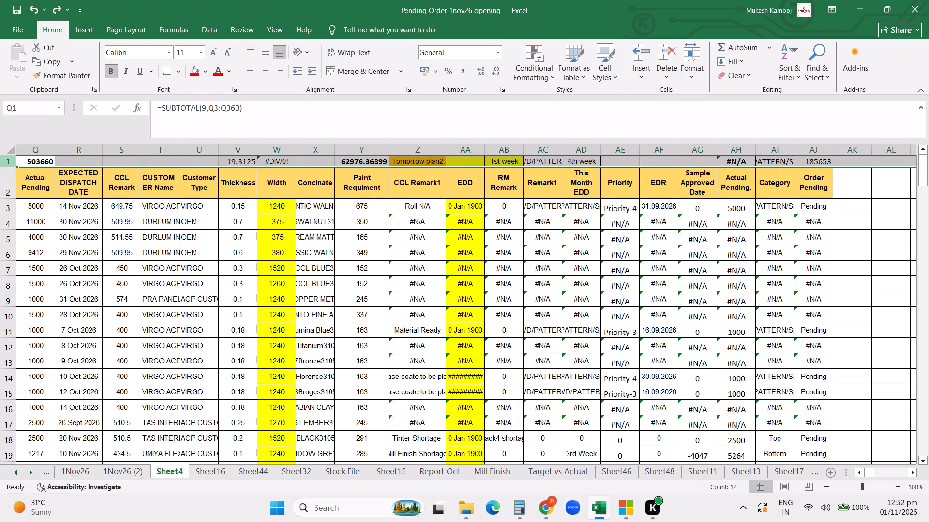
# Hide totals row 1 of Sheet4.
pyautogui.click(9, 160)
pyautogui.rightClick(9, 160)
pyautogui.click(42, 340)
# Freeze the column header row of Sheet4 as the top row and check that it holds when moving through the data.
pyautogui.click(8, 171)
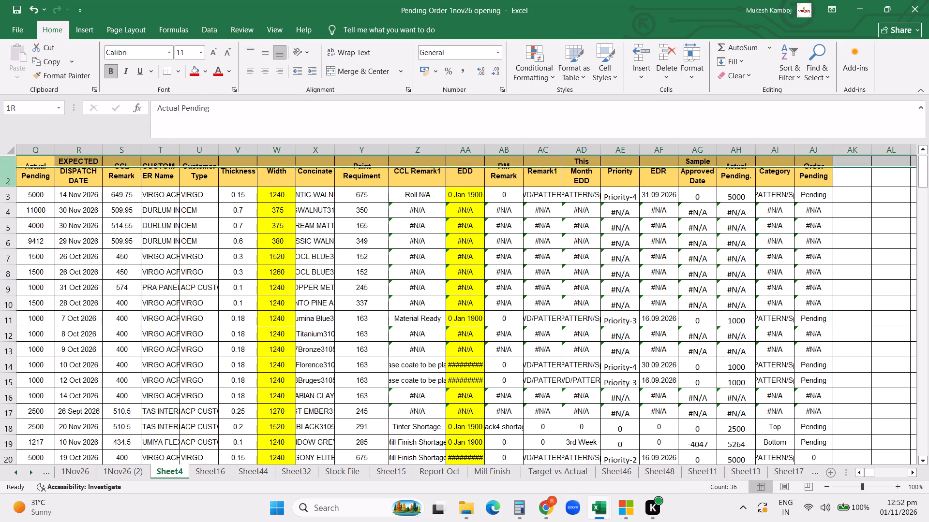
pyautogui.click(211, 28)
pyautogui.click(277, 30)
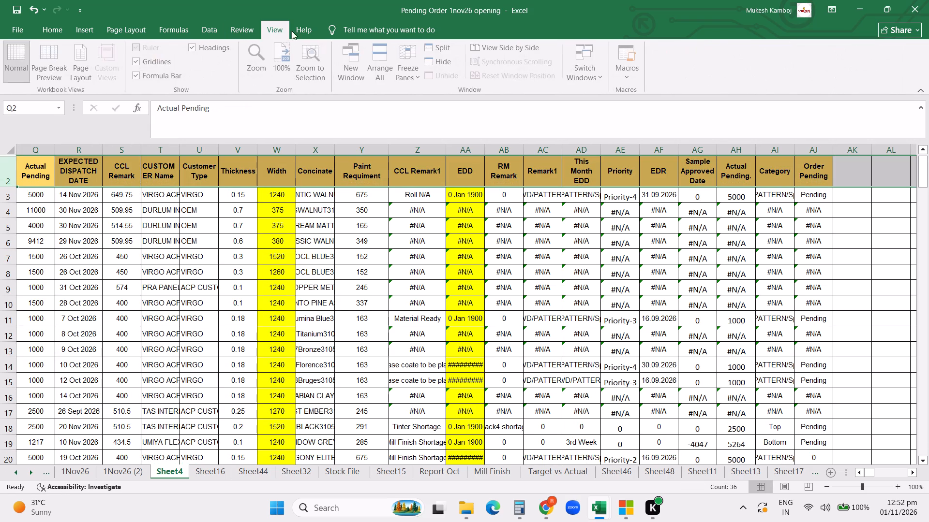
pyautogui.click(415, 62)
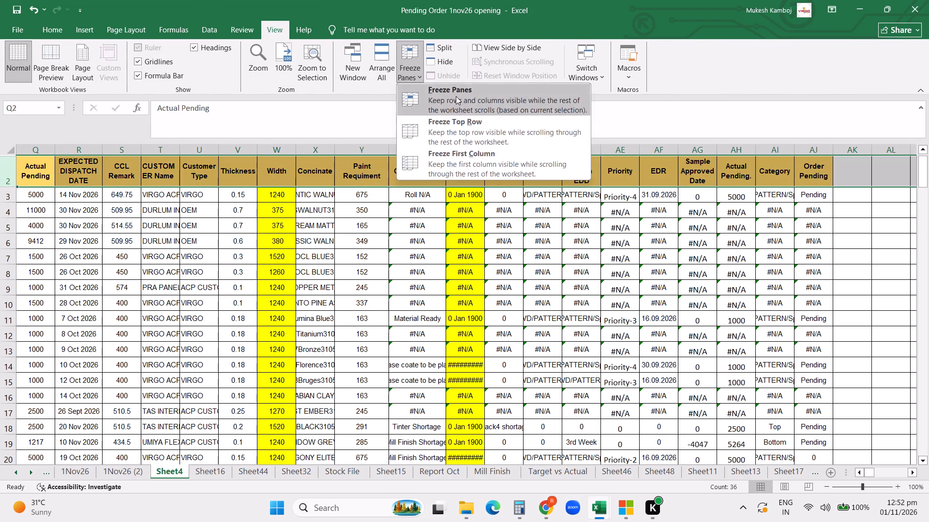
pyautogui.click(459, 126)
pyautogui.click(271, 224)
pyautogui.scroll(-4, 271, 224)
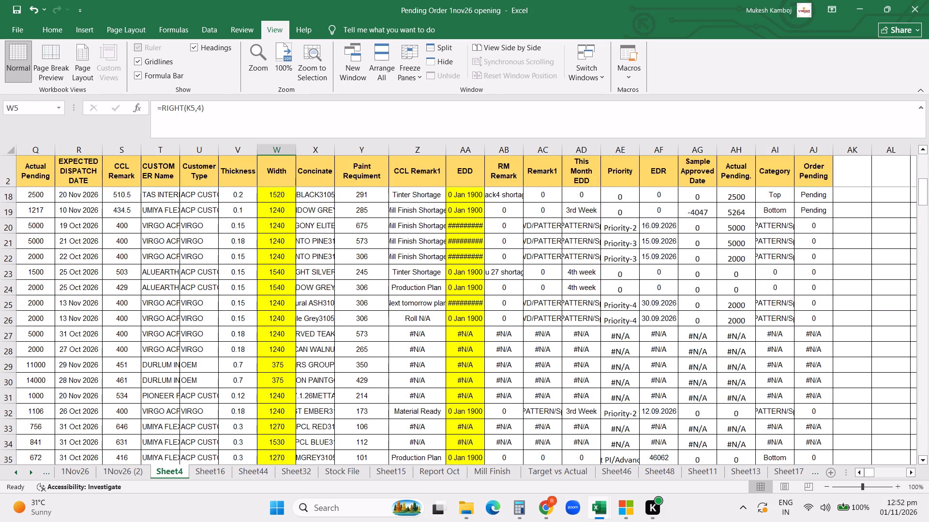
pyautogui.scroll(-2, 271, 224)
pyautogui.scroll(6, 271, 224)
# Unhide the hidden totals row 1 of Sheet4 and check the frozen rows against the data.
pyautogui.click(10, 149)
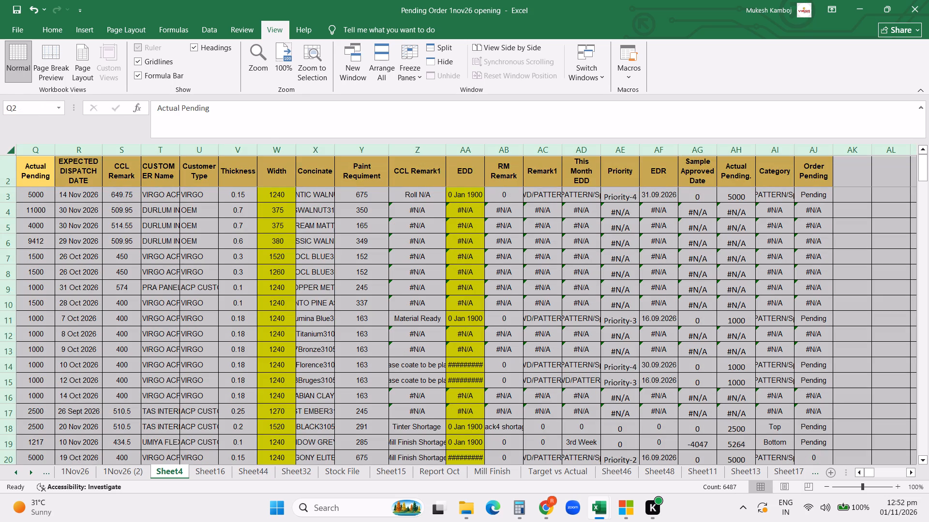
pyautogui.rightClick(13, 164)
pyautogui.click(45, 357)
pyautogui.click(162, 335)
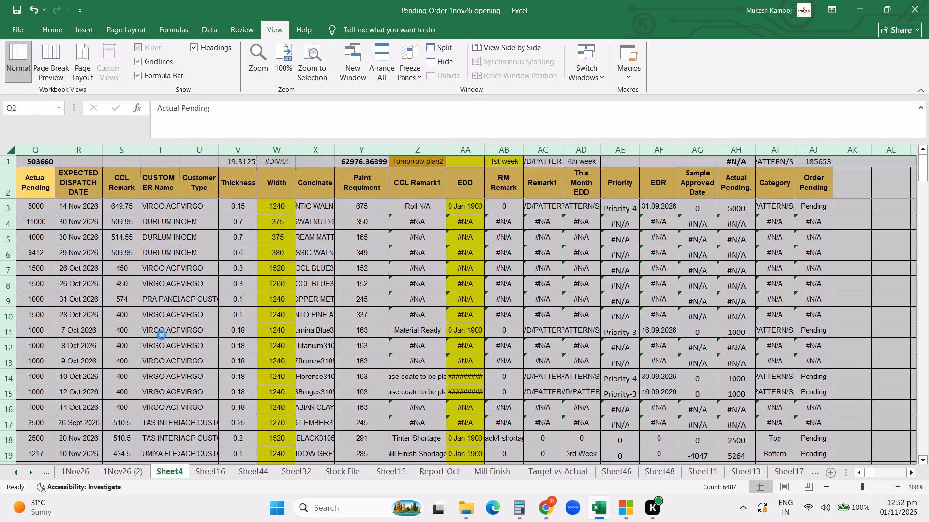
pyautogui.click(85, 227)
pyautogui.scroll(-10, 72, 197)
pyautogui.scroll(20, 162, 205)
pyautogui.scroll(7, 162, 205)
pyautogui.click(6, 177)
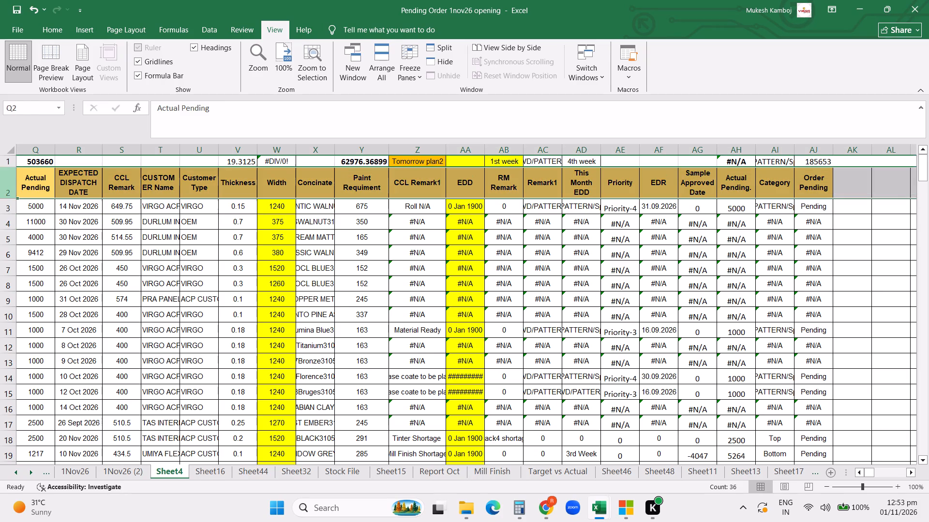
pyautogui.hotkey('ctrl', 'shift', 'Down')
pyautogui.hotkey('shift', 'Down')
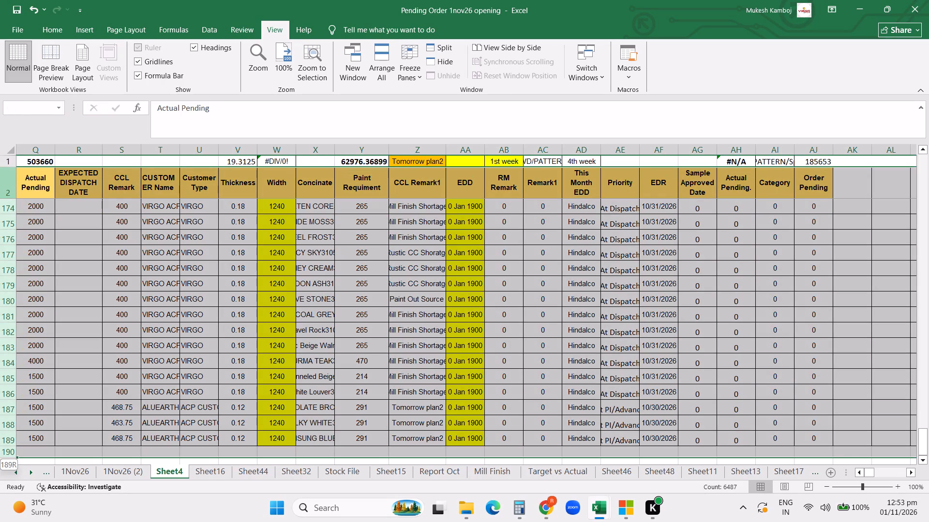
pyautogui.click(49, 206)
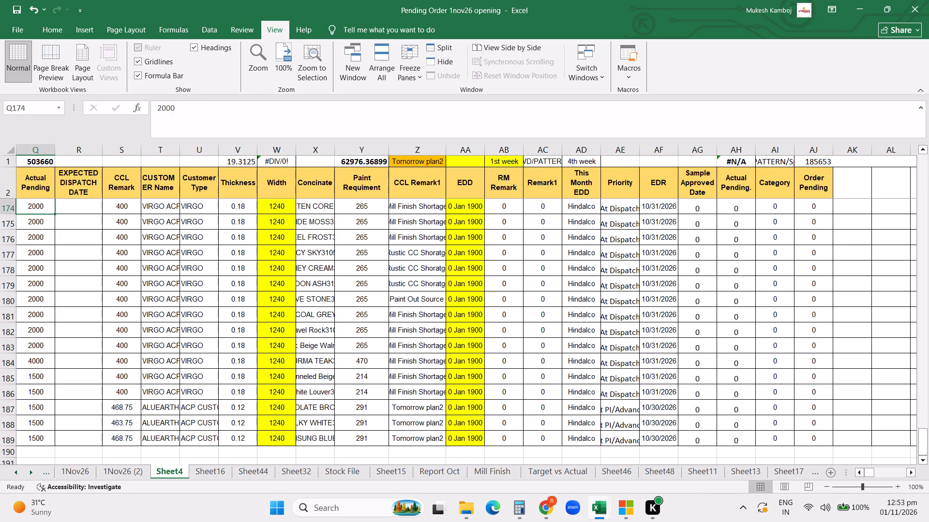
# Turn on filters for Sheet4 from the header row 2 across columns A to AJ, down to row 292.
pyautogui.hotkey('ctrl', 'Up')
pyautogui.press('Left')
pyautogui.press('Left')
pyautogui.press('Left')
pyautogui.hotkey('ctrl', 'Left')
pyautogui.hotkey('ctrl', 'Left')
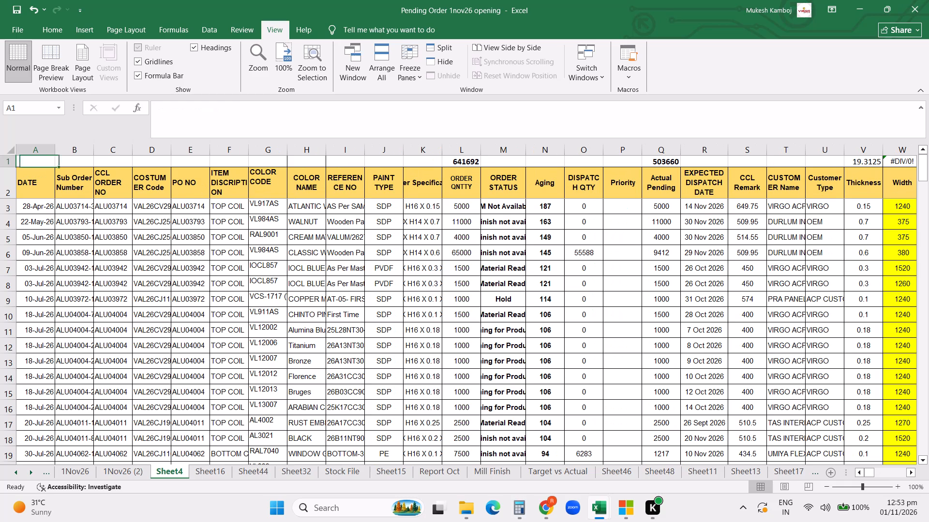
pyautogui.hotkey('ctrl', 'Left')
pyautogui.hotkey('ctrl', 'Left')
pyautogui.hotkey('ctrl', 'Left')
pyautogui.press('Down')
pyautogui.hotkey('ctrl', 'shift', 'Right')
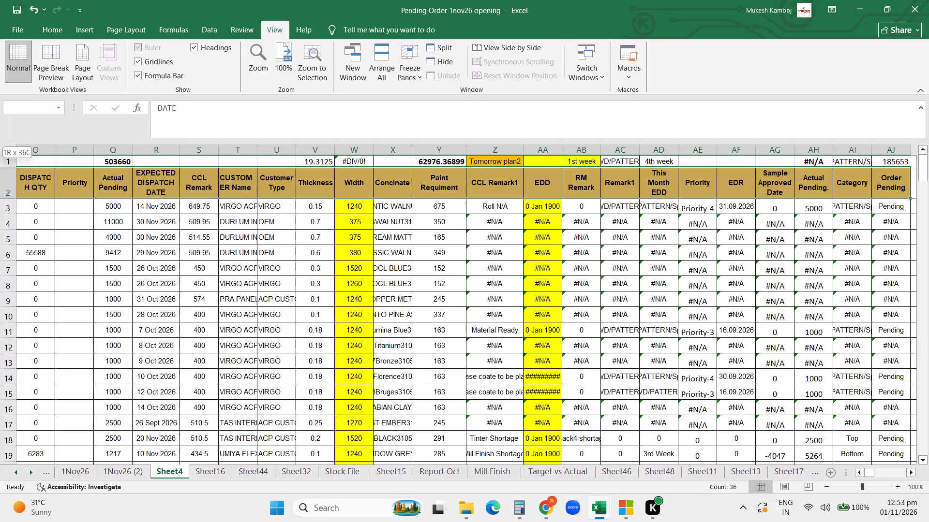
pyautogui.hotkey('ctrl', 'shift', 'Down')
pyautogui.hotkey('shift', 'Down')
pyautogui.hotkey('shift', 'Down')
pyautogui.hotkey('shift', 'Down')
pyautogui.hotkey('shift', 'Down')
pyautogui.hotkey('shift', 'Down')
pyautogui.hotkey('shift', 'Down')
pyautogui.hotkey('shift', 'Down')
pyautogui.hotkey('shift', 'Down')
pyautogui.hotkey('shift', 'Down')
pyautogui.hotkey('shift', 'Down')
pyautogui.hotkey('shift', 'Down')
pyautogui.hotkey('shift', 'Down')
pyautogui.hotkey('shift', 'Down')
pyautogui.hotkey('shift', 'Down')
pyautogui.hotkey('shift', 'Down')
pyautogui.hotkey('shift', 'Down')
pyautogui.hotkey('shift', 'Down')
pyautogui.hotkey('shift', 'Down')
pyautogui.hotkey('shift', 'Down')
pyautogui.hotkey('shift', 'Down')
pyautogui.hotkey('shift', 'Down')
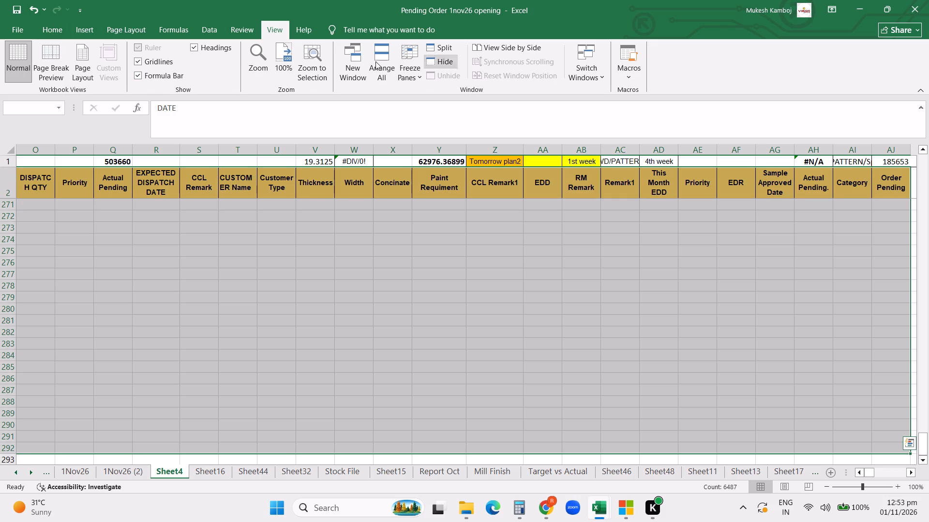
pyautogui.click(61, 29)
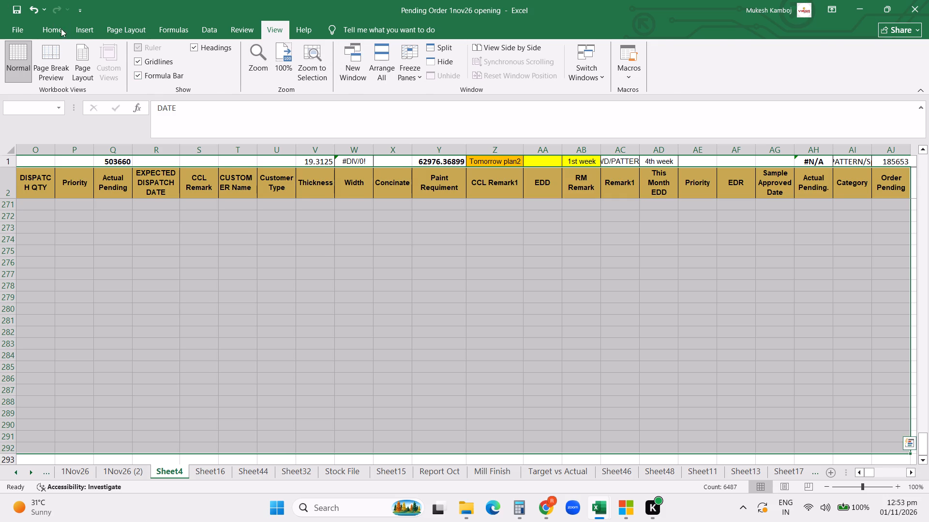
pyautogui.click(787, 51)
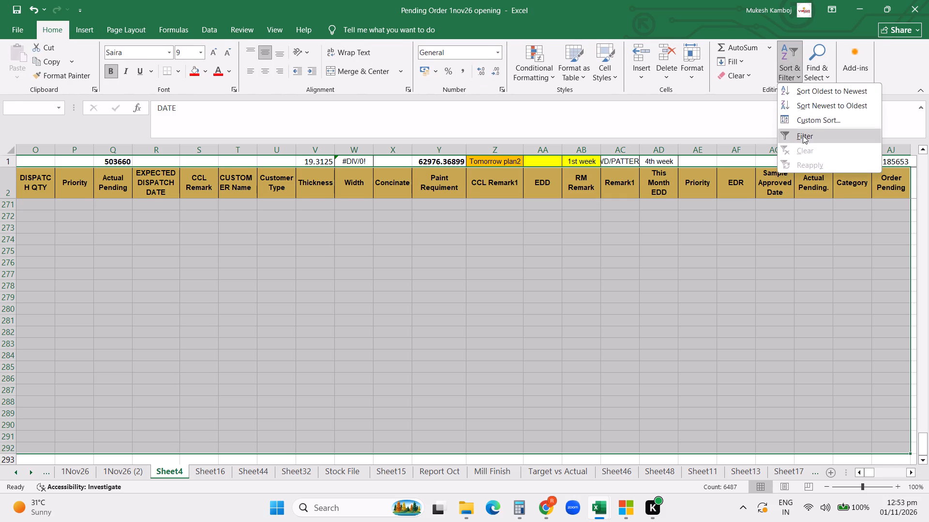
pyautogui.click(803, 135)
# Filter the EDD column to exclude the 2026 dates.
pyautogui.click(729, 179)
pyautogui.click(797, 226)
pyautogui.press('Right')
pyautogui.press('Right')
pyautogui.press('Right')
pyautogui.press('Right')
pyautogui.press('Right')
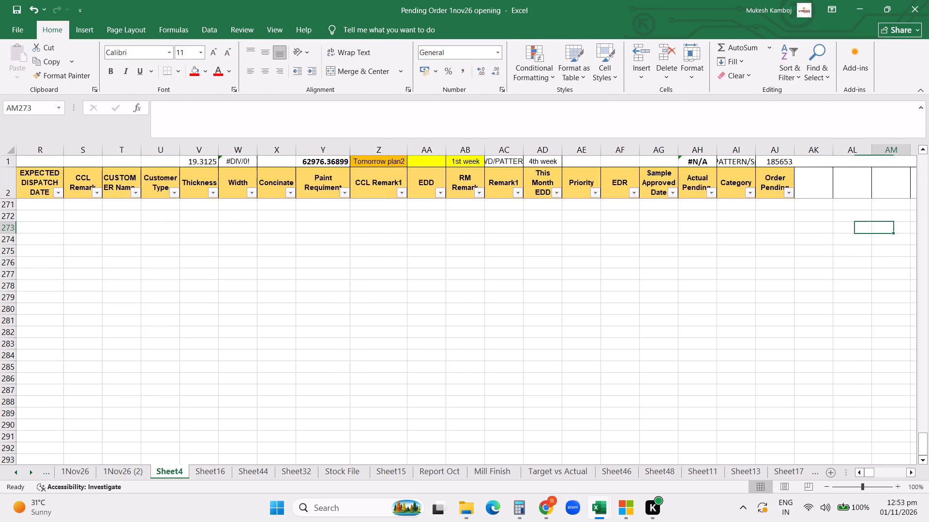
pyautogui.press('Right')
pyautogui.hotkey('ctrl', 'Up')
pyautogui.hotkey('ctrl', 'Up')
pyautogui.press('Down')
pyautogui.press('Down')
pyautogui.press('Down')
pyautogui.press('Down')
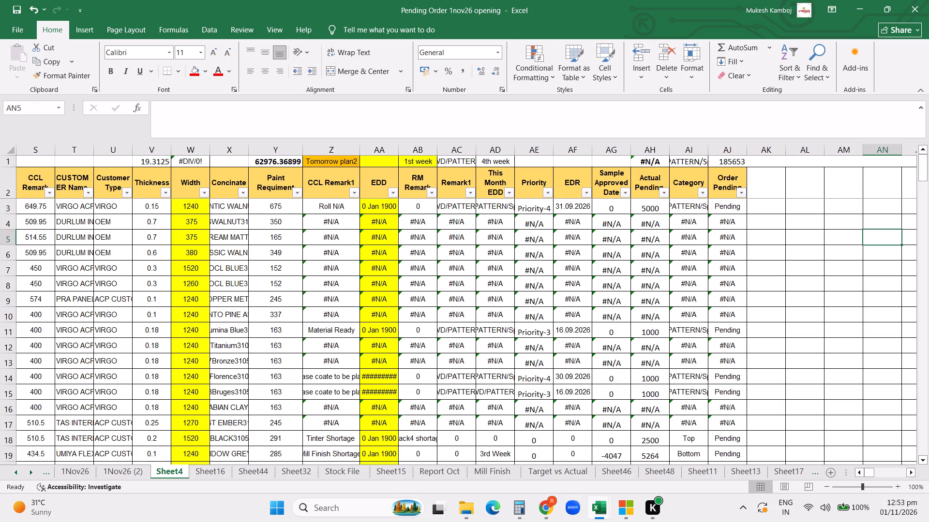
pyautogui.click(361, 230)
pyautogui.click(308, 274)
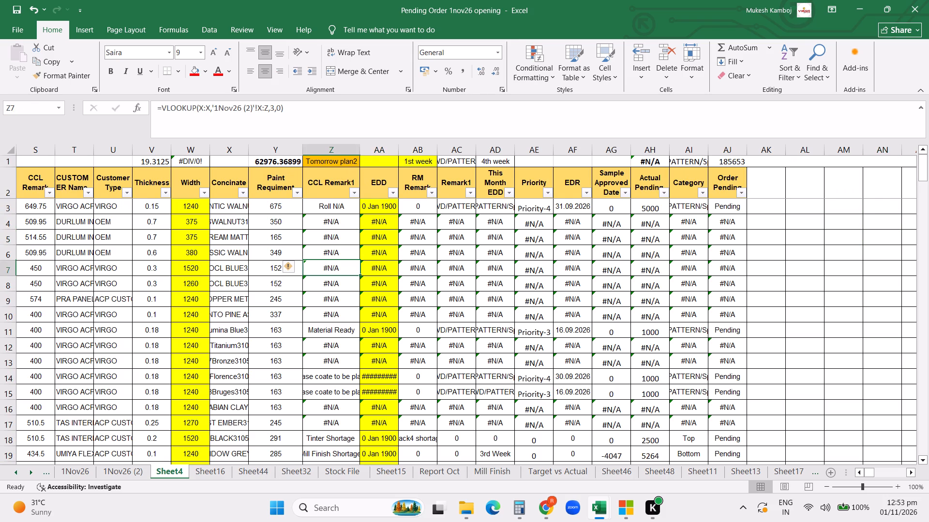
pyautogui.click(380, 252)
pyautogui.scroll(9, 418, 229)
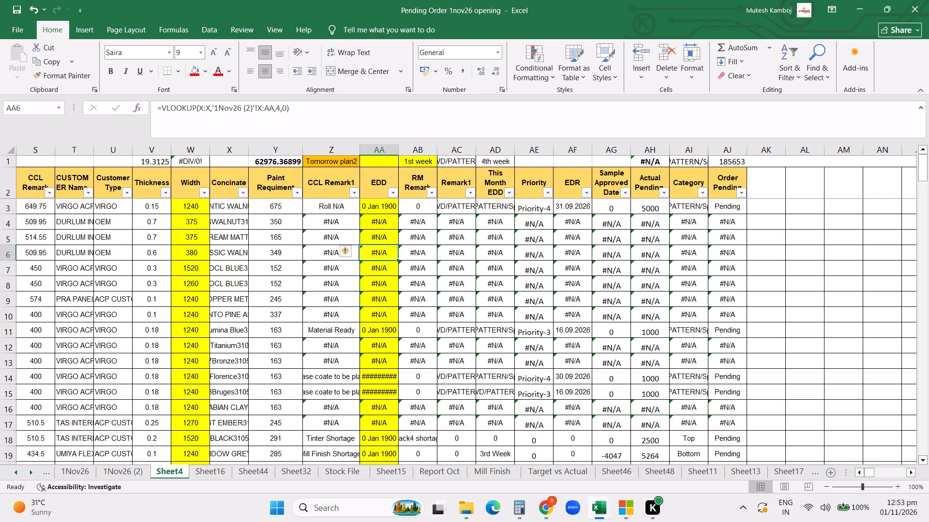
pyautogui.click(394, 190)
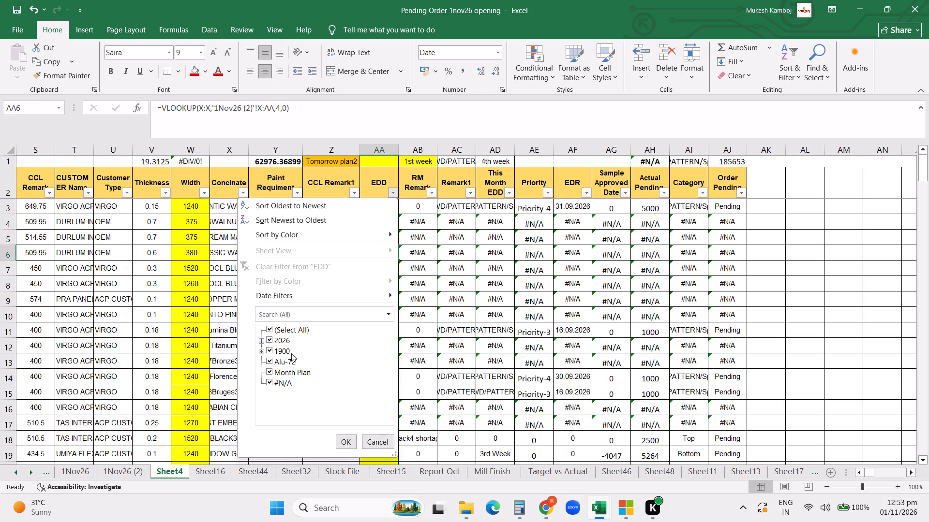
pyautogui.click(271, 340)
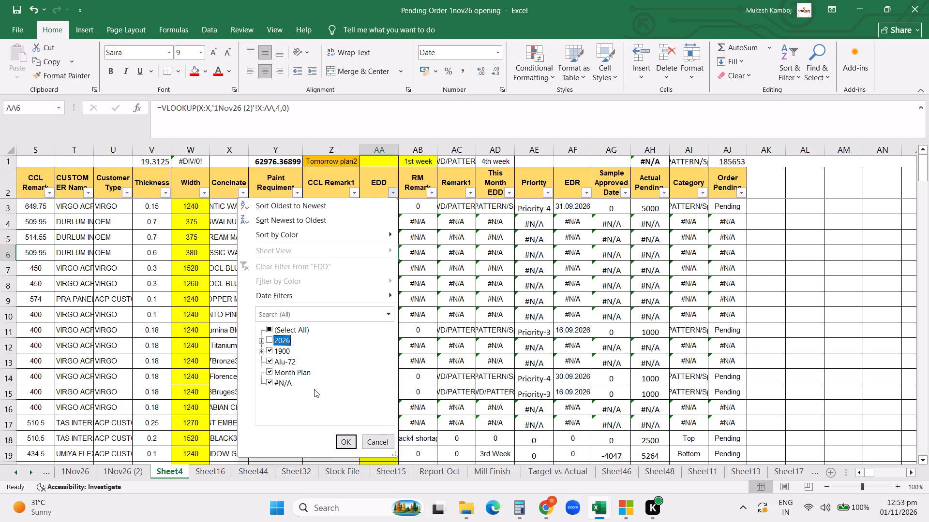
pyautogui.click(343, 437)
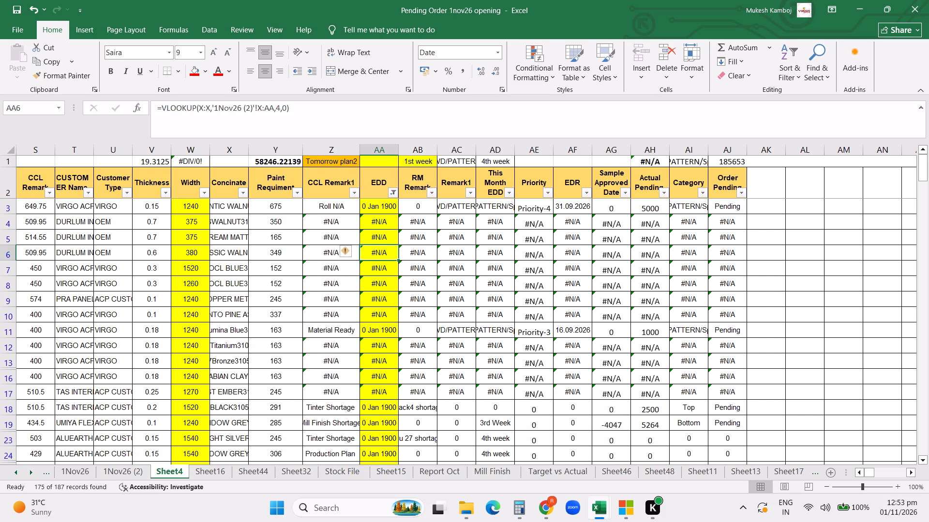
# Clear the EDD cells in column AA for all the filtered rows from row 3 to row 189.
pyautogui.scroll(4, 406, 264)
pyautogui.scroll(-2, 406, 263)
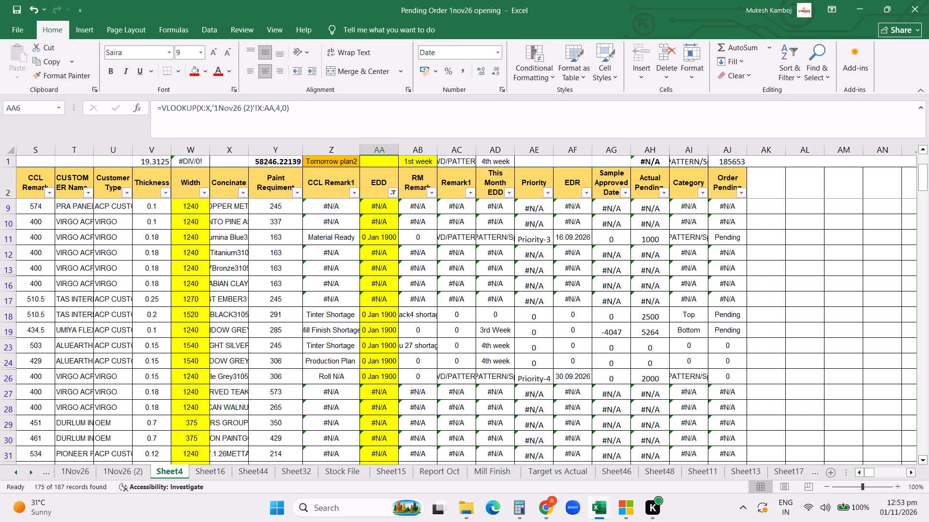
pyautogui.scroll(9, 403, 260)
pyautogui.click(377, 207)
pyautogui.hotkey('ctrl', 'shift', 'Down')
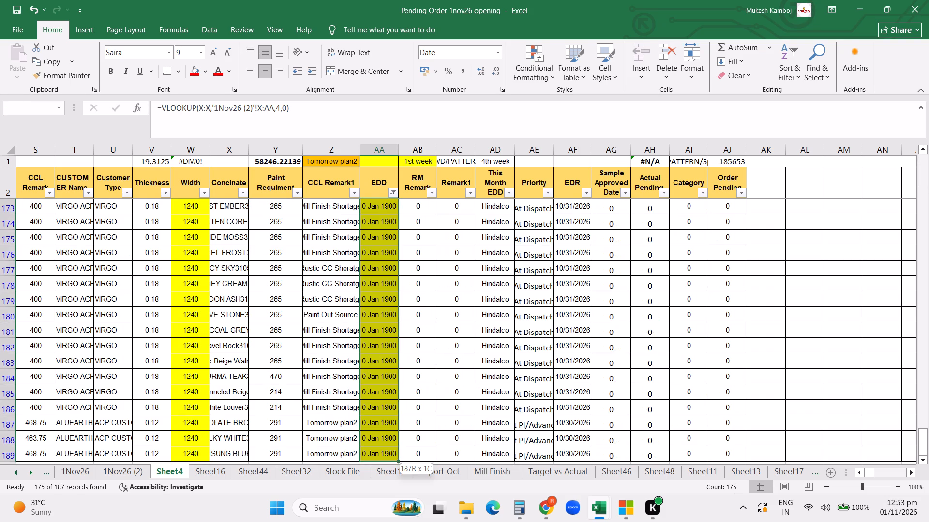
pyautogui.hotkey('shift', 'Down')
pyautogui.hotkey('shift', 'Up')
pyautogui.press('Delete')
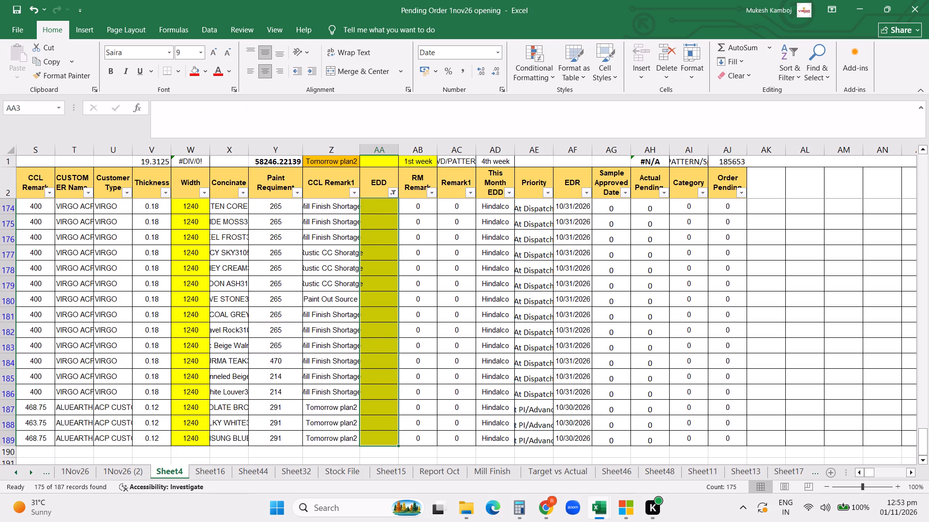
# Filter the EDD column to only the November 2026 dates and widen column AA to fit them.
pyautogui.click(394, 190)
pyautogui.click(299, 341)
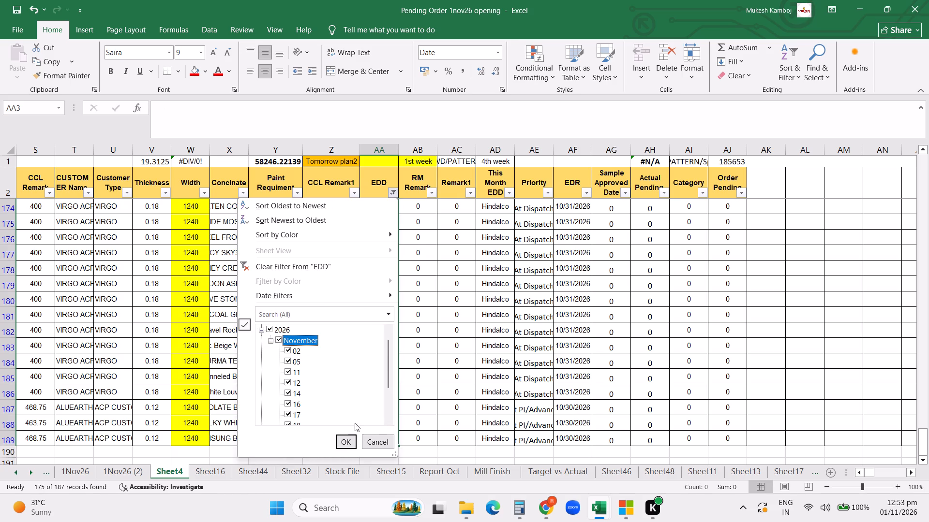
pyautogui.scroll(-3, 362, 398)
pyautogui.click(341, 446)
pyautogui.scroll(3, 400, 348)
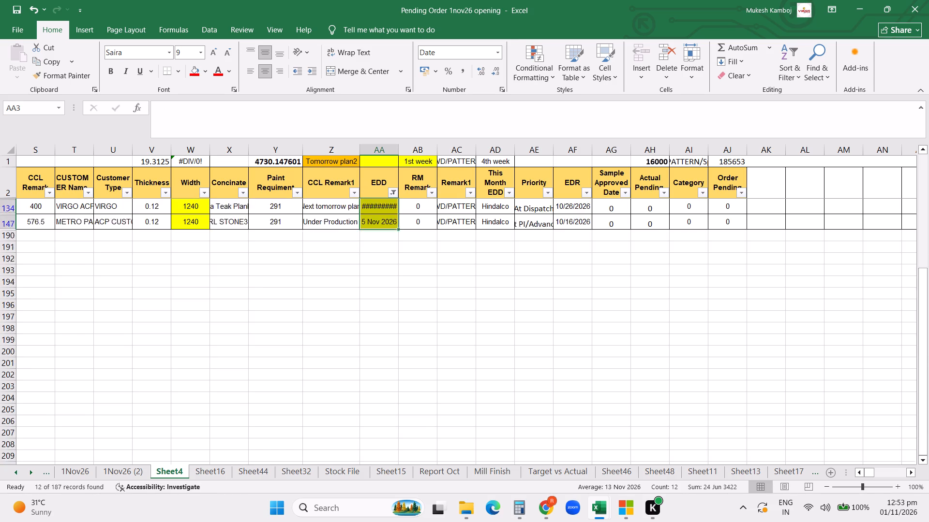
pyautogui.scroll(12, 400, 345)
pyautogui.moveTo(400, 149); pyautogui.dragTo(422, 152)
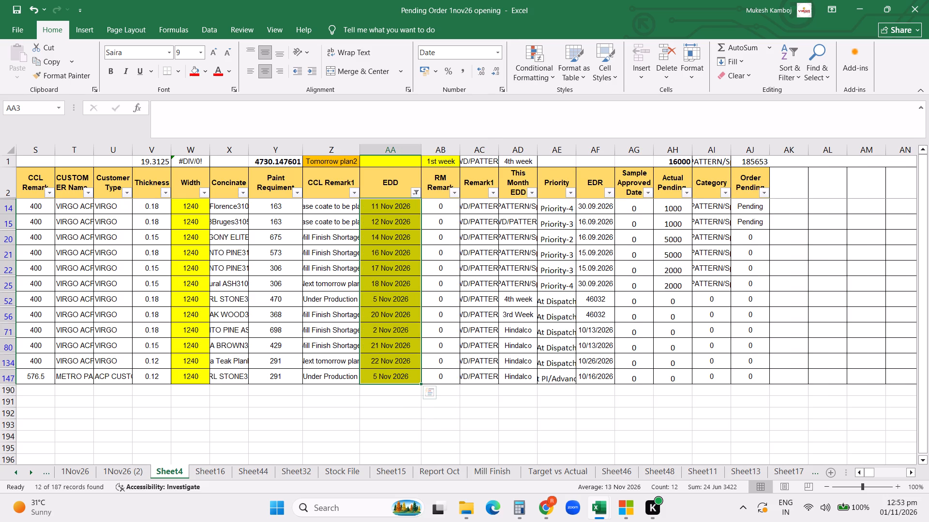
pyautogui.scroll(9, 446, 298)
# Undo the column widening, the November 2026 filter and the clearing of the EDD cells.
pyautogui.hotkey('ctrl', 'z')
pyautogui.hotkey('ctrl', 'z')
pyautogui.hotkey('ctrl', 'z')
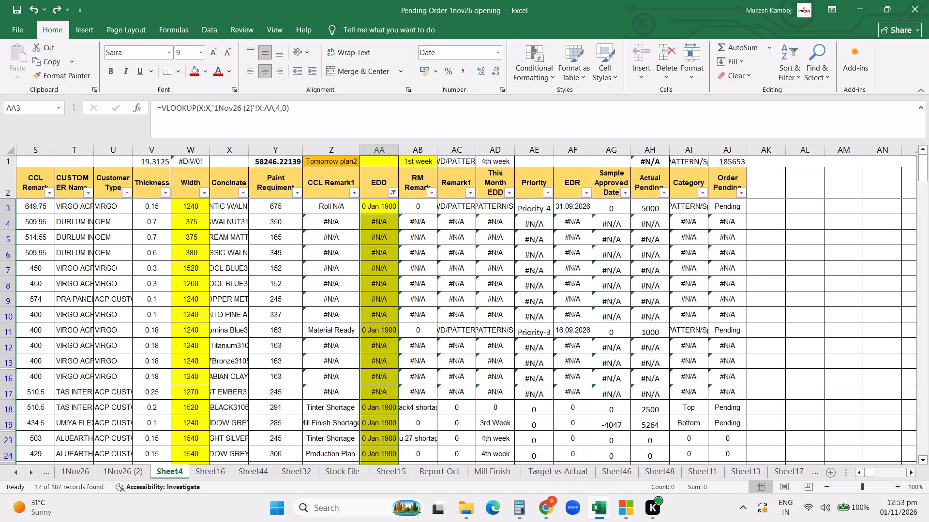
# Sort the filtered rows by EDD from oldest to newest and check the formula in the first Order Pending cell.
pyautogui.click(433, 287)
pyautogui.click(390, 191)
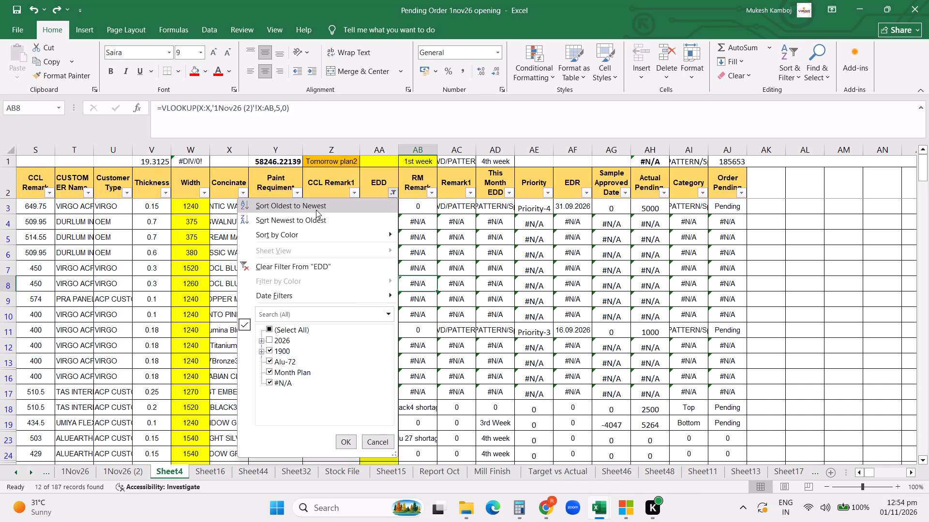
pyautogui.click(315, 207)
pyautogui.scroll(3, 642, 287)
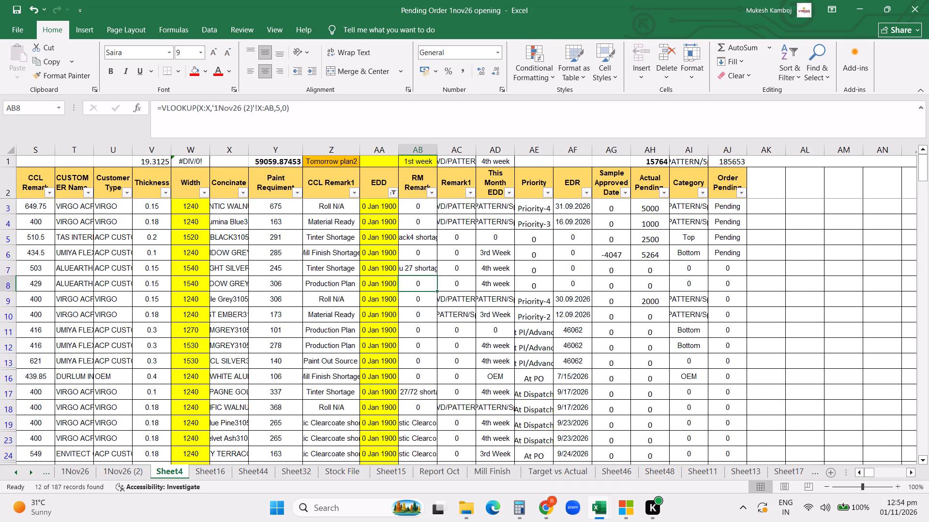
pyautogui.scroll(7, 644, 287)
pyautogui.click(746, 280)
pyautogui.scroll(9, 746, 280)
pyautogui.click(721, 212)
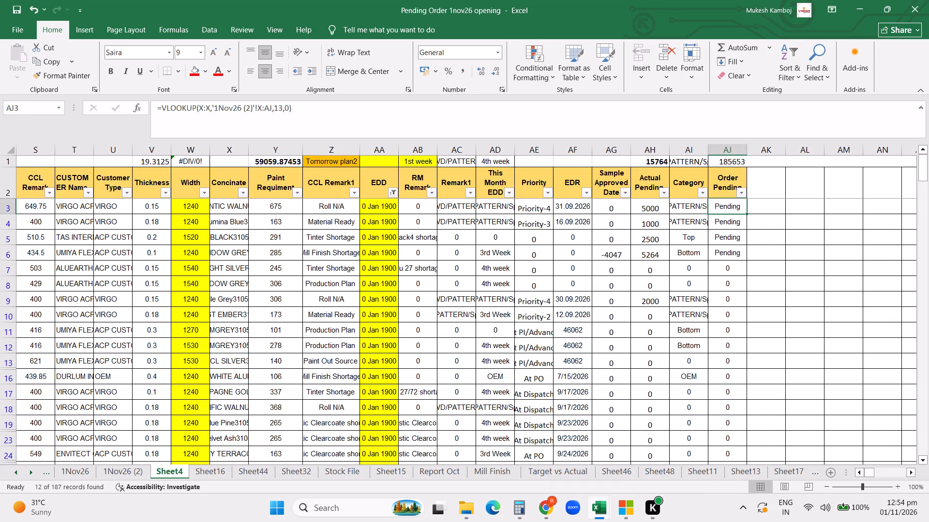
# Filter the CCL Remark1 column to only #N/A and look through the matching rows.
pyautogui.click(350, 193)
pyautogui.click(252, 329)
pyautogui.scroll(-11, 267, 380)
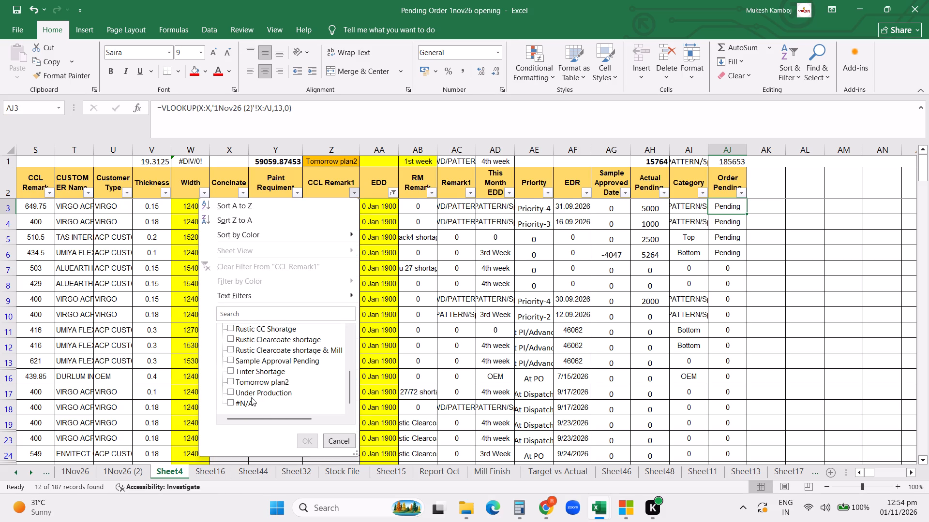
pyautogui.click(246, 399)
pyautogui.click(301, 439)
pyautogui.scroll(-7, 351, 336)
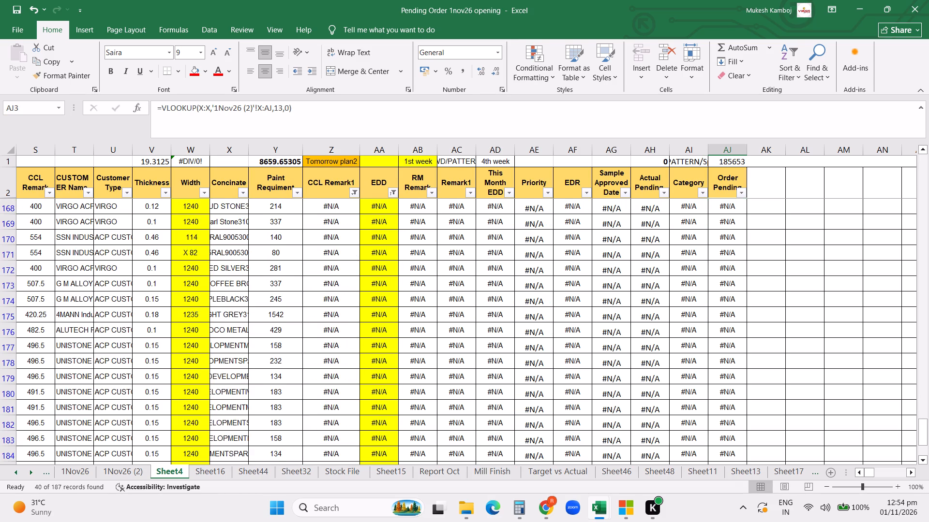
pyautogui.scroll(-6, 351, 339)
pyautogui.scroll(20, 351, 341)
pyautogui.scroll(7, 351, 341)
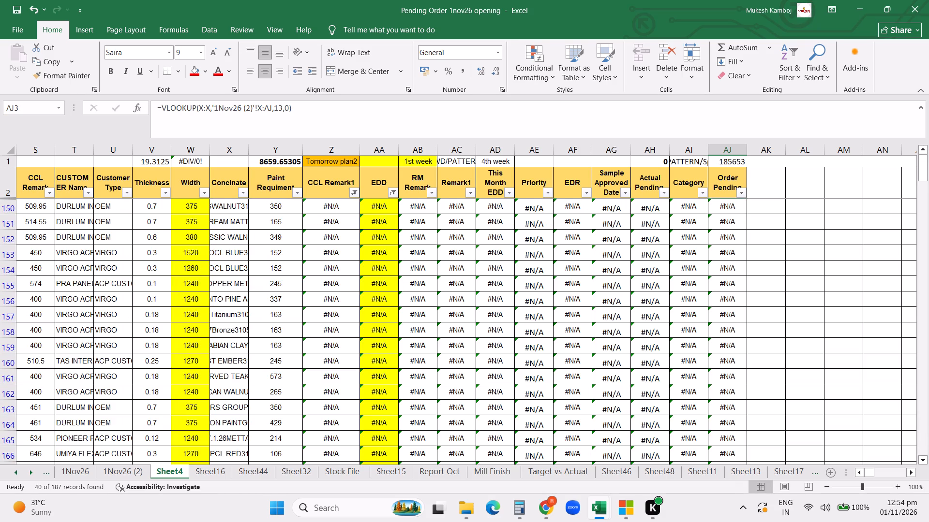
# Clear the filters from the EDD and CCL Remark1 columns.
pyautogui.click(354, 195)
pyautogui.doubleClick(393, 191)
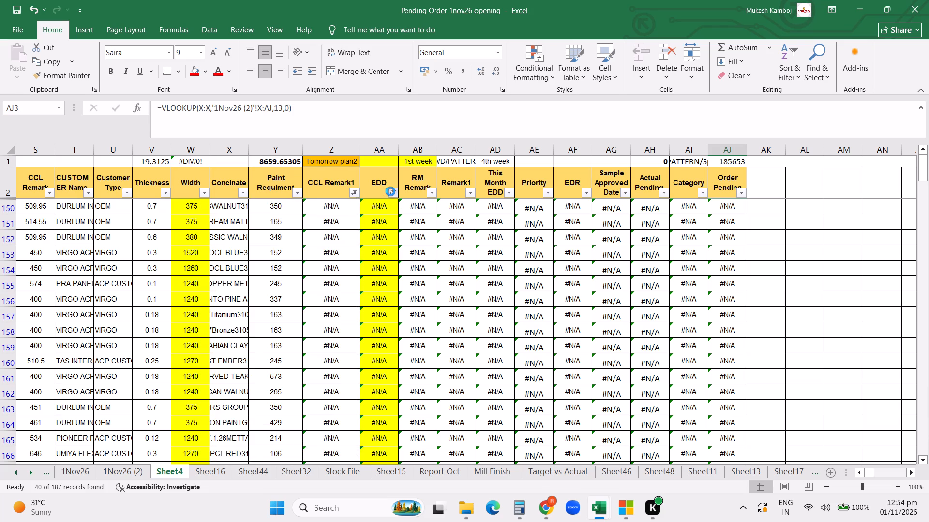
pyautogui.click(317, 267)
pyautogui.click(354, 195)
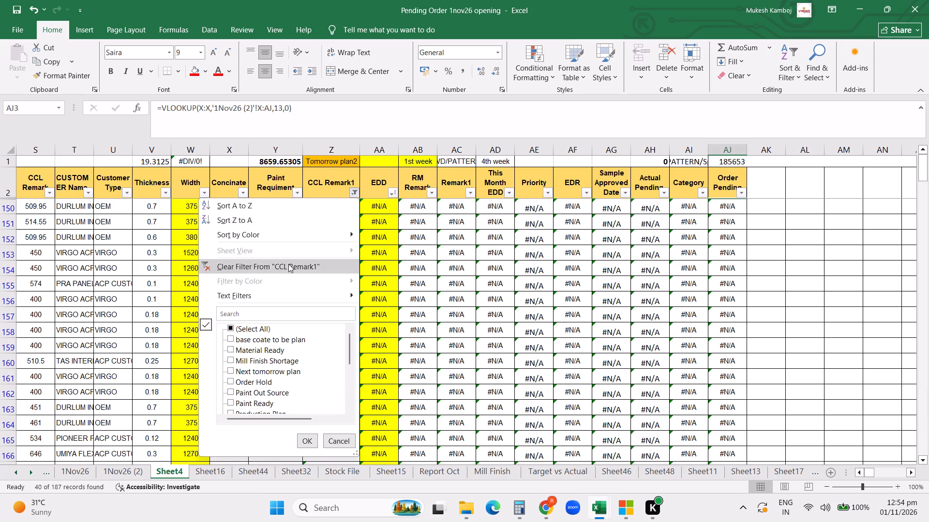
pyautogui.click(288, 264)
# Filter the EDD column to only the #N/A rows.
pyautogui.click(393, 192)
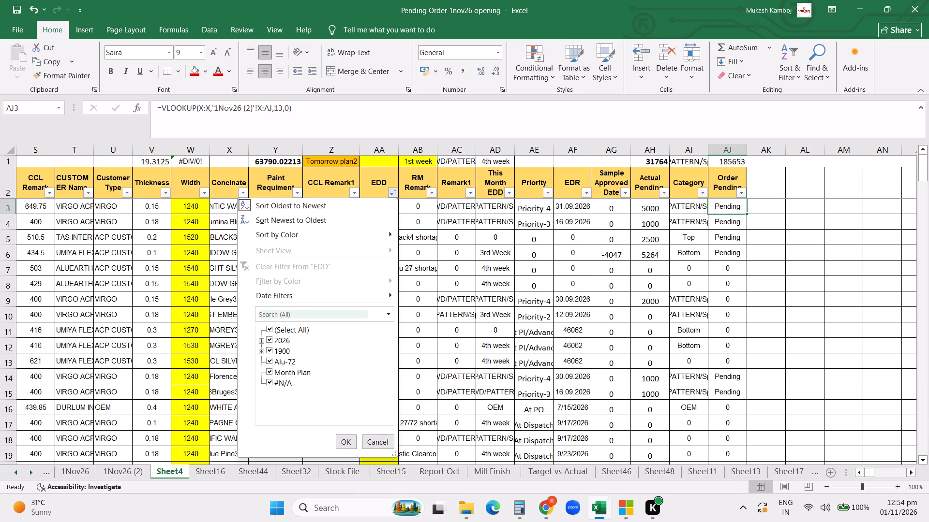
pyautogui.click(281, 332)
pyautogui.click(284, 379)
pyautogui.click(350, 443)
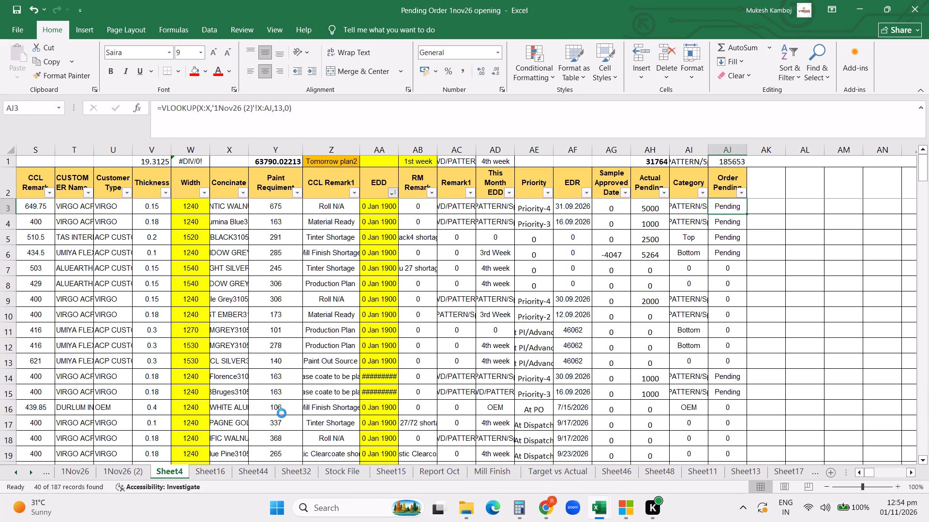
# Examine the order details of the filtered #N/A rows from the DATE column onward, down to the last order.
pyautogui.click(265, 405)
pyautogui.hotkey('ctrl', 'Left')
pyautogui.hotkey('ctrl', 'Left')
pyautogui.hotkey('ctrl', 'Left')
pyautogui.hotkey('ctrl', 'Left')
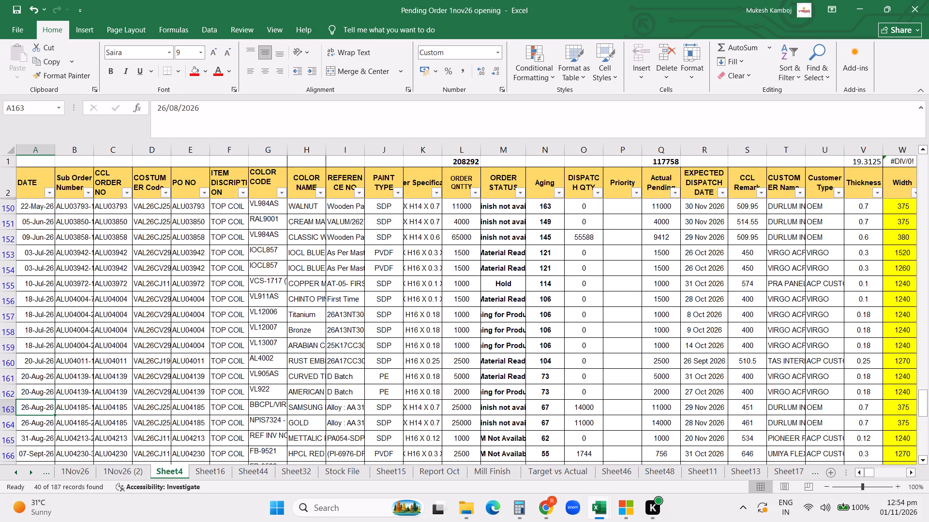
pyautogui.scroll(-13, 262, 406)
pyautogui.scroll(4, 265, 409)
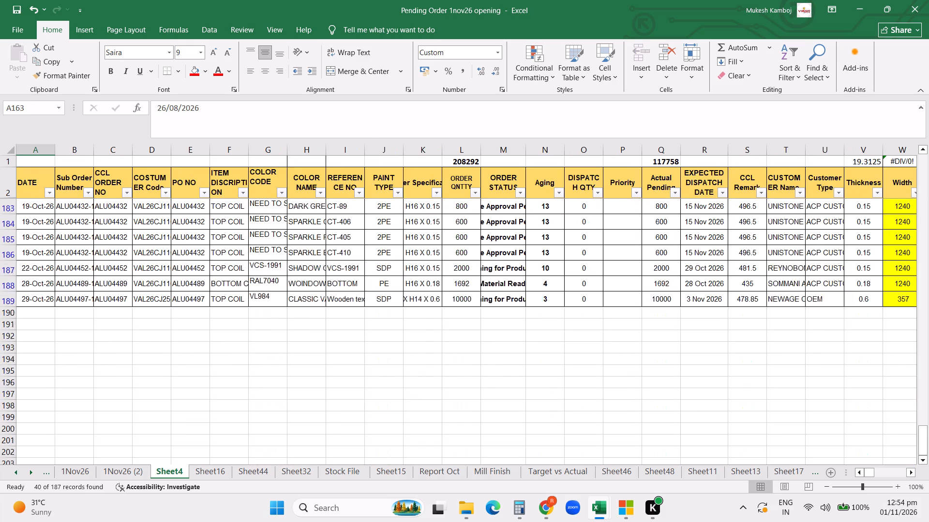
# Clear the #N/A filter from the EDD column of Sheet4.
pyautogui.scroll(1, 265, 409)
pyautogui.scroll(20, 525, 372)
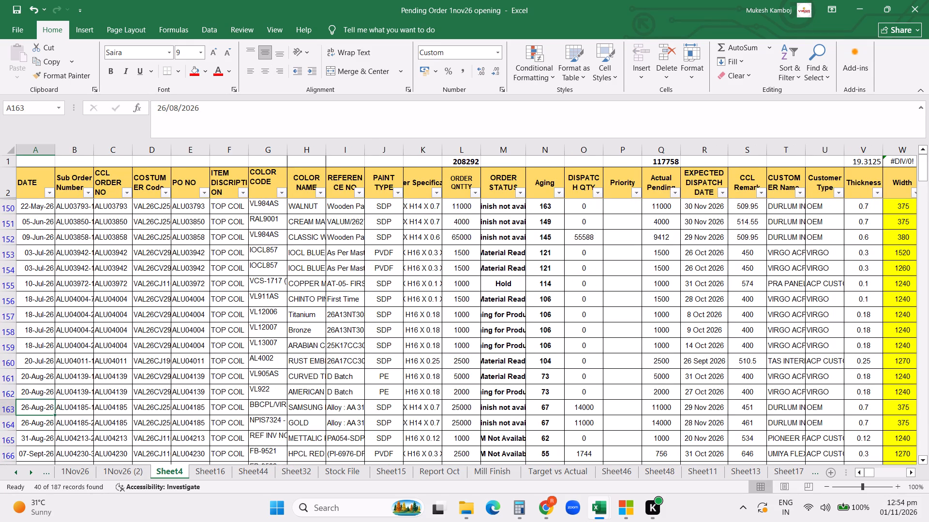
pyautogui.scroll(5, 705, 364)
pyautogui.click(714, 271)
pyautogui.press('Right')
pyautogui.press('Right')
pyautogui.press('Right')
pyautogui.press('Right')
pyautogui.press('Right')
pyautogui.press('Right')
pyautogui.press('Right')
pyautogui.press('Right')
pyautogui.press('Right')
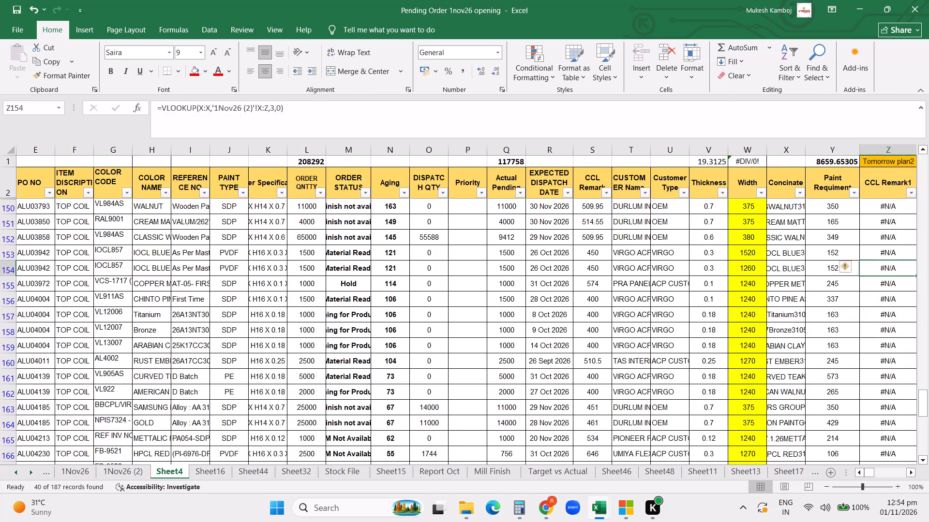
pyautogui.press('Right')
pyautogui.press('Right')
pyautogui.press('Right')
pyautogui.click(792, 191)
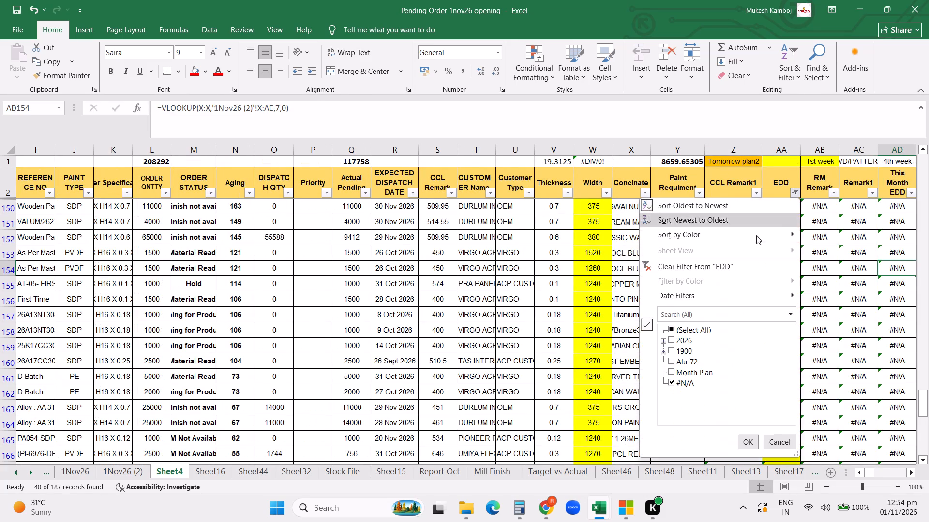
pyautogui.click(715, 267)
pyautogui.click(804, 241)
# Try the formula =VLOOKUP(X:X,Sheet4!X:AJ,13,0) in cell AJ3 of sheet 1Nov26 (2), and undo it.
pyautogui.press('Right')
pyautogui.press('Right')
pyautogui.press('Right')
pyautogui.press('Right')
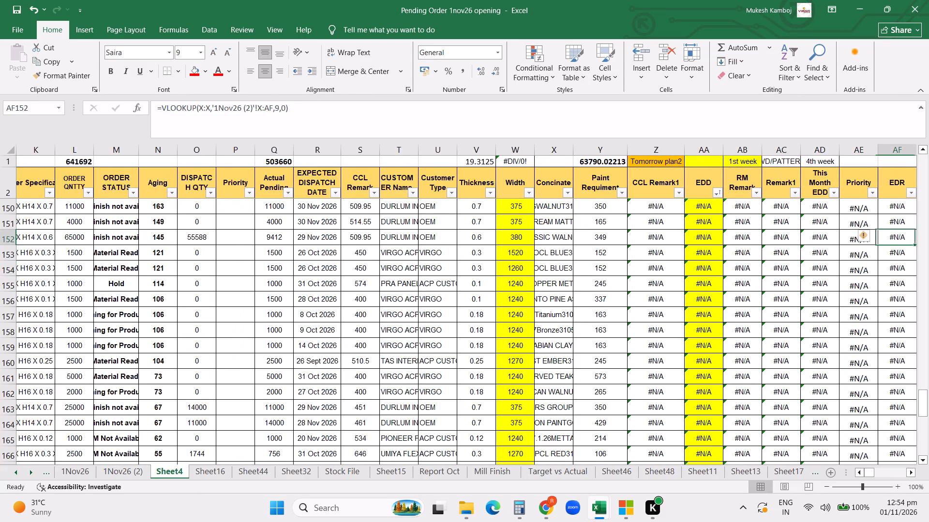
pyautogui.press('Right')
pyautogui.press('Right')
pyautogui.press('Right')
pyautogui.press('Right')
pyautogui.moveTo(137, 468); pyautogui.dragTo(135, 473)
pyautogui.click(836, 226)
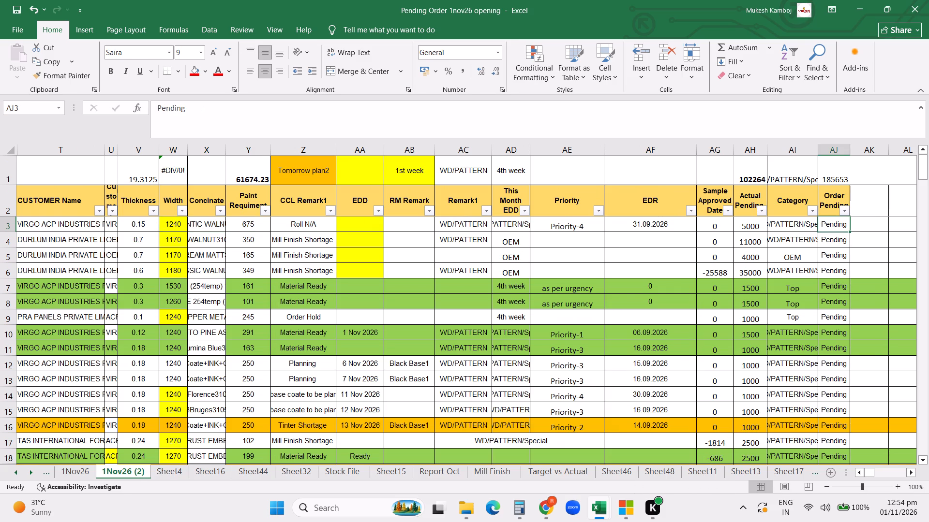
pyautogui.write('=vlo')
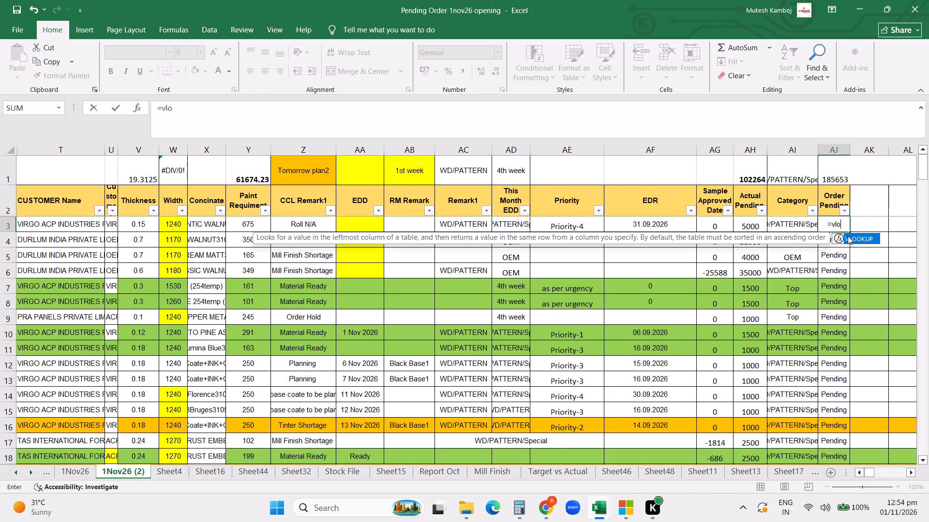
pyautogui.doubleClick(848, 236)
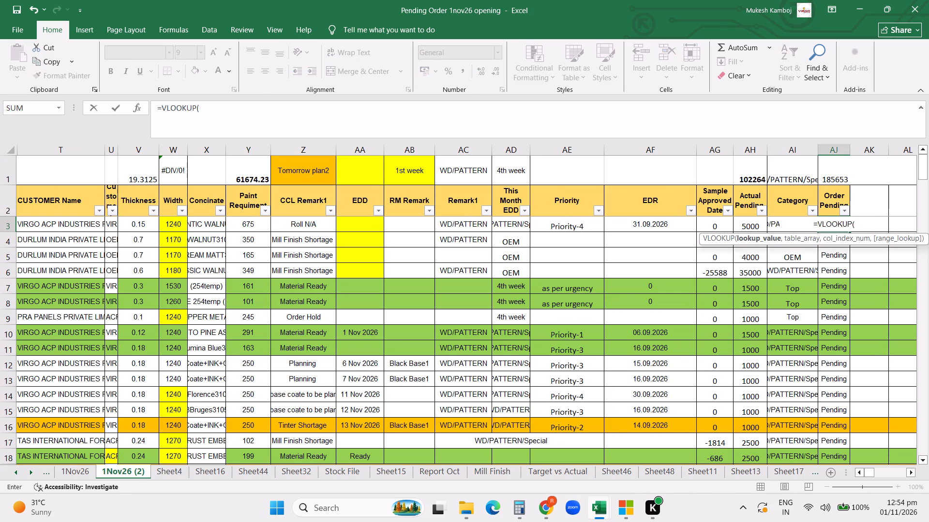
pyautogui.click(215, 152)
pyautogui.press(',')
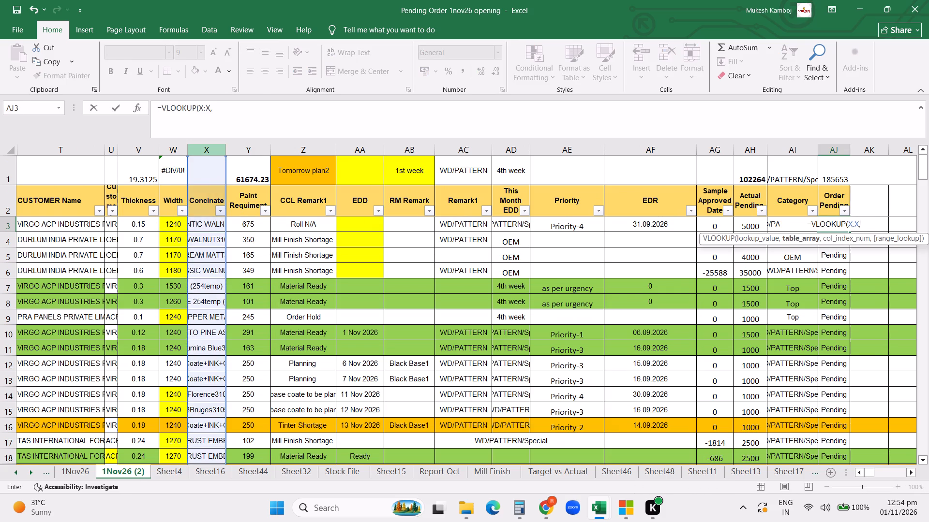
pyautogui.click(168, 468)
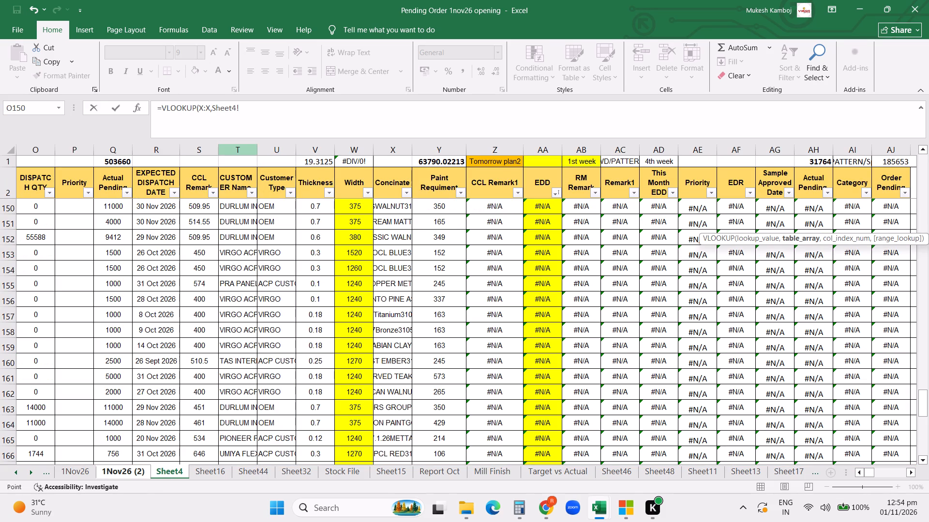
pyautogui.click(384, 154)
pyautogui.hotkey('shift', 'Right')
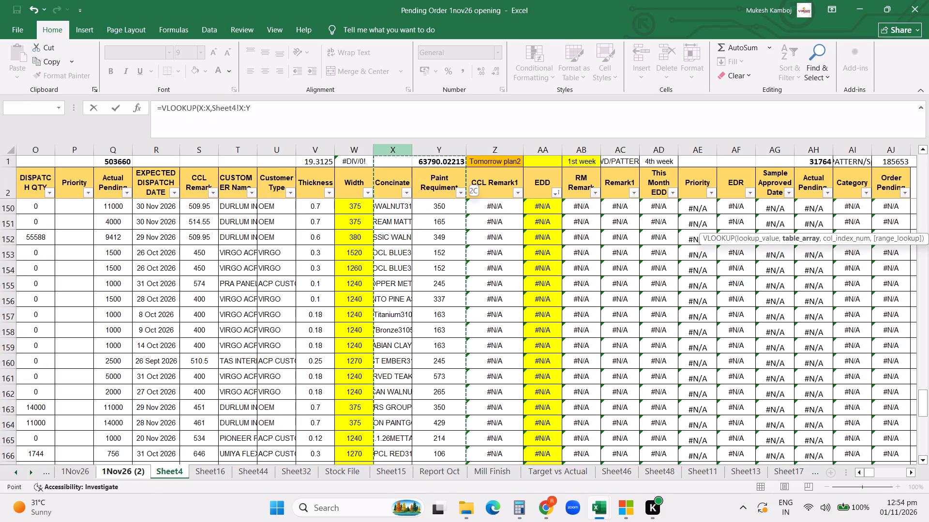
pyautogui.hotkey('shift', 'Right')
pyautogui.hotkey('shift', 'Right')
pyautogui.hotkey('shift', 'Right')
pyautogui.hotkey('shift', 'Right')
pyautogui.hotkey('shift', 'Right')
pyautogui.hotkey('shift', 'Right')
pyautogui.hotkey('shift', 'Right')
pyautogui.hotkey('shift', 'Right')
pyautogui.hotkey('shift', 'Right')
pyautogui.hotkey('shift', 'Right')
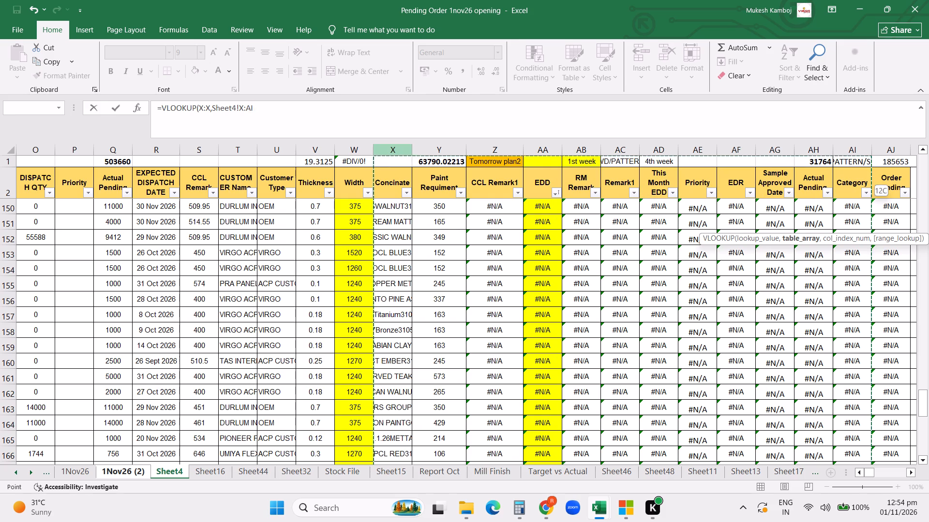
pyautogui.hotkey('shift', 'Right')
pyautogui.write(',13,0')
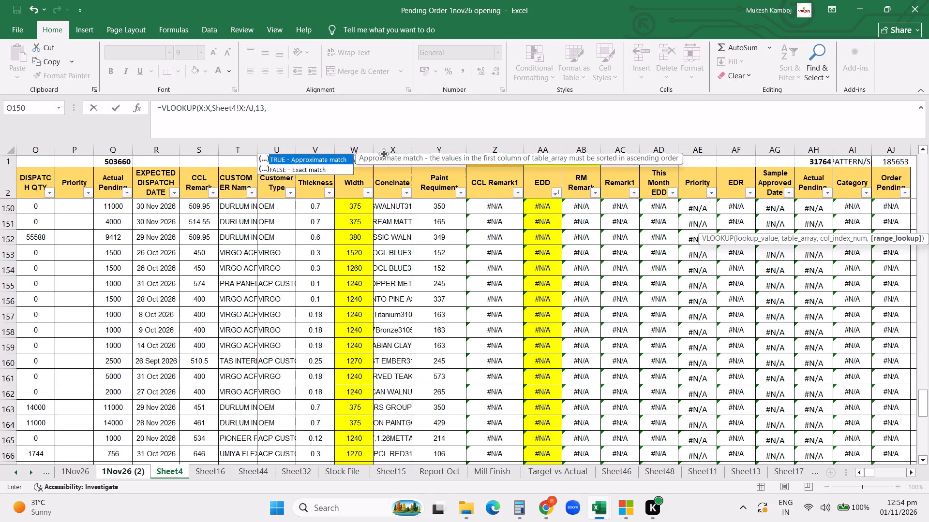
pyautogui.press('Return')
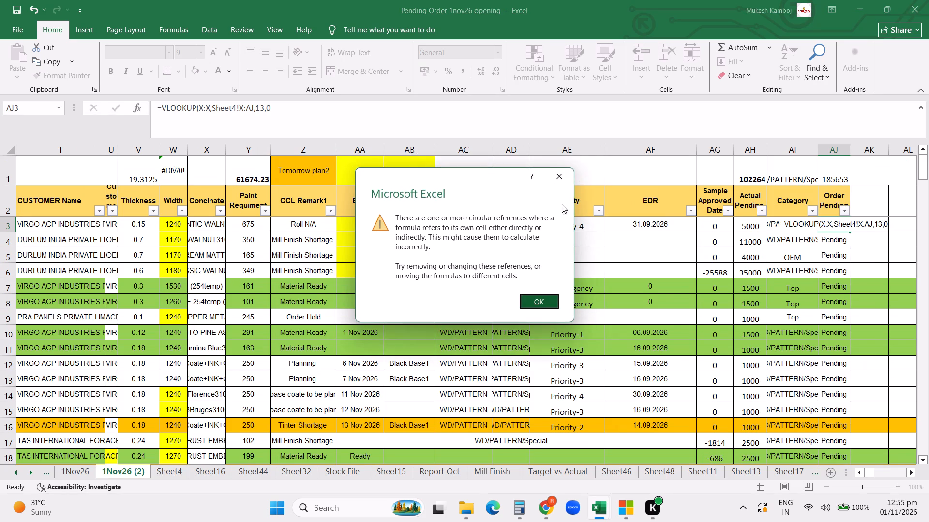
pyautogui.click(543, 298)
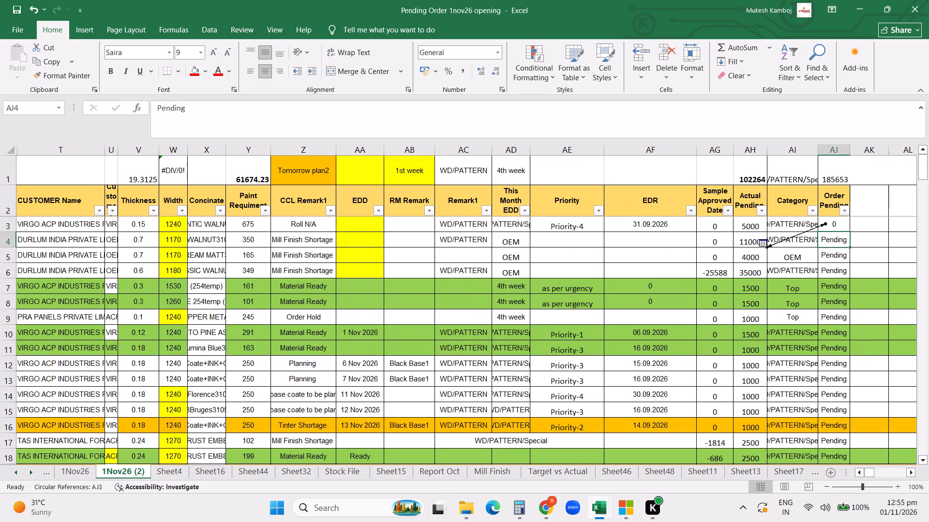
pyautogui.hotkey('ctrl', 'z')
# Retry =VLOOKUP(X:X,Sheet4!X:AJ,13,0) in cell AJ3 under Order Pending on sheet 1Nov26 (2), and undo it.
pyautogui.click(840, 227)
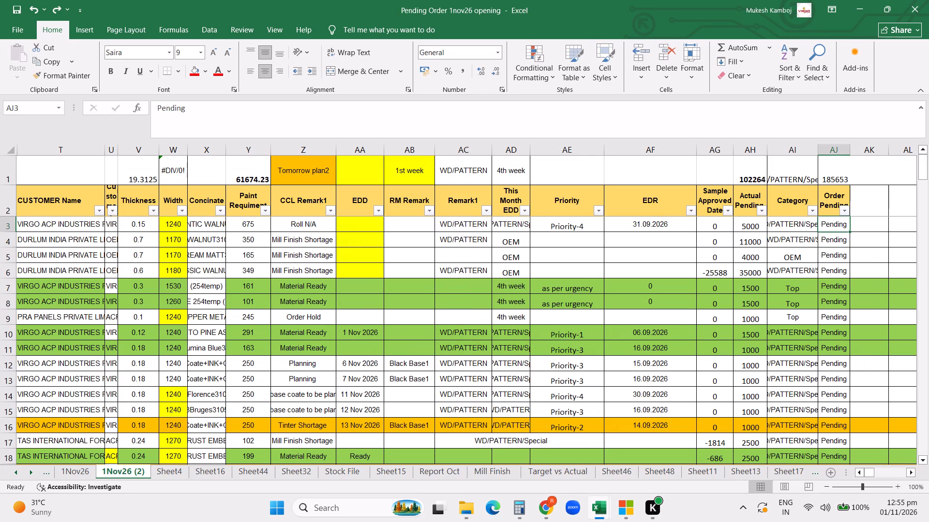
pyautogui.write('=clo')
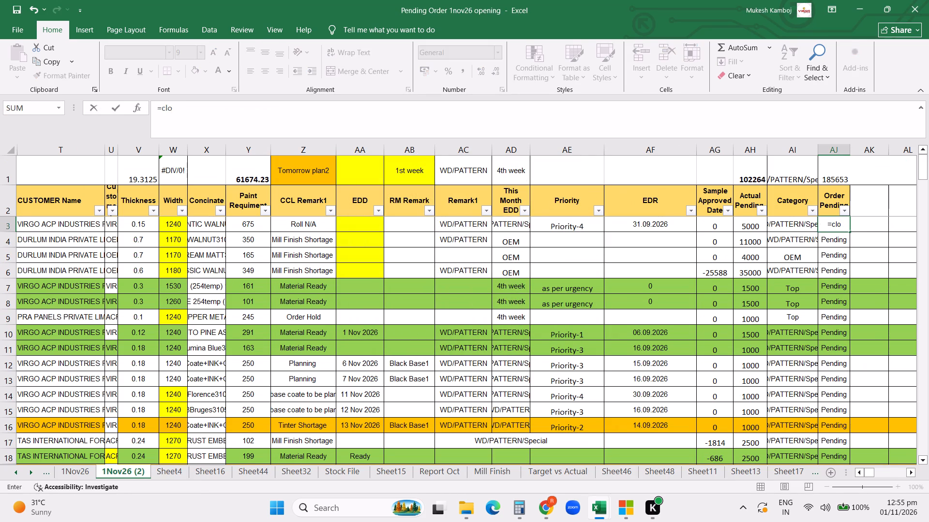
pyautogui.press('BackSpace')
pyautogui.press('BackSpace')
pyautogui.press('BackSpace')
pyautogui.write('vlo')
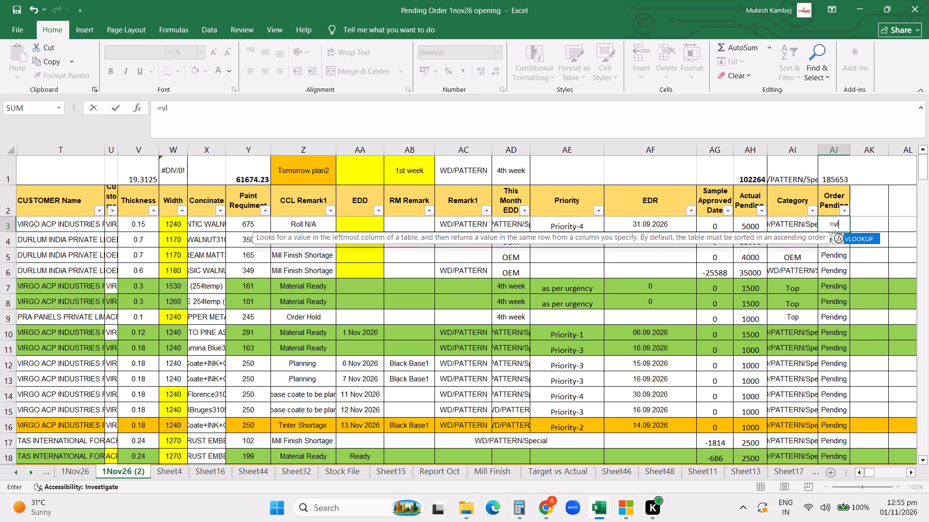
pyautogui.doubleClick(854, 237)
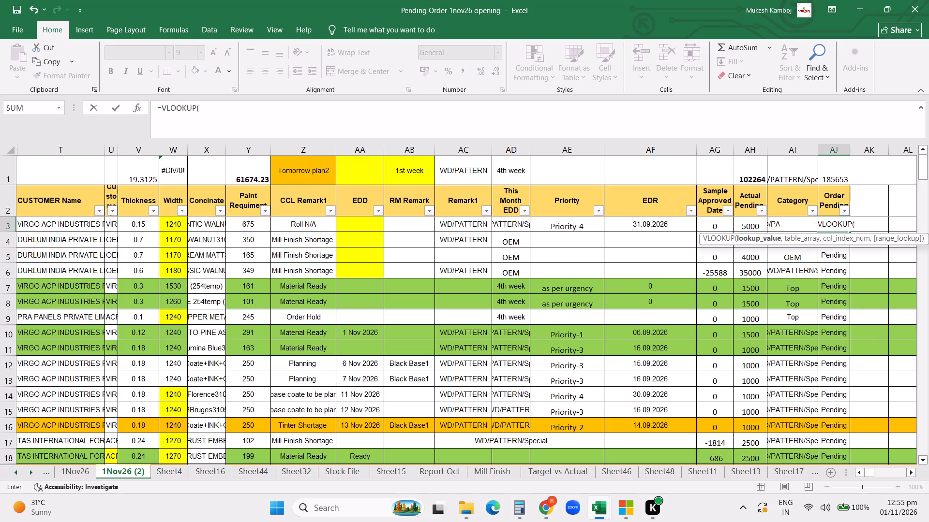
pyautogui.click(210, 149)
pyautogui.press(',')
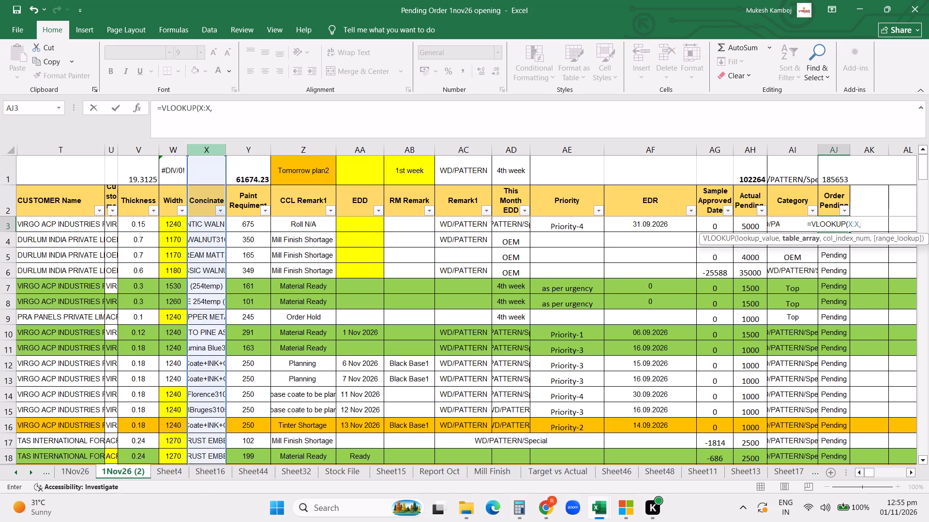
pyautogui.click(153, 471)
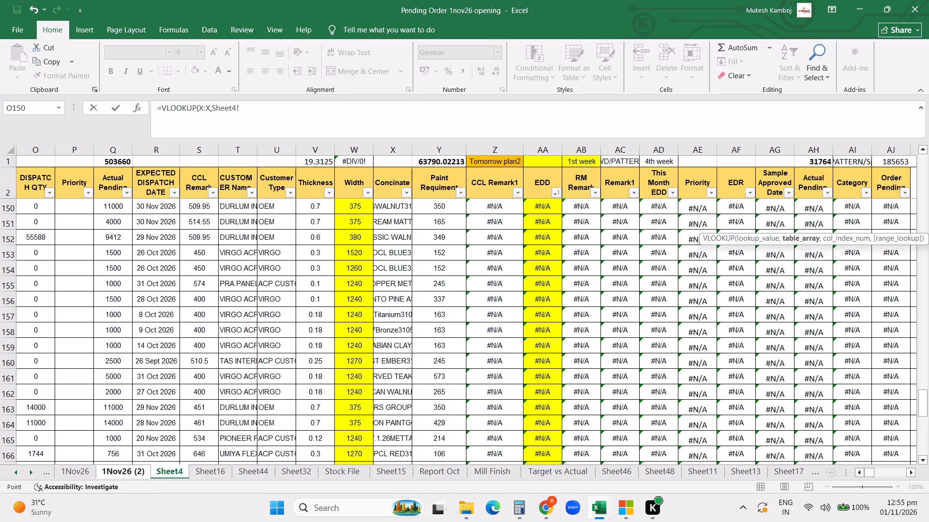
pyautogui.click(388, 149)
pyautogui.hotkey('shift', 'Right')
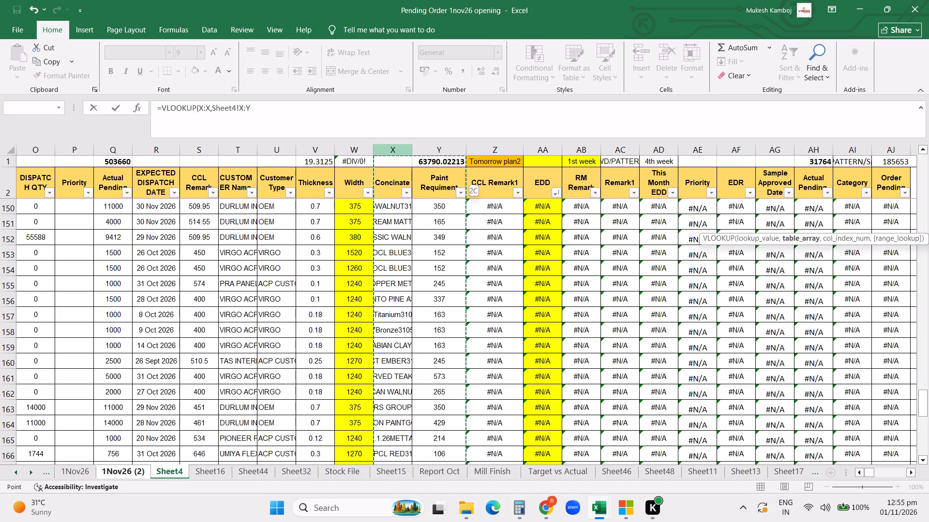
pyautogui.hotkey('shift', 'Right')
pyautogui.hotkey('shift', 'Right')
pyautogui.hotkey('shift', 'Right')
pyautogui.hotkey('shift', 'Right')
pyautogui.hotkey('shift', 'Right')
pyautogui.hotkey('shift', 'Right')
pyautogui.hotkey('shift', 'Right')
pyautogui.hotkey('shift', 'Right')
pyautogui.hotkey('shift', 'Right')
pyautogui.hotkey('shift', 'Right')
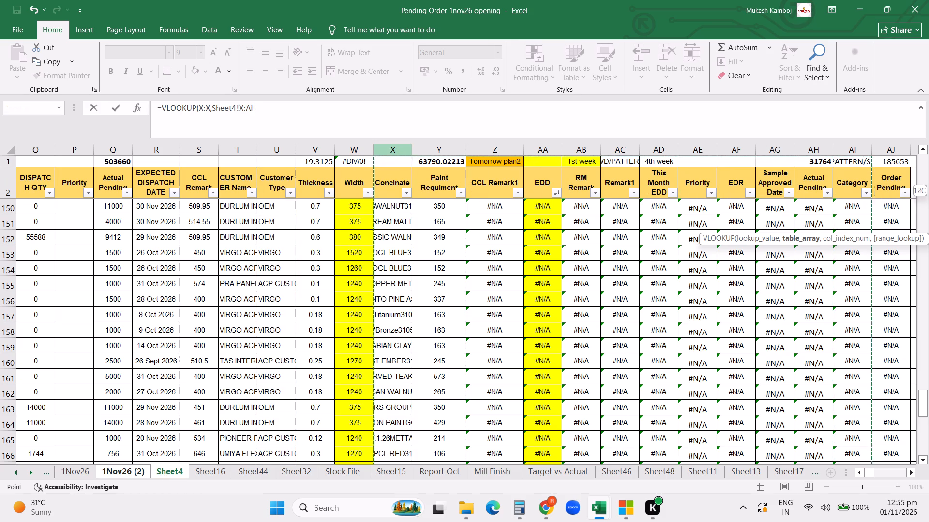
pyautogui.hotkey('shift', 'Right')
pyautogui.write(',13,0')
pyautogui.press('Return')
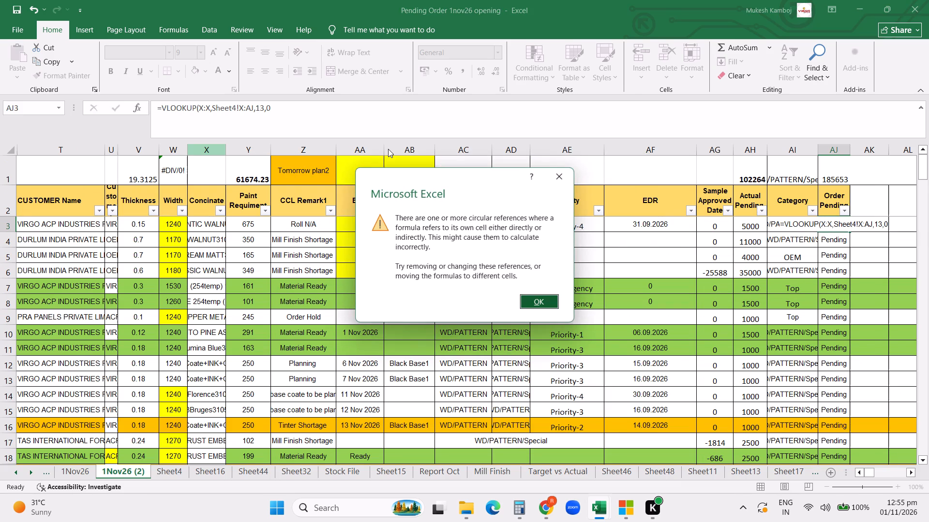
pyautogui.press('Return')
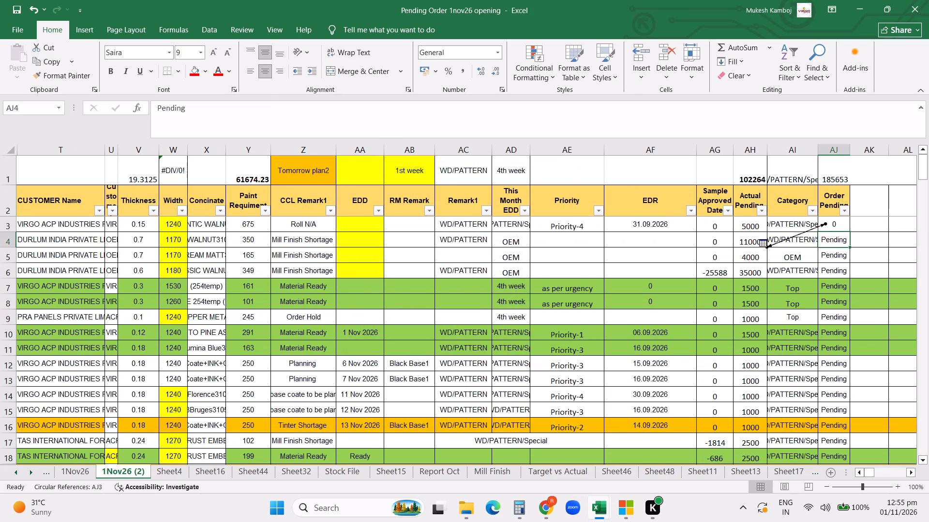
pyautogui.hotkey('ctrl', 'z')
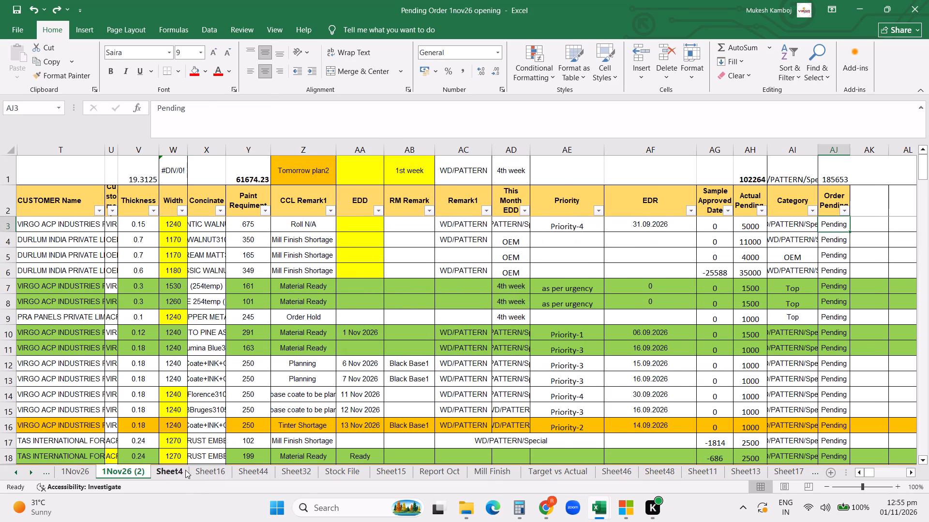
# Examine the Order Pending column of Sheet4 from its header to the end of the order rows.
pyautogui.click(184, 467)
pyautogui.click(879, 206)
pyautogui.scroll(6, 902, 201)
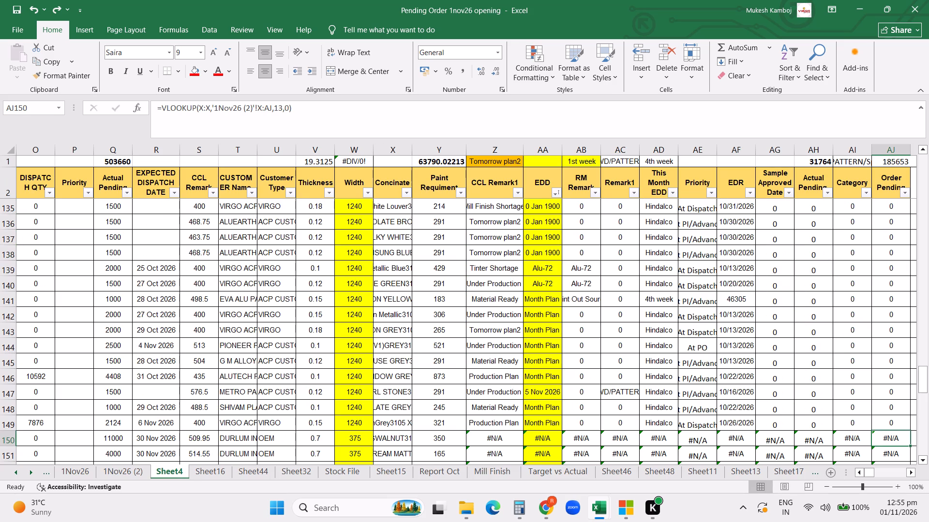
pyautogui.click(905, 192)
pyautogui.click(619, 286)
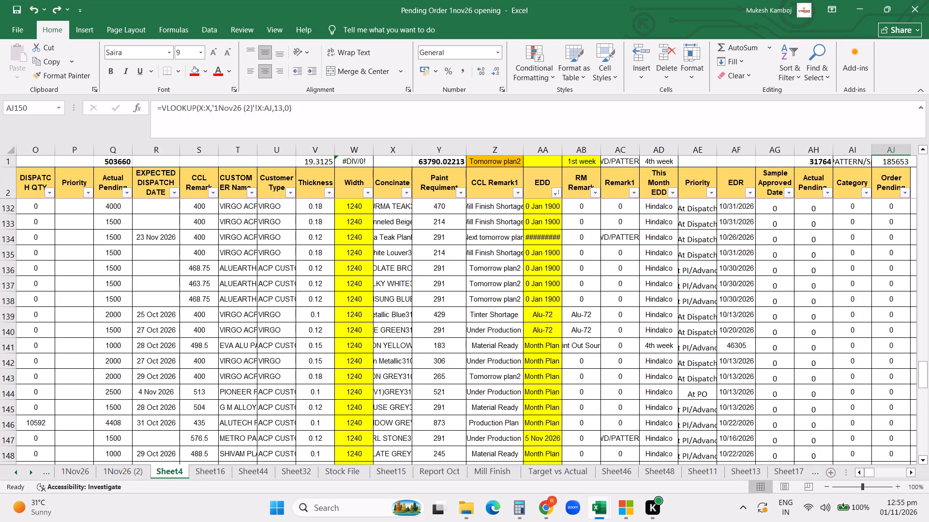
pyautogui.scroll(3, 870, 219)
pyautogui.click(882, 209)
pyautogui.hotkey('ctrl', 'Up')
pyautogui.hotkey('ctrl', 'Up')
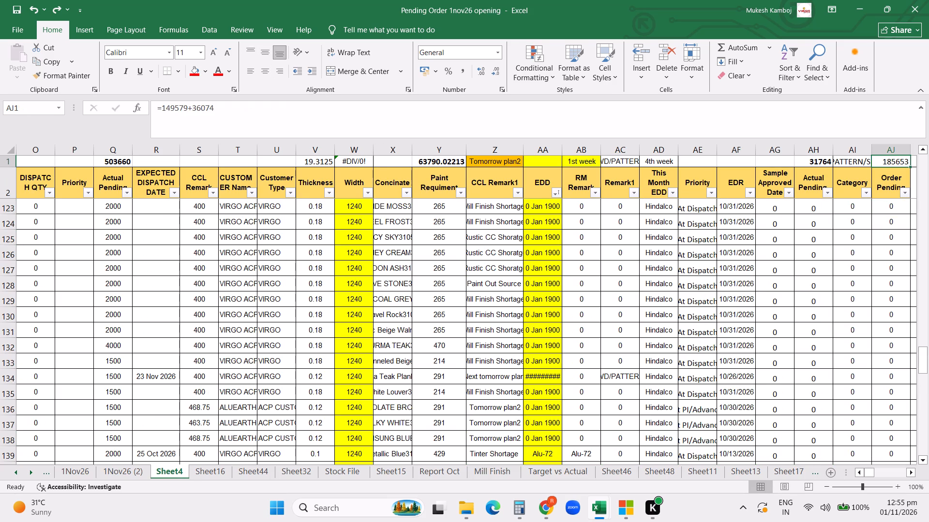
pyautogui.press('Down')
pyautogui.hotkey('ctrl', 'Down')
pyautogui.press('Down')
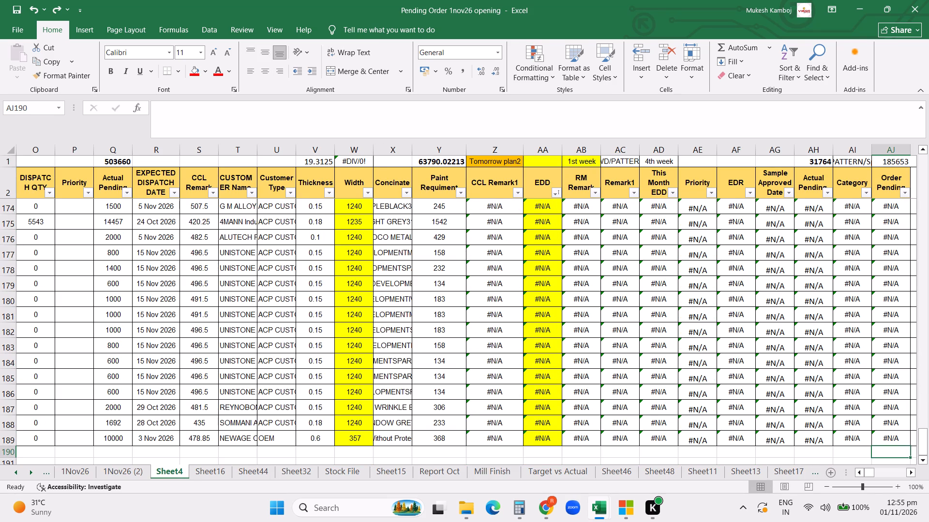
pyautogui.hotkey('ctrl', 'Up')
pyautogui.hotkey('ctrl', 'Down')
pyautogui.hotkey('ctrl', 'Up')
pyautogui.press('Down')
pyautogui.hotkey('ctrl', 'Up')
pyautogui.press('Down')
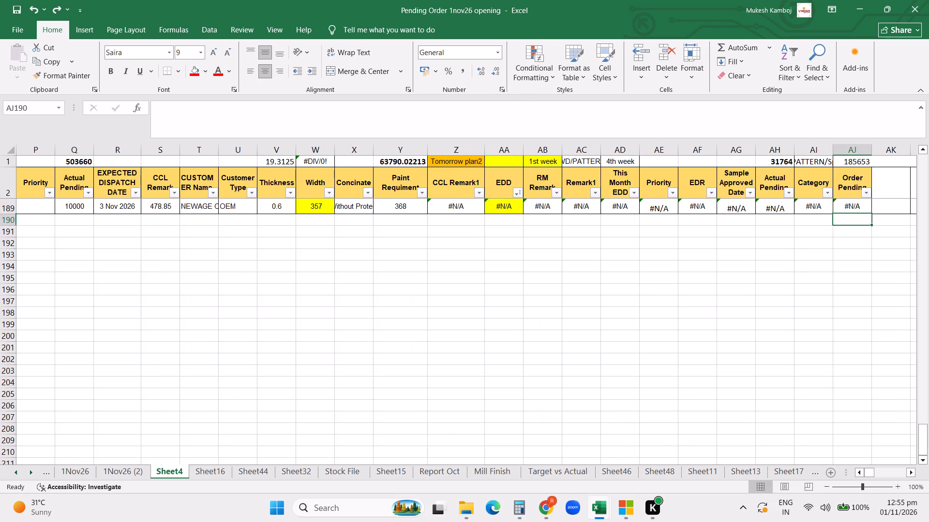
pyautogui.press('Down')
# Copy the Order Pending lookup formula from cell AJ3 of Sheet4 into the whole range AJ3 to AJ189.
pyautogui.hotkey('ctrl', 'Up')
pyautogui.hotkey('ctrl', 'Up')
pyautogui.press('Down')
pyautogui.press('Down')
pyautogui.press('Down')
pyautogui.press('Up')
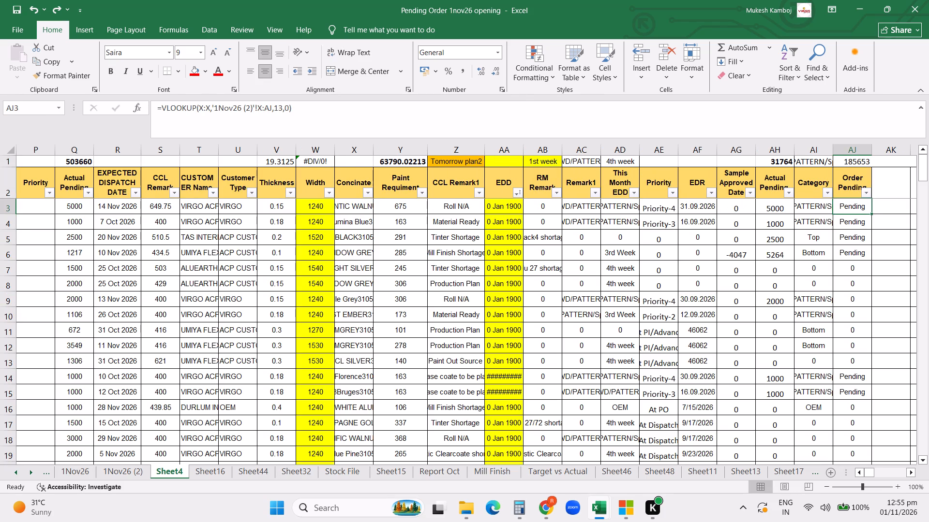
pyautogui.hotkey('ctrl', 'c')
pyautogui.press('Left')
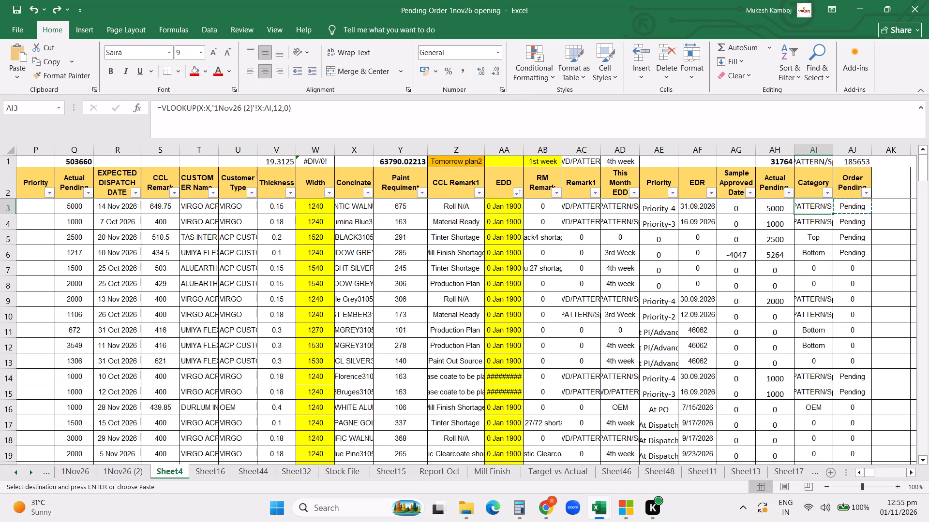
pyautogui.hotkey('ctrl', 'Down')
pyautogui.press('Down')
pyautogui.press('Up')
pyautogui.press('Right')
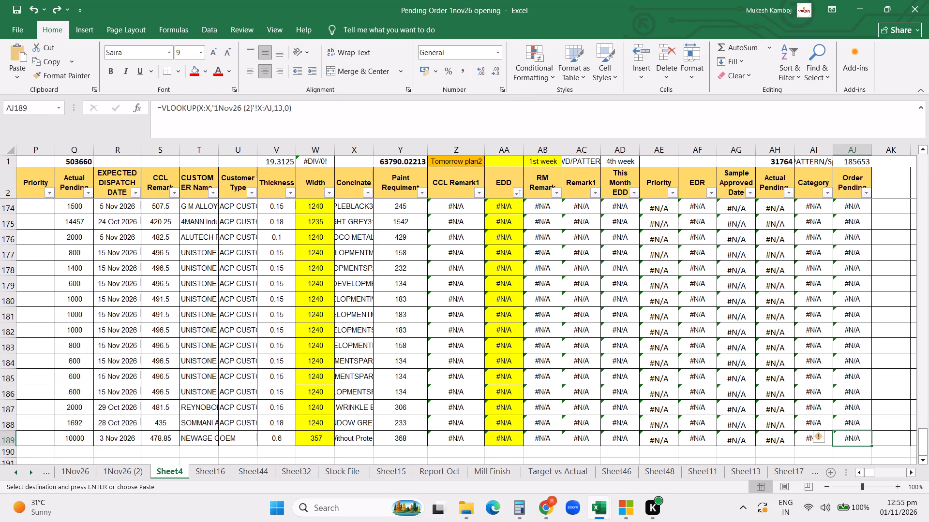
pyautogui.hotkey('ctrl', 'shift', 'Up')
pyautogui.hotkey('ctrl', 'shift', 'Up')
pyautogui.hotkey('ctrl', 'shift', 'Up')
pyautogui.hotkey('ctrl', 'shift', 'Up')
pyautogui.hotkey('shift', 'Down')
pyautogui.hotkey('shift', 'Down')
pyautogui.hotkey('shift', 'Down')
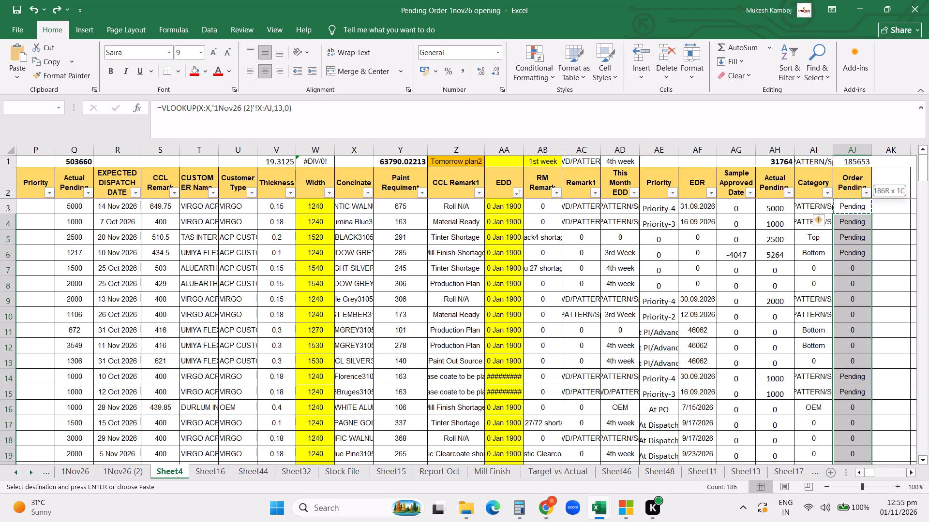
pyautogui.hotkey('shift', 'Up')
pyautogui.press('Return')
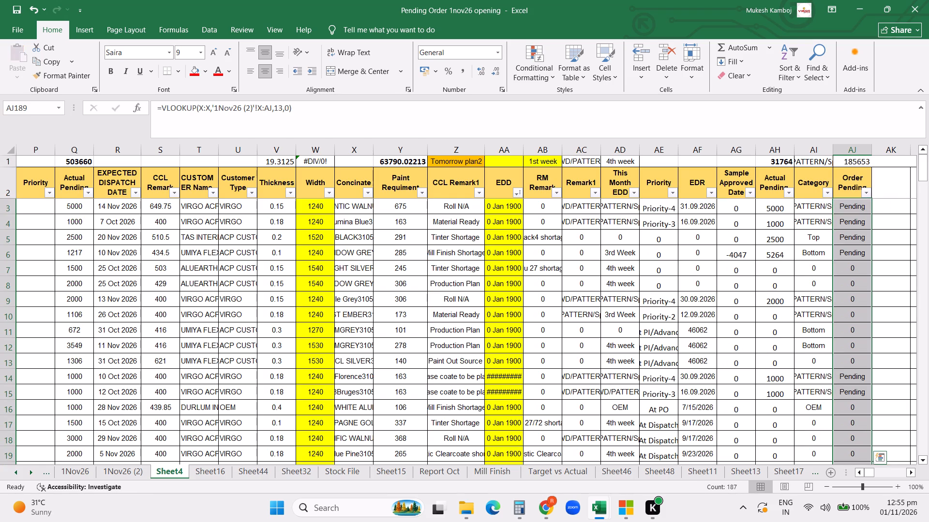
# Check which values the Order Pending column's filter list on Sheet4 contains, leaving the column unfiltered.
pyautogui.click(829, 268)
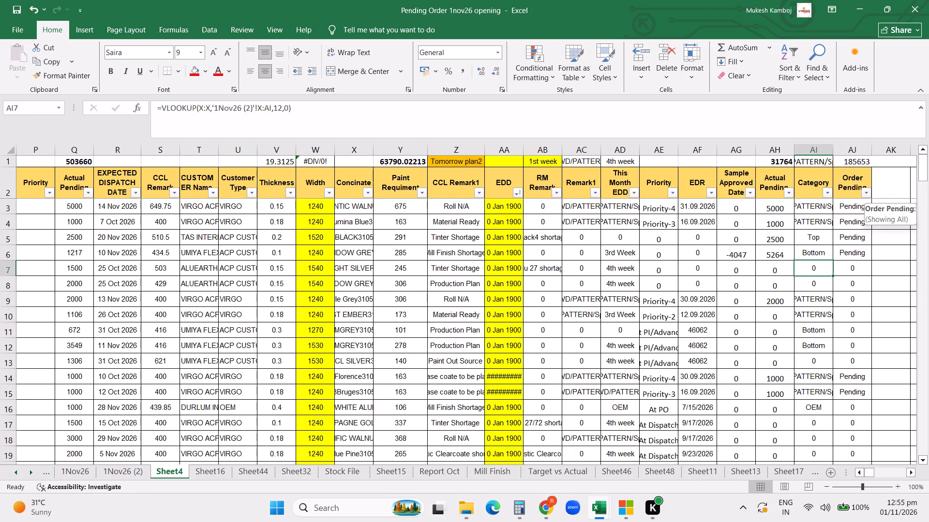
pyautogui.click(868, 193)
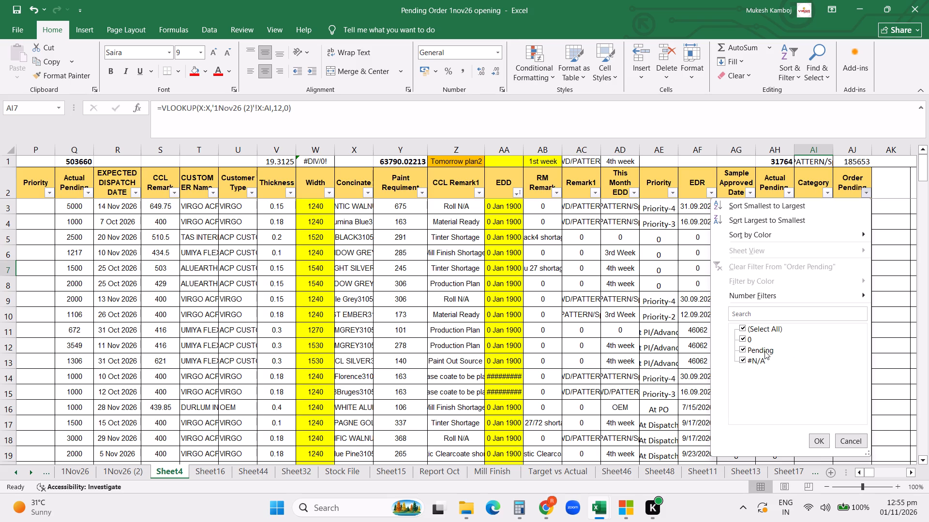
pyautogui.click(500, 352)
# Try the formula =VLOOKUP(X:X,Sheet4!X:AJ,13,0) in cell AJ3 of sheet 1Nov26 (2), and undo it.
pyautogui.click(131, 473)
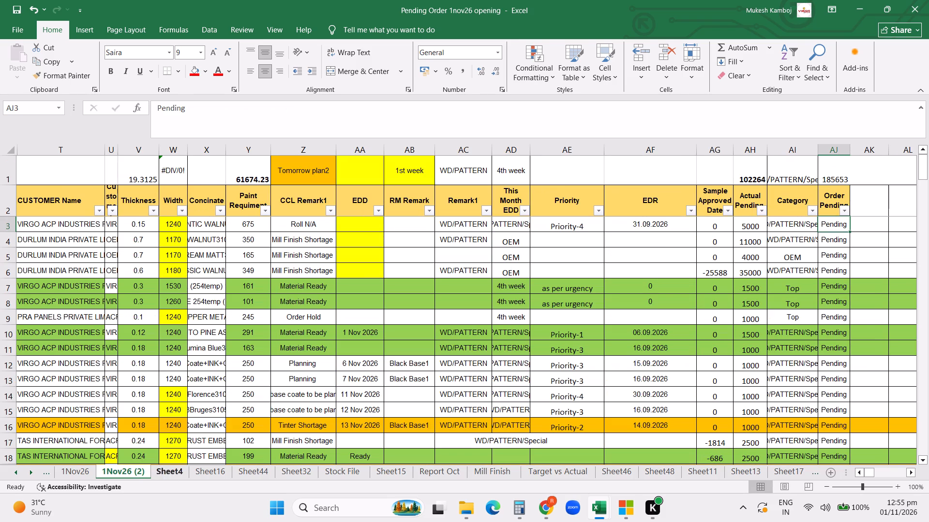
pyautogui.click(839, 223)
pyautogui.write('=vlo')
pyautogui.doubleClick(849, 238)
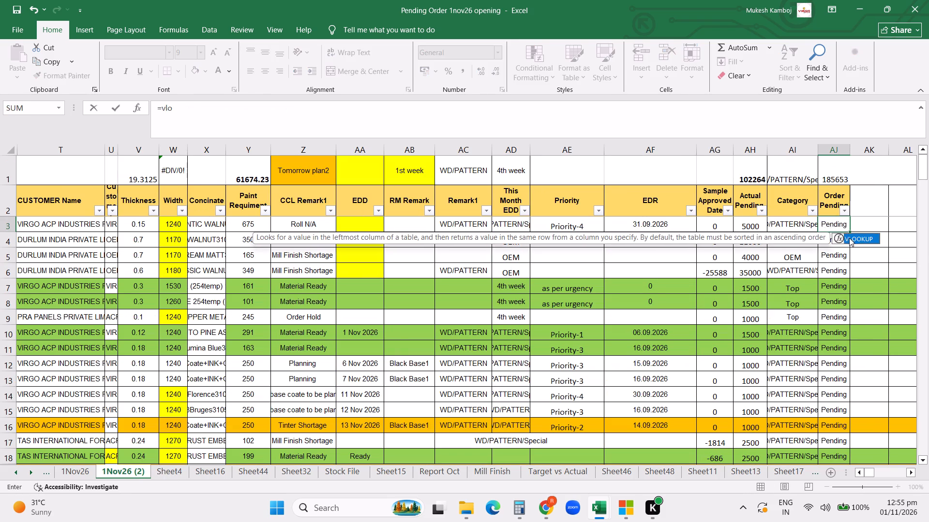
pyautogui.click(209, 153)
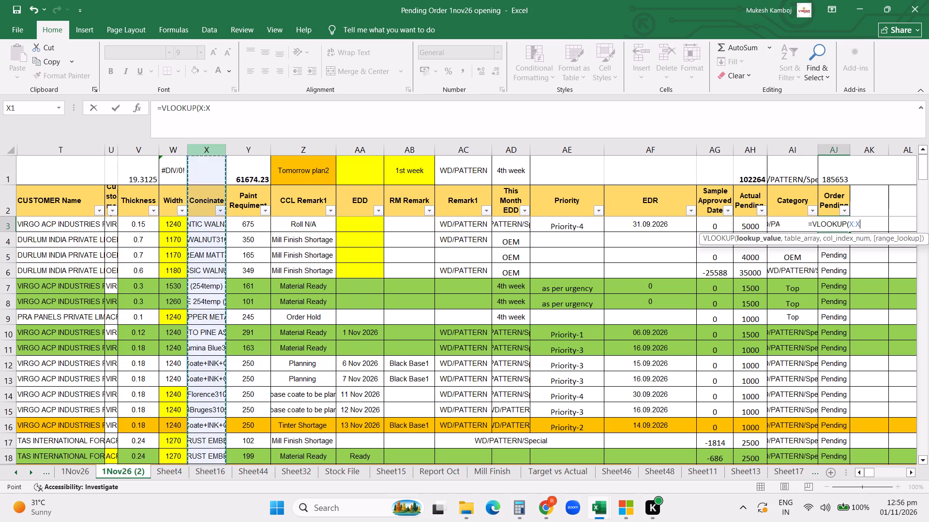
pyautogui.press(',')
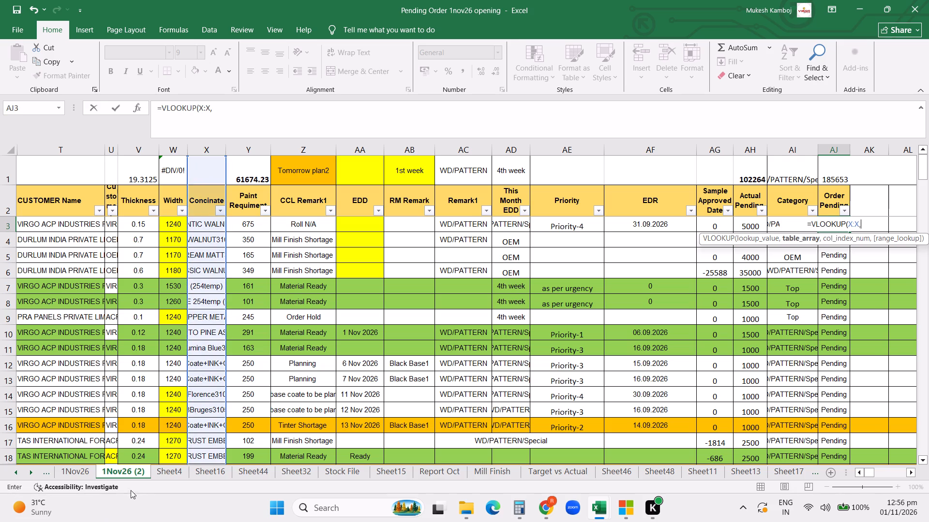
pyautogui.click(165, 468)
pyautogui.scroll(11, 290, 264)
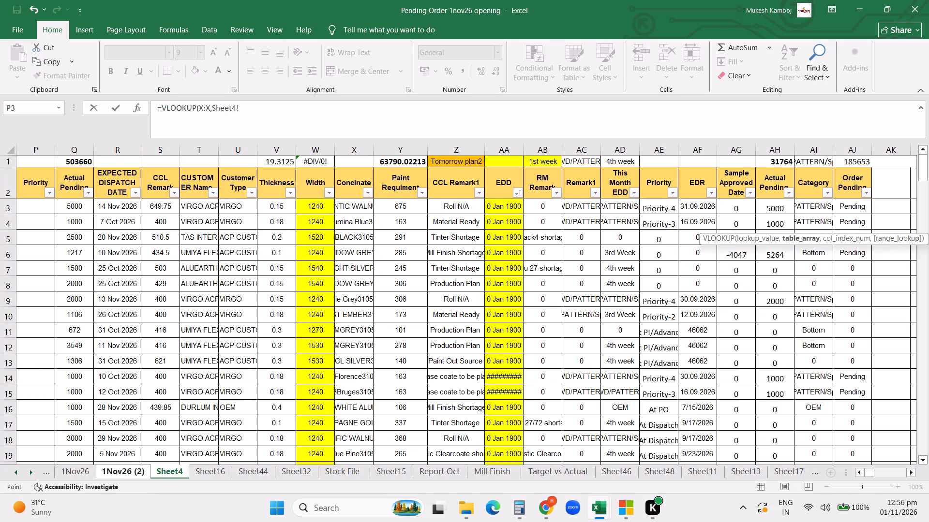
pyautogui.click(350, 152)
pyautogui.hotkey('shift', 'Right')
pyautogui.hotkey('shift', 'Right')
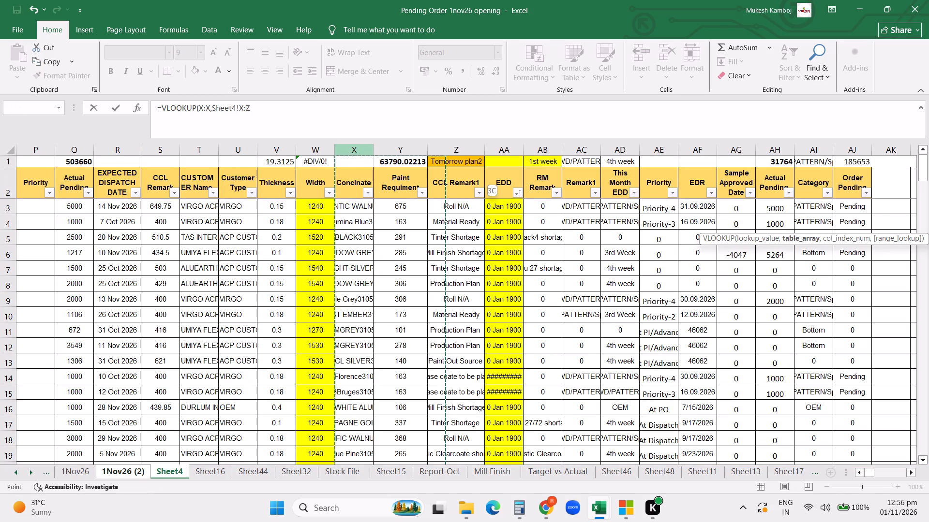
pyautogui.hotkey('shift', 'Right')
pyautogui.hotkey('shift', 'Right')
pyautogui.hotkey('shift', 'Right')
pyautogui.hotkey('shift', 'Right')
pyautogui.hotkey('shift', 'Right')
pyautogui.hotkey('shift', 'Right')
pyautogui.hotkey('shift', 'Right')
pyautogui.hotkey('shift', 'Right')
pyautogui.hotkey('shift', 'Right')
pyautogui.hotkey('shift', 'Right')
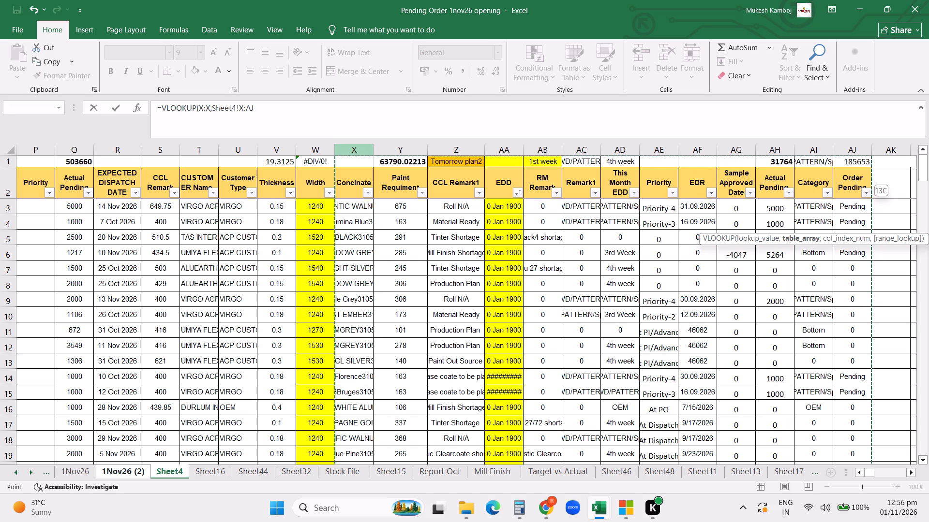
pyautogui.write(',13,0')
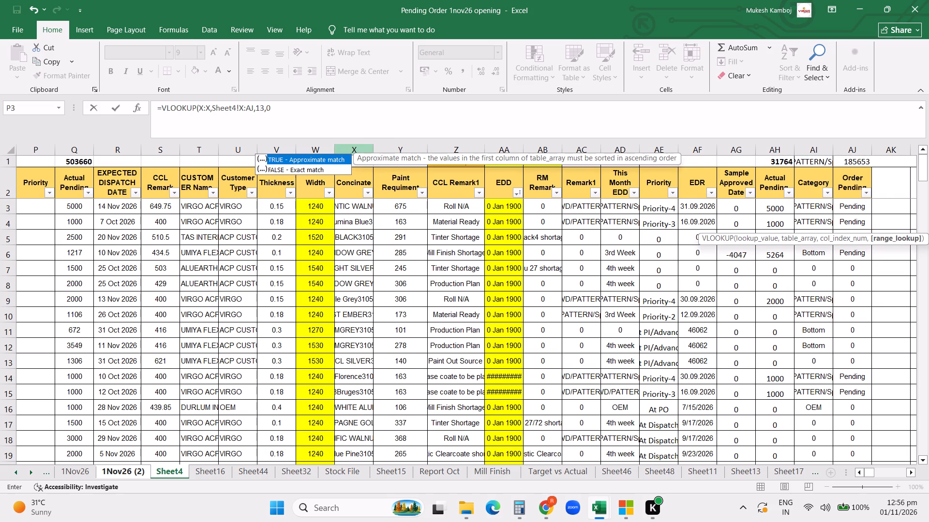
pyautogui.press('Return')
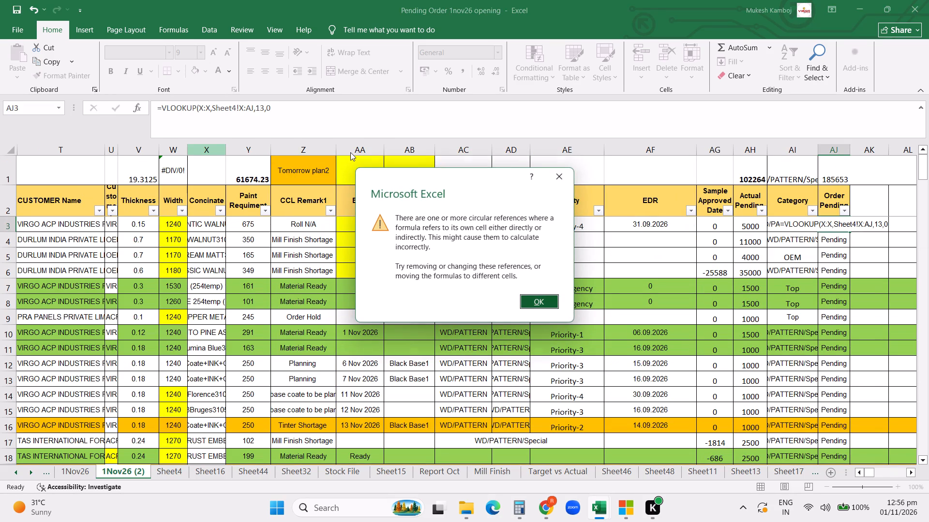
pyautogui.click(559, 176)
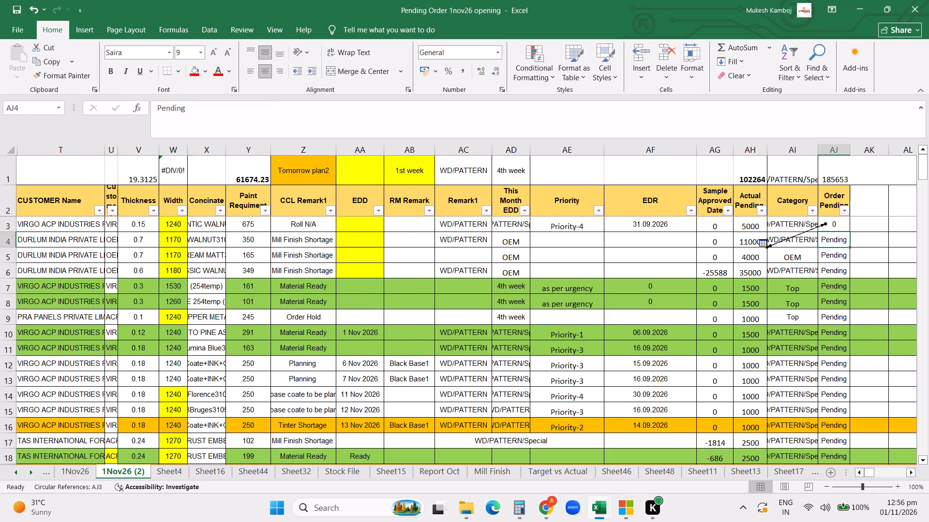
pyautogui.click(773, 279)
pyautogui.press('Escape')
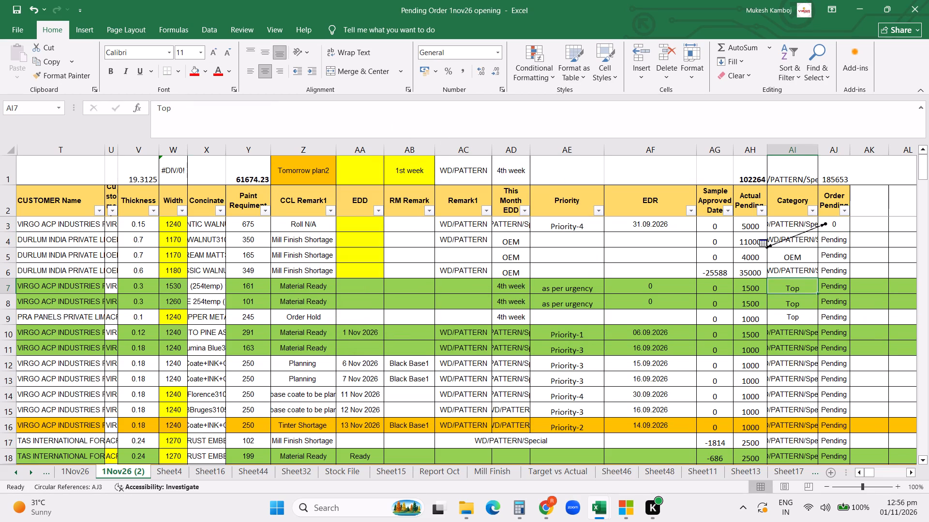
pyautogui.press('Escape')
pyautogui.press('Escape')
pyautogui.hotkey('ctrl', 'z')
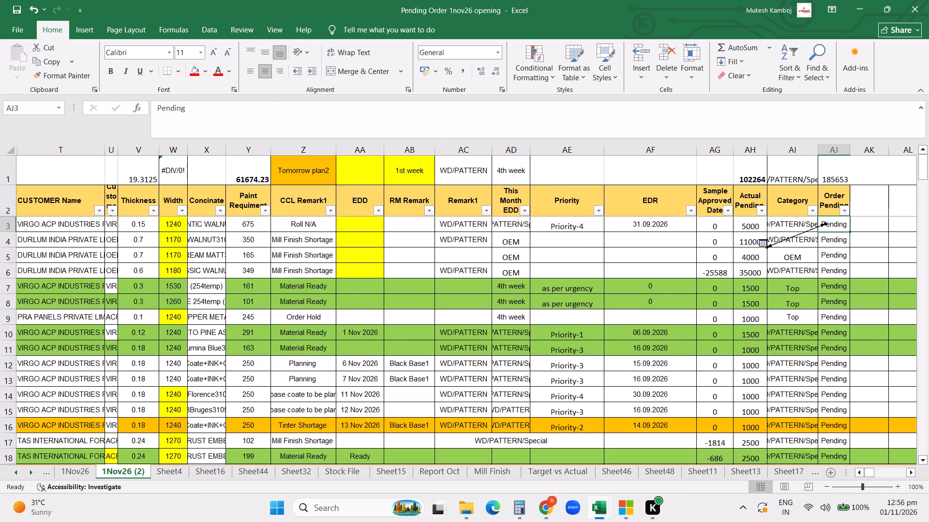
# Examine the Order Pending entries down column AJ of sheet 1Nov26 (2), starting from cell AJ3.
pyautogui.click(834, 230)
pyautogui.click(834, 224)
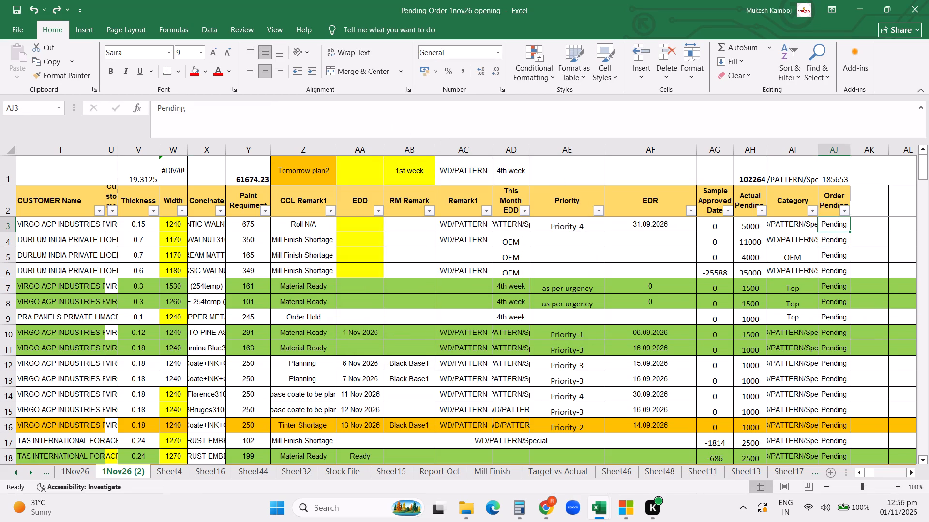
pyautogui.scroll(-4, 834, 224)
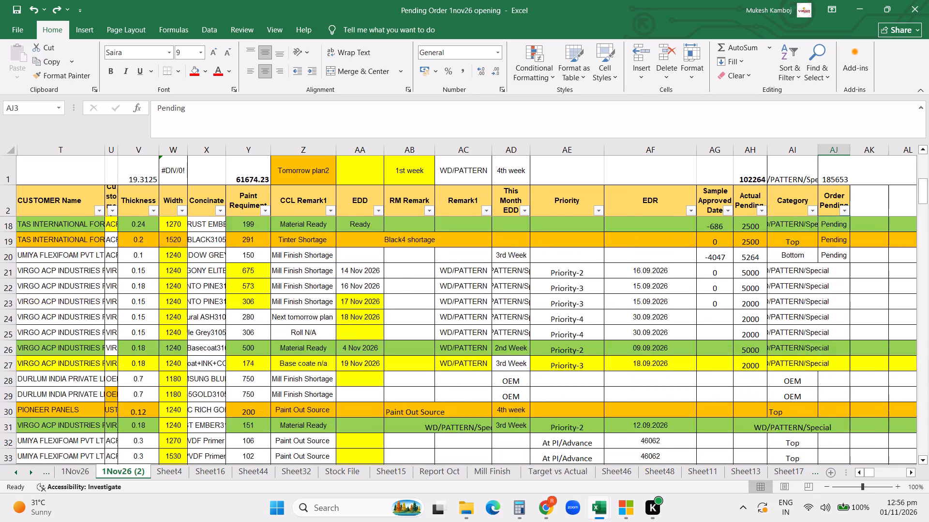
pyautogui.scroll(-2, 837, 232)
pyautogui.scroll(13, 837, 233)
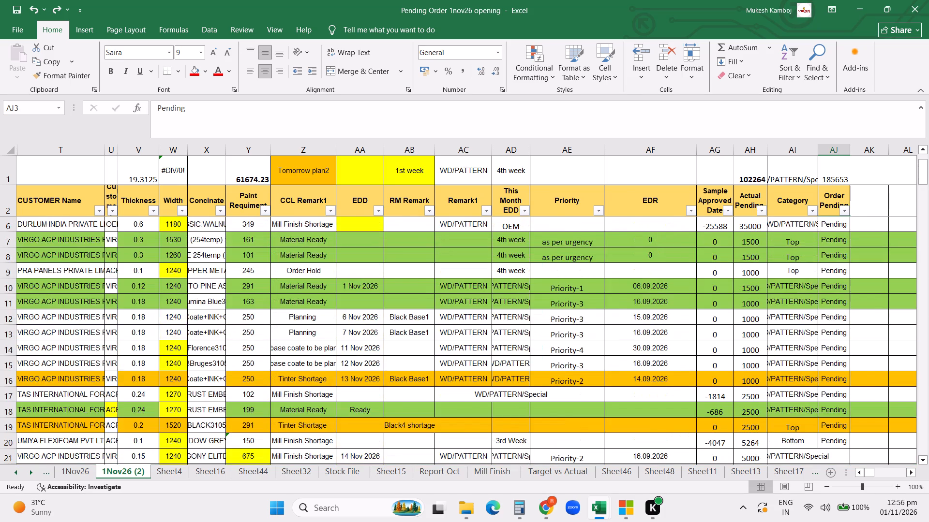
# Copy cell AJ3 of Sheet4 and paste it as values only over the Order Pending range AJ3 to AJ189.
pyautogui.click(162, 467)
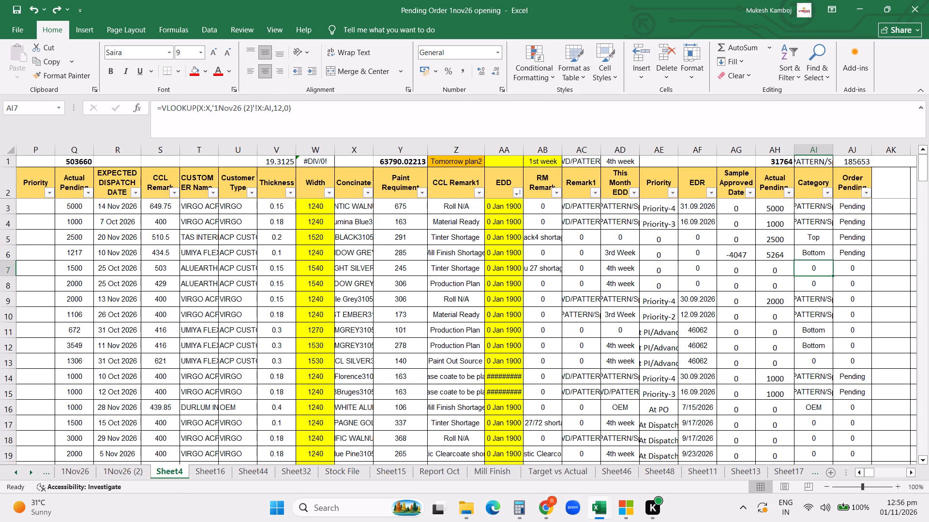
pyautogui.click(851, 211)
pyautogui.scroll(9, 851, 211)
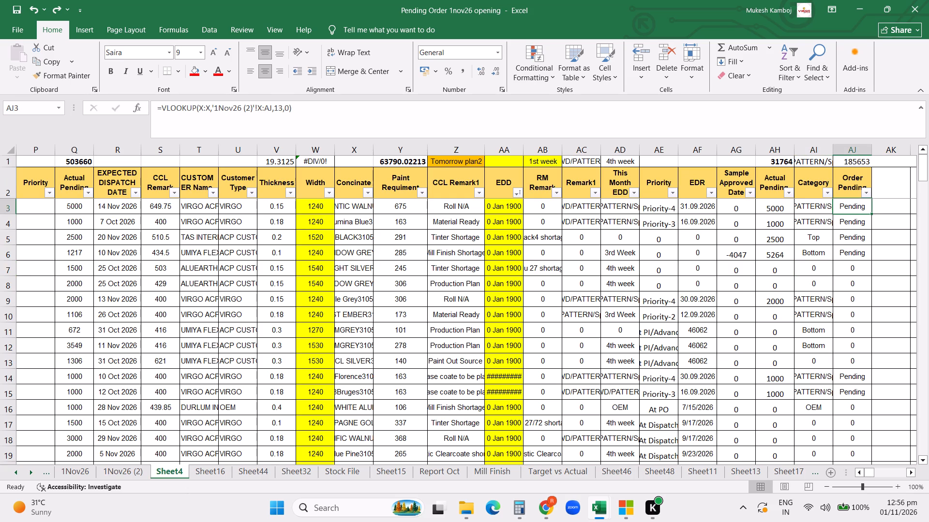
pyautogui.hotkey('ctrl', 'c')
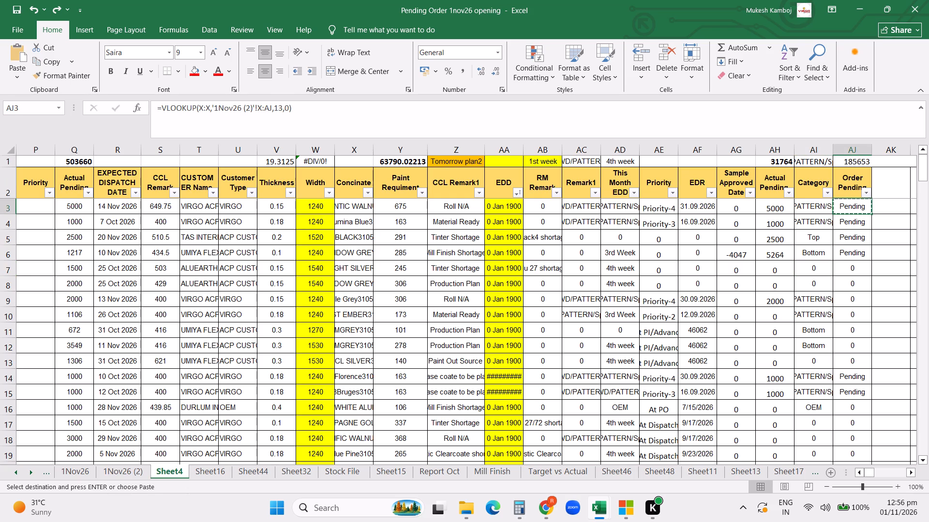
pyautogui.hotkey('ctrl', 'shift', 'Down')
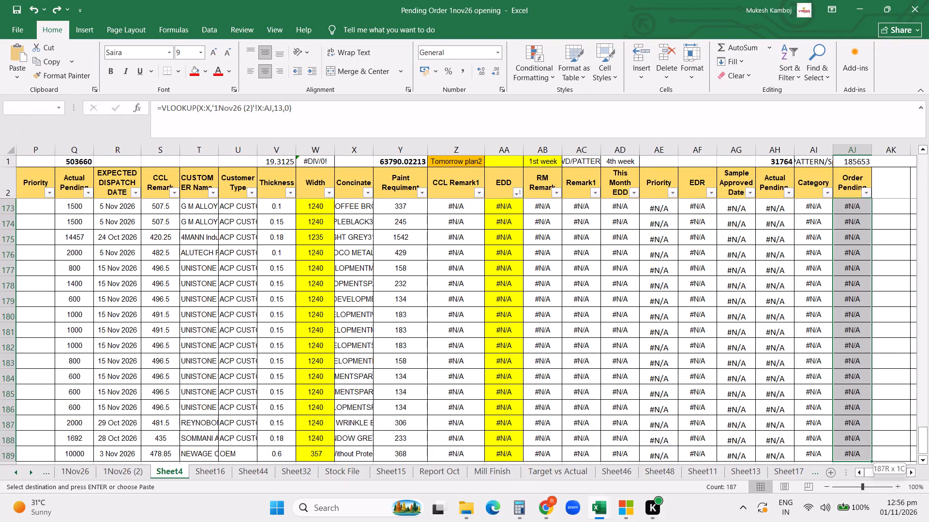
pyautogui.hotkey('shift', 'Down')
pyautogui.hotkey('shift', 'Up')
pyautogui.hotkey('ctrl', 'v')
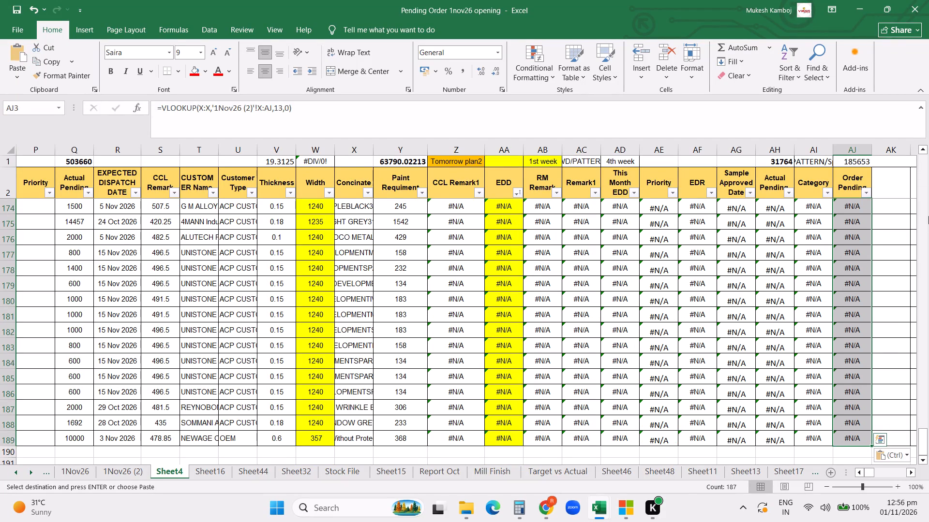
pyautogui.rightClick(854, 211)
pyautogui.click(776, 290)
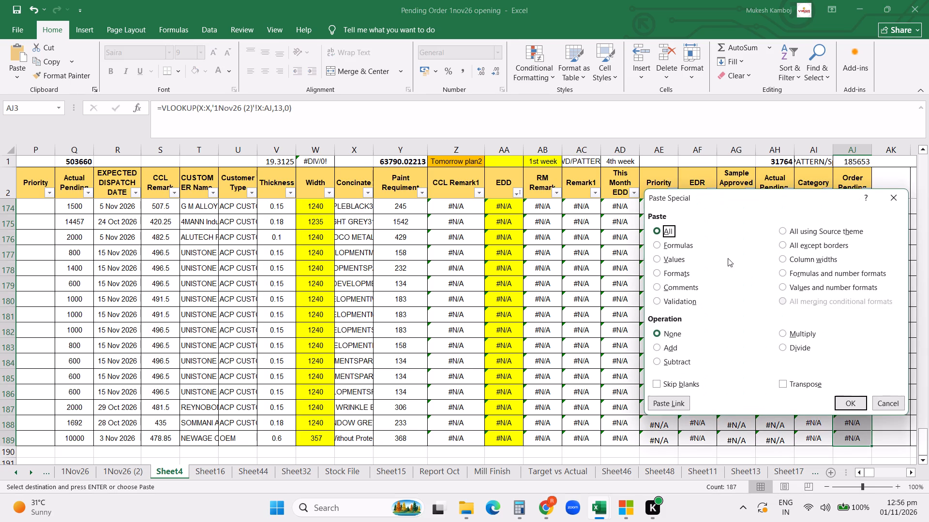
pyautogui.click(675, 256)
pyautogui.click(850, 402)
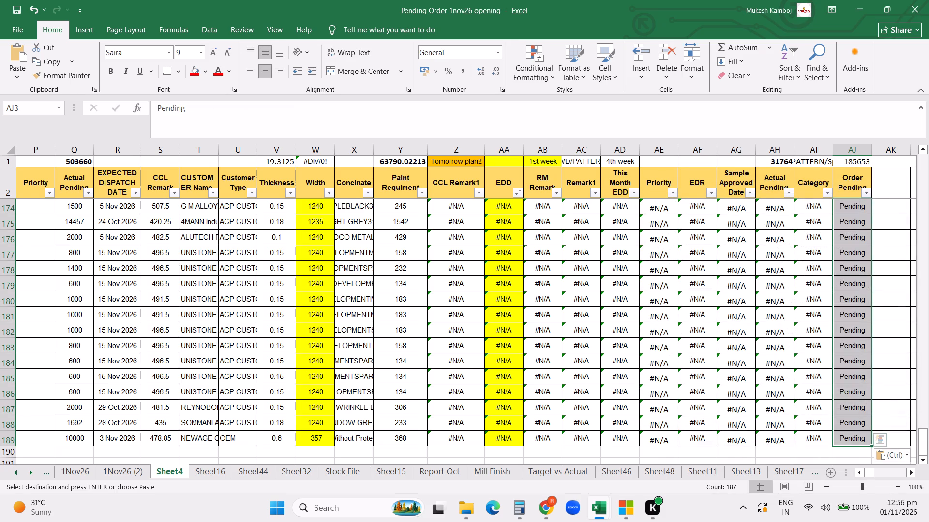
pyautogui.click(853, 344)
pyautogui.scroll(11, 840, 277)
pyautogui.click(844, 240)
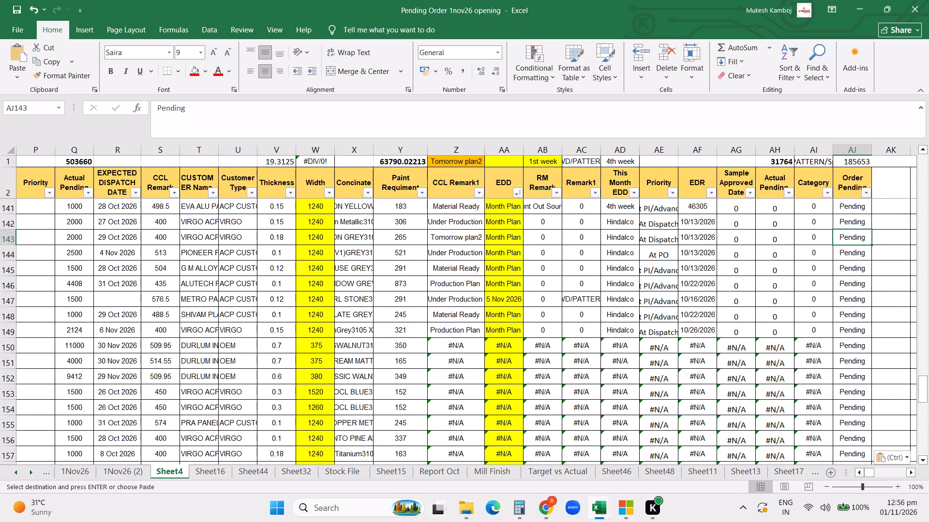
# Enter the formula =VLOOKUP(X:X,Sheet4!X:AJ,13,0) in cell AJ3 under Order Pending on sheet 1Nov26 (2).
pyautogui.click(128, 472)
pyautogui.click(834, 223)
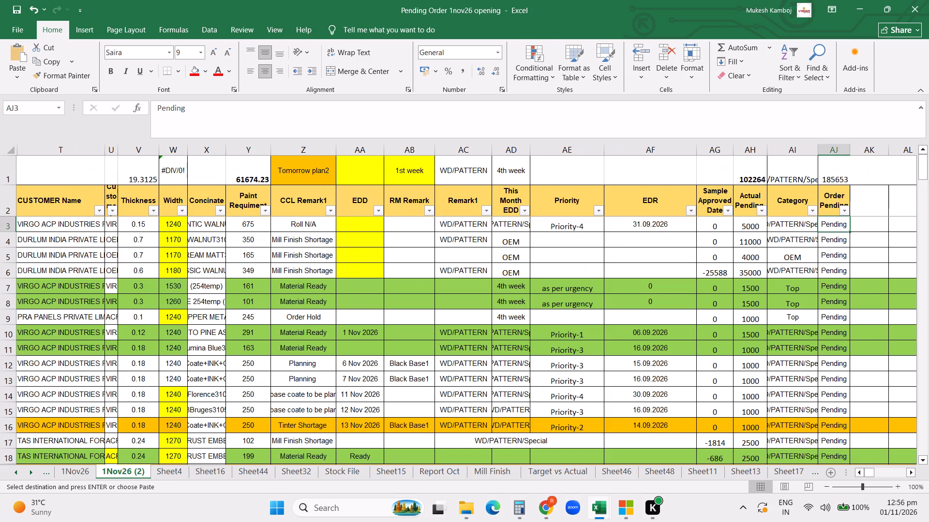
pyautogui.write('=vlo')
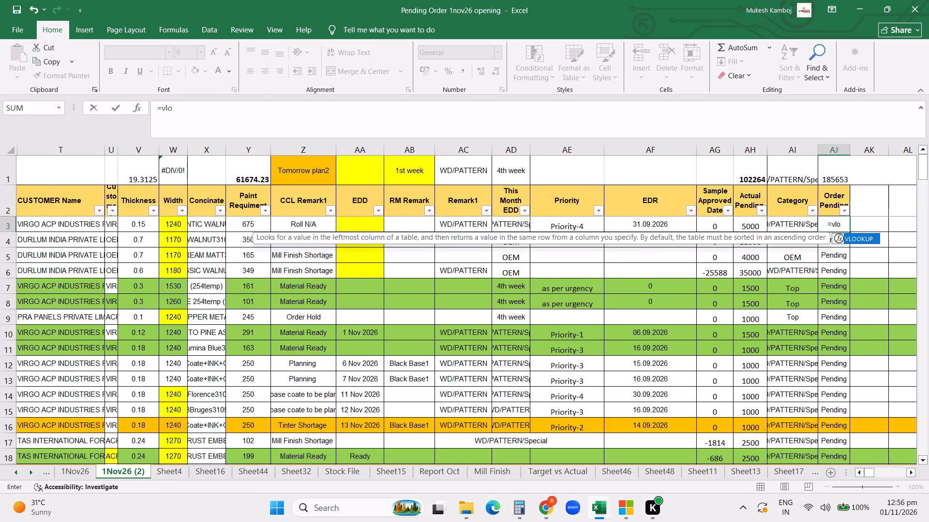
pyautogui.doubleClick(847, 235)
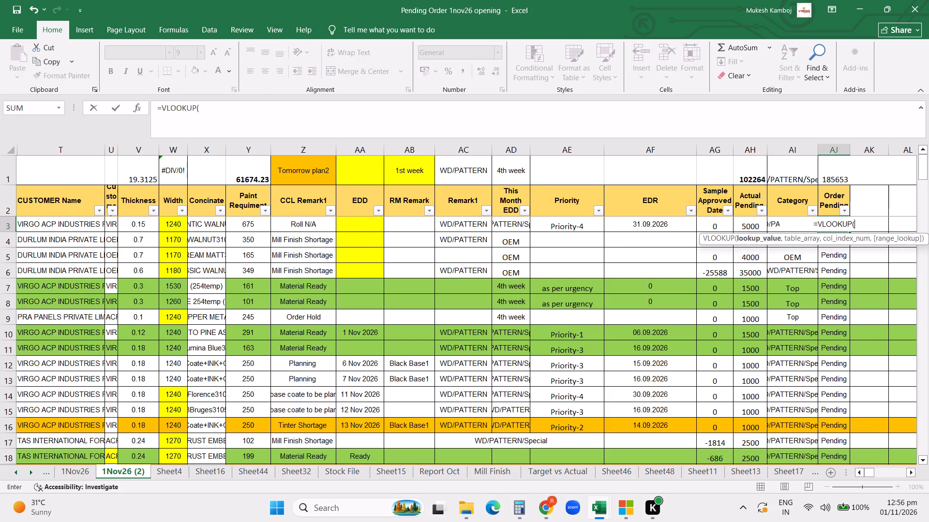
pyautogui.click(213, 148)
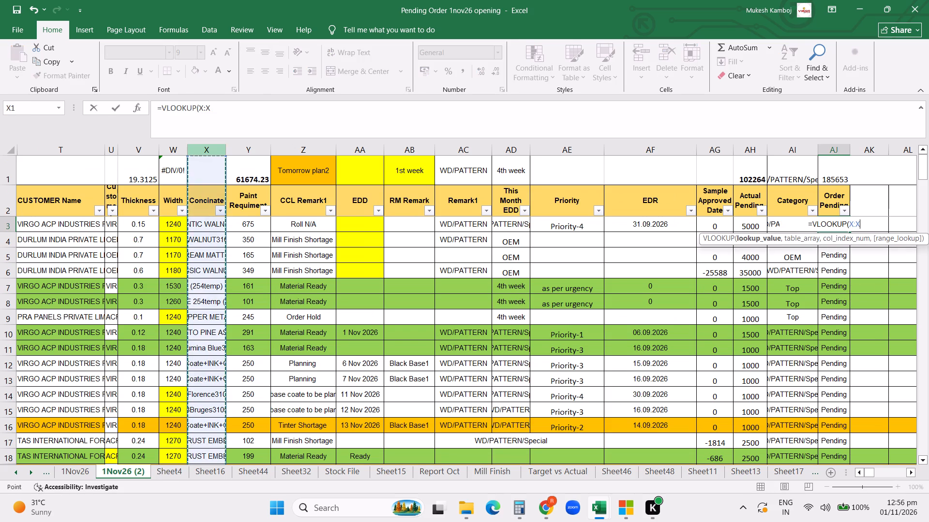
pyautogui.press(',')
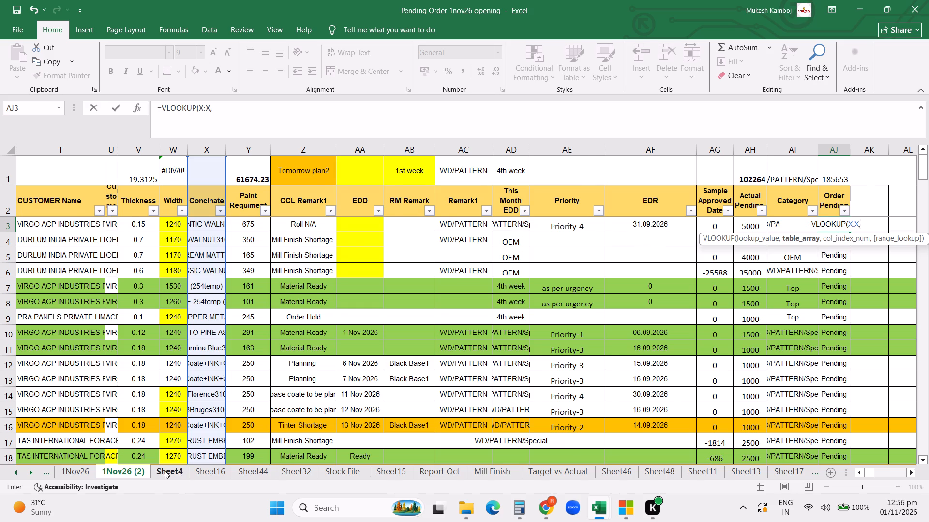
pyautogui.click(163, 470)
pyautogui.scroll(1, 380, 245)
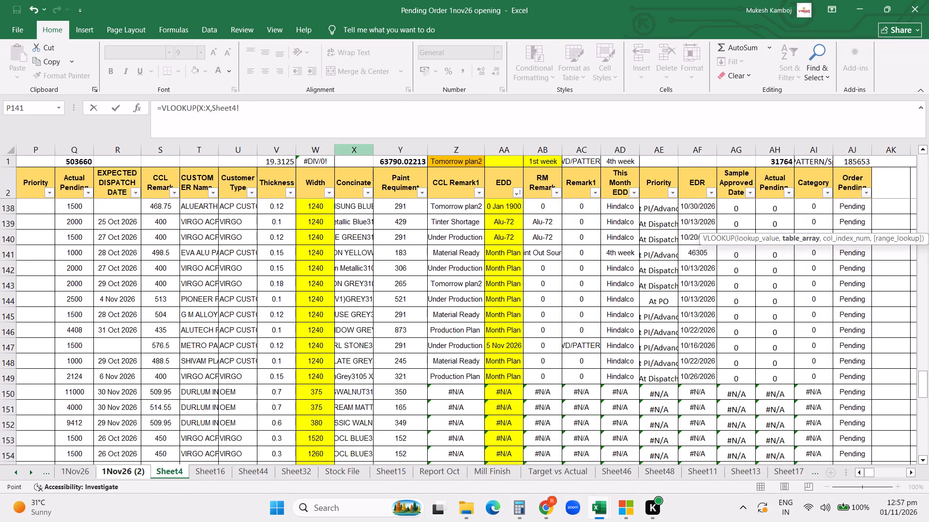
pyautogui.click(350, 150)
pyautogui.hotkey('shift', 'Right')
pyautogui.hotkey('shift', 'Right')
pyautogui.hotkey('shift', 'Right')
pyautogui.hotkey('shift', 'Right')
pyautogui.hotkey('shift', 'Right')
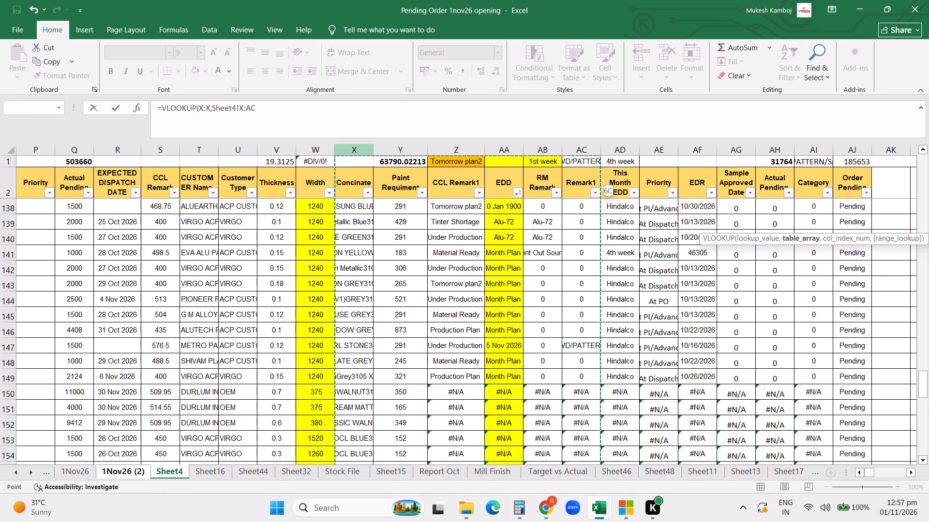
pyautogui.hotkey('shift', 'Right')
pyautogui.hotkey('shift', 'Right')
pyautogui.hotkey('shift', 'Right')
pyautogui.hotkey('shift', 'Right')
pyautogui.hotkey('shift', 'Right')
pyautogui.hotkey('shift', 'Right')
pyautogui.hotkey('shift', 'Right')
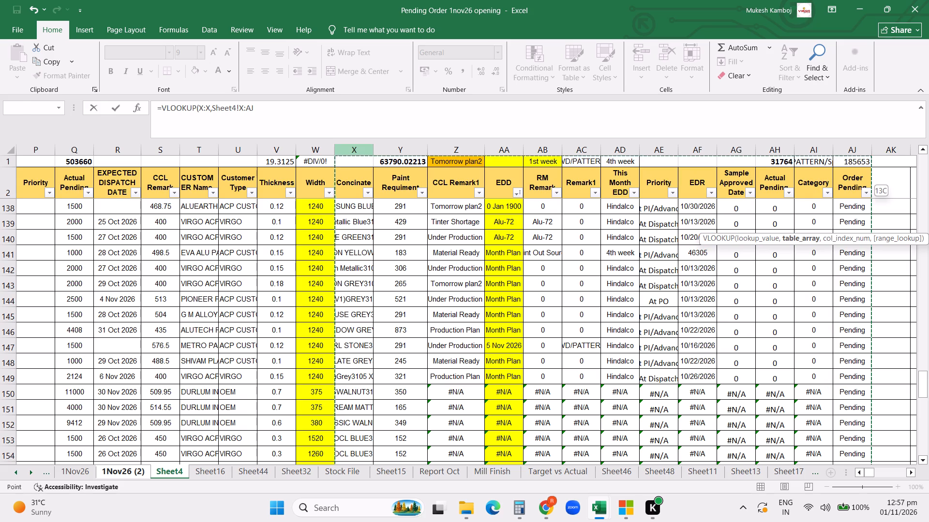
pyautogui.write(',13,0')
pyautogui.press('Return')
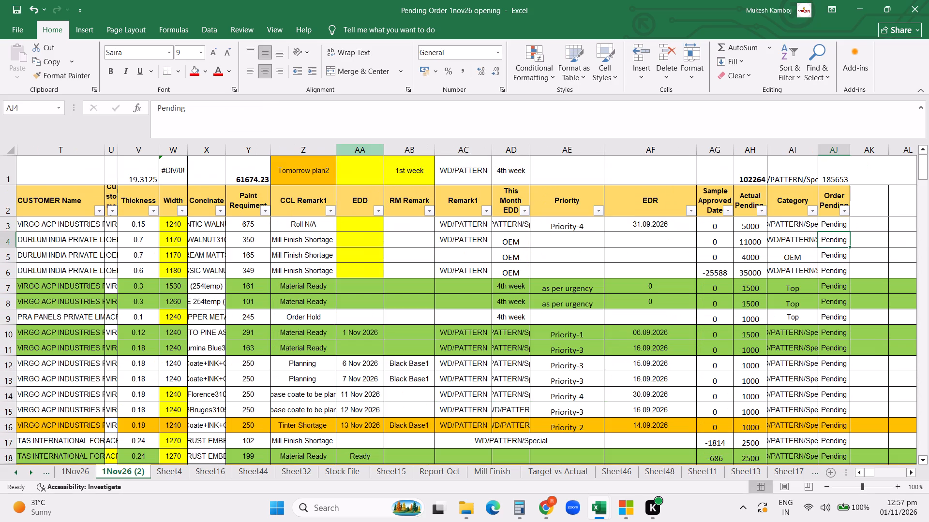
# Copy the lookup formula from cell AJ3 down the Order Pending column through AJ189 on sheet 1Nov26 (2).
pyautogui.click(825, 224)
pyautogui.hotkey('ctrl', 'c')
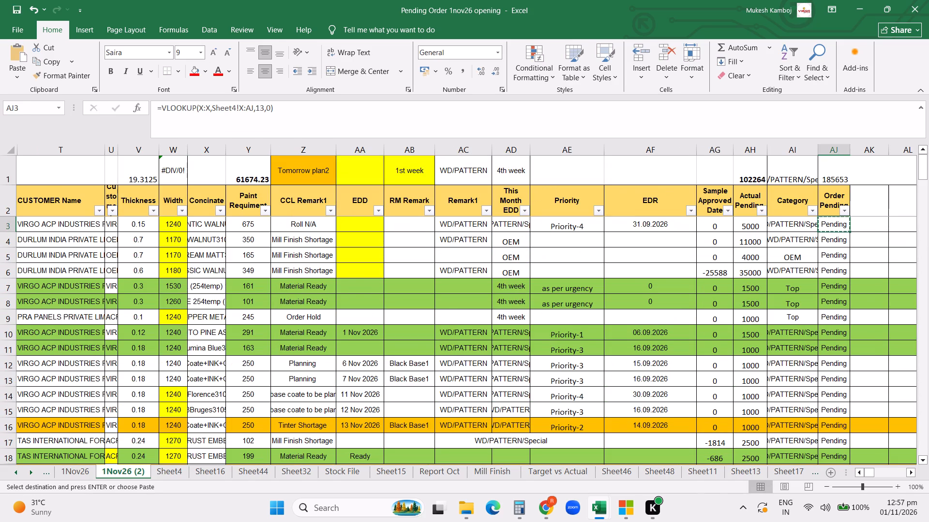
pyautogui.hotkey('ctrl', 'shift', 'Down')
pyautogui.hotkey('shift', 'Down')
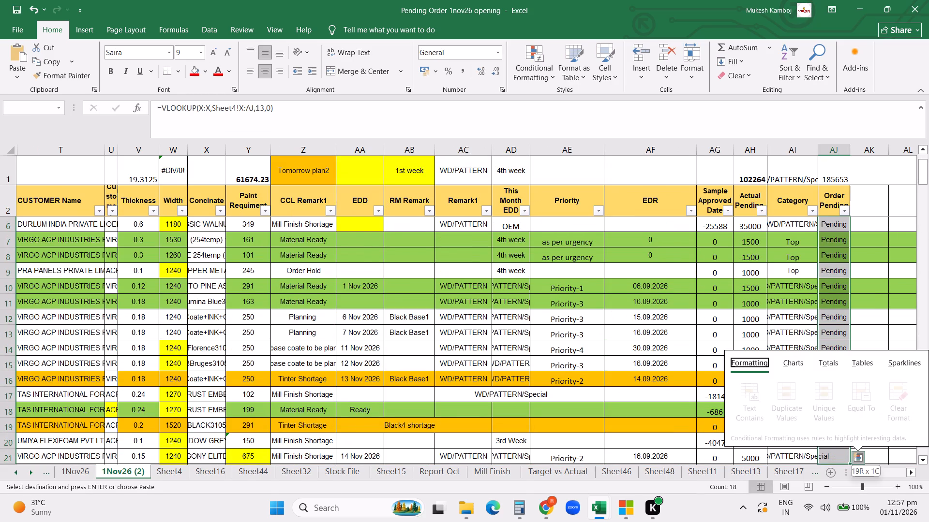
pyautogui.hotkey('shift', 'Down')
pyautogui.click(836, 255)
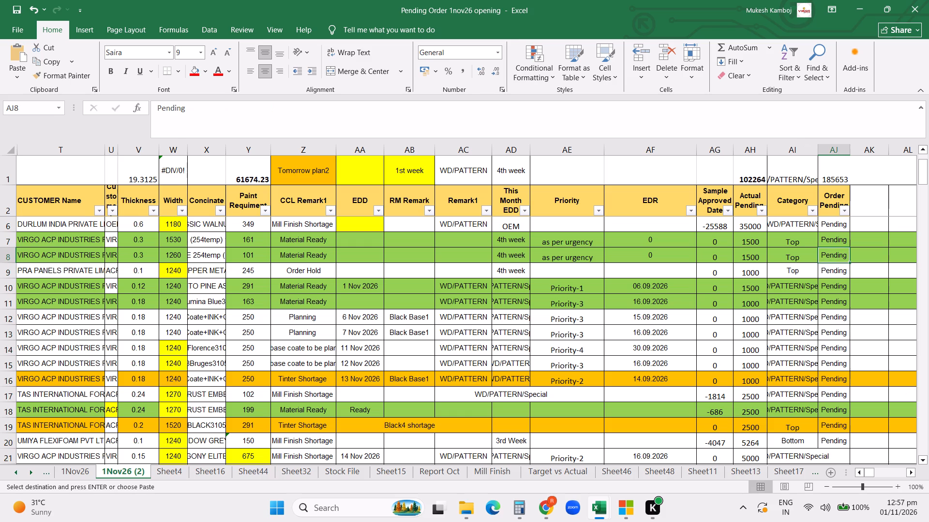
pyautogui.click(833, 227)
pyautogui.scroll(13, 833, 227)
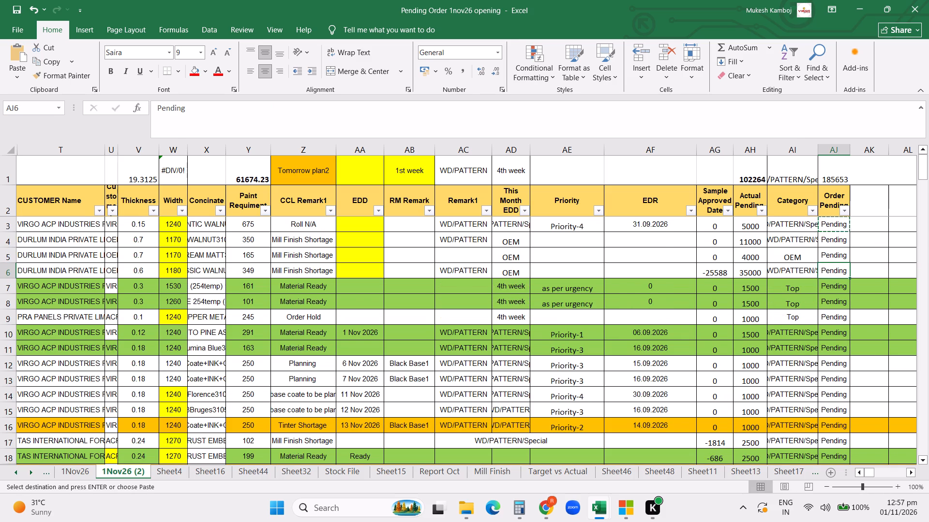
pyautogui.click(836, 224)
pyautogui.click(834, 237)
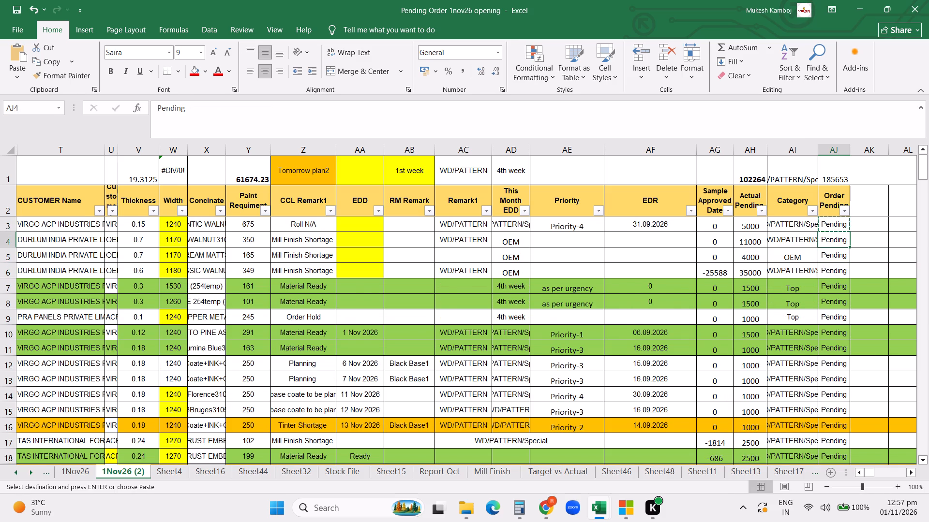
pyautogui.hotkey('ctrl', 'shift', 'Down')
pyautogui.hotkey('shift', 'Down')
pyautogui.hotkey('shift', 'Down')
pyautogui.hotkey('shift', 'Down')
pyautogui.hotkey('shift', 'Down')
pyautogui.hotkey('shift', 'Down')
pyautogui.hotkey('shift', 'Down')
pyautogui.hotkey('shift', 'Down')
pyautogui.hotkey('shift', 'Down')
pyautogui.hotkey('shift', 'Down')
pyautogui.hotkey('shift', 'Down')
pyautogui.hotkey('shift', 'Down')
pyautogui.hotkey('shift', 'Down')
pyautogui.hotkey('shift', 'Down')
pyautogui.hotkey('shift', 'Down')
pyautogui.hotkey('shift', 'Down')
pyautogui.hotkey('shift', 'Down')
pyautogui.hotkey('shift', 'Down')
pyautogui.hotkey('shift', 'Down')
pyautogui.hotkey('shift', 'Down')
pyautogui.hotkey('shift', 'Down')
pyautogui.hotkey('shift', 'Down')
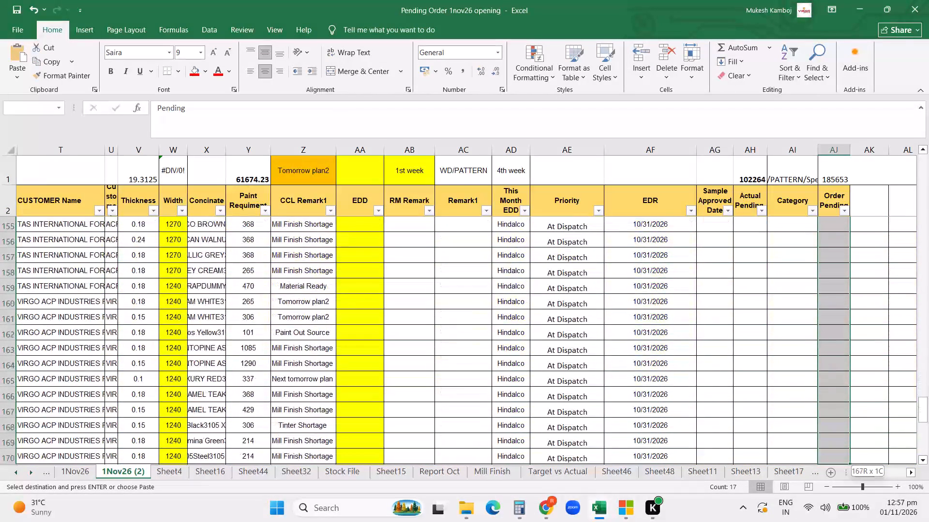
pyautogui.hotkey('shift', 'Up')
pyautogui.hotkey('shift', 'Up')
pyautogui.hotkey('shift', 'Up')
pyautogui.hotkey('shift', 'Up')
pyautogui.hotkey('shift', 'Up')
pyautogui.hotkey('shift', 'Up')
pyautogui.hotkey('shift', 'Up')
pyautogui.hotkey('shift', 'Up')
pyautogui.hotkey('shift', 'Up')
pyautogui.hotkey('shift', 'Up')
pyautogui.hotkey('shift', 'Up')
pyautogui.hotkey('shift', 'Up')
pyautogui.hotkey('shift', 'Up')
pyautogui.hotkey('shift', 'Up')
pyautogui.hotkey('shift', 'Up')
pyautogui.hotkey('shift', 'Up')
pyautogui.hotkey('shift', 'Up')
pyautogui.hotkey('shift', 'Up')
pyautogui.hotkey('shift', 'Up')
pyautogui.hotkey('shift', 'Up')
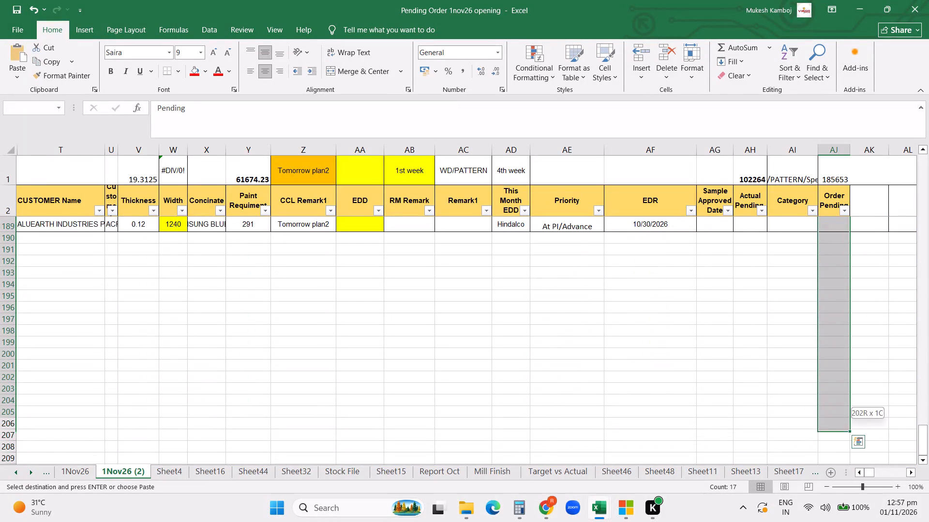
pyautogui.hotkey('shift', 'Down')
pyautogui.hotkey('shift', 'Down')
pyautogui.hotkey('shift', 'Down')
pyautogui.hotkey('shift', 'Down')
pyautogui.hotkey('shift', 'Down')
pyautogui.hotkey('shift', 'Down')
pyautogui.press('Return')
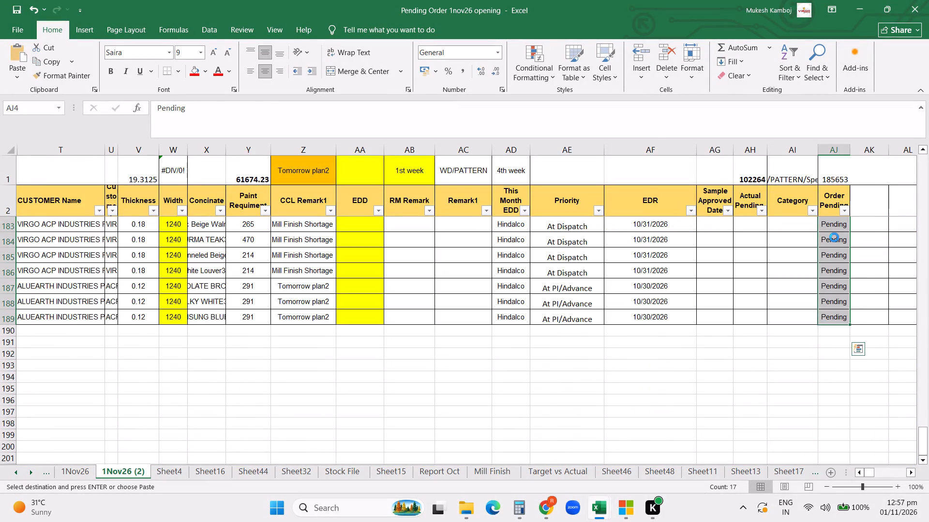
# Filter the Order Pending column on sheet 1Nov26 (2) to show only the #N/A rows.
pyautogui.click(843, 211)
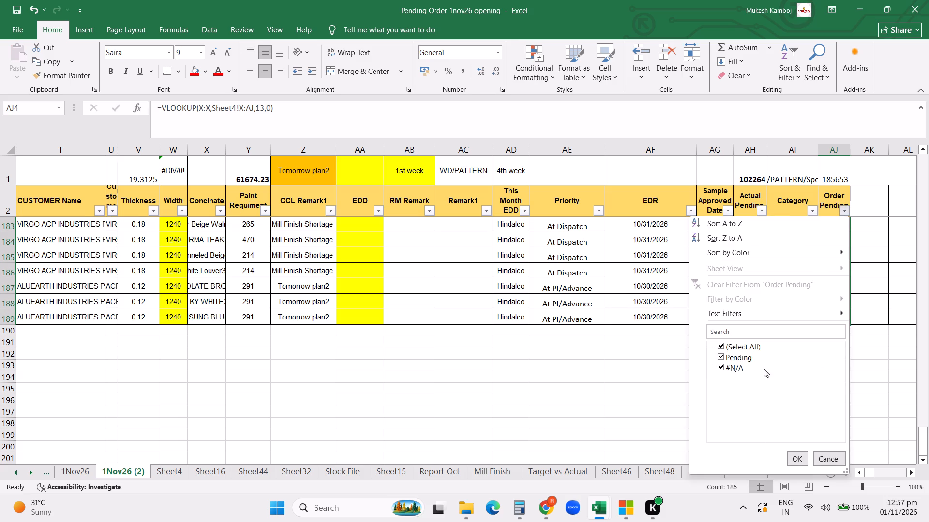
pyautogui.click(740, 357)
pyautogui.click(800, 461)
pyautogui.scroll(16, 497, 355)
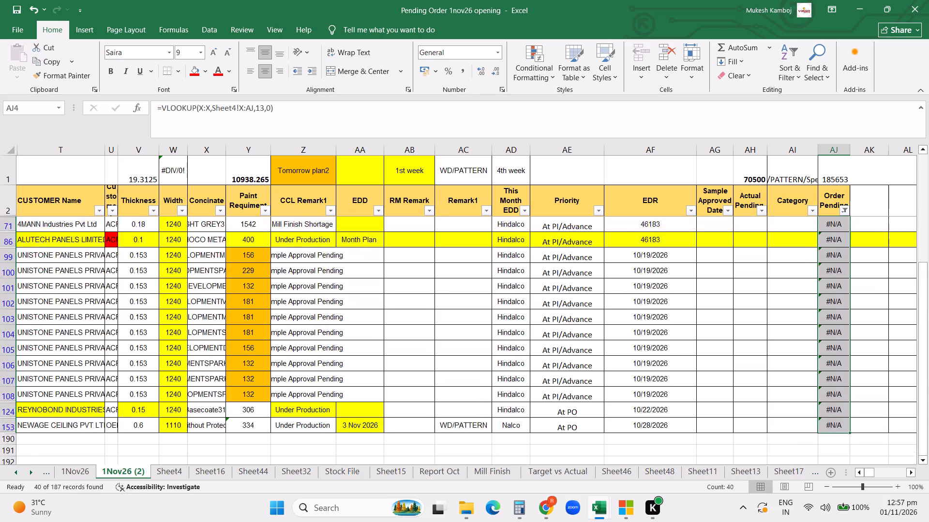
pyautogui.scroll(20, 453, 344)
pyautogui.scroll(8, 453, 344)
pyautogui.click(340, 302)
pyautogui.hotkey('ctrl', 'Left')
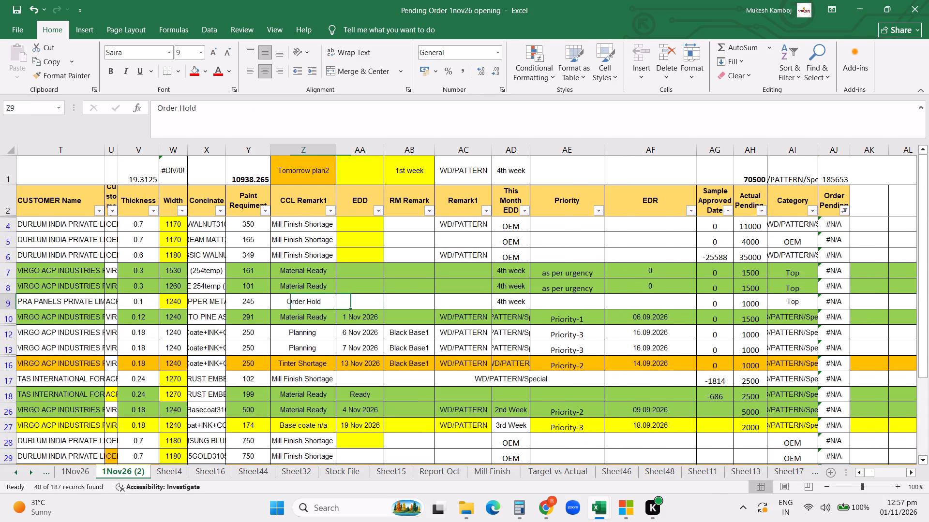
pyautogui.hotkey('ctrl', 'Left')
pyautogui.hotkey('ctrl', 'Left')
pyautogui.hotkey('ctrl', 'Left')
pyautogui.click(602, 276)
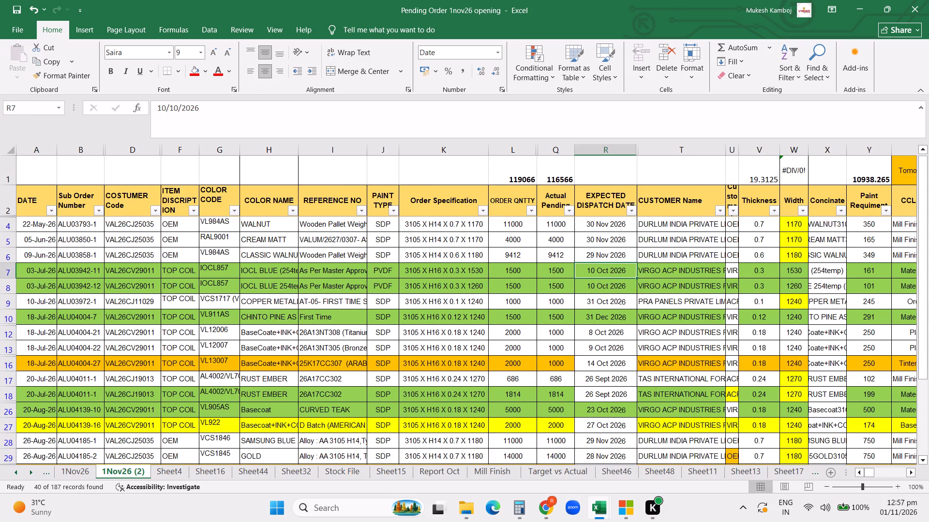
# Rename Sheet4 as 01Nov26.
pyautogui.click(170, 474)
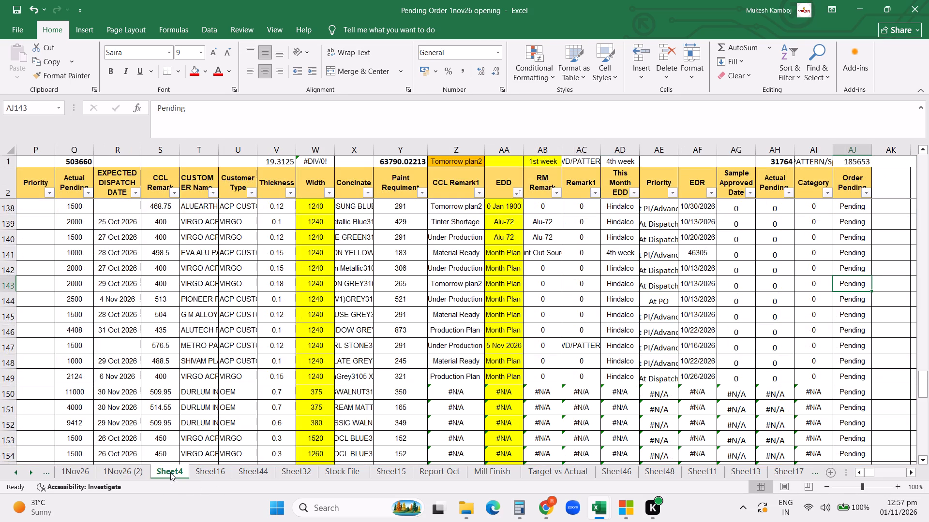
pyautogui.rightClick(170, 472)
pyautogui.click(209, 361)
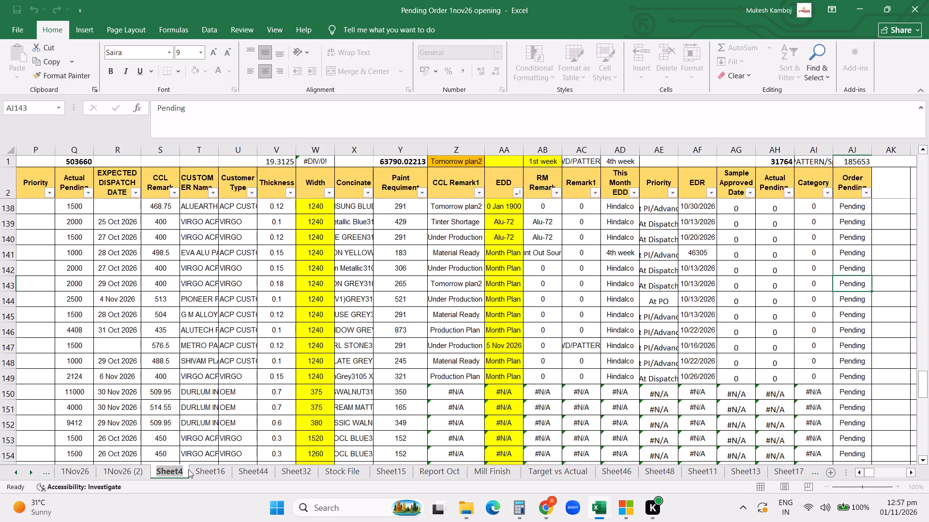
pyautogui.press('1')
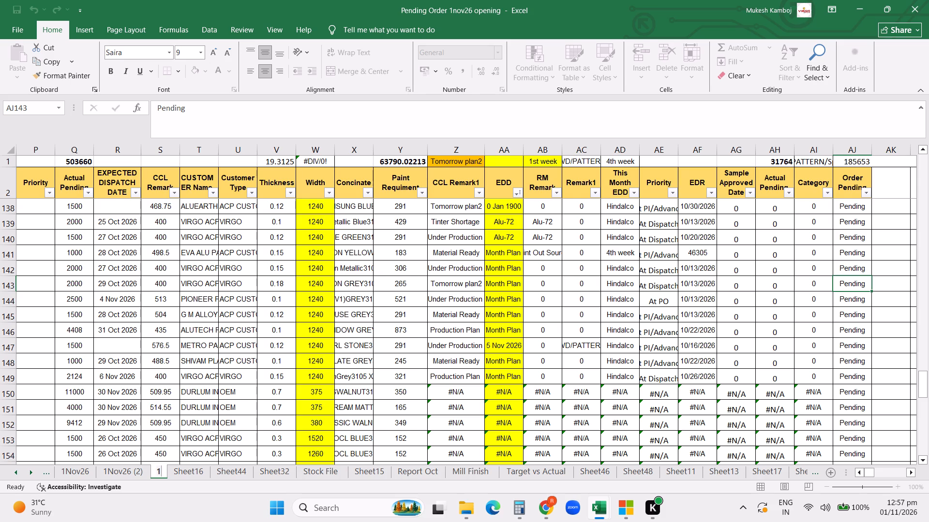
pyautogui.press('space')
pyautogui.press('BackSpace')
pyautogui.press('BackSpace')
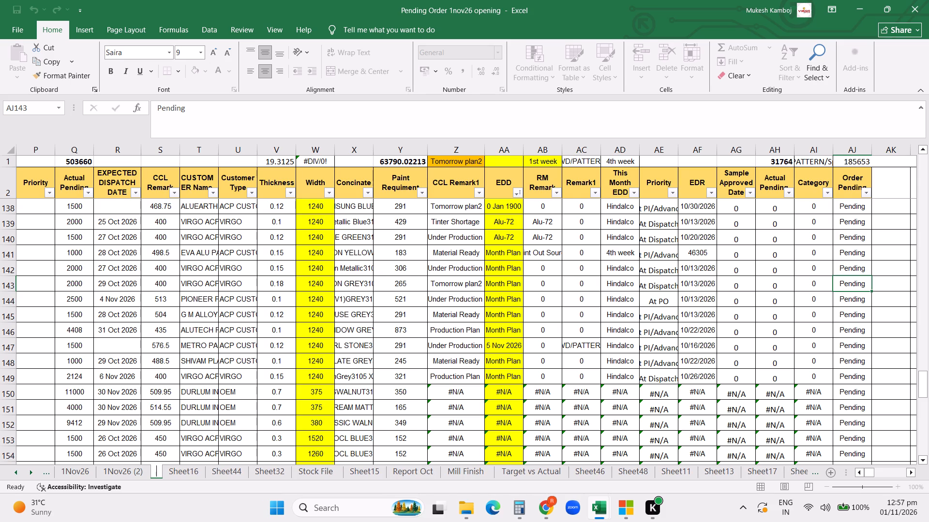
pyautogui.press('Insert')
pyautogui.press('End')
pyautogui.write('01')
pyautogui.write('Nov')
pyautogui.write('26')
pyautogui.press('Return')
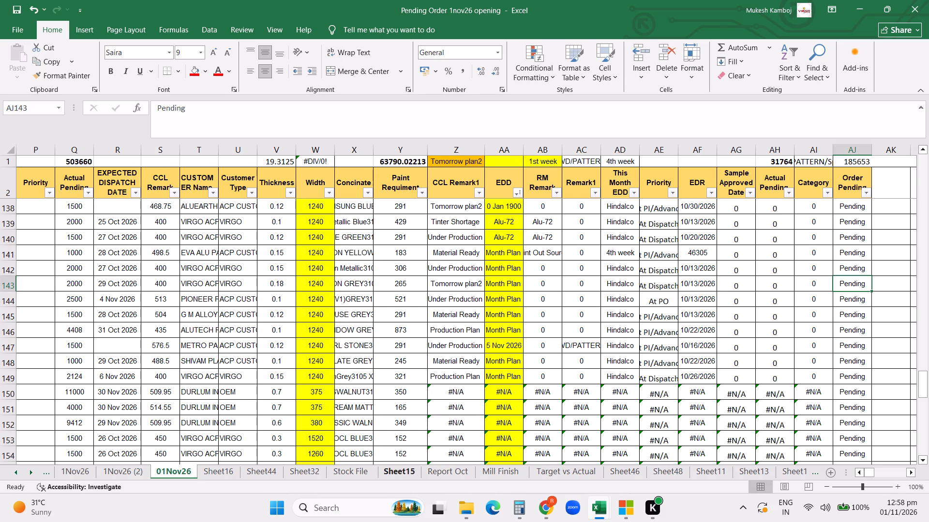
# Filter the CCL Remark1 column on sheet 01Nov26 to show only the #N/A rows.
pyautogui.click(480, 197)
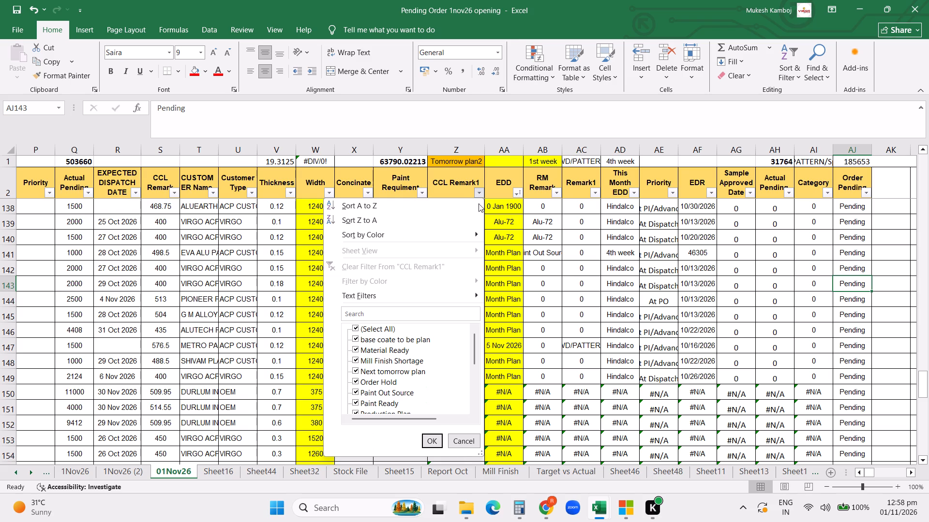
pyautogui.click(369, 332)
pyautogui.scroll(-13, 390, 378)
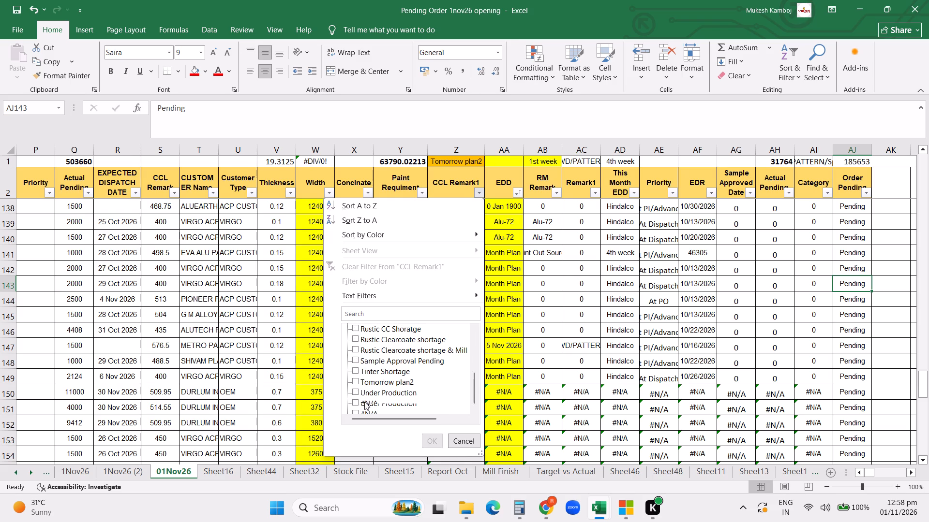
pyautogui.click(365, 403)
pyautogui.click(430, 440)
# Widen the Order Specification, Color Code and Reference No columns on sheet 01Nov26.
pyautogui.scroll(16, 417, 315)
pyautogui.click(270, 255)
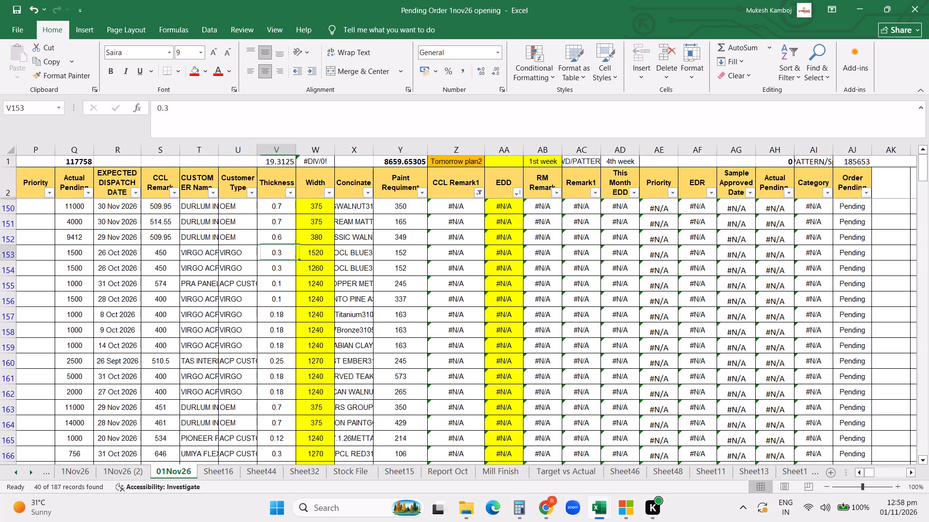
pyautogui.hotkey('ctrl', 'Left')
pyautogui.hotkey('ctrl', 'Left')
pyautogui.hotkey('ctrl', 'Left')
pyautogui.hotkey('ctrl', 'Left')
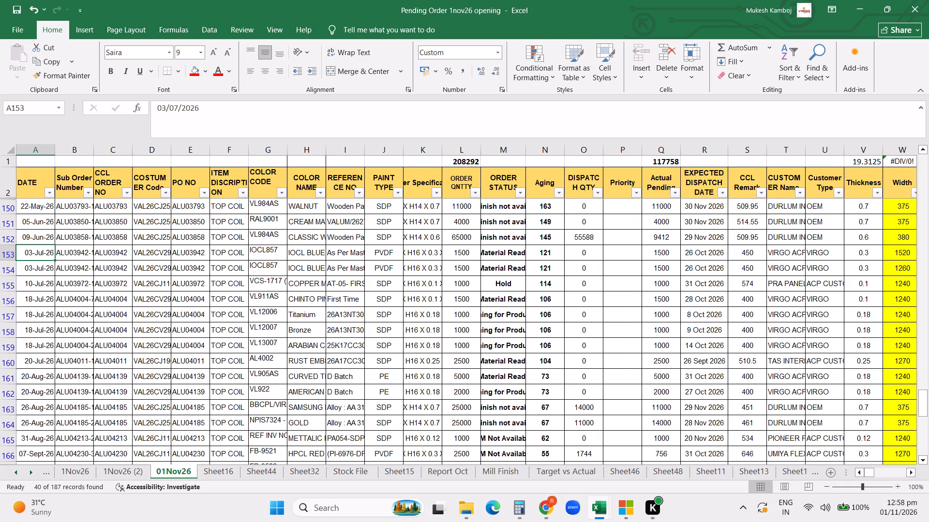
pyautogui.moveTo(440, 149); pyautogui.dragTo(500, 153)
pyautogui.click(582, 228)
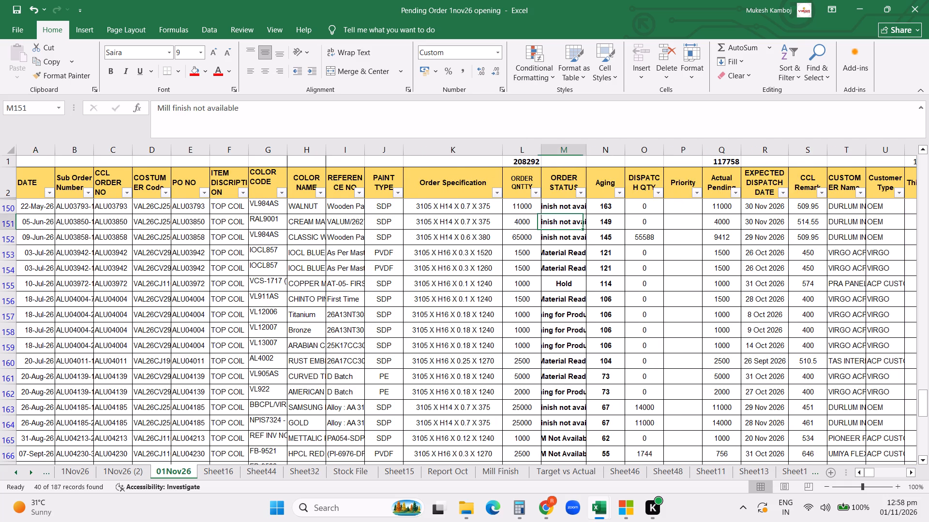
pyautogui.moveTo(286, 153); pyautogui.dragTo(297, 152)
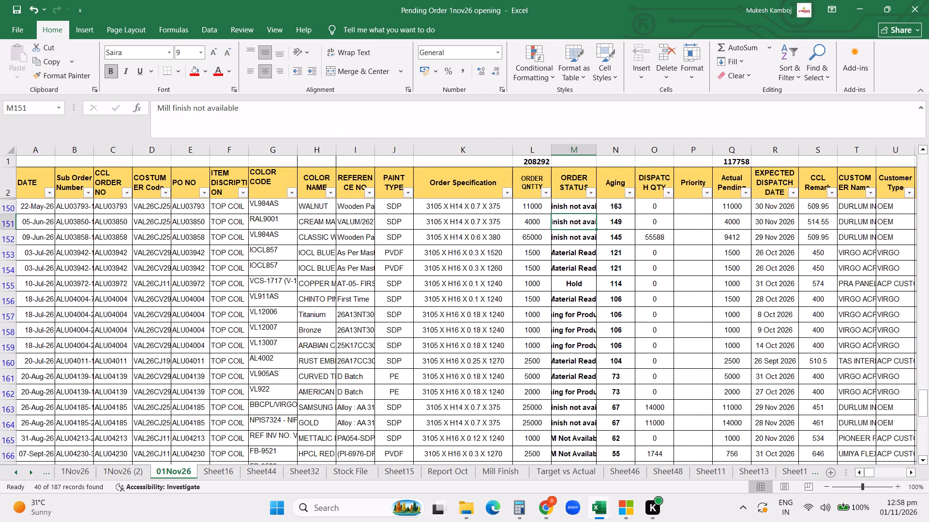
pyautogui.moveTo(373, 150); pyautogui.dragTo(399, 153)
# Copy the specification 3105 X H14 X 0.7 X 1170 from K4 of 1Nov26 (2) into K150 and K151 of 01Nov26.
pyautogui.click(131, 470)
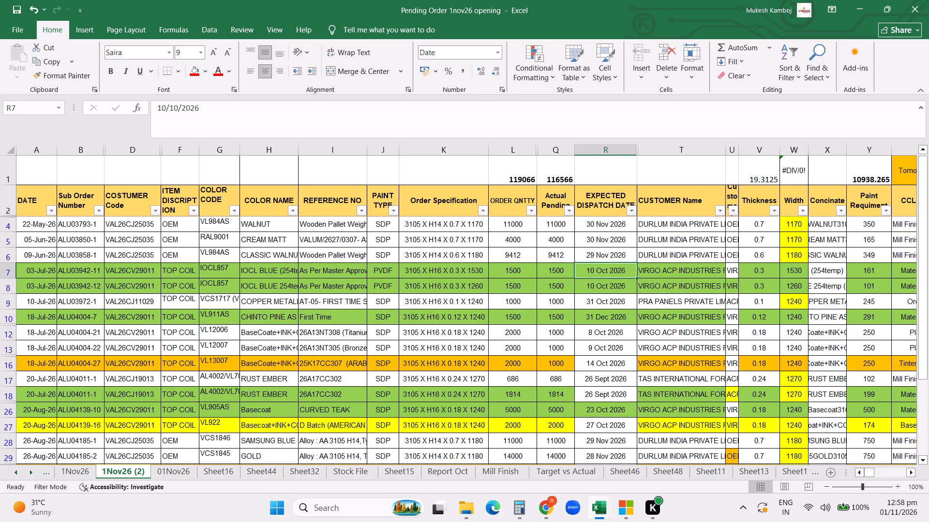
pyautogui.scroll(8, 155, 332)
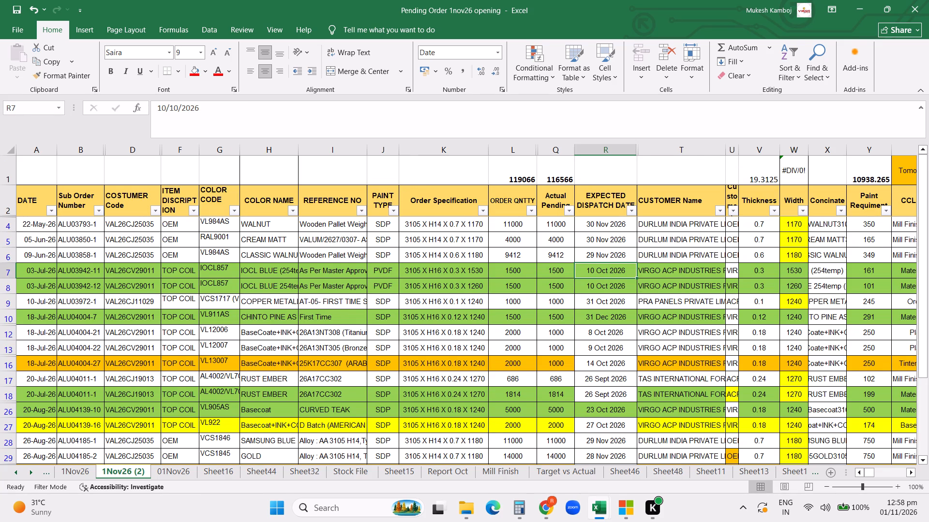
pyautogui.click(458, 223)
pyautogui.hotkey('ctrl', 'c')
pyautogui.click(176, 474)
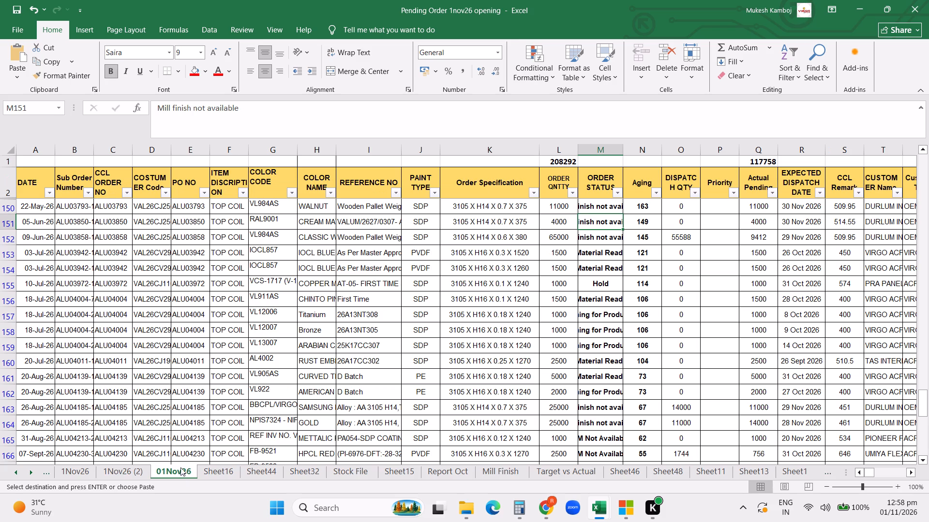
pyautogui.click(468, 207)
pyautogui.hotkey('ctrl', 'v')
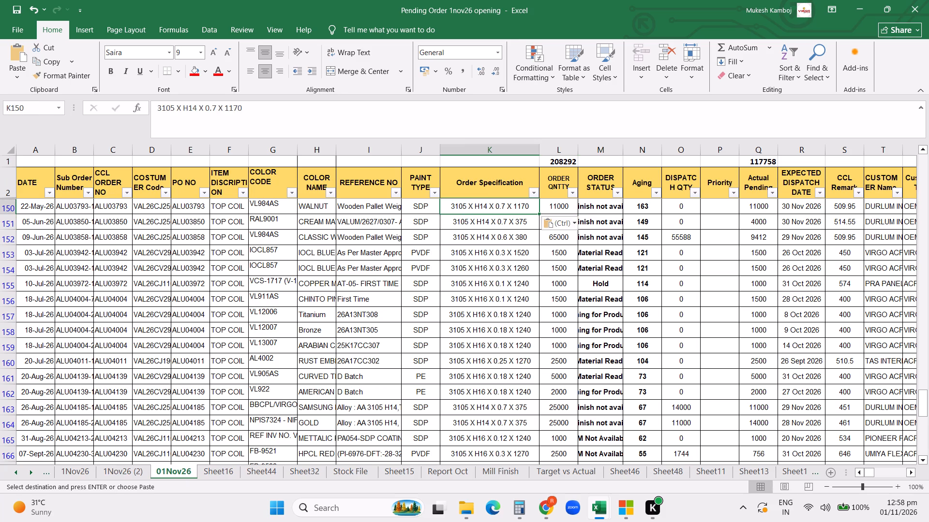
pyautogui.click(471, 220)
pyautogui.hotkey('ctrl', 'v')
# Copy the specification 3105 X H14 X 0.6 X 1180 from K6 of 1Nov26 (2) into K152 of 01Nov26.
pyautogui.click(124, 472)
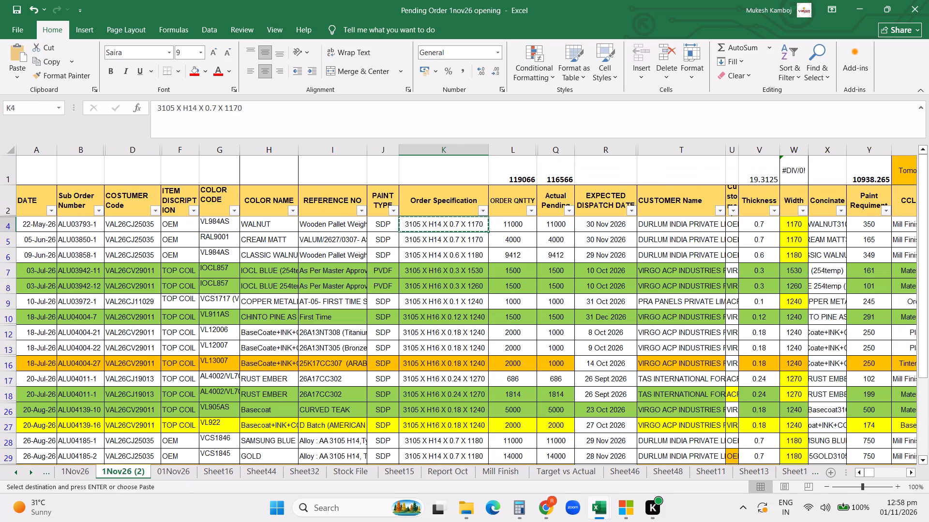
pyautogui.click(455, 252)
pyautogui.hotkey('ctrl', 'c')
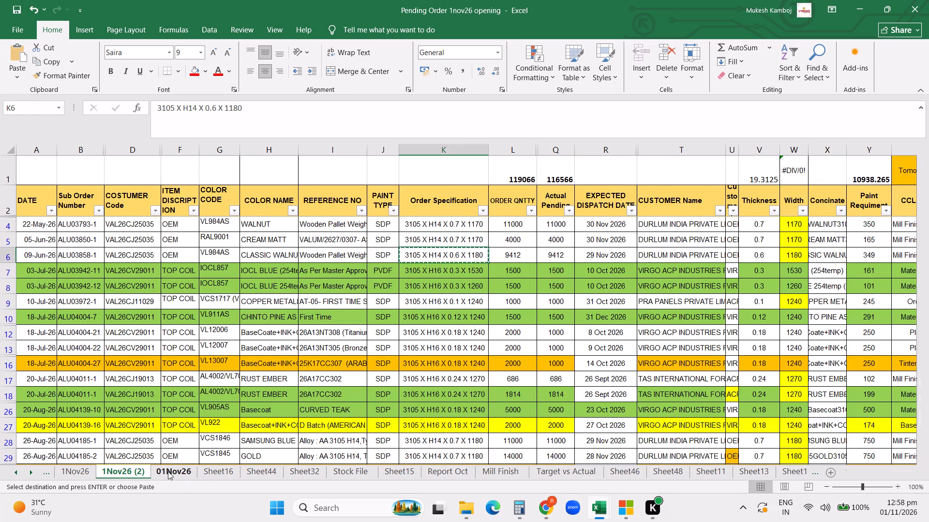
pyautogui.click(168, 471)
pyautogui.click(508, 237)
pyautogui.hotkey('ctrl', 'v')
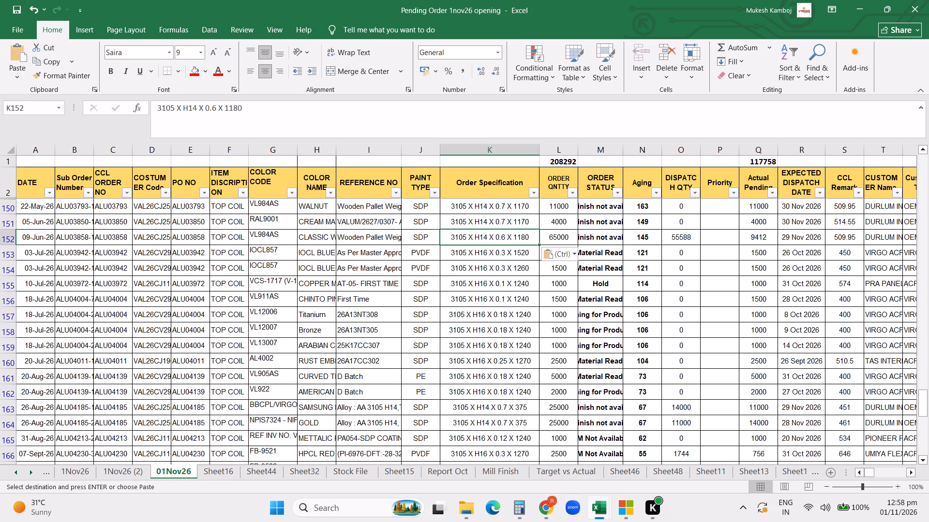
# Copy the specification 3105 X H16 X 0.3 X 1530 from K7 of 1Nov26 (2) into K153 of 01Nov26.
pyautogui.click(126, 470)
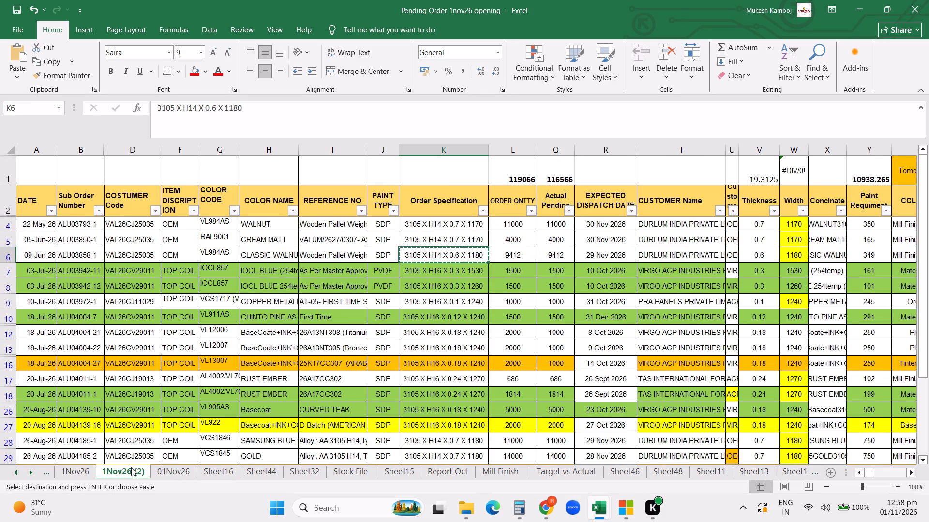
pyautogui.click(161, 468)
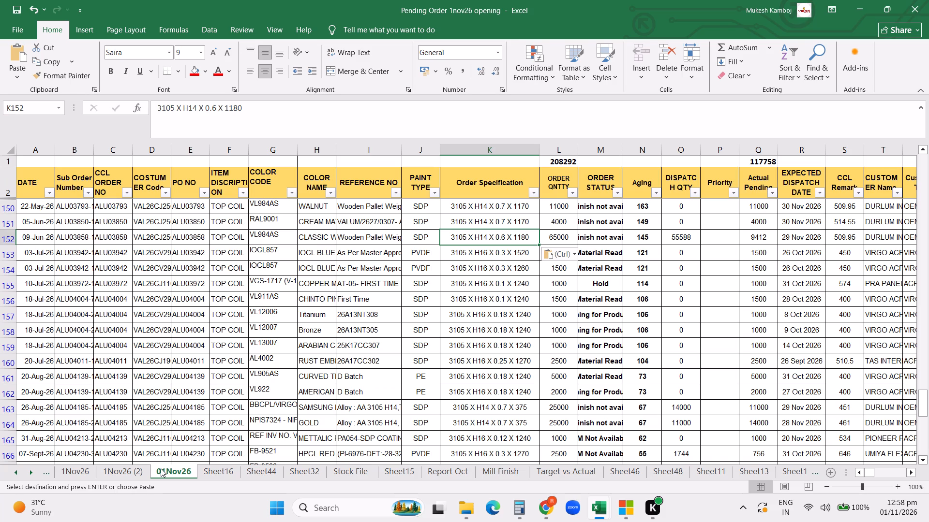
pyautogui.click(123, 467)
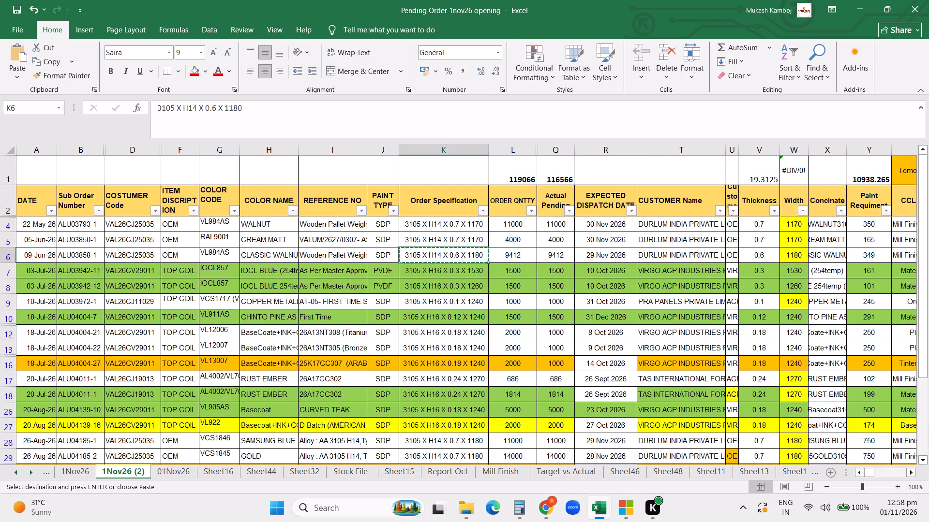
pyautogui.click(464, 265)
pyautogui.hotkey('ctrl', 'c')
pyautogui.click(175, 468)
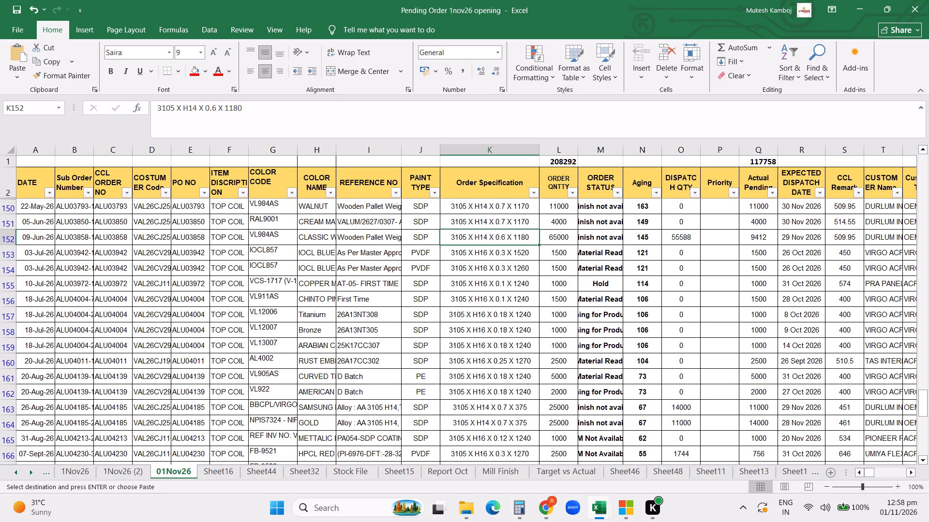
pyautogui.click(487, 253)
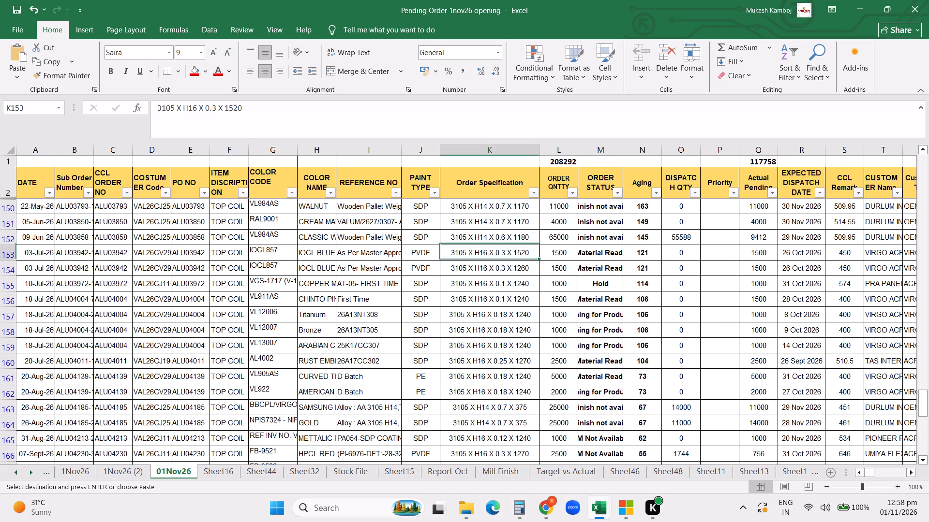
pyautogui.hotkey('ctrl', 'v')
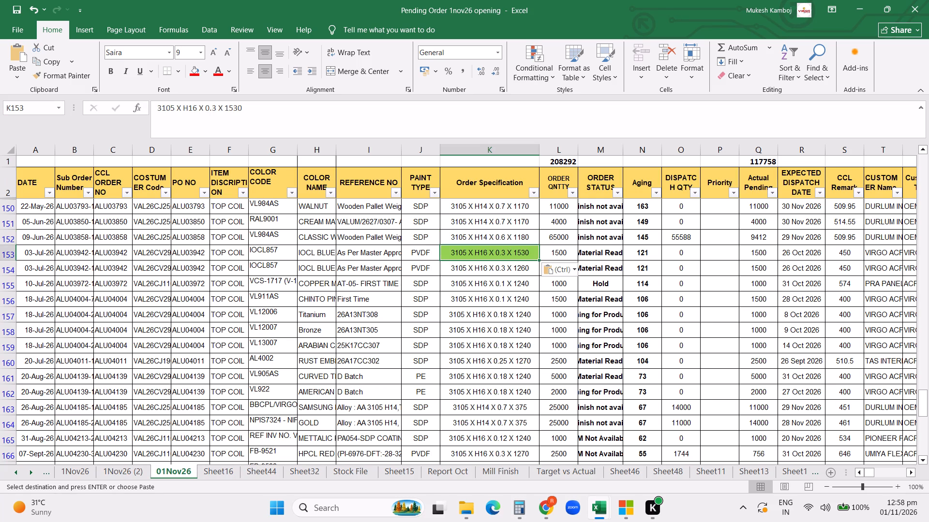
# Change the order specification in K154 of 01Nov26 to 3105 X H16 X 0.3 X 1270.
pyautogui.click(495, 271)
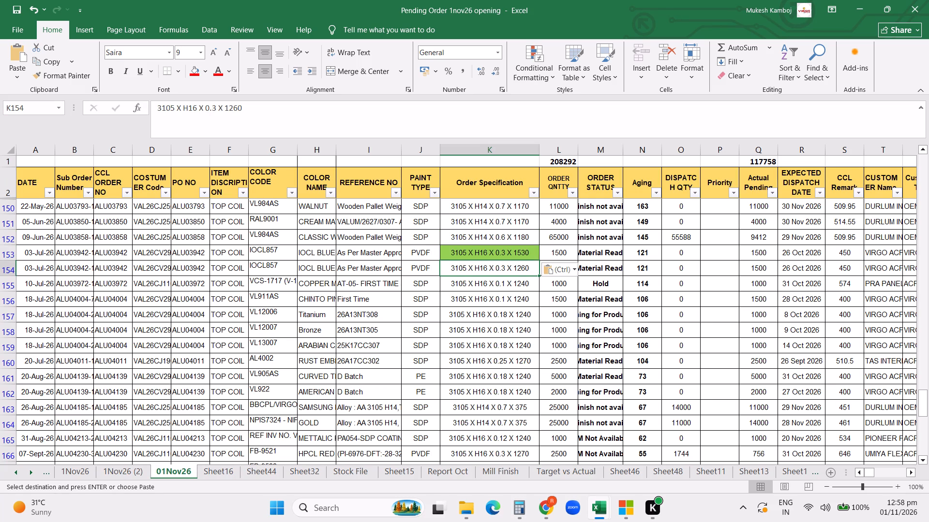
pyautogui.click(271, 113)
pyautogui.press('BackSpace')
pyautogui.press('BackSpace')
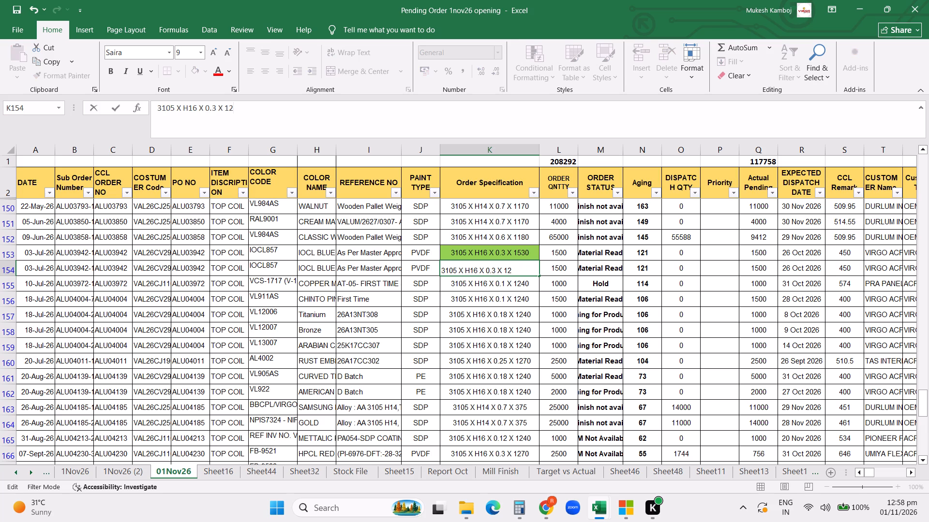
pyautogui.write('70')
pyautogui.press('Return')
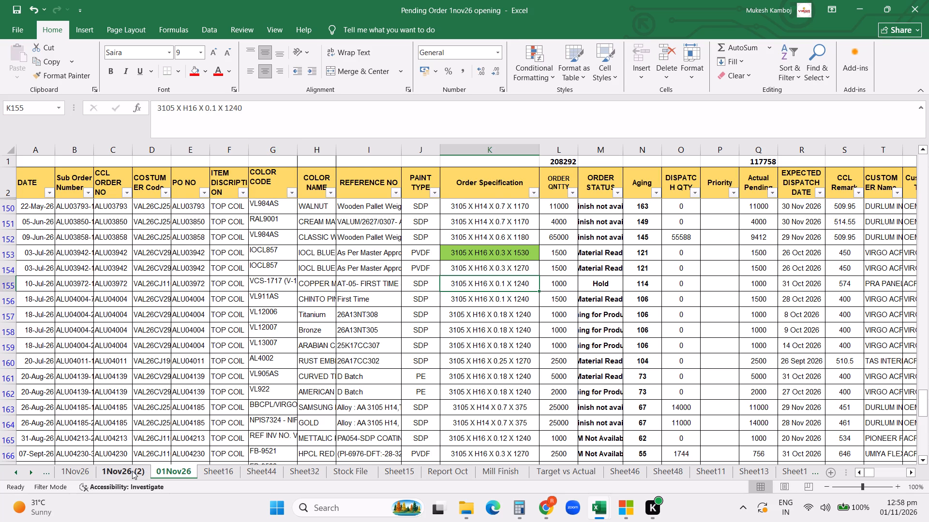
# Examine row 8 of 1Nov26 (2) across its remark, priority, category and Order Pending columns.
pyautogui.click(132, 471)
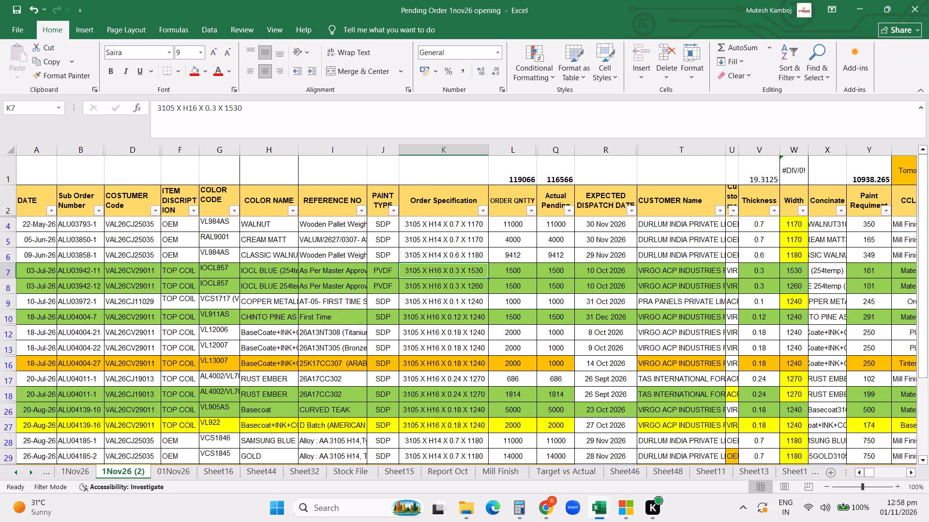
pyautogui.click(621, 289)
pyautogui.press('Right')
pyautogui.press('Right')
pyautogui.press('Right')
pyautogui.press('Right')
pyautogui.press('Right')
pyautogui.press('Right')
pyautogui.press('Right')
pyautogui.press('Right')
pyautogui.press('Right')
pyautogui.press('Right')
pyautogui.press('Right')
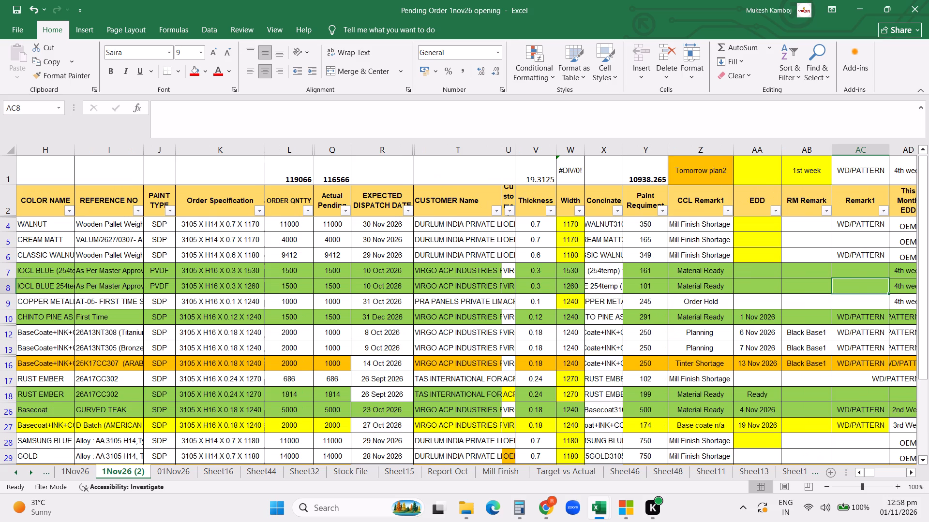
pyautogui.press('Right')
pyautogui.press('Right')
pyautogui.press('Right')
pyautogui.press('Right')
pyautogui.press('Right')
pyautogui.press('Right')
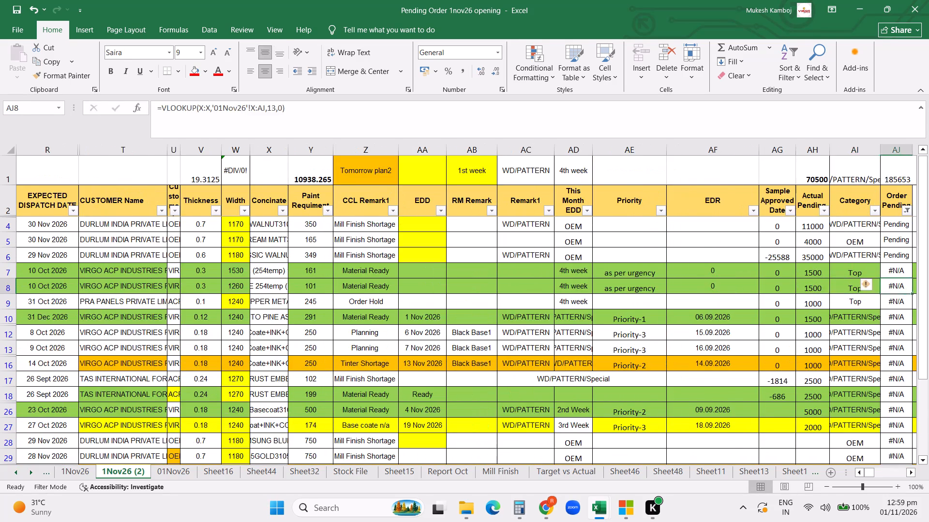
pyautogui.press('Right')
pyautogui.press('Right')
pyautogui.press('Left')
pyautogui.press('Left')
pyautogui.press('Left')
pyautogui.press('Left')
pyautogui.press('Left')
pyautogui.press('Left')
pyautogui.press('Left')
pyautogui.press('Left')
pyautogui.press('Left')
pyautogui.press('Left')
pyautogui.press('Left')
pyautogui.press('Left')
pyautogui.press('Left')
pyautogui.press('Left')
pyautogui.press('Left')
pyautogui.press('Left')
pyautogui.press('Left')
pyautogui.press('Left')
pyautogui.press('Left')
pyautogui.press('Left')
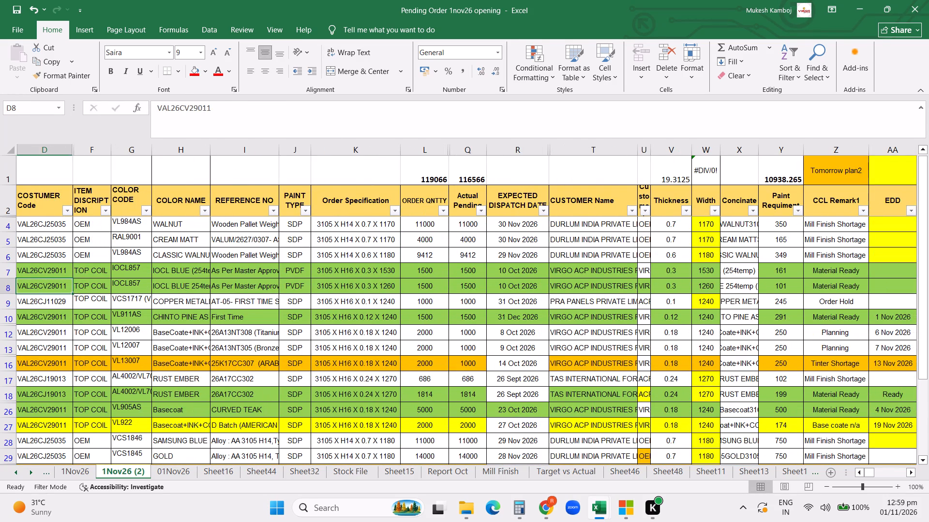
# Change the order specification in K8 of 1Nov26 (2) to 3105 X H16 X 0.3 X 1270.
pyautogui.click(359, 288)
pyautogui.click(289, 109)
pyautogui.press('BackSpace')
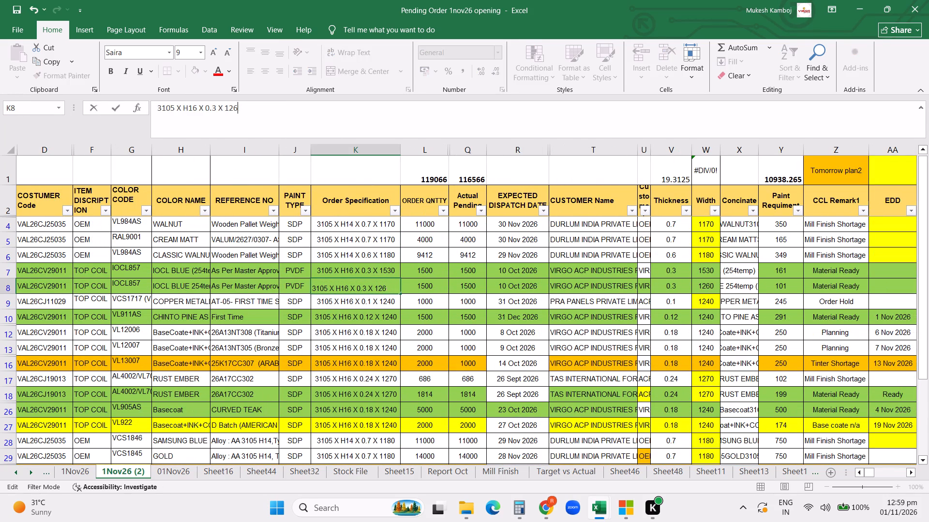
pyautogui.press('BackSpace')
pyautogui.write('70')
pyautogui.press('Return')
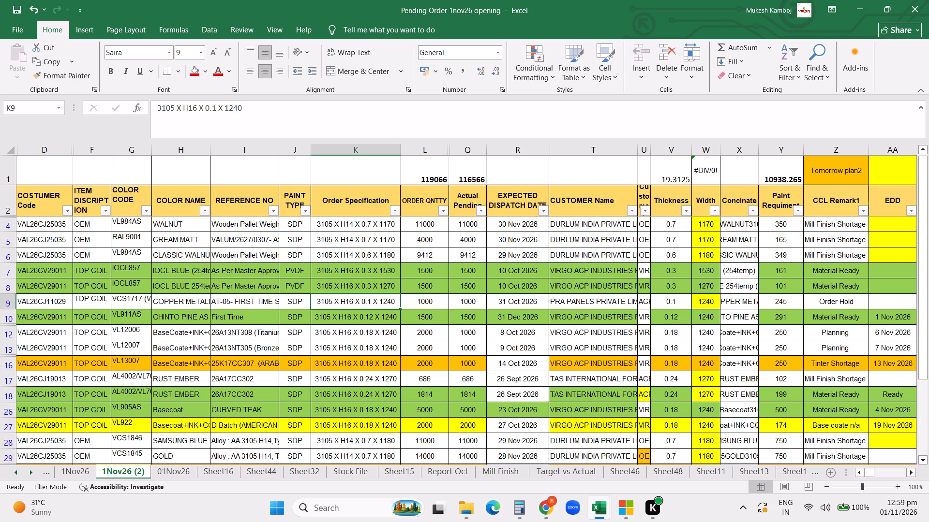
# Reapply the Order Pending column filter on 1Nov26 (2) so only the #N/A rows are listed.
pyautogui.click(796, 297)
pyautogui.press('Right')
pyautogui.press('Right')
pyautogui.press('Right')
pyautogui.press('Right')
pyautogui.press('Right')
pyautogui.press('Right')
pyautogui.press('Right')
pyautogui.press('Right')
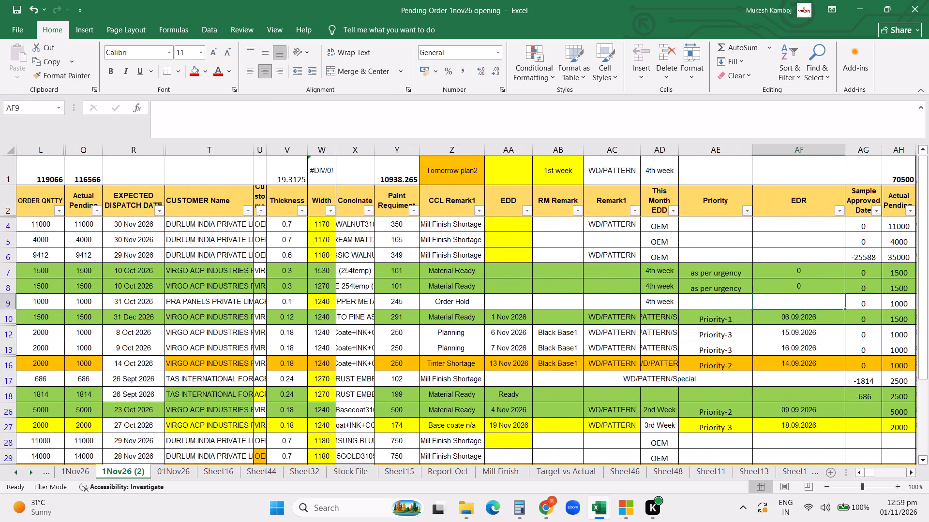
pyautogui.press('Right')
pyautogui.press('Right')
pyautogui.press('Right')
pyautogui.press('Right')
pyautogui.press('Right')
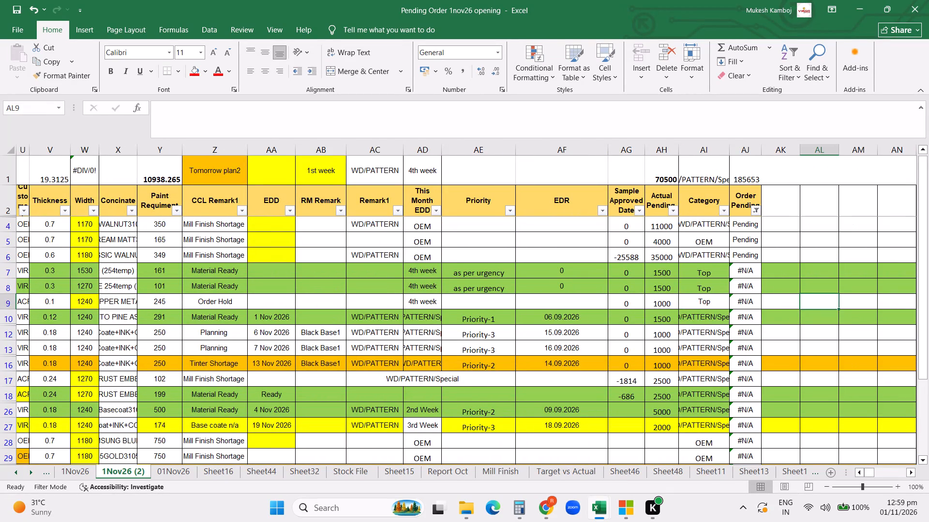
pyautogui.click(755, 207)
pyautogui.click(707, 460)
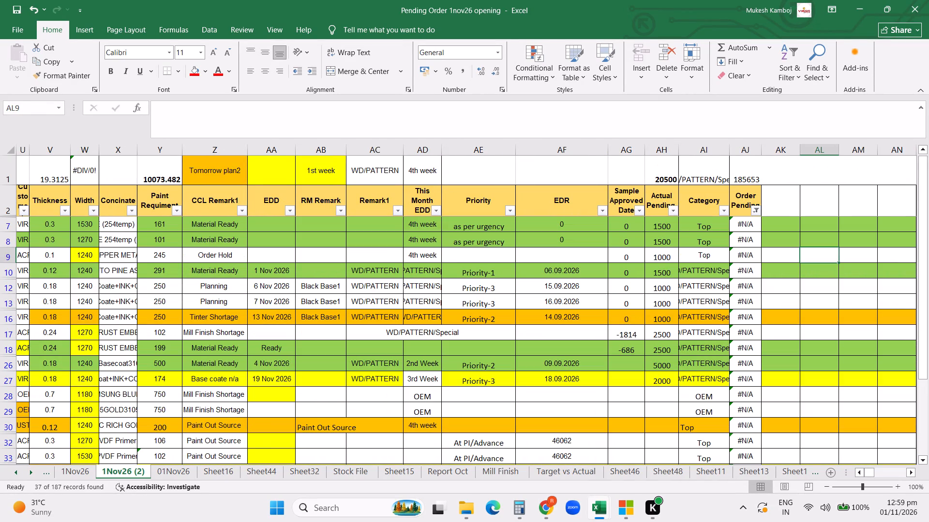
# Copy the IOCL857 color code, color name, reference and paint type from G7:J7 of 1Nov26 (2) into G153:J153 of 01Nov26.
pyautogui.click(597, 351)
pyautogui.hotkey('ctrl', 'Left')
pyautogui.hotkey('ctrl', 'Left')
pyautogui.hotkey('ctrl', 'Left')
pyautogui.hotkey('ctrl', 'Left')
pyautogui.hotkey('ctrl', 'Left')
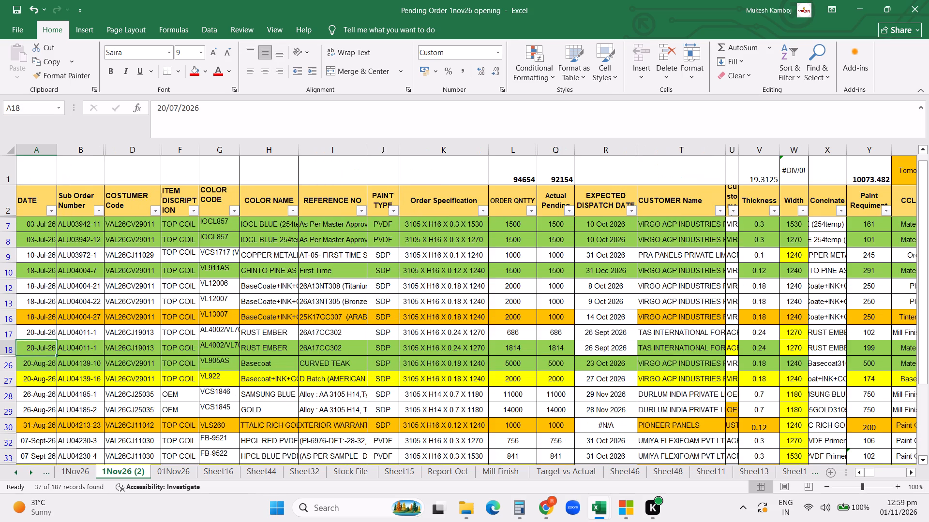
pyautogui.scroll(5, 586, 344)
pyautogui.click(387, 317)
pyautogui.click(395, 310)
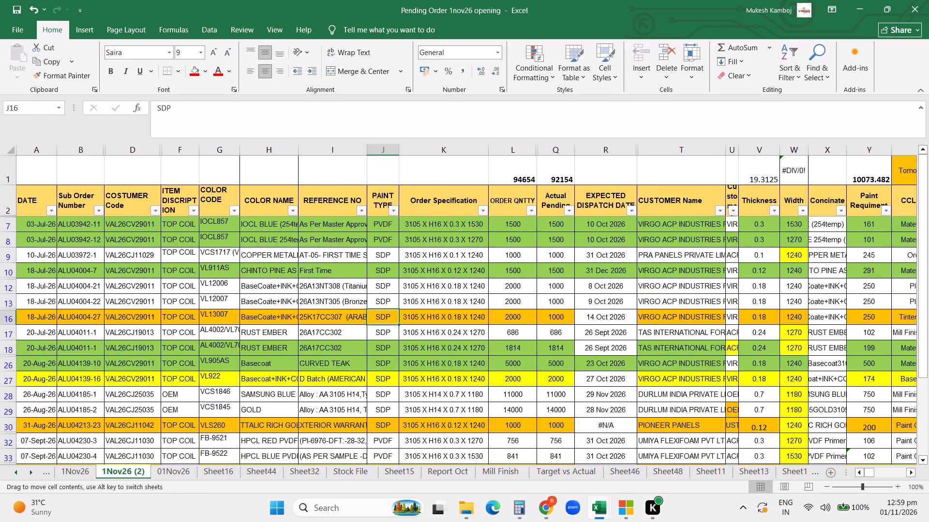
pyautogui.moveTo(219, 223); pyautogui.dragTo(351, 226)
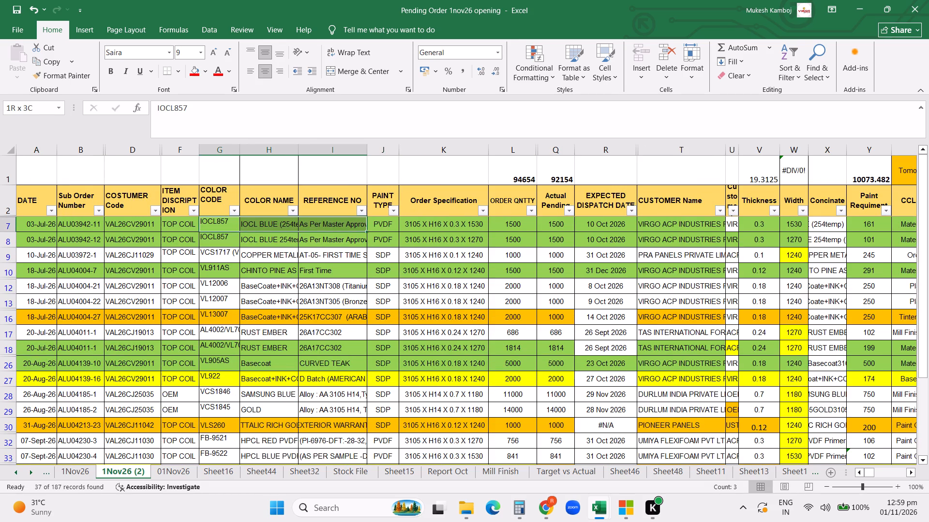
pyautogui.moveTo(351, 226); pyautogui.dragTo(368, 228)
pyautogui.hotkey('ctrl', 'c')
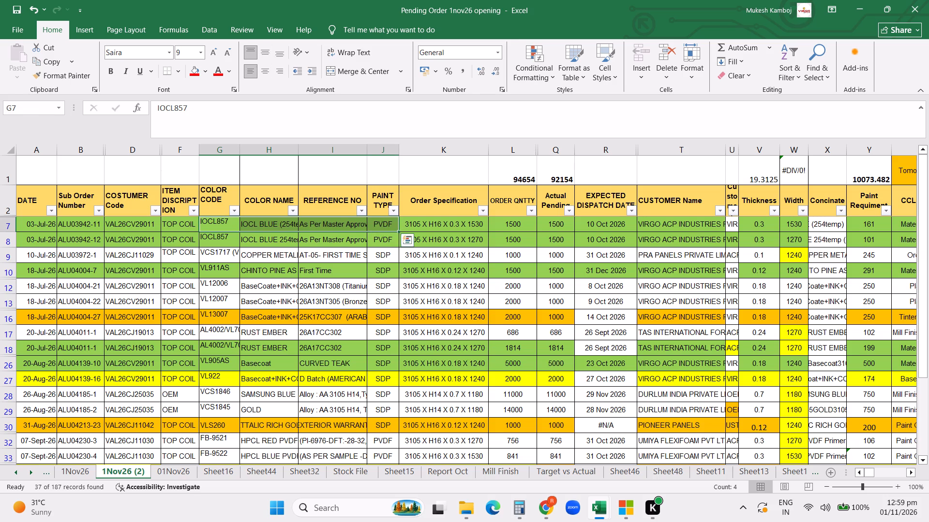
pyautogui.click(180, 472)
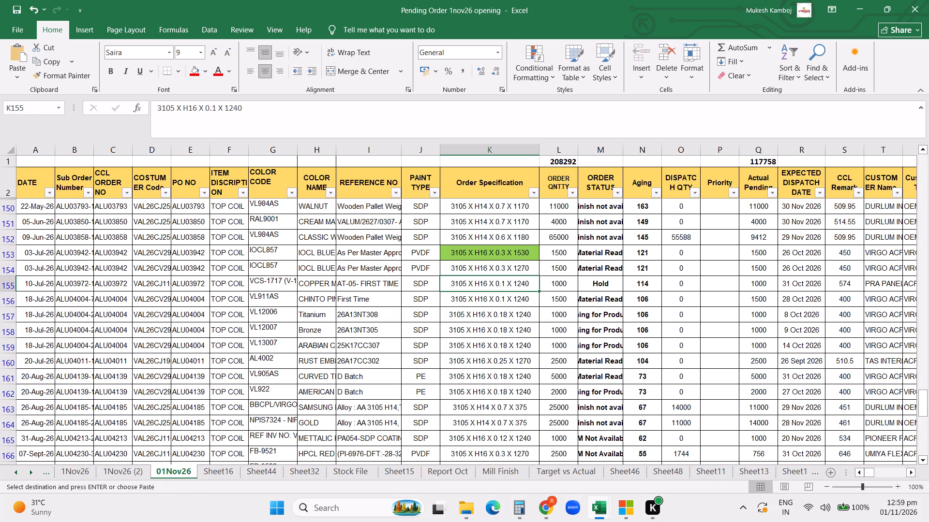
pyautogui.scroll(9, 342, 284)
pyautogui.click(274, 250)
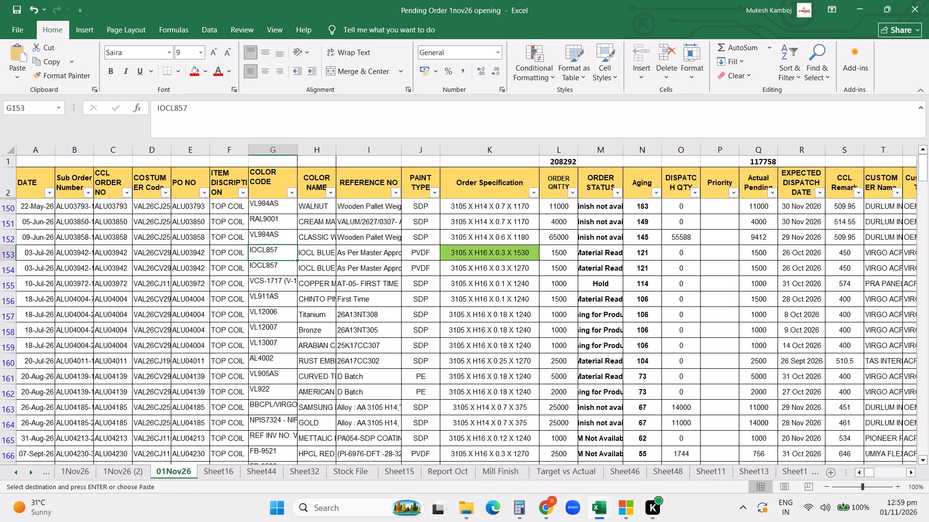
pyautogui.hotkey('ctrl', 'v')
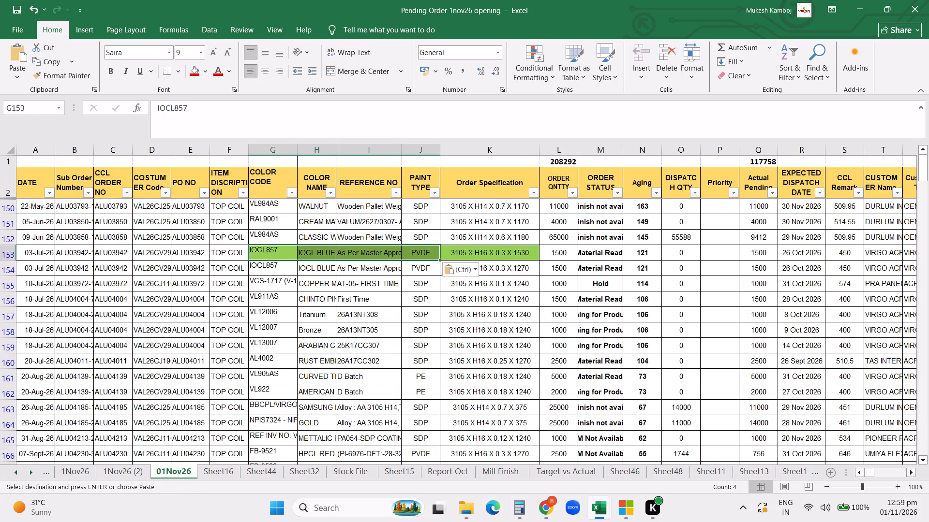
# Copy the IOCL857 color code, color name, reference and paint type from G8:J8 of 1Nov26 (2) into G154:J154 of 01Nov26.
pyautogui.click(145, 468)
pyautogui.moveTo(223, 241); pyautogui.dragTo(335, 237)
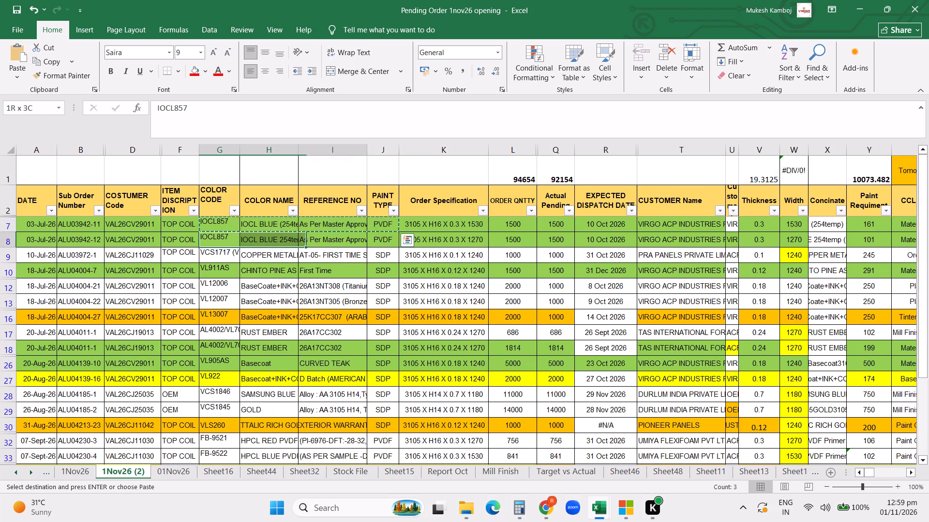
pyautogui.moveTo(335, 237); pyautogui.dragTo(371, 238)
pyautogui.hotkey('ctrl', 'c')
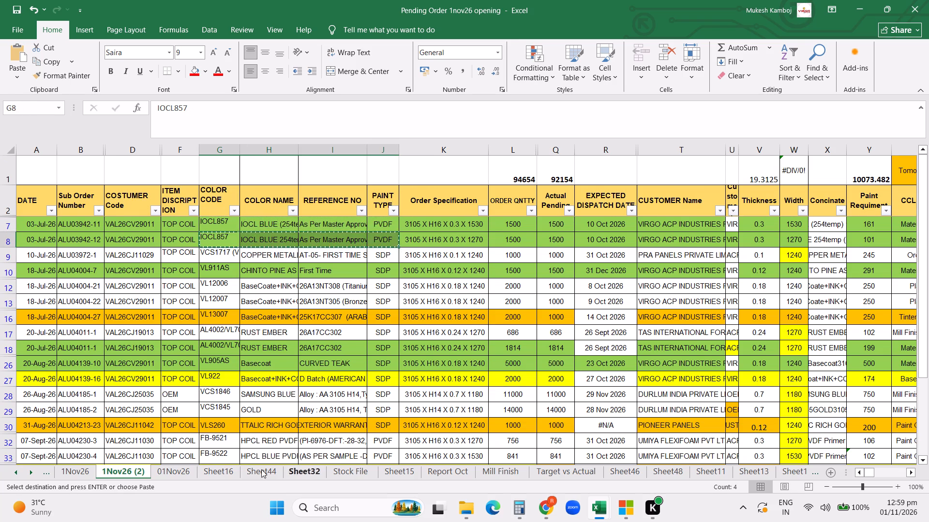
pyautogui.click(180, 469)
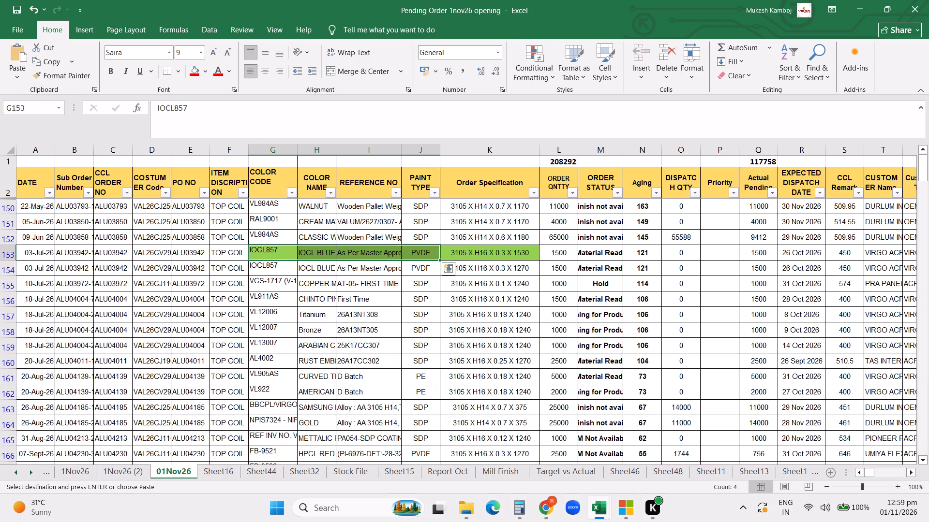
pyautogui.click(266, 265)
pyautogui.hotkey('ctrl', 'v')
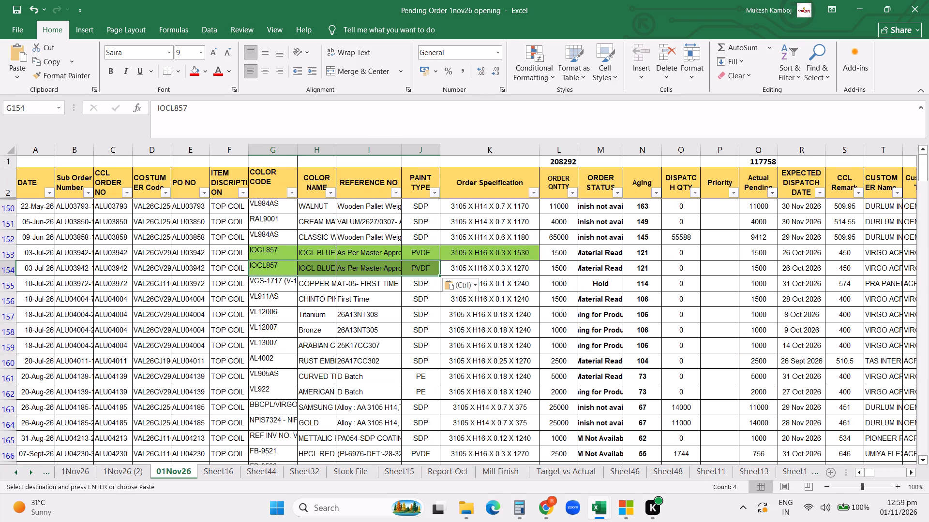
# Check the lookup columns from CCL Remark1 through Order Pending for the filtered rows on 01Nov26.
pyautogui.click(678, 405)
pyautogui.press('Right')
pyautogui.press('Right')
pyautogui.press('Right')
pyautogui.press('Right')
pyautogui.press('Right')
pyautogui.press('Right')
pyautogui.press('Right')
pyautogui.press('Right')
pyautogui.press('Right')
pyautogui.press('Right')
pyautogui.press('Right')
pyautogui.press('Right')
pyautogui.press('Right')
pyautogui.press('Right')
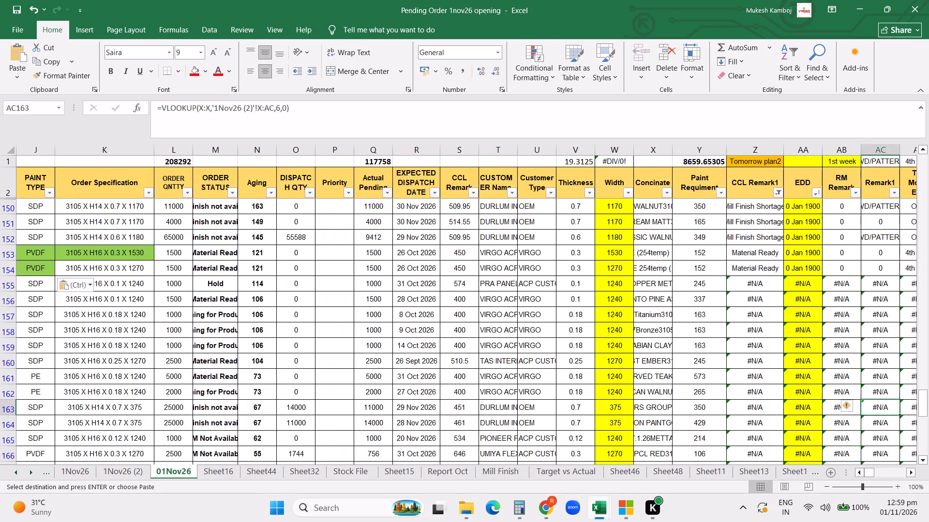
pyautogui.press('Right')
pyautogui.press('Right')
pyautogui.press('Right')
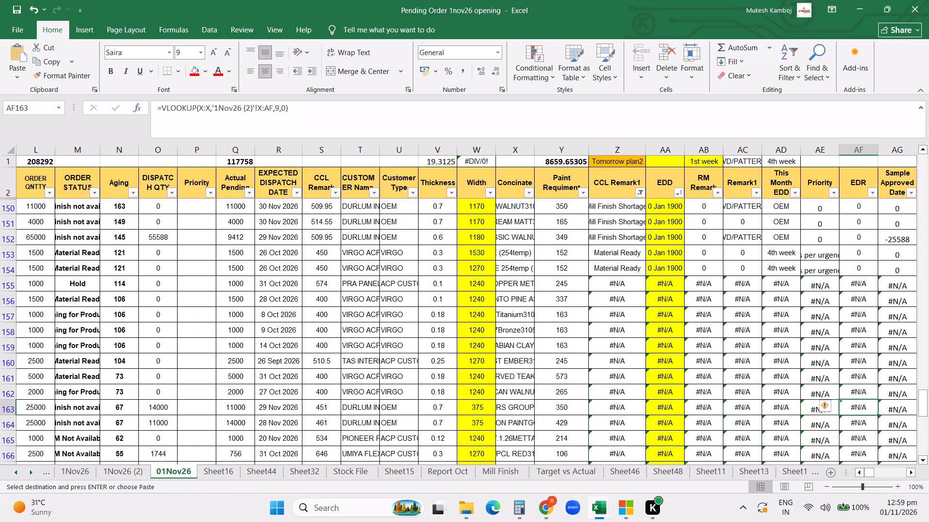
pyautogui.press('Right')
pyautogui.press('Right')
pyautogui.press('Right')
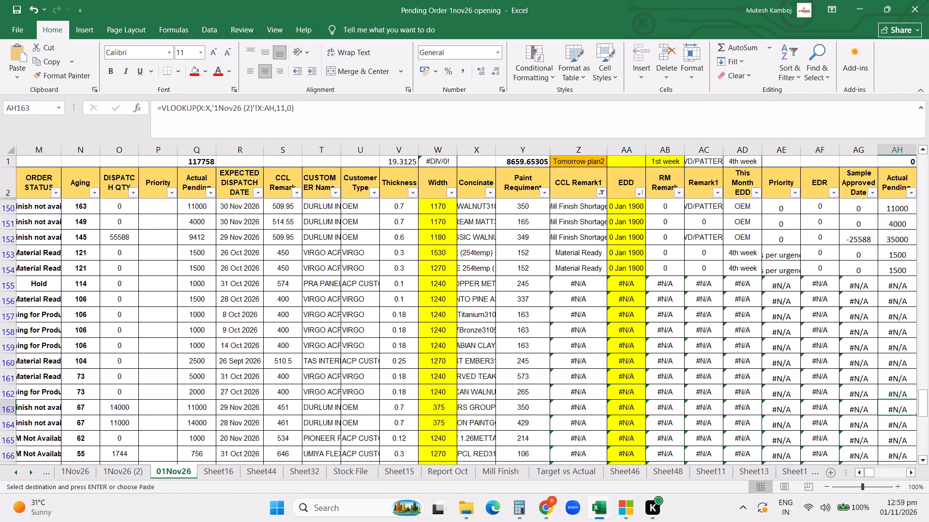
pyautogui.press('Right')
pyautogui.press('Right')
pyautogui.press('Right')
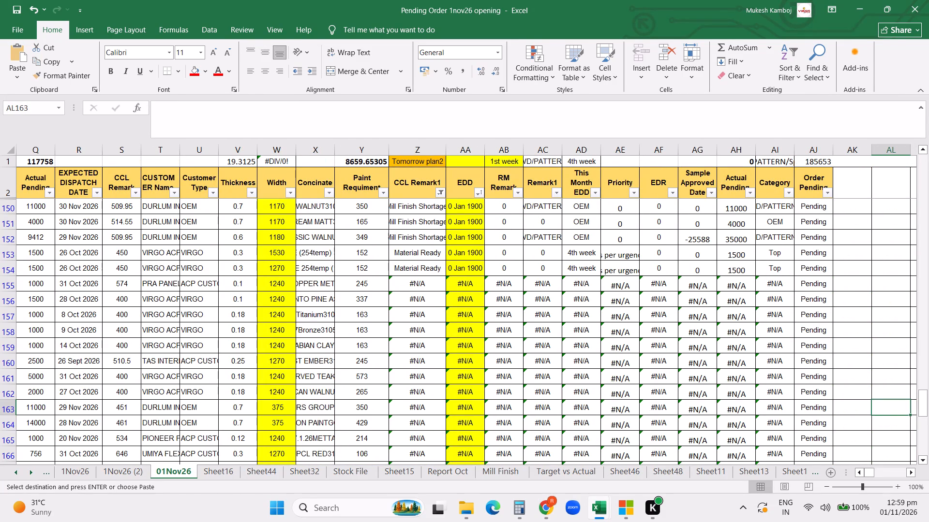
# Reapply the Order Pending column filter on 1Nov26 (2) so only the #N/A rows are listed.
pyautogui.click(126, 472)
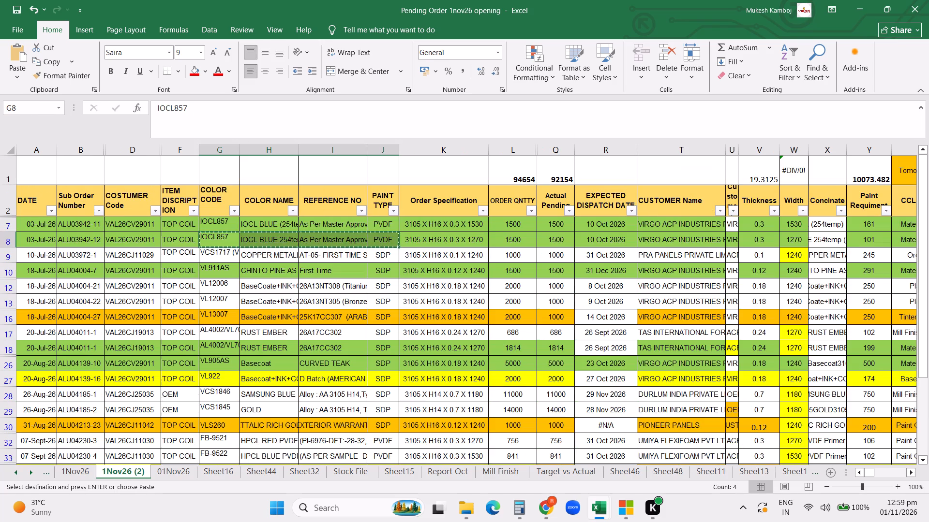
pyautogui.click(850, 226)
pyautogui.press('Right')
pyautogui.press('Right')
pyautogui.press('Right')
pyautogui.press('Right')
pyautogui.press('Right')
pyautogui.press('Right')
pyautogui.press('Right')
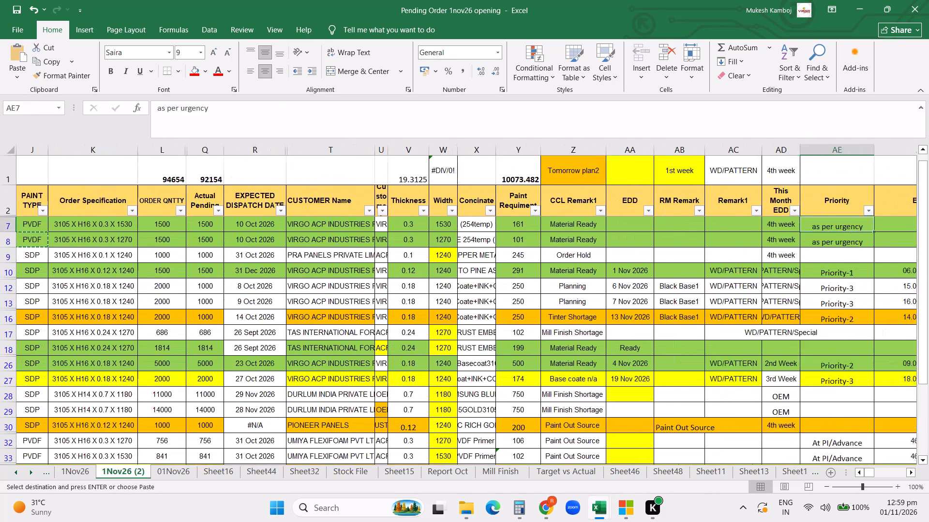
pyautogui.press('Right')
pyautogui.press('Right')
pyautogui.press('Right')
pyautogui.press('Right')
pyautogui.press('Right')
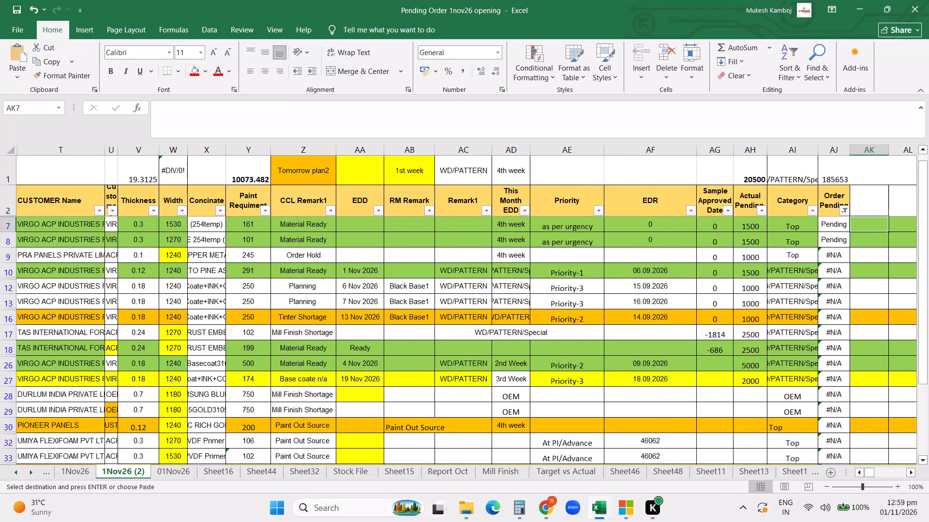
pyautogui.click(843, 211)
pyautogui.click(791, 456)
pyautogui.click(532, 354)
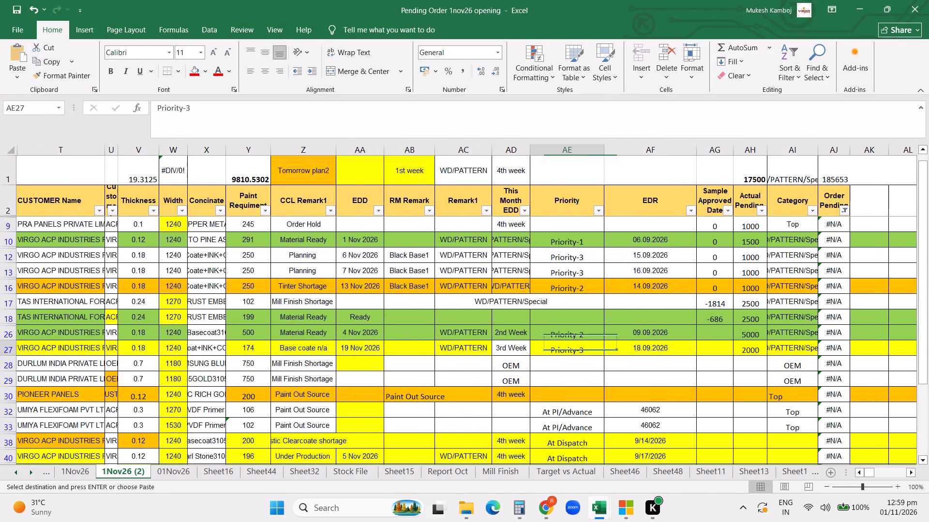
# Widen the Color Code column on 1Nov26 (2) so the full codes can be read.
pyautogui.hotkey('ctrl', 'Left')
pyautogui.hotkey('ctrl', 'Left')
pyautogui.hotkey('ctrl', 'Left')
pyautogui.hotkey('ctrl', 'Left')
pyautogui.hotkey('ctrl', 'Left')
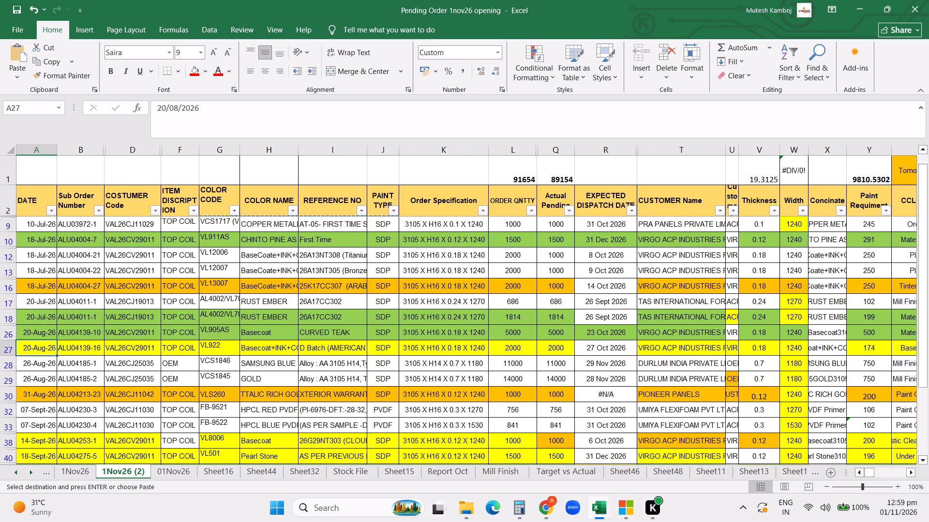
pyautogui.scroll(8, 463, 331)
pyautogui.moveTo(238, 150); pyautogui.dragTo(255, 153)
# Reapply the CCL Remark1 column filter on 01Nov26 so only the #N/A rows are listed.
pyautogui.click(170, 471)
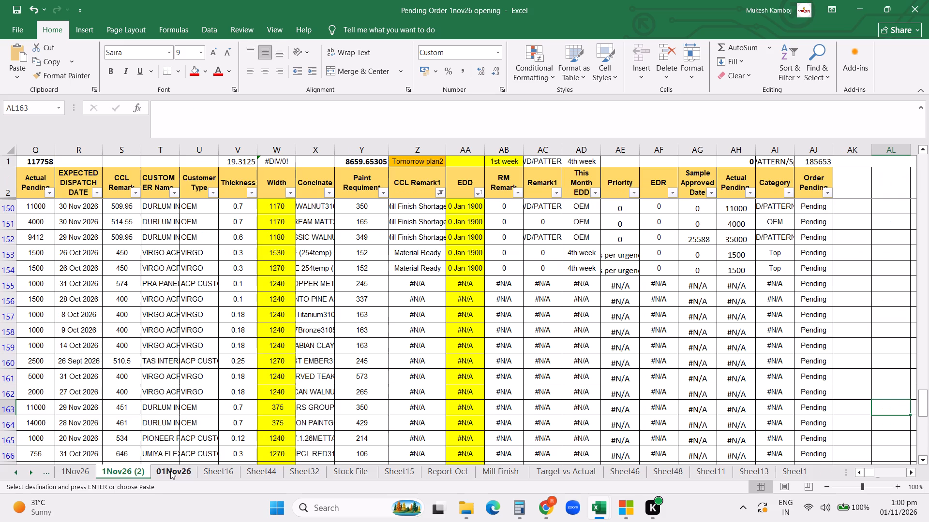
pyautogui.click(330, 397)
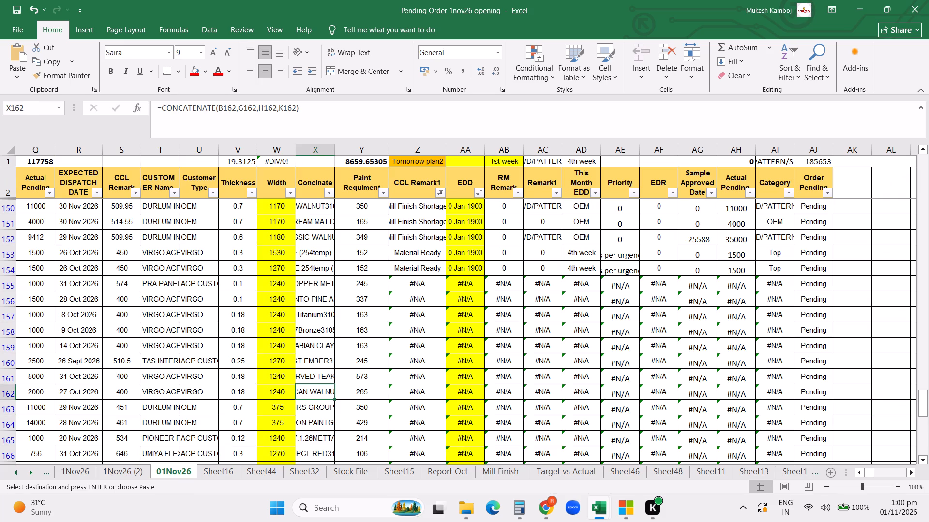
pyautogui.click(445, 194)
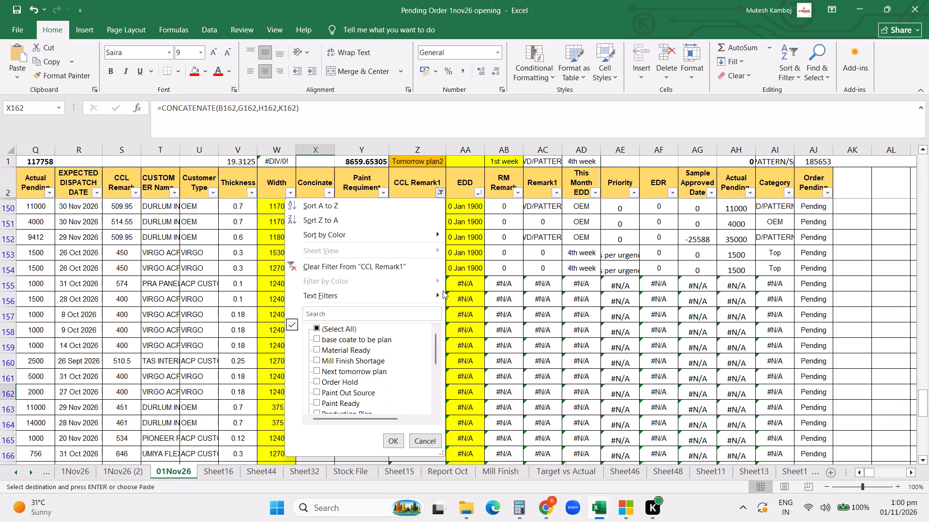
pyautogui.click(396, 443)
# Widen the Color Code, Color Name and Reference No columns on 01Nov26.
pyautogui.click(350, 403)
pyautogui.hotkey('ctrl', 'Left')
pyautogui.hotkey('ctrl', 'Left')
pyautogui.hotkey('ctrl', 'Left')
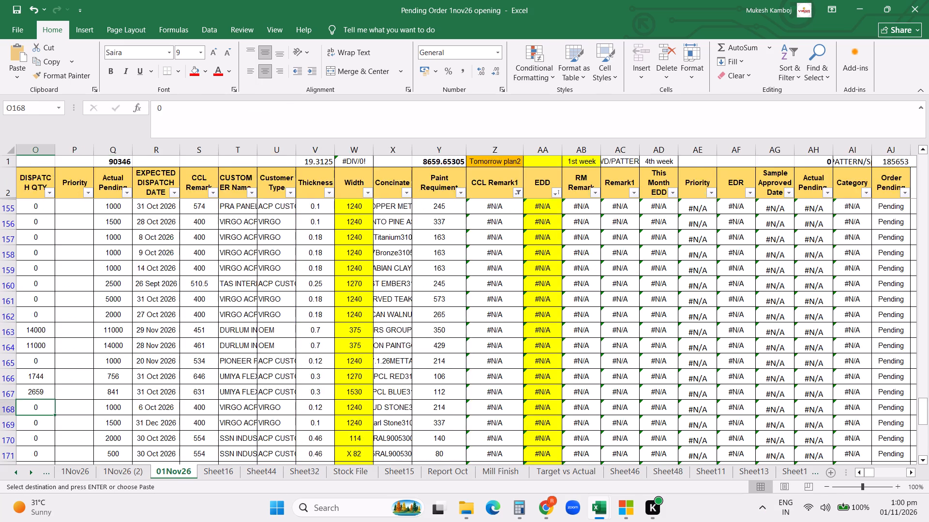
pyautogui.hotkey('ctrl', 'Left')
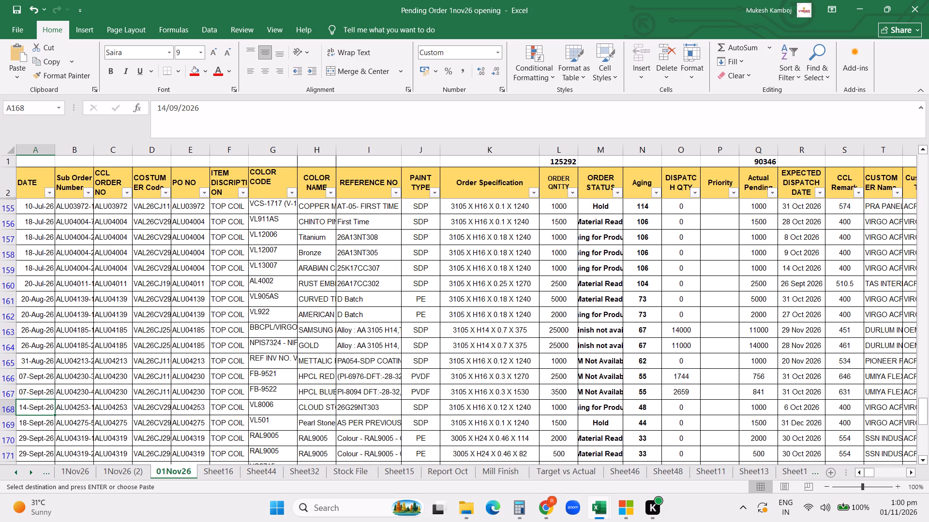
pyautogui.moveTo(298, 150); pyautogui.dragTo(321, 151)
pyautogui.moveTo(359, 150); pyautogui.dragTo(382, 150)
pyautogui.moveTo(451, 151); pyautogui.dragTo(488, 154)
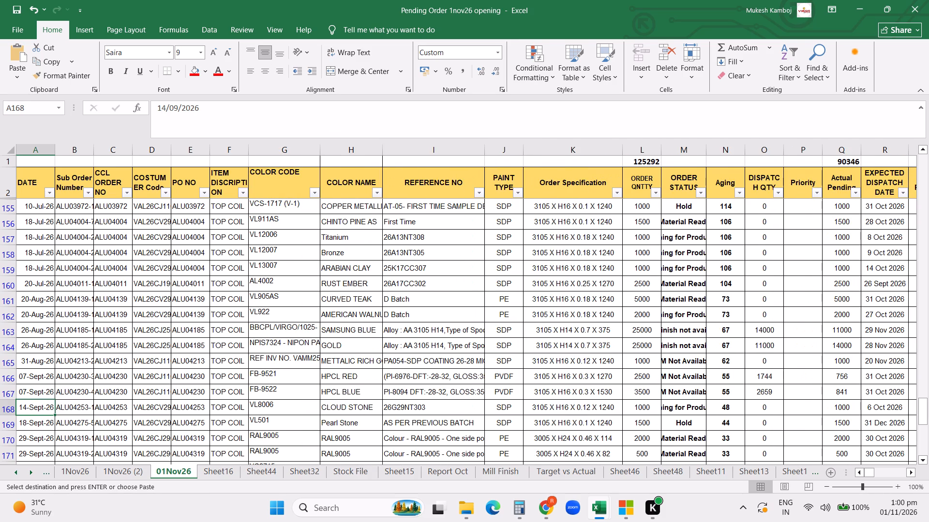
pyautogui.moveTo(384, 150); pyautogui.dragTo(407, 150)
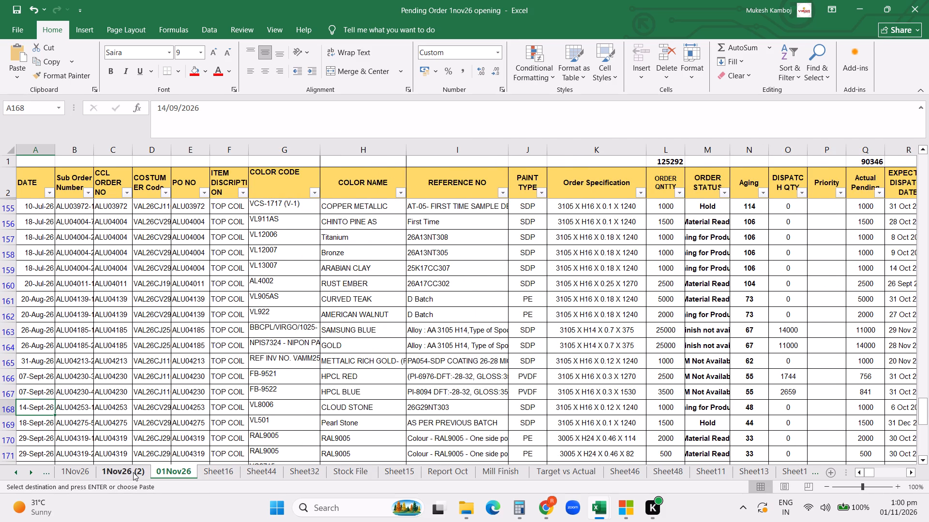
# Widen the Color Name column on 1Nov26 (2).
pyautogui.click(133, 472)
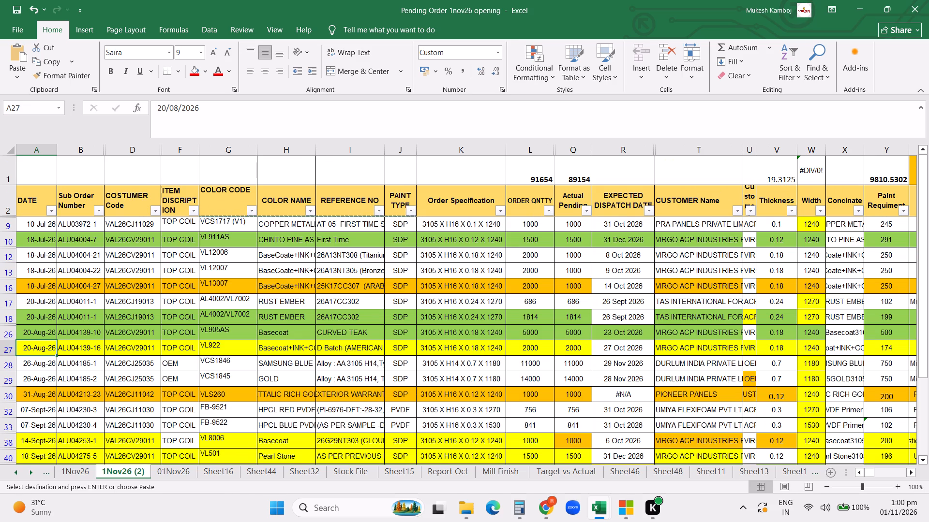
pyautogui.moveTo(315, 150); pyautogui.dragTo(340, 154)
pyautogui.moveTo(340, 154); pyautogui.dragTo(331, 155)
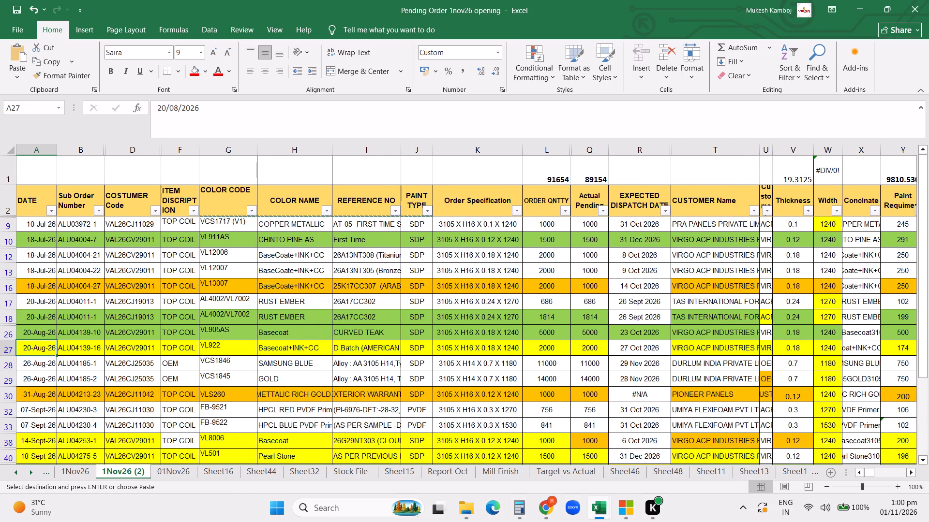
# Copy the VCS-1717 (V-1) color code, color name and reference from G155:I155 of 01Nov26 into G9:I9 of 1Nov26 (2).
pyautogui.click(180, 471)
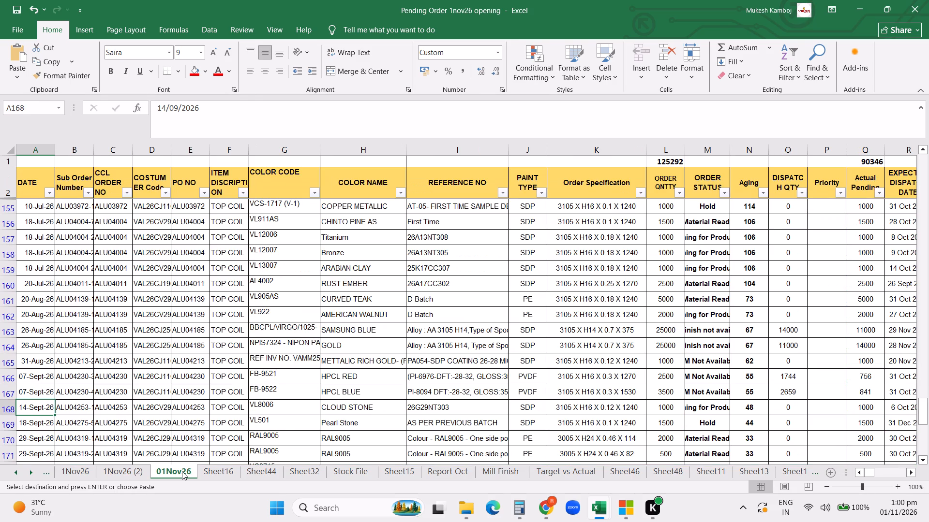
pyautogui.click(125, 470)
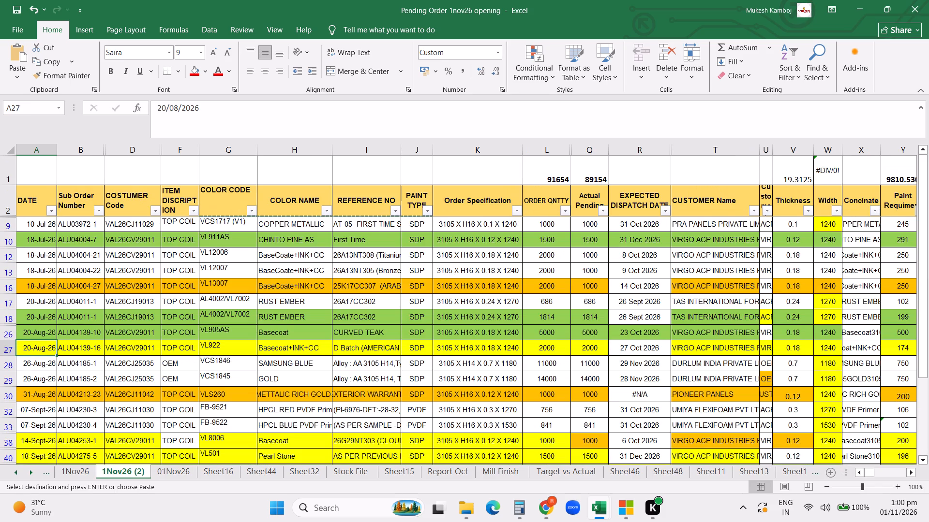
pyautogui.click(362, 226)
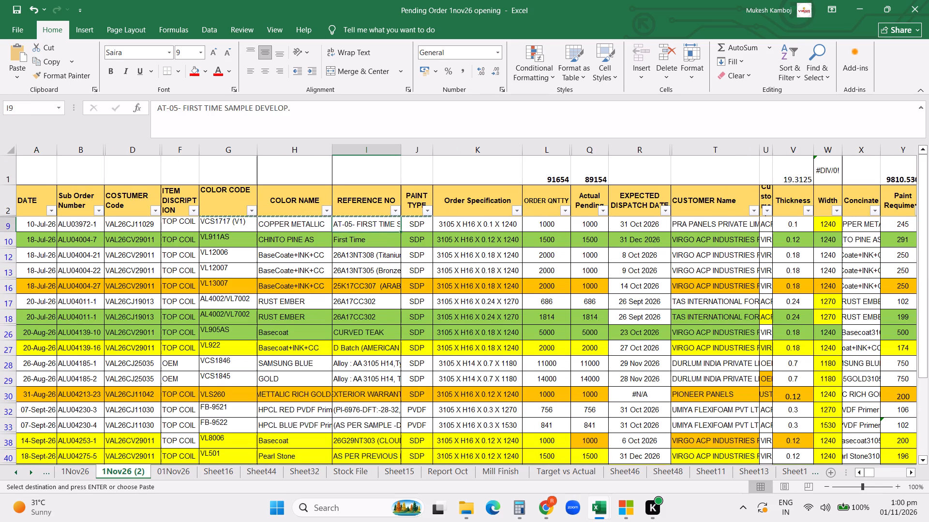
pyautogui.click(170, 466)
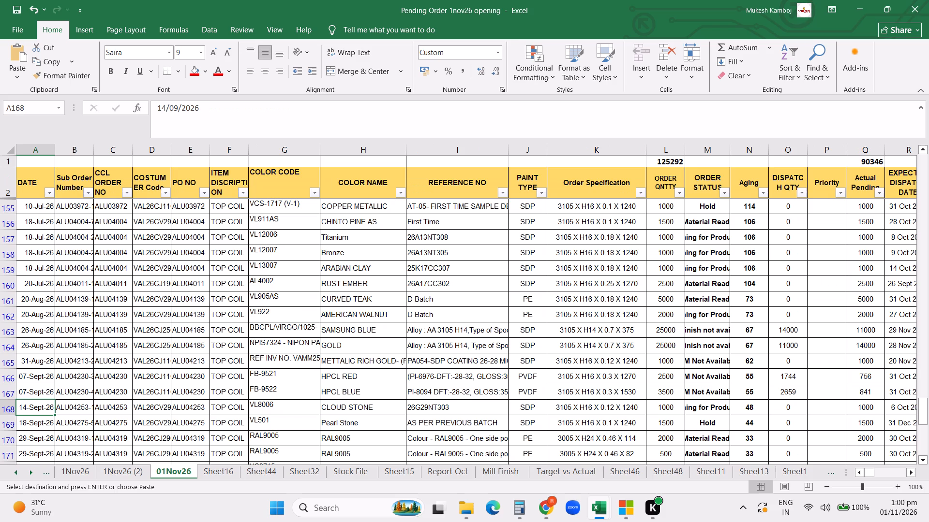
pyautogui.scroll(5, 342, 344)
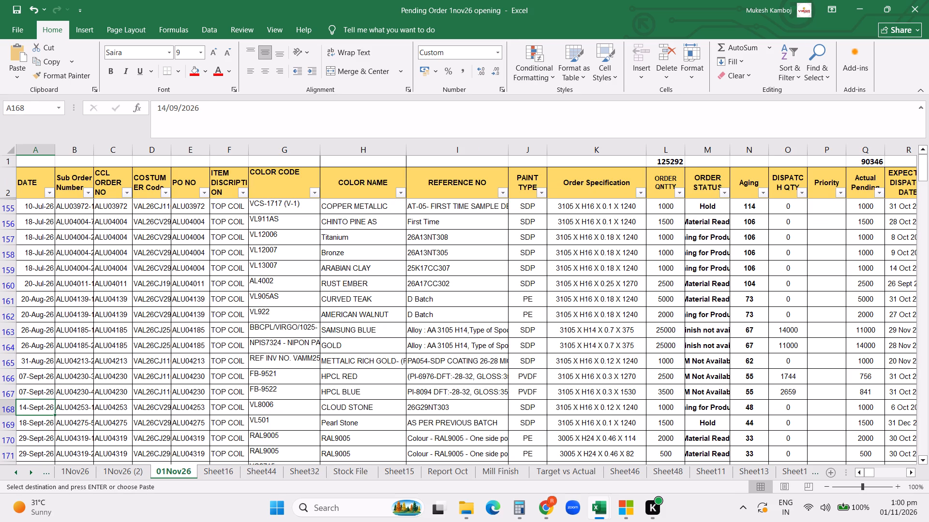
pyautogui.moveTo(300, 206); pyautogui.dragTo(433, 208)
pyautogui.hotkey('ctrl', 'c')
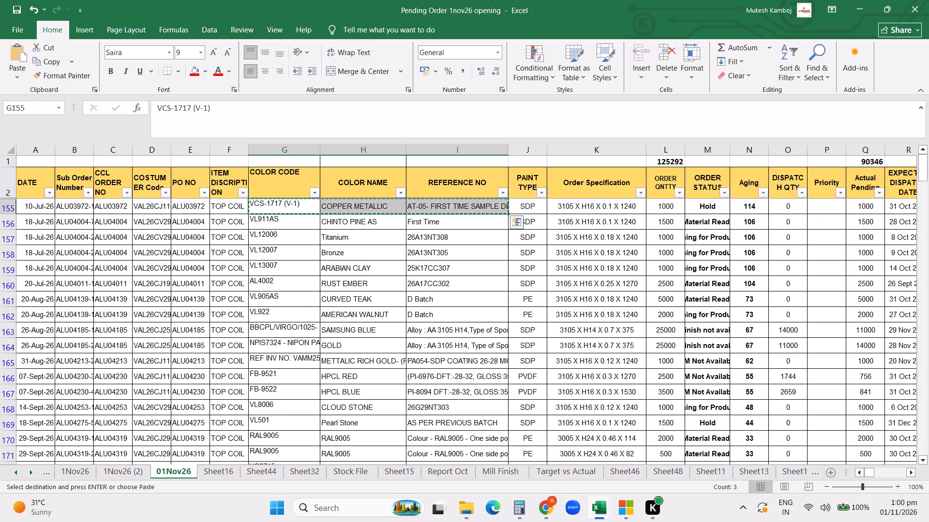
pyautogui.click(119, 471)
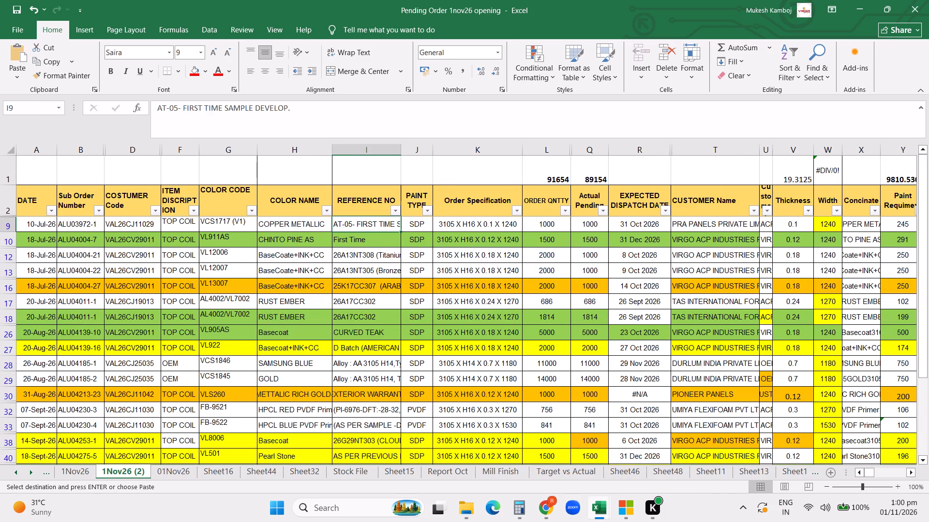
pyautogui.click(215, 223)
pyautogui.hotkey('ctrl', 'v')
pyautogui.click(635, 404)
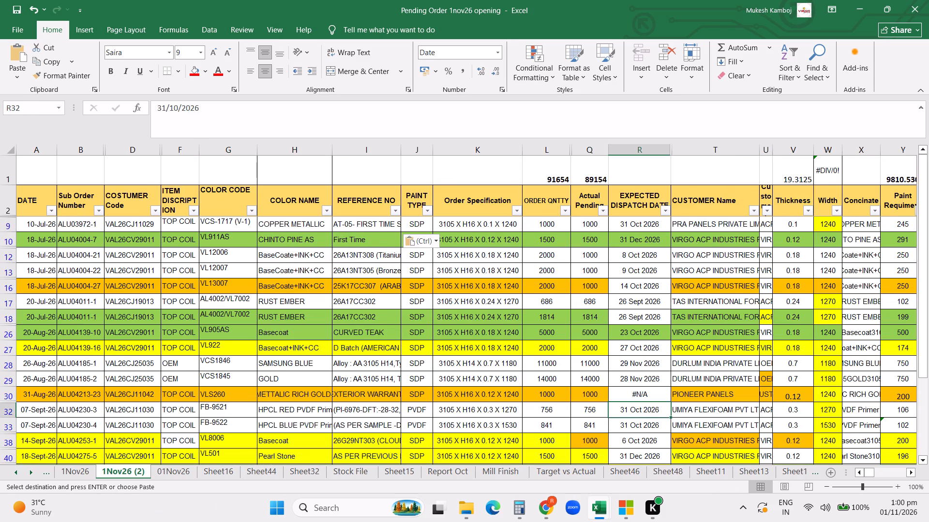
# Check the columns from Customer Name through Order Pending for the filtered rows on 1Nov26 (2).
pyautogui.press('Right')
pyautogui.press('Right')
pyautogui.press('Right')
pyautogui.press('Right')
pyautogui.press('Right')
pyautogui.press('Right')
pyautogui.press('Right')
pyautogui.press('Right')
pyautogui.press('Right')
pyautogui.press('Right')
pyautogui.press('Right')
pyautogui.press('Right')
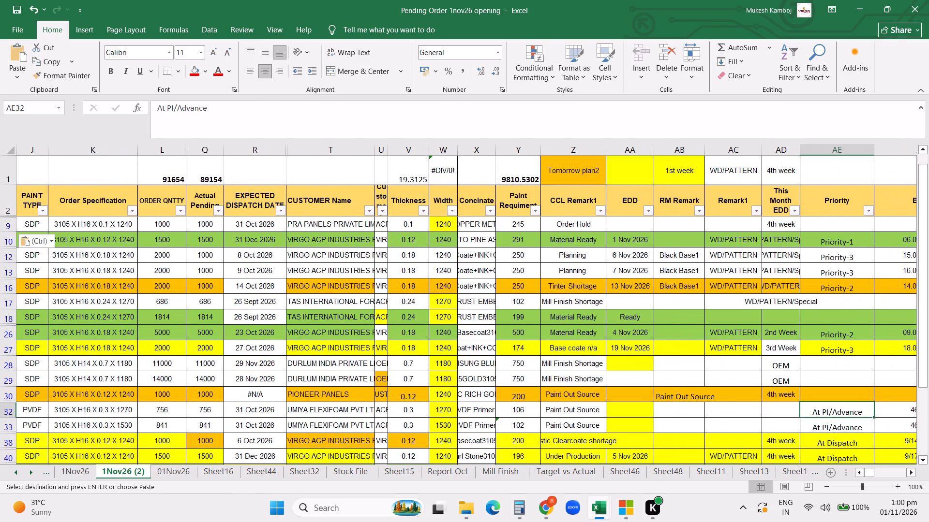
pyautogui.press('Right')
pyautogui.press('Right')
pyautogui.press('Right')
pyautogui.press('Right')
pyautogui.press('Right')
pyautogui.press('Right')
pyautogui.press('Left')
pyautogui.press('Left')
pyautogui.press('Left')
pyautogui.press('Left')
pyautogui.press('Left')
pyautogui.press('Left')
pyautogui.press('Left')
pyautogui.press('Left')
pyautogui.press('Left')
pyautogui.press('Left')
pyautogui.press('Left')
pyautogui.press('Left')
pyautogui.press('Left')
pyautogui.press('Left')
pyautogui.press('Left')
pyautogui.press('Left')
pyautogui.press('Left')
pyautogui.press('Left')
pyautogui.press('Left')
pyautogui.press('Left')
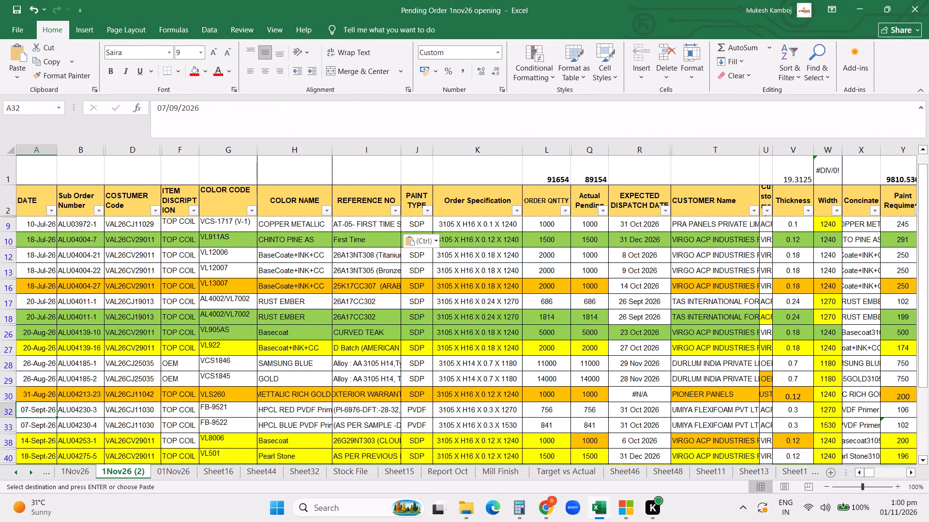
# Copy the VL911AS color code, color name, reference, paint type and specification from G10:K10 of 1Nov26 (2) into G156:K156 of 01Nov26.
pyautogui.click(309, 287)
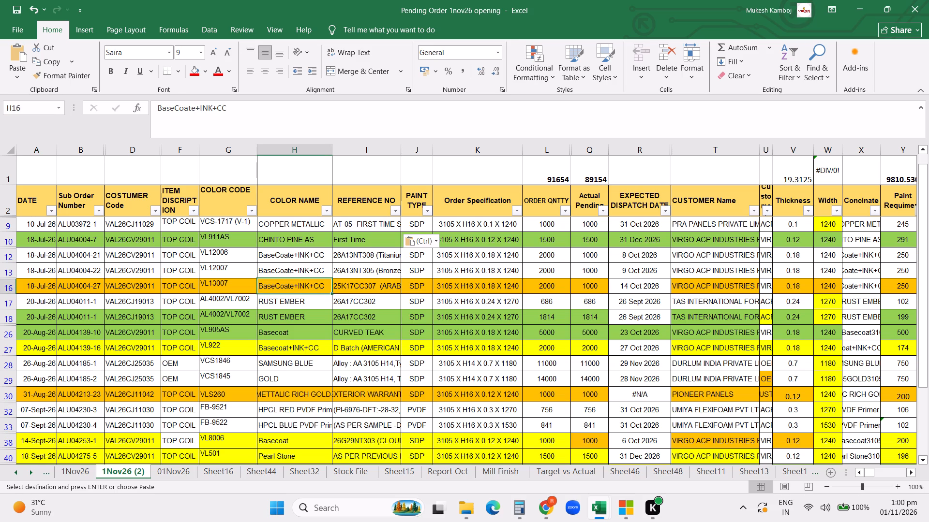
pyautogui.moveTo(215, 237); pyautogui.dragTo(463, 237)
pyautogui.hotkey('ctrl', 'c')
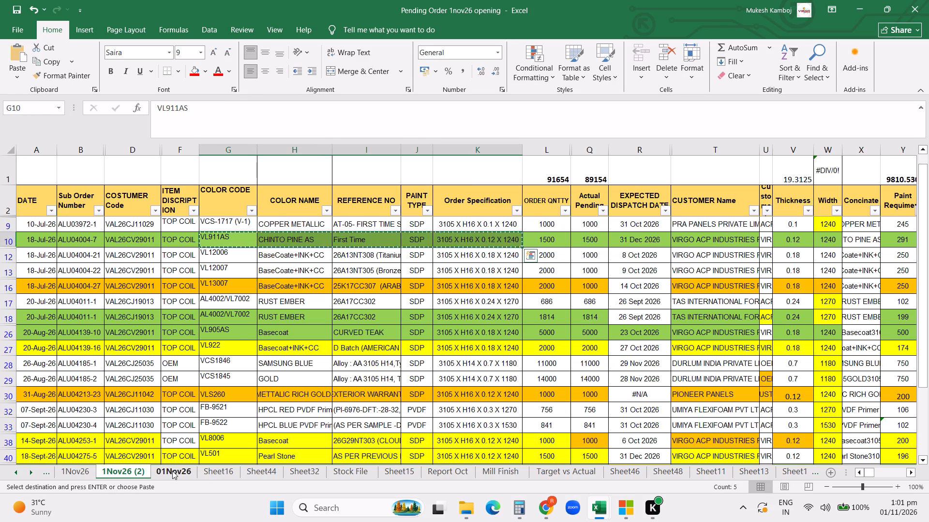
pyautogui.click(172, 471)
pyautogui.click(273, 216)
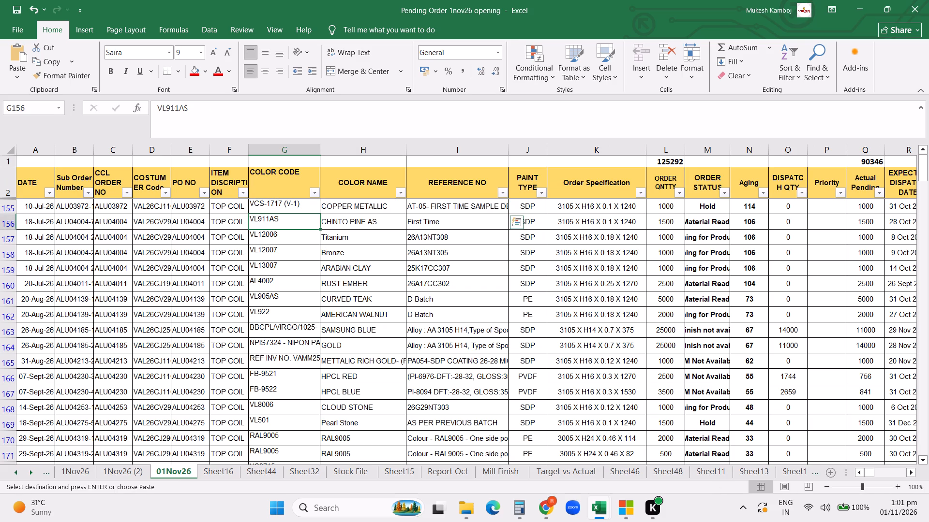
pyautogui.hotkey('ctrl', 'v')
# Reapply the CCL Remark1 column filter on 01Nov26 to keep only the rows still showing #N/A.
pyautogui.click(776, 223)
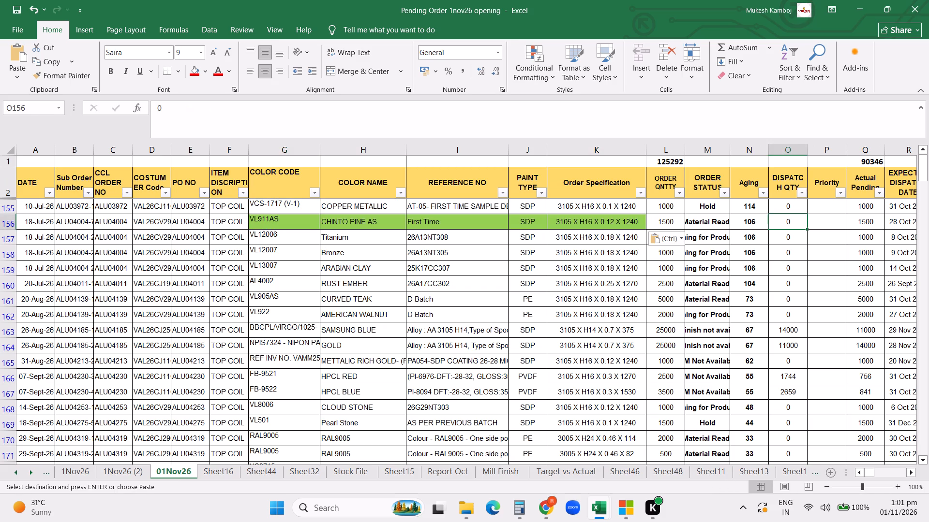
pyautogui.press('Right')
pyautogui.press('Right')
pyautogui.press('Right')
pyautogui.press('Right')
pyautogui.press('Right')
pyautogui.press('Right')
pyautogui.press('Right')
pyautogui.press('Right')
pyautogui.press('Right')
pyautogui.press('Right')
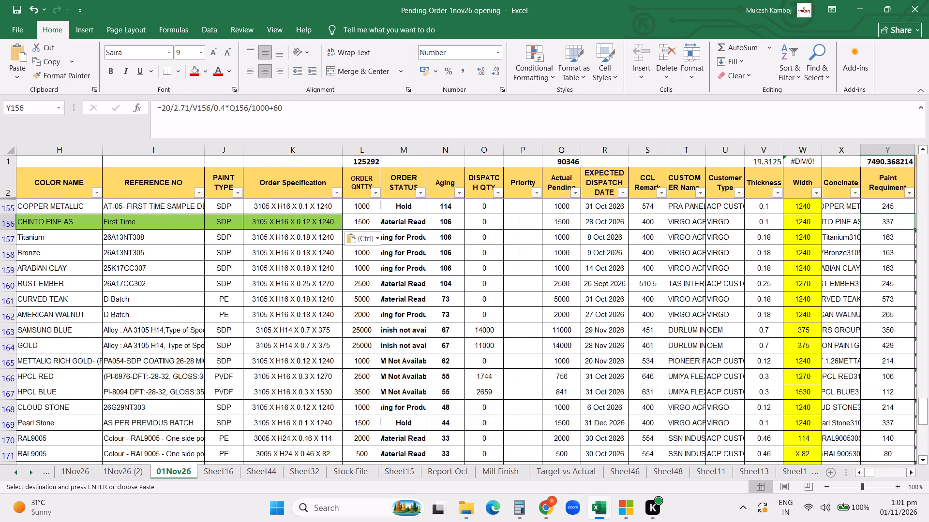
pyautogui.press('Right')
pyautogui.press('Right')
pyautogui.press('Right')
pyautogui.press('Right')
pyautogui.click(778, 192)
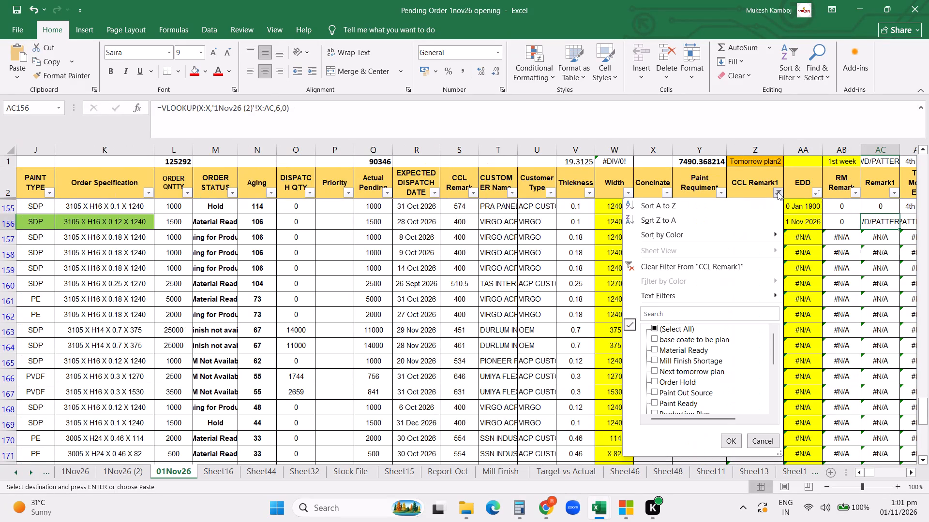
pyautogui.click(733, 438)
# Copy the VL12006 color code, color name and reference from G12:I12 of 1Nov26 (2) into G157:I157 of 01Nov26.
pyautogui.click(440, 295)
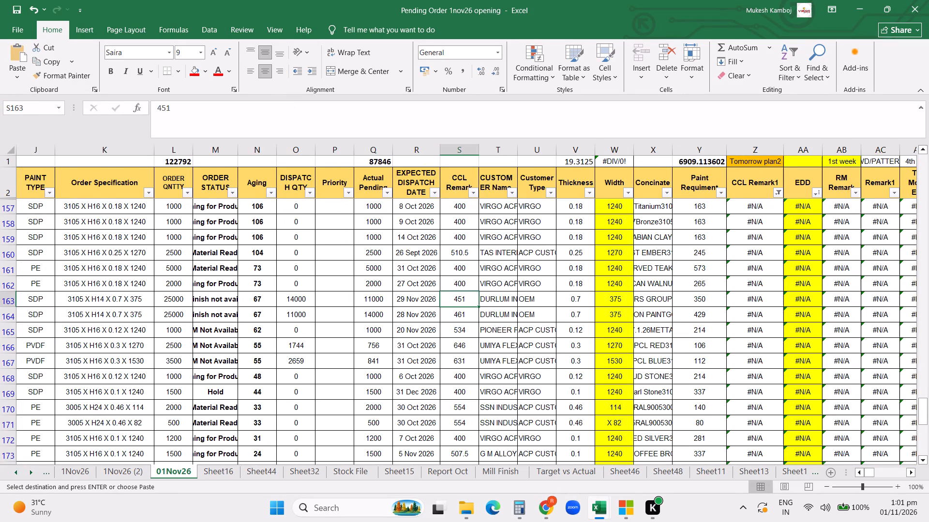
pyautogui.hotkey('ctrl', 'Left')
pyautogui.hotkey('ctrl', 'Left')
pyautogui.hotkey('ctrl', 'Left')
pyautogui.hotkey('ctrl', 'Left')
pyautogui.hotkey('ctrl', 'Left')
pyautogui.hotkey('ctrl', 'Left')
pyautogui.click(505, 293)
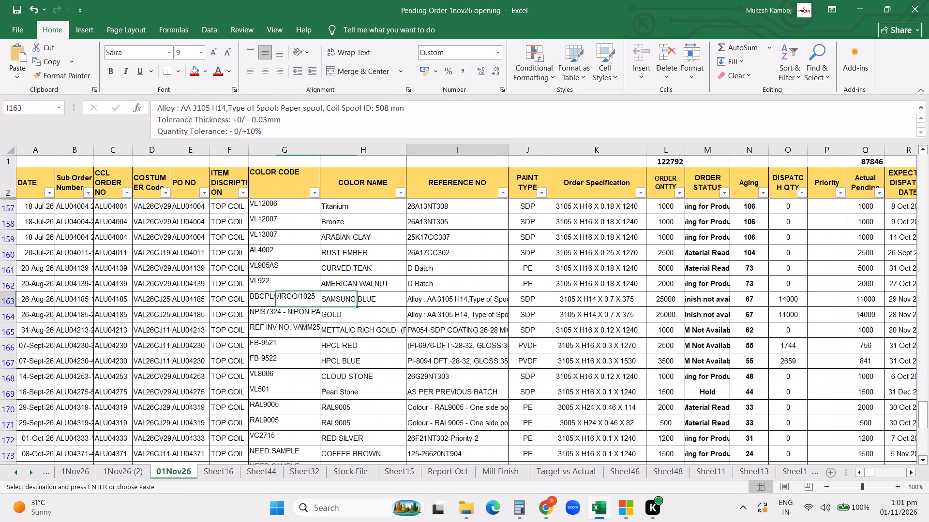
pyautogui.click(129, 471)
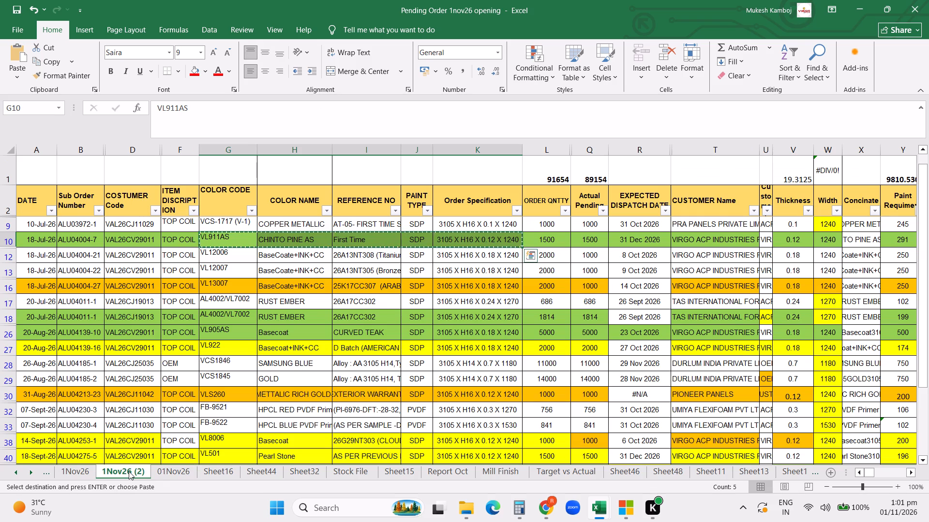
pyautogui.click(255, 382)
pyautogui.moveTo(243, 256); pyautogui.dragTo(344, 256)
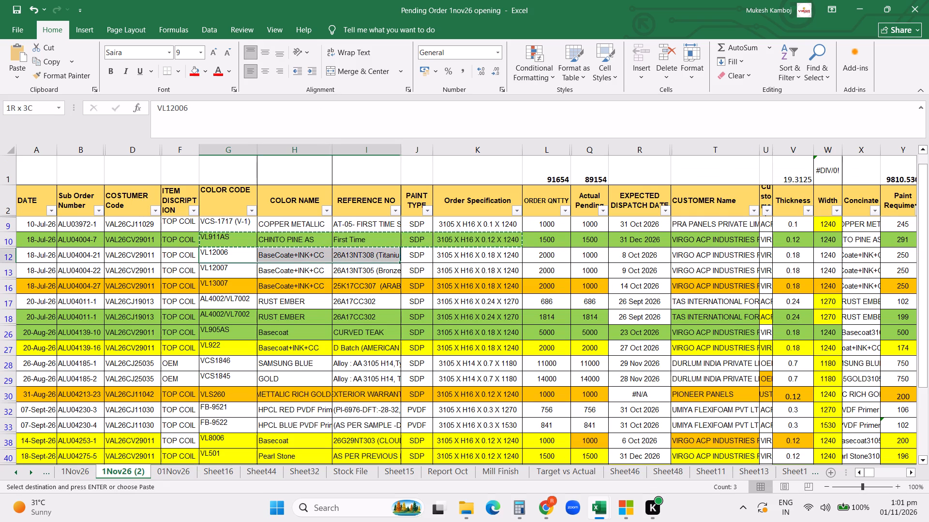
pyautogui.moveTo(344, 256); pyautogui.dragTo(345, 256)
pyautogui.hotkey('ctrl', 'c')
pyautogui.click(176, 468)
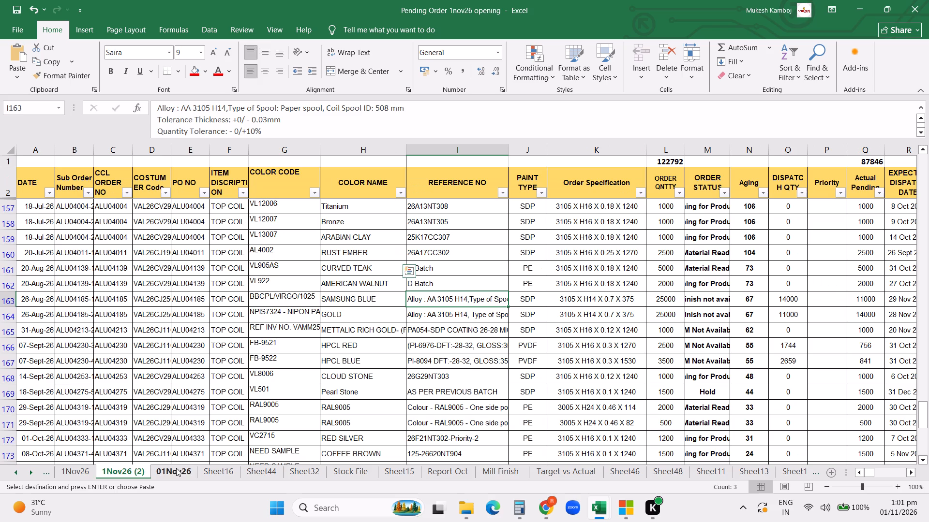
pyautogui.click(293, 200)
pyautogui.hotkey('ctrl', 'v')
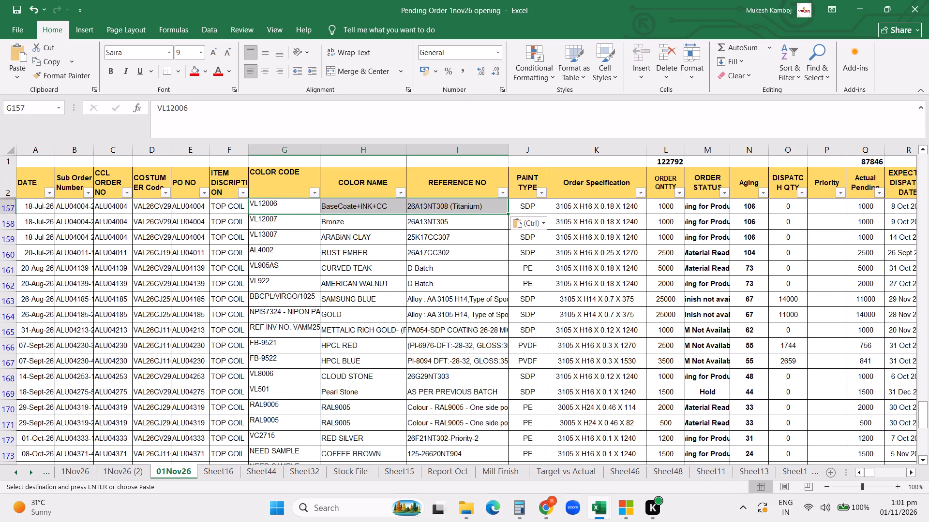
# Copy the VL12007 color code, color name and reference from G13:I13 of 1Nov26 (2) into G158:I158 of 01Nov26.
pyautogui.click(145, 470)
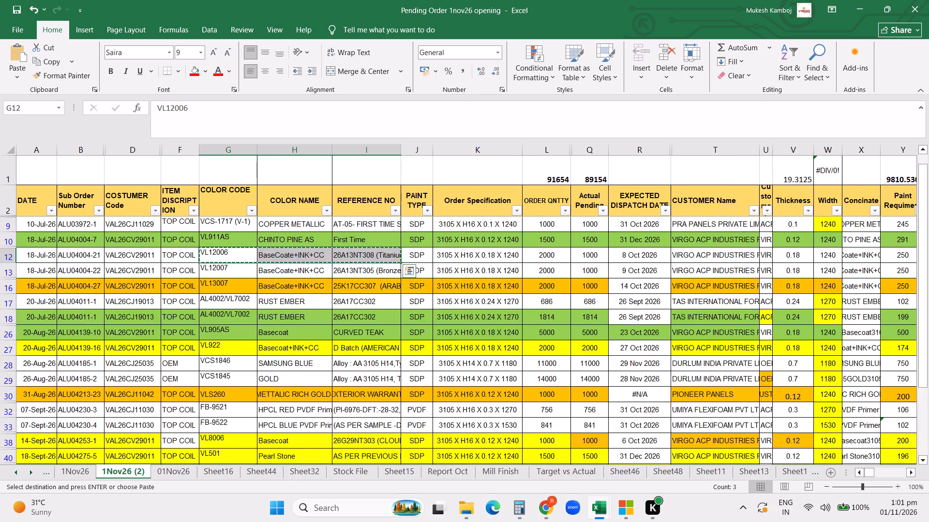
pyautogui.moveTo(242, 268); pyautogui.dragTo(367, 270)
pyautogui.hotkey('ctrl', 'c')
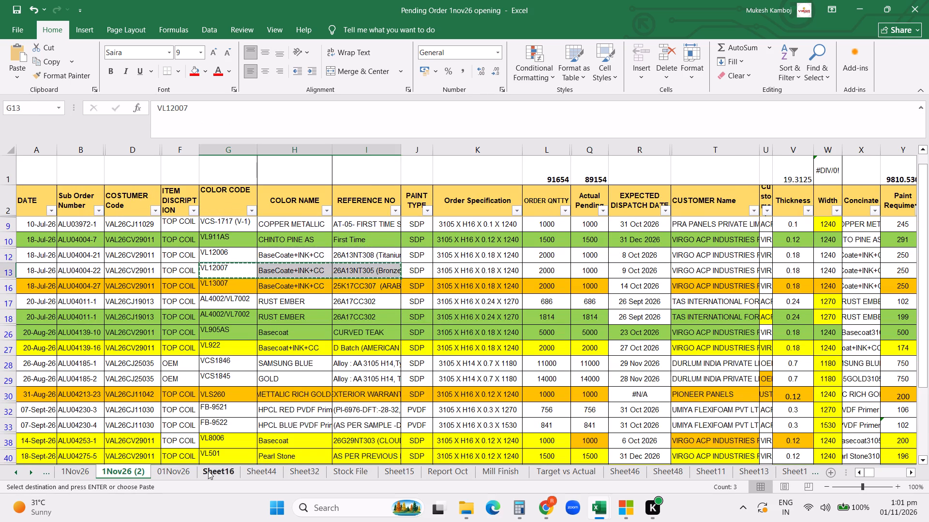
pyautogui.click(177, 469)
pyautogui.click(273, 222)
pyautogui.hotkey('ctrl', 'v')
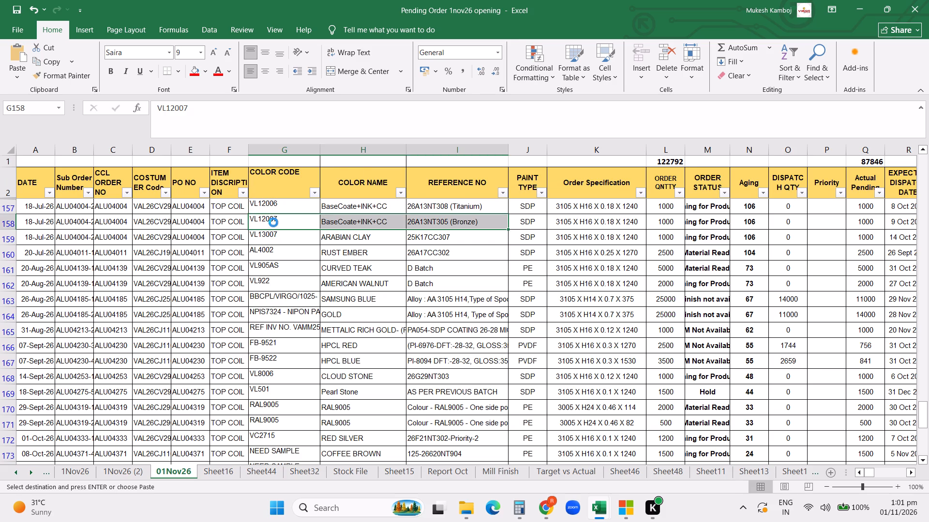
# Copy the VL13007 color code, color name and reference from G16:I16 of 1Nov26 (2) into G159:I159 of 01Nov26.
pyautogui.click(117, 466)
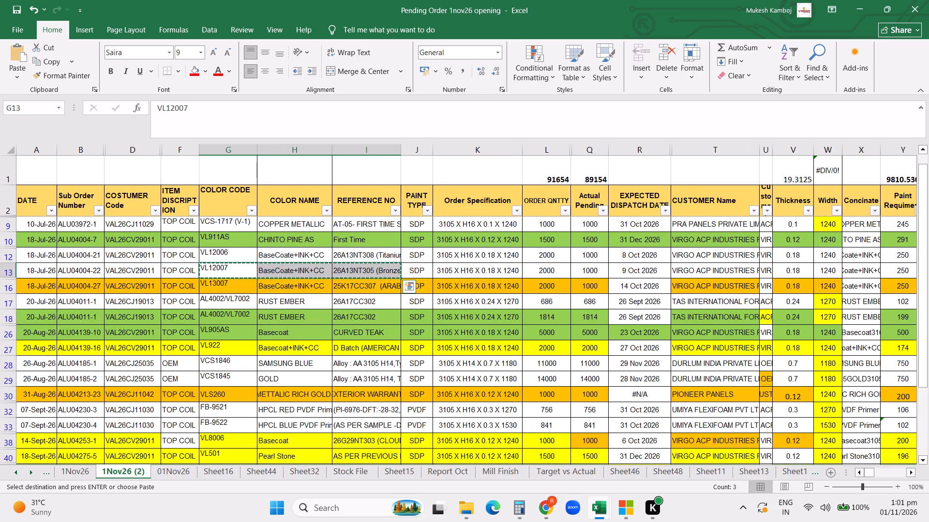
pyautogui.moveTo(237, 286); pyautogui.dragTo(326, 285)
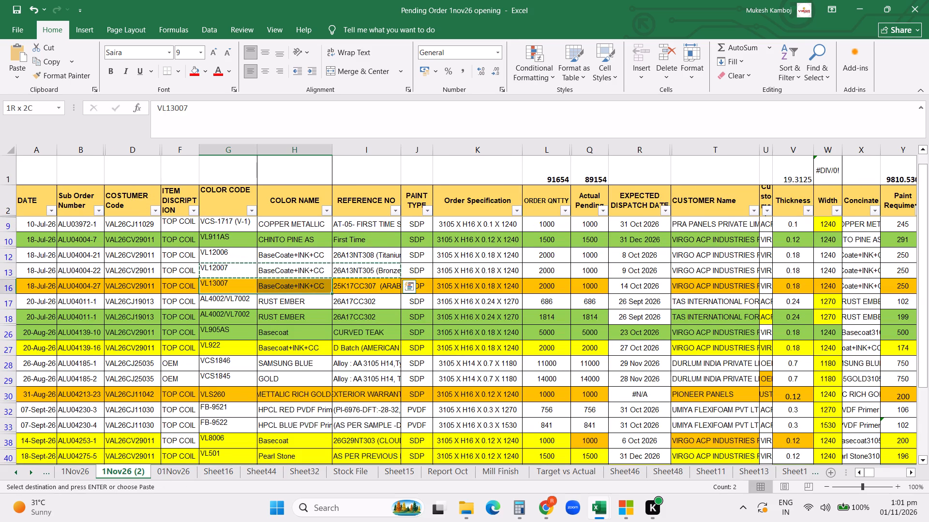
pyautogui.moveTo(326, 285); pyautogui.dragTo(335, 287)
pyautogui.hotkey('ctrl', 'c')
pyautogui.click(186, 468)
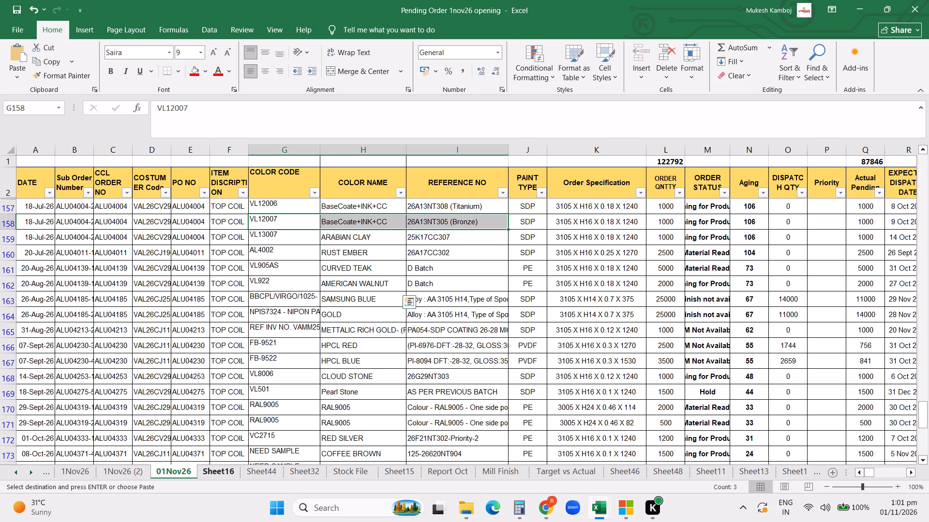
pyautogui.click(276, 237)
pyautogui.hotkey('ctrl', 'v')
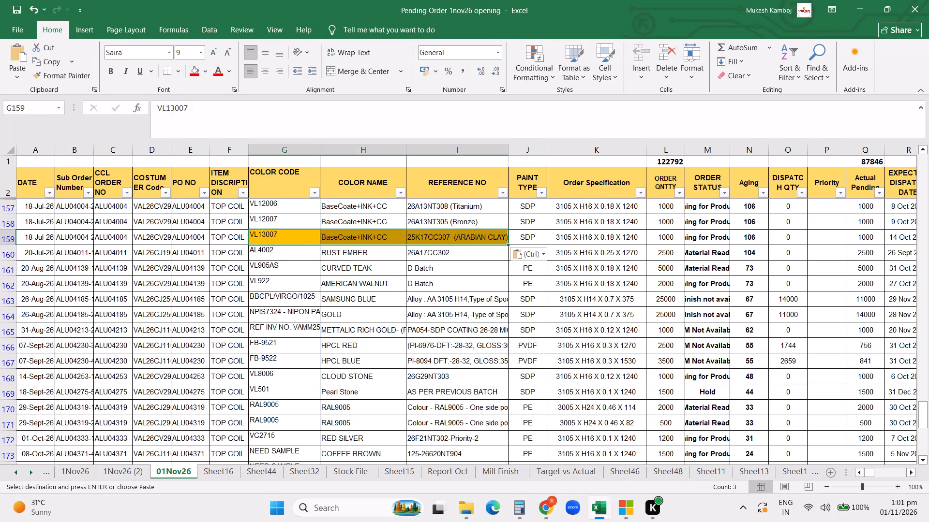
# Copy the AL4002/VL7002 color code, color name and reference from G17:I17 of 1Nov26 (2) into G160:I160 of 01Nov26.
pyautogui.click(130, 470)
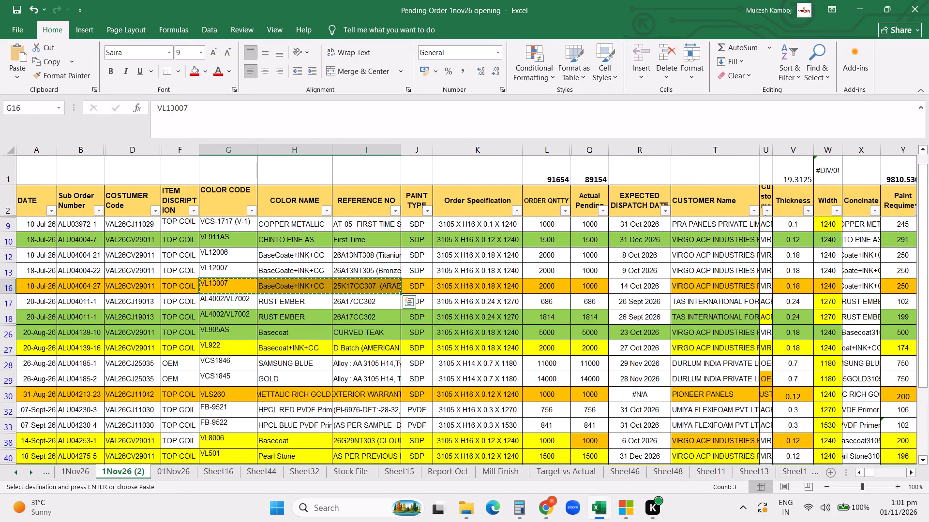
pyautogui.moveTo(240, 299); pyautogui.dragTo(343, 300)
pyautogui.hotkey('ctrl', 'c')
pyautogui.click(177, 469)
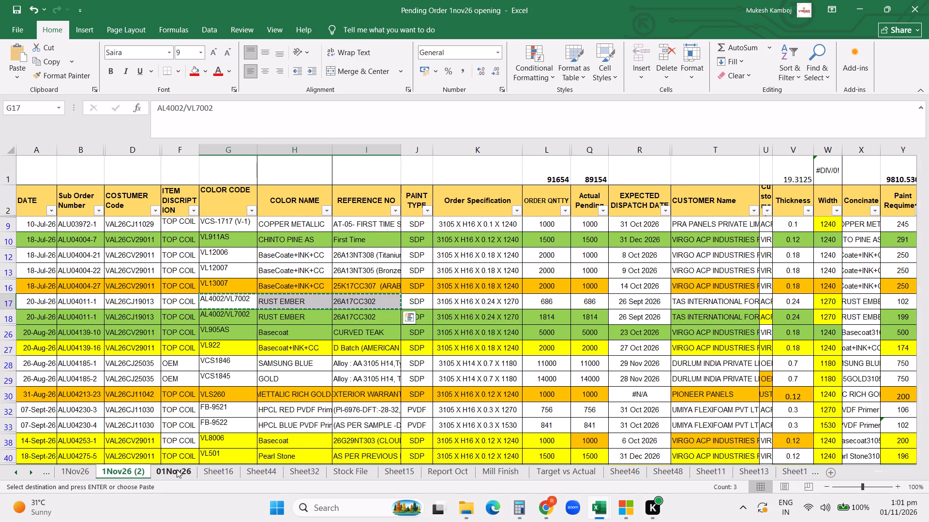
pyautogui.click(277, 252)
pyautogui.hotkey('ctrl', 'v')
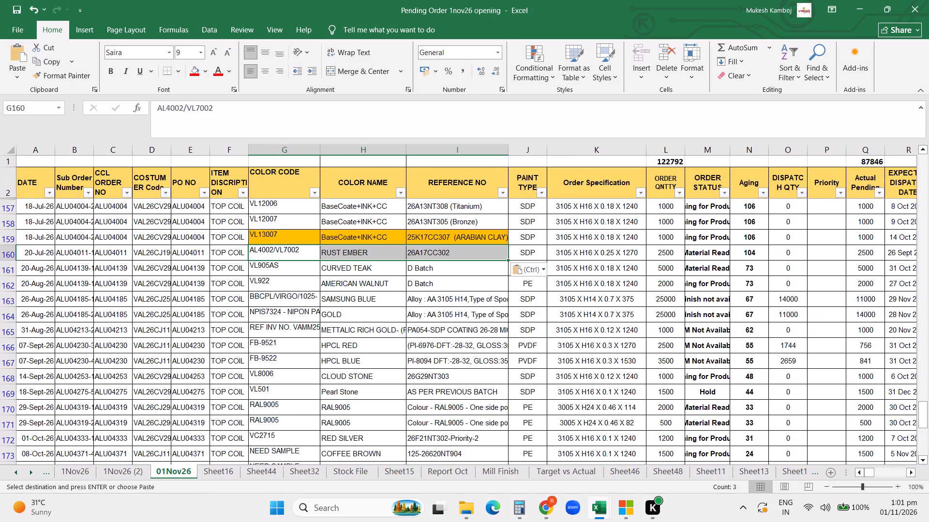
# Copy CURVED TEAK from the reference cell I26 into the color name cell H26 on 1Nov26 (2).
pyautogui.click(139, 469)
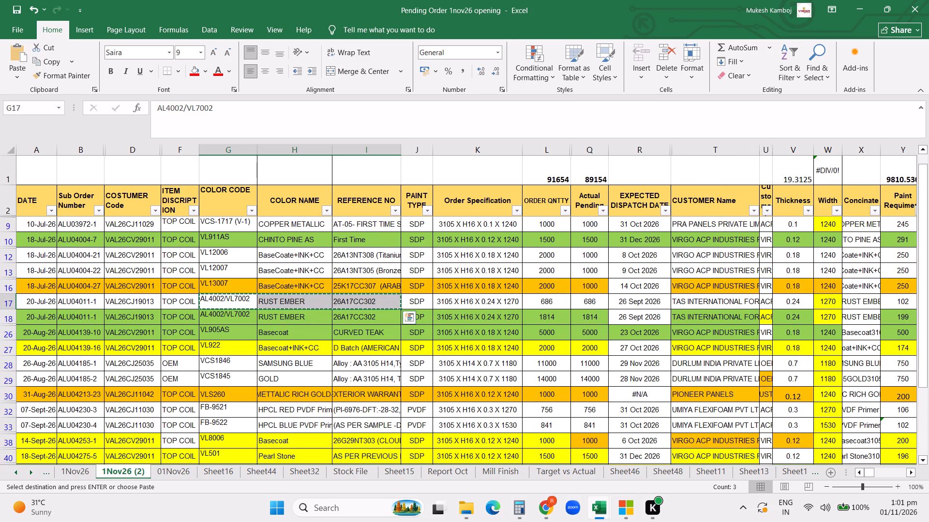
pyautogui.click(347, 334)
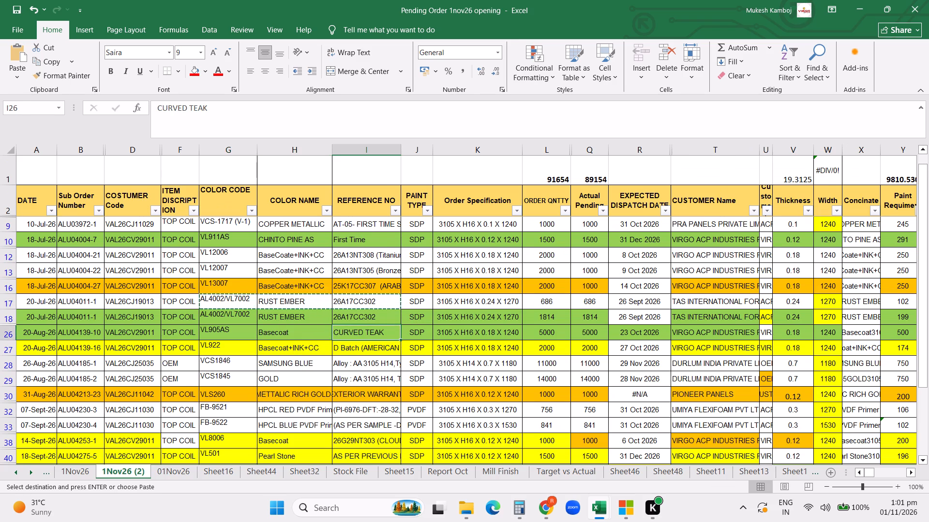
pyautogui.hotkey('ctrl', 'c')
pyautogui.click(294, 338)
pyautogui.hotkey('ctrl', 'v')
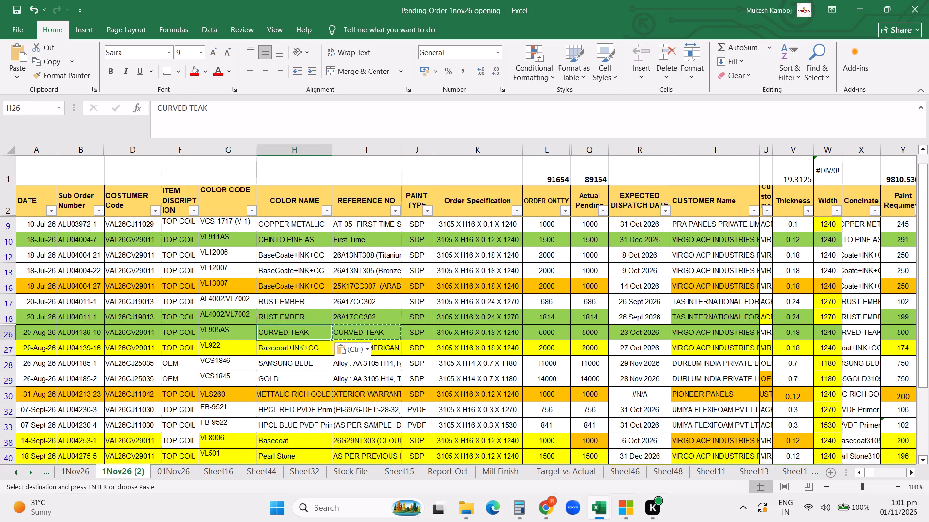
# Check the columns from Order Specification through Order Pending for the filtered rows on 1Nov26 (2).
pyautogui.click(439, 366)
pyautogui.press('Right')
pyautogui.press('Right')
pyautogui.press('Right')
pyautogui.press('Right')
pyautogui.press('Right')
pyautogui.press('Right')
pyautogui.press('Right')
pyautogui.press('Right')
pyautogui.press('Right')
pyautogui.press('Right')
pyautogui.press('Right')
pyautogui.press('Right')
pyautogui.press('Right')
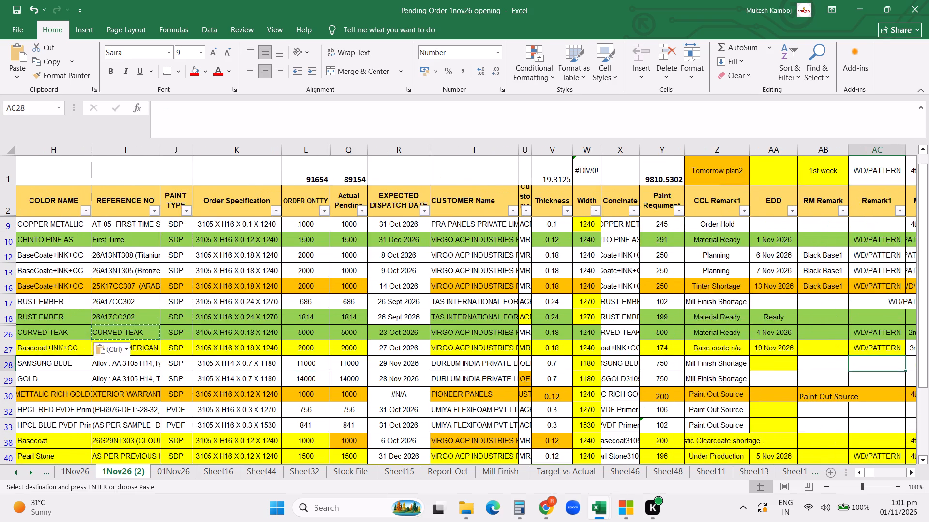
pyautogui.press('Right')
pyautogui.press('Right')
pyautogui.press('Right')
pyautogui.press('Right')
pyautogui.press('Right')
pyautogui.press('Right')
pyautogui.press('Right')
pyautogui.press('Right')
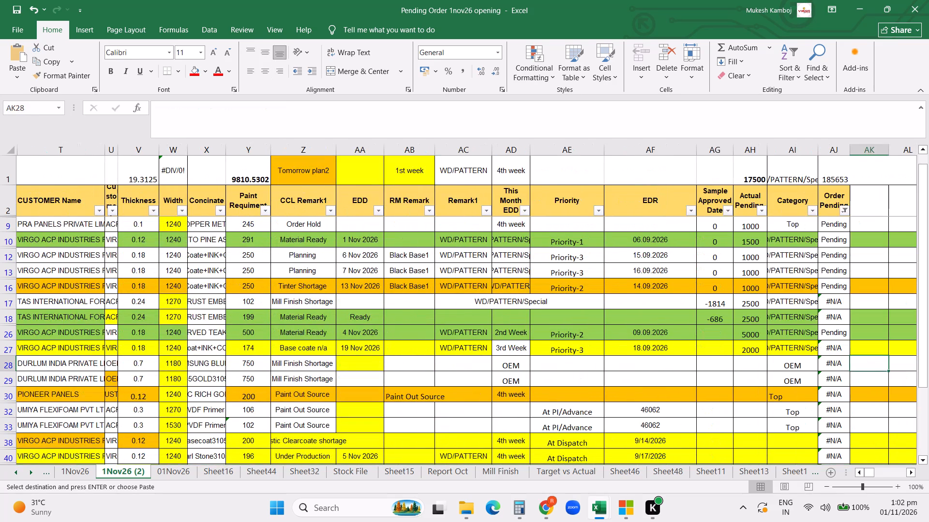
pyautogui.press('Left')
pyautogui.press('Left')
pyautogui.press('Left')
pyautogui.press('Left')
pyautogui.press('Left')
pyautogui.press('Left')
pyautogui.press('Left')
pyautogui.press('Left')
pyautogui.press('Left')
pyautogui.press('Left')
pyautogui.press('Left')
pyautogui.press('Left')
pyautogui.press('Left')
pyautogui.press('Left')
pyautogui.press('Left')
pyautogui.press('Left')
pyautogui.press('Left')
pyautogui.press('Left')
pyautogui.press('Left')
pyautogui.press('Left')
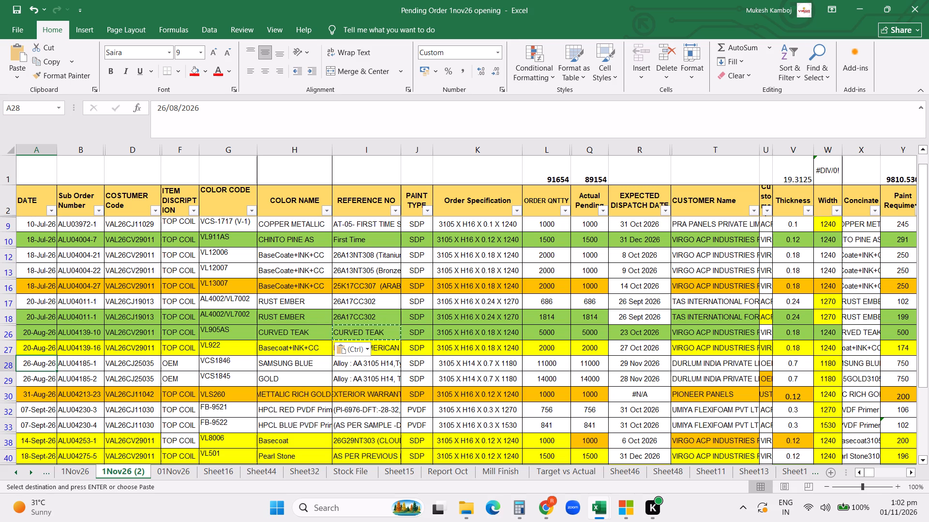
# Compare the RUST EMBER specifications on both sheets and set K160 of 01Nov26 to 3105 X H16 X 0.24 X 1270.
pyautogui.click(161, 472)
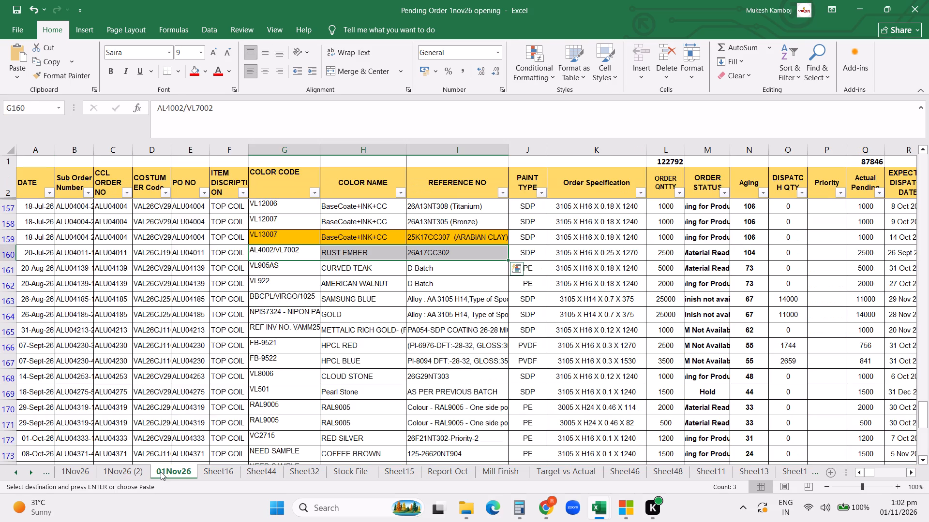
pyautogui.click(127, 468)
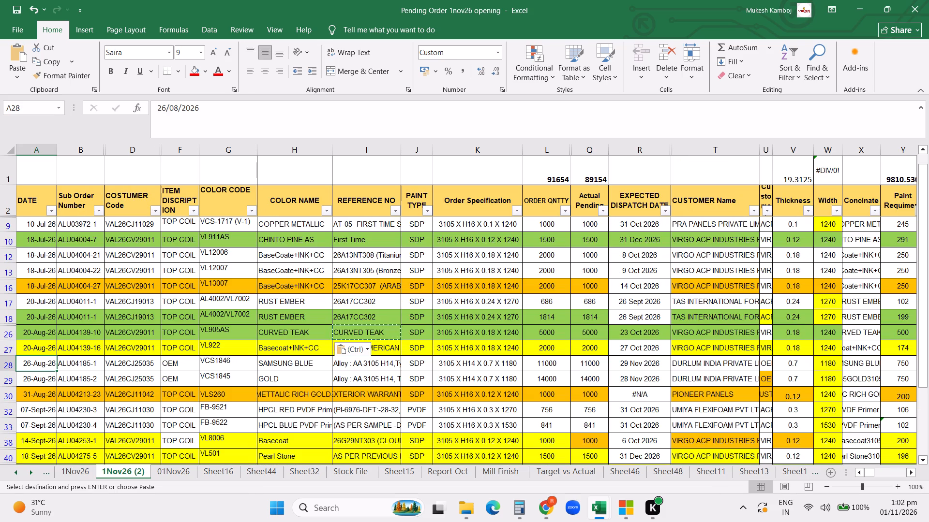
pyautogui.click(456, 317)
pyautogui.click(454, 299)
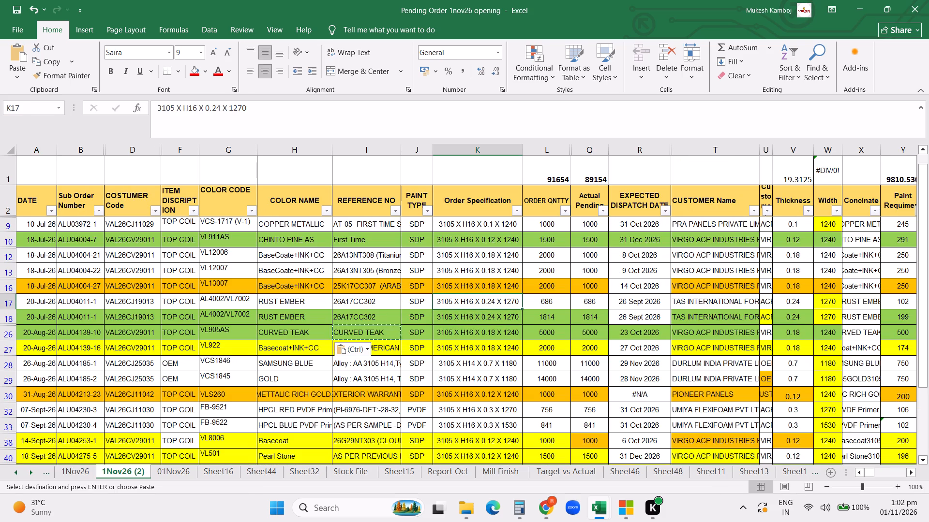
pyautogui.click(171, 471)
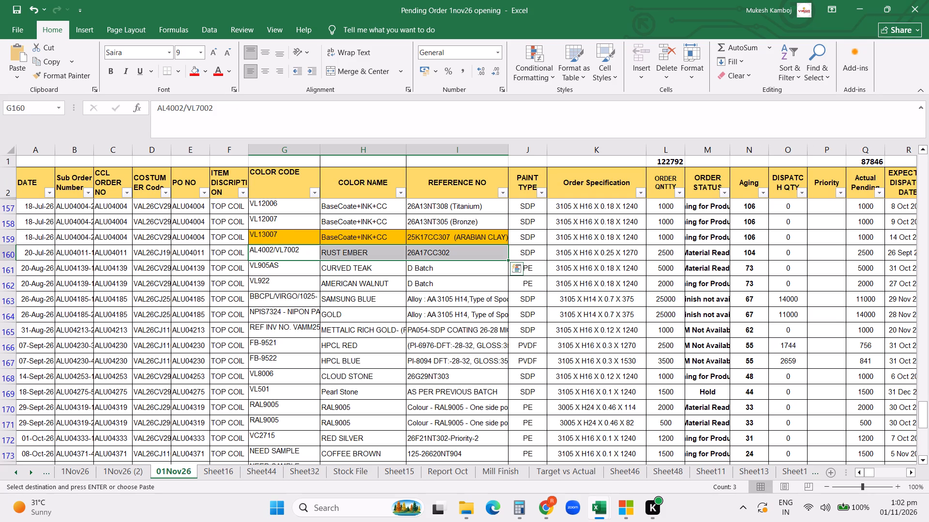
pyautogui.click(591, 255)
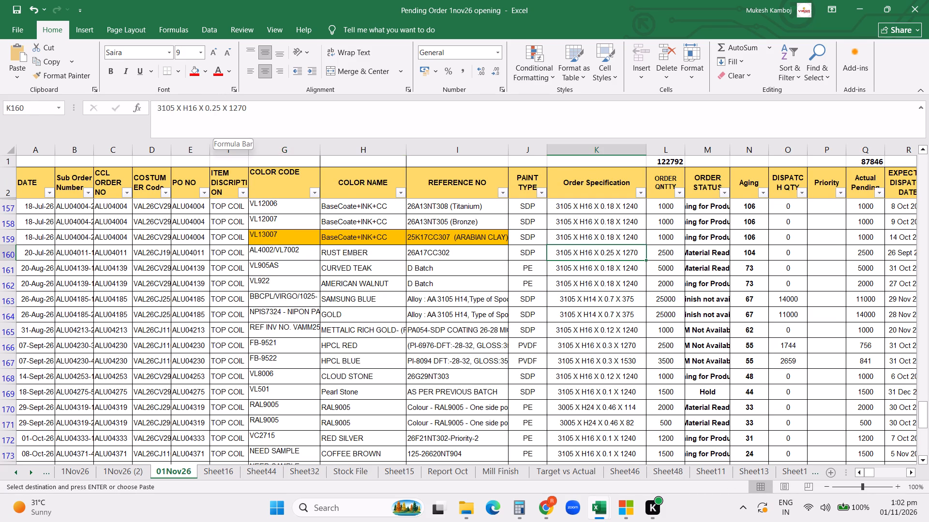
pyautogui.click(219, 107)
pyautogui.press('BackSpace')
pyautogui.press('4')
pyautogui.press('Return')
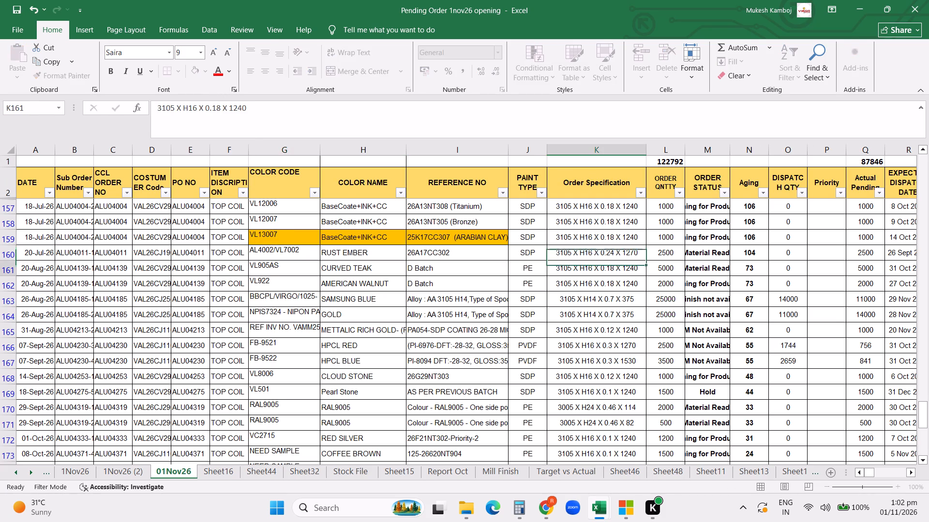
# Check the lookup columns from CCL Remark1 through Priority for the updated rows on 01Nov26.
pyautogui.press('Right')
pyautogui.press('Right')
pyautogui.press('Right')
pyautogui.press('Right')
pyautogui.press('Right')
pyautogui.press('Right')
pyautogui.press('Right')
pyautogui.press('Right')
pyautogui.press('Right')
pyautogui.press('Right')
pyautogui.press('Right')
pyautogui.press('Right')
pyautogui.press('Right')
pyautogui.press('Right')
pyautogui.press('Right')
pyautogui.press('Right')
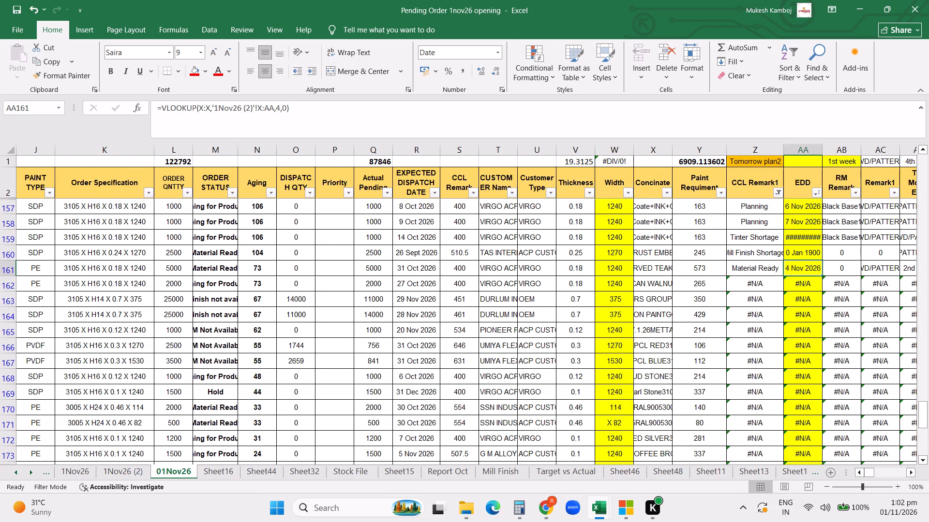
pyautogui.press('Right')
pyautogui.press('Right')
pyautogui.press('Right')
pyautogui.press('Right')
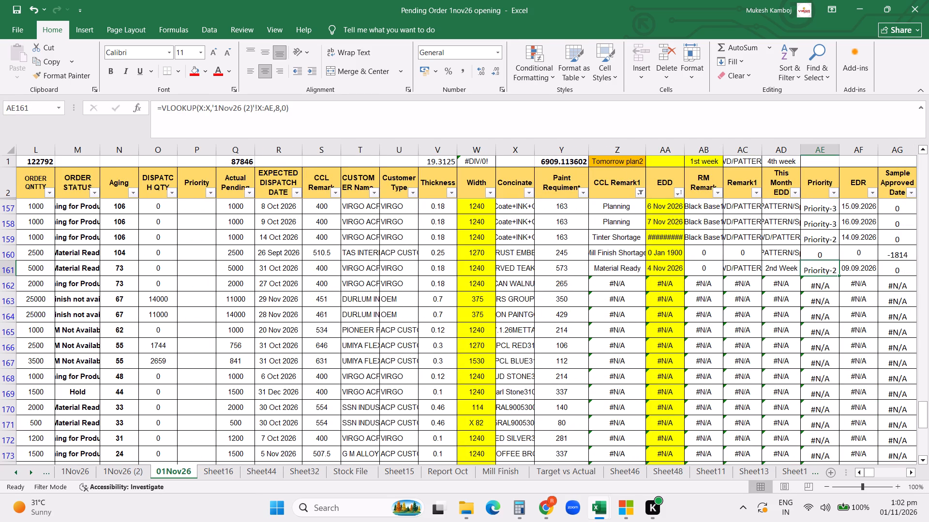
pyautogui.press('Left')
pyautogui.press('Left')
pyautogui.press('Left')
pyautogui.press('Left')
pyautogui.press('Left')
pyautogui.press('Left')
pyautogui.press('Left')
pyautogui.press('Left')
pyautogui.press('Left')
pyautogui.press('Left')
pyautogui.press('Left')
pyautogui.press('Left')
pyautogui.press('Left')
pyautogui.press('Left')
pyautogui.press('Left')
pyautogui.press('Left')
pyautogui.press('Left')
pyautogui.press('Left')
pyautogui.press('Left')
pyautogui.press('Left')
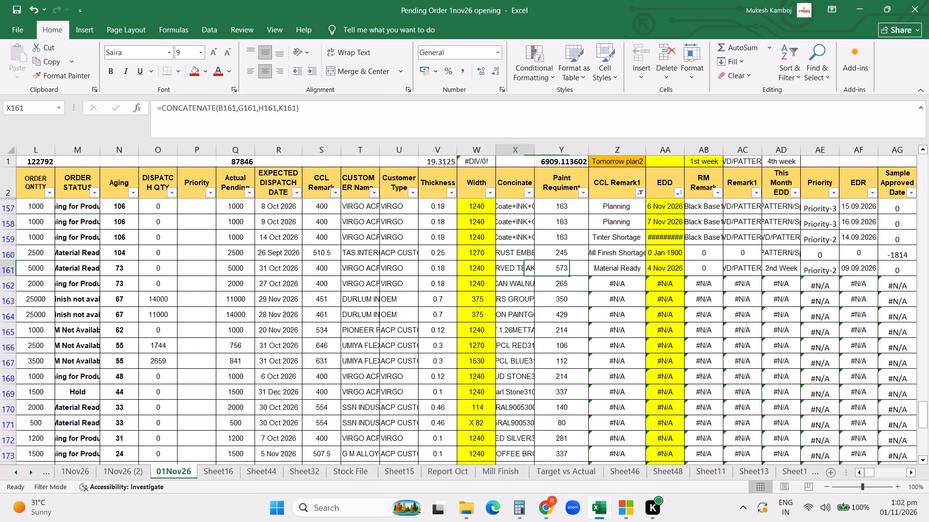
pyautogui.press('Left')
pyautogui.press('Left')
pyautogui.press('Left')
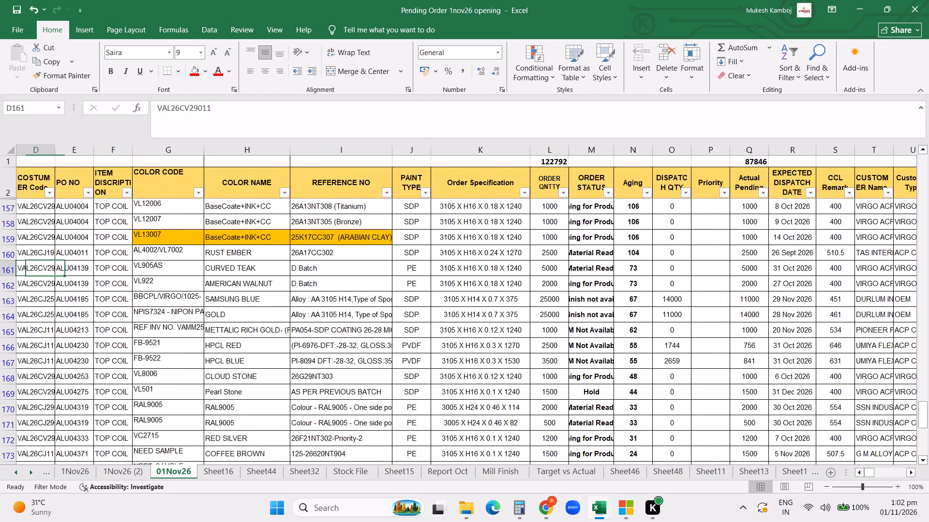
pyautogui.press('Left')
pyautogui.press('Left')
pyautogui.press('Left')
pyautogui.press('Left')
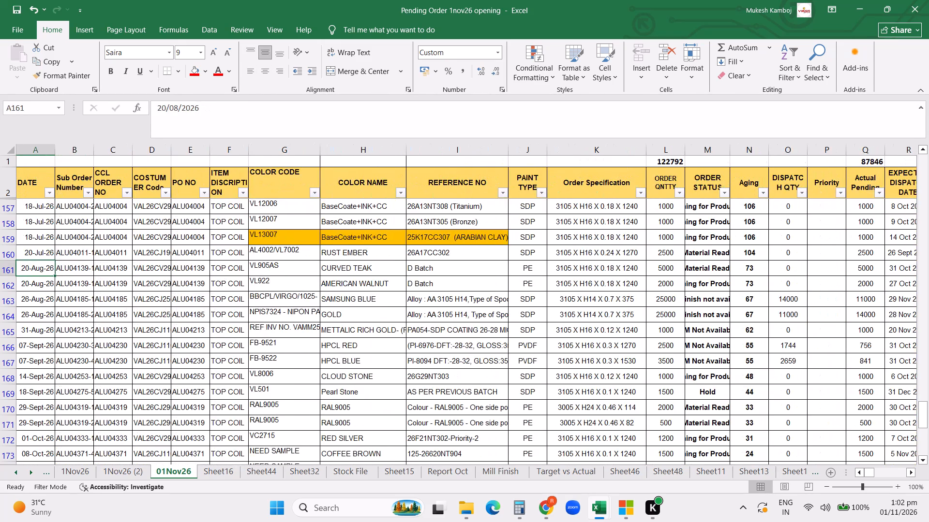
# Copy the VL922 row's item description through reference number (F27:I27) from 1Nov26 (2) into F162:I162 of 01Nov26.
pyautogui.click(126, 468)
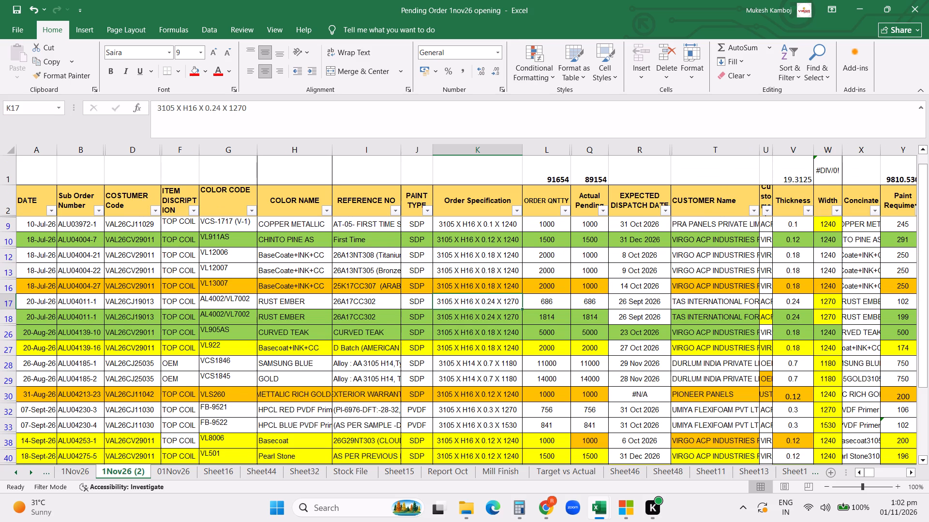
pyautogui.moveTo(185, 348); pyautogui.dragTo(235, 348)
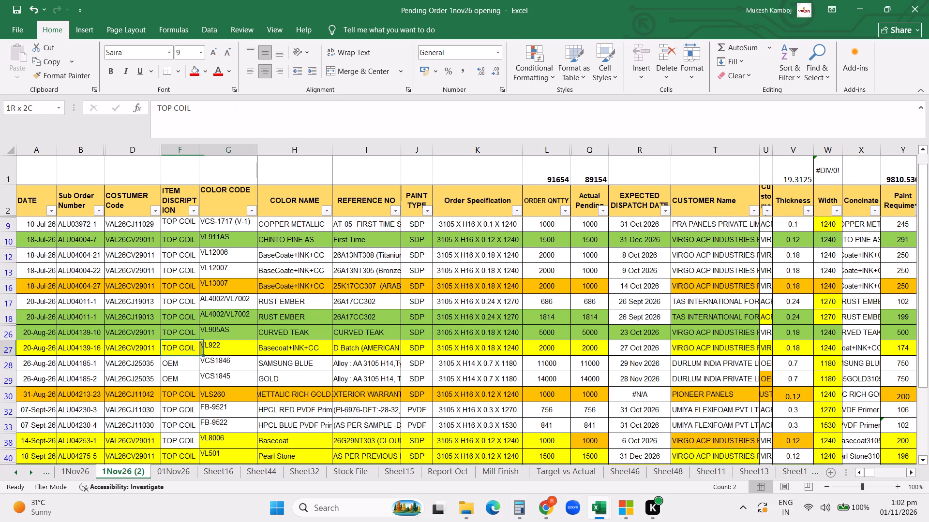
pyautogui.moveTo(235, 348); pyautogui.dragTo(338, 347)
pyautogui.hotkey('ctrl', 'c')
pyautogui.click(176, 474)
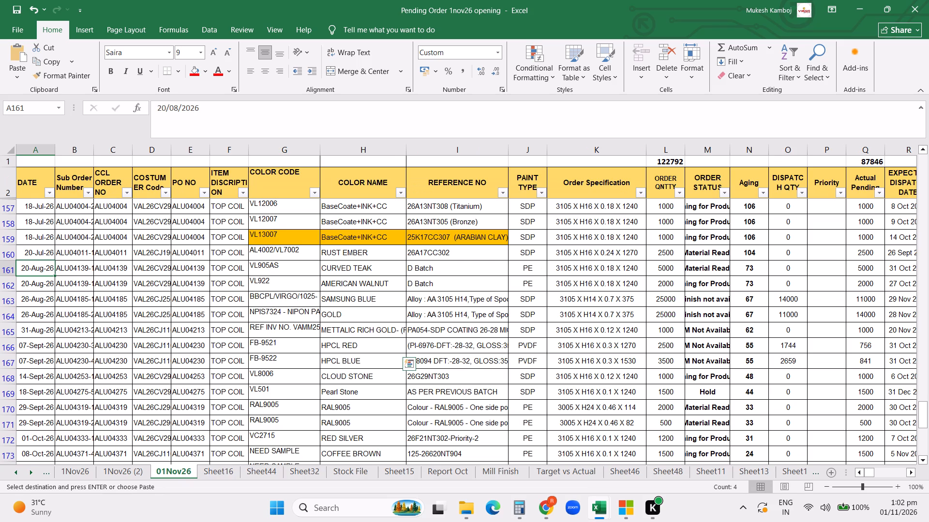
pyautogui.click(272, 284)
pyautogui.hotkey('ctrl', 'v')
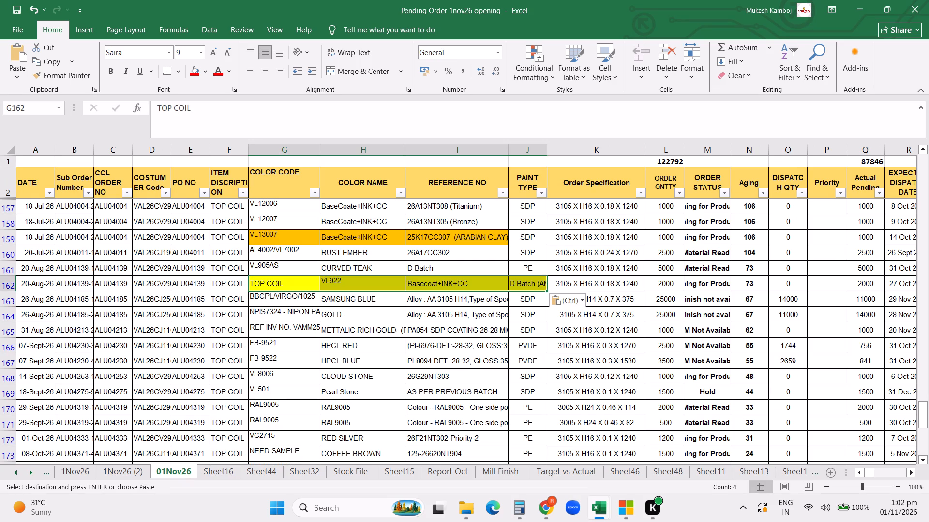
pyautogui.hotkey('ctrl', 'z')
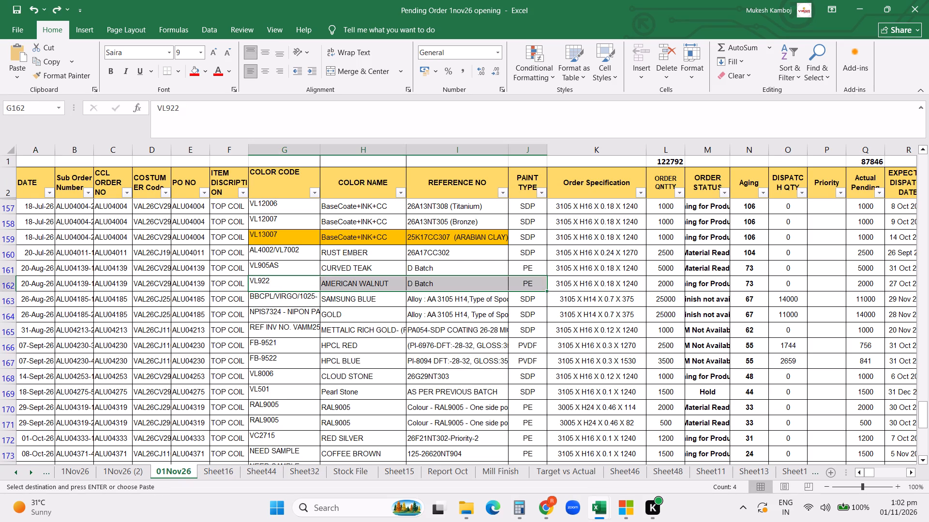
pyautogui.click(238, 283)
pyautogui.hotkey('ctrl', 'v')
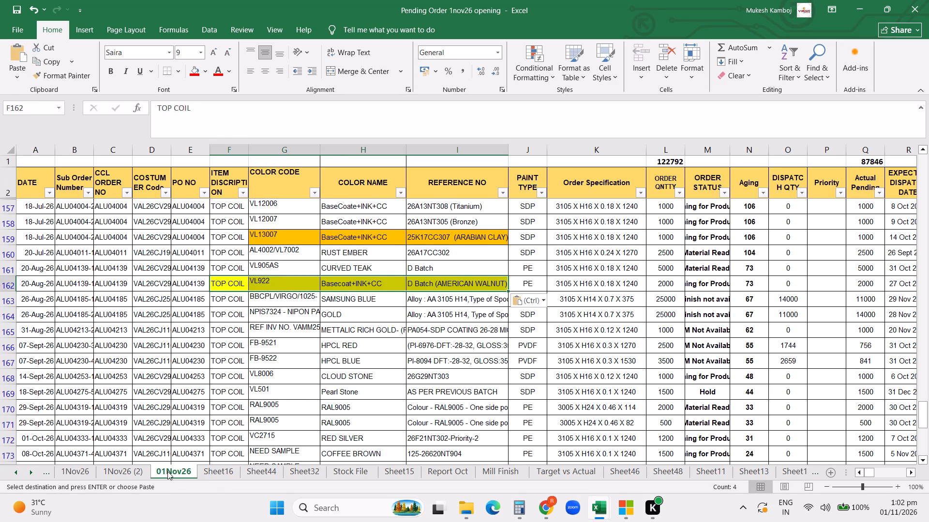
# Copy the SAMSUNG BLUE specification 3105 X H14 X 0.7 X 1180 from 1Nov26 (2) into K163 and K164 of 01Nov26.
pyautogui.click(134, 468)
pyautogui.scroll(-2, 297, 356)
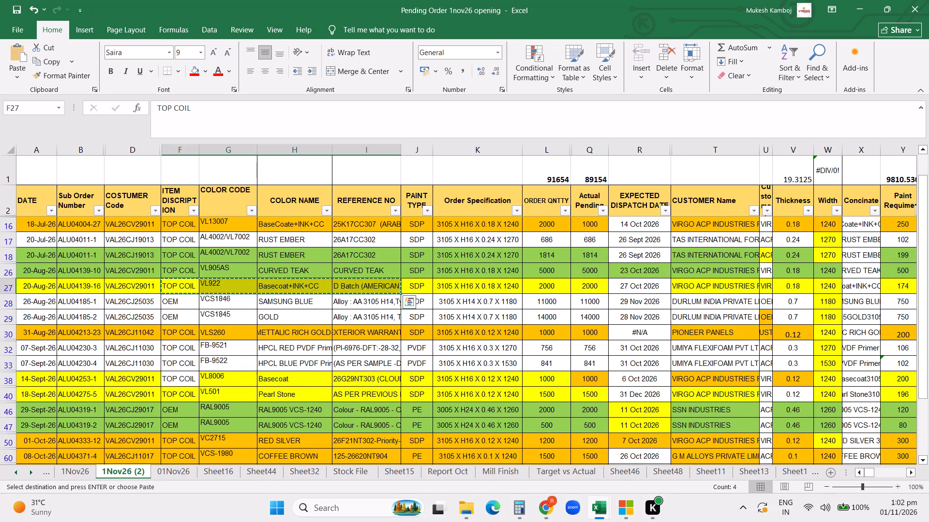
pyautogui.click(396, 358)
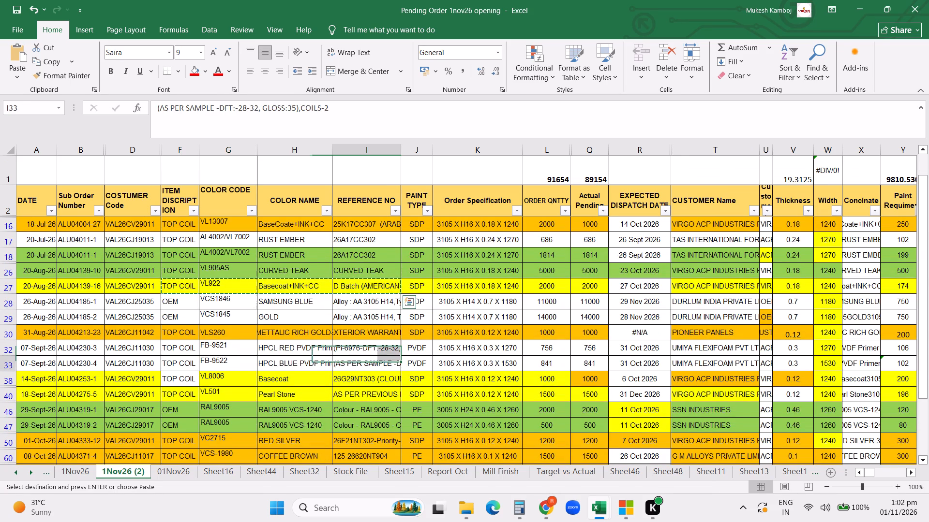
pyautogui.click(457, 303)
pyautogui.hotkey('ctrl', 'c')
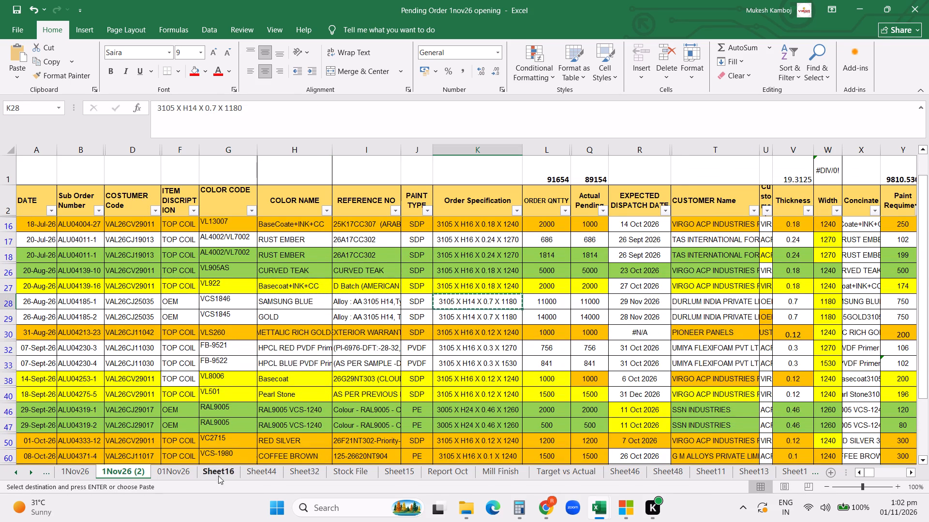
pyautogui.click(170, 473)
pyautogui.click(582, 301)
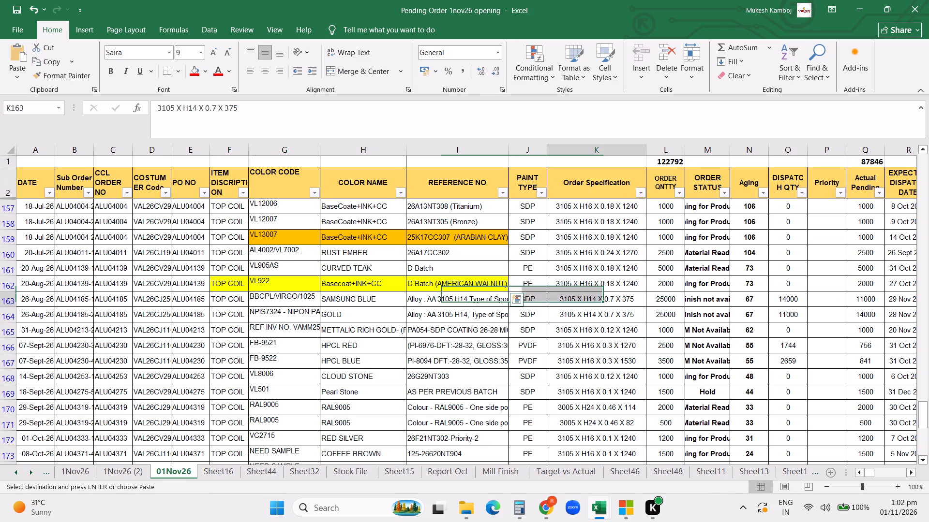
pyautogui.hotkey('ctrl', 'v')
pyautogui.click(568, 314)
pyautogui.hotkey('ctrl', 'v')
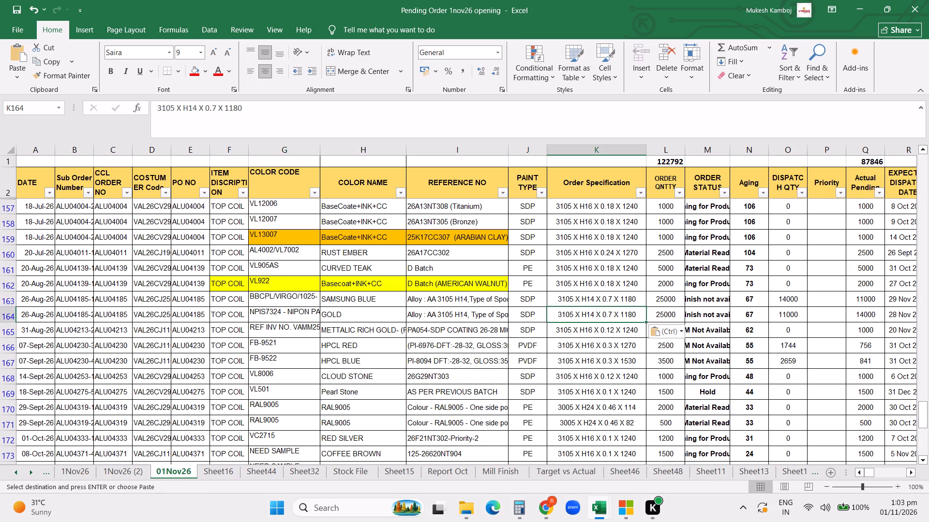
# Copy the METTALIC RICH GOLD color code VLS260 from G30 of 1Nov26 (2) into G165 of 01Nov26.
pyautogui.click(124, 471)
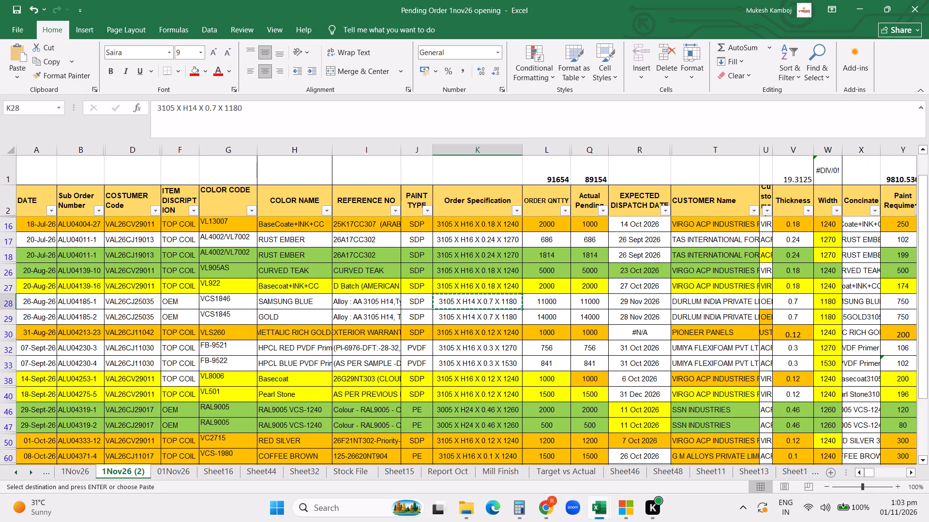
pyautogui.moveTo(185, 331); pyautogui.dragTo(319, 331)
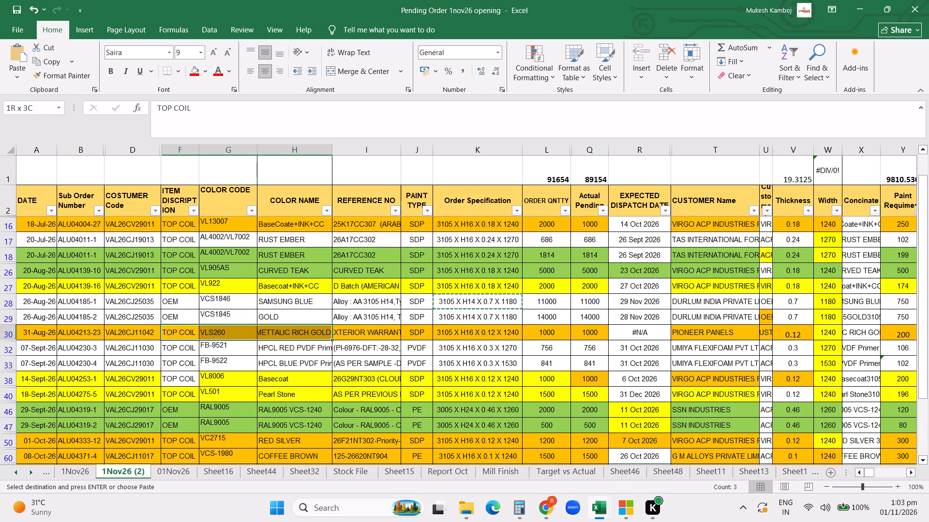
pyautogui.moveTo(319, 331); pyautogui.dragTo(339, 335)
pyautogui.click(180, 471)
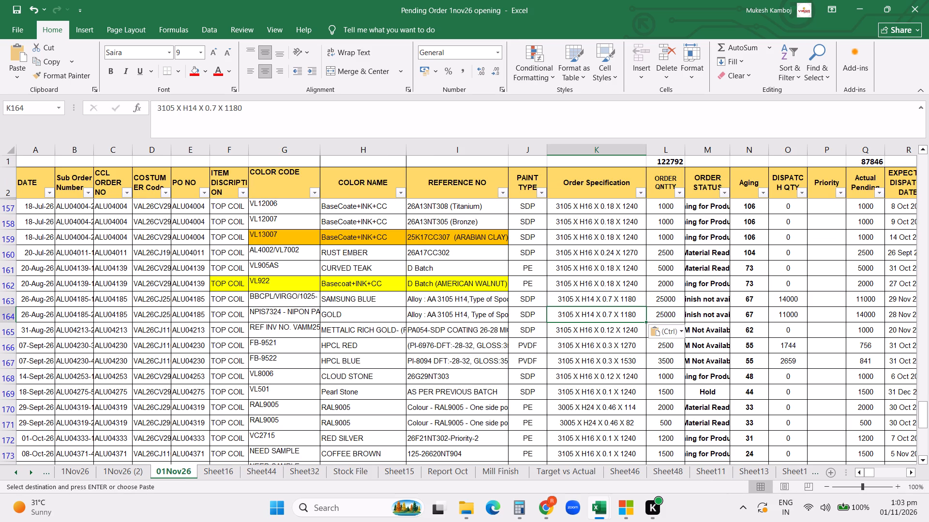
pyautogui.click(146, 469)
pyautogui.click(214, 333)
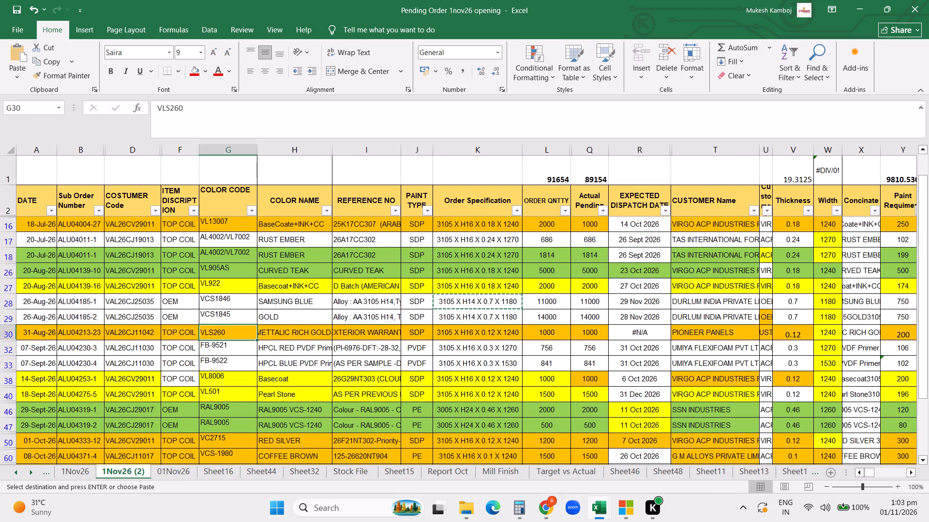
pyautogui.hotkey('ctrl', 'c')
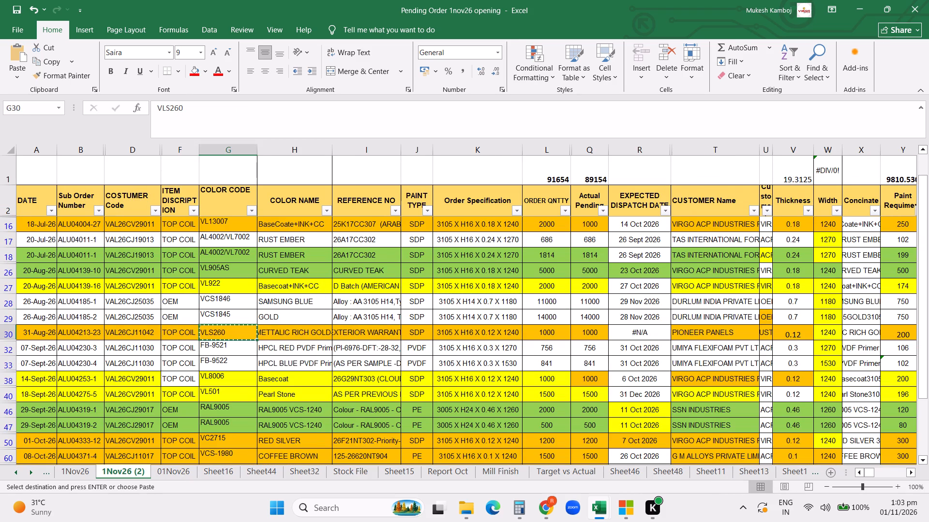
pyautogui.click(175, 472)
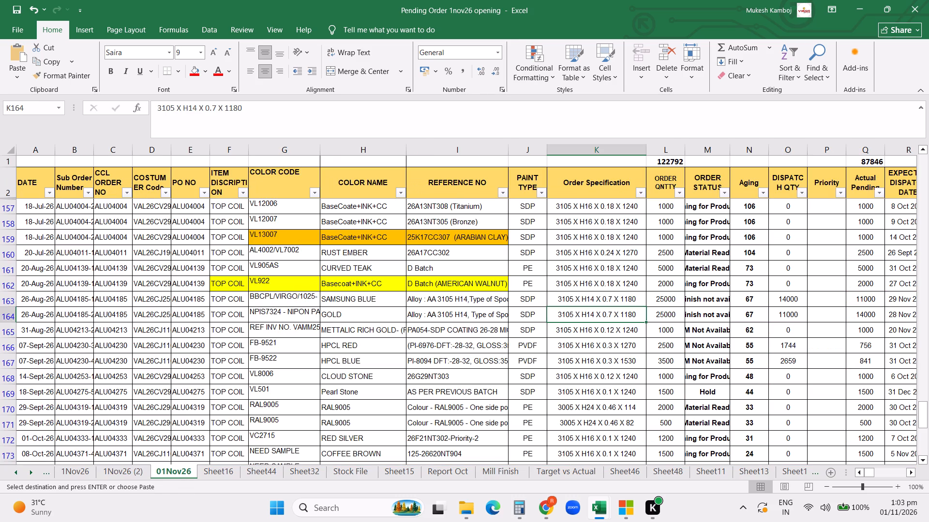
pyautogui.click(310, 326)
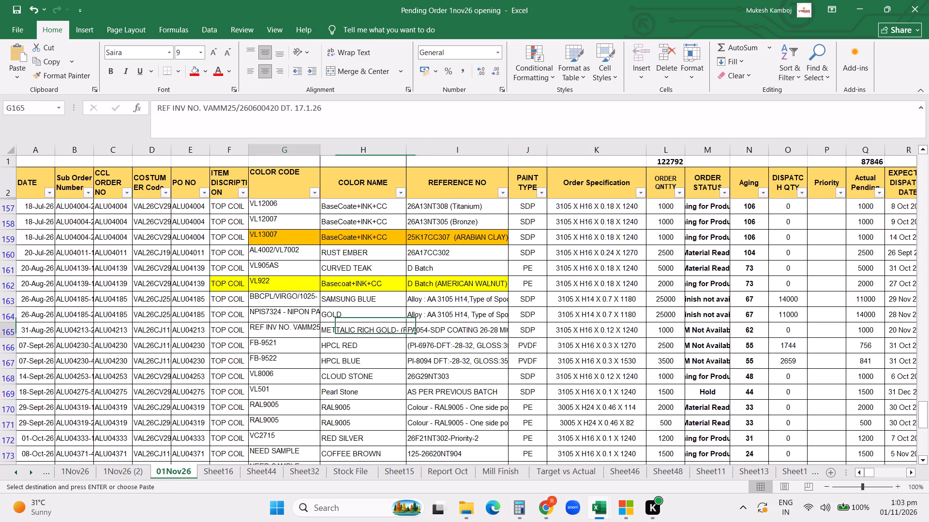
pyautogui.hotkey('ctrl', 'v')
# Check the lookup columns from CCL Remark1 through Remark1 for the updated rows on 01Nov26.
pyautogui.click(429, 374)
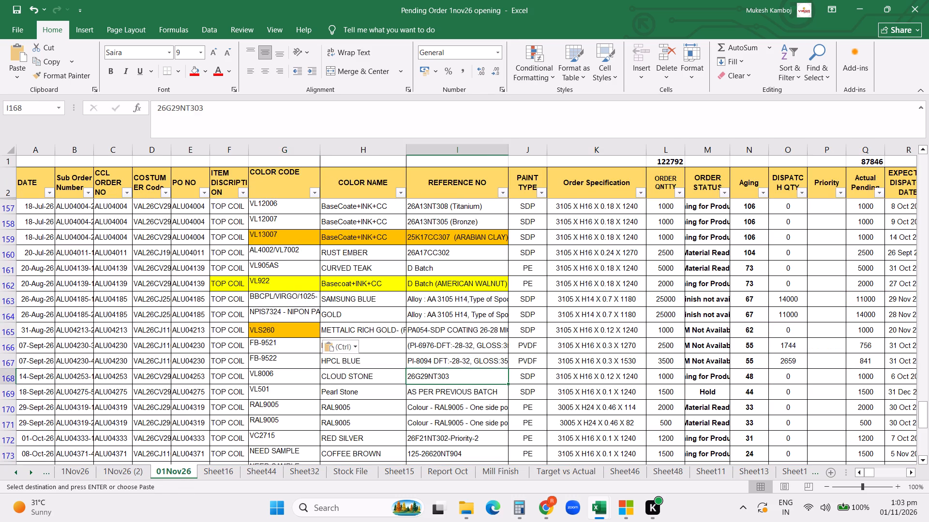
pyautogui.press('Right')
pyautogui.press('Right')
pyautogui.press('Right')
pyautogui.press('Right')
pyautogui.press('Right')
pyautogui.press('Right')
pyautogui.press('Right')
pyautogui.press('Right')
pyautogui.press('Right')
pyautogui.press('Right')
pyautogui.press('Right')
pyautogui.press('Right')
pyautogui.press('Right')
pyautogui.press('Right')
pyautogui.press('Right')
pyautogui.press('Right')
pyautogui.press('Right')
pyautogui.press('Right')
pyautogui.press('Right')
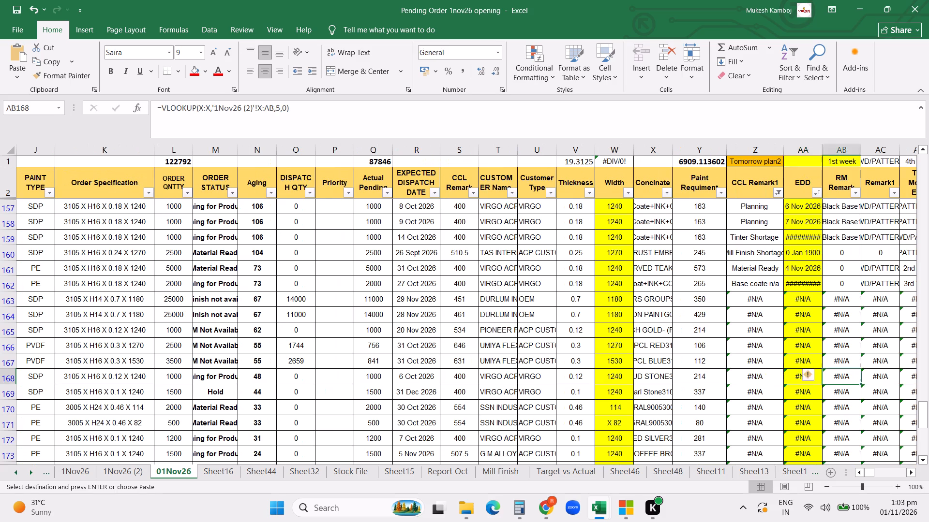
pyautogui.press('Left')
pyautogui.press('Left')
pyautogui.press('Left')
pyautogui.press('Left')
pyautogui.press('Left')
pyautogui.press('Left')
pyautogui.press('Left')
pyautogui.press('Left')
pyautogui.press('Left')
pyautogui.press('Left')
pyautogui.press('Left')
pyautogui.press('Left')
pyautogui.press('Left')
pyautogui.press('Left')
pyautogui.press('Left')
pyautogui.press('Left')
pyautogui.press('Left')
pyautogui.press('Left')
pyautogui.press('Left')
pyautogui.press('Left')
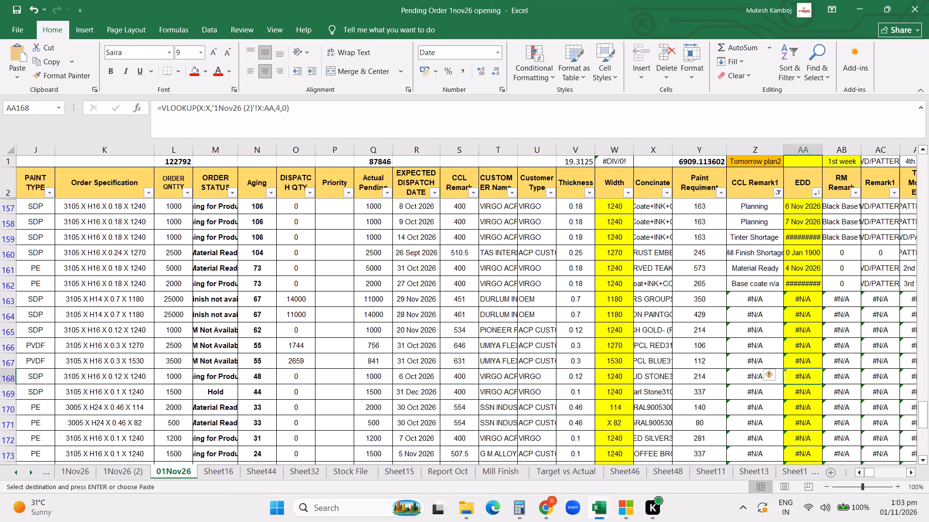
pyautogui.press('Left')
pyautogui.press('Left')
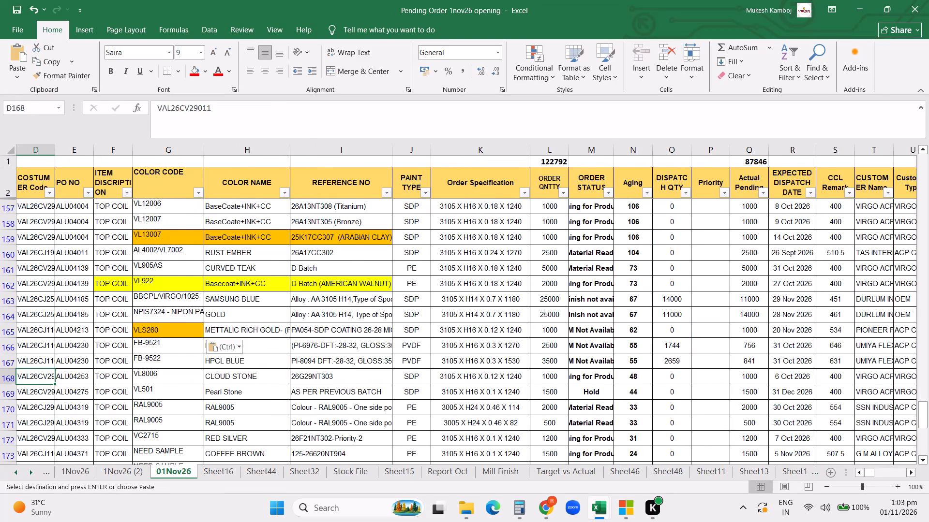
pyautogui.press('Left')
pyautogui.press('Left')
pyautogui.press('Left')
pyautogui.press('Left')
pyautogui.press('Left')
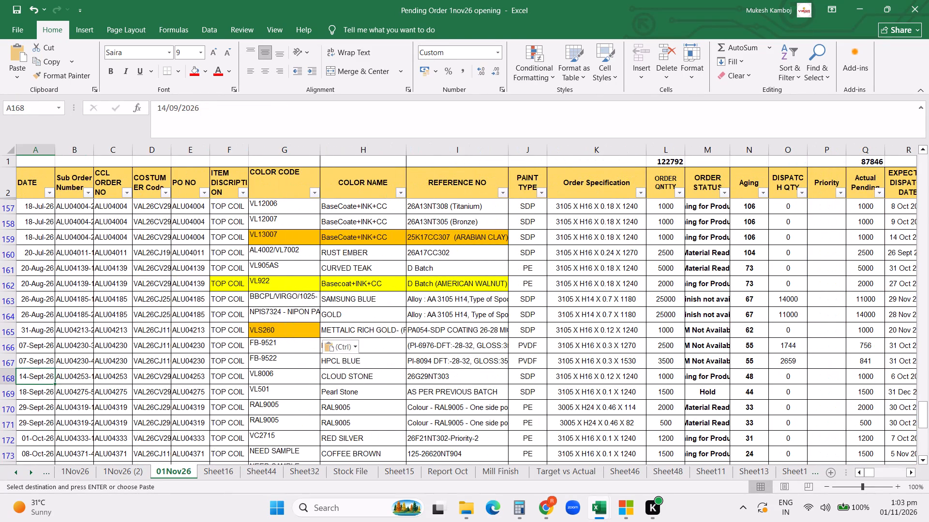
# Copy the SAMSUNG BLUE color code VCS1846, color name and reference from 1Nov26 (2) into G163:I163 of 01Nov26.
pyautogui.click(111, 474)
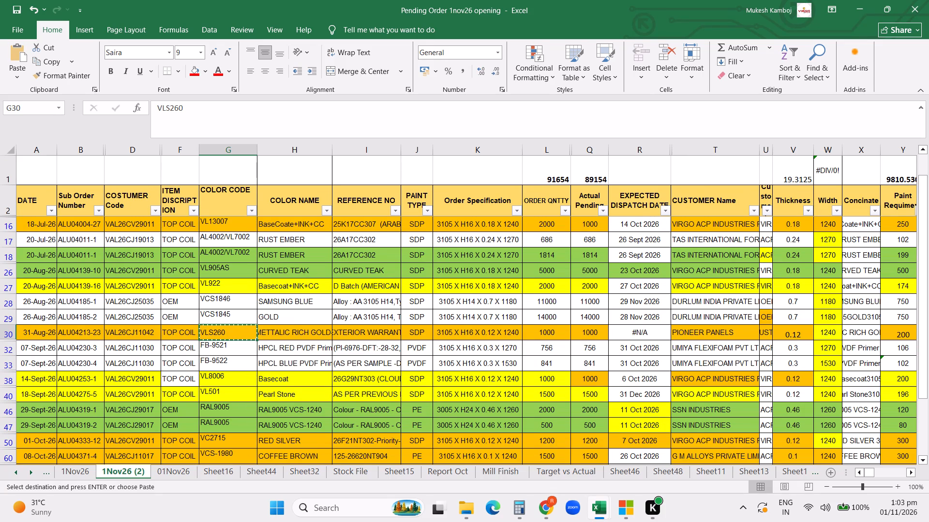
pyautogui.moveTo(214, 298); pyautogui.dragTo(384, 304)
pyautogui.hotkey('ctrl', 'c')
pyautogui.click(163, 471)
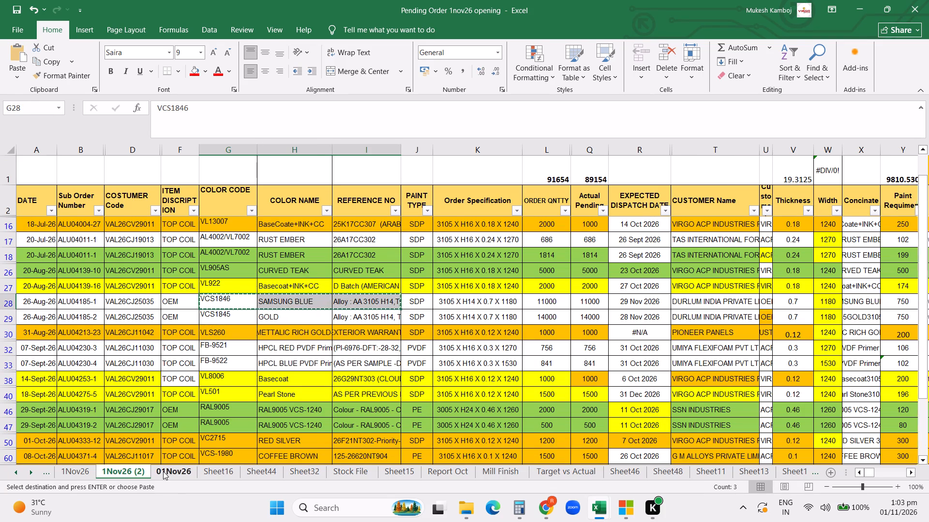
pyautogui.click(279, 298)
pyautogui.hotkey('ctrl', 'v')
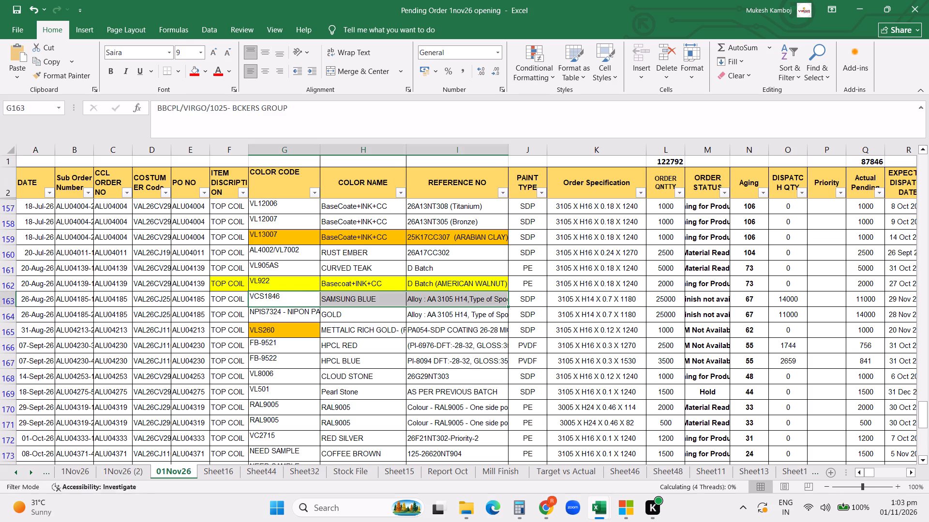
# Copy the GOLD color code VCS1845, color name and reference from 1Nov26 (2) into G164:I164 of 01Nov26.
pyautogui.click(141, 467)
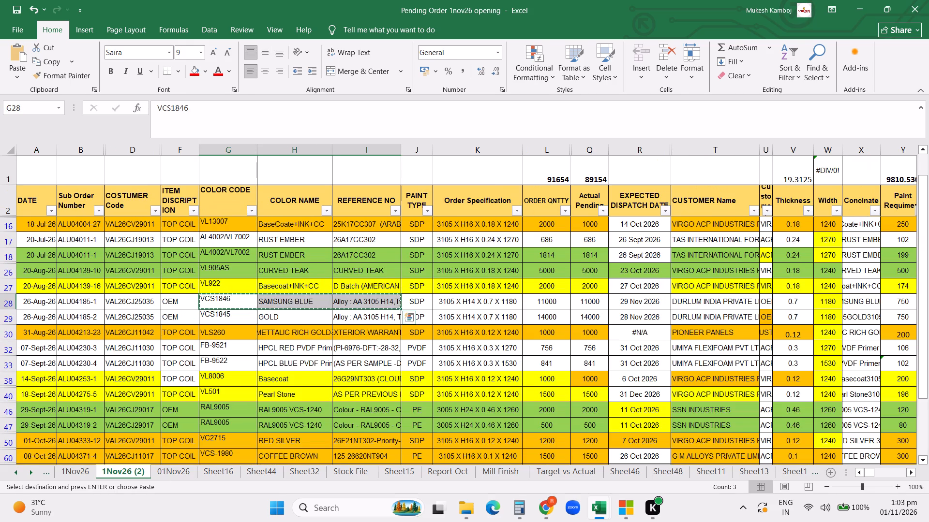
pyautogui.moveTo(230, 315); pyautogui.dragTo(351, 317)
pyautogui.hotkey('ctrl', 'c')
pyautogui.click(179, 469)
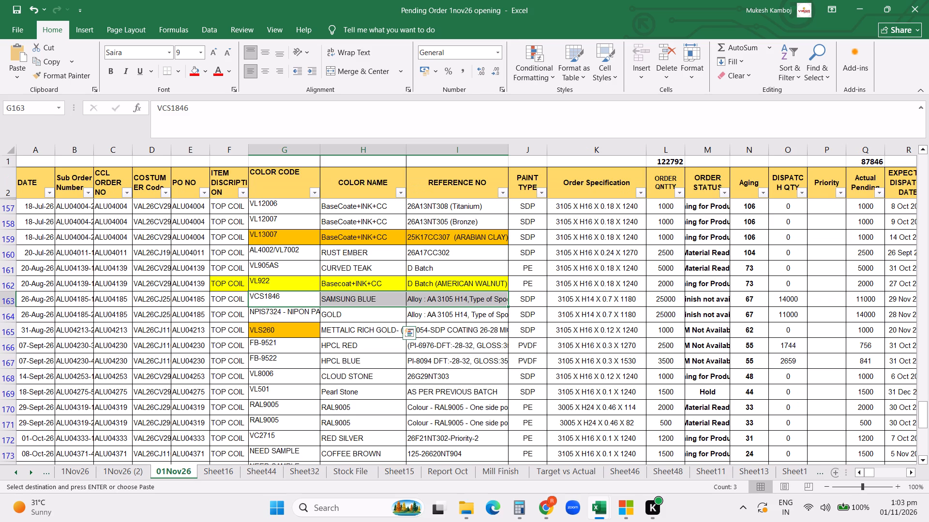
pyautogui.click(267, 312)
pyautogui.hotkey('ctrl', 'v')
# Check the CCL Remark1 and EDD lookups for the SAMSUNG BLUE and GOLD rows on 01Nov26.
pyautogui.click(393, 321)
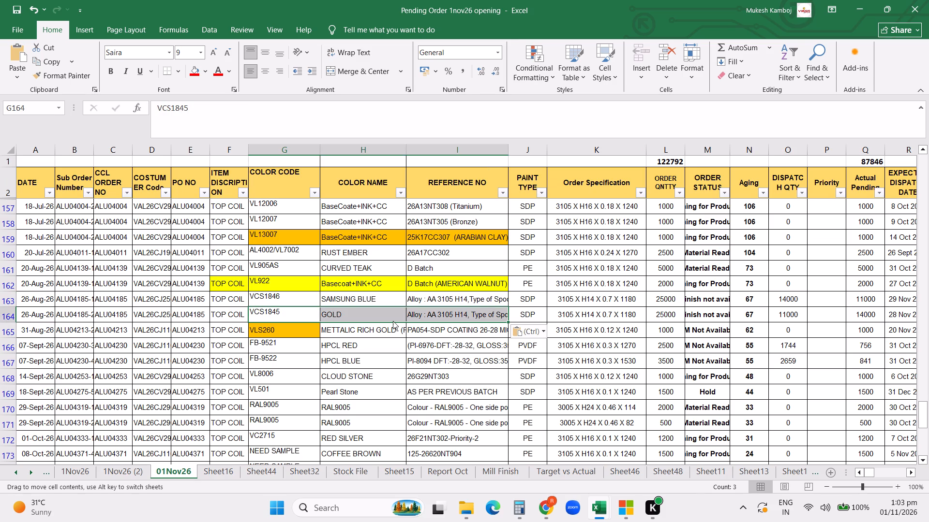
pyautogui.press('Right')
pyautogui.press('Right')
pyautogui.press('Right')
pyautogui.press('Right')
pyautogui.press('Right')
pyautogui.press('Right')
pyautogui.press('Right')
pyautogui.press('Right')
pyautogui.press('Right')
pyautogui.press('Right')
pyautogui.press('Right')
pyautogui.press('Right')
pyautogui.press('Right')
pyautogui.press('Right')
pyautogui.press('Right')
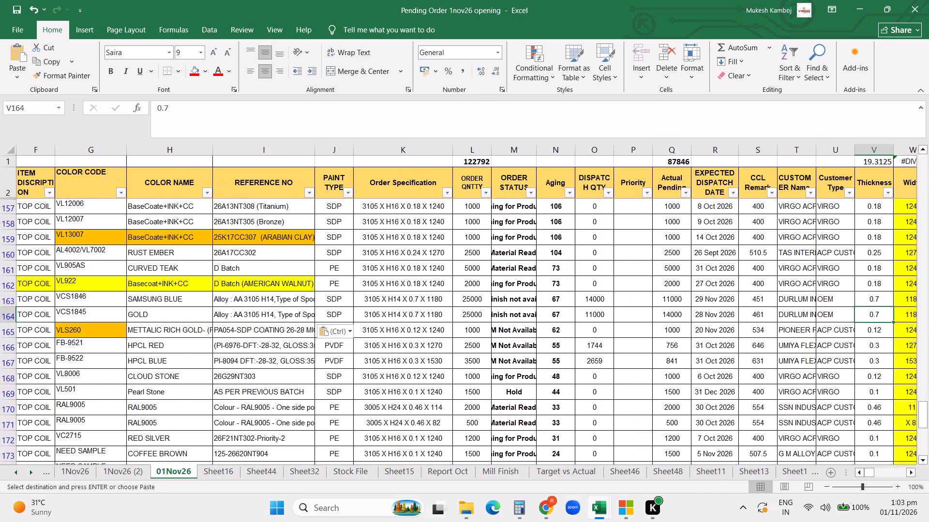
pyautogui.press('Right')
pyautogui.press('Right')
pyautogui.press('Right')
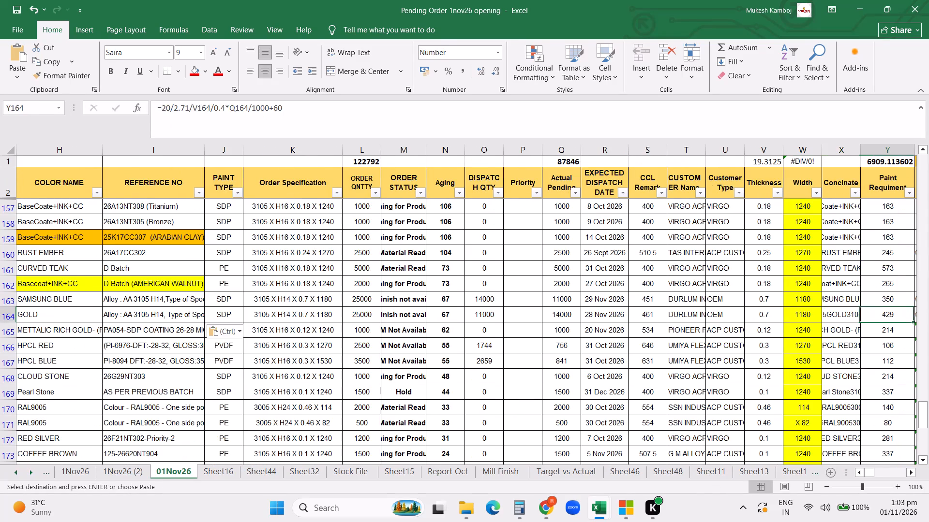
pyautogui.press('Right')
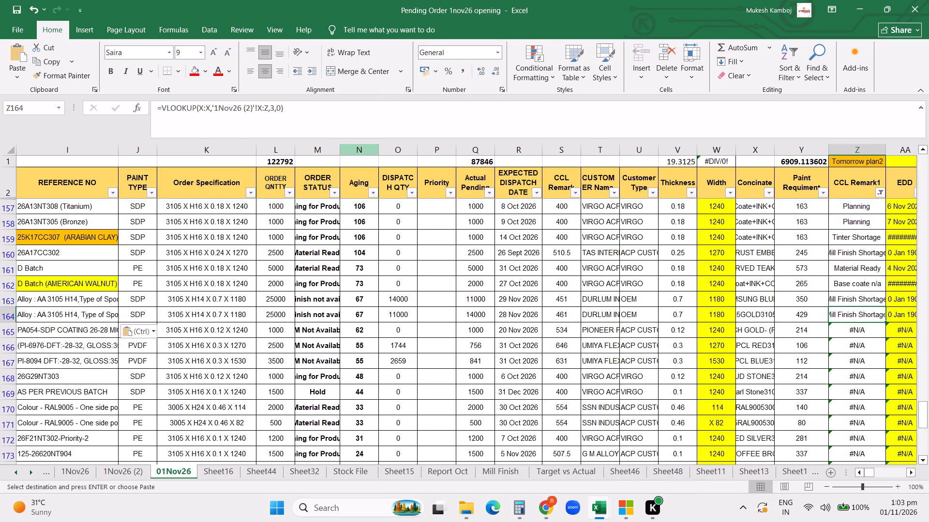
# Hide columns N through Y (Aging to Paint Requirement) on 01Nov26 and return to the start of the GOLD row.
pyautogui.moveTo(360, 149); pyautogui.dragTo(790, 153)
pyautogui.rightClick(790, 153)
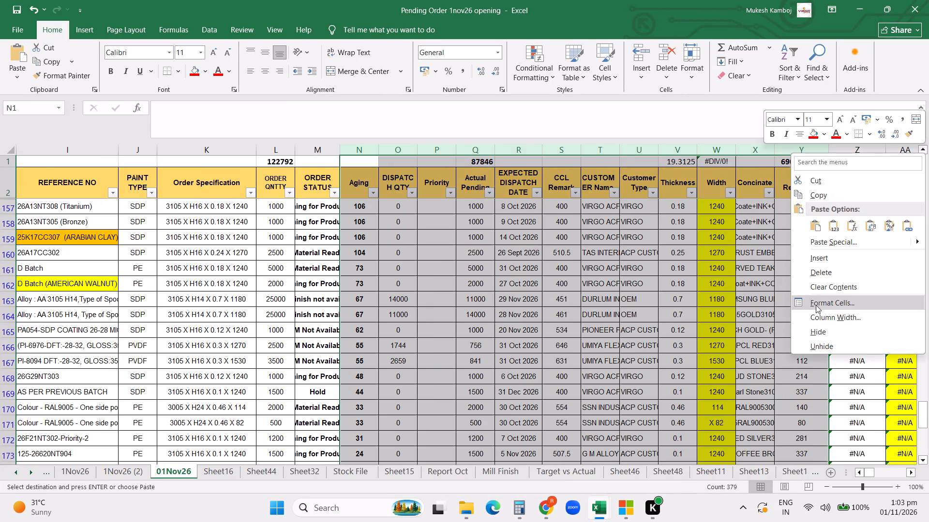
pyautogui.click(816, 333)
pyautogui.click(580, 319)
pyautogui.hotkey('ctrl', 'Left')
pyautogui.hotkey('ctrl', 'Left')
pyautogui.hotkey('ctrl', 'Left')
pyautogui.hotkey('ctrl', 'Left')
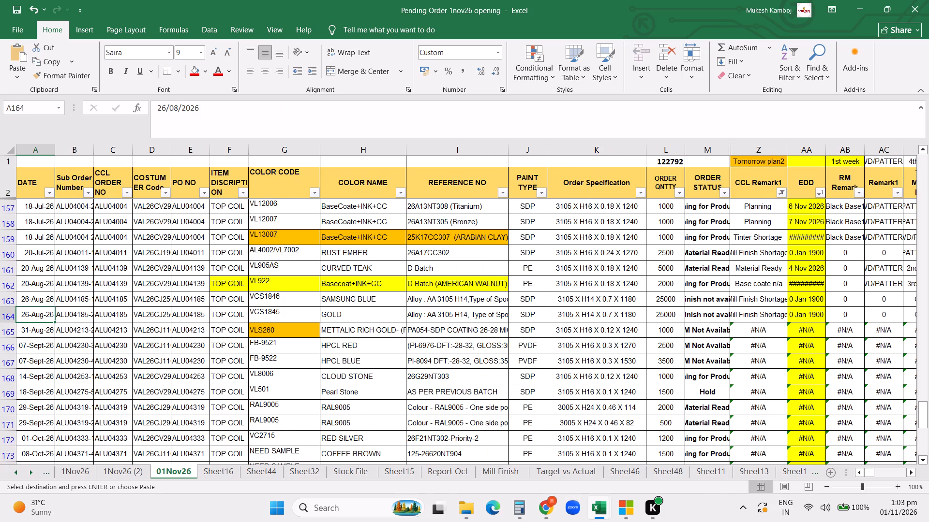
# Copy the color name METTALIC RICH GOLD- of the VLS260 row from 1Nov26 (2) into H165 of 01Nov26.
pyautogui.click(463, 349)
pyautogui.click(298, 356)
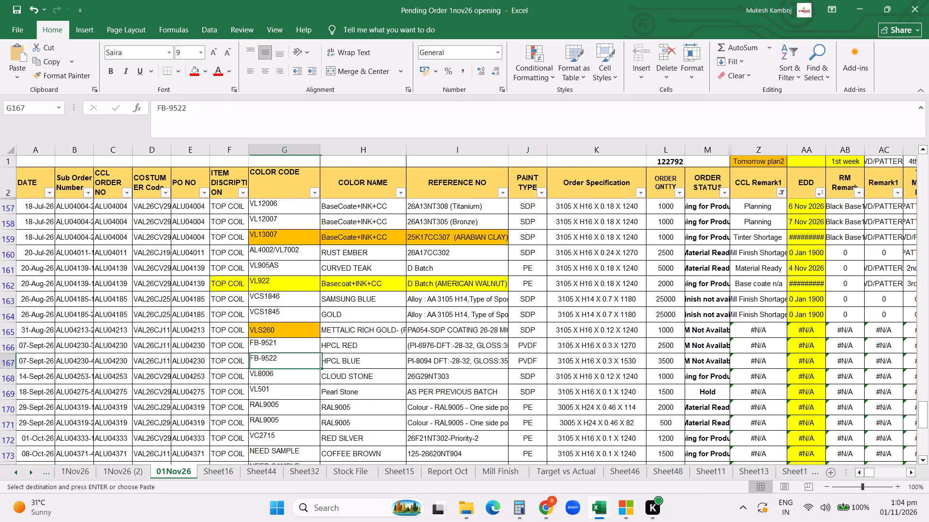
pyautogui.click(136, 469)
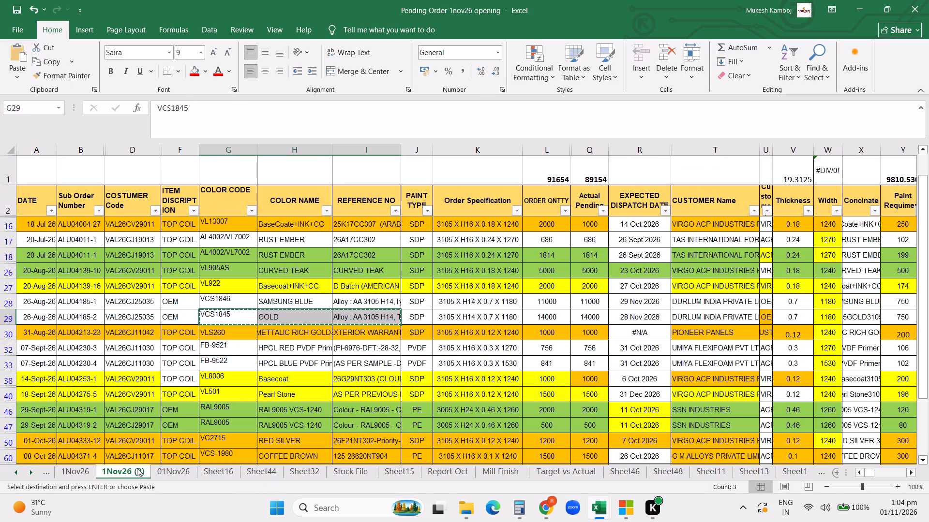
pyautogui.moveTo(208, 332); pyautogui.dragTo(356, 336)
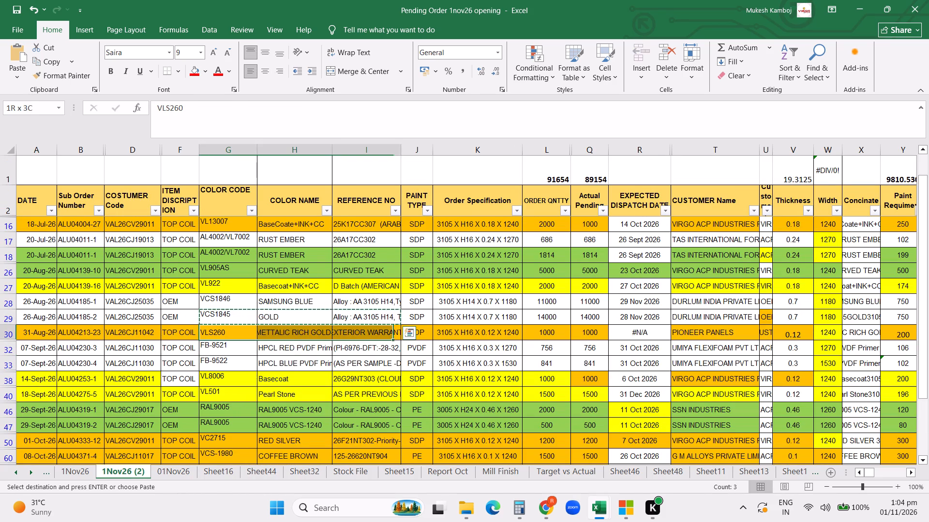
pyautogui.moveTo(356, 336); pyautogui.dragTo(362, 336)
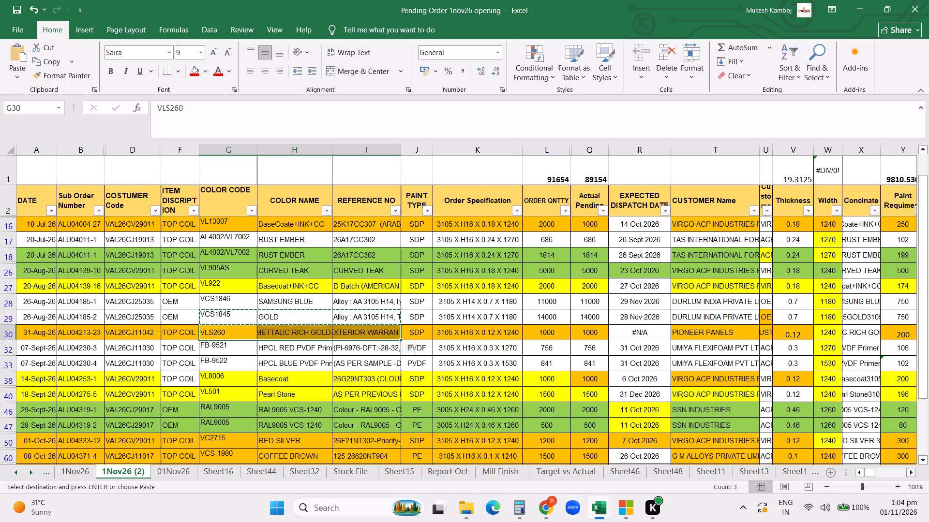
pyautogui.click(302, 334)
pyautogui.hotkey('ctrl', 'c')
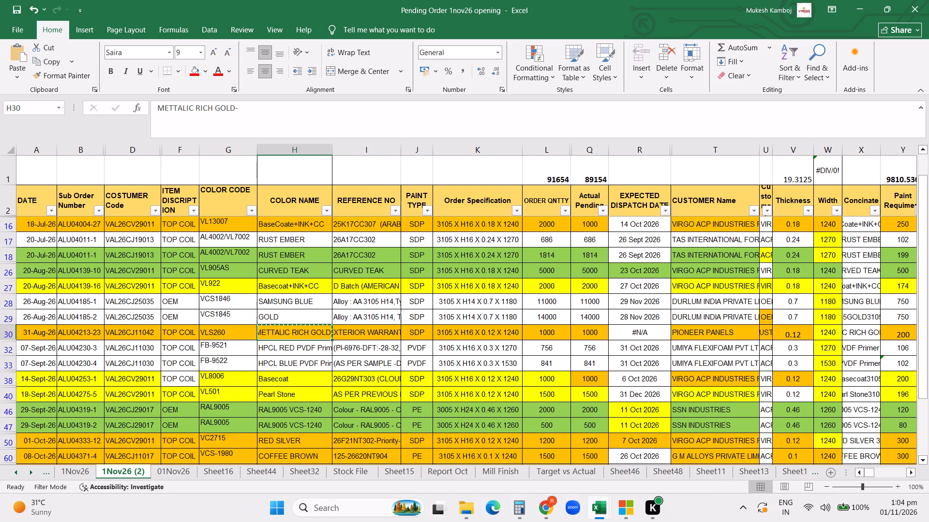
pyautogui.click(183, 470)
pyautogui.click(345, 332)
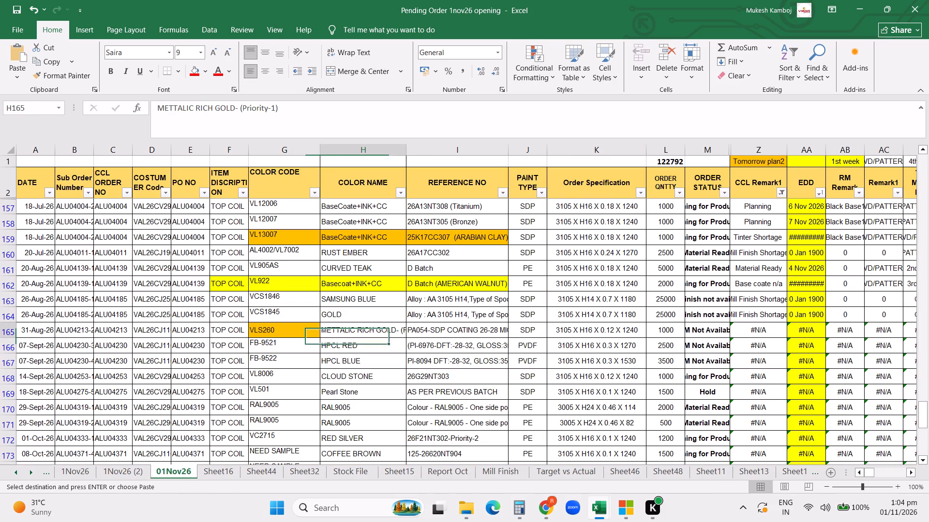
pyautogui.hotkey('ctrl', 'v')
pyautogui.click(371, 366)
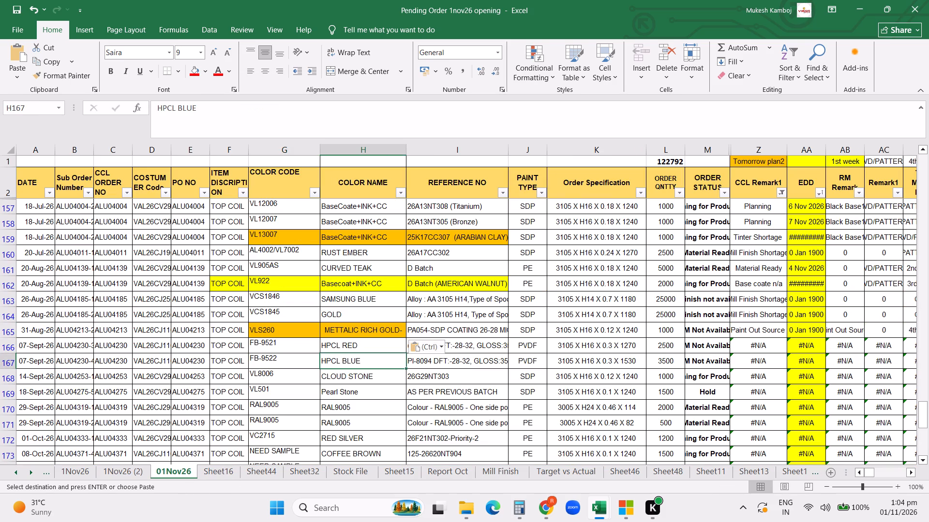
pyautogui.hotkey('ctrl', 'z')
pyautogui.click(370, 331)
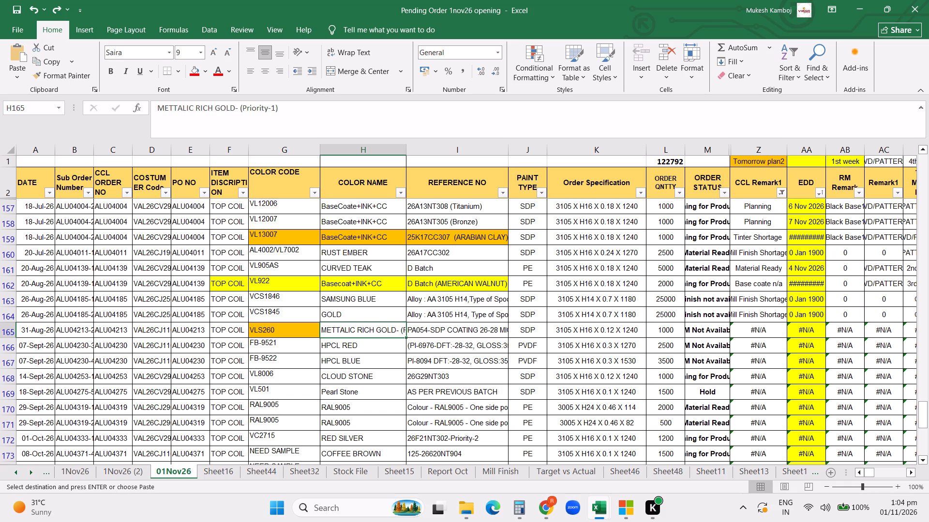
pyautogui.hotkey('ctrl', 'v')
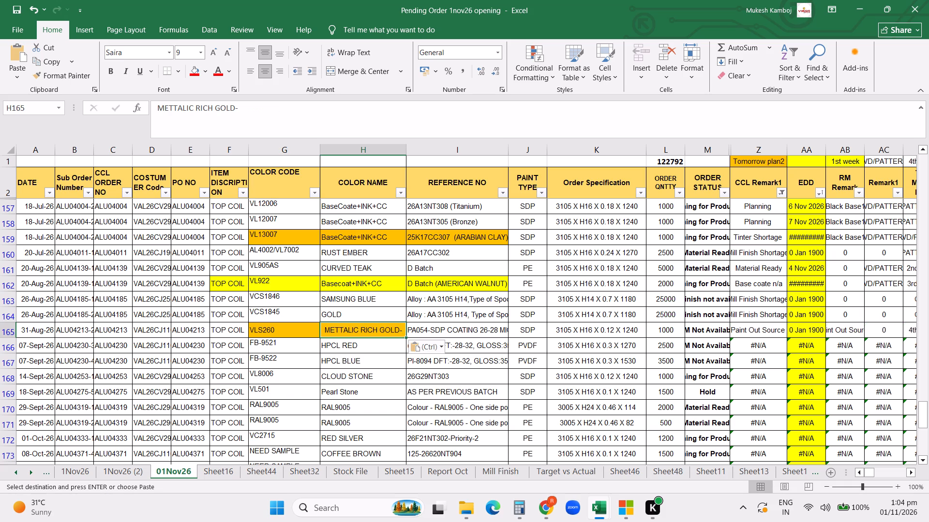
pyautogui.click(362, 361)
pyautogui.click(359, 397)
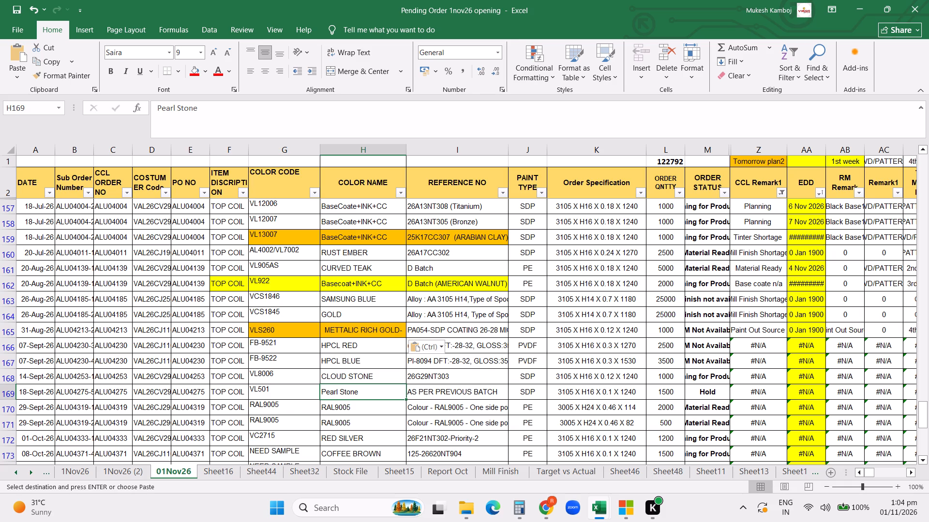
# Widen the COSTUMER Code column on 01Nov26 to about 12.11 so the full codes fit.
pyautogui.moveTo(173, 151); pyautogui.dragTo(185, 152)
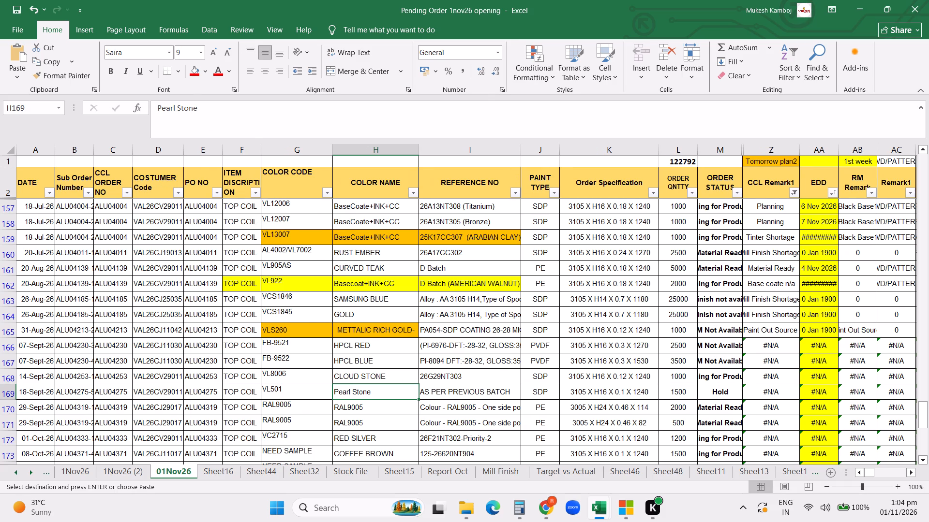
pyautogui.moveTo(186, 152); pyautogui.dragTo(191, 153)
pyautogui.click(193, 153)
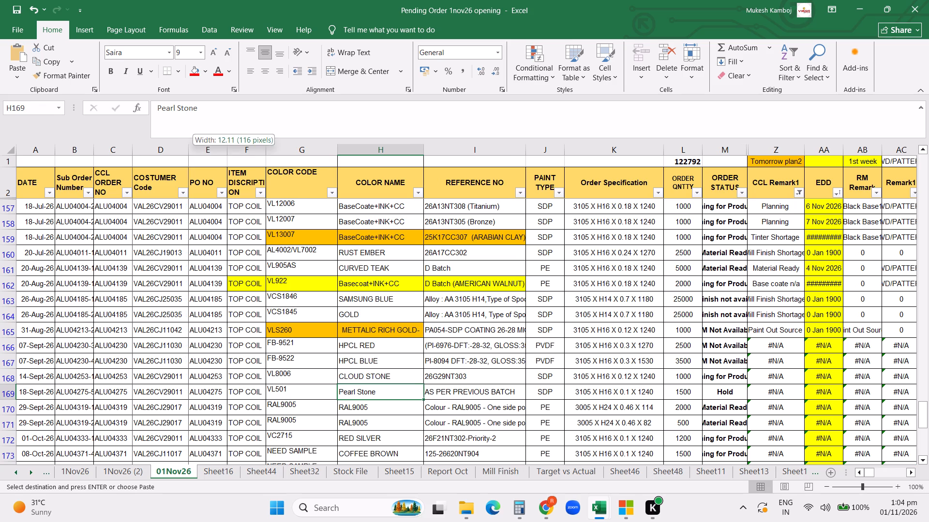
# Copy the FB-9521 HPCL RED color code, color name and reference from 1Nov26 (2) into G166:I166 of 01Nov26.
pyautogui.click(132, 471)
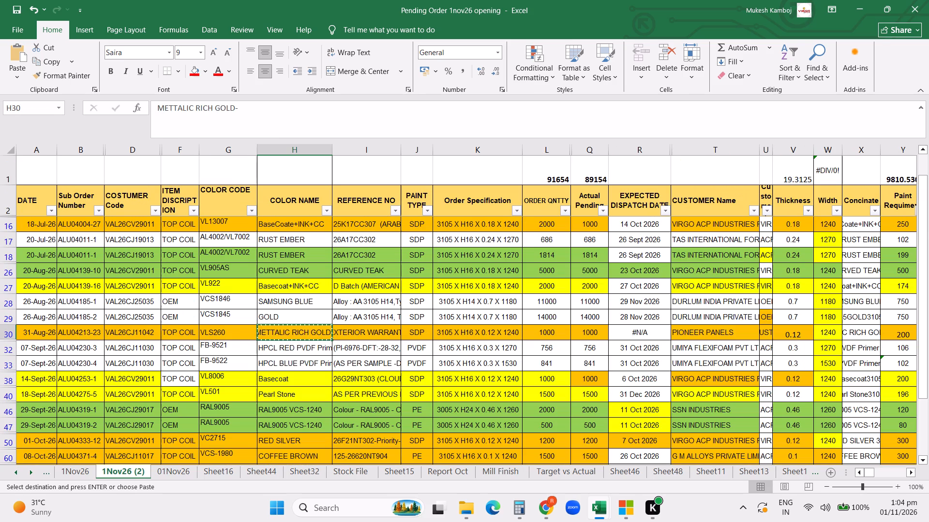
pyautogui.scroll(-1, 234, 408)
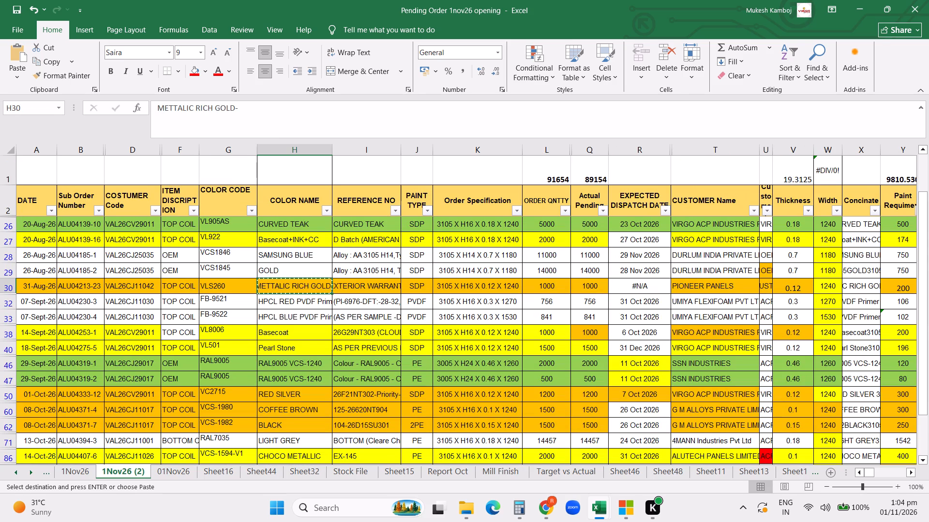
pyautogui.moveTo(240, 301); pyautogui.dragTo(345, 300)
pyautogui.hotkey('ctrl', 'c')
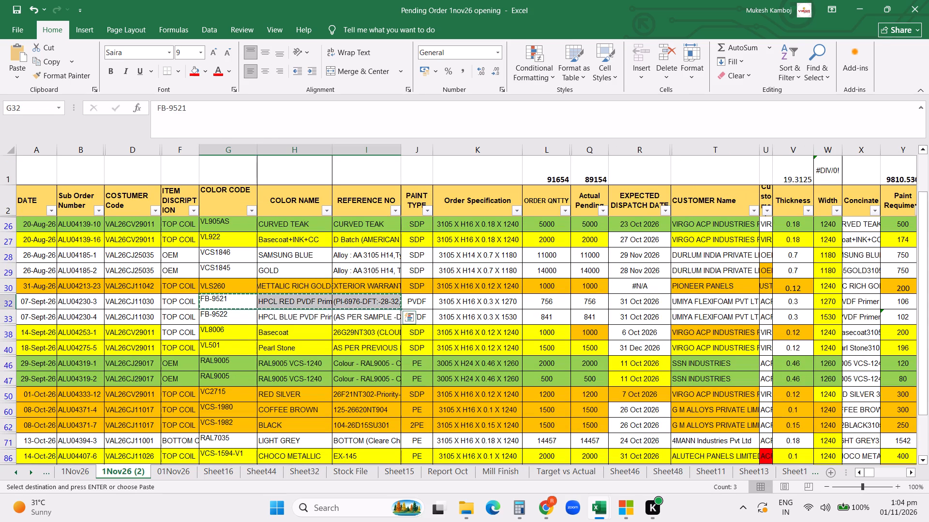
pyautogui.click(185, 471)
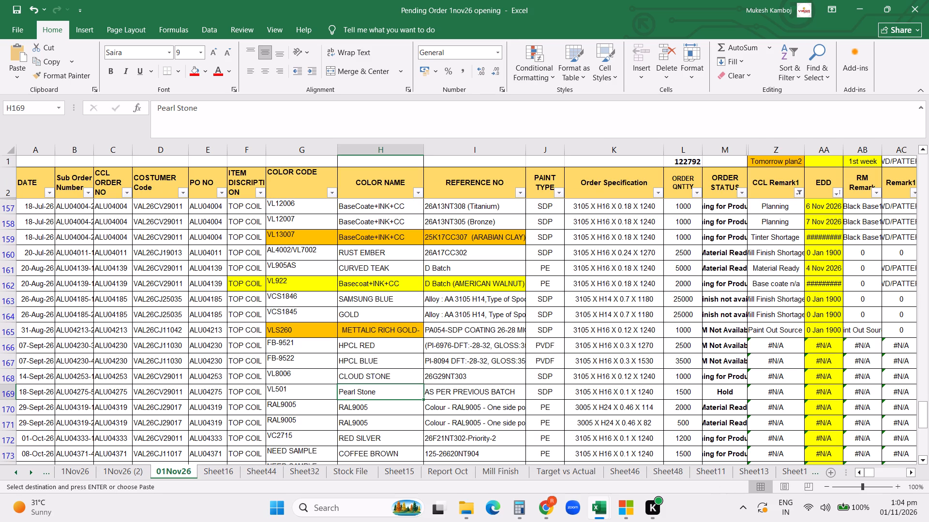
pyautogui.click(303, 345)
pyautogui.hotkey('ctrl', 'v')
# Copy the FB-9522 HPCL BLUE color code, color name and reference from 1Nov26 (2) into G167:I167 of 01Nov26.
pyautogui.click(131, 473)
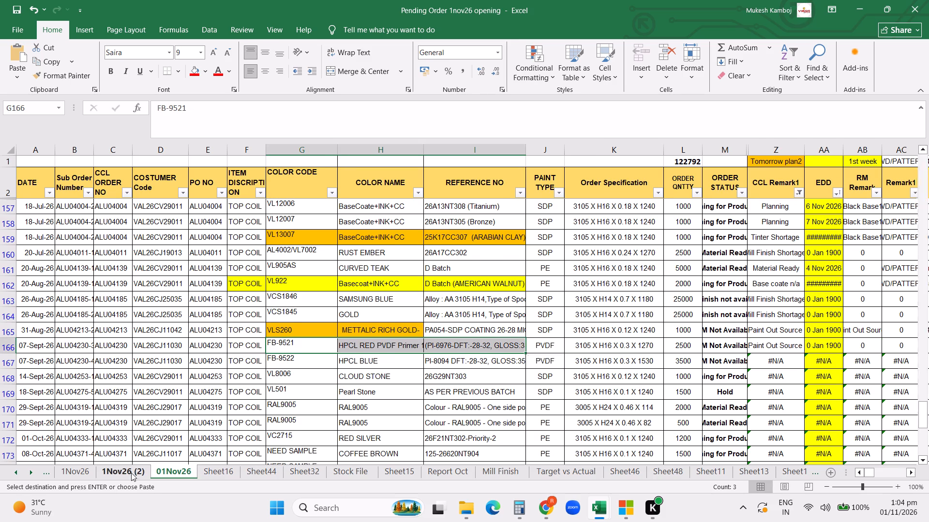
pyautogui.moveTo(233, 314); pyautogui.dragTo(345, 315)
pyautogui.hotkey('ctrl', 'c')
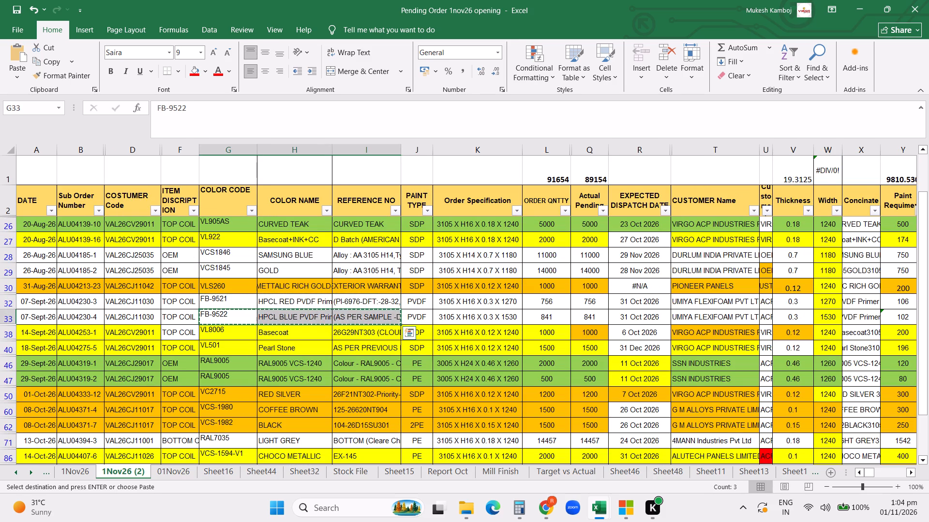
pyautogui.click(177, 472)
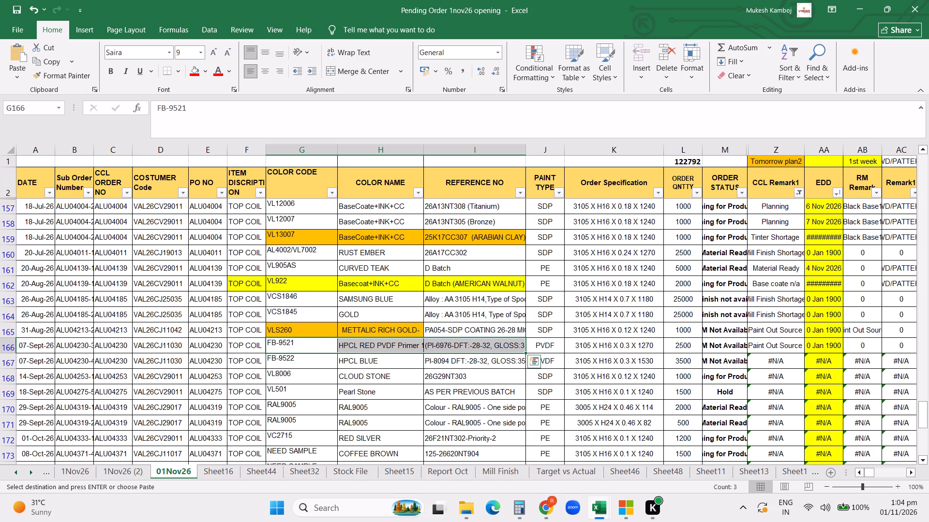
pyautogui.click(283, 363)
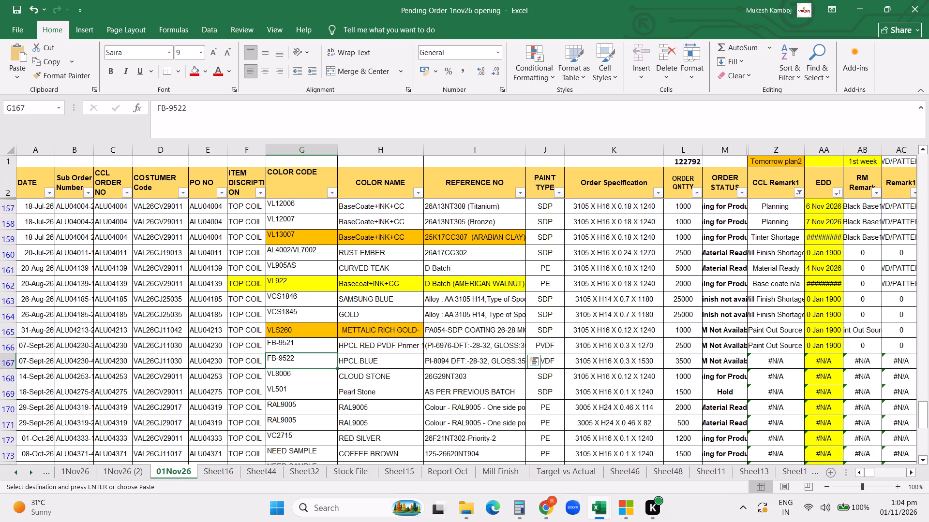
pyautogui.hotkey('ctrl', 'v')
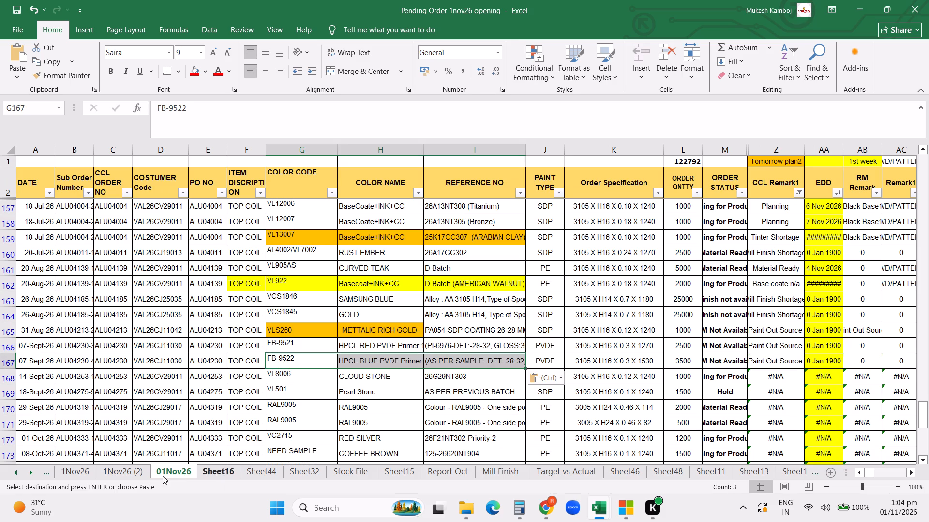
# Copy the VL8006 color code, color name Basecoat and reference from 1Nov26 (2) into G168:I168 of 01Nov26.
pyautogui.click(131, 470)
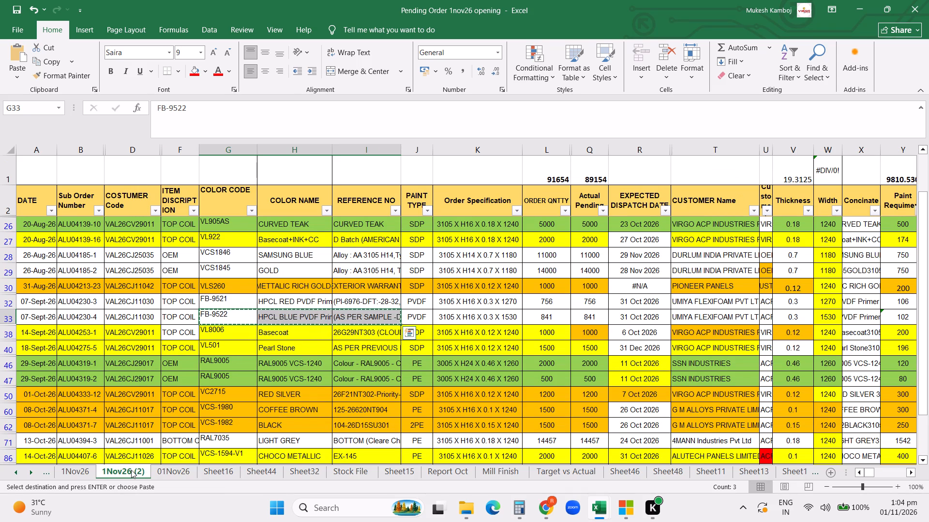
pyautogui.moveTo(231, 332); pyautogui.dragTo(346, 331)
pyautogui.hotkey('ctrl', 'c')
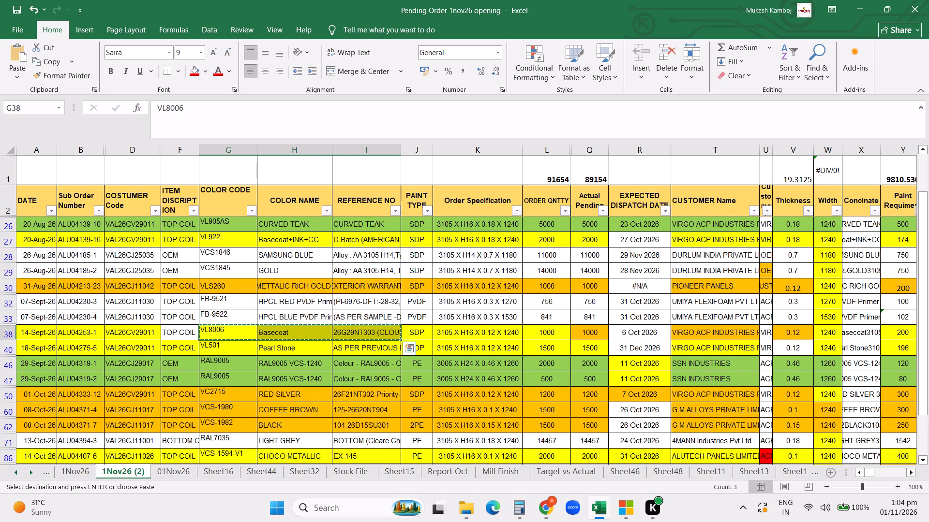
pyautogui.click(174, 466)
pyautogui.click(284, 377)
pyautogui.hotkey('ctrl', 'v')
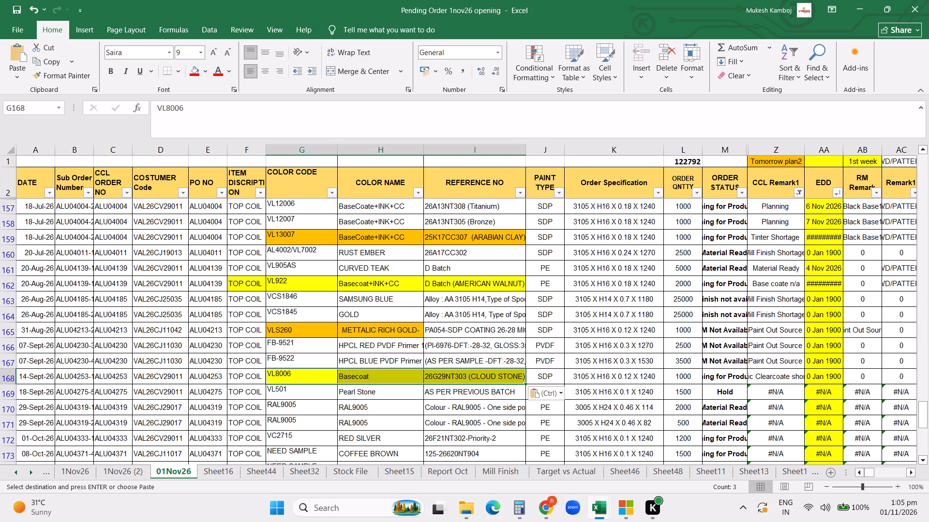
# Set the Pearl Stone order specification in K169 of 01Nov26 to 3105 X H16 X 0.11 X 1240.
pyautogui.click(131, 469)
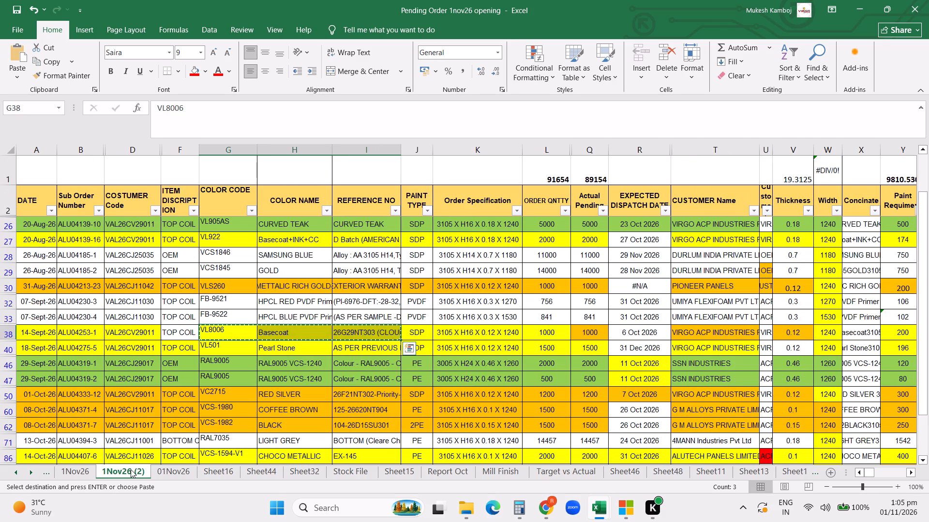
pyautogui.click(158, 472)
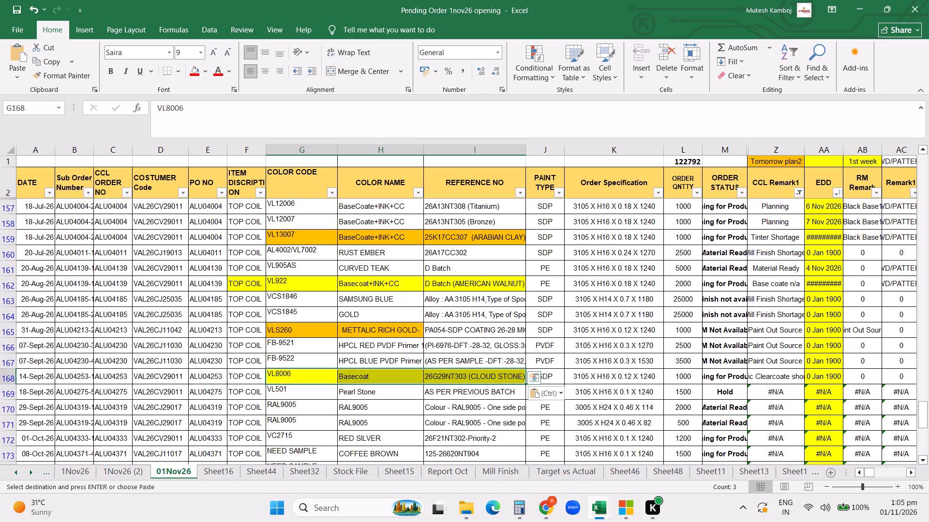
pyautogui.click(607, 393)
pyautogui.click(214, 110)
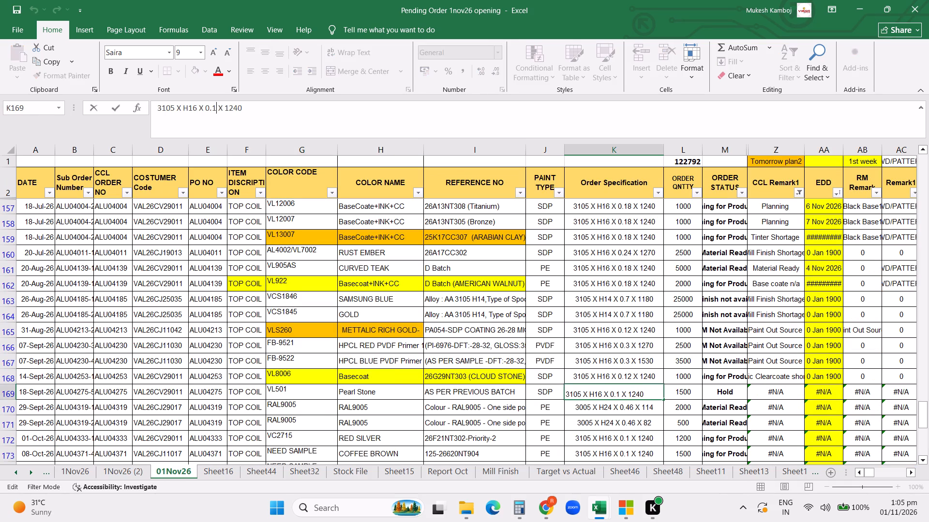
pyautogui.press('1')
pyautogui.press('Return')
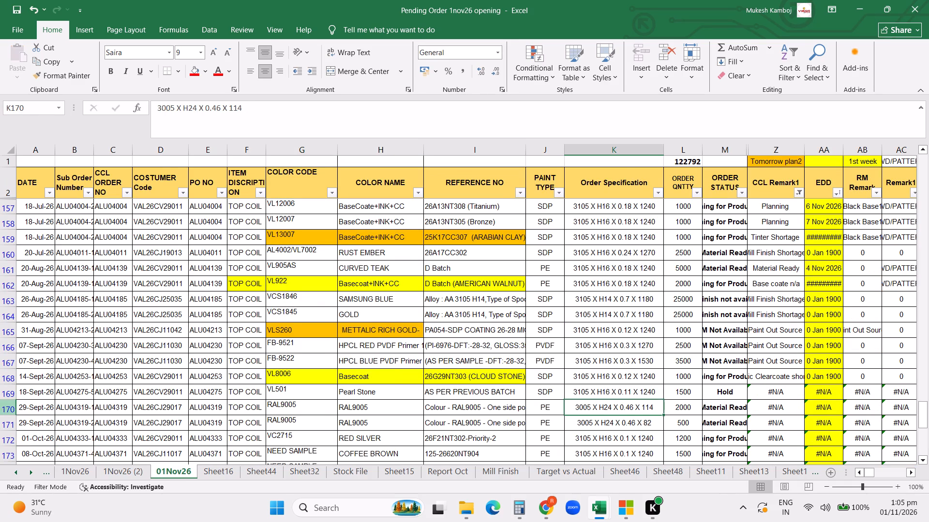
# Copy the VL501 Pearl Stone color code, color name and reference from 1Nov26 (2) into G169:I169 of 01Nov26.
pyautogui.click(106, 470)
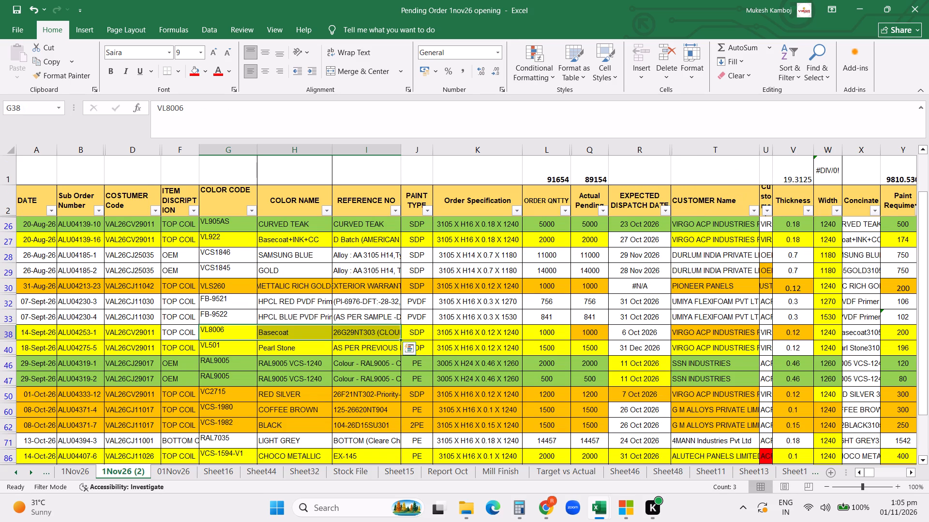
pyautogui.moveTo(207, 349); pyautogui.dragTo(335, 348)
pyautogui.hotkey('ctrl', 'c')
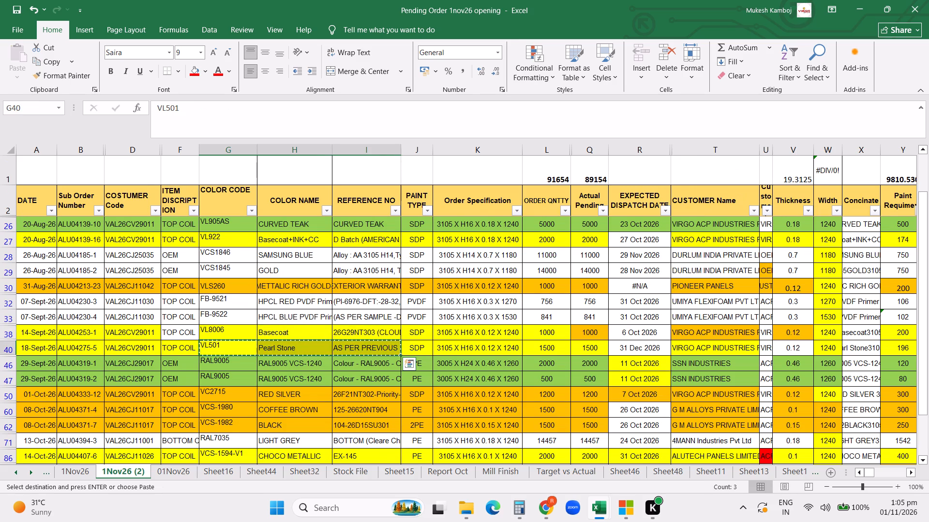
pyautogui.click(172, 467)
pyautogui.click(293, 389)
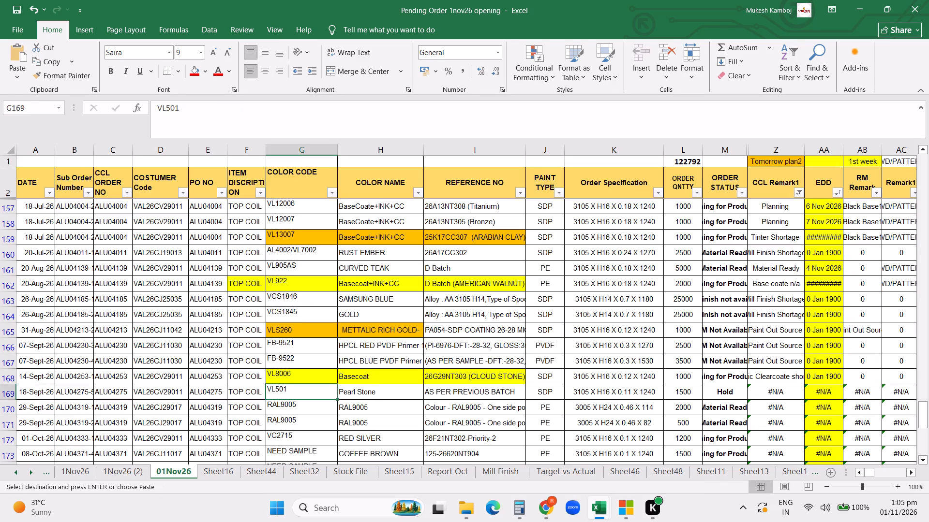
pyautogui.hotkey('ctrl', 'v')
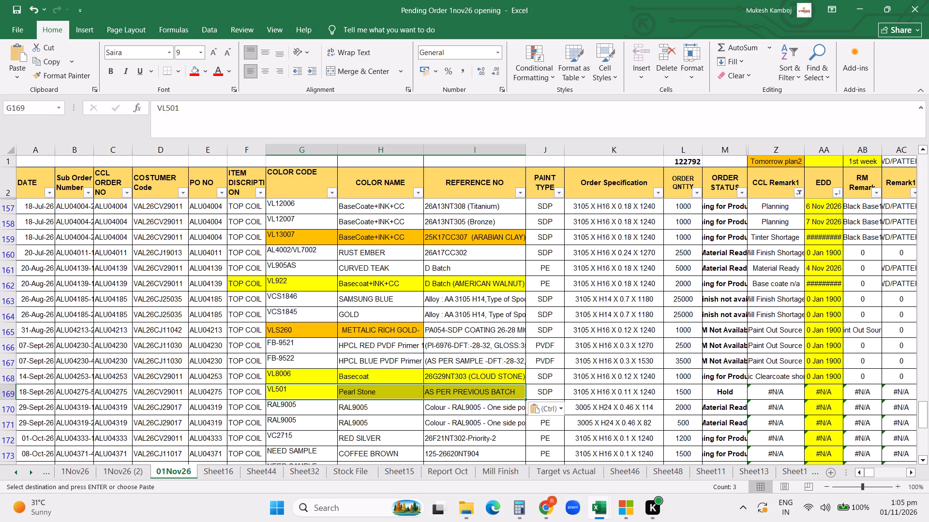
pyautogui.click(293, 391)
# Set the Pearl Stone order specification in K169 of 01Nov26 to 3105 X H16 X 0.12 X 1240.
pyautogui.click(594, 393)
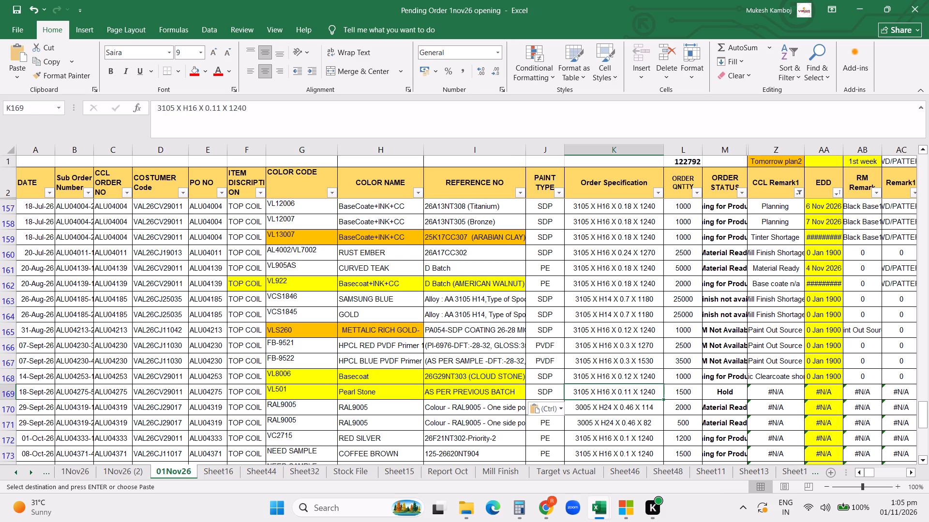
pyautogui.click(219, 106)
pyautogui.press('BackSpace')
pyautogui.press('2')
pyautogui.press('Return')
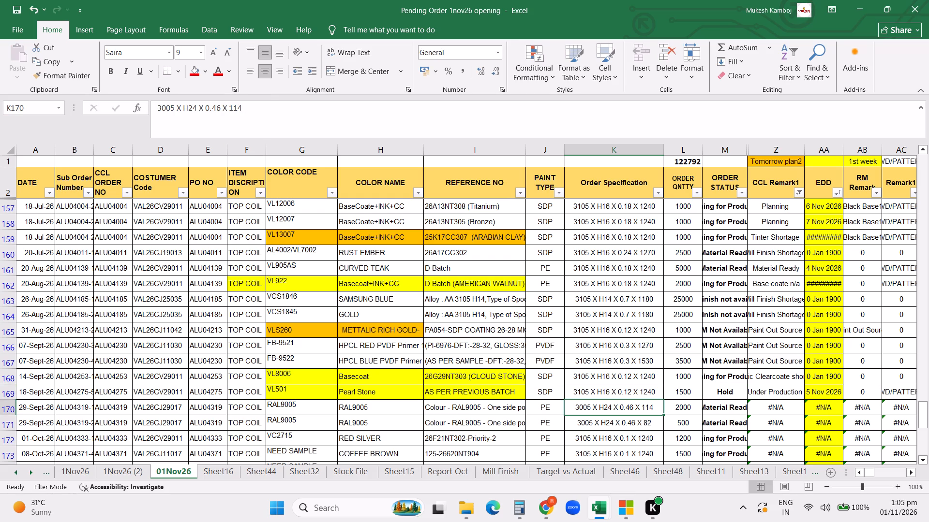
# Copy the RAL9005 color code through order specification from G46:K46 of 1Nov26 (2) into rows 170 and 171 of 01Nov26.
pyautogui.click(122, 472)
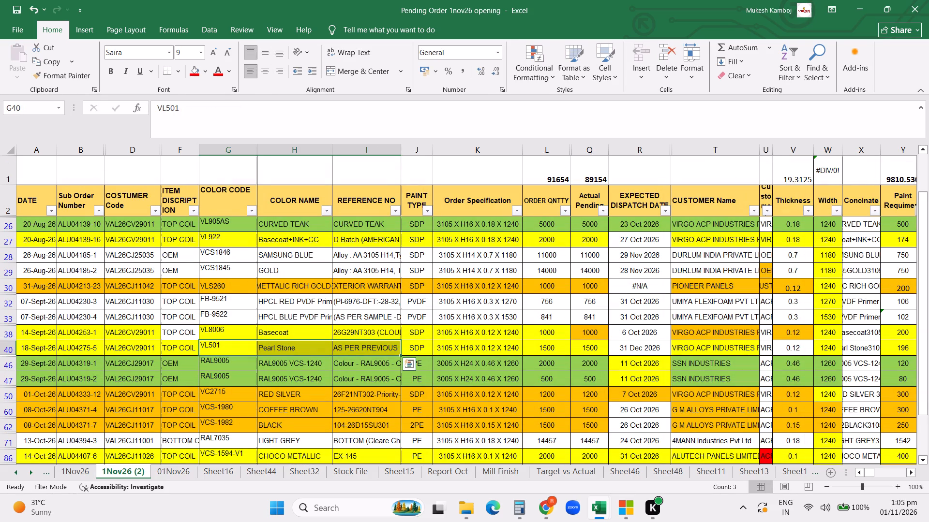
pyautogui.click(487, 364)
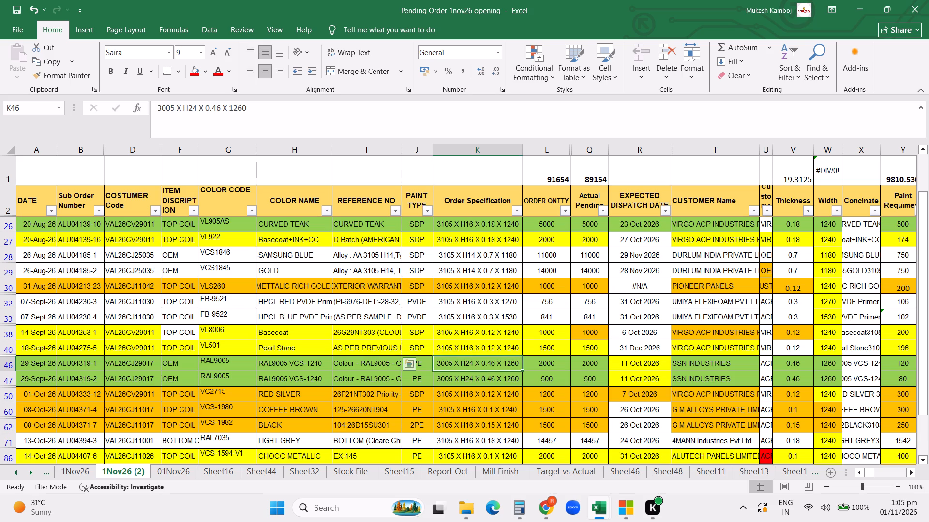
pyautogui.moveTo(223, 360); pyautogui.dragTo(261, 360)
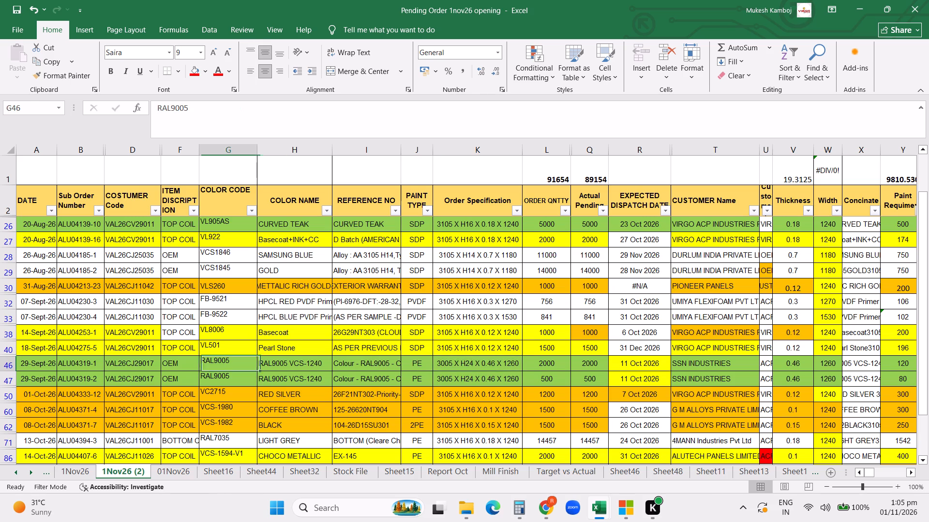
pyautogui.moveTo(261, 360); pyautogui.dragTo(450, 365)
pyautogui.hotkey('ctrl', 'c')
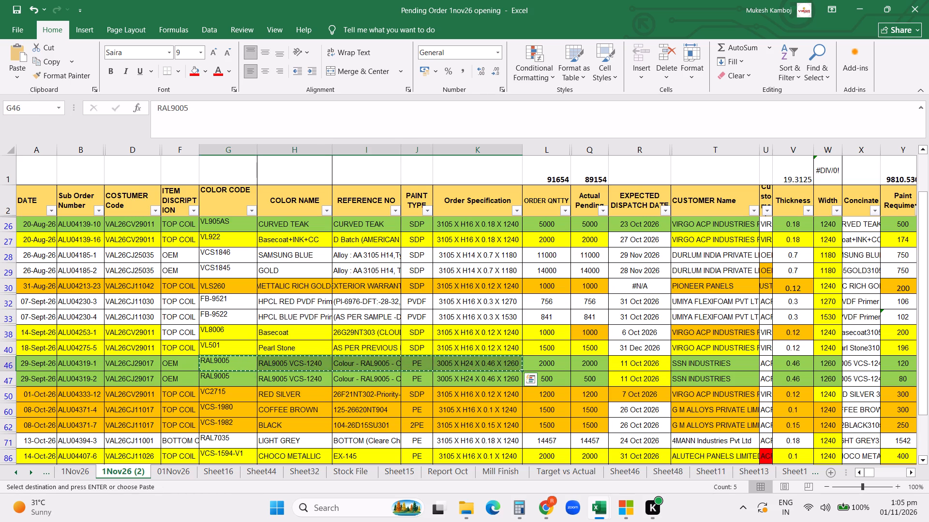
pyautogui.click(177, 471)
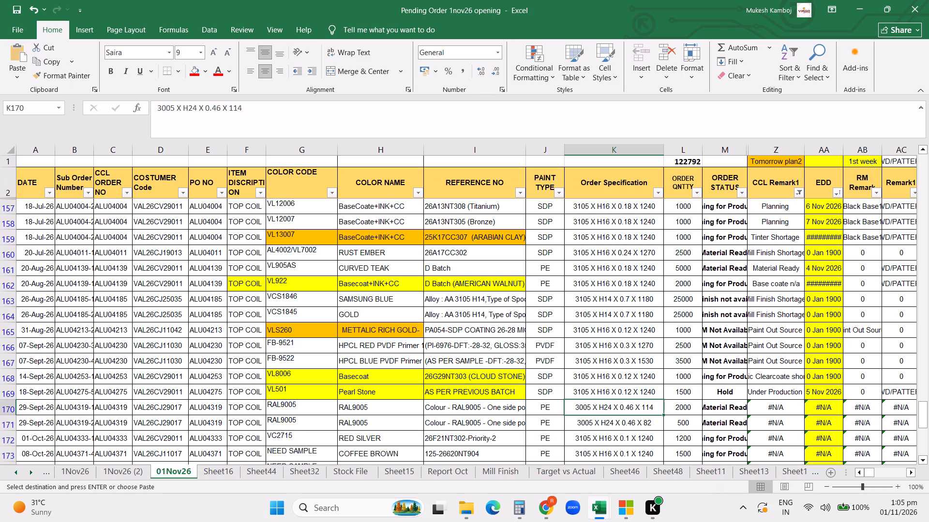
pyautogui.click(299, 407)
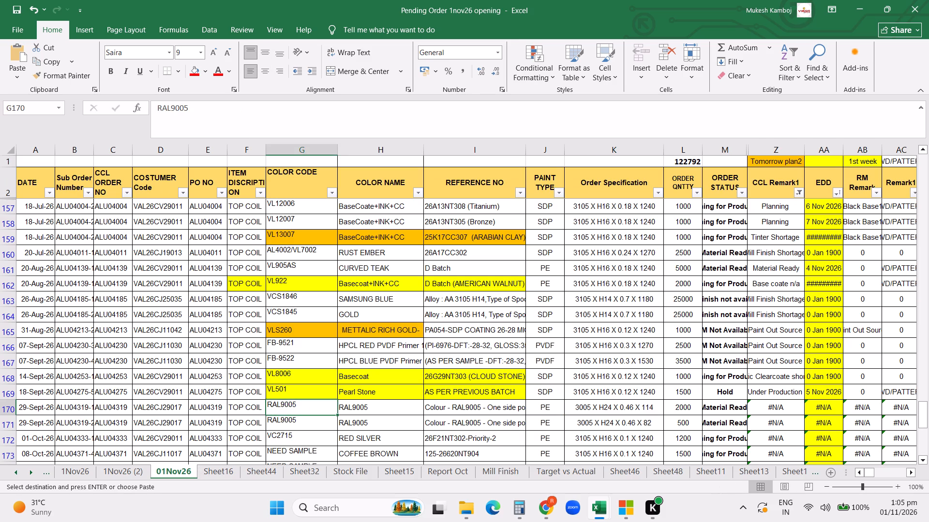
pyautogui.hotkey('ctrl', 'v')
pyautogui.click(295, 418)
pyautogui.hotkey('ctrl', 'v')
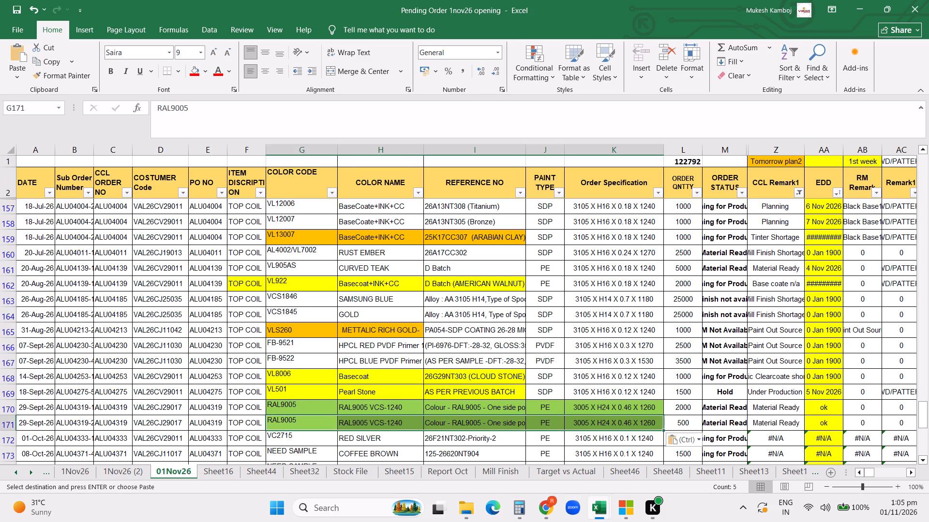
# Set the RED SILVER order specification in K172 of 01Nov26 to 3105 X H16 X 0.12 X 1240.
pyautogui.scroll(-3, 306, 391)
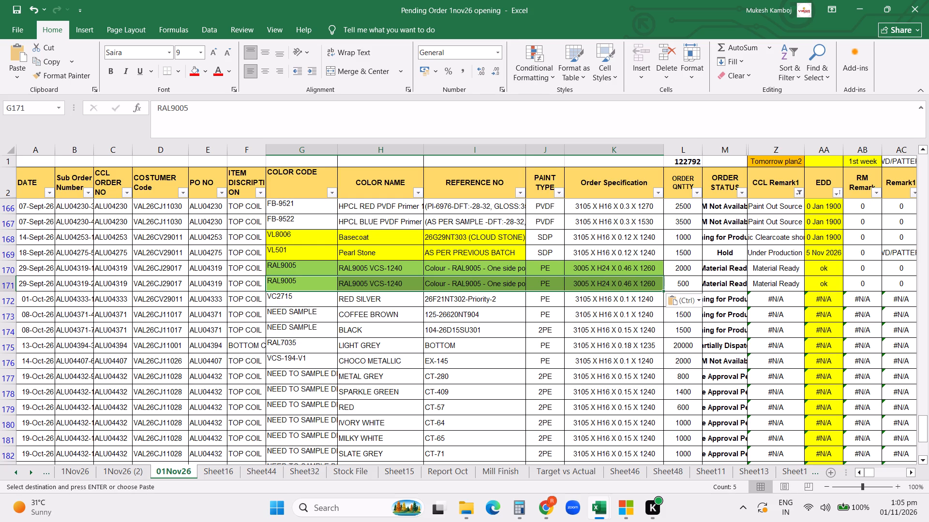
pyautogui.click(124, 469)
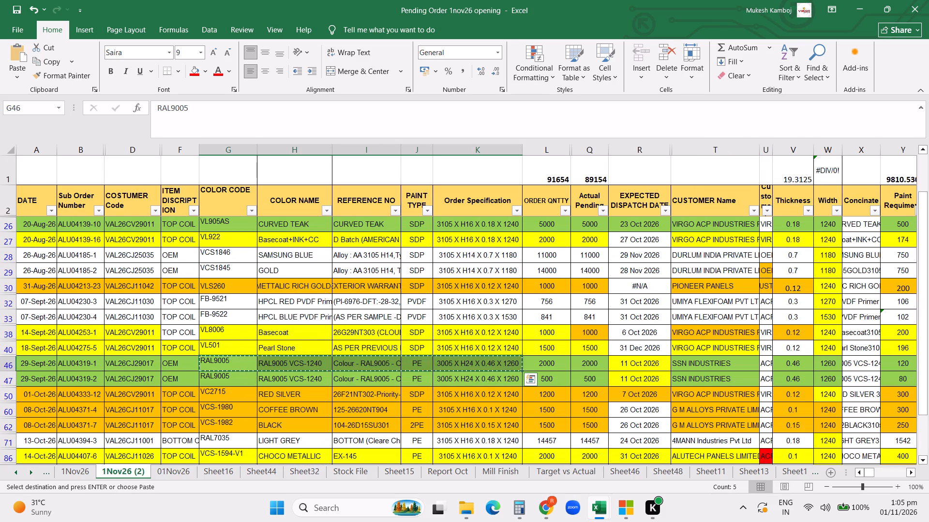
pyautogui.click(190, 468)
pyautogui.click(586, 300)
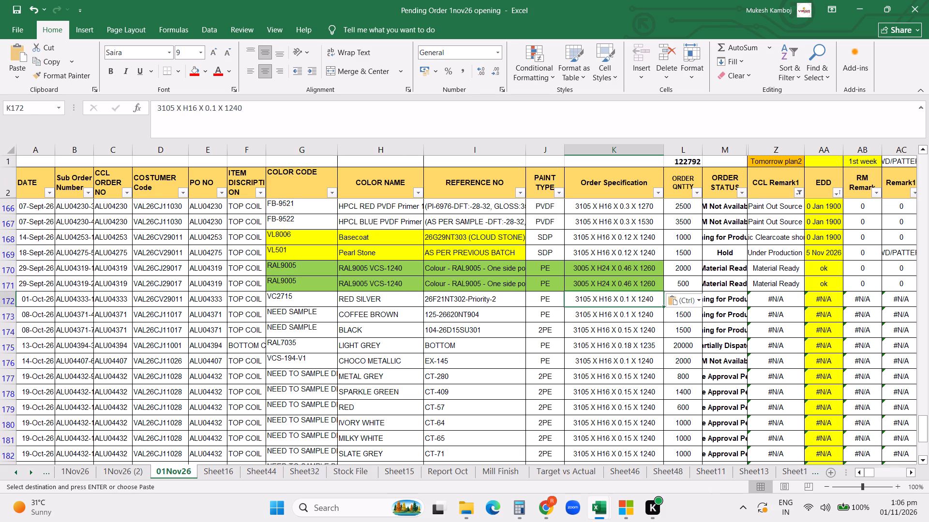
pyautogui.click(216, 104)
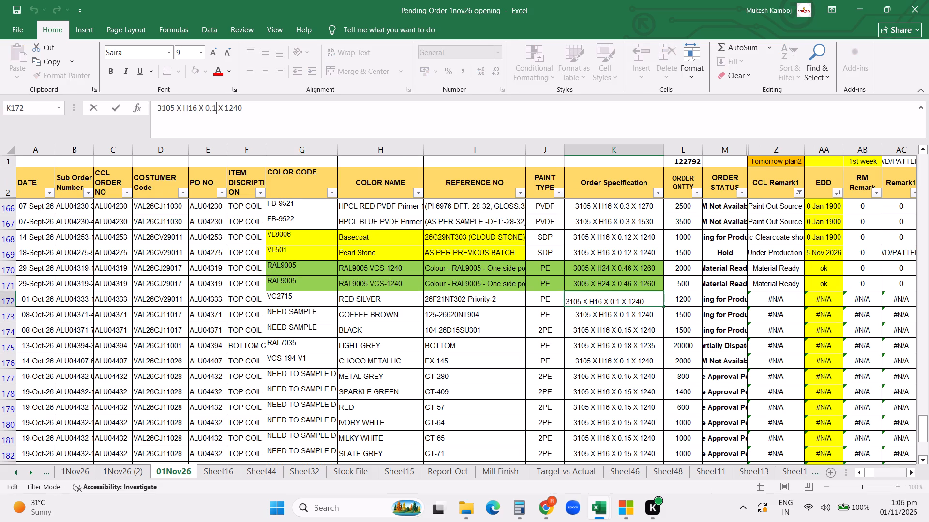
pyautogui.press('2')
pyautogui.press('Return')
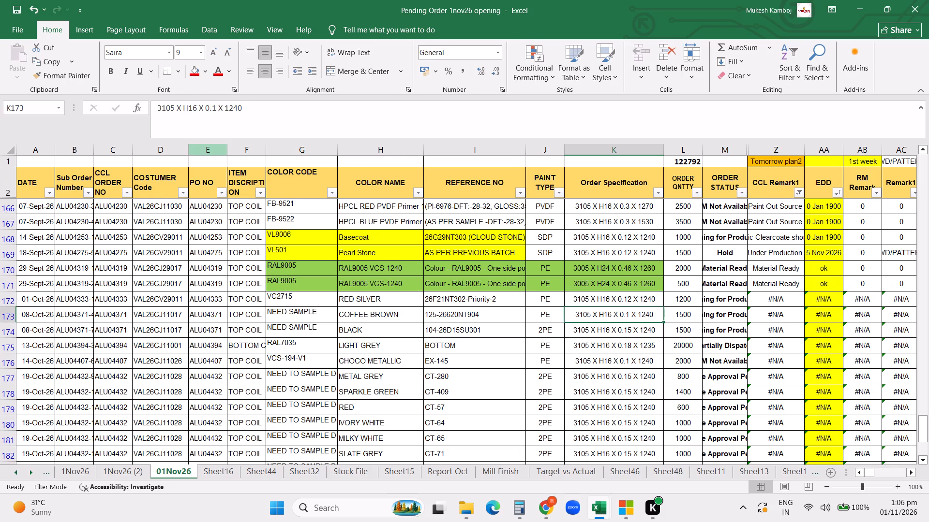
# Copy the VC2715 color code, color name RED SILVER and reference from G172:I172 of 01Nov26 into G50:I50 of 1Nov26 (2).
pyautogui.click(119, 469)
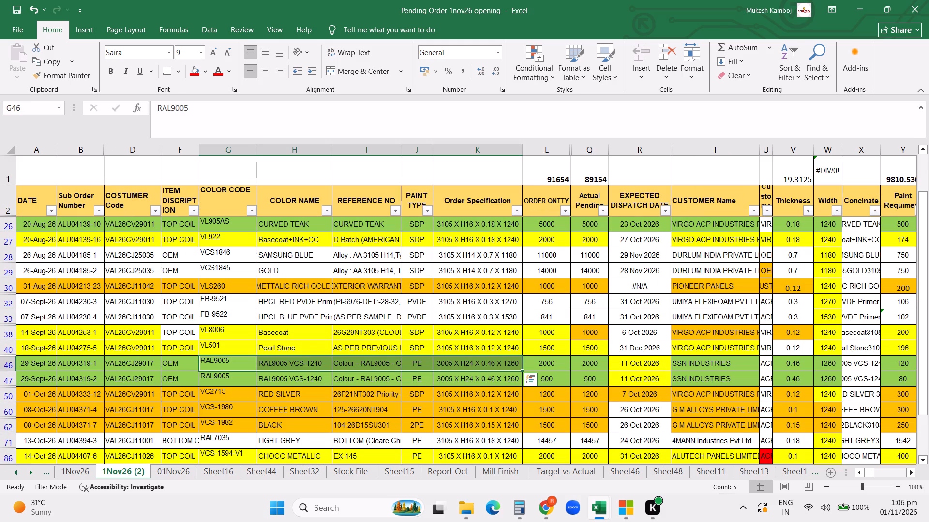
pyautogui.click(175, 472)
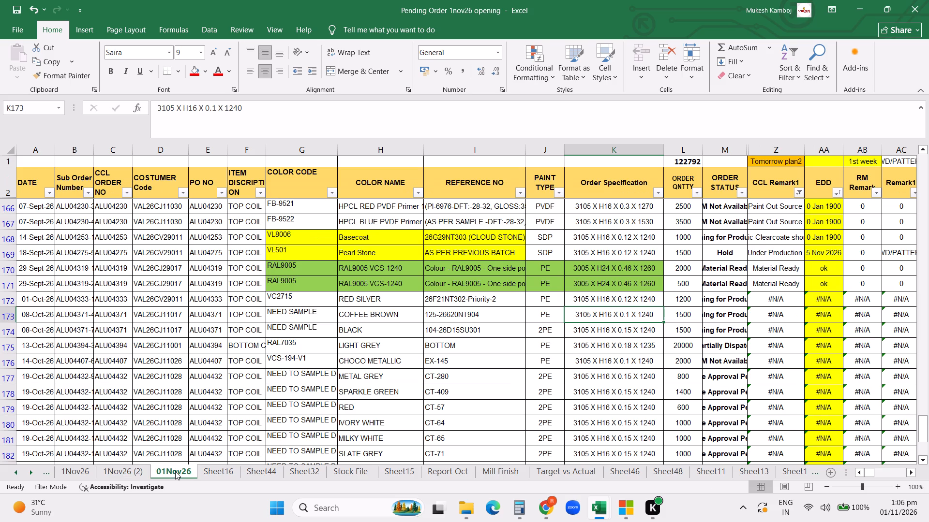
pyautogui.click(137, 472)
pyautogui.click(375, 399)
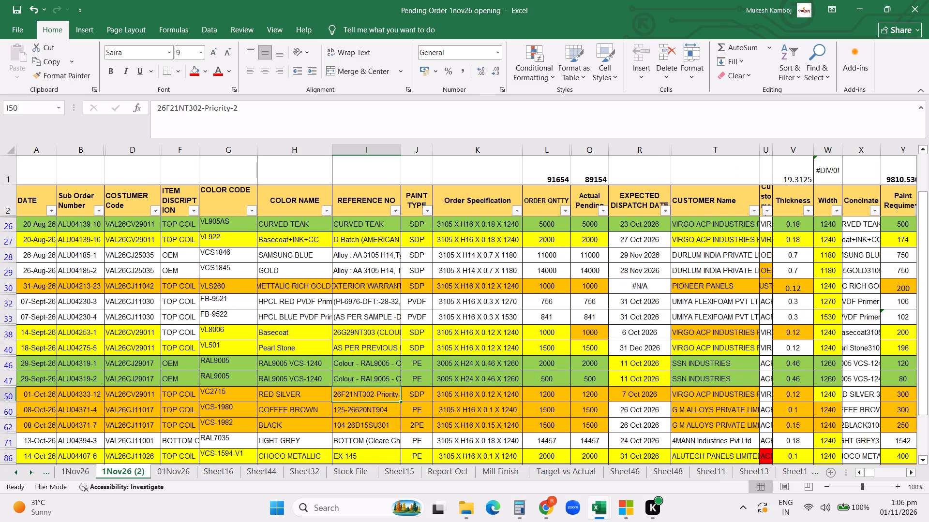
pyautogui.click(172, 471)
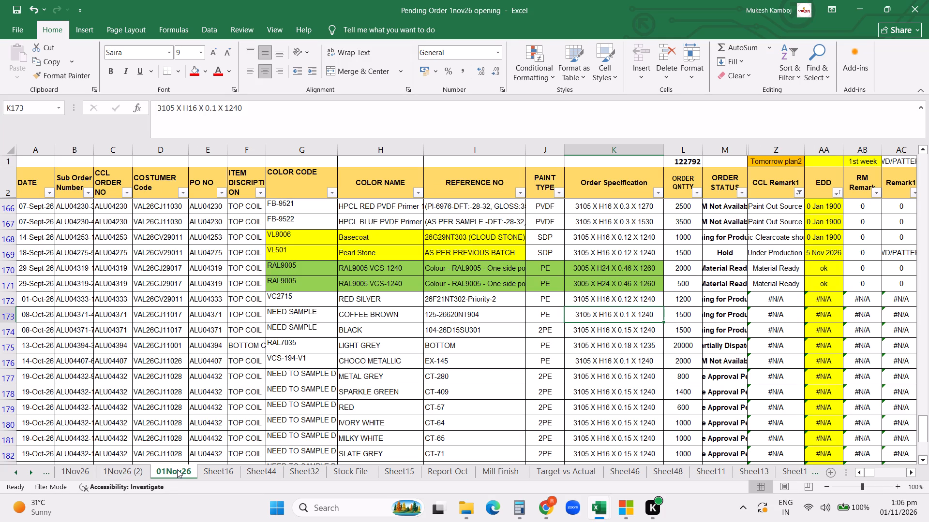
pyautogui.moveTo(291, 297); pyautogui.dragTo(420, 298)
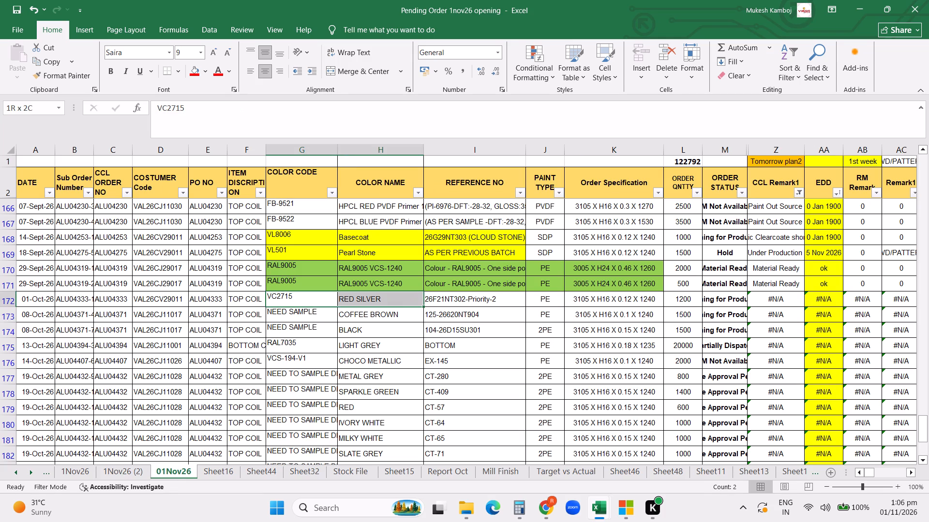
pyautogui.moveTo(420, 298); pyautogui.dragTo(438, 297)
pyautogui.hotkey('ctrl', 'c')
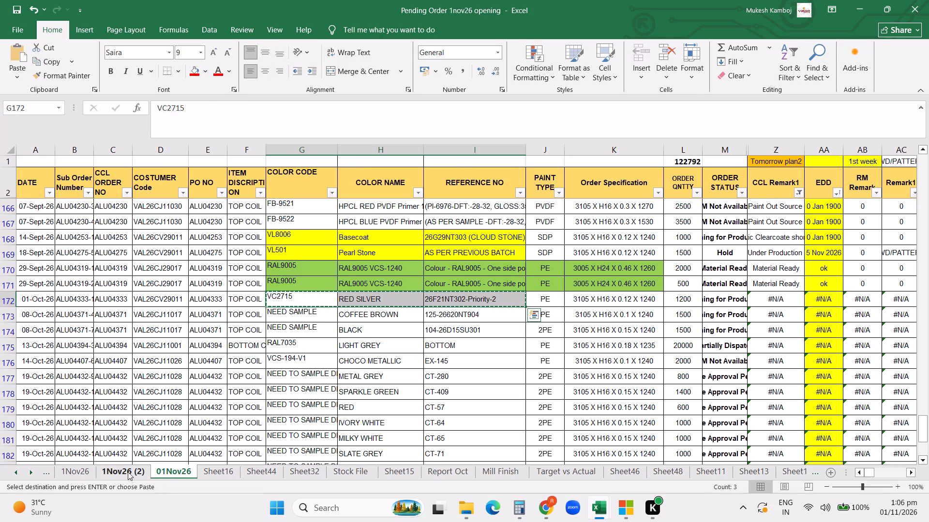
pyautogui.click(128, 472)
pyautogui.click(225, 395)
pyautogui.hotkey('ctrl', 'v')
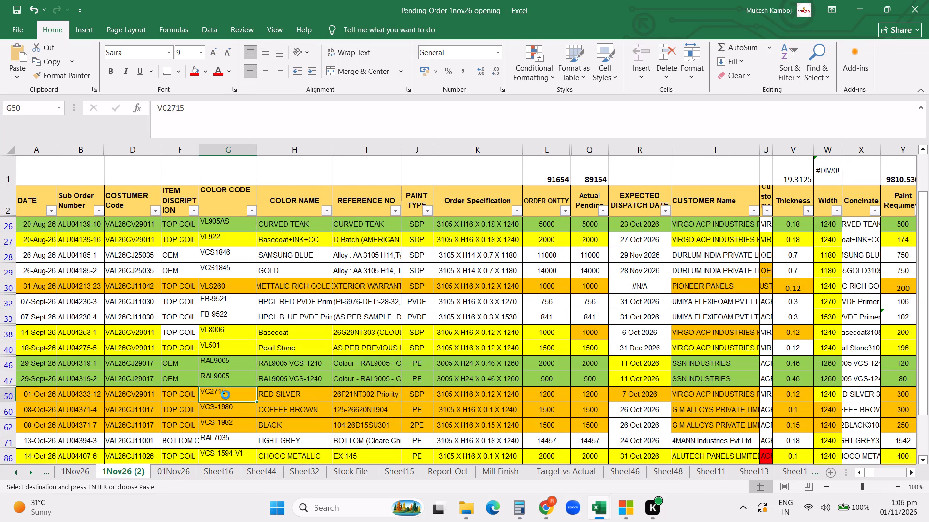
pyautogui.click(184, 468)
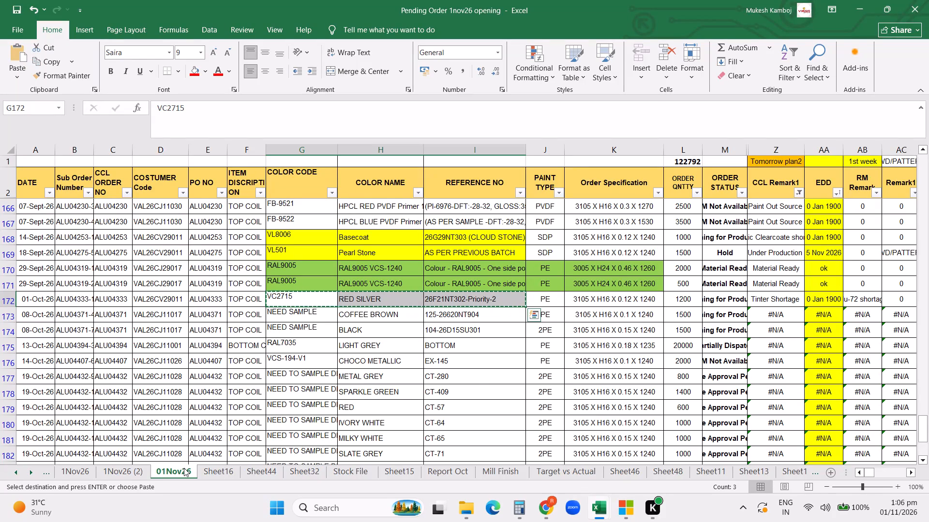
# Copy the COFFEE BROWN color code VCS-1980 from 1Nov26 (2) into G173 of 01Nov26.
pyautogui.click(269, 370)
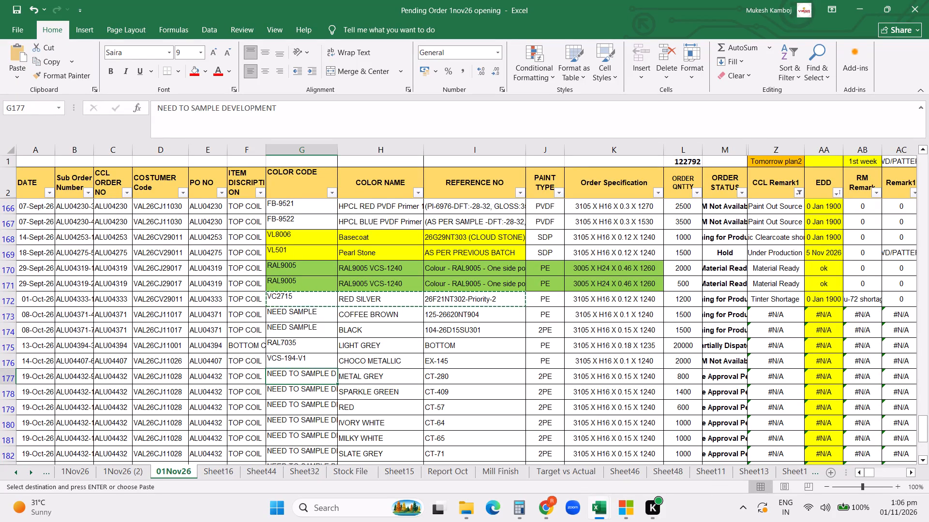
pyautogui.click(137, 471)
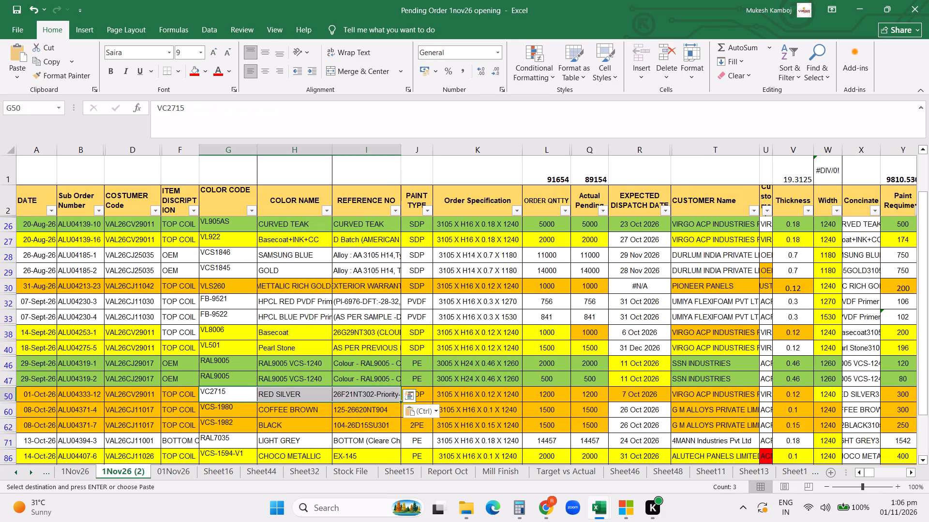
pyautogui.click(183, 415)
pyautogui.scroll(-2, 194, 406)
pyautogui.click(222, 330)
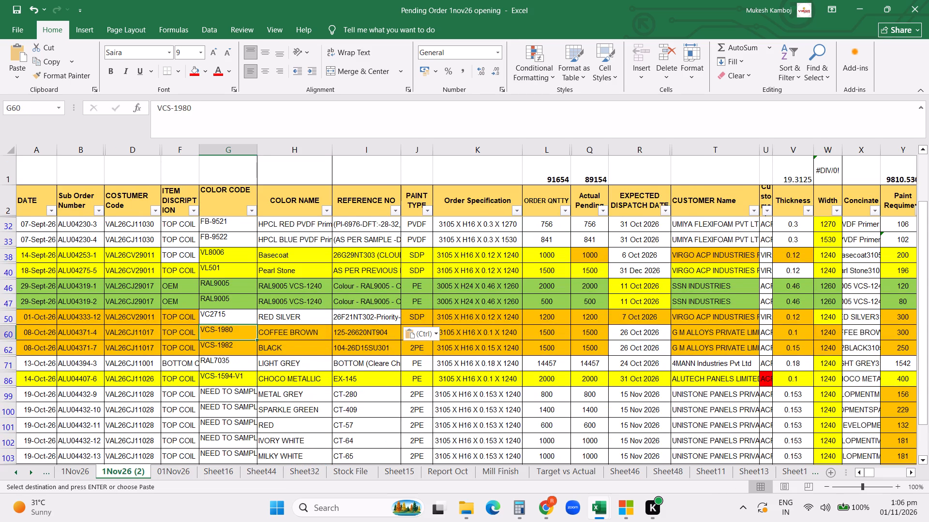
pyautogui.hotkey('ctrl', 'c')
pyautogui.click(168, 476)
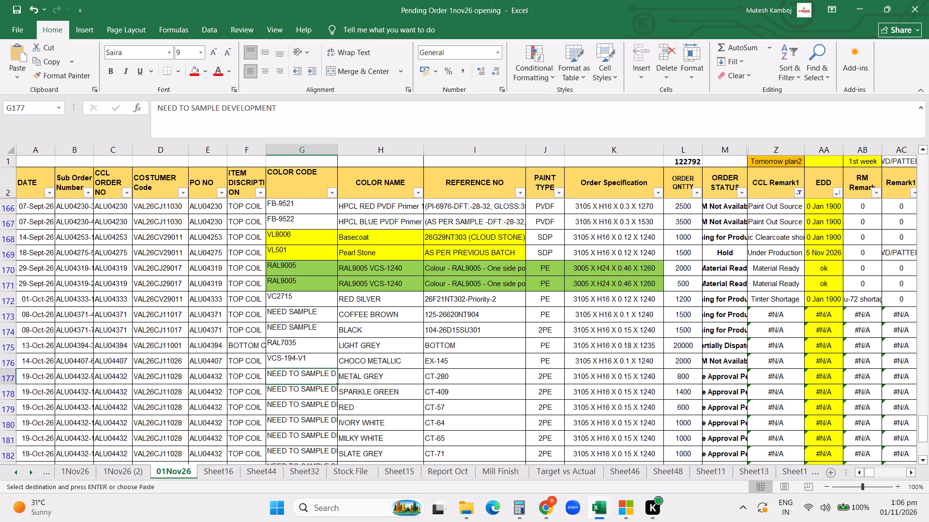
pyautogui.click(305, 314)
pyautogui.hotkey('ctrl', 'v')
# Copy the BLACK color code VCS-1982 from 1Nov26 (2) into G174 of 01Nov26.
pyautogui.click(133, 470)
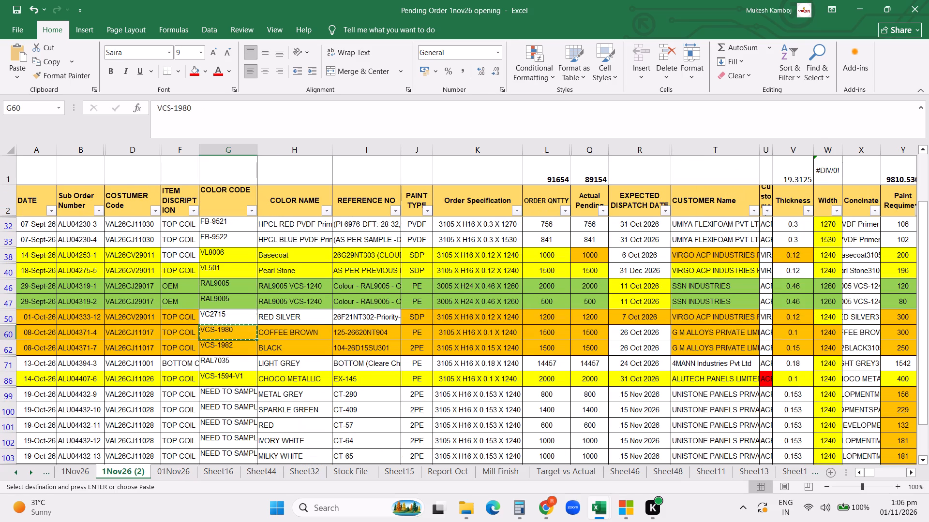
pyautogui.click(229, 342)
pyautogui.hotkey('ctrl', 'c')
pyautogui.click(166, 475)
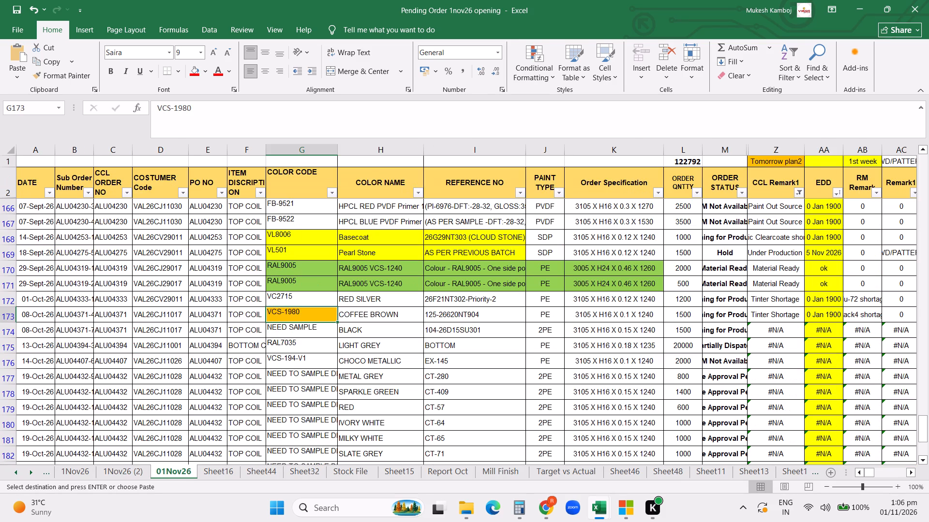
pyautogui.click(289, 329)
pyautogui.hotkey('ctrl', 'v')
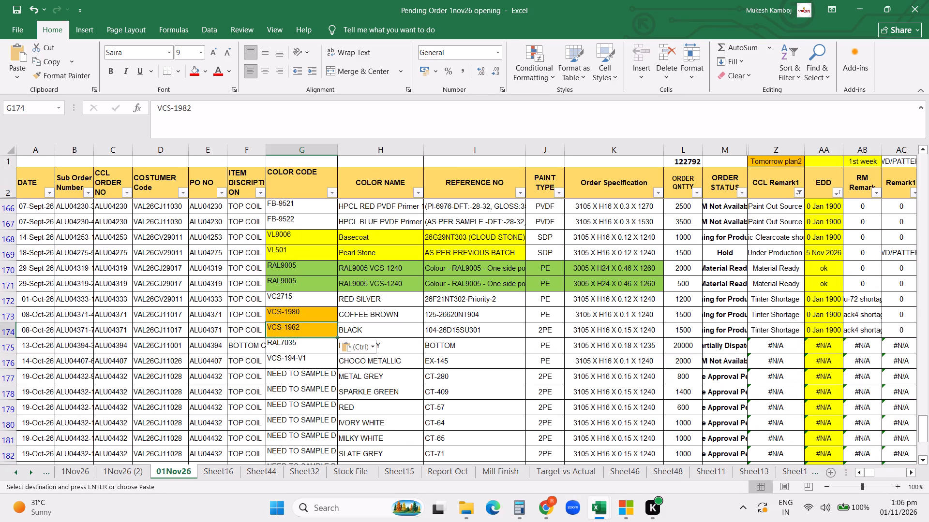
# Set the LIGHT GREY order specification in K175 of 01Nov26 to 3105 X H16 X 0.18 X 1240.
pyautogui.click(362, 389)
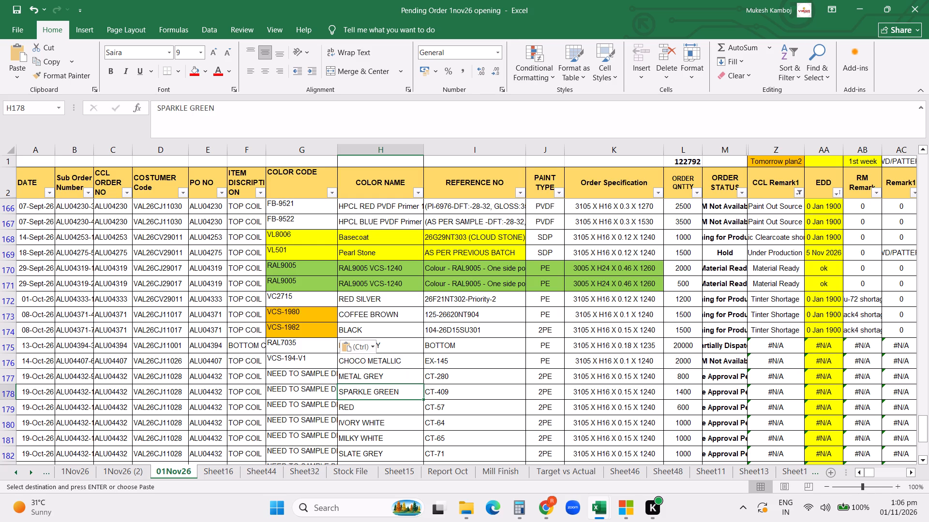
pyautogui.click(622, 346)
pyautogui.click(262, 119)
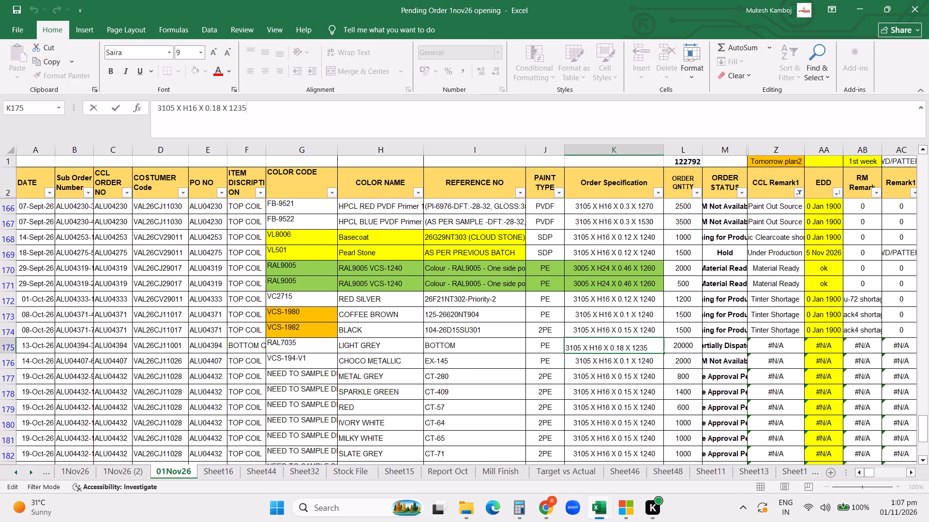
pyautogui.press('BackSpace')
pyautogui.press('BackSpace')
pyautogui.write('40')
pyautogui.press('Return')
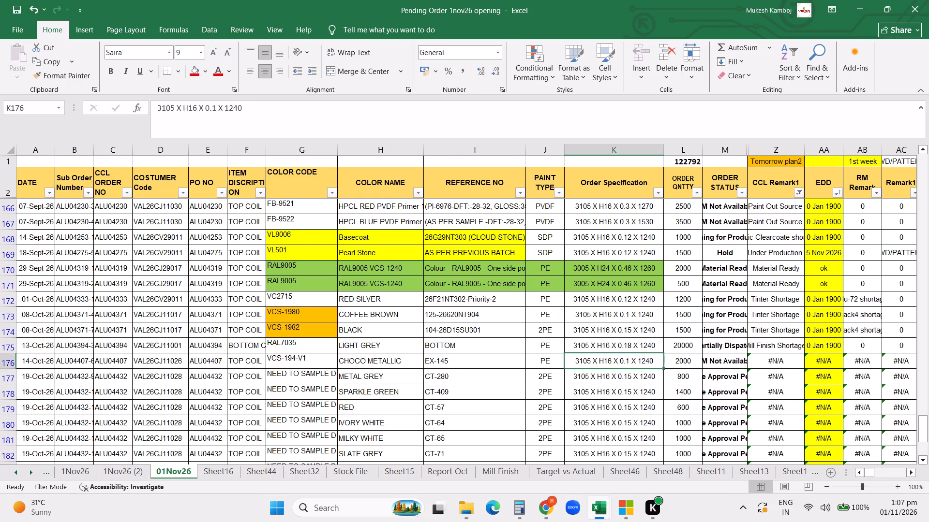
# Correct the CHOCO METALLIC color code in G176 of 01Nov26 to VCS-1594-V1.
pyautogui.click(271, 387)
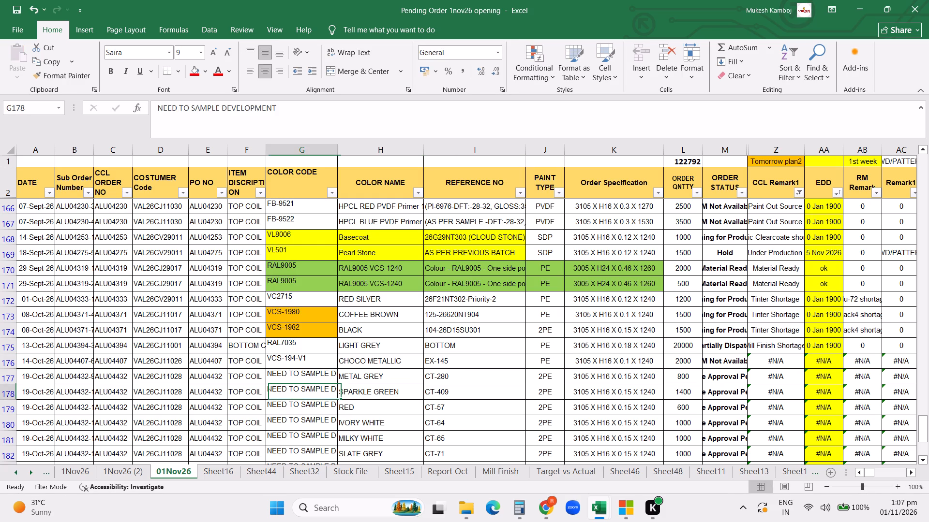
pyautogui.click(133, 469)
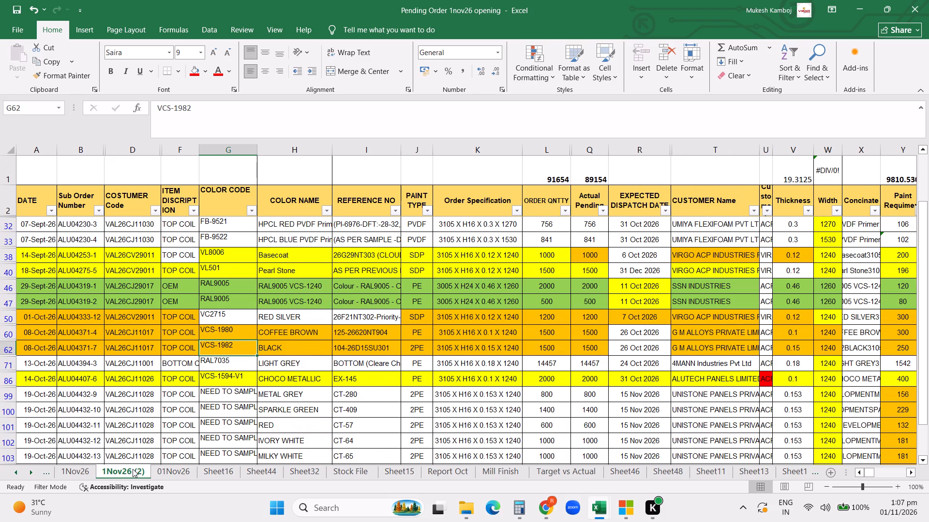
pyautogui.click(175, 473)
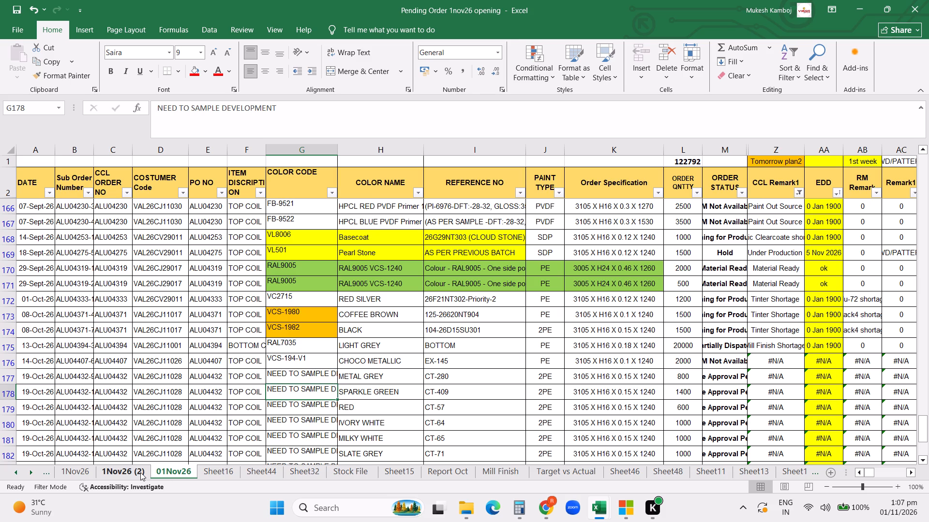
pyautogui.click(283, 359)
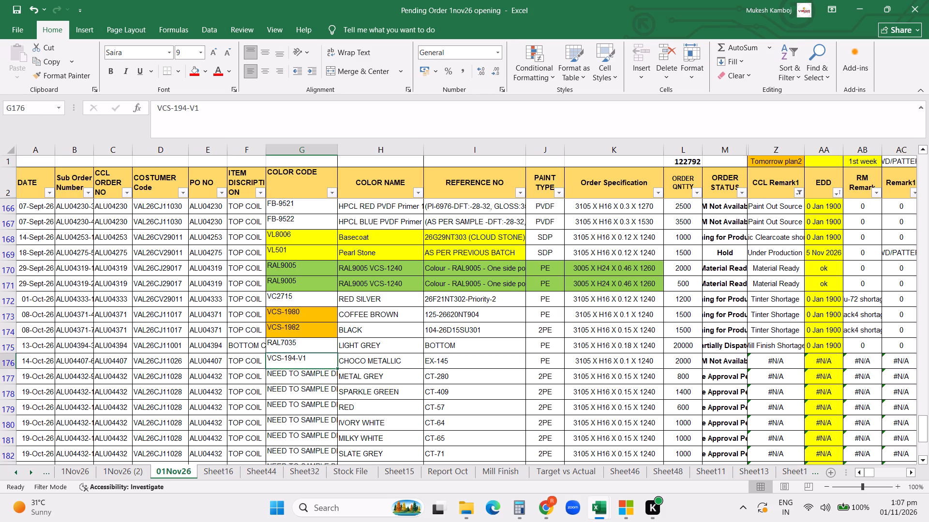
pyautogui.click(177, 105)
pyautogui.press('5')
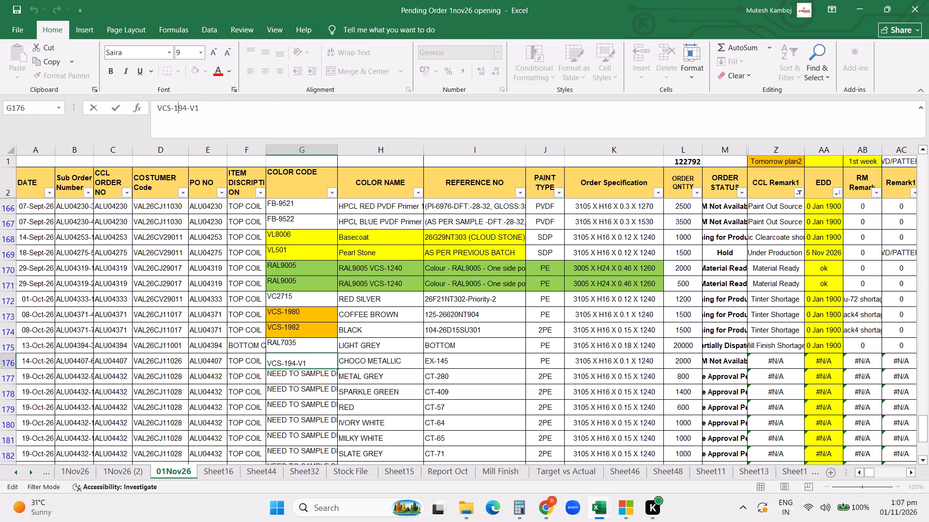
pyautogui.press('Return')
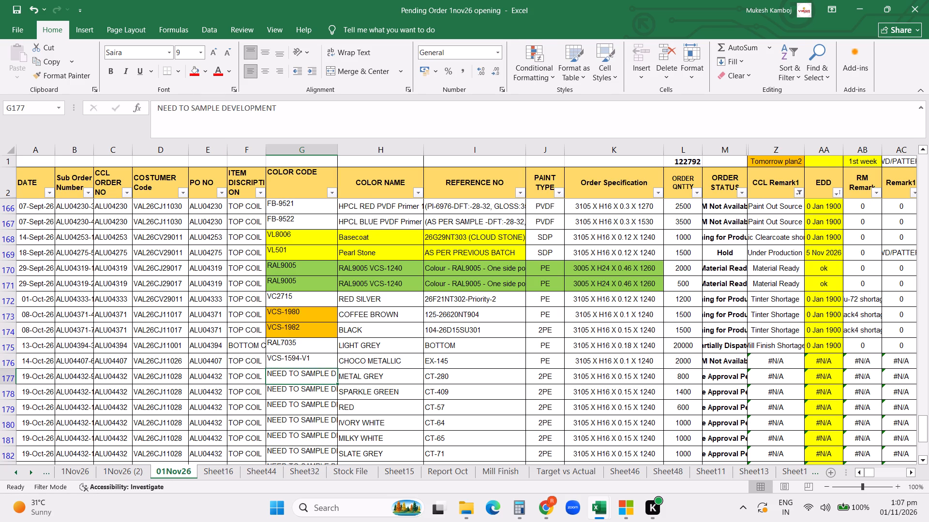
# Copy the CHOCO METALLIC color code, name and reference from G176:I176 of 01Nov26 into G86:I86 of 1Nov26 (2).
pyautogui.click(138, 470)
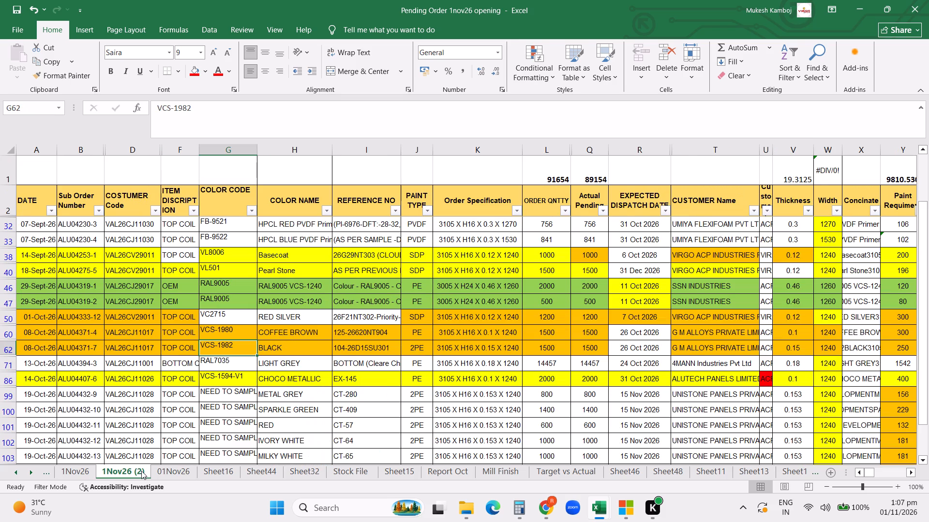
pyautogui.click(162, 472)
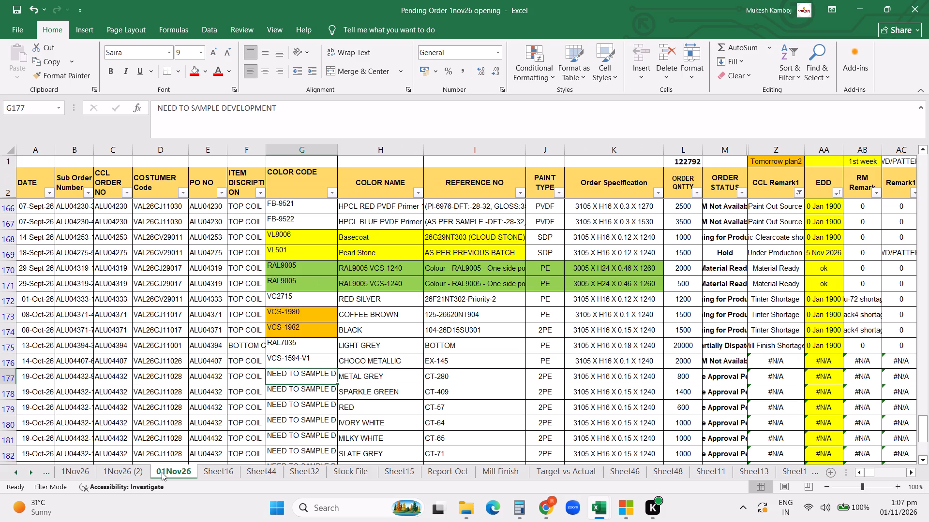
pyautogui.click(131, 473)
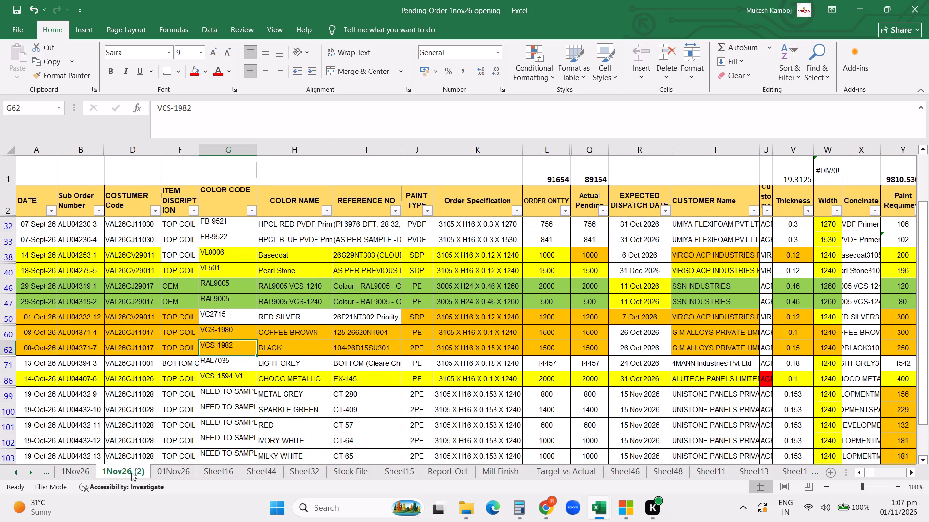
pyautogui.click(174, 470)
pyautogui.moveTo(285, 361); pyautogui.dragTo(471, 363)
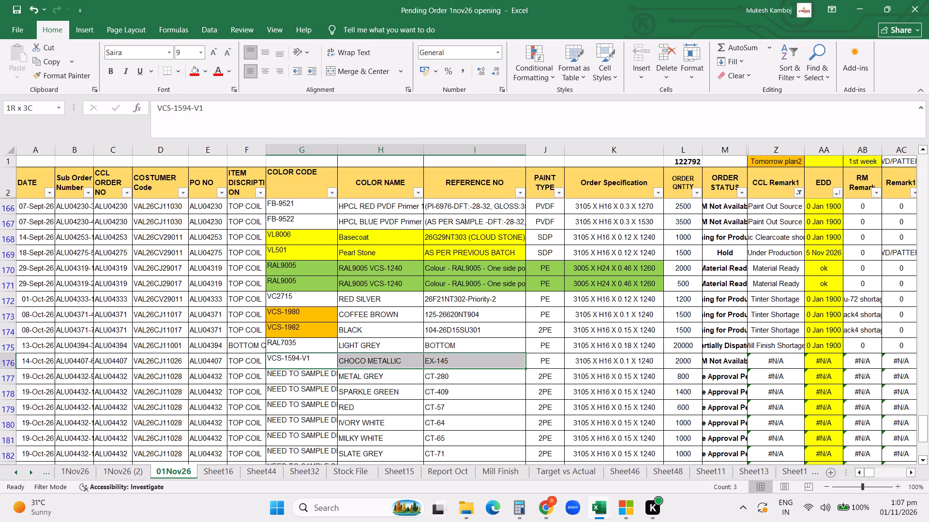
pyautogui.moveTo(471, 363); pyautogui.dragTo(472, 363)
pyautogui.hotkey('ctrl', 'c')
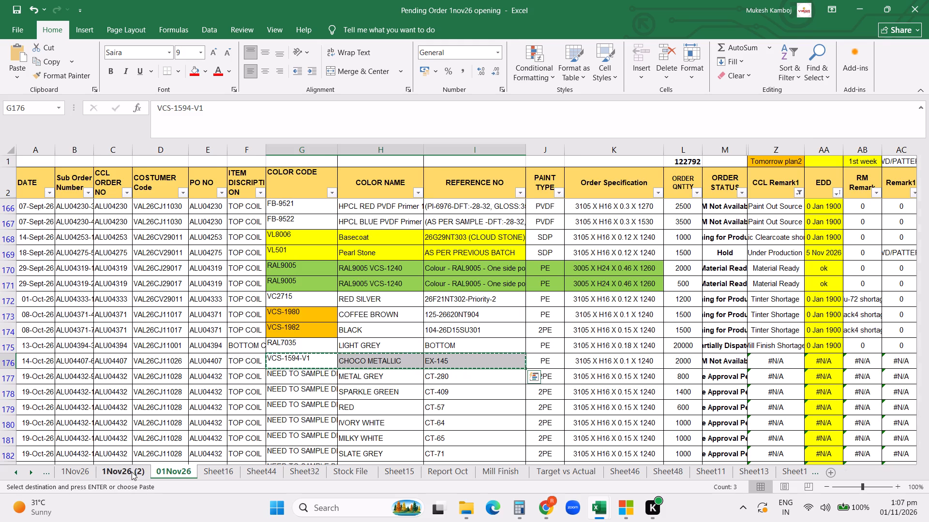
pyautogui.click(132, 472)
pyautogui.click(225, 382)
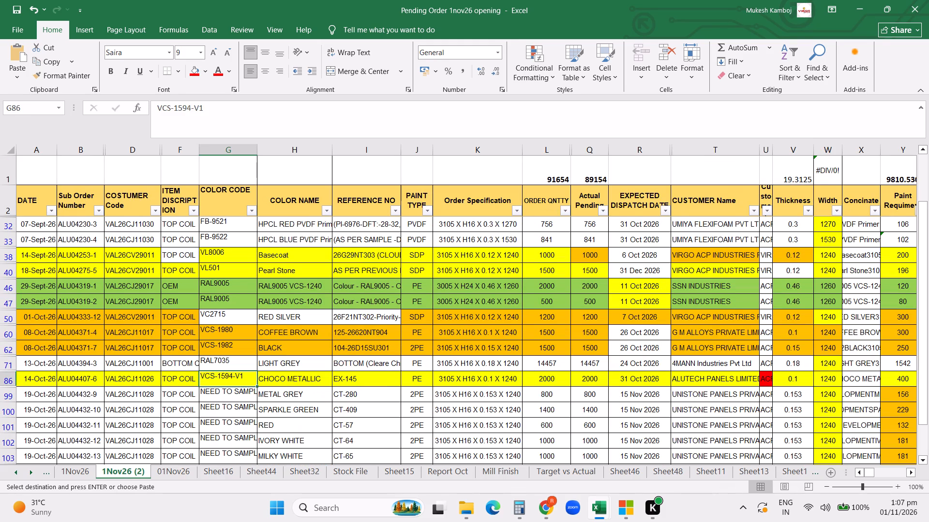
pyautogui.hotkey('ctrl', 'v')
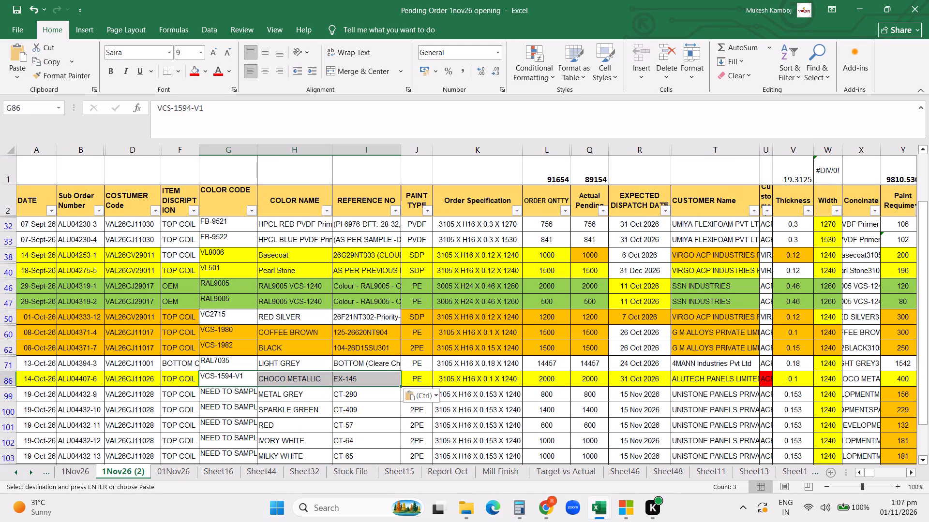
pyautogui.click(172, 468)
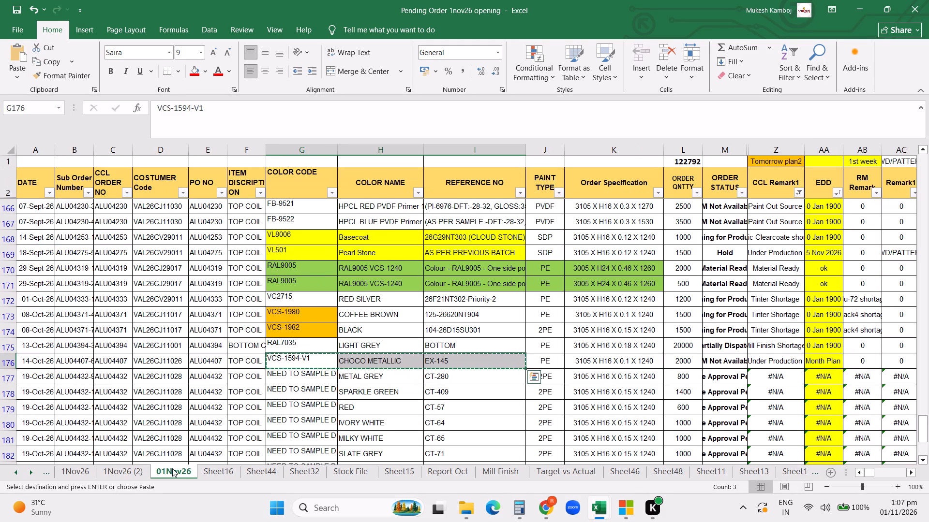
# Copy the METAL GREY specification 3105 X H16 X 0.15 X 1240 from K177 of 01Nov26 into K99:K108 of 1Nov26 (2).
pyautogui.scroll(-2, 262, 396)
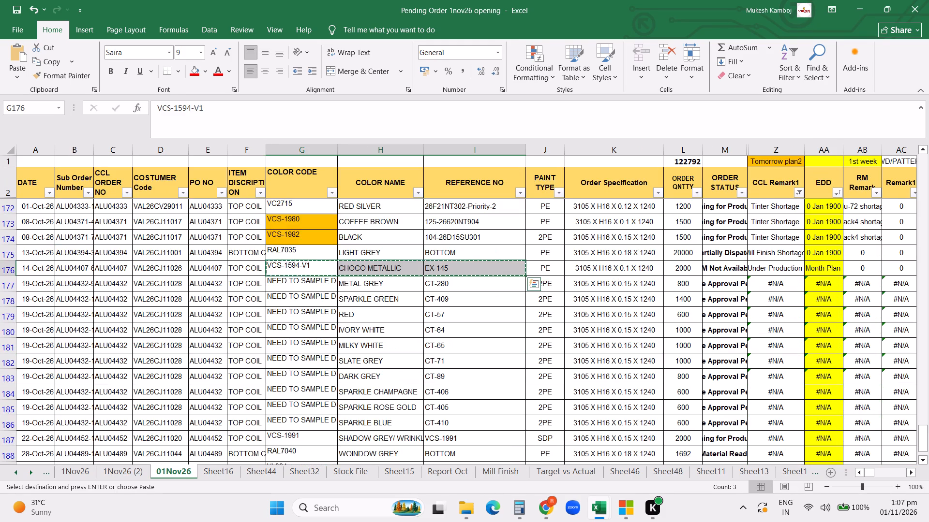
pyautogui.scroll(-1, 262, 396)
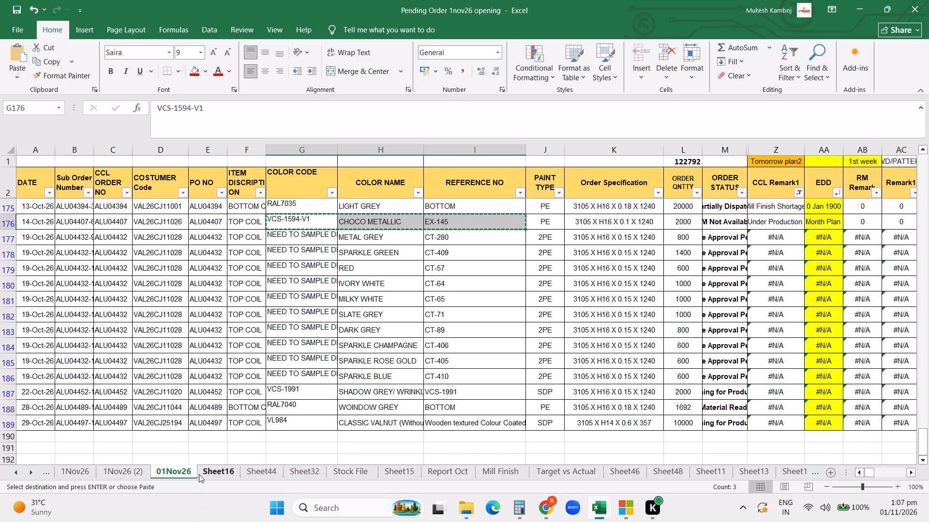
pyautogui.click(133, 470)
pyautogui.scroll(-2, 269, 381)
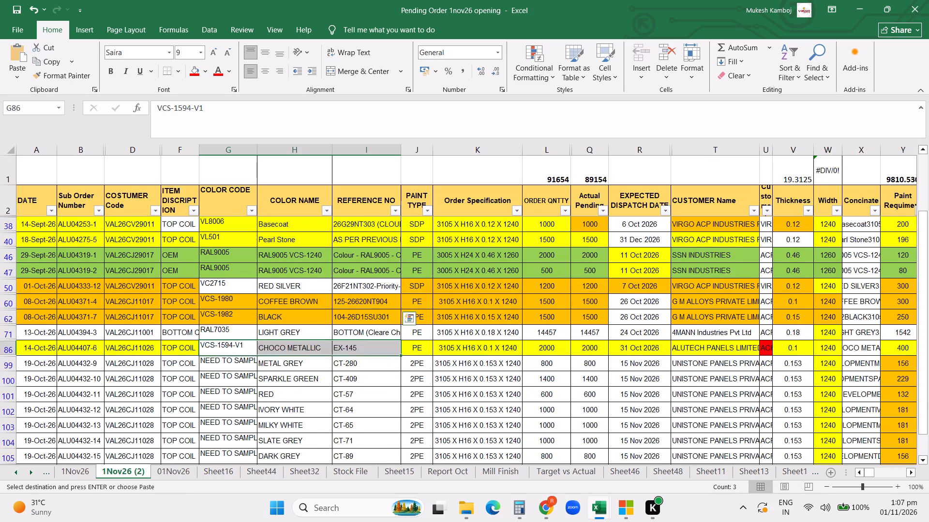
pyautogui.scroll(-3, 270, 381)
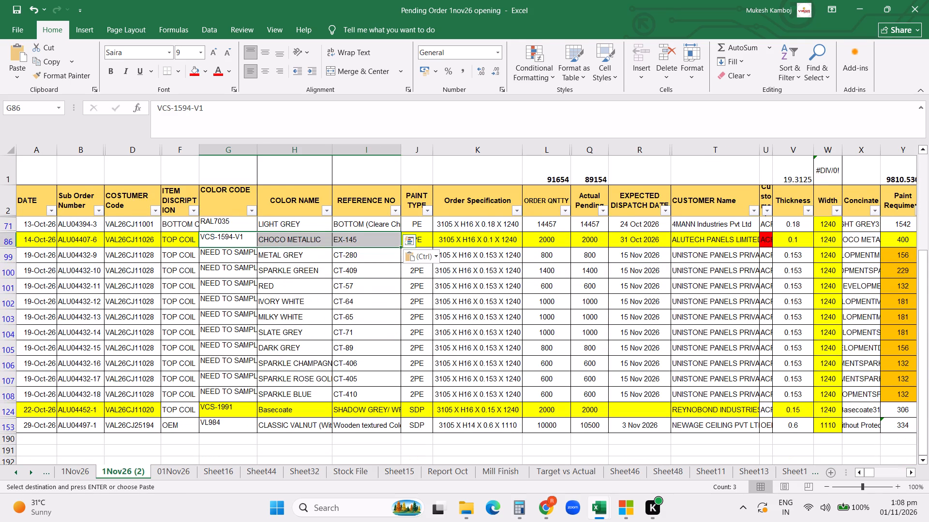
pyautogui.click(174, 469)
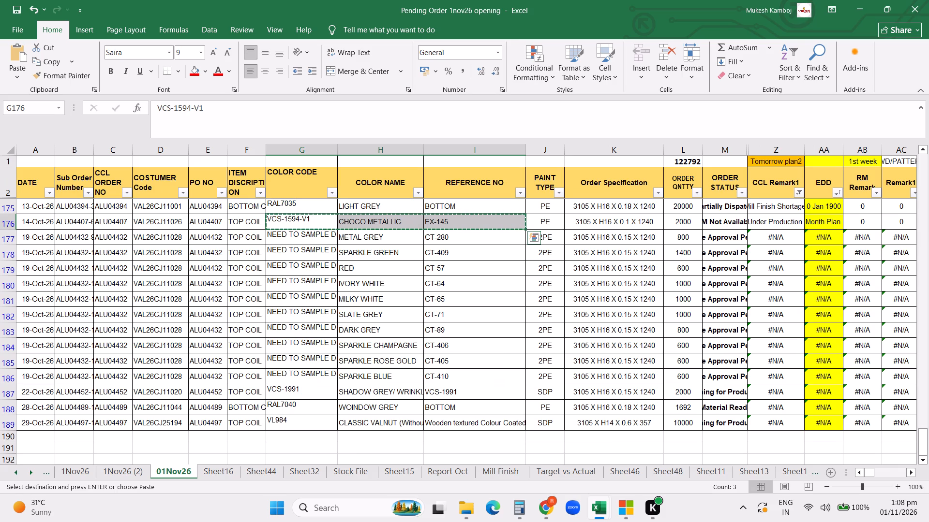
pyautogui.click(595, 236)
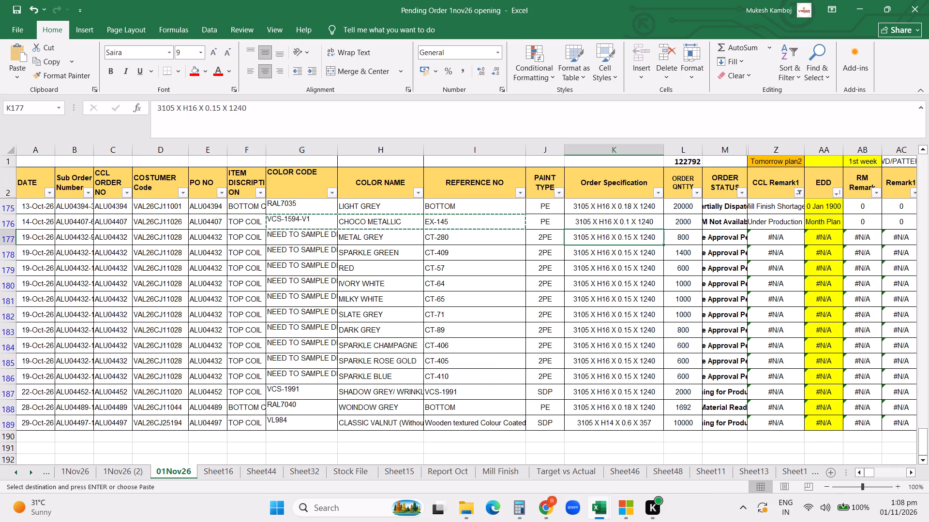
pyautogui.hotkey('ctrl', 'c')
pyautogui.click(124, 468)
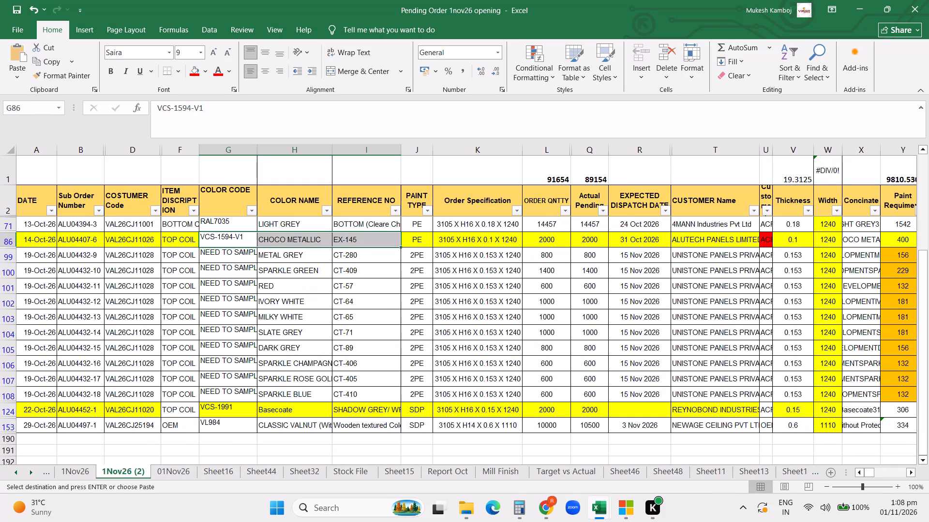
pyautogui.moveTo(502, 256); pyautogui.dragTo(501, 275)
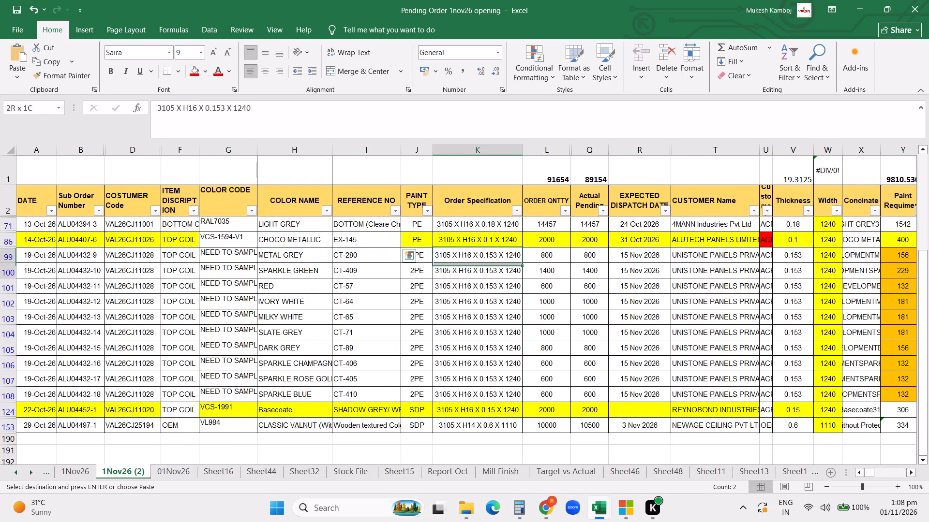
pyautogui.moveTo(501, 275); pyautogui.dragTo(486, 389)
pyautogui.press('Return')
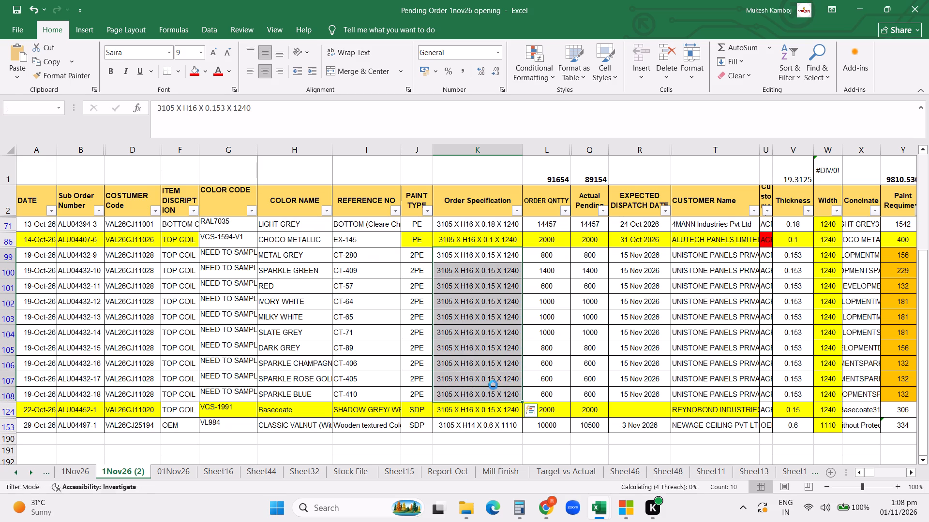
pyautogui.click(173, 472)
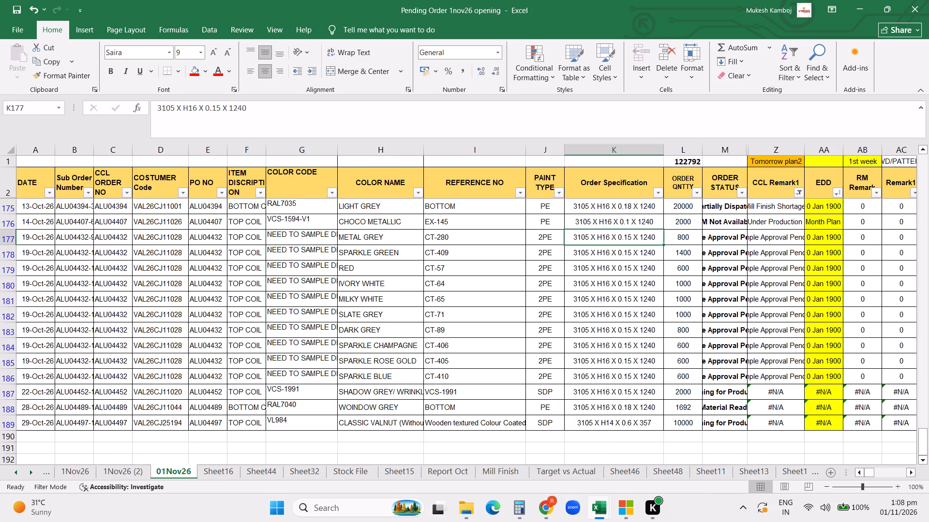
# Copy the VCS-1991 color code, name Basecoate and reference from G124:I124 of 1Nov26 (2) into G187:I187 of 01Nov26.
pyautogui.click(112, 472)
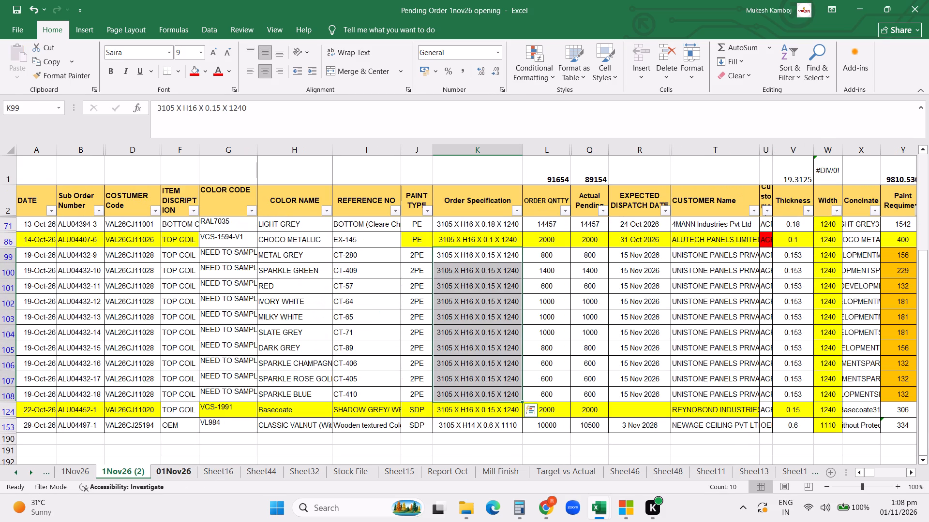
pyautogui.click(364, 444)
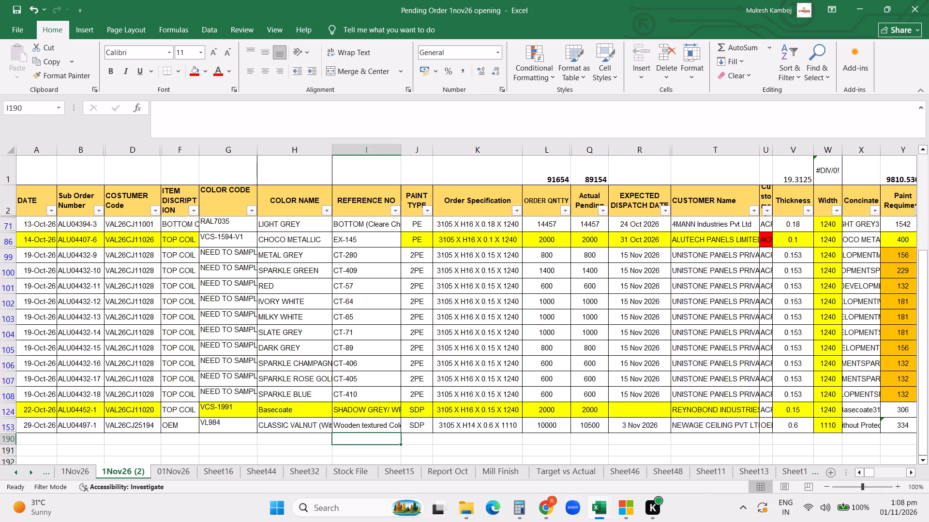
pyautogui.moveTo(225, 408); pyautogui.dragTo(349, 412)
pyautogui.hotkey('ctrl', 'c')
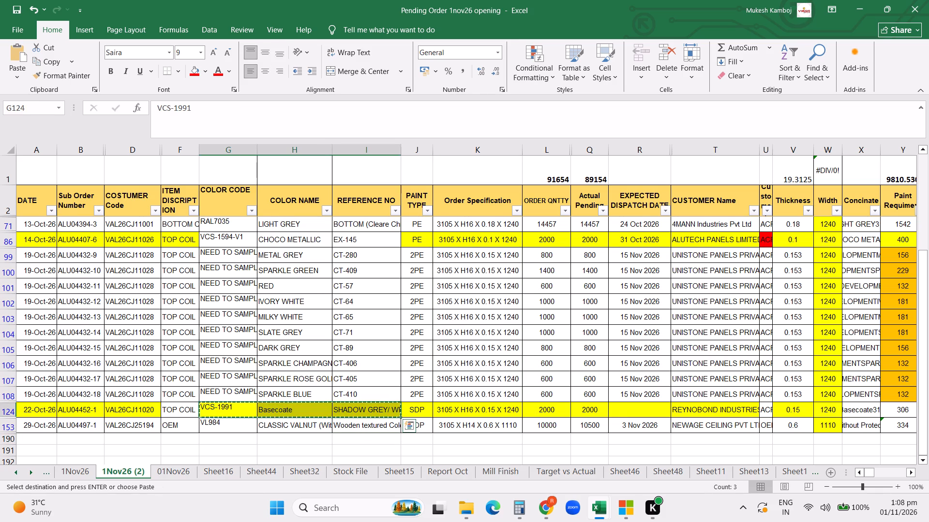
pyautogui.click(174, 472)
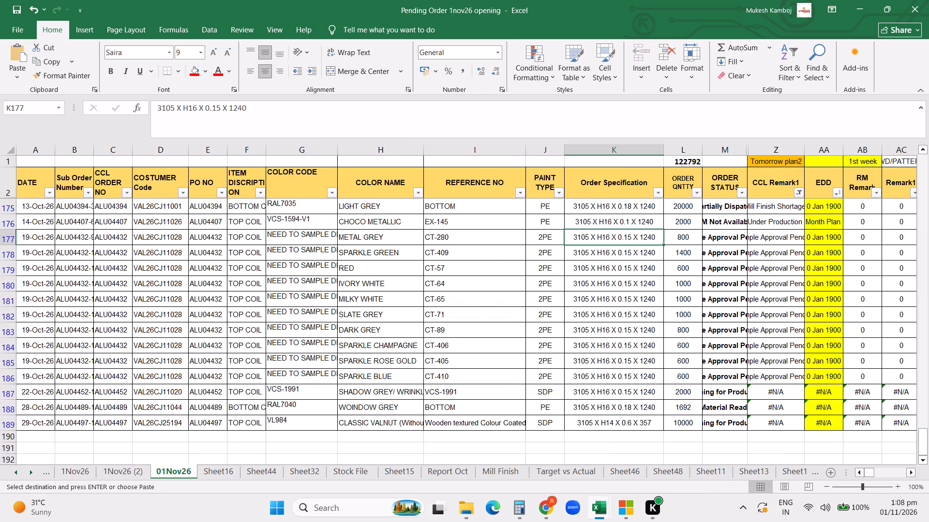
pyautogui.click(305, 392)
pyautogui.hotkey('ctrl', 'v')
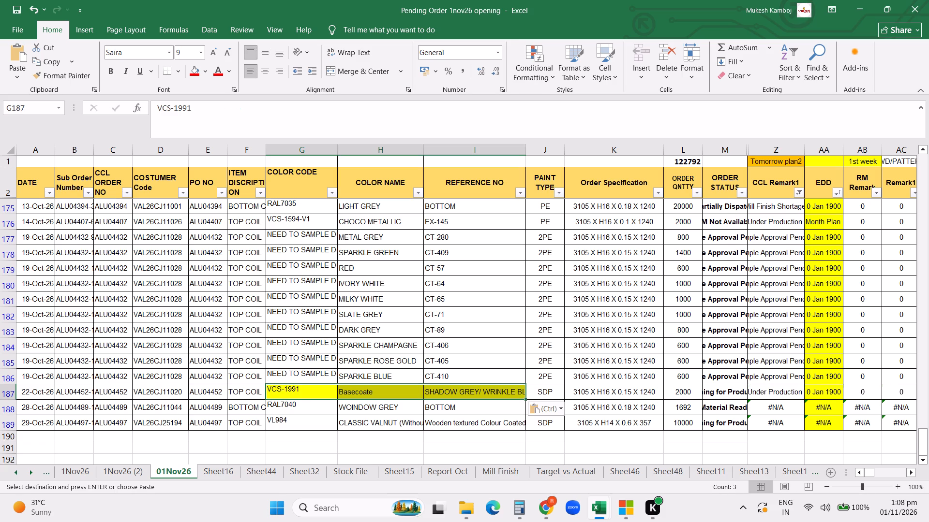
pyautogui.click(428, 454)
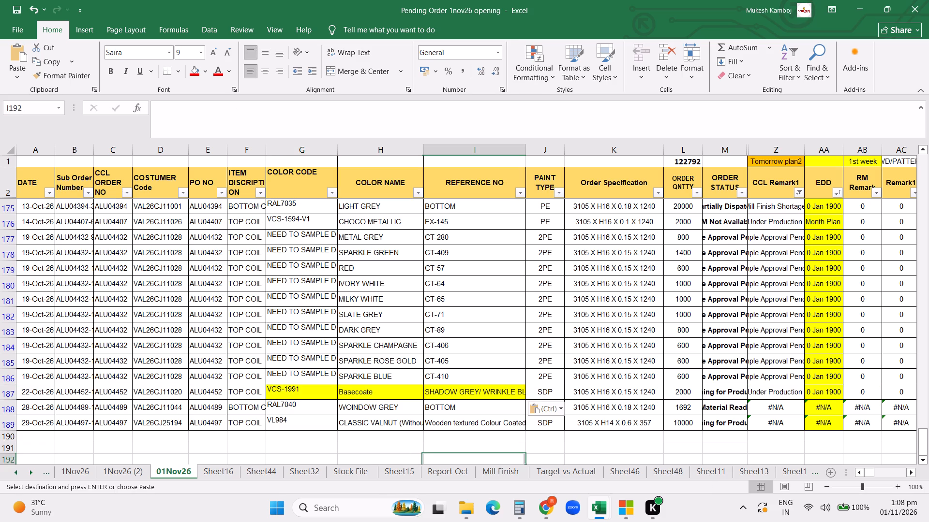
pyautogui.click(163, 409)
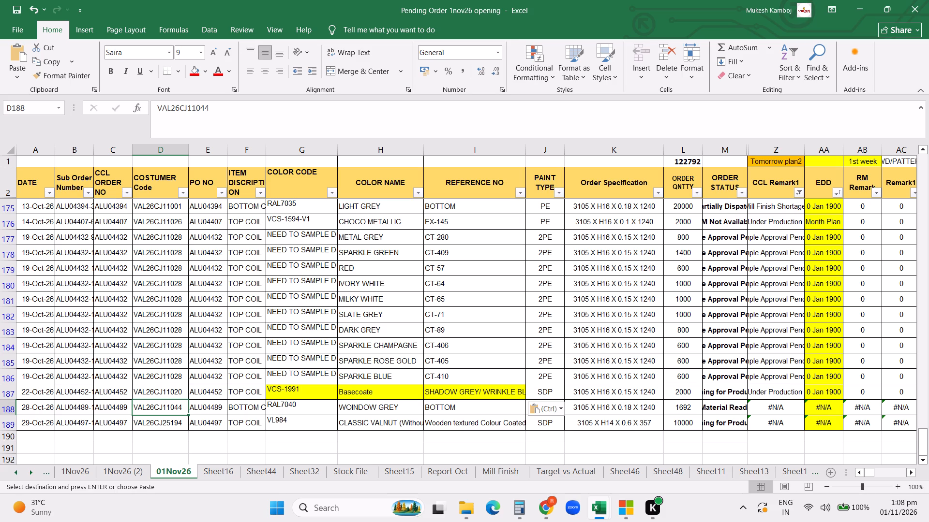
pyautogui.hotkey('ctrl', 'c')
pyautogui.click(545, 508)
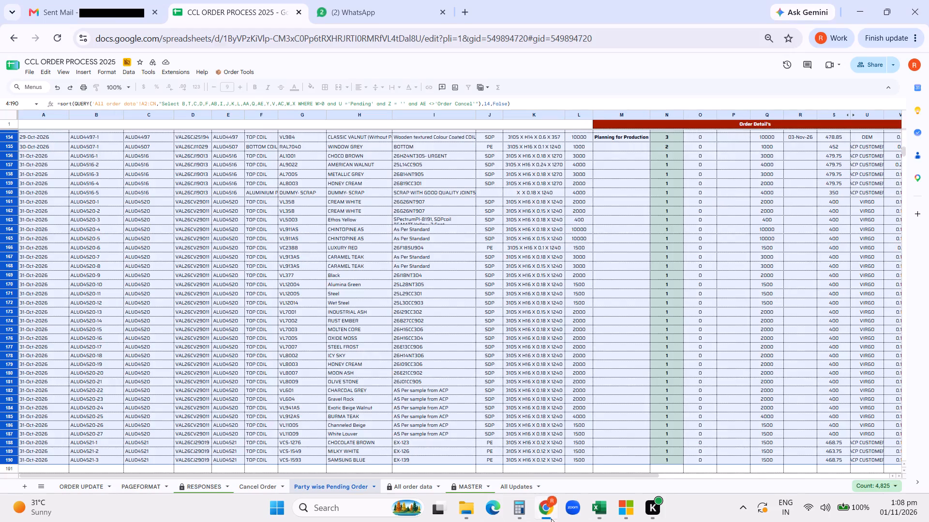
pyautogui.click(65, 482)
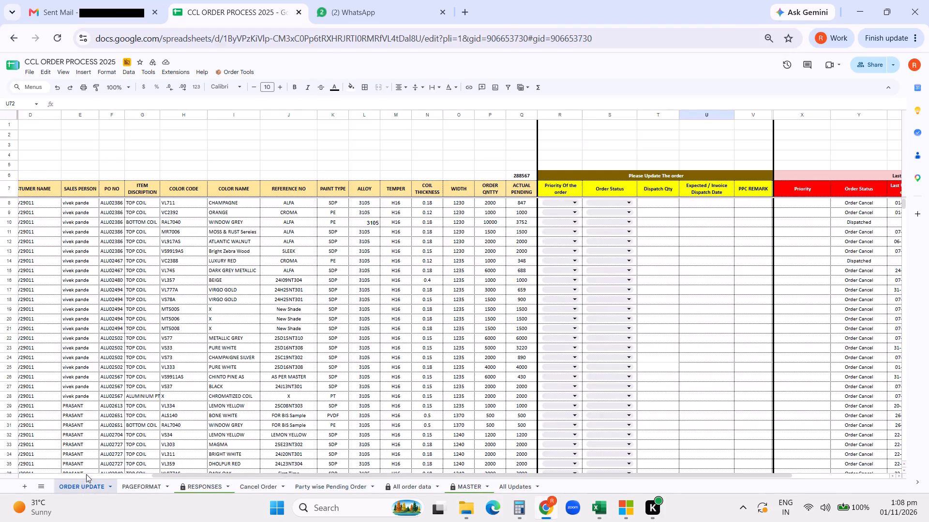
pyautogui.scroll(3, 178, 289)
pyautogui.moveTo(302, 478); pyautogui.dragTo(105, 475)
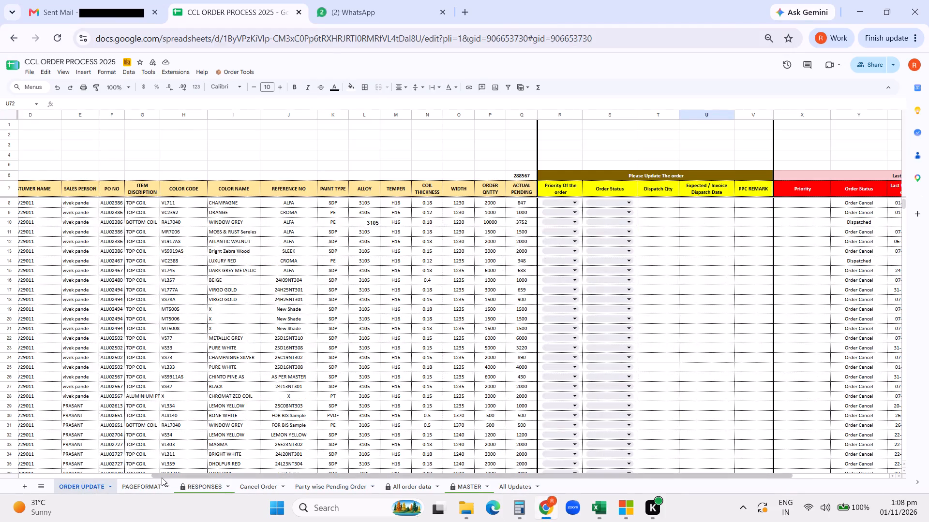
pyautogui.moveTo(162, 478); pyautogui.dragTo(11, 470)
pyautogui.click(87, 153)
pyautogui.hotkey('ctrl', 'v')
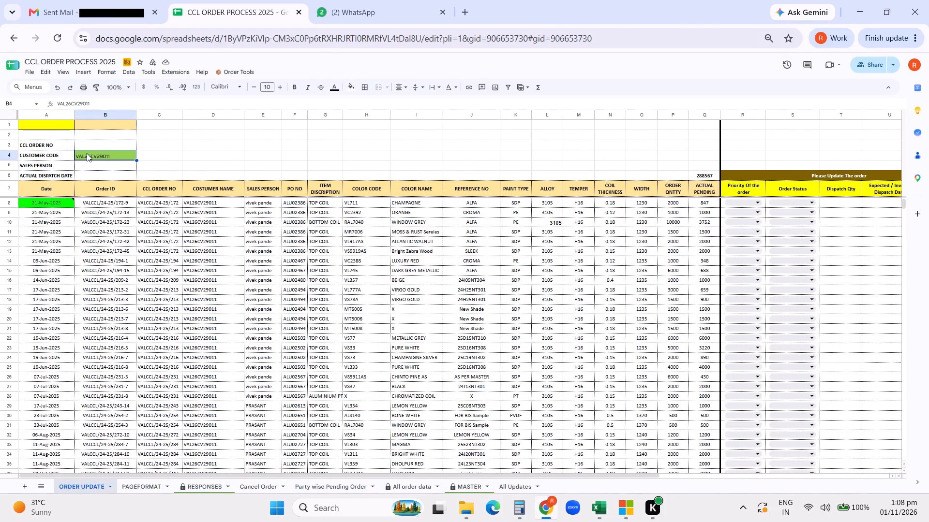
# Mark order ALU04489-1 in row 11 as Dispatched, with dispatch quantity 1692 and invoice dispatch date 10/31/2026.
pyautogui.scroll(7, 647, 298)
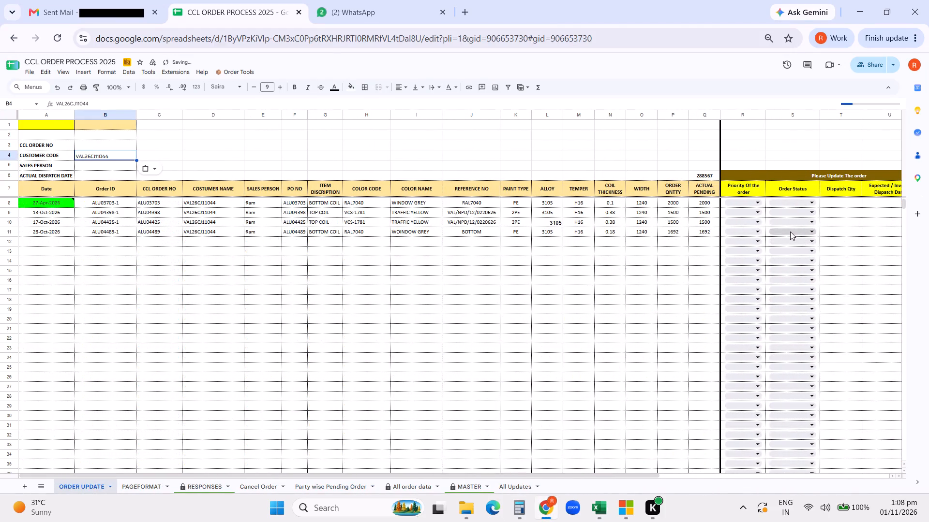
pyautogui.click(790, 232)
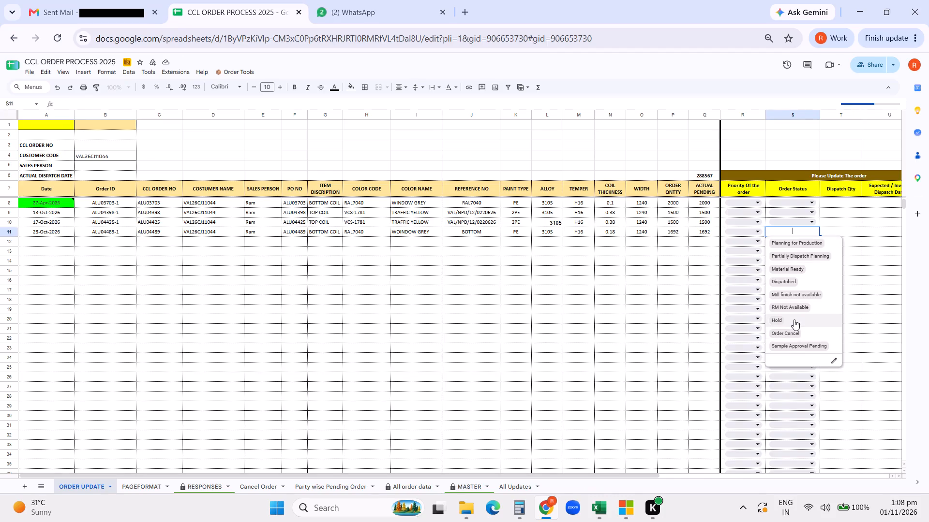
pyautogui.click(787, 280)
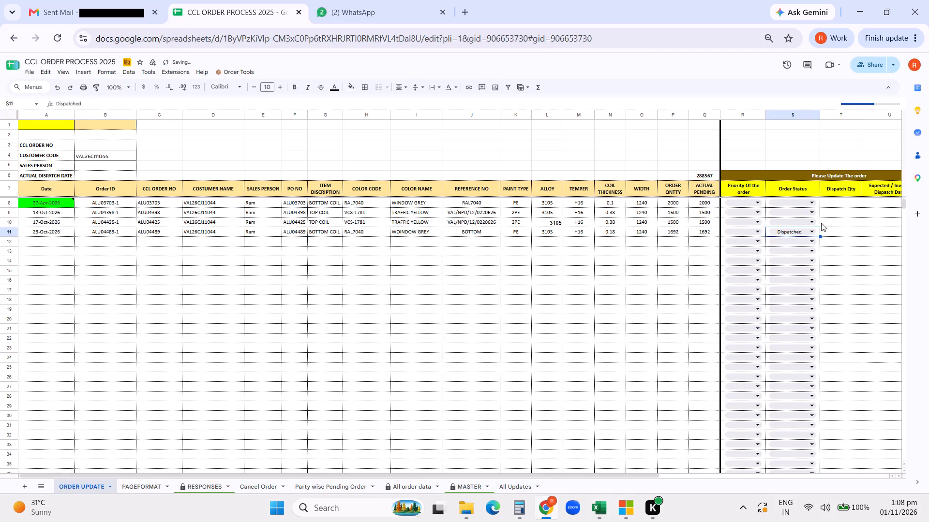
pyautogui.click(832, 231)
pyautogui.write('1692')
pyautogui.press('Return')
pyautogui.doubleClick(867, 232)
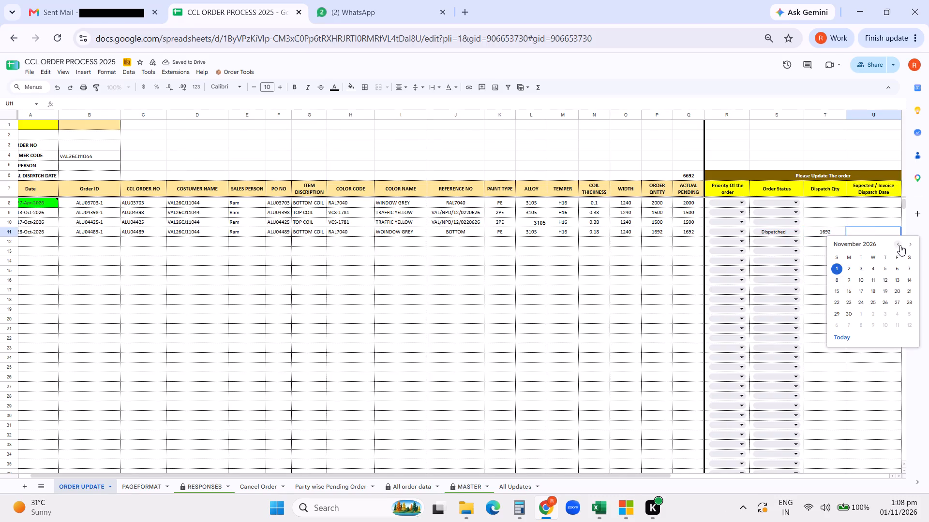
pyautogui.click(899, 244)
pyautogui.click(909, 312)
pyautogui.click(589, 326)
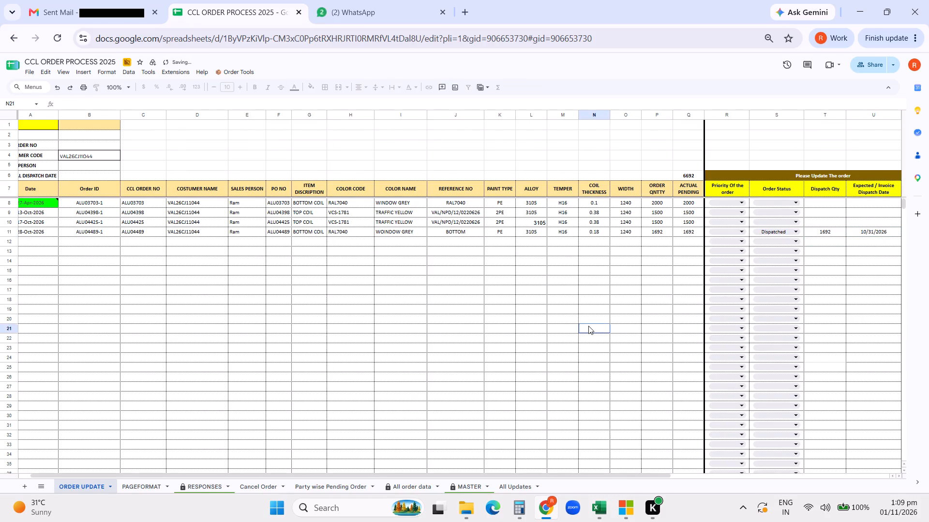
pyautogui.click(239, 69)
pyautogui.click(240, 86)
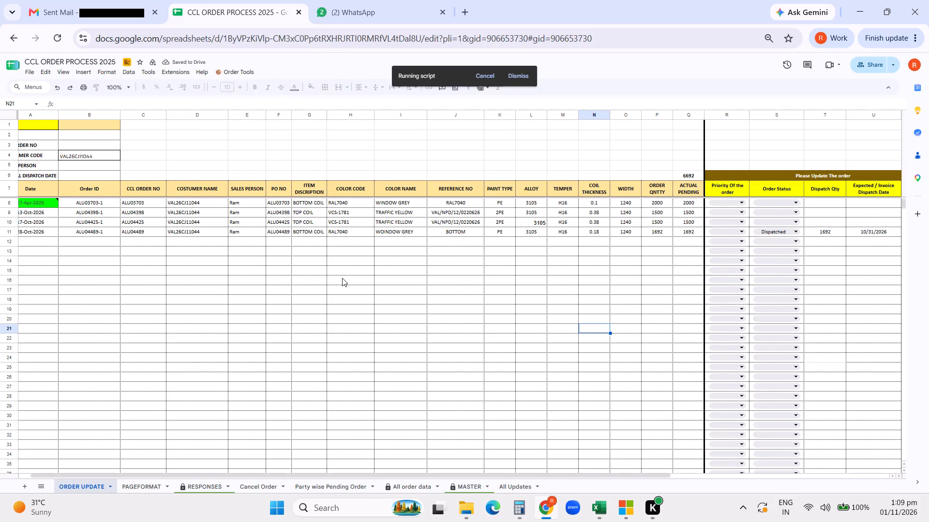
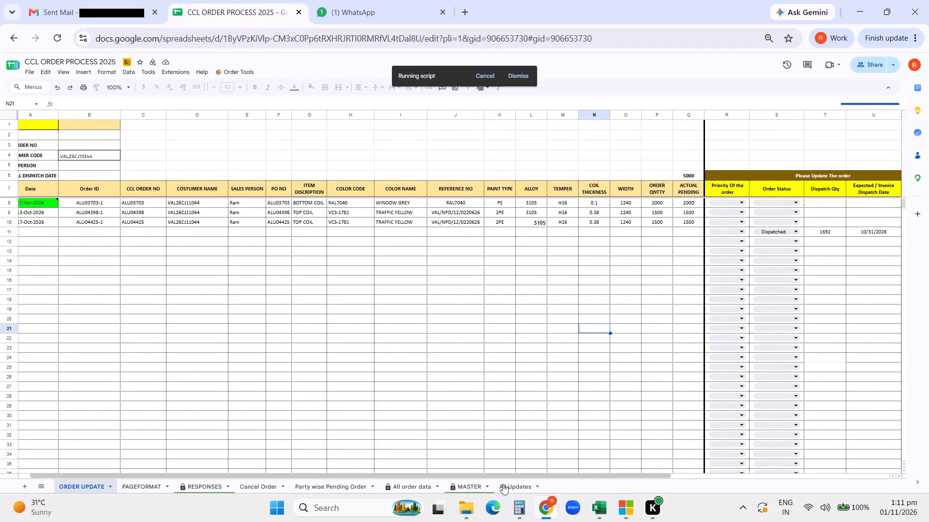
# Switch to the Pending Order workbook in Excel and delete row 188, order ALU04489-1, from 01Nov26.
pyautogui.click(604, 508)
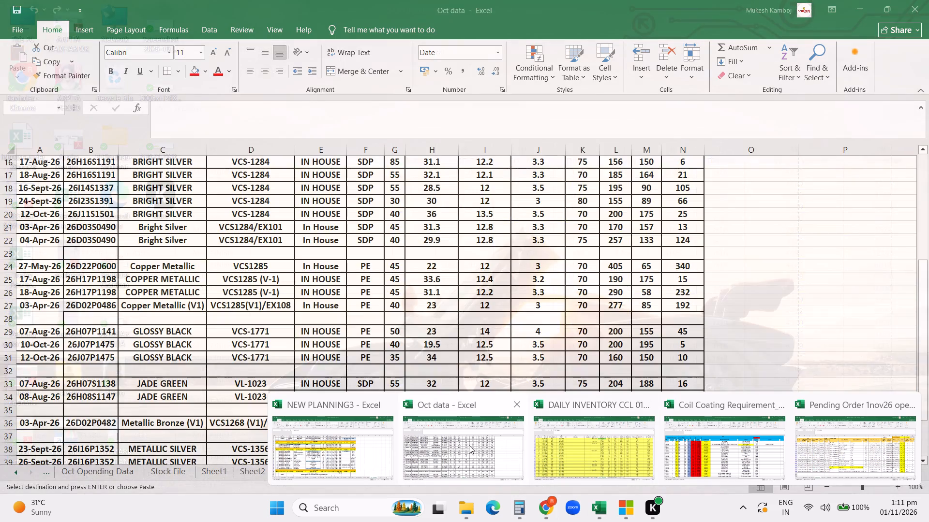
pyautogui.click(827, 453)
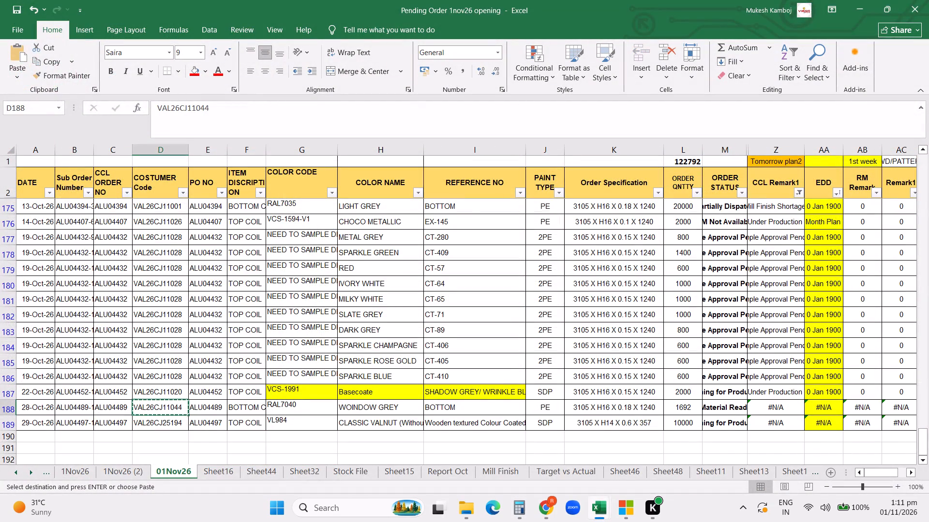
pyautogui.click(2, 406)
pyautogui.hotkey('ctrl', '-')
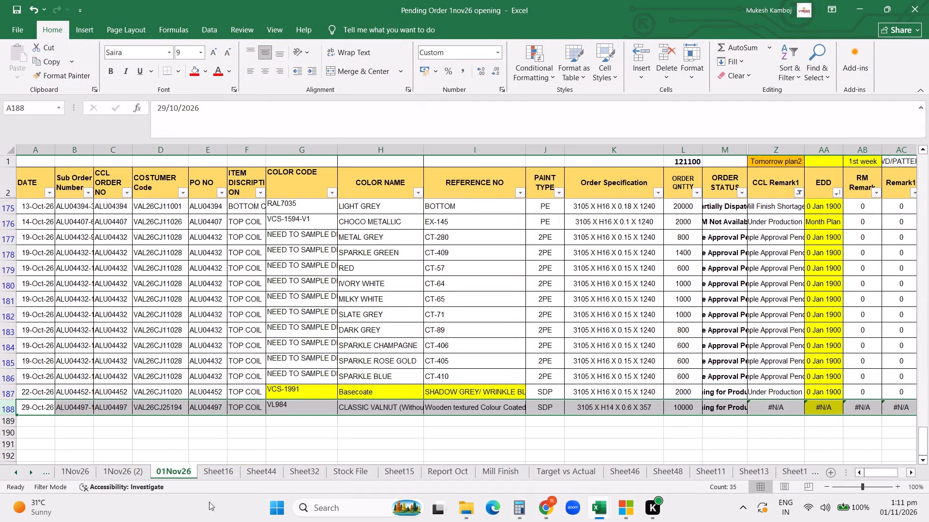
# Copy the VL984 color code, name and reference from G153:I153 of 1Nov26 (2) into G188:I188 of 01Nov26.
pyautogui.click(90, 472)
pyautogui.click(116, 473)
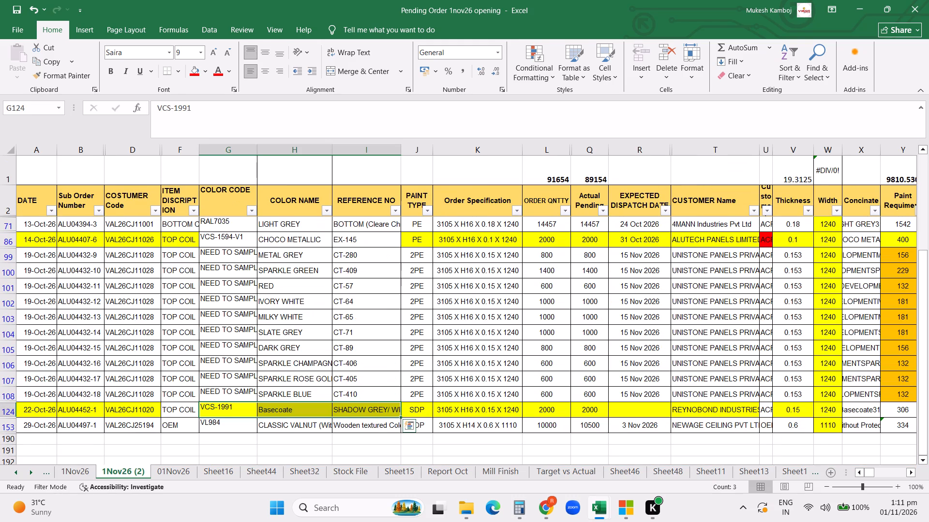
pyautogui.click(345, 435)
pyautogui.click(464, 432)
pyautogui.click(319, 437)
pyautogui.click(515, 452)
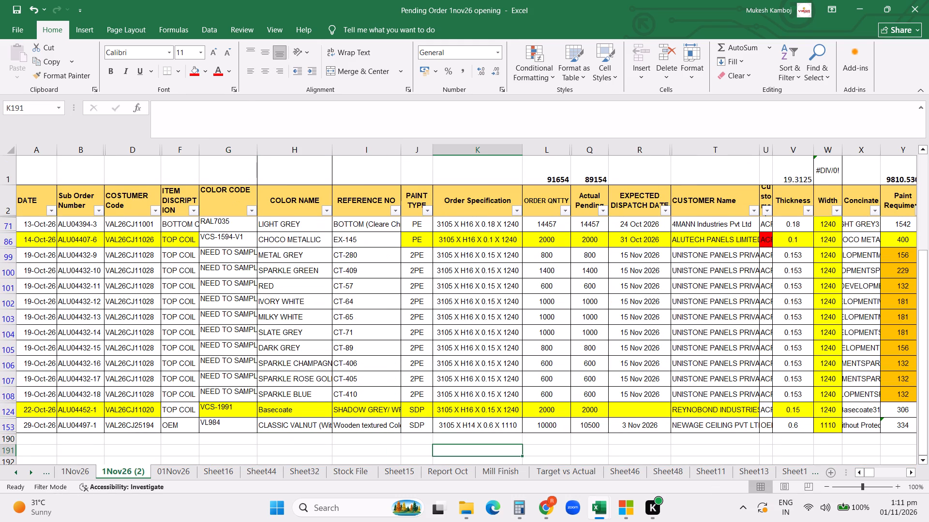
pyautogui.moveTo(217, 427); pyautogui.dragTo(314, 427)
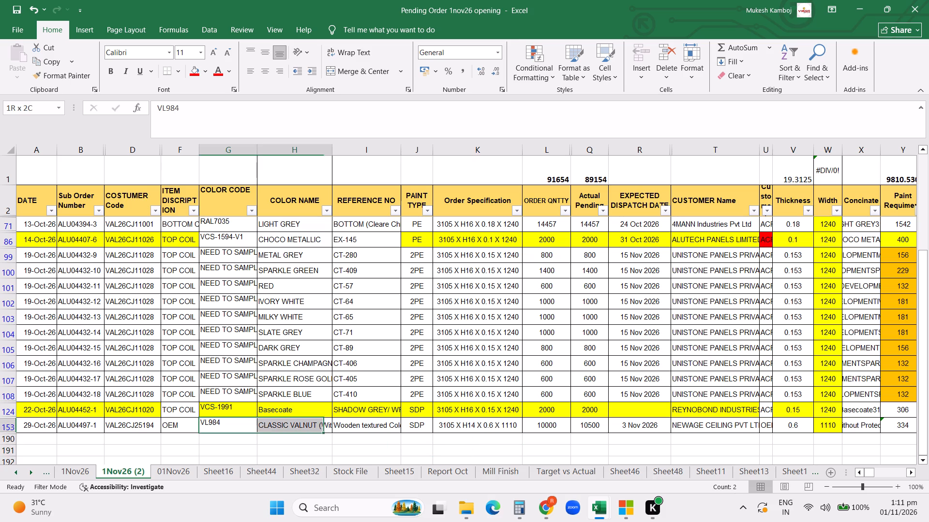
pyautogui.moveTo(314, 427); pyautogui.dragTo(355, 428)
pyautogui.hotkey('ctrl', 'c')
pyautogui.click(171, 473)
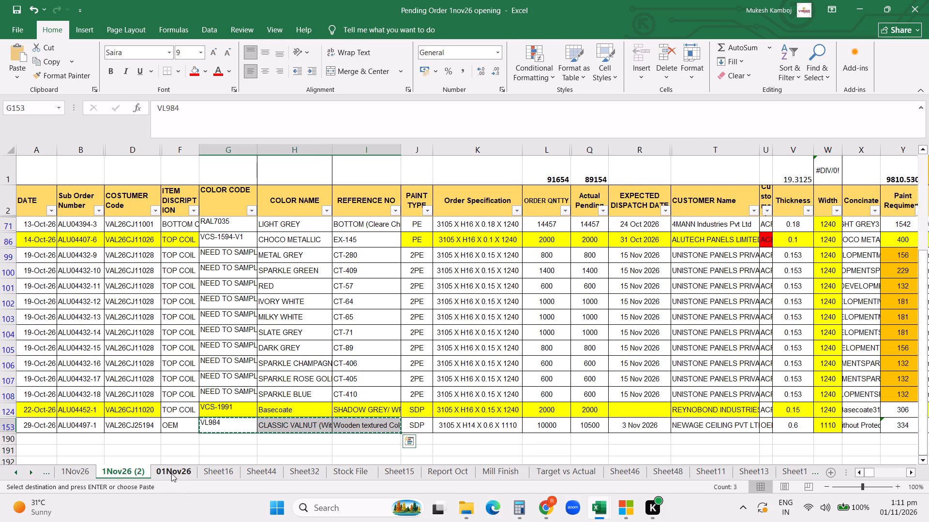
pyautogui.click(290, 406)
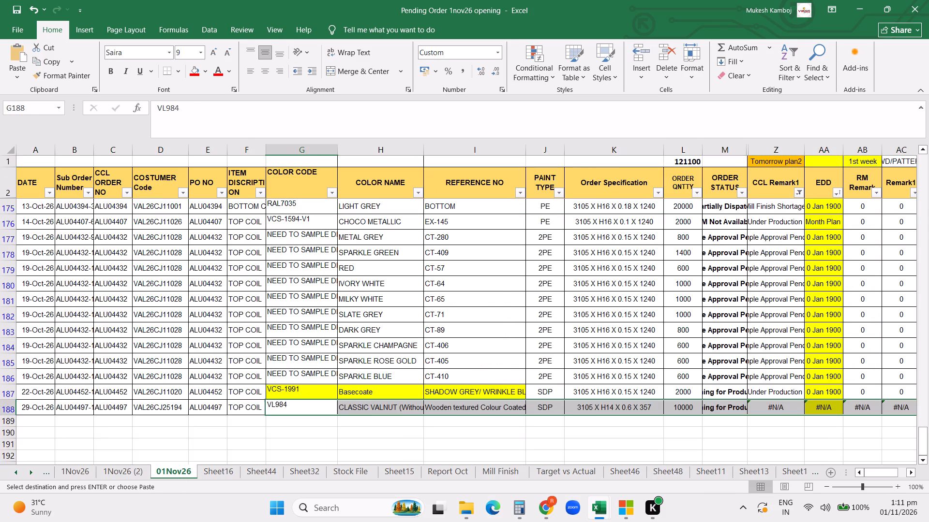
pyautogui.hotkey('ctrl', 'v')
pyautogui.click(480, 434)
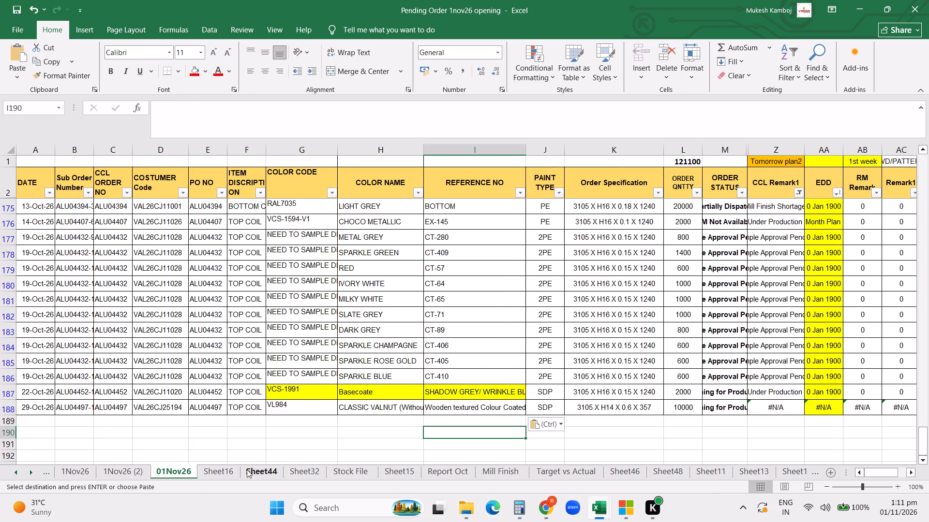
pyautogui.click(222, 475)
pyautogui.click(162, 471)
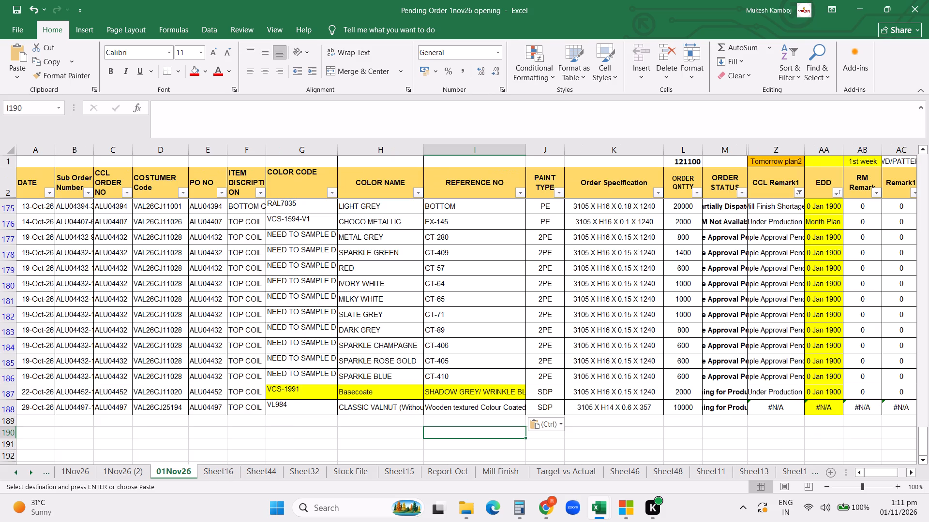
# Change the order specification in K188 of 01Nov26 to 3105 X H14 X 0.6 X 1110.
pyautogui.click(605, 427)
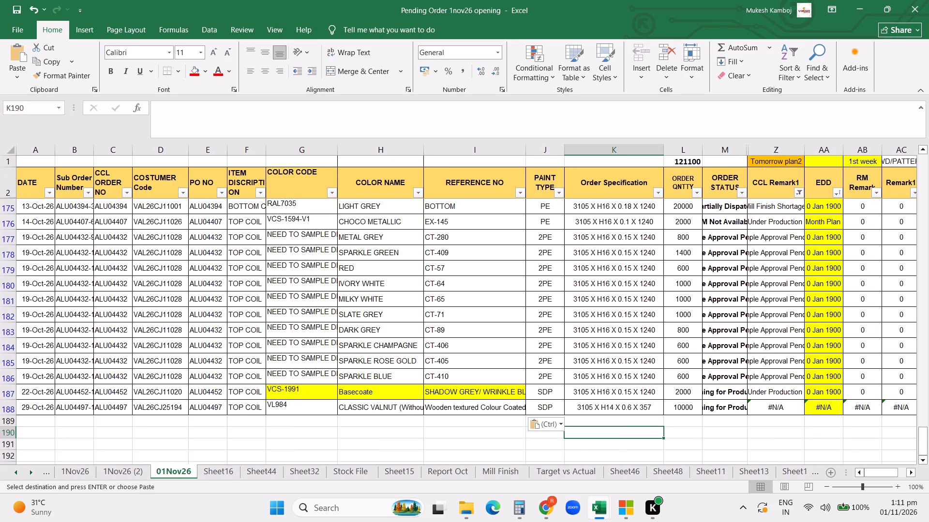
pyautogui.click(606, 425)
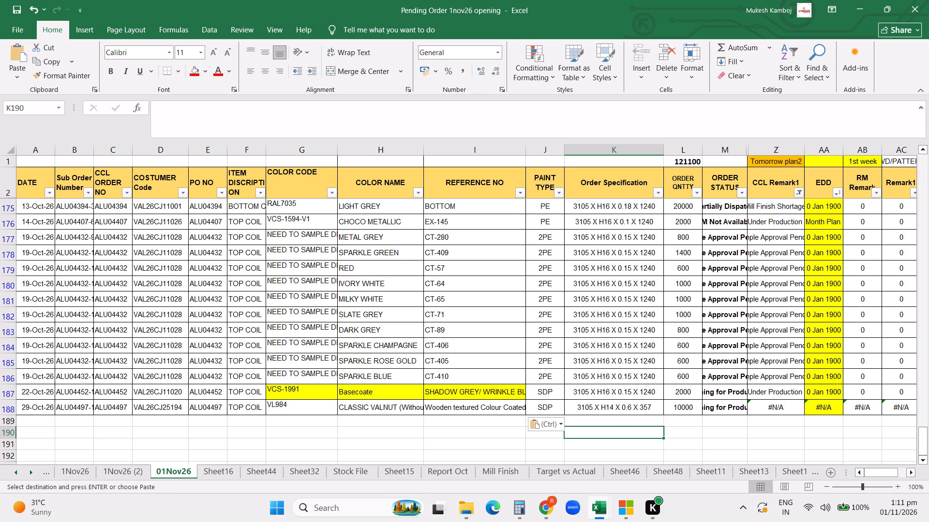
pyautogui.click(598, 406)
pyautogui.click(270, 125)
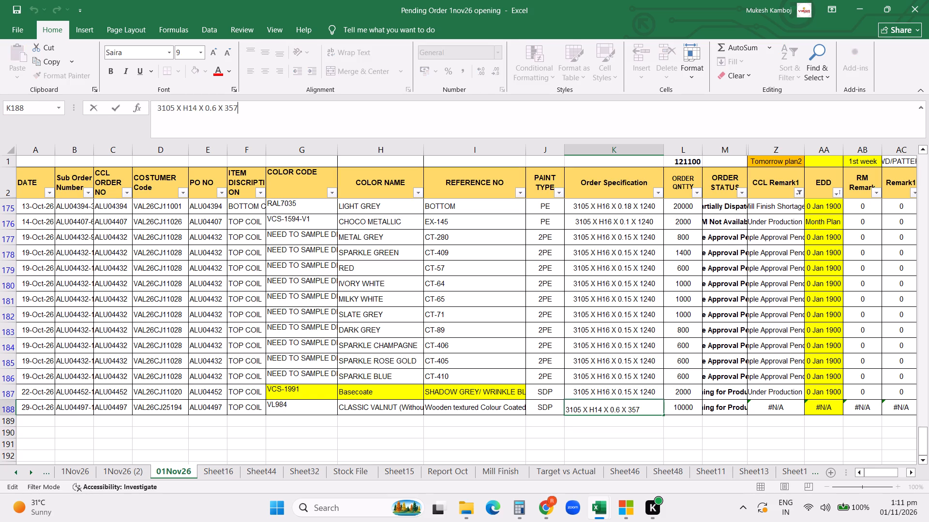
pyautogui.press('BackSpace')
pyautogui.press('BackSpace')
pyautogui.press('BackSpace')
pyautogui.write('111')
pyautogui.press('0')
pyautogui.press('Return')
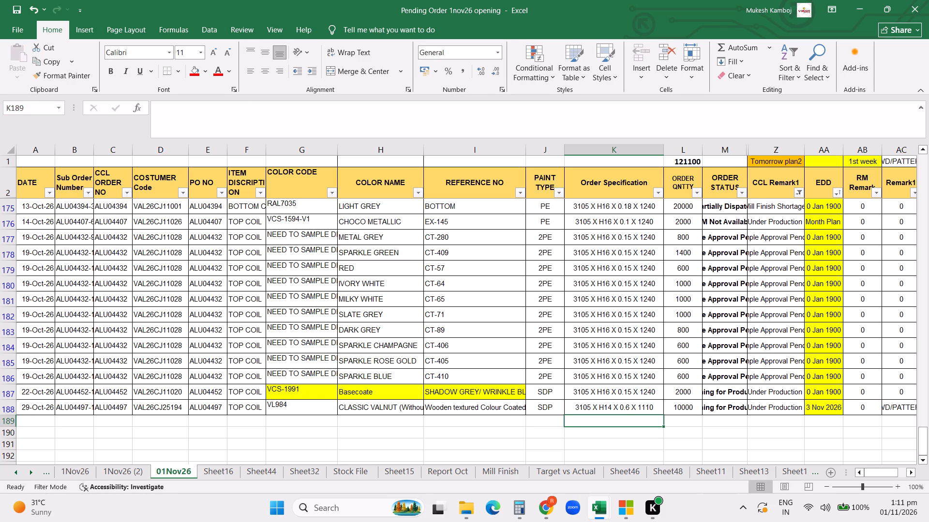
# Clear the CCL Remark1 column filter on 01Nov26.
pyautogui.click(801, 191)
pyautogui.click(738, 263)
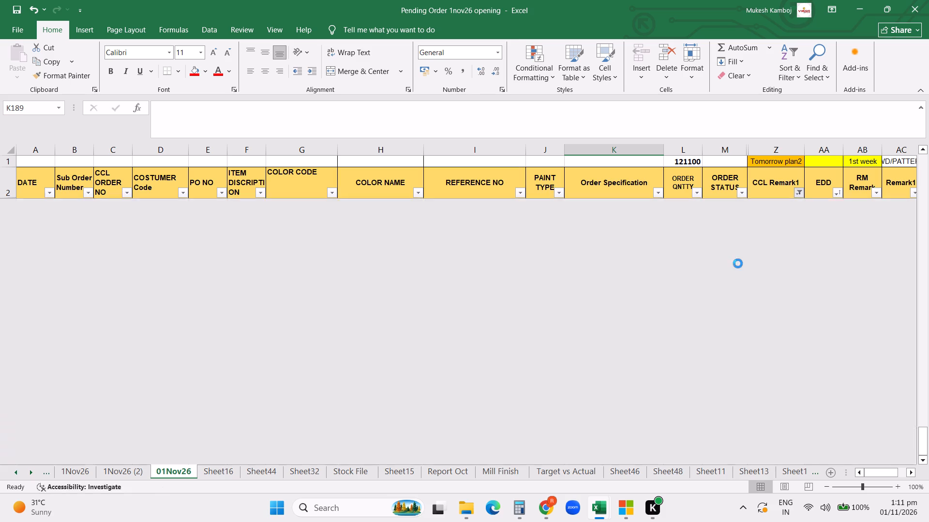
pyautogui.scroll(9, 775, 295)
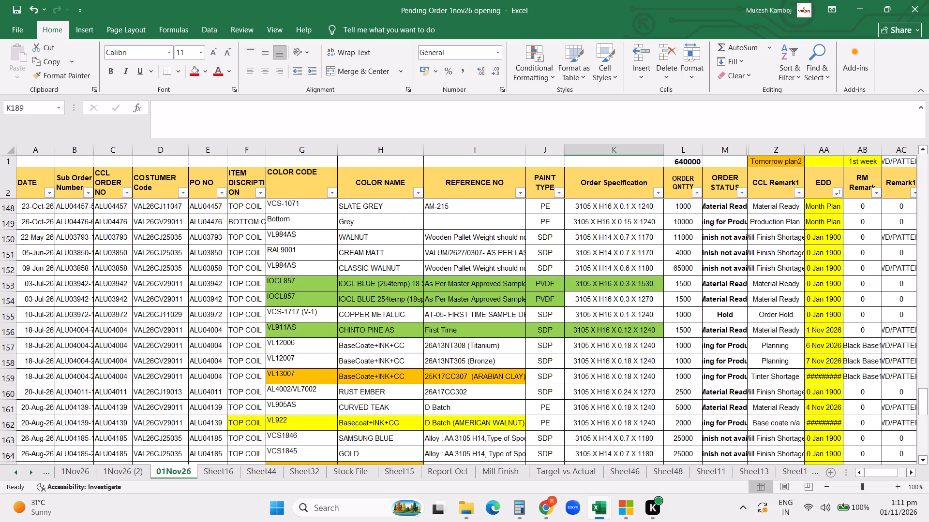
pyautogui.scroll(20, 767, 263)
pyautogui.hotkey('ctrl', 'Up')
pyautogui.hotkey('ctrl', 'Up')
pyautogui.hotkey('ctrl', 'Up')
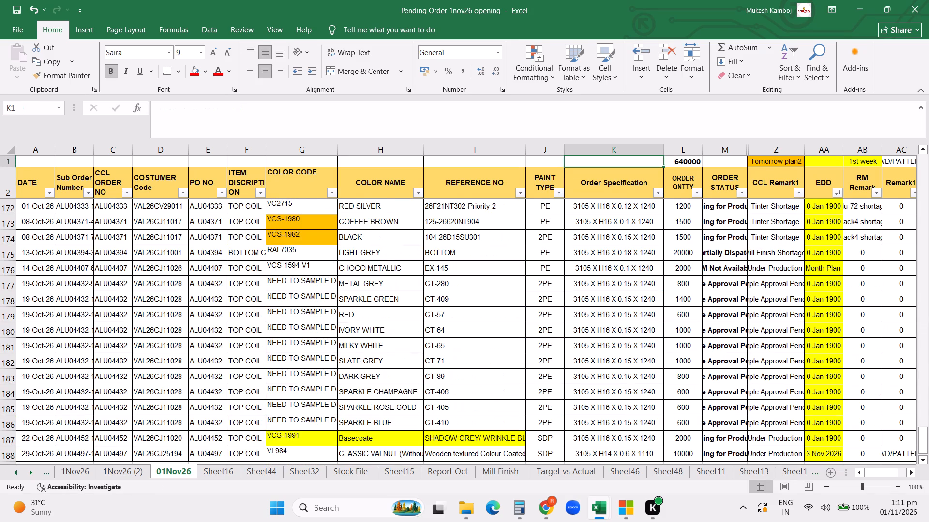
# Unhide the columns between M and Z on 01Nov26.
pyautogui.moveTo(730, 152); pyautogui.dragTo(761, 151)
pyautogui.rightClick(761, 151)
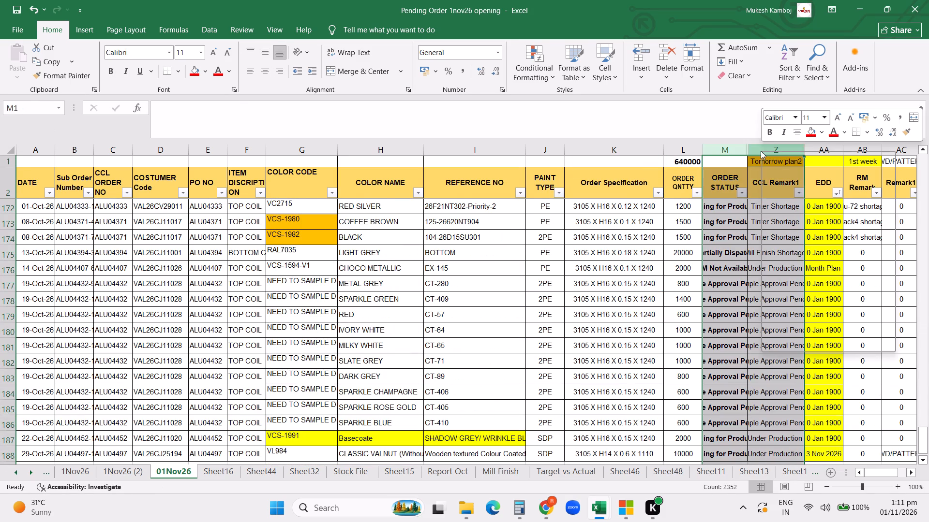
pyautogui.click(789, 344)
pyautogui.click(752, 332)
# Enter the formula =L3-Q3 in Priority cell P3 to subtract the actual pending quantity from the order quantity.
pyautogui.scroll(6, 745, 314)
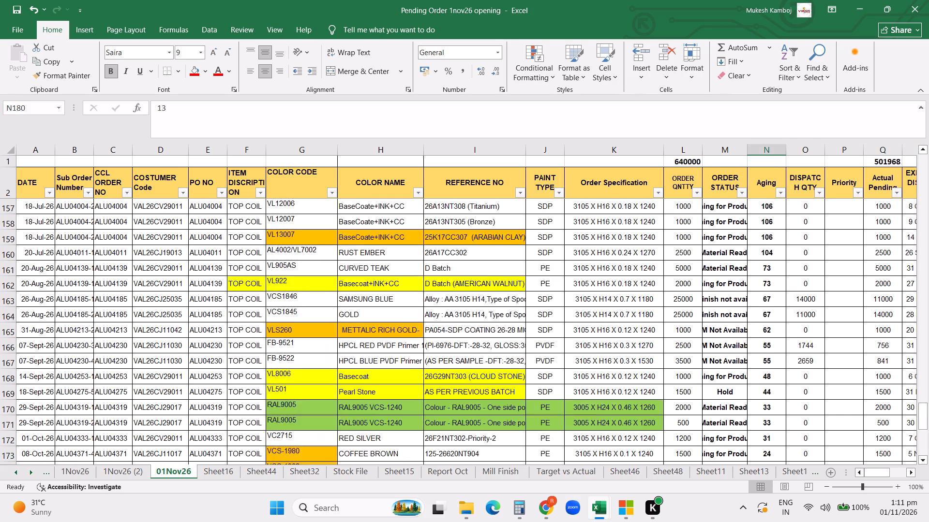
pyautogui.scroll(4, 745, 312)
pyautogui.click(824, 262)
pyautogui.press('Right')
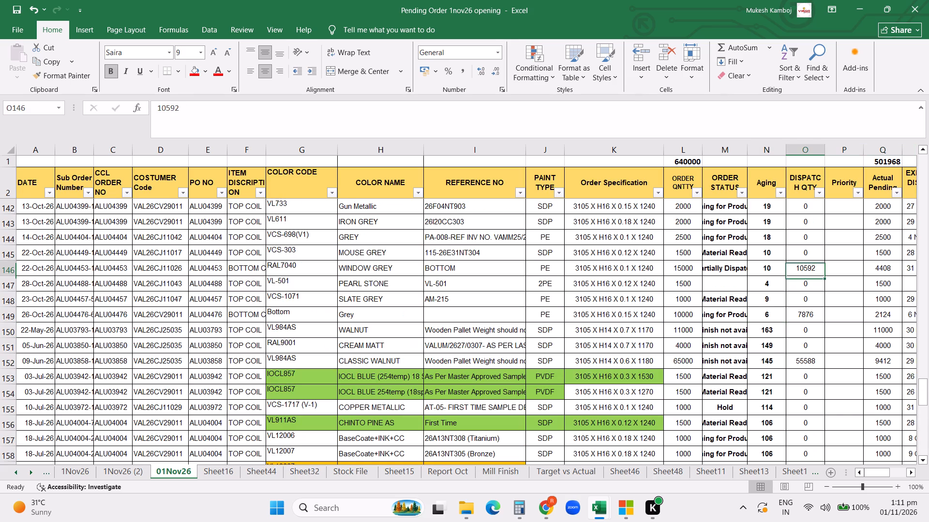
pyautogui.hotkey('ctrl', 'Up')
pyautogui.hotkey('ctrl', 'Up')
pyautogui.hotkey('ctrl', 'Up')
pyautogui.press('Down')
pyautogui.press('Down')
pyautogui.press('Down')
pyautogui.press('Up')
pyautogui.press('Up')
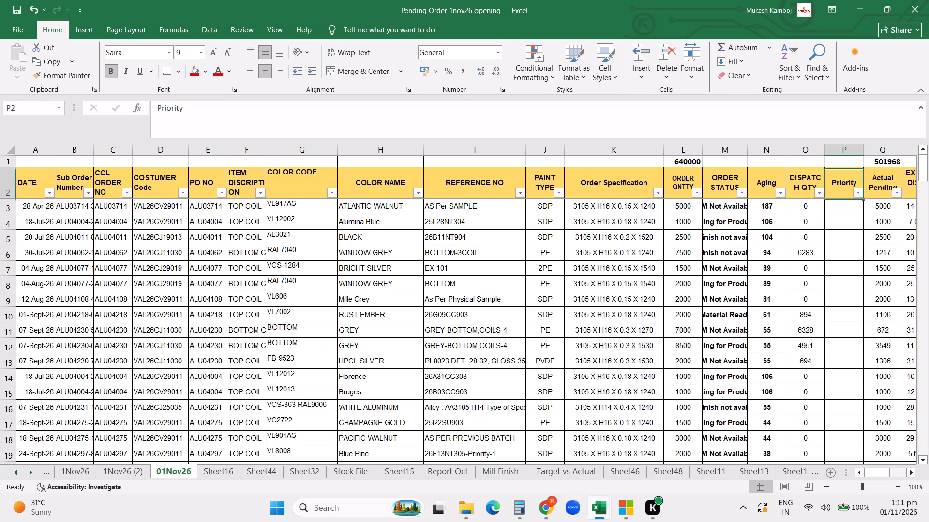
pyautogui.press('Down')
pyautogui.press('Right')
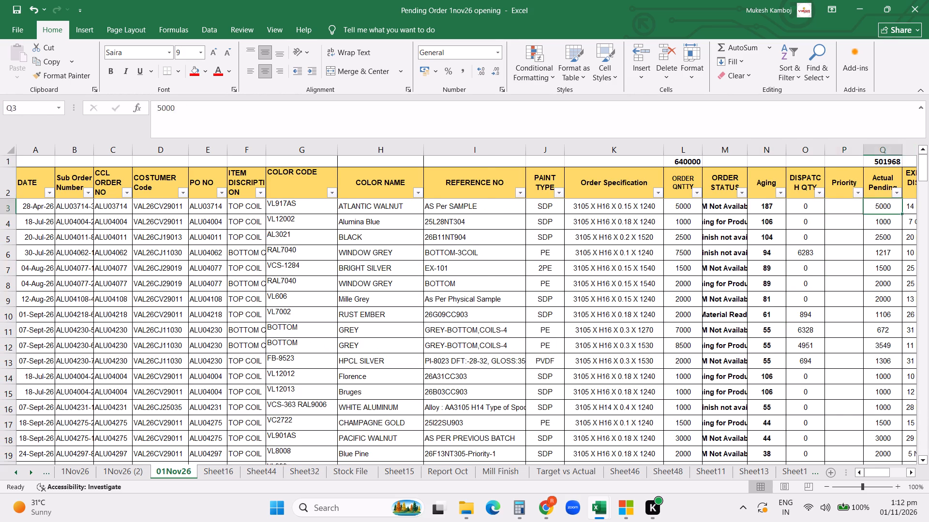
pyautogui.press('Right')
pyautogui.press('Right')
pyautogui.press('Right')
pyautogui.press('Right')
pyautogui.press('Right')
pyautogui.press('Right')
pyautogui.scroll(6, 622, 223)
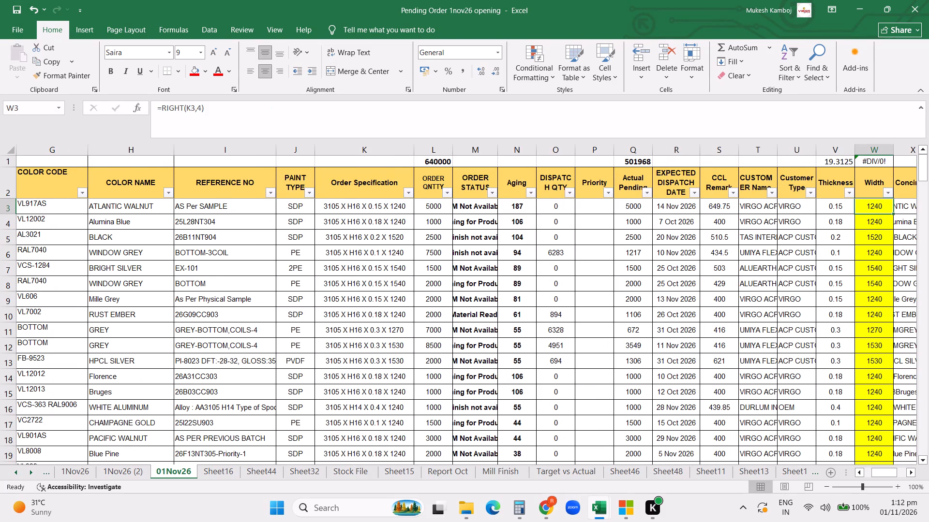
pyautogui.click(602, 207)
pyautogui.press('=')
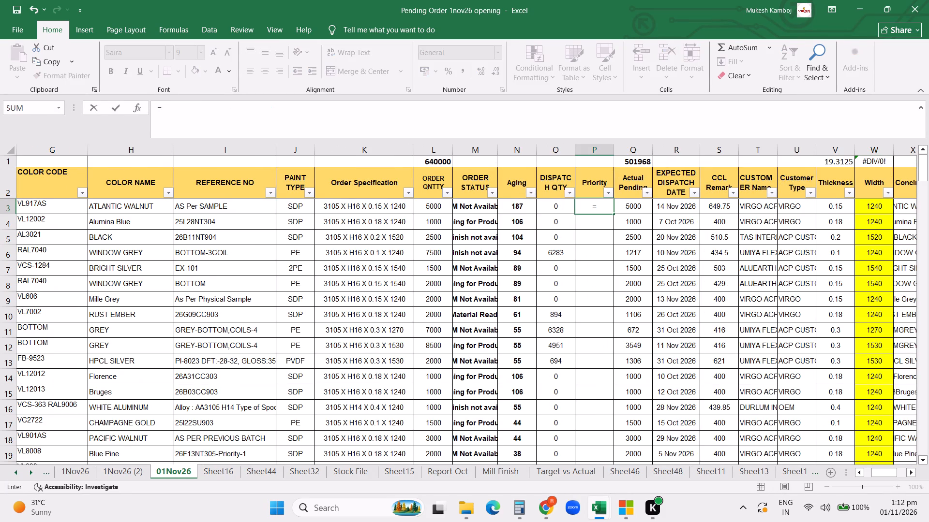
pyautogui.click(425, 204)
pyautogui.press('-')
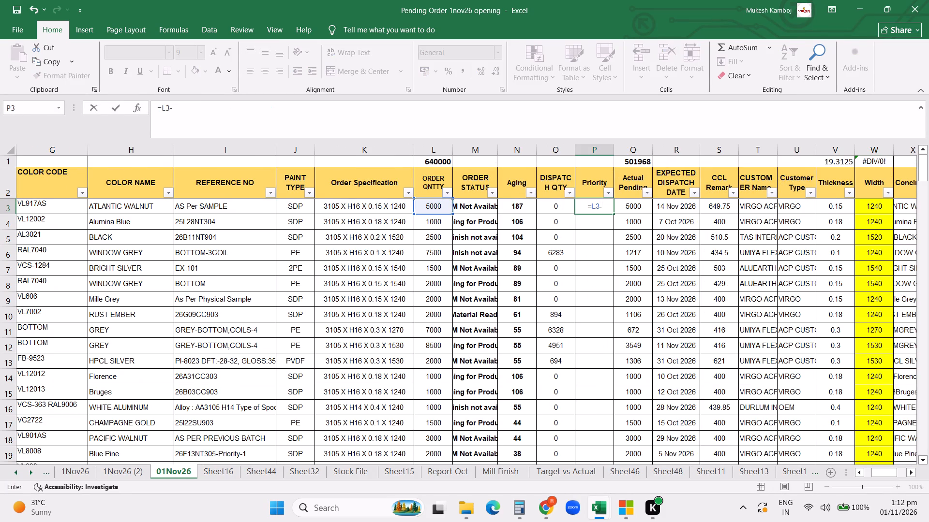
pyautogui.click(634, 208)
pyautogui.press('Return')
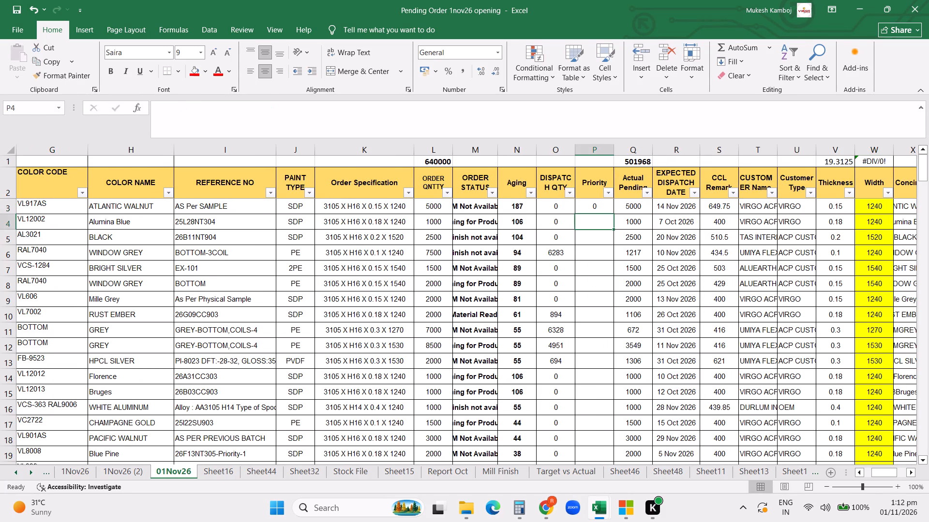
# Fill the P3 formula through the Priority column, rows 3 to 188.
pyautogui.click(607, 207)
pyautogui.hotkey('ctrl', 'c')
pyautogui.press('Right')
pyautogui.hotkey('ctrl', 'Down')
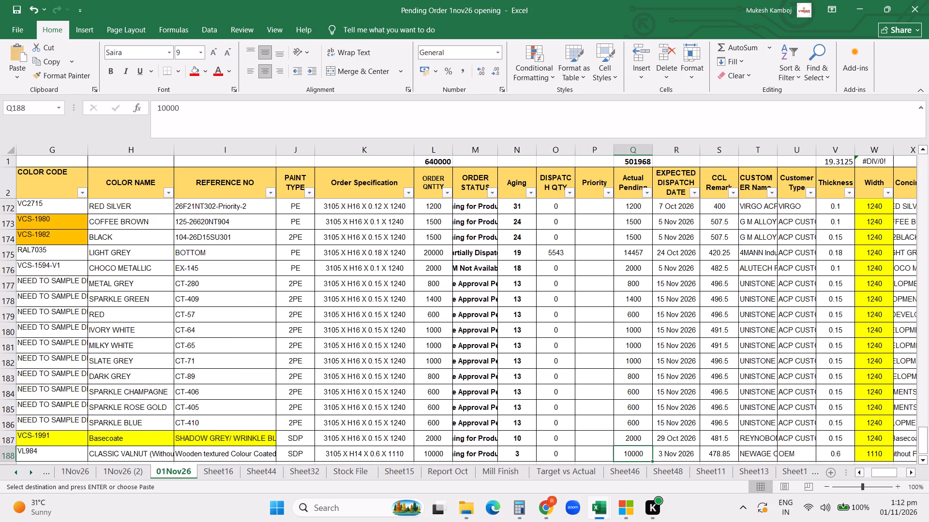
pyautogui.press('Down')
pyautogui.press('Left')
pyautogui.press('Up')
pyautogui.hotkey('ctrl', 'shift', 'Up')
pyautogui.hotkey('ctrl', 'shift', 'Up')
pyautogui.hotkey('ctrl', 'shift', 'Up')
pyautogui.hotkey('ctrl', 'shift', 'Up')
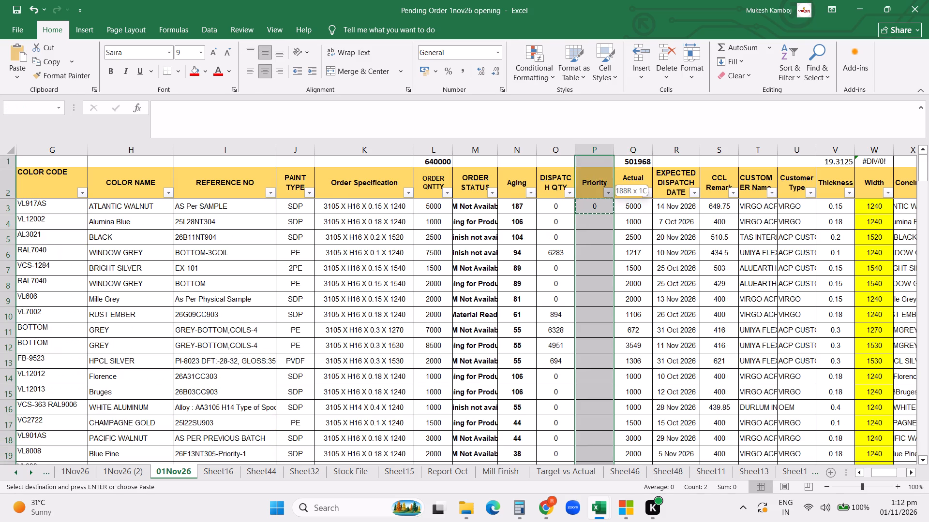
pyautogui.hotkey('shift', 'Down')
pyautogui.hotkey('shift', 'Down')
pyautogui.press('Return')
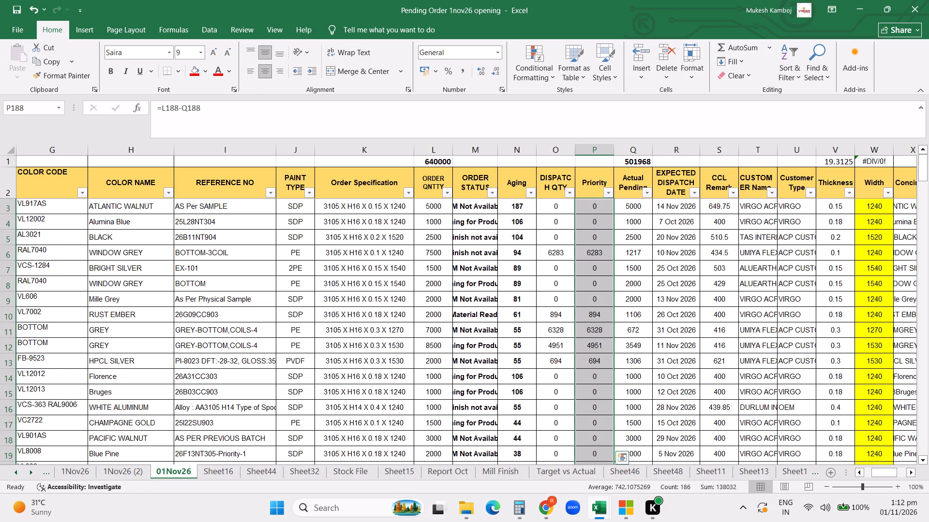
# Filter the Priority column to exclude rows with a value of 0.
pyautogui.click(597, 230)
pyautogui.click(609, 188)
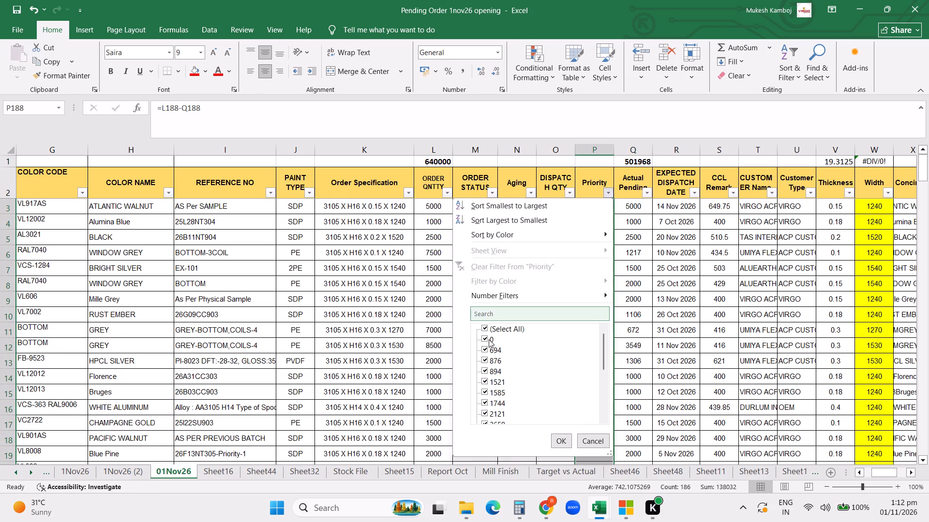
pyautogui.click(489, 339)
pyautogui.click(561, 441)
pyautogui.scroll(10, 661, 304)
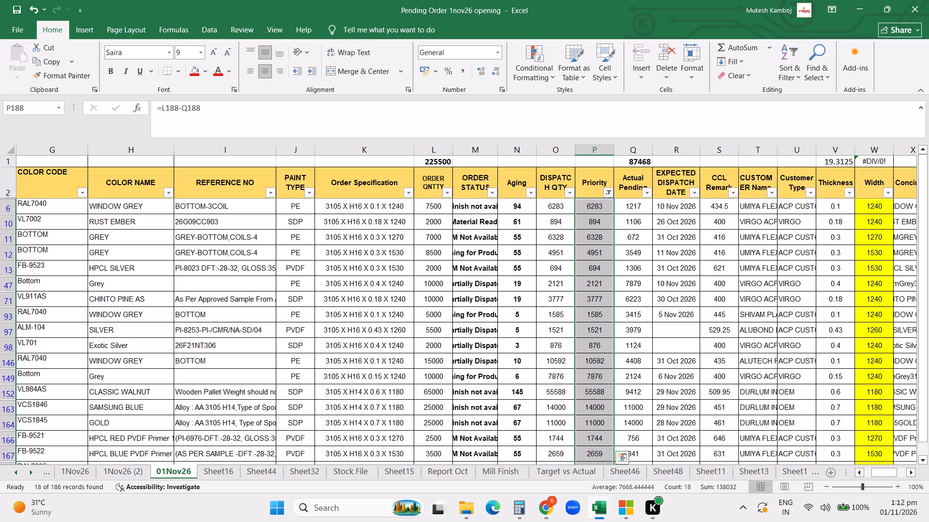
# Replace the order quantity in L6 with the actual pending quantity 1217 copied from Q6.
pyautogui.click(677, 283)
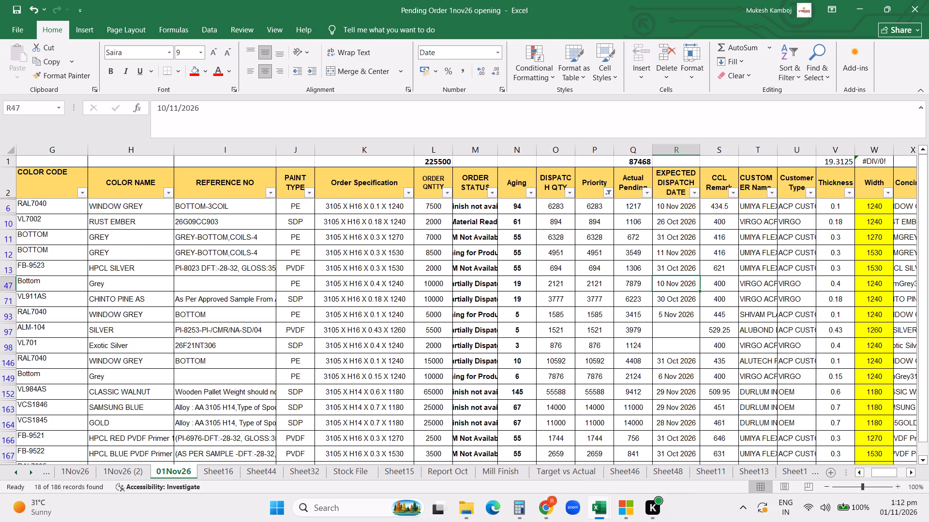
pyautogui.click(627, 205)
pyautogui.hotkey('ctrl', 'c')
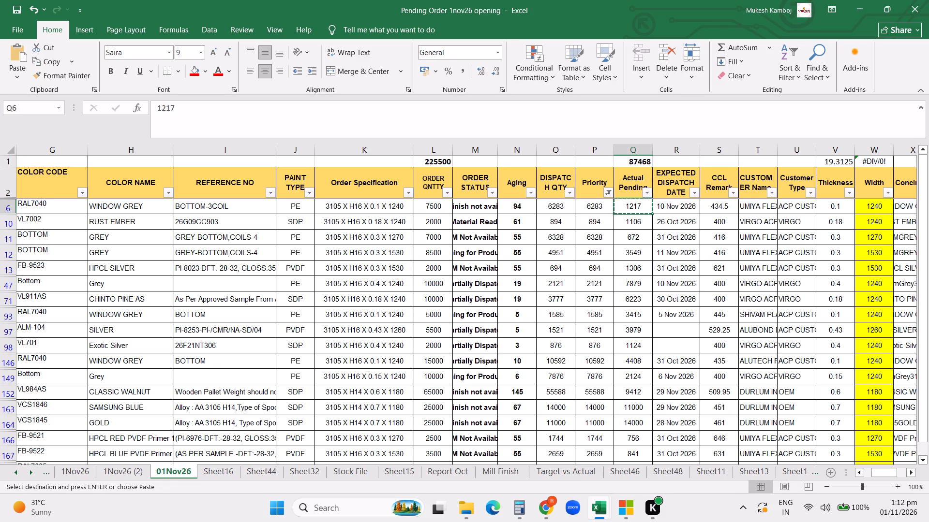
pyautogui.click(431, 209)
pyautogui.hotkey('ctrl', 'v')
# Replace the order quantities in L10, L11 and L12 with the actual pending quantities 1106, 672 and 3549 from column Q.
pyautogui.click(643, 226)
pyautogui.hotkey('ctrl', 'c')
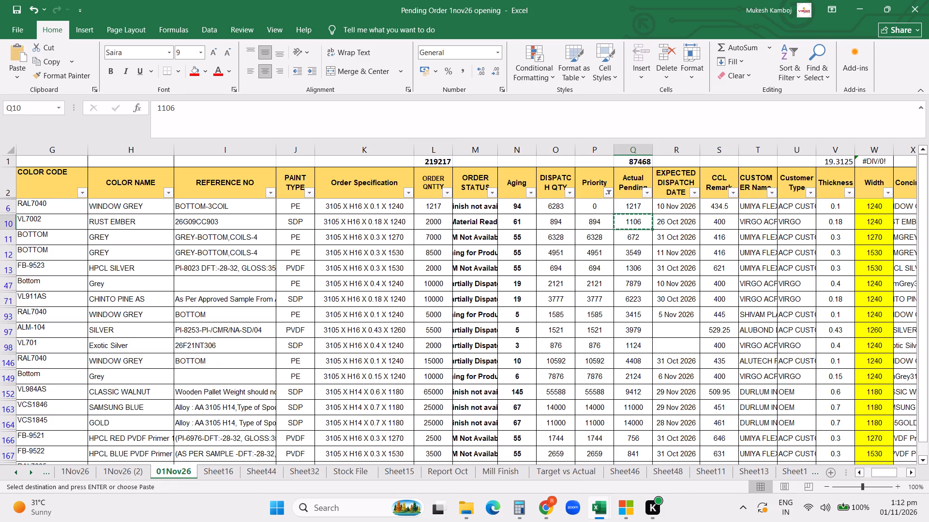
pyautogui.click(446, 222)
pyautogui.hotkey('ctrl', 'v')
pyautogui.click(632, 239)
pyautogui.hotkey('ctrl', 'c')
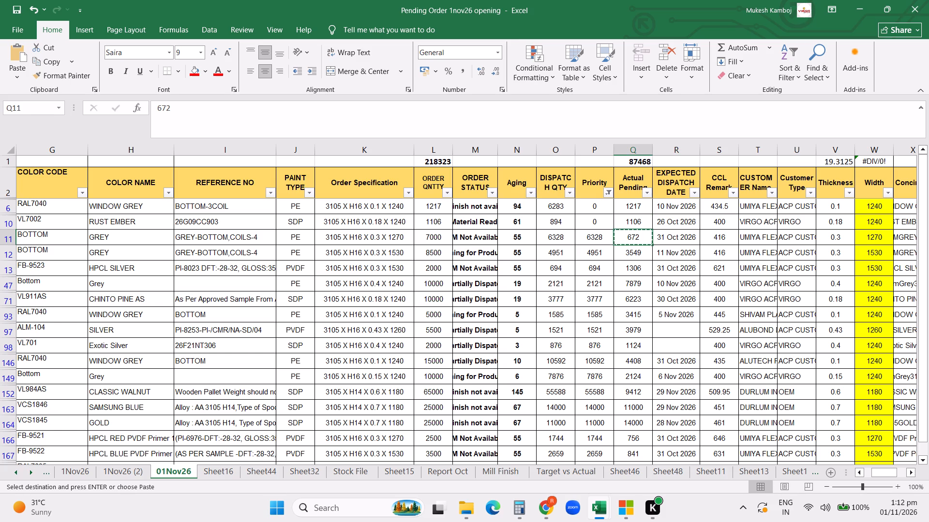
pyautogui.click(436, 241)
pyautogui.hotkey('ctrl', 'v')
pyautogui.click(627, 254)
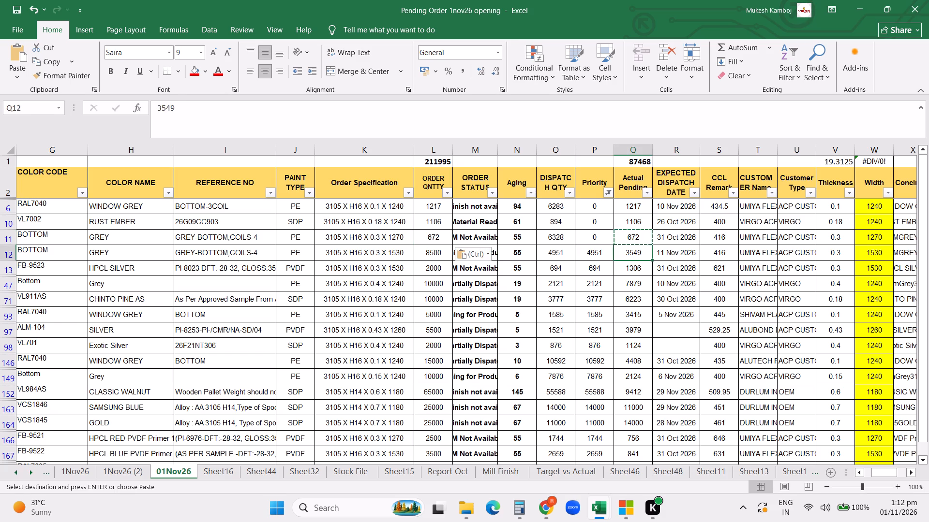
pyautogui.hotkey('ctrl', 'c')
pyautogui.click(438, 256)
pyautogui.hotkey('ctrl', 'v')
# Replace the order quantities in L13, L47 and L71 with the actual pending quantities 1306, 7879 and 6223 from column Q.
pyautogui.click(623, 270)
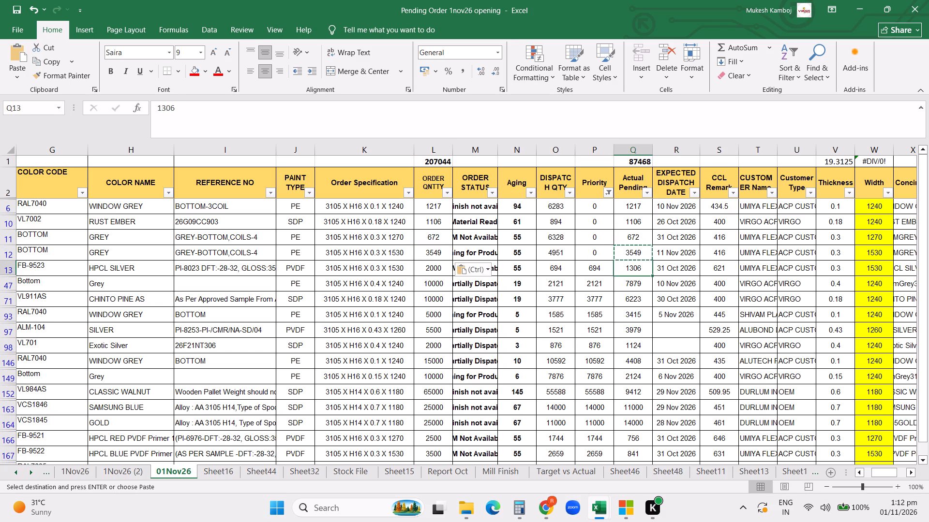
pyautogui.hotkey('ctrl', 'c')
pyautogui.click(426, 268)
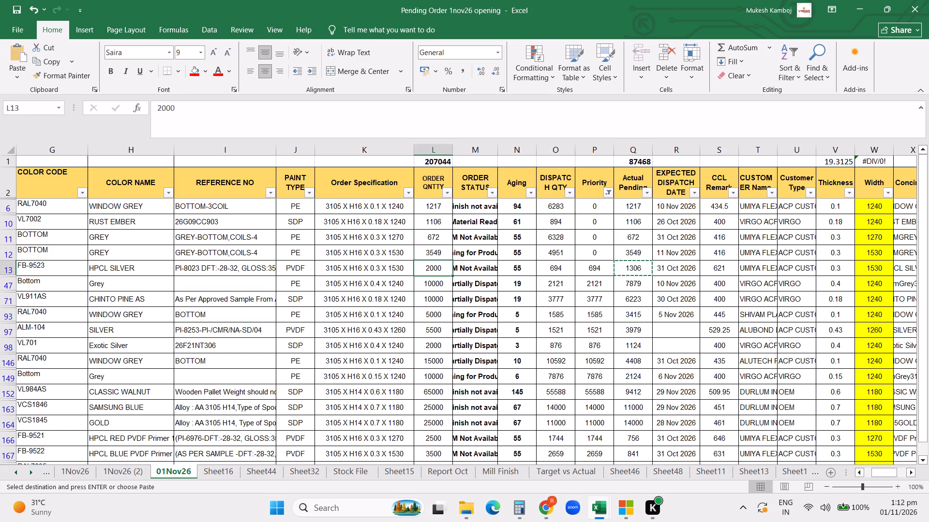
pyautogui.hotkey('ctrl', 'v')
pyautogui.keyDown('ctrl'); pyautogui.click(629, 286); pyautogui.keyUp('ctrl')
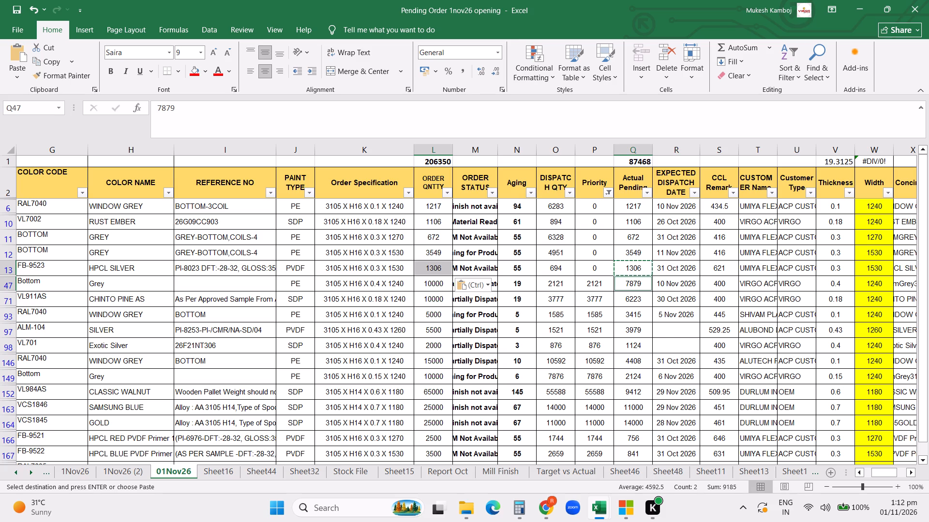
pyautogui.click(629, 286)
pyautogui.hotkey('ctrl', 'c')
pyautogui.click(438, 285)
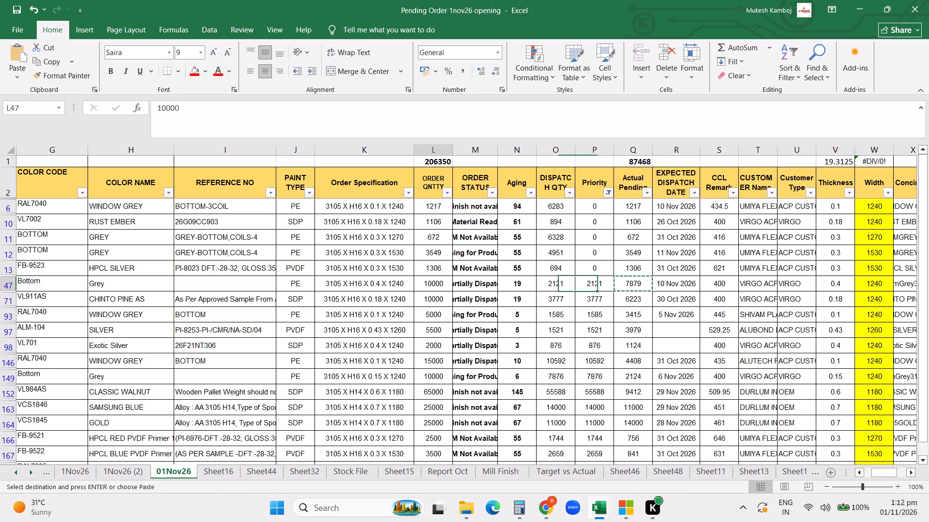
pyautogui.hotkey('ctrl', 'v')
pyautogui.click(632, 301)
pyautogui.hotkey('ctrl', 'c')
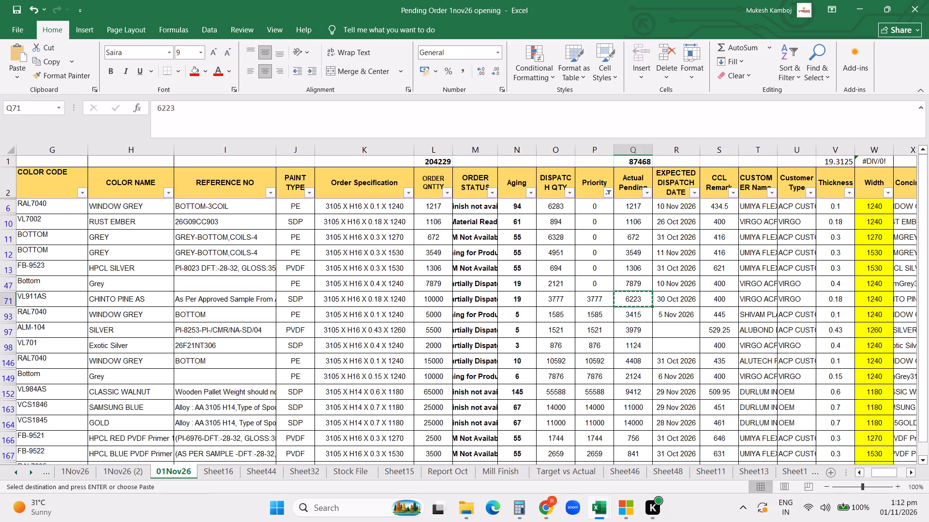
pyautogui.click(434, 300)
pyautogui.hotkey('ctrl', 'v')
# Replace the order quantities in L93, L97 and L98 with the actual pending quantities 3415, 3979 and 1124 from column Q.
pyautogui.click(636, 316)
pyautogui.hotkey('ctrl', 'c')
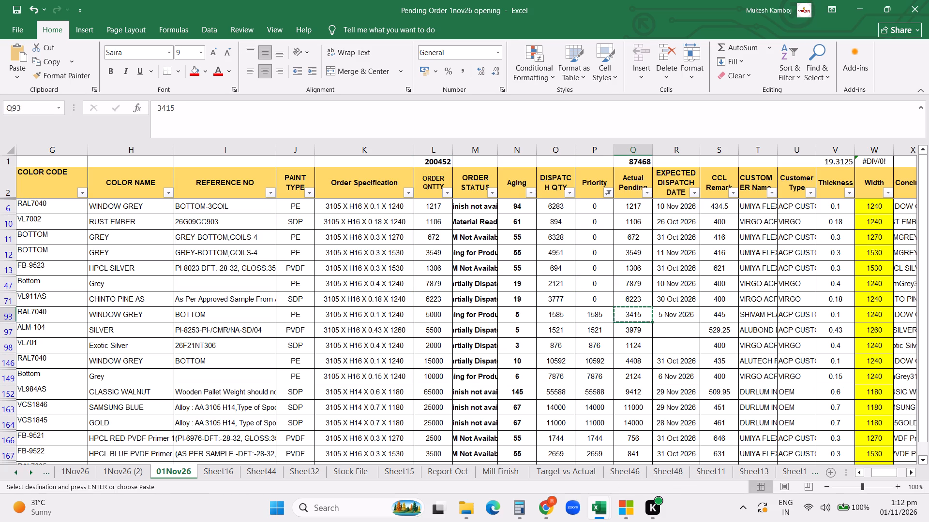
pyautogui.click(424, 318)
pyautogui.hotkey('ctrl', 'v')
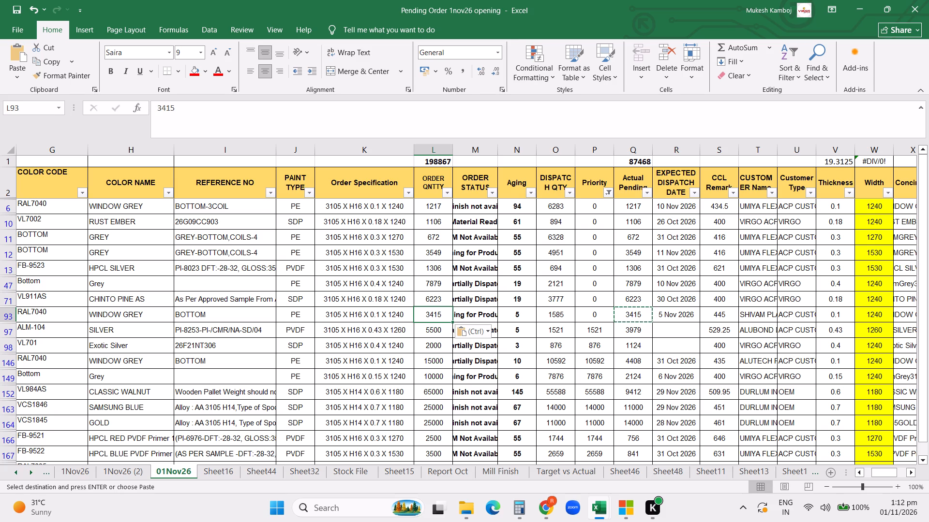
pyautogui.click(637, 332)
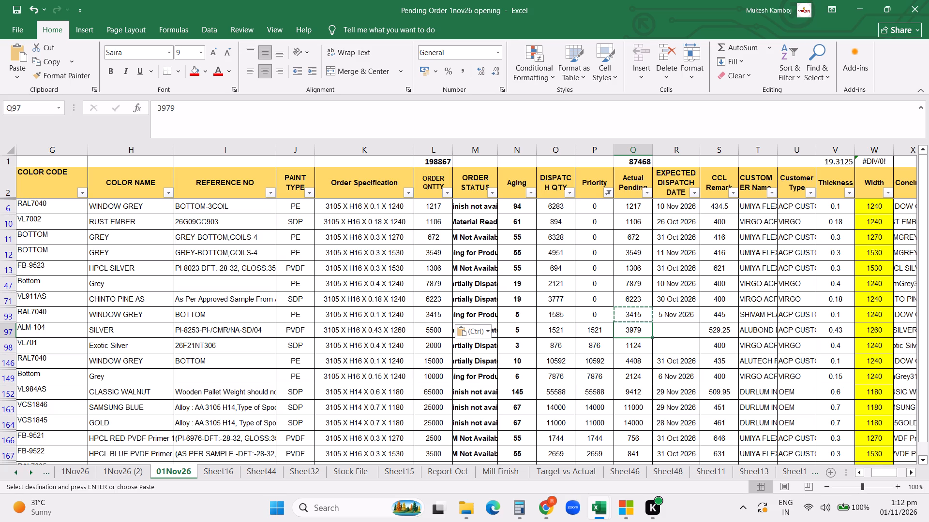
pyautogui.click(637, 332)
pyautogui.click(634, 331)
pyautogui.hotkey('ctrl', 'c')
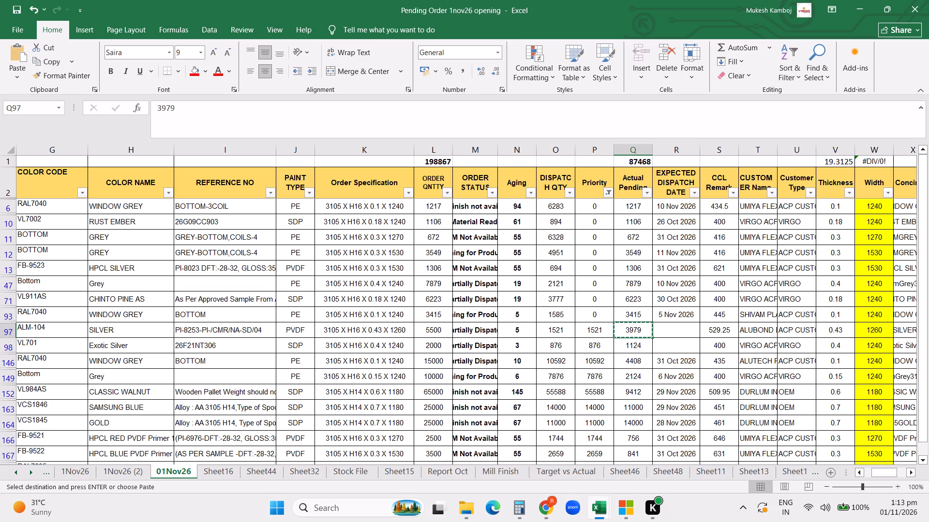
pyautogui.click(438, 333)
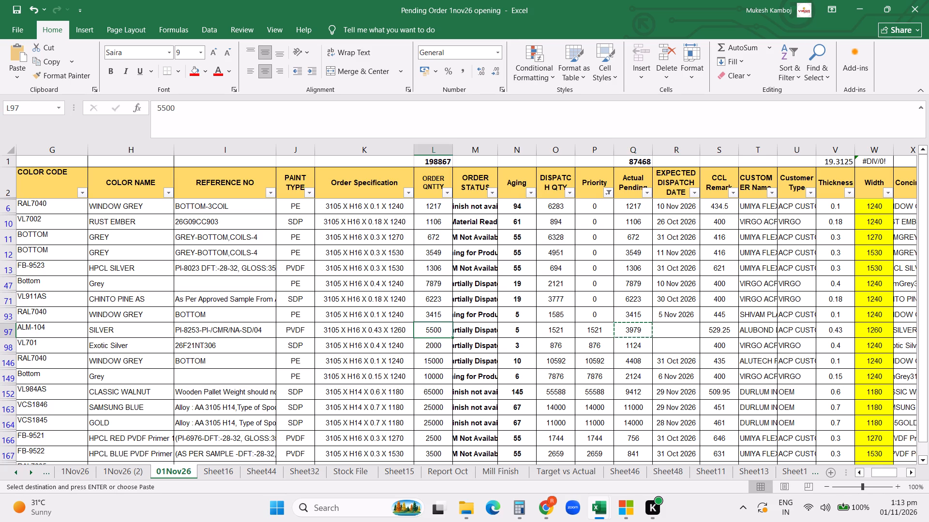
pyautogui.hotkey('ctrl', 'v')
pyautogui.click(628, 348)
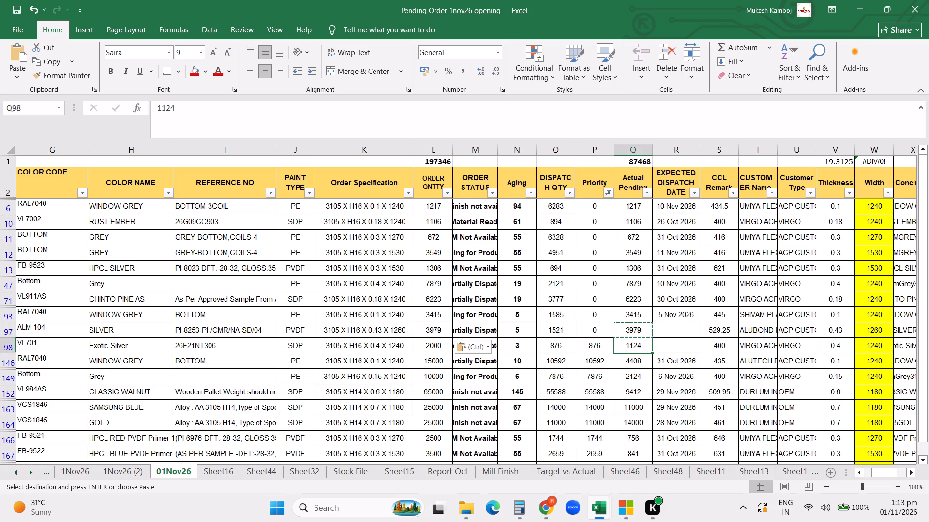
pyautogui.hotkey('ctrl', 'c')
pyautogui.click(434, 347)
pyautogui.hotkey('ctrl', 'v')
# Replace the order quantities in L146, L149 and L152 with the actual pending quantities 4408, 2124 and 9412 from column Q.
pyautogui.click(629, 362)
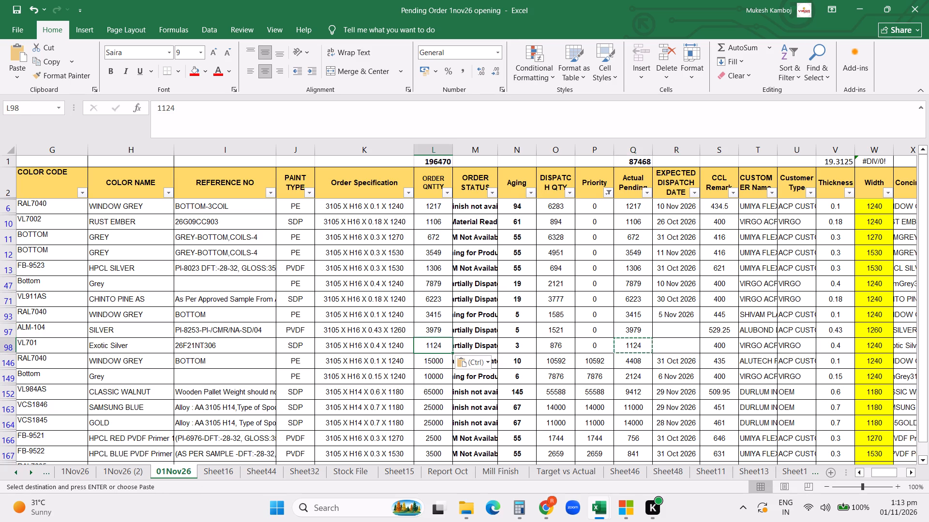
pyautogui.hotkey('ctrl', 'c')
pyautogui.click(438, 361)
pyautogui.hotkey('ctrl', 'v')
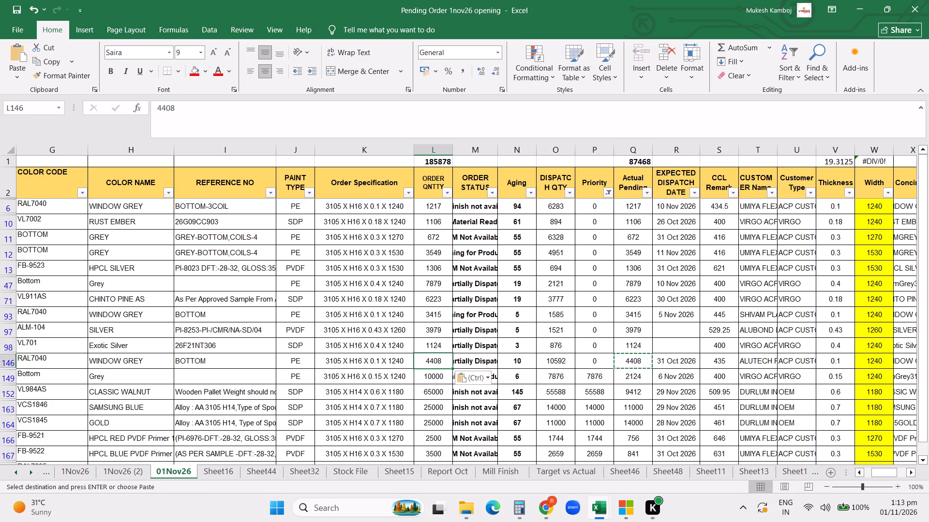
pyautogui.scroll(-1, 588, 373)
pyautogui.click(632, 376)
pyautogui.hotkey('ctrl', 'c')
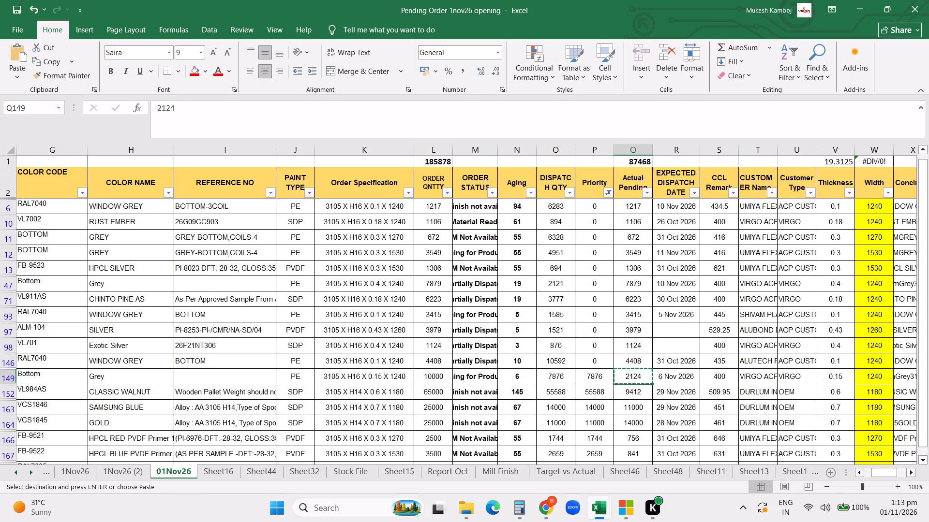
pyautogui.click(432, 375)
pyautogui.hotkey('ctrl', 'v')
pyautogui.scroll(-3, 606, 383)
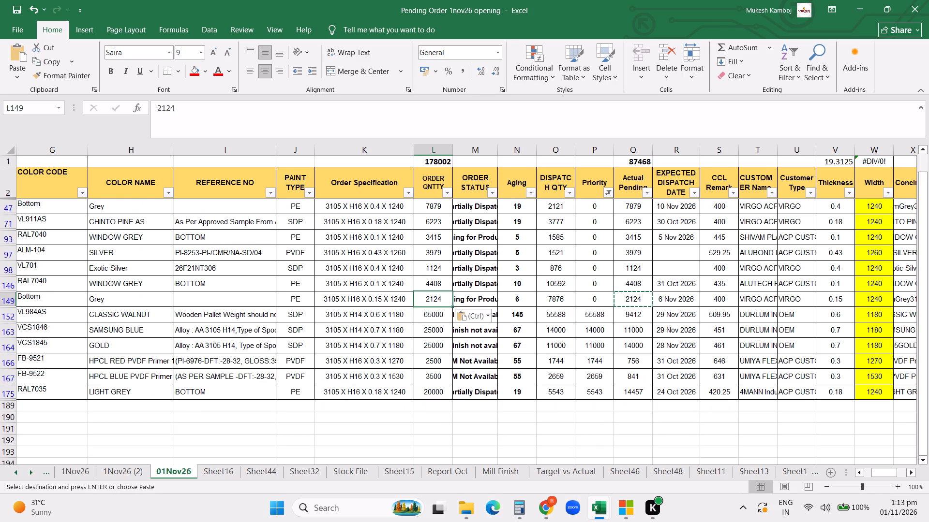
pyautogui.click(634, 319)
pyautogui.hotkey('ctrl', 'c')
pyautogui.click(430, 313)
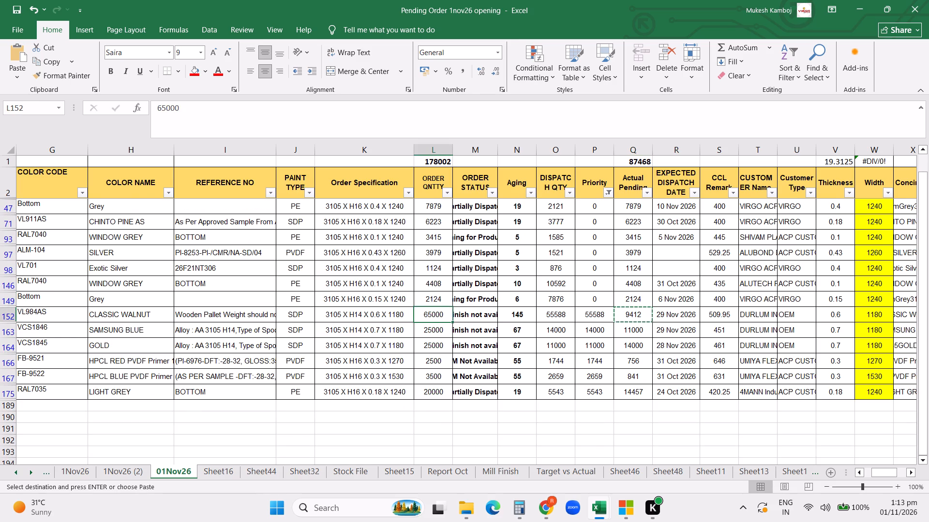
pyautogui.hotkey('ctrl', 'v')
# Replace the order quantities in L163, L164 and L166 with the actual pending quantities 11000, 14000 and 756 from column Q.
pyautogui.click(638, 334)
pyautogui.hotkey('ctrl', 'c')
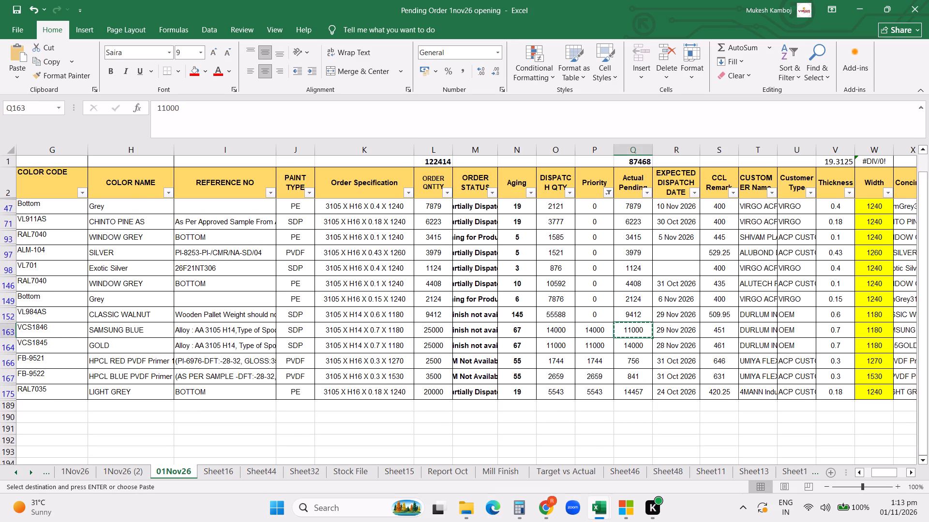
pyautogui.click(435, 331)
pyautogui.hotkey('ctrl', 'v')
pyautogui.click(624, 347)
pyautogui.hotkey('ctrl', 'c')
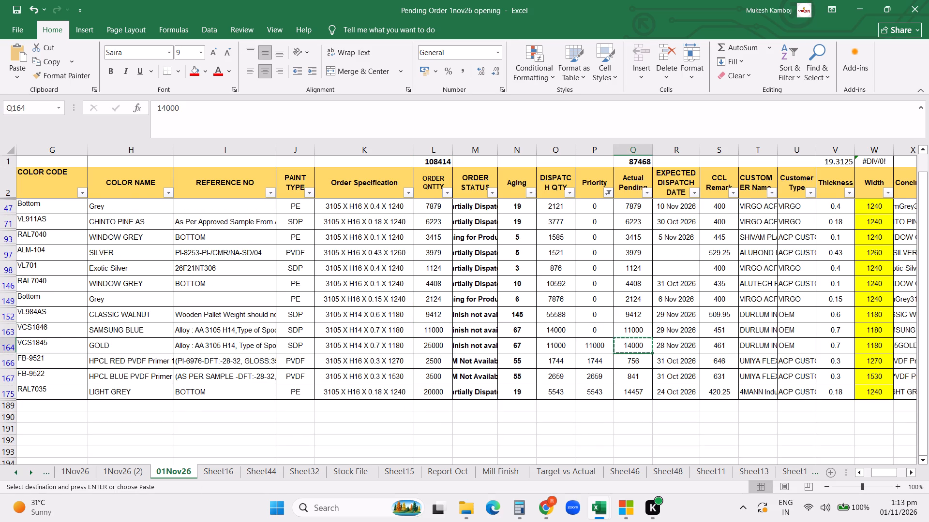
pyautogui.click(425, 347)
pyautogui.hotkey('ctrl', 'v')
pyautogui.click(620, 362)
pyautogui.hotkey('ctrl', 'c')
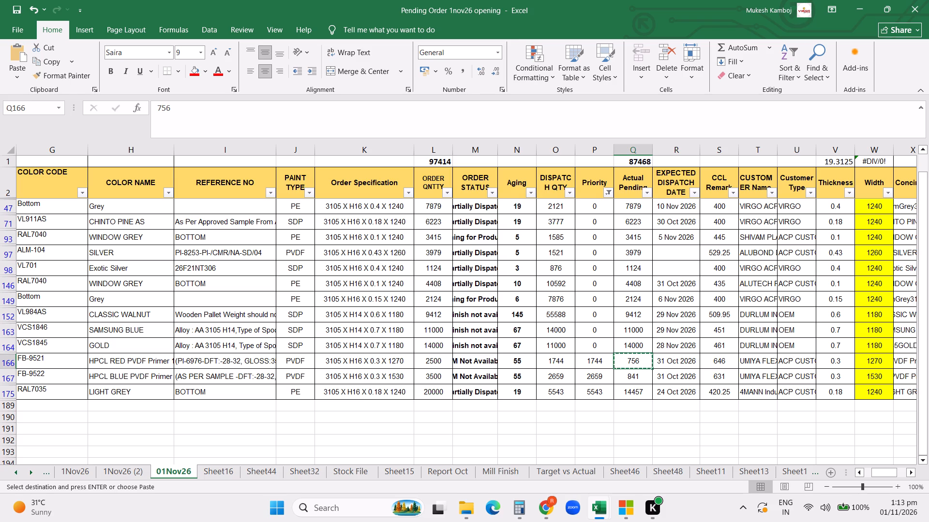
pyautogui.click(437, 358)
pyautogui.hotkey('ctrl', 'v')
# Replace the order quantities in L167 and L175 with the actual pending quantities 841 and 14457 from column Q.
pyautogui.click(634, 378)
pyautogui.hotkey('ctrl', 'c')
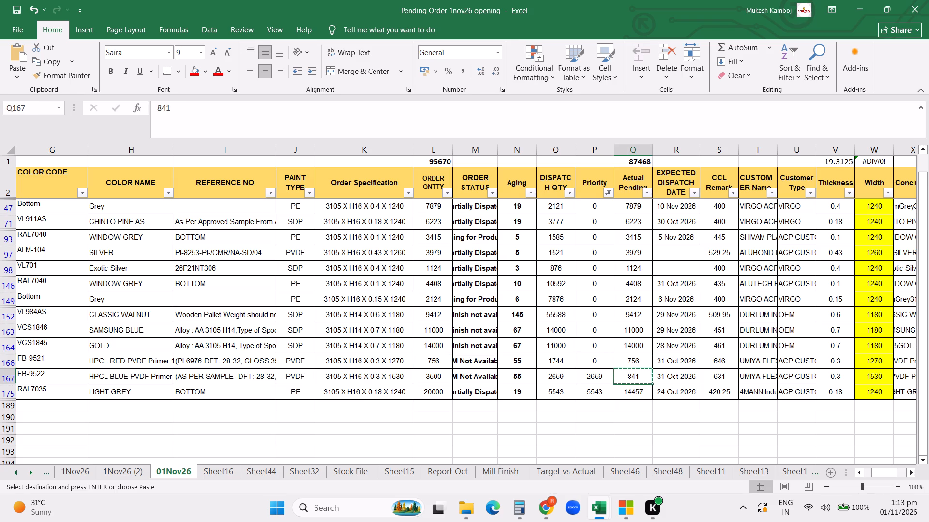
pyautogui.click(429, 373)
pyautogui.hotkey('ctrl', 'v')
pyautogui.click(621, 393)
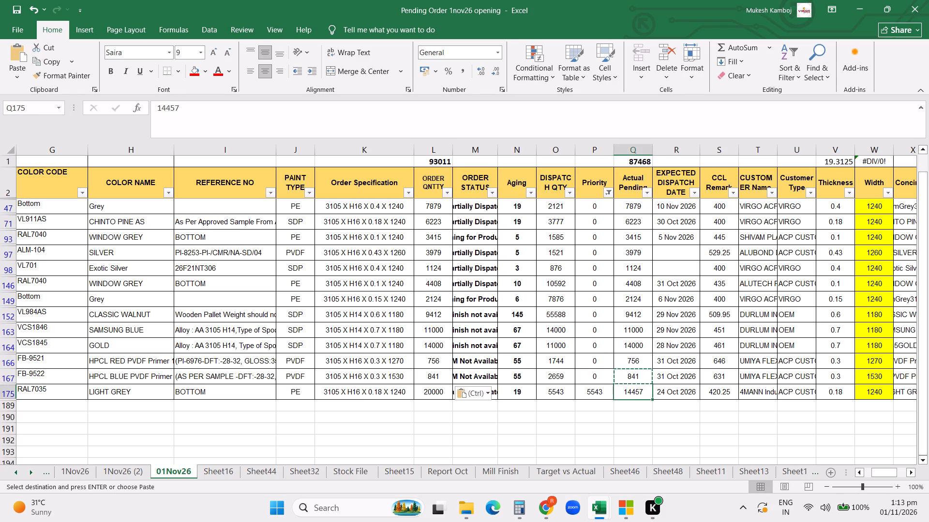
pyautogui.hotkey('ctrl', 'c')
pyautogui.click(435, 391)
pyautogui.hotkey('ctrl', 'v')
# Clear the filter on the Priority column in column P to show all order rows.
pyautogui.click(600, 420)
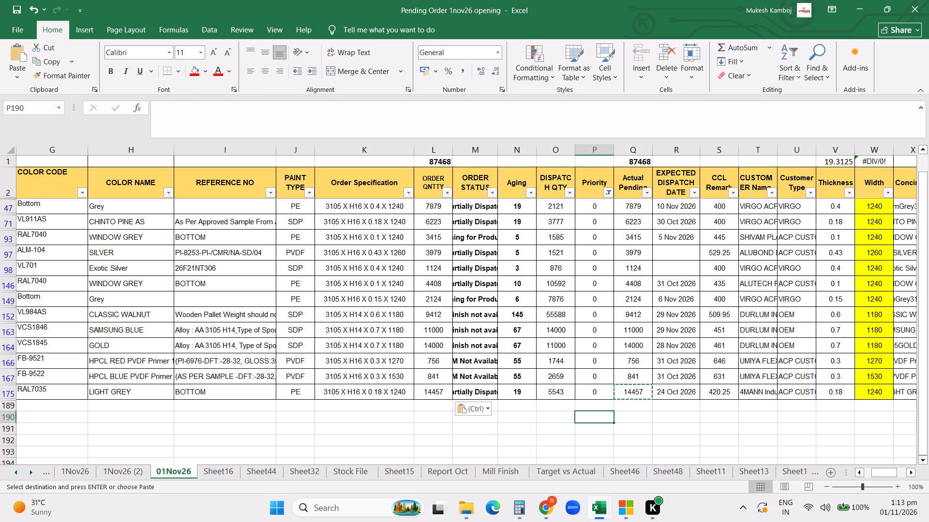
pyautogui.scroll(20, 607, 354)
pyautogui.scroll(4, 607, 354)
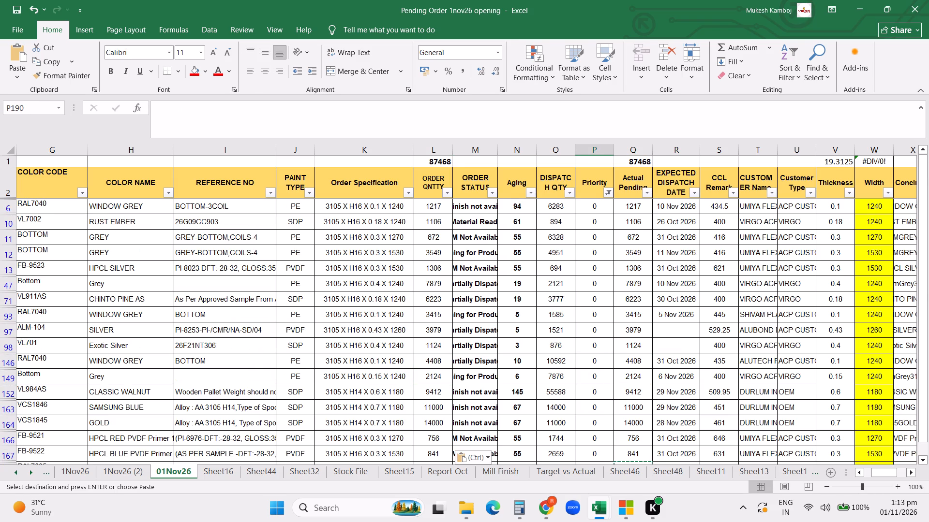
pyautogui.click(588, 306)
pyautogui.click(604, 191)
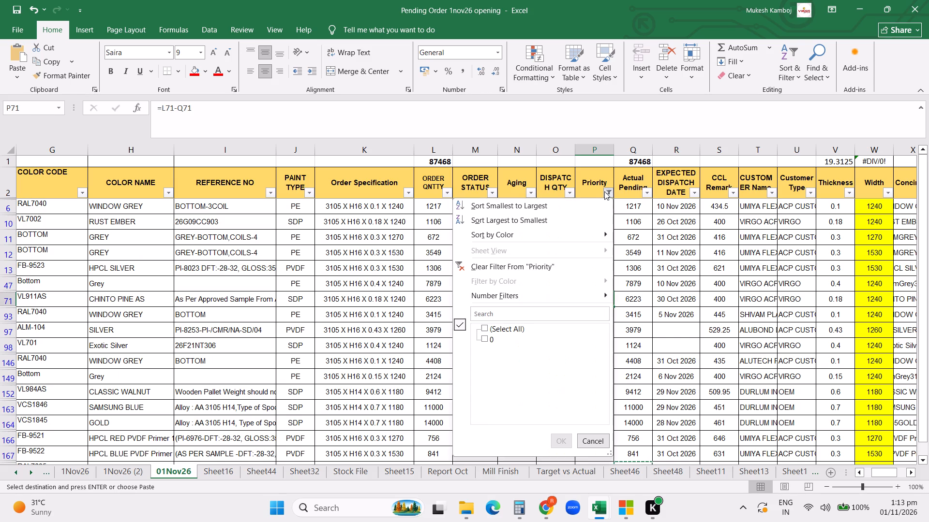
pyautogui.click(674, 289)
pyautogui.click(605, 192)
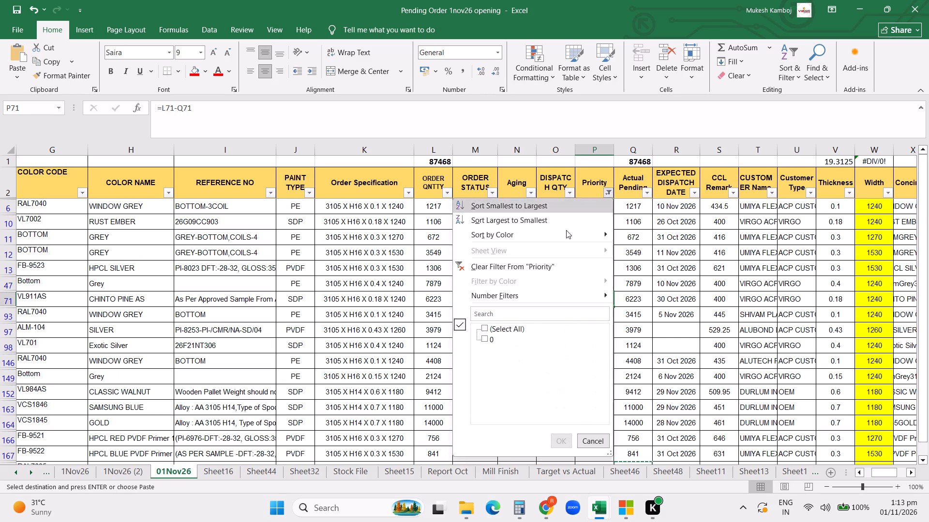
pyautogui.click(531, 268)
# Examine the Actual Pending total and the columns from there across to the second Priority column, including the Paint Requirement formula in Y11.
pyautogui.click(623, 263)
pyautogui.hotkey('ctrl', 'Up')
pyautogui.hotkey('ctrl', 'Up')
pyautogui.hotkey('ctrl', 'Up')
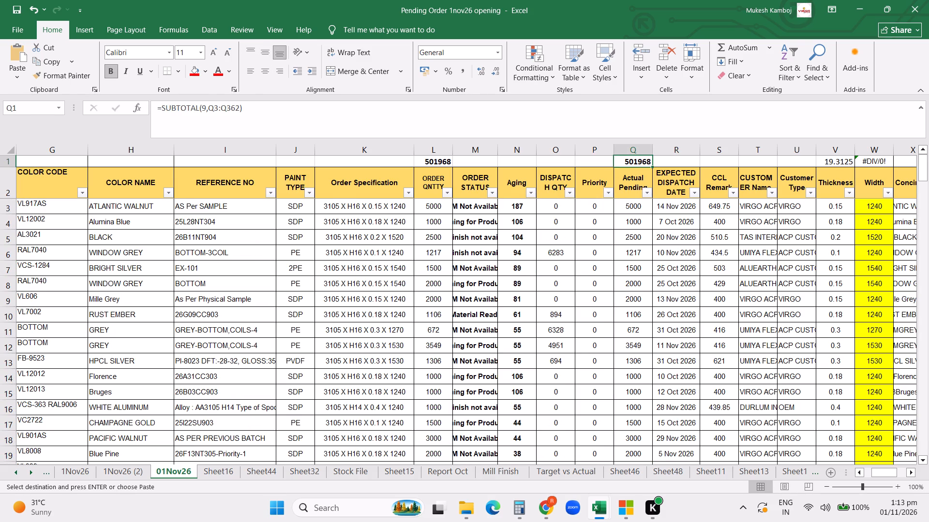
pyautogui.press('Down')
pyautogui.press('Down')
pyautogui.press('Down')
pyautogui.press('Right')
pyautogui.press('Right')
pyautogui.press('Right')
pyautogui.press('Right')
pyautogui.press('Right')
pyautogui.press('Right')
pyautogui.press('Right')
pyautogui.press('Right')
pyautogui.press('Right')
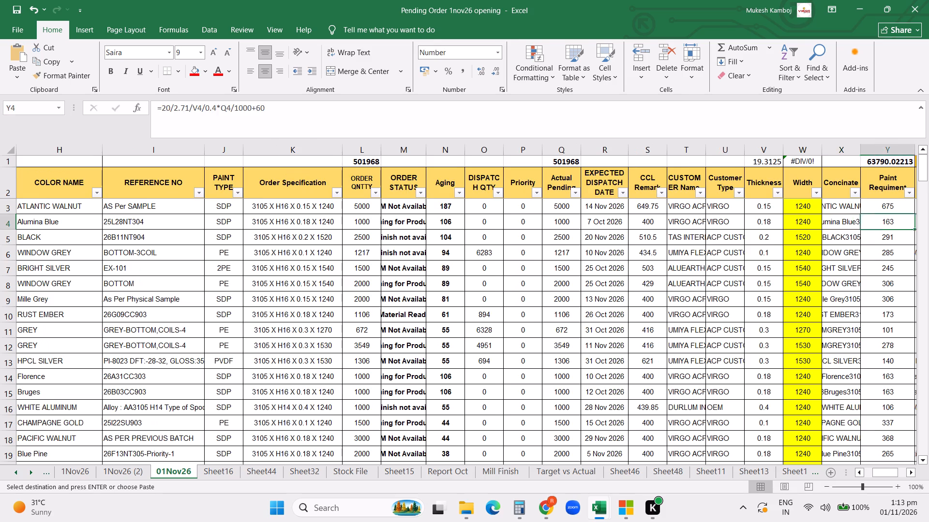
pyautogui.press('Right')
pyautogui.press('Right')
pyautogui.press('Right')
pyautogui.press('Right')
pyautogui.press('Right')
pyautogui.press('Right')
pyautogui.press('Right')
pyautogui.doubleClick(583, 333)
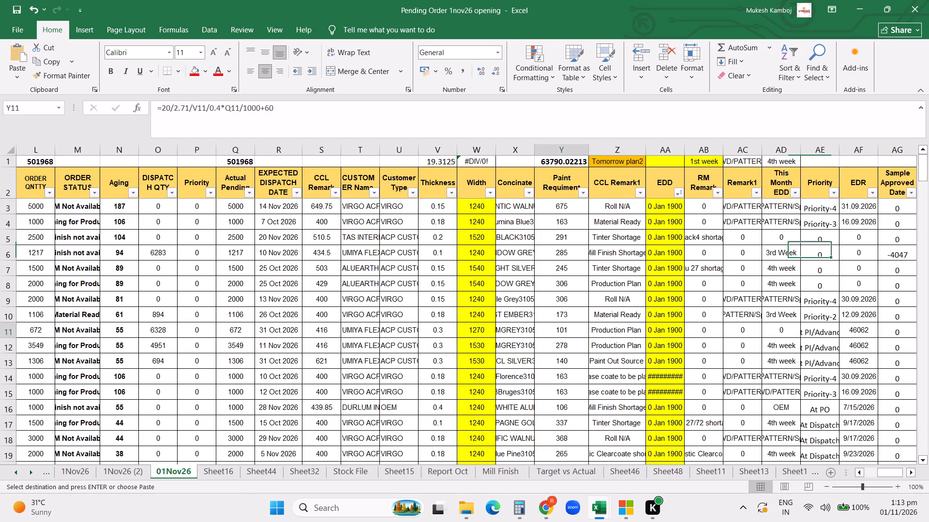
pyautogui.press('Return')
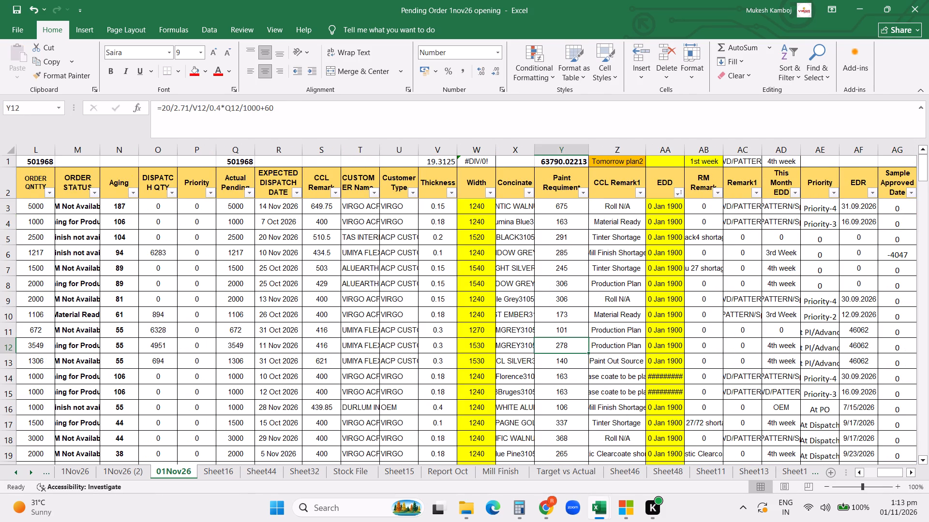
# Select the header cells from CCL Remark1 to EDR, Z2:AF2.
pyautogui.click(560, 215)
pyautogui.click(623, 215)
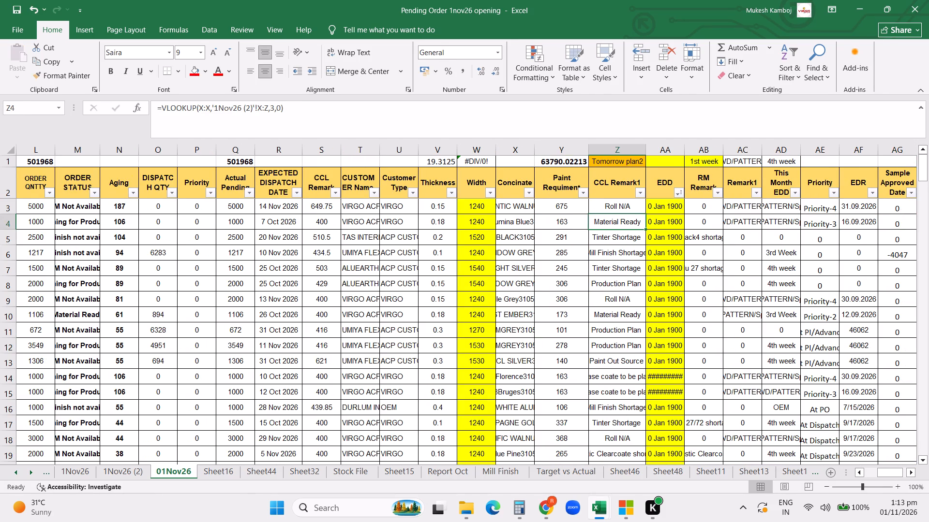
pyautogui.press('Up')
pyautogui.press('Up')
pyautogui.hotkey('shift', 'Right')
pyautogui.hotkey('shift', 'Right')
pyautogui.hotkey('shift', 'Right')
pyautogui.hotkey('shift', 'Right')
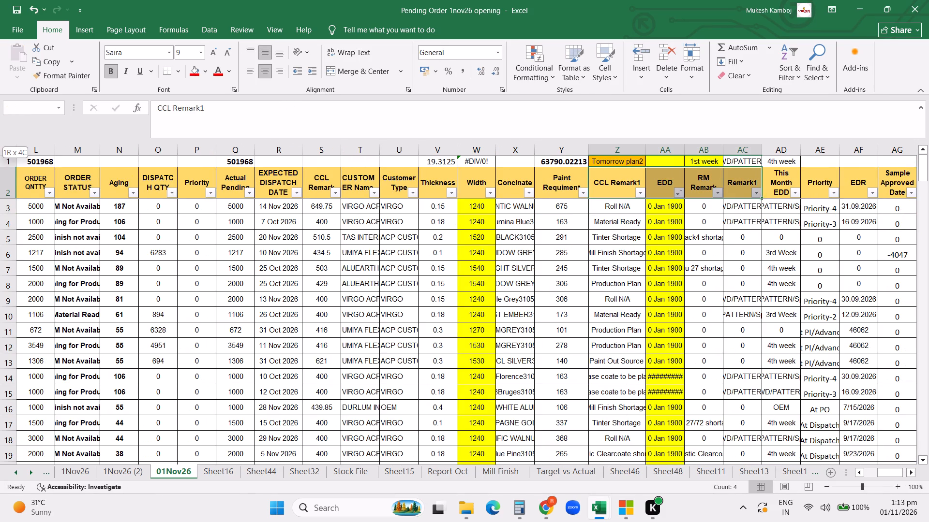
pyautogui.hotkey('shift', 'Right')
pyautogui.hotkey('shift', 'Right')
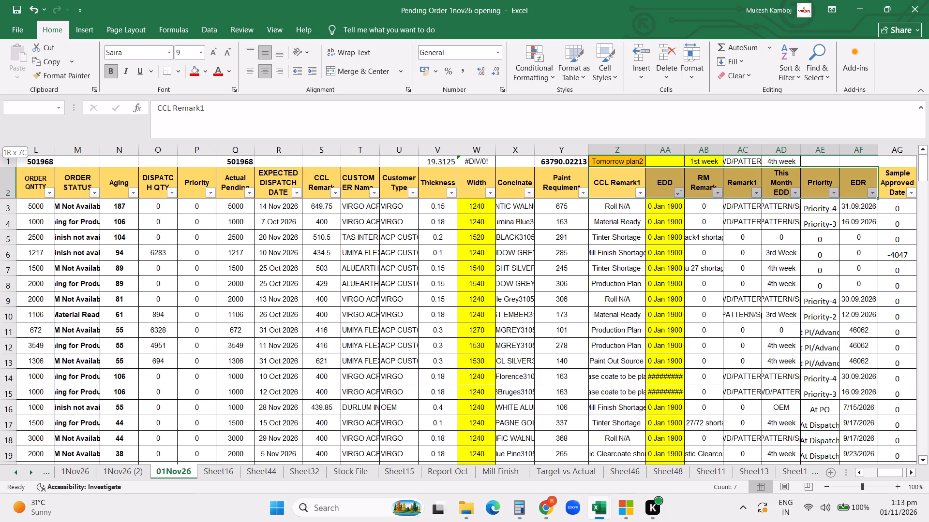
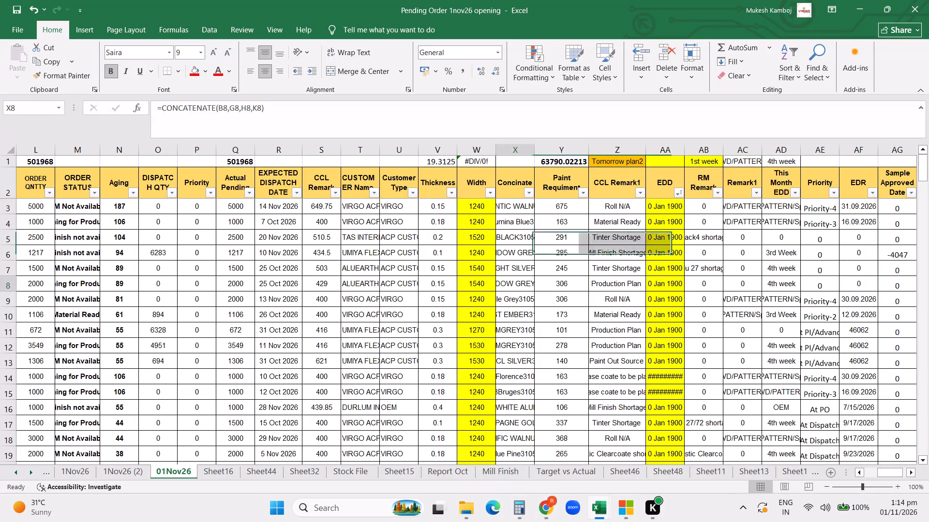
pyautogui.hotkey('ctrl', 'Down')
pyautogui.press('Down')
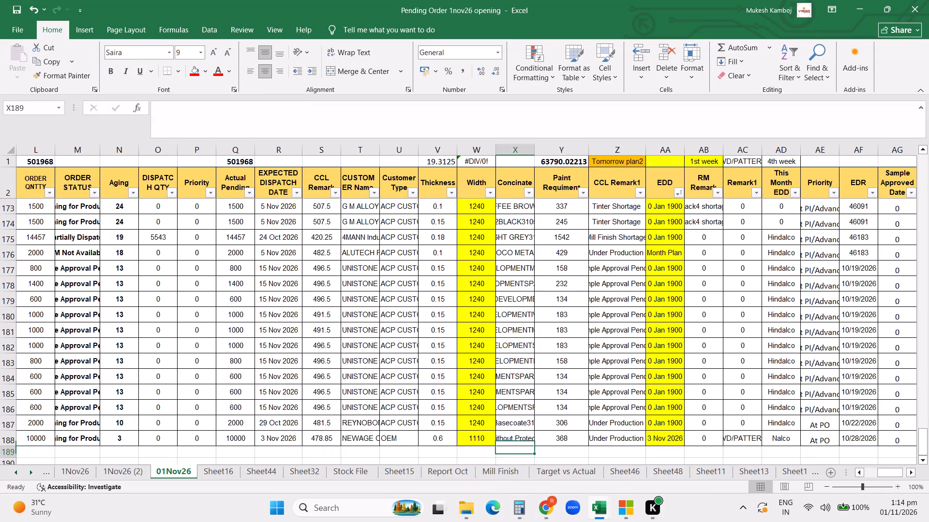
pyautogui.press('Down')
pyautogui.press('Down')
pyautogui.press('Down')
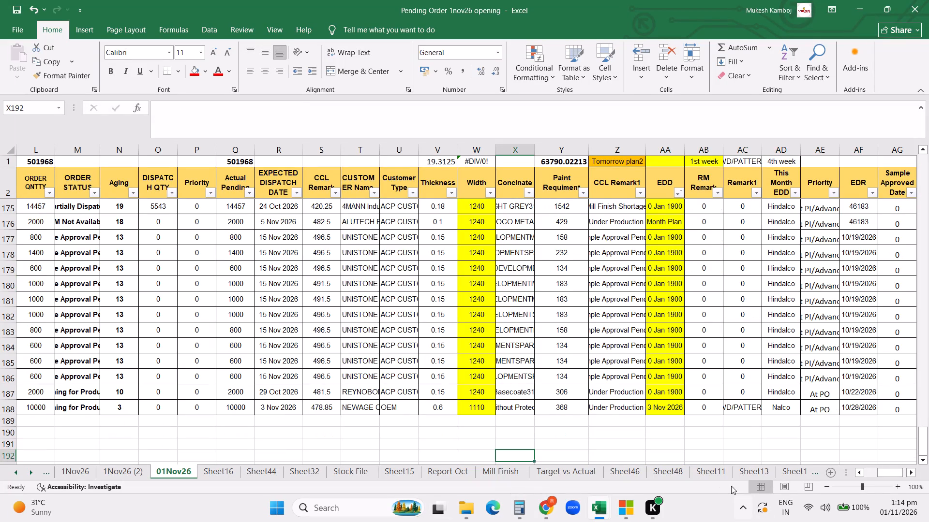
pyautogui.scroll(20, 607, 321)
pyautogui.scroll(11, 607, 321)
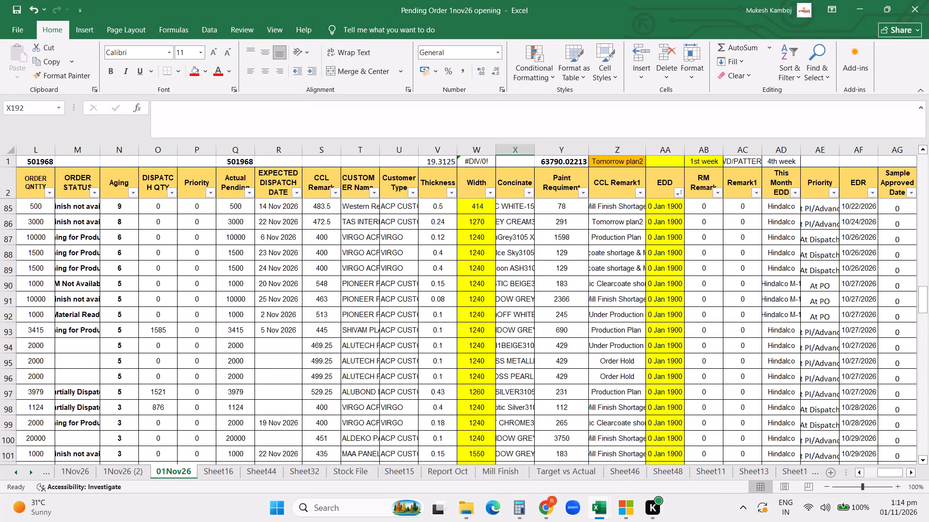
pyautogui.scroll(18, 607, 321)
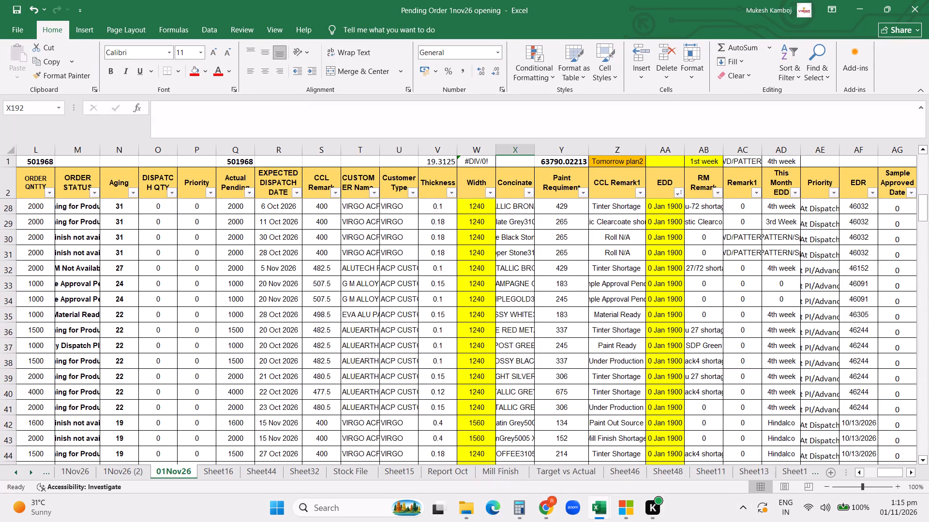
# Replace the range from CCL Remark1 to Order Pending, Z2:AJ188, with its own values using Paste Special.
pyautogui.click(614, 194)
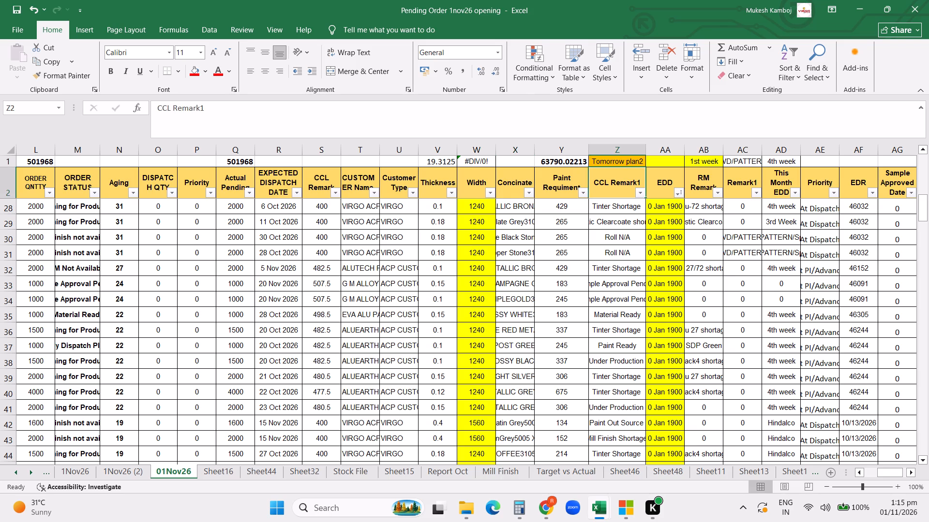
pyautogui.hotkey('shift', 'Right')
pyautogui.hotkey('shift', 'Right')
pyautogui.hotkey('shift', 'Right')
pyautogui.hotkey('shift', 'Right')
pyautogui.hotkey('shift', 'Right')
pyautogui.hotkey('shift', 'Right')
pyautogui.hotkey('shift', 'Right')
pyautogui.hotkey('shift', 'Right')
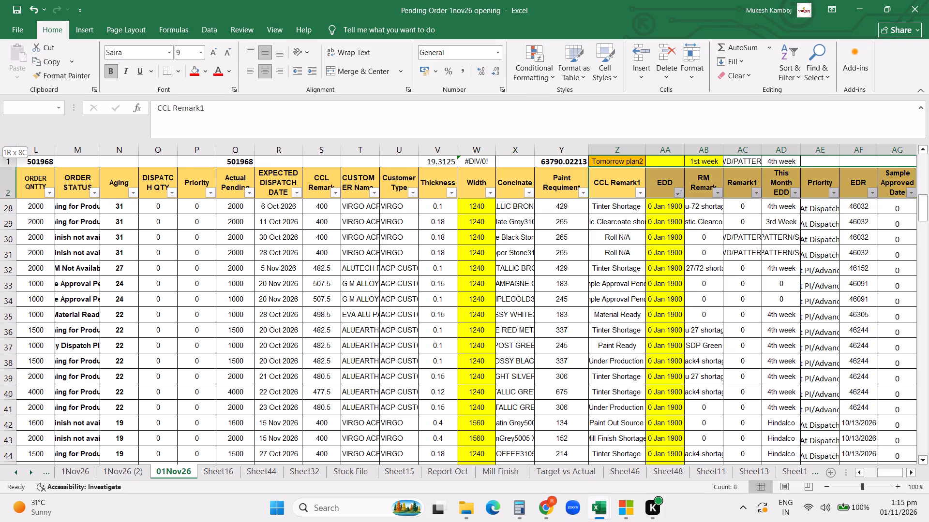
pyautogui.hotkey('shift', 'Right')
pyautogui.hotkey('shift', 'Right')
pyautogui.hotkey('shift', 'Right')
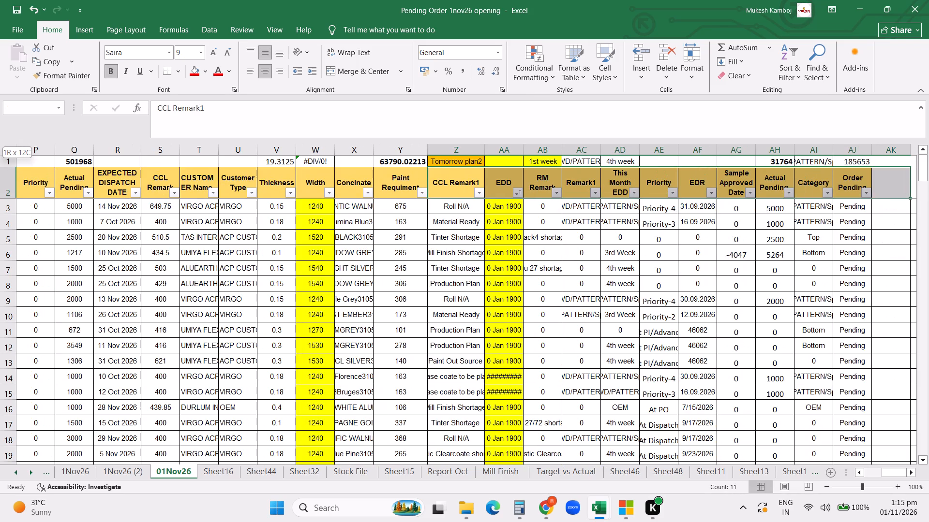
pyautogui.hotkey('shift', 'Left')
pyautogui.hotkey('ctrl', 'shift', 'Down')
pyautogui.hotkey('shift', 'Down')
pyautogui.hotkey('shift', 'Up')
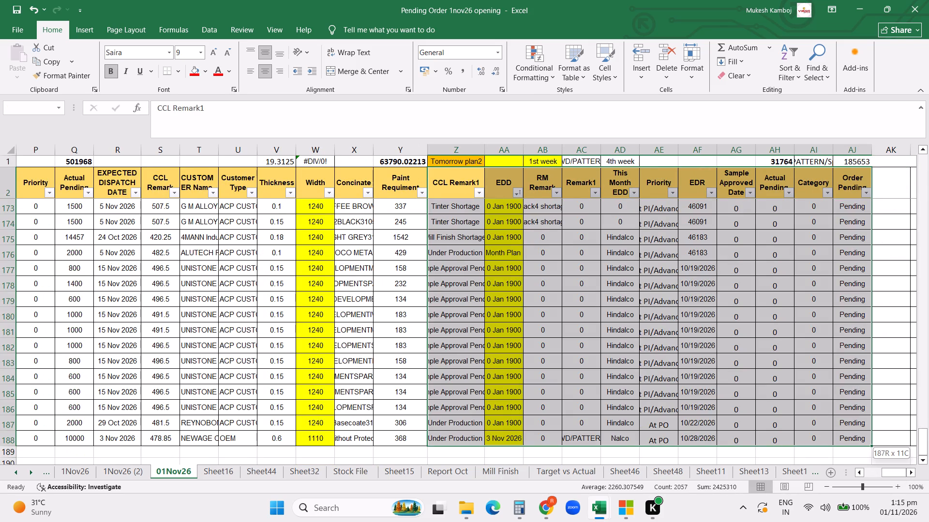
pyautogui.hotkey('ctrl', 'c')
pyautogui.scroll(20, 688, 213)
pyautogui.scroll(14, 688, 213)
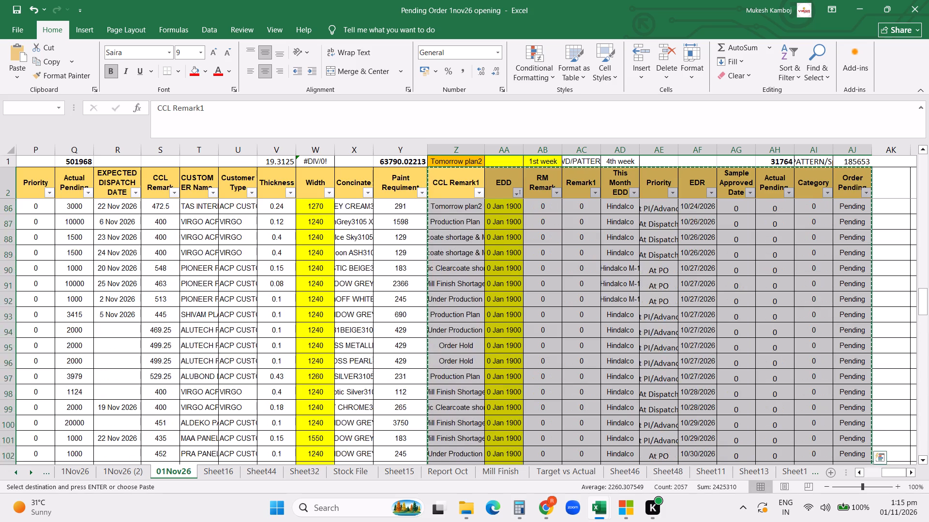
pyautogui.scroll(20, 435, 194)
pyautogui.scroll(20, 435, 194)
pyautogui.scroll(1, 435, 194)
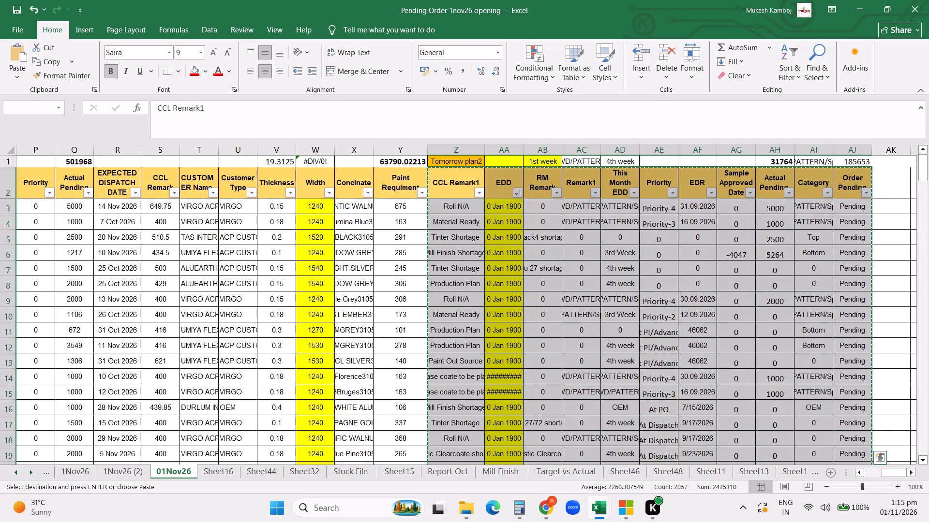
pyautogui.rightClick(460, 185)
pyautogui.click(505, 273)
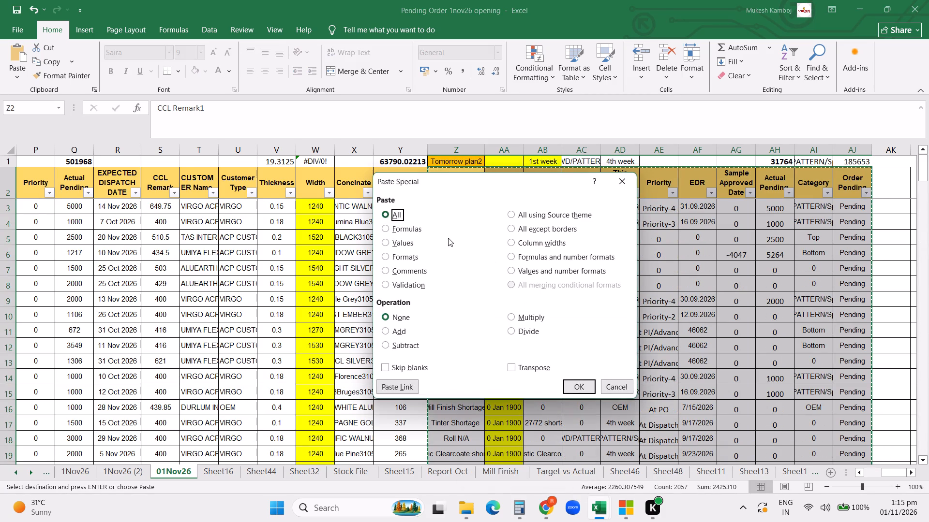
pyautogui.click(402, 245)
pyautogui.click(572, 386)
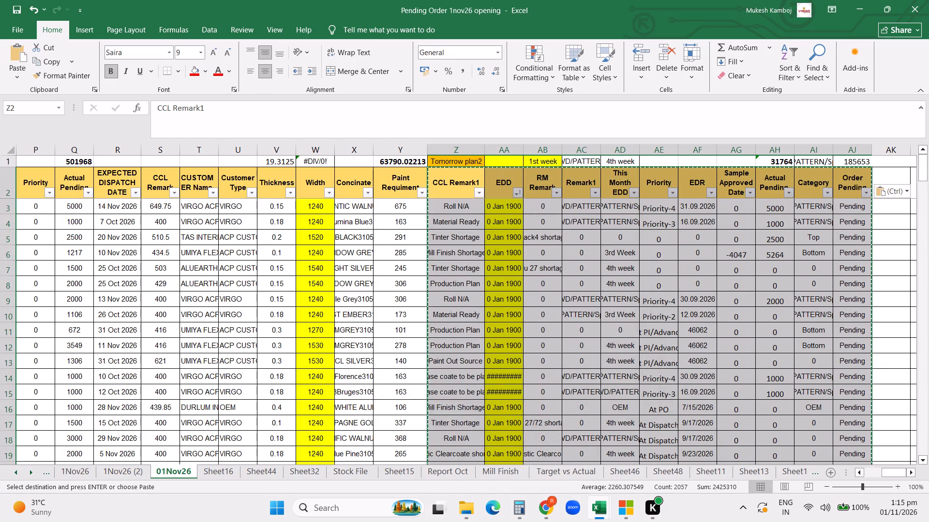
# Narrow the COLOR CODE and REFERENCE NO columns, G and I.
pyautogui.click(460, 254)
pyautogui.click(436, 256)
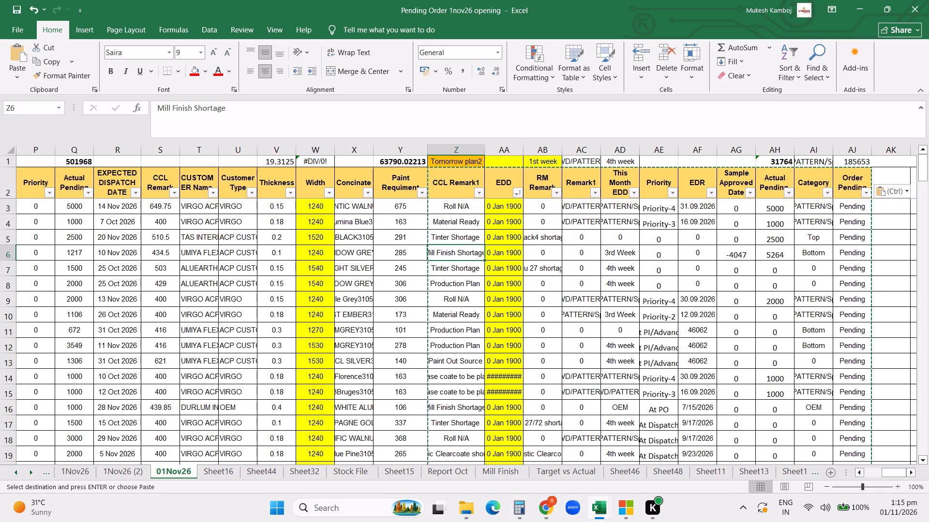
pyautogui.hotkey('ctrl', 'Left')
pyautogui.hotkey('ctrl', 'Left')
pyautogui.hotkey('ctrl', 'Left')
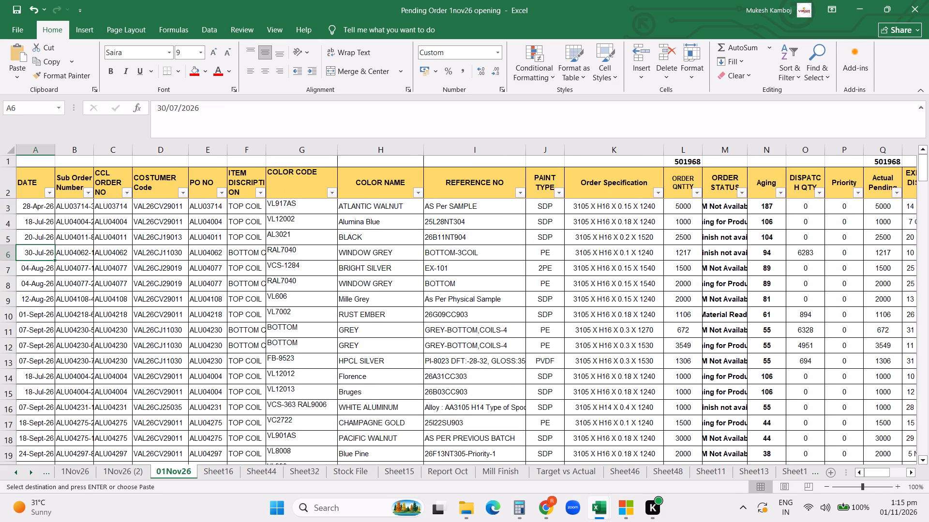
pyautogui.moveTo(338, 147); pyautogui.dragTo(309, 149)
pyautogui.click(495, 244)
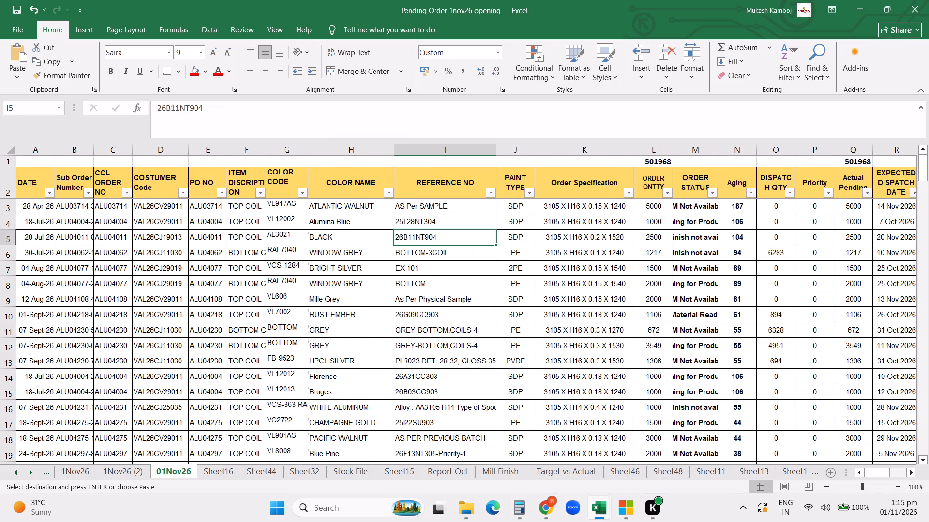
pyautogui.moveTo(499, 149); pyautogui.dragTo(481, 150)
pyautogui.click(674, 236)
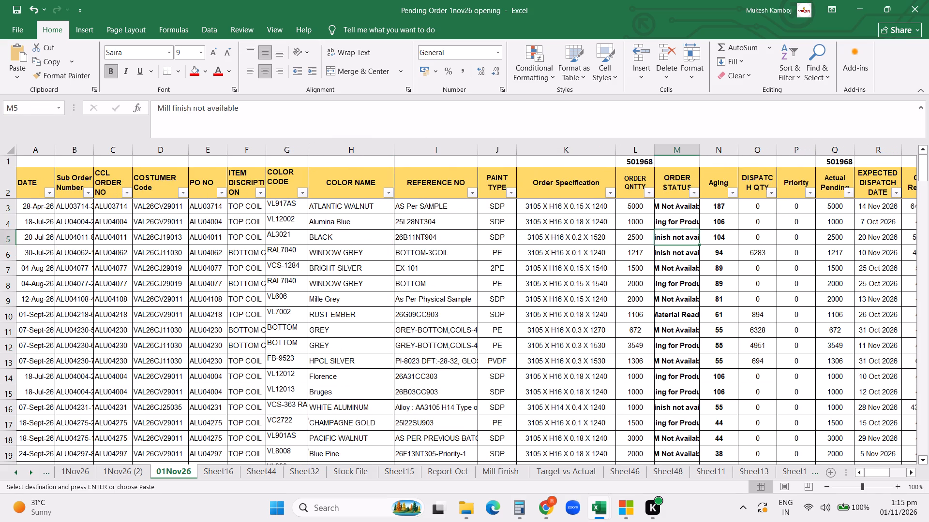
# Hide columns M to P, from ORDER STATUS to Priority.
pyautogui.click(708, 255)
pyautogui.moveTo(683, 149); pyautogui.dragTo(761, 153)
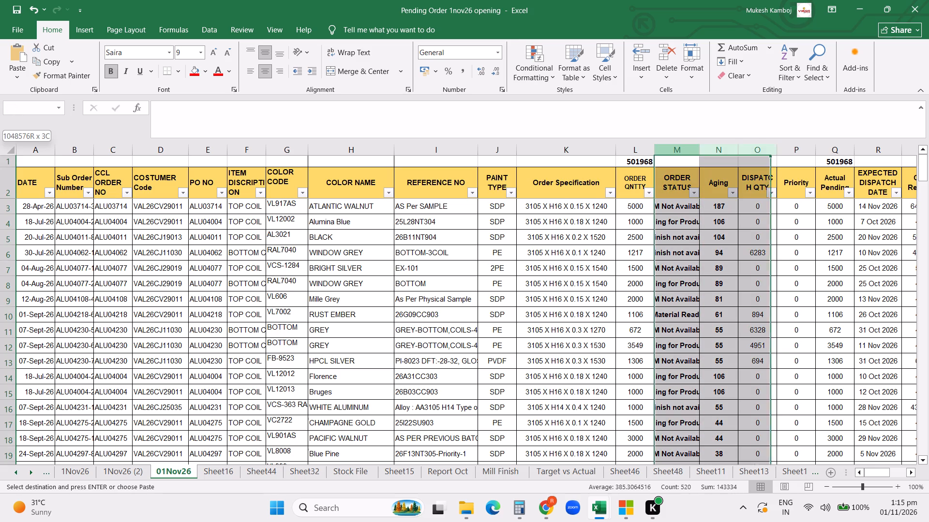
pyautogui.moveTo(761, 153); pyautogui.dragTo(788, 146)
pyautogui.rightClick(788, 152)
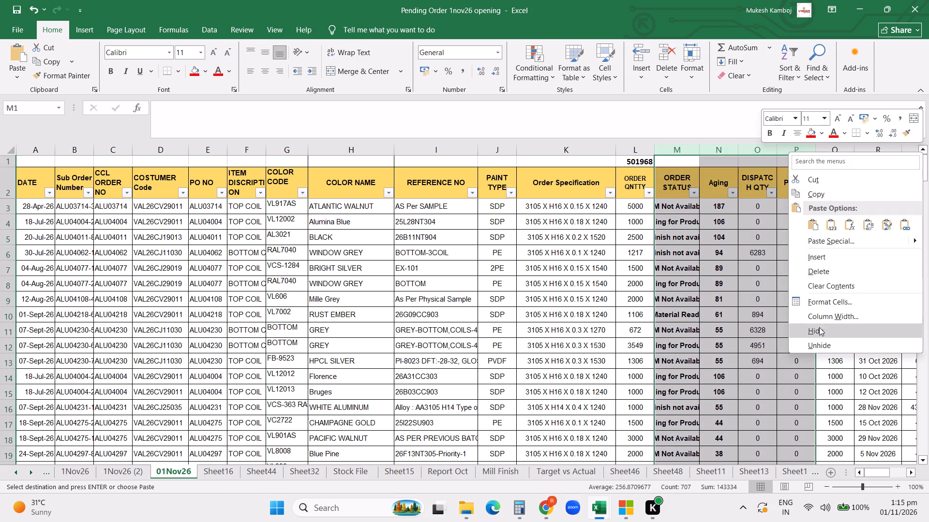
pyautogui.click(819, 327)
pyautogui.click(765, 325)
# Hide the EXPECTED DISPATCH DATE column R and the CCL Remark column S.
pyautogui.moveTo(716, 145); pyautogui.dragTo(716, 150)
pyautogui.click(716, 151)
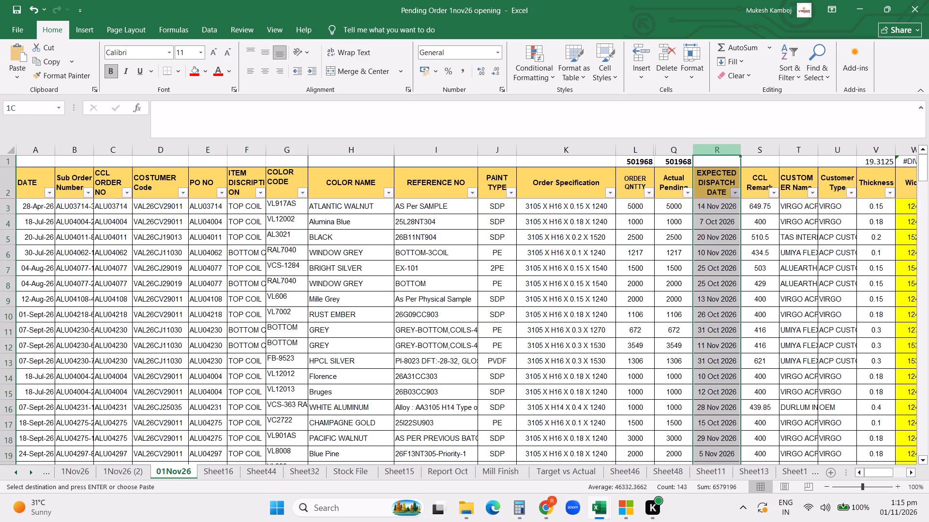
pyautogui.rightClick(716, 151)
pyautogui.click(752, 330)
pyautogui.click(757, 328)
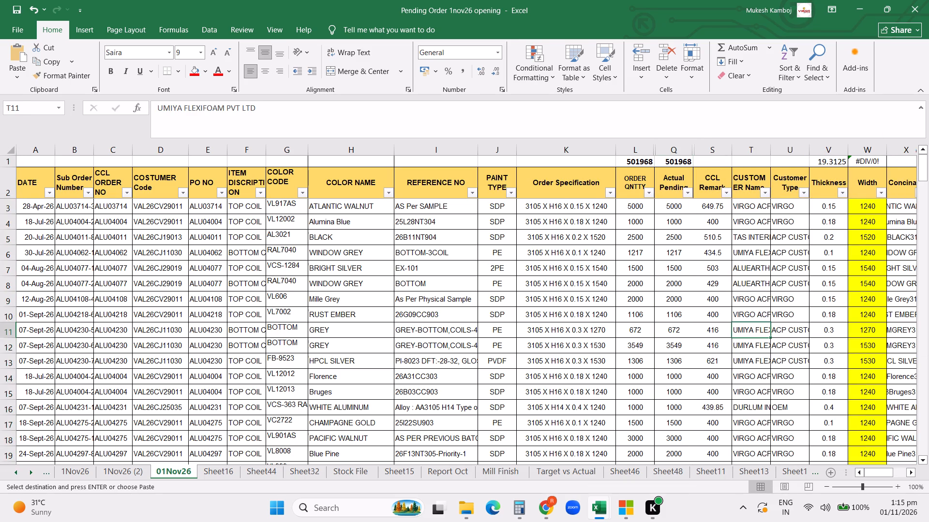
pyautogui.click(709, 147)
pyautogui.rightClick(709, 147)
pyautogui.click(743, 324)
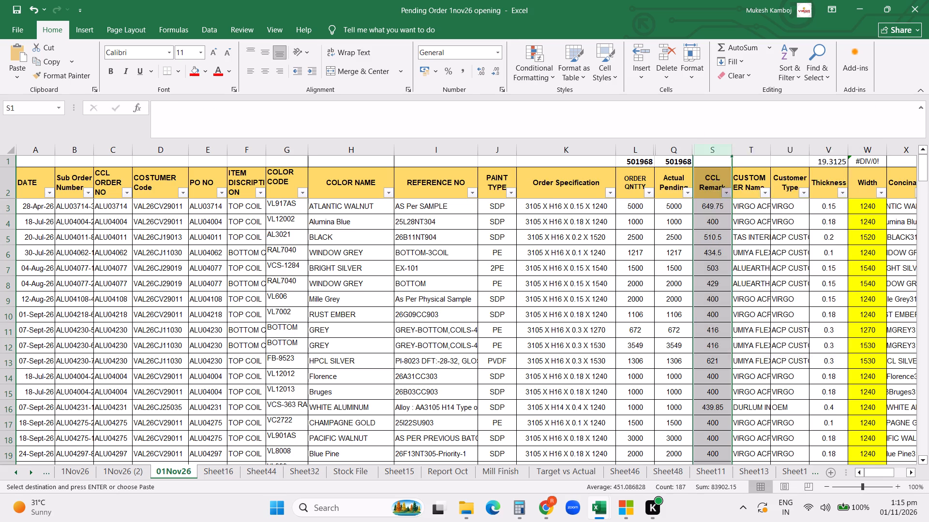
pyautogui.click(773, 319)
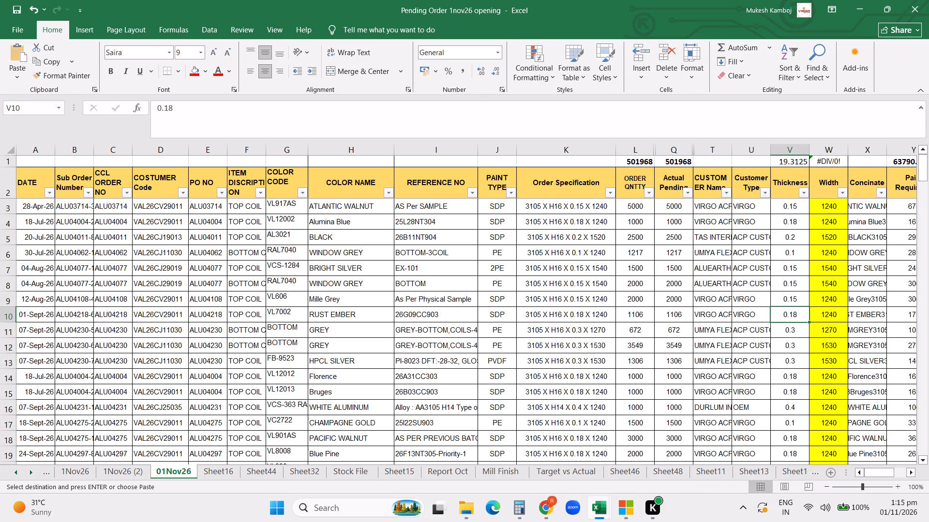
# Hide the Customer Type column U and the Concinate column X.
pyautogui.click(748, 145)
pyautogui.rightClick(748, 145)
pyautogui.click(773, 328)
pyautogui.click(817, 324)
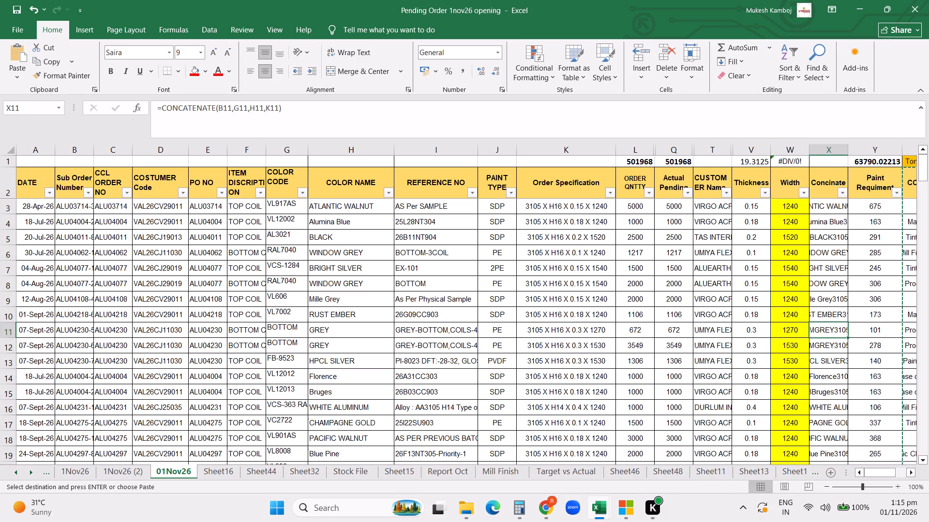
pyautogui.click(839, 222)
pyautogui.click(822, 151)
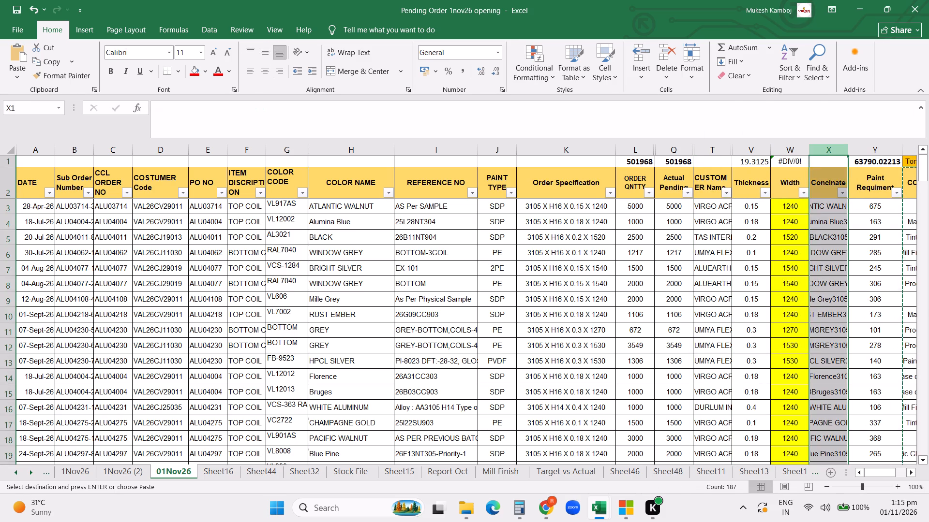
pyautogui.rightClick(822, 151)
pyautogui.click(718, 332)
pyautogui.click(761, 327)
pyautogui.click(827, 305)
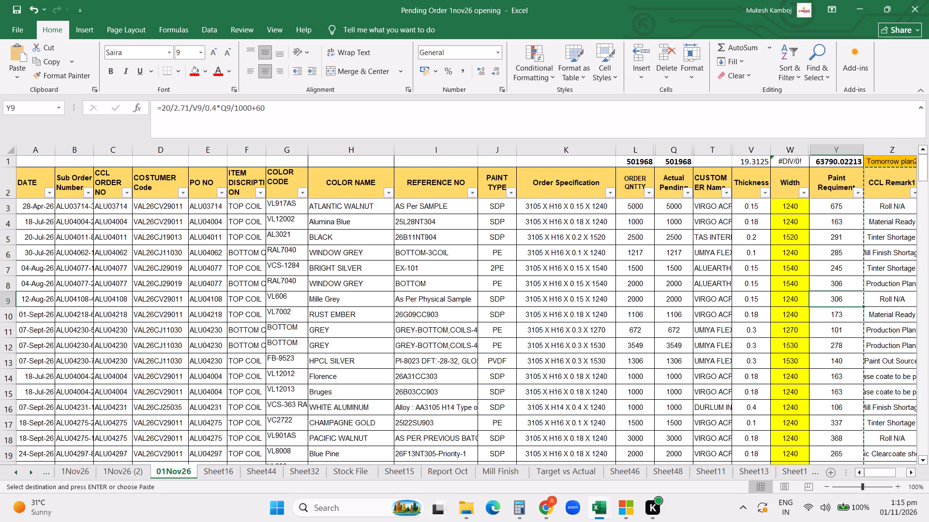
# Filter the EDD column AA to show only the rows with 1900 dates.
pyautogui.press('Right')
pyautogui.press('Right')
pyautogui.press('Right')
pyautogui.press('Right')
pyautogui.click(751, 290)
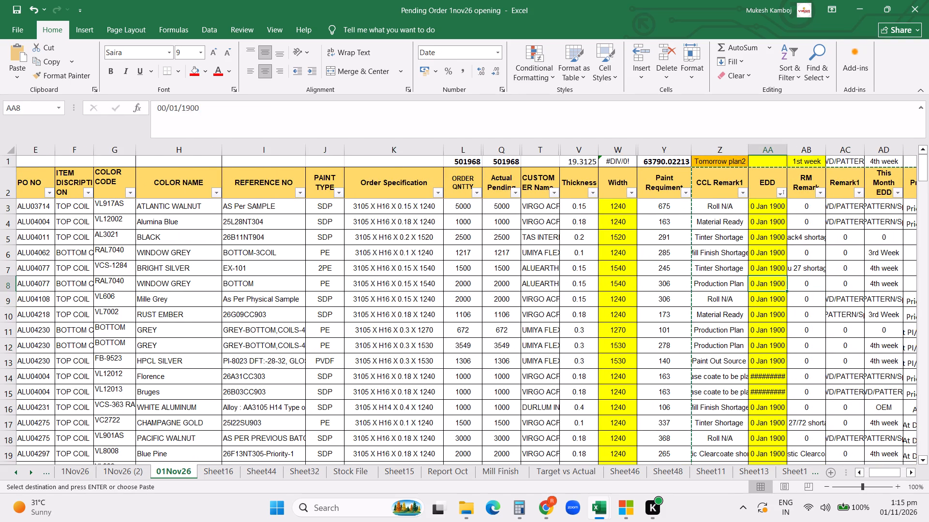
pyautogui.click(799, 287)
pyautogui.press('Right')
pyautogui.press('Right')
pyautogui.press('Right')
pyautogui.press('Right')
pyautogui.press('Right')
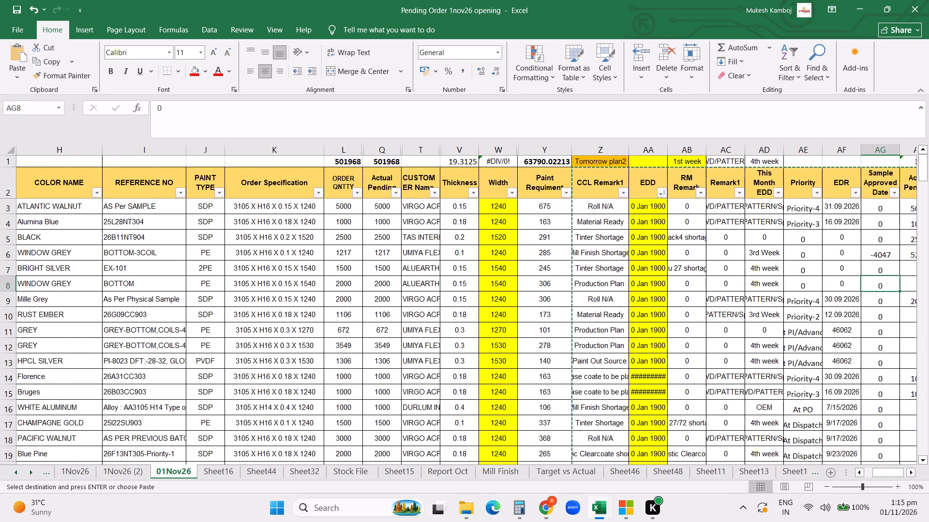
pyautogui.click(660, 194)
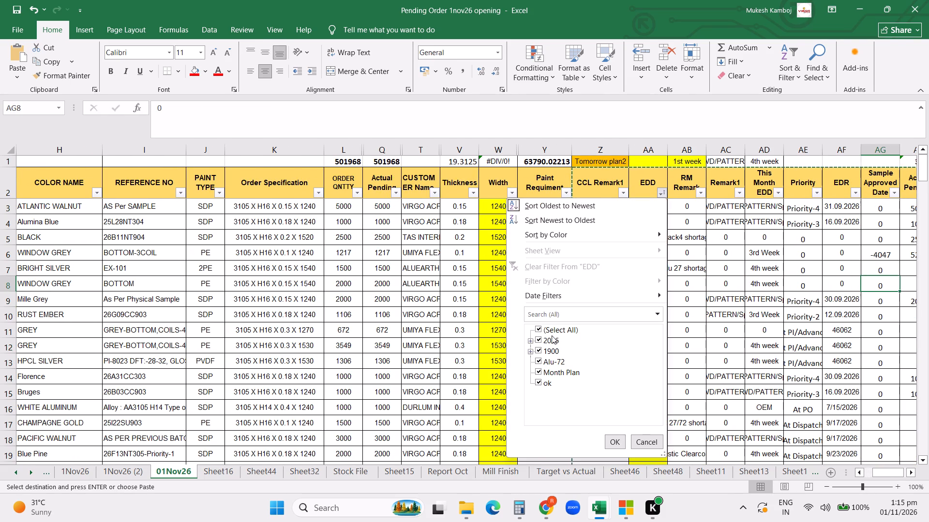
pyautogui.click(549, 327)
pyautogui.click(550, 351)
pyautogui.click(613, 440)
pyautogui.scroll(7, 673, 348)
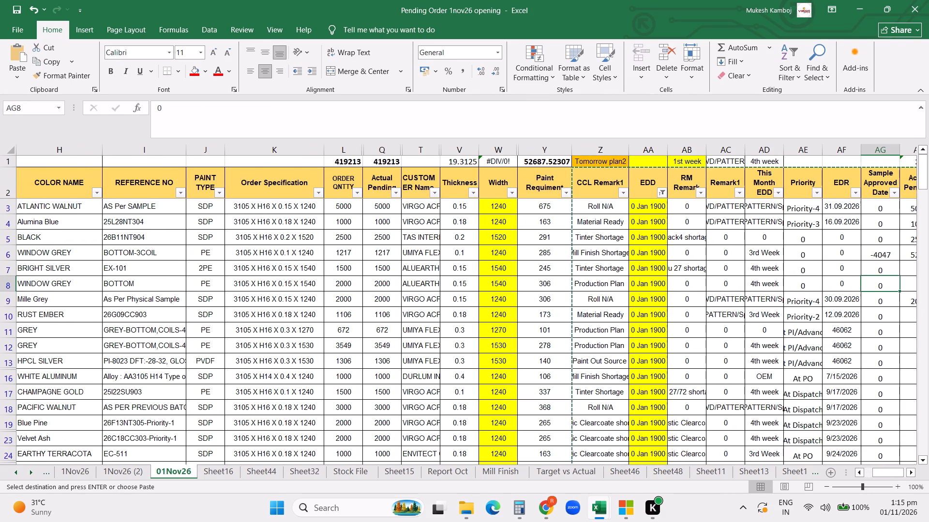
# Delete the 0 Jan 1900 entries from all the filtered EDD cells.
pyautogui.click(648, 206)
pyautogui.hotkey('ctrl', 'shift', 'Down')
pyautogui.hotkey('shift', 'Down')
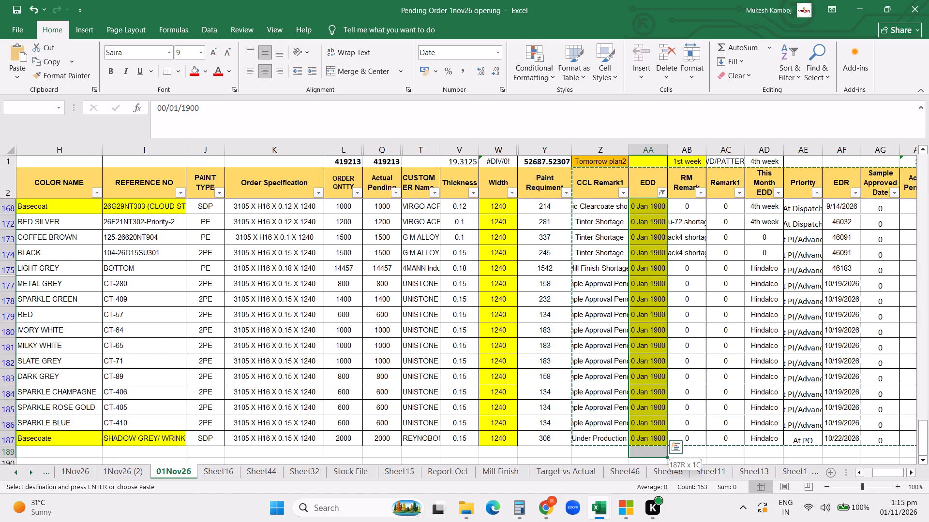
pyautogui.hotkey('shift', 'Up')
pyautogui.press('Delete')
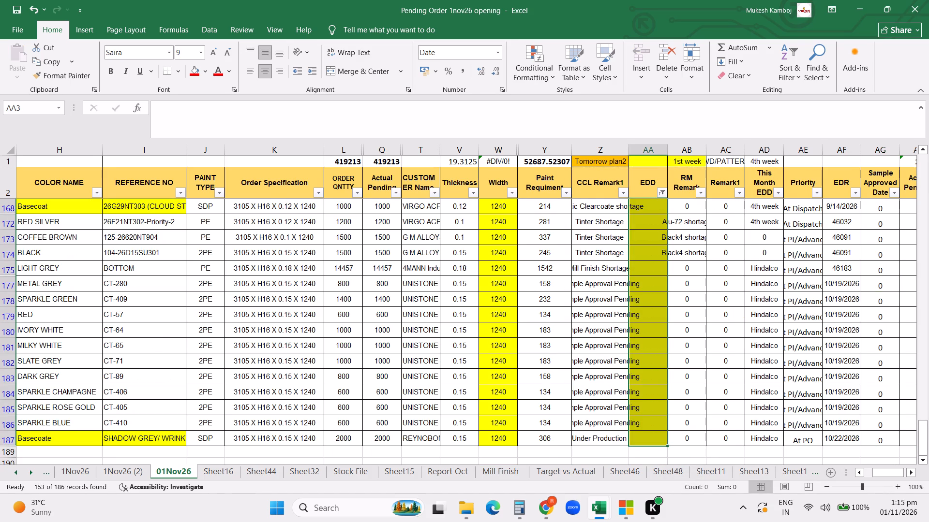
# Filter the EDD column to the November 2026 dates and widen the column so the full dates fit.
pyautogui.click(664, 193)
pyautogui.click(562, 343)
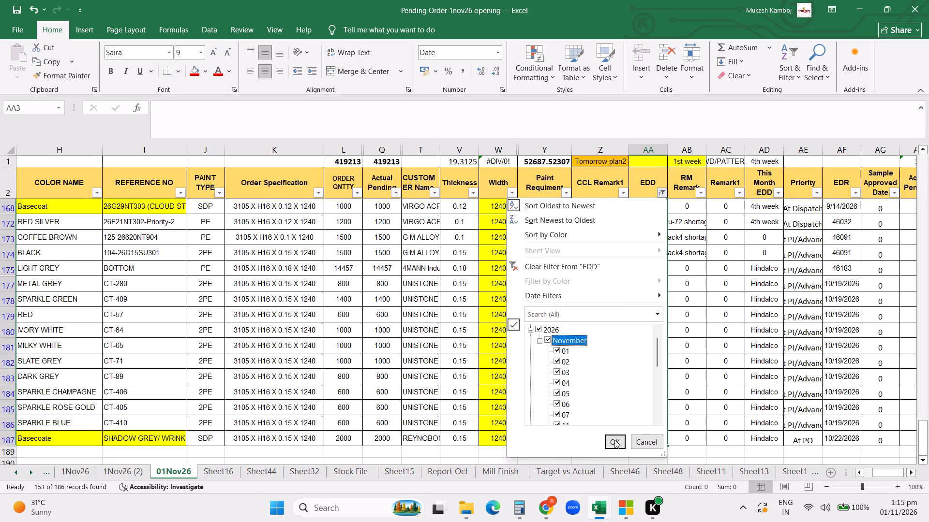
pyautogui.click(614, 440)
pyautogui.scroll(12, 665, 366)
pyautogui.moveTo(667, 152); pyautogui.dragTo(699, 158)
pyautogui.click(696, 222)
pyautogui.scroll(16, 696, 222)
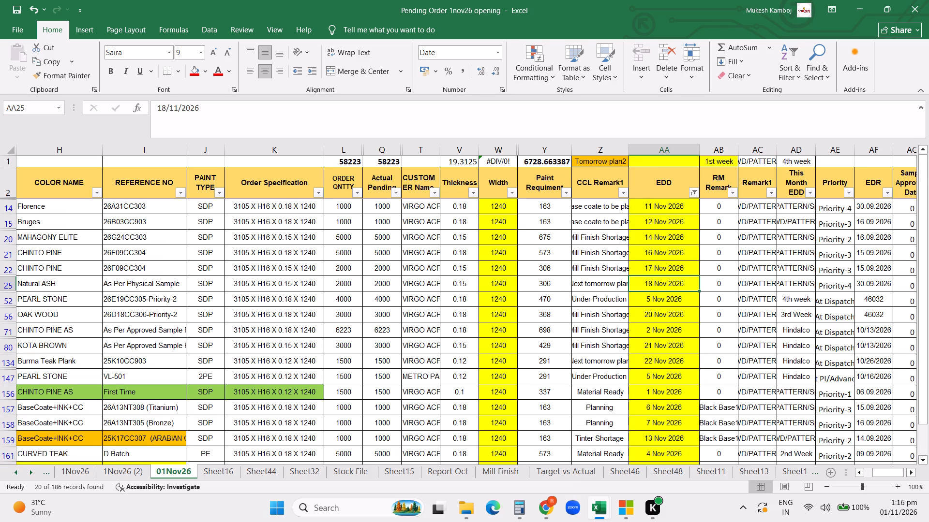
# Narrow the EDD filter to the single date 01 November 2026.
pyautogui.click(693, 192)
pyautogui.click(598, 342)
pyautogui.click(596, 352)
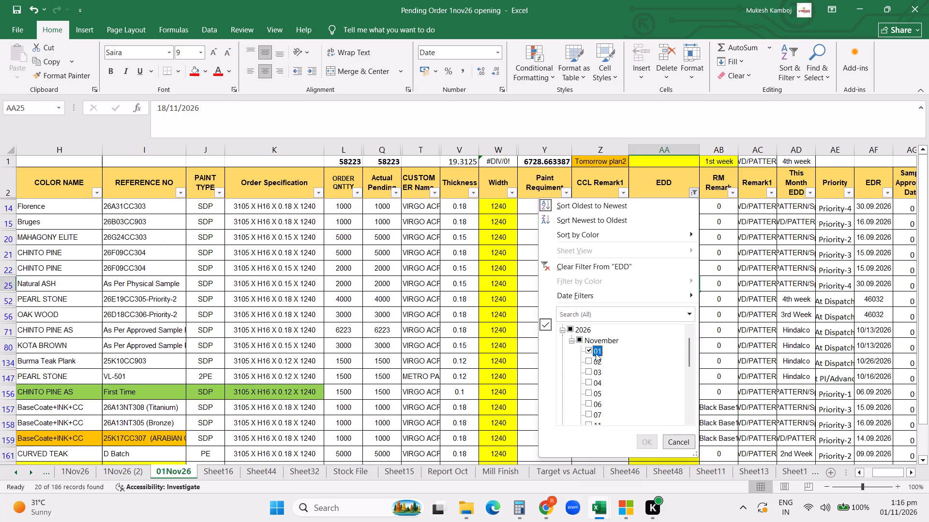
pyautogui.click(652, 439)
pyautogui.scroll(10, 666, 390)
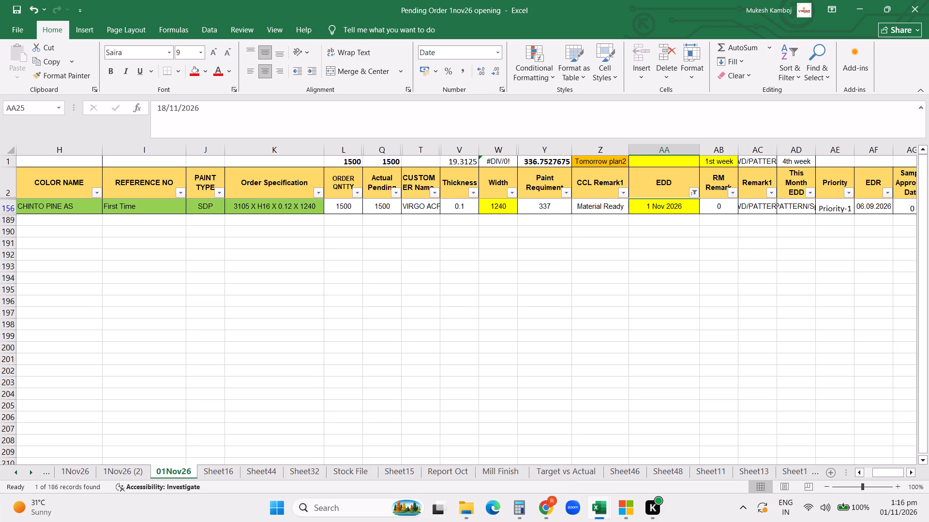
# Switch the EDD column filter to show only the 02 November 2026 orders.
pyautogui.click(699, 187)
pyautogui.click(694, 195)
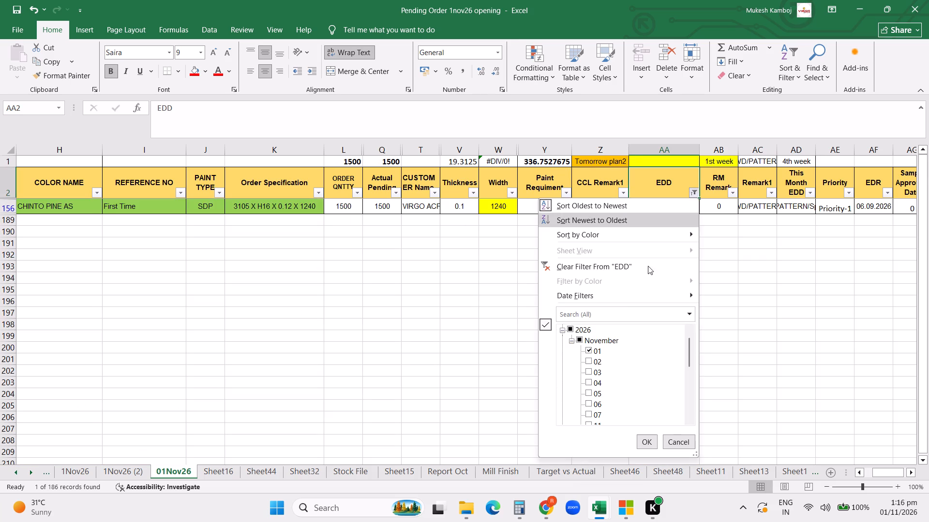
pyautogui.click(590, 355)
pyautogui.click(594, 362)
pyautogui.click(644, 442)
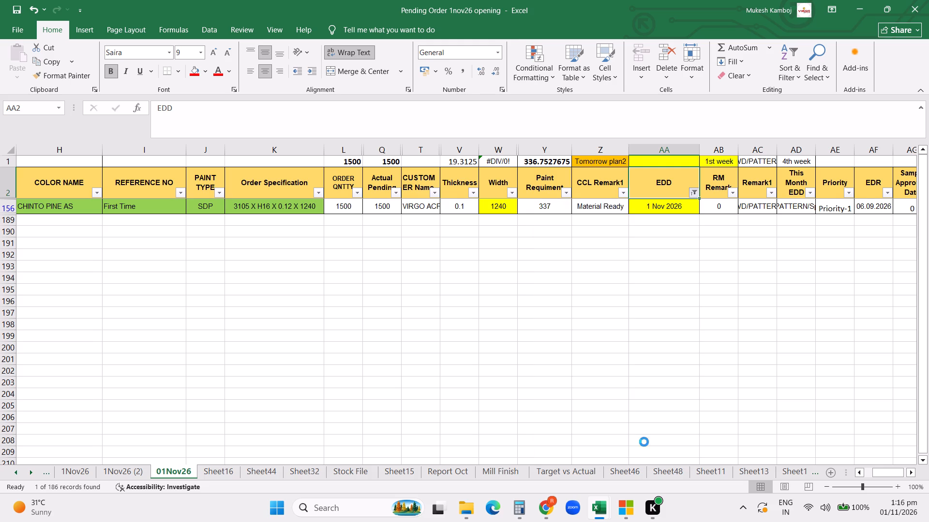
pyautogui.scroll(8, 666, 351)
# Switch the EDD column filter to show only the 03 November 2026 orders.
pyautogui.click(693, 196)
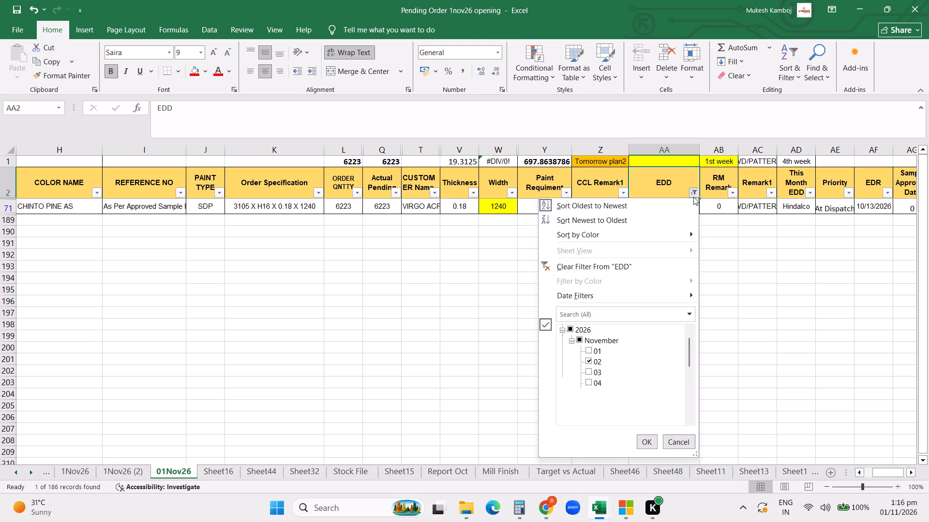
pyautogui.click(592, 363)
pyautogui.click(592, 371)
pyautogui.click(643, 444)
pyautogui.scroll(2, 684, 257)
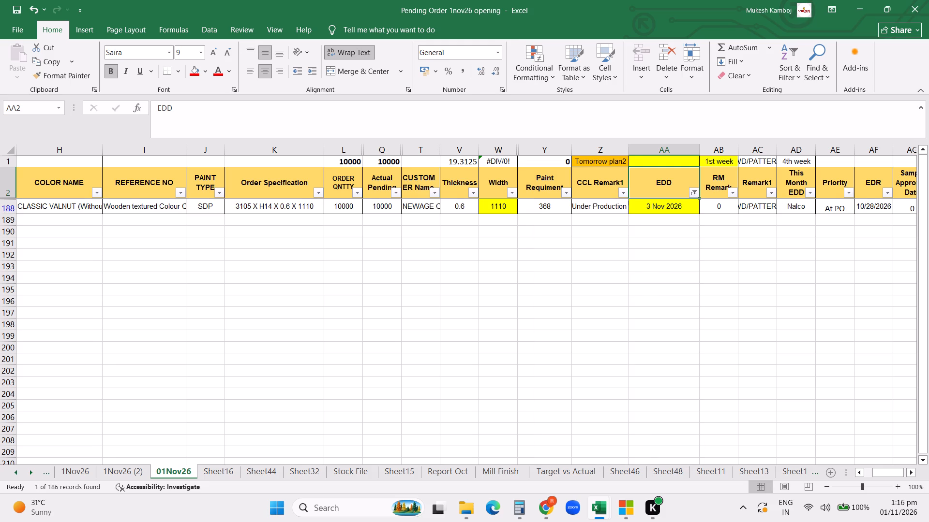
pyautogui.scroll(1, 685, 237)
# Switch the EDD column filter to show only the 04 November 2026 orders.
pyautogui.click(694, 192)
pyautogui.click(592, 371)
pyautogui.click(595, 387)
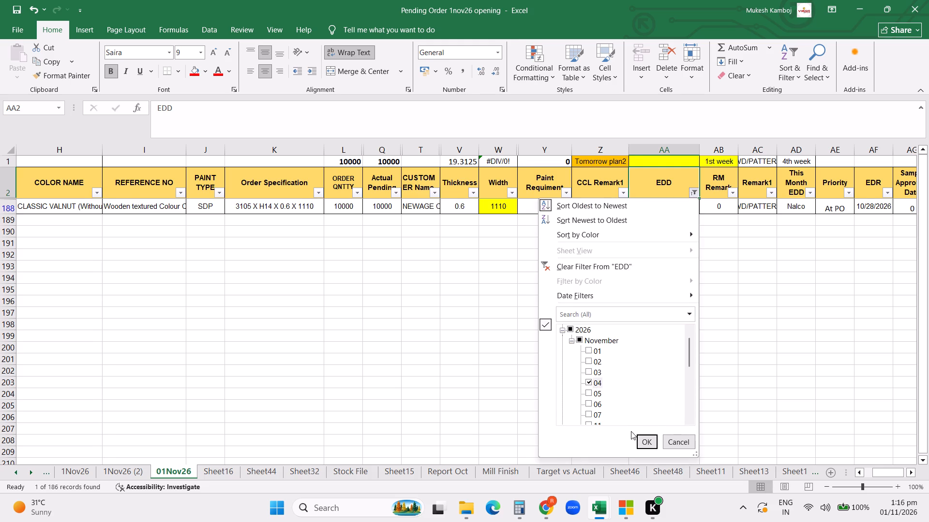
pyautogui.click(648, 444)
pyautogui.scroll(4, 643, 341)
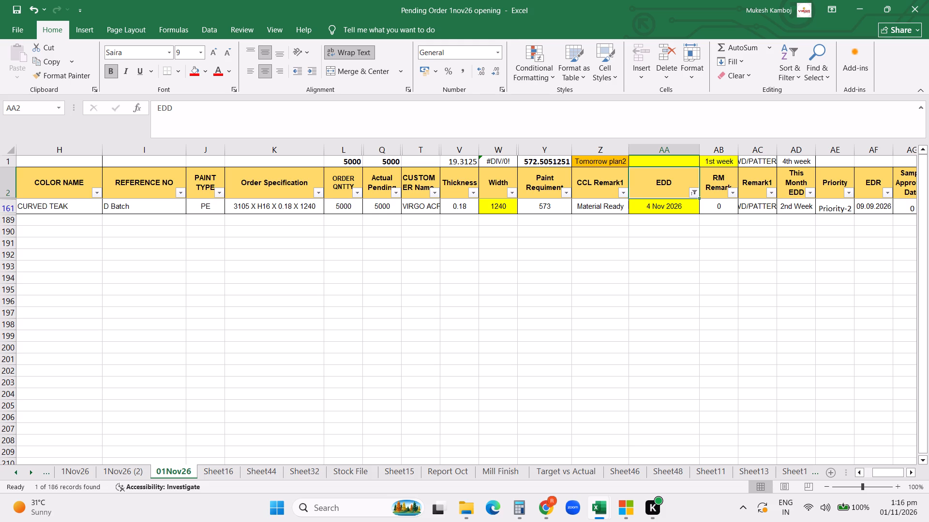
# Clear the EDD column filter so all order rows are listed.
pyautogui.click(695, 193)
pyautogui.click(624, 269)
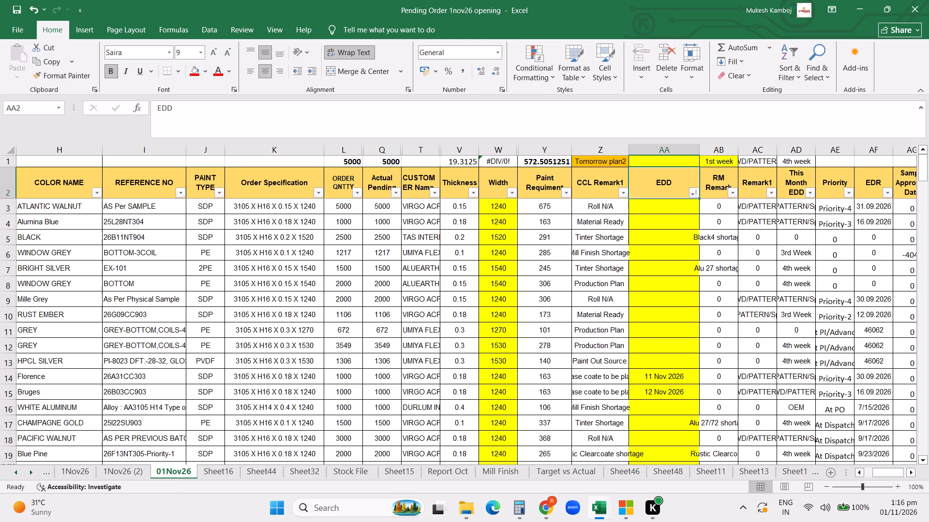
# Filter the CCL Remark1 column to show only the Material Ready orders.
pyautogui.click(619, 190)
pyautogui.click(520, 329)
pyautogui.click(519, 362)
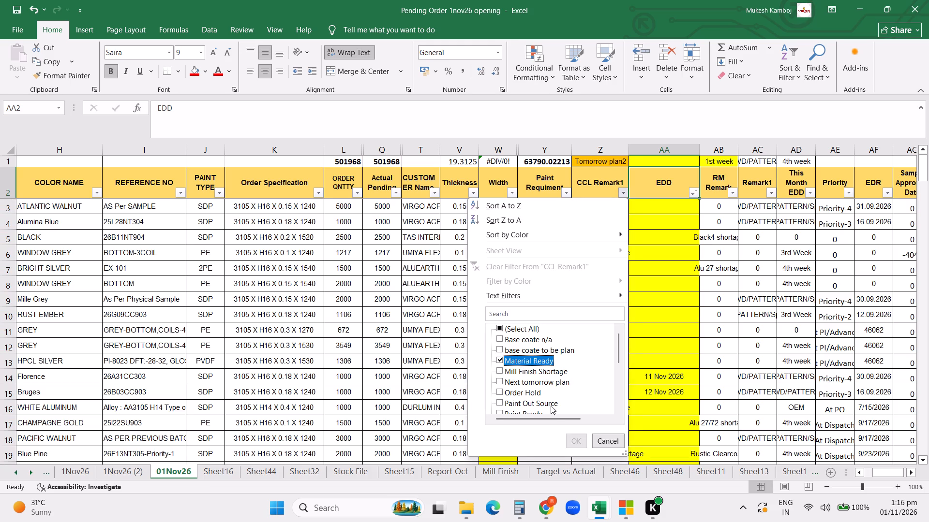
pyautogui.click(574, 443)
pyautogui.scroll(9, 545, 347)
# Fill all the filtered Material Ready rows, from row 4 to row 171, with the standard light green colour.
pyautogui.click(207, 261)
pyautogui.hotkey('ctrl', 'Left')
pyautogui.hotkey('ctrl', 'Left')
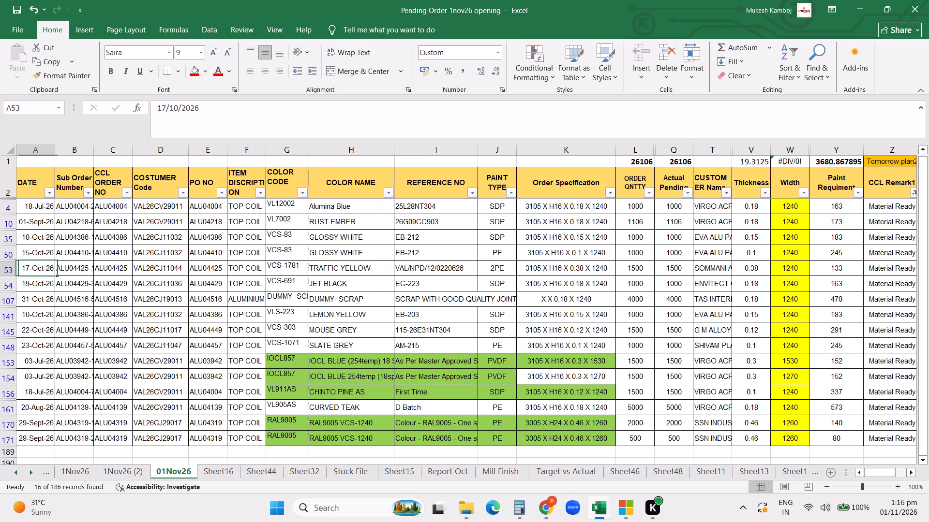
pyautogui.hotkey('ctrl', 'Left')
pyautogui.hotkey('ctrl', 'Left')
pyautogui.scroll(4, 211, 263)
pyautogui.moveTo(11, 208); pyautogui.dragTo(18, 438)
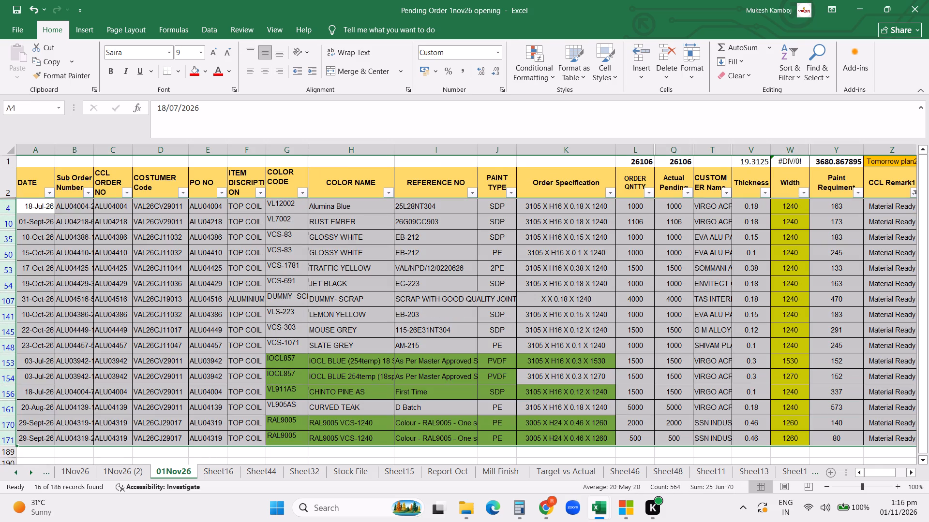
pyautogui.click(204, 74)
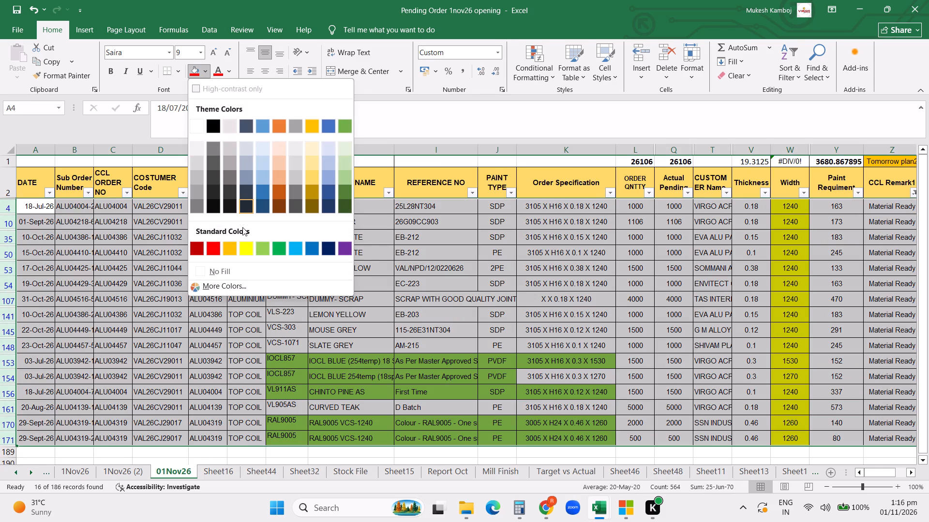
pyautogui.click(258, 248)
pyautogui.click(421, 311)
pyautogui.click(425, 308)
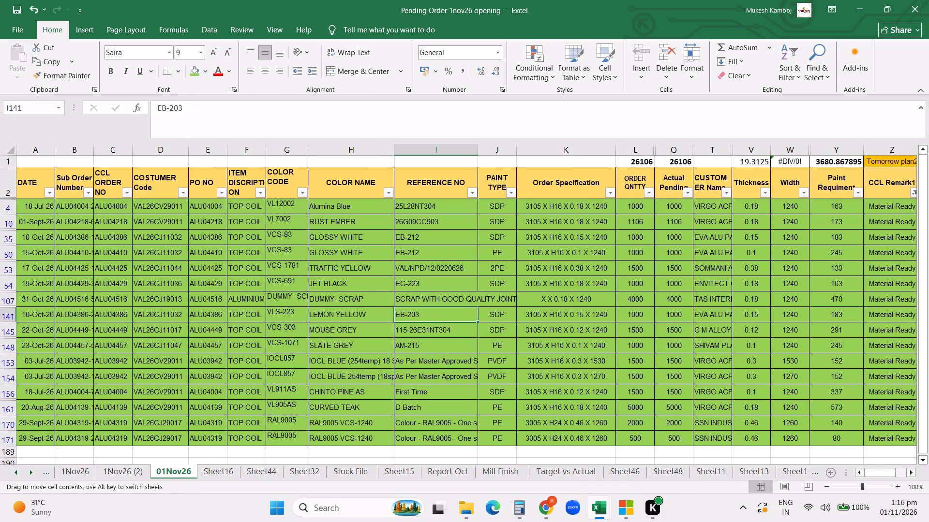
# Examine the green Material Ready rows across the customer, CCL Remark1, EDD and remark columns.
pyautogui.click(426, 290)
pyautogui.click(583, 284)
pyautogui.click(730, 285)
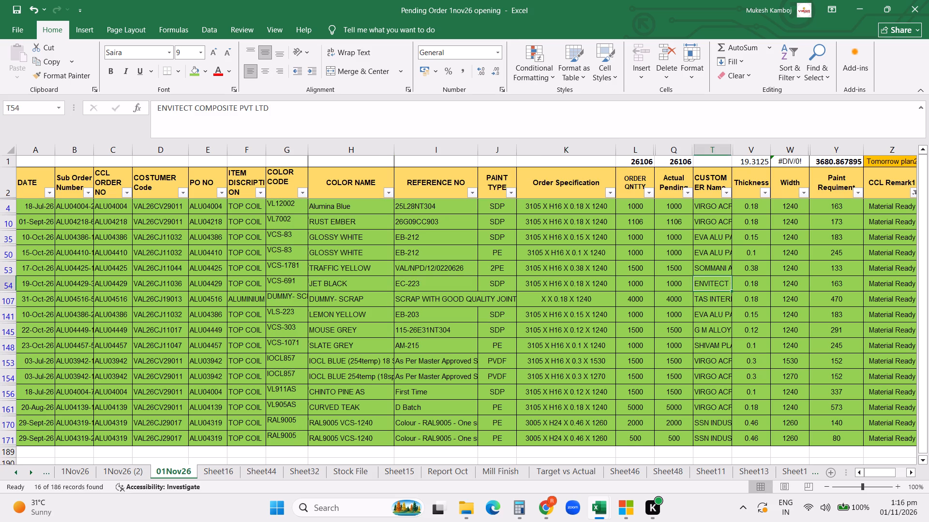
pyautogui.press('Right')
pyautogui.press('Right')
pyautogui.press('Right')
pyautogui.press('Right')
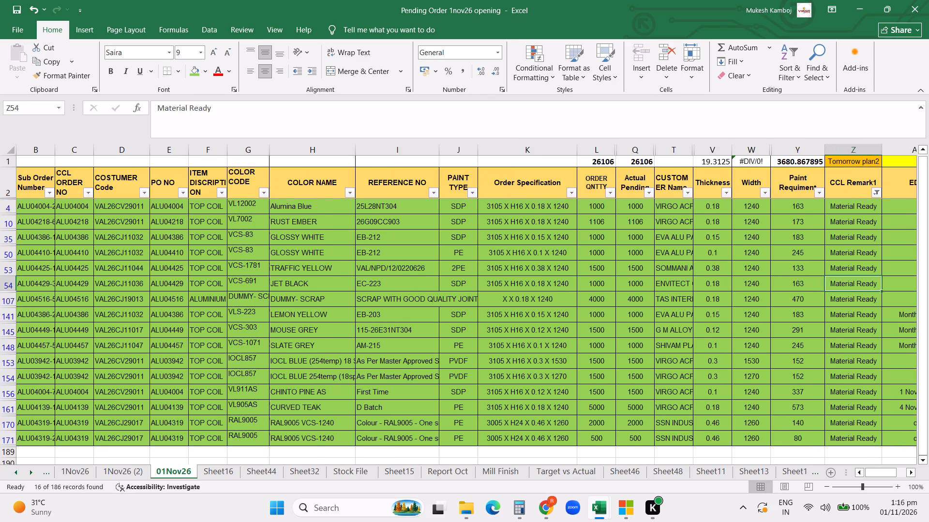
pyautogui.press('Right')
pyautogui.press('Right')
pyautogui.press('Right')
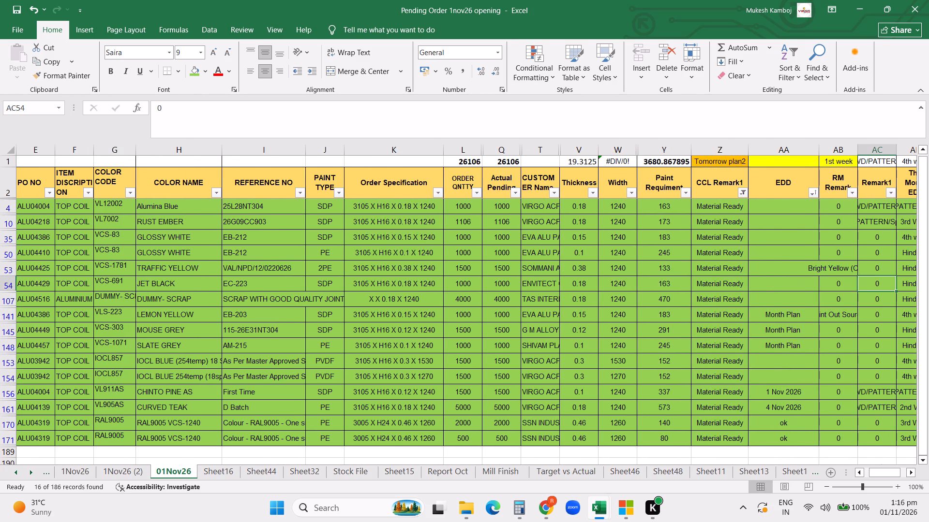
pyautogui.moveTo(729, 285); pyautogui.dragTo(644, 286)
pyautogui.scroll(5, 644, 286)
pyautogui.click(591, 343)
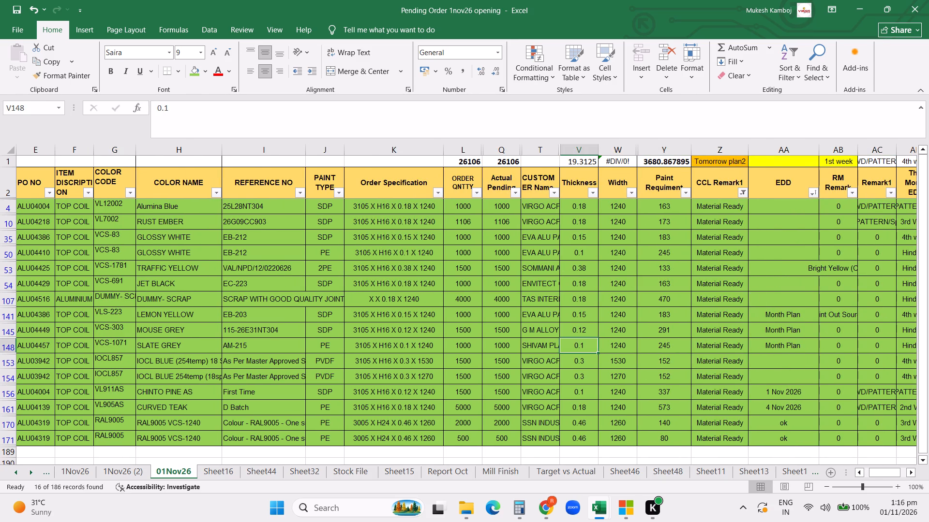
# Clear the CCL Remark1 filter so all pending orders are listed again.
pyautogui.click(744, 193)
pyautogui.click(654, 265)
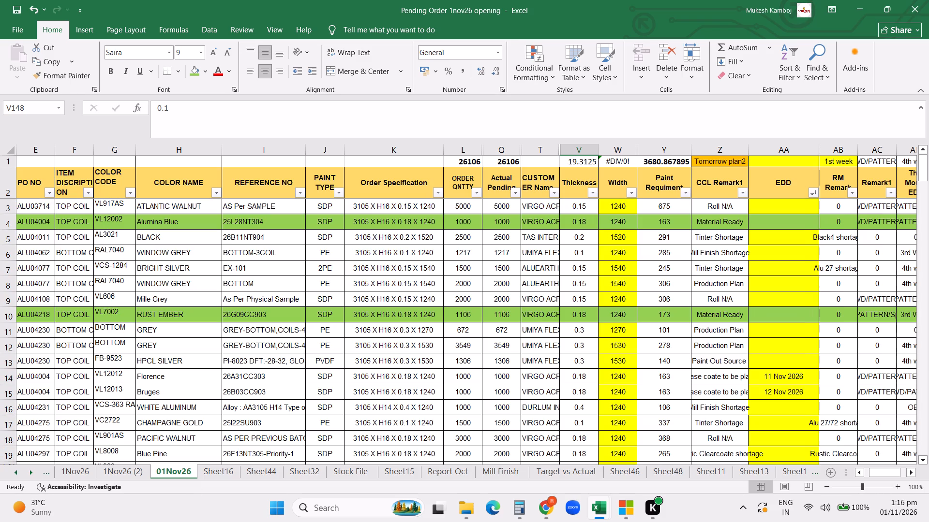
# Examine the last orders in the list, down to row 188, including their row colours and order details.
pyautogui.click(734, 262)
pyautogui.hotkey('ctrl', 'Down')
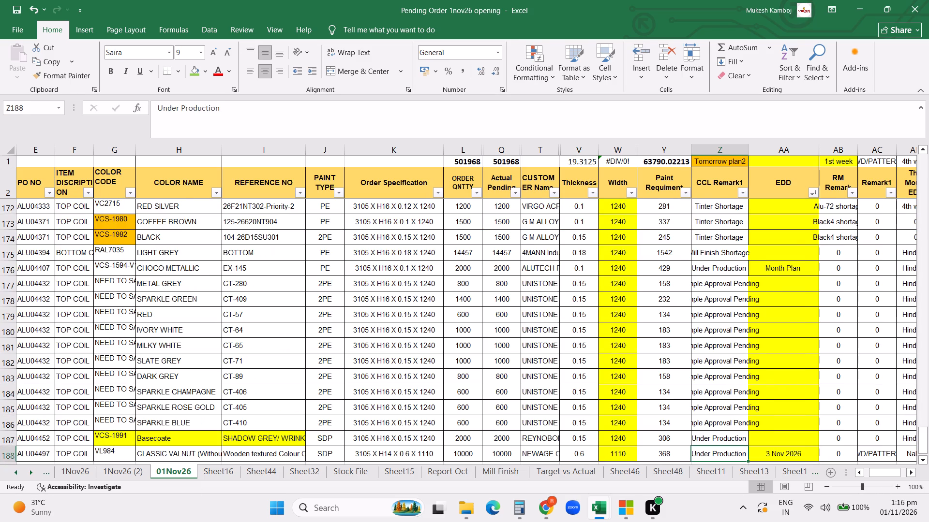
pyautogui.scroll(-2, 734, 268)
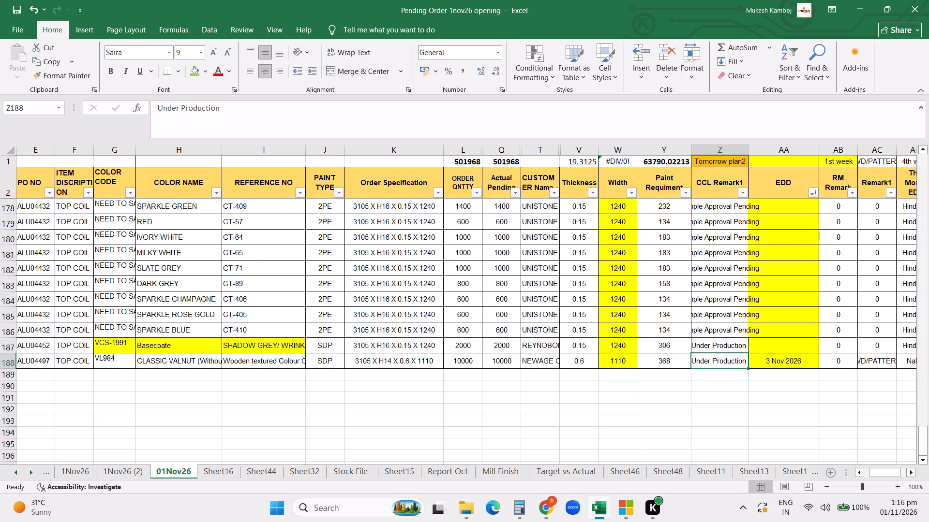
pyautogui.click(542, 402)
pyautogui.scroll(4, 562, 397)
pyautogui.scroll(-3, 562, 397)
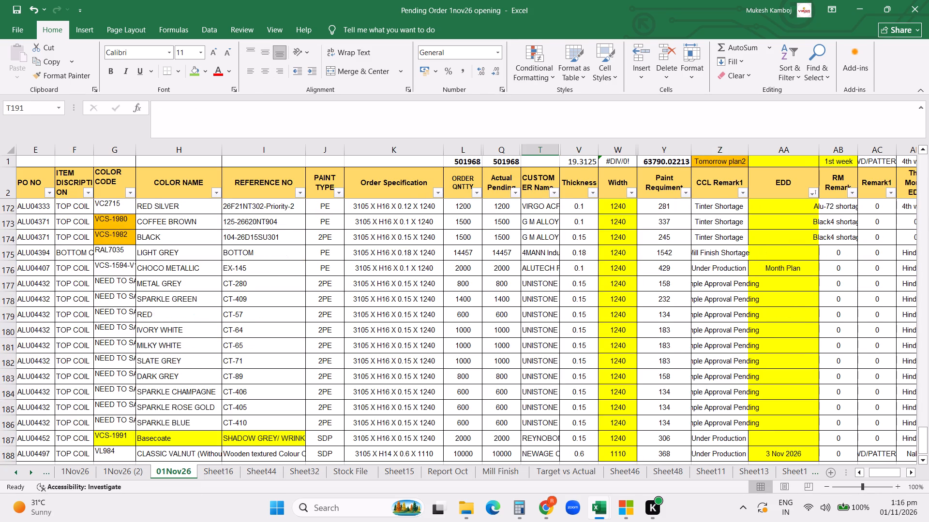
pyautogui.click(445, 425)
pyautogui.hotkey('ctrl', 'Left')
pyautogui.hotkey('ctrl', 'Left')
pyautogui.hotkey('ctrl', 'Left')
pyautogui.hotkey('ctrl', 'Left')
pyautogui.hotkey('ctrl', 'Left')
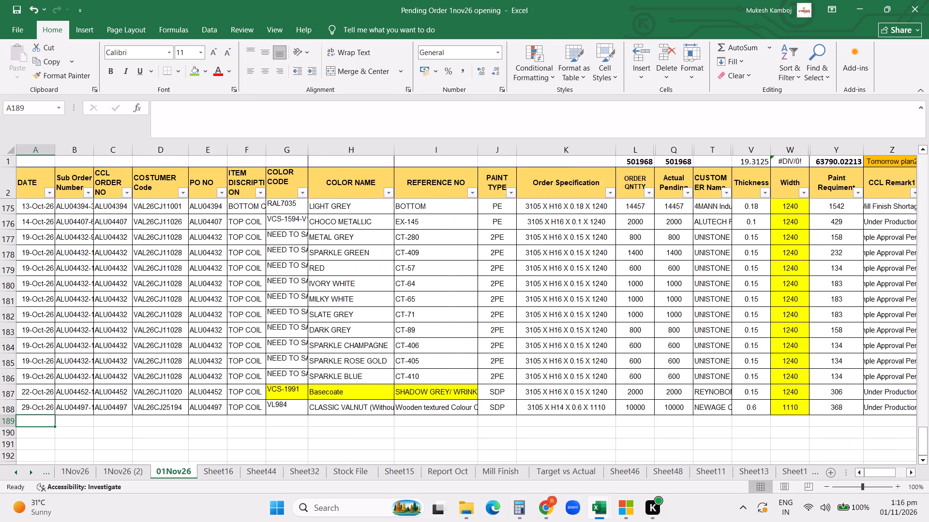
pyautogui.scroll(5, 451, 430)
pyautogui.scroll(-1, 451, 430)
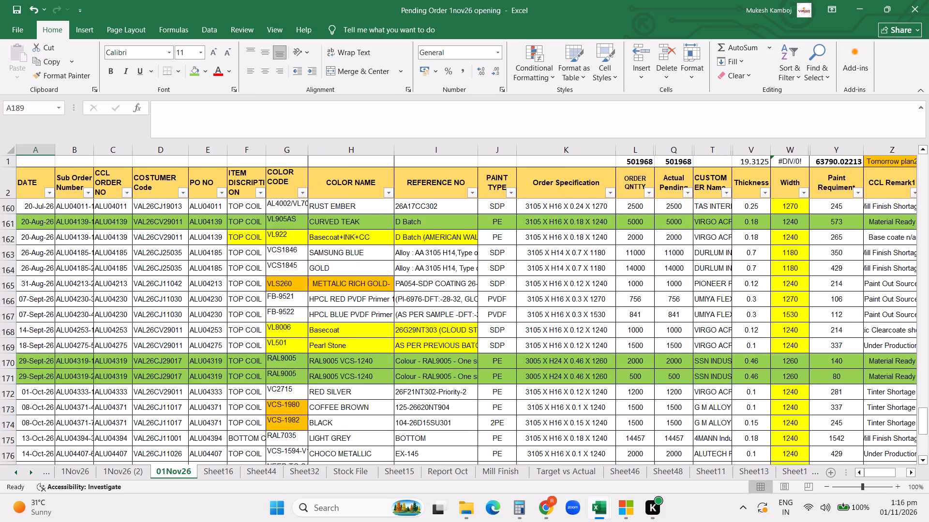
pyautogui.scroll(-6, 451, 430)
pyautogui.click(525, 366)
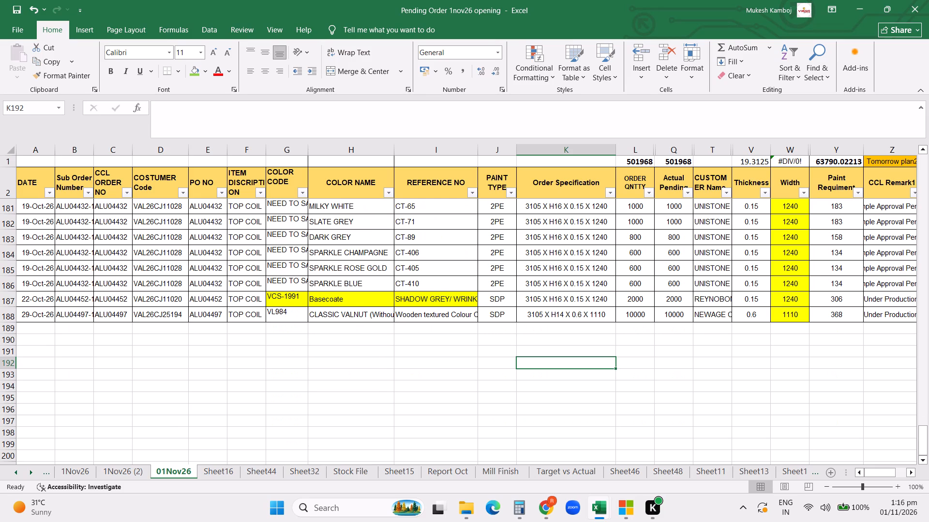
# Examine the orders around row 176 across the thickness, paint requirement, CCL Remark1, EDD and priority columns.
pyautogui.scroll(5, 670, 363)
pyautogui.click(712, 363)
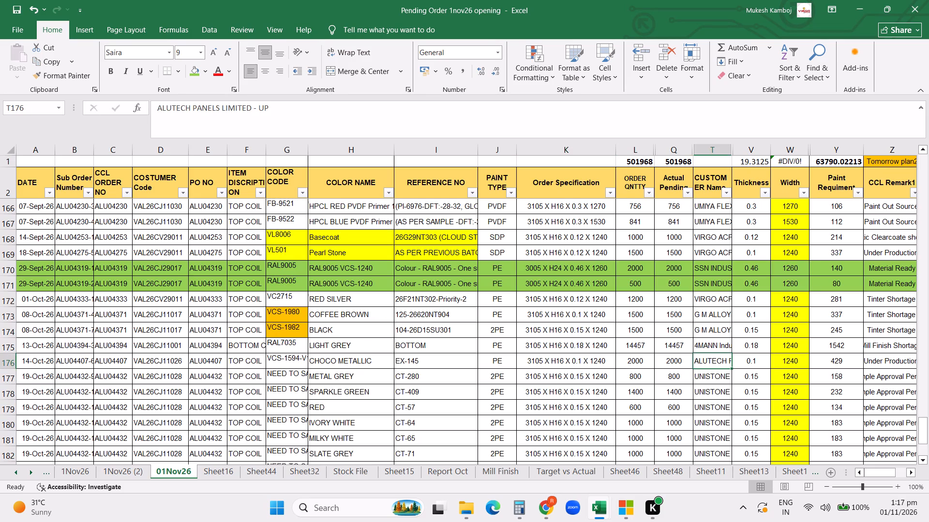
pyautogui.press('Right')
pyautogui.press('Right')
pyautogui.press('Right')
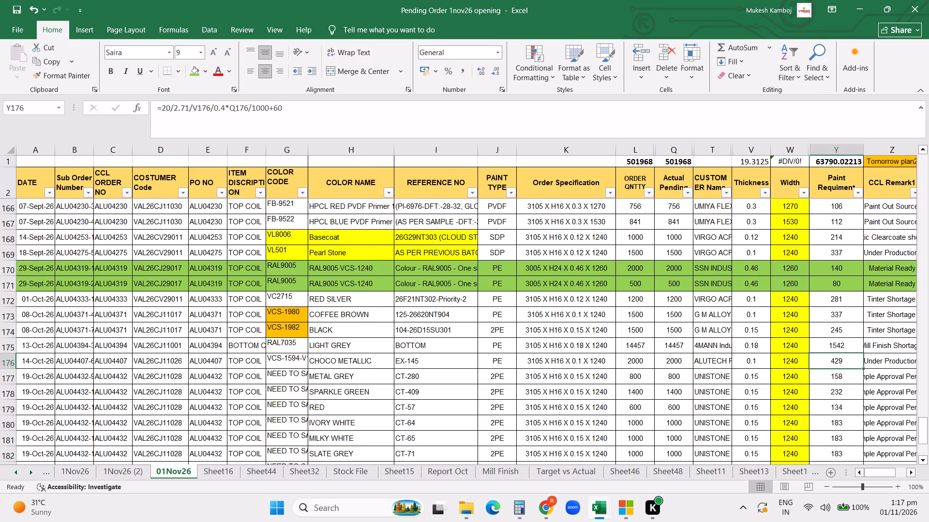
pyautogui.press('Right')
pyautogui.press('Right')
pyautogui.press('Right')
pyautogui.press('Right')
pyautogui.press('Right')
pyautogui.press('Right')
pyautogui.press('Right')
pyautogui.press('Right')
pyautogui.press('Right')
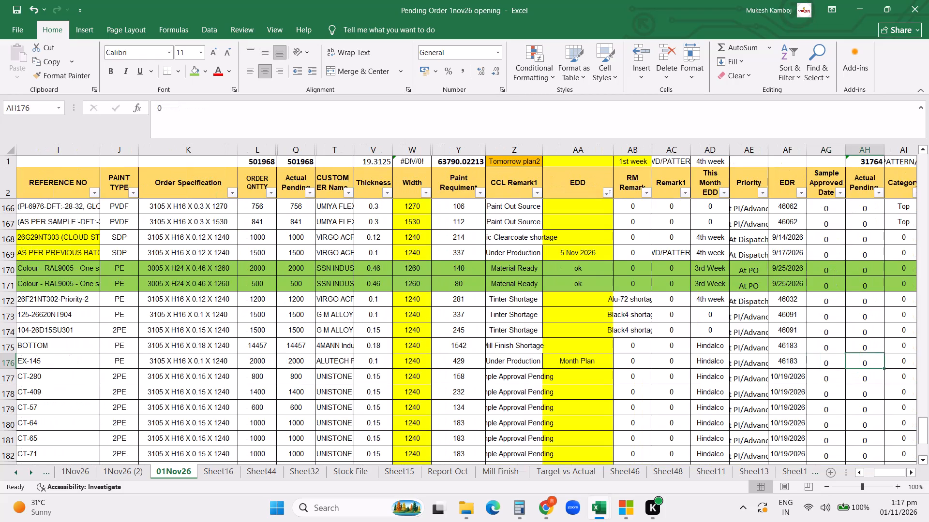
pyautogui.click(470, 381)
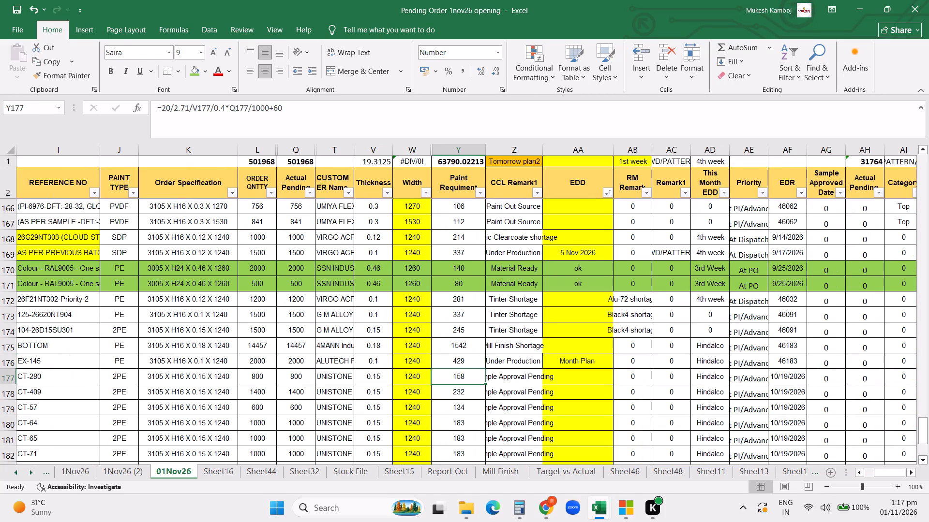
pyautogui.click(333, 240)
pyautogui.click(302, 229)
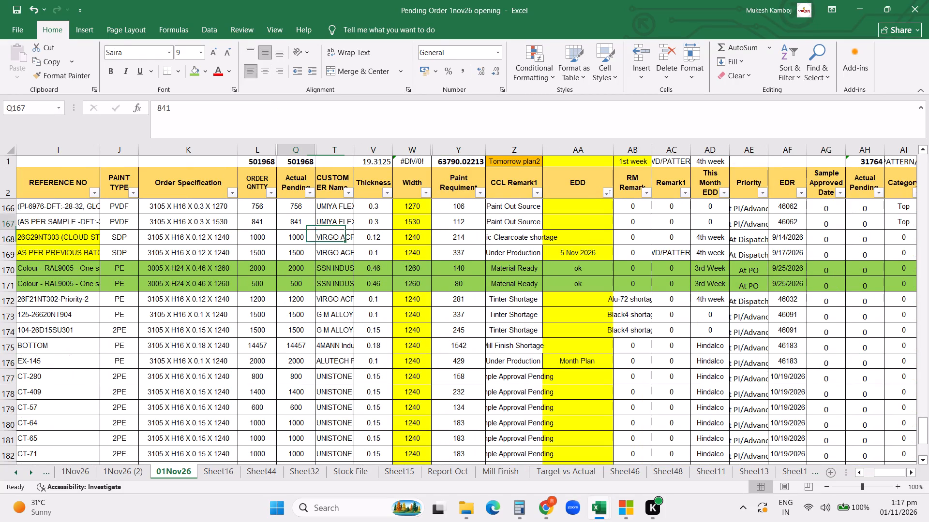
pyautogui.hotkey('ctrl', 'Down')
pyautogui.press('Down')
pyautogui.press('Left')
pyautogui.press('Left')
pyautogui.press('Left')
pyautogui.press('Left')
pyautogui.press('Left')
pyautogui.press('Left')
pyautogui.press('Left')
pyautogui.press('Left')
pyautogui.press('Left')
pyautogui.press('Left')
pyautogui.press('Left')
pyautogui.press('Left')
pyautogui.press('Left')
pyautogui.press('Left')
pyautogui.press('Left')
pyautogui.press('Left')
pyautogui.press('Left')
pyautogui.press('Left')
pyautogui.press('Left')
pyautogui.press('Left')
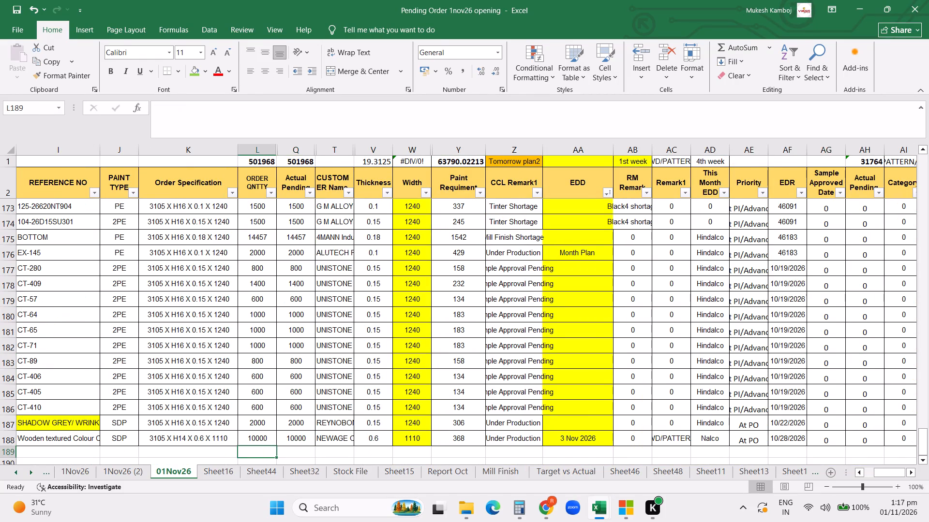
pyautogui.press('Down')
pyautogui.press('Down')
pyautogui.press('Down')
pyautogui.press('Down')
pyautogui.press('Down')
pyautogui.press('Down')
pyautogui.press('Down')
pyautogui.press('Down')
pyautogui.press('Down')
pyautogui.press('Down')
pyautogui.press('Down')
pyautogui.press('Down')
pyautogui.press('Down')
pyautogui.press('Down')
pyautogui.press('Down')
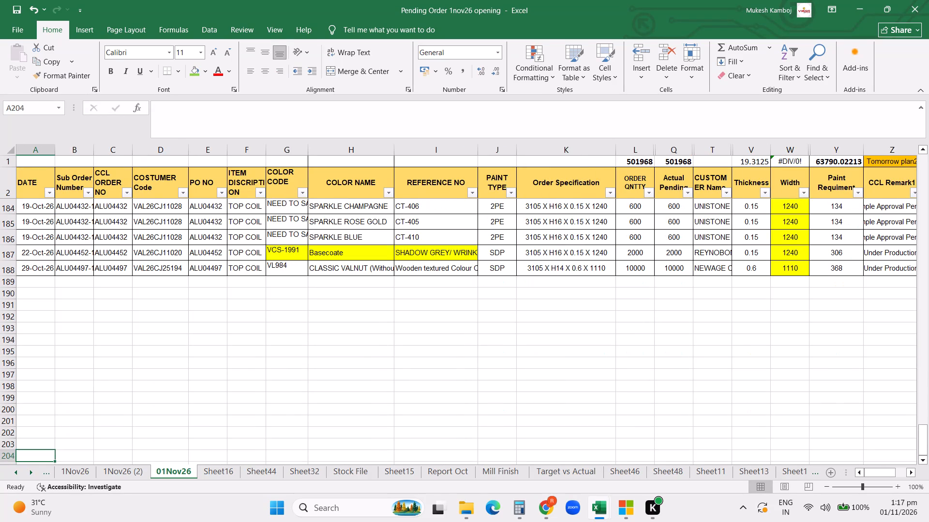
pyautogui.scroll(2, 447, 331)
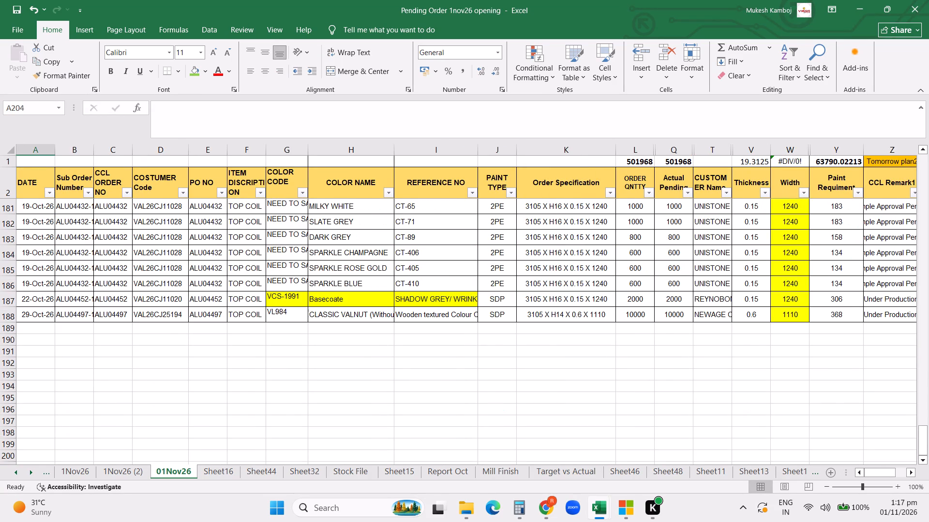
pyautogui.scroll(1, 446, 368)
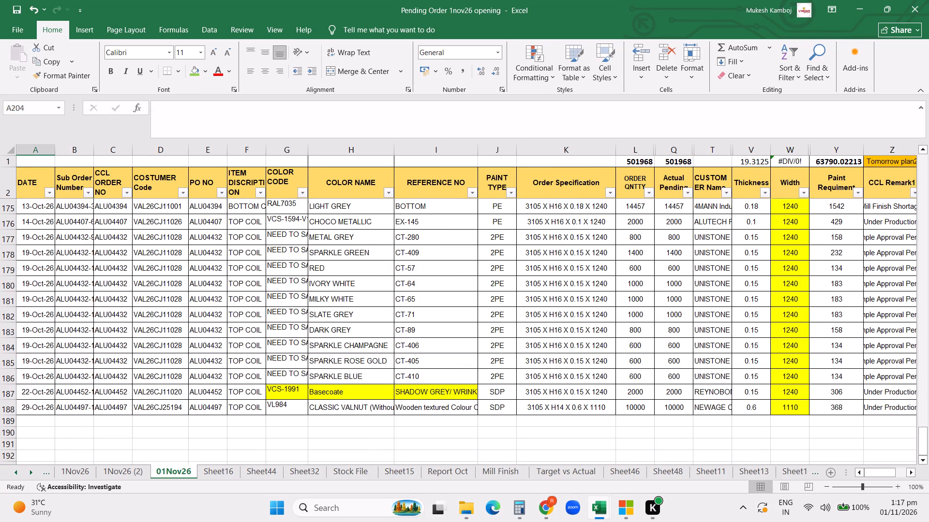
# Check Sheet16 briefly and open the 1Nov26 (2) sheet.
pyautogui.click(214, 474)
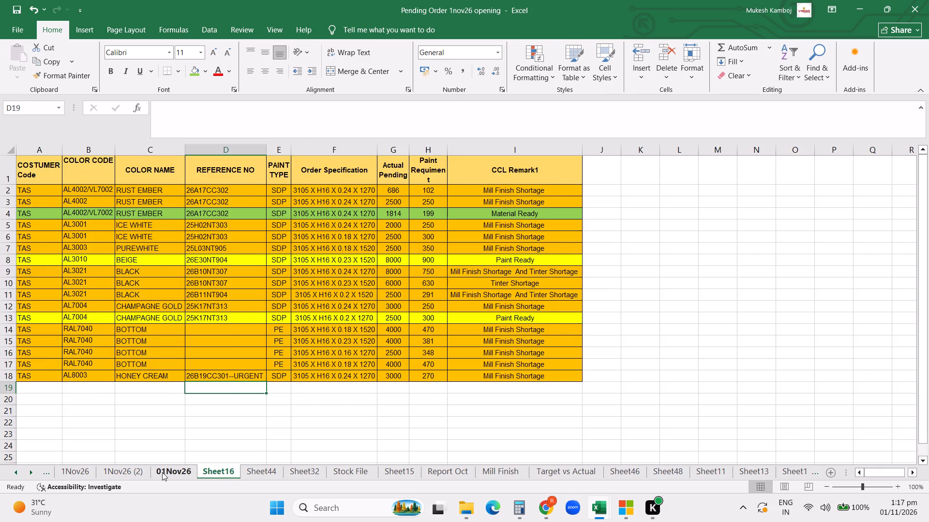
pyautogui.click(161, 472)
pyautogui.click(128, 471)
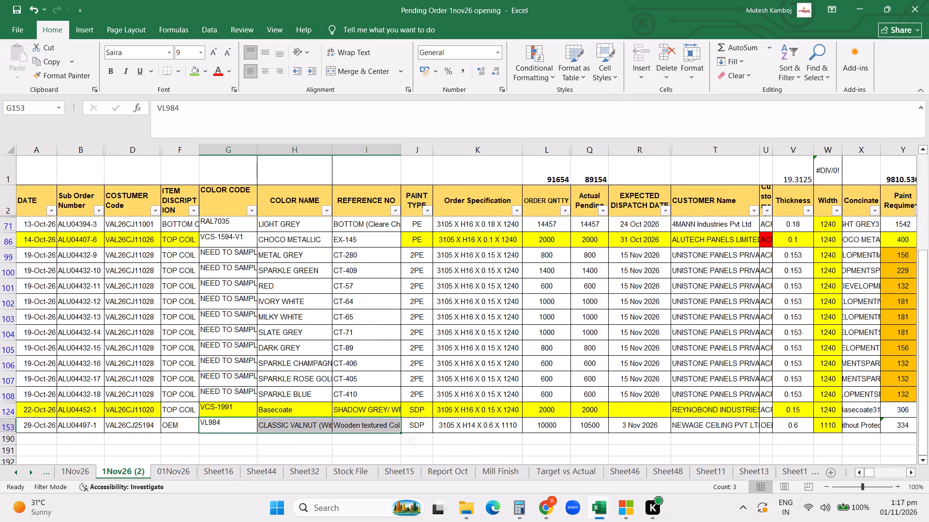
# Return to the 01Nov26 sheet and undo the recent changes to the order rows, back to the EDD-filtered list.
pyautogui.click(711, 276)
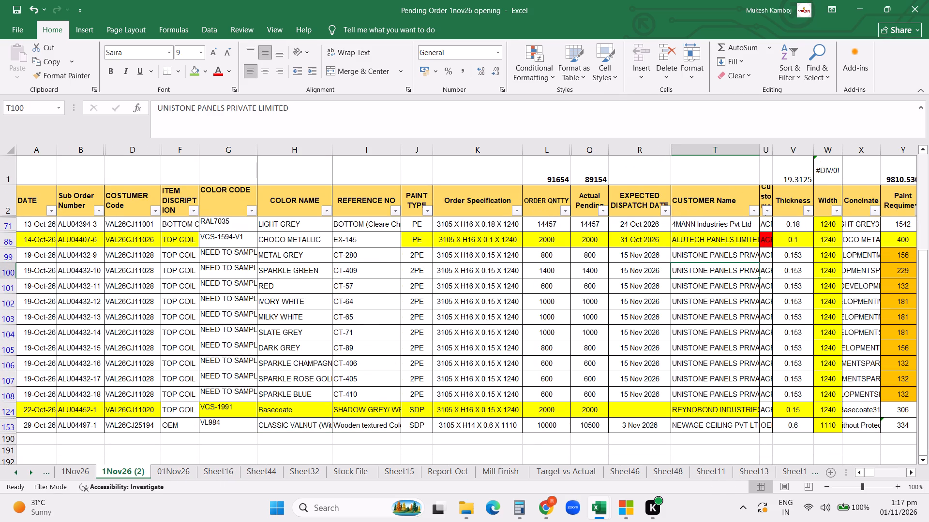
pyautogui.click(702, 350)
pyautogui.click(178, 468)
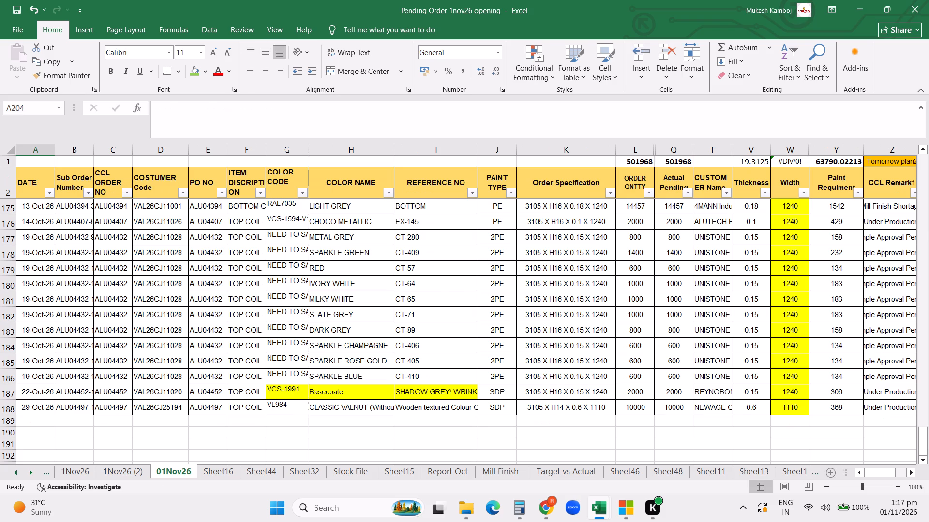
pyautogui.click(609, 374)
pyautogui.click(609, 374)
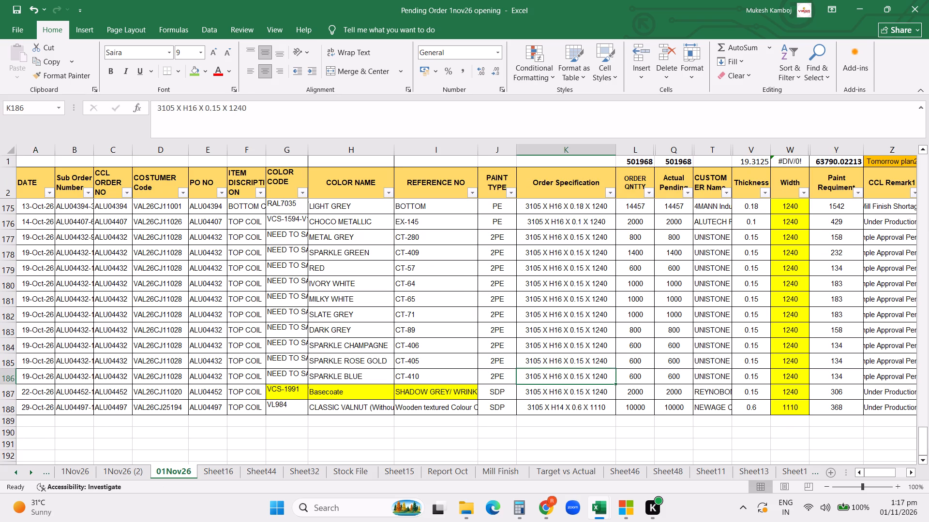
pyautogui.hotkey('ctrl', 'z')
pyautogui.hotkey('ctrl', 'z')
pyautogui.hotkey('ctrl', 'z')
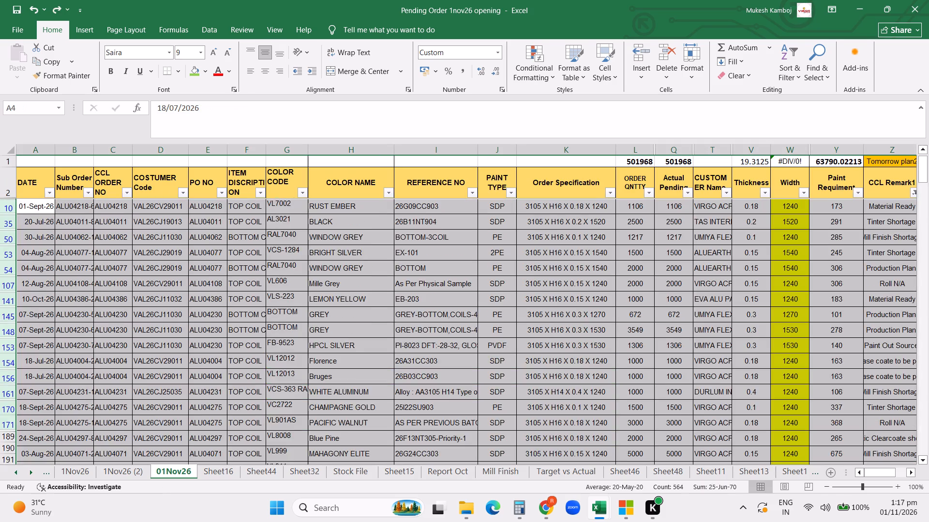
pyautogui.hotkey('ctrl', 'z')
pyautogui.hotkey('ctrl', 'z')
pyautogui.hotkey('ctrl', 'z')
pyautogui.hotkey('ctrl', 'z')
pyautogui.hotkey('ctrl', 'z')
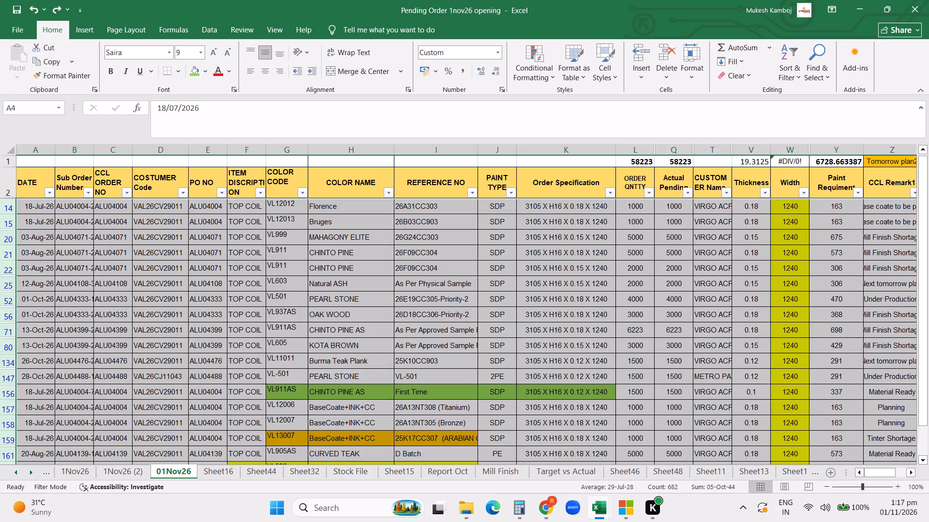
pyautogui.hotkey('ctrl', 'z')
pyautogui.hotkey('ctrl', 'z')
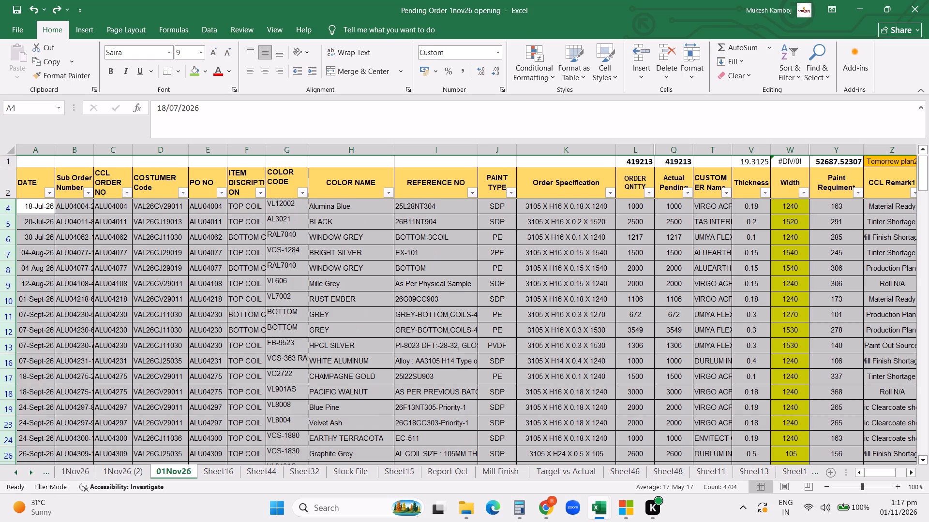
# Undo the clearing of the zero dates in the EDD column and the EDD filter.
pyautogui.click(733, 359)
pyautogui.press('Right')
pyautogui.press('Right')
pyautogui.press('Right')
pyautogui.press('Right')
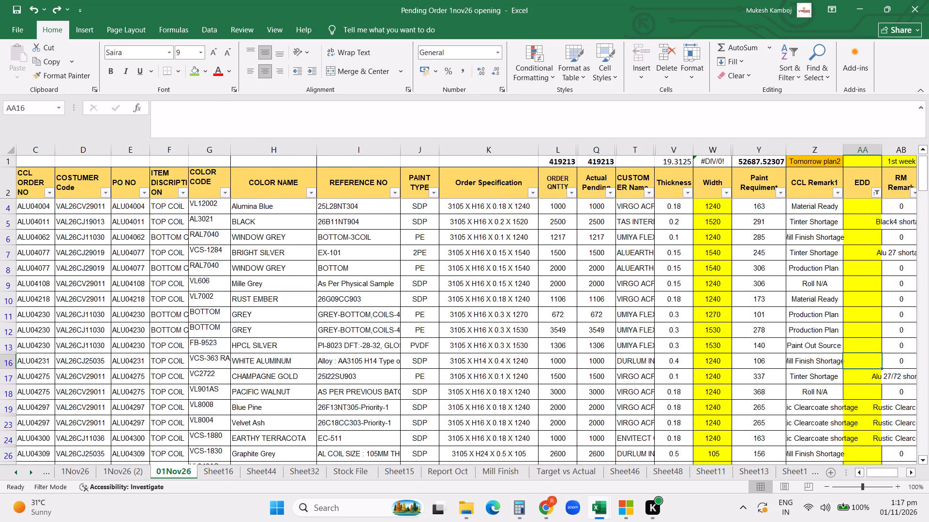
pyautogui.press('Left')
pyautogui.hotkey('ctrl', 'z')
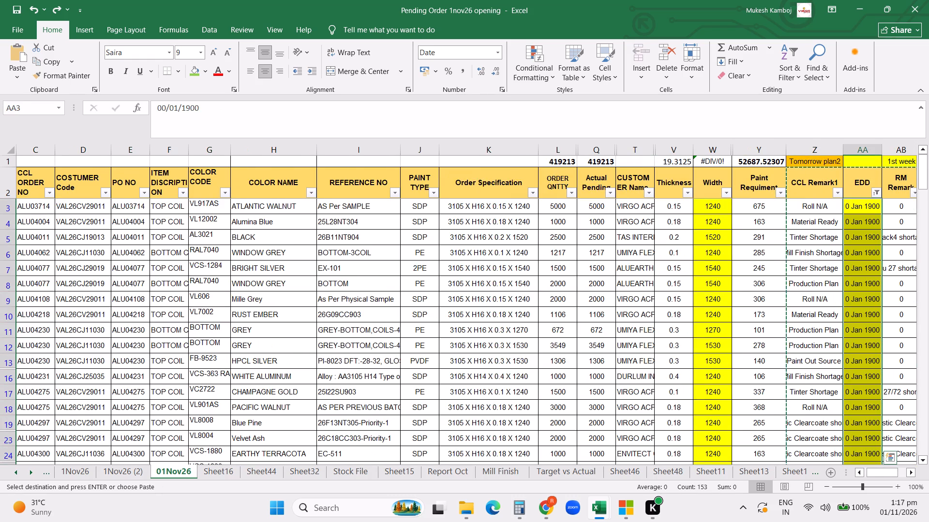
pyautogui.hotkey('ctrl', 'z')
# Examine the 01Nov26 order list, including its row colours and EDD values, down to the last order in row 188.
pyautogui.scroll(-6, 637, 378)
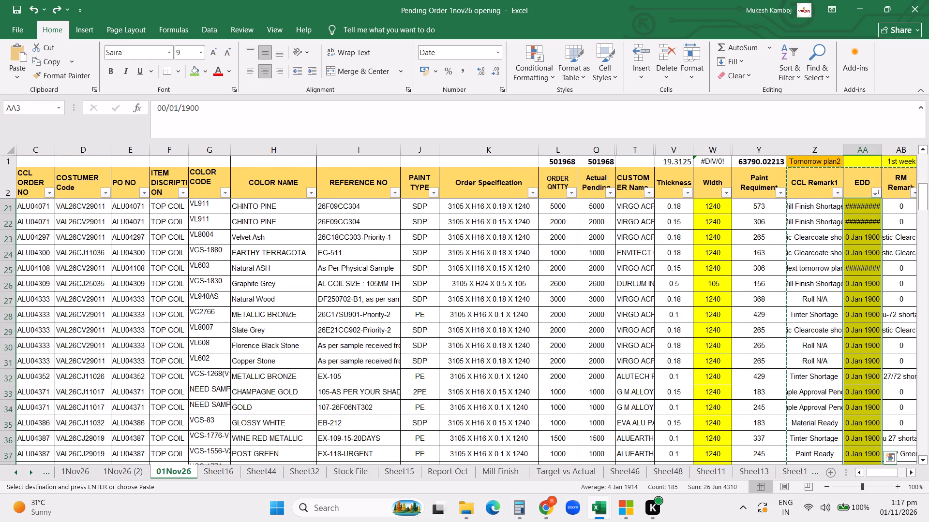
pyautogui.scroll(-5, 548, 352)
pyautogui.scroll(-20, 451, 359)
pyautogui.scroll(-1, 451, 359)
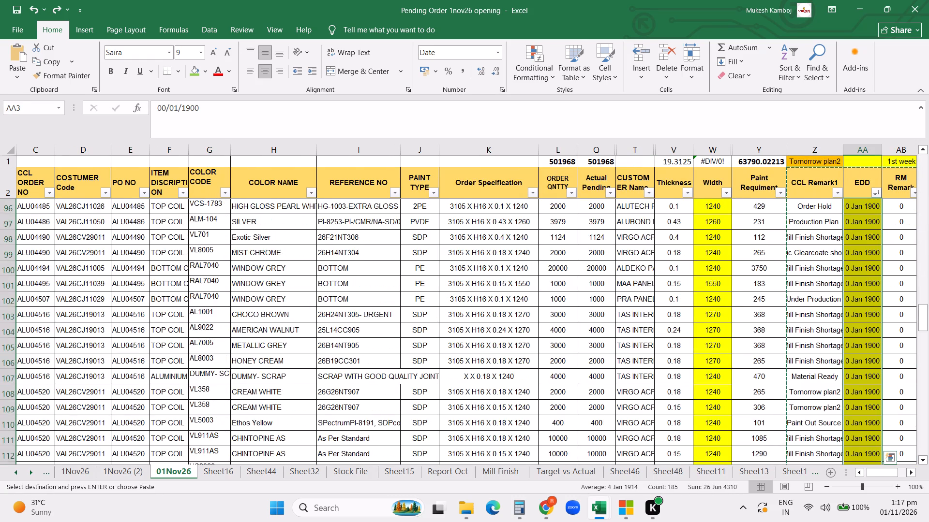
pyautogui.scroll(-19, 464, 372)
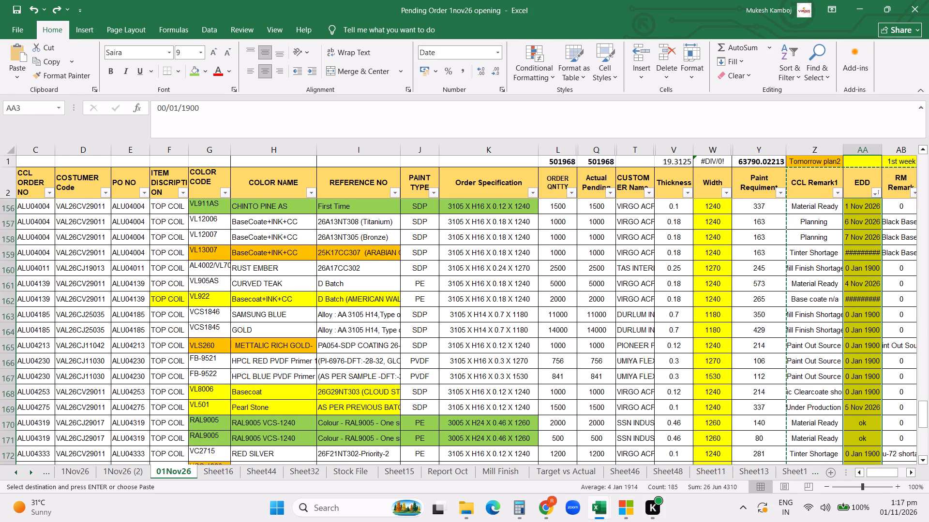
pyautogui.click(163, 435)
pyautogui.hotkey('ctrl', 'Left')
pyautogui.hotkey('ctrl', 'Left')
pyautogui.hotkey('ctrl', 'Left')
pyautogui.hotkey('ctrl', 'Down')
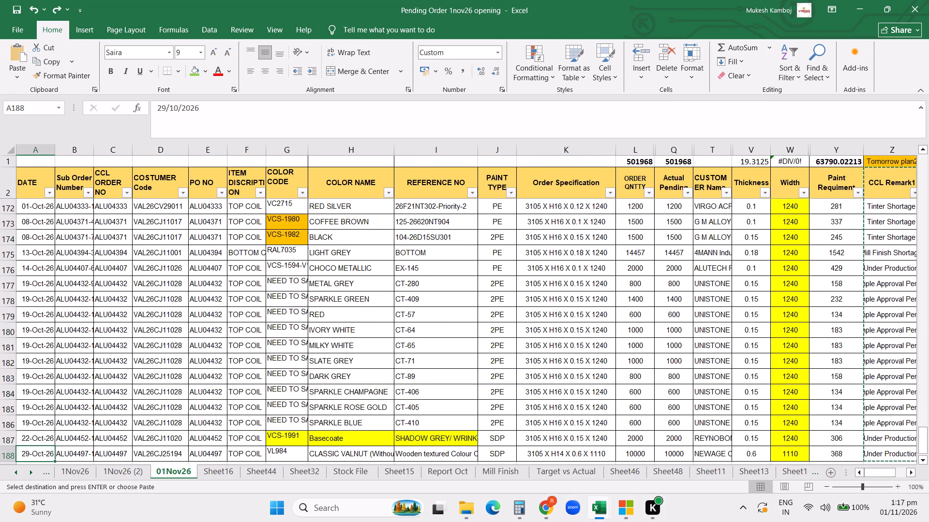
pyautogui.press('Down')
pyautogui.press('Down')
pyautogui.press('Up')
pyautogui.press('Up')
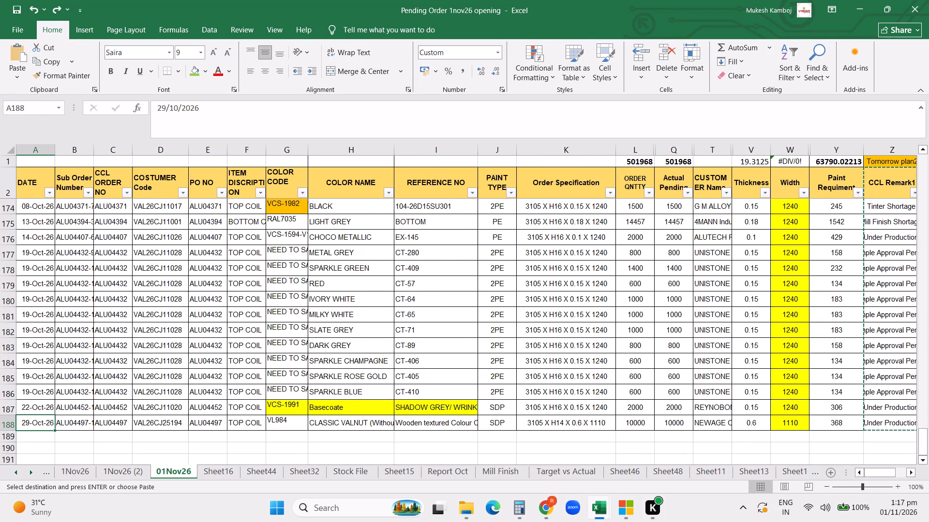
# Switch to CCL ORDER PROCESS 2025 in Chrome, dismiss the script message, and examine the Party wise Pending Order list through its last order.
pyautogui.click(550, 511)
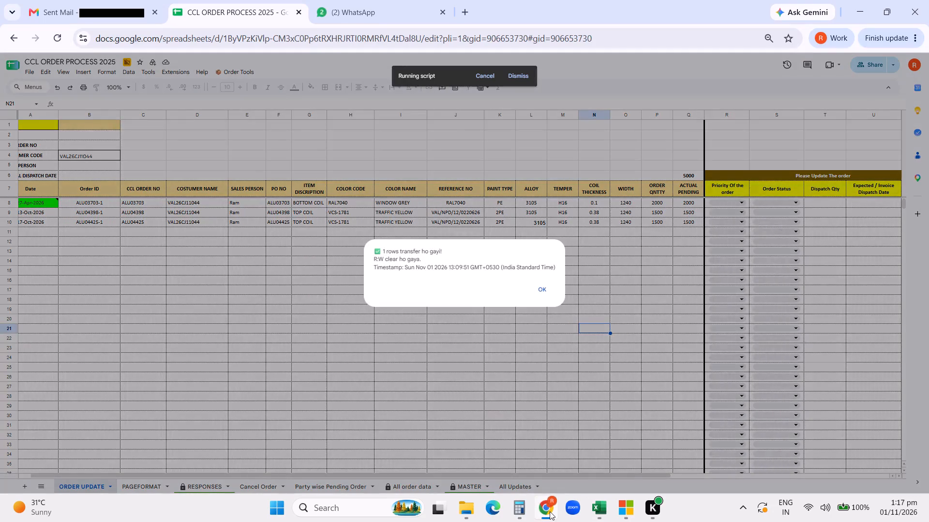
pyautogui.click(539, 295)
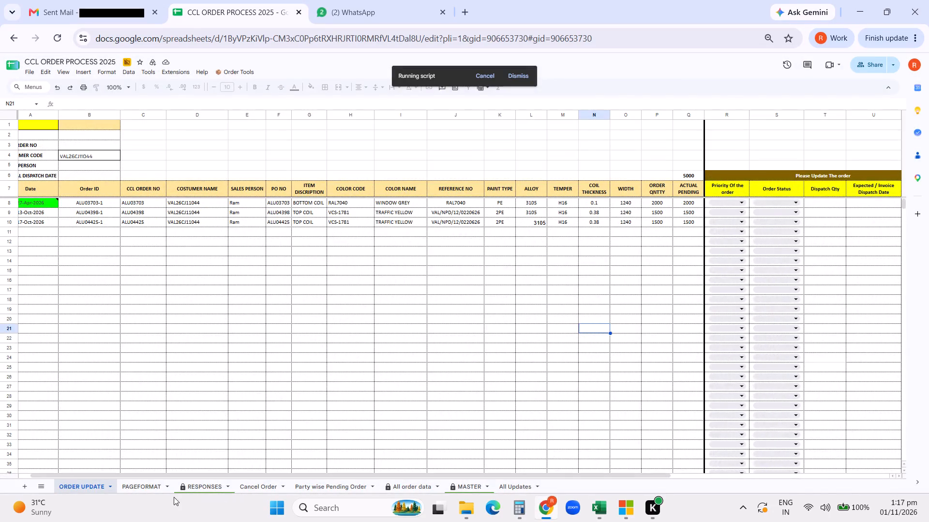
pyautogui.click(316, 488)
pyautogui.click(242, 366)
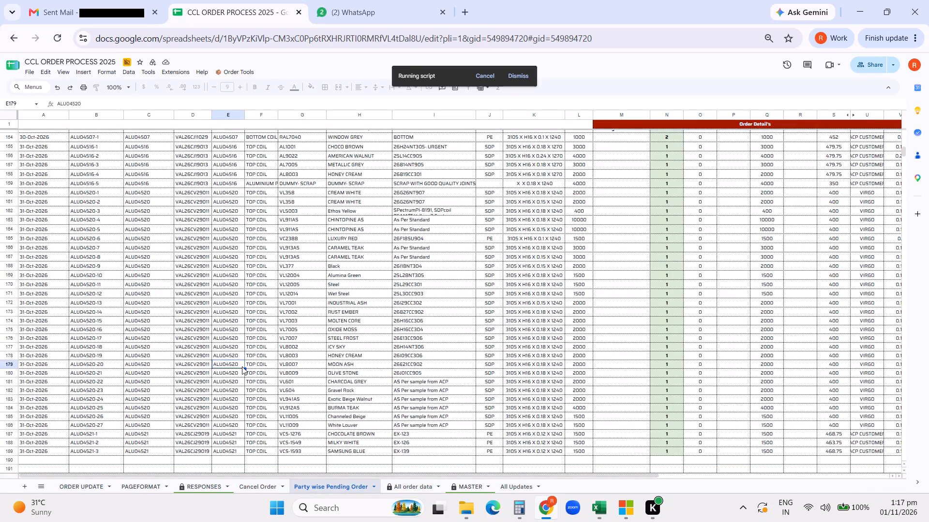
pyautogui.scroll(1, 269, 380)
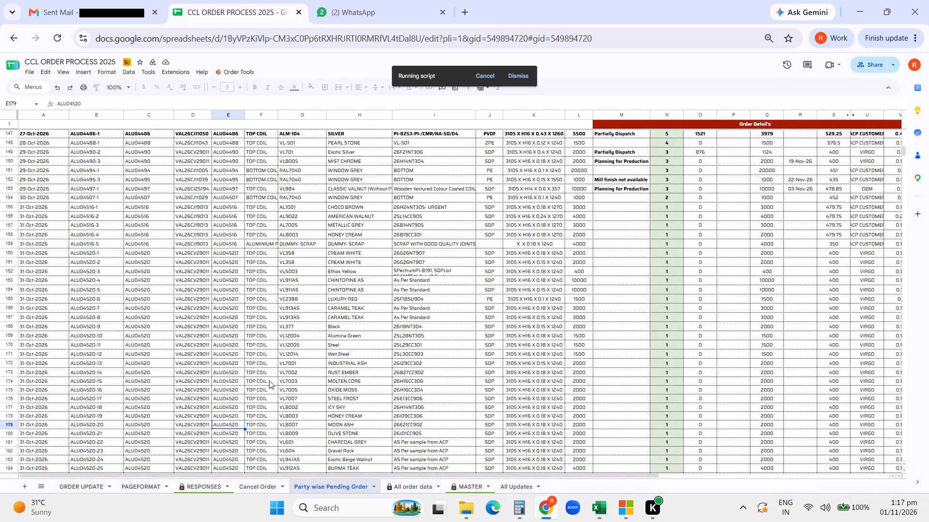
pyautogui.scroll(1, 269, 380)
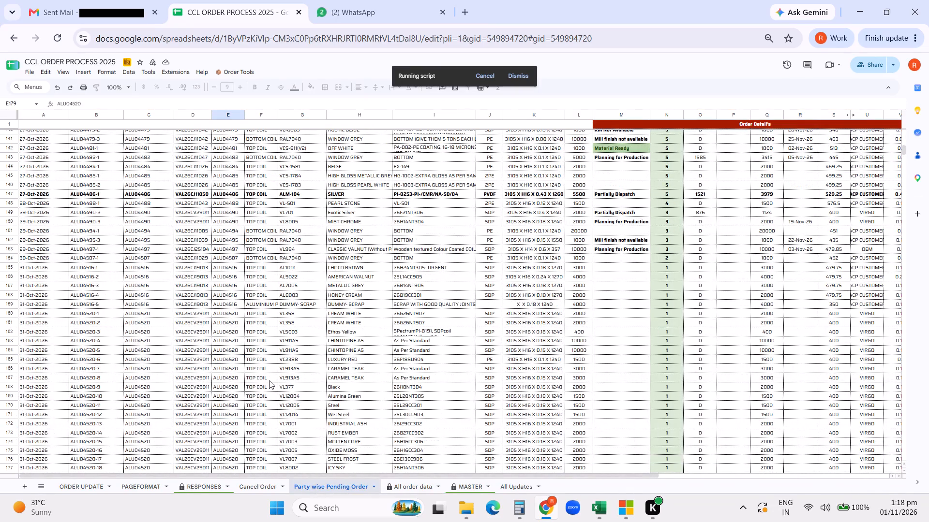
pyautogui.scroll(1, 269, 380)
pyautogui.scroll(-2, 269, 380)
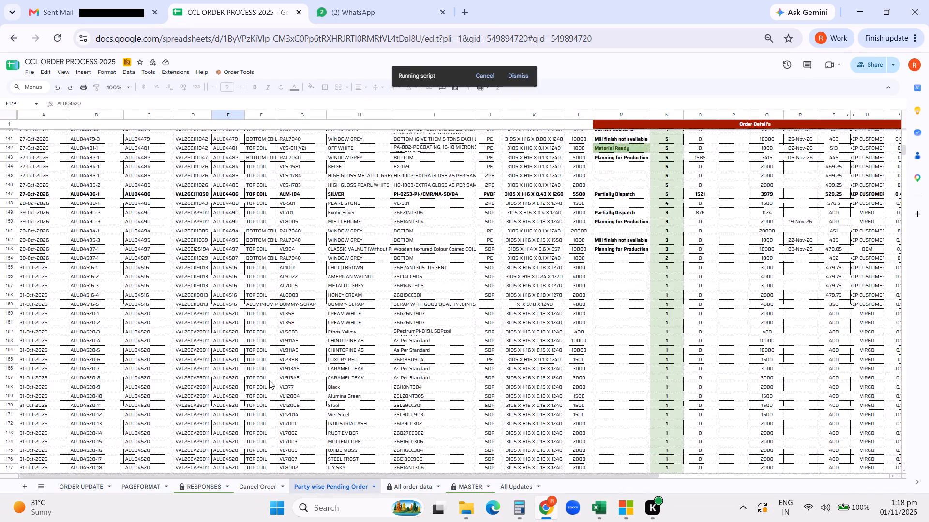
pyautogui.scroll(20, 293, 380)
pyautogui.scroll(18, 293, 380)
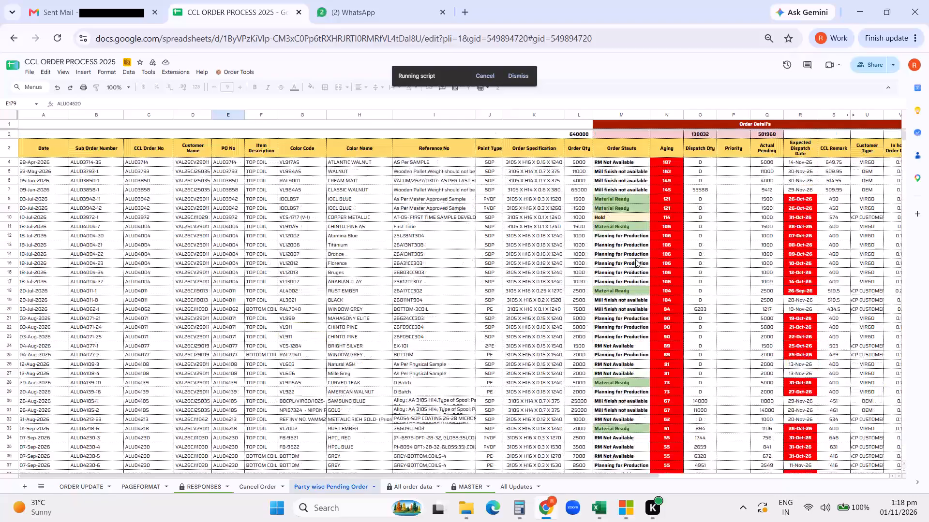
pyautogui.scroll(-18, 635, 259)
pyautogui.scroll(-8, 634, 260)
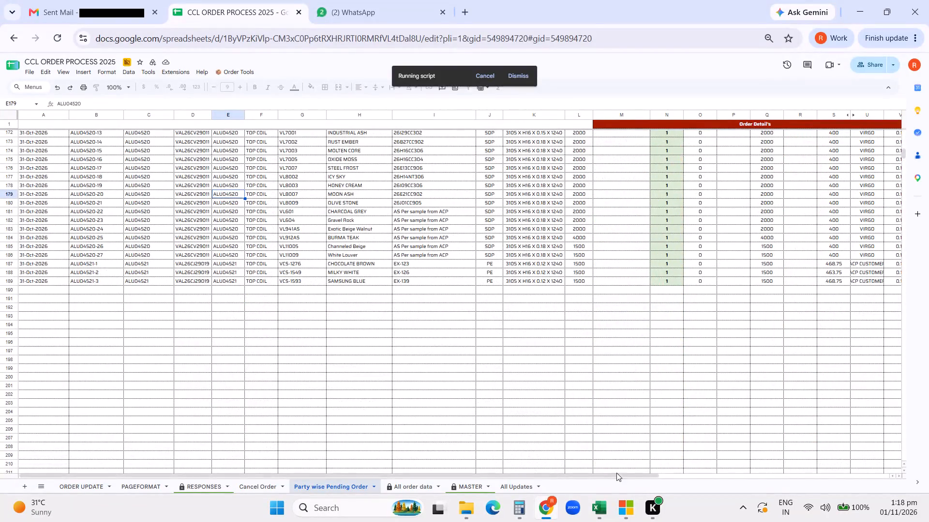
# Switch back to the Pending Order 1nov26 opening workbook and sort the 01Nov26 orders by DATE from oldest to newest.
pyautogui.click(600, 510)
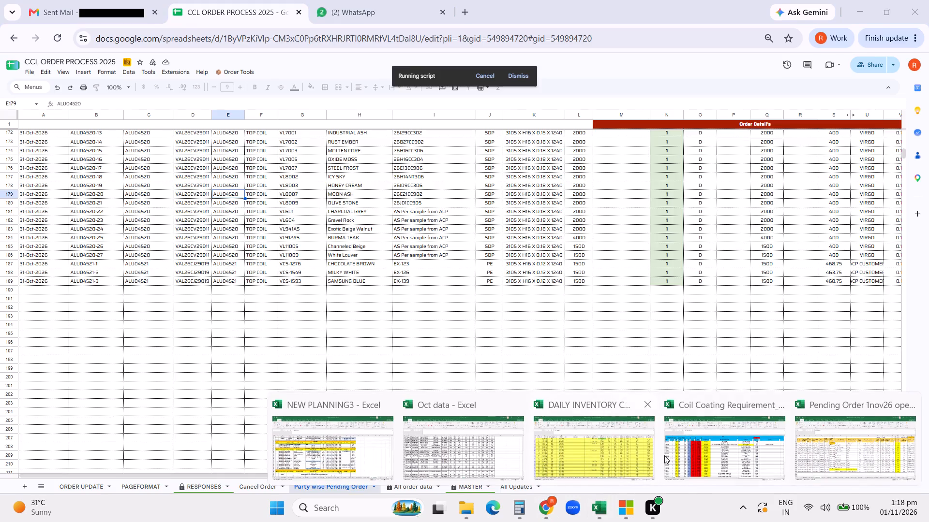
pyautogui.click(818, 443)
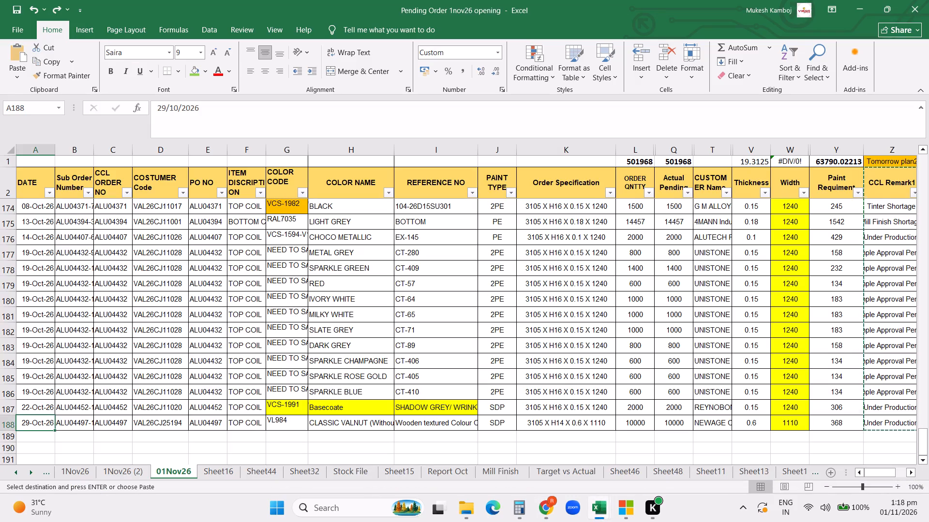
pyautogui.scroll(5, 563, 369)
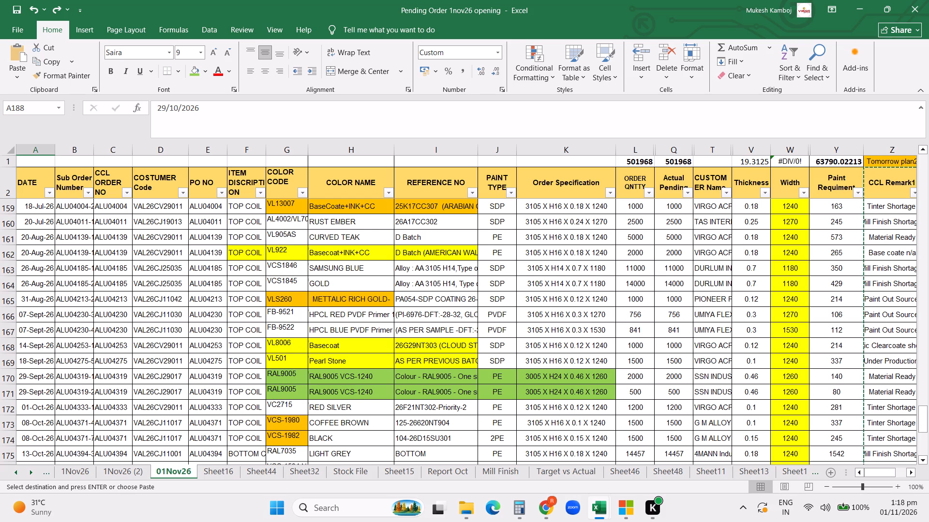
pyautogui.scroll(5, 563, 369)
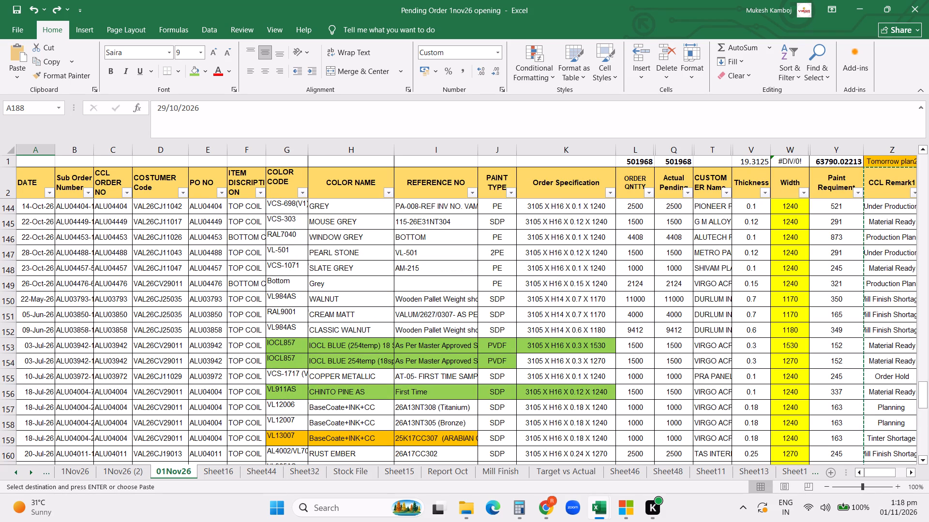
pyautogui.scroll(5, 563, 369)
pyautogui.scroll(20, 563, 369)
pyautogui.scroll(2, 563, 369)
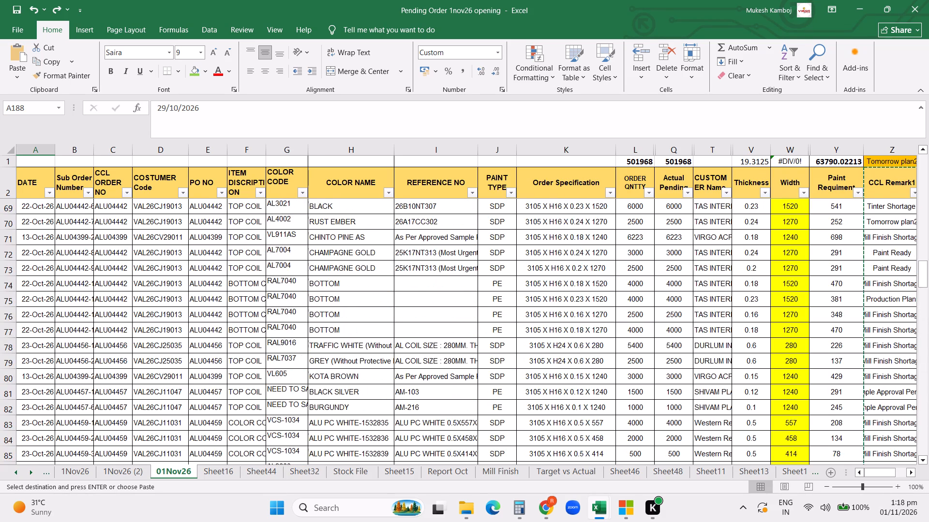
pyautogui.scroll(20, 563, 369)
pyautogui.scroll(17, 563, 369)
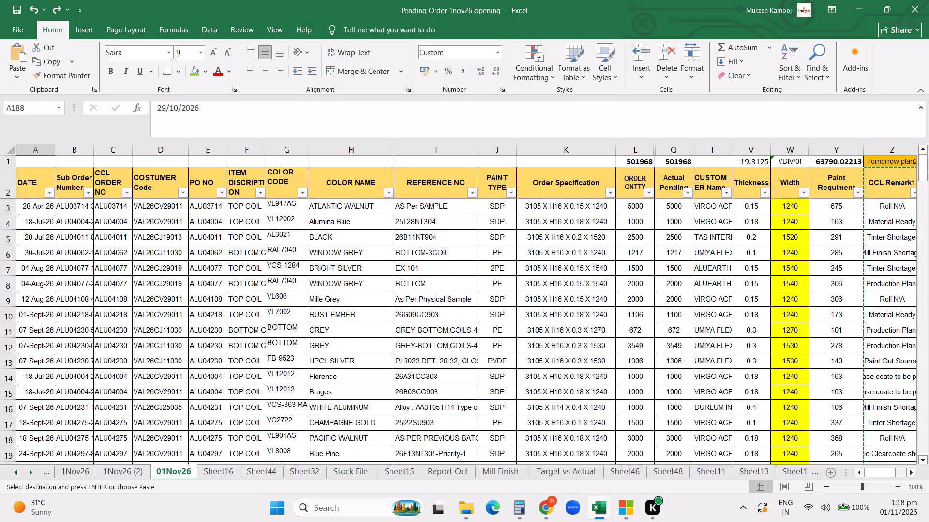
pyautogui.scroll(7, 562, 371)
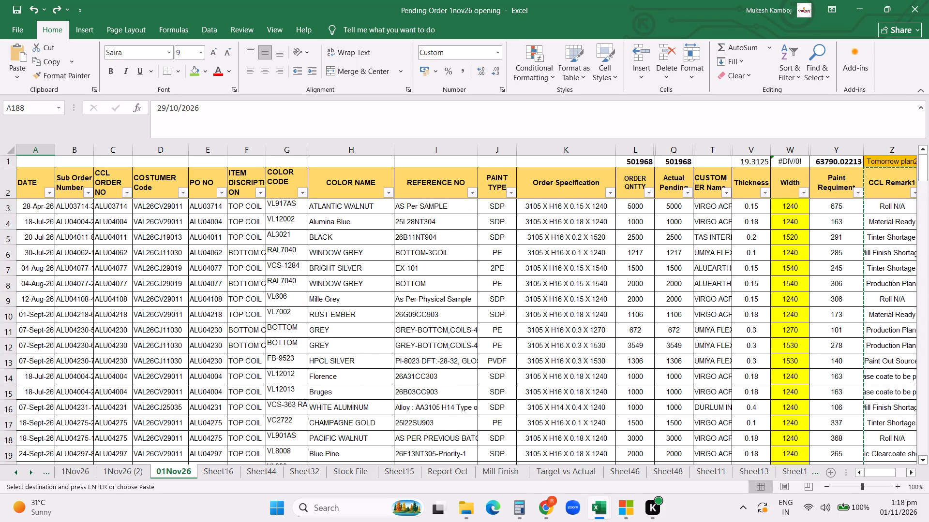
pyautogui.click(50, 195)
pyautogui.click(27, 205)
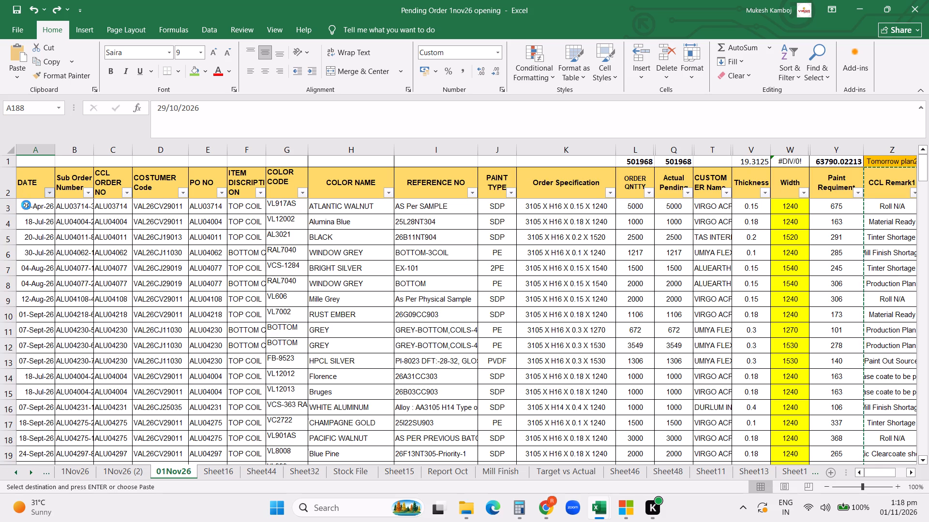
# Examine the date-sorted orders down to the last one in row 188.
pyautogui.scroll(-1, 158, 275)
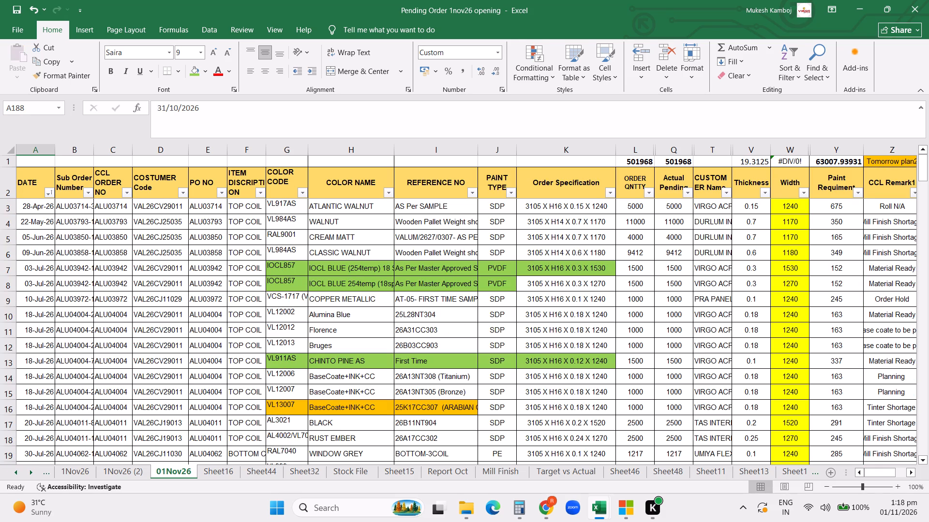
pyautogui.scroll(-20, 158, 275)
pyautogui.scroll(-15, 158, 275)
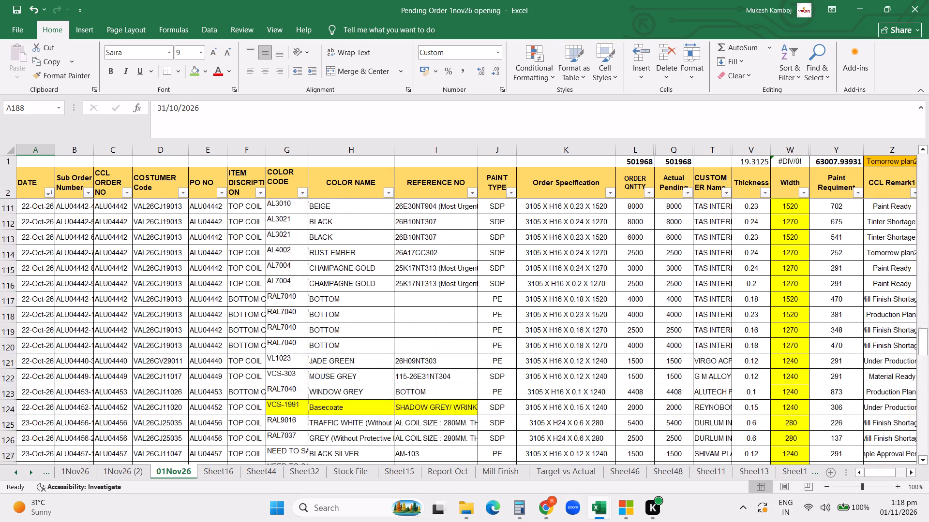
pyautogui.scroll(-19, 201, 331)
pyautogui.scroll(-5, 201, 333)
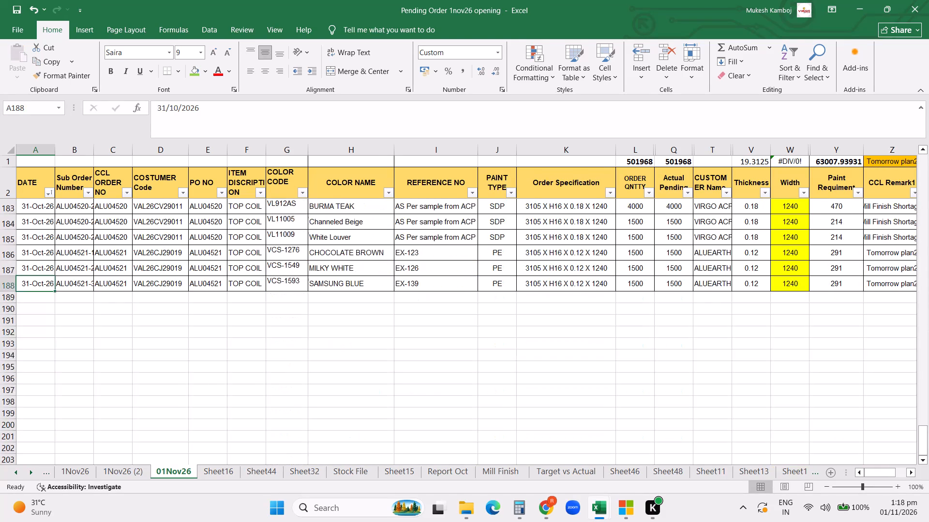
pyautogui.click(341, 322)
pyautogui.click(558, 315)
# Copy the order data from CCL Remark1 through Order Pending (Z3:AJ188) and paste it back in place as values only.
pyautogui.press('Right')
pyautogui.press('Right')
pyautogui.press('Right')
pyautogui.press('Right')
pyautogui.press('Right')
pyautogui.press('Right')
pyautogui.press('Right')
pyautogui.press('Right')
pyautogui.press('Right')
pyautogui.press('Right')
pyautogui.press('Right')
pyautogui.press('Right')
pyautogui.press('Right')
pyautogui.press('Right')
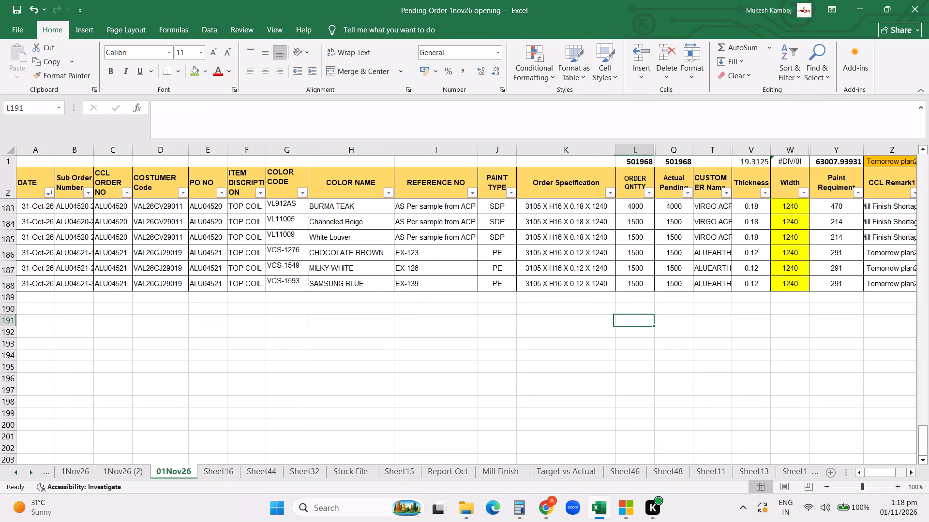
pyautogui.press('Right')
pyautogui.press('Right')
pyautogui.press('Right')
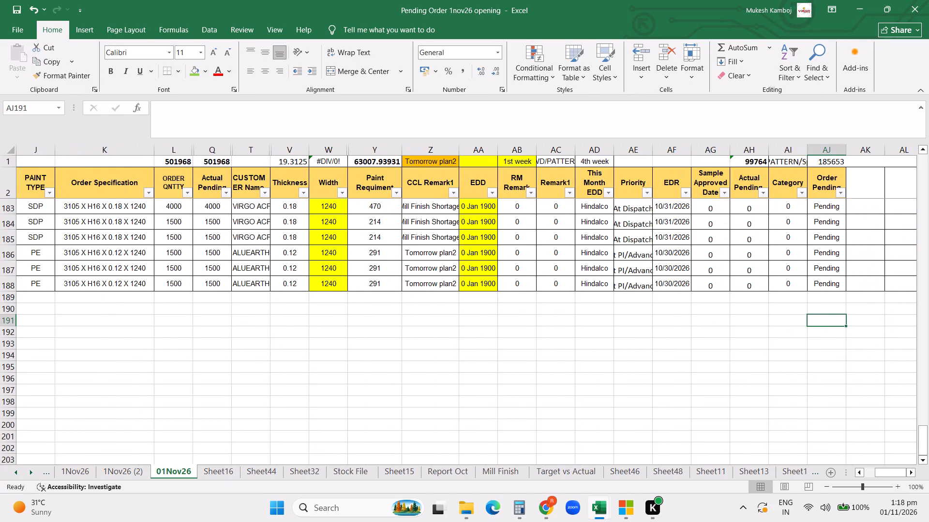
pyautogui.scroll(14, 543, 327)
pyautogui.scroll(7, 475, 267)
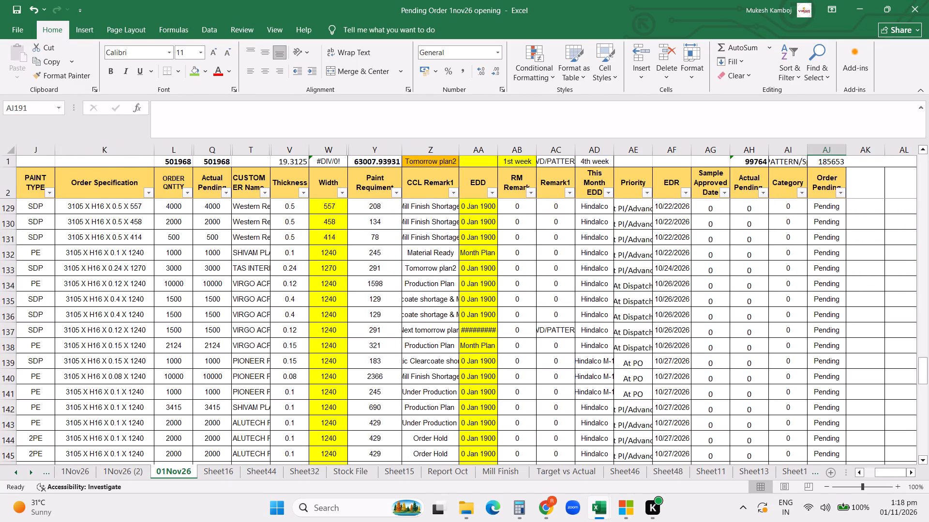
pyautogui.scroll(20, 472, 266)
pyautogui.scroll(20, 472, 266)
pyautogui.scroll(12, 472, 266)
pyautogui.moveTo(698, 258); pyautogui.dragTo(703, 258)
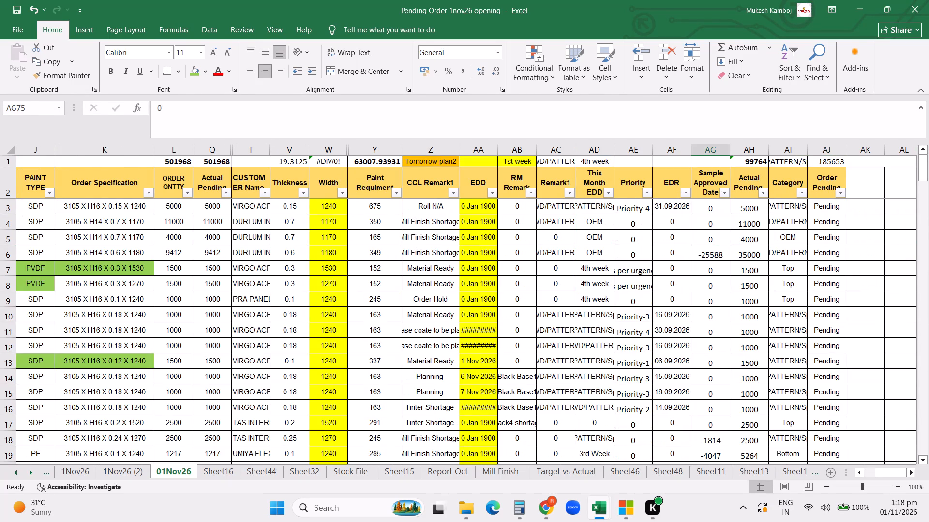
pyautogui.scroll(4, 702, 258)
pyautogui.click(541, 273)
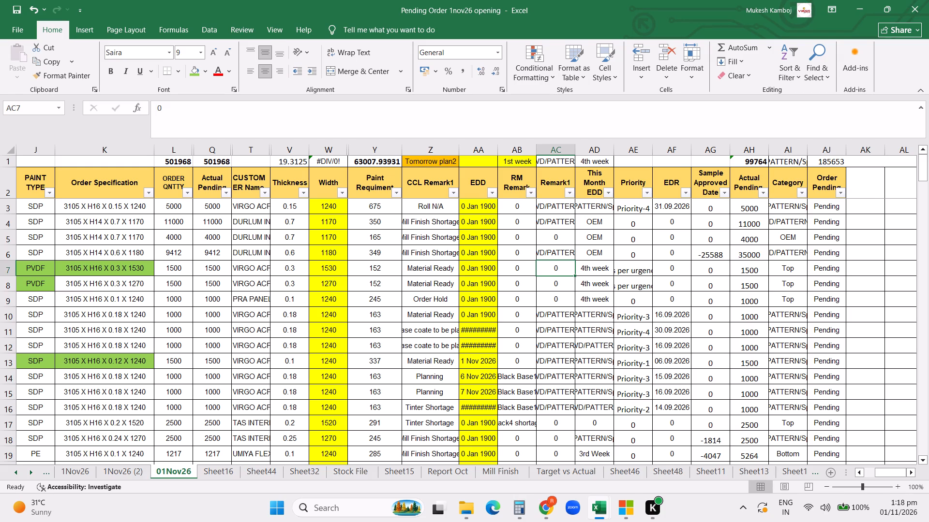
pyautogui.moveTo(435, 203); pyautogui.dragTo(807, 227)
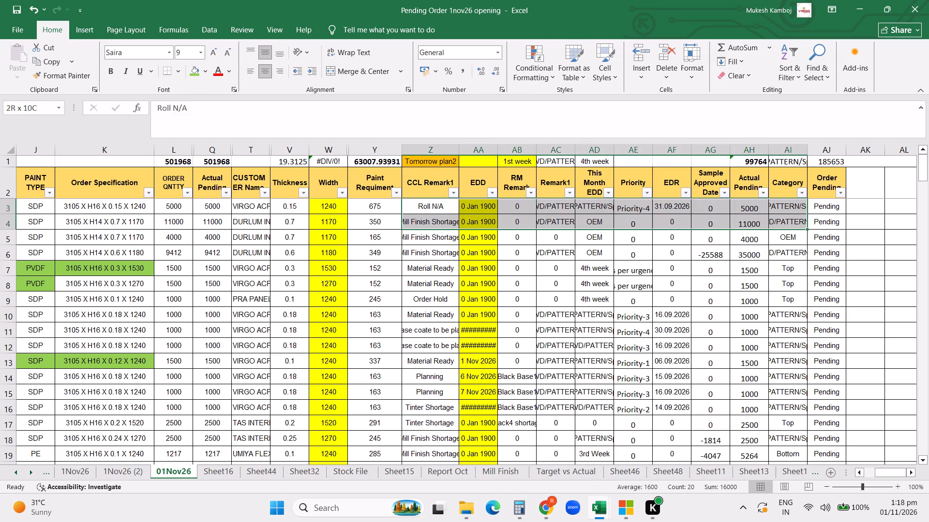
pyautogui.moveTo(807, 227); pyautogui.dragTo(812, 229)
pyautogui.hotkey('ctrl', 'shift', 'Down')
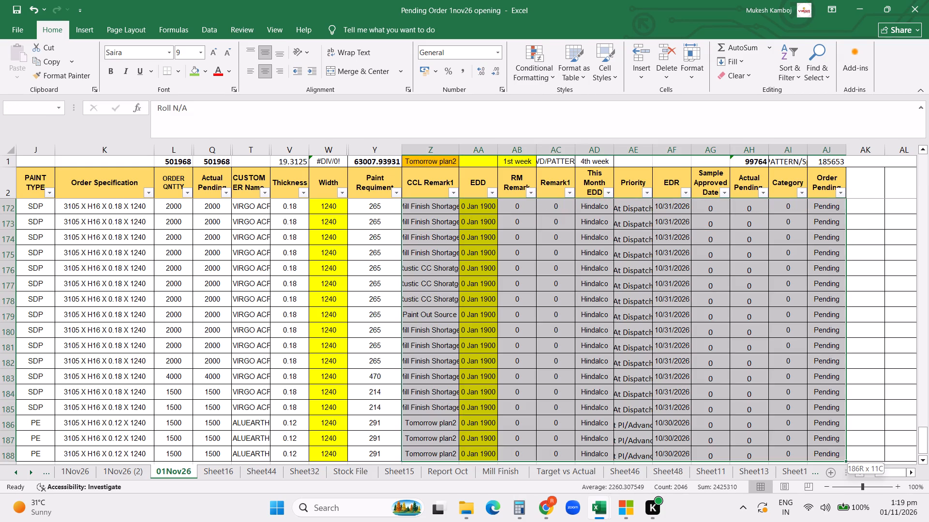
pyautogui.hotkey('shift', 'Down')
pyautogui.hotkey('shift', 'Up')
pyautogui.hotkey('ctrl', 'c')
pyautogui.scroll(2, 857, 225)
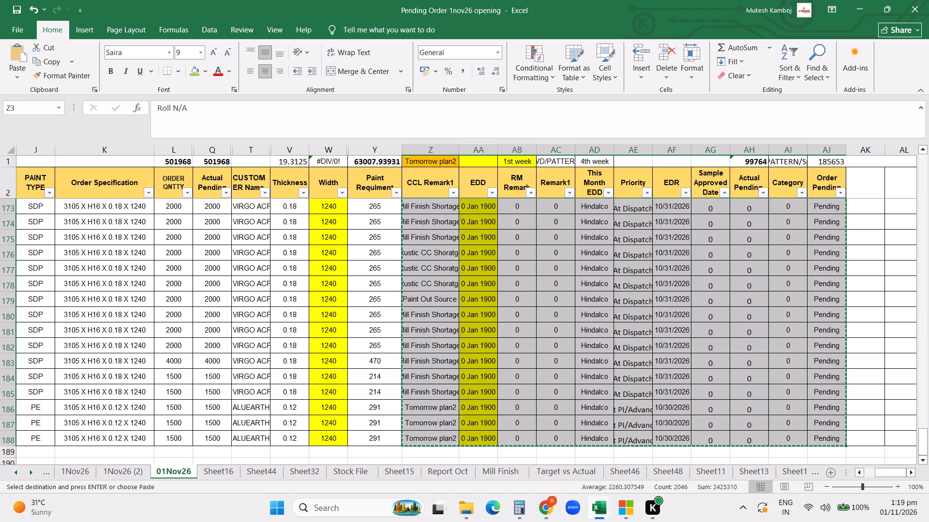
pyautogui.scroll(9, 904, 223)
pyautogui.moveTo(926, 395); pyautogui.dragTo(909, 139)
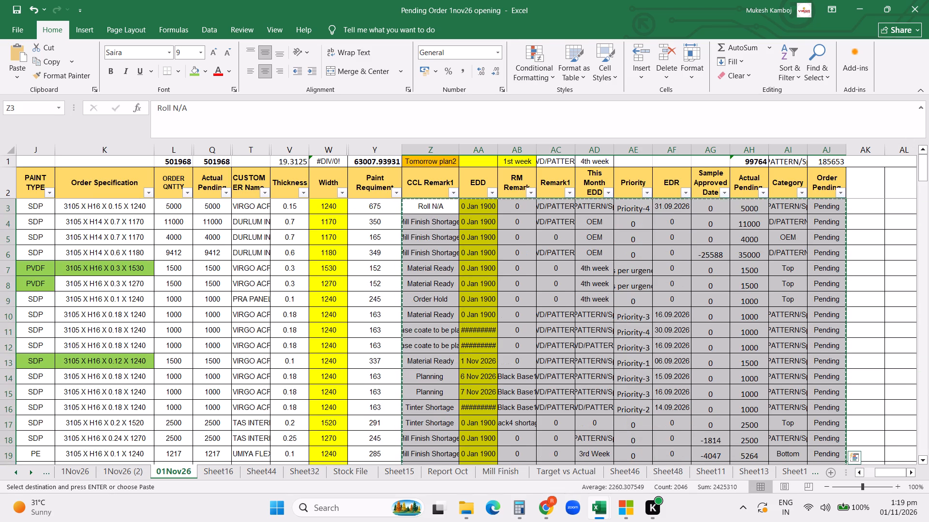
pyautogui.rightClick(425, 204)
pyautogui.click(473, 282)
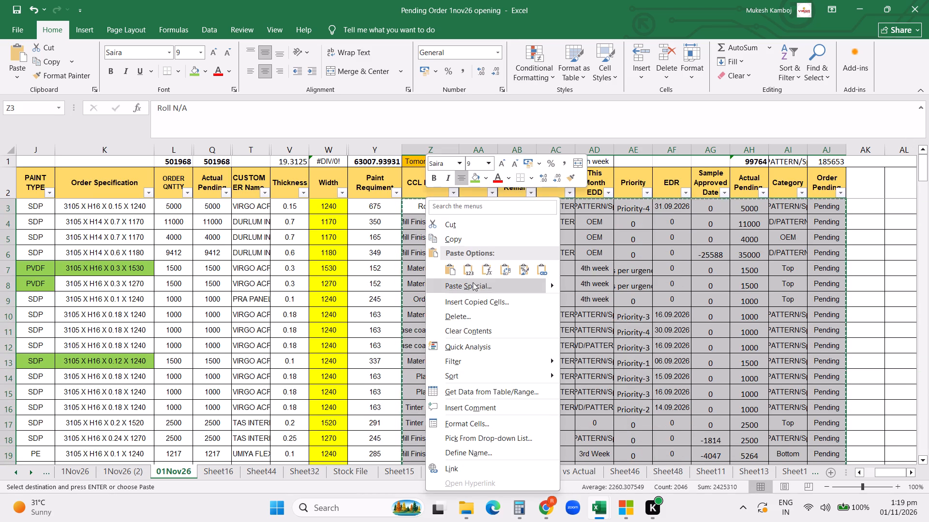
pyautogui.click(375, 252)
pyautogui.click(539, 394)
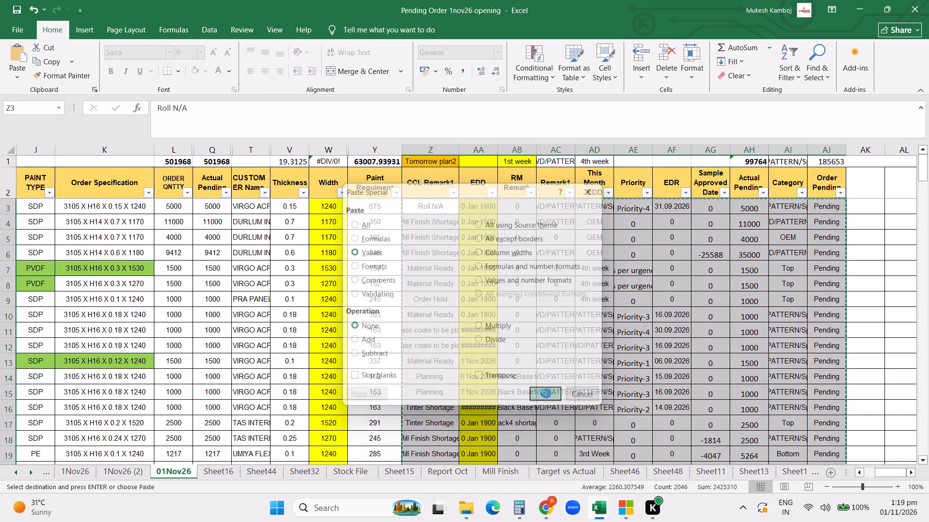
pyautogui.click(435, 290)
pyautogui.click(564, 295)
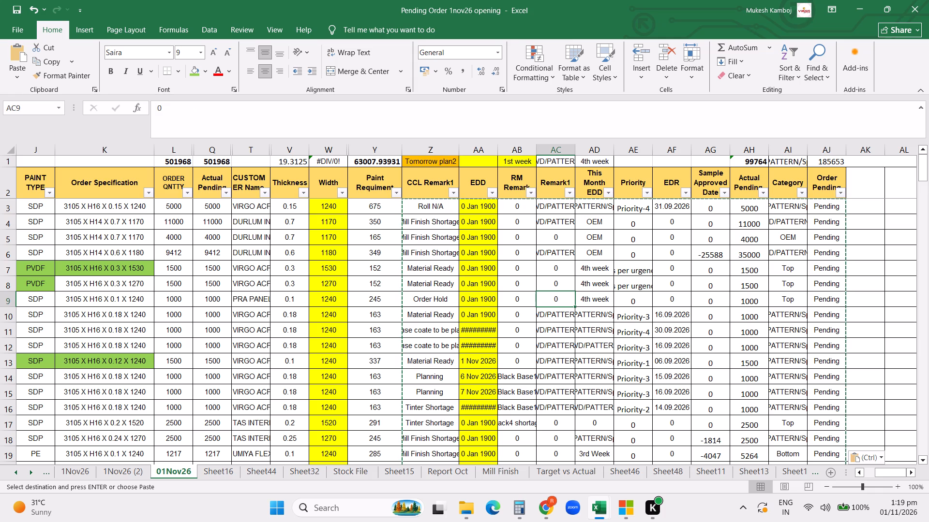
# Filter EDD to the 1900 dates and delete those EDD values for all matching orders down to row 188.
pyautogui.click(493, 195)
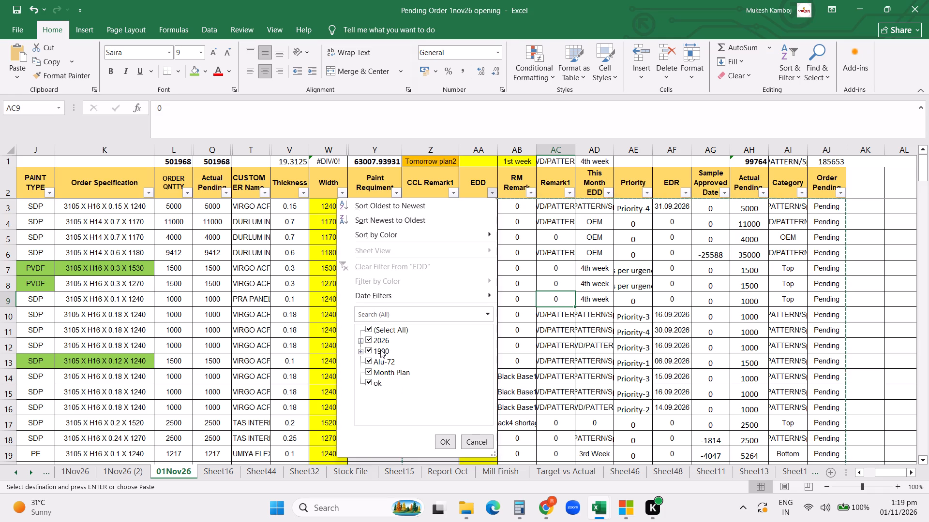
pyautogui.click(373, 331)
pyautogui.click(373, 350)
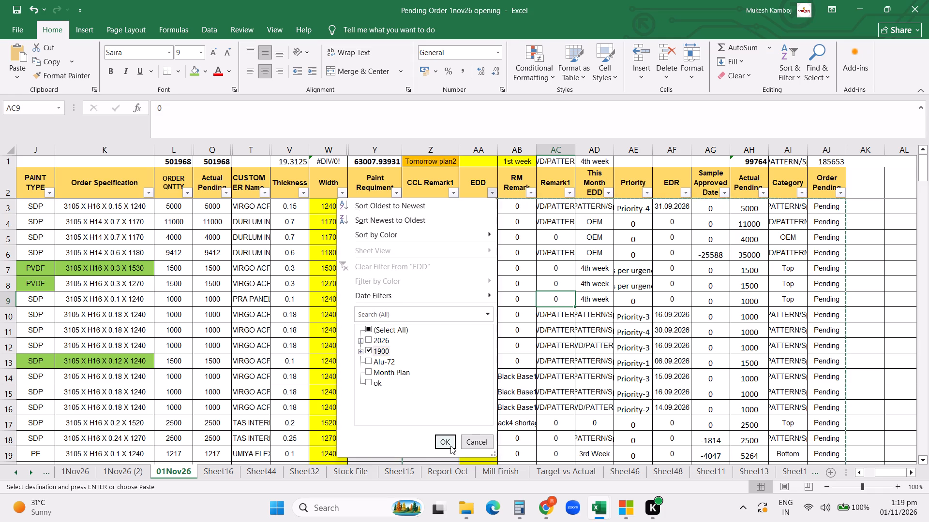
pyautogui.click(453, 443)
pyautogui.scroll(9, 476, 349)
pyautogui.click(475, 205)
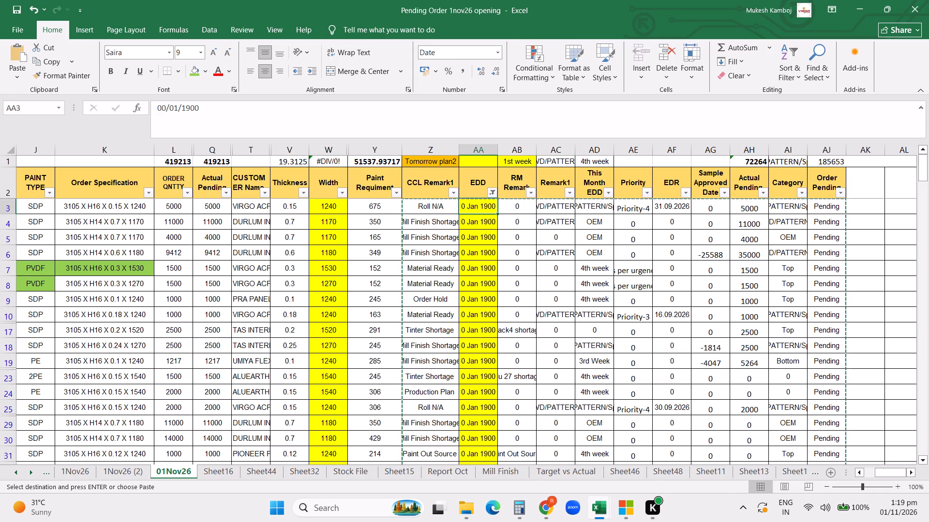
pyautogui.hotkey('ctrl', 'shift', 'Down')
pyautogui.hotkey('shift', 'Down')
pyautogui.hotkey('shift', 'Up')
pyautogui.press('Delete')
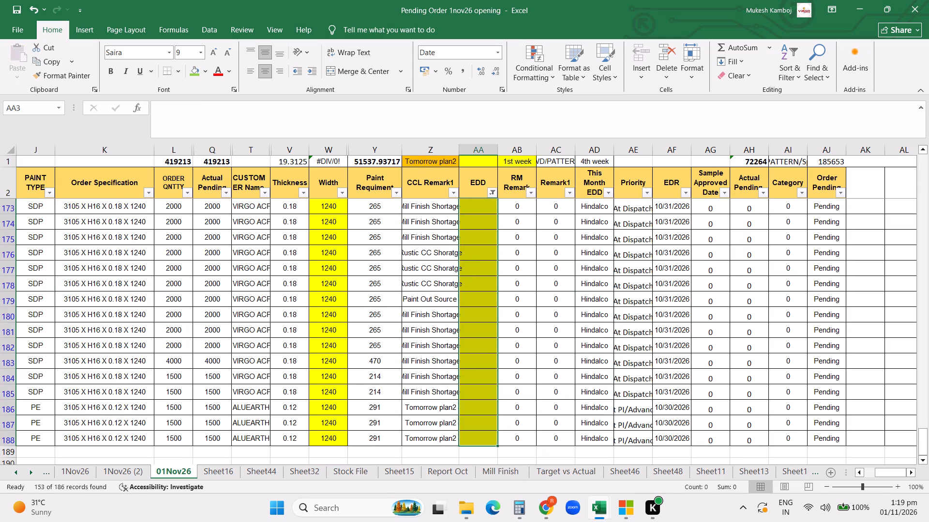
# Filter EDD to November 2026, widen the EDD column to fit the full dates, and clear the EDD filter.
pyautogui.click(492, 193)
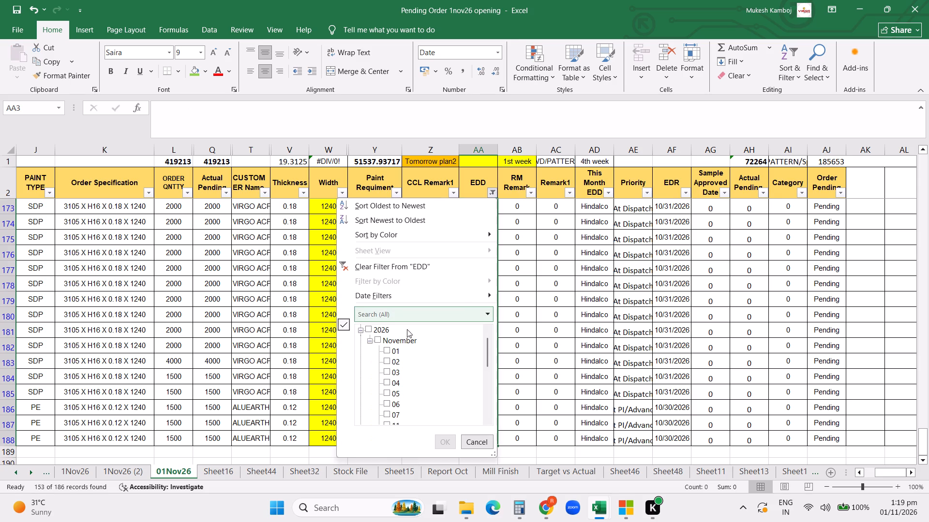
pyautogui.click(401, 340)
pyautogui.click(447, 442)
pyautogui.scroll(5, 494, 352)
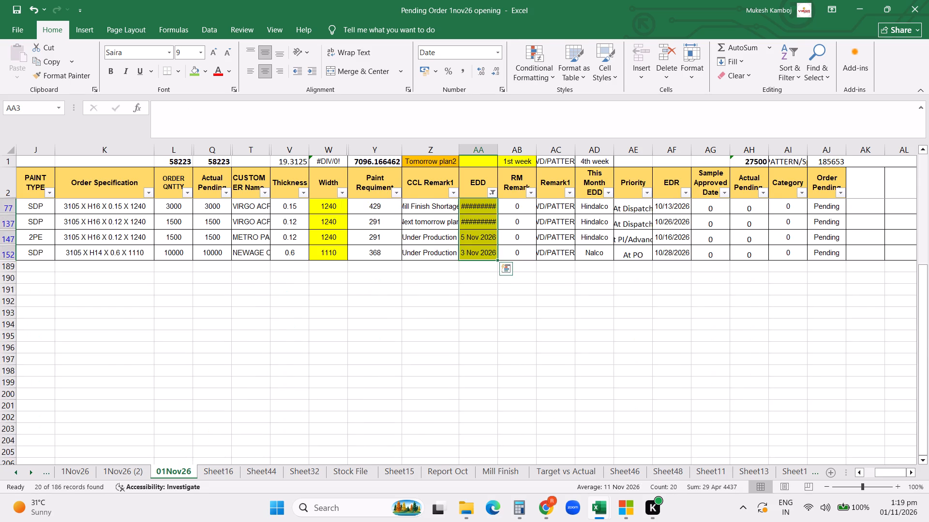
pyautogui.scroll(7, 488, 336)
pyautogui.moveTo(498, 152); pyautogui.dragTo(505, 152)
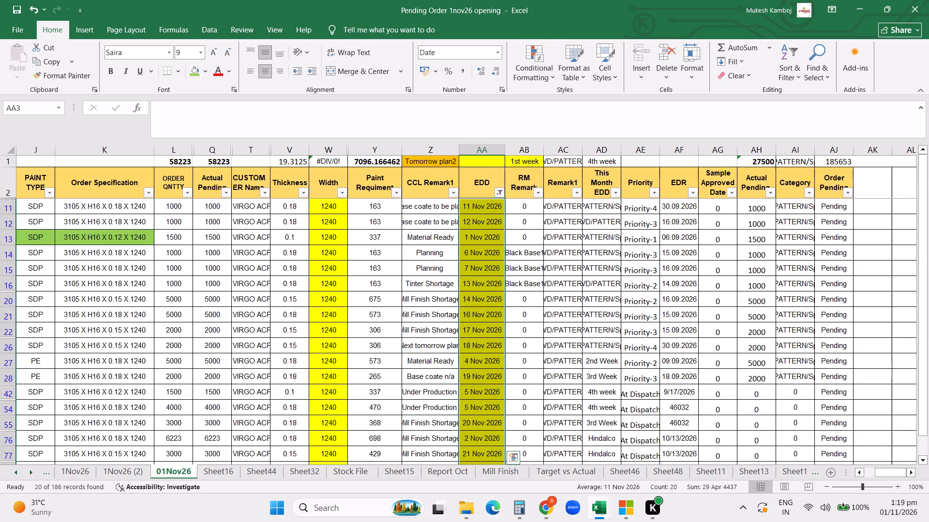
pyautogui.scroll(-1, 512, 344)
pyautogui.scroll(8, 512, 346)
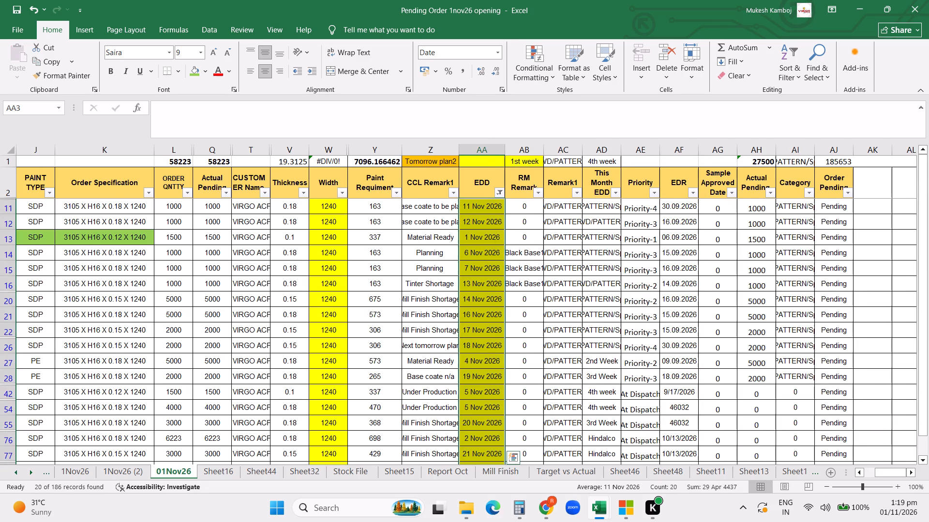
pyautogui.click(501, 192)
pyautogui.click(427, 271)
# Filter CCL Remark1 to Material Ready, fill those orders green from DATE through Order Pending, and clear the filter.
pyautogui.click(453, 196)
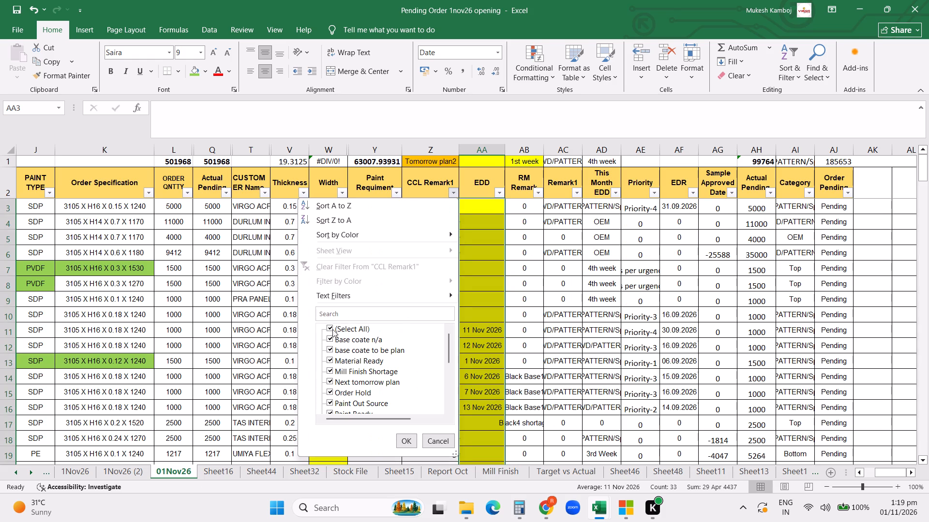
pyautogui.click(333, 330)
pyautogui.click(348, 360)
pyautogui.click(404, 441)
pyautogui.scroll(6, 396, 416)
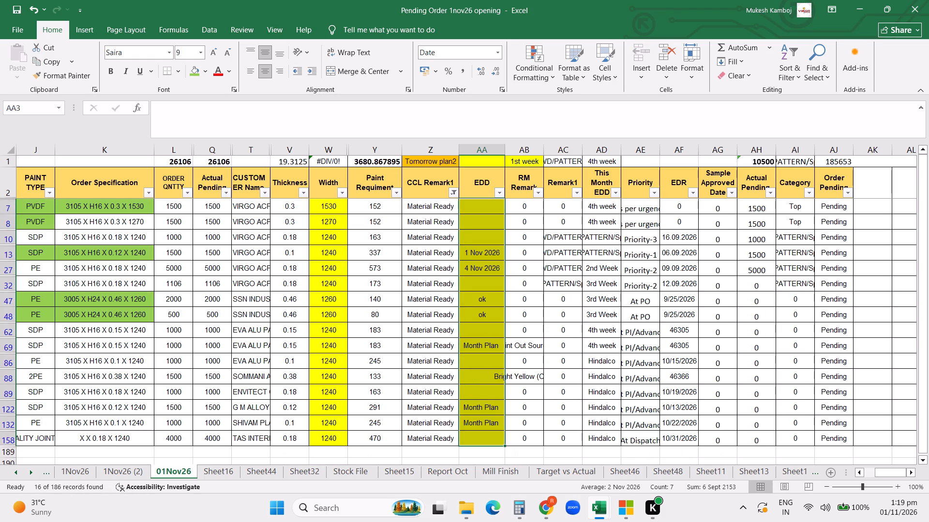
pyautogui.scroll(4, 388, 395)
pyautogui.click(205, 298)
pyautogui.hotkey('ctrl', 'Left')
pyautogui.hotkey('ctrl', 'Left')
pyautogui.hotkey('ctrl', 'Left')
pyautogui.hotkey('ctrl', 'Left')
pyautogui.hotkey('ctrl', 'Left')
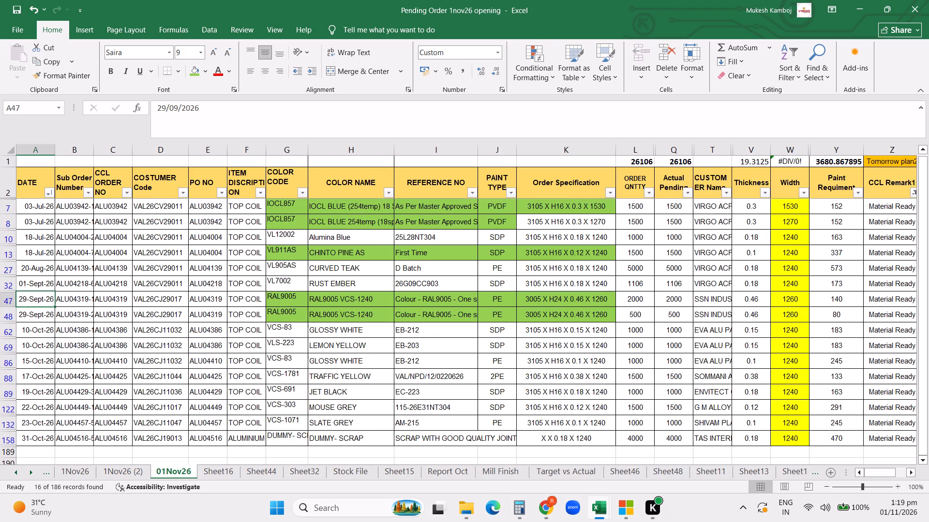
pyautogui.moveTo(31, 204); pyautogui.dragTo(880, 246)
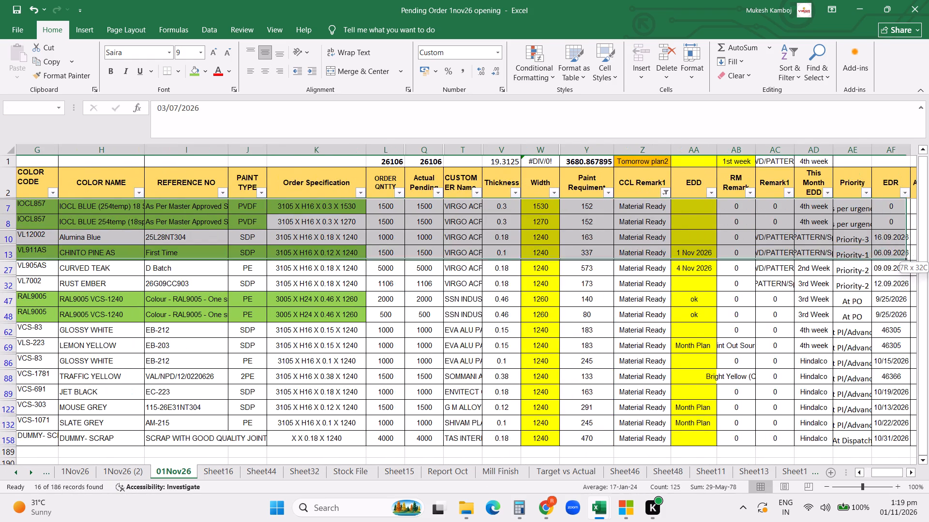
pyautogui.moveTo(880, 246); pyautogui.dragTo(841, 426)
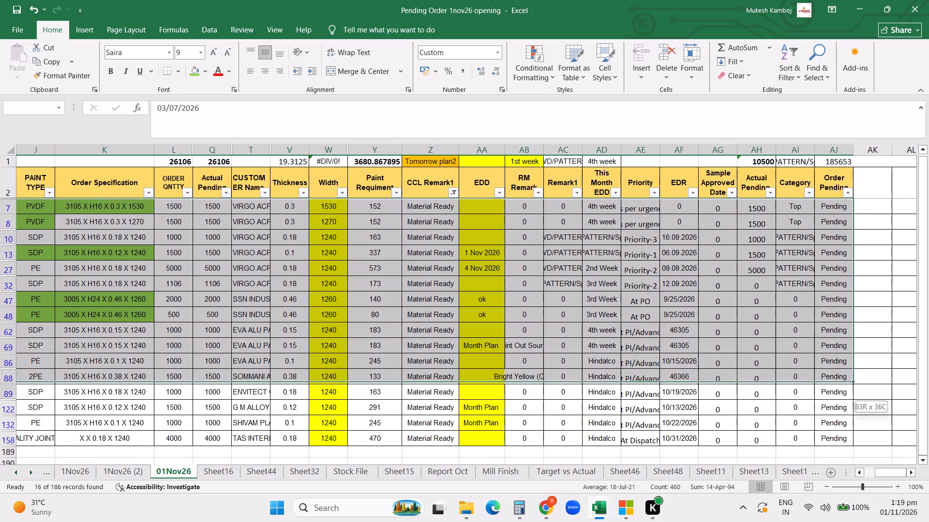
pyautogui.moveTo(841, 426); pyautogui.dragTo(838, 436)
pyautogui.click(198, 73)
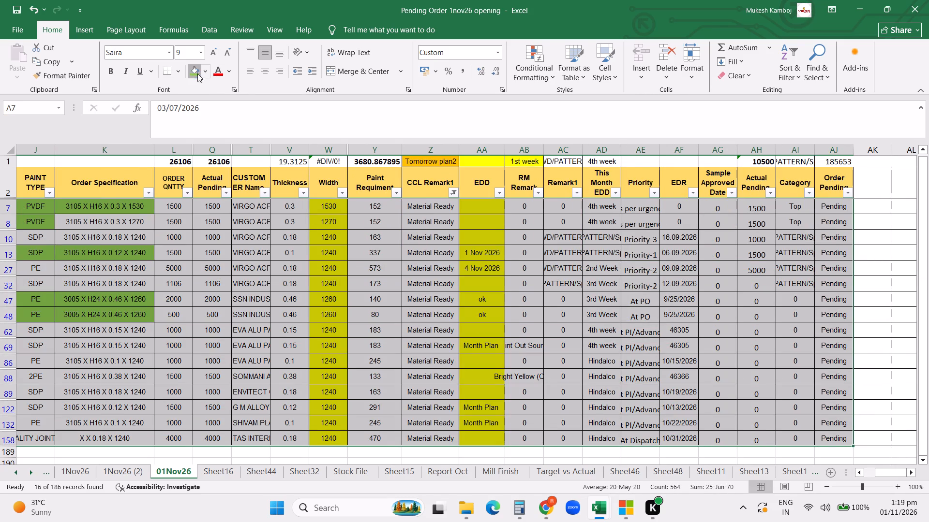
pyautogui.click(462, 262)
pyautogui.click(450, 188)
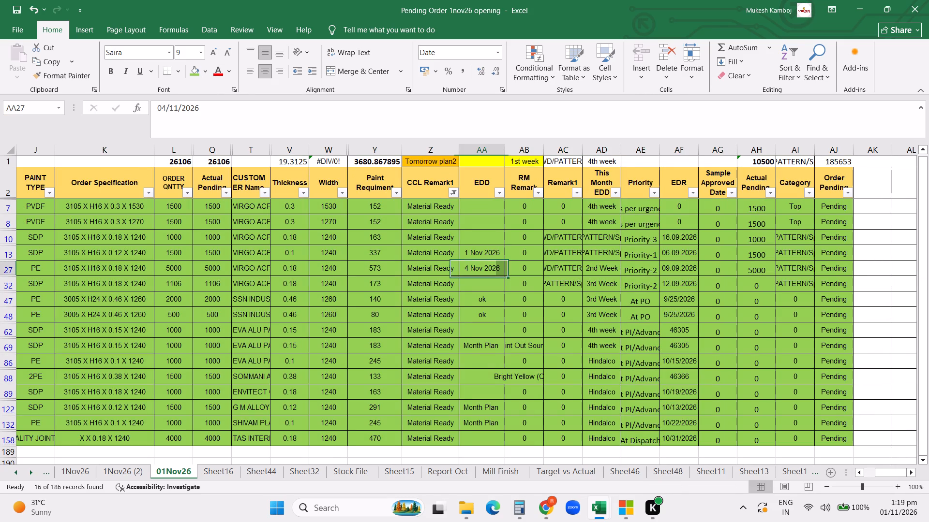
pyautogui.click(386, 264)
pyautogui.click(297, 282)
# Save the workbook.
pyautogui.hotkey('ctrl', 's')
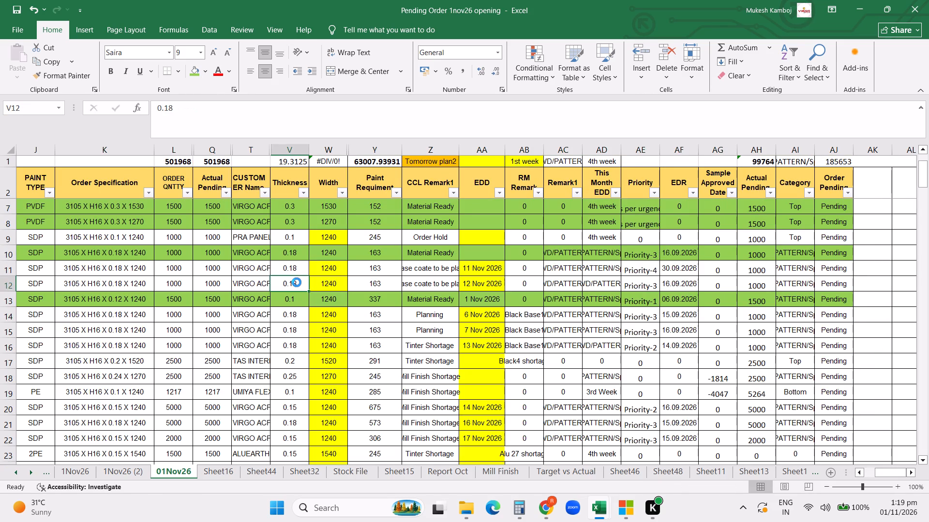
pyautogui.hotkey('ctrl', 's')
pyautogui.hotkey('ctrl', 's')
# Go to the blank row 189 below the last order, in the ORDER QNTTY column.
pyautogui.click(450, 384)
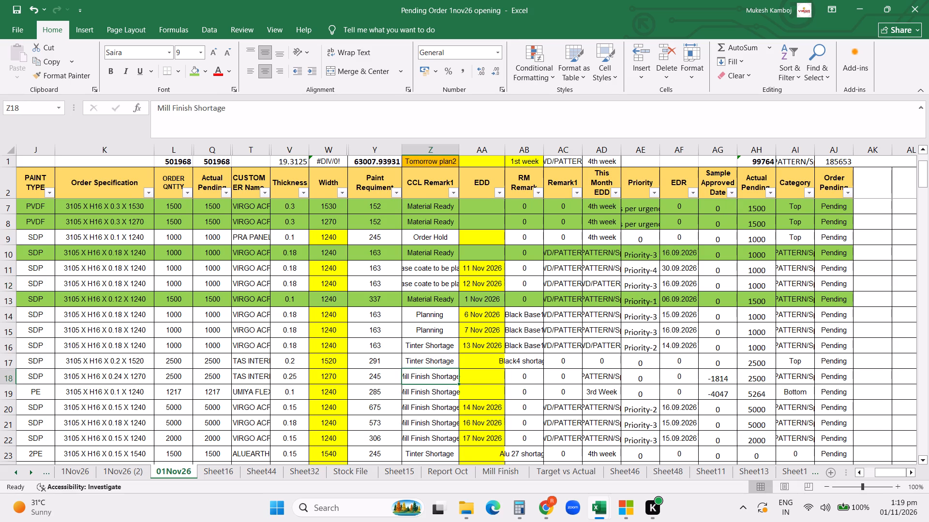
pyautogui.hotkey('ctrl', 'Down')
pyautogui.press('Down')
pyautogui.press('Left')
pyautogui.press('Left')
pyautogui.press('Left')
pyautogui.press('Left')
pyautogui.press('Left')
pyautogui.press('Left')
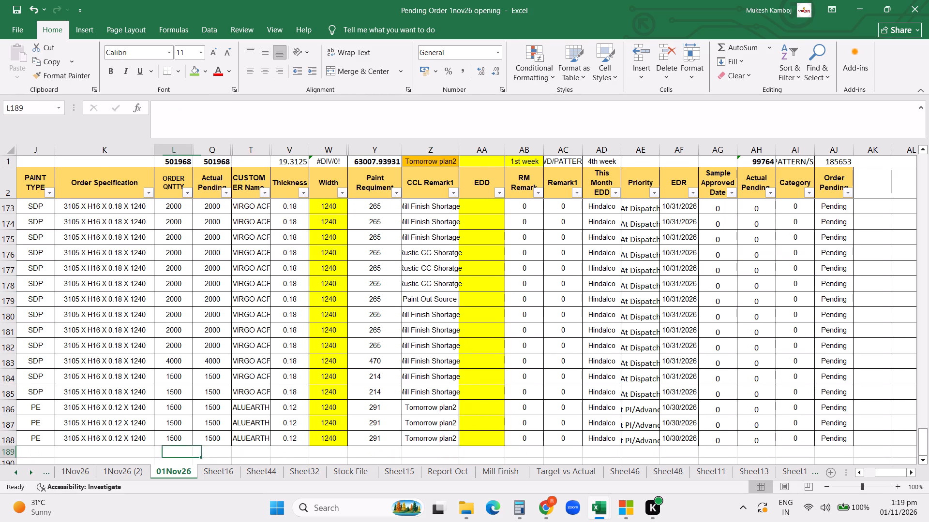
# Go to the DATE column in the blank row 189 below the last order.
pyautogui.press('Left')
pyautogui.press('Left')
pyautogui.press('Left')
pyautogui.press('Left')
pyautogui.press('Left')
pyautogui.press('Left')
pyautogui.press('Left')
pyautogui.press('Left')
pyautogui.press('Left')
pyautogui.press('Left')
pyautogui.press('Left')
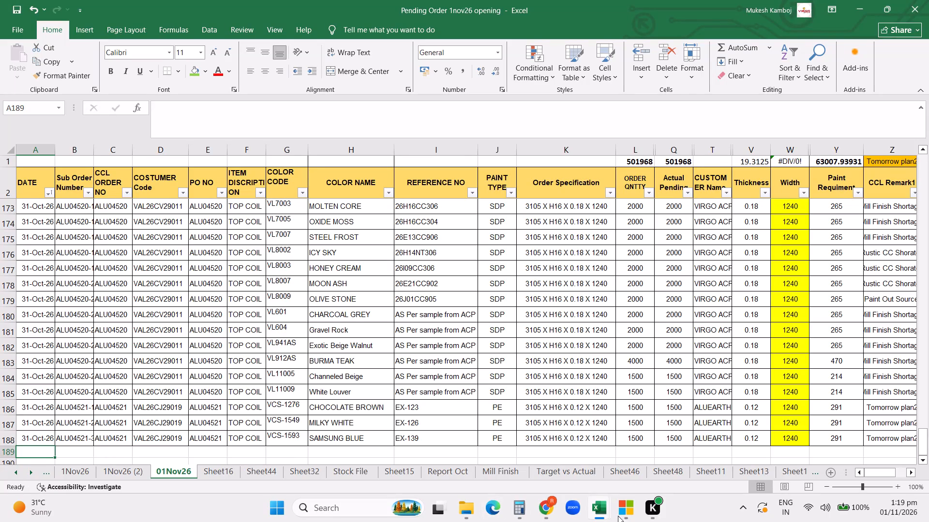
# Switch to CCL ORDER PROCESS 2025 in Chrome and look through the late-October orders in the Party wise Pending Order sheet.
pyautogui.click(553, 513)
pyautogui.scroll(6, 633, 296)
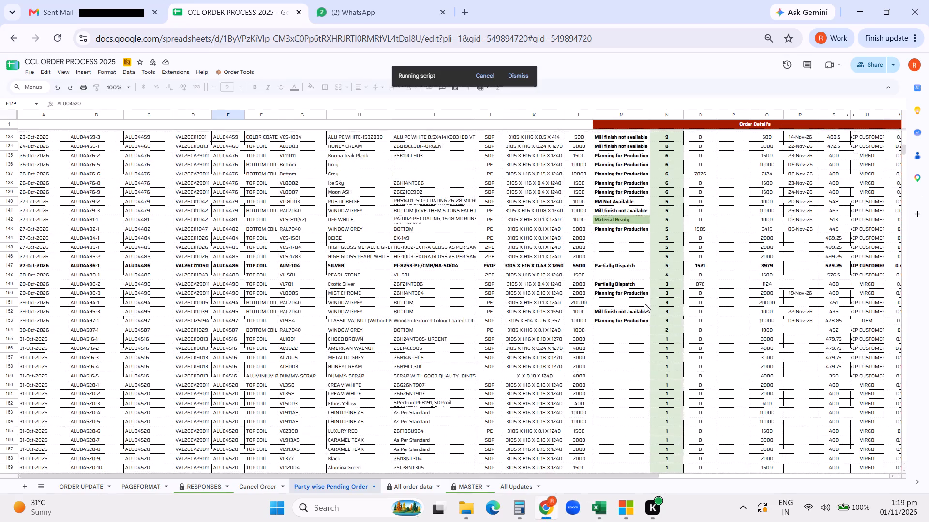
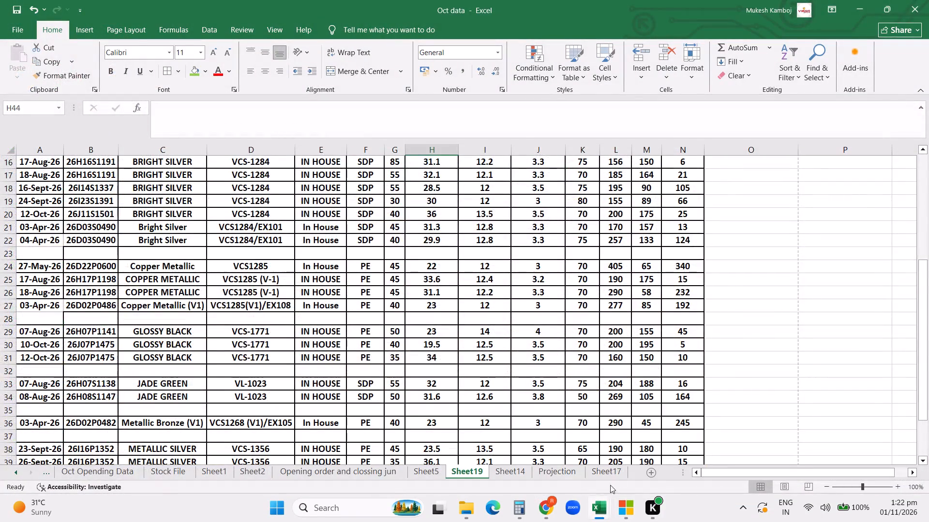
# Switch to the Pending Order 1nov26 opening workbook.
pyautogui.click(595, 511)
pyautogui.click(823, 451)
# Widen the CCL Remark1 column slightly on the 01Nov26 sheet.
pyautogui.scroll(8, 793, 362)
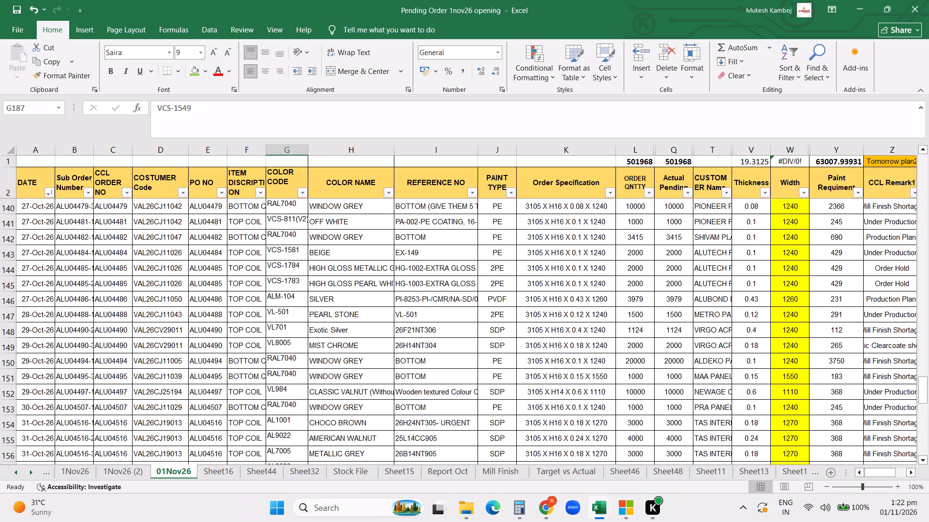
pyautogui.scroll(2, 803, 336)
pyautogui.scroll(12, 786, 261)
pyautogui.click(755, 335)
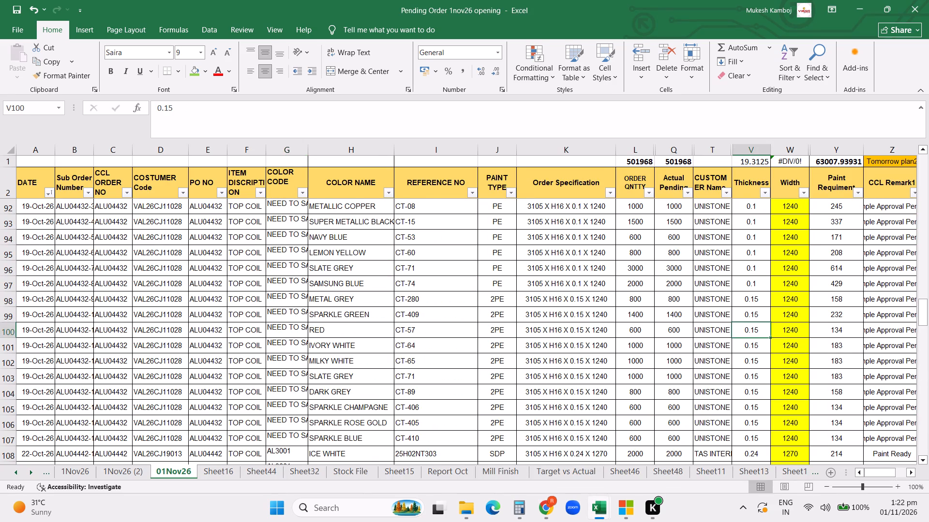
pyautogui.doubleClick(755, 335)
pyautogui.press('Right')
pyautogui.press('Right')
pyautogui.press('Right')
pyautogui.press('Right')
pyautogui.press('Right')
pyautogui.press('Right')
pyautogui.press('Right')
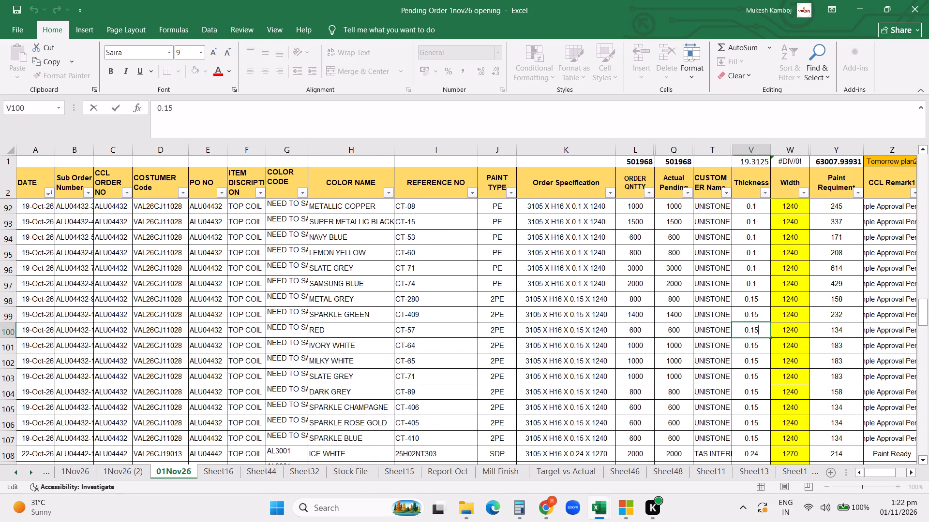
pyautogui.click(733, 342)
pyautogui.click(807, 330)
pyautogui.press('Right')
pyautogui.press('Right')
pyautogui.press('Right')
pyautogui.press('Right')
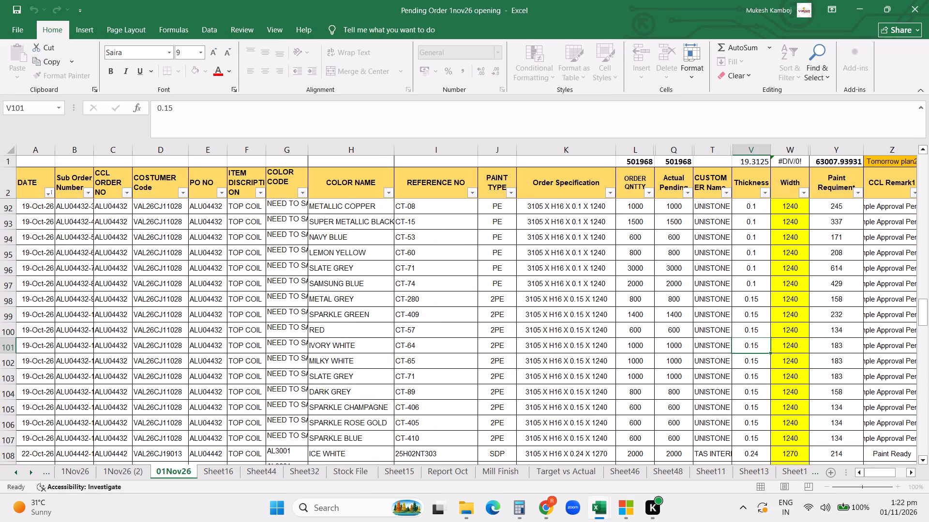
pyautogui.click(816, 340)
pyautogui.scroll(5, 816, 215)
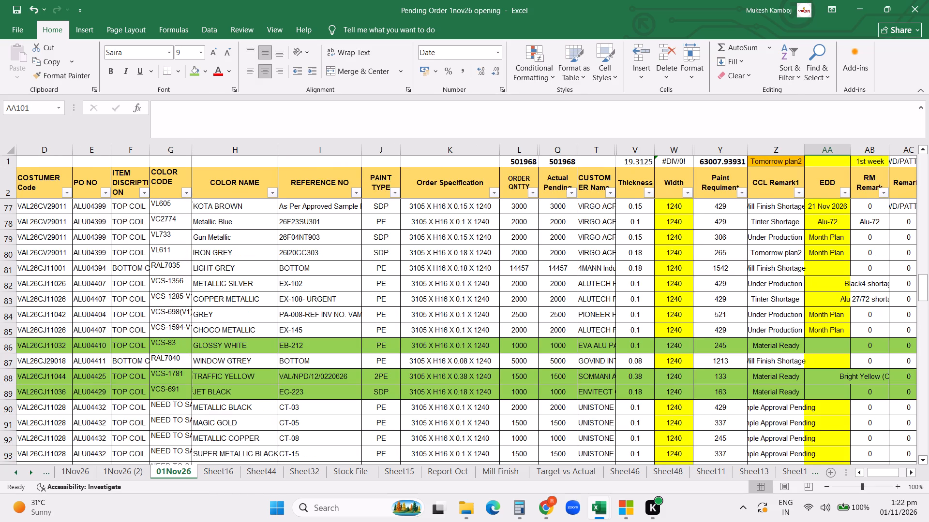
pyautogui.moveTo(801, 148); pyautogui.dragTo(808, 149)
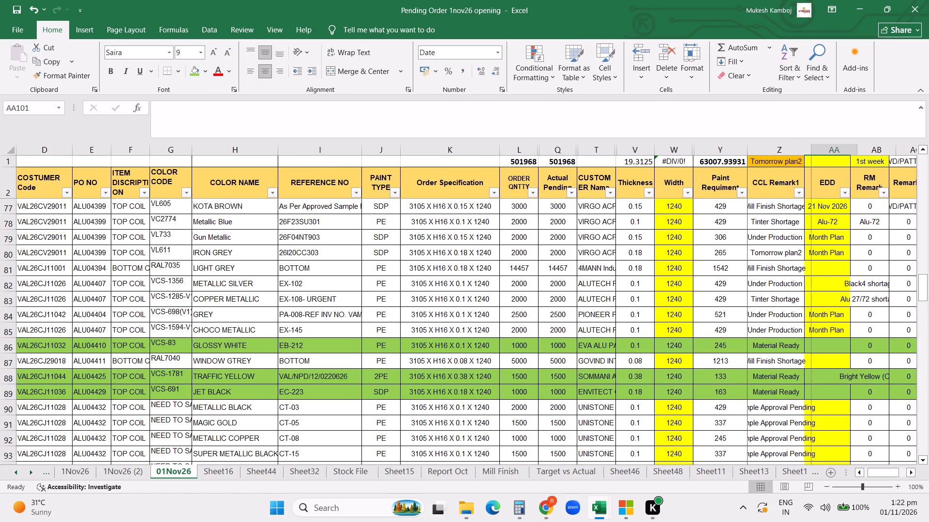
# Widen the Remark1 column so its WD/PATTERN entries fit in full.
pyautogui.click(816, 279)
pyautogui.scroll(20, 815, 260)
pyautogui.scroll(15, 815, 260)
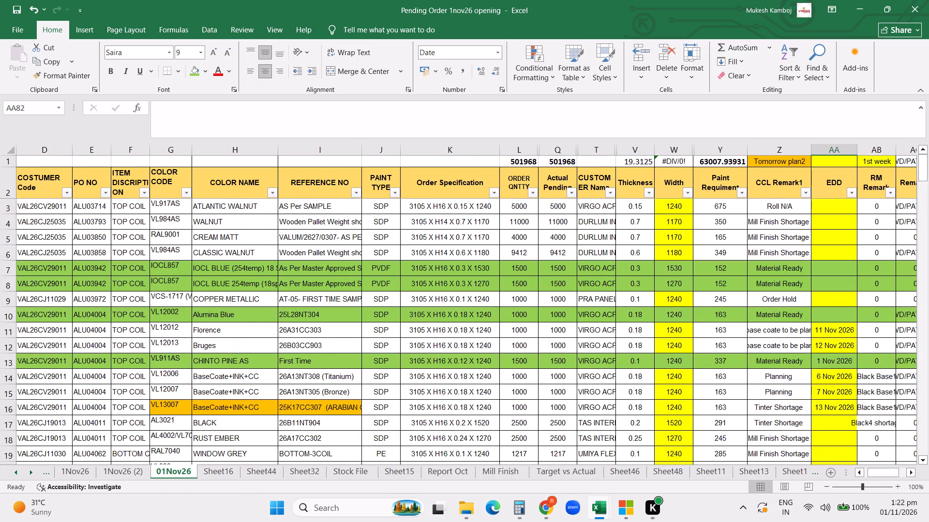
pyautogui.scroll(2, 809, 255)
pyautogui.click(809, 272)
pyautogui.click(881, 239)
pyautogui.click(900, 214)
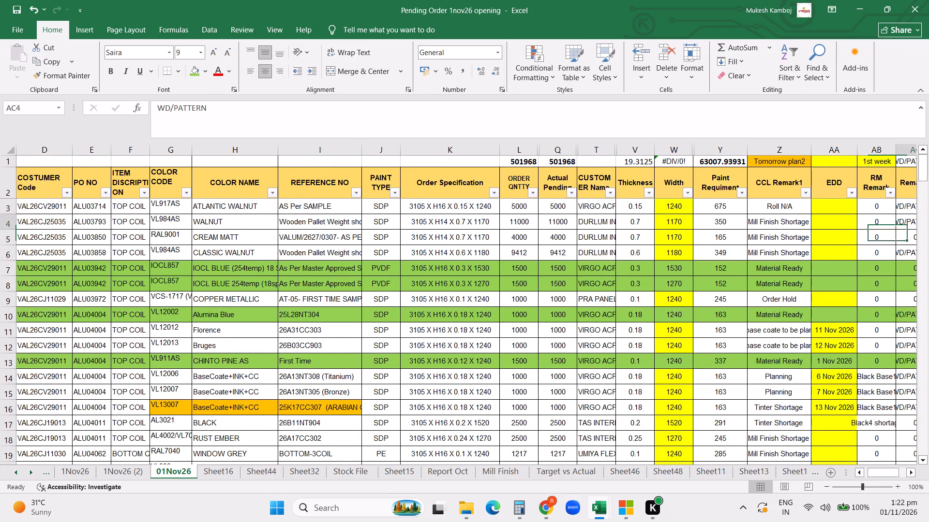
pyautogui.press('Right')
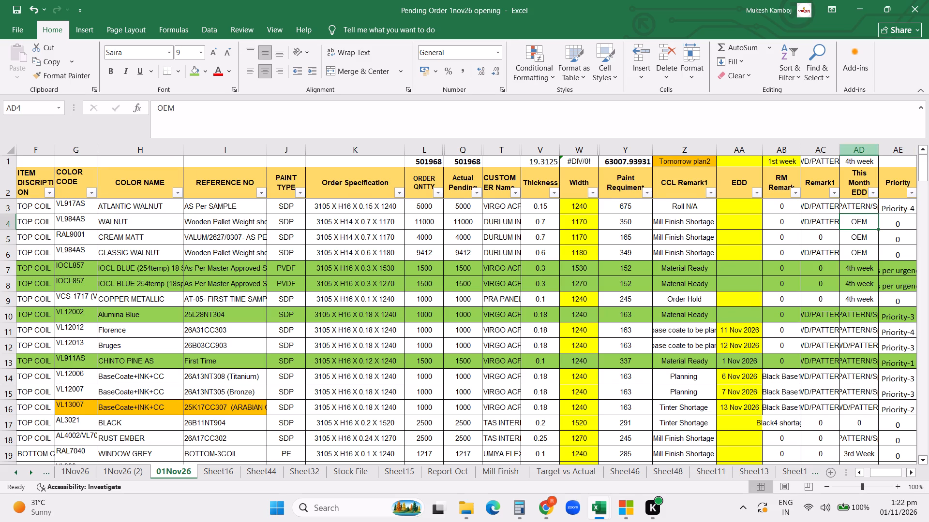
pyautogui.moveTo(838, 148); pyautogui.dragTo(856, 148)
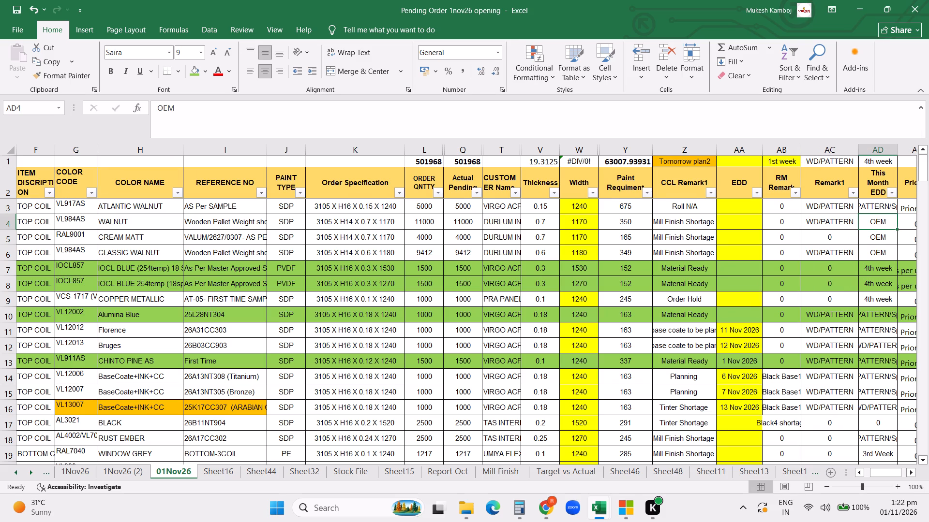
# Hide the 1Nov26 and 1Nov26 (2) sheets.
pyautogui.click(77, 470)
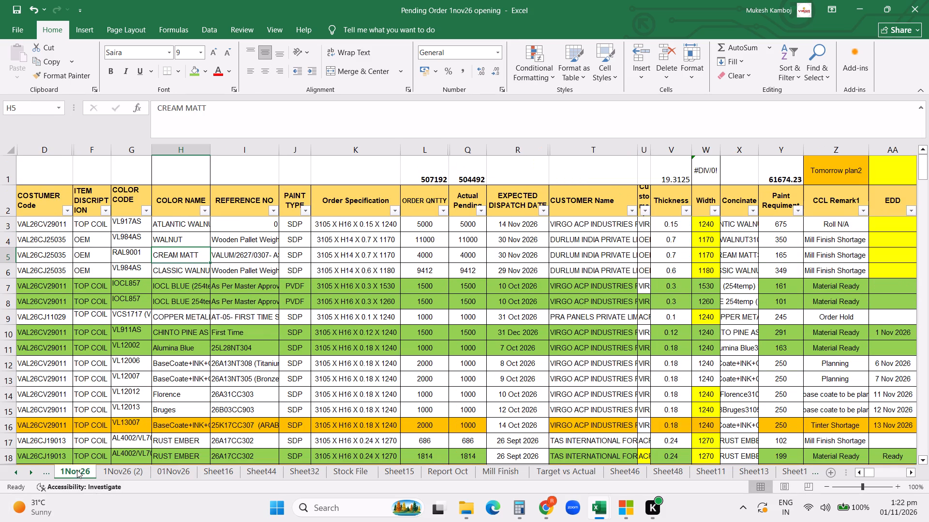
pyautogui.rightClick(77, 470)
pyautogui.click(100, 431)
pyautogui.rightClick(76, 470)
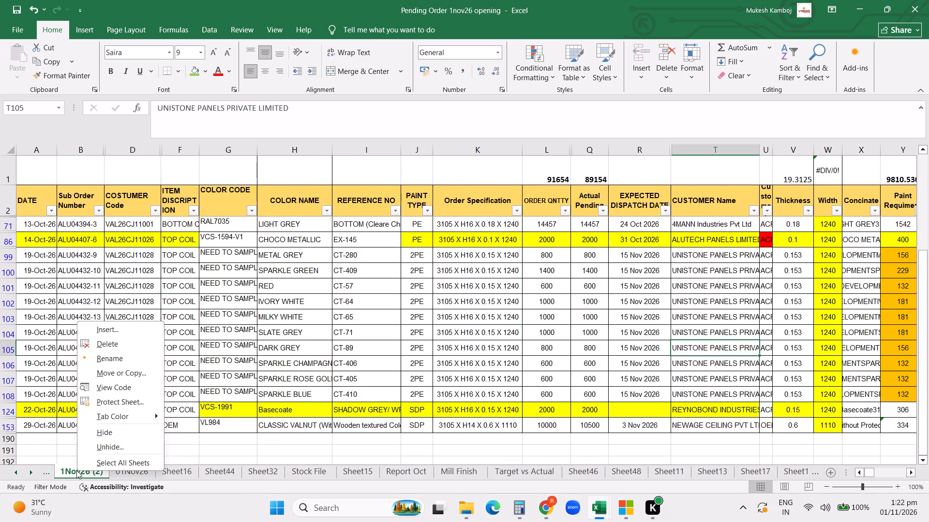
pyautogui.click(93, 433)
# Filter Remark1 on 01Nov26 to exclude 0 and review the WD/PATTERN and WD/PATTERN/Special orders.
pyautogui.click(166, 437)
pyautogui.scroll(8, 717, 248)
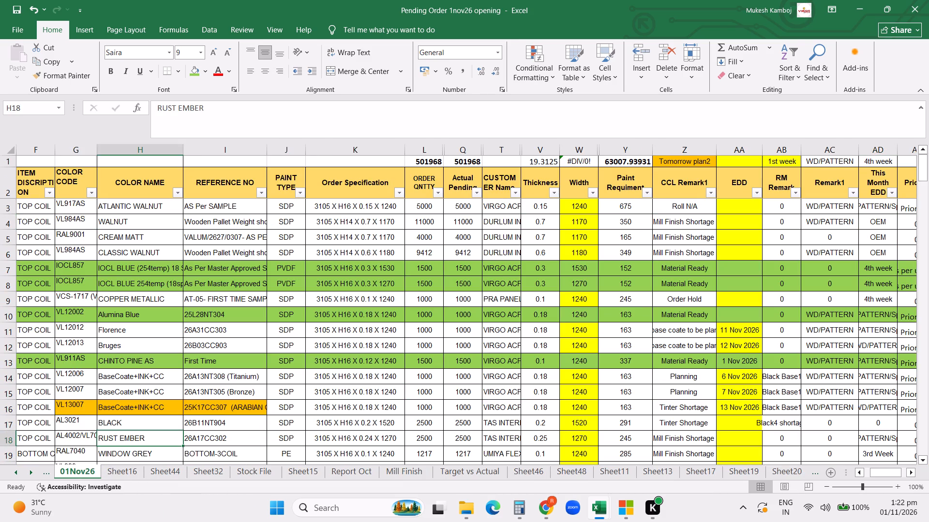
pyautogui.click(854, 192)
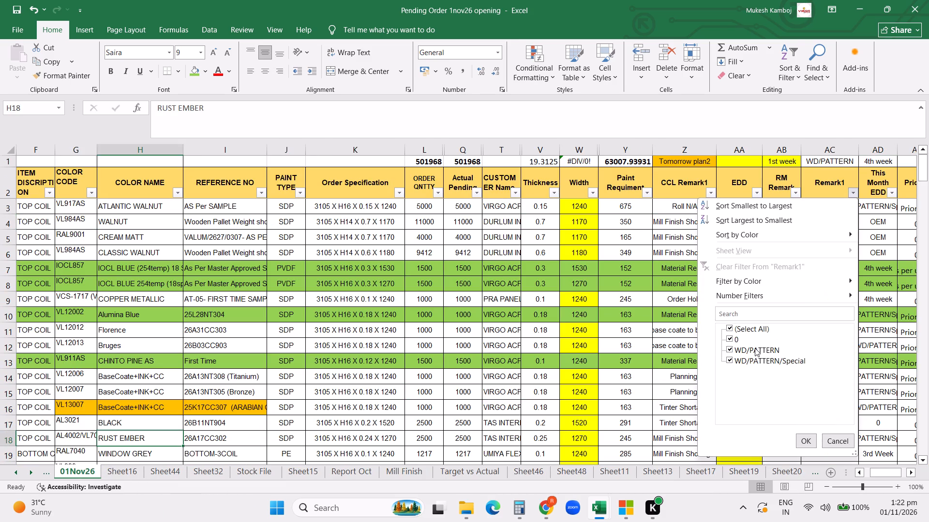
pyautogui.click(734, 339)
pyautogui.click(811, 446)
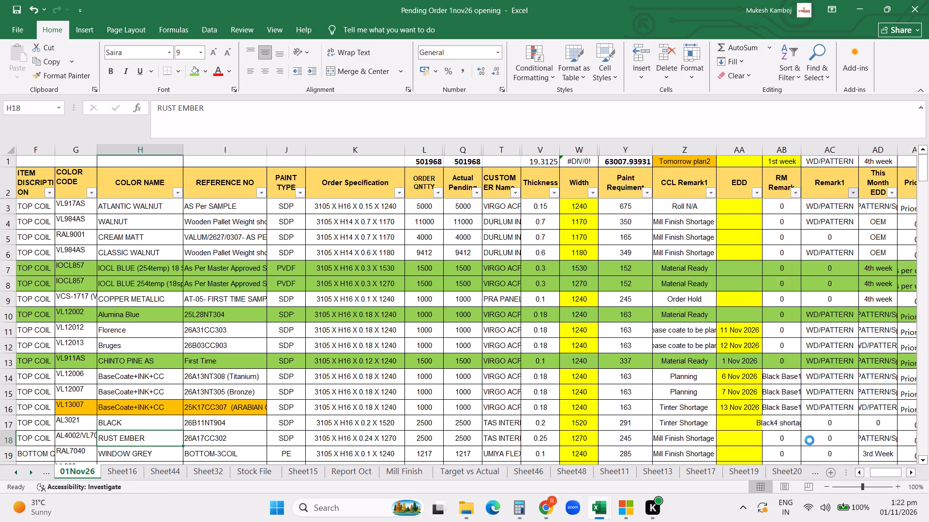
pyautogui.scroll(4, 833, 318)
pyautogui.scroll(-5, 828, 328)
pyautogui.moveTo(827, 343); pyautogui.dragTo(827, 370)
pyautogui.scroll(-6, 825, 356)
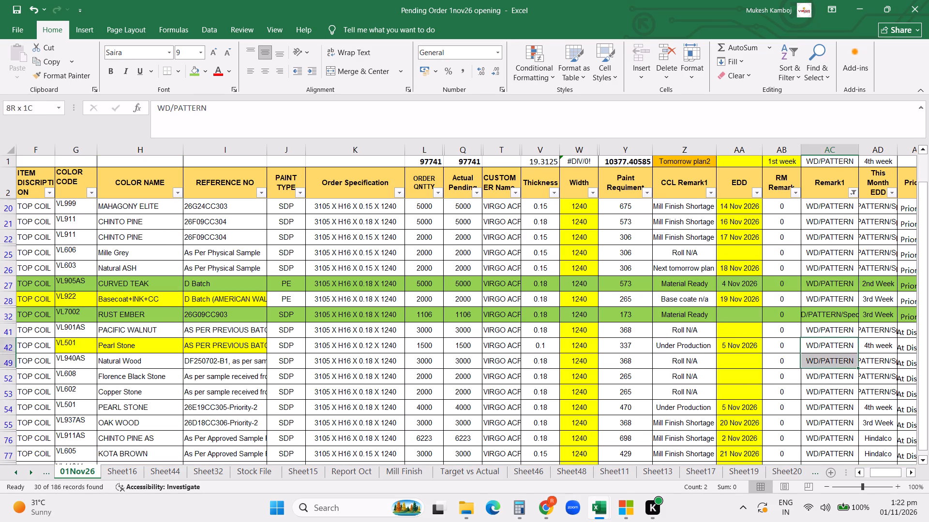
pyautogui.moveTo(827, 370); pyautogui.dragTo(828, 374)
pyautogui.scroll(-6, 830, 377)
pyautogui.click(825, 392)
pyautogui.scroll(20, 836, 356)
pyautogui.scroll(3, 836, 356)
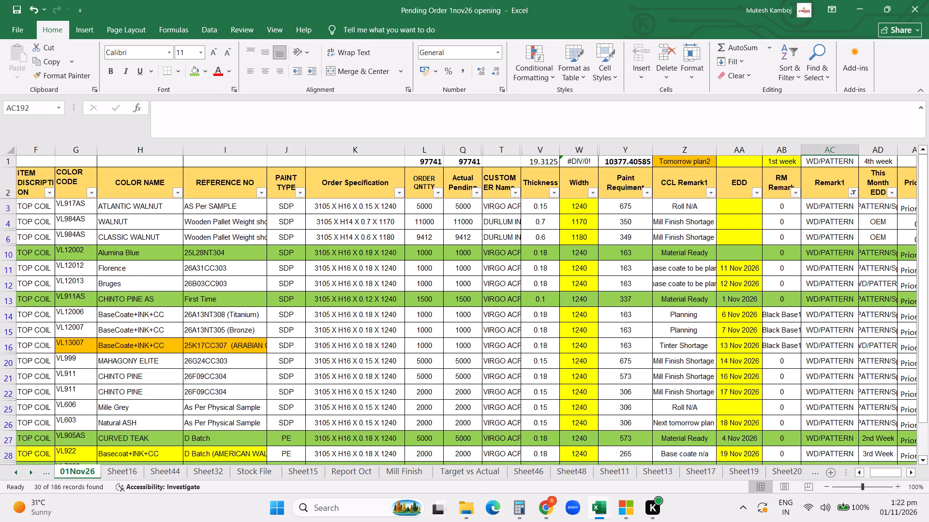
pyautogui.click(856, 195)
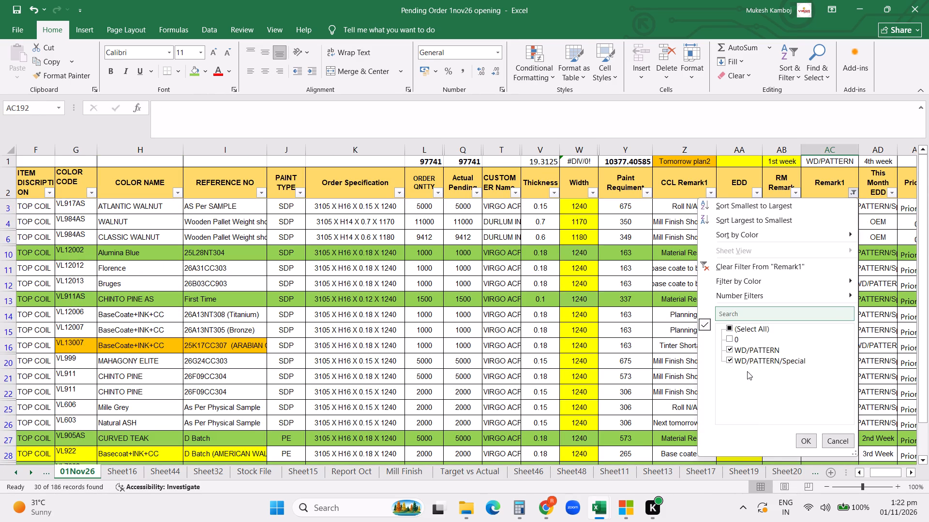
pyautogui.click(803, 439)
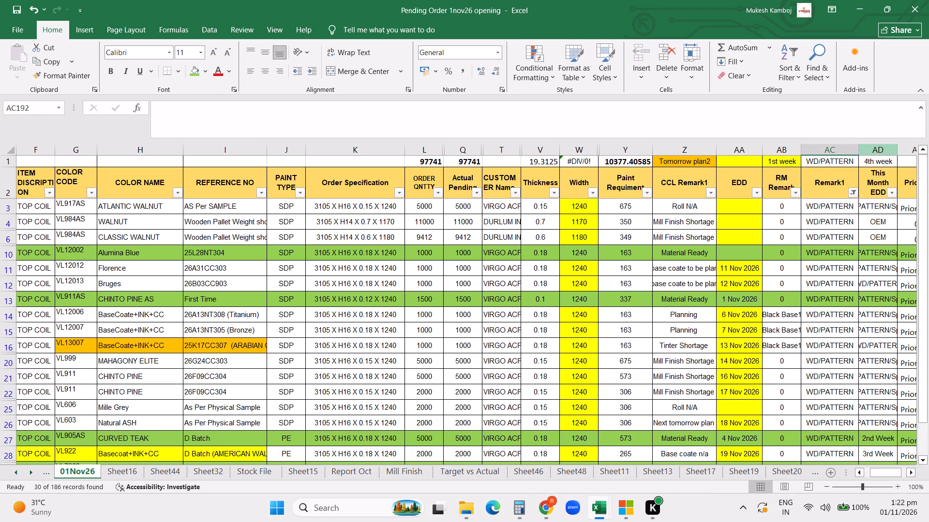
# Widen the Remark1 column further to make room for the WD/PATTERN/Special text.
pyautogui.moveTo(857, 148); pyautogui.dragTo(869, 150)
# Copy WD/PATTERN/Special from the VL7002 RUST EMBER order's Remark1 into cell AC1 above the Remark1 header.
pyautogui.scroll(-7, 856, 293)
pyautogui.scroll(1, 854, 299)
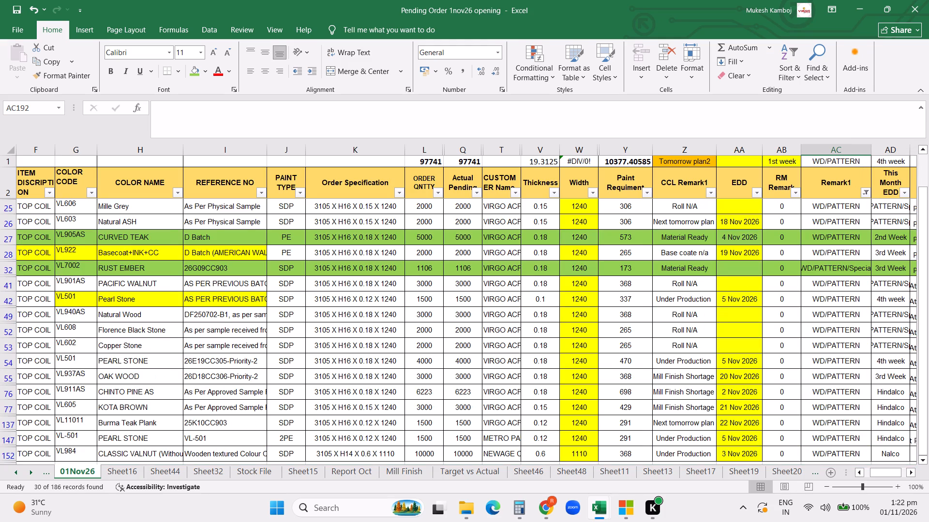
pyautogui.click(834, 270)
pyautogui.hotkey('ctrl', 'c')
pyautogui.scroll(3, 833, 300)
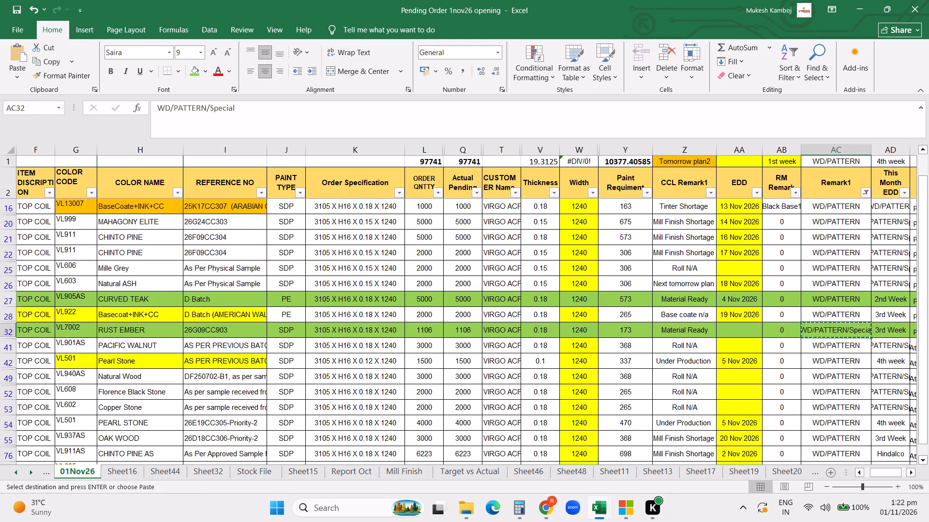
pyautogui.scroll(10, 833, 300)
pyautogui.click(819, 163)
pyautogui.hotkey('ctrl', 'v')
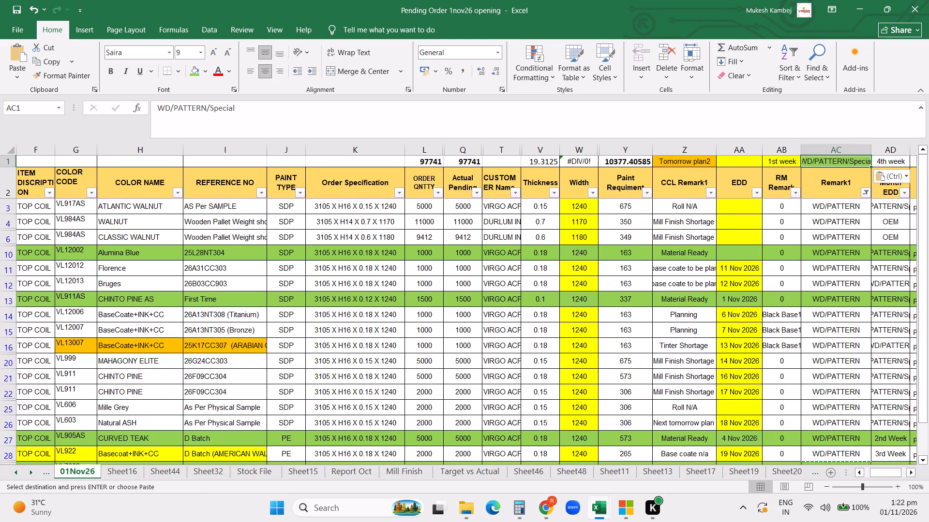
# Filter Remark1 to show only the orders with 0.
pyautogui.click(866, 190)
pyautogui.click(752, 348)
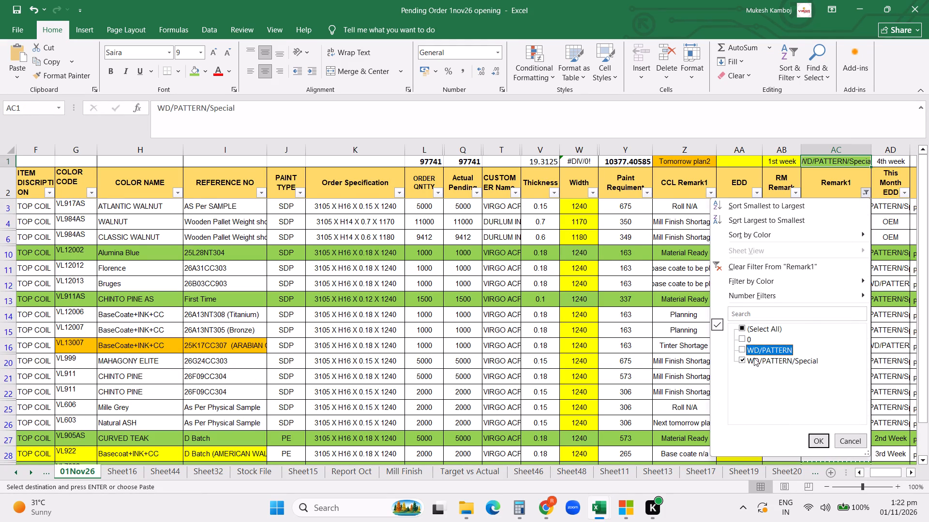
pyautogui.click(754, 358)
pyautogui.click(751, 335)
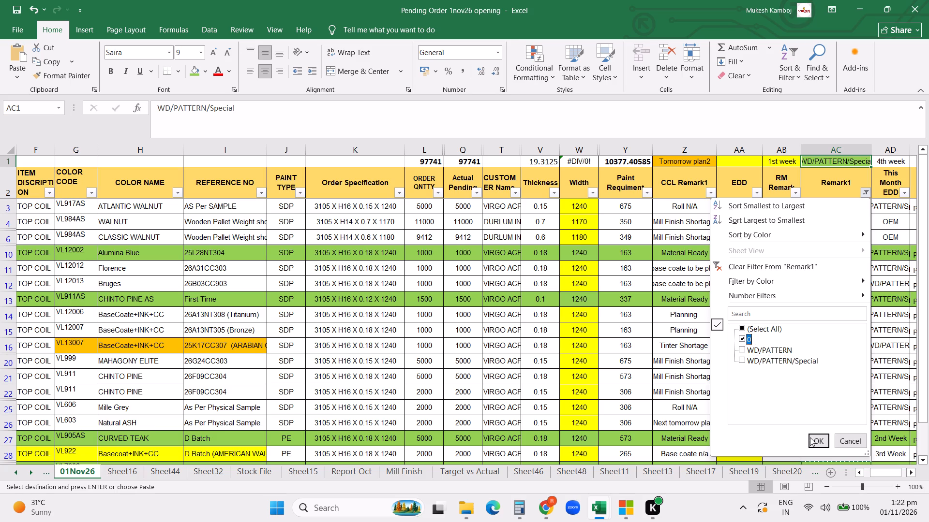
pyautogui.click(815, 444)
# Paste WD/PATTERN/Special into Remark1 for the Rustic Clearcoate shortage orders in rows 39, 43, 44, 45 and 51.
pyautogui.scroll(9, 512, 334)
pyautogui.click(71, 282)
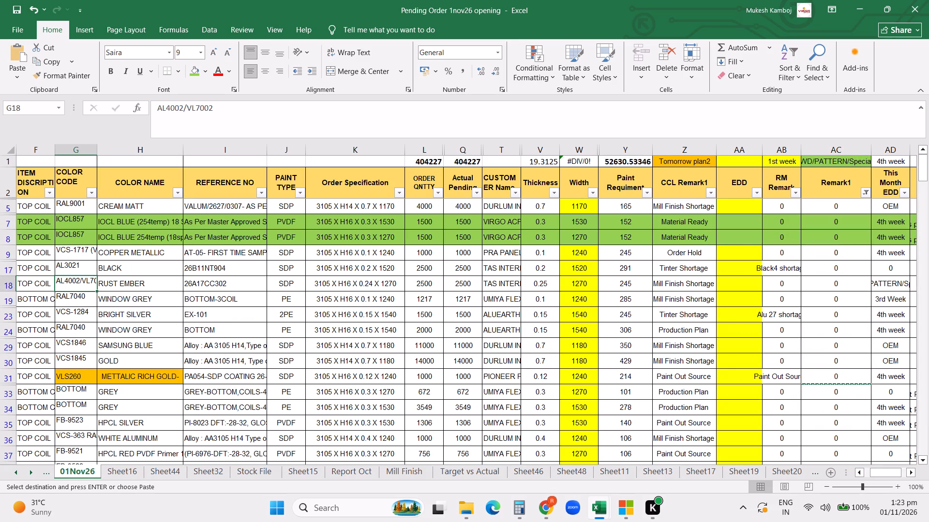
pyautogui.scroll(-3, 754, 305)
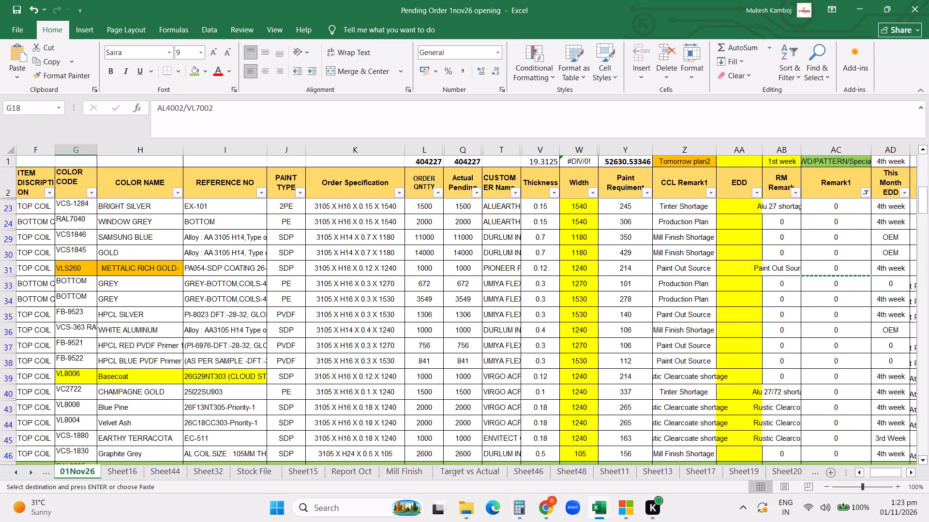
pyautogui.click(831, 374)
pyautogui.hotkey('ctrl', 'v')
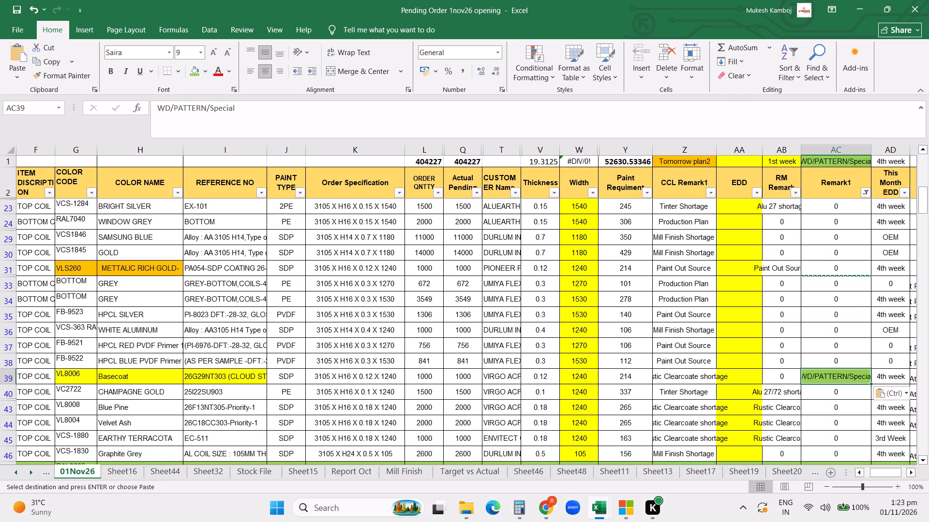
pyautogui.click(818, 406)
pyautogui.hotkey('ctrl', 'v')
pyautogui.keyDown('ctrl'); pyautogui.click(818, 422); pyautogui.keyUp('ctrl')
pyautogui.click(815, 418)
pyautogui.hotkey('ctrl', 'v')
pyautogui.scroll(-2, 710, 351)
pyautogui.click(828, 362)
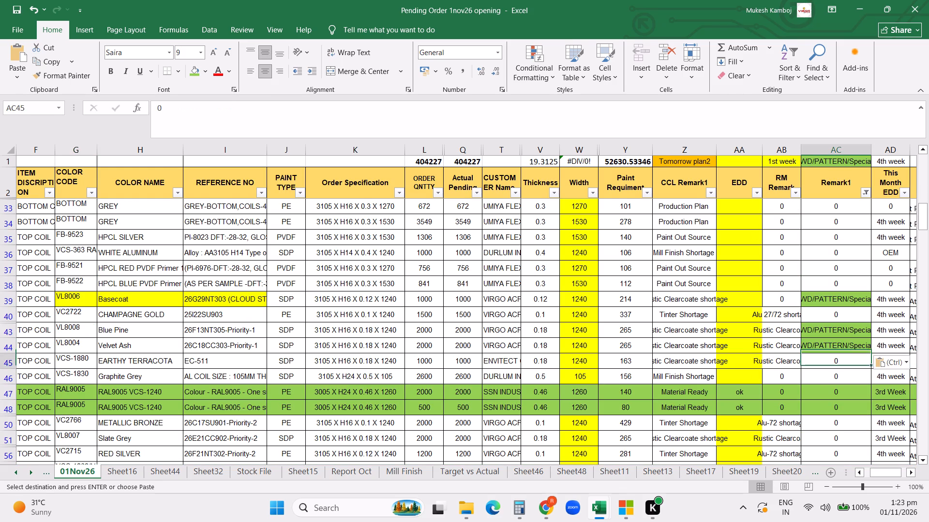
pyautogui.hotkey('ctrl', 'v')
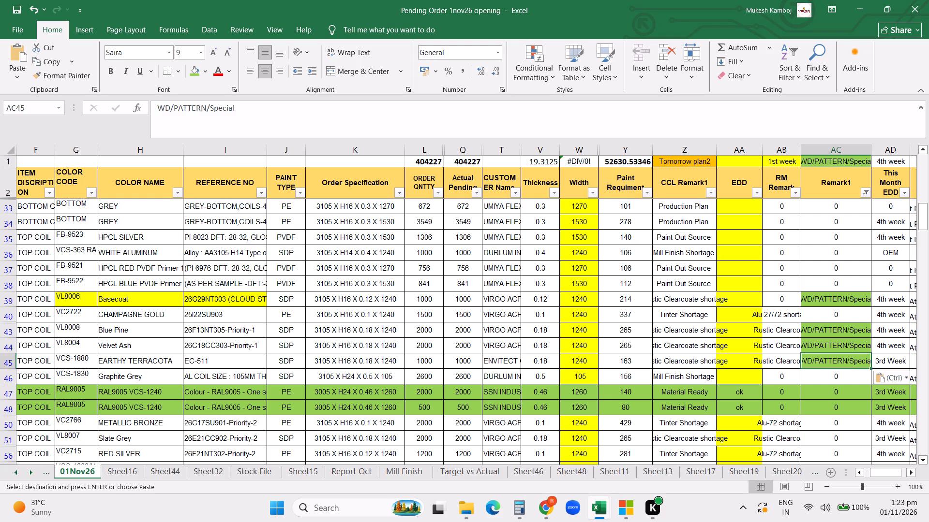
pyautogui.click(825, 440)
pyautogui.hotkey('ctrl', 'v')
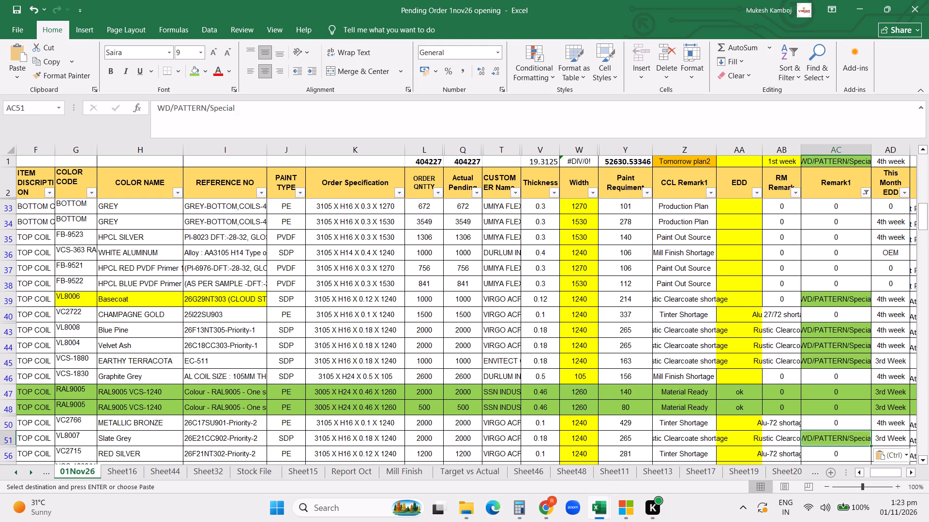
# Paste WD/PATTERN/Special into Remark1 for the VL501HG Pearl stone glossy order in row 74.
pyautogui.scroll(-2, 793, 375)
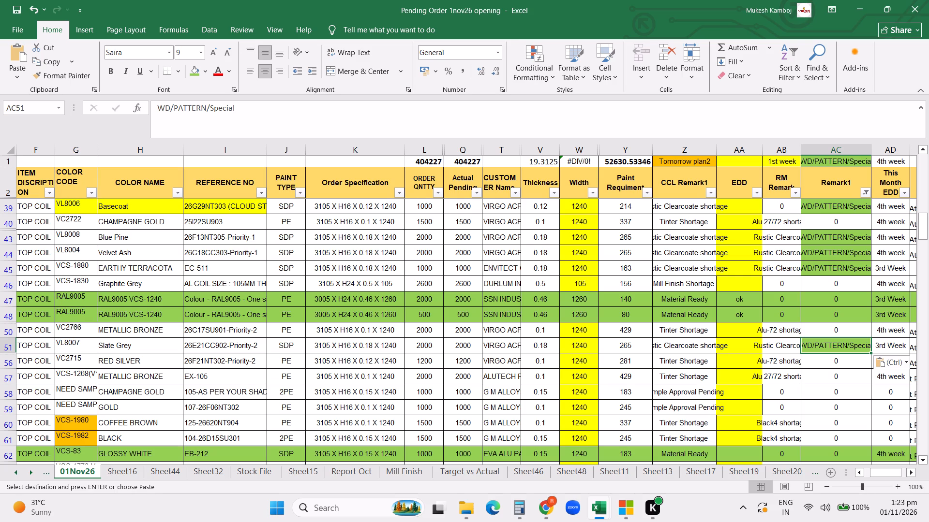
pyautogui.scroll(-3, 414, 408)
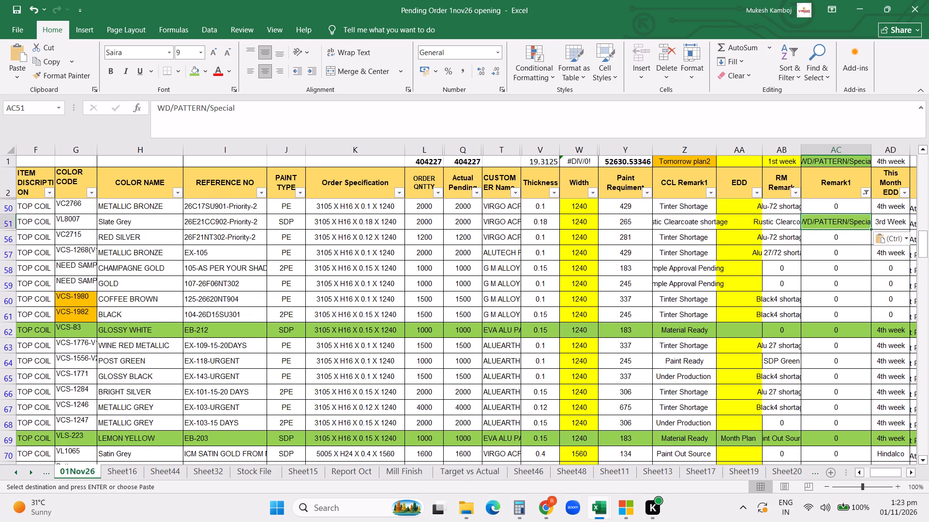
pyautogui.scroll(-3, 414, 408)
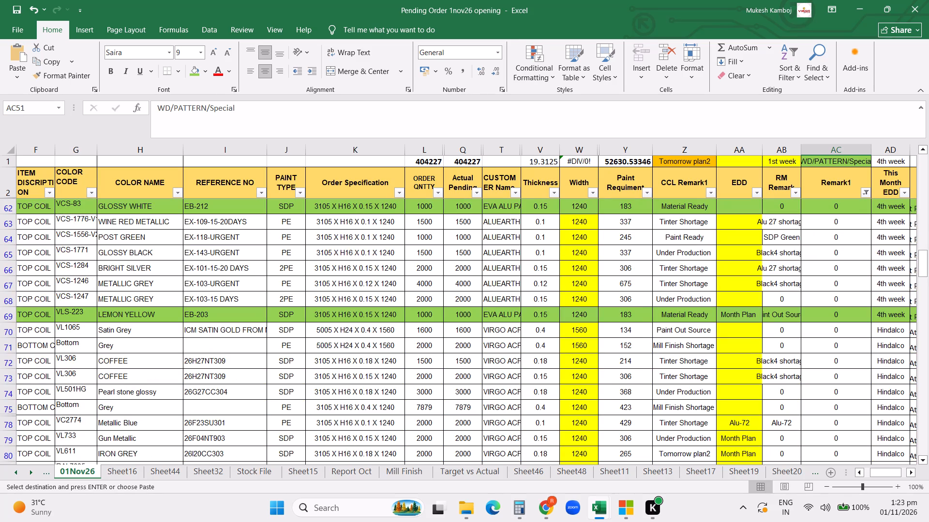
pyautogui.click(812, 393)
pyautogui.hotkey('ctrl', 'v')
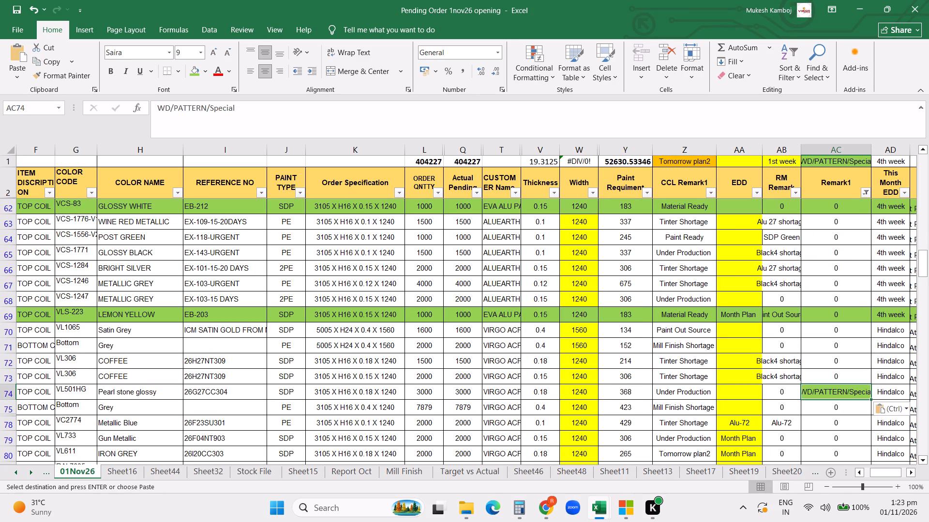
pyautogui.click(812, 393)
pyautogui.scroll(-1, 815, 391)
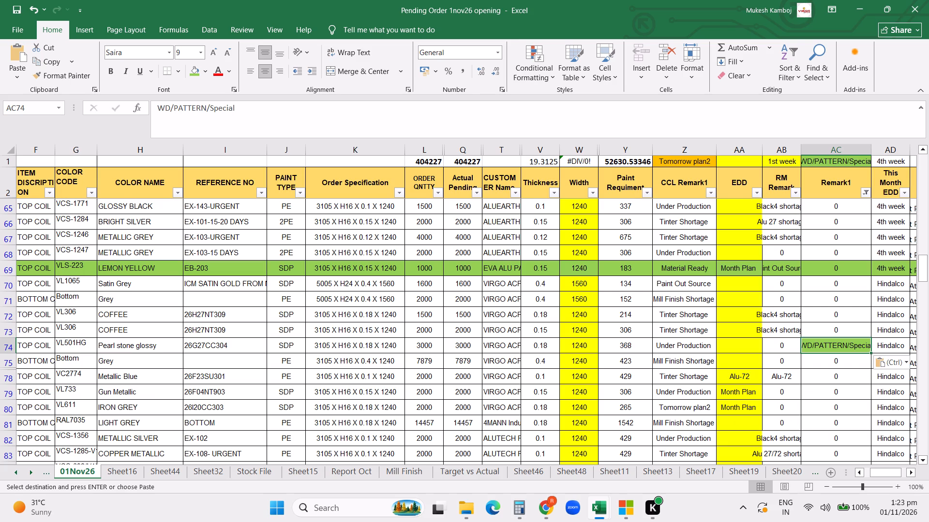
# Paste WD/PATTERN/Special into Remark1 for the VL611 IRON GREY order in row 80 and the AL4002 RUST EMBER order in row 114.
pyautogui.click(833, 409)
pyautogui.hotkey('ctrl', 'v')
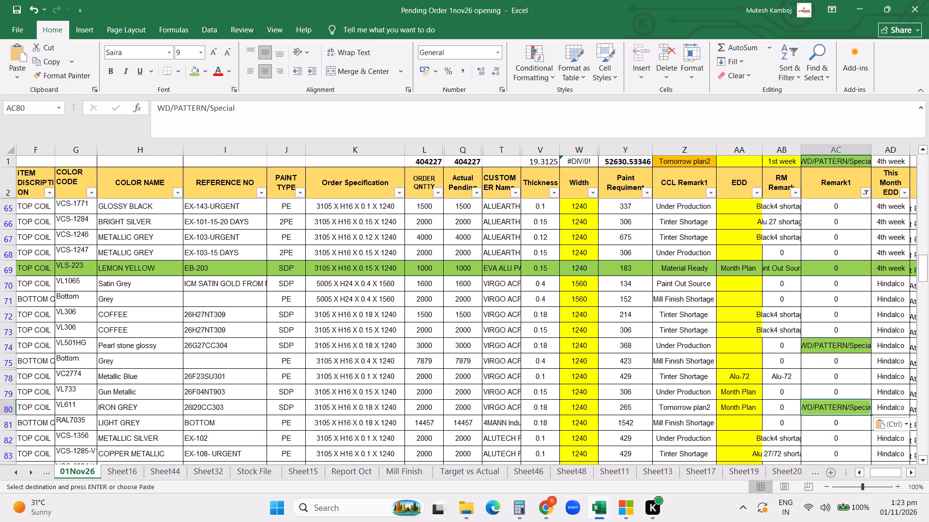
pyautogui.scroll(-1, 741, 397)
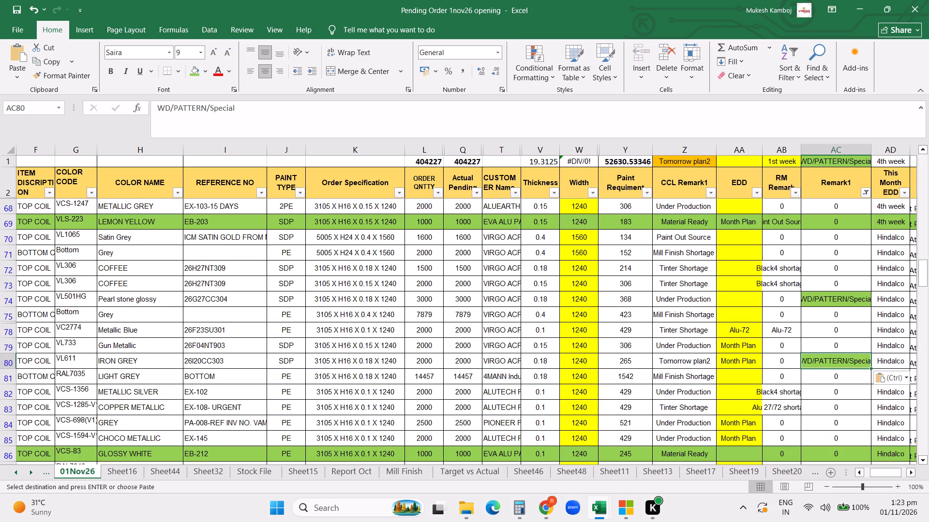
pyautogui.scroll(-2, 741, 397)
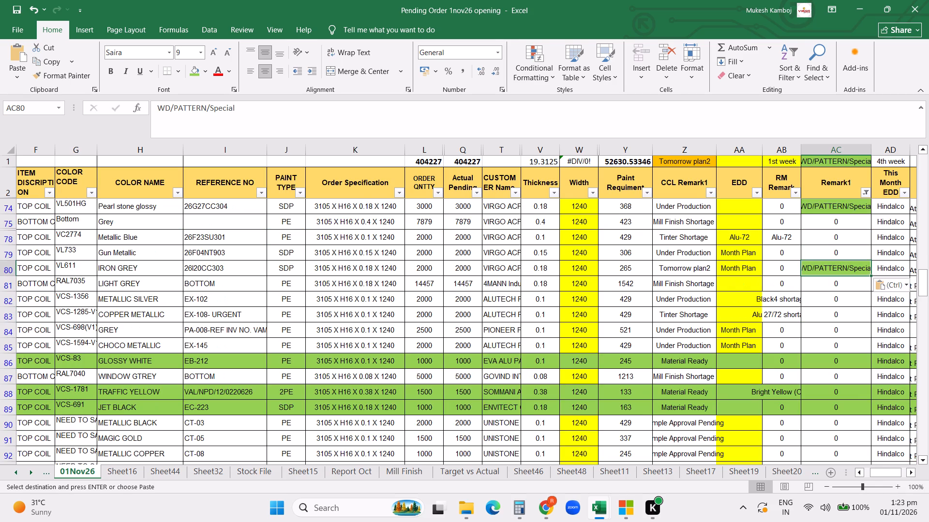
pyautogui.scroll(-1, 741, 397)
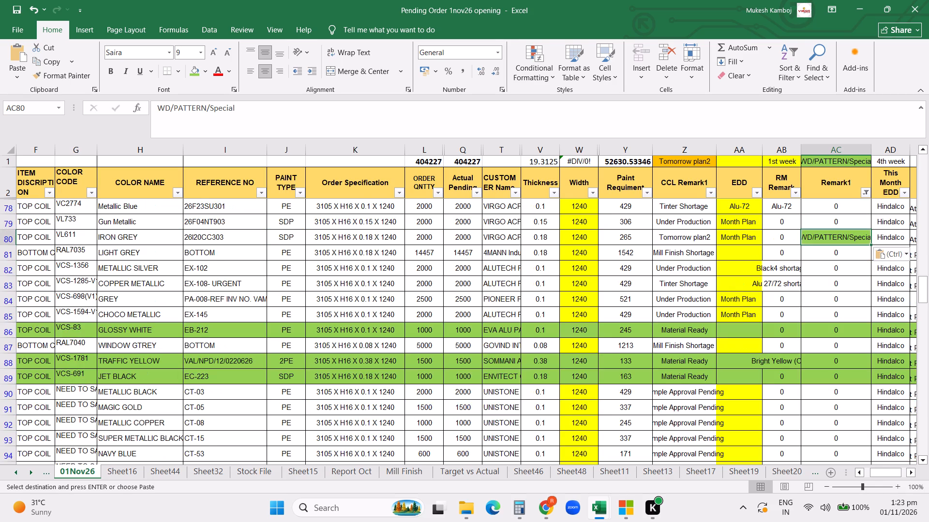
pyautogui.scroll(-6, 741, 397)
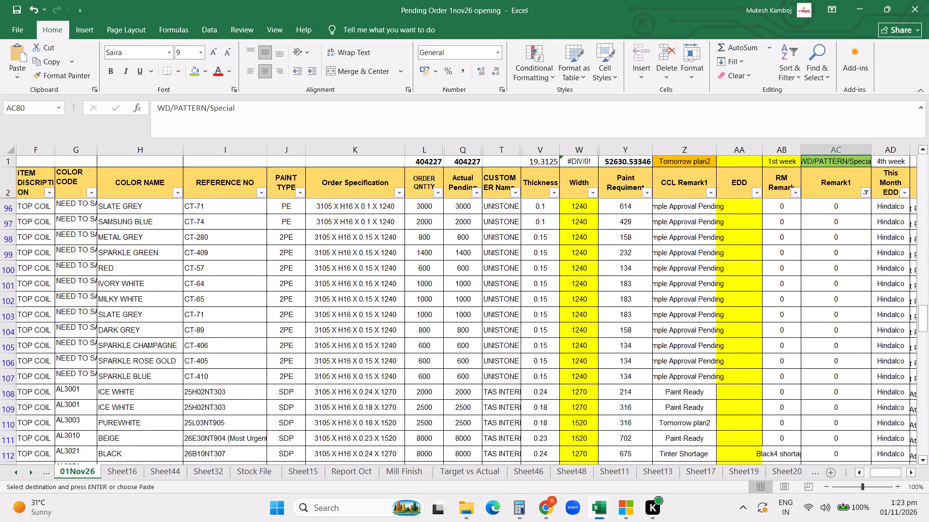
pyautogui.scroll(-2, 741, 397)
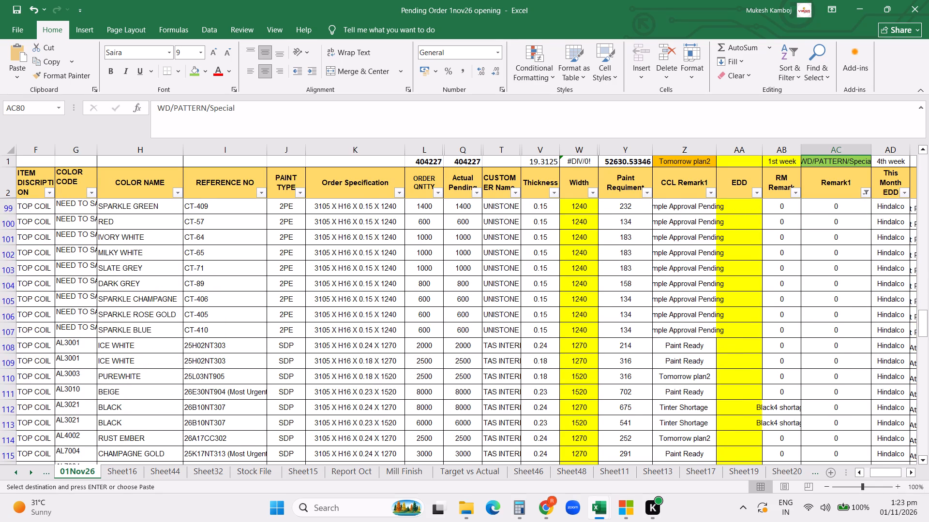
pyautogui.click(834, 393)
pyautogui.hotkey('ctrl', 'v')
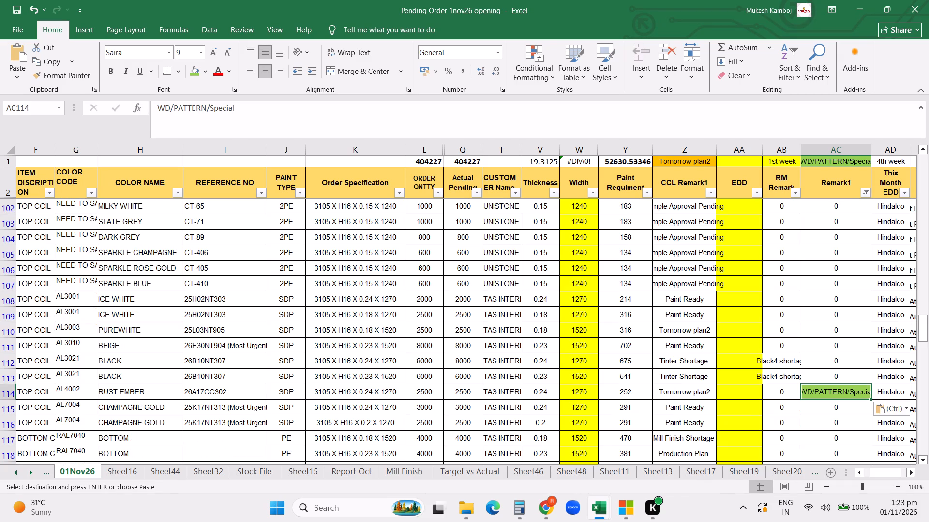
# Paste WD/PATTERN/Special into Remark1 for the HONEY CREAM, Ice Sky, Moon ASH and RUSTIC BEIGE orders in rows 133, 135, 136 and 139.
pyautogui.scroll(-2, 814, 384)
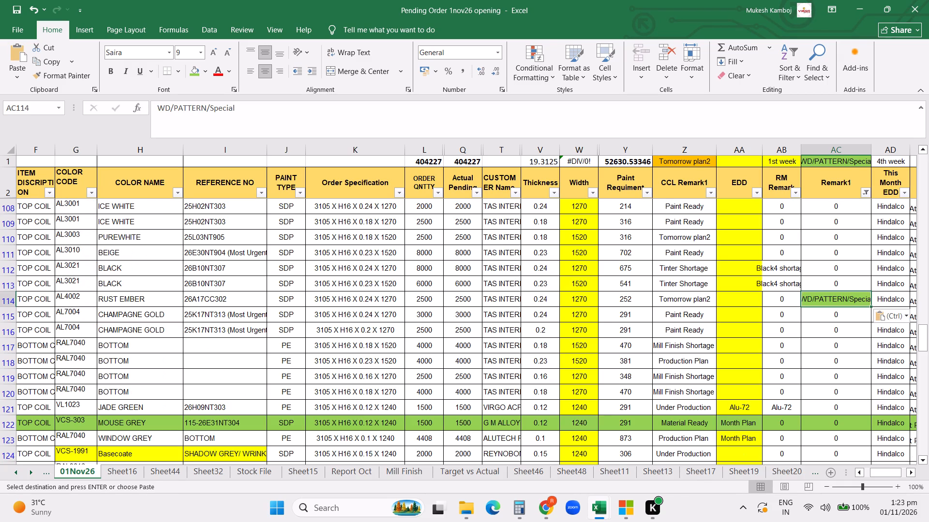
pyautogui.scroll(-1, 814, 384)
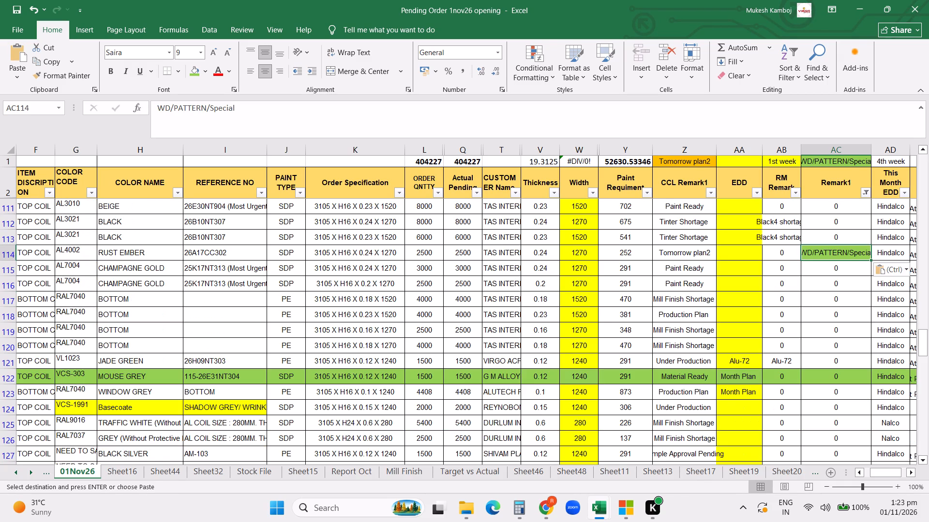
pyautogui.scroll(-4, 814, 384)
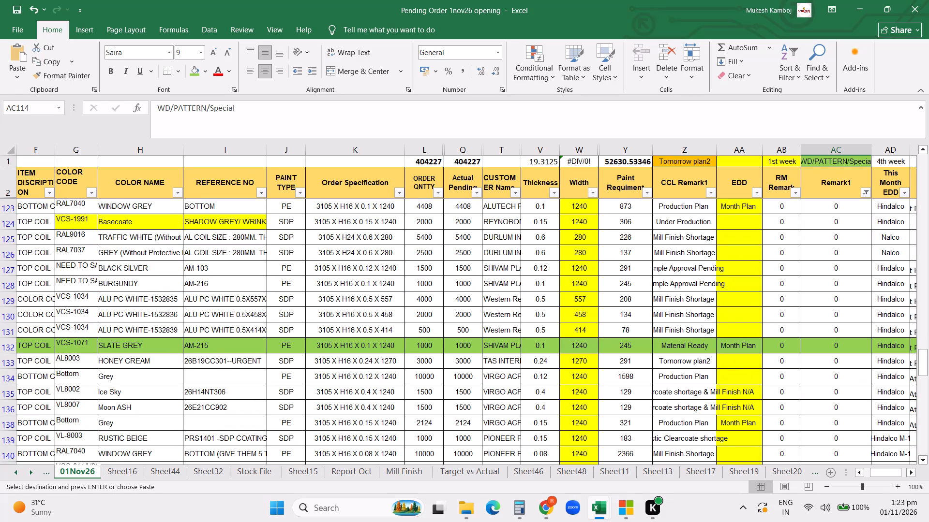
pyautogui.click(824, 362)
pyautogui.hotkey('ctrl', 'v')
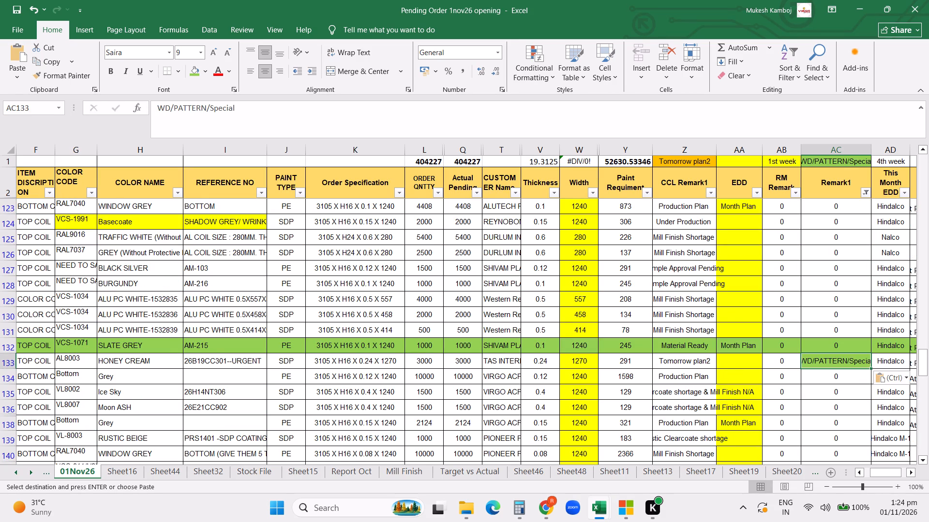
pyautogui.click(830, 394)
pyautogui.hotkey('ctrl', 'v')
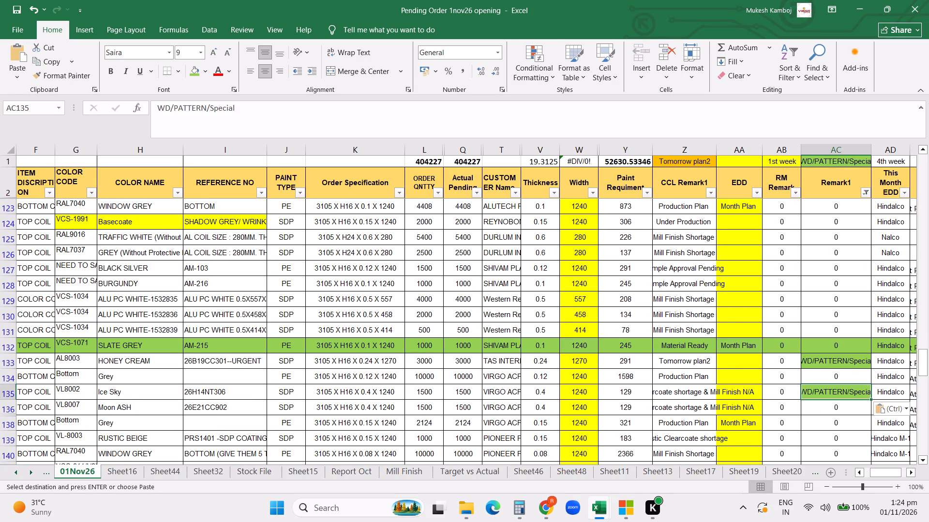
pyautogui.click(811, 407)
pyautogui.hotkey('ctrl', 'v')
pyautogui.click(373, 405)
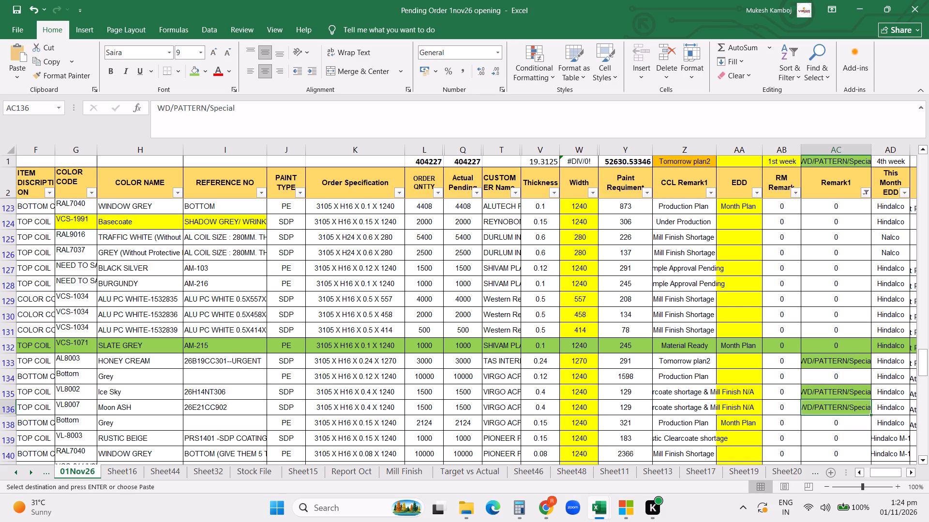
pyautogui.click(820, 435)
pyautogui.hotkey('ctrl', 'v')
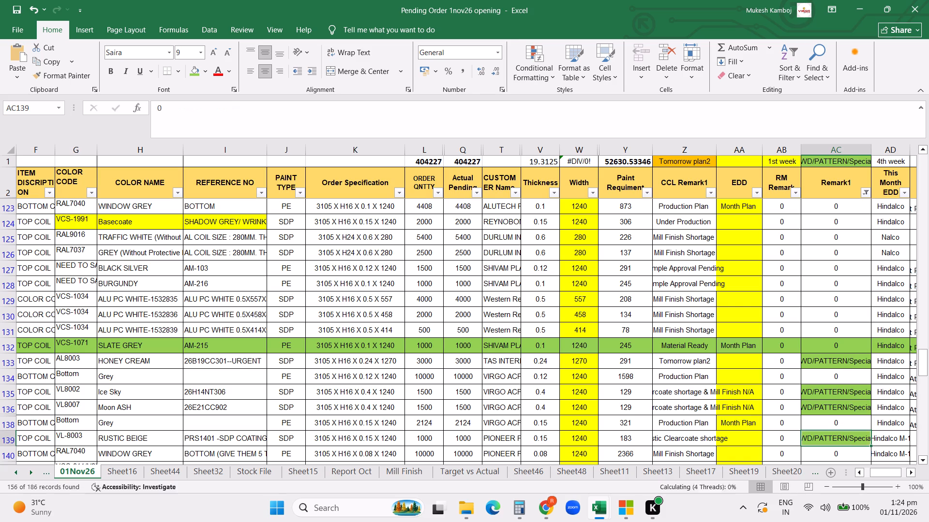
# Paste WD/PATTERN/Special into Remark1 for the MIST CHROME, AMERICAN WALNUT and HONEY CREAM orders in rows 149, 155 and 157.
pyautogui.click(670, 370)
pyautogui.scroll(-5, 670, 370)
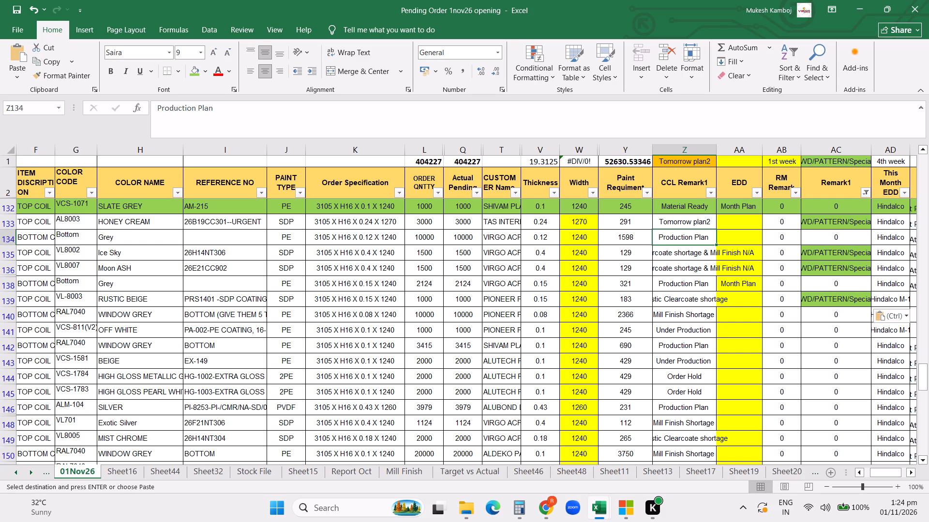
pyautogui.click(823, 438)
pyautogui.hotkey('ctrl', 'v')
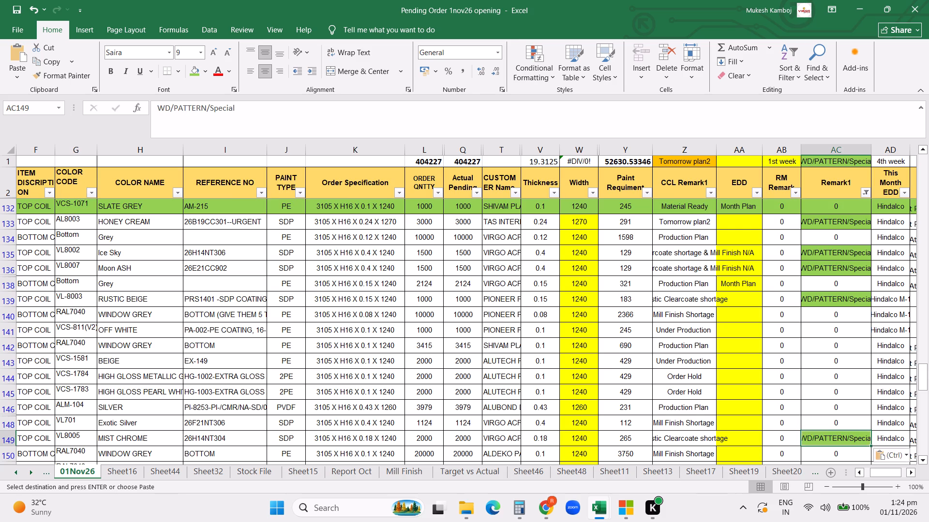
pyautogui.scroll(-3, 790, 374)
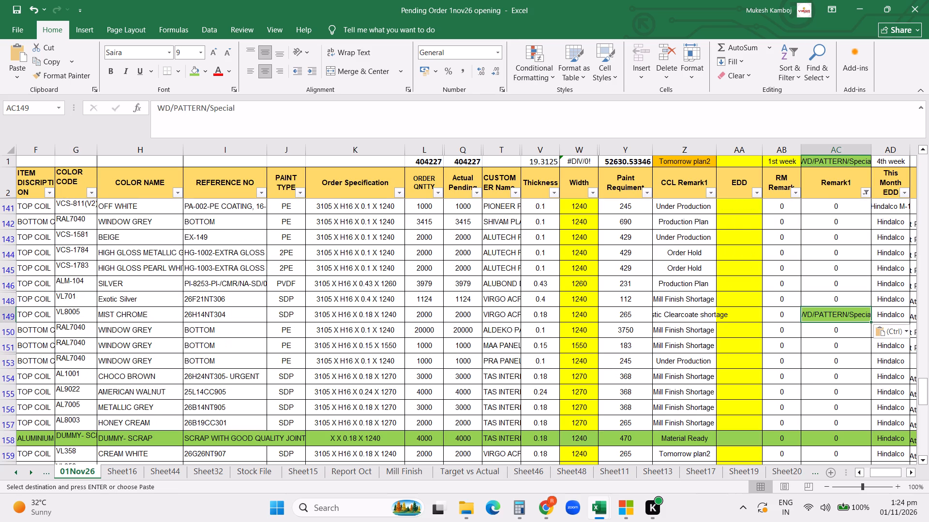
pyautogui.click(846, 396)
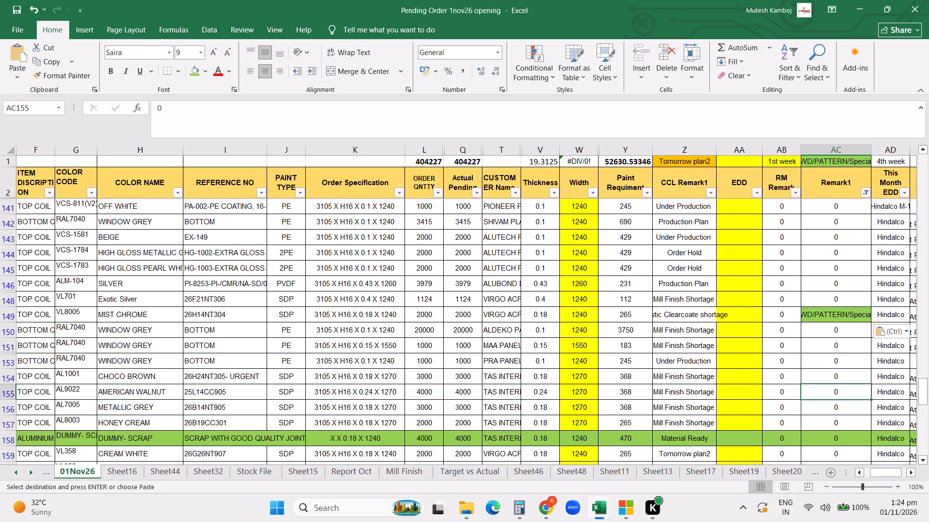
pyautogui.hotkey('ctrl', 'v')
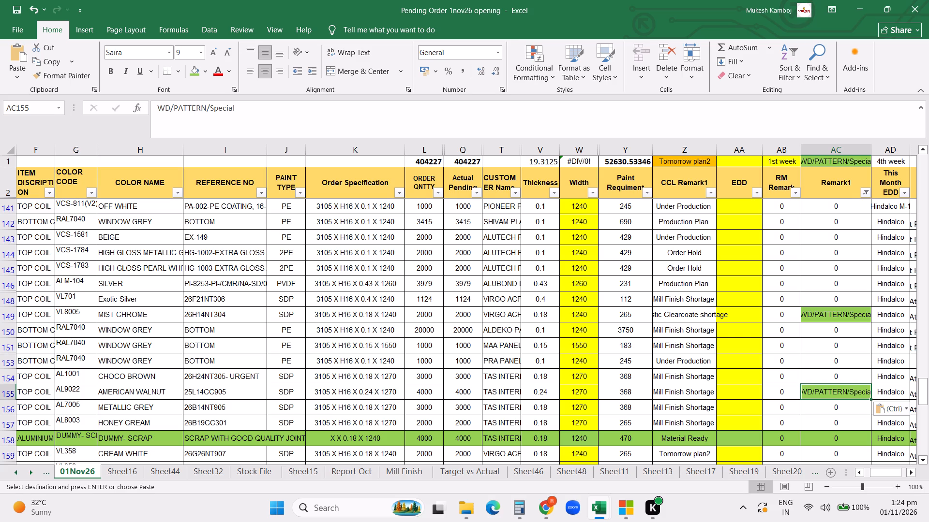
pyautogui.click(824, 424)
pyautogui.hotkey('ctrl', 'v')
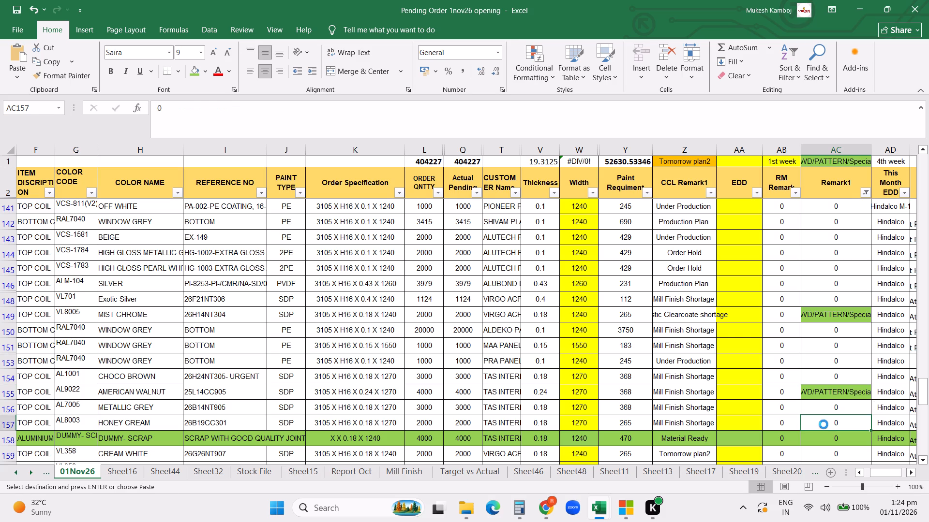
# Paste WD/PATTERN/Special into Remark1 for the CHINTOPINE AS orders in rows 162–163 and the CARAMEL TEAK orders in rows 165–166.
pyautogui.scroll(-3, 821, 416)
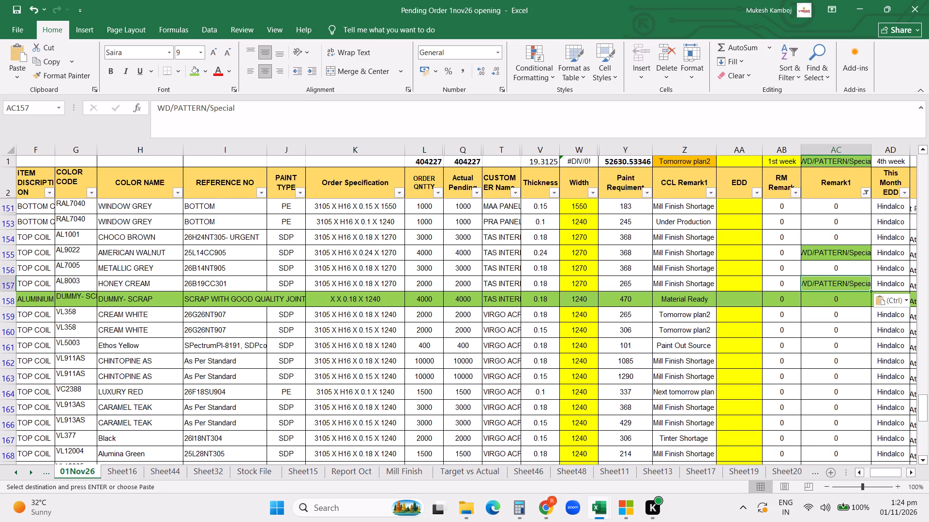
pyautogui.click(816, 361)
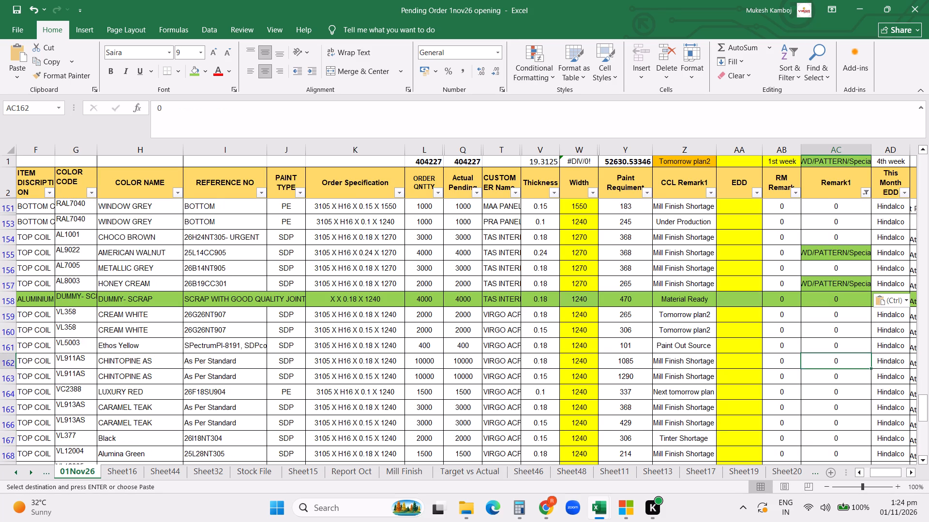
pyautogui.hotkey('ctrl', 'v')
pyautogui.click(816, 376)
pyautogui.hotkey('ctrl', 'v')
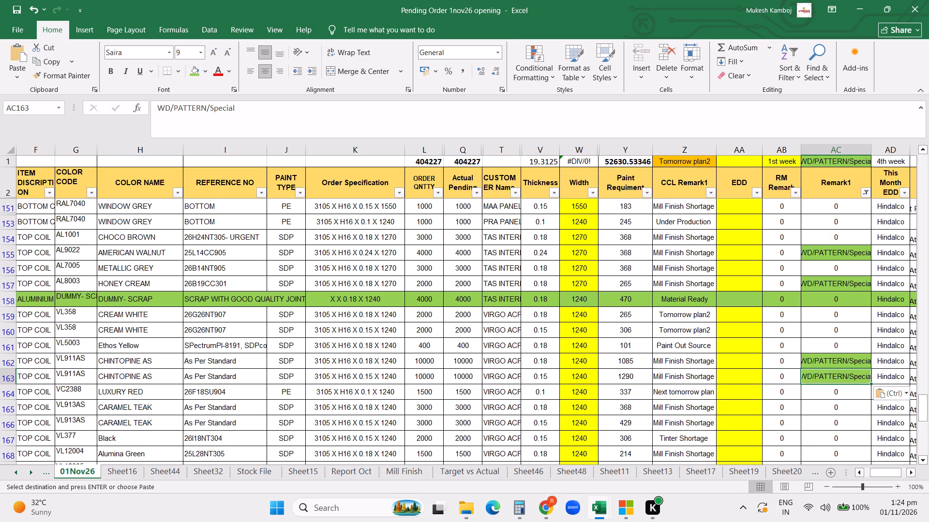
pyautogui.click(808, 409)
pyautogui.hotkey('ctrl', 'v')
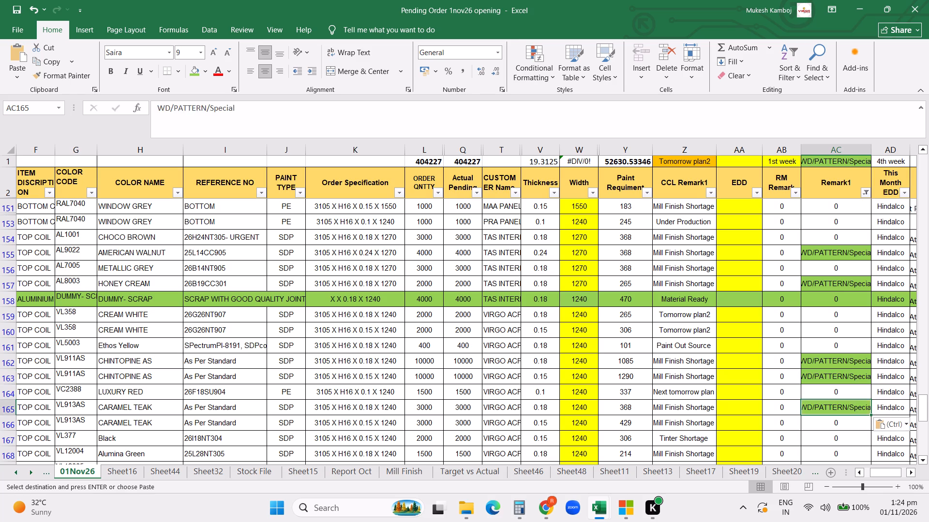
pyautogui.click(810, 423)
pyautogui.hotkey('ctrl', 'v')
# Paste WD/PATTERN/Special into Remark1 for the orders in rows 168 to 172, from VL12004 Alumina Green to VL7002 RUST EMBER.
pyautogui.scroll(-1, 807, 424)
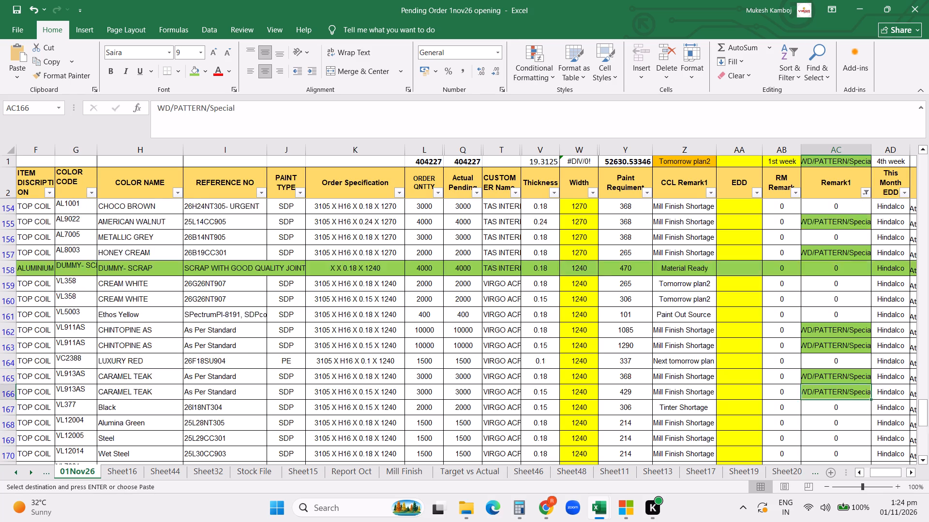
pyautogui.scroll(-1, 807, 424)
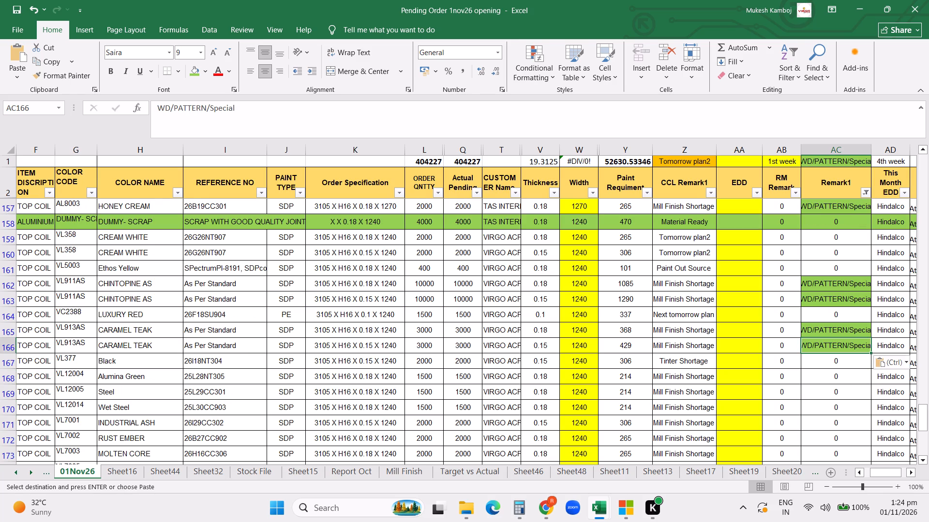
pyautogui.click(816, 380)
pyautogui.hotkey('ctrl', 'v')
pyautogui.click(814, 391)
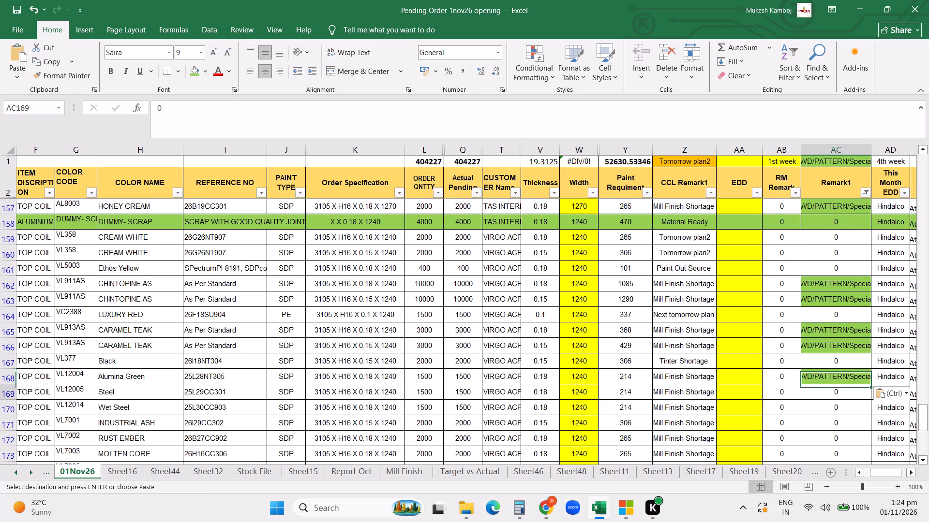
pyautogui.hotkey('ctrl', 'v')
pyautogui.click(818, 410)
pyautogui.hotkey('ctrl', 'v')
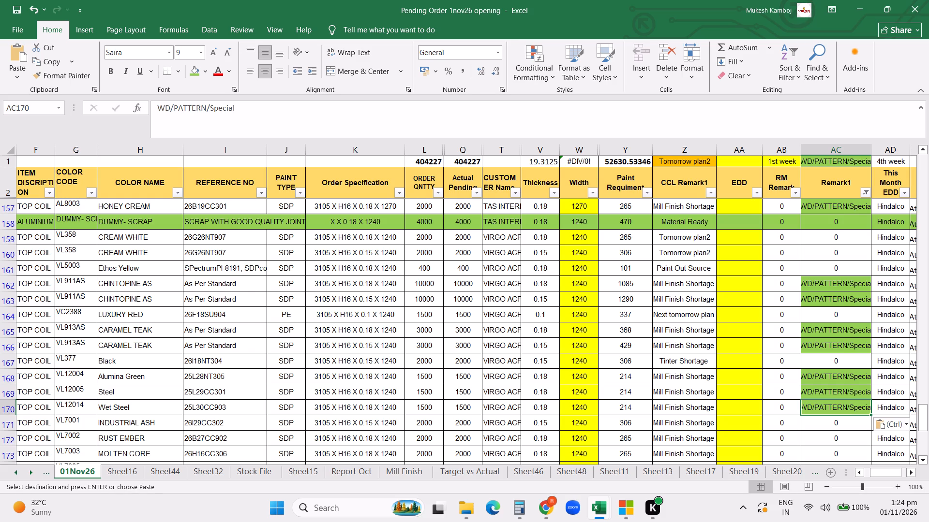
pyautogui.click(814, 424)
pyautogui.hotkey('ctrl', 'v')
pyautogui.click(810, 442)
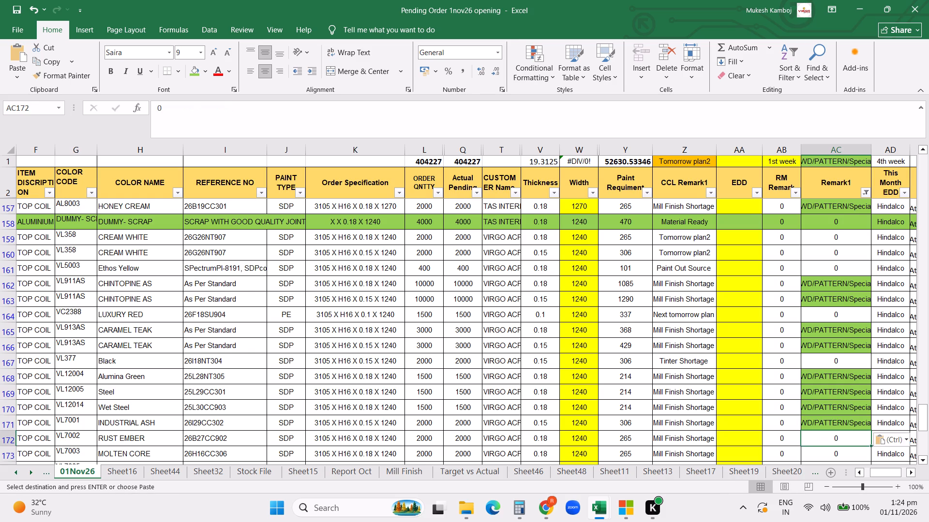
pyautogui.hotkey('ctrl', 'v')
# Paste WD/PATTERN/Special into Remark1 for the orders in rows 173 to 176, from VL7003 MOLTEN CORE to VL8002 ICY SKY.
pyautogui.scroll(-1, 793, 398)
pyautogui.click(811, 408)
pyautogui.hotkey('ctrl', 'v')
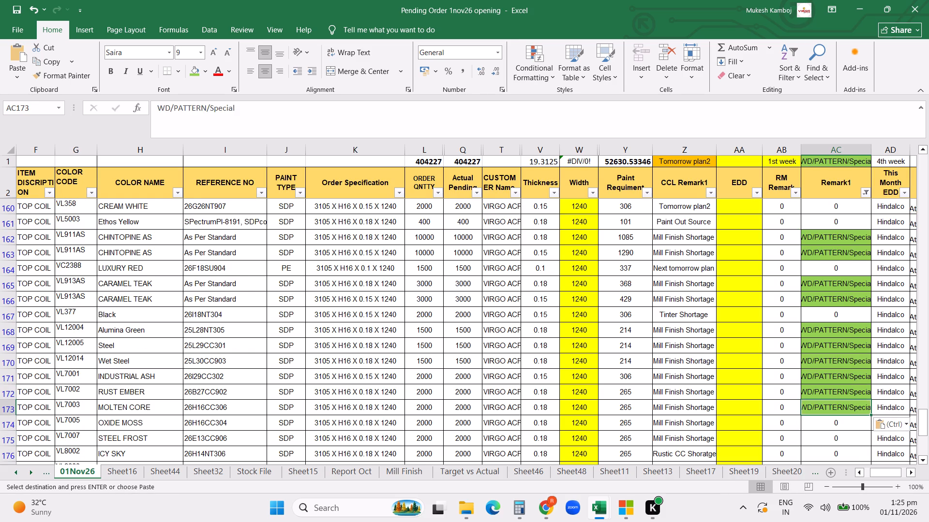
pyautogui.click(810, 422)
pyautogui.click(810, 422)
pyautogui.hotkey('ctrl', 'v')
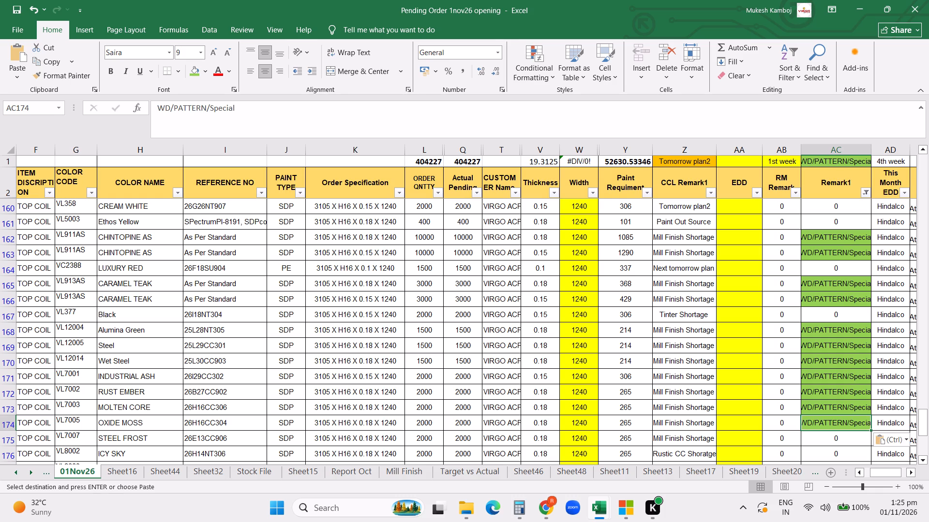
pyautogui.click(809, 423)
pyautogui.click(810, 437)
pyautogui.keyDown('ctrl'); pyautogui.click(810, 436); pyautogui.keyUp('ctrl')
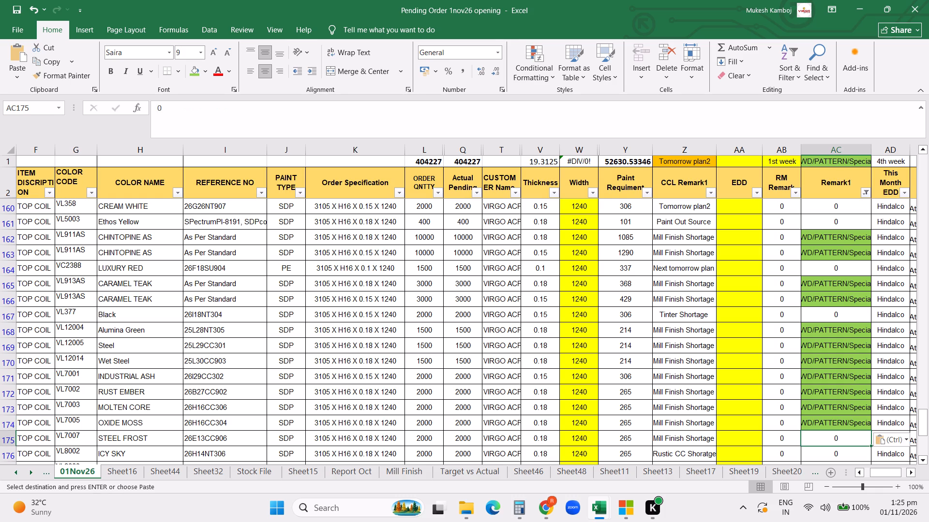
pyautogui.hotkey('ctrl', 'v')
pyautogui.click(810, 436)
pyautogui.click(812, 451)
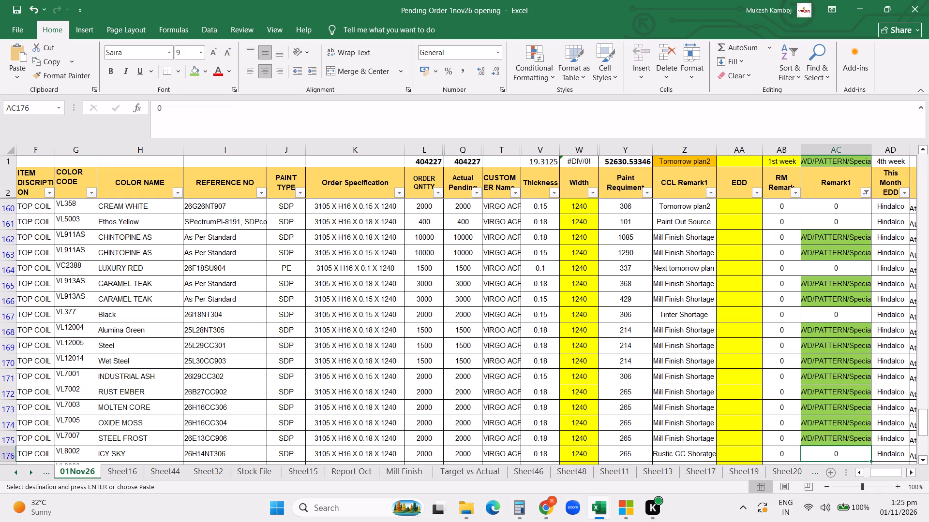
pyautogui.hotkey('ctrl', 'v')
pyautogui.click(780, 374)
pyautogui.scroll(-2, 780, 374)
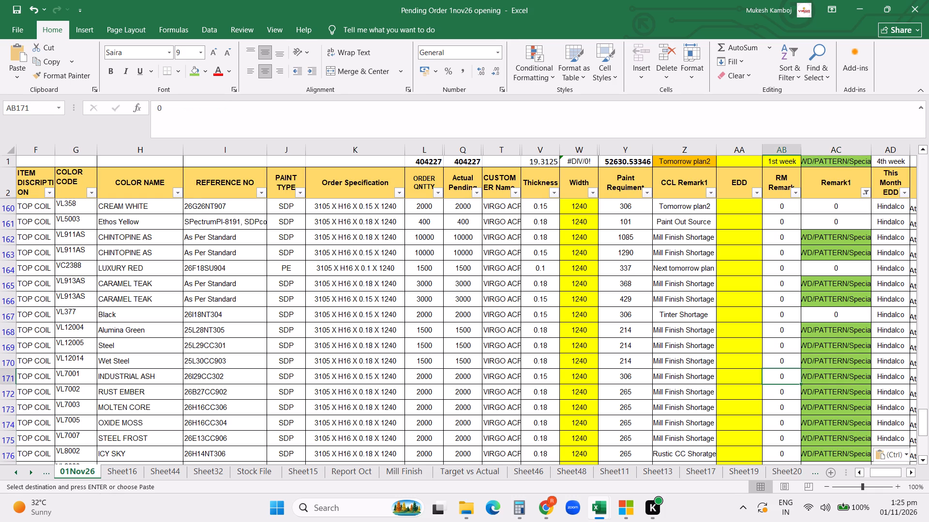
pyautogui.scroll(-2, 807, 403)
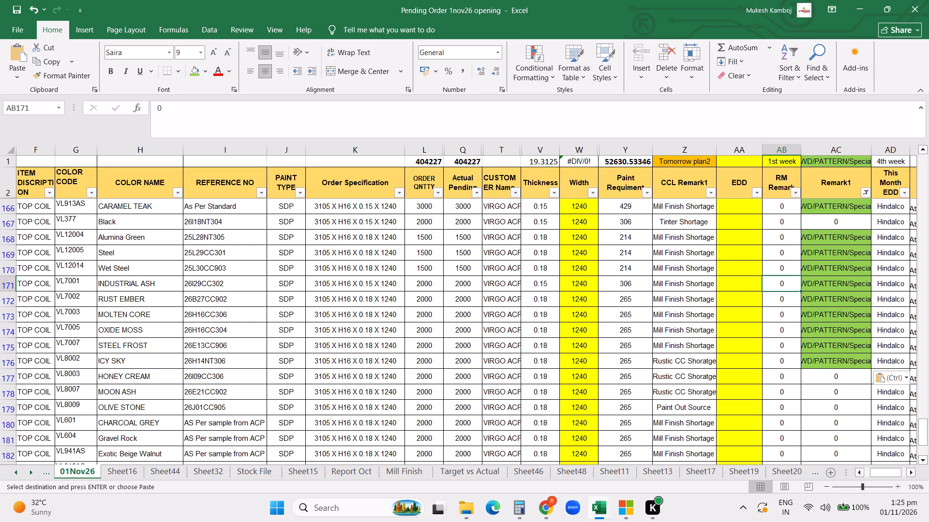
# Paste WD/PATTERN/Special into Remark1 for the orders in rows 177 to 181, from VL8003 HONEY CREAM to VL604 Gravel Rock.
pyautogui.scroll(2, 807, 351)
pyautogui.scroll(-1, 807, 353)
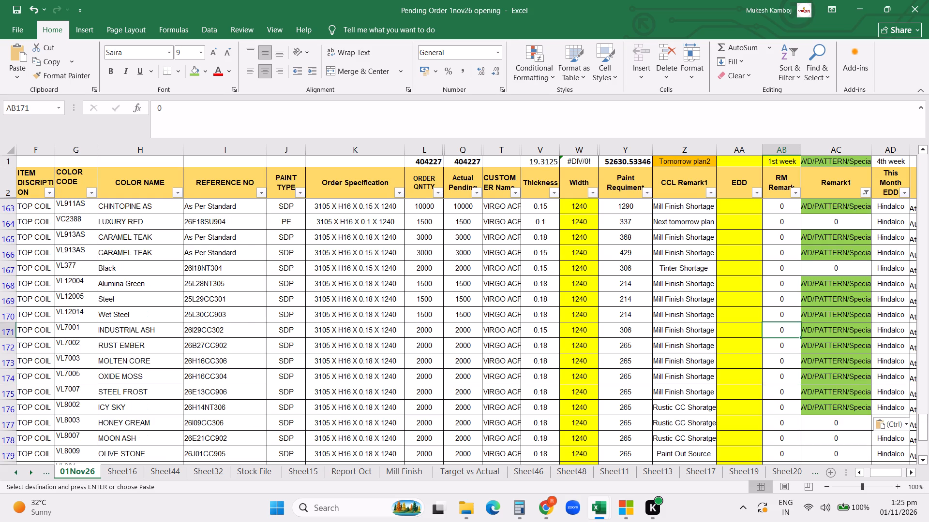
pyautogui.click(816, 422)
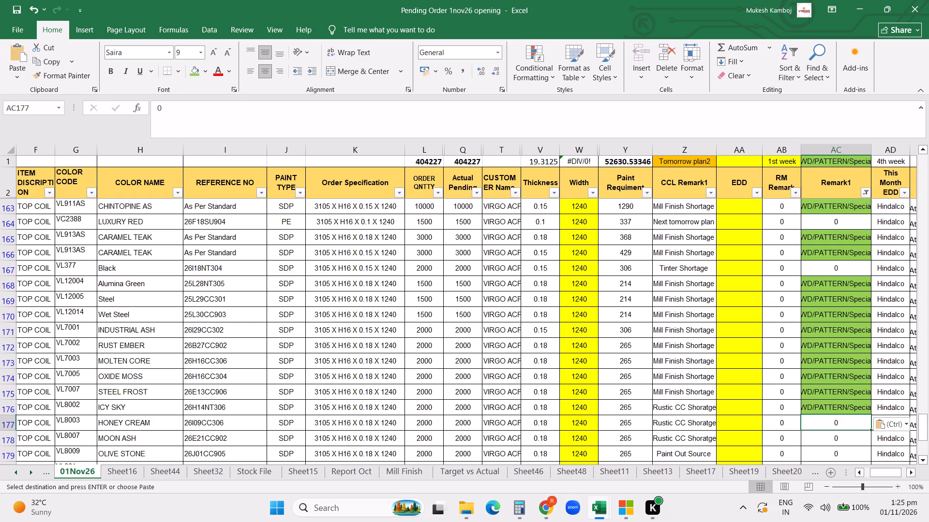
pyautogui.hotkey('ctrl', 'v')
pyautogui.doubleClick(810, 439)
pyautogui.hotkey('ctrl', 'v')
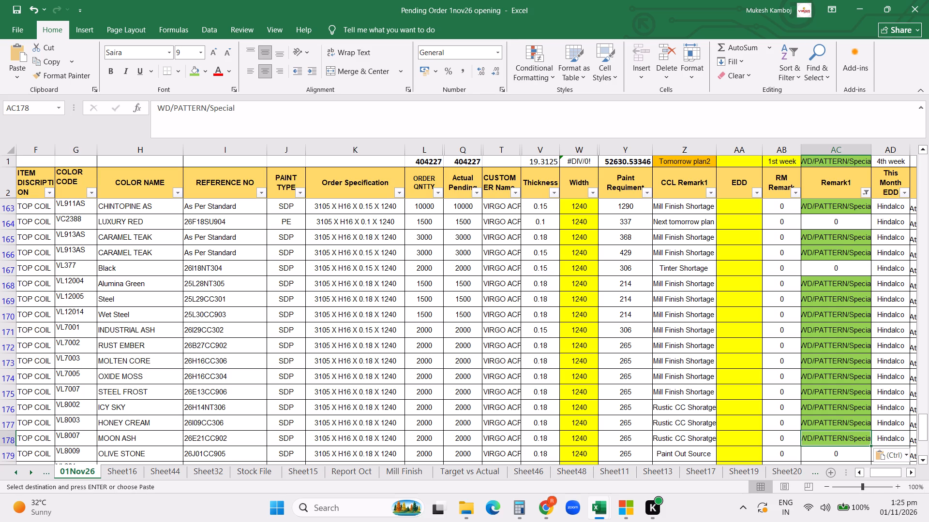
pyautogui.scroll(-1, 789, 417)
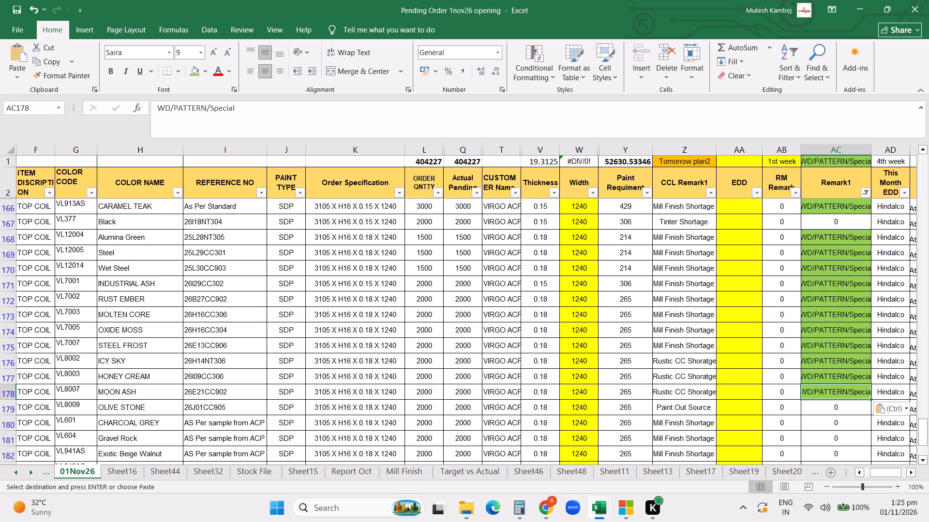
pyautogui.click(809, 405)
pyautogui.hotkey('ctrl', 'v')
pyautogui.click(814, 423)
pyautogui.hotkey('ctrl', 'v')
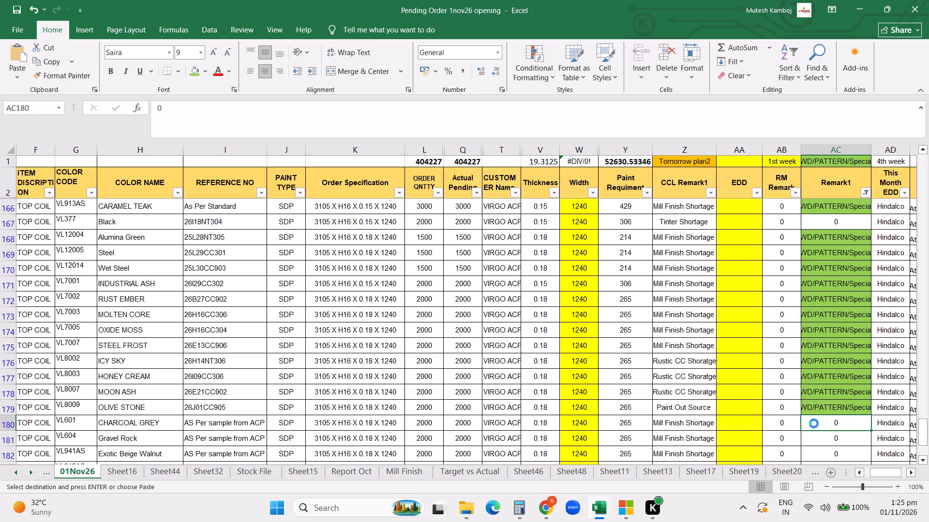
pyautogui.click(814, 423)
pyautogui.click(812, 436)
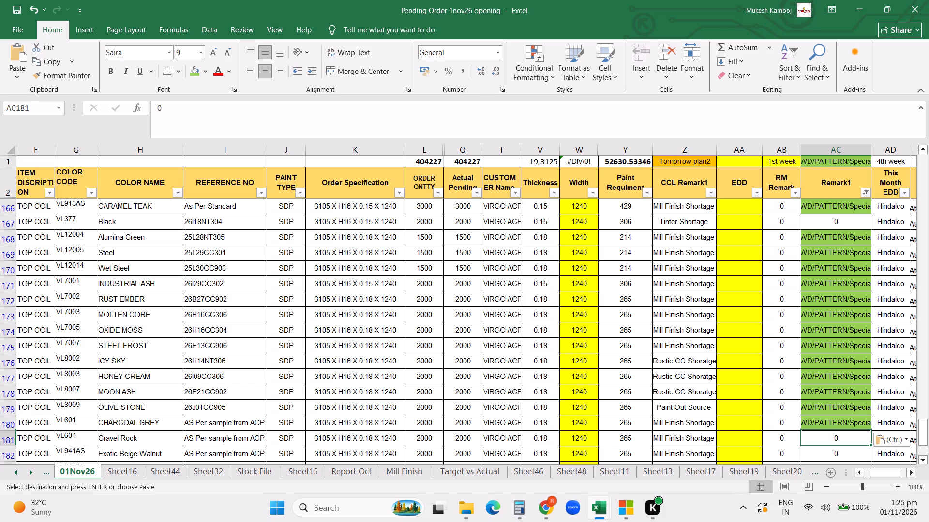
pyautogui.hotkey('ctrl', 'v')
# Paste WD/PATTERN/Special into Remark1 for the orders in rows 182 to 185, from VL941AS Exotic Beige Walnut to VL11009 White Louver.
pyautogui.scroll(-2, 804, 405)
pyautogui.click(804, 405)
pyautogui.click(813, 411)
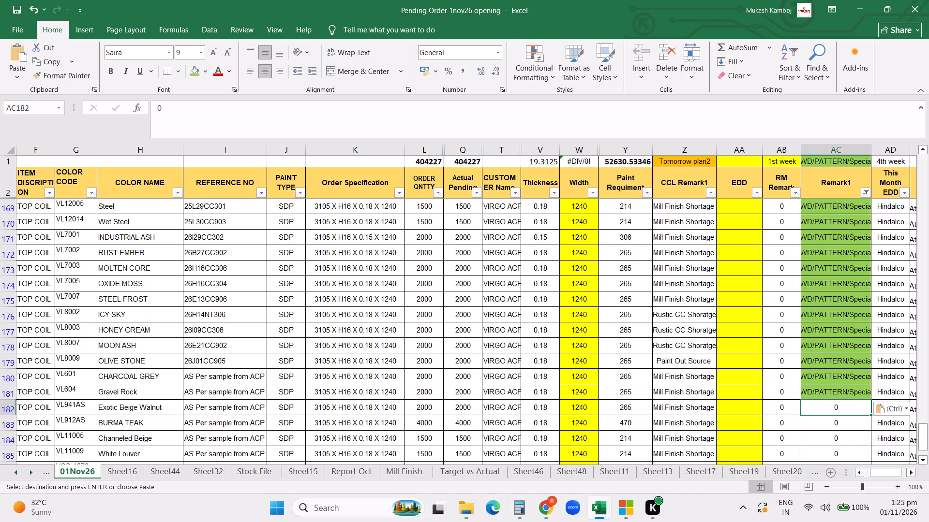
pyautogui.hotkey('ctrl', 'v')
pyautogui.click(811, 422)
pyautogui.hotkey('ctrl', 'v')
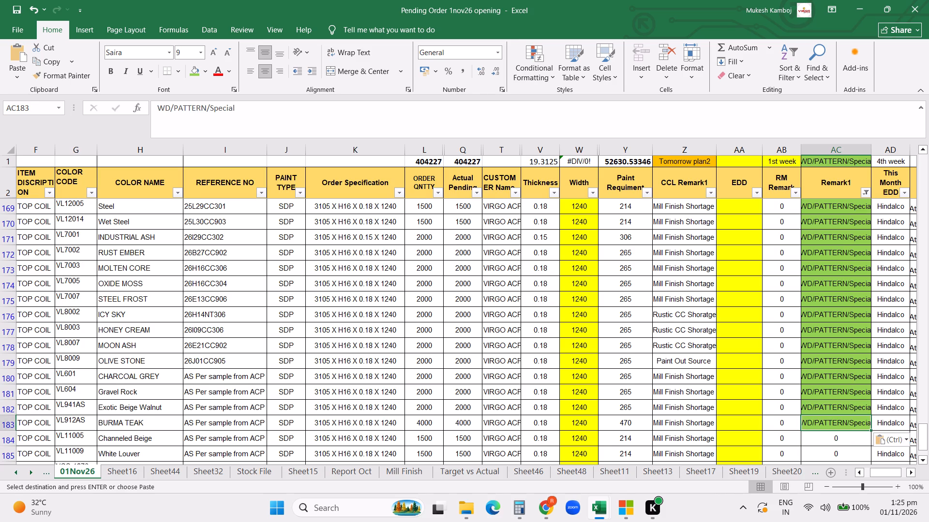
pyautogui.click(805, 436)
pyautogui.hotkey('ctrl', 'v')
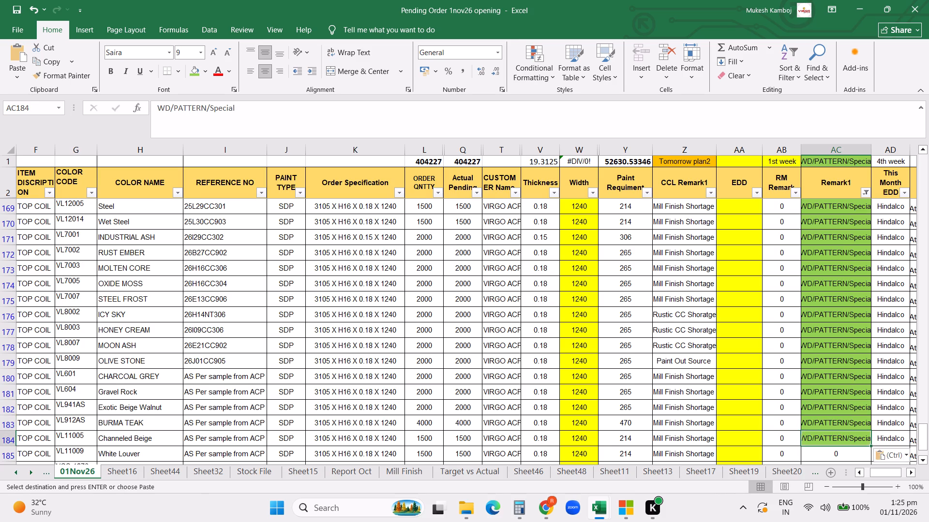
pyautogui.scroll(-2, 787, 382)
pyautogui.click(809, 362)
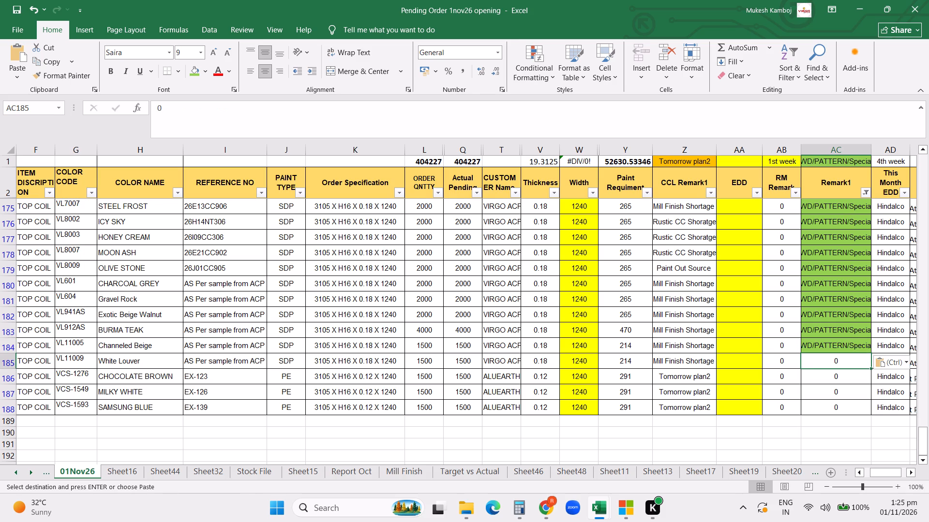
pyautogui.hotkey('ctrl', 'v')
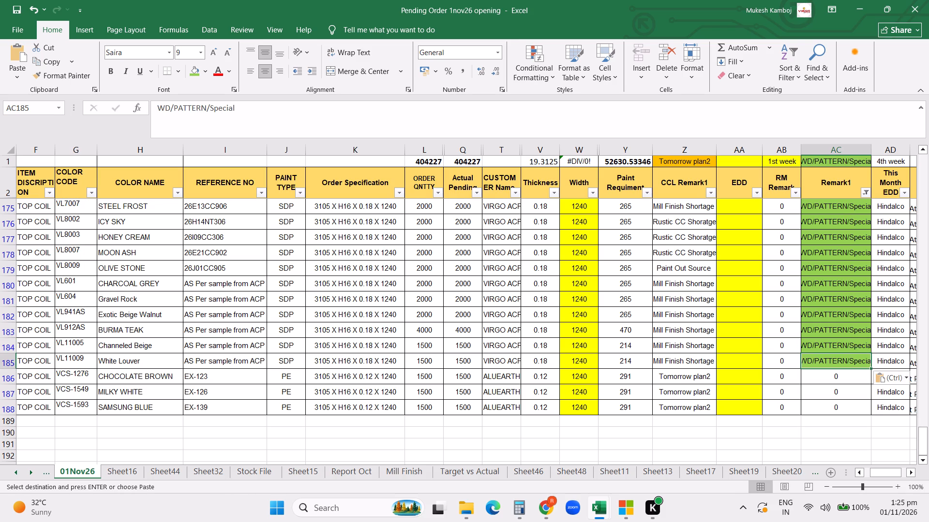
# Filter Remark1 to show only the WD/PATTERN and WD/PATTERN/Special orders.
pyautogui.scroll(20, 686, 339)
pyautogui.scroll(18, 686, 339)
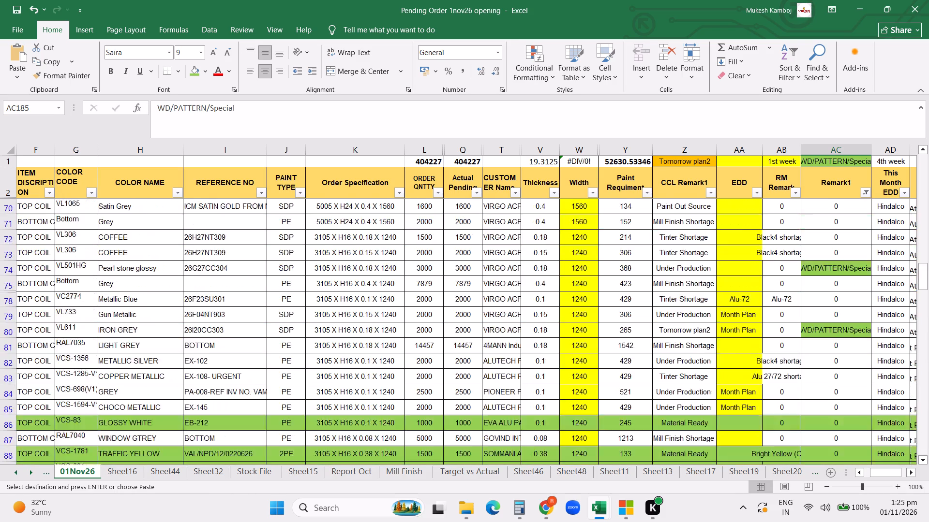
pyautogui.scroll(20, 660, 362)
pyautogui.scroll(5, 660, 362)
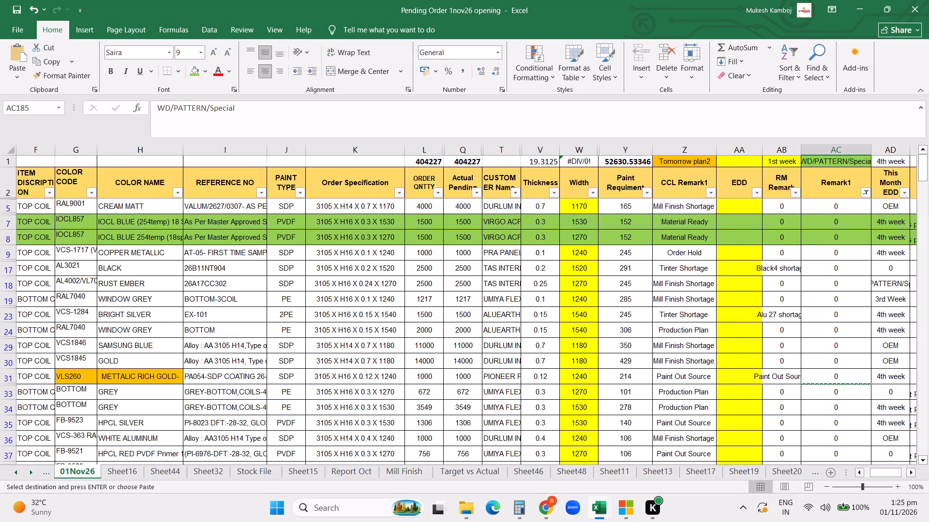
pyautogui.click(869, 192)
pyautogui.click(746, 326)
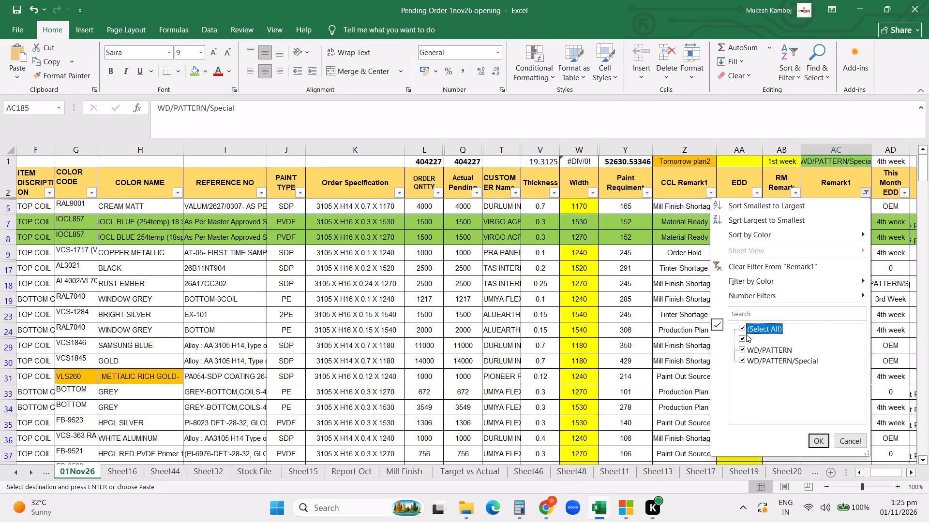
pyautogui.click(745, 337)
pyautogui.click(818, 440)
pyautogui.scroll(15, 805, 336)
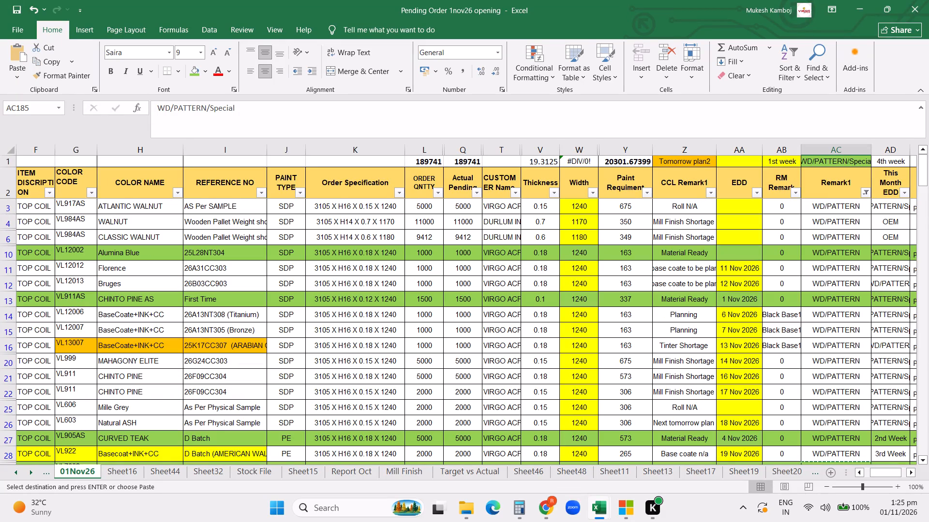
pyautogui.scroll(2, 789, 344)
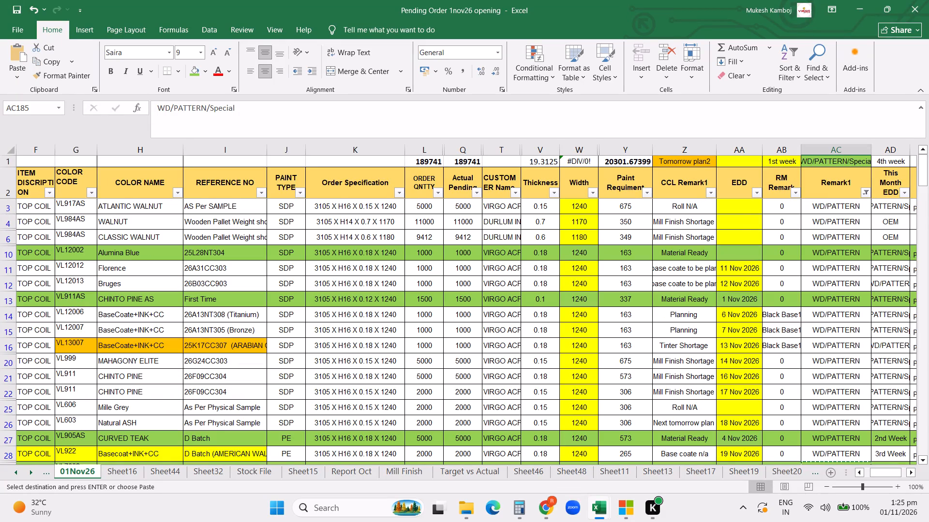
# Filter EDD to exclude the November dates, keeping only Month Plan and blank entries.
pyautogui.click(756, 192)
pyautogui.scroll(-6, 732, 296)
pyautogui.scroll(1, 715, 353)
pyautogui.scroll(-5, 694, 359)
pyautogui.scroll(4, 693, 359)
pyautogui.scroll(-6, 693, 359)
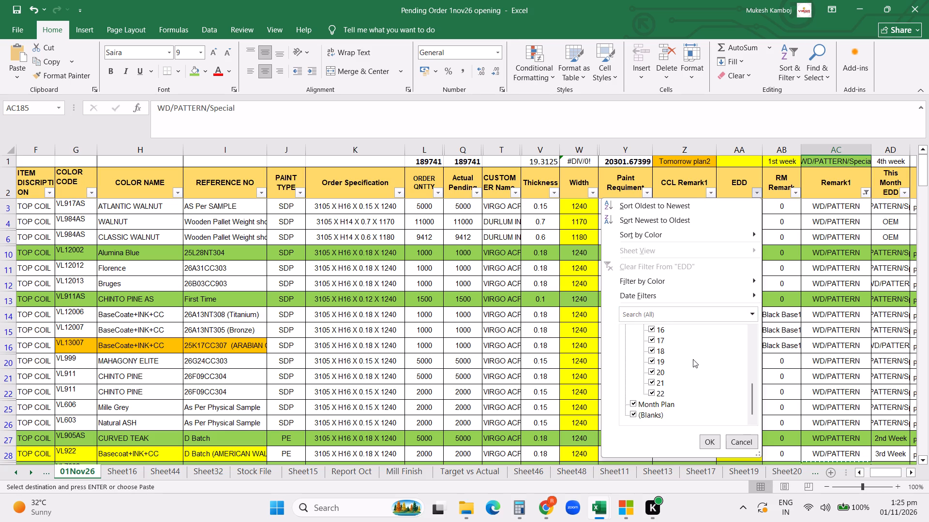
pyautogui.scroll(5, 689, 350)
pyautogui.click(652, 349)
pyautogui.scroll(-5, 673, 362)
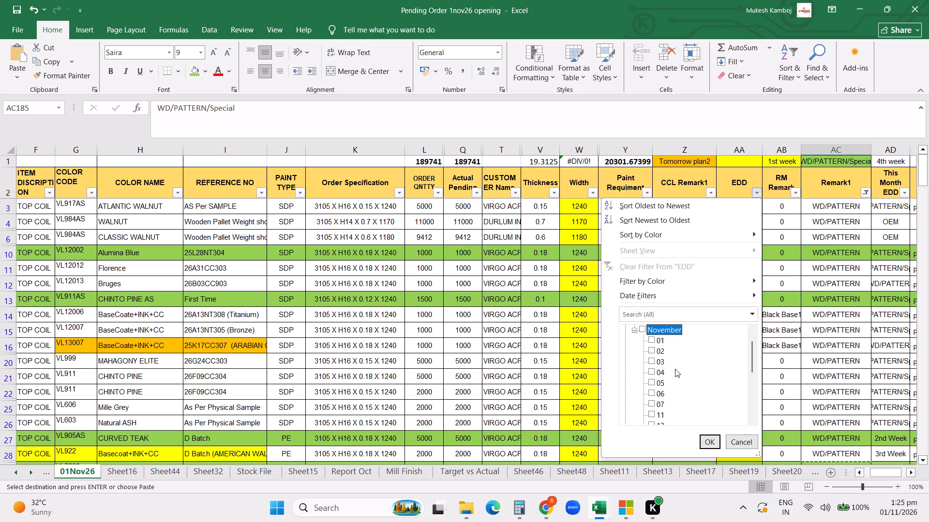
pyautogui.scroll(-6, 657, 396)
pyautogui.click(643, 403)
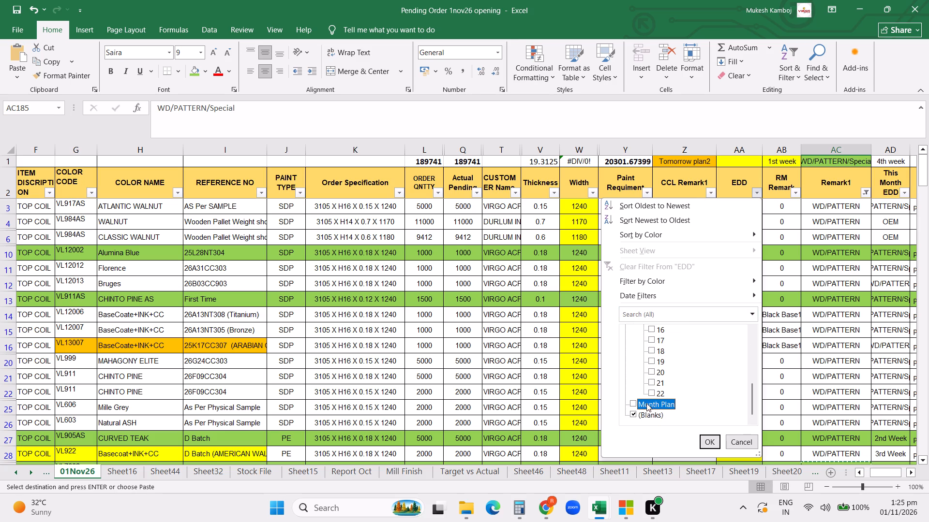
pyautogui.click(646, 402)
pyautogui.click(643, 410)
pyautogui.click(650, 414)
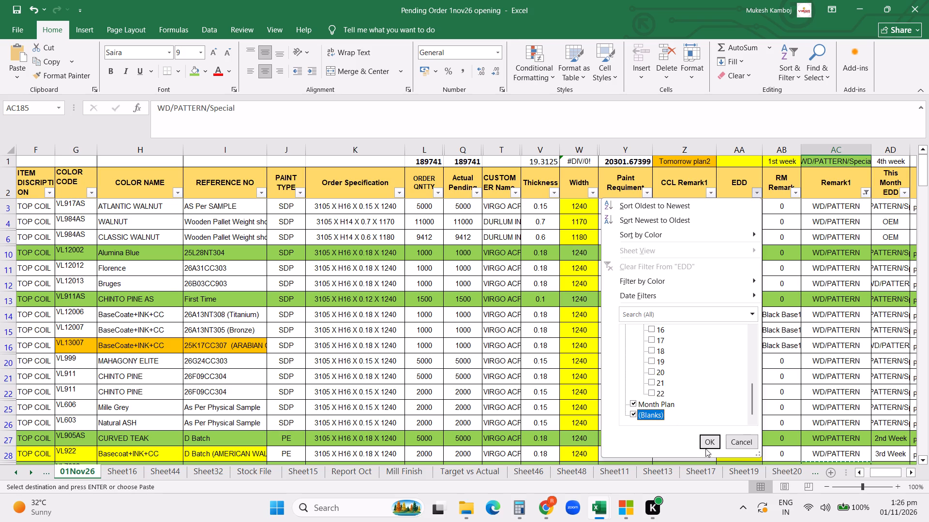
pyautogui.click(703, 444)
pyautogui.scroll(6, 730, 355)
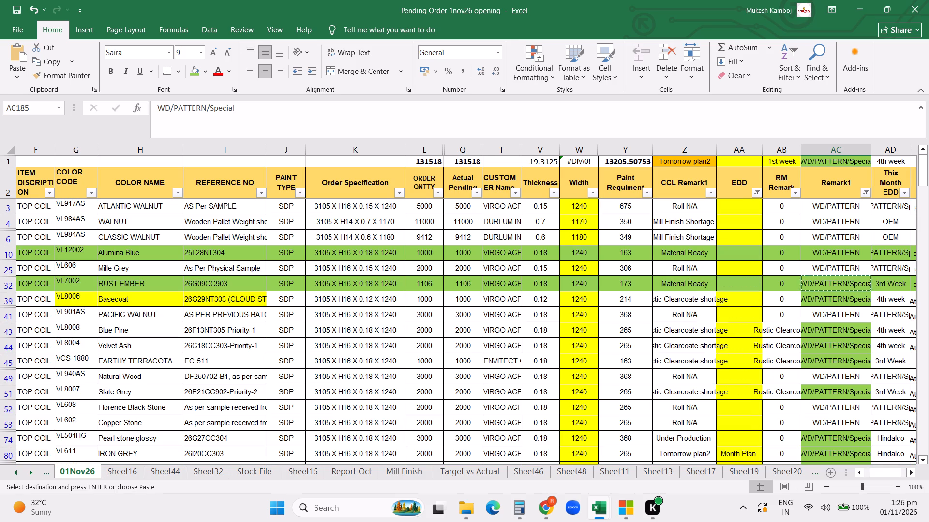
# Widen the EDD column slightly.
pyautogui.scroll(4, 809, 273)
pyautogui.moveTo(761, 154); pyautogui.dragTo(767, 154)
# Clear the Month Plan entry from EDD for the VL611 IRON GREY order in row 80.
pyautogui.scroll(-3, 762, 326)
pyautogui.click(740, 390)
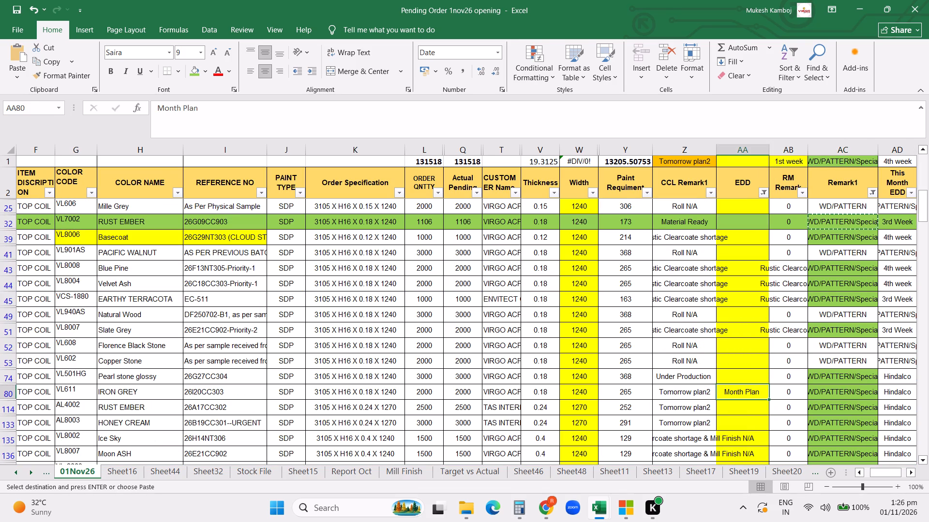
pyautogui.press('Delete')
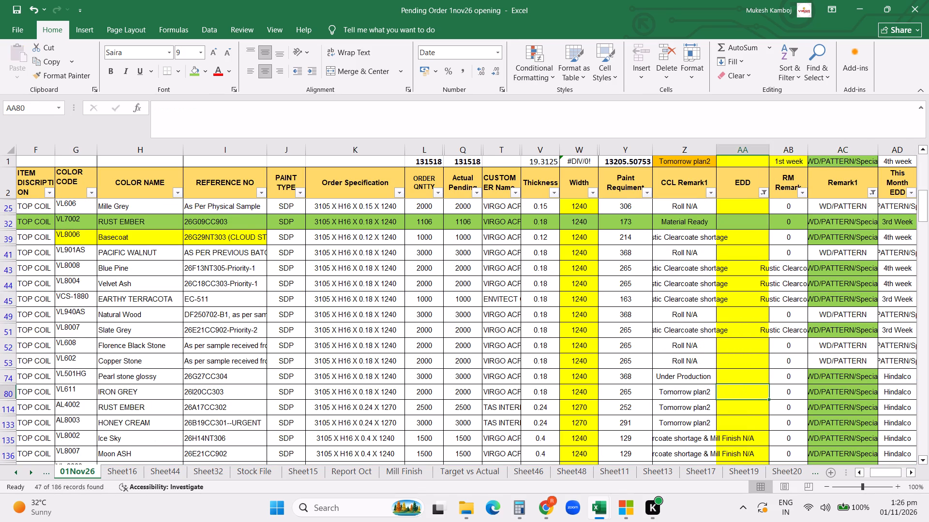
# Look through the filtered special-finish orders, checking their EDD cells and CCL Remark1 statuses.
pyautogui.scroll(-16, 737, 394)
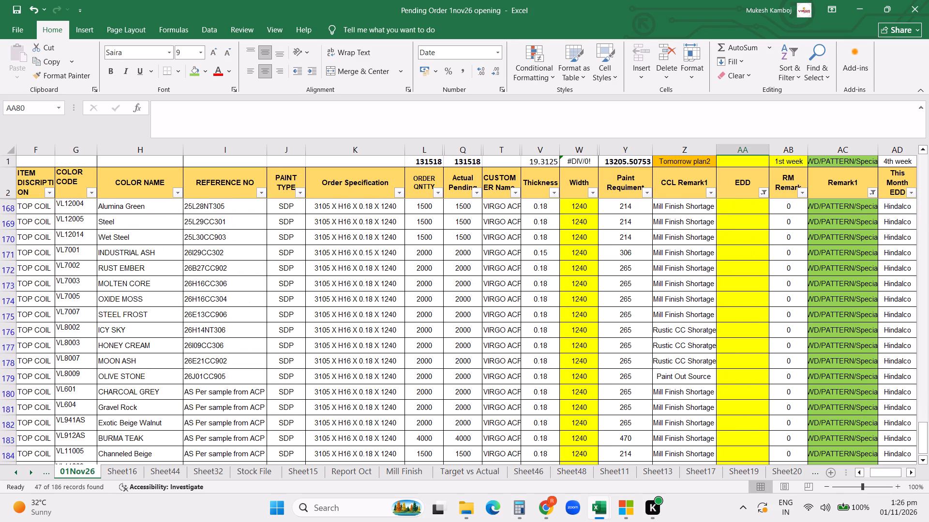
pyautogui.scroll(-5, 729, 425)
pyautogui.scroll(19, 729, 425)
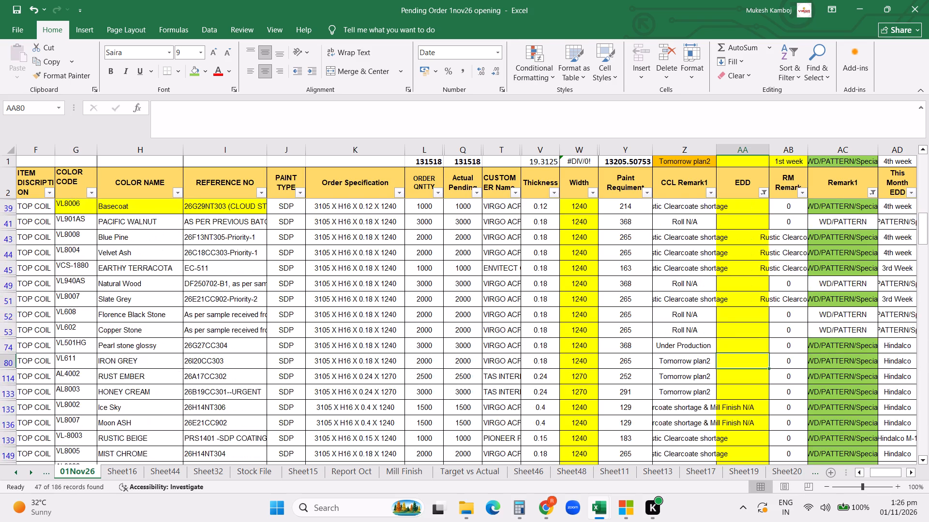
pyautogui.scroll(20, 735, 413)
pyautogui.scroll(2, 735, 413)
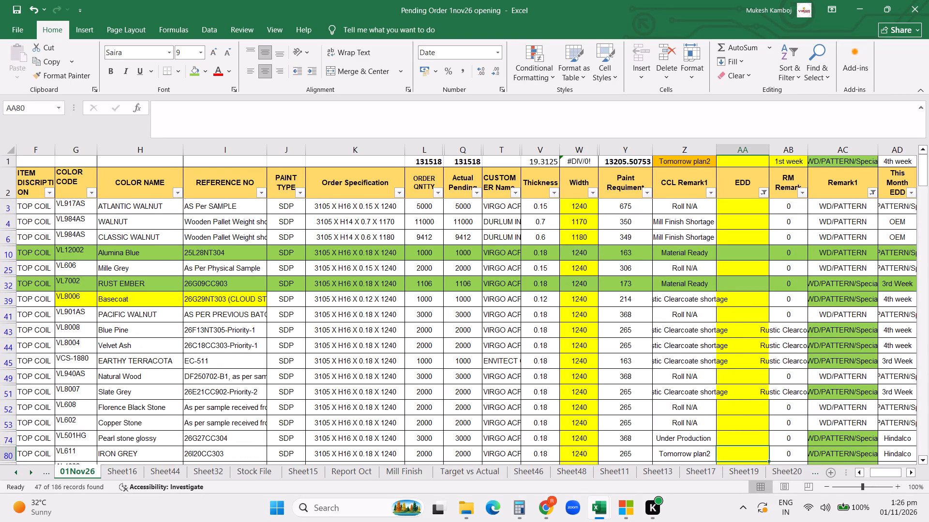
pyautogui.click(116, 252)
pyautogui.click(740, 249)
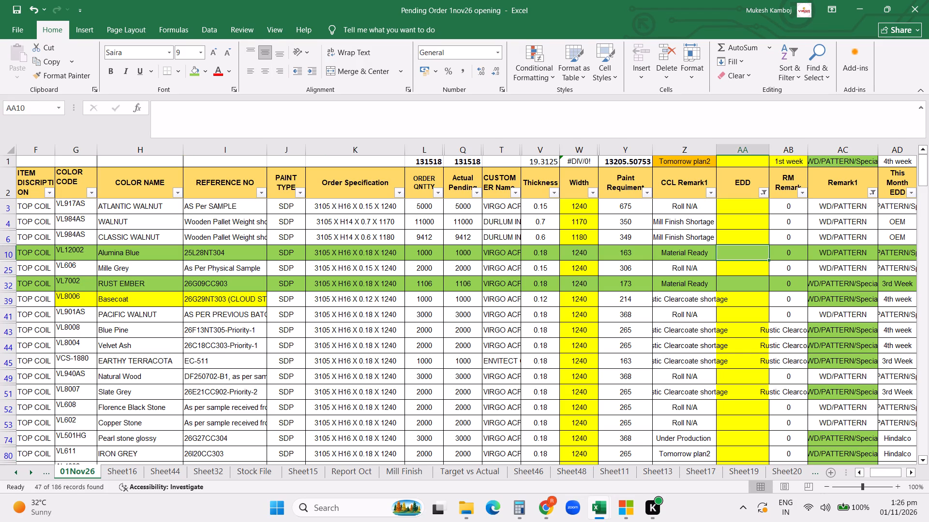
pyautogui.click(740, 267)
# Filter CCL Remark1 to exclude the Roll N/A orders.
pyautogui.click(709, 189)
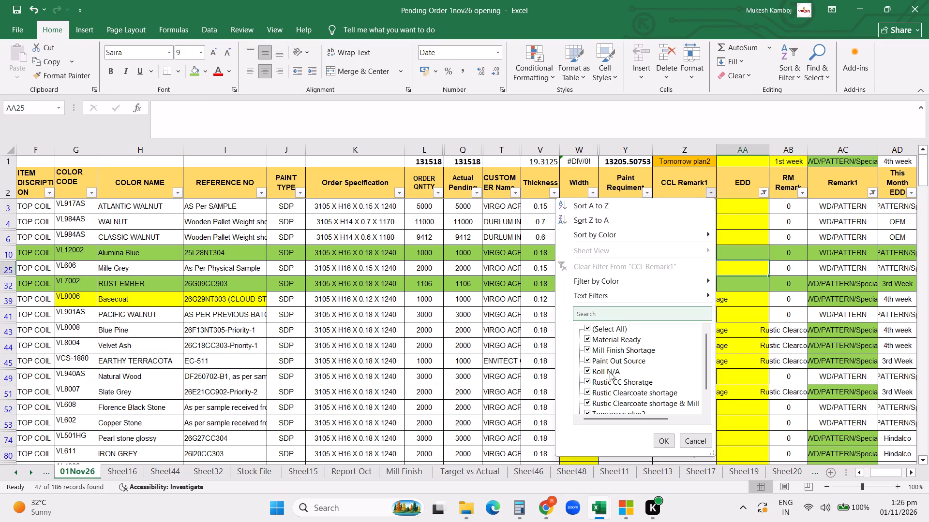
pyautogui.click(610, 372)
pyautogui.click(669, 443)
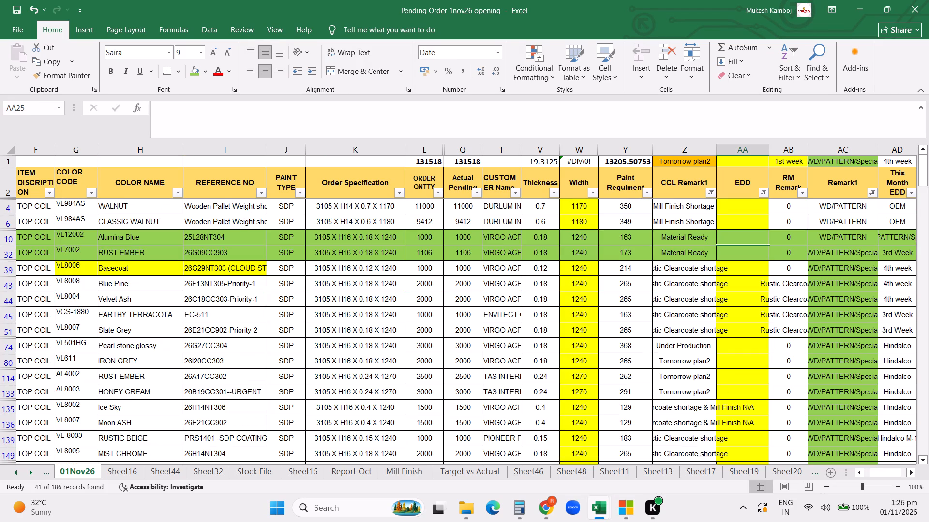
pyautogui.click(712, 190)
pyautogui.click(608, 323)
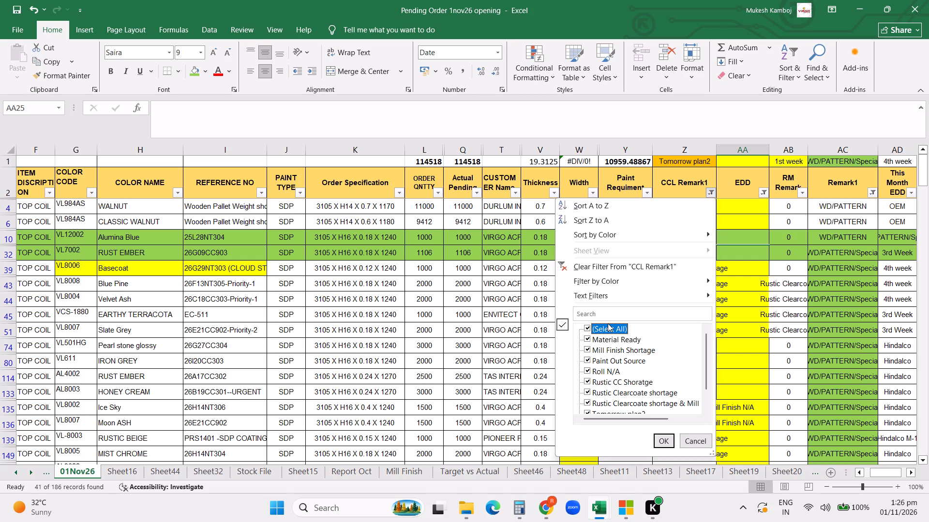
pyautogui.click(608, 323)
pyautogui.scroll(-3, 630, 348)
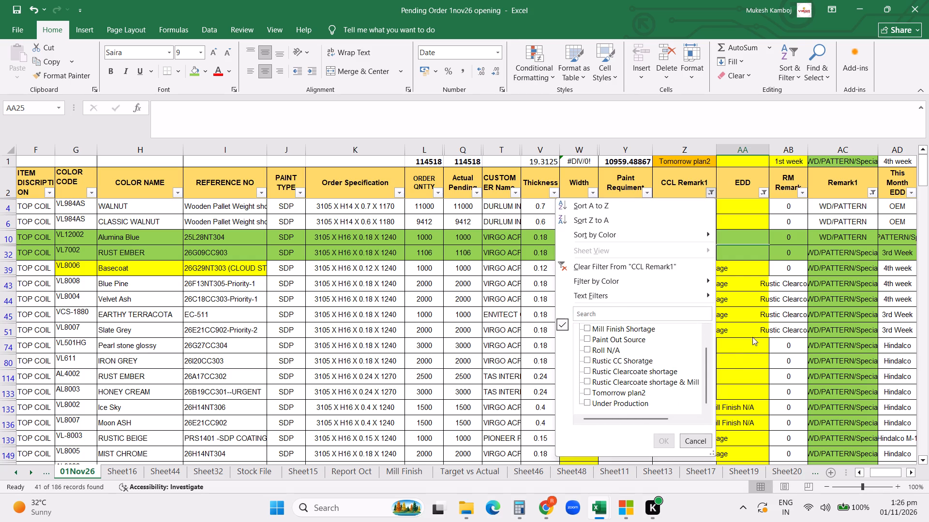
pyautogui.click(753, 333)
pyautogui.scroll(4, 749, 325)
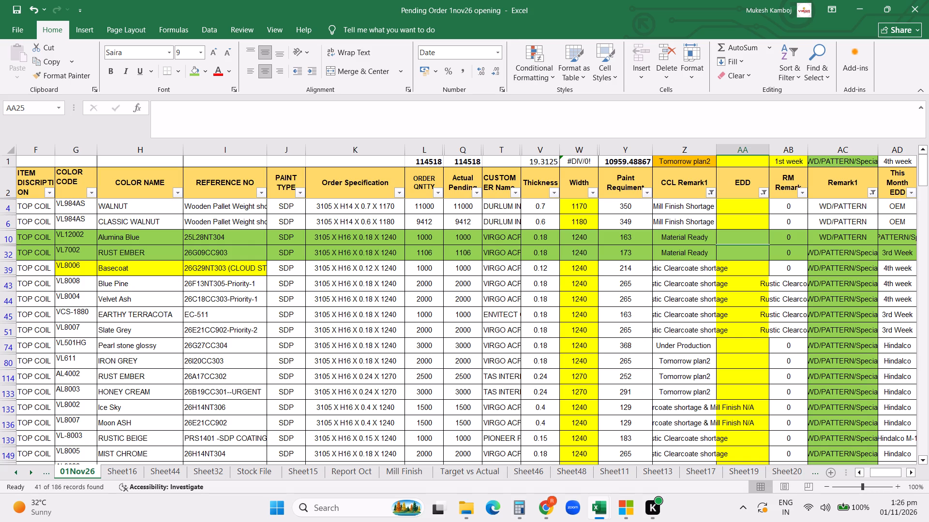
# Enter 04/11/26 as the EDD for the VL501HG Pearl stone glossy order in row 74.
pyautogui.click(740, 345)
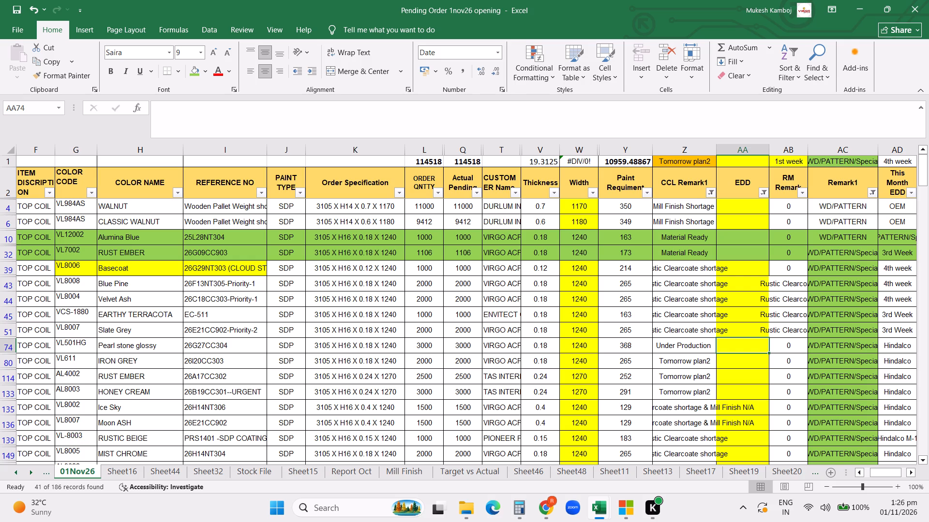
pyautogui.write('04')
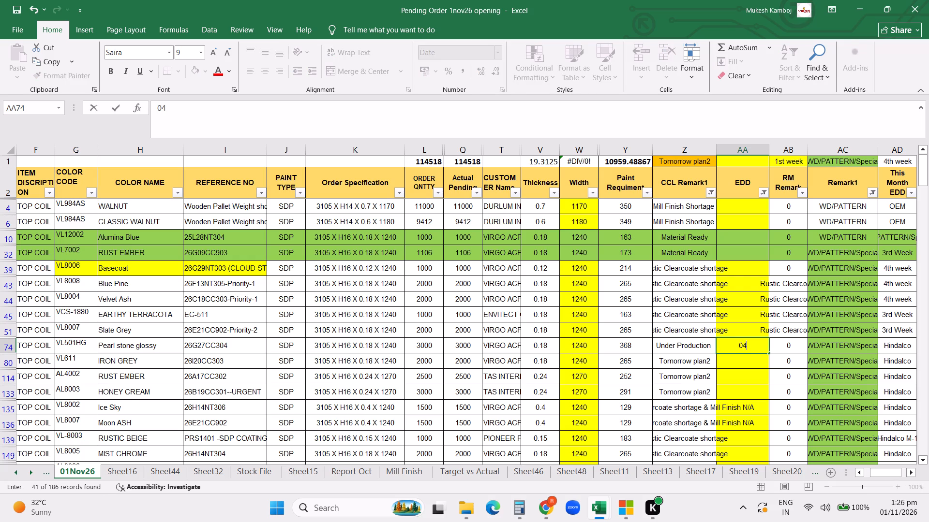
pyautogui.write('/11')
pyautogui.write('/26')
pyautogui.press('Return')
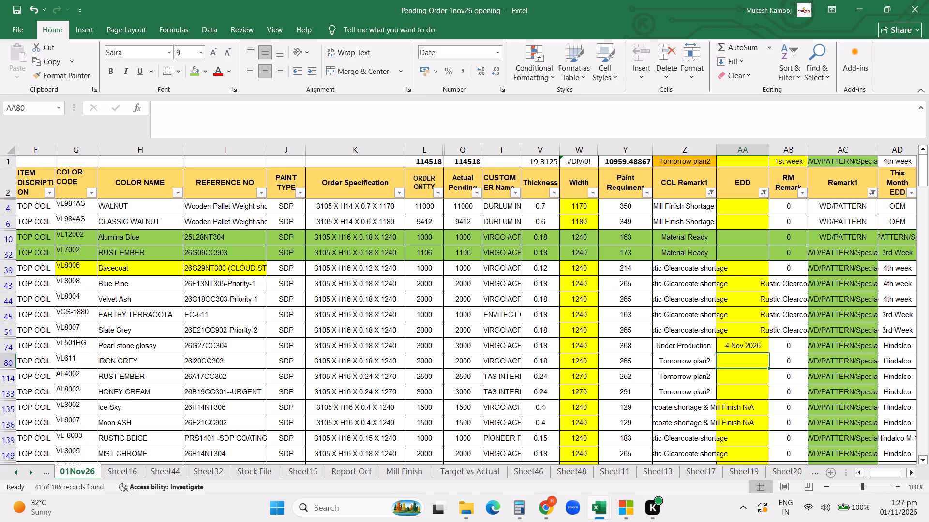
pyautogui.click(751, 344)
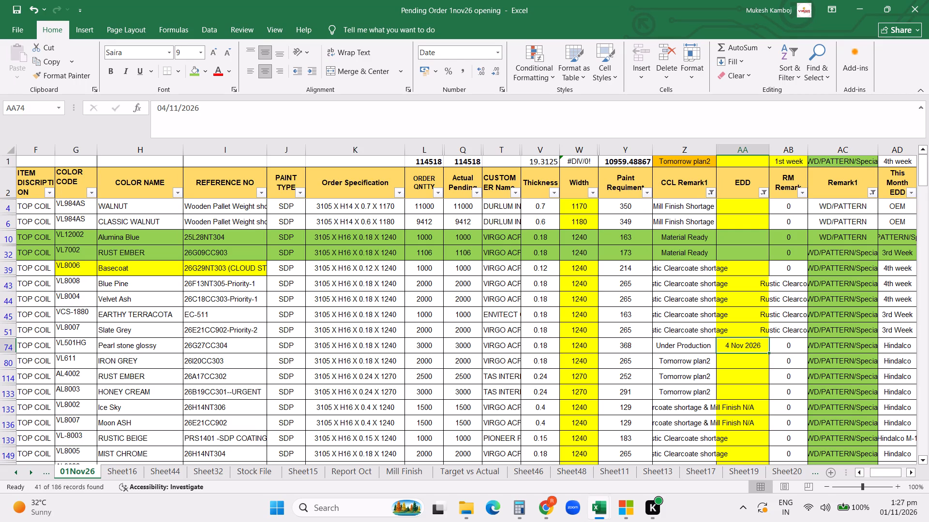
# Enter 23/11/2026 as the EDD for the AL4002 RUST EMBER order in row 114.
pyautogui.scroll(-1, 746, 366)
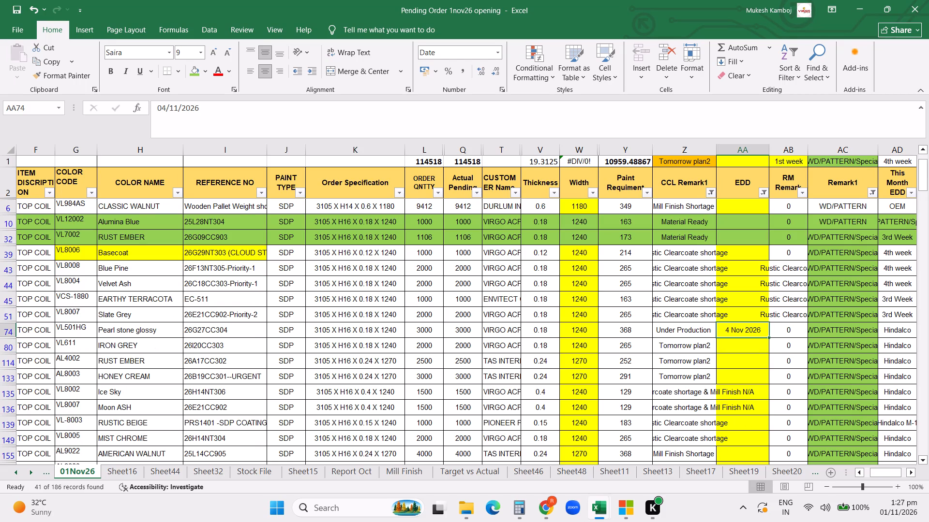
pyautogui.click(744, 361)
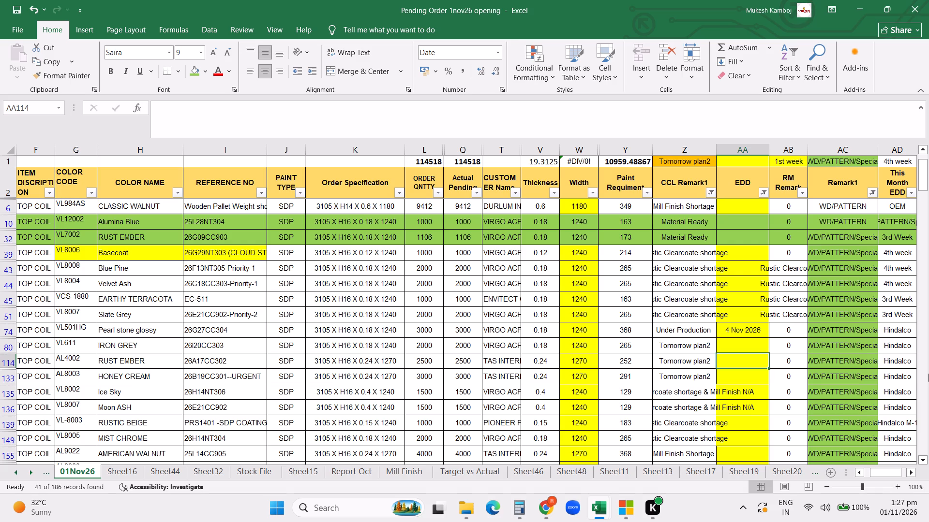
pyautogui.write('23')
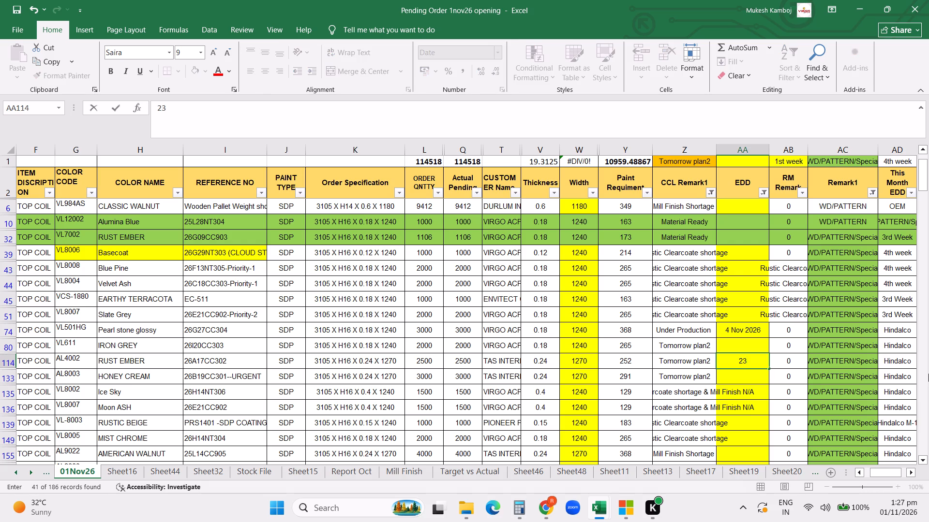
pyautogui.write('/11')
pyautogui.write('/2026')
pyautogui.press('Return')
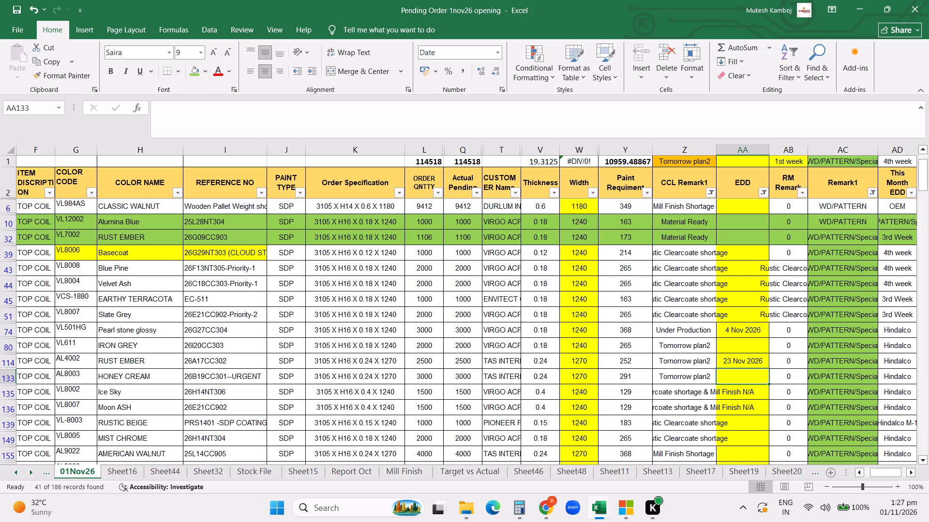
# Check the dates offered in the EDD column's filter without changing the filter.
pyautogui.click(762, 190)
pyautogui.scroll(-6, 687, 386)
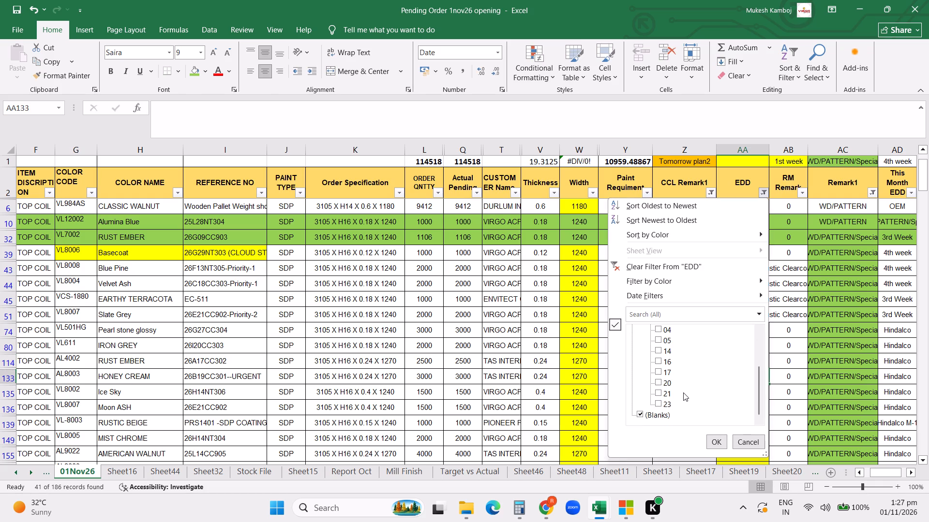
pyautogui.click(501, 363)
pyautogui.scroll(5, 713, 304)
pyautogui.scroll(-1, 727, 302)
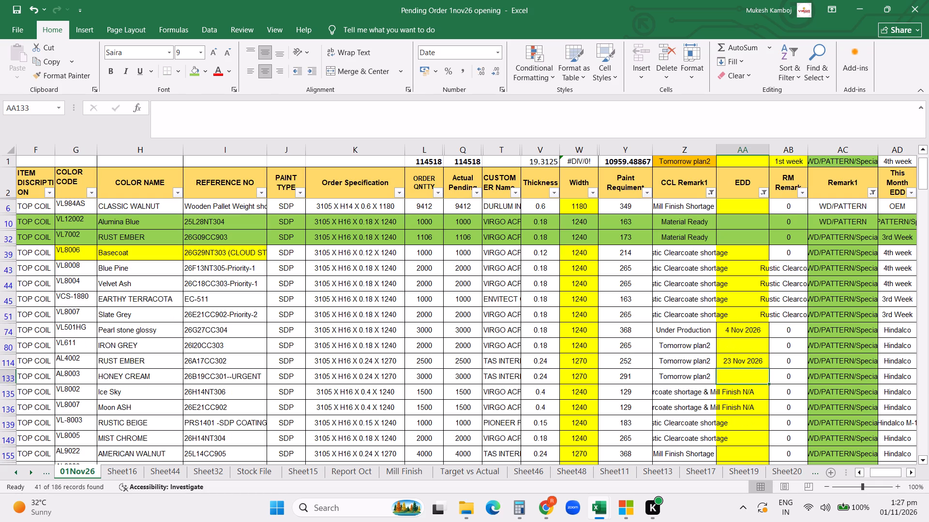
pyautogui.click(734, 359)
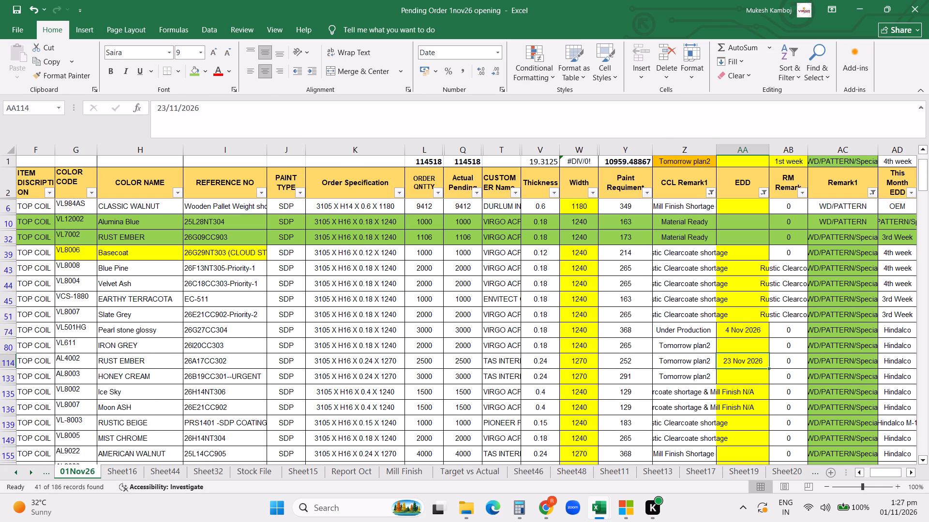
pyautogui.click(760, 195)
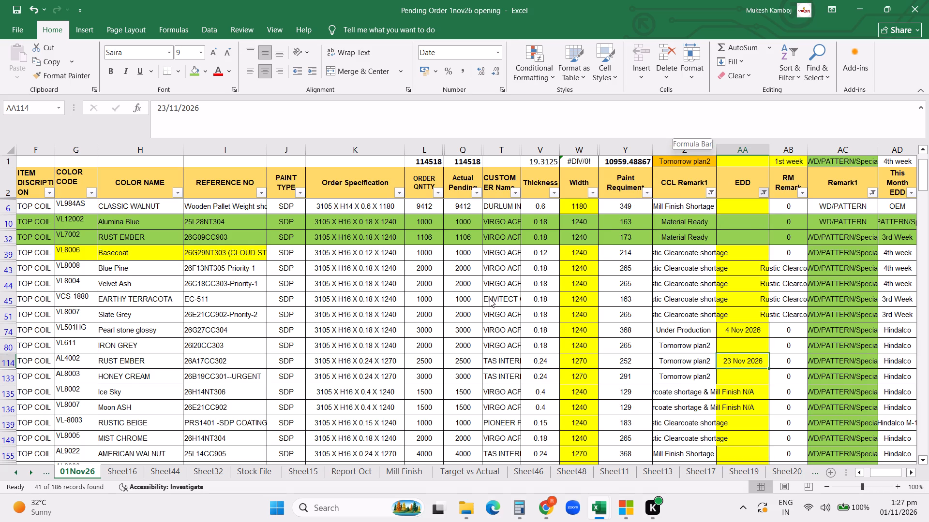
pyautogui.click(490, 299)
pyautogui.scroll(-3, 503, 299)
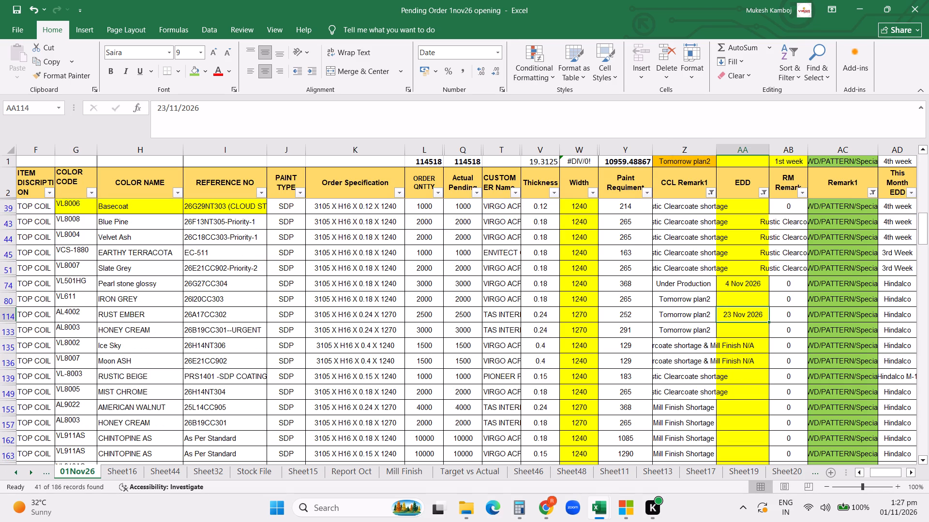
# Copy row 114's EDD of 23 Nov 2026 to the AMERICAN WALNUT order in row 155 and the CHINTOPINE AS order in row 162.
pyautogui.click(740, 316)
pyautogui.hotkey('ctrl', 'c')
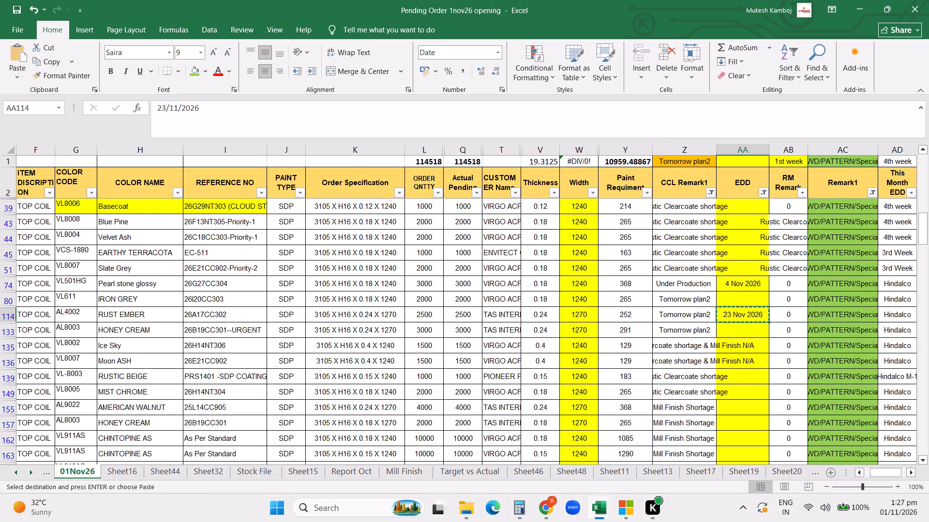
pyautogui.click(758, 407)
pyautogui.hotkey('ctrl', 'v')
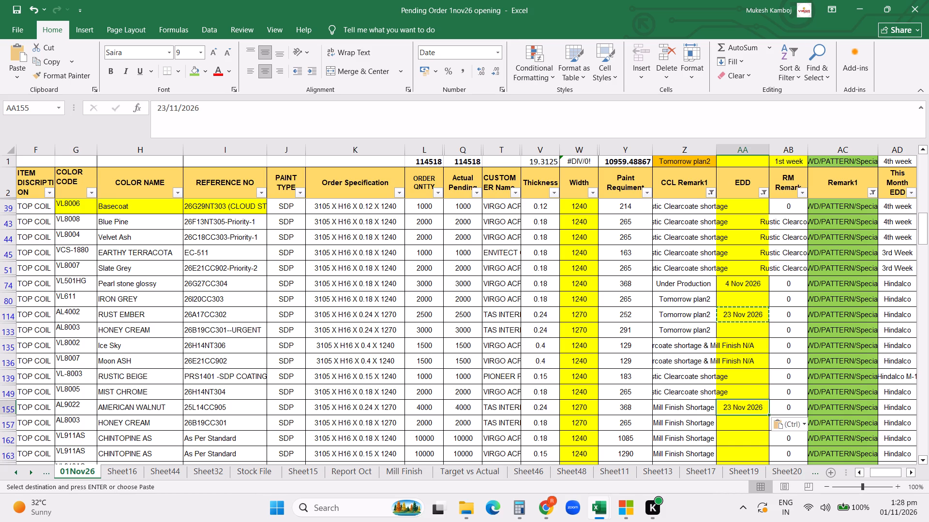
pyautogui.scroll(-1, 753, 427)
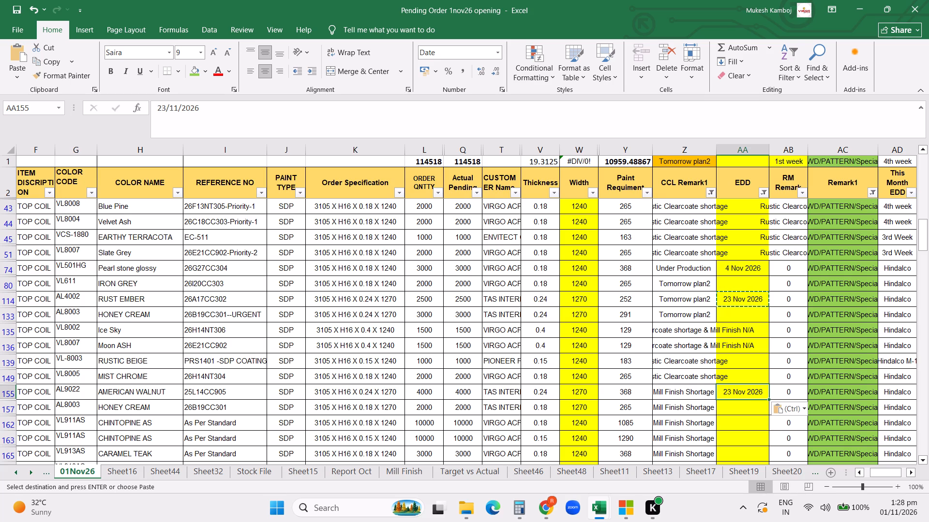
pyautogui.click(740, 423)
pyautogui.hotkey('ctrl', 'v')
pyautogui.click(740, 422)
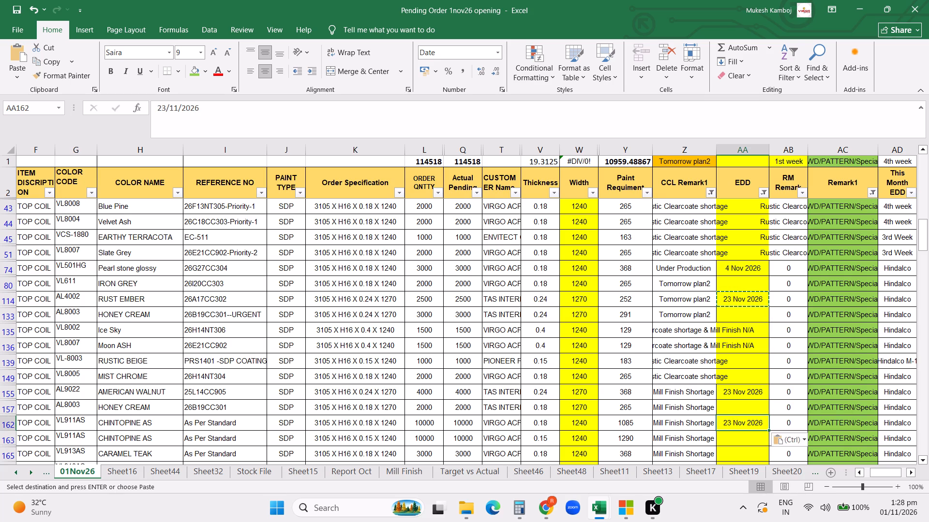
# Set the EDD of the AL9022 AMERICAN WALNUT order in row 155 to 24/11/2026.
pyautogui.click(734, 393)
pyautogui.click(167, 106)
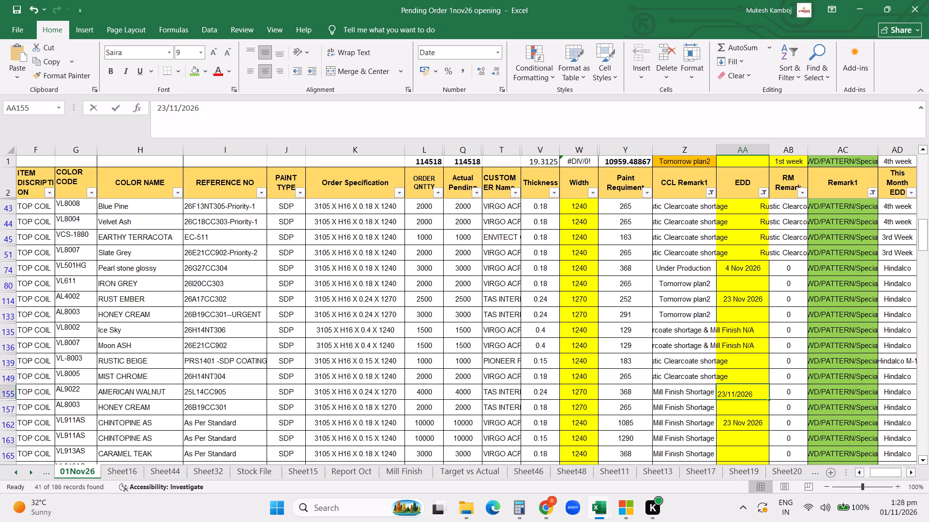
pyautogui.press('BackSpace')
pyautogui.press('4')
pyautogui.press('Return')
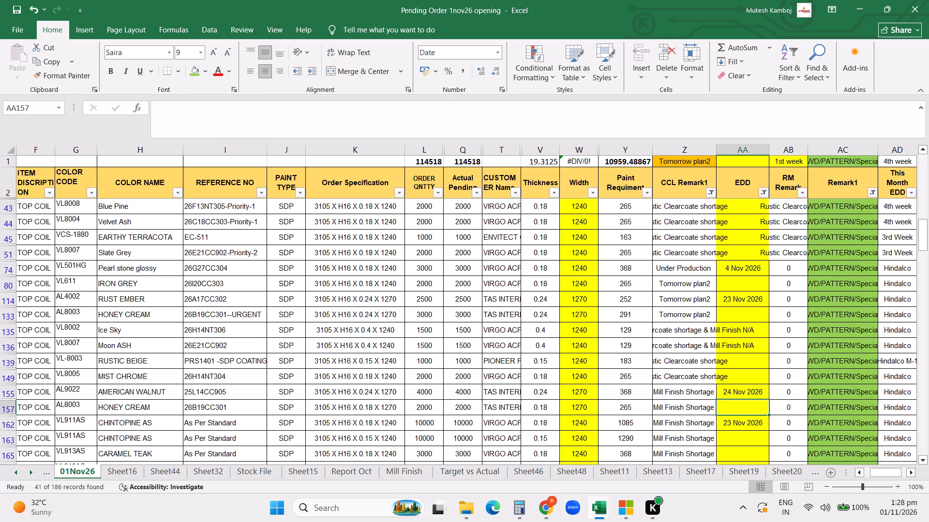
# Copy row 155's EDD to the VL911AS CHINTOPINE AS order in row 162 and set it to 25/11/2026.
pyautogui.press('Up')
pyautogui.hotkey('ctrl', 'c')
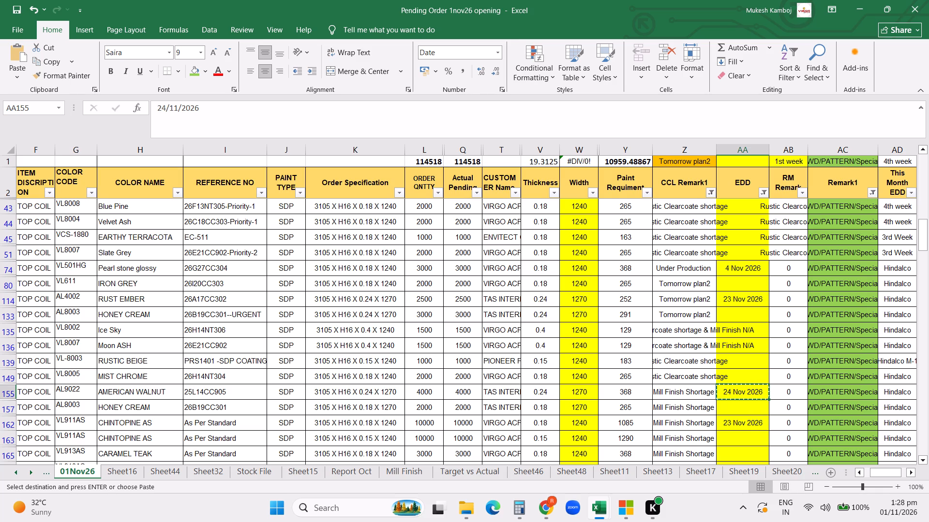
pyautogui.press('Down')
pyautogui.press('Down')
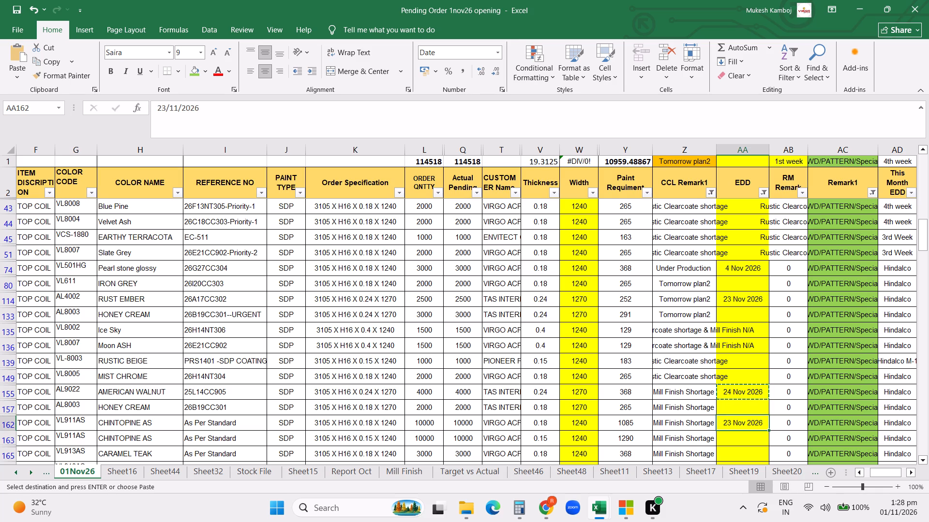
pyautogui.press('Return')
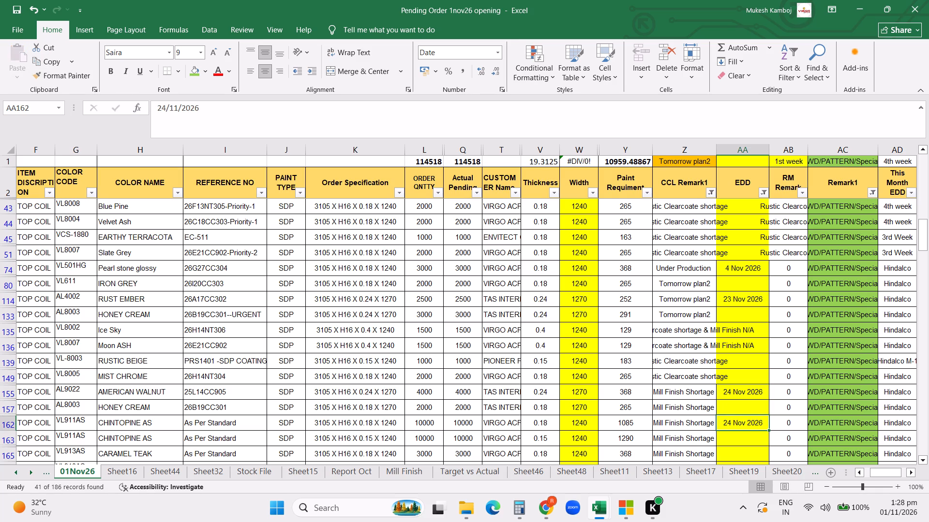
pyautogui.click(165, 105)
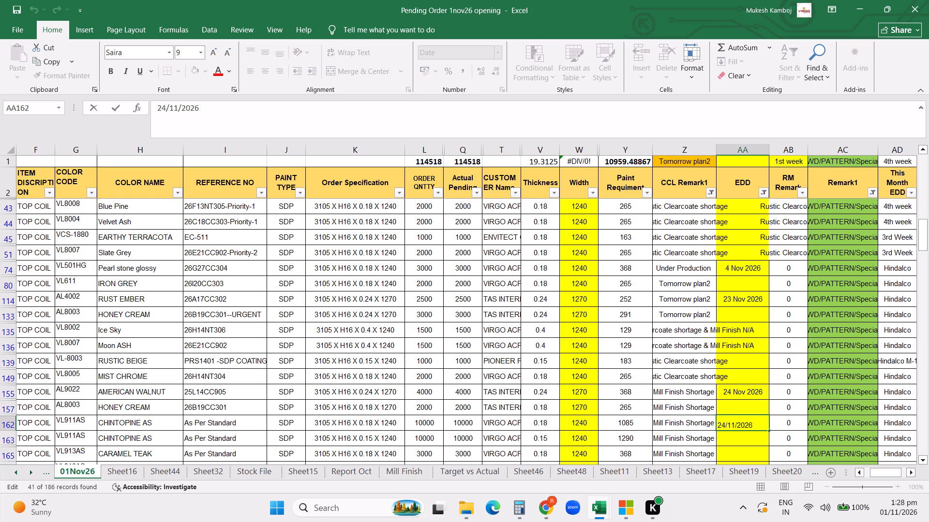
pyautogui.press('BackSpace')
pyautogui.press('5')
pyautogui.press('Return')
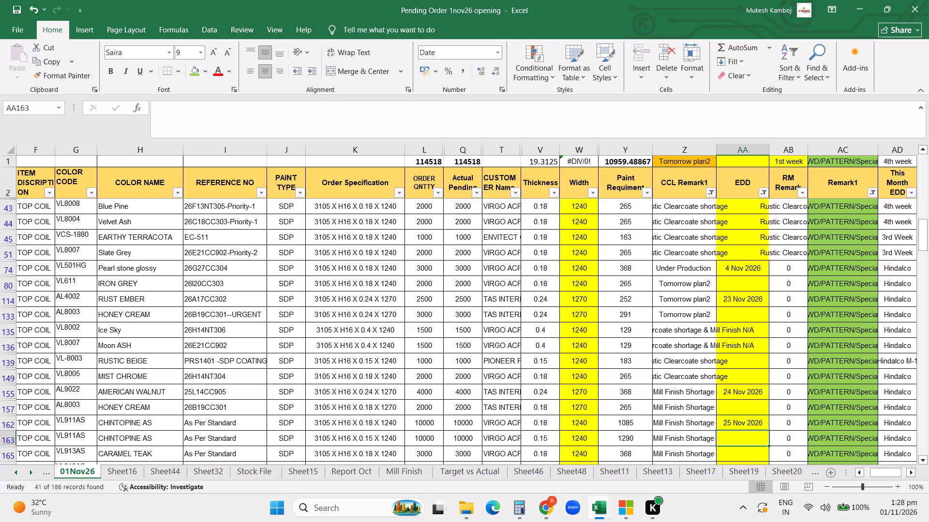
# Copy row 162's EDD to the CHINTOPINE AS order in row 163 and set it to 27/11/2026.
pyautogui.click(729, 422)
pyautogui.hotkey('ctrl', 'c')
pyautogui.click(735, 435)
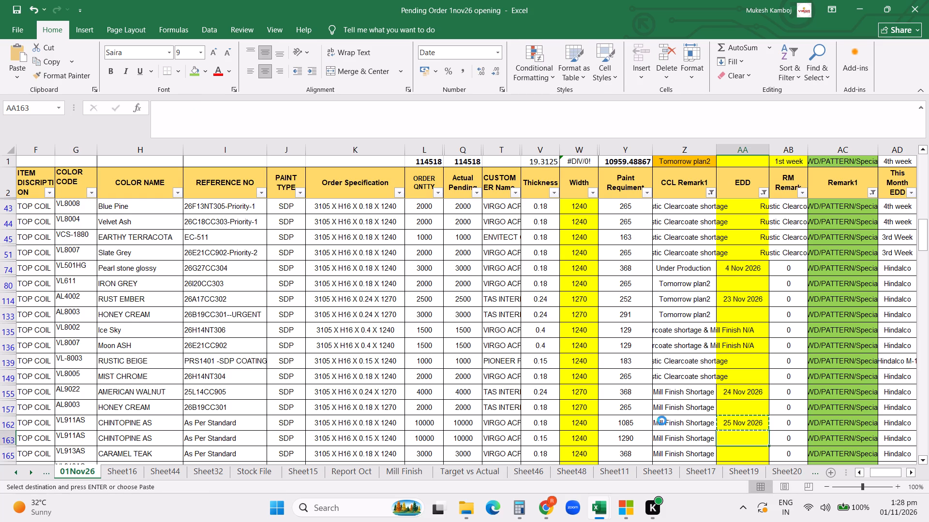
pyautogui.hotkey('ctrl', 'v')
pyautogui.click(166, 107)
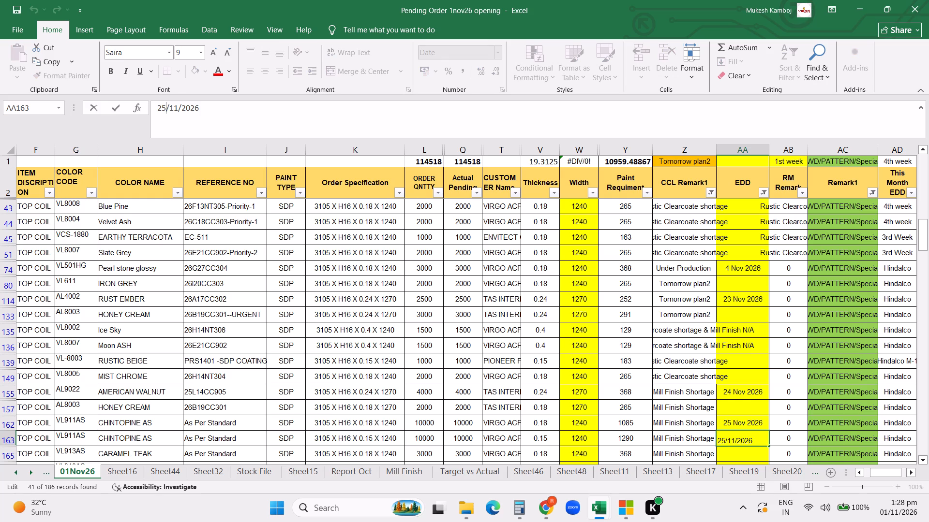
pyautogui.press('BackSpace')
pyautogui.press('7')
pyautogui.press('Return')
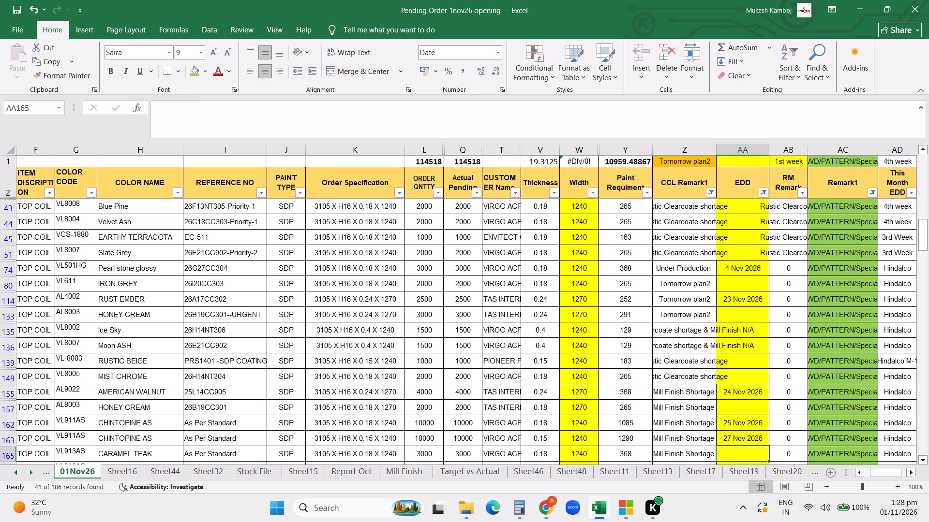
# Copy row 163's EDD to the VL913AS CARAMEL TEAK order in row 165 and set it to 29/11/2026.
pyautogui.scroll(-2, 440, 321)
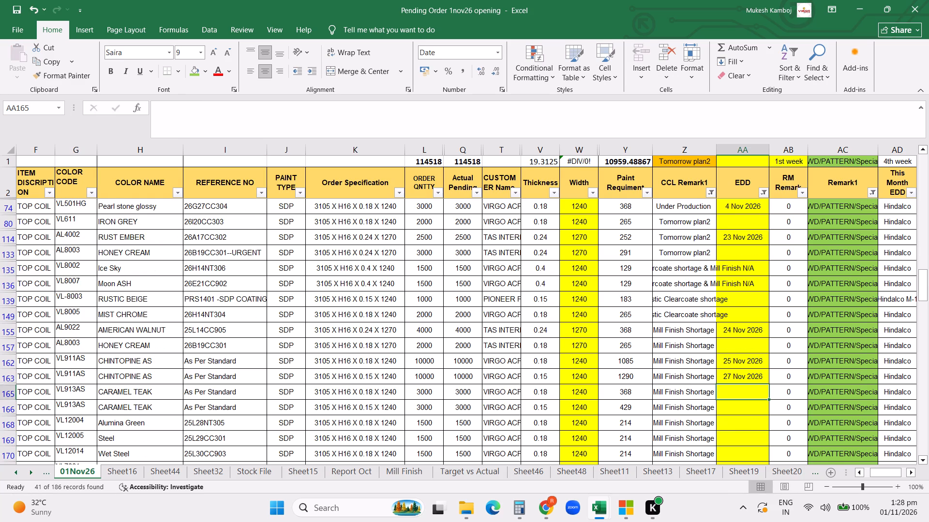
pyautogui.click(744, 377)
pyautogui.hotkey('ctrl', 'c')
pyautogui.click(723, 391)
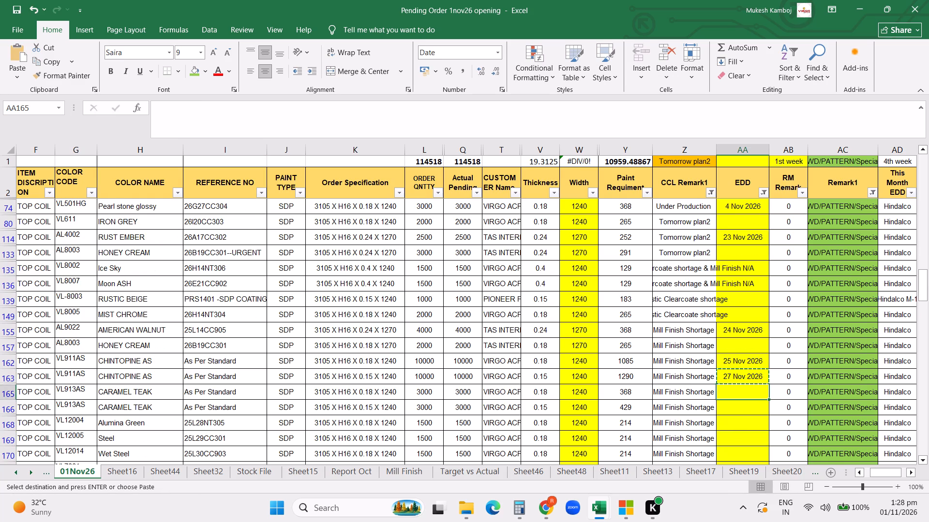
pyautogui.hotkey('ctrl', 'v')
pyautogui.click(165, 111)
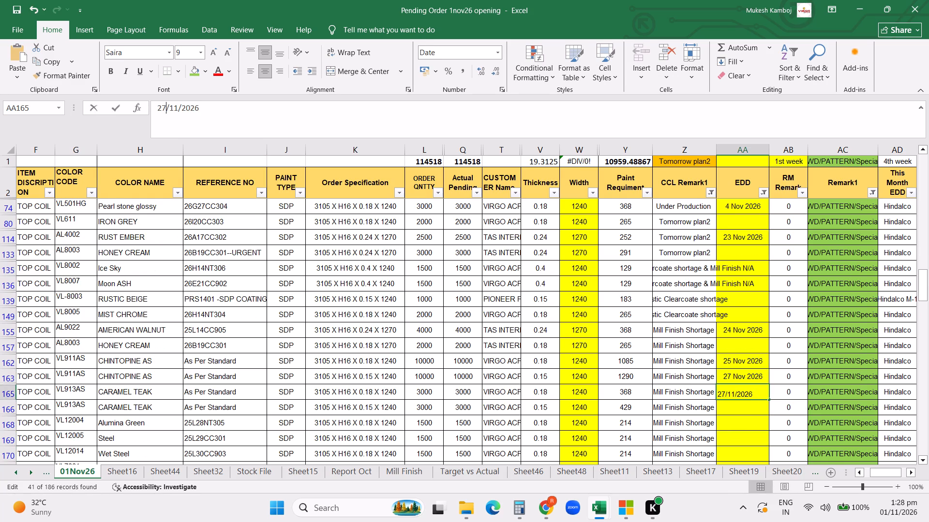
pyautogui.press('BackSpace')
pyautogui.press('9')
pyautogui.press('Return')
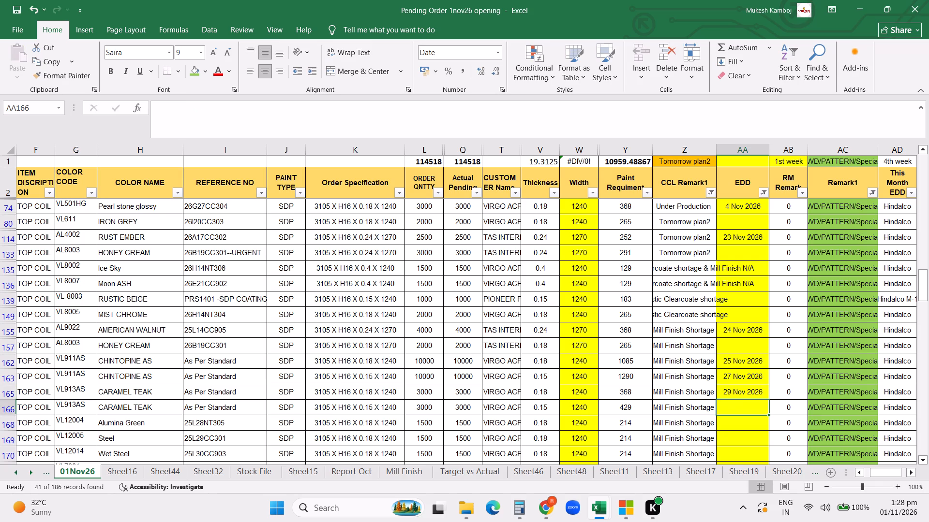
# Copy row 165's EDD to the VL913AS CARAMEL TEAK order in row 166 and set it to 30/11/2026.
pyautogui.press('Up')
pyautogui.hotkey('ctrl', 'c')
pyautogui.press('Down')
pyautogui.hotkey('ctrl', 'v')
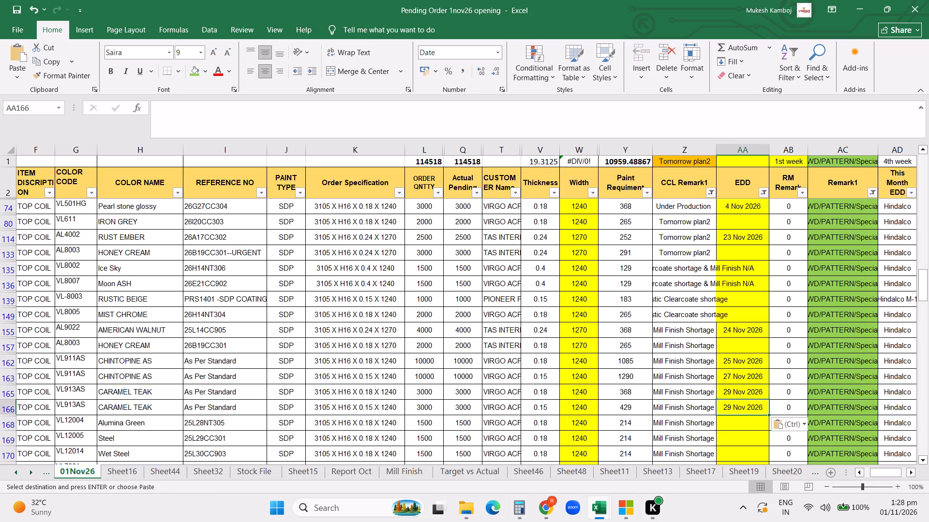
pyautogui.click(165, 111)
pyautogui.press('BackSpace')
pyautogui.press('BackSpace')
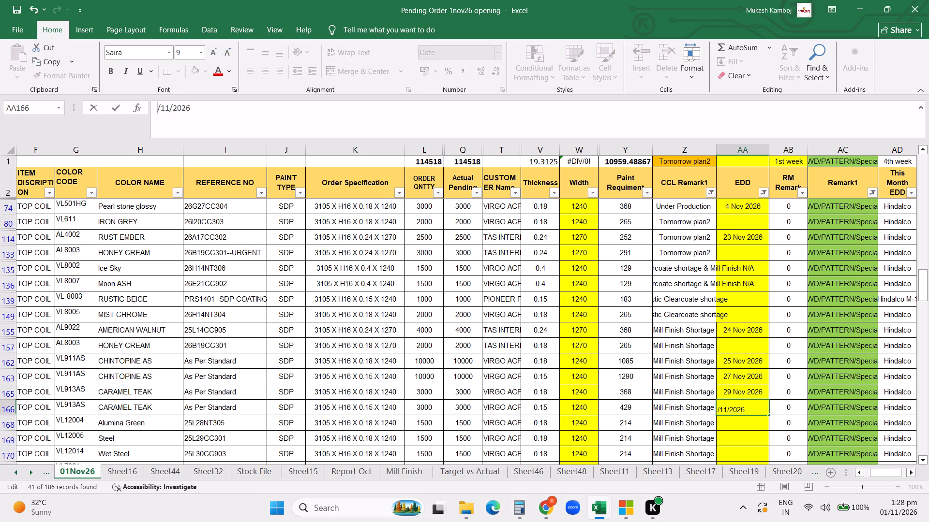
pyautogui.write('30')
pyautogui.press('Return')
# Enter 01/12/26 as the EDD of the VL12004 Alumina Green order in row 168.
pyautogui.scroll(-1, 165, 111)
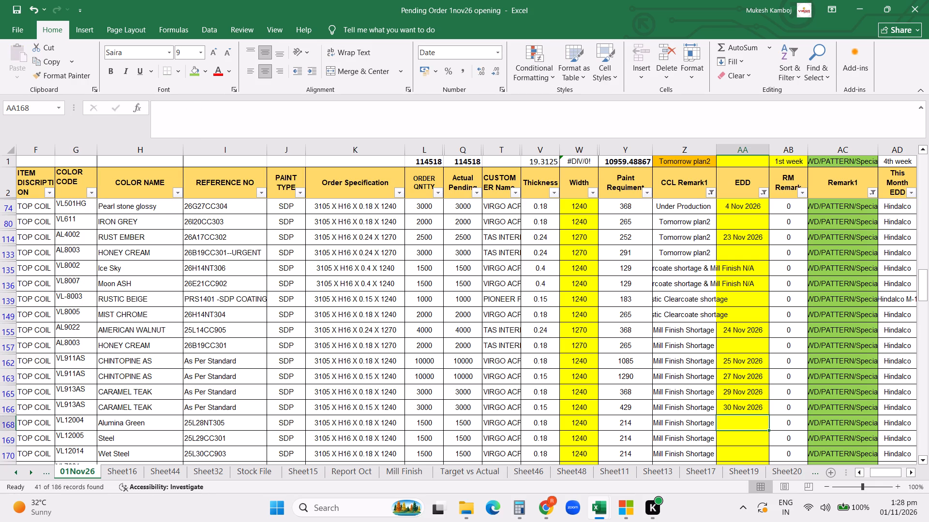
pyautogui.scroll(-2, 165, 111)
pyautogui.scroll(-4, 466, 221)
pyautogui.click(747, 344)
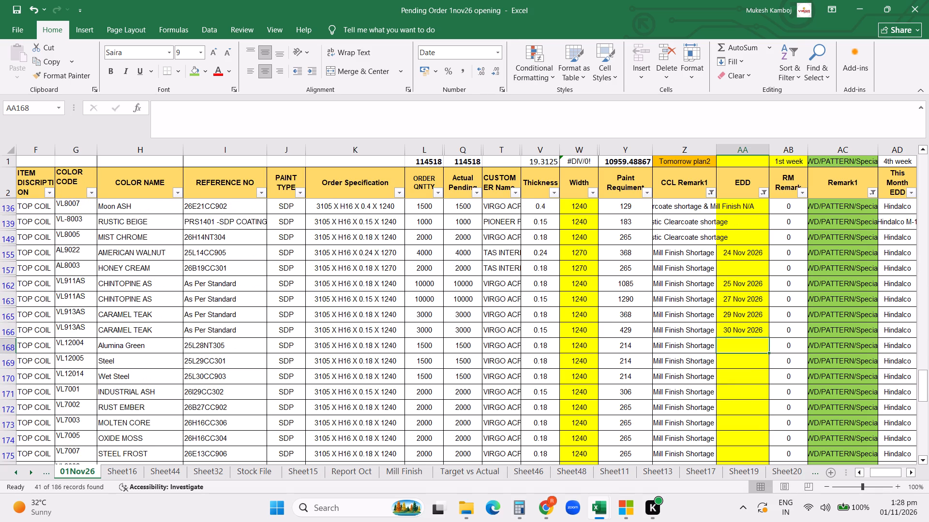
pyautogui.write('01')
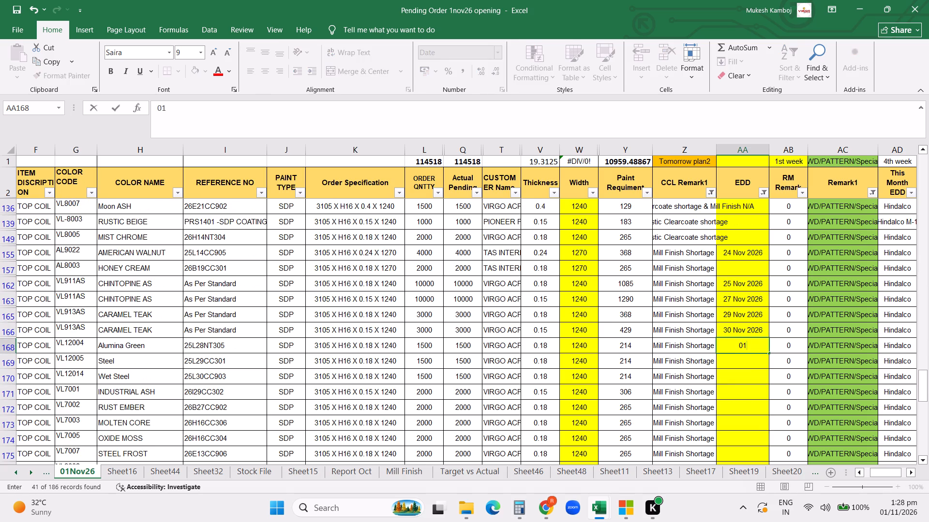
pyautogui.write('/12')
pyautogui.write('/26')
pyautogui.press('Return')
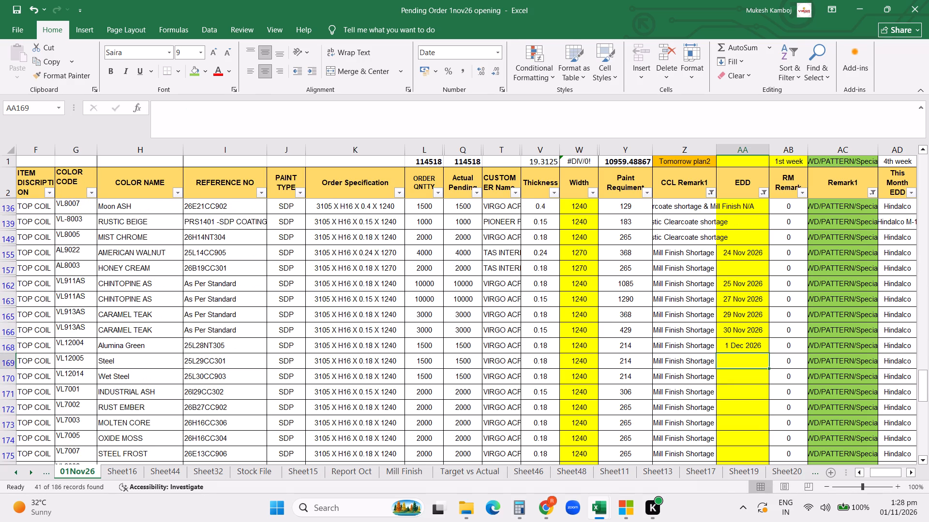
# Change the EDD of the Alumina Green order in row 168 to 02/12/2026.
pyautogui.press('Up')
pyautogui.hotkey('ctrl', 'c')
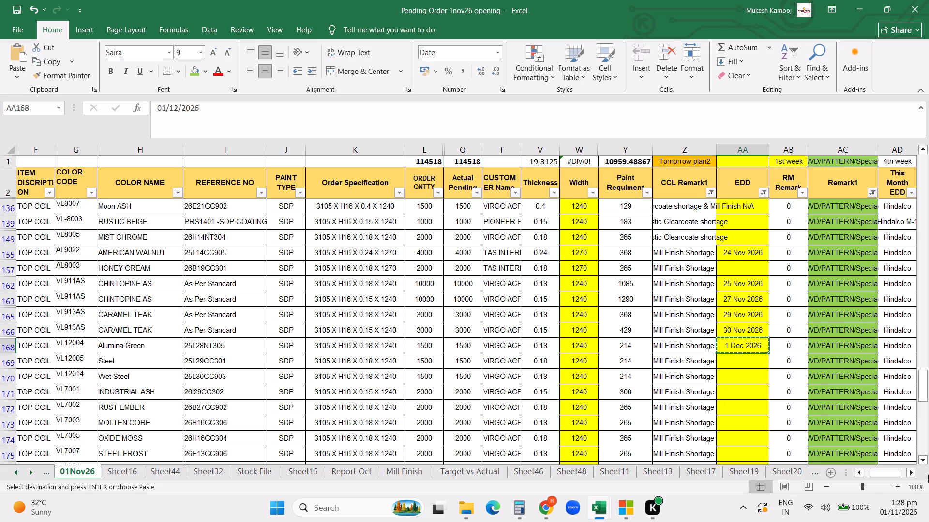
pyautogui.click(165, 104)
pyautogui.press('BackSpace')
pyautogui.press('2')
pyautogui.press('Return')
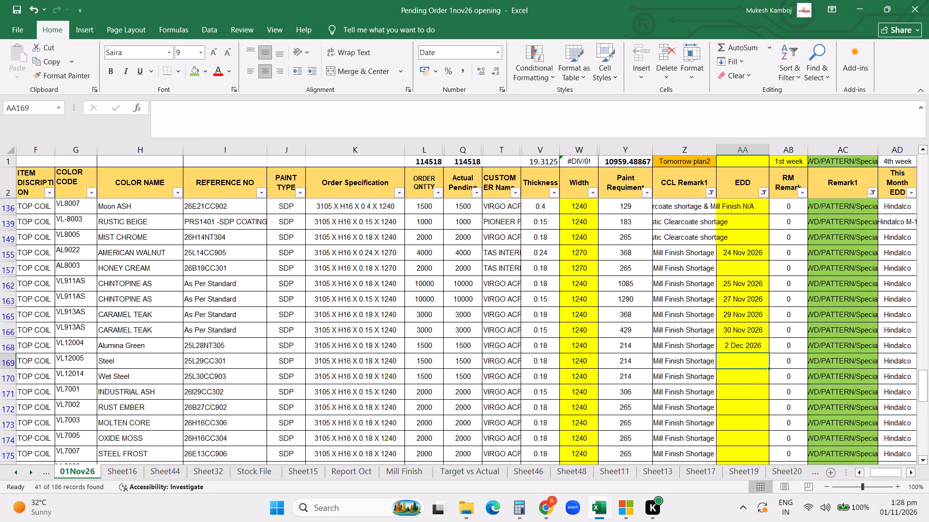
# Check the November 2026 calendar and replace the EDD of the CARAMEL TEAK order in row 165 with row 166's date, 30/11/2026.
pyautogui.doubleClick(894, 503)
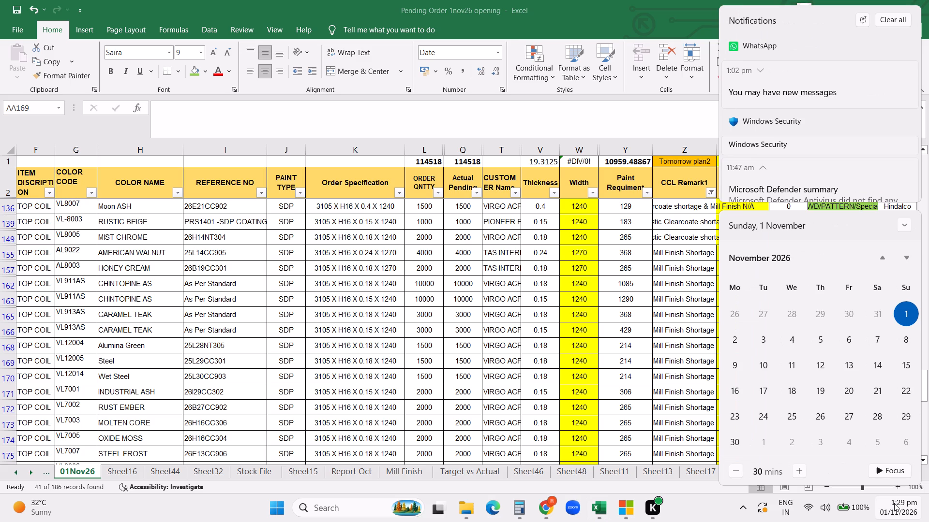
pyautogui.click(524, 363)
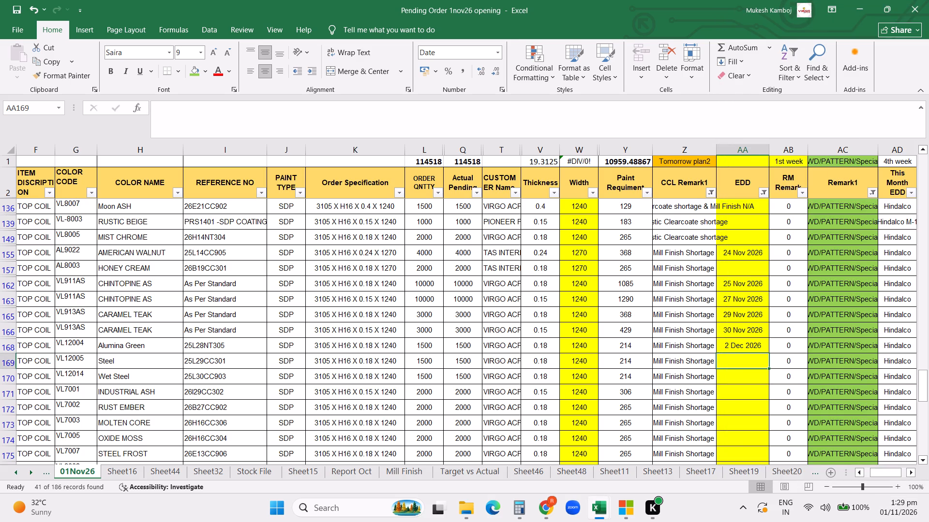
pyautogui.click(741, 315)
pyautogui.press('Delete')
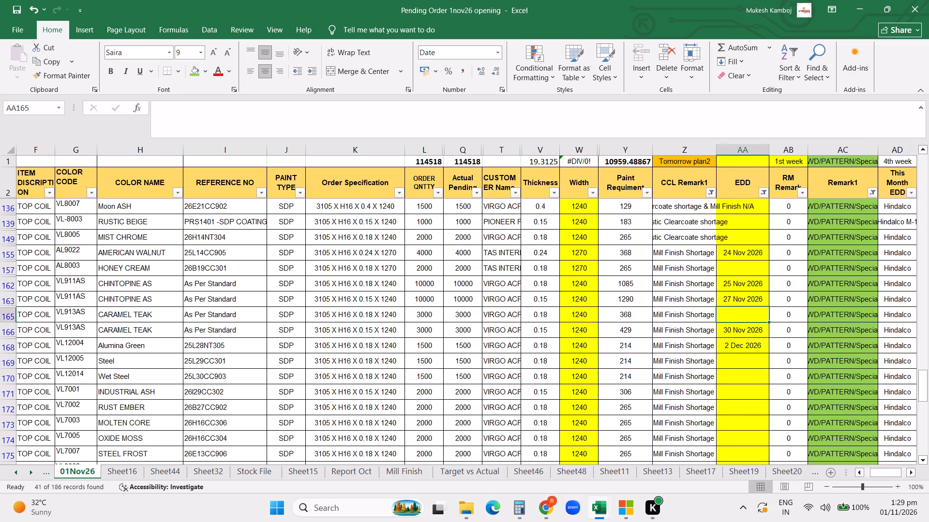
pyautogui.press('Down')
pyautogui.hotkey('ctrl', 'c')
pyautogui.press('Up')
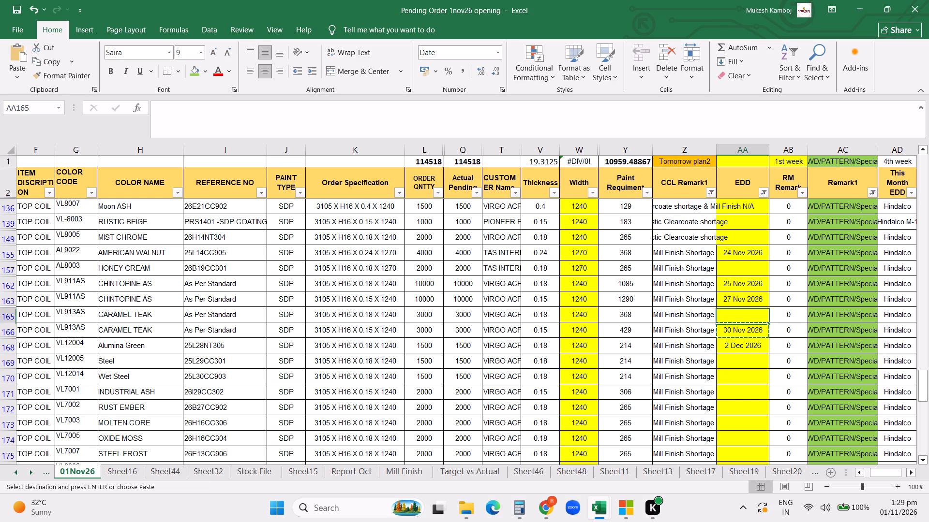
pyautogui.hotkey('ctrl', 'v')
# Copy row 168's EDD, 02/12/2026, over the EDD of the CARAMEL TEAK order in row 166.
pyautogui.press('Down')
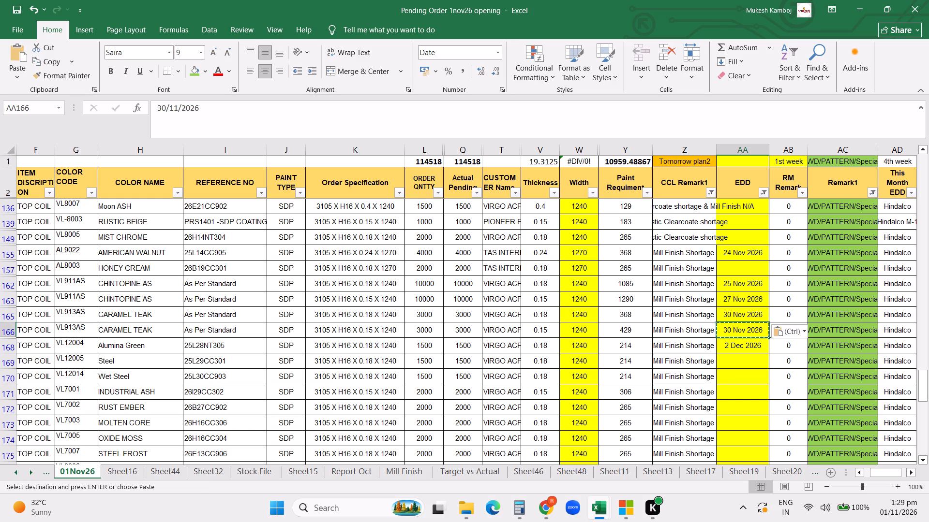
pyautogui.press('Down')
pyautogui.hotkey('ctrl', 'c')
pyautogui.press('Up')
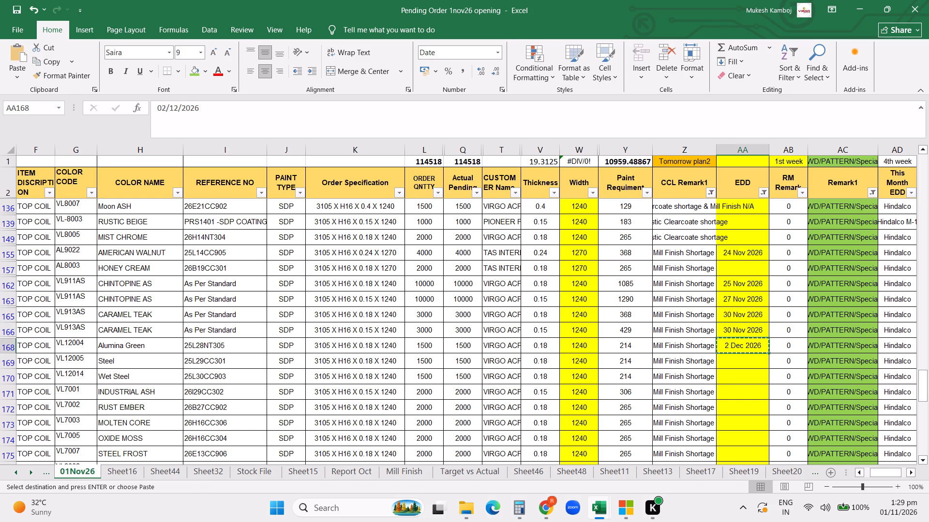
pyautogui.press('Return')
# Set the EDD of the VL12004 Alumina Green order in row 168 to 03/12/2026.
pyautogui.press('Down')
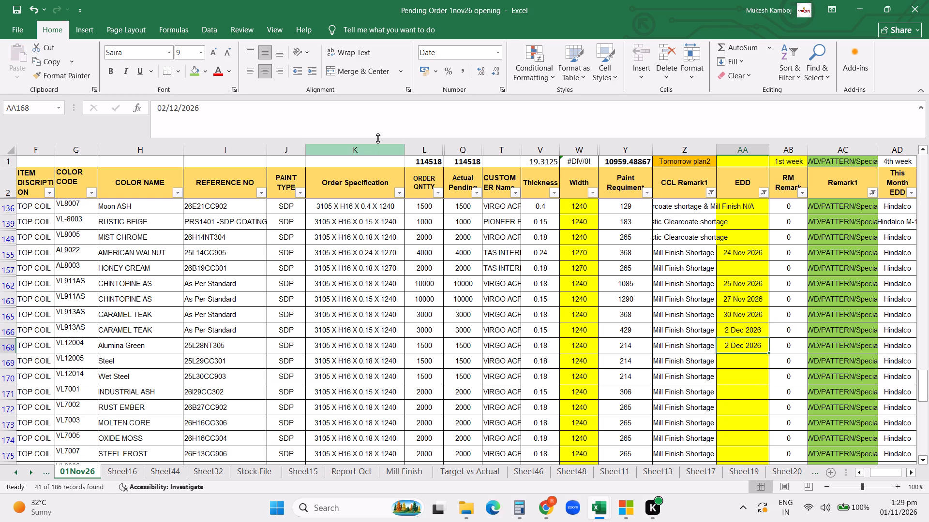
pyautogui.click(166, 107)
pyautogui.press('BackSpace')
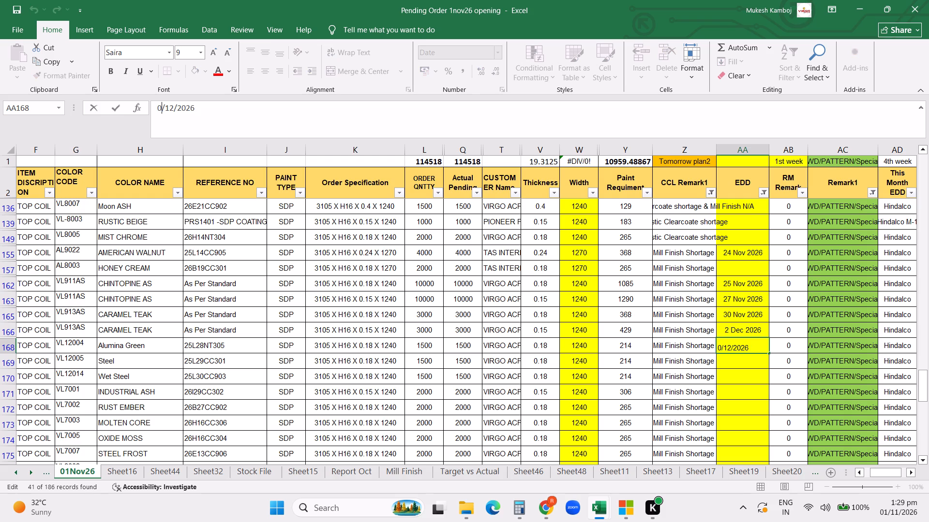
pyautogui.press('3')
pyautogui.press('Return')
# Copy row 168's EDD to the VL12005 Steel order in row 169 and set it to 04/12/2026.
pyautogui.press('Up')
pyautogui.hotkey('ctrl', 'c')
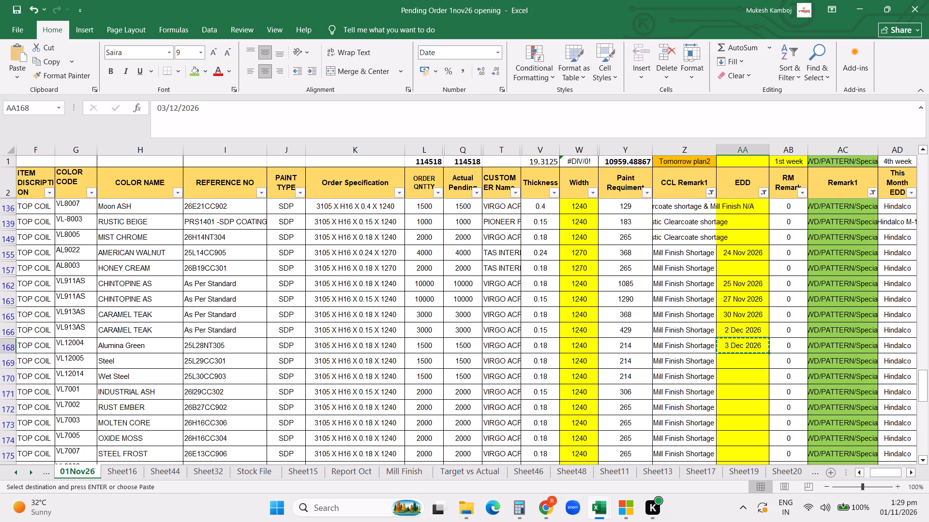
pyautogui.press('Down')
pyautogui.hotkey('ctrl', 'v')
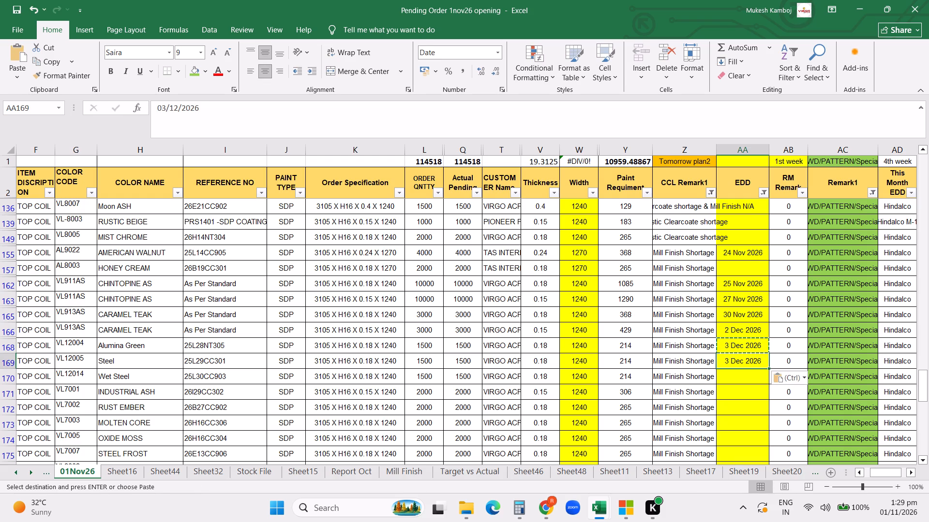
pyautogui.click(166, 107)
pyautogui.press('BackSpace')
pyautogui.press('Return')
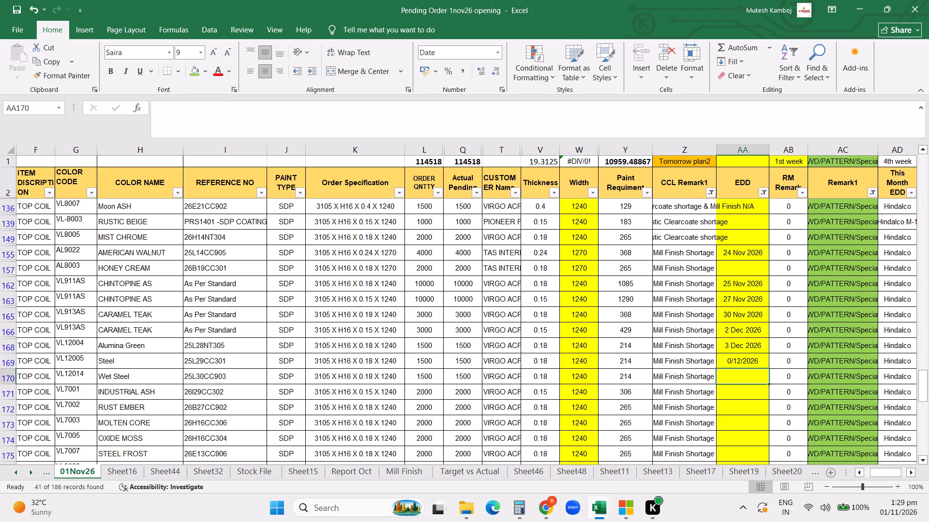
pyautogui.press('Up')
pyautogui.click(166, 107)
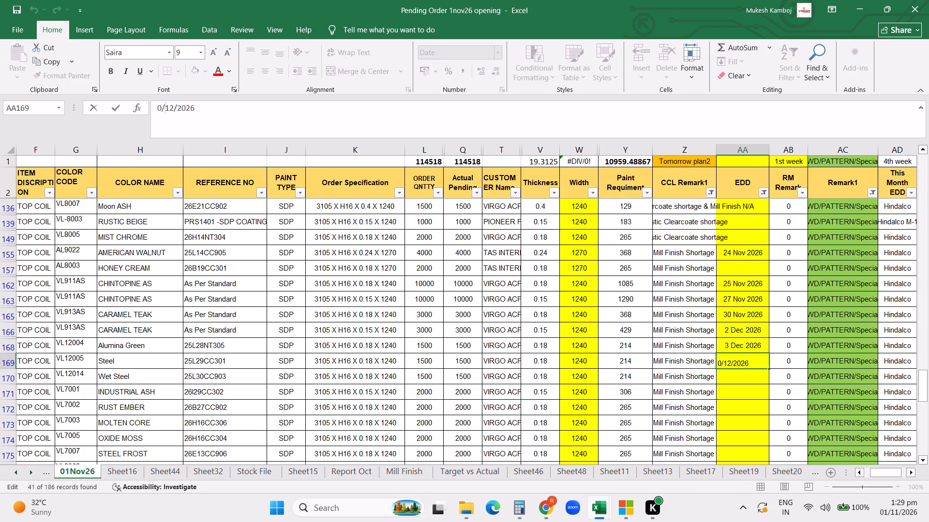
pyautogui.press('Left')
pyautogui.press('BackSpace')
pyautogui.press('4')
pyautogui.press('Return')
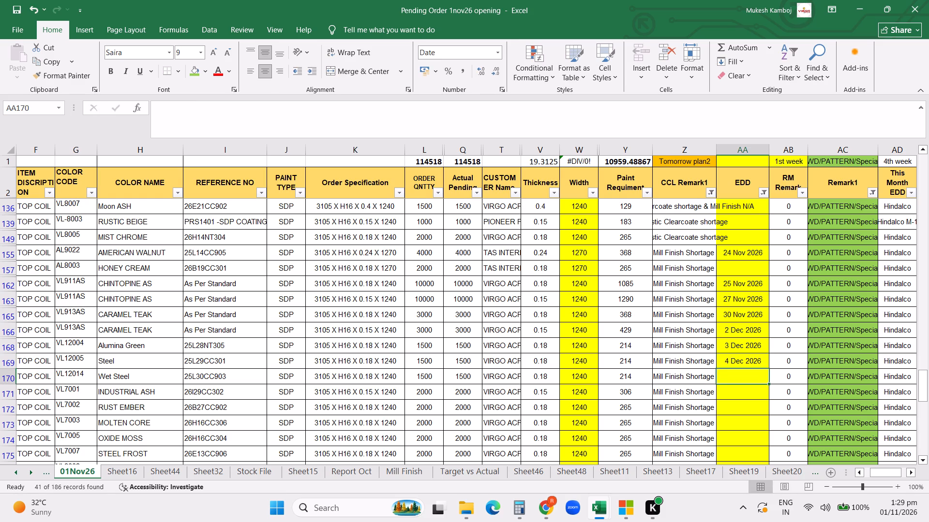
# Copy row 169's EDD to the VL12014 Wet Steel order in row 170 and set it to 05/12/2026.
pyautogui.click(755, 359)
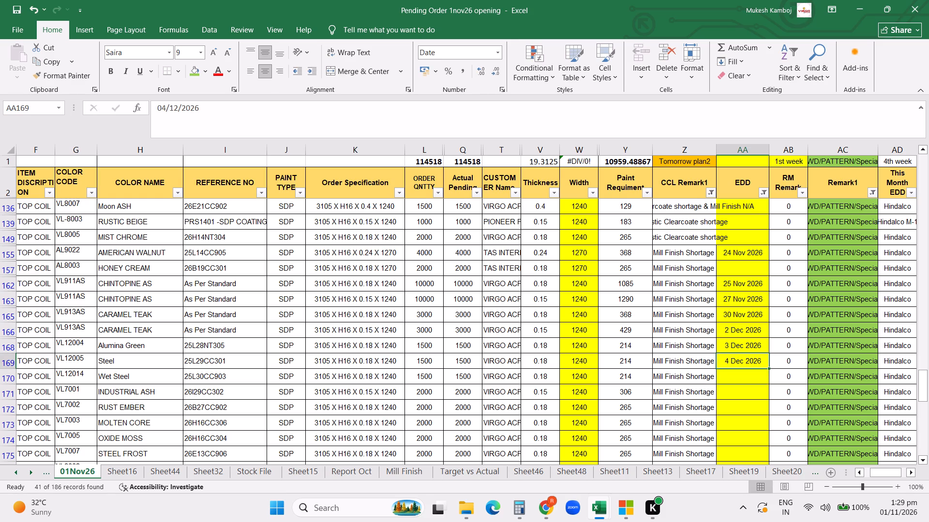
pyautogui.hotkey('ctrl', 'c')
pyautogui.press('Down')
pyautogui.hotkey('ctrl', 'v')
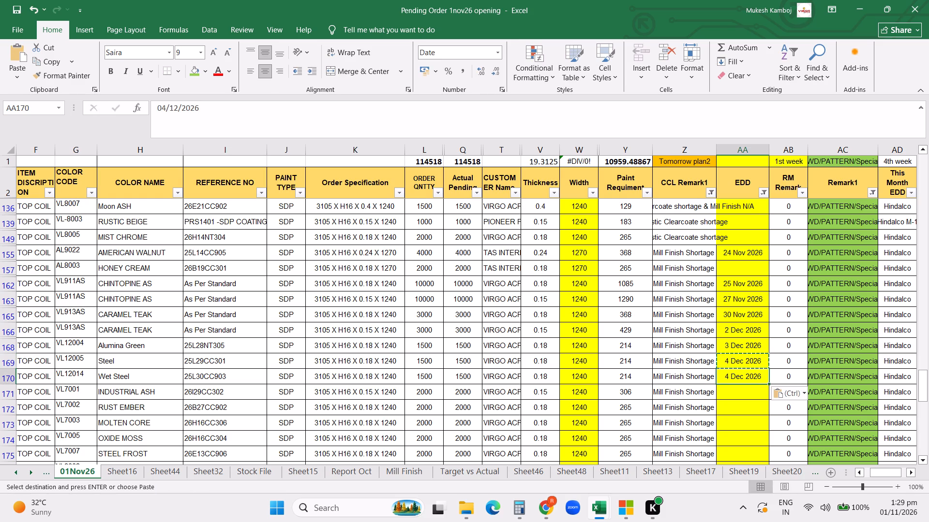
pyautogui.click(165, 109)
pyautogui.press('BackSpace')
pyautogui.press('5')
pyautogui.press('Return')
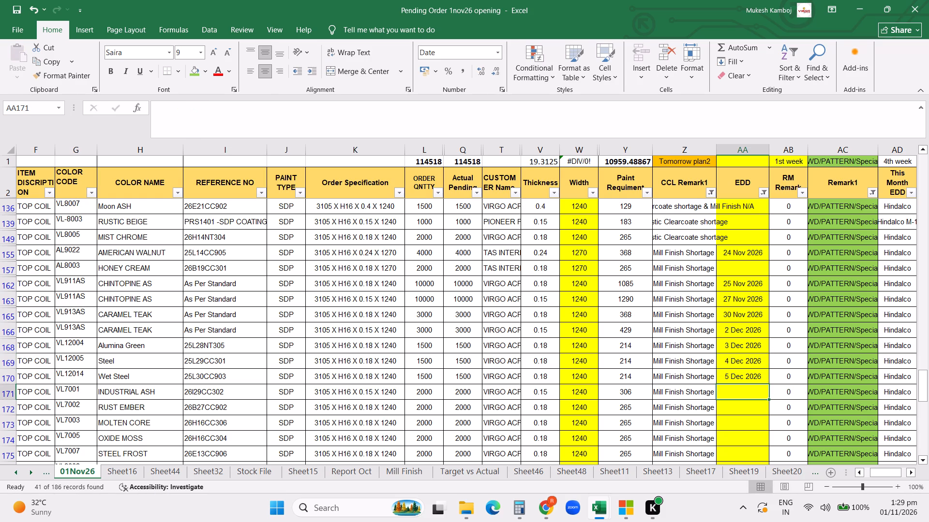
# Copy row 170's EDD to the VL7001 INDUSTRIAL ASH order in row 171 and set it to 06/12/2026.
pyautogui.press('Up')
pyautogui.hotkey('ctrl', 'c')
pyautogui.press('Down')
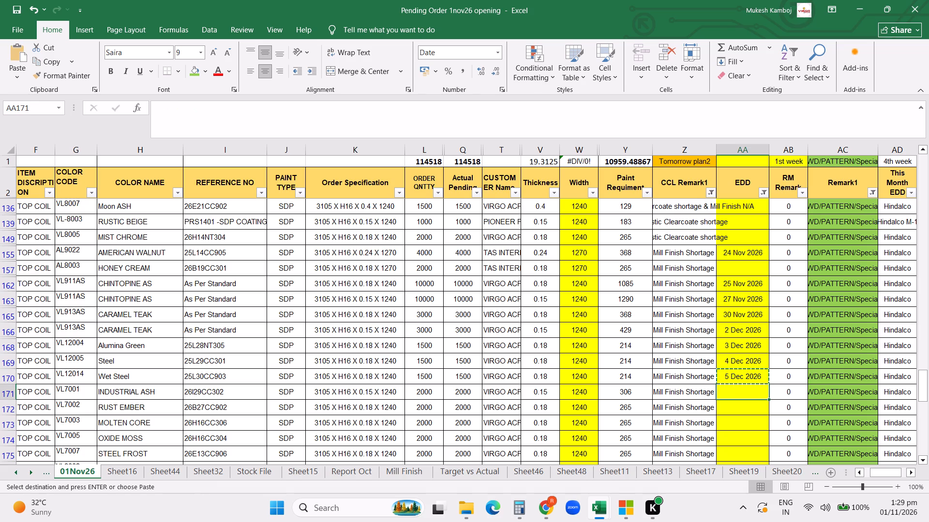
pyautogui.press('Return')
pyautogui.click(165, 109)
pyautogui.press('BackSpace')
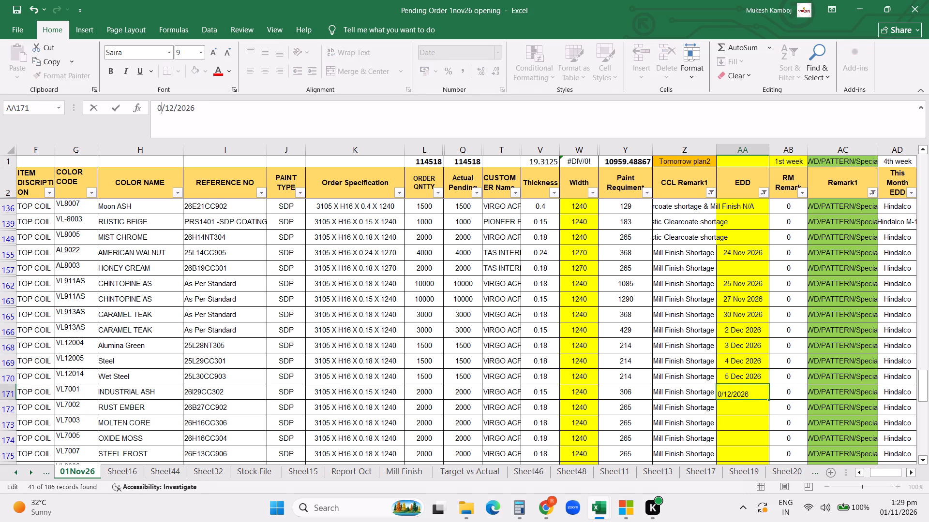
pyautogui.press('6')
pyautogui.press('Return')
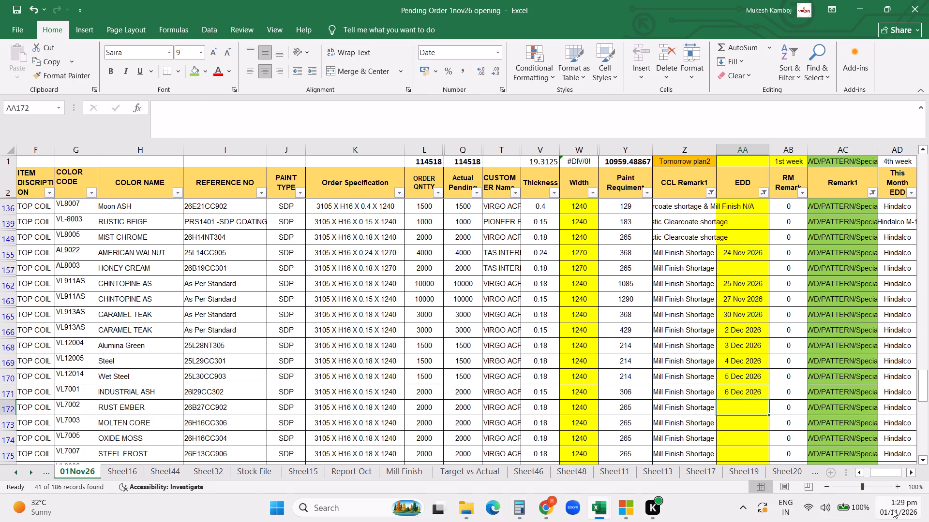
# Check the December 2026 calendar and change the EDD of the INDUSTRIAL ASH order in row 171 to 07/12/2026.
pyautogui.doubleClick(893, 509)
pyautogui.click(905, 258)
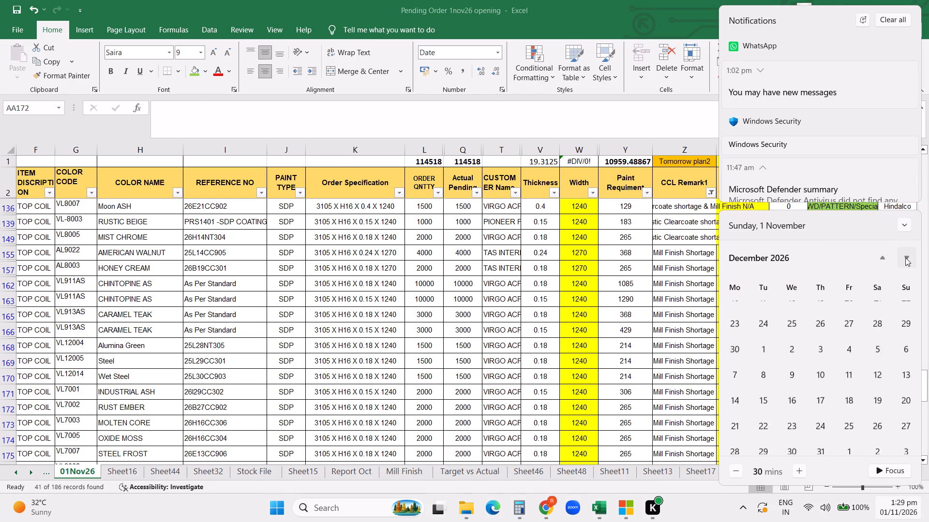
pyautogui.click(596, 404)
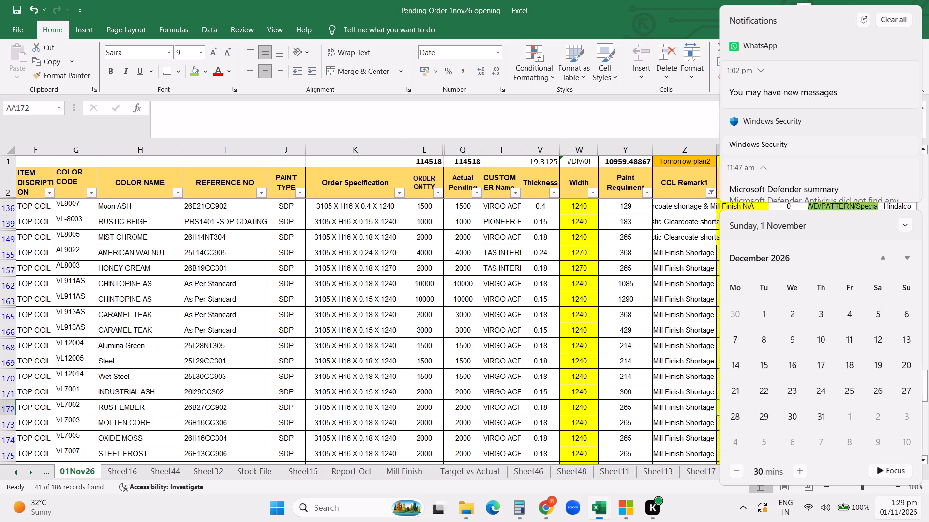
pyautogui.click(744, 391)
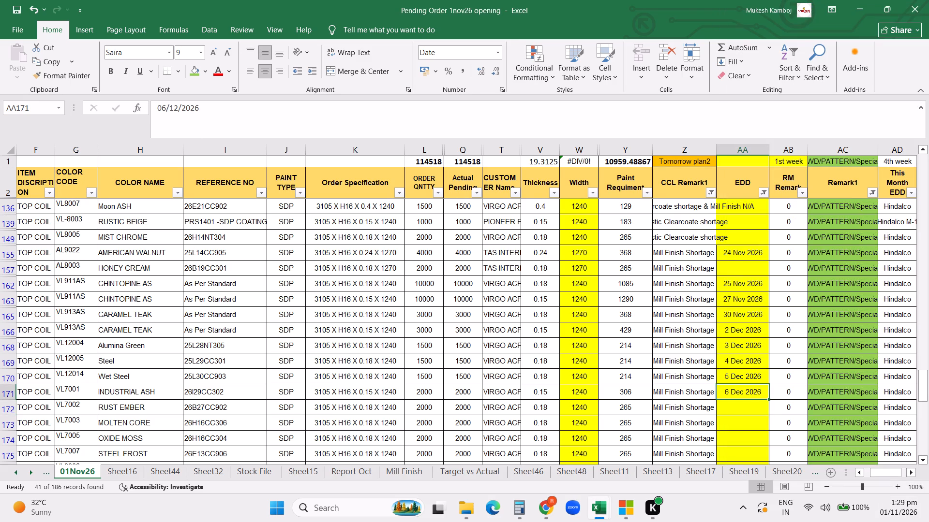
pyautogui.click(165, 107)
pyautogui.press('BackSpace')
pyautogui.press('7')
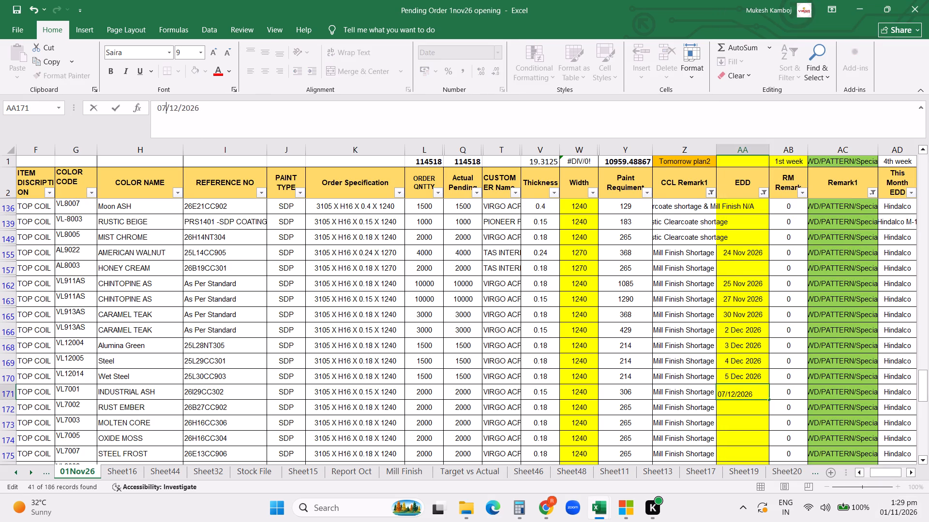
pyautogui.press('Return')
# Copy row 171's EDD to the VL7002 RUST EMBER order in row 172 and set it to 08/12/2026.
pyautogui.press('Up')
pyautogui.hotkey('ctrl', 'c')
pyautogui.press('Down')
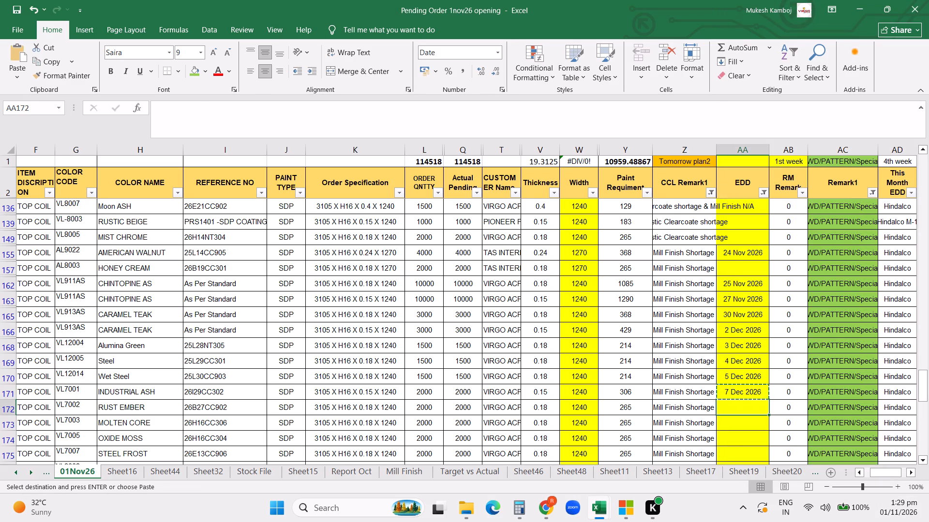
pyautogui.hotkey('ctrl', 'v')
pyautogui.click(165, 107)
pyautogui.press('BackSpace')
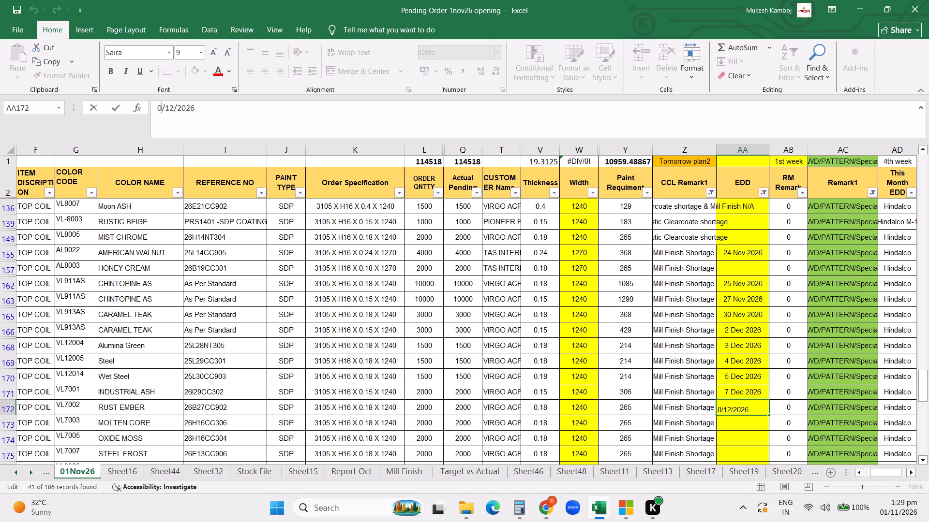
pyautogui.press('8')
pyautogui.press('Return')
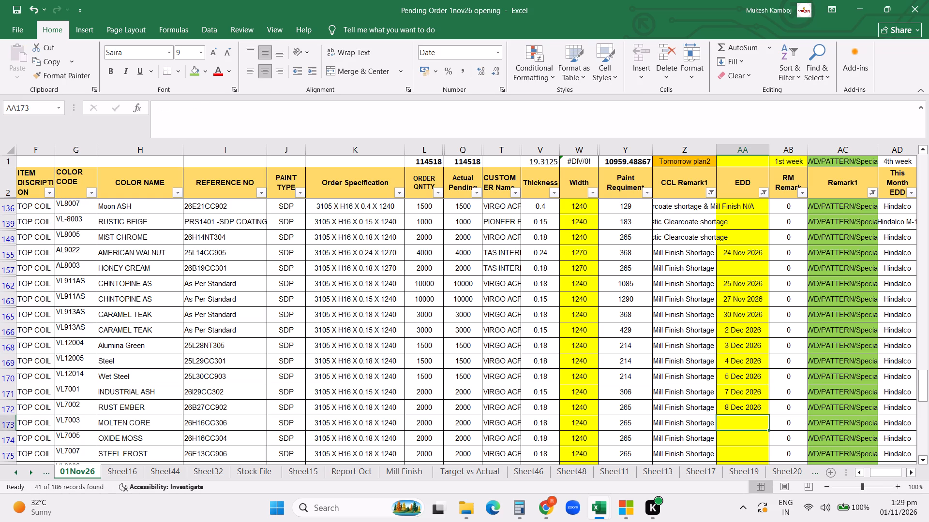
# Copy row 172's EDD to the VL7003 MOLTEN CORE order in row 173 and set it to 09/12/2026.
pyautogui.click(731, 409)
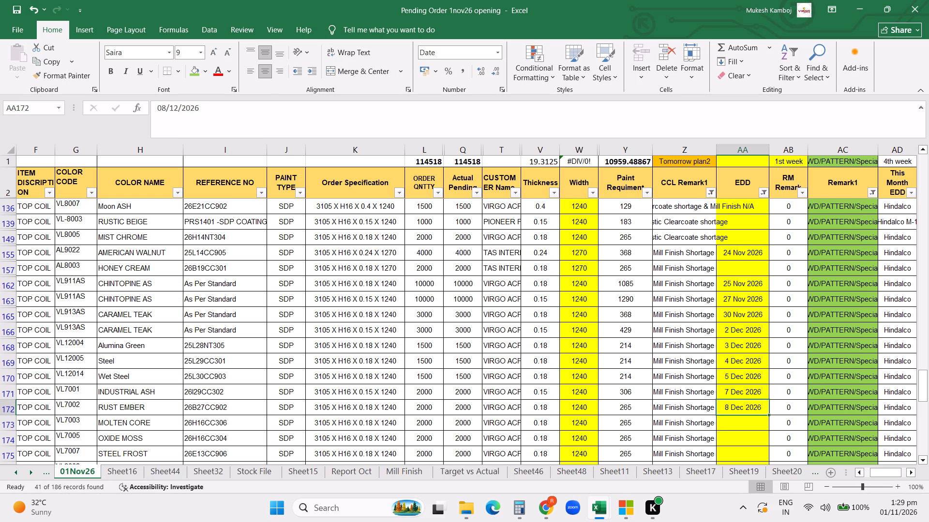
pyautogui.hotkey('ctrl', 'c')
pyautogui.press('Down')
pyautogui.press('Return')
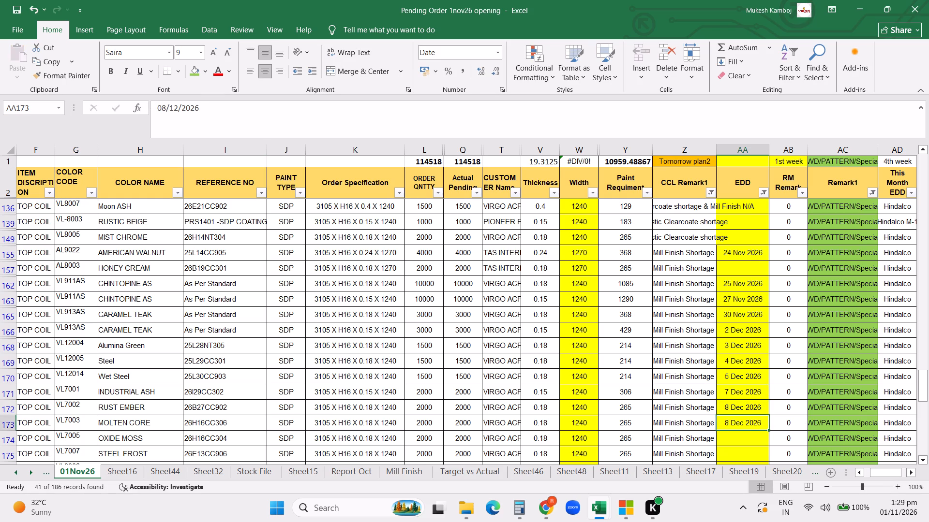
pyautogui.click(165, 105)
pyautogui.press('BackSpace')
pyautogui.press('9')
pyautogui.press('Return')
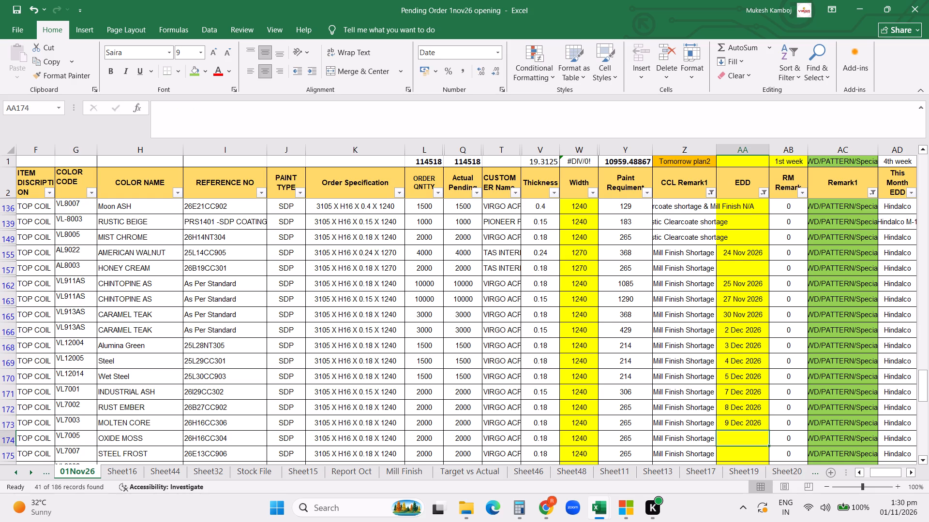
# Copy row 173's EDD to the VL7005 OXIDE MOSS order in row 174 and set it to 10/12/2026.
pyautogui.press('Up')
pyautogui.hotkey('ctrl', 'c')
pyautogui.press('Down')
pyautogui.press('Return')
pyautogui.click(165, 105)
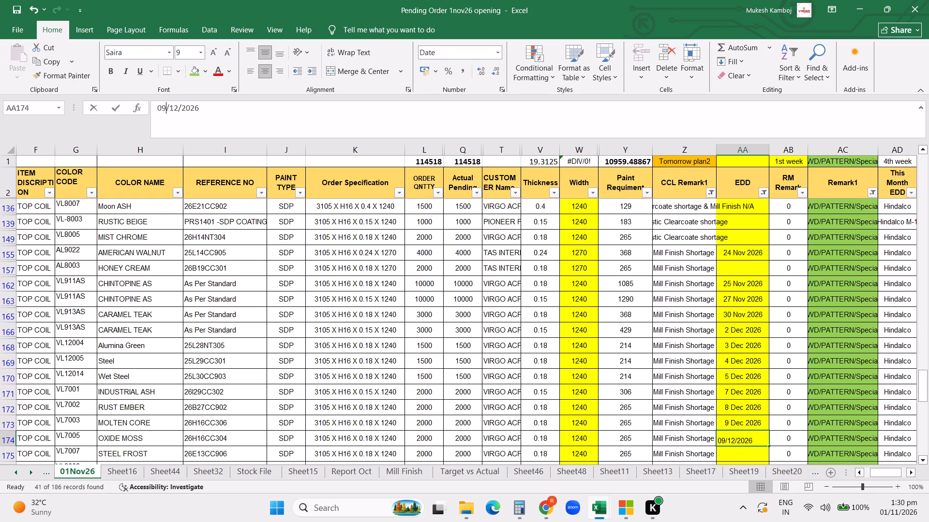
pyautogui.press('BackSpace')
pyautogui.write('10')
pyautogui.press('Return')
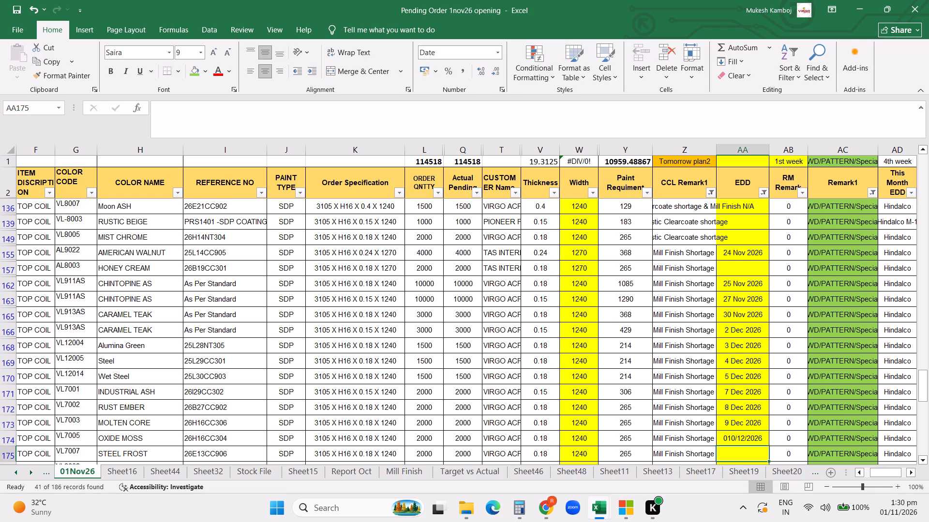
pyautogui.click(743, 437)
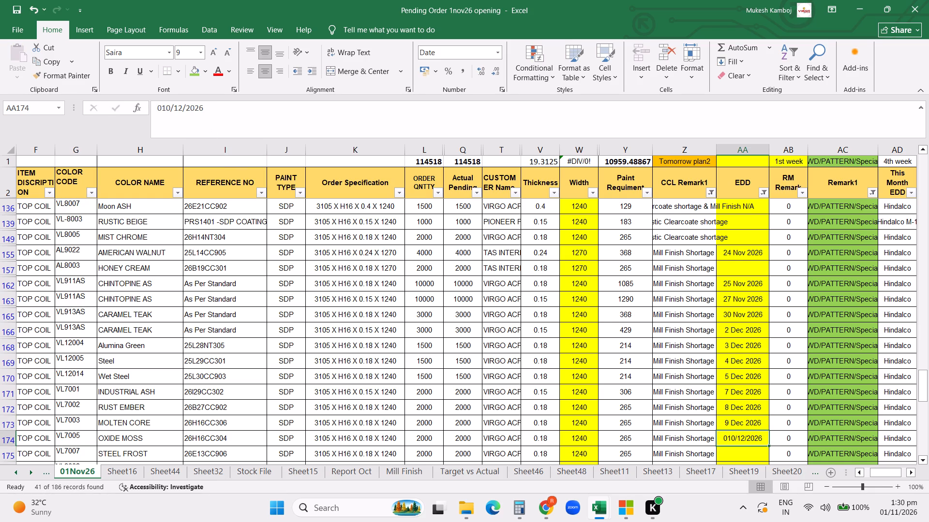
pyautogui.click(163, 108)
pyautogui.press('BackSpace')
pyautogui.press('Return')
# Copy row 174's EDD to the VL7007 STEEL FROST order in row 175 and set it to 11/12/2026.
pyautogui.press('Up')
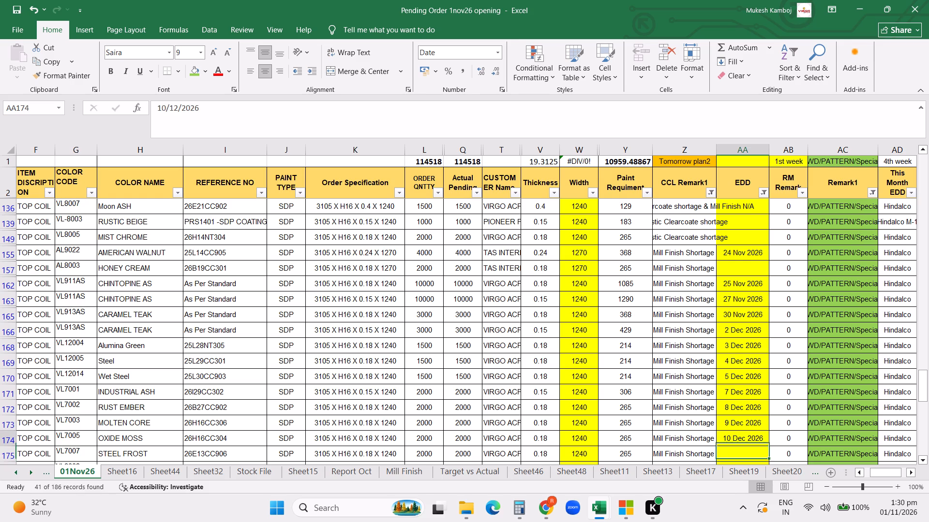
pyautogui.hotkey('ctrl', 'c')
pyautogui.press('Down')
pyautogui.press('Return')
pyautogui.click(163, 108)
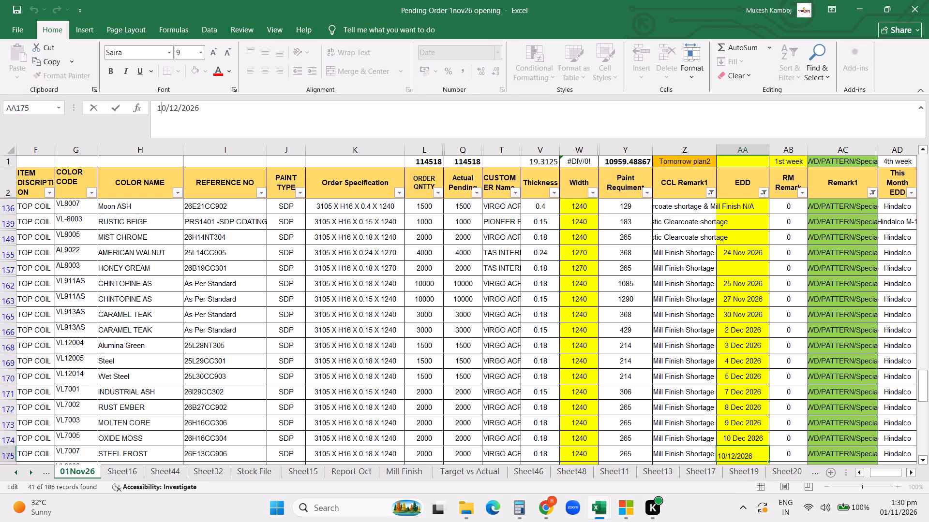
pyautogui.press('Right')
pyautogui.press('BackSpace')
pyautogui.press('1')
pyautogui.press('Return')
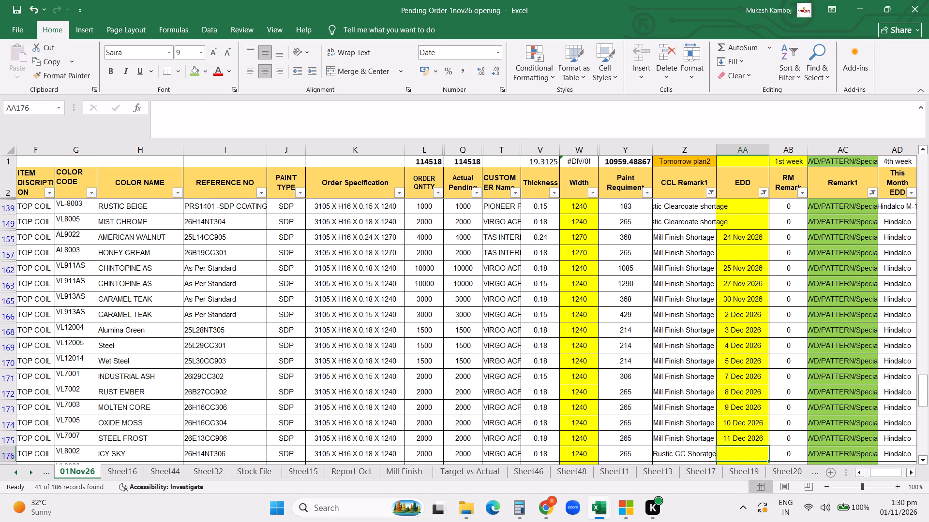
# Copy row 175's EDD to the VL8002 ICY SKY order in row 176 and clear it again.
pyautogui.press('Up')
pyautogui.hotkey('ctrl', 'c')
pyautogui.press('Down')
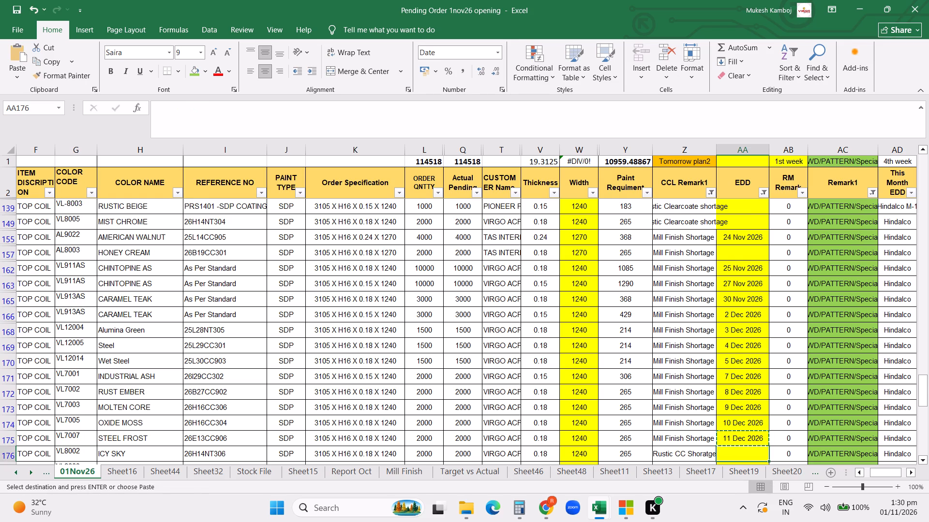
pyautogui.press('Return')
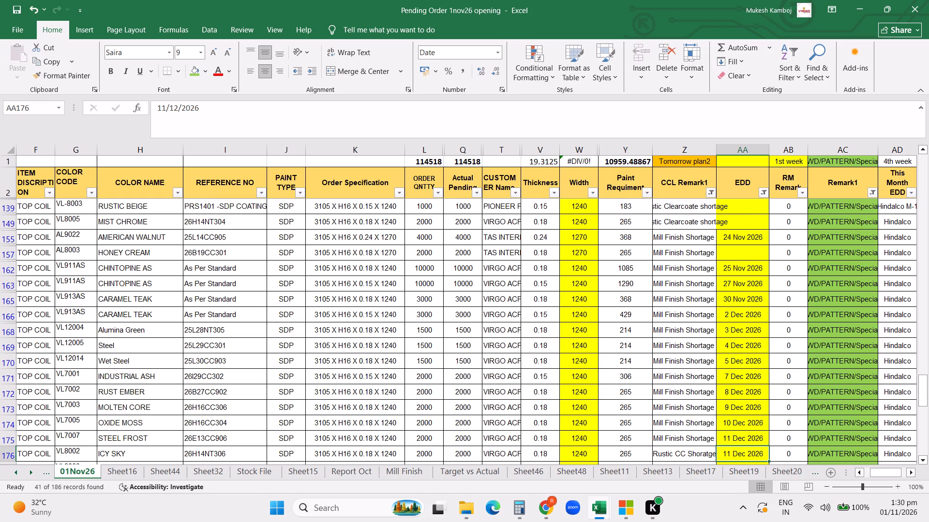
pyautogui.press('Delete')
# Copy row 175's EDD to the VL601 CHARCOAL GREY order in row 180 and set it to 12/12/2026.
pyautogui.scroll(-3, 163, 108)
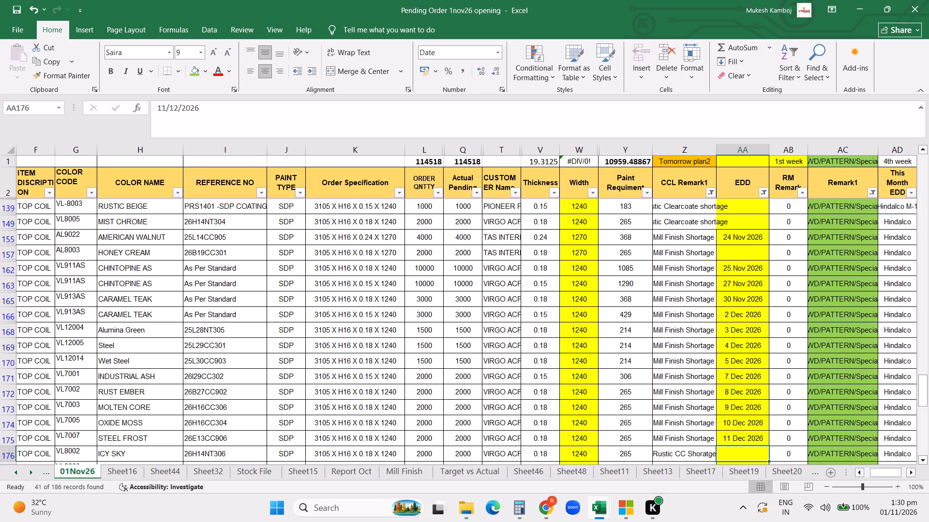
pyautogui.scroll(-3, 487, 298)
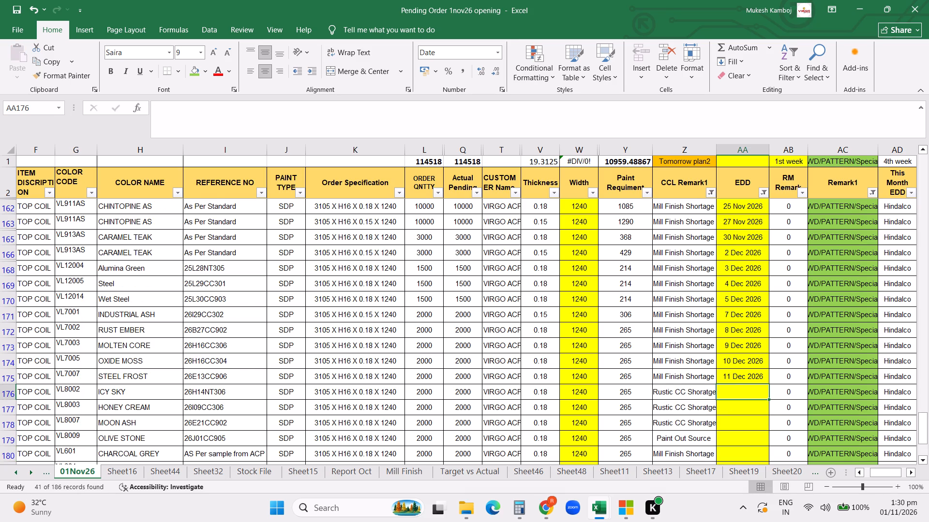
pyautogui.moveTo(74, 392); pyautogui.dragTo(77, 434)
pyautogui.scroll(-1, 282, 389)
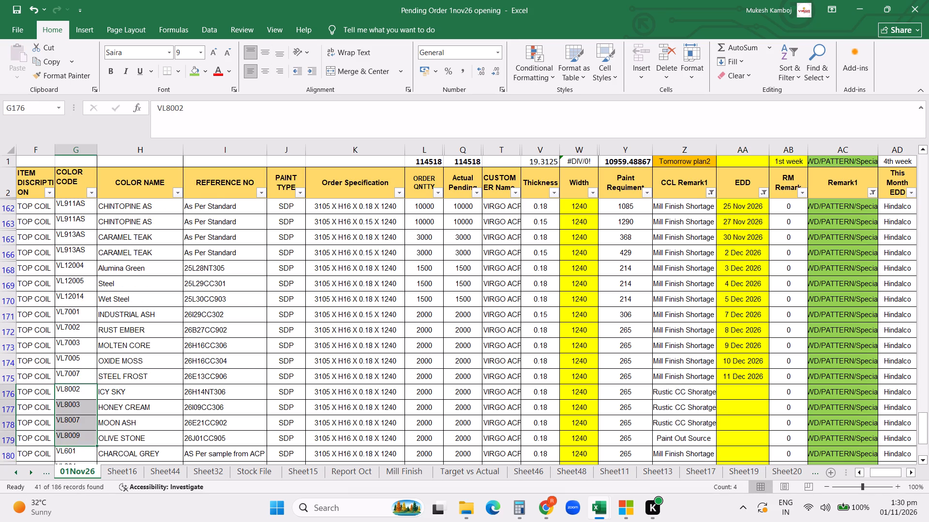
pyautogui.scroll(-1, 282, 389)
pyautogui.click(745, 314)
pyautogui.hotkey('ctrl', 'c')
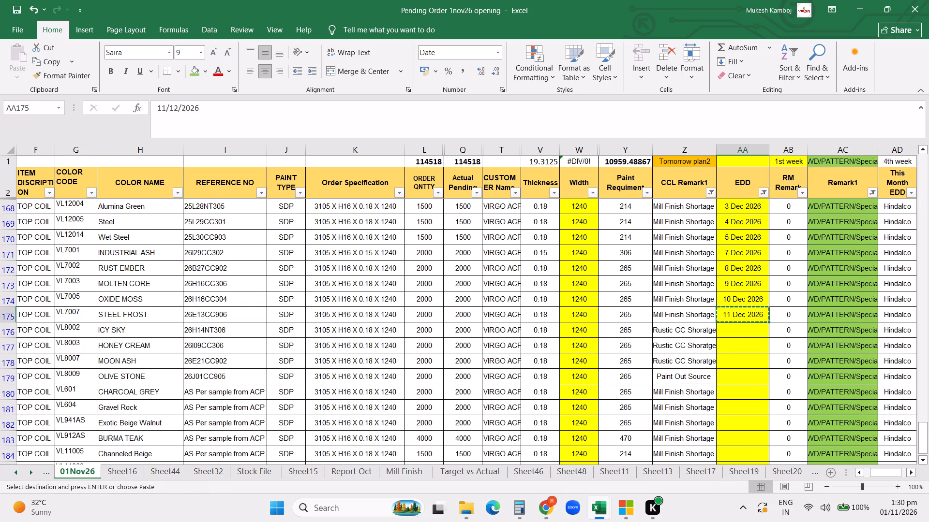
pyautogui.click(745, 390)
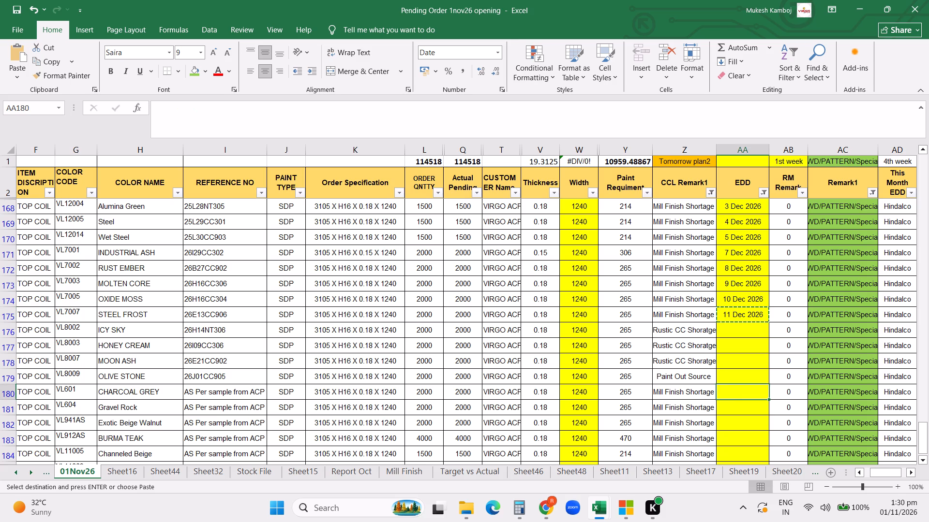
pyautogui.hotkey('ctrl', 'v')
pyautogui.click(165, 105)
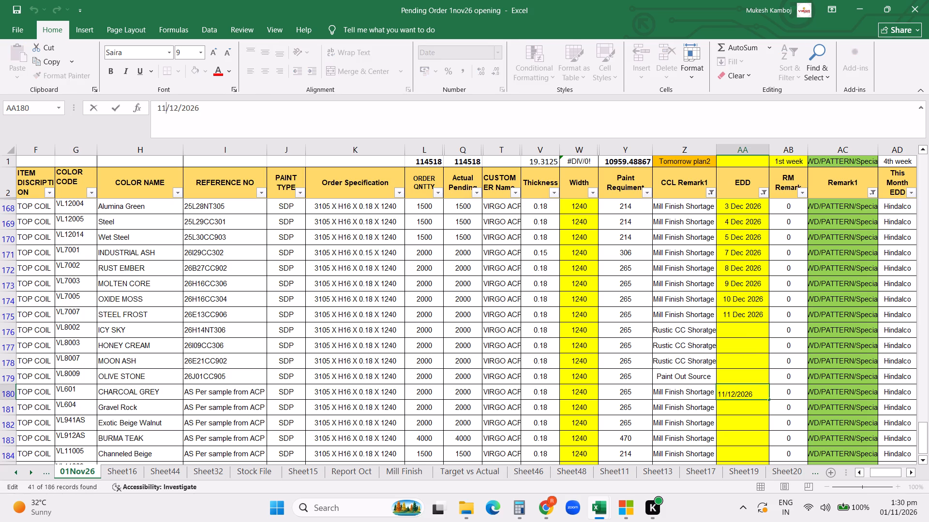
pyautogui.press('BackSpace')
pyautogui.press('2')
pyautogui.press('Return')
# Copy row 180's EDD to the VL604 Gravel Rock order in row 181 and set it to 13/12/2026.
pyautogui.press('Up')
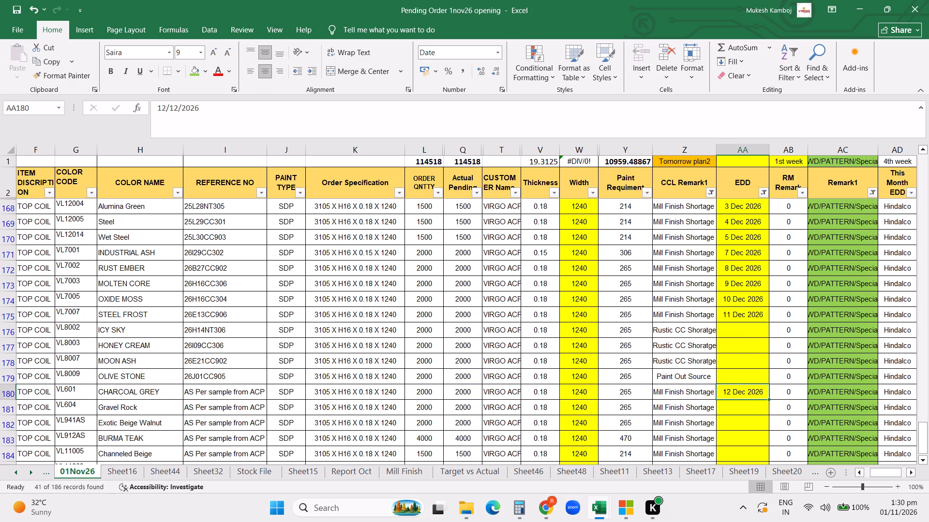
pyautogui.hotkey('ctrl', 'c')
pyautogui.press('Down')
pyautogui.hotkey('ctrl', 'v')
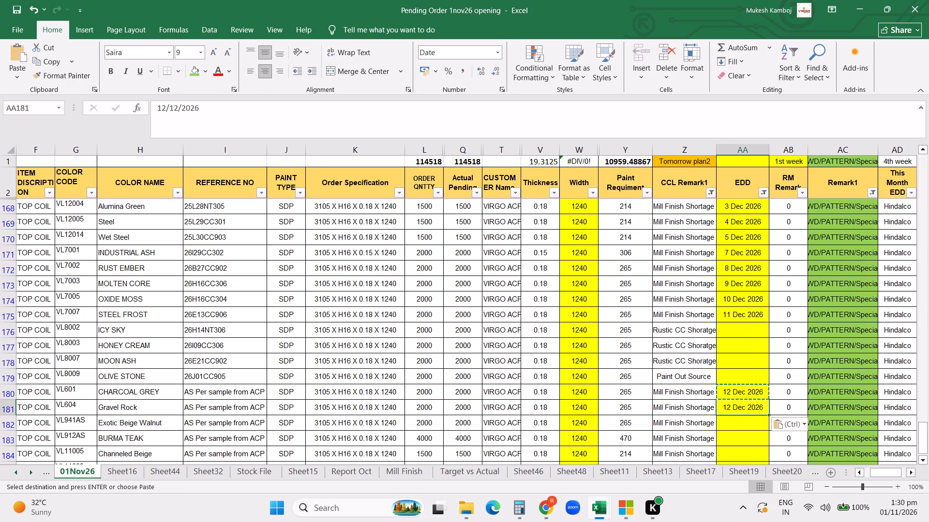
pyautogui.click(165, 104)
pyautogui.press('BackSpace')
pyautogui.press('3')
pyautogui.press('Return')
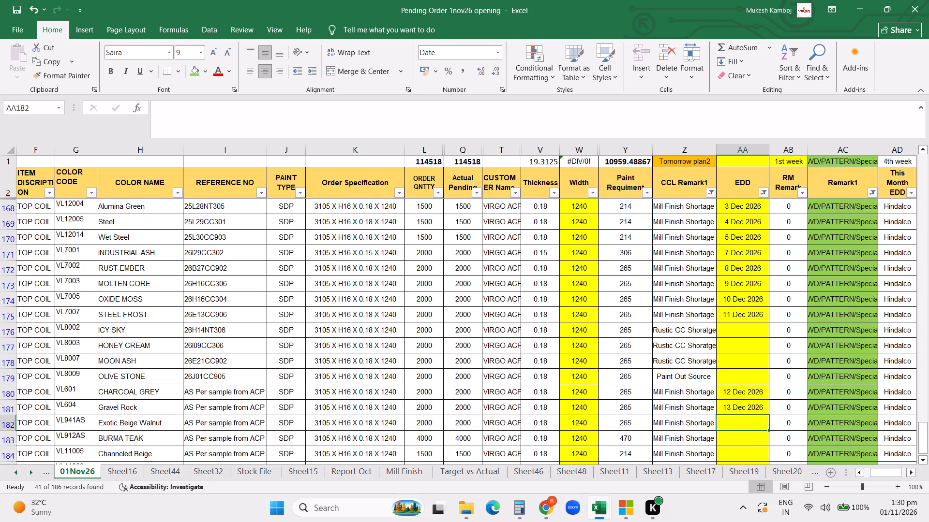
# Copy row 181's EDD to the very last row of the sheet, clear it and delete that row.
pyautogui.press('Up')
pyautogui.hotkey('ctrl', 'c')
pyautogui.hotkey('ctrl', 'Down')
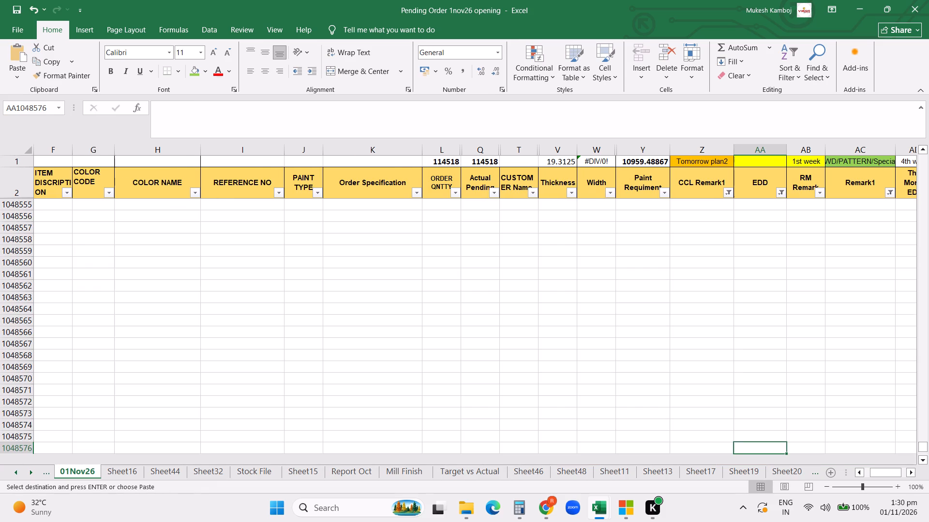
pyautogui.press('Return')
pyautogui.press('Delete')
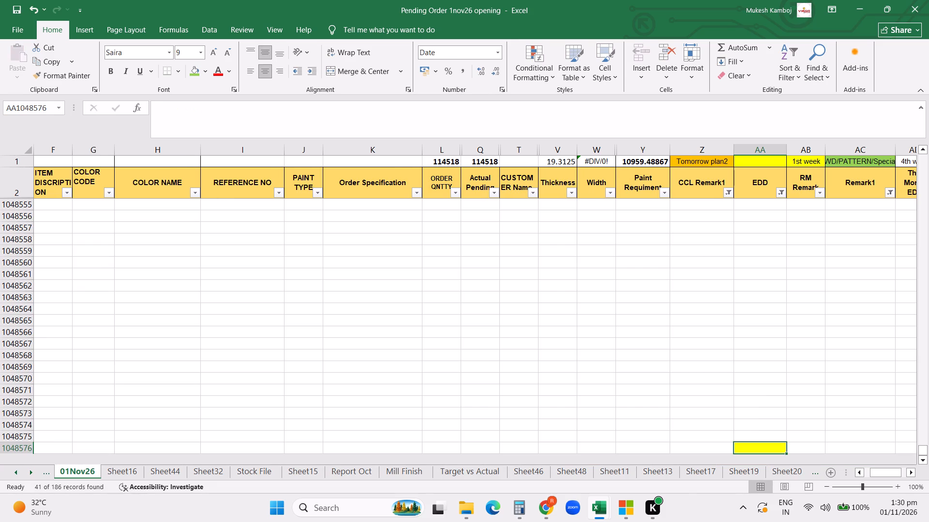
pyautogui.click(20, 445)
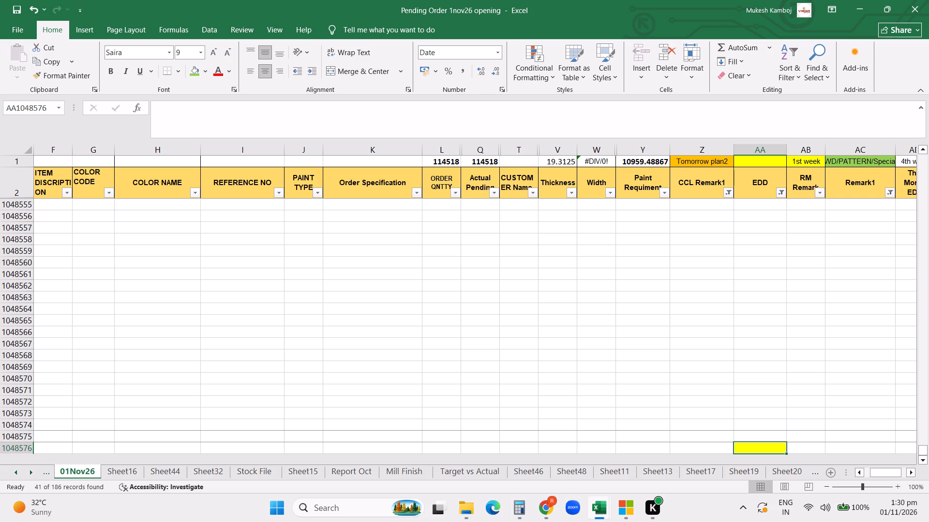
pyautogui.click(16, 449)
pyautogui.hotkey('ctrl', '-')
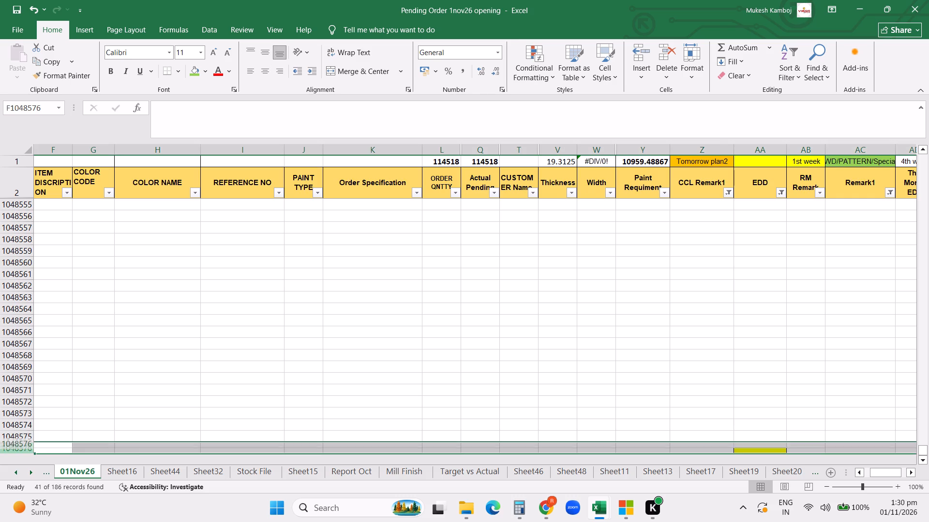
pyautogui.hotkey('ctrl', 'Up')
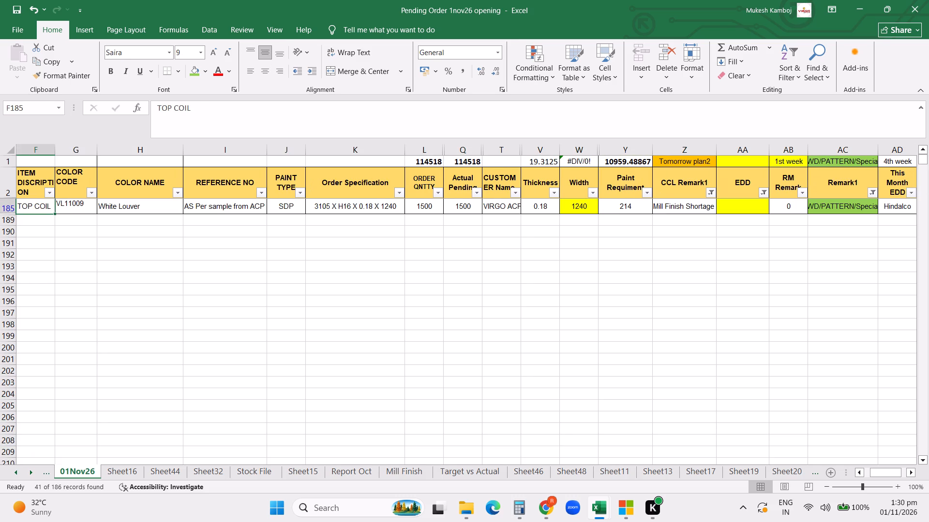
# Copy row 181's EDD to the VL941AS Exotic Beige Walnut order in row 182 and set it to 14/12/2026.
pyautogui.scroll(7, 661, 319)
pyautogui.scroll(-4, 708, 321)
pyautogui.click(743, 298)
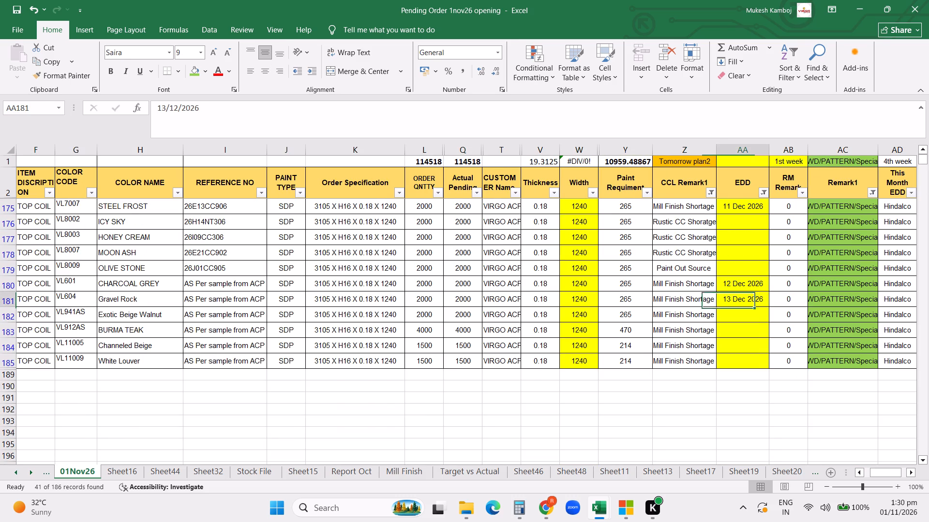
pyautogui.hotkey('ctrl', 'c')
pyautogui.click(728, 319)
pyautogui.hotkey('ctrl', 'v')
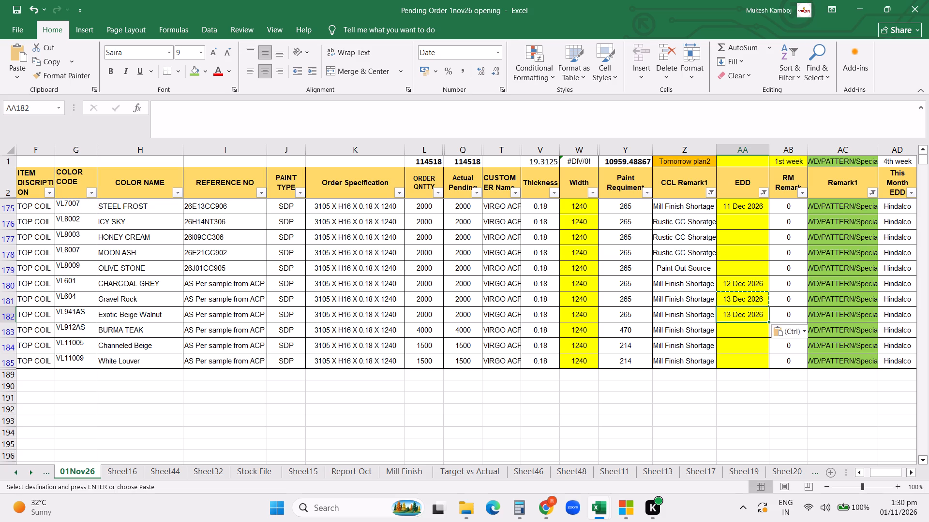
pyautogui.click(168, 108)
pyautogui.click(164, 105)
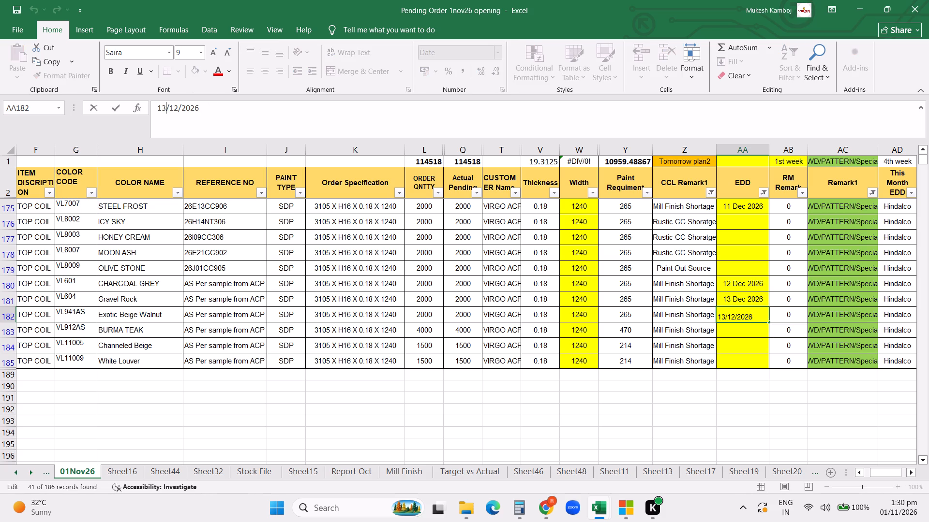
pyautogui.press('BackSpace')
pyautogui.press('4')
pyautogui.press('Return')
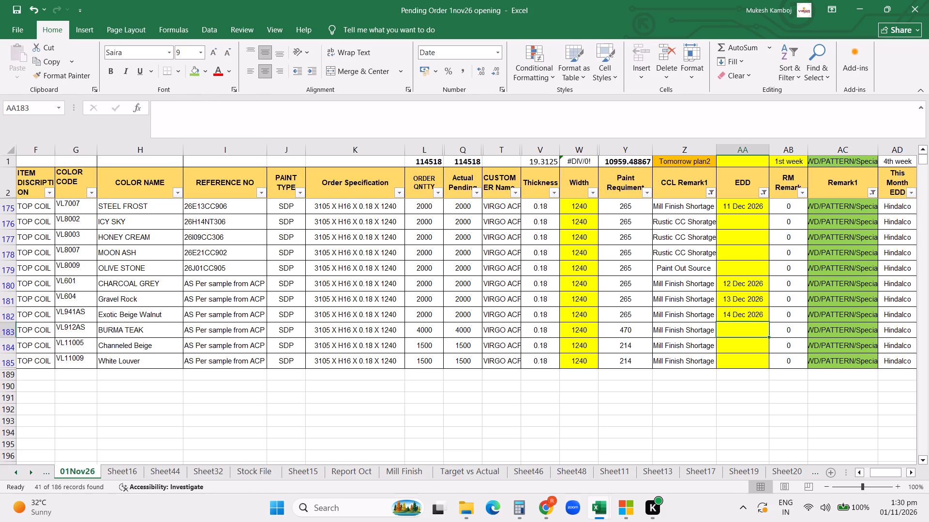
# Copy row 182's EDD to the VL912AS BURMA TEAK order in row 183 and set it to 15/12/2026.
pyautogui.press('Up')
pyautogui.hotkey('ctrl', 'c')
pyautogui.press('Down')
pyautogui.press('Return')
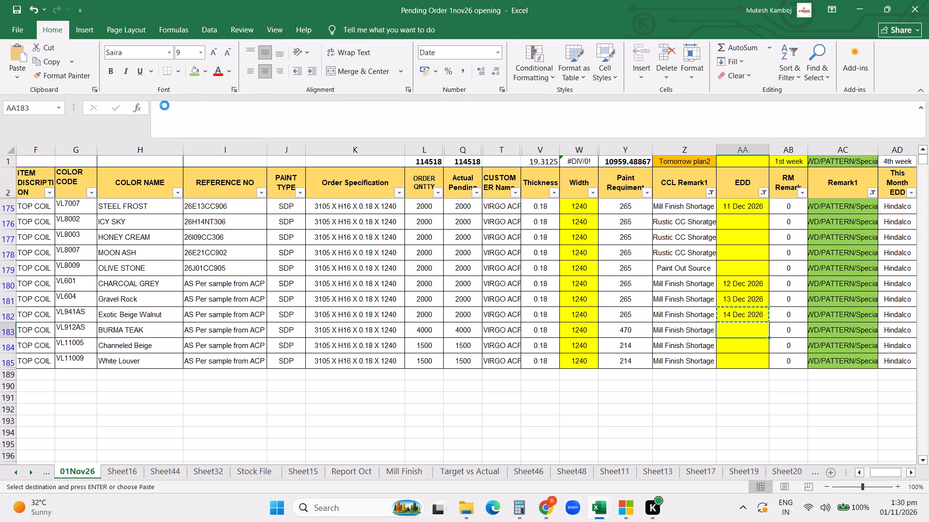
pyautogui.click(165, 105)
pyautogui.press('BackSpace')
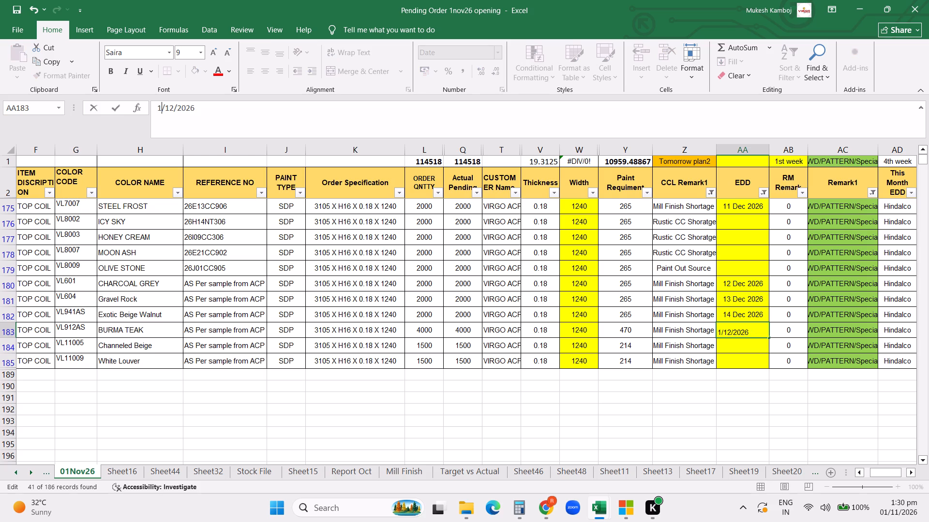
pyautogui.press('5')
pyautogui.press('Return')
# Copy row 183's EDD to the VL11005 Channeled Beige order in row 184 and set it to 16/12/2026.
pyautogui.click(735, 329)
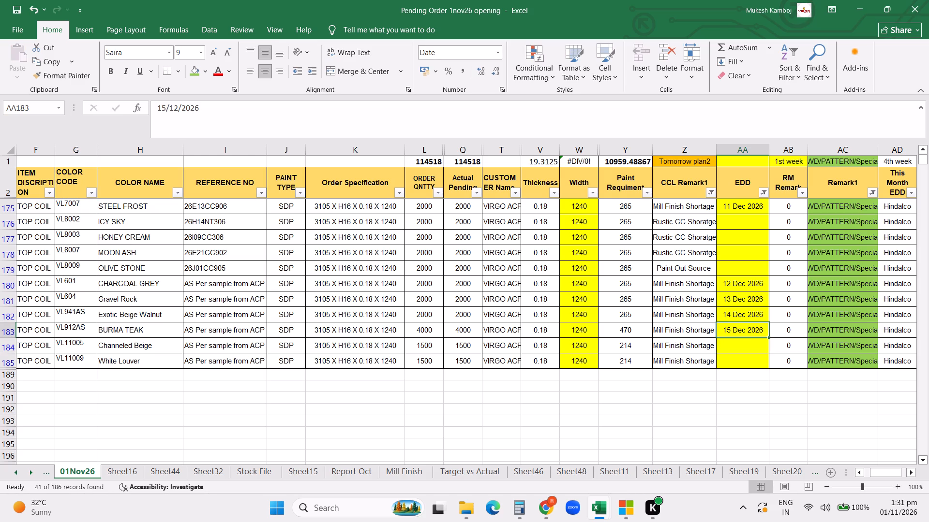
pyautogui.hotkey('ctrl', 'c')
pyautogui.click(747, 348)
pyautogui.hotkey('ctrl', 'v')
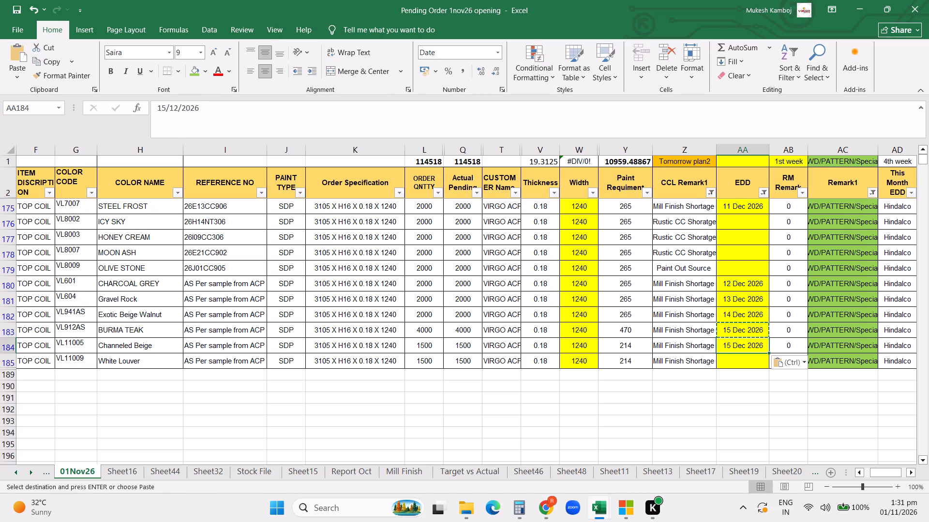
pyautogui.click(167, 106)
pyautogui.press('BackSpace')
pyautogui.press('6')
pyautogui.press('Return')
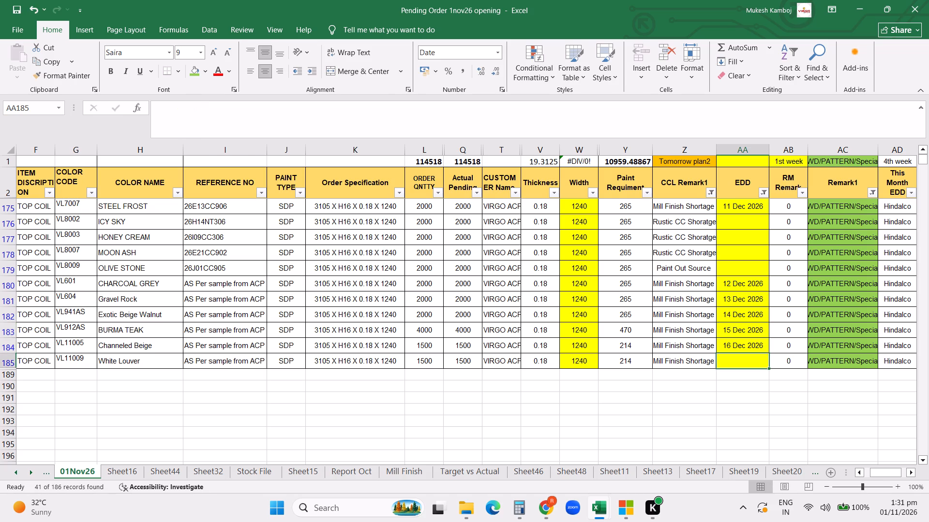
# Copy row 184's EDD to the VL11009 White Louver order in row 185 and set it to 17/12/2026.
pyautogui.press('Up')
pyautogui.hotkey('ctrl', 'c')
pyautogui.press('Down')
pyautogui.press('Return')
pyautogui.click(167, 106)
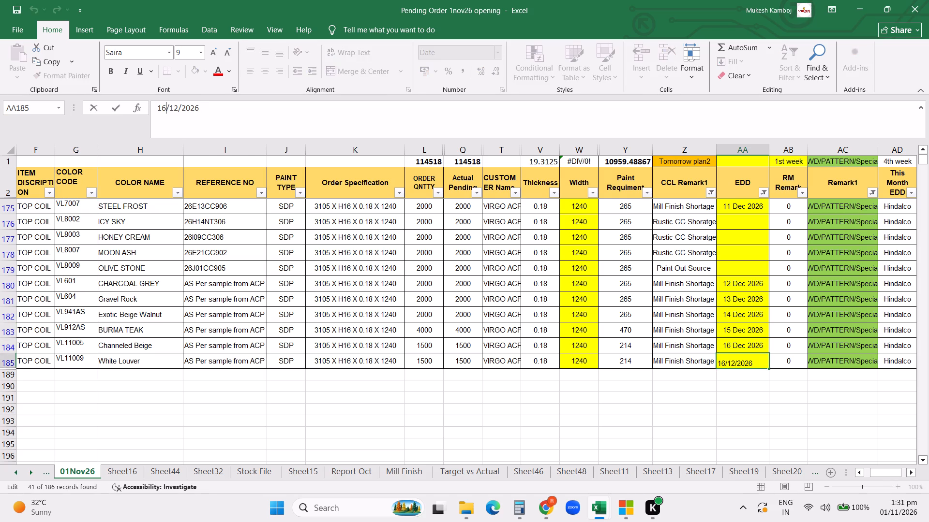
pyautogui.press('BackSpace')
pyautogui.press('7')
pyautogui.press('Return')
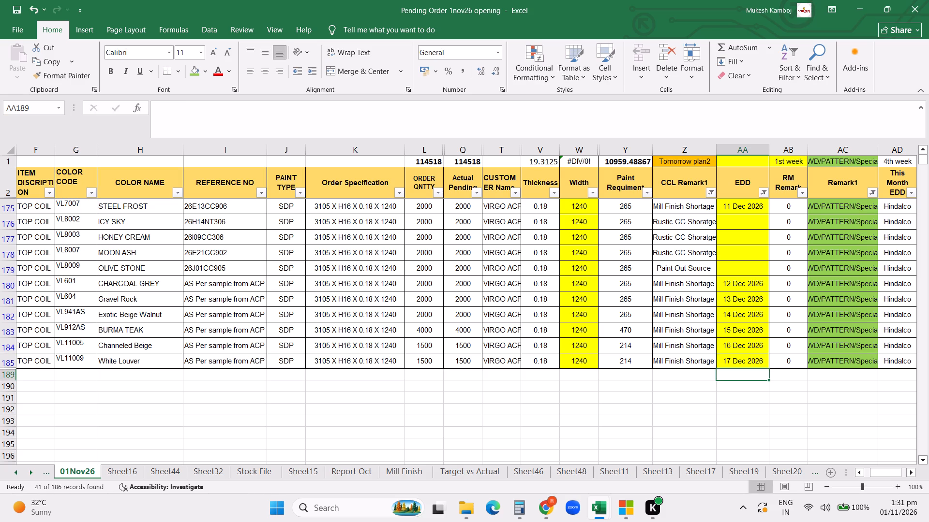
# Clear the filters on the Remark1, EDD and CCL Remark1 columns of the 01Nov26 sheet.
pyautogui.scroll(17, 789, 232)
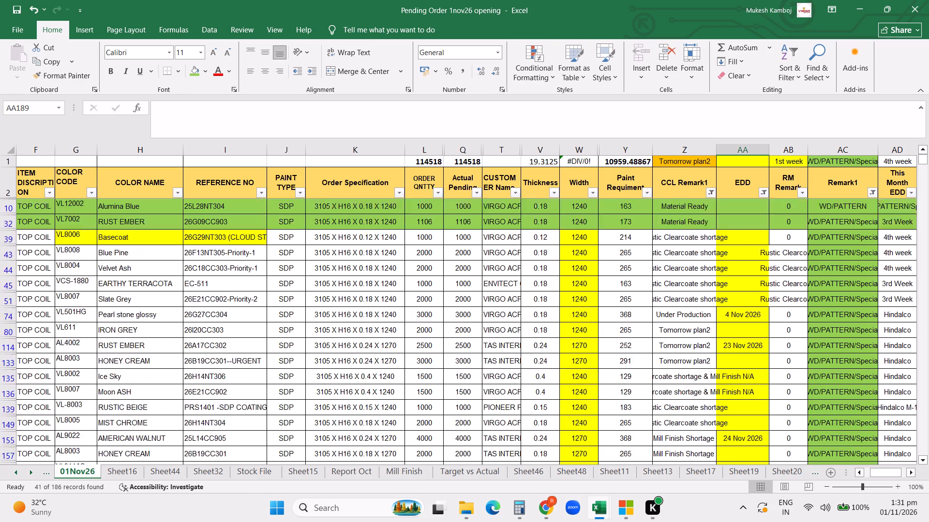
pyautogui.scroll(18, 771, 252)
pyautogui.click(741, 264)
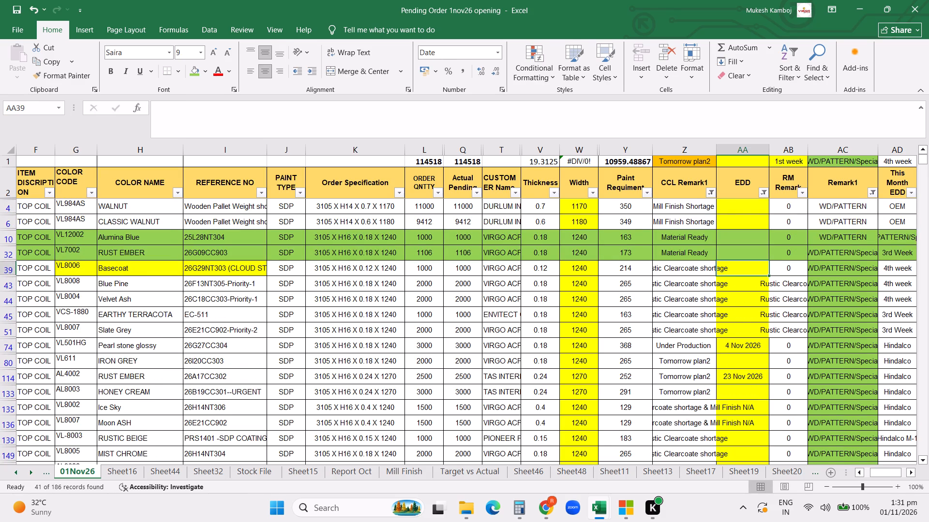
pyautogui.click(869, 188)
pyautogui.click(771, 267)
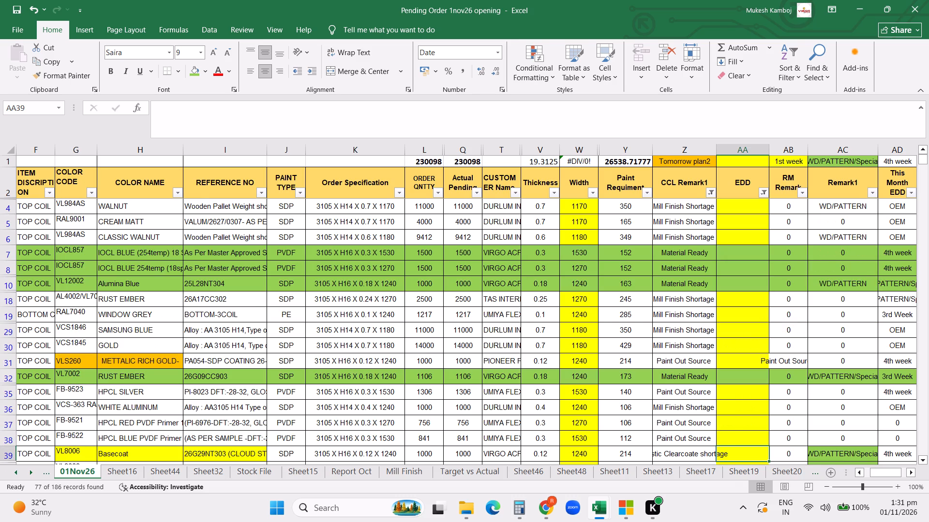
pyautogui.click(764, 194)
pyautogui.click(679, 270)
pyautogui.click(710, 194)
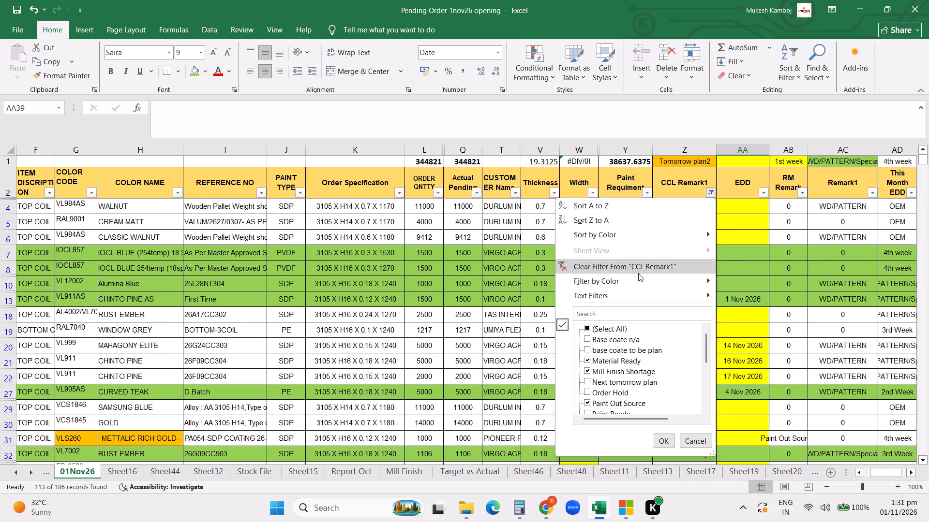
pyautogui.click(615, 265)
pyautogui.click(691, 266)
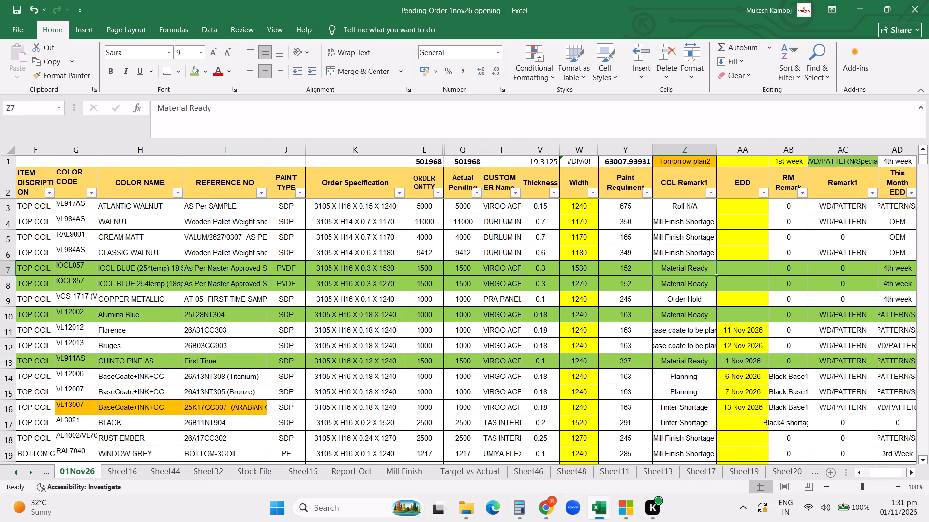
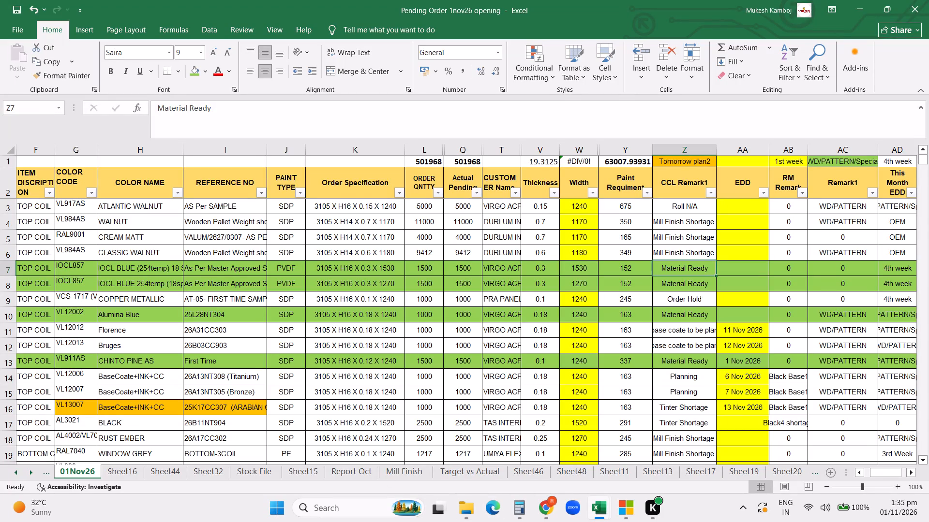
# Review the CHINTO PINE AS order in row 13, from the EDD column across to Sample Approved Date.
pyautogui.click(732, 370)
pyautogui.click(762, 363)
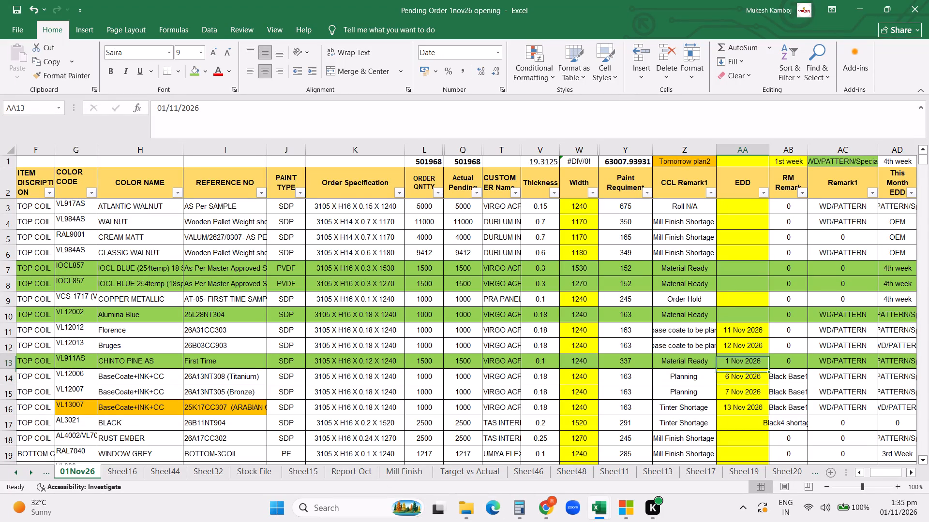
pyautogui.press('Right')
pyautogui.press('Right')
pyautogui.press('Right')
pyautogui.press('Right')
pyautogui.press('Right')
pyautogui.press('Right')
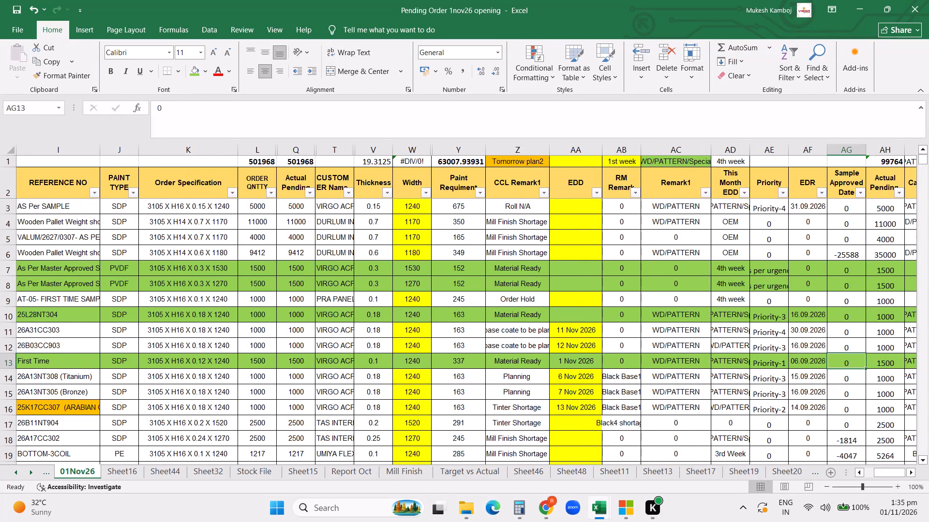
pyautogui.press('Left')
pyautogui.press('Left')
pyautogui.press('Left')
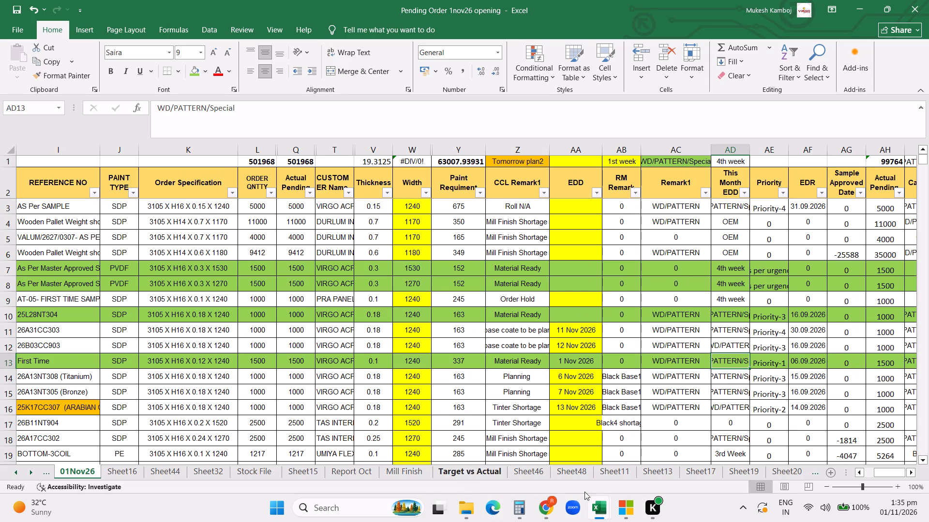
# Switch to File Explorer and check the pending order workbooks saved in the drive D folder.
pyautogui.click(467, 507)
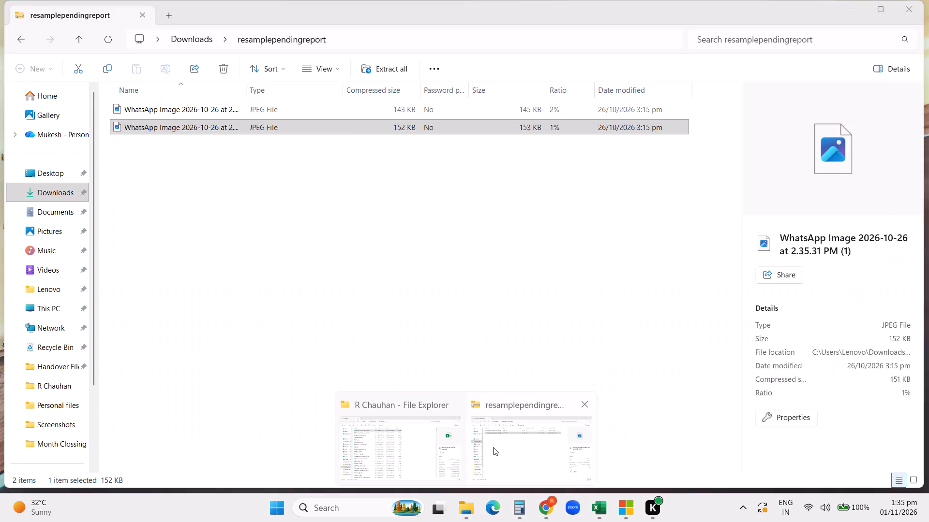
pyautogui.click(389, 445)
pyautogui.scroll(7, 320, 248)
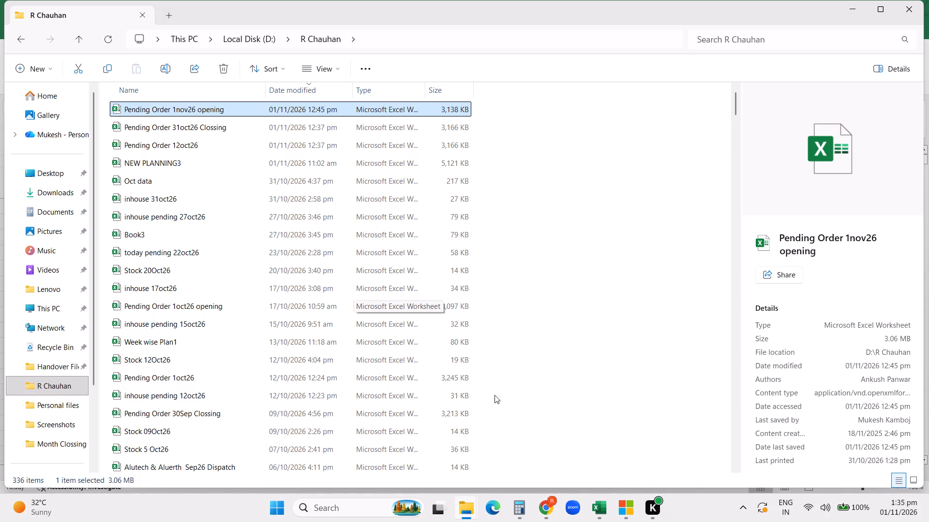
# Return to the Pending Order 1nov26 opening workbook in Excel and save a copy as "Pending Order 1nov26" in the same folder.
pyautogui.click(592, 509)
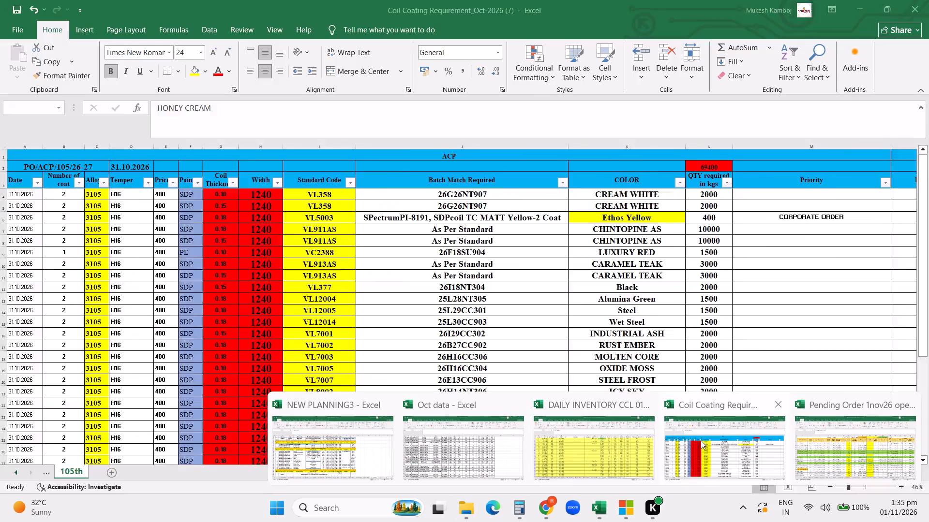
pyautogui.click(834, 430)
pyautogui.click(15, 26)
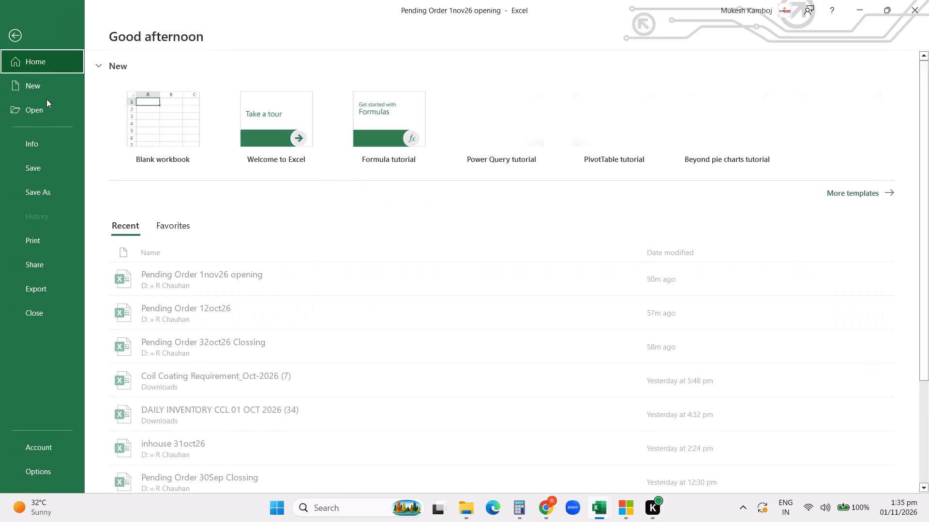
pyautogui.click(37, 188)
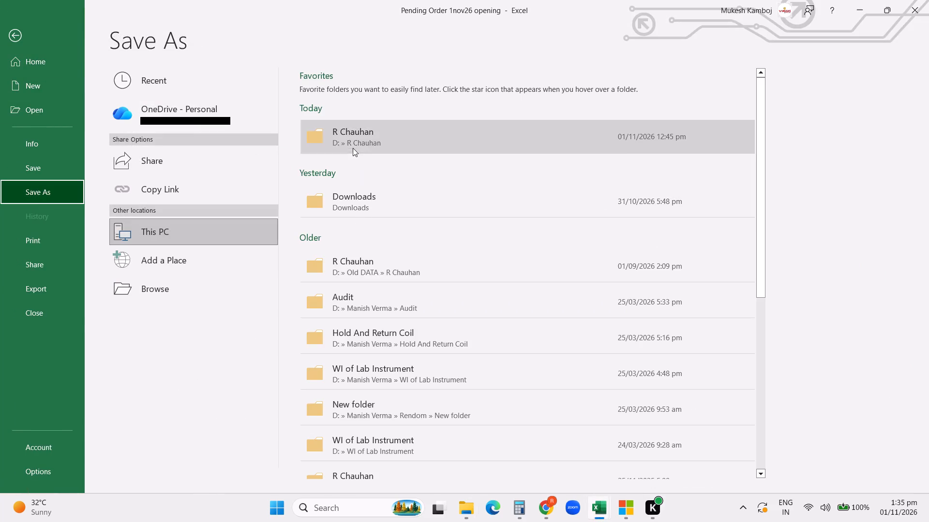
pyautogui.click(353, 146)
pyautogui.click(189, 200)
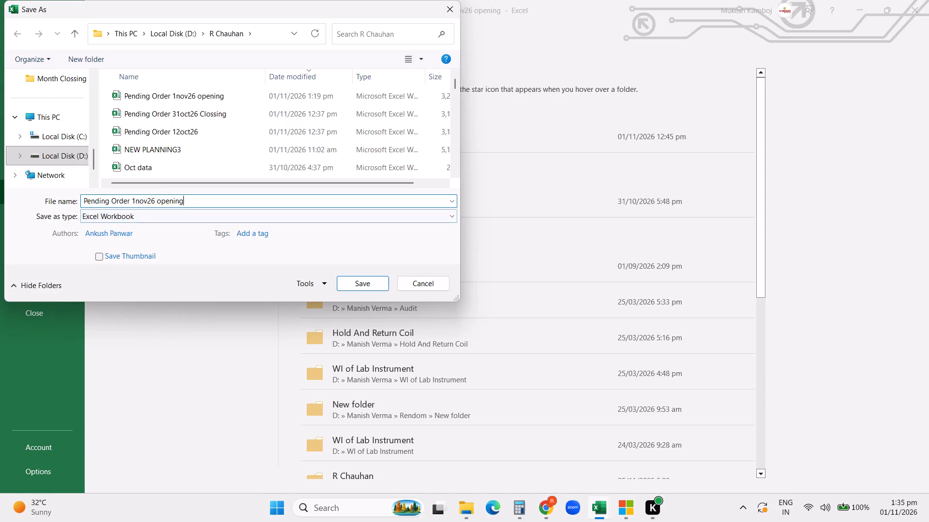
pyautogui.press('BackSpace')
pyautogui.press('BackSpace')
pyautogui.press('BackSpace')
pyautogui.press('BackSpace')
pyautogui.press('BackSpace')
pyautogui.press('BackSpace')
pyautogui.press('BackSpace')
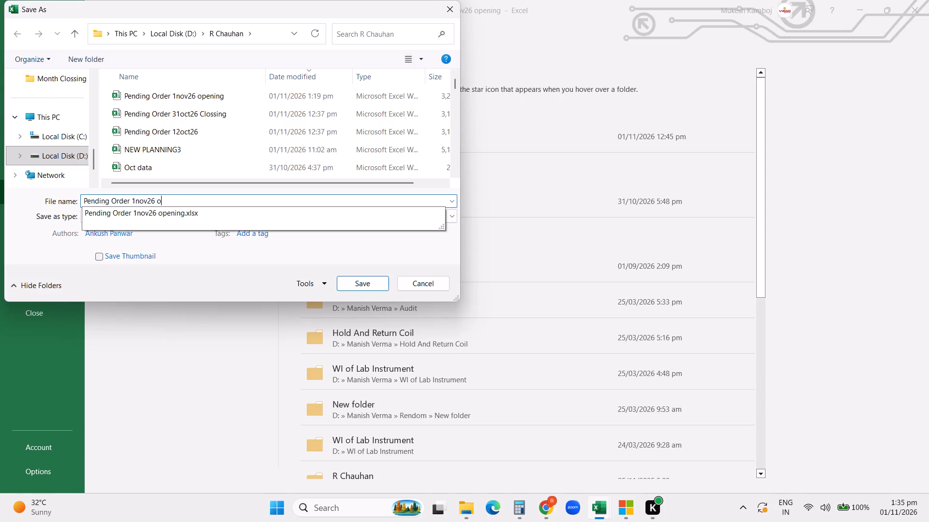
pyautogui.press('BackSpace')
pyautogui.press('Return')
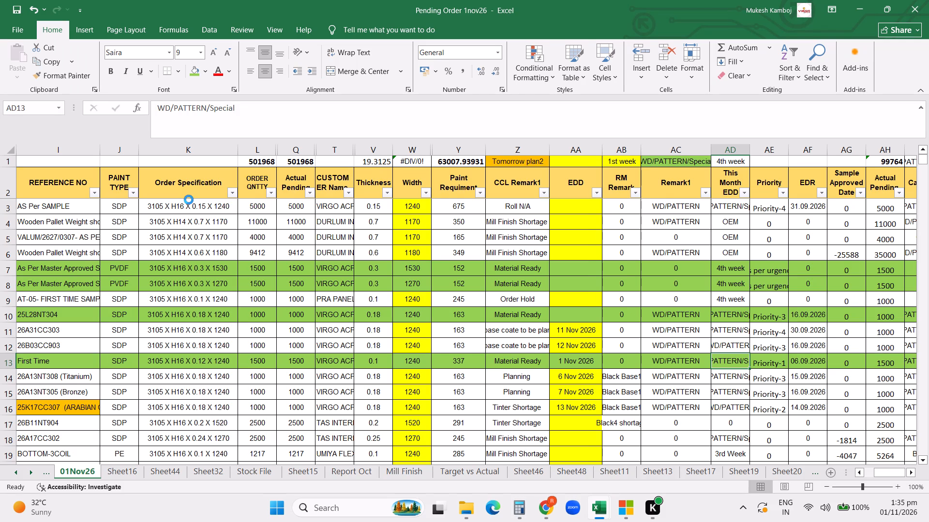
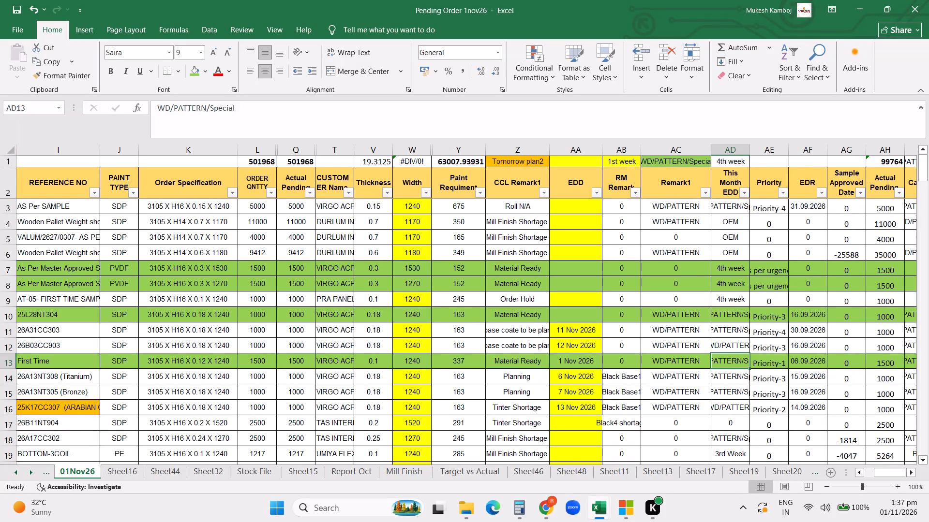
# Filter the EDD column to show only the orders dated November 2026.
pyautogui.click(599, 192)
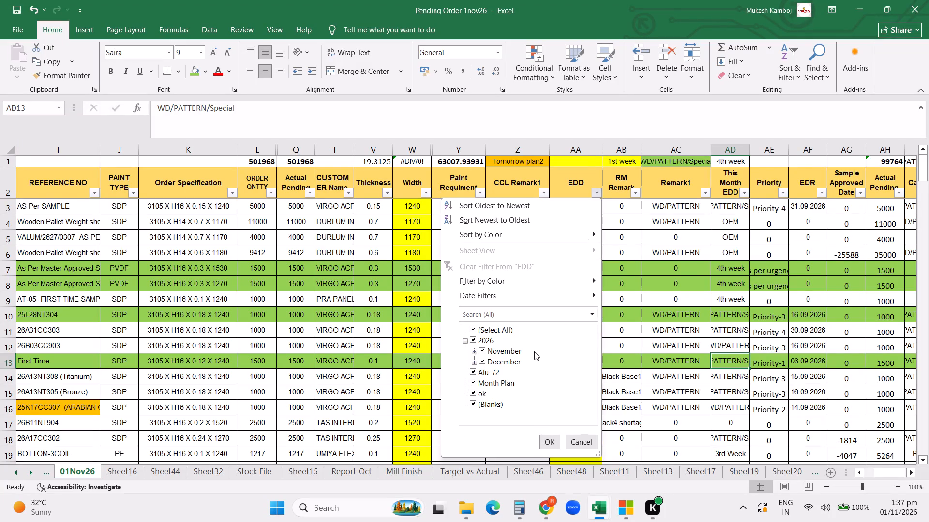
pyautogui.click(488, 330)
pyautogui.click(487, 351)
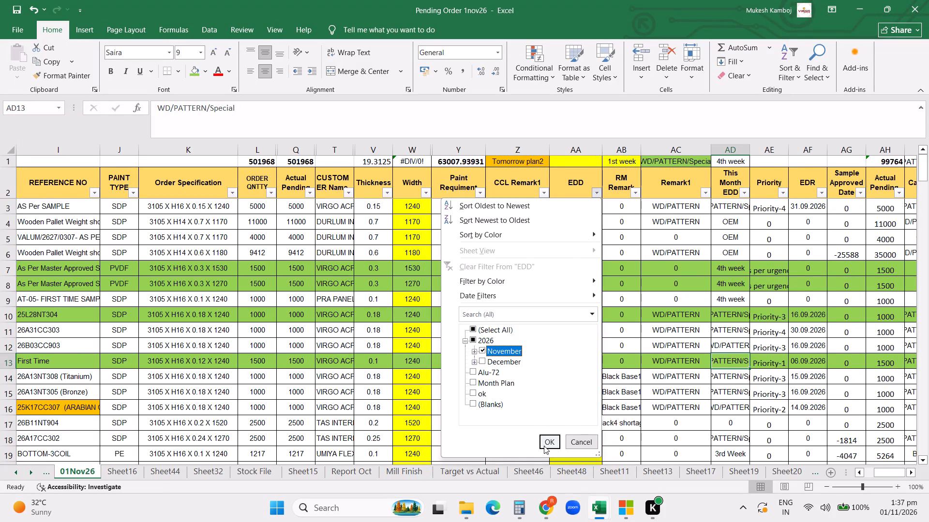
pyautogui.click(544, 445)
pyautogui.scroll(5, 558, 369)
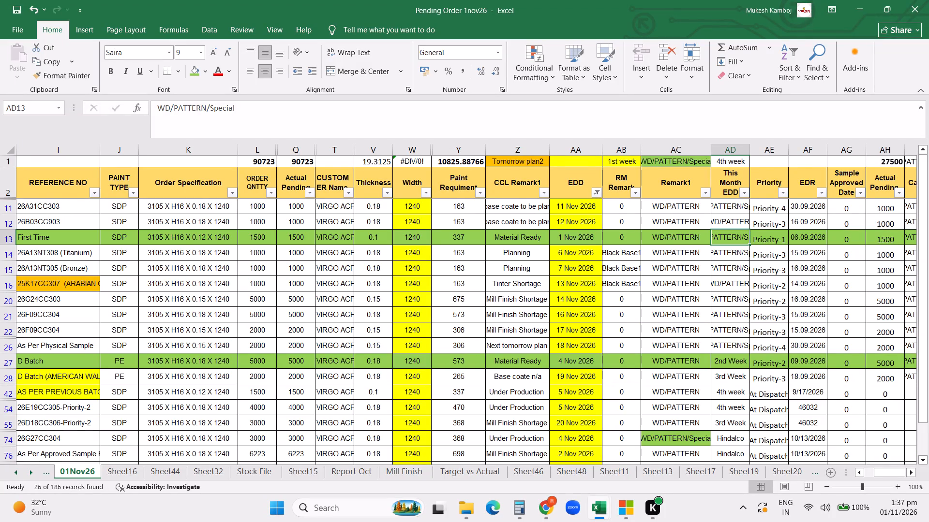
# Change the EDD column filter, starting by deselecting all of its values.
pyautogui.click(595, 191)
pyautogui.tripleClick(489, 328)
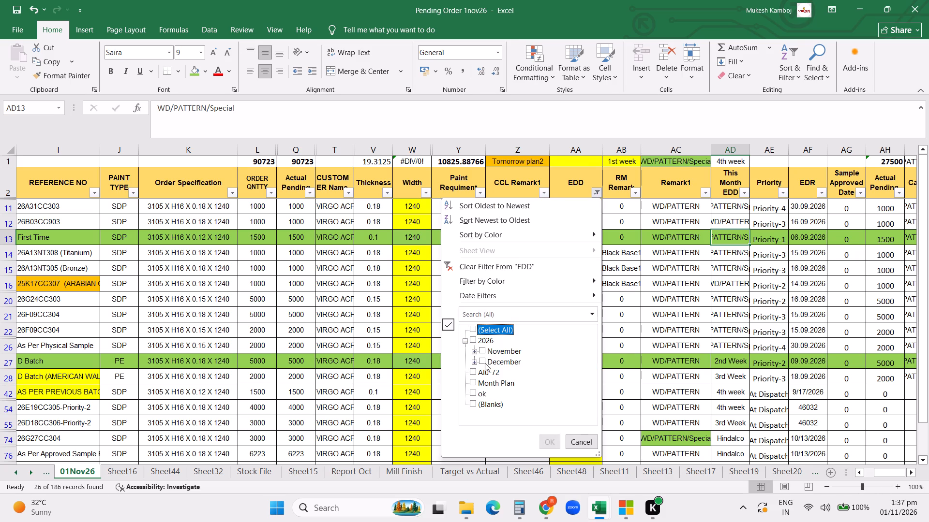
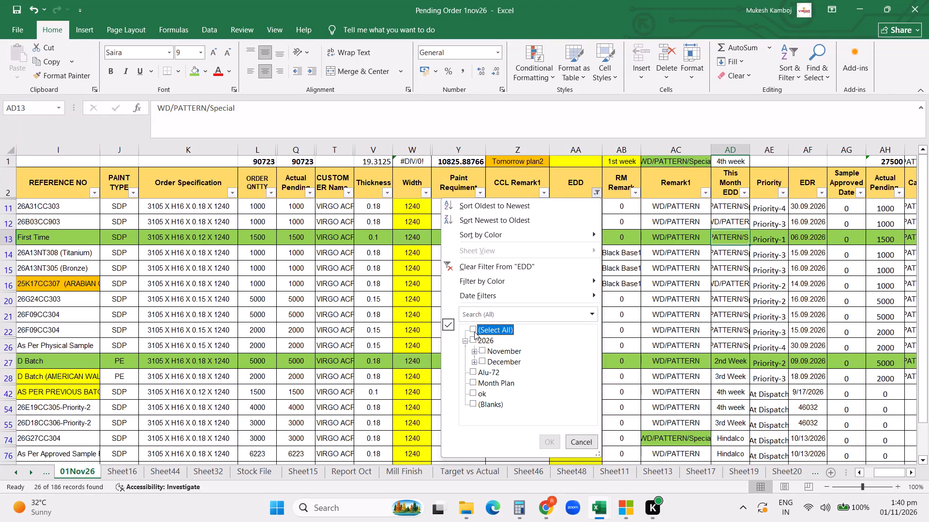
# Filter the EDD column to show only the Month Plan and ok entries.
pyautogui.tripleClick(474, 331)
pyautogui.click(482, 383)
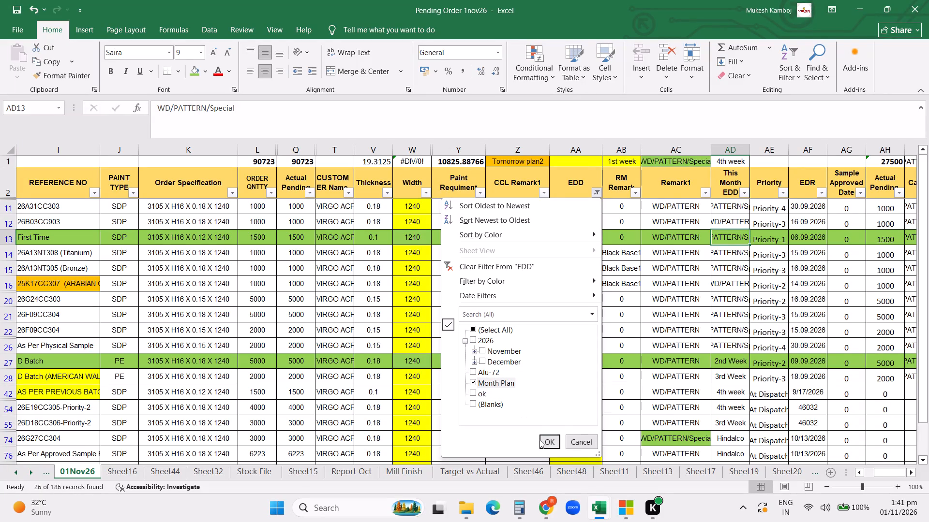
pyautogui.click(481, 393)
pyautogui.click(549, 440)
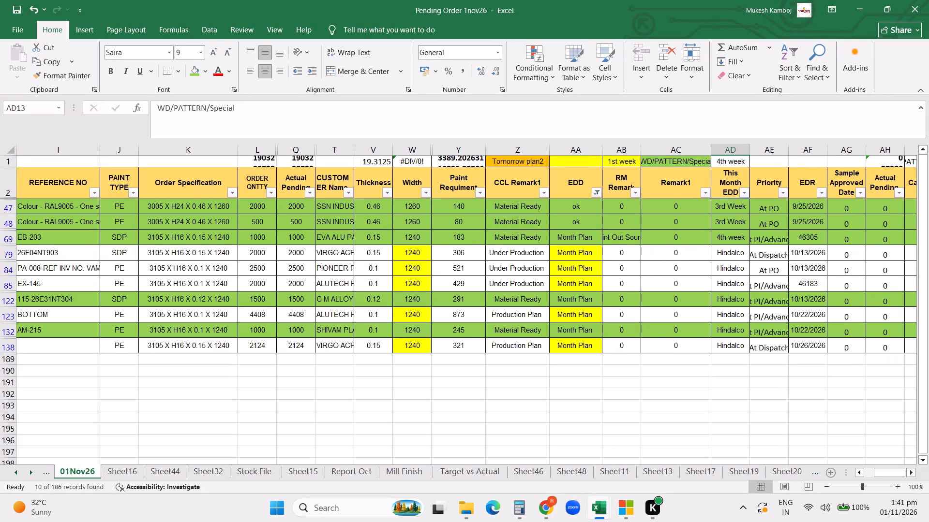
# Delete the EDD entries of all the filtered orders and clear the EDD filter.
pyautogui.scroll(12, 574, 334)
pyautogui.moveTo(580, 204); pyautogui.dragTo(569, 356)
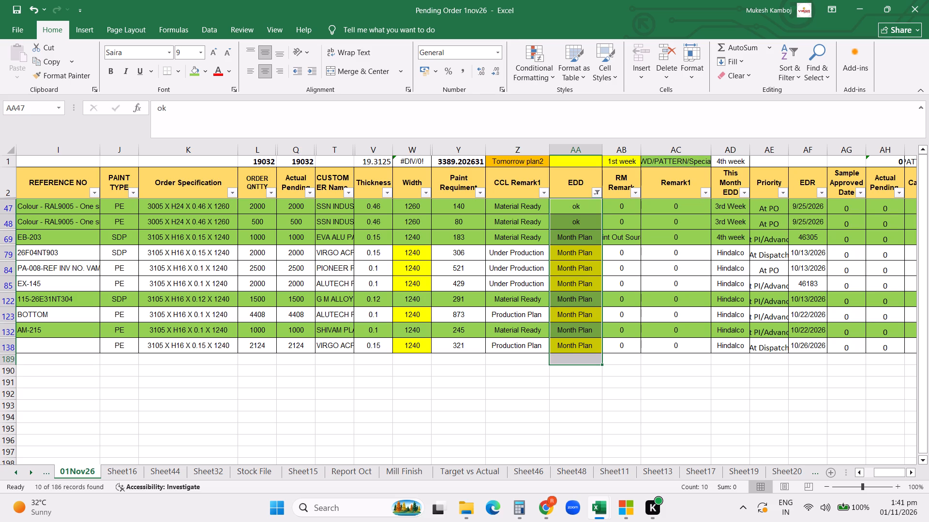
pyautogui.press('Delete')
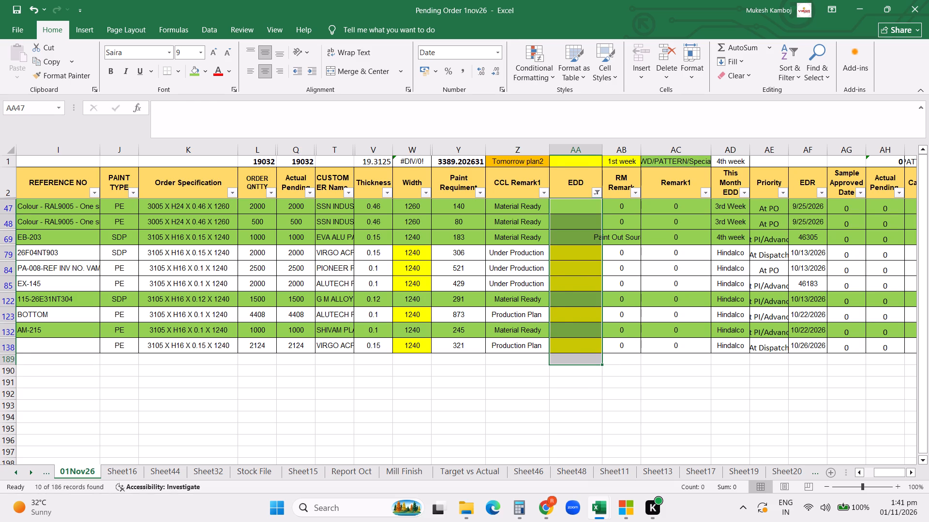
pyautogui.click(522, 325)
pyautogui.click(599, 192)
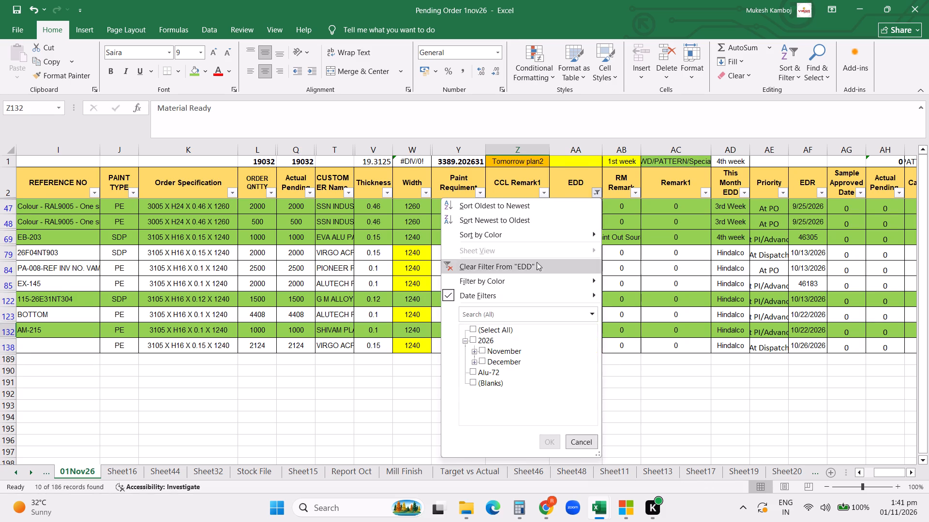
pyautogui.click(529, 264)
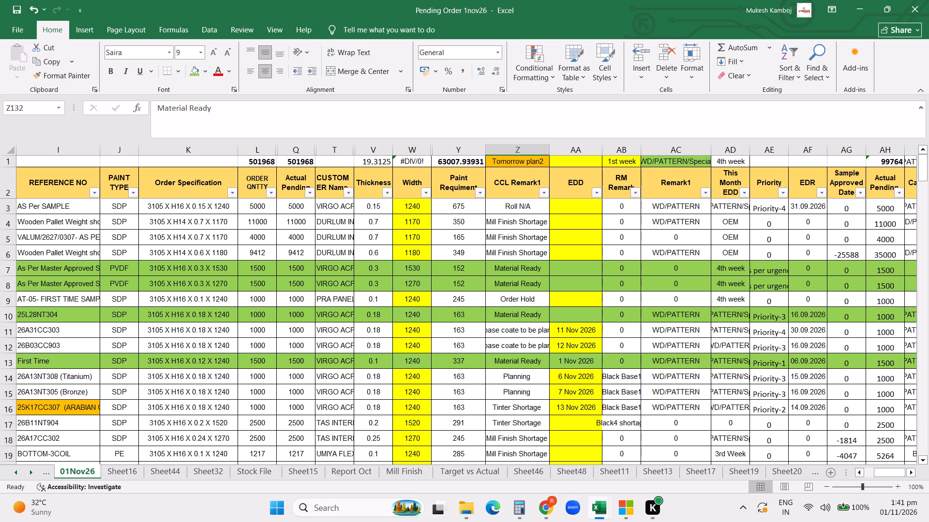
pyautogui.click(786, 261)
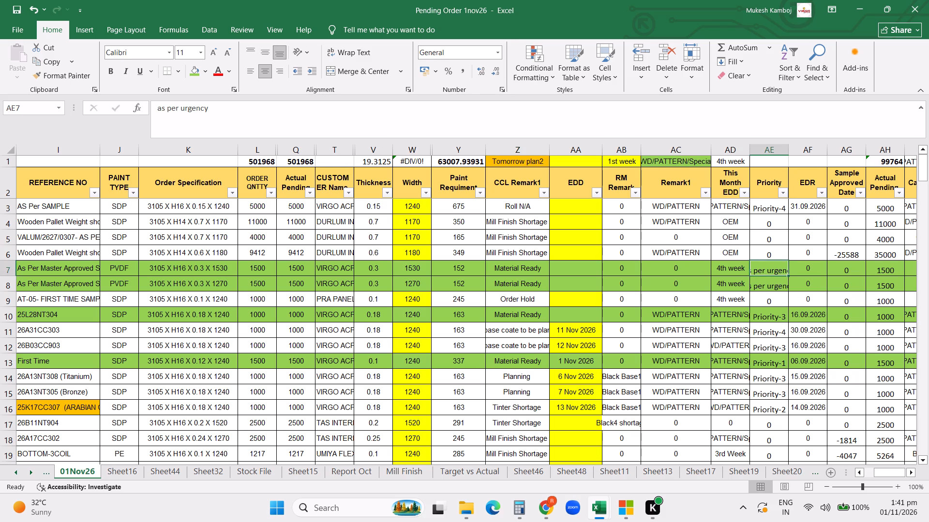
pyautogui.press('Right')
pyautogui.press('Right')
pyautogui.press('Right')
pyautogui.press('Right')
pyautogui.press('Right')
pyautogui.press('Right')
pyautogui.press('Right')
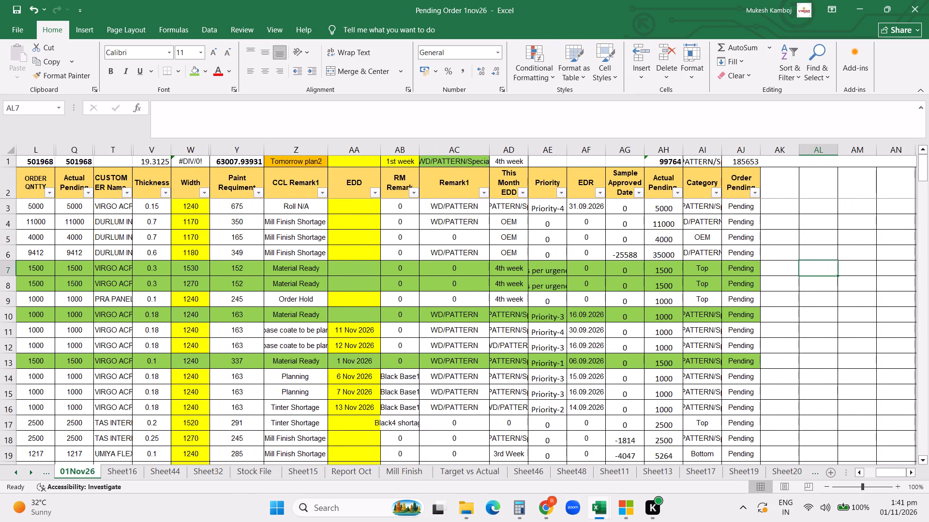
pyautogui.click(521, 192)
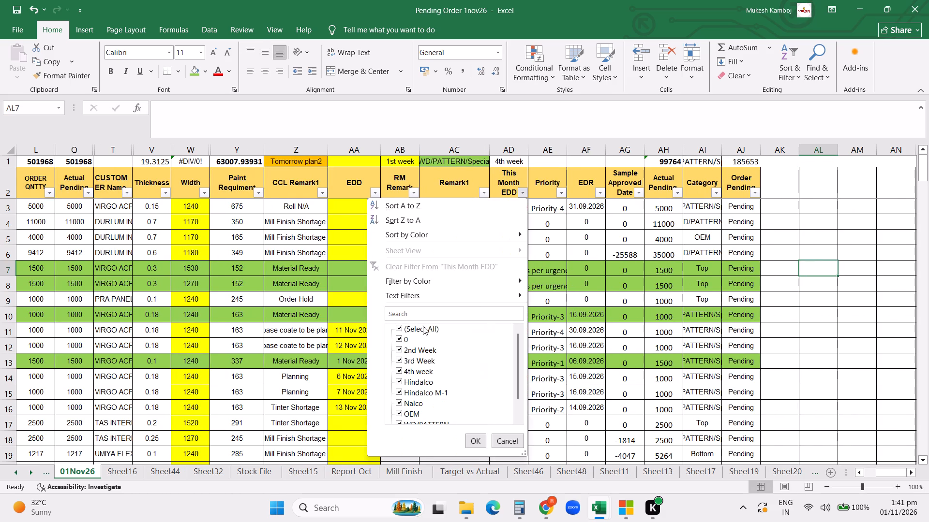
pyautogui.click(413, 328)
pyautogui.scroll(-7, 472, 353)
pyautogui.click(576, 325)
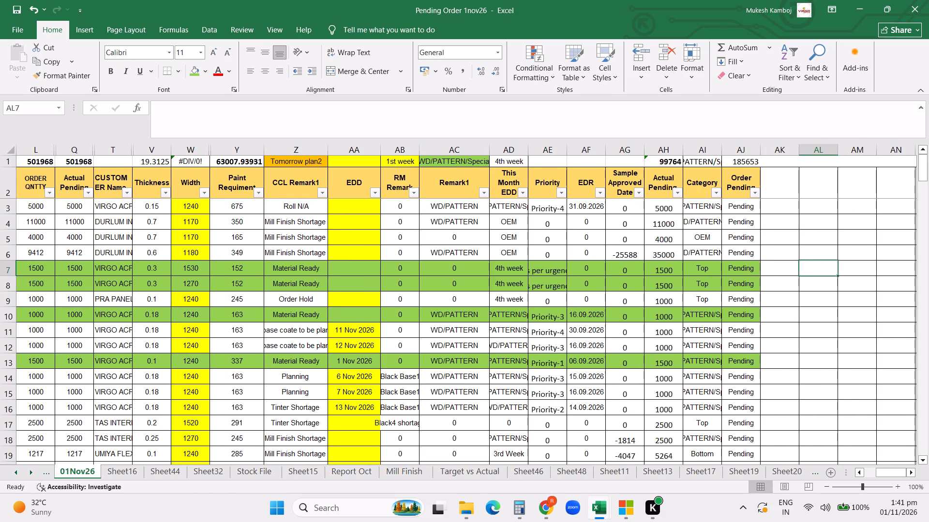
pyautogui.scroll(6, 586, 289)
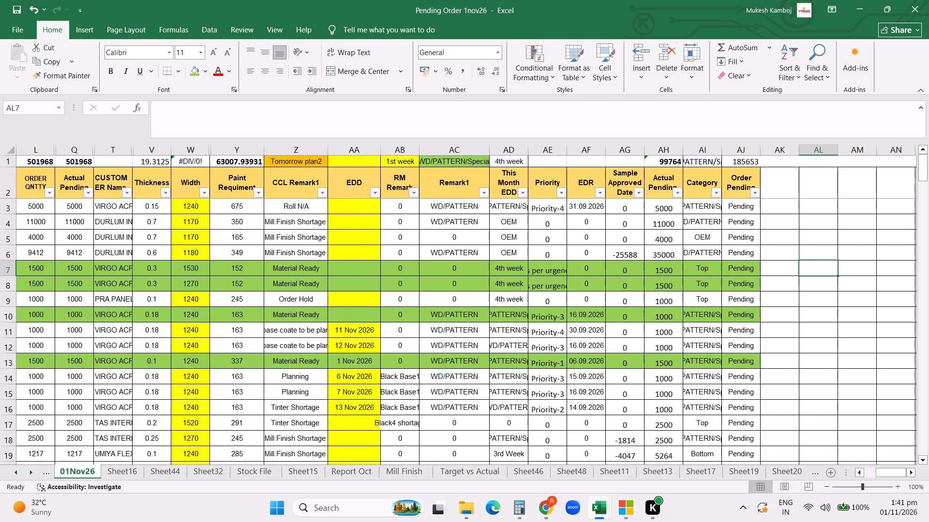
# Filter the Remark1 column to exclude 0, keeping WD/PATTERN and WD/PATTERN/Special.
pyautogui.click(486, 192)
pyautogui.click(365, 336)
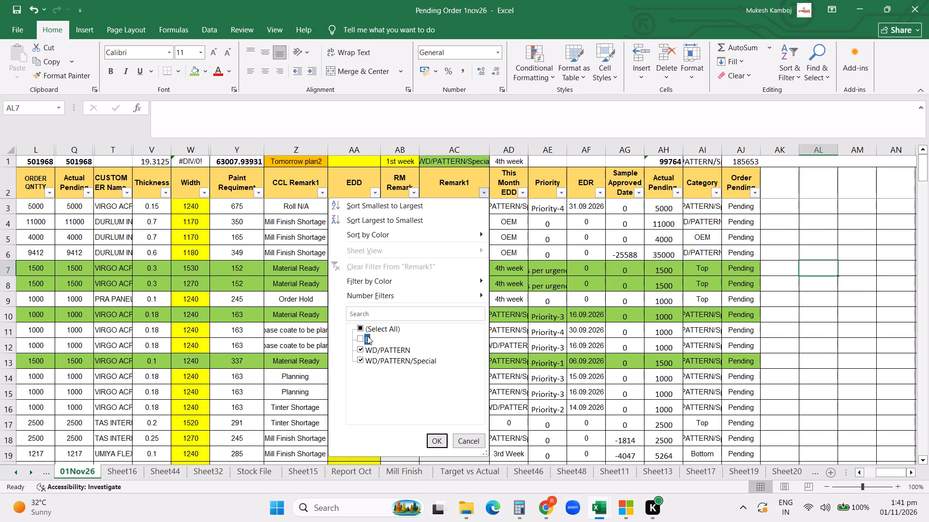
pyautogui.click(433, 444)
# Copy a WD/PATTERN/Special cell in Remark1 over all the filtered Remark1 cells, from row 3 to row 185.
pyautogui.scroll(9, 486, 291)
pyautogui.scroll(-7, 507, 251)
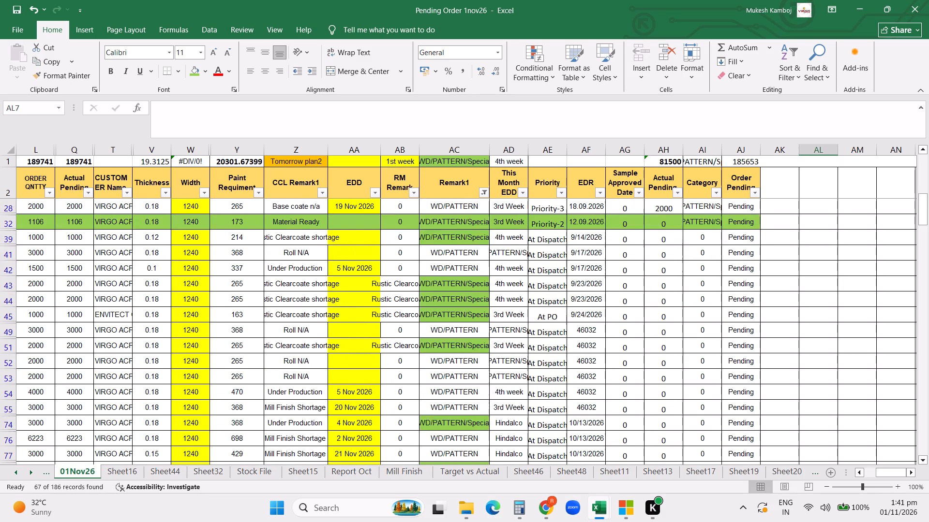
pyautogui.scroll(-12, 506, 261)
pyautogui.scroll(-12, 505, 279)
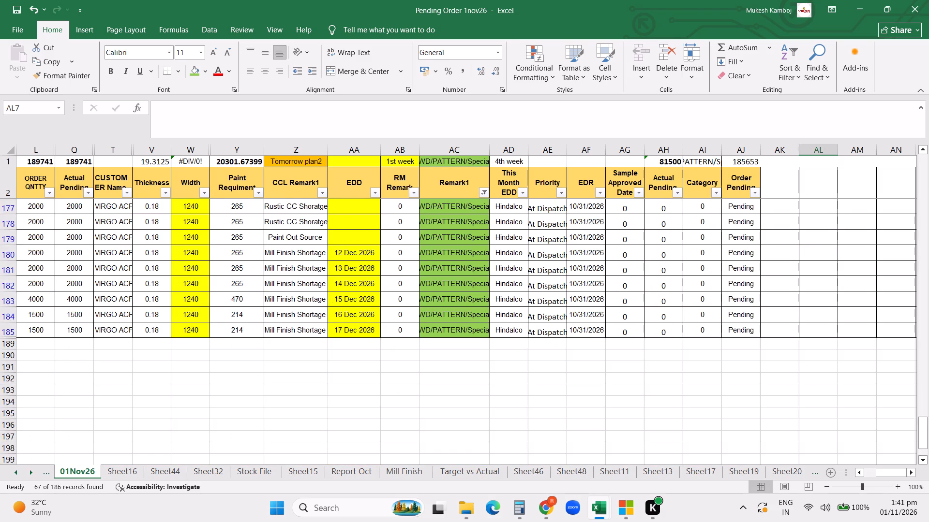
pyautogui.scroll(-6, 505, 282)
pyautogui.scroll(20, 500, 289)
pyautogui.scroll(20, 500, 289)
pyautogui.scroll(1, 500, 289)
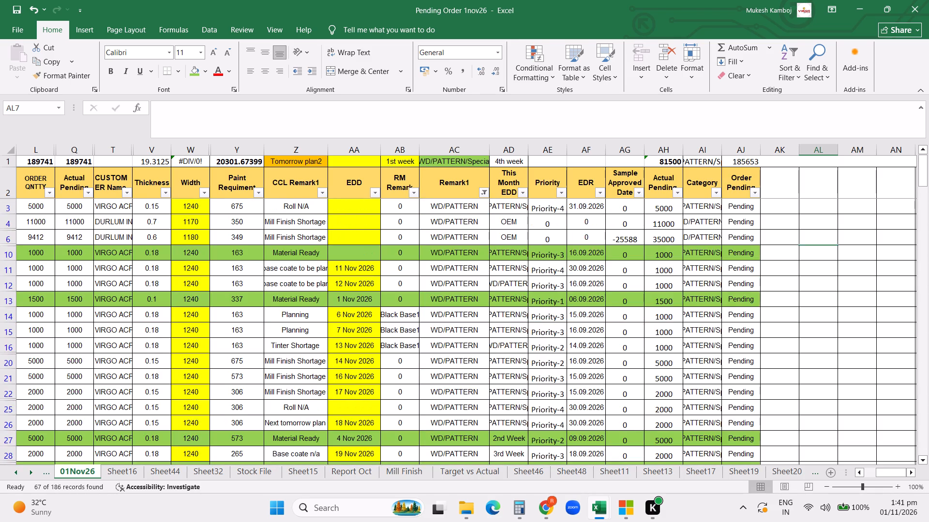
pyautogui.scroll(5, 424, 269)
pyautogui.scroll(-5, 435, 300)
pyautogui.click(442, 325)
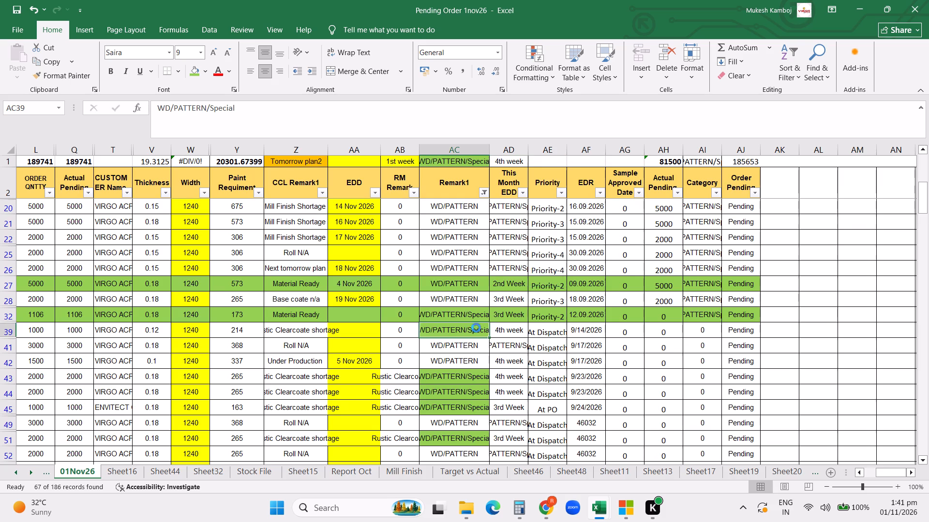
pyautogui.hotkey('ctrl', 'c')
pyautogui.scroll(14, 471, 208)
pyautogui.moveTo(457, 200); pyautogui.dragTo(467, 521)
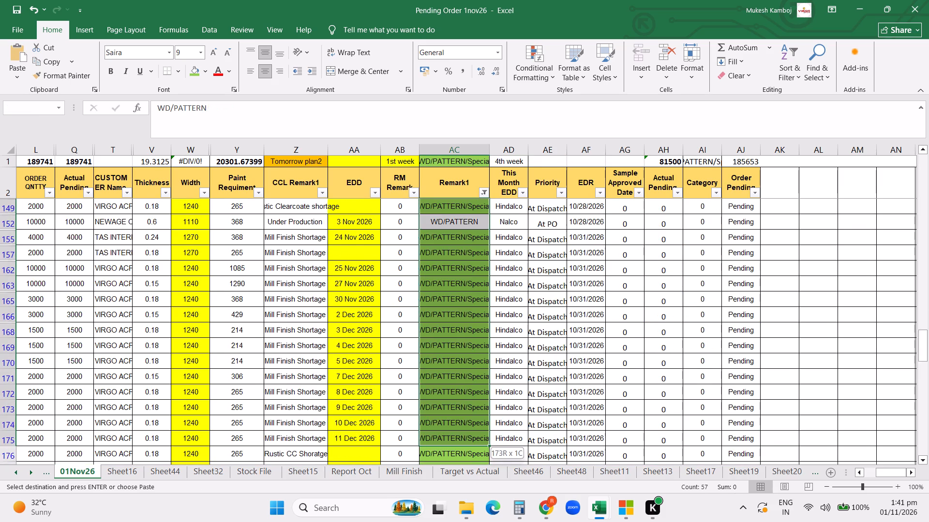
pyautogui.moveTo(467, 521); pyautogui.dragTo(462, 436)
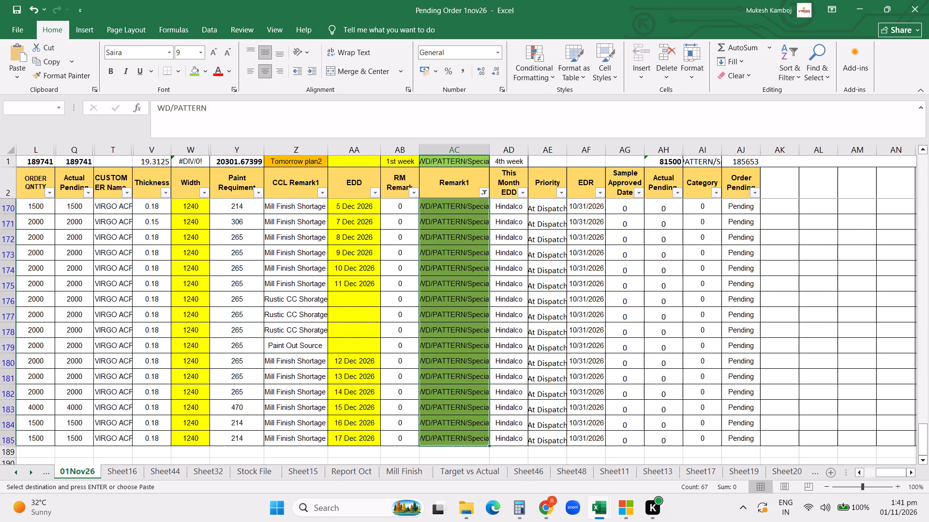
pyautogui.press('Return')
pyautogui.scroll(15, 465, 436)
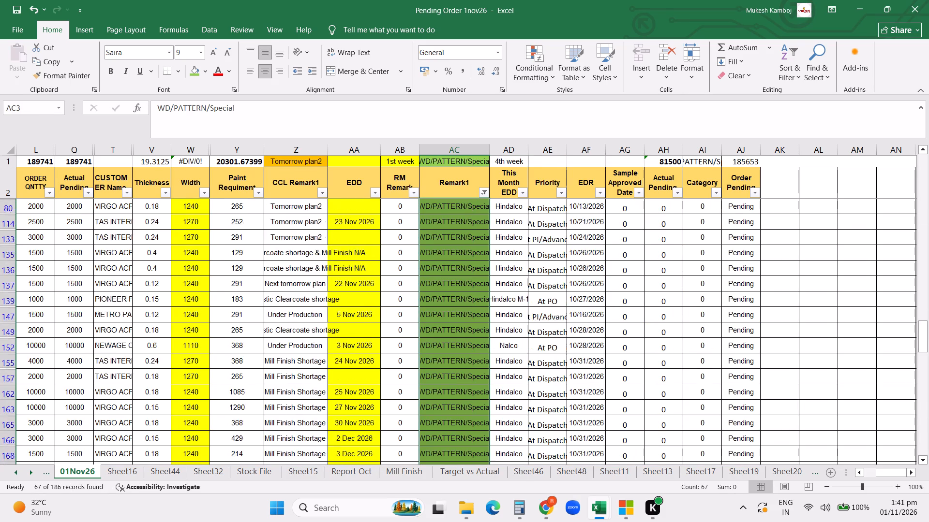
pyautogui.scroll(20, 474, 386)
pyautogui.scroll(12, 474, 386)
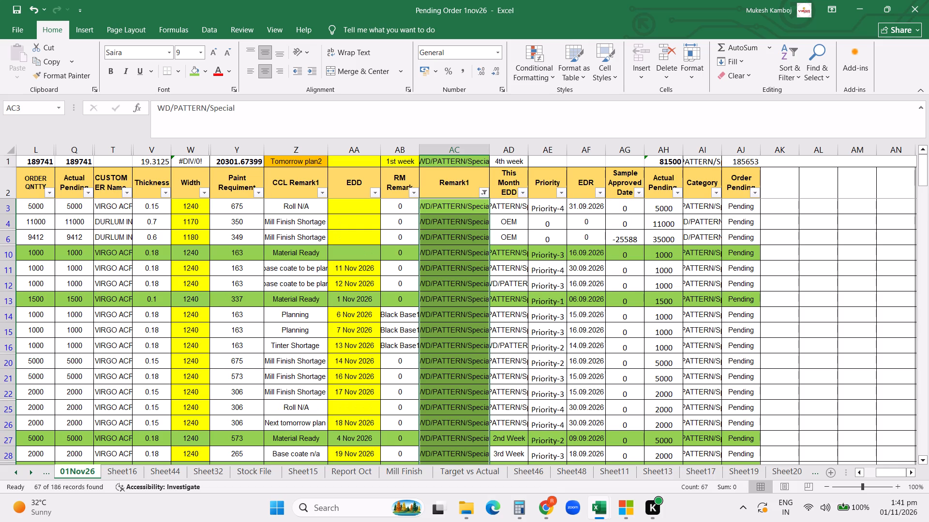
# Widen the Remark1 and Category columns enough to fit the full text WD/PATTERN/Special.
pyautogui.moveTo(490, 150); pyautogui.dragTo(513, 157)
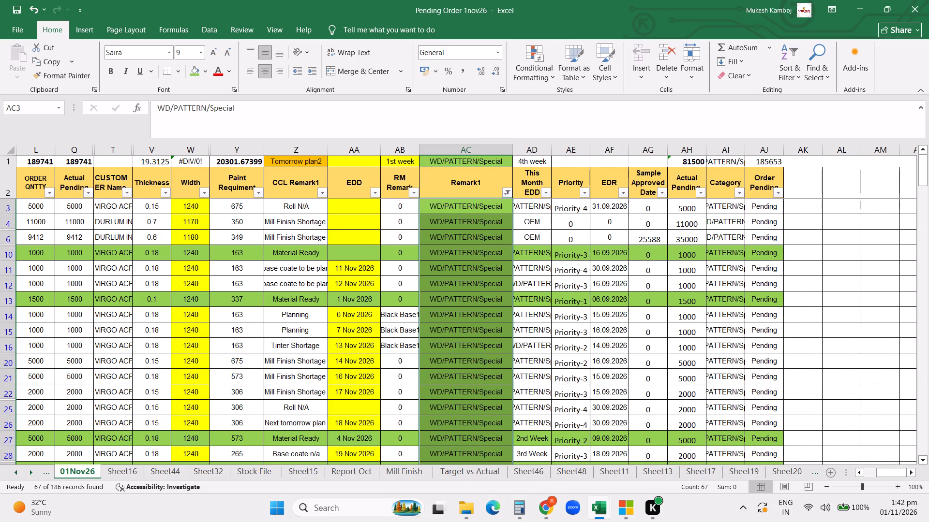
pyautogui.click(473, 206)
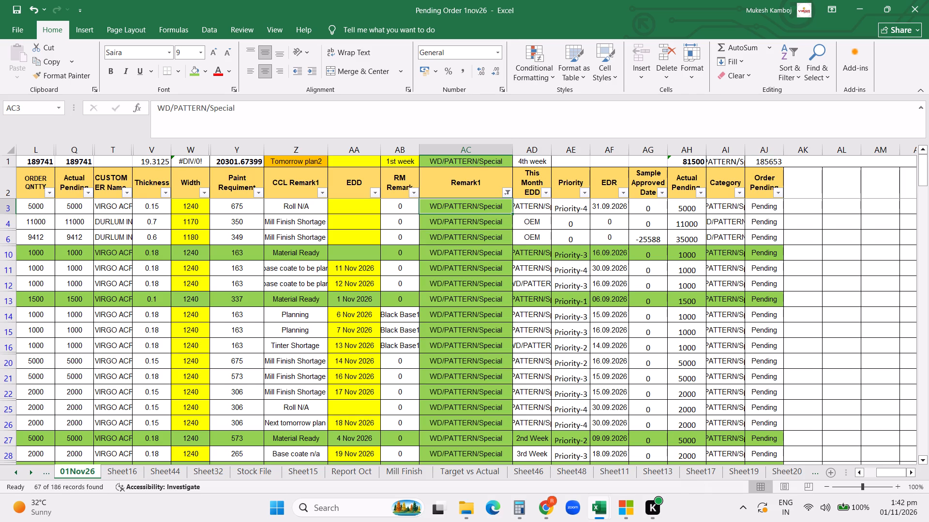
pyautogui.moveTo(742, 149); pyautogui.dragTo(765, 151)
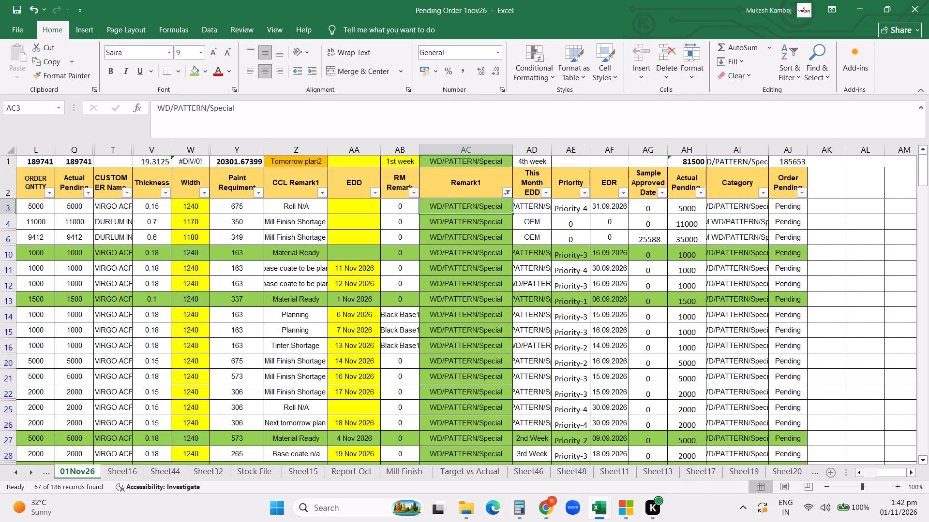
pyautogui.moveTo(765, 151); pyautogui.dragTo(790, 151)
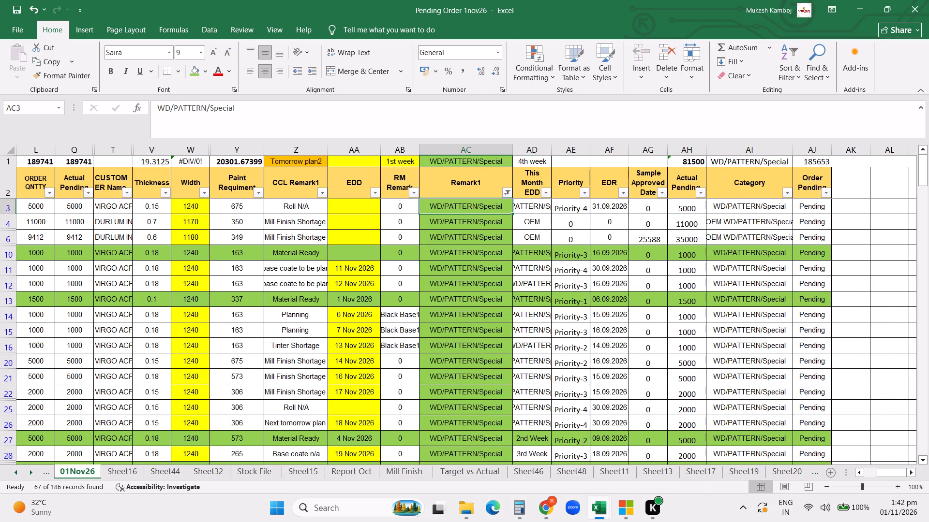
# Filter the Category column to exclude OEM WD/PATTERN/Special.
pyautogui.click(786, 194)
pyautogui.click(687, 349)
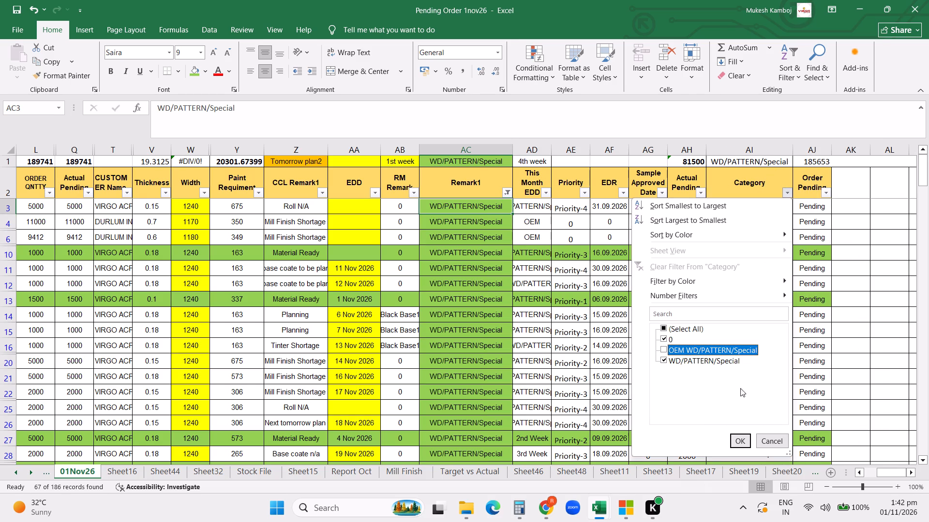
pyautogui.click(737, 443)
pyautogui.scroll(7, 537, 262)
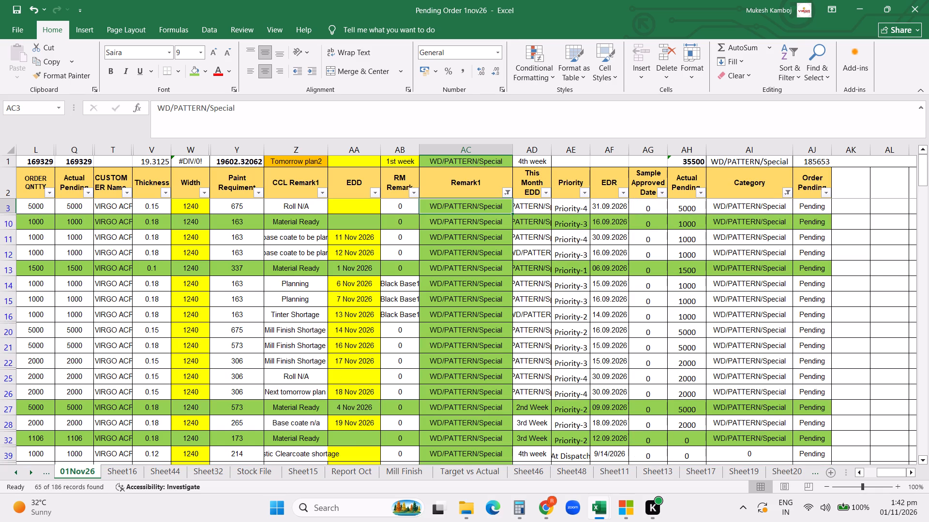
# Copy WD/PATTERN/Special from the first Remark1 cell into all the filtered Category cells, from row 3 to row 185.
pyautogui.click(468, 206)
pyautogui.hotkey('ctrl', 'c')
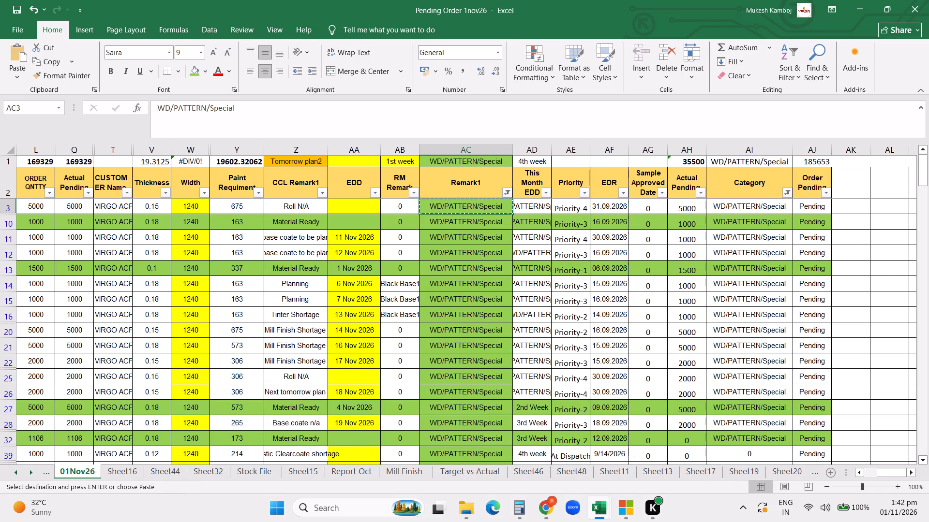
pyautogui.moveTo(727, 208); pyautogui.dragTo(745, 493)
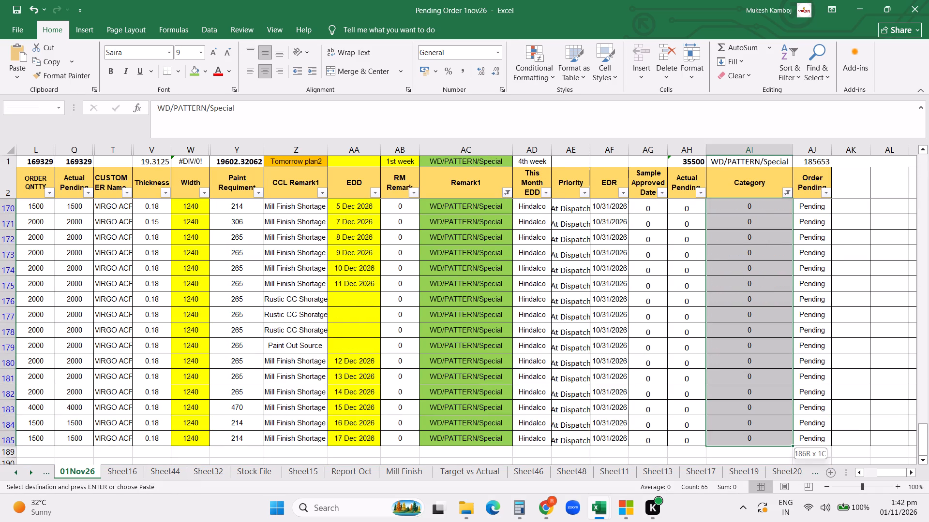
pyautogui.moveTo(745, 493); pyautogui.dragTo(745, 432)
pyautogui.press('Return')
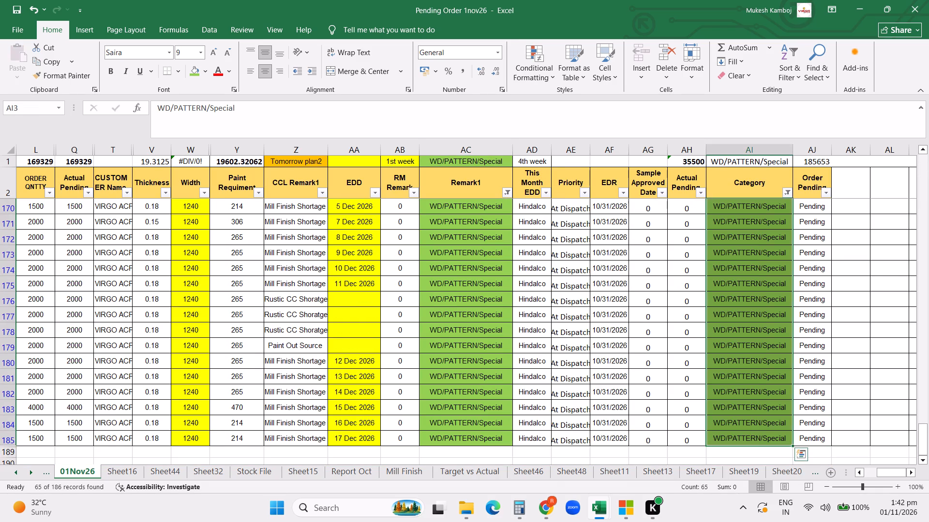
pyautogui.scroll(20, 742, 403)
pyautogui.scroll(20, 742, 403)
pyautogui.scroll(8, 742, 403)
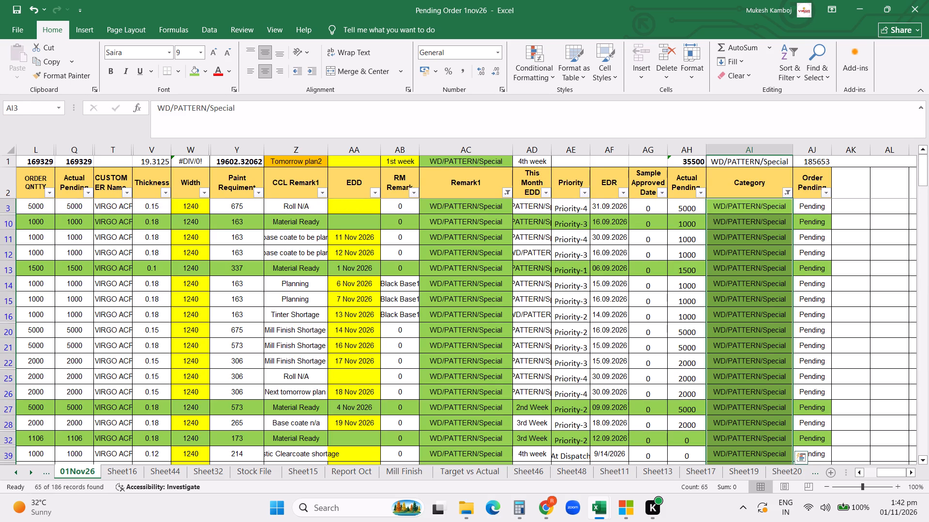
pyautogui.click(608, 304)
# Clear the filters from the Remark1 and Category columns to show all orders again.
pyautogui.click(508, 194)
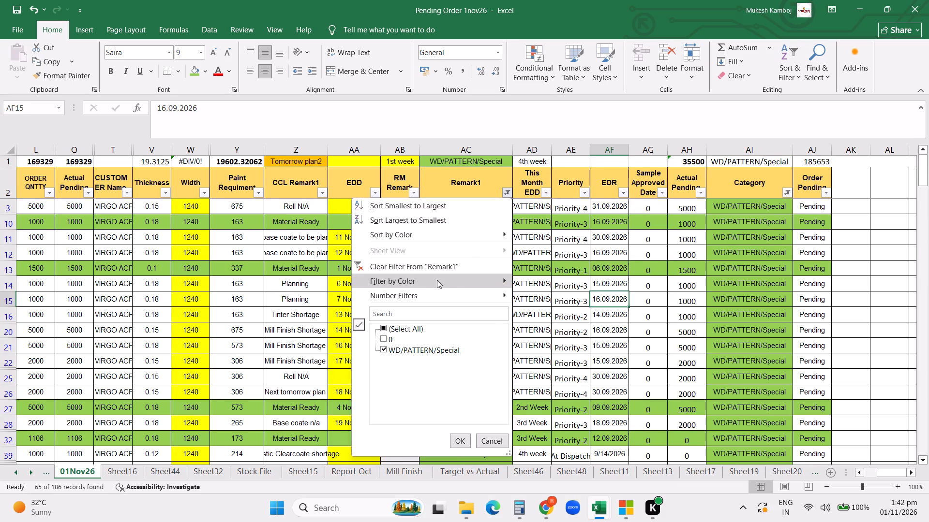
pyautogui.click(427, 264)
pyautogui.scroll(4, 785, 232)
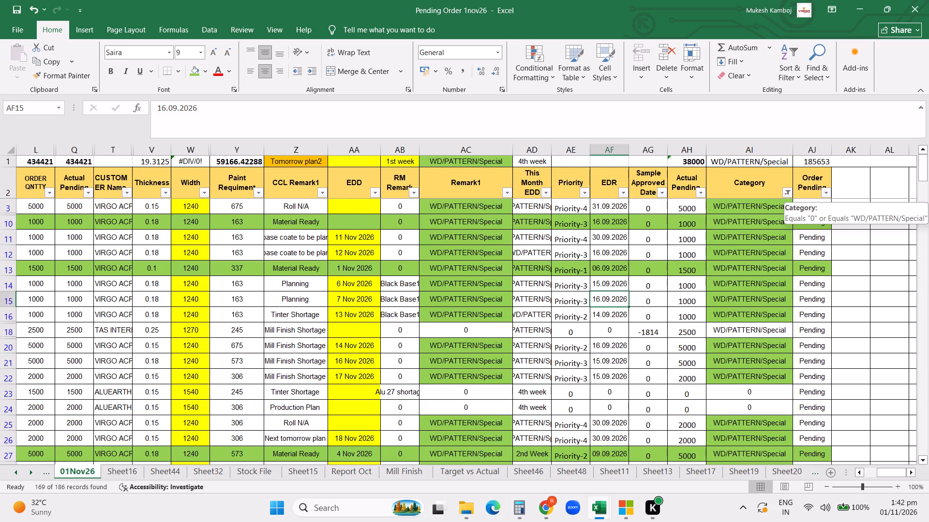
pyautogui.click(788, 194)
pyautogui.click(704, 264)
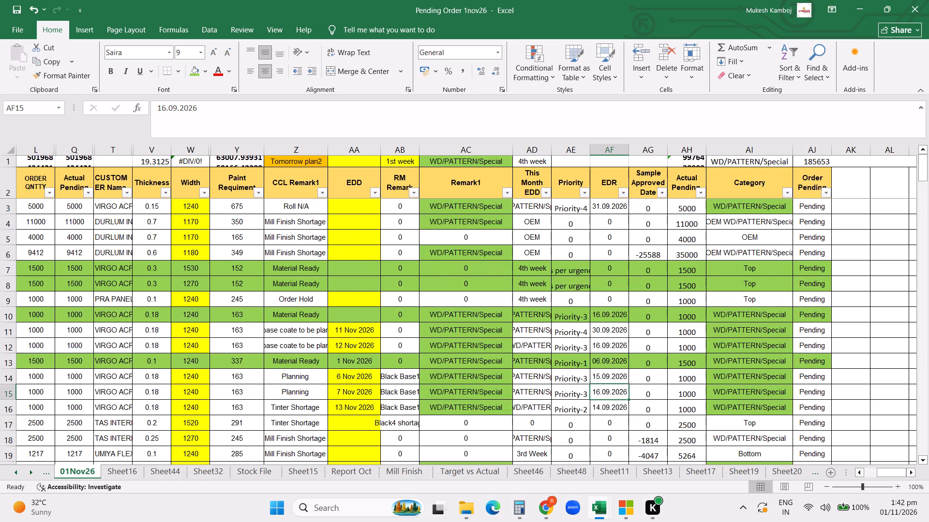
# Return to the DATE column at the start of the order table.
pyautogui.click(418, 251)
pyautogui.hotkey('ctrl', 'Left')
pyautogui.hotkey('ctrl', 'Left')
pyautogui.hotkey('ctrl', 'Left')
pyautogui.hotkey('ctrl', 'Left')
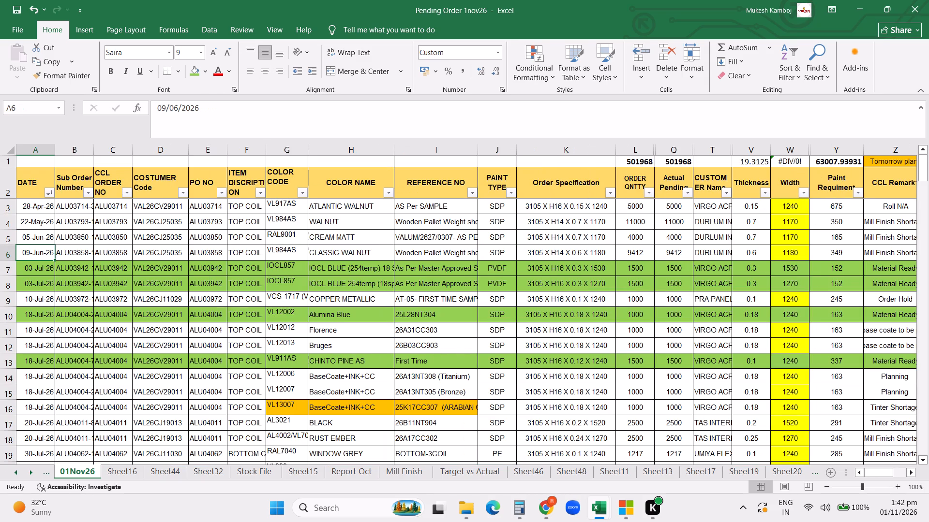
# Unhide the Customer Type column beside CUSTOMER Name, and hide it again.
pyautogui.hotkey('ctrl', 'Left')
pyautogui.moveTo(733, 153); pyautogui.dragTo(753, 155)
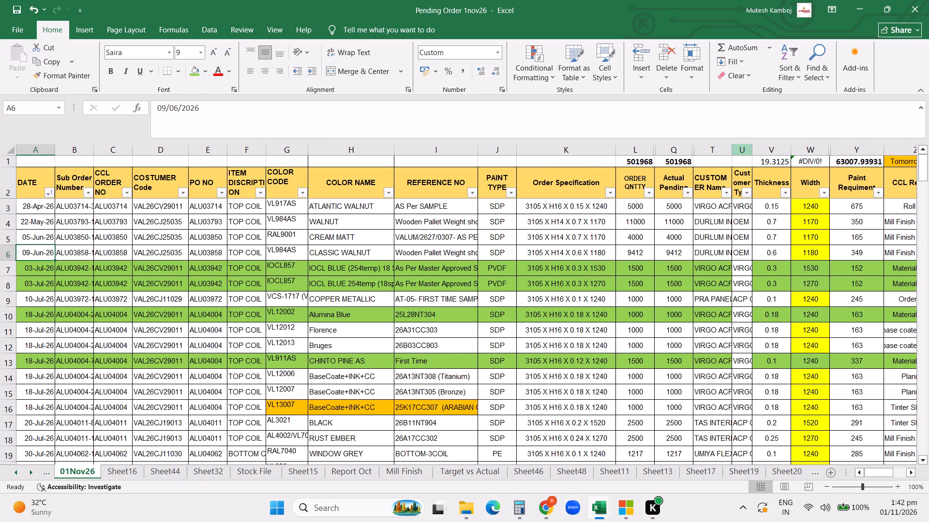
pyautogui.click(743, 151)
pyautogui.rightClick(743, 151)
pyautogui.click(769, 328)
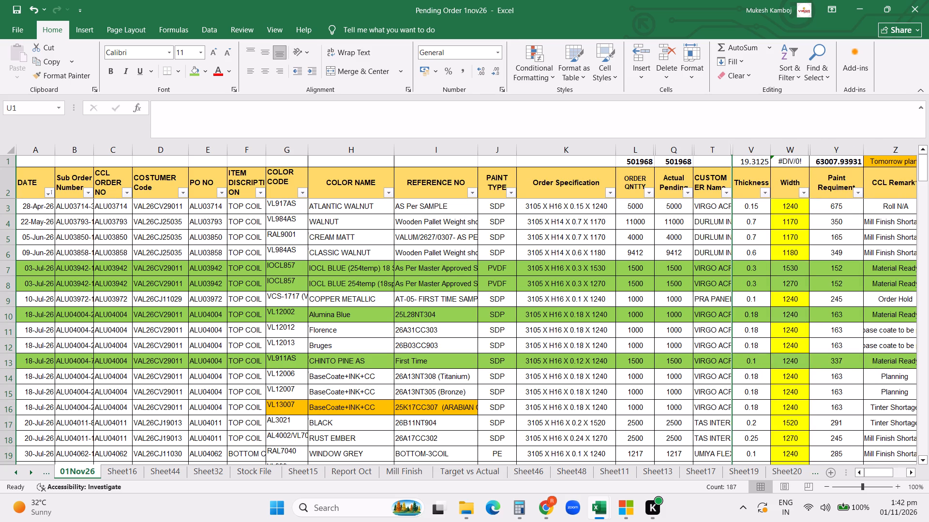
# Filter the CUSTOMER Name column to show only DURLUM INDIA PRIVATE LIMITED and NEWAGE CEILING PVT LTD.
pyautogui.click(726, 194)
pyautogui.click(619, 325)
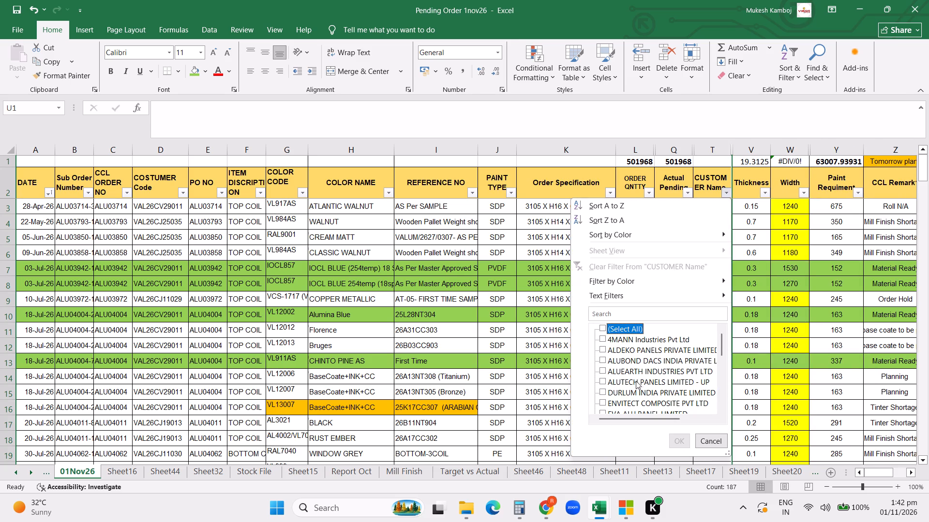
pyautogui.click(629, 390)
pyautogui.scroll(-11, 648, 383)
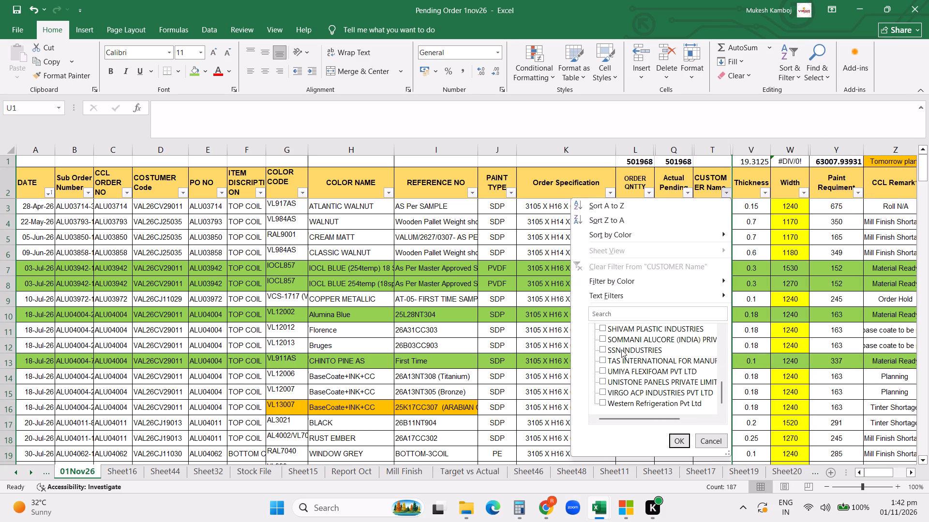
pyautogui.scroll(1, 651, 348)
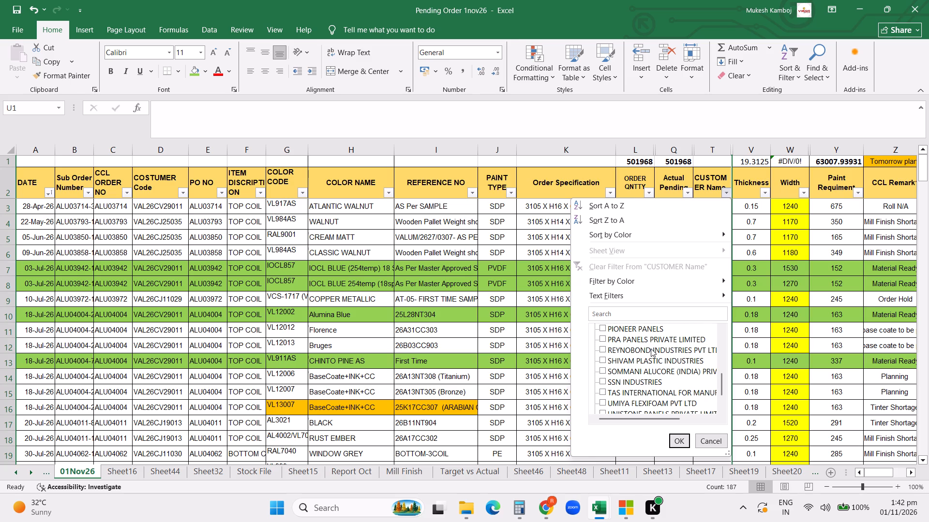
pyautogui.scroll(1, 651, 348)
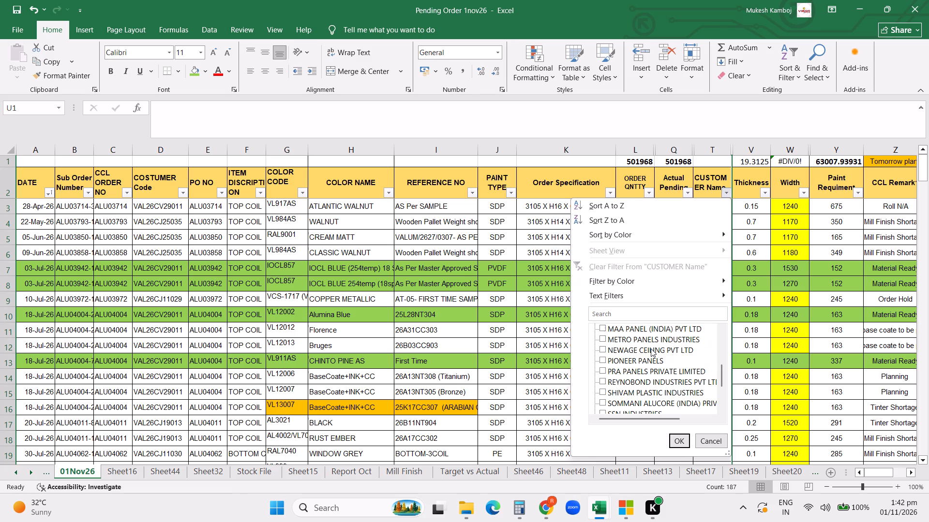
pyautogui.click(651, 348)
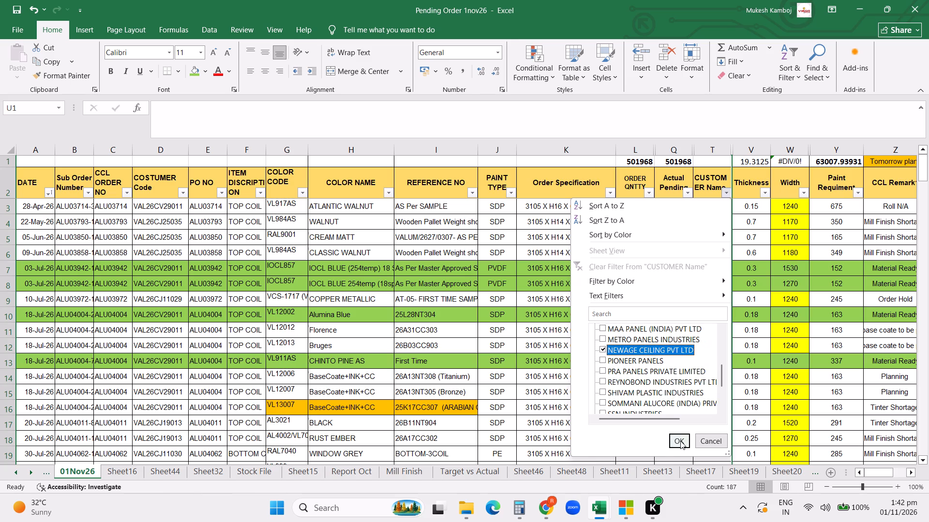
pyautogui.click(679, 442)
pyautogui.scroll(10, 764, 304)
# Examine the filtered customers' orders, comparing their Category and Remark1 labels with the item, colour and quantity details.
pyautogui.press('Right')
pyautogui.press('Right')
pyautogui.press('Right')
pyautogui.press('Right')
pyautogui.press('Right')
pyautogui.press('Right')
pyautogui.press('Right')
pyautogui.press('Right')
pyautogui.press('Right')
pyautogui.press('Right')
pyautogui.press('Right')
pyautogui.press('Right')
pyautogui.press('Right')
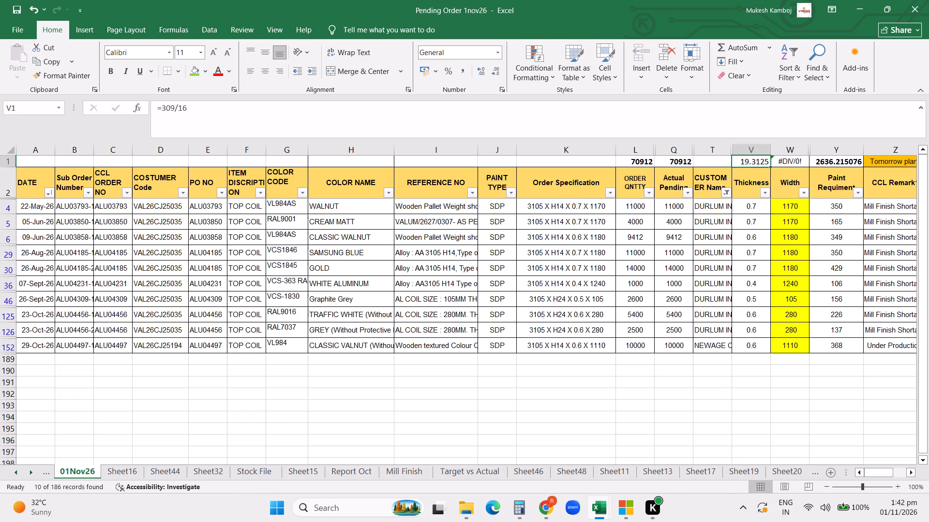
pyautogui.press('Right')
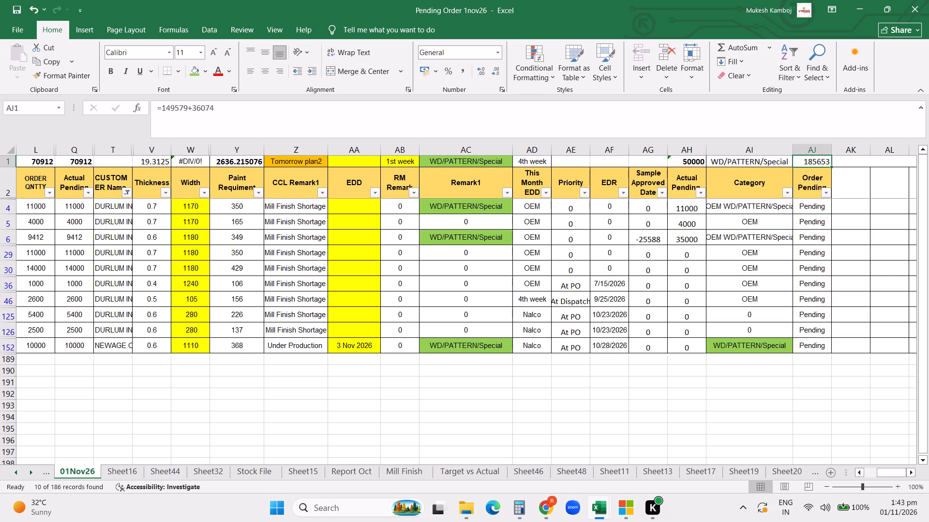
pyautogui.click(790, 273)
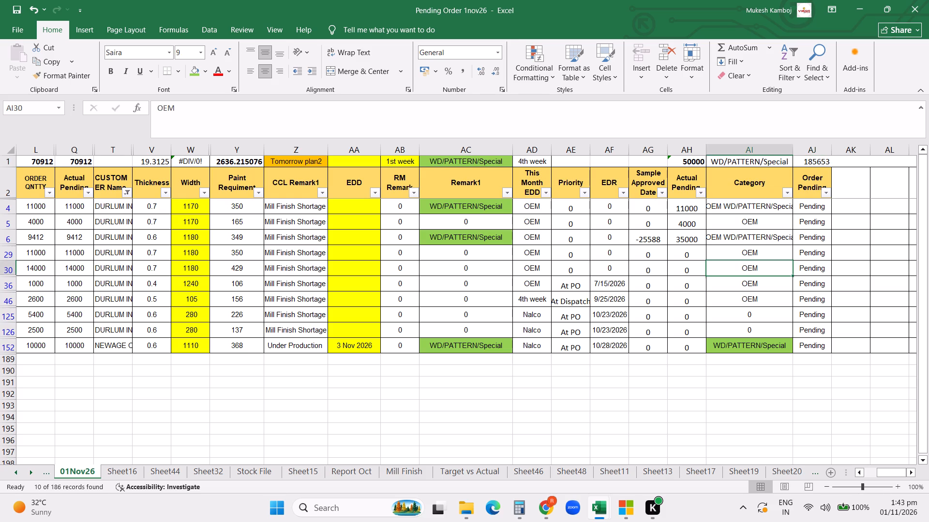
pyautogui.press('Left')
pyautogui.press('Left')
pyautogui.press('Left')
pyautogui.press('Left')
pyautogui.press('Left')
pyautogui.press('Left')
pyautogui.press('Left')
pyautogui.press('Left')
pyautogui.press('Left')
pyautogui.press('Left')
pyautogui.press('Left')
pyautogui.press('Left')
pyautogui.press('Left')
pyautogui.press('Left')
pyautogui.press('Left')
pyautogui.press('Left')
pyautogui.press('Left')
pyautogui.press('Left')
pyautogui.press('Left')
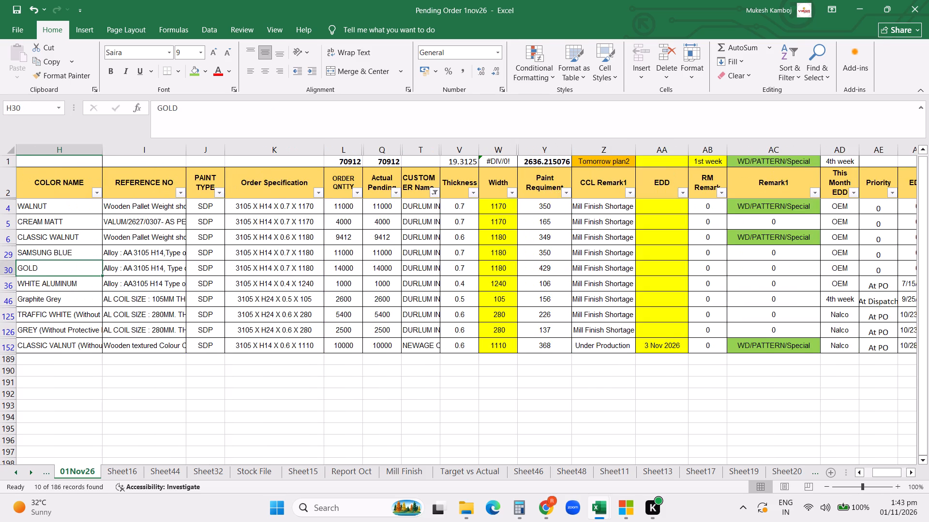
pyautogui.press('Left')
pyautogui.press('Left')
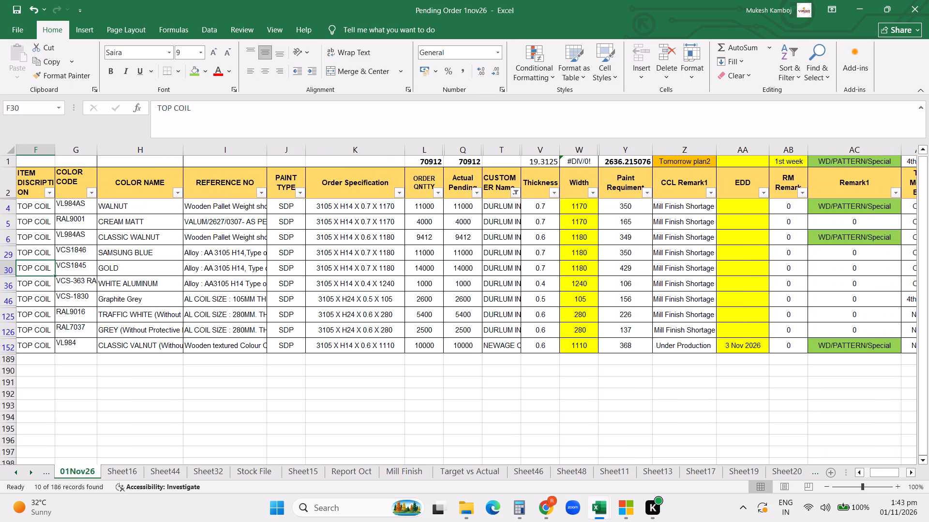
pyautogui.click(463, 318)
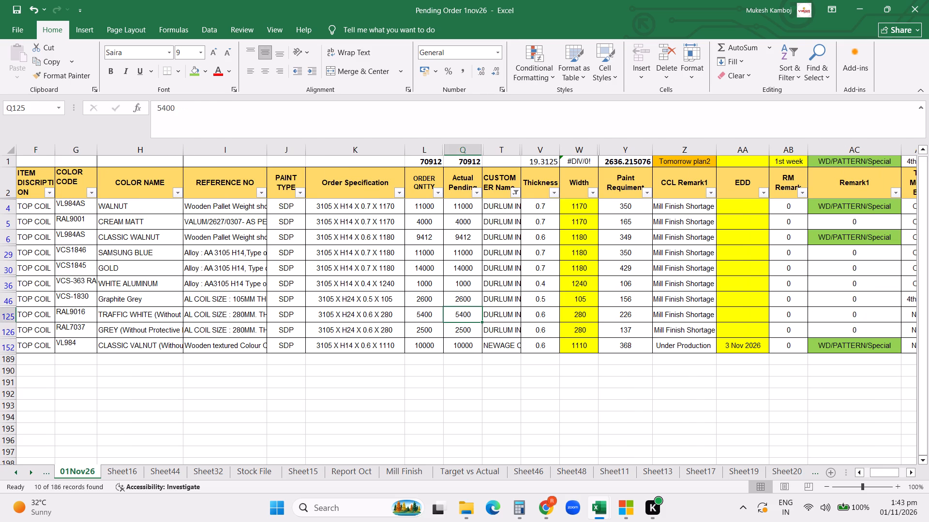
# Copy OEM from the Category cell in row 46 into the Category cells of rows 125 and 126.
pyautogui.click(824, 345)
pyautogui.press('Right')
pyautogui.press('Right')
pyautogui.press('Right')
pyautogui.press('Right')
pyautogui.press('Right')
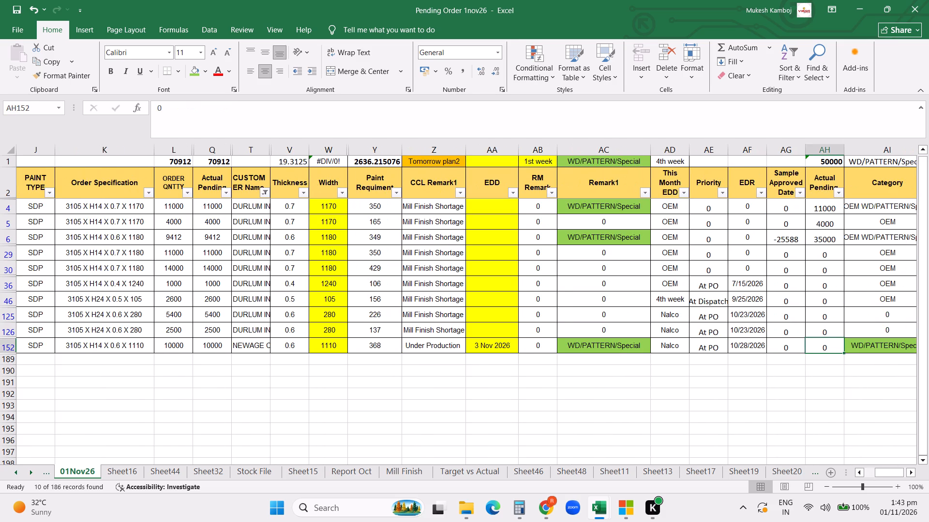
pyautogui.click(895, 304)
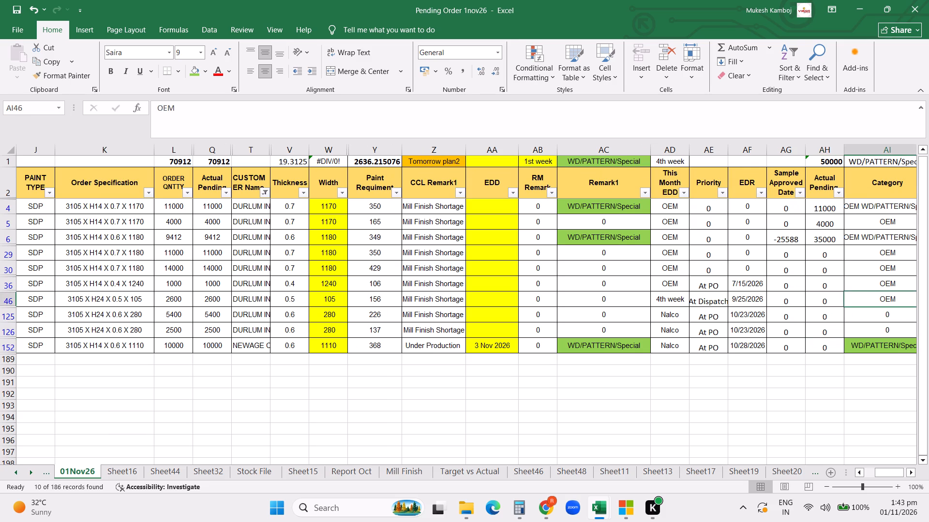
pyautogui.hotkey('ctrl', 'c')
pyautogui.moveTo(875, 317); pyautogui.dragTo(875, 328)
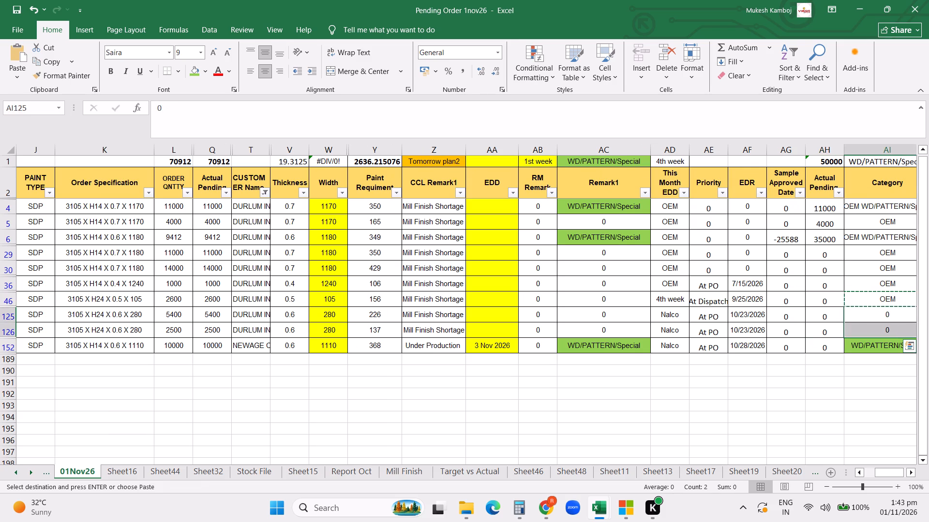
pyautogui.press('Return')
pyautogui.click(765, 272)
pyautogui.scroll(5, 472, 250)
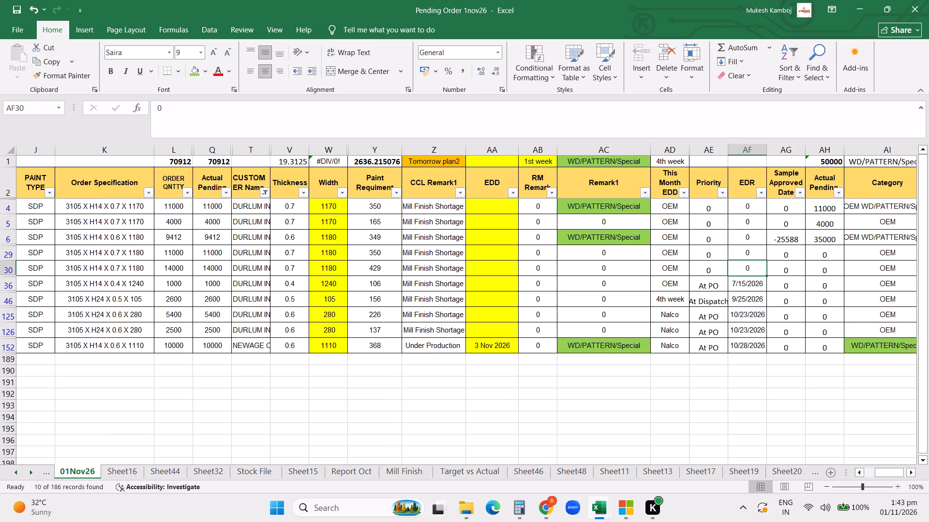
# Clear the filter from the CUSTOMER Name column.
pyautogui.click(262, 187)
pyautogui.click(262, 191)
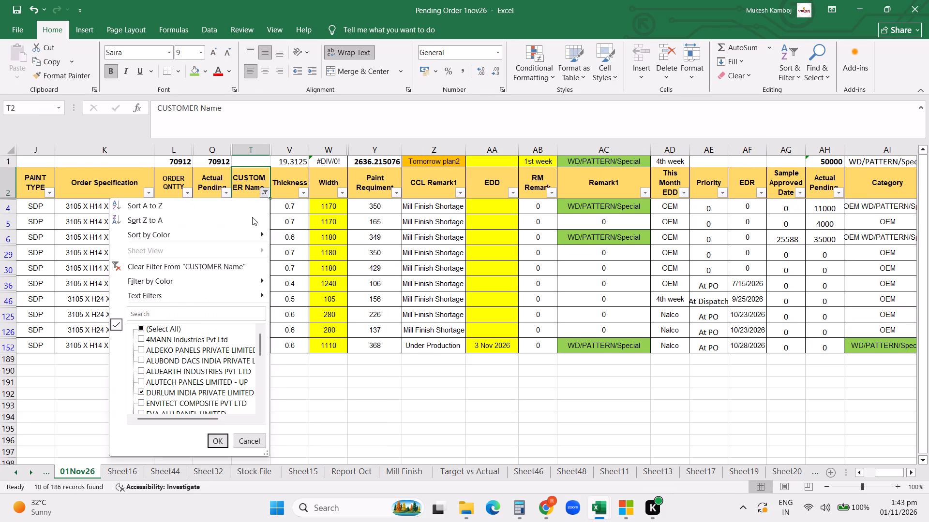
pyautogui.click(201, 268)
pyautogui.click(488, 288)
# Filter the Category column to show only 0, Bottom and Top, excluding the OEM and WD/PATTERN/Special labels.
pyautogui.click(883, 203)
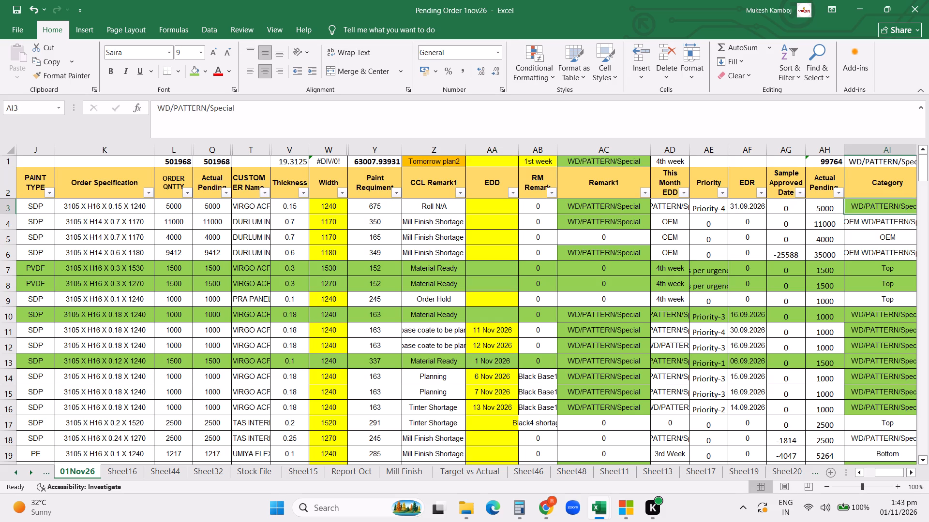
pyautogui.press('Right')
pyautogui.press('Right')
pyautogui.press('Right')
pyautogui.click(788, 192)
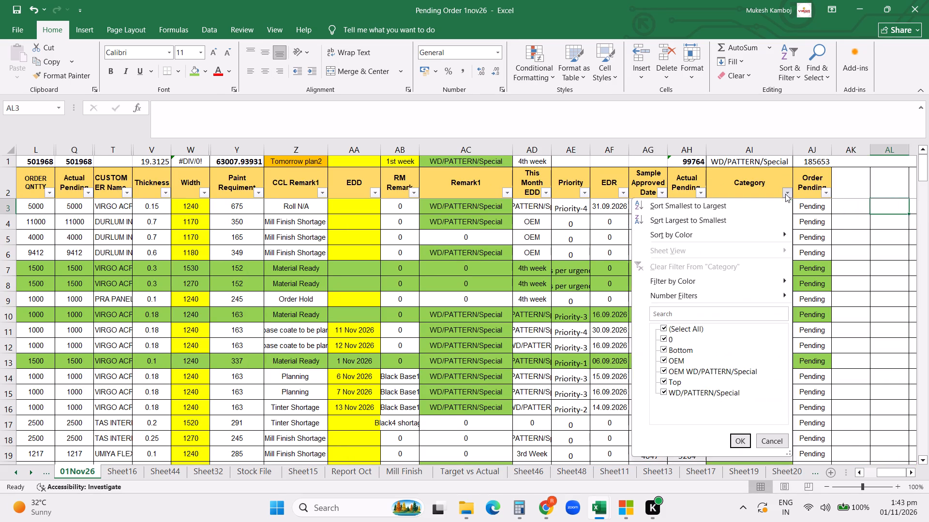
pyautogui.click(681, 330)
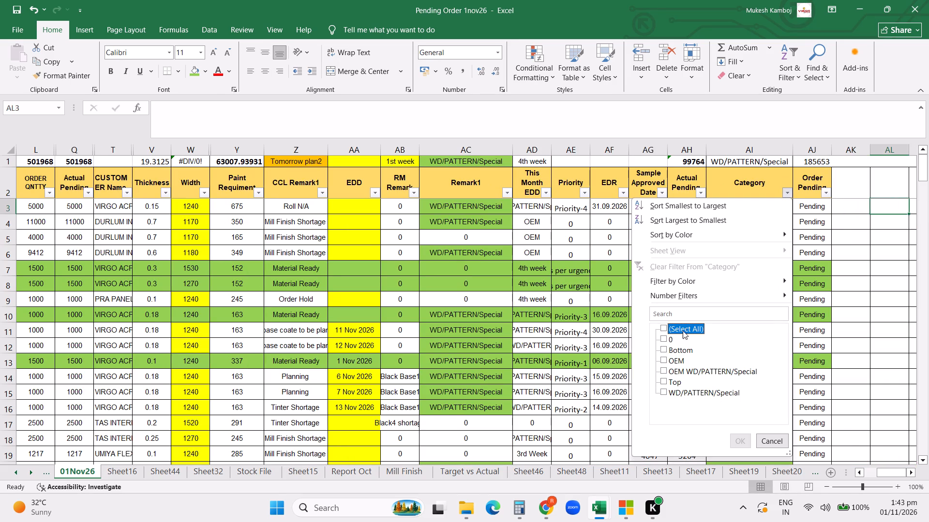
pyautogui.click(681, 328)
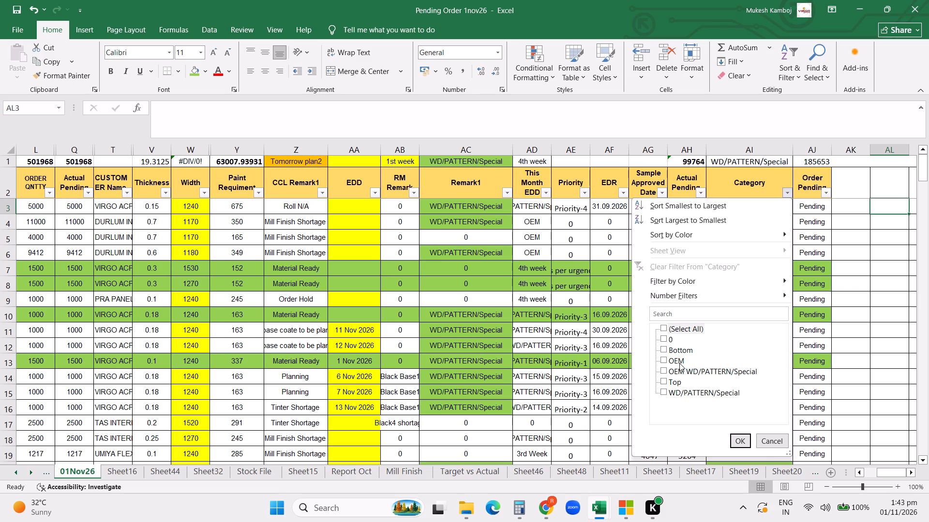
pyautogui.click(678, 361)
pyautogui.click(678, 373)
pyautogui.click(689, 394)
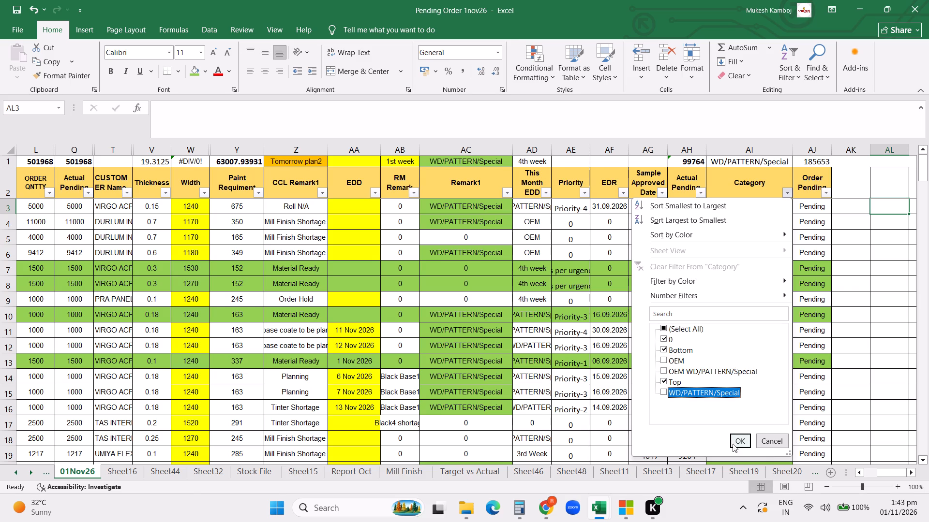
pyautogui.click(739, 444)
# Filter the ITEM DISCRIPTION column to show only COLOR COATED TOP SHEET.
pyautogui.click(594, 300)
pyautogui.hotkey('ctrl', 'Left')
pyautogui.hotkey('ctrl', 'Left')
pyautogui.hotkey('ctrl', 'Left')
pyautogui.hotkey('ctrl', 'Left')
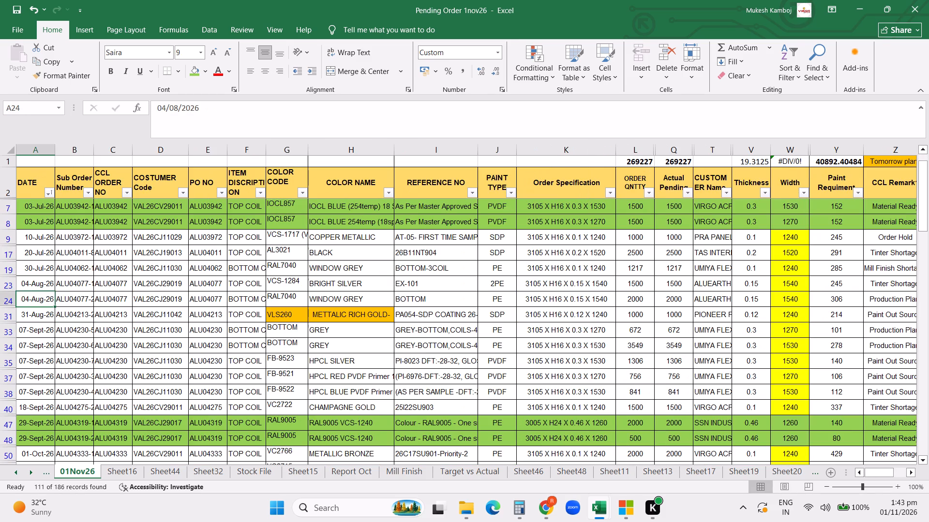
pyautogui.hotkey('ctrl', 'Left')
pyautogui.hotkey('ctrl', 'Left')
pyautogui.click(258, 190)
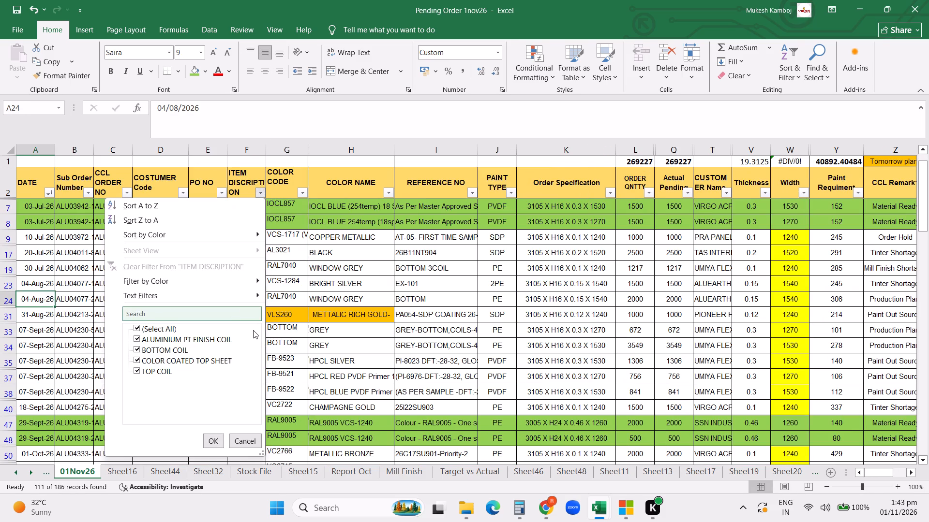
pyautogui.click(159, 326)
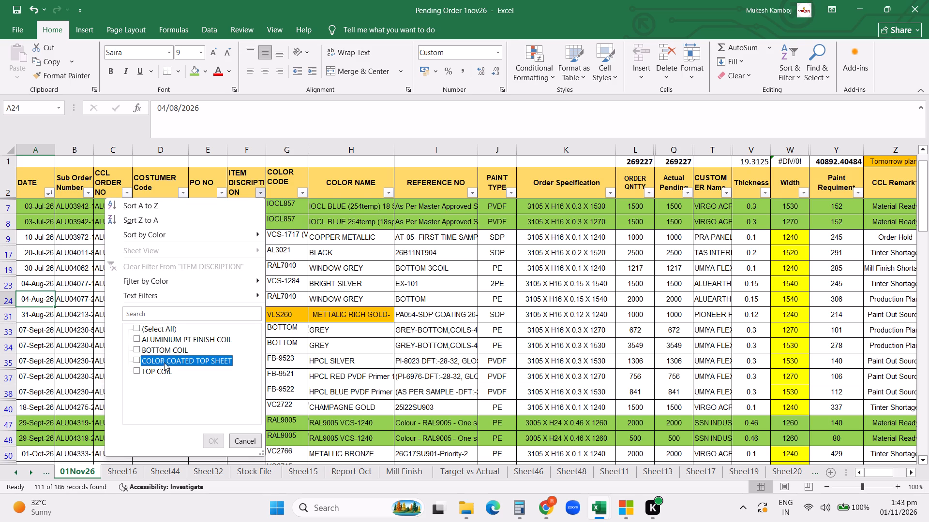
pyautogui.click(164, 362)
pyautogui.click(216, 440)
pyautogui.scroll(5, 371, 346)
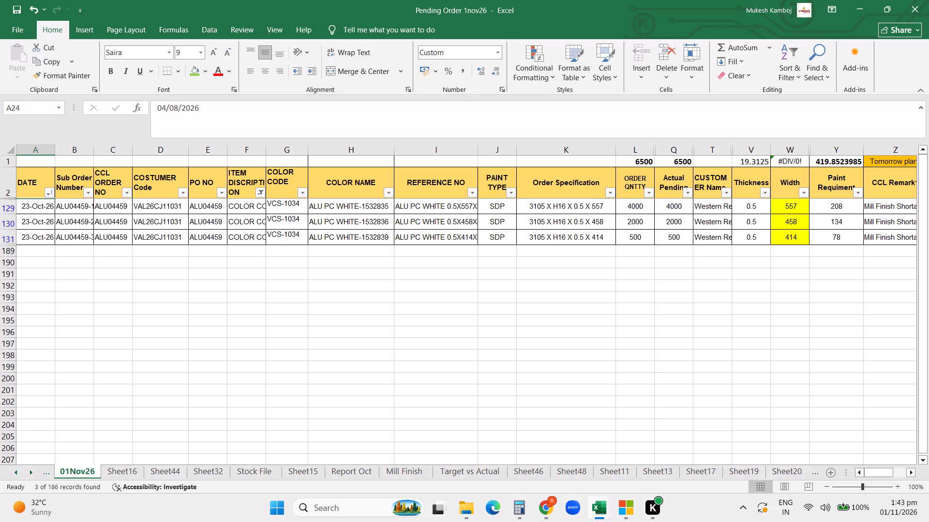
# Enter TOP COIL in the ITEM DISCRIPTION cell of row 129 and copy it to rows 130 and 131.
pyautogui.click(250, 206)
pyautogui.press('t')
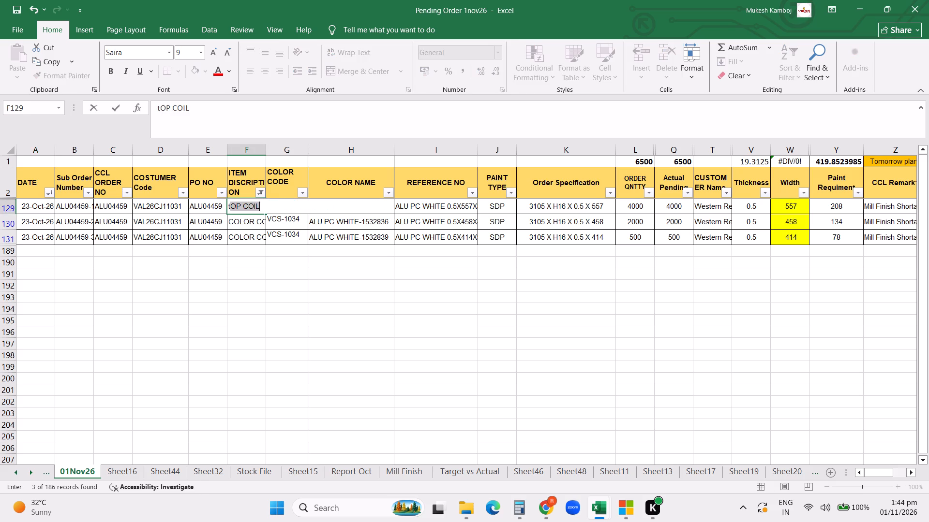
pyautogui.press('Down')
pyautogui.press('Up')
pyautogui.hotkey('ctrl', 'c')
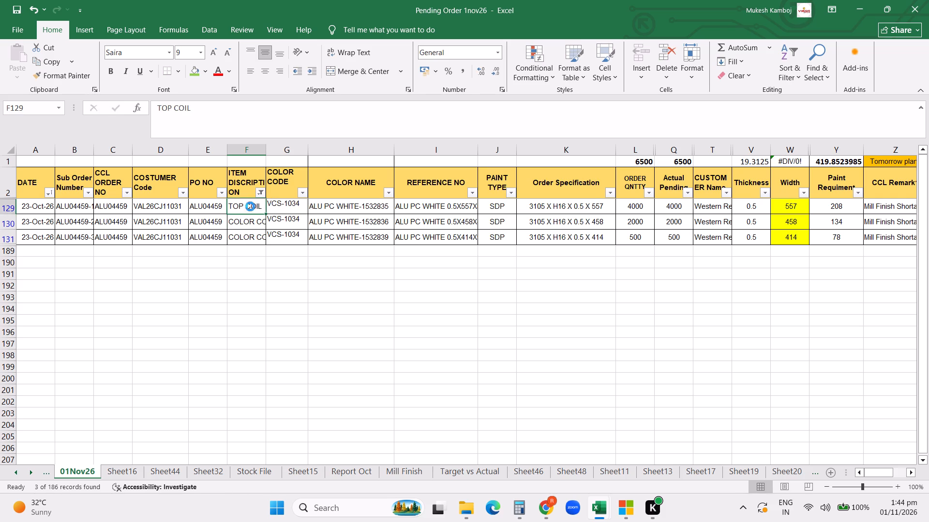
pyautogui.hotkey('shift', 'Down')
pyautogui.hotkey('shift', 'Down')
pyautogui.press('Return')
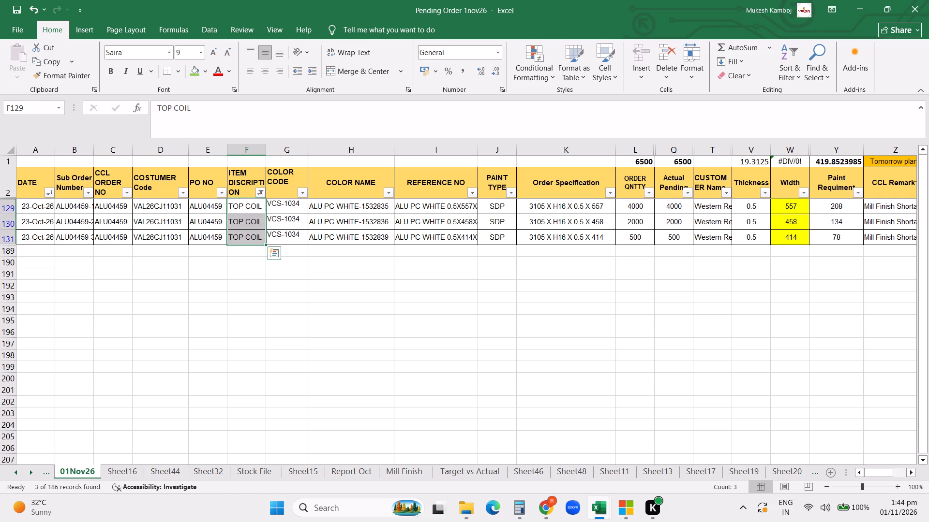
# Filter the ITEM DISCRIPTION column to show only ALUMINIUM PT FINISH COIL.
pyautogui.click(259, 188)
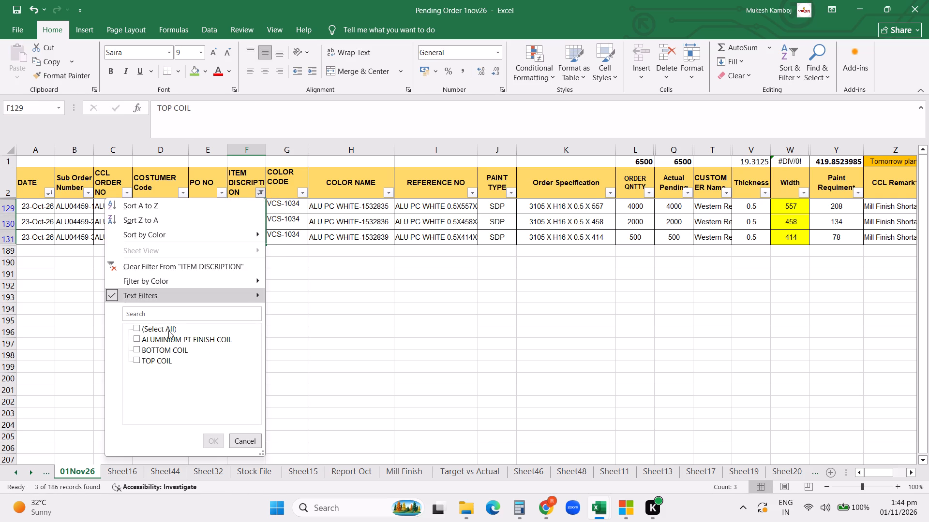
pyautogui.tripleClick(163, 326)
pyautogui.click(160, 340)
pyautogui.click(211, 438)
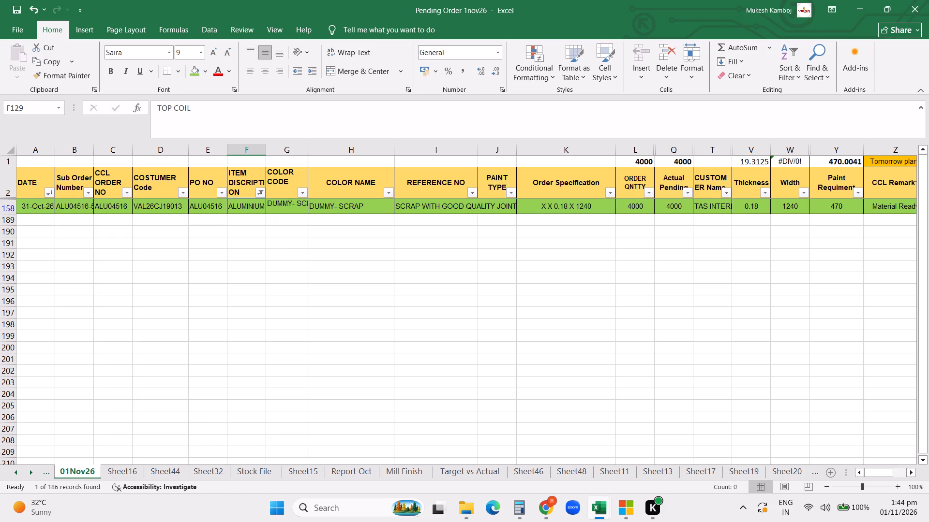
pyautogui.scroll(9, 454, 312)
# Filter the ITEM DISCRIPTION column to show only ALUMINIUM PT FINISH COIL and BOTTOM COIL.
pyautogui.click(264, 190)
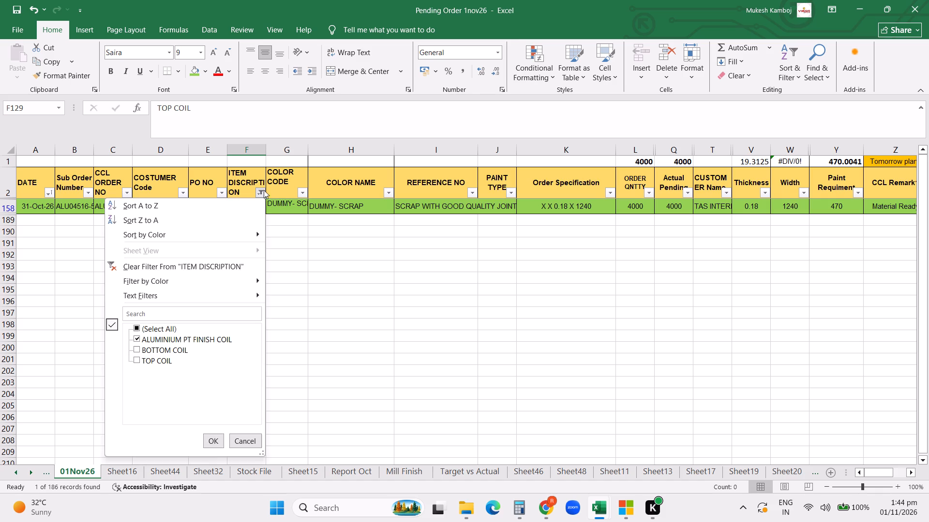
pyautogui.click(165, 359)
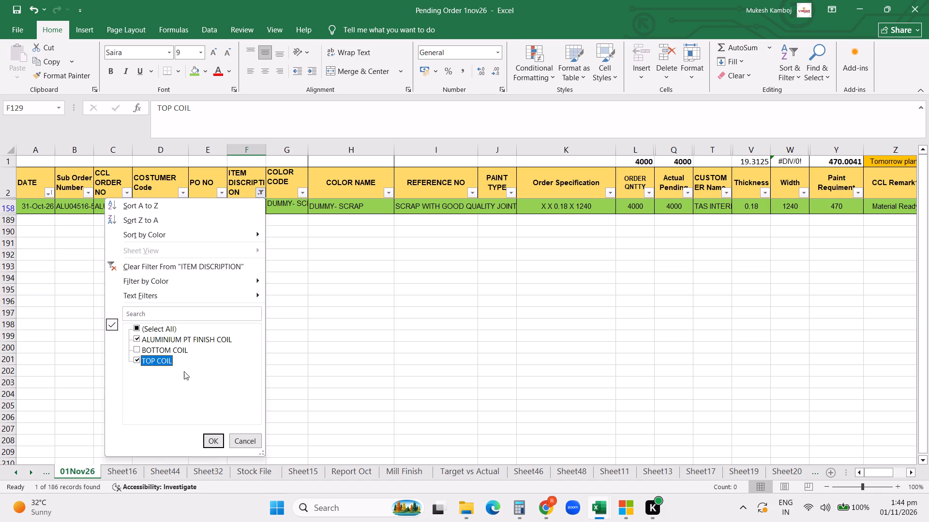
pyautogui.click(168, 362)
pyautogui.click(166, 352)
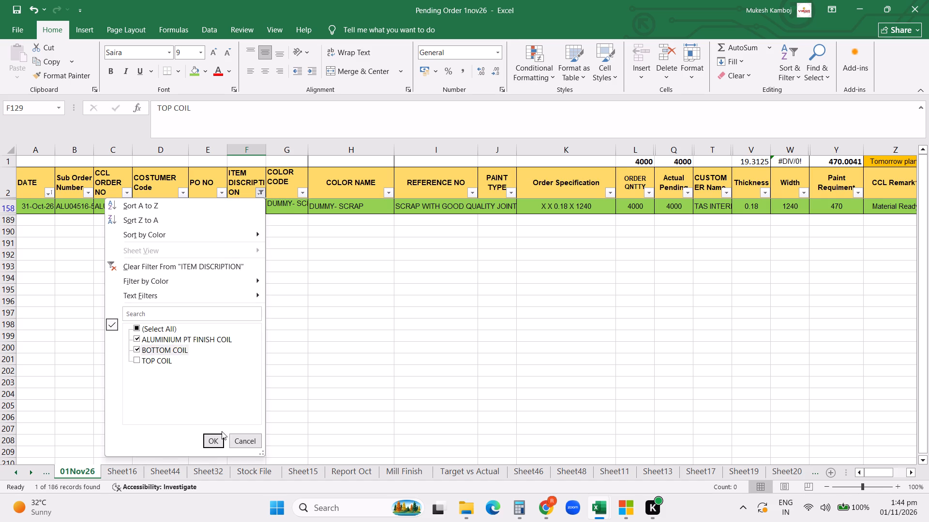
pyautogui.click(216, 439)
# Copy BOTTOM COIL from the ITEM DISCRIPTION cell of row 153 into row 158, replacing the aluminium finish label.
pyautogui.scroll(4, 267, 265)
pyautogui.scroll(-5, 261, 225)
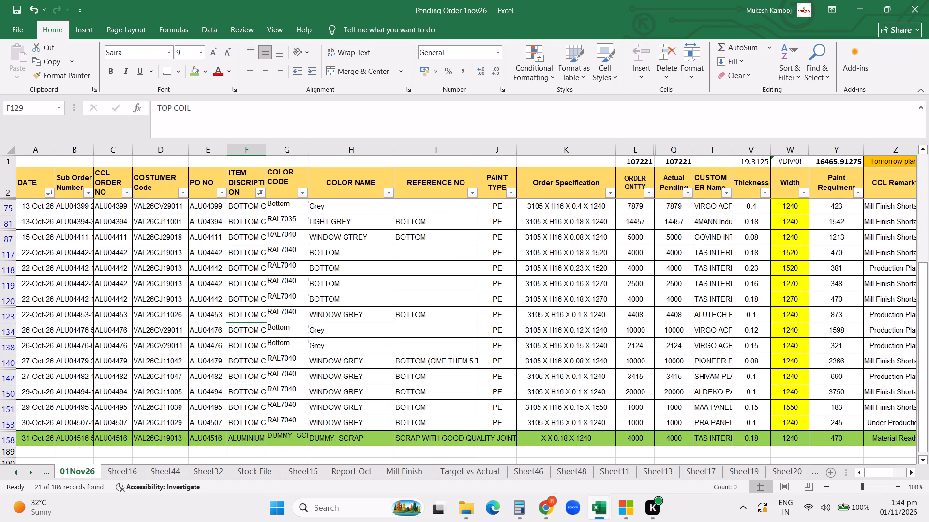
pyautogui.click(241, 423)
pyautogui.hotkey('ctrl', 'c')
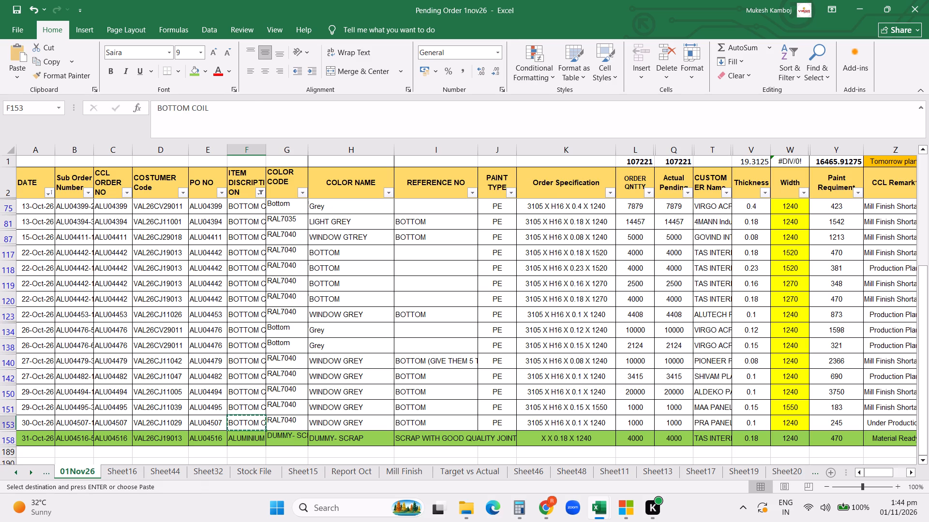
pyautogui.click(251, 435)
pyautogui.hotkey('ctrl', 'v')
pyautogui.click(322, 371)
# Filter the ITEM DISCRIPTION column to show only BOTTOM COIL.
pyautogui.click(259, 194)
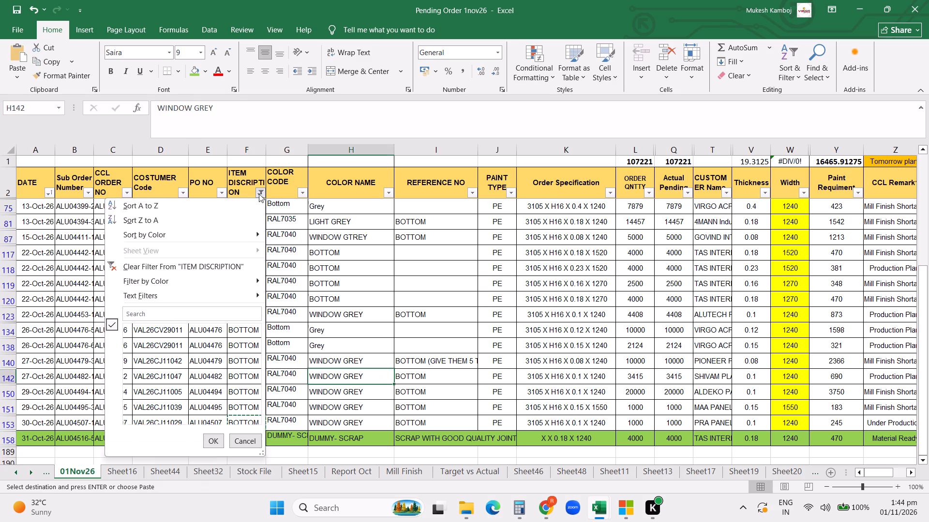
pyautogui.click(156, 328)
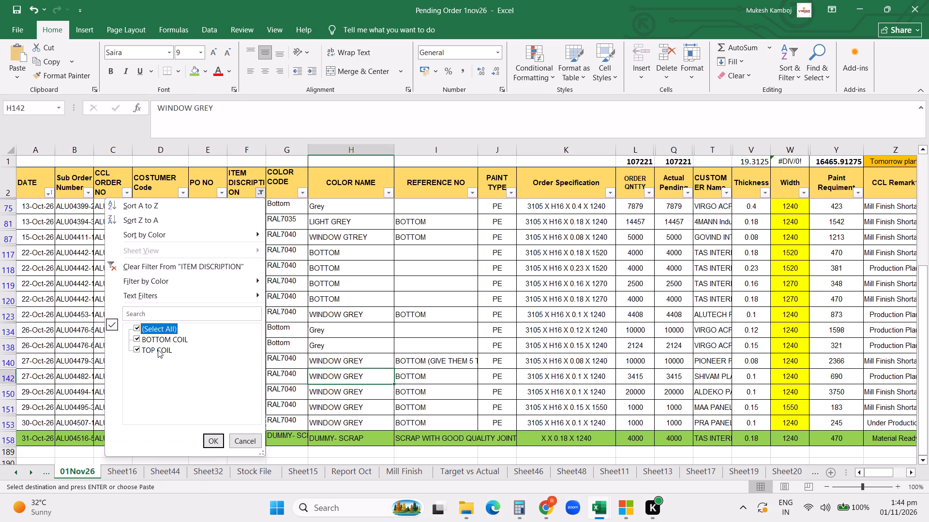
pyautogui.click(158, 349)
pyautogui.click(205, 445)
# Copy Bottom from the Category cell of row 19 to all filtered Category cells from row 24 to row 158.
pyautogui.click(308, 293)
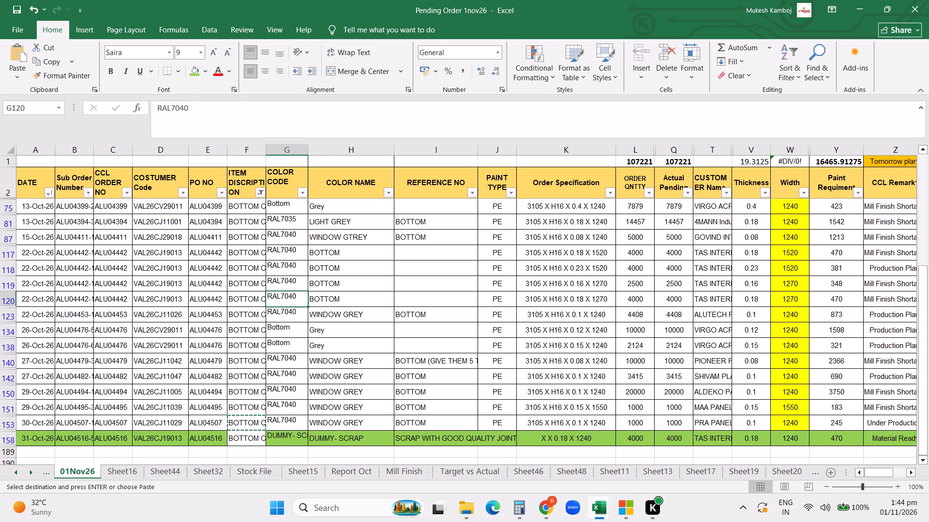
pyautogui.hotkey('ctrl', 'Right')
pyautogui.hotkey('ctrl', 'Right')
pyautogui.hotkey('ctrl', 'Right')
pyautogui.hotkey('ctrl', 'Right')
pyautogui.hotkey('ctrl', 'Right')
pyautogui.hotkey('ctrl', 'Right')
pyautogui.hotkey('ctrl', 'Right')
pyautogui.hotkey('ctrl', 'Right')
pyautogui.hotkey('ctrl', 'Left')
pyautogui.hotkey('ctrl', 'Left')
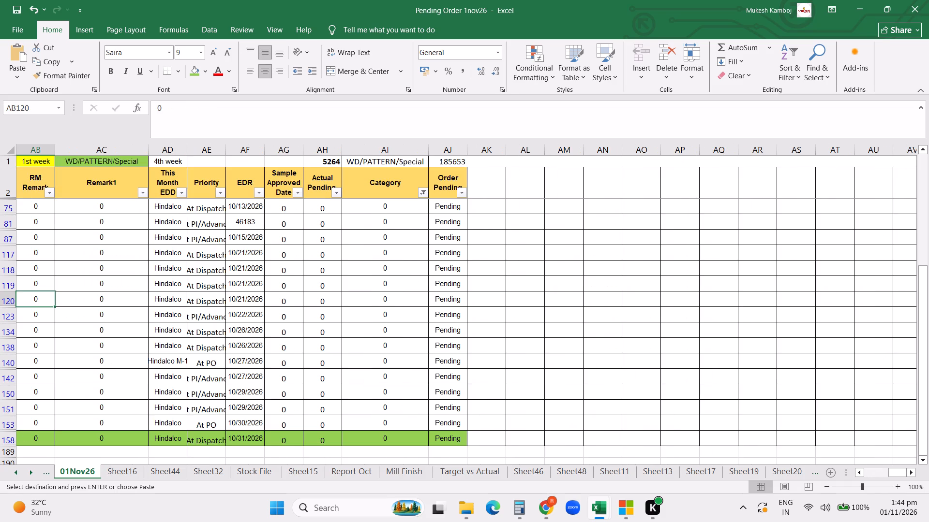
pyautogui.scroll(13, 336, 277)
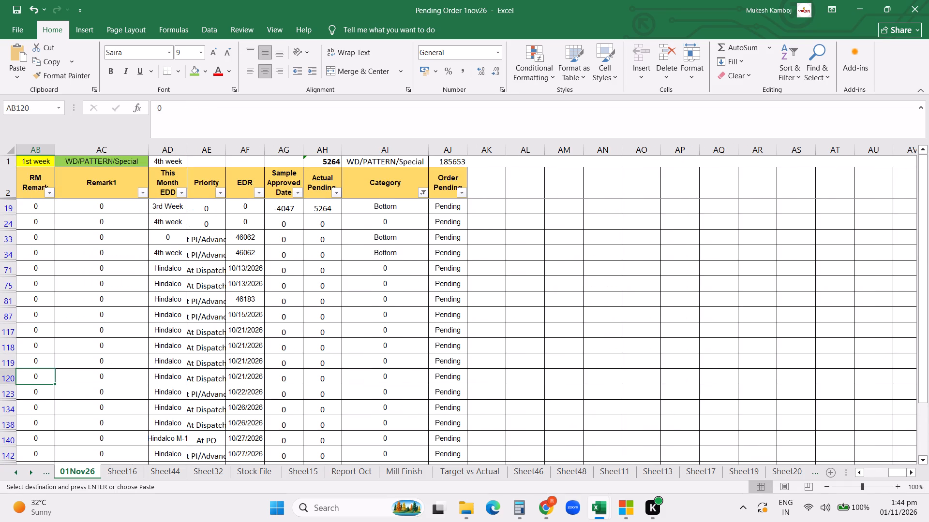
pyautogui.click(378, 208)
pyautogui.hotkey('ctrl', 'c')
pyautogui.moveTo(383, 218); pyautogui.dragTo(384, 521)
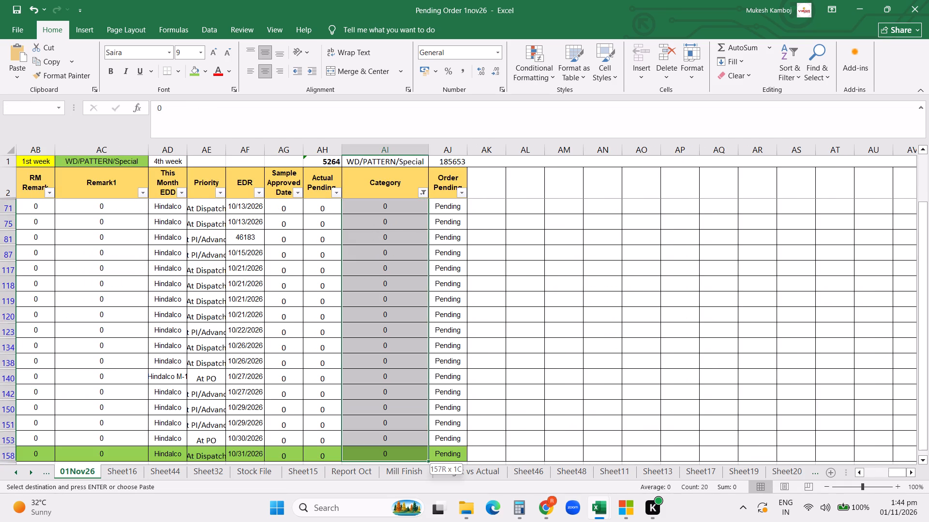
pyautogui.moveTo(384, 521); pyautogui.dragTo(376, 454)
pyautogui.press('Return')
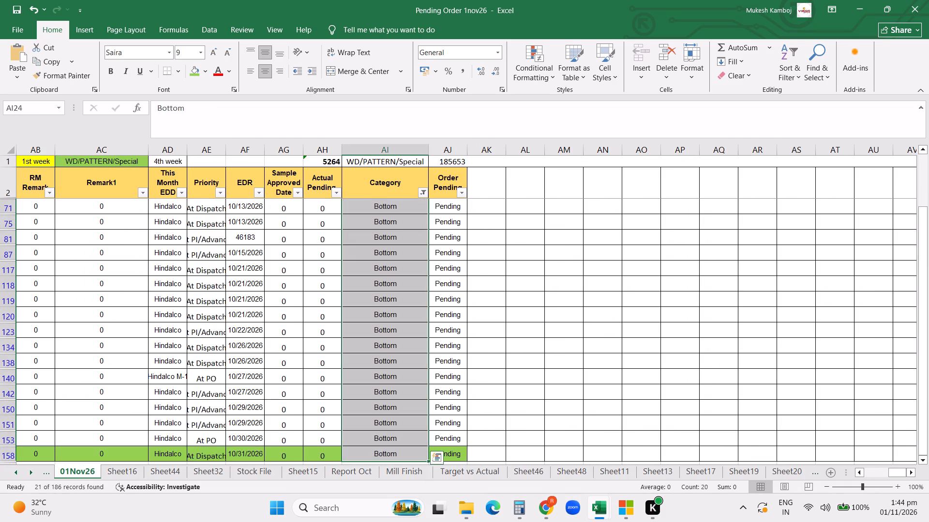
pyautogui.scroll(9, 373, 397)
# Switch the ITEM DISCRIPTION filter to show only TOP COIL.
pyautogui.click(373, 276)
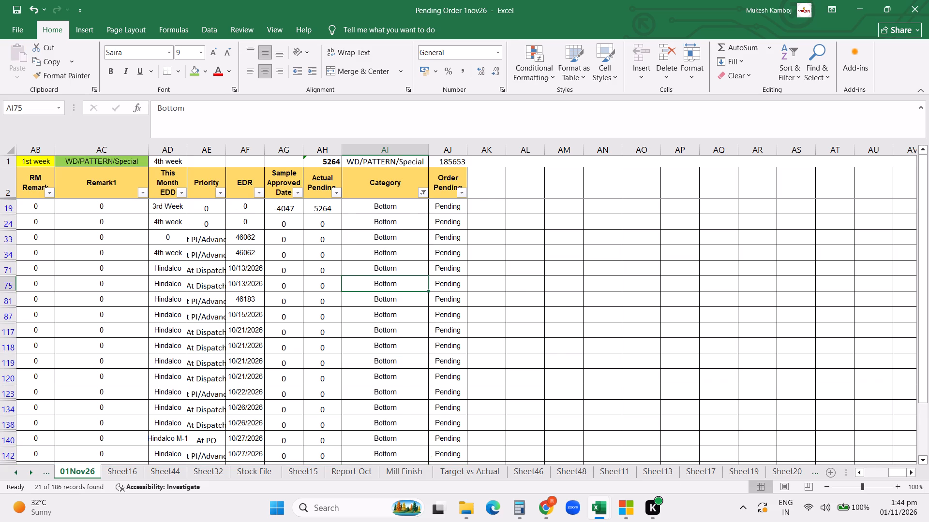
pyautogui.hotkey('ctrl', 'Left')
pyautogui.hotkey('ctrl', 'Left')
pyautogui.hotkey('ctrl', 'Left')
pyautogui.hotkey('ctrl', 'Left')
pyautogui.hotkey('ctrl', 'Left')
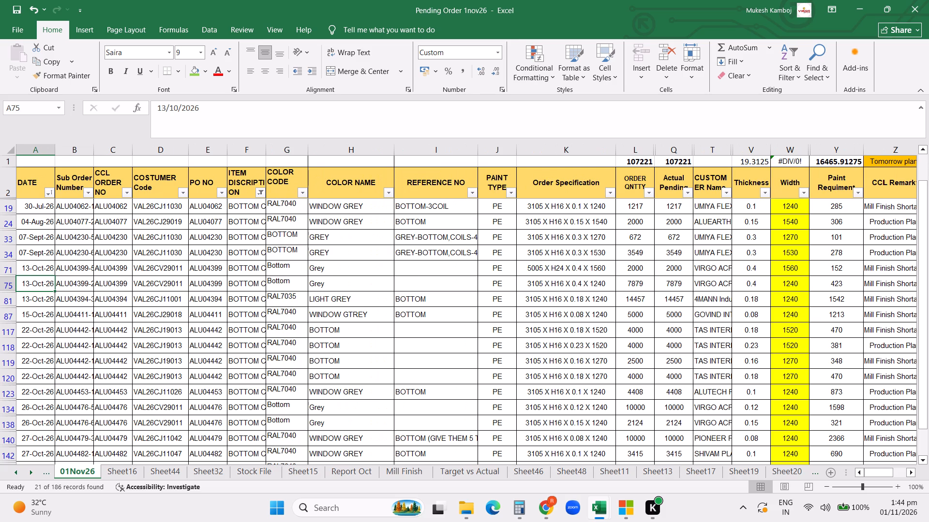
pyautogui.click(262, 191)
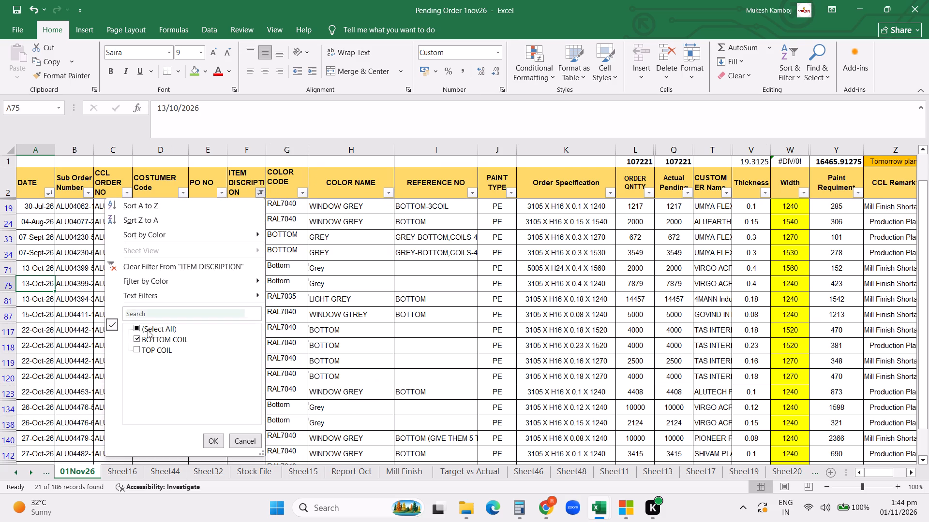
pyautogui.click(158, 337)
pyautogui.click(149, 351)
pyautogui.click(204, 439)
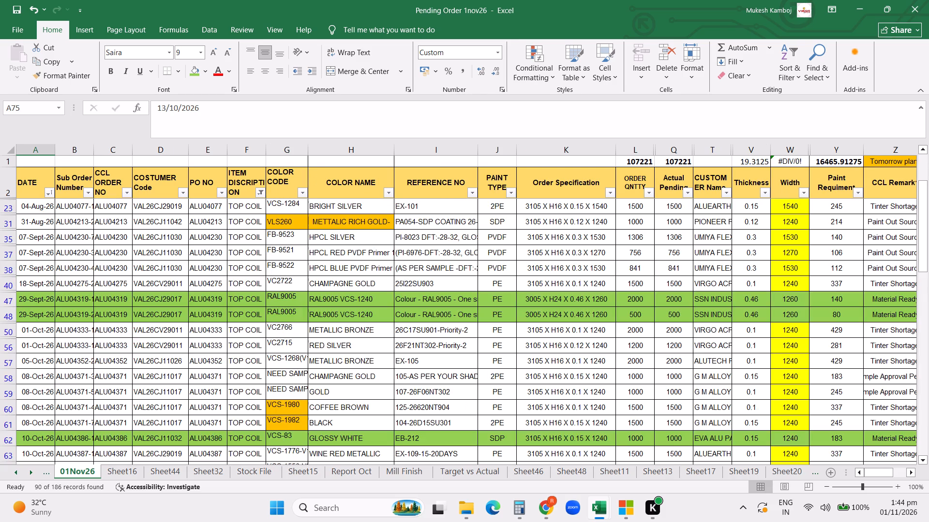
# Copy Top from the Category cell of row 9 to all filtered Category cells from row 17 to row 188.
pyautogui.scroll(11, 544, 220)
pyautogui.click(554, 222)
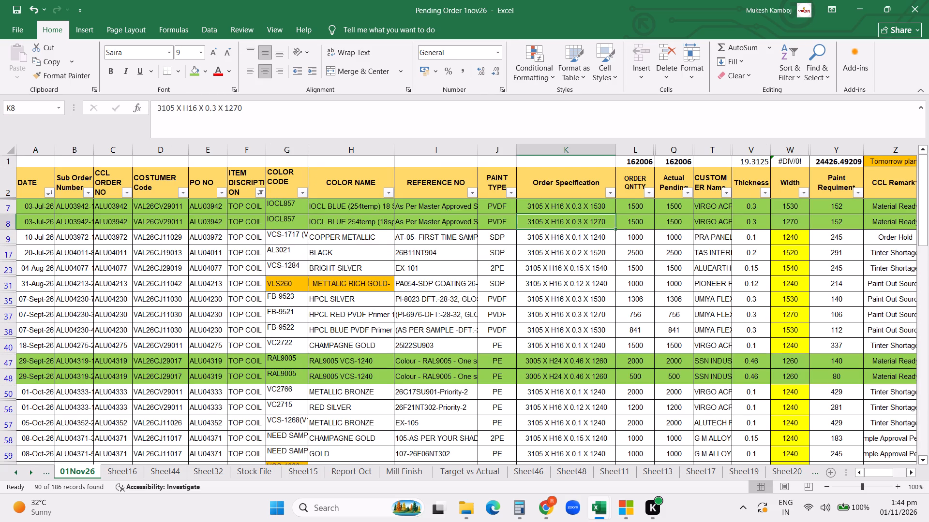
pyautogui.press('Right')
pyautogui.press('Right')
pyautogui.press('Right')
pyautogui.press('Right')
pyautogui.press('Right')
pyautogui.press('Right')
pyautogui.press('Right')
pyautogui.press('Right')
pyautogui.press('Right')
pyautogui.press('Right')
pyautogui.press('Right')
pyautogui.press('Right')
pyautogui.press('Right')
pyautogui.press('Right')
pyautogui.press('Right')
pyautogui.press('Right')
pyautogui.press('Right')
pyautogui.press('Right')
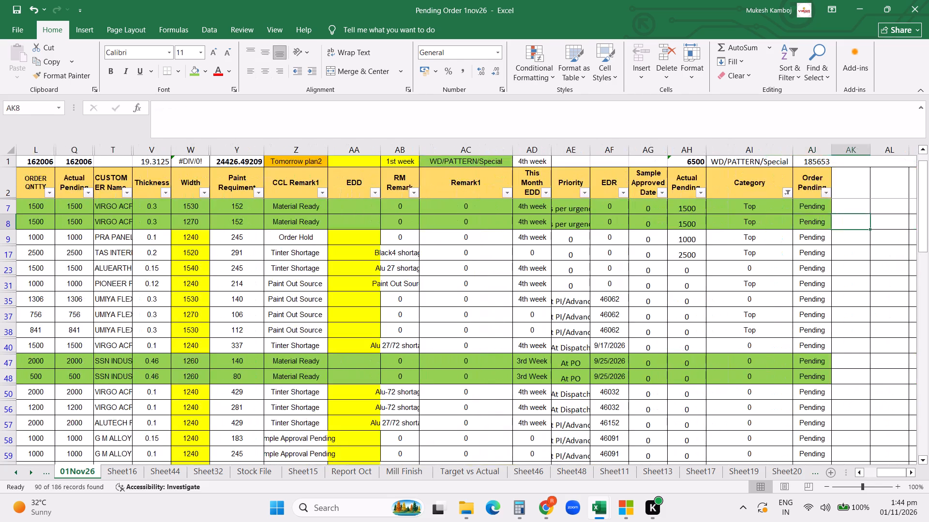
pyautogui.scroll(8, 561, 222)
pyautogui.click(746, 237)
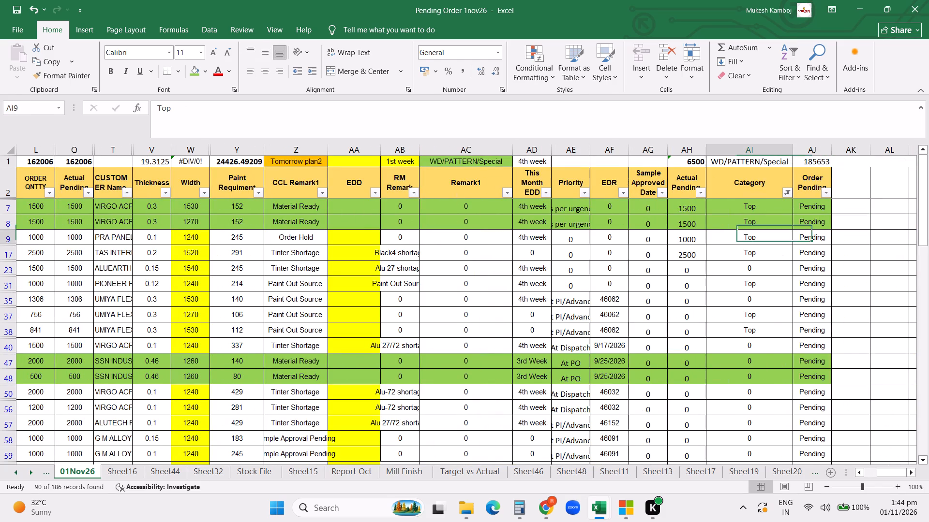
pyautogui.hotkey('ctrl', 'c')
pyautogui.moveTo(743, 251); pyautogui.dragTo(727, 508)
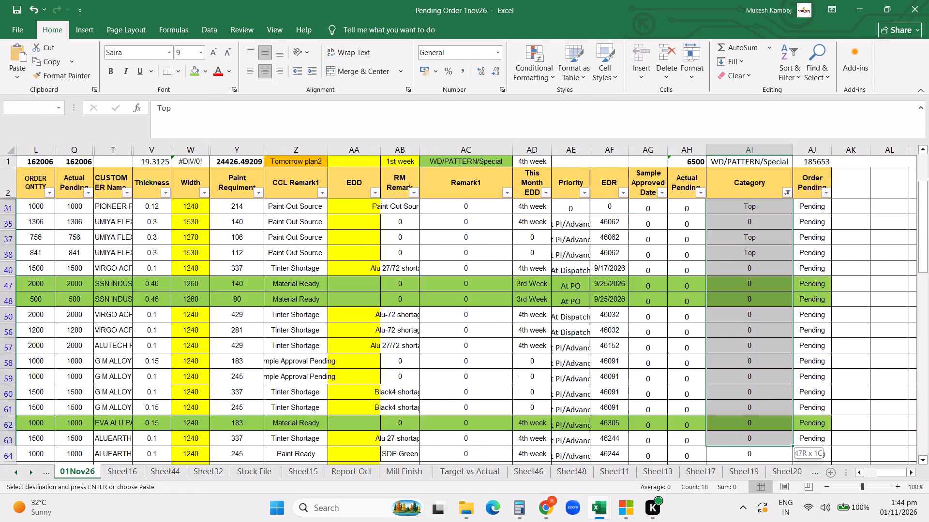
pyautogui.moveTo(727, 508); pyautogui.dragTo(749, 462)
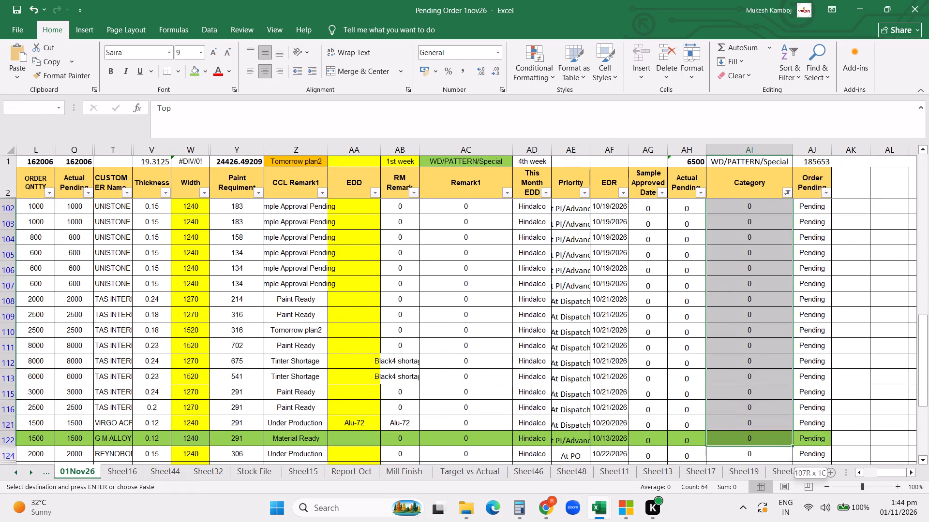
pyautogui.moveTo(749, 462); pyautogui.dragTo(741, 516)
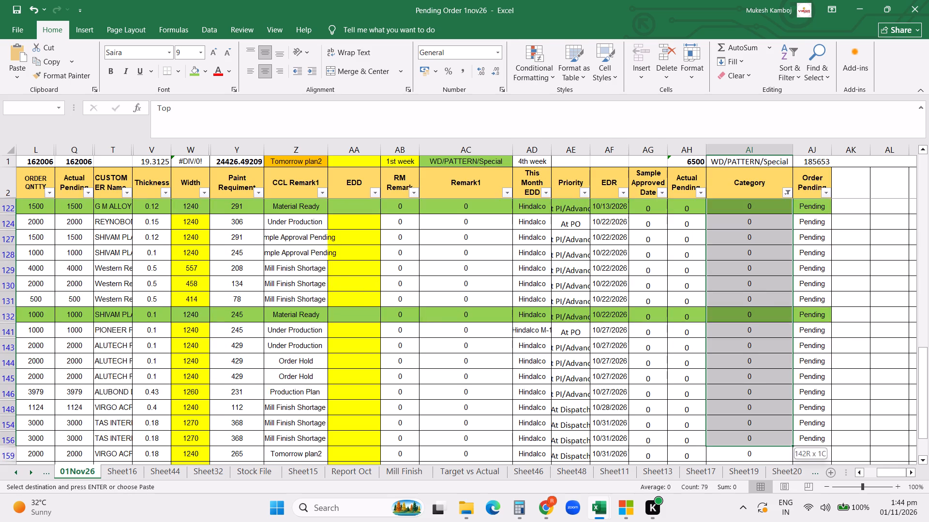
pyautogui.moveTo(741, 516); pyautogui.dragTo(741, 477)
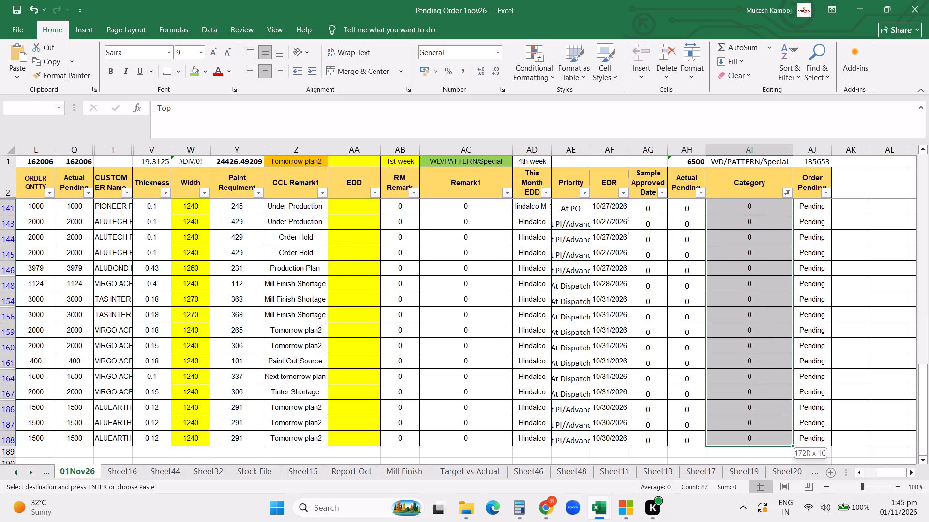
pyautogui.moveTo(741, 477); pyautogui.dragTo(738, 442)
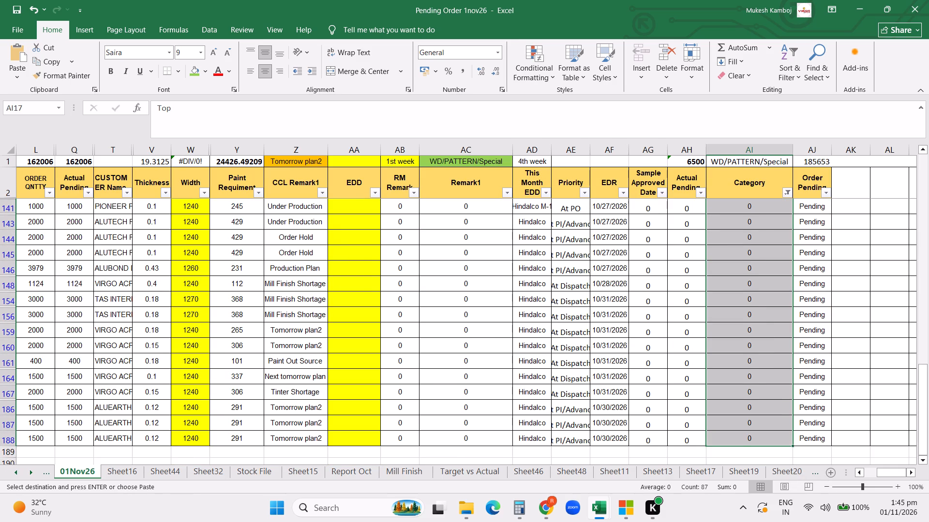
pyautogui.press('Return')
pyautogui.scroll(20, 738, 441)
pyautogui.scroll(9, 738, 441)
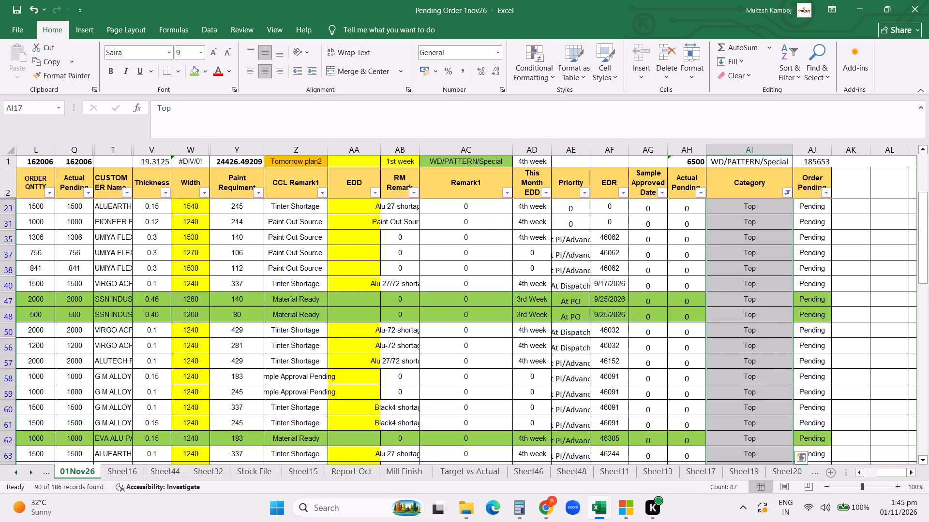
pyautogui.scroll(15, 741, 420)
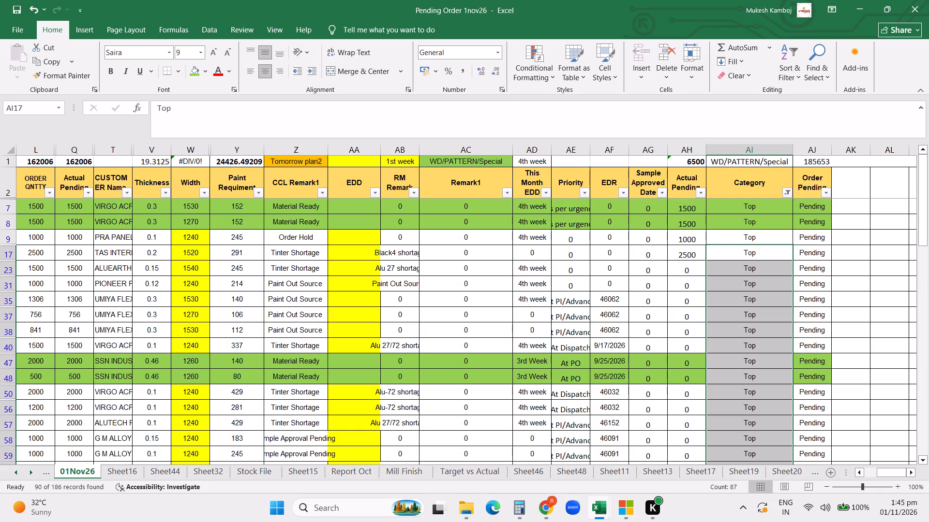
# Clear the filter from the Category column.
pyautogui.click(785, 191)
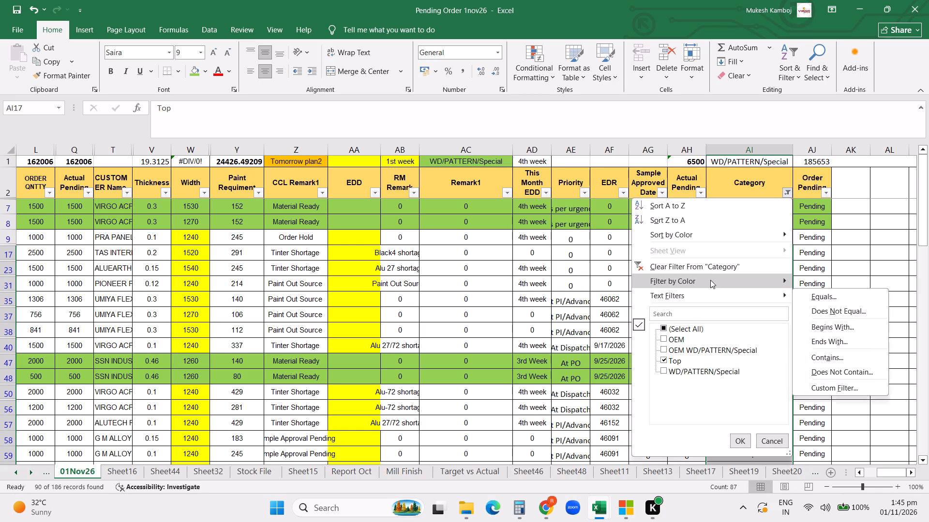
pyautogui.click(707, 266)
pyautogui.click(728, 270)
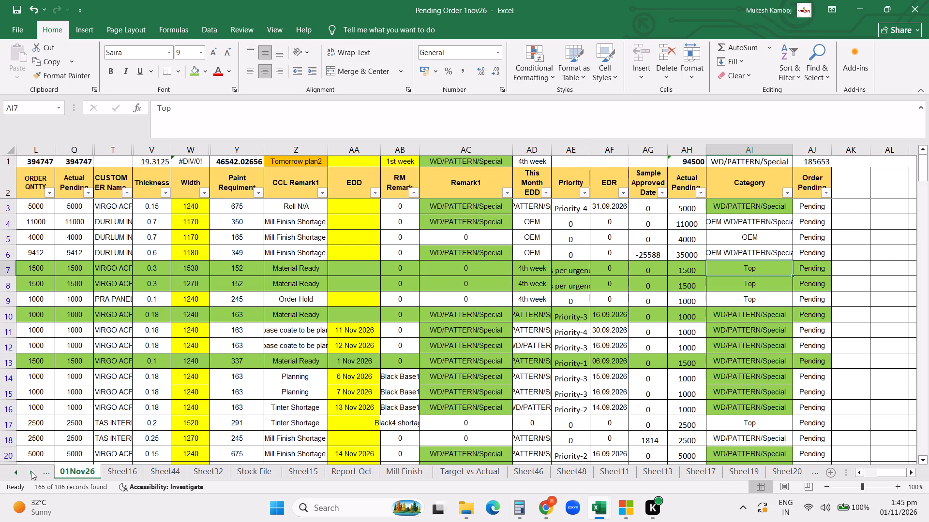
# Look through the courier entries on the Sample sheet and return to the 01Nov26 sheet.
pyautogui.tripleClick(15, 470)
pyautogui.click(15, 470)
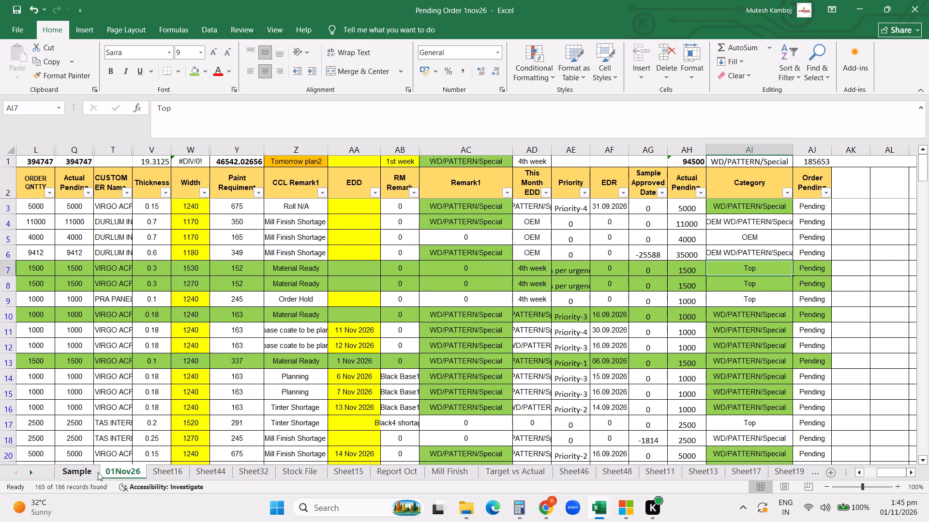
pyautogui.click(84, 468)
pyautogui.scroll(-3, 228, 394)
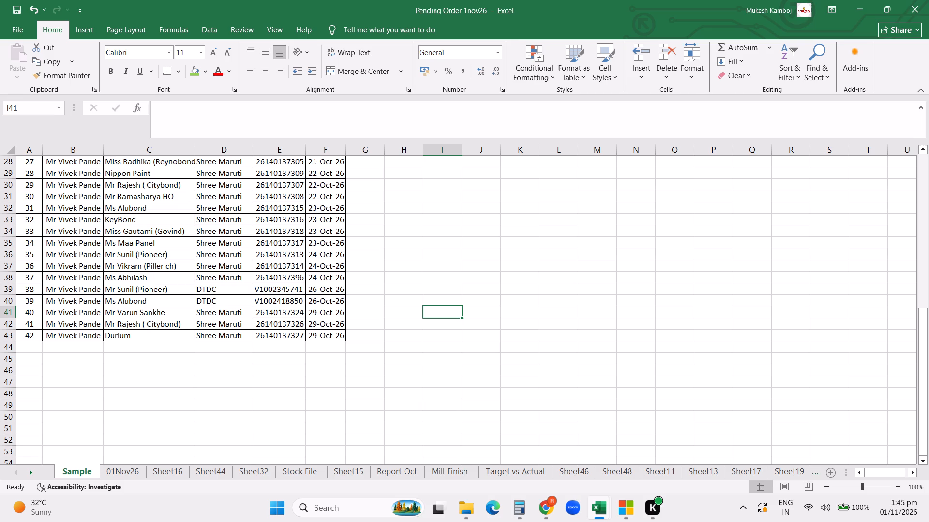
pyautogui.click(132, 469)
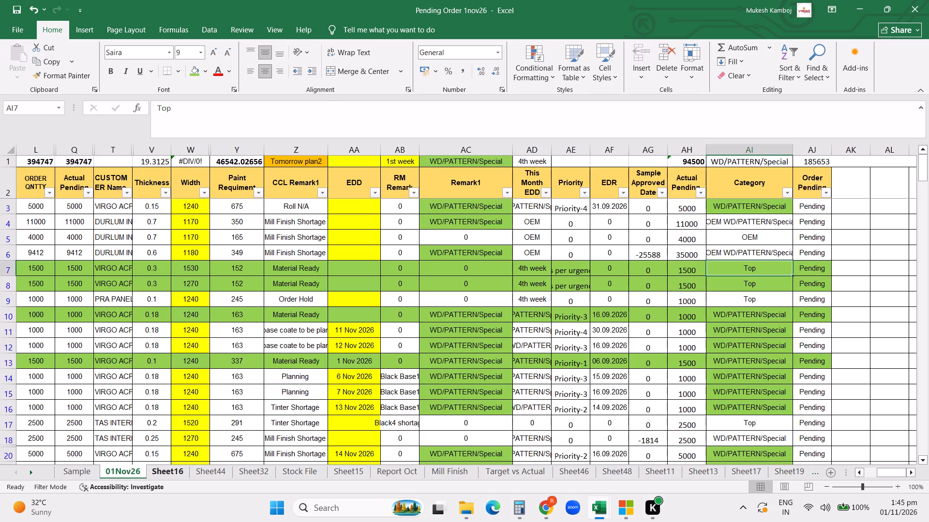
pyautogui.scroll(5, 556, 212)
pyautogui.scroll(8, 327, 209)
# Clear the filter from the ITEM DISCRIPTION column.
pyautogui.click(532, 234)
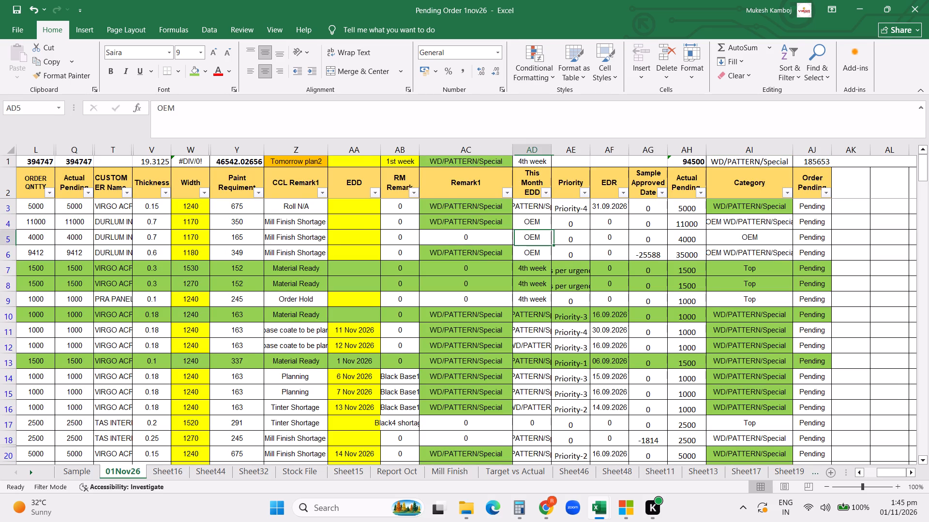
pyautogui.hotkey('ctrl', 'Left')
pyautogui.hotkey('ctrl', 'Left')
pyautogui.hotkey('ctrl', 'Left')
pyautogui.hotkey('ctrl', 'Left')
pyautogui.hotkey('ctrl', 'Left')
pyautogui.hotkey('ctrl', 'Left')
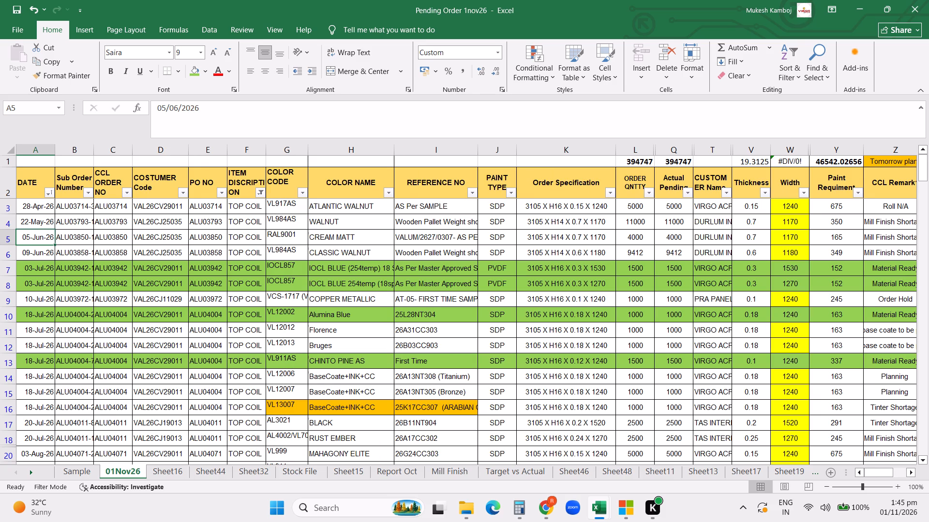
pyautogui.click(263, 191)
pyautogui.click(208, 267)
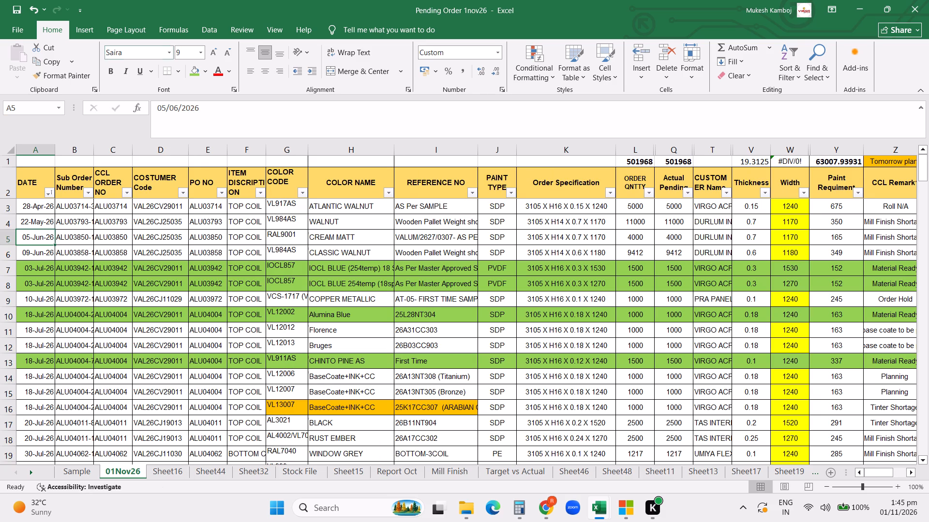
# Save the workbook and create a PivotTable on a new worksheet from range A2:AJ188 of the 01Nov26 sheet.
pyautogui.click(86, 33)
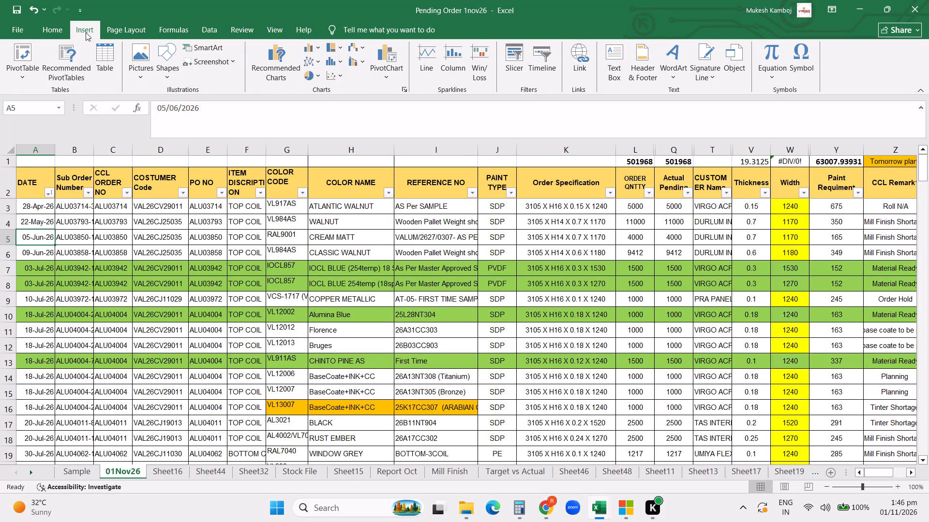
pyautogui.click(2, 179)
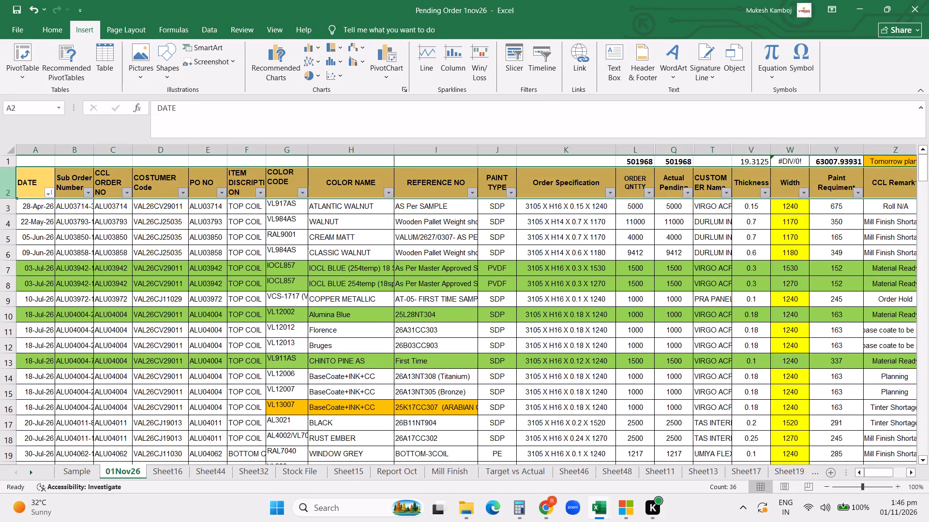
pyautogui.hotkey('ctrl', 'shift', 'Down')
pyautogui.hotkey('shift', 'Down')
pyautogui.hotkey('shift', 'Up')
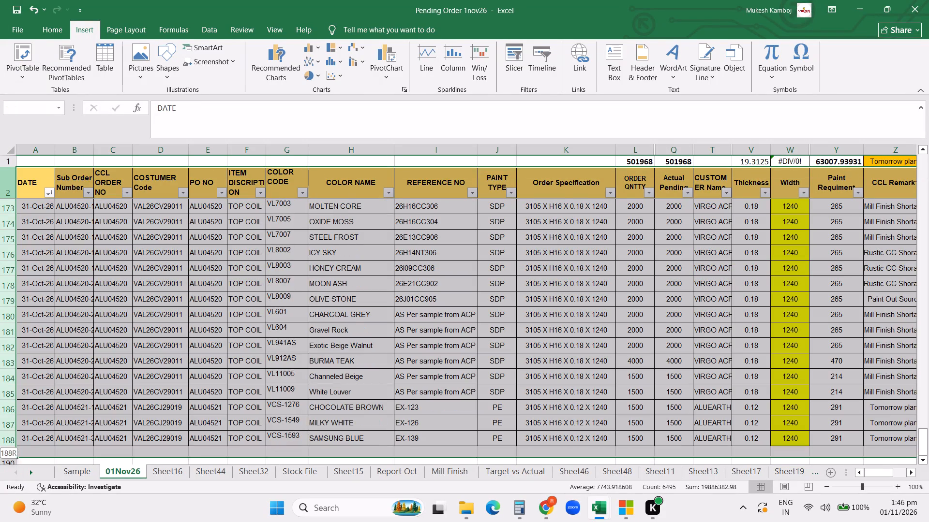
pyautogui.click(58, 25)
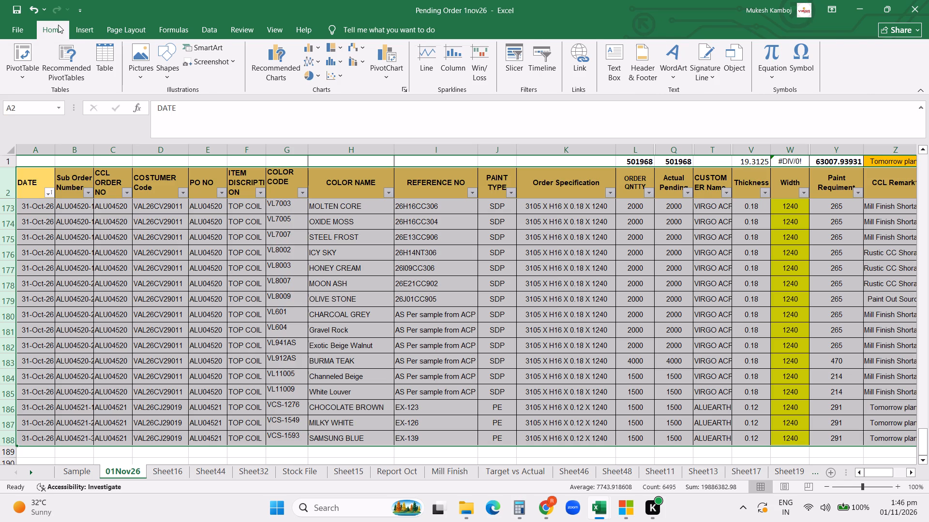
pyautogui.click(19, 28)
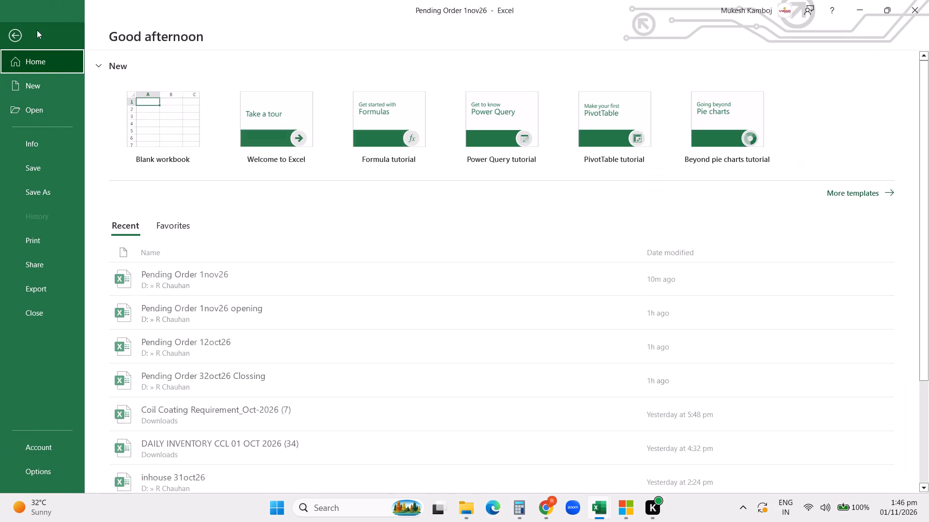
pyautogui.click(37, 170)
pyautogui.click(89, 29)
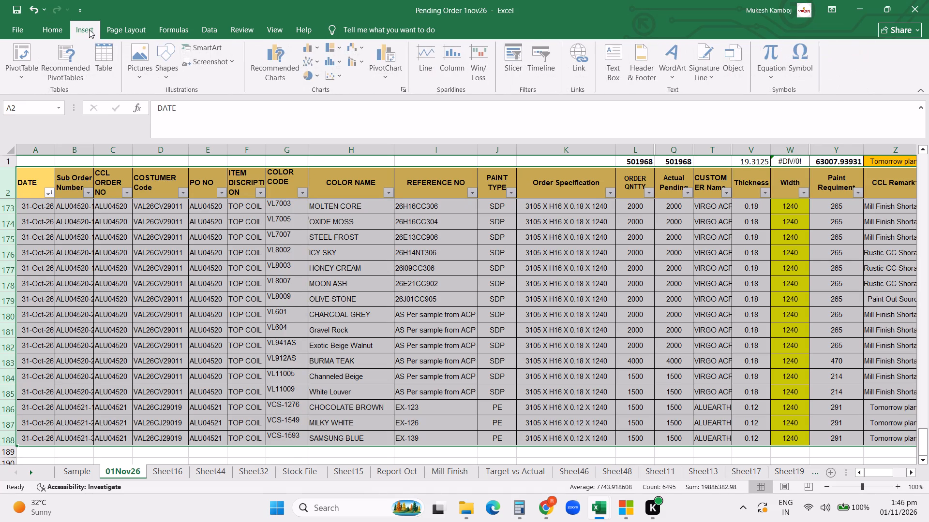
pyautogui.click(19, 60)
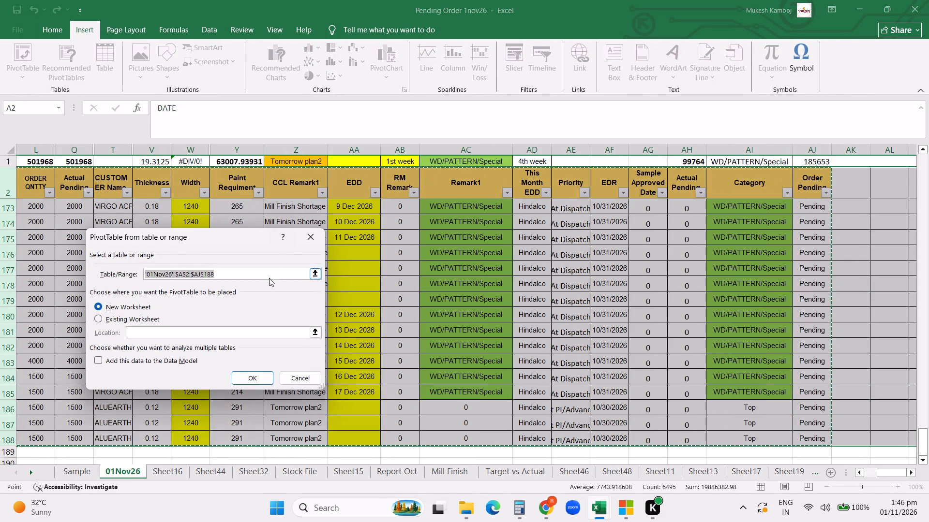
pyautogui.click(237, 376)
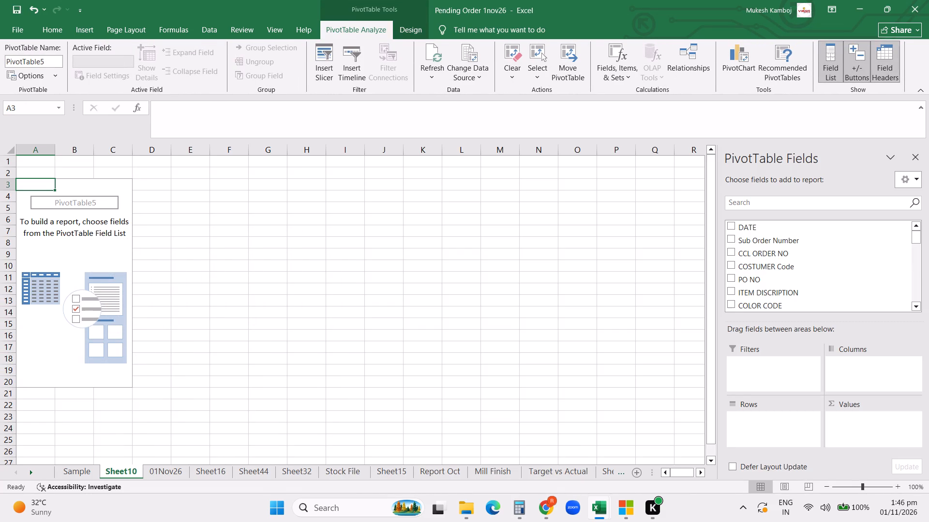
# Place the Category field in the PivotTable's Columns area.
pyautogui.scroll(2, 829, 272)
pyautogui.scroll(-20, 829, 272)
pyautogui.scroll(-11, 829, 272)
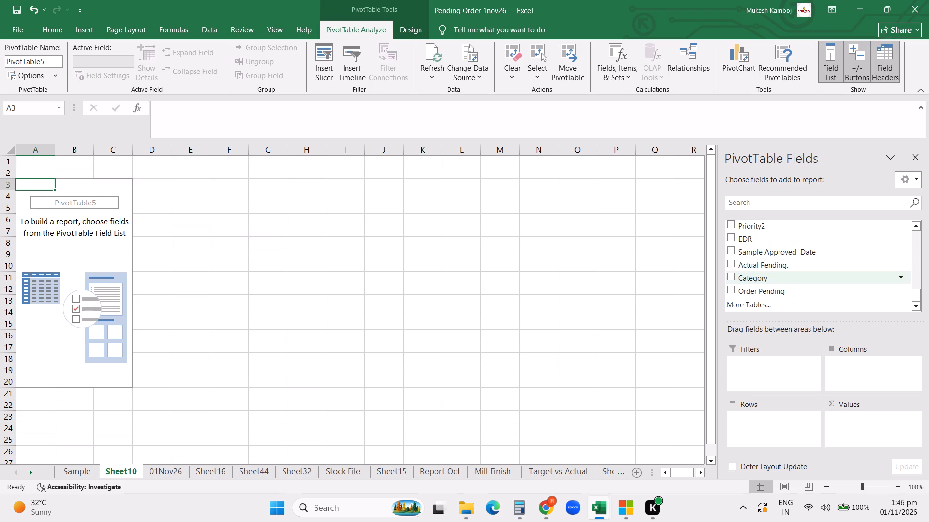
pyautogui.click(172, 472)
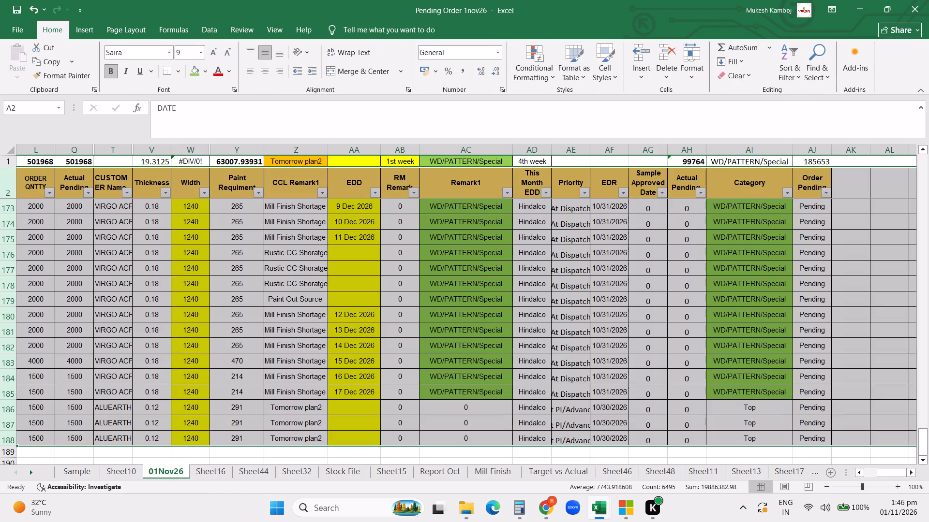
pyautogui.click(108, 473)
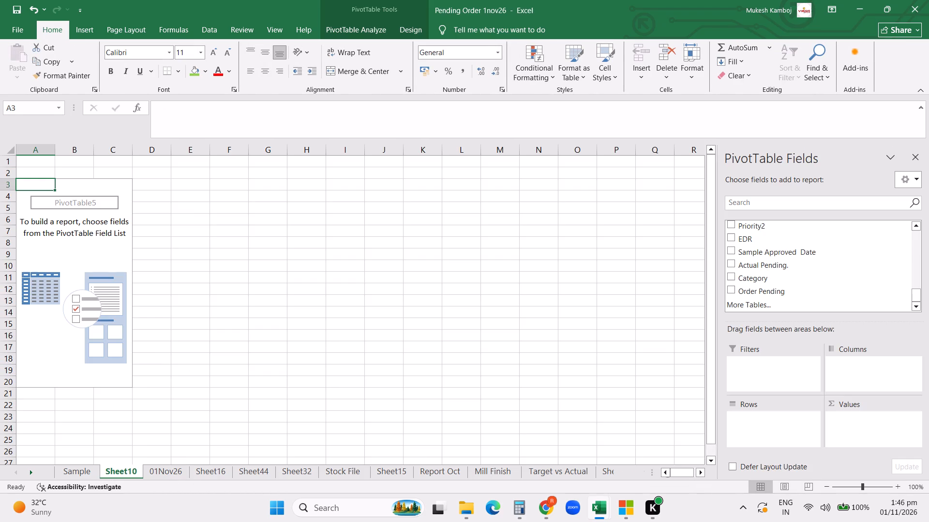
pyautogui.scroll(-5, 837, 273)
pyautogui.moveTo(767, 279); pyautogui.dragTo(848, 362)
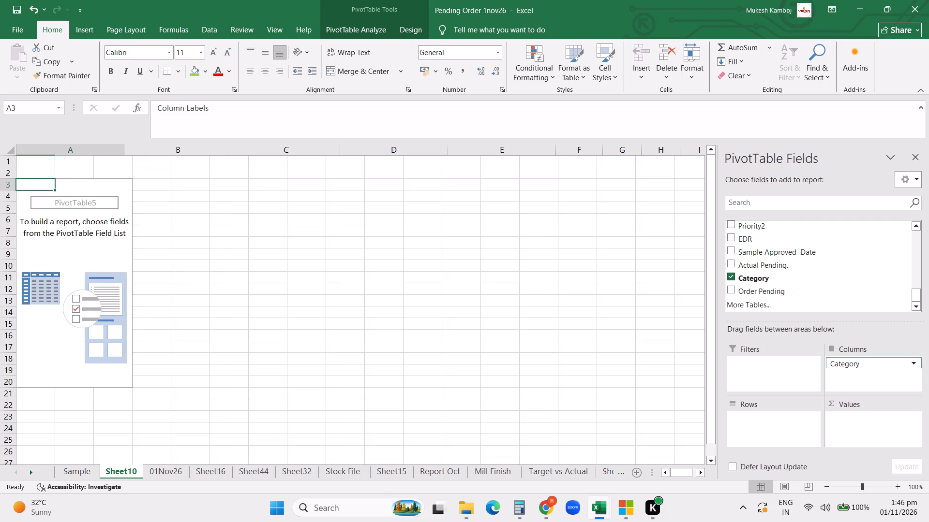
# Place the CUSTOMER Name field in the PivotTable's Rows area.
pyautogui.scroll(2, 817, 250)
pyautogui.scroll(-1, 817, 250)
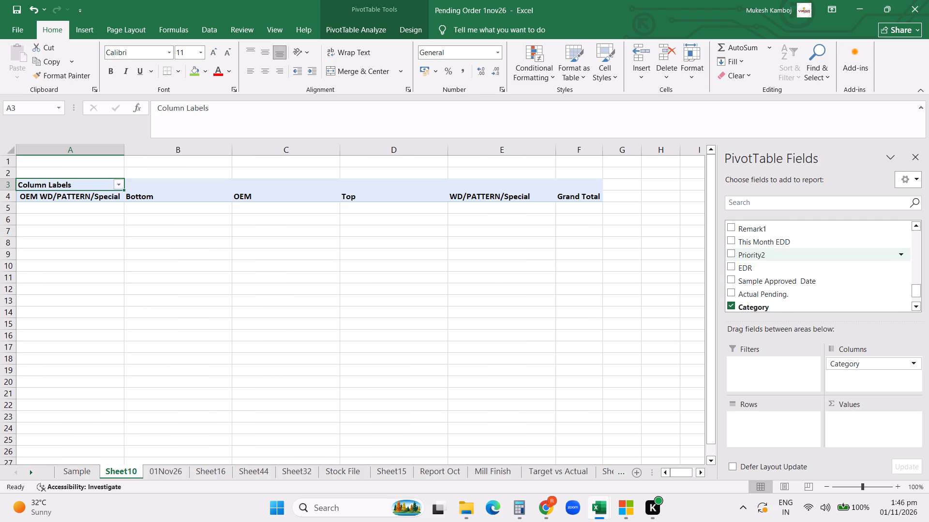
pyautogui.scroll(4, 817, 250)
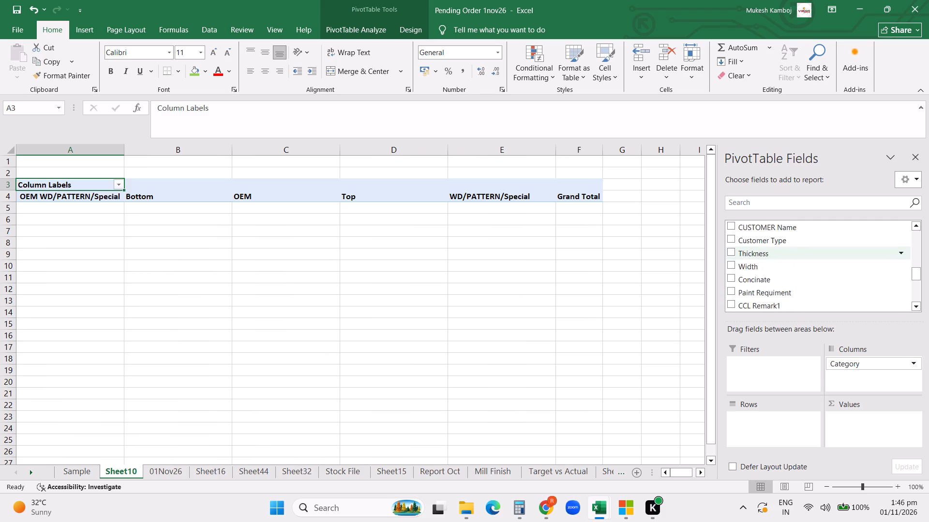
pyautogui.scroll(1, 817, 250)
pyautogui.moveTo(796, 255); pyautogui.dragTo(766, 424)
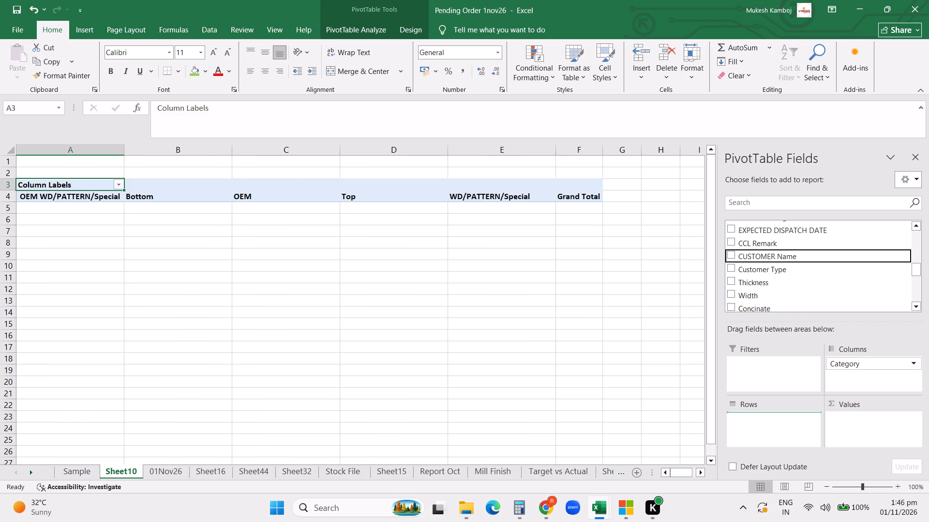
pyautogui.moveTo(766, 424); pyautogui.dragTo(766, 426)
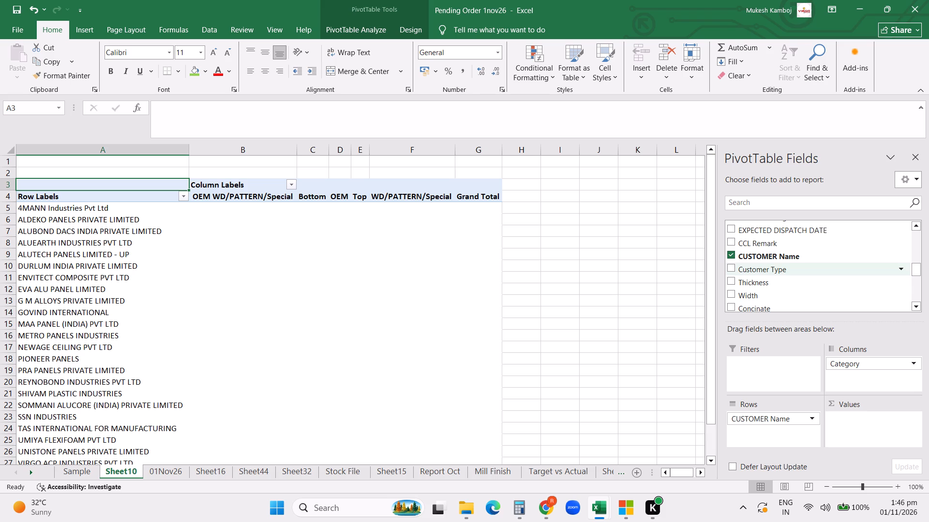
# Add the Actual Pending field to the PivotTable's Values area as a sum.
pyautogui.scroll(-2, 824, 273)
pyautogui.scroll(2, 824, 273)
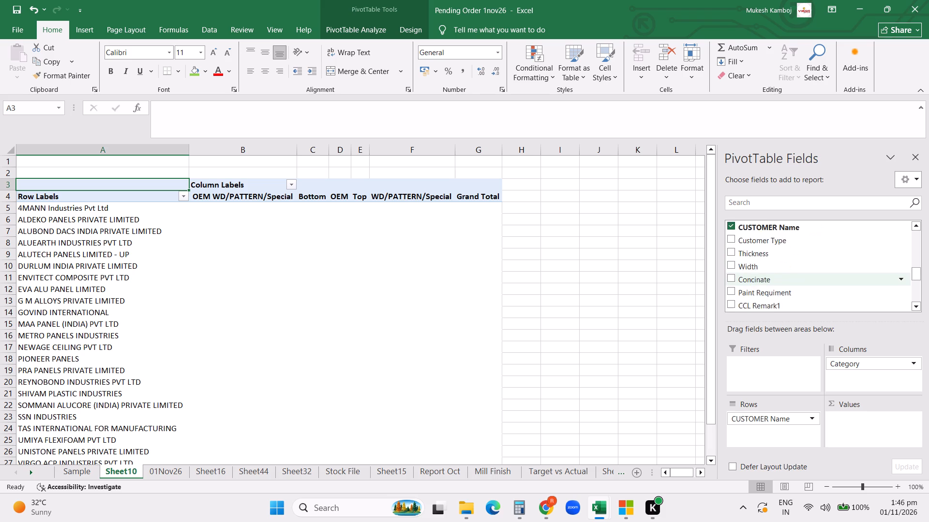
pyautogui.scroll(2, 824, 273)
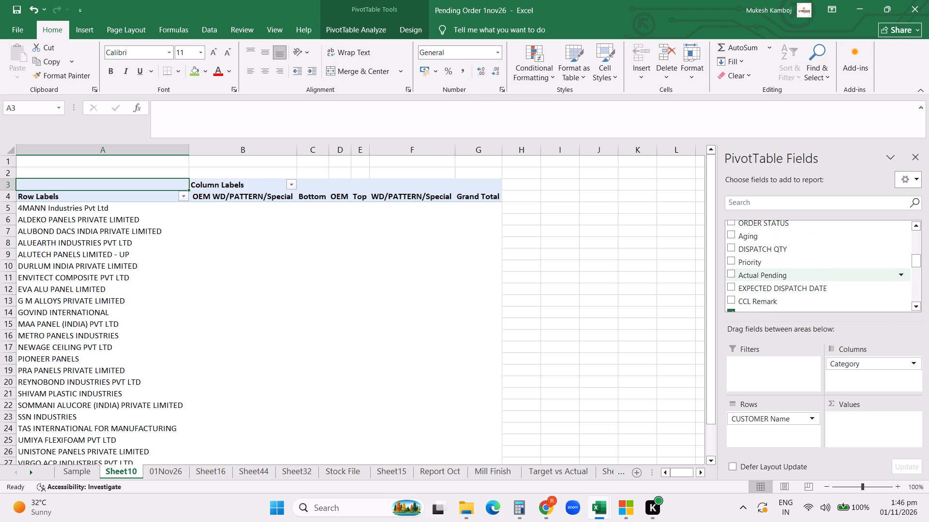
pyautogui.scroll(-2, 824, 273)
pyautogui.scroll(4, 824, 273)
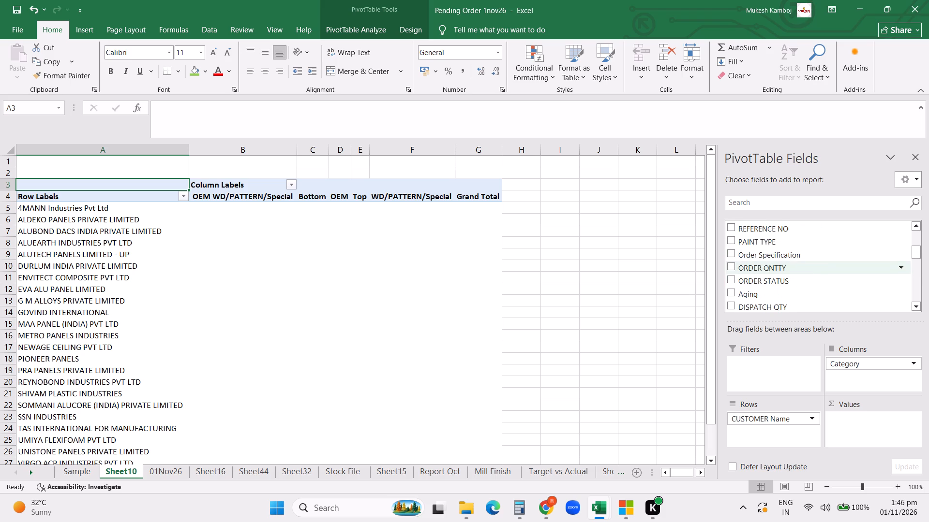
pyautogui.scroll(3, 824, 273)
pyautogui.scroll(-2, 824, 273)
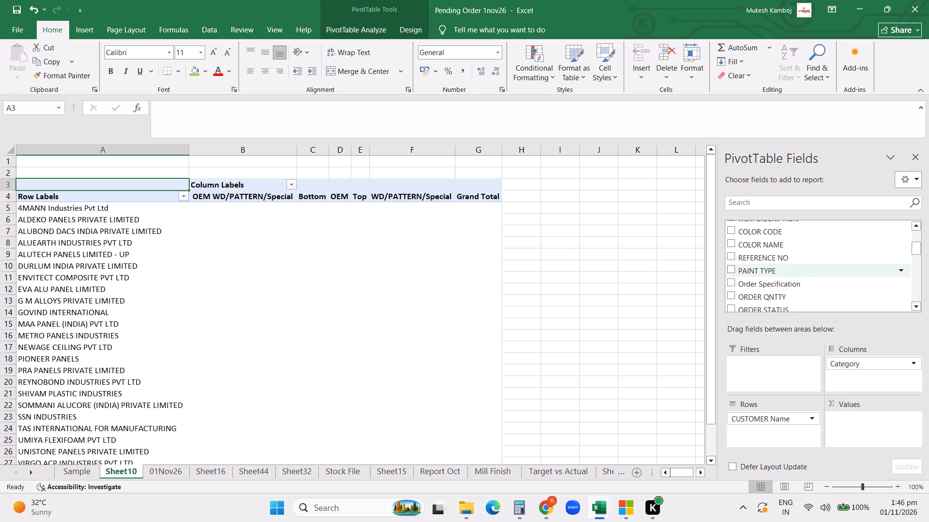
pyautogui.scroll(-2, 824, 273)
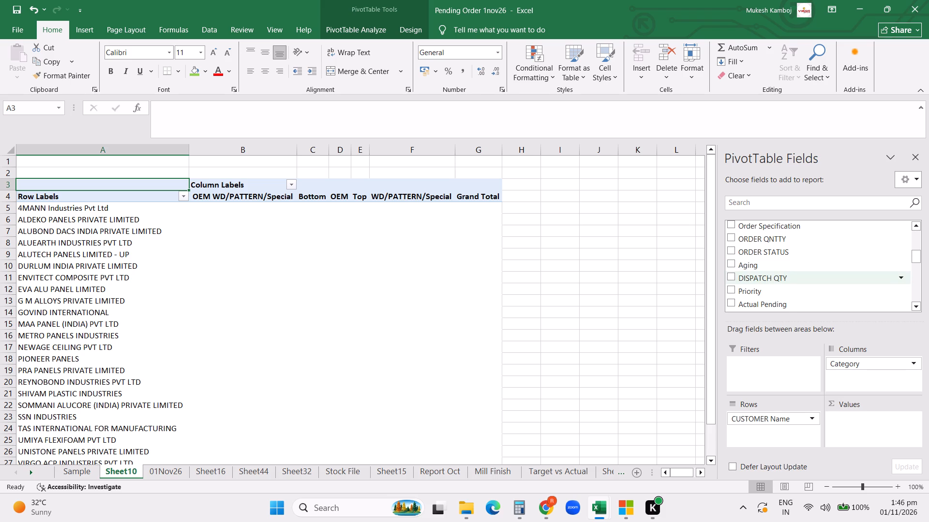
pyautogui.scroll(-1, 824, 273)
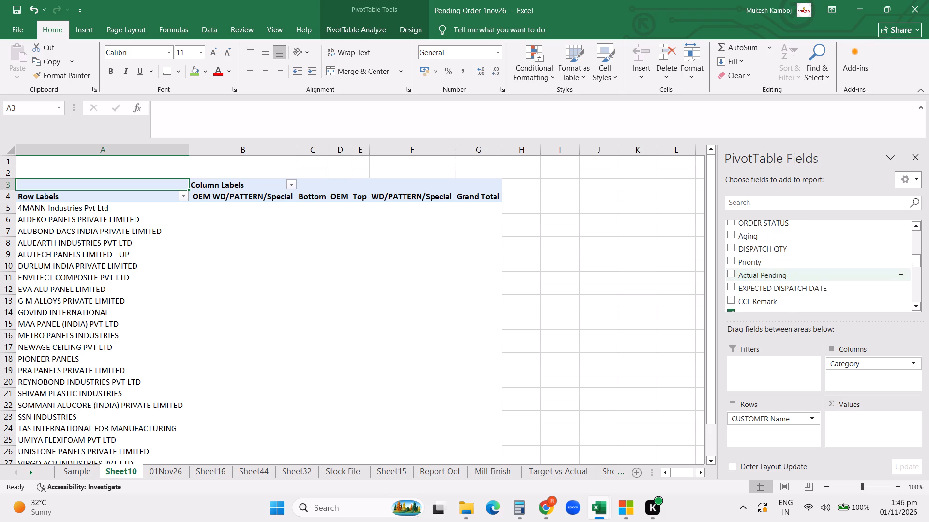
pyautogui.moveTo(788, 275); pyautogui.dragTo(862, 419)
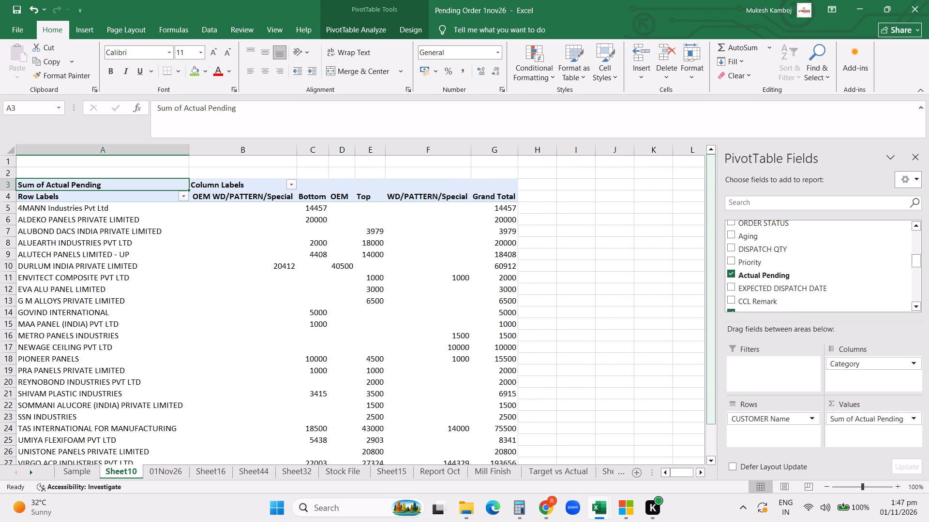
# Apply All Borders to the PivotTable from the Row Labels header in row 4 through the Grand Total row.
pyautogui.scroll(-3, 616, 252)
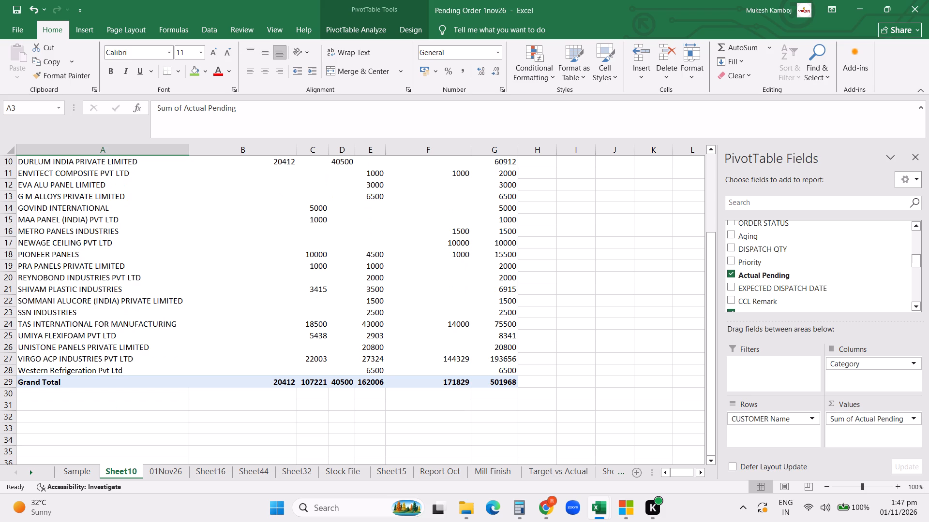
pyautogui.scroll(4, 420, 307)
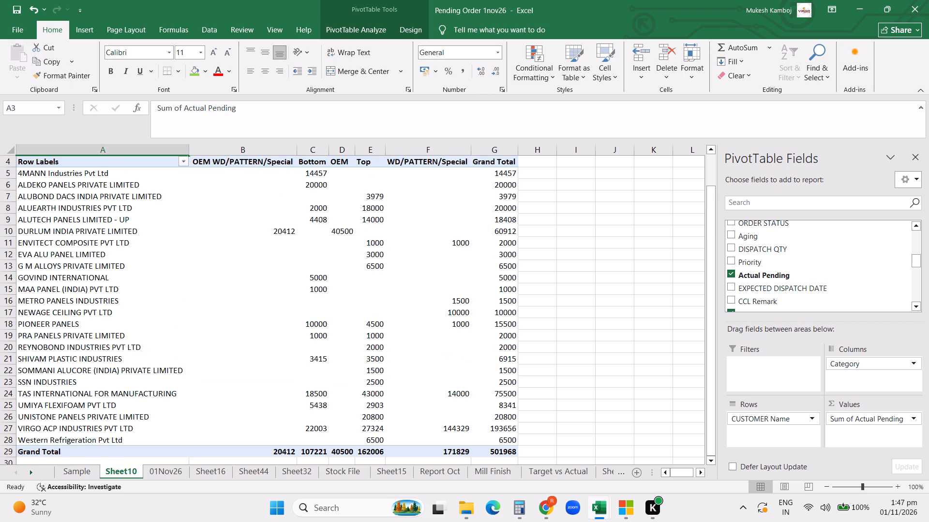
pyautogui.moveTo(80, 197); pyautogui.dragTo(480, 502)
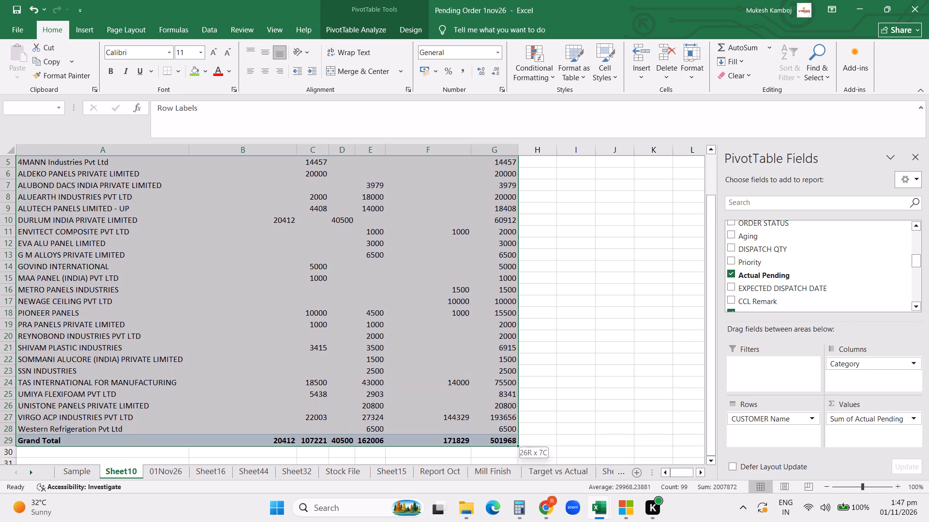
pyautogui.moveTo(480, 502); pyautogui.dragTo(486, 441)
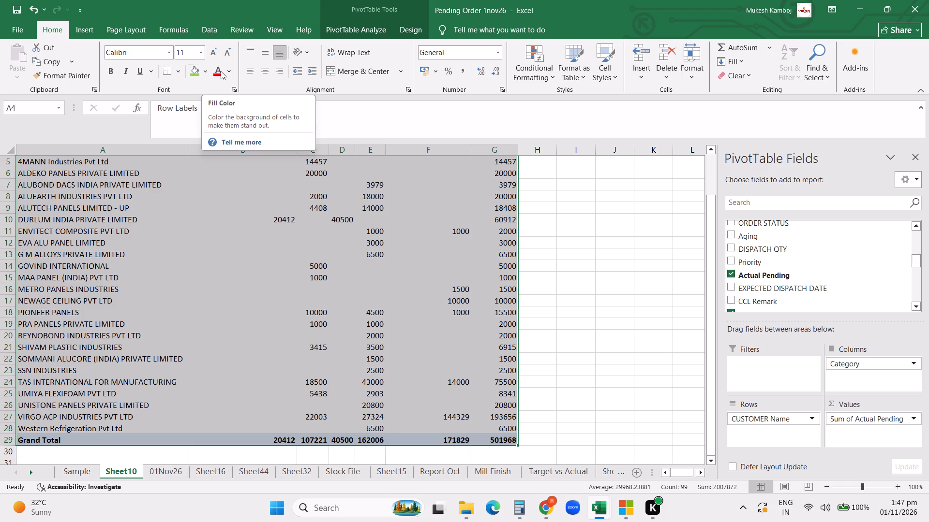
pyautogui.click(179, 73)
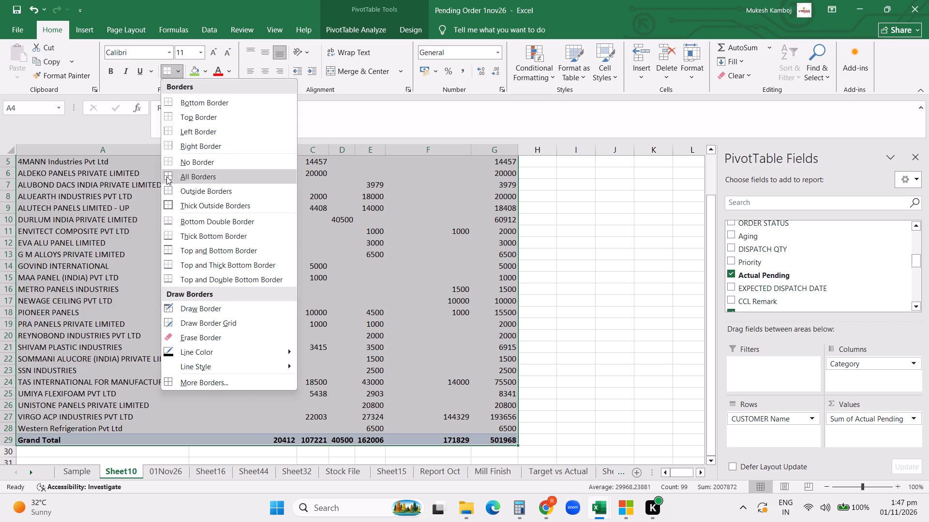
pyautogui.click(166, 176)
pyautogui.click(428, 264)
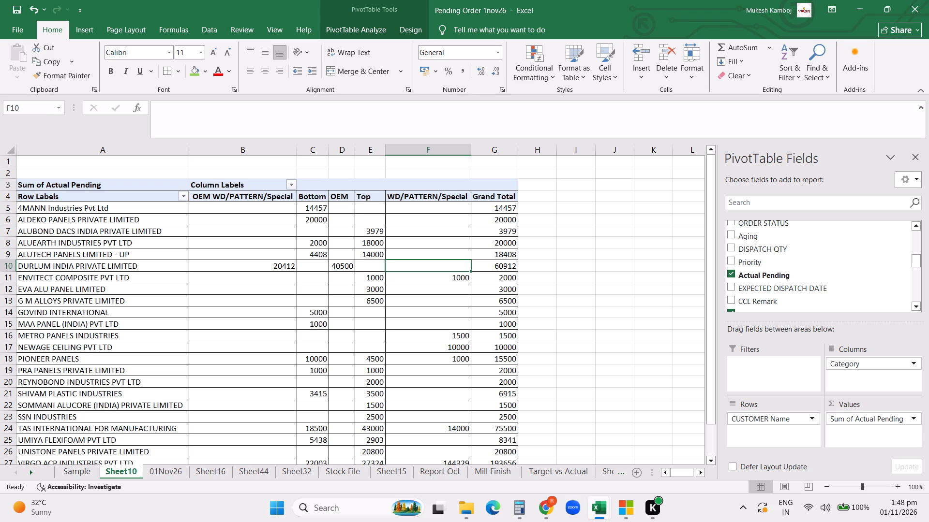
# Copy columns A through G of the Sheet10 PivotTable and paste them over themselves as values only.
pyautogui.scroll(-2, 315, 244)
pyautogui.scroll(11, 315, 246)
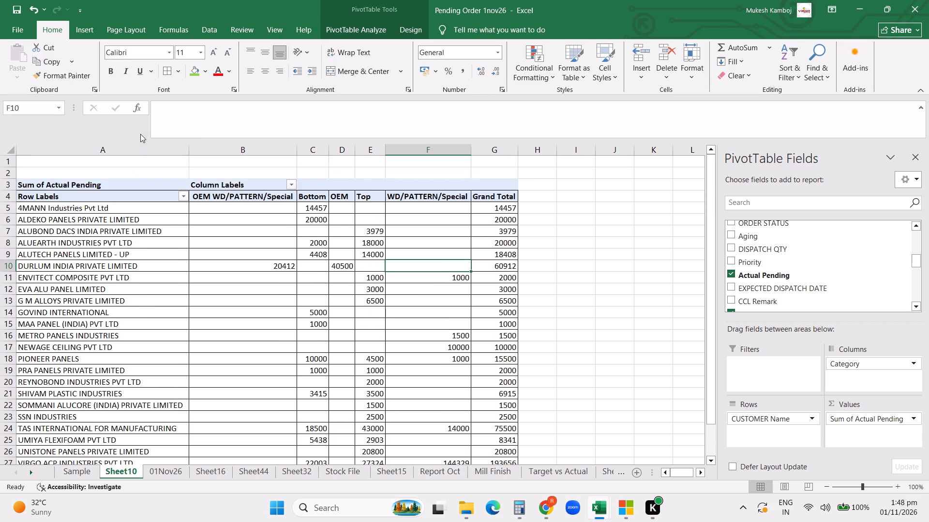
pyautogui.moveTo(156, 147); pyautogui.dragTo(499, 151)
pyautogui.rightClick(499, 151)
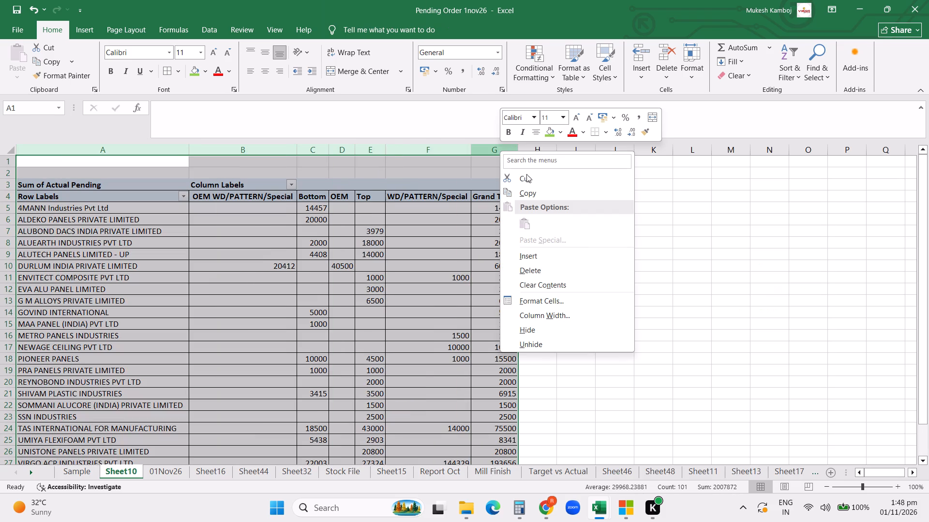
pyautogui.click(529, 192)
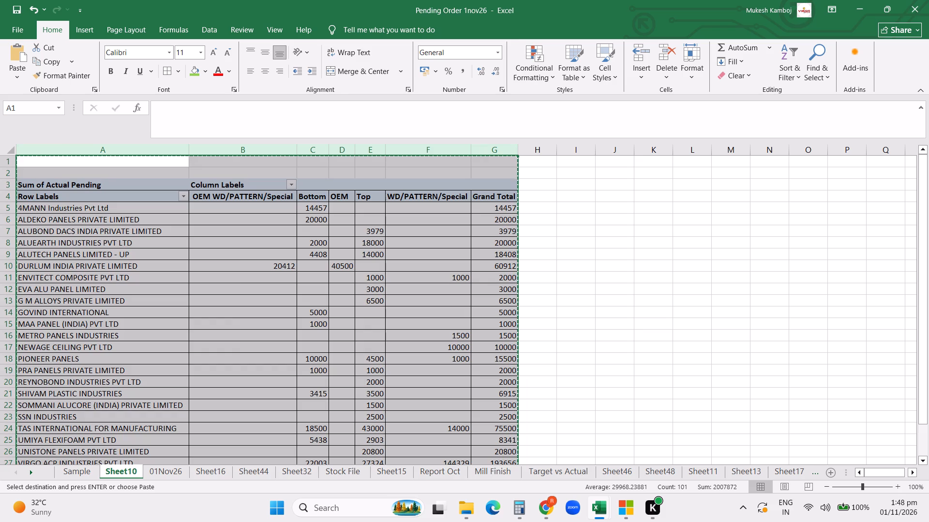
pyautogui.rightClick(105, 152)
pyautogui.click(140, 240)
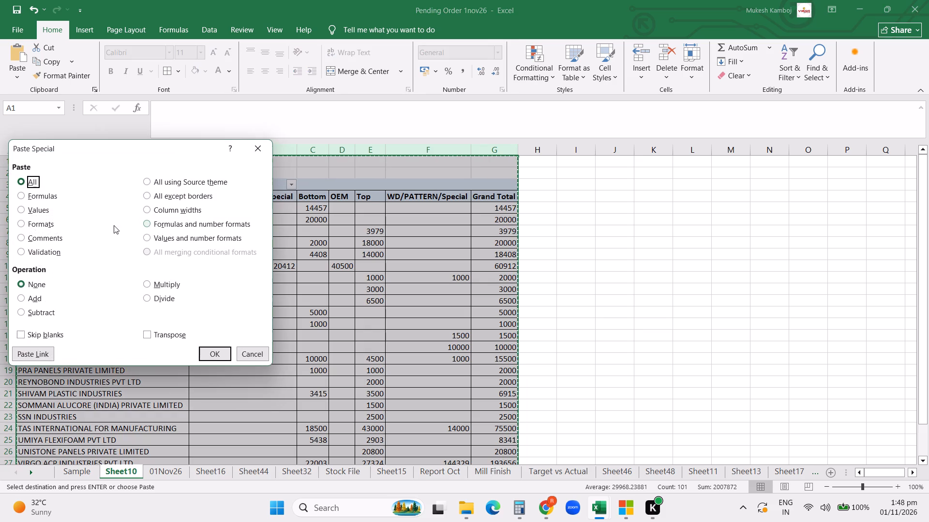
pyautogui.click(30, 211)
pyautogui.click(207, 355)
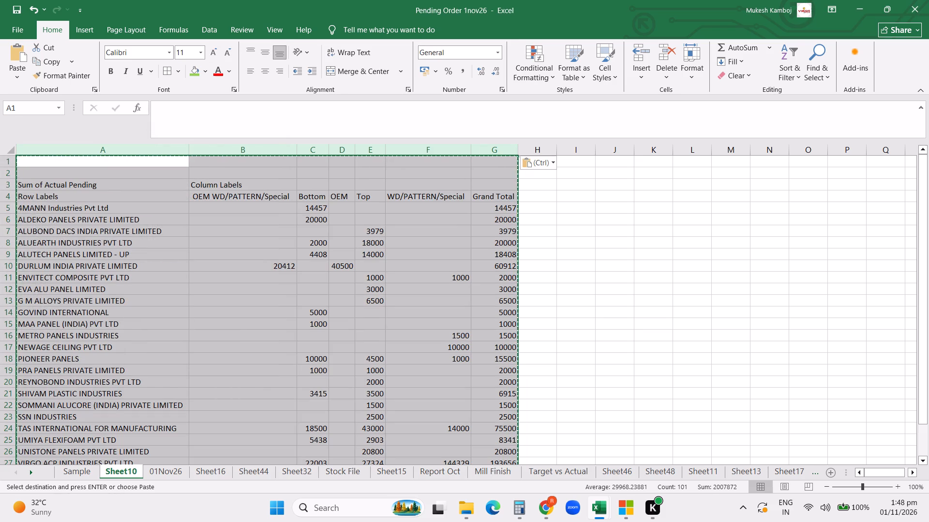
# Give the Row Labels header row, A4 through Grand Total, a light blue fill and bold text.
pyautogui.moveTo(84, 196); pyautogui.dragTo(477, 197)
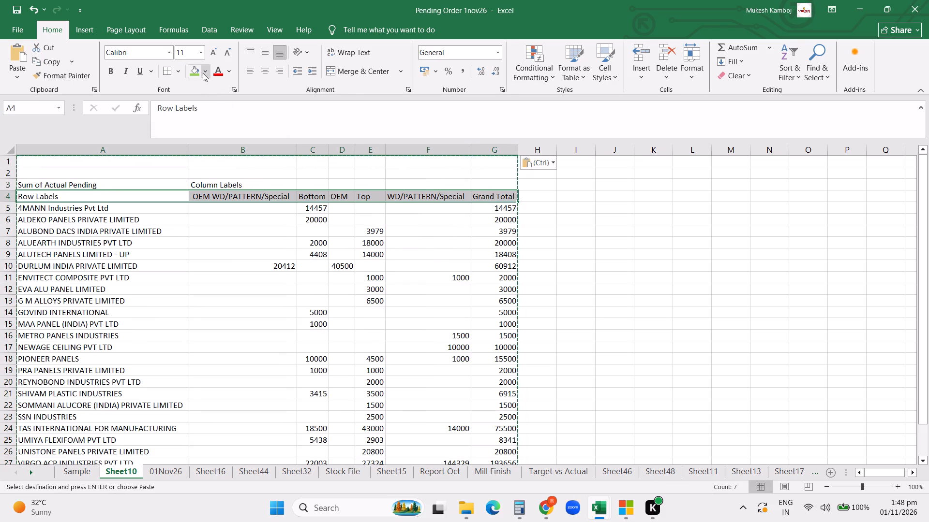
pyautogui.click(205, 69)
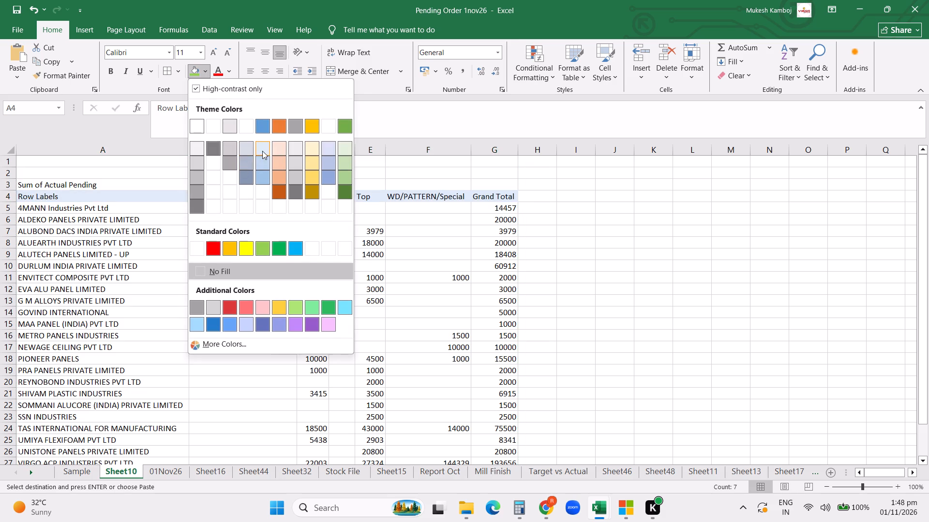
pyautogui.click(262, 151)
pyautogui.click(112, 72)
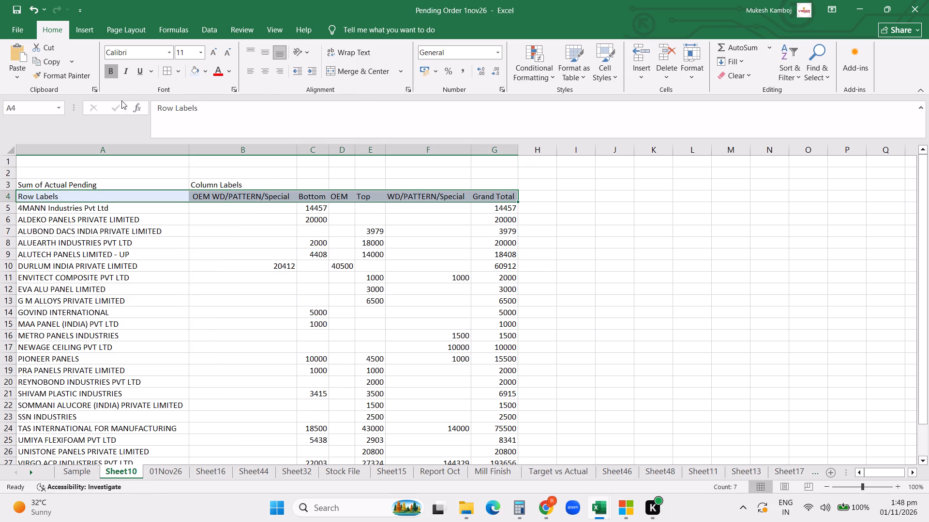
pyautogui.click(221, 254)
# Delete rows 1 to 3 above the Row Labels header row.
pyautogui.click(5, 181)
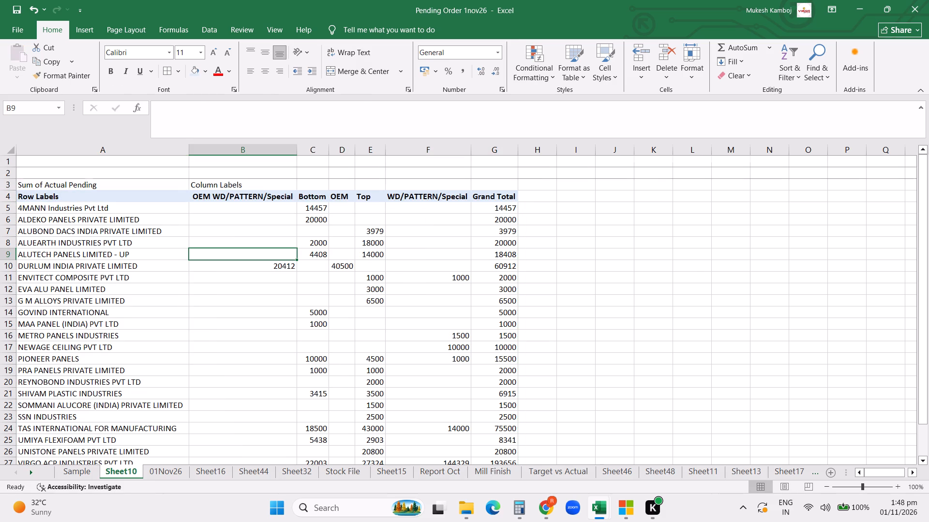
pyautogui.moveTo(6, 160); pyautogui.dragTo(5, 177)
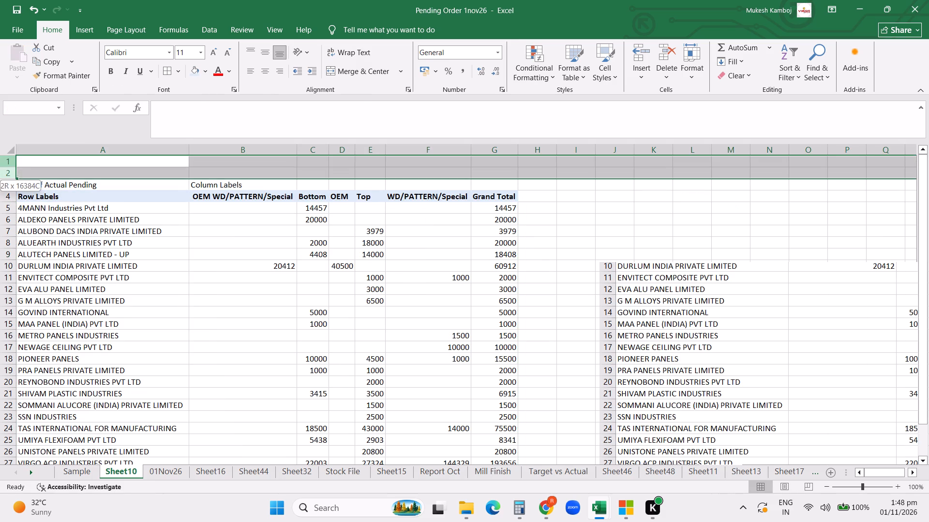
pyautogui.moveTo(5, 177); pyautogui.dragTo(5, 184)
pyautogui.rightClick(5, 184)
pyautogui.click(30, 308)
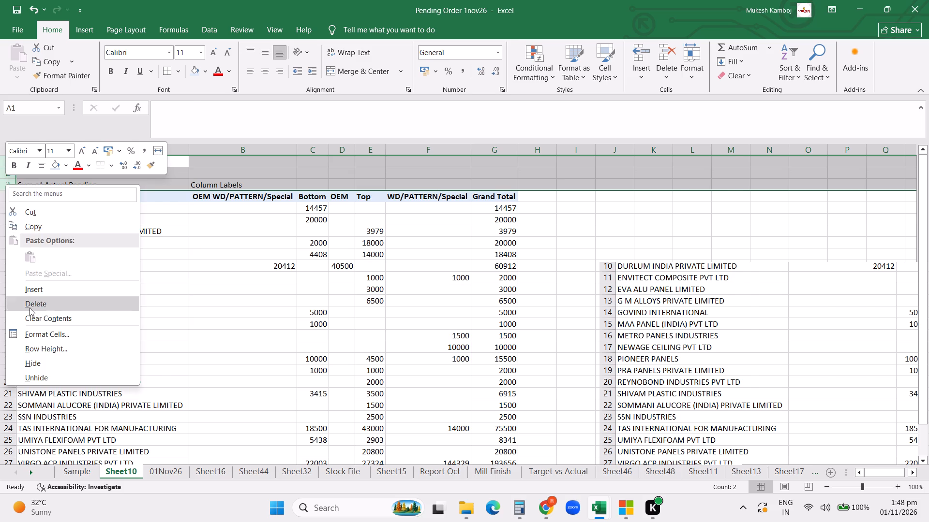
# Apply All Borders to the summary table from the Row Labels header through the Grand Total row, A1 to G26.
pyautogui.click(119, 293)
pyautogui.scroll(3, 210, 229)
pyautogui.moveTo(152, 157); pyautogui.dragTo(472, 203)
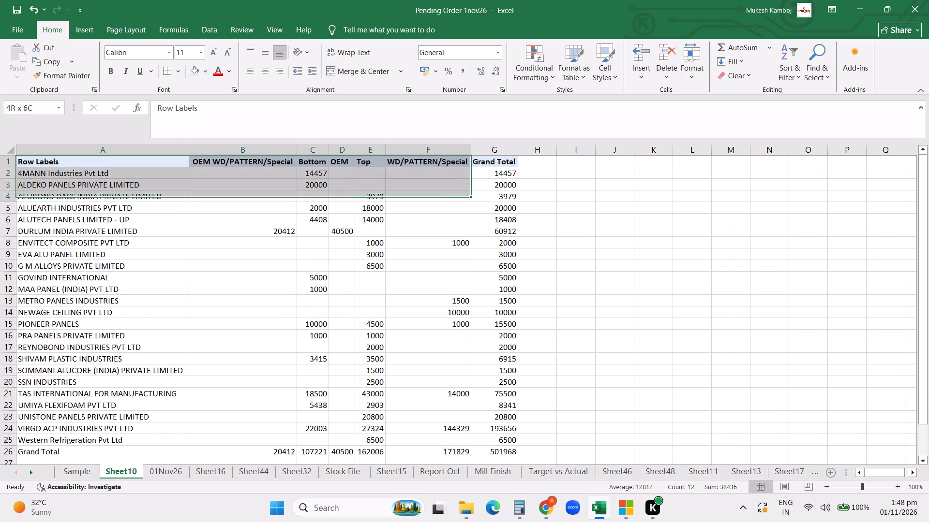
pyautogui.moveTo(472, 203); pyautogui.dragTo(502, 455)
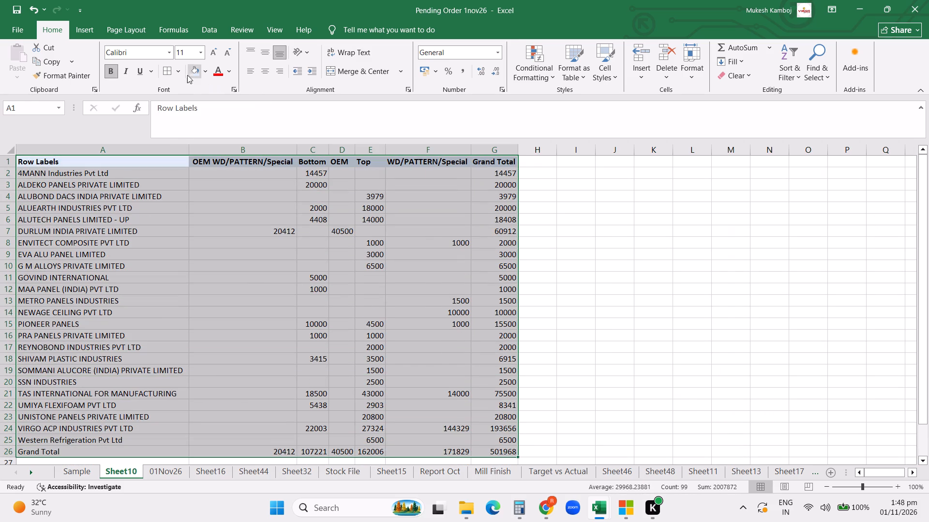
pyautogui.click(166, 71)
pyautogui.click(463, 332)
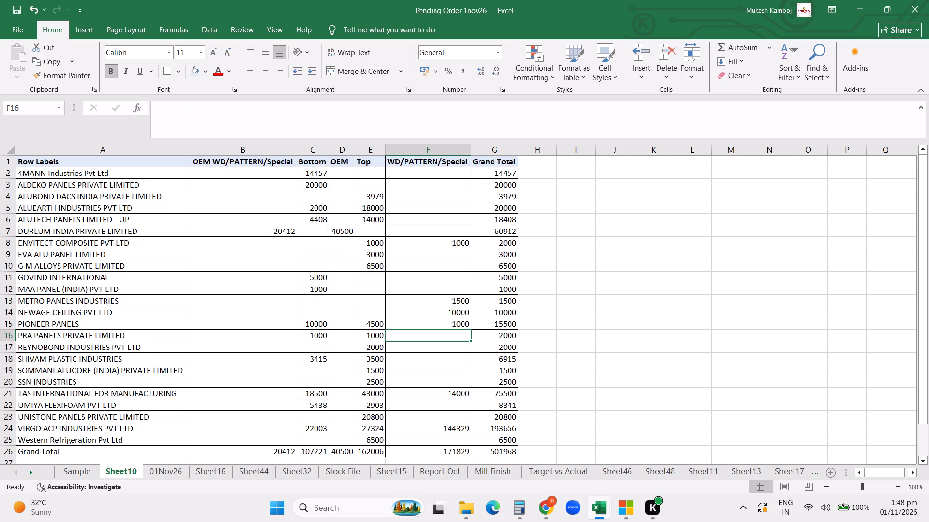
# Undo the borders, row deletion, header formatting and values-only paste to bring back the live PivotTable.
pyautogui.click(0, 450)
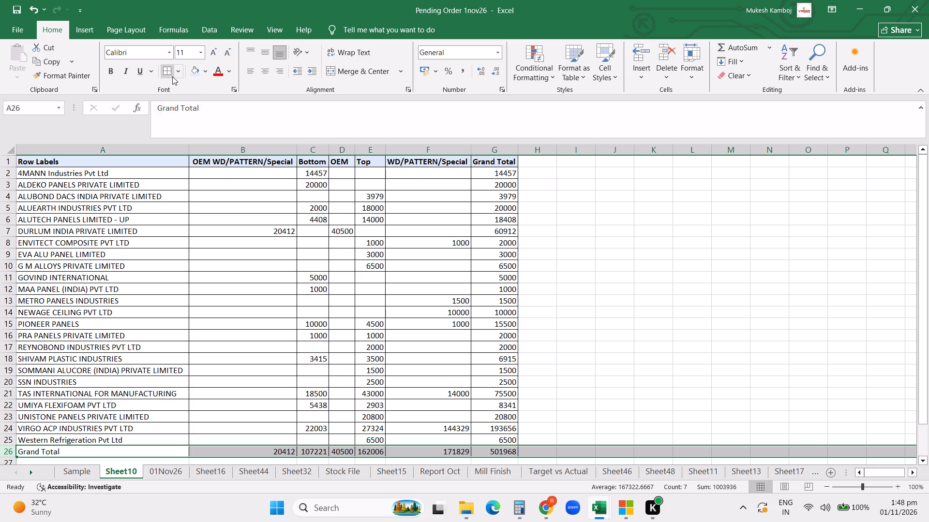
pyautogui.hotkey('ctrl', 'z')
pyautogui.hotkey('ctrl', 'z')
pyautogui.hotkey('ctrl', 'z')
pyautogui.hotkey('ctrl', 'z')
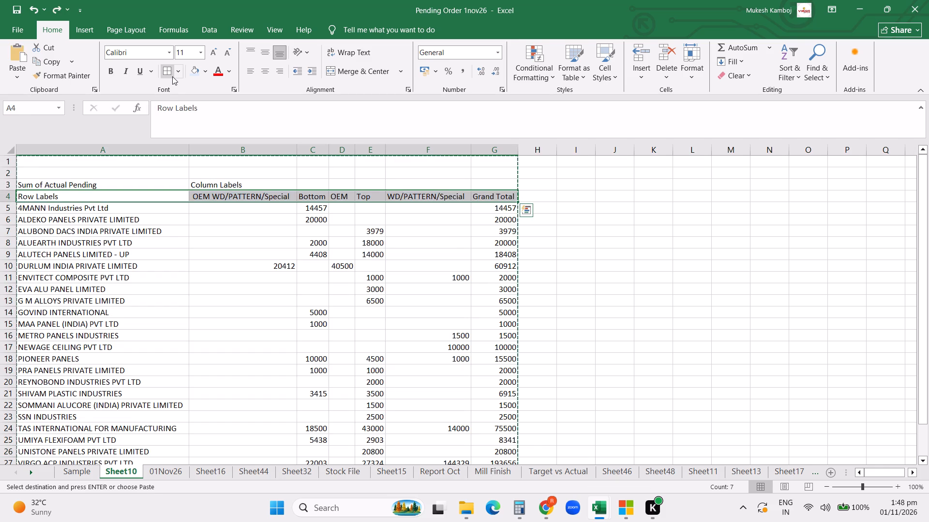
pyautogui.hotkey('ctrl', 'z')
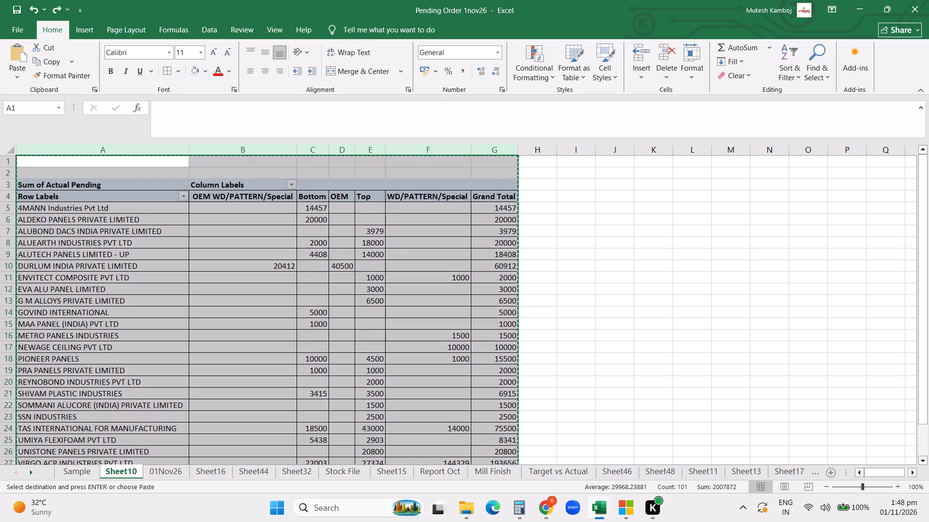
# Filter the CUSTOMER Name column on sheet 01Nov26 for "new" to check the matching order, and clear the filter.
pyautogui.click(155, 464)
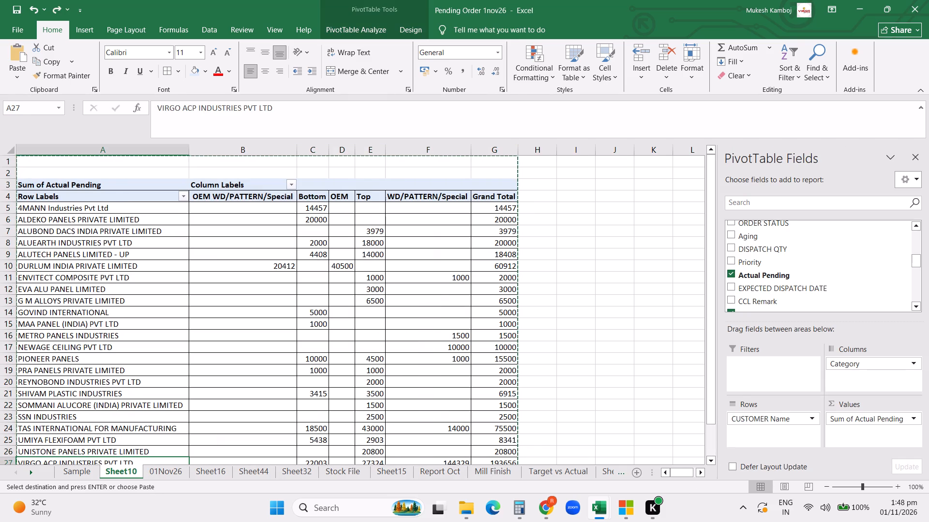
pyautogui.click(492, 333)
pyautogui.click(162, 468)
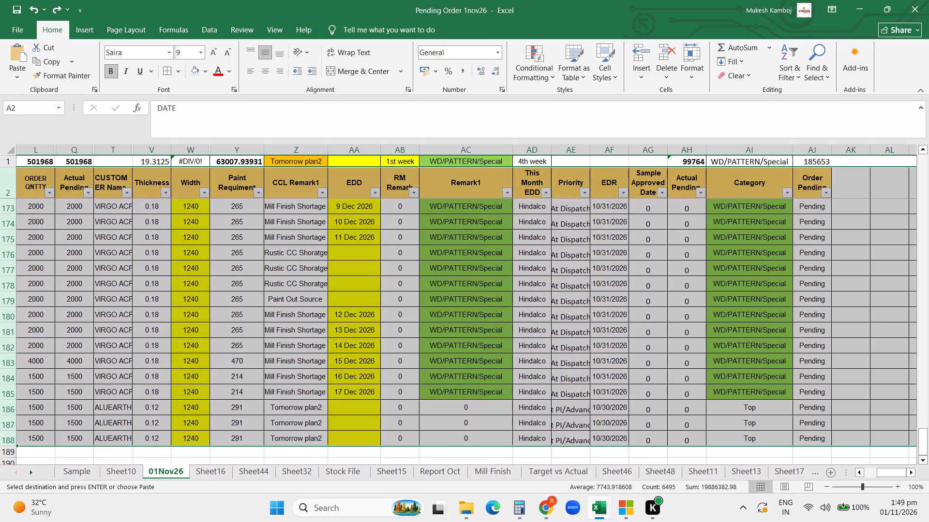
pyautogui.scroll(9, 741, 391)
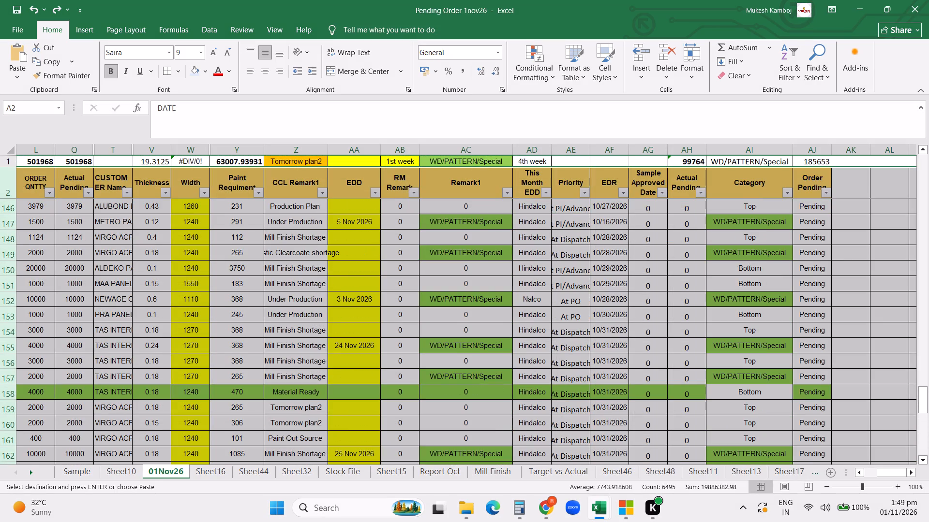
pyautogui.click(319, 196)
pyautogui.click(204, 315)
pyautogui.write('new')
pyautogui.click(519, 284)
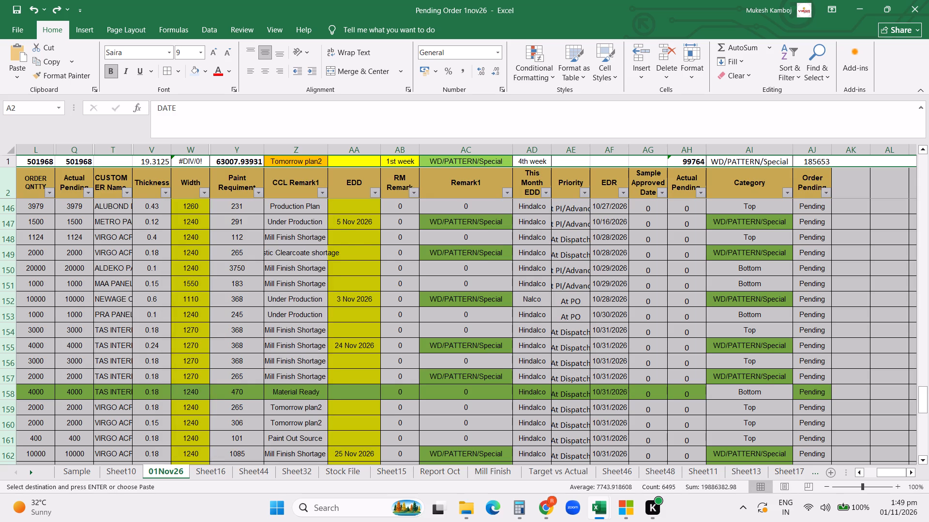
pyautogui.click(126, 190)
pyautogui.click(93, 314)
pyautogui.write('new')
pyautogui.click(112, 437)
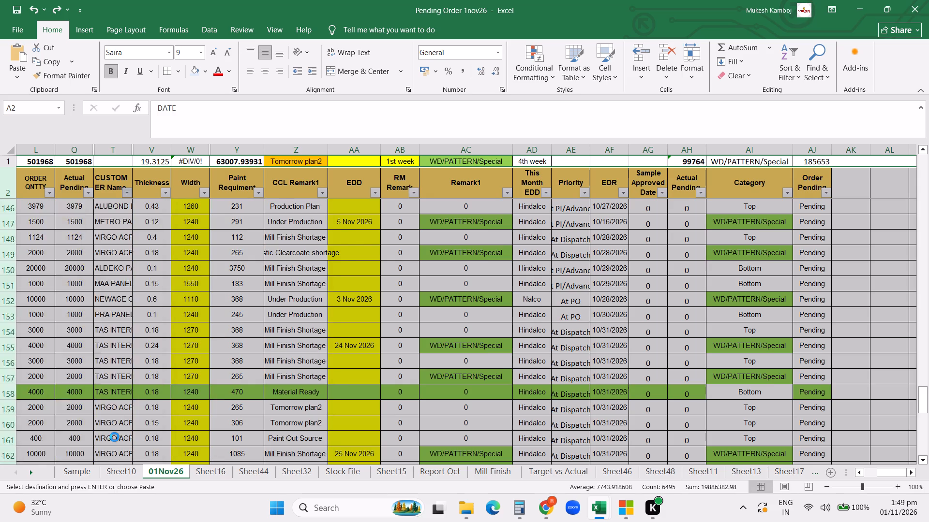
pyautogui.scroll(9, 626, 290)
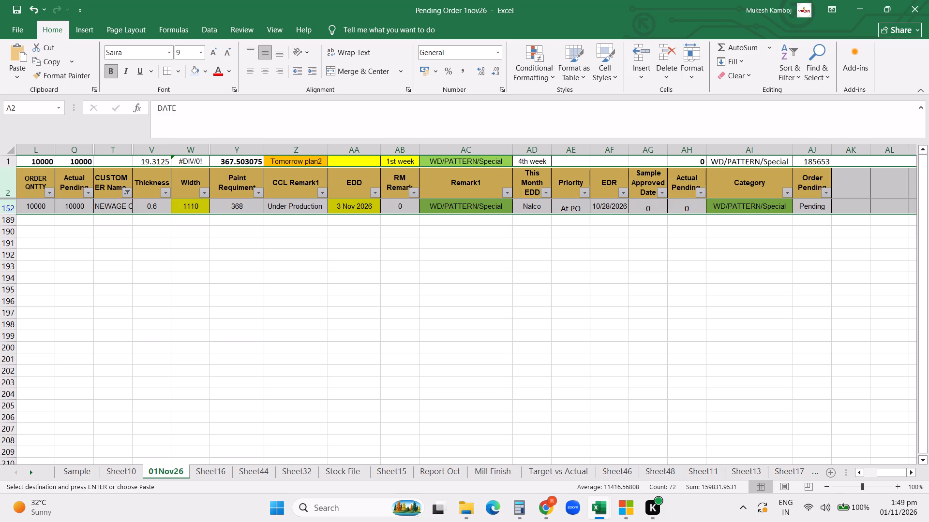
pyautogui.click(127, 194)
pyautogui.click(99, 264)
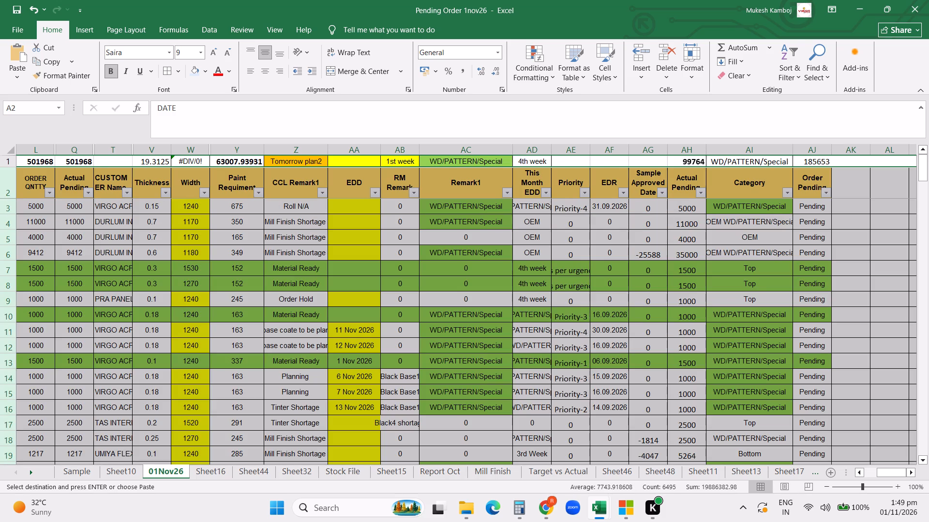
# On sheet 01Nov26, filter CUSTOMER Name for "new" and copy row 4's OEM WD/PATTERN/Special category into the NEWAGE CEILING order's Category cell.
pyautogui.click(741, 220)
pyautogui.hotkey('ctrl', 'c')
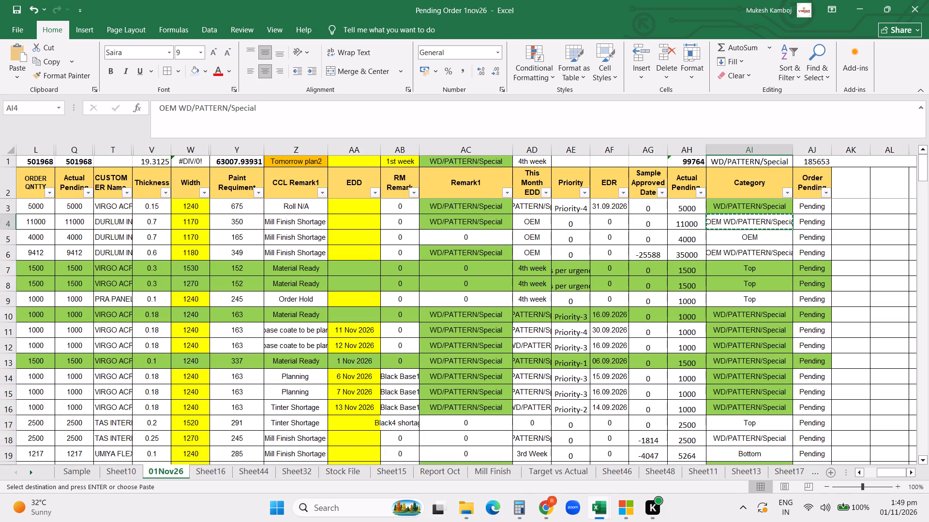
pyautogui.click(125, 190)
pyautogui.click(66, 319)
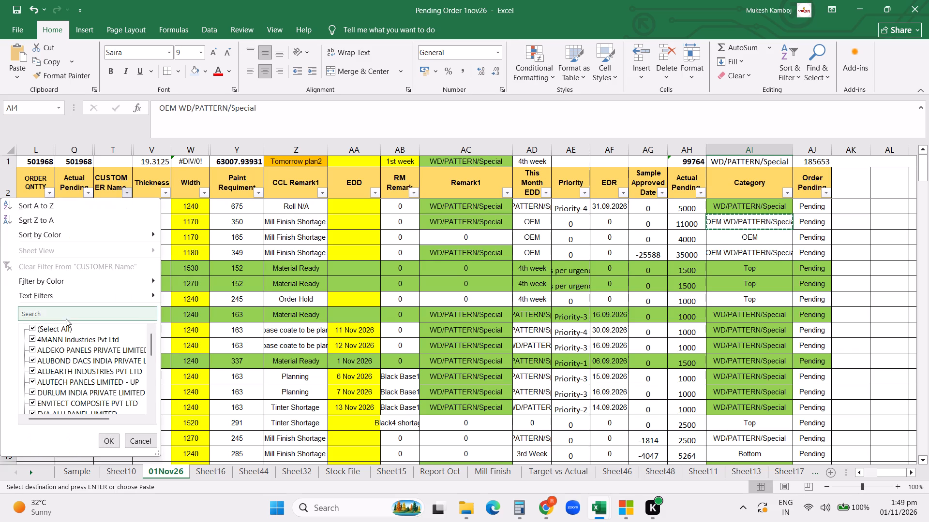
pyautogui.click(66, 316)
pyautogui.press('n')
pyautogui.write('eq')
pyautogui.press('BackSpace')
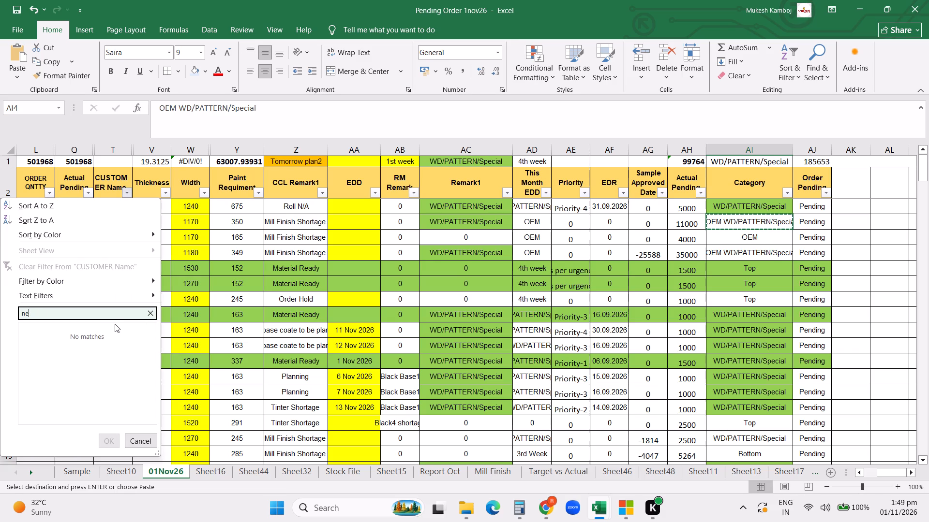
pyautogui.press('w')
pyautogui.click(105, 442)
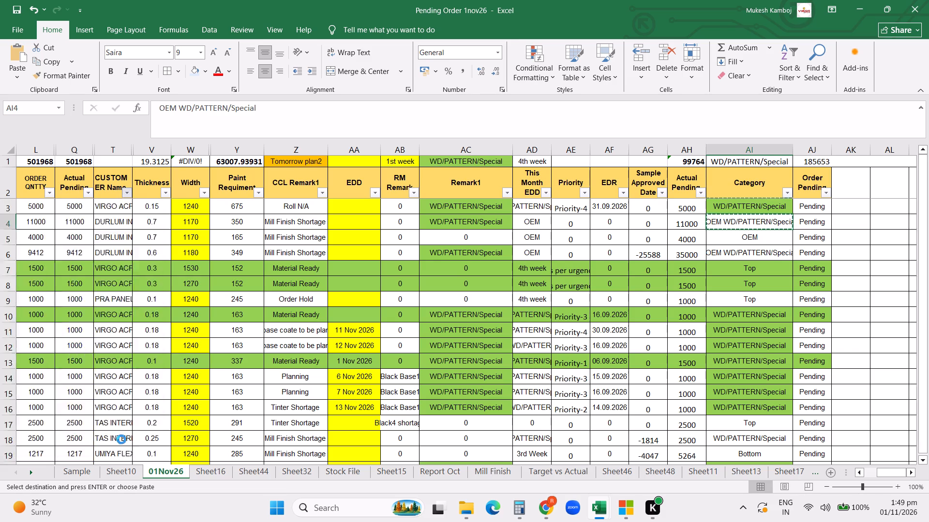
pyautogui.click(733, 208)
pyautogui.hotkey('ctrl', 'v')
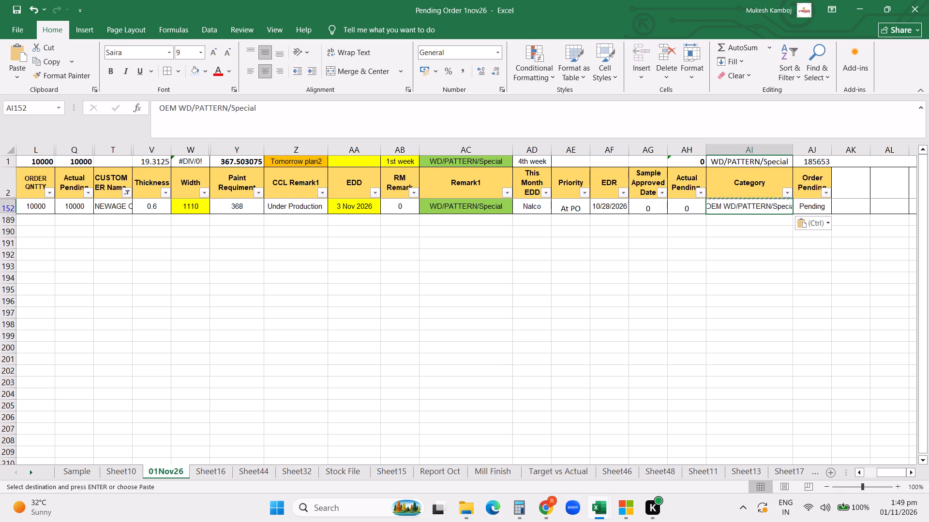
# Clear the CUSTOMER Name filter on sheet 01Nov26.
pyautogui.click(600, 290)
pyautogui.click(123, 192)
pyautogui.click(94, 265)
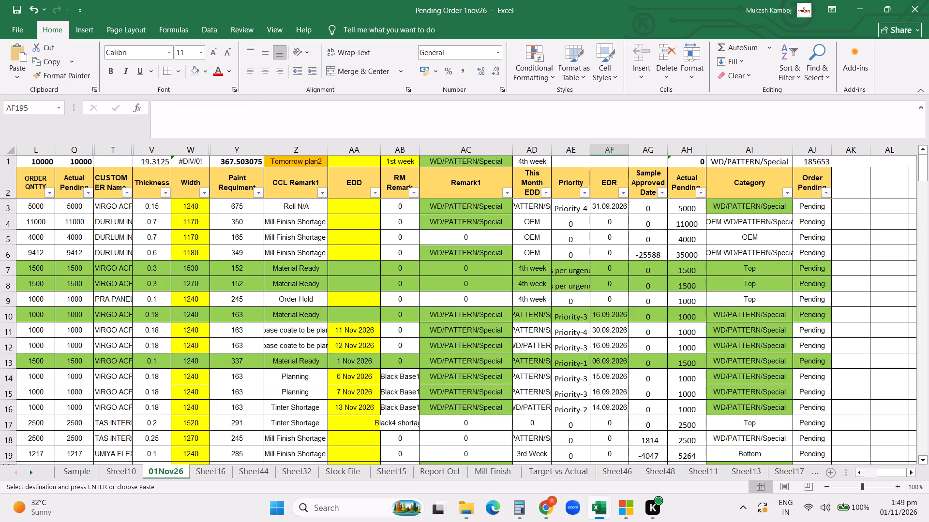
# Refresh all workbook data so the Sheet10 PivotTable picks up the changed category, and review its rows.
pyautogui.click(120, 475)
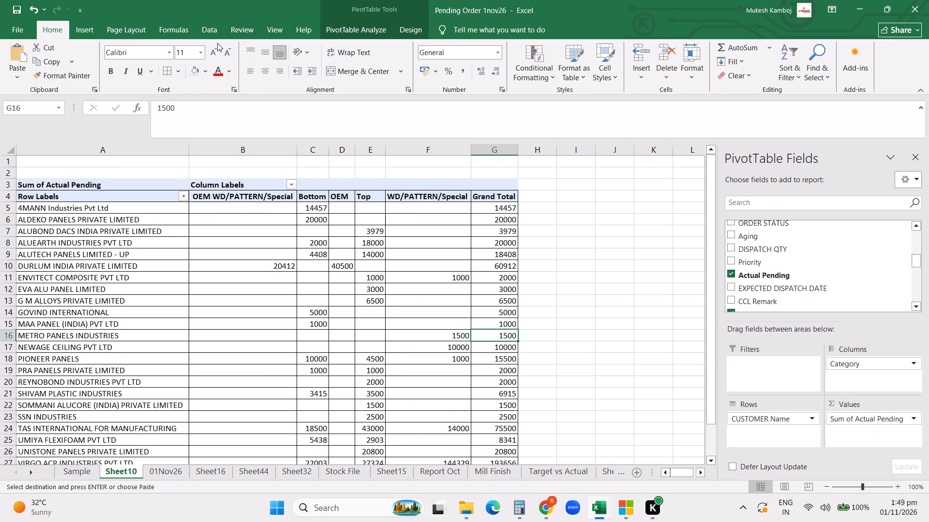
pyautogui.click(212, 33)
pyautogui.click(296, 55)
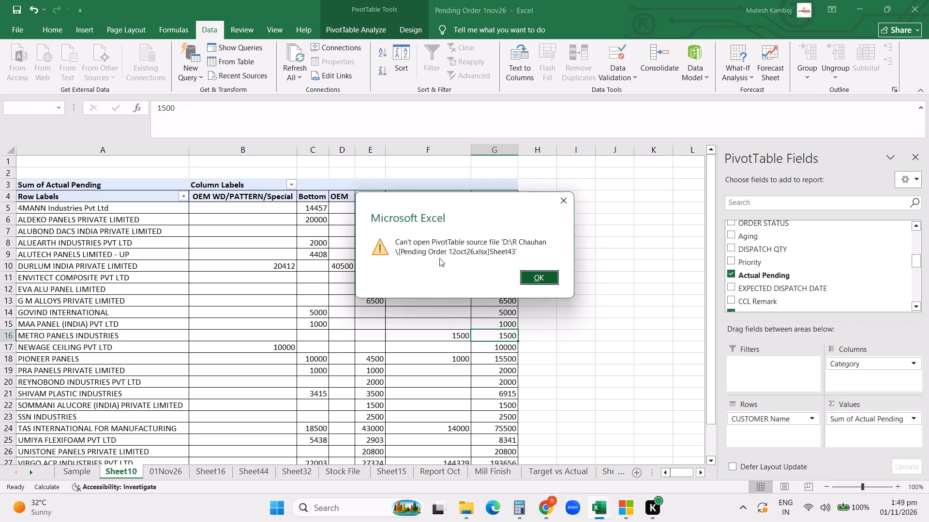
pyautogui.click(530, 276)
pyautogui.scroll(-5, 515, 293)
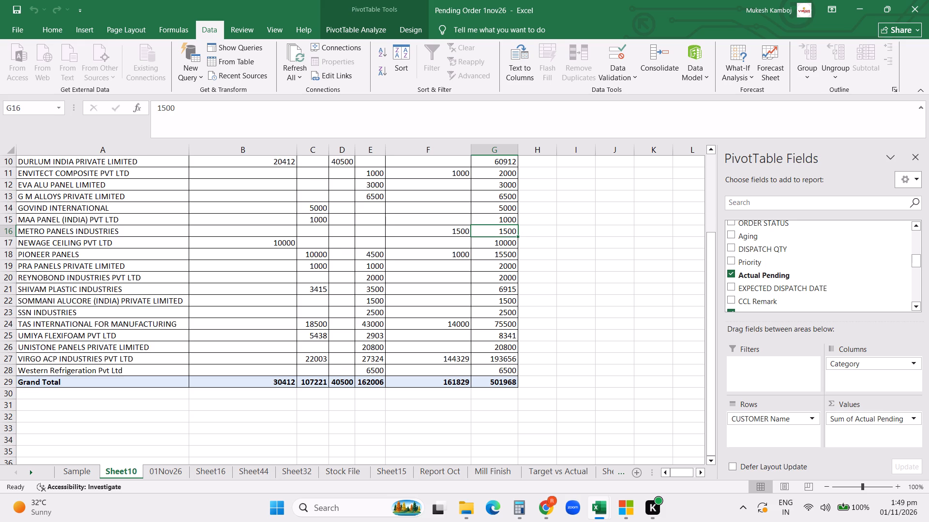
pyautogui.scroll(13, 390, 338)
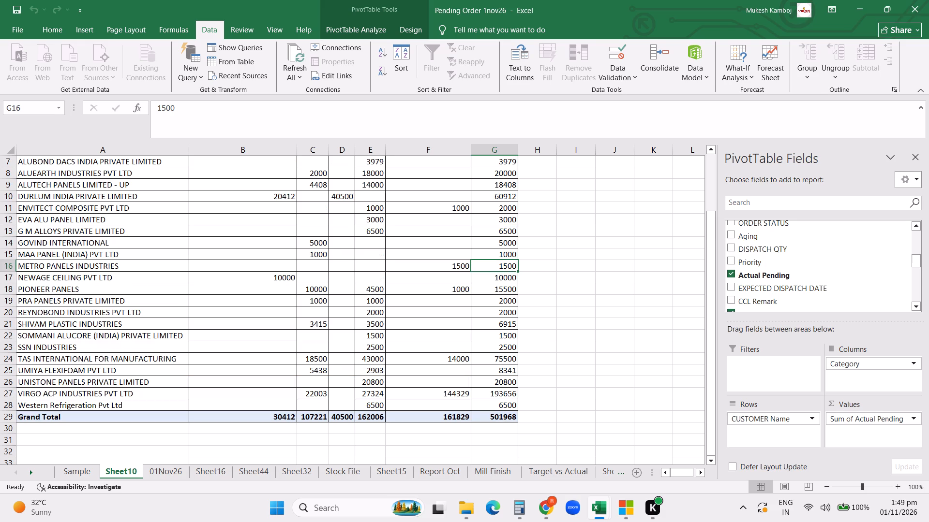
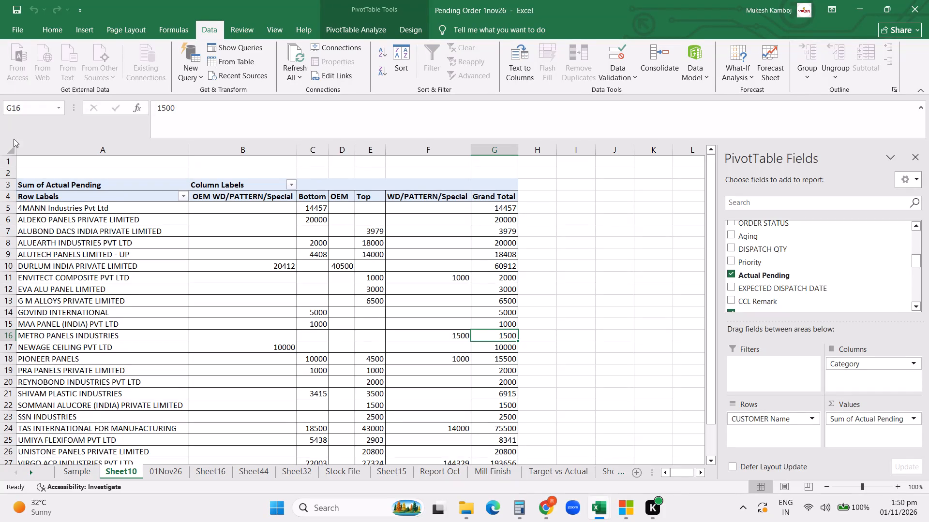
# Convert the whole Sheet10 PivotTable to static data by copying it and pasting values over itself.
pyautogui.click(10, 148)
pyautogui.hotkey('ctrl', 'c')
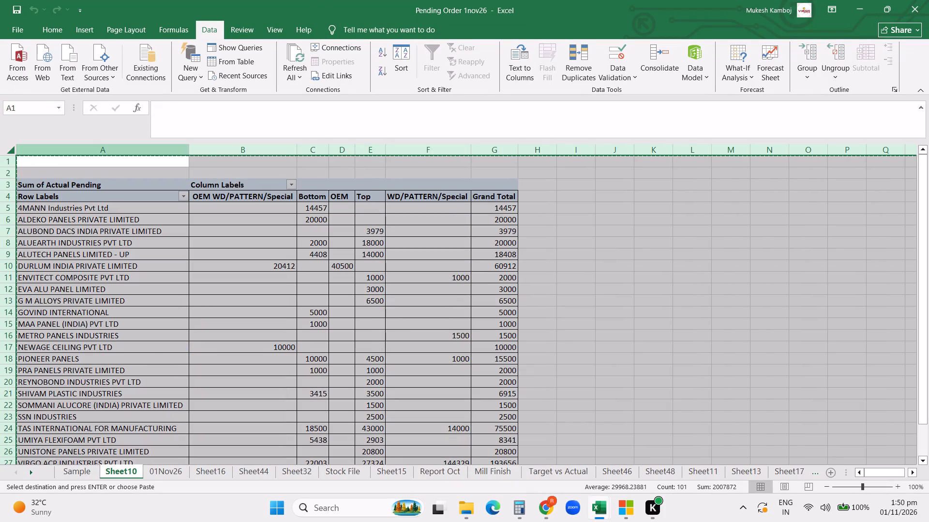
pyautogui.rightClick(21, 151)
pyautogui.click(51, 239)
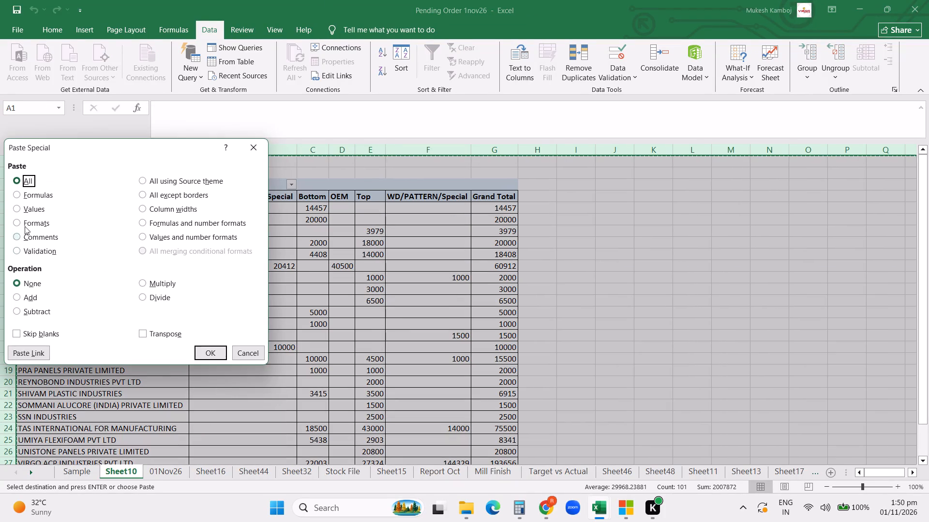
pyautogui.click(27, 209)
pyautogui.click(214, 353)
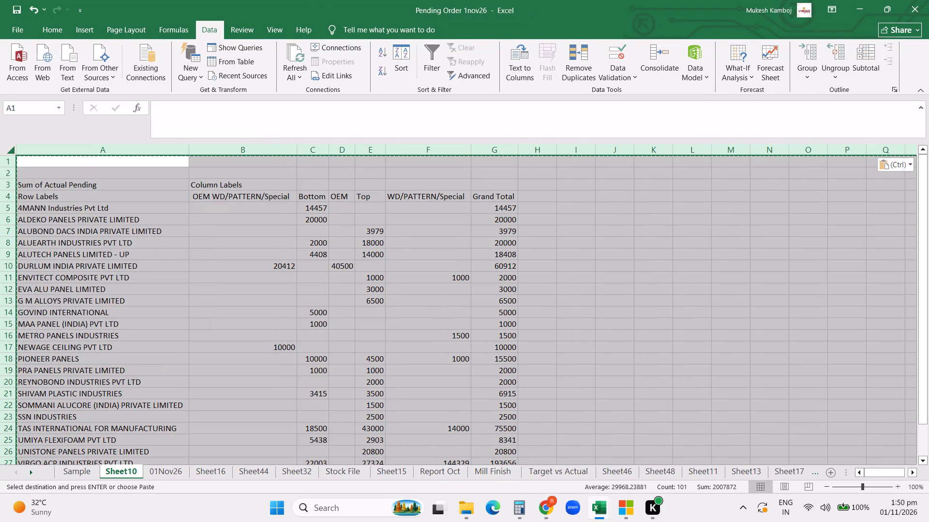
# Apply a light blue fill and bold text to the header cells A4:G4 on Sheet10.
pyautogui.moveTo(62, 197); pyautogui.dragTo(504, 200)
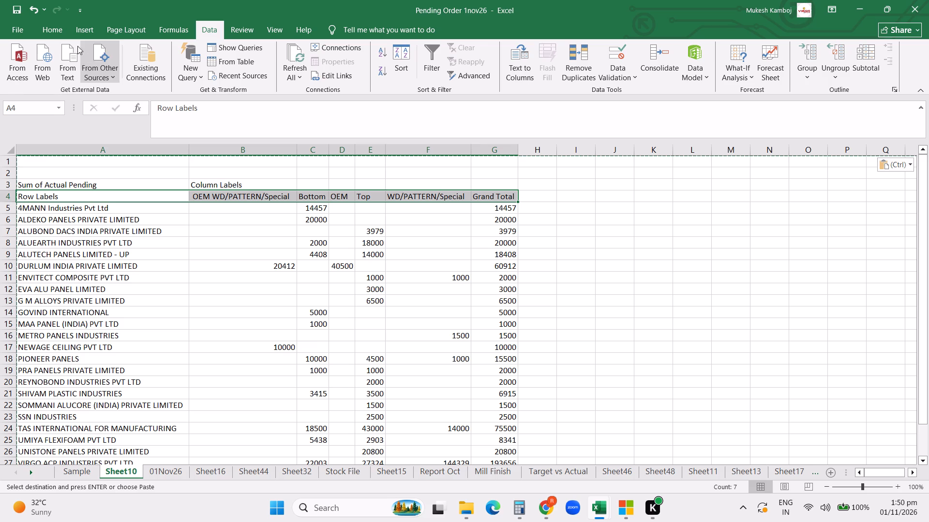
pyautogui.click(52, 29)
pyautogui.click(198, 71)
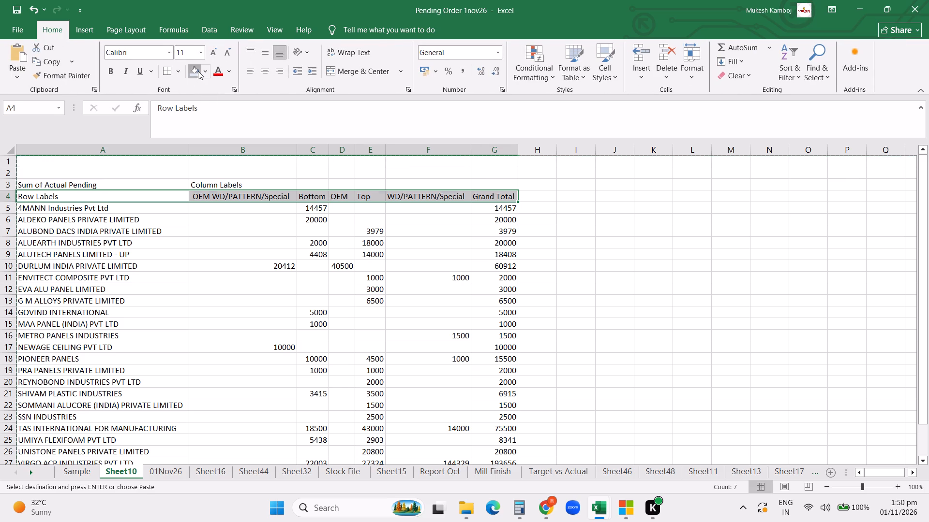
pyautogui.click(114, 72)
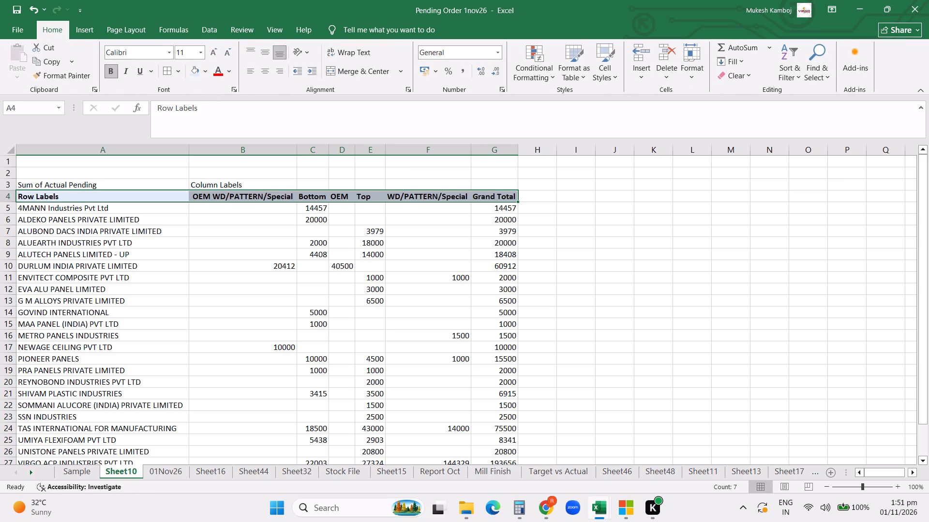
# Delete rows 1 to 3 above the Row Labels header on Sheet10.
pyautogui.moveTo(15, 161); pyautogui.dragTo(18, 183)
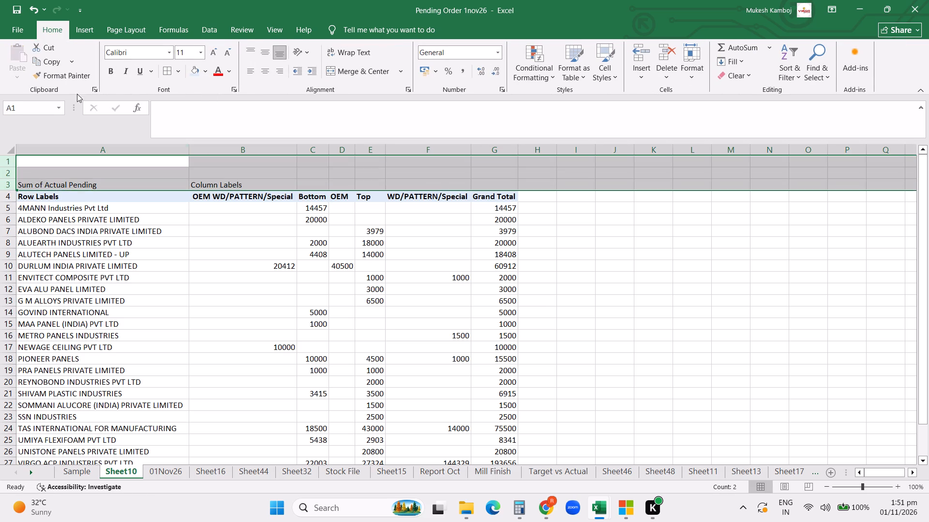
pyautogui.hotkey('ctrl', '-')
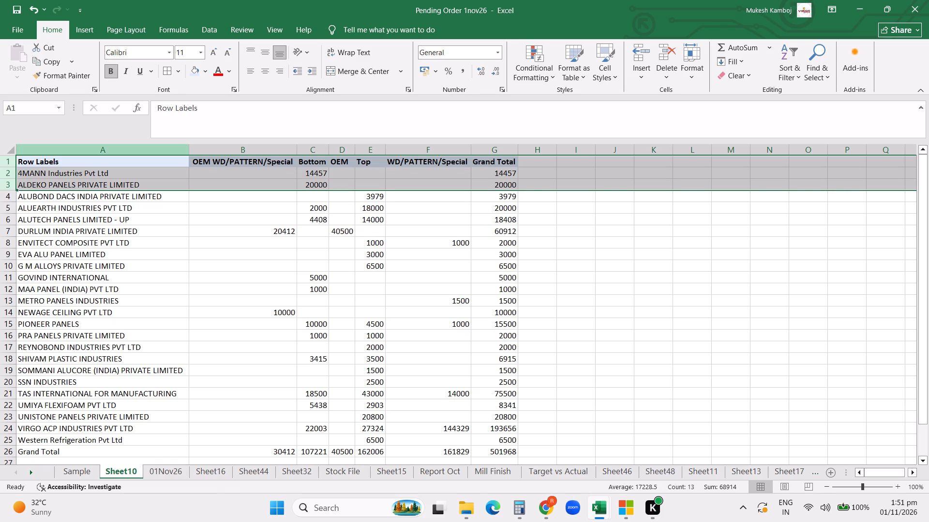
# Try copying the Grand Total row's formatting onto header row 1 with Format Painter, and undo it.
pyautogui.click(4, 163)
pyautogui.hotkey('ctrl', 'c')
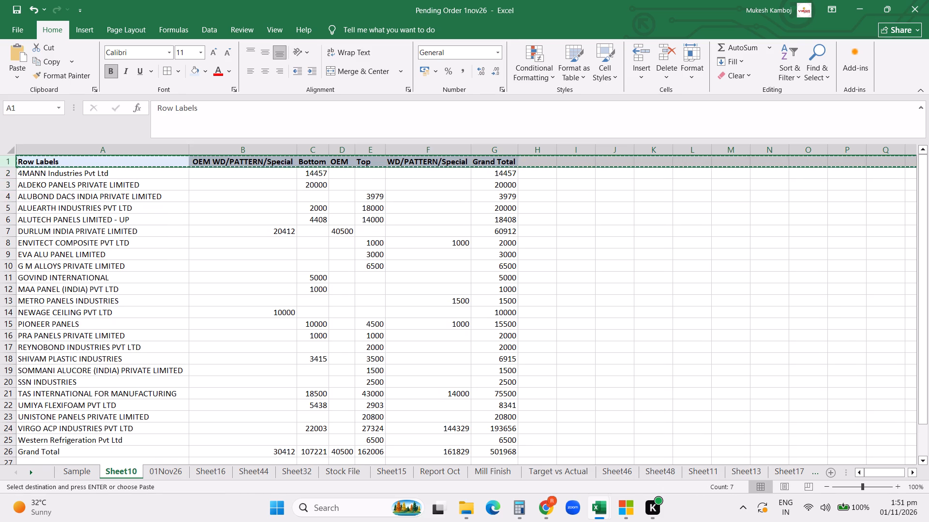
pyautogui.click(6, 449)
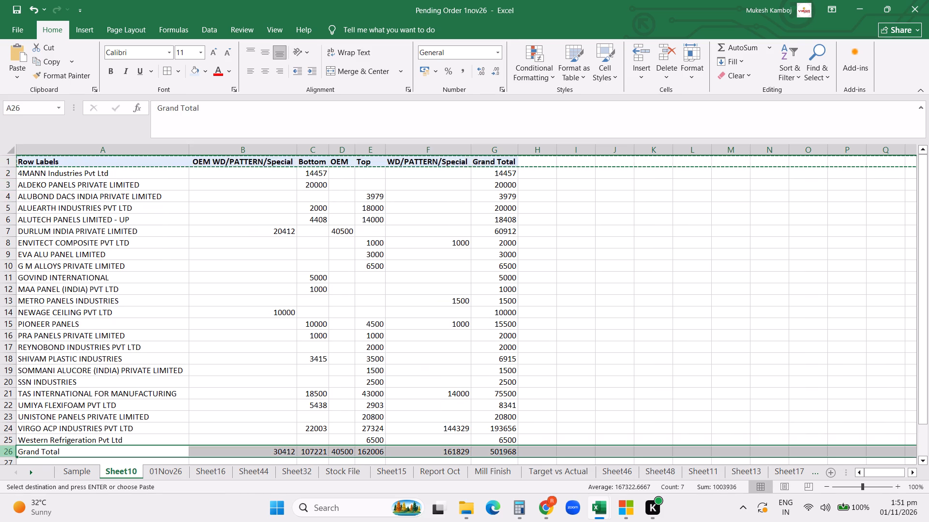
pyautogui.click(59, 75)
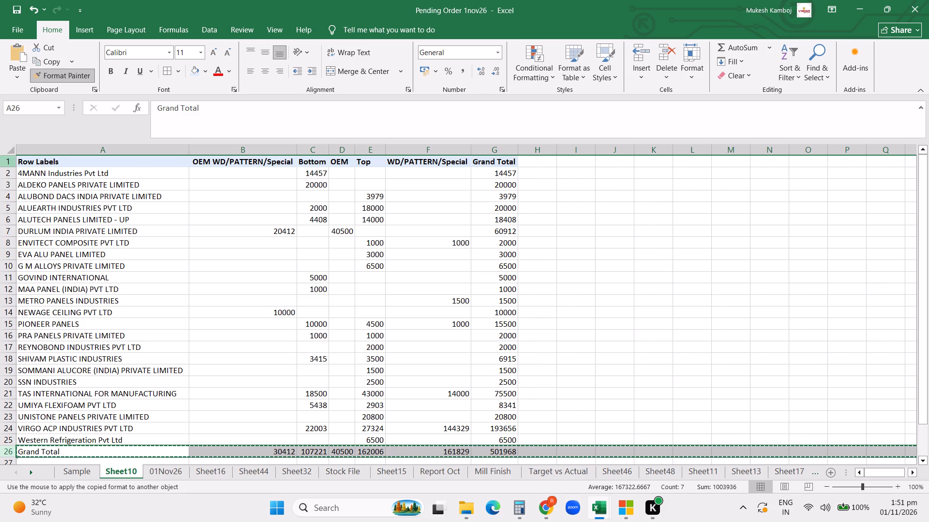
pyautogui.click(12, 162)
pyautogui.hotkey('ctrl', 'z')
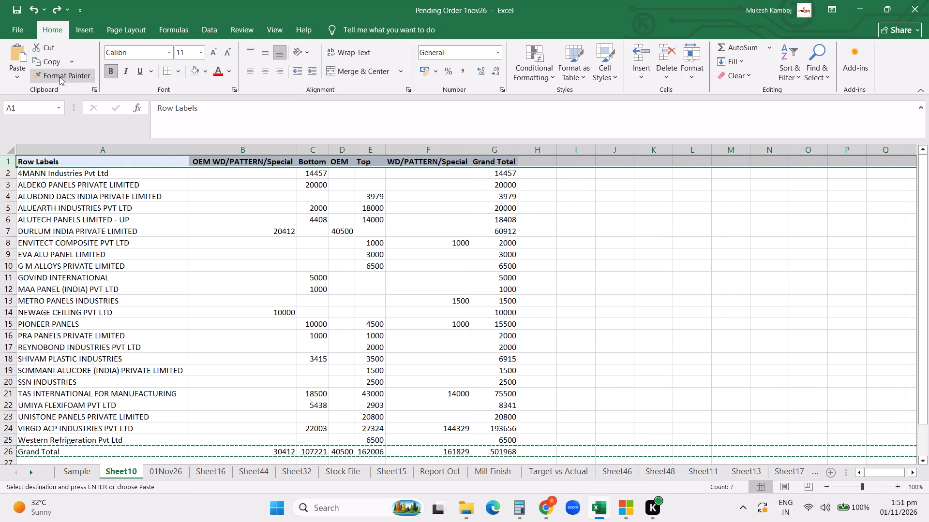
# Copy header row 1's formatting onto the Grand Total row 26 with Format Painter.
pyautogui.click(60, 74)
pyautogui.click(6, 452)
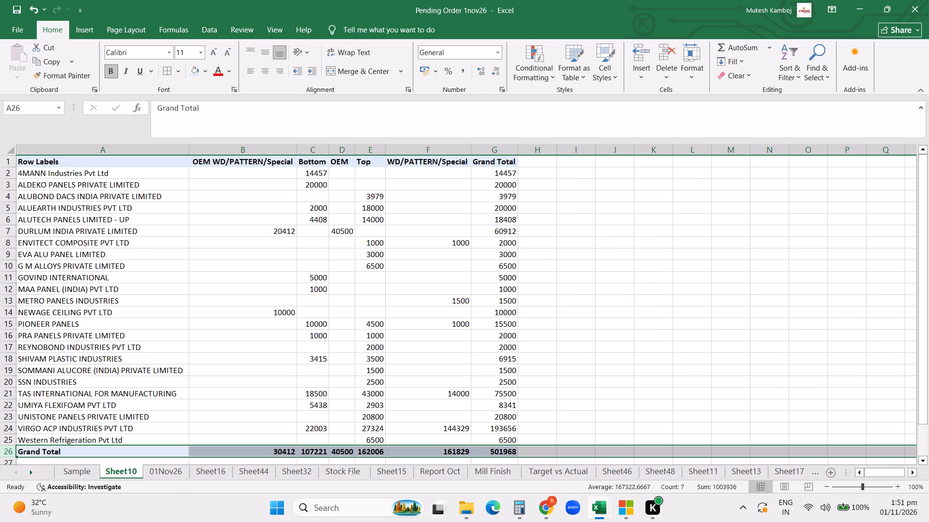
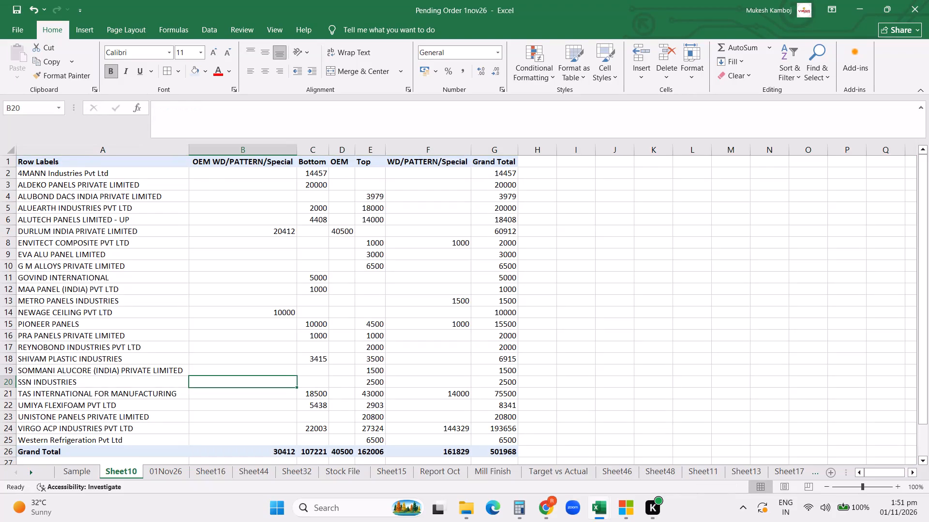
# Narrow column A of the summary on Sheet10.
pyautogui.scroll(6, 96, 348)
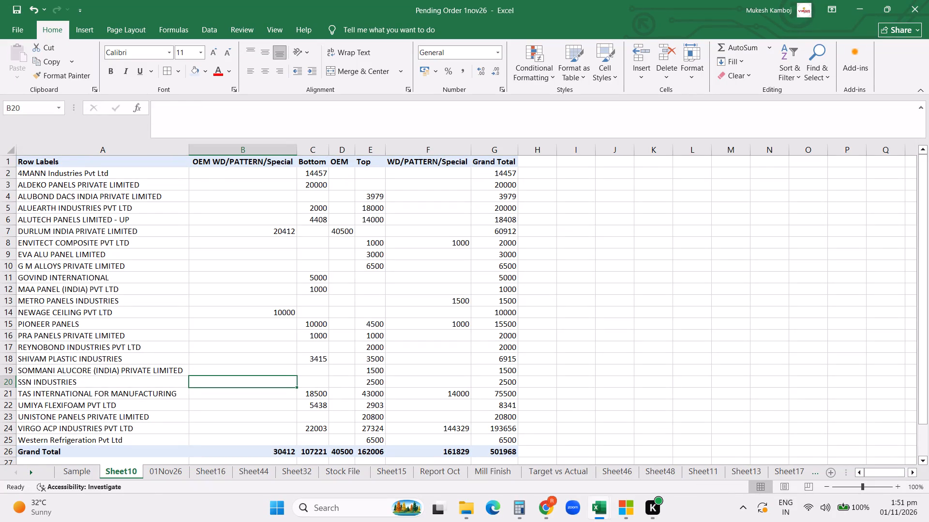
pyautogui.moveTo(192, 147); pyautogui.dragTo(156, 148)
# Apply borders to all cells of the summary table A1:G26.
pyautogui.moveTo(110, 162); pyautogui.dragTo(430, 174)
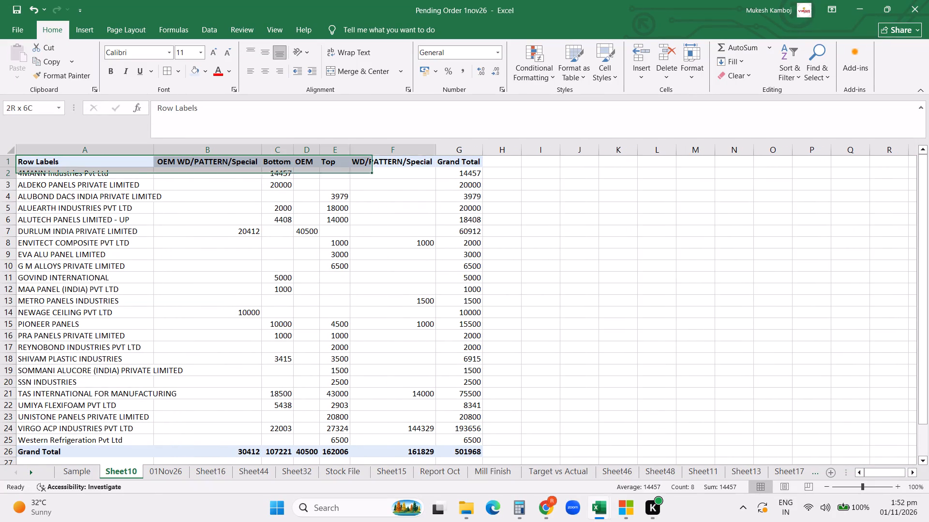
pyautogui.moveTo(430, 174); pyautogui.dragTo(463, 452)
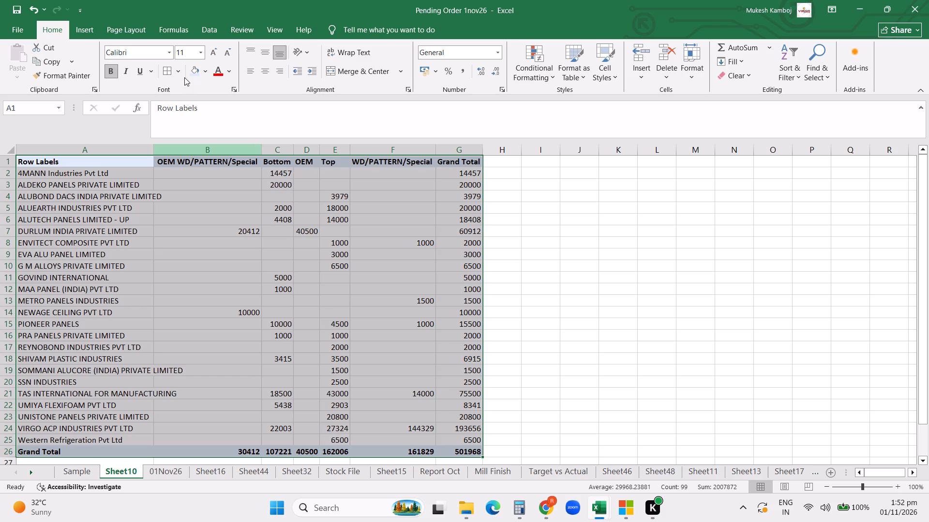
pyautogui.click(165, 67)
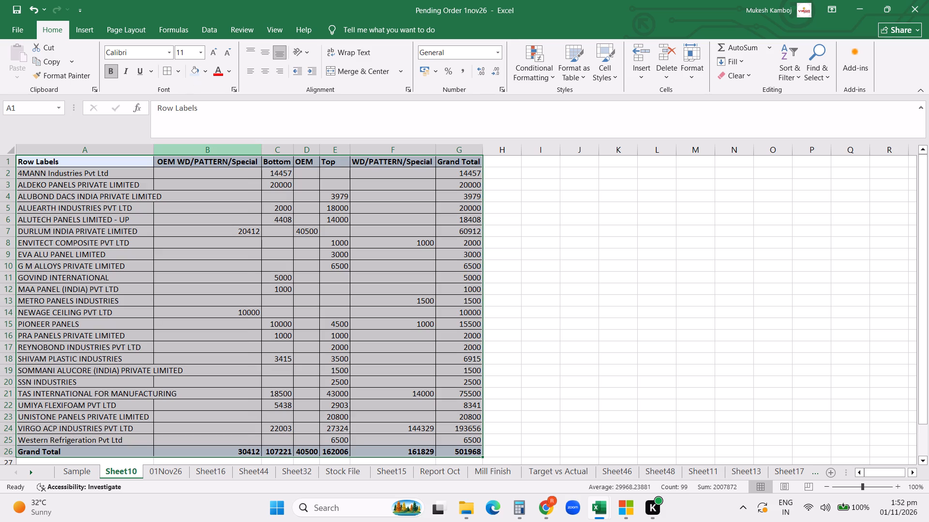
pyautogui.click(381, 298)
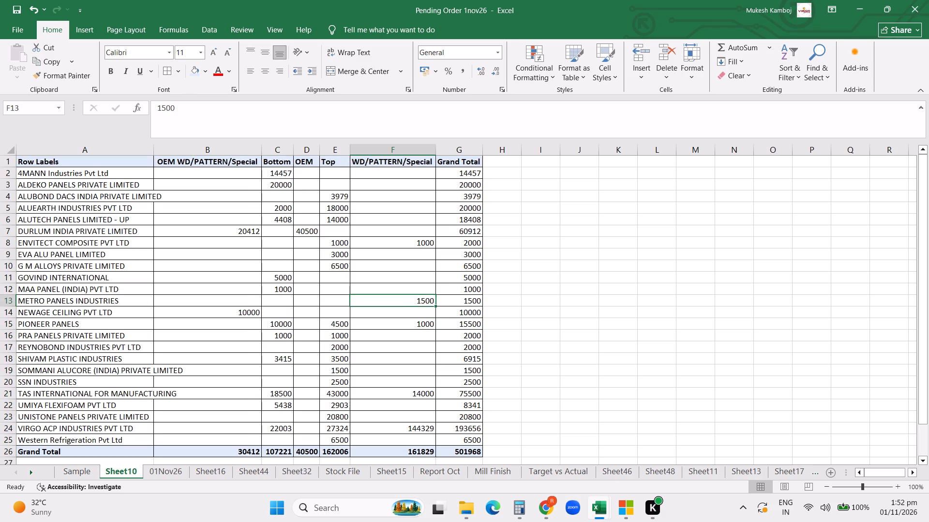
# Increase the height of header row 1 to fit about three lines of text.
pyautogui.scroll(-1, 487, 296)
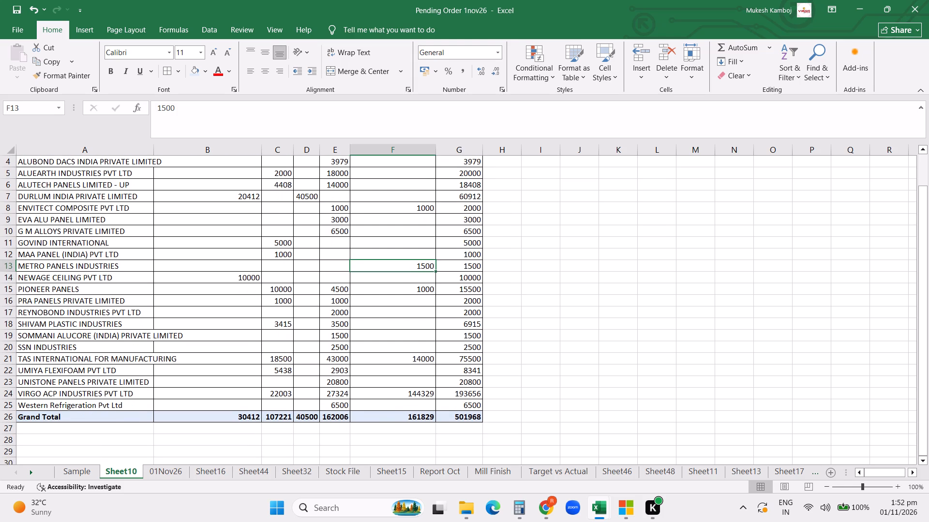
pyautogui.scroll(4, 487, 296)
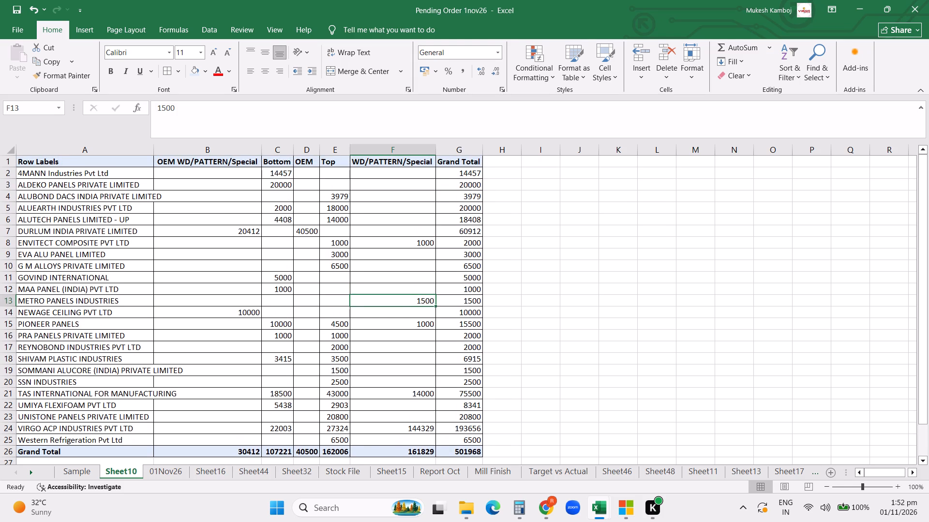
pyautogui.moveTo(12, 167); pyautogui.dragTo(15, 198)
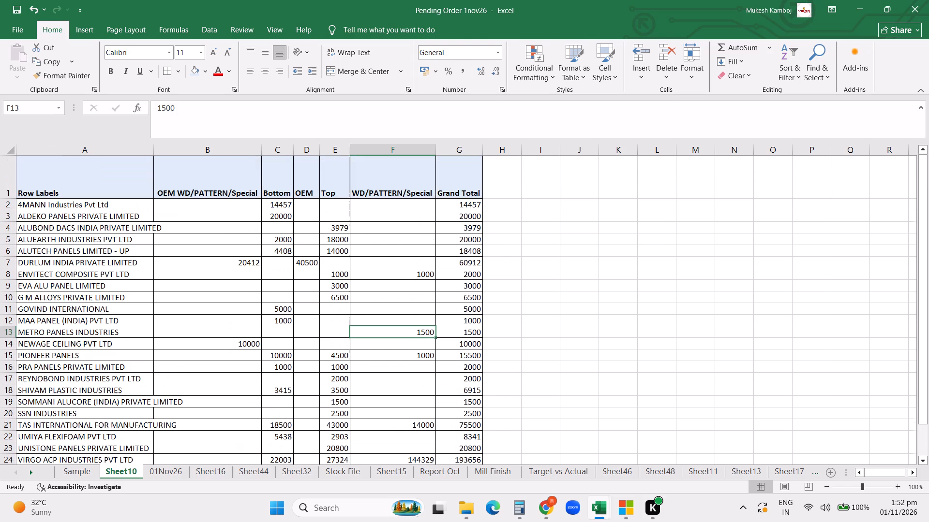
# Wrap the OEM WD/PATTERN/Special header in B1 and narrow columns B and F.
pyautogui.click(181, 187)
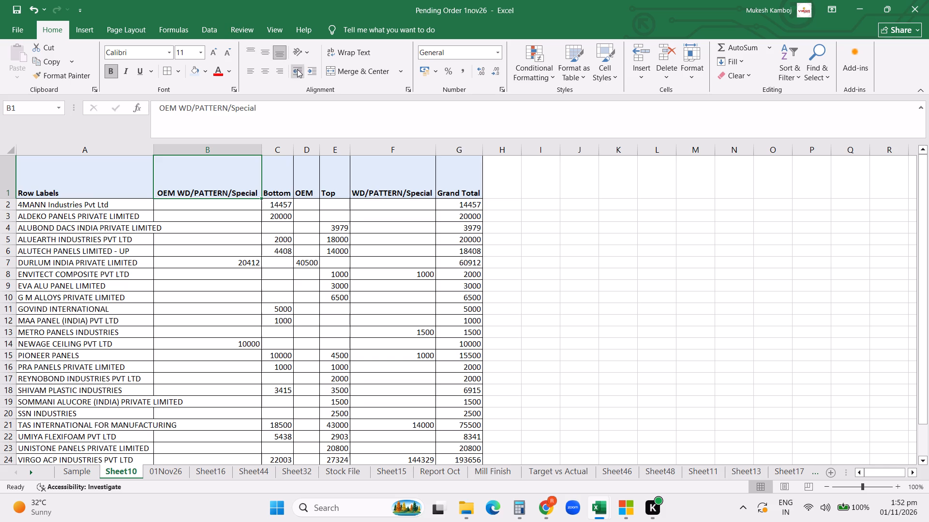
pyautogui.click(341, 52)
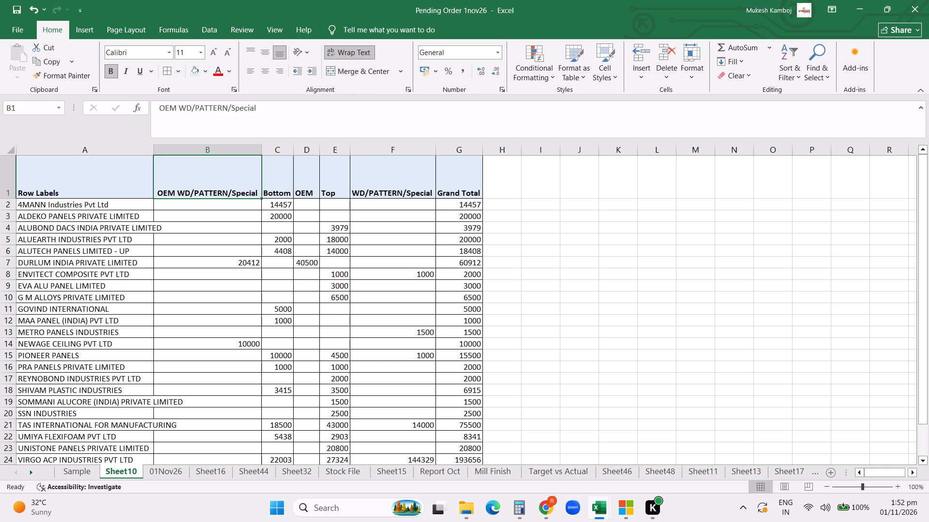
pyautogui.moveTo(261, 150); pyautogui.dragTo(212, 148)
pyautogui.moveTo(212, 148); pyautogui.dragTo(199, 148)
pyautogui.moveTo(374, 150); pyautogui.dragTo(335, 149)
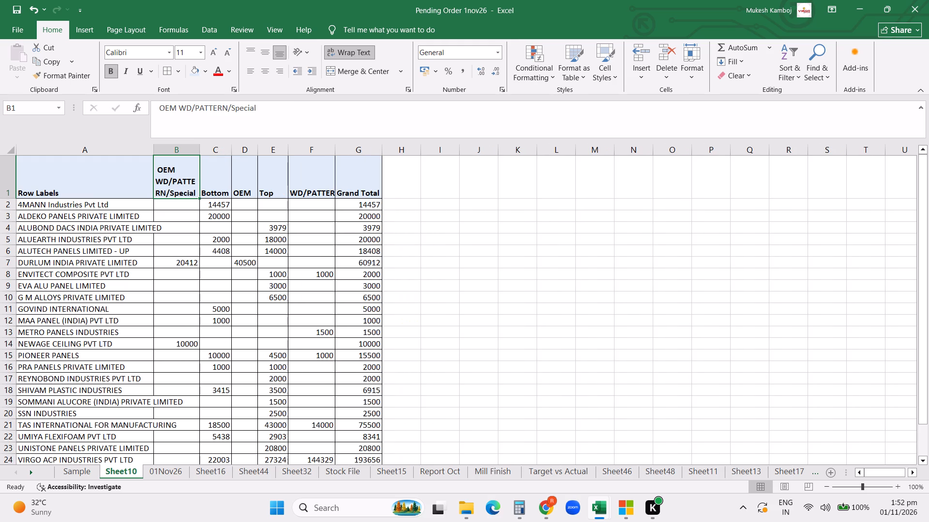
# Copy the wrapped header formatting of B1 onto the WD/PATTERN/Special header in F1 with Format Painter.
pyautogui.click(194, 170)
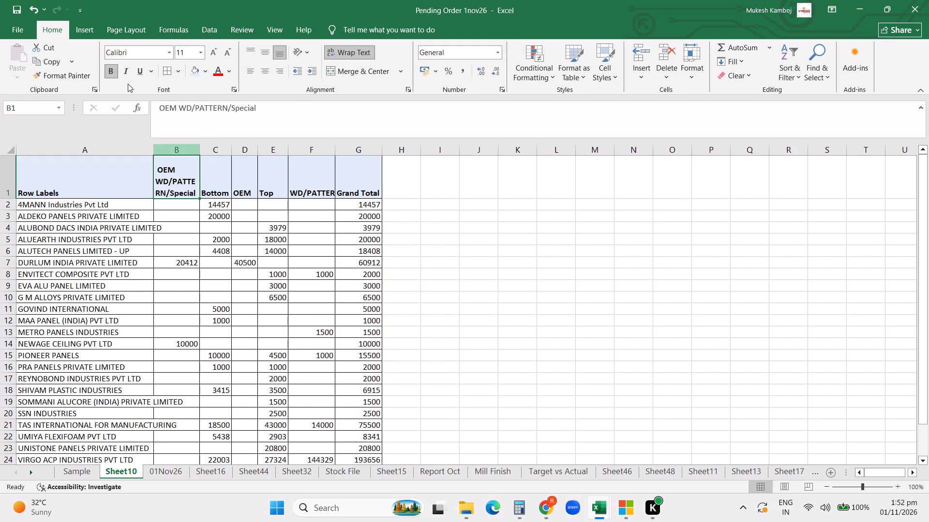
pyautogui.click(80, 78)
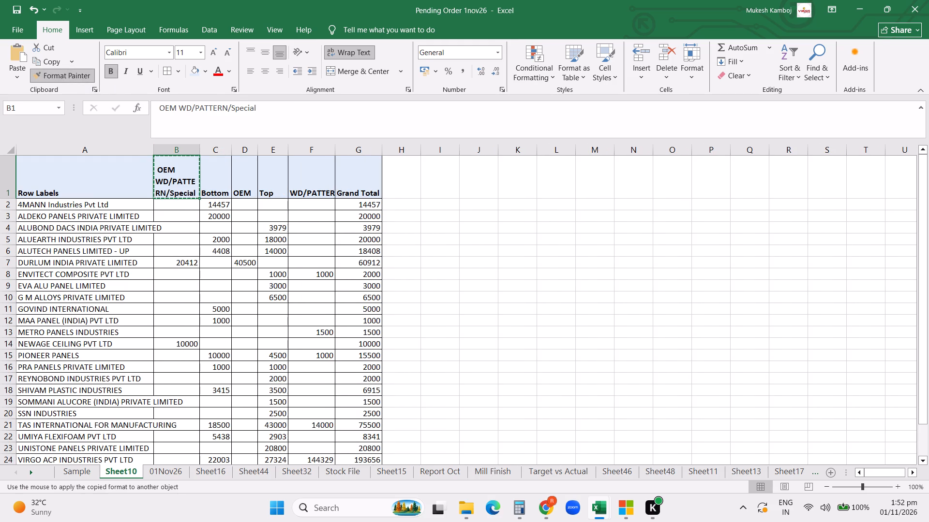
pyautogui.click(301, 180)
# Narrow column F to a width of about 9.44 and make column E slightly narrower.
pyautogui.click(335, 151)
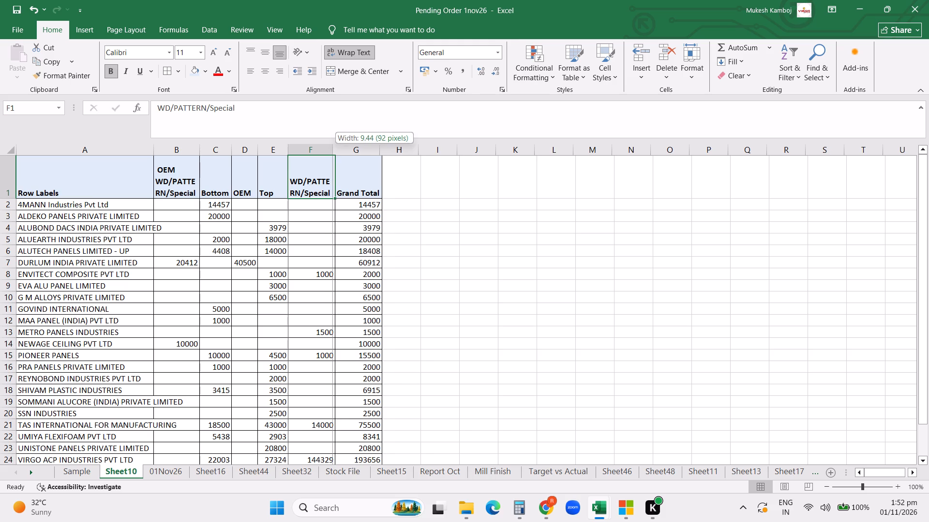
pyautogui.moveTo(286, 148); pyautogui.dragTo(281, 148)
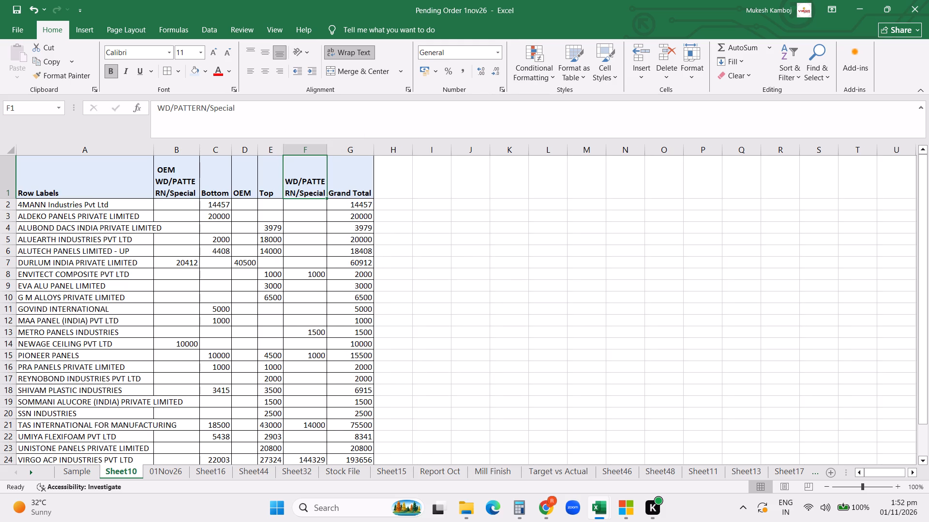
pyautogui.click(197, 152)
pyautogui.scroll(-2, 439, 306)
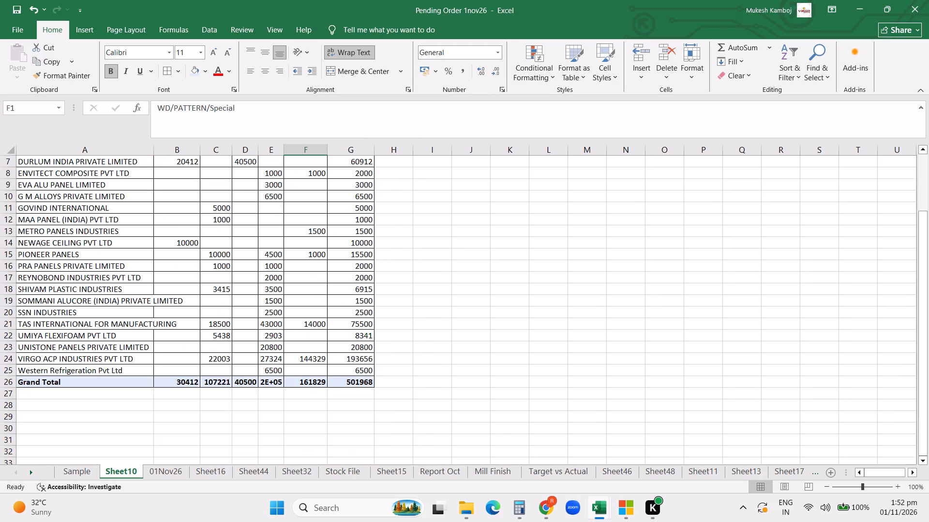
pyautogui.scroll(2, 442, 307)
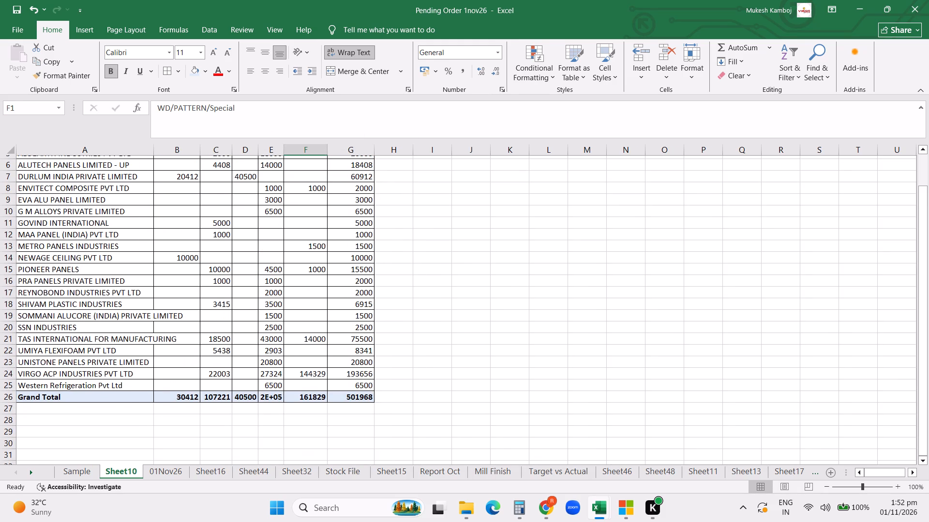
# Set the font size of the customer rows A2:G25 to 9.
pyautogui.click(443, 314)
pyautogui.moveTo(117, 188); pyautogui.dragTo(330, 261)
pyautogui.click(289, 264)
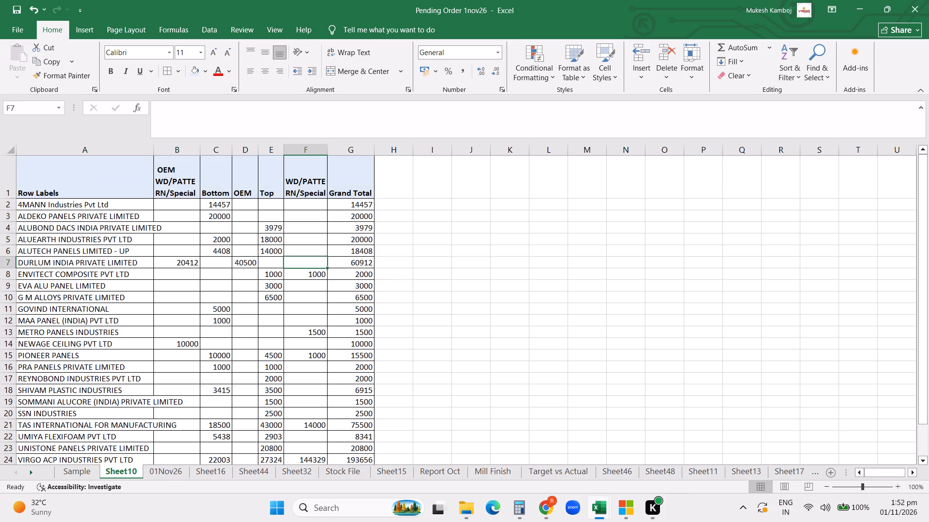
pyautogui.moveTo(143, 207); pyautogui.dragTo(354, 437)
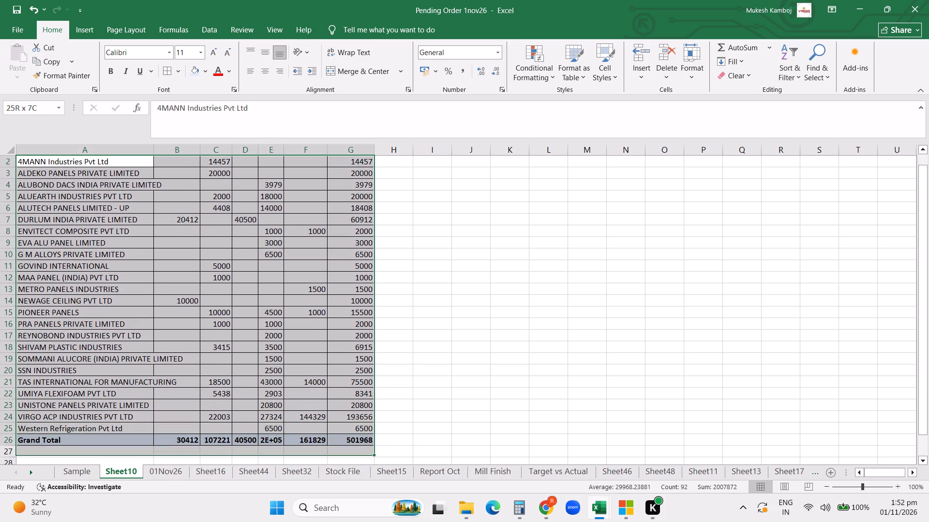
pyautogui.moveTo(354, 437); pyautogui.dragTo(356, 428)
pyautogui.click(192, 55)
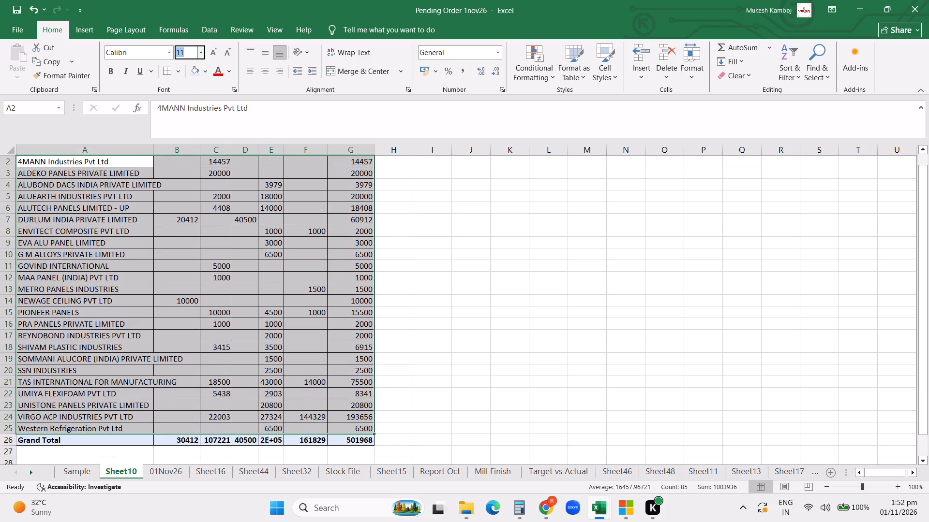
pyautogui.press('9')
pyautogui.press('Return')
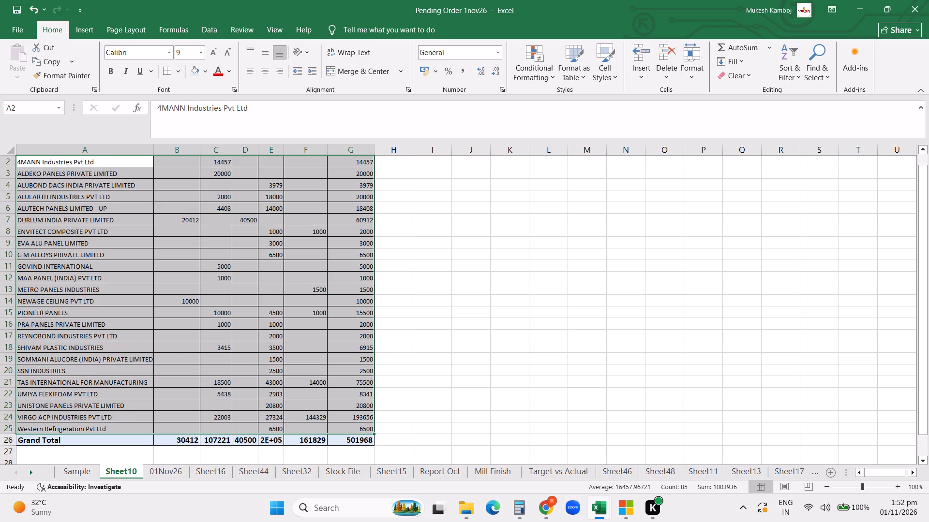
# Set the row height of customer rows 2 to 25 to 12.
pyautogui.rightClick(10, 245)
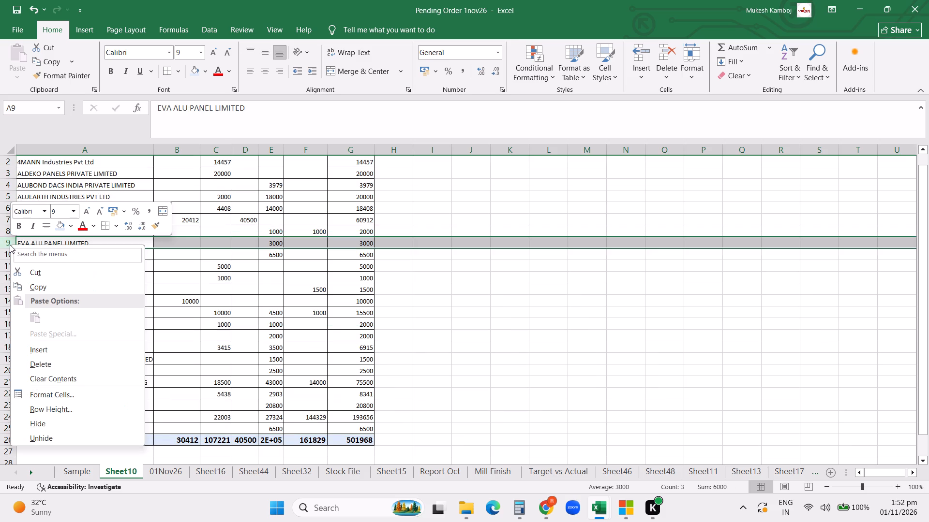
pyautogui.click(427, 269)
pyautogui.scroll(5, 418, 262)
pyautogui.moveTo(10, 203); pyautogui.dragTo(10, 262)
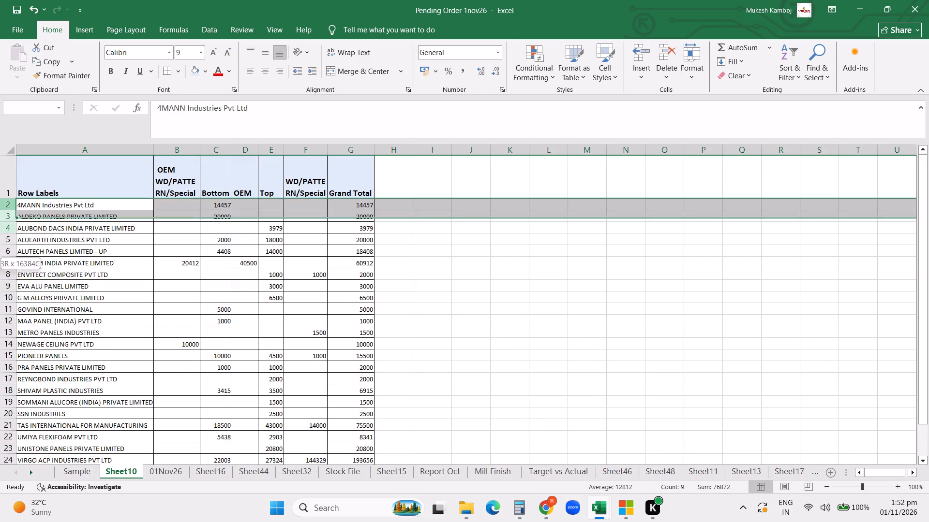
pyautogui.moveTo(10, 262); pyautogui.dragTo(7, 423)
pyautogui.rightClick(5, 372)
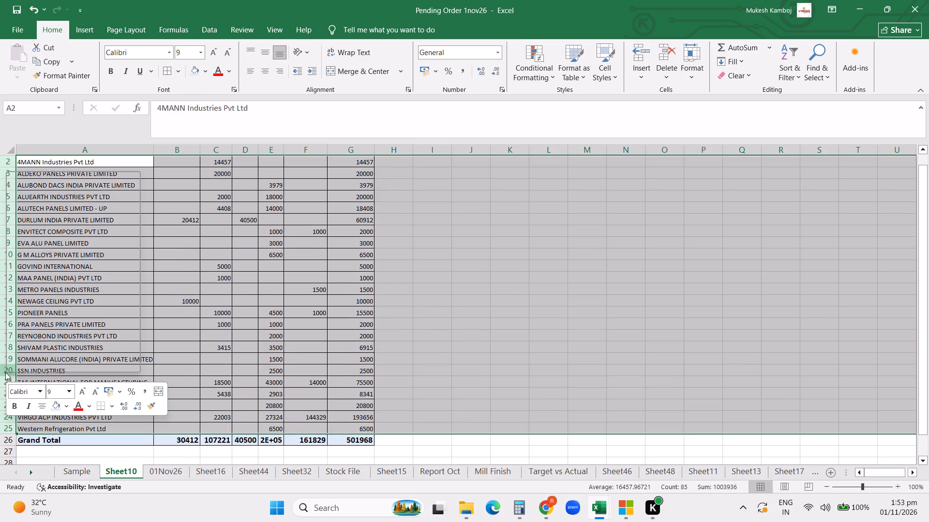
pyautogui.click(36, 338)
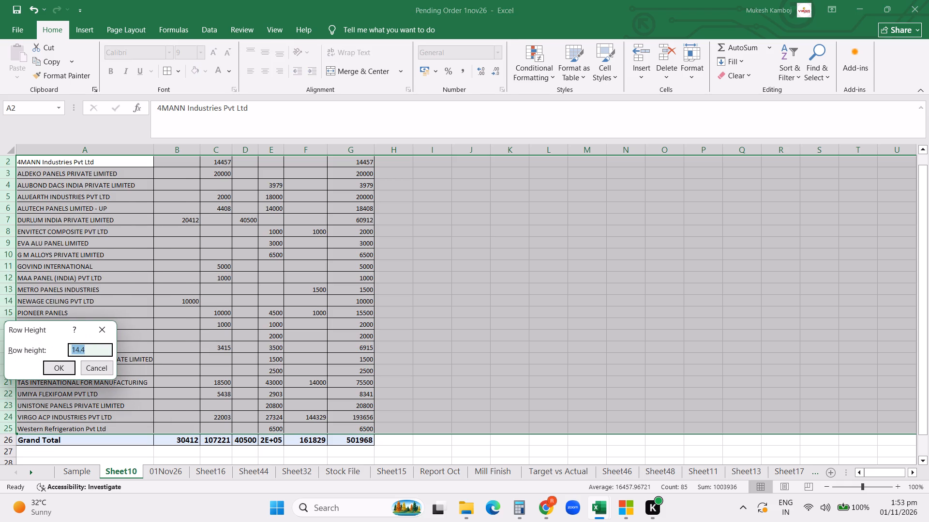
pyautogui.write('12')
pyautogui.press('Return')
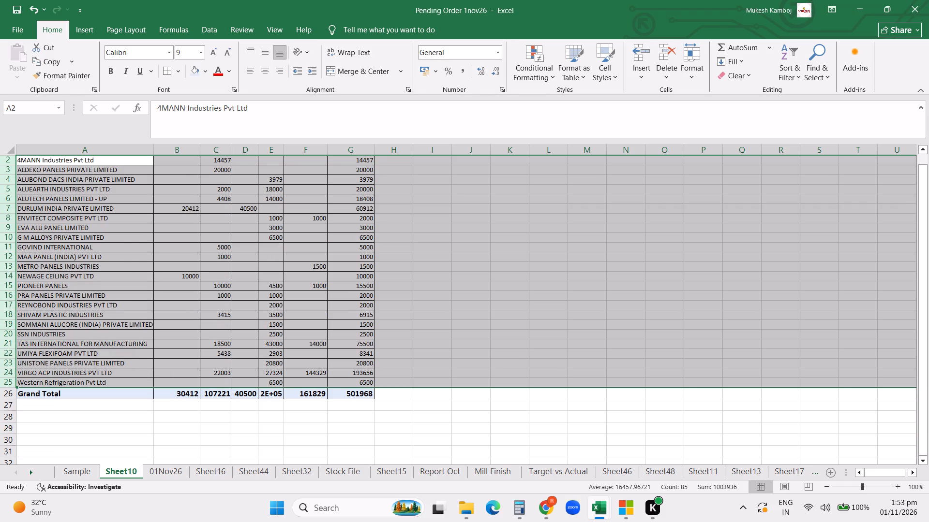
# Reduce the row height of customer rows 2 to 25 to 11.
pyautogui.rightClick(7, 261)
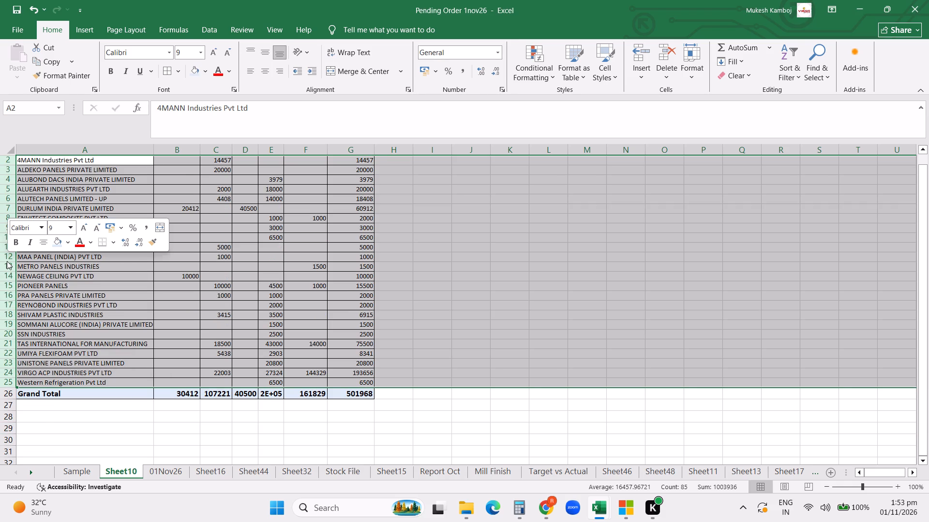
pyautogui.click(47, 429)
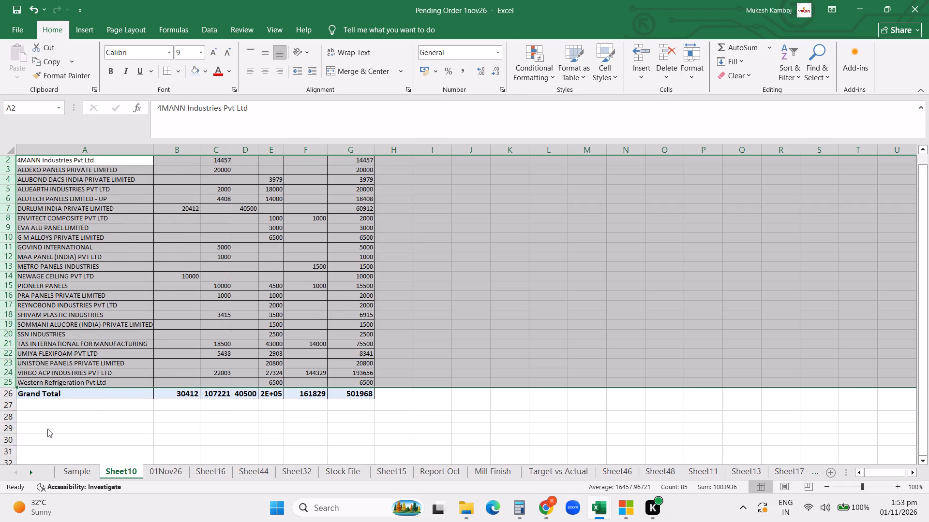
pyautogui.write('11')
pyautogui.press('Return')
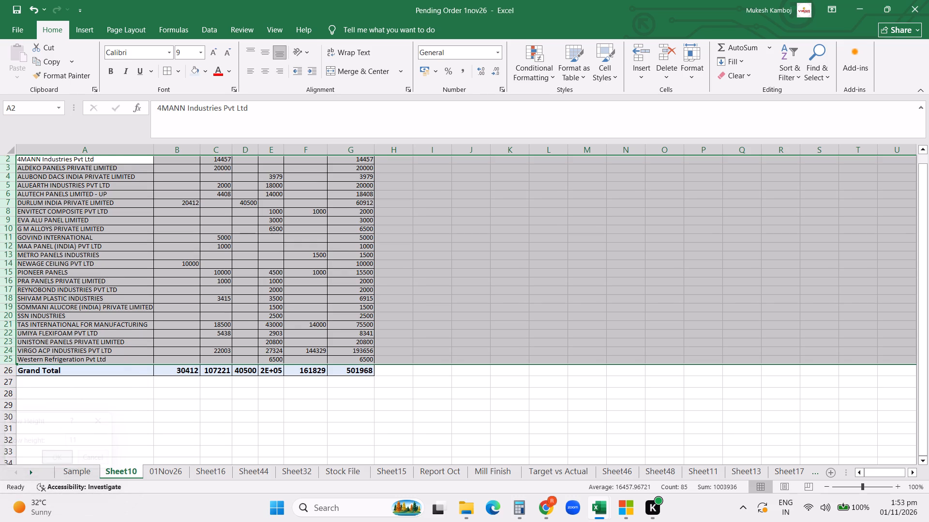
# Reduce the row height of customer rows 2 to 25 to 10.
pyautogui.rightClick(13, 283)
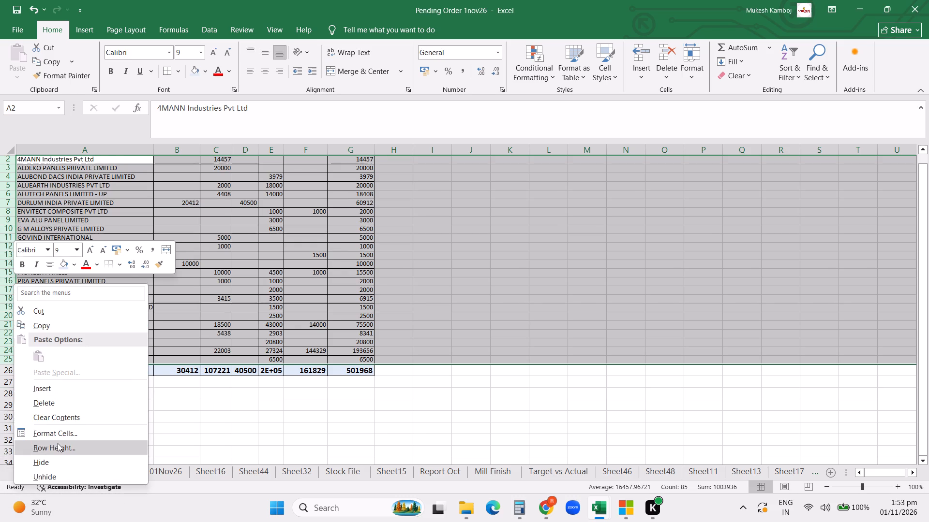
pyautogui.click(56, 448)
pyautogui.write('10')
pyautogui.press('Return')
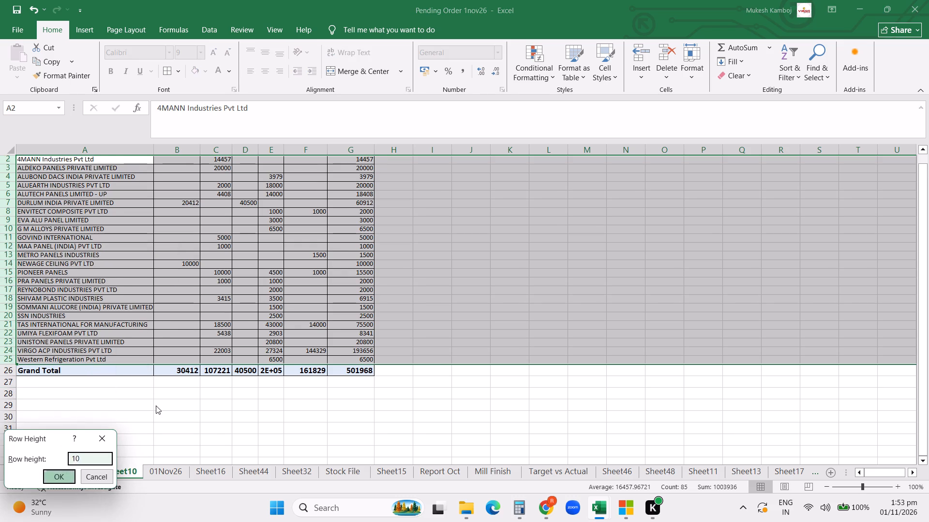
# Narrow column A further, close to the length of the customer names.
pyautogui.click(437, 367)
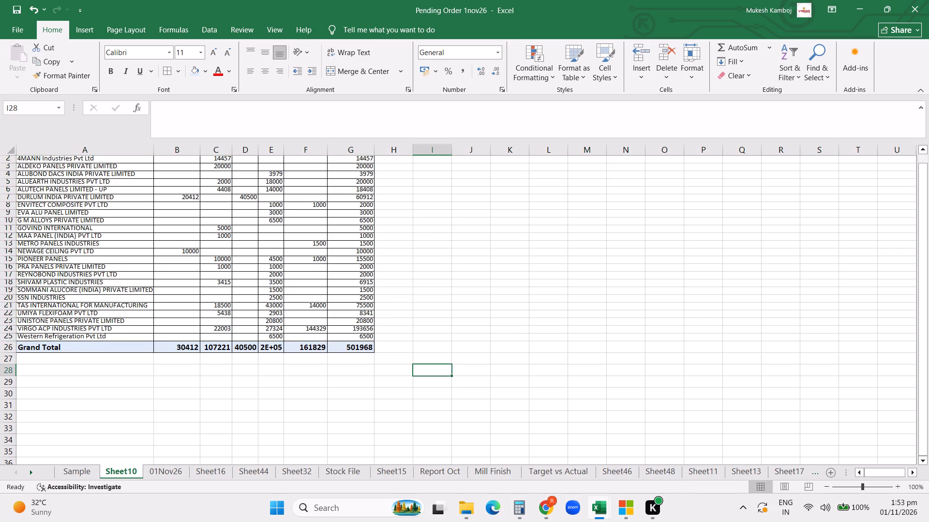
pyautogui.scroll(5, 447, 330)
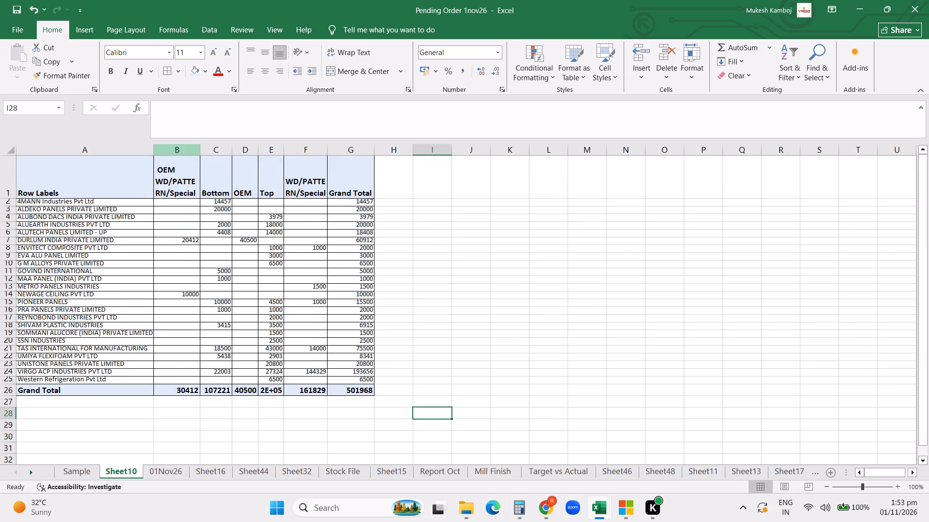
pyautogui.click(159, 150)
pyautogui.moveTo(156, 150); pyautogui.dragTo(143, 151)
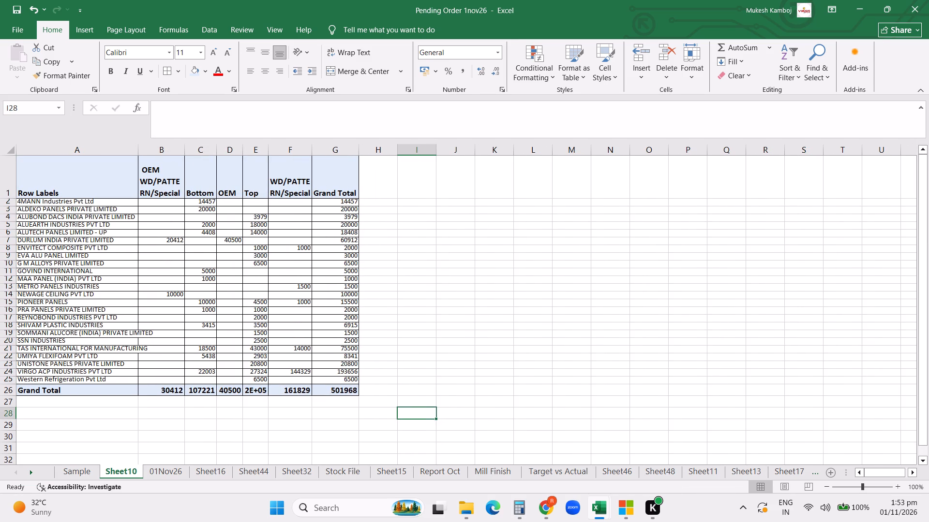
# Set the row height of customer rows 2 to 25 to 11.
pyautogui.click(407, 238)
pyautogui.moveTo(102, 181); pyautogui.dragTo(298, 196)
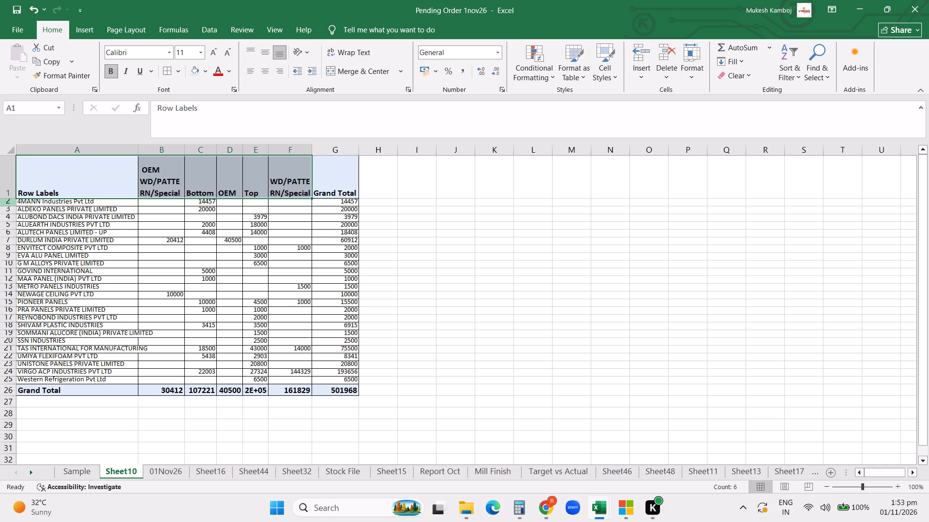
pyautogui.moveTo(12, 202); pyautogui.dragTo(9, 384)
pyautogui.rightClick(10, 351)
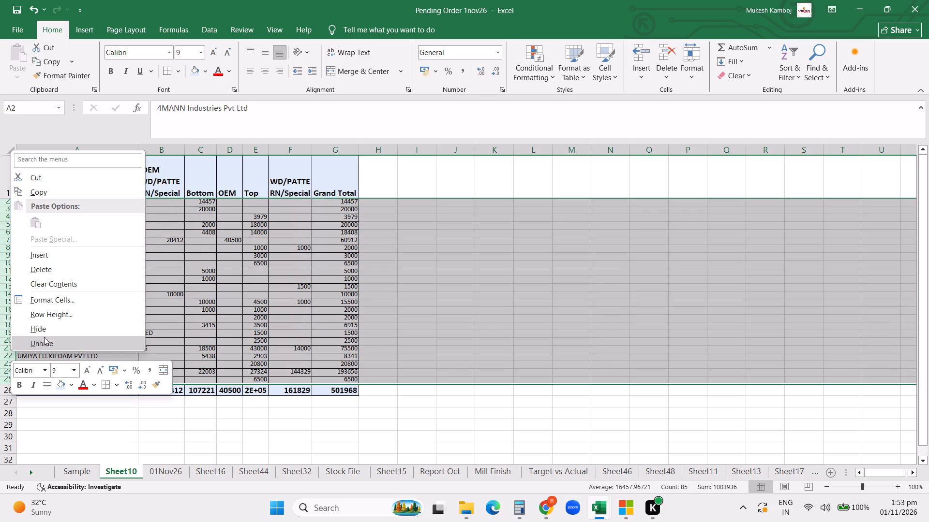
pyautogui.click(45, 315)
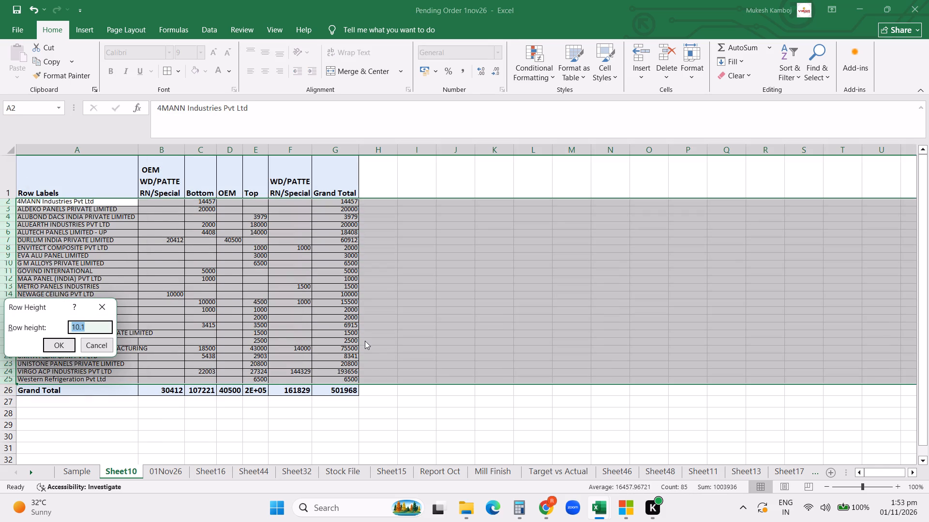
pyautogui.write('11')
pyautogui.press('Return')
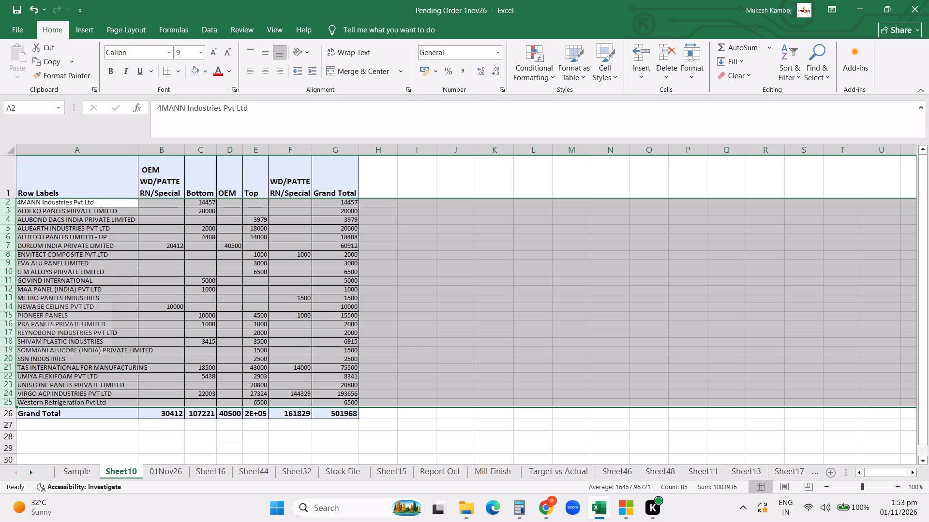
# Set the row height of customer rows 2 to 25 to 11.5.
pyautogui.rightClick(12, 282)
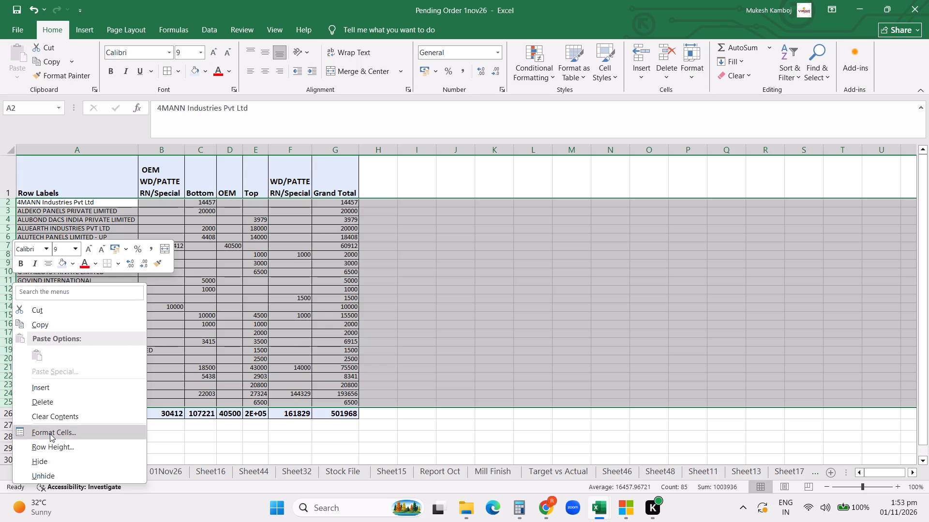
pyautogui.click(49, 441)
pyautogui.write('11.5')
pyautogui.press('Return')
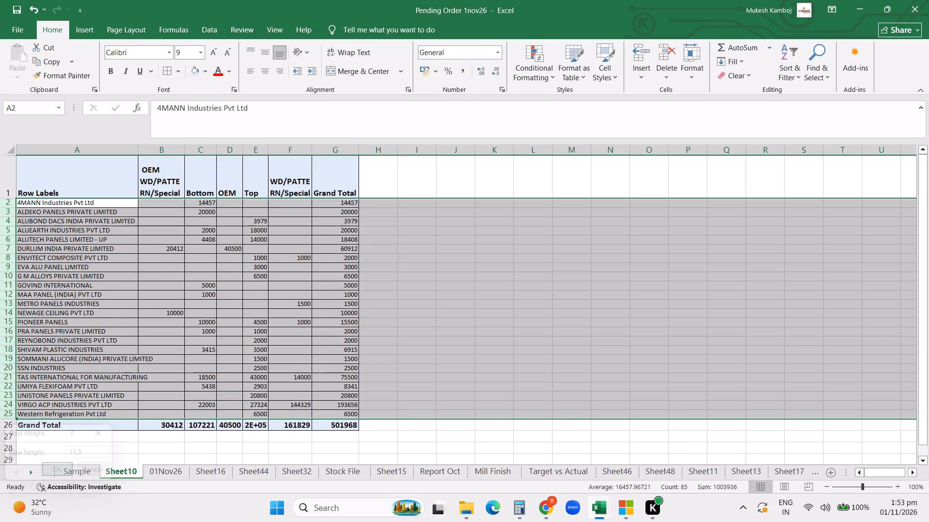
pyautogui.click(264, 403)
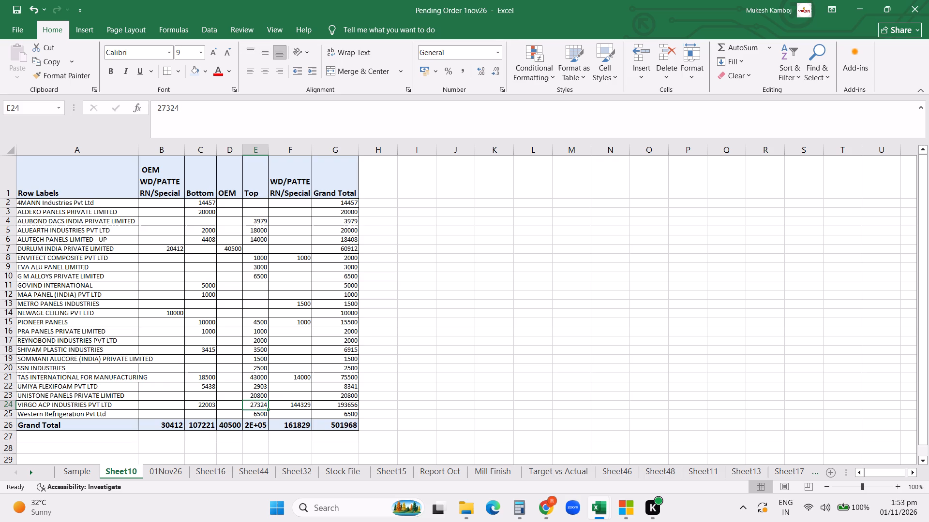
# Copy the whole pending order summary by customer, from the header row through the Grand Total row (A1:G26).
pyautogui.moveTo(103, 182); pyautogui.dragTo(343, 435)
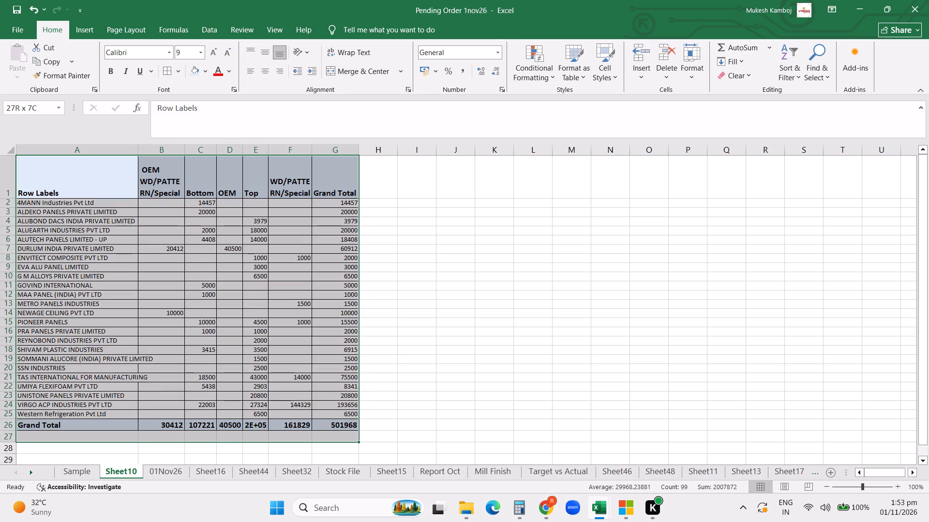
pyautogui.moveTo(343, 435); pyautogui.dragTo(343, 427)
pyautogui.hotkey('ctrl', 'c')
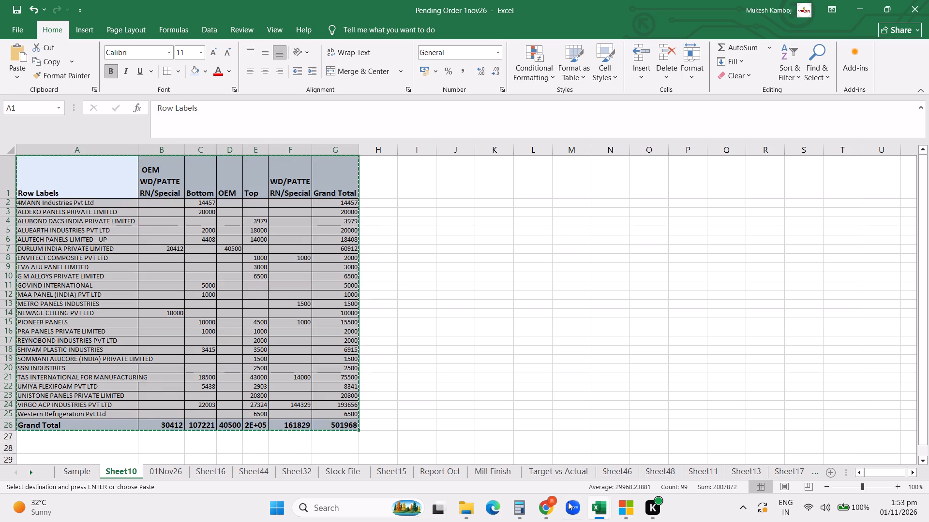
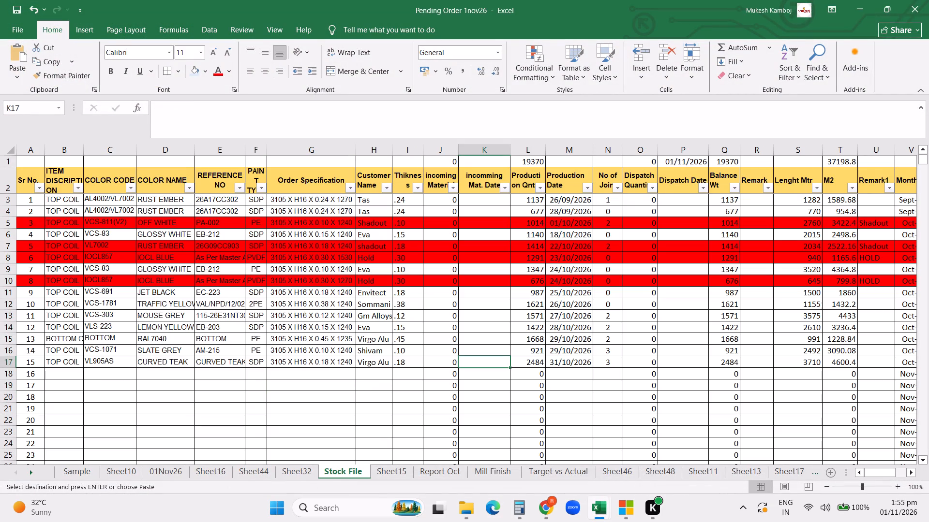
# Filter the Stock File sheet's Customer Name column to exclude Hold and Shadout.
pyautogui.click(386, 189)
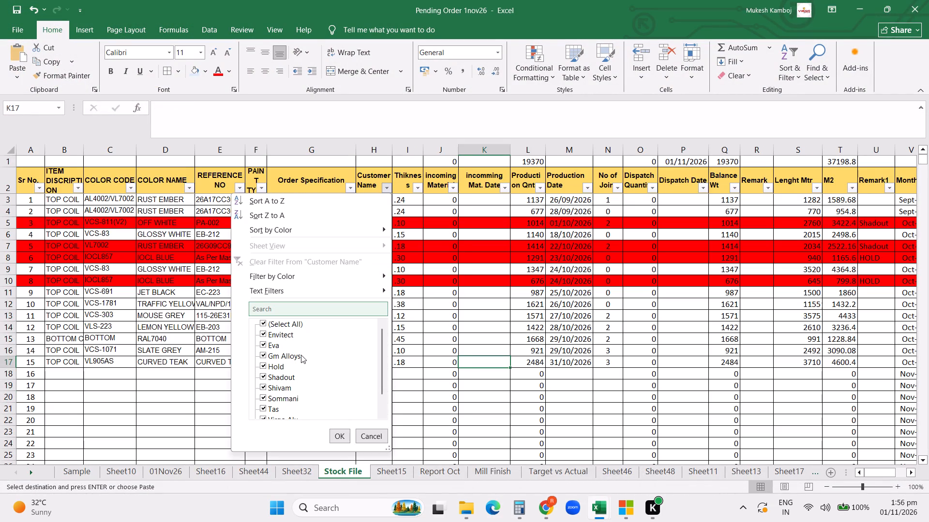
pyautogui.click(279, 364)
pyautogui.click(285, 380)
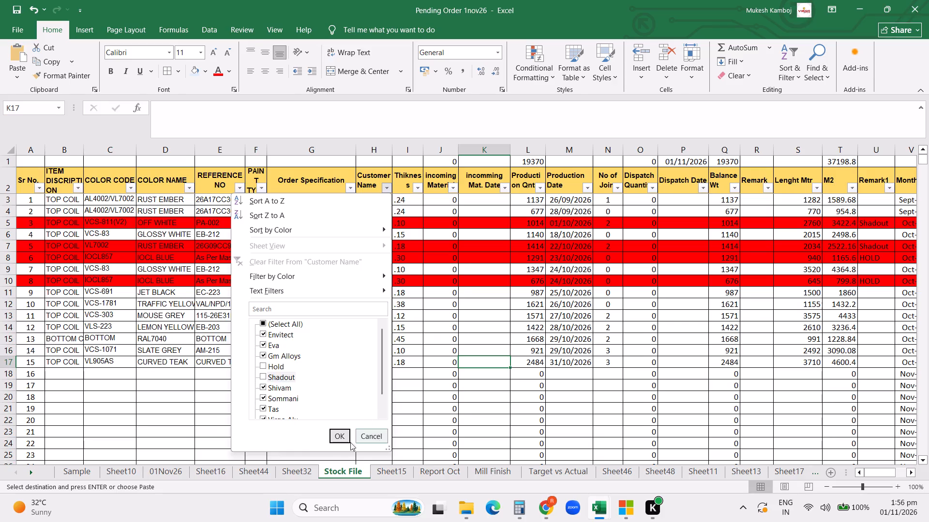
pyautogui.click(333, 439)
pyautogui.scroll(13, 448, 350)
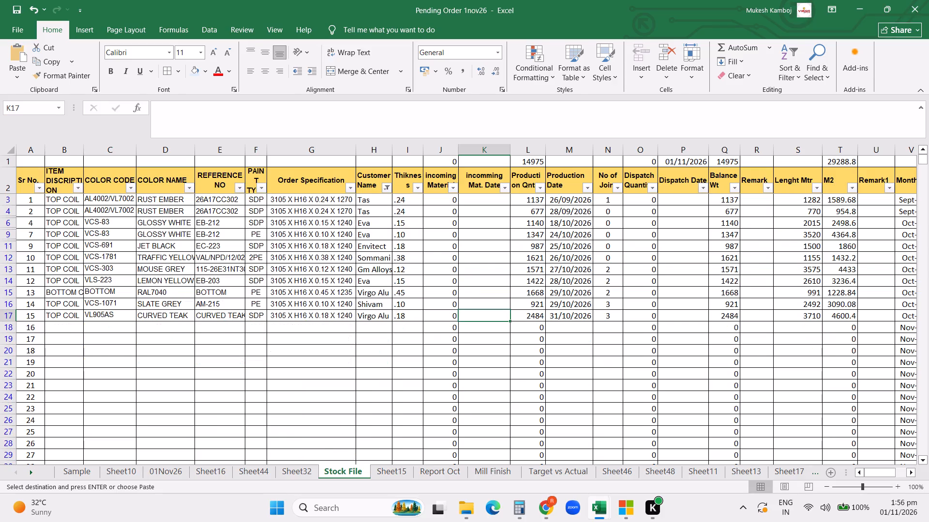
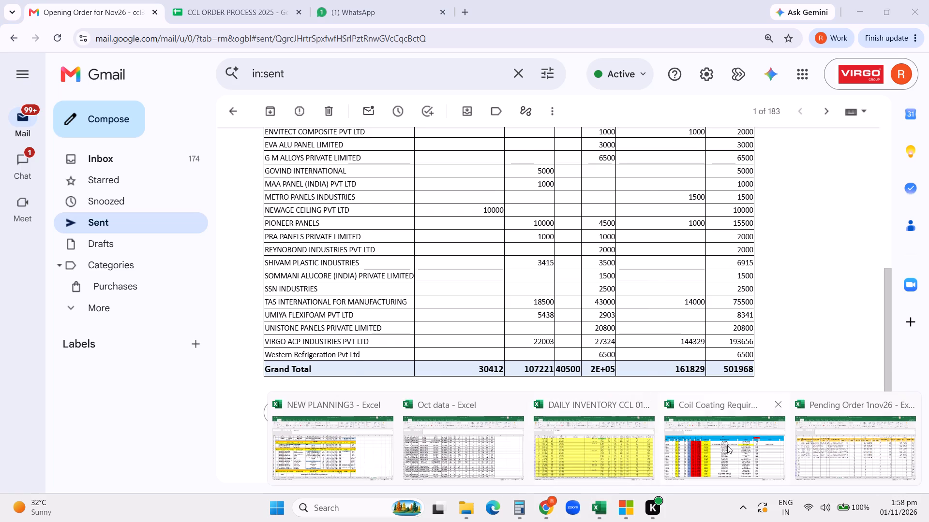
pyautogui.click(829, 446)
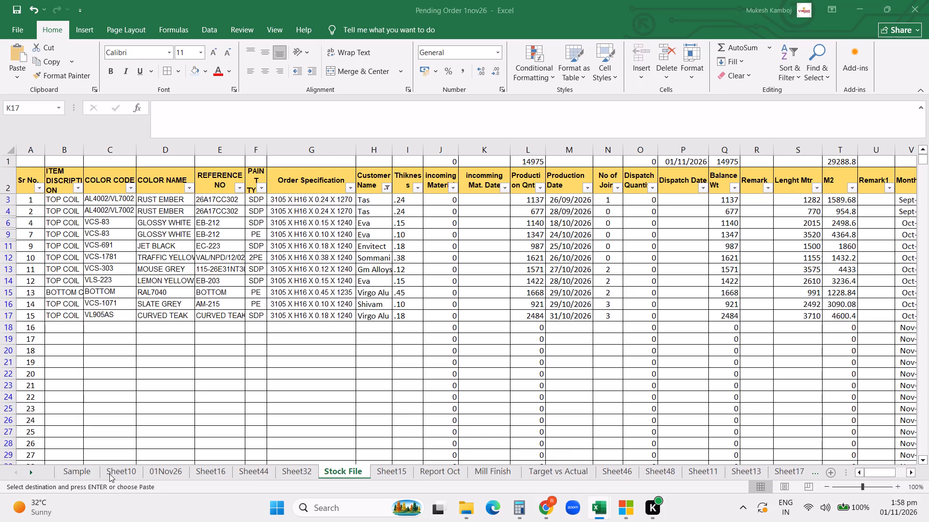
pyautogui.click(112, 474)
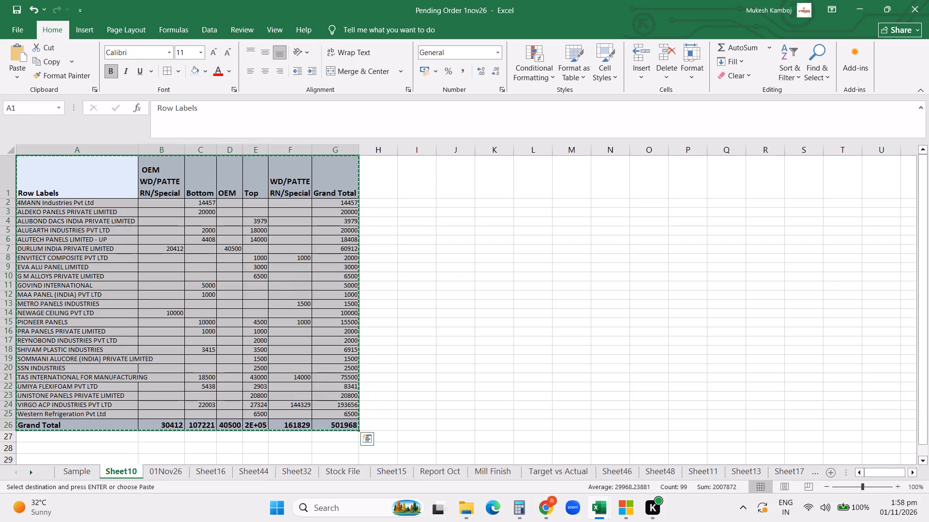
pyautogui.moveTo(269, 153); pyautogui.dragTo(277, 152)
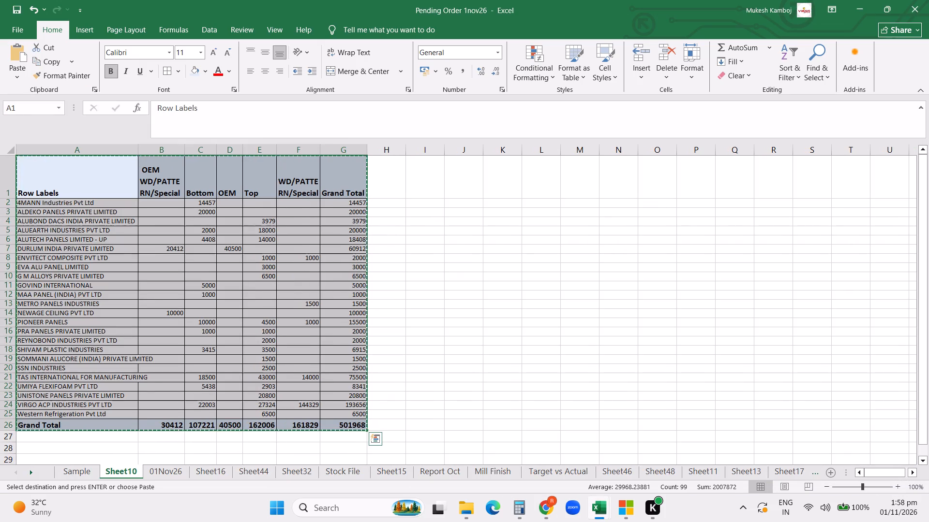
pyautogui.click(412, 261)
pyautogui.moveTo(76, 174); pyautogui.dragTo(346, 203)
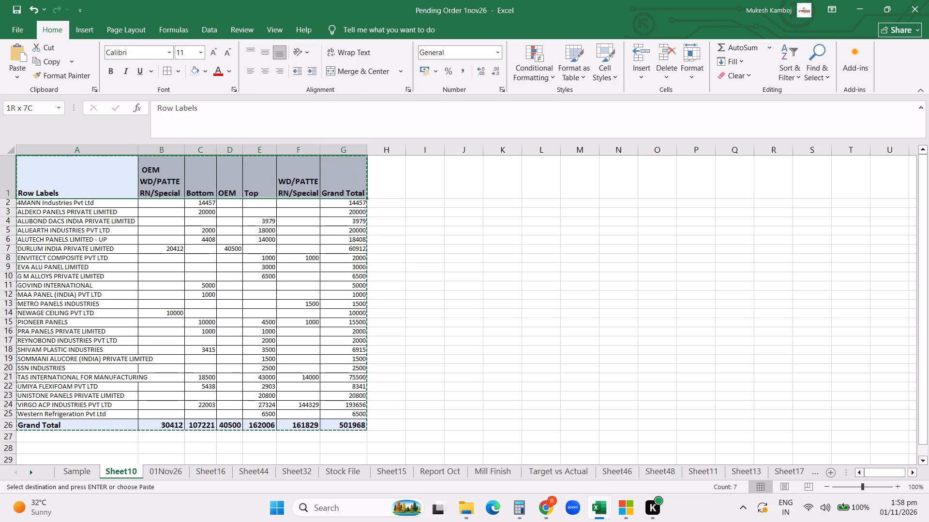
pyautogui.moveTo(346, 203); pyautogui.dragTo(339, 424)
pyautogui.hotkey('ctrl', 'c')
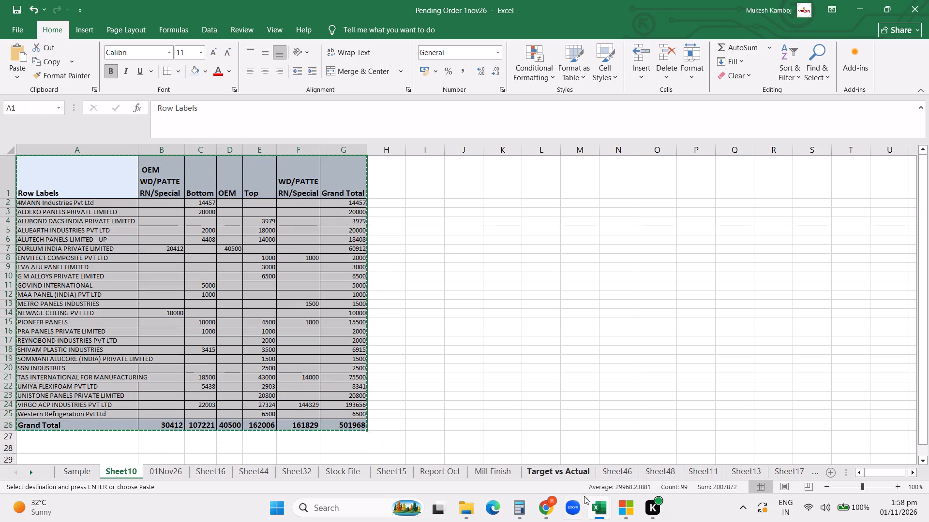
pyautogui.click(542, 514)
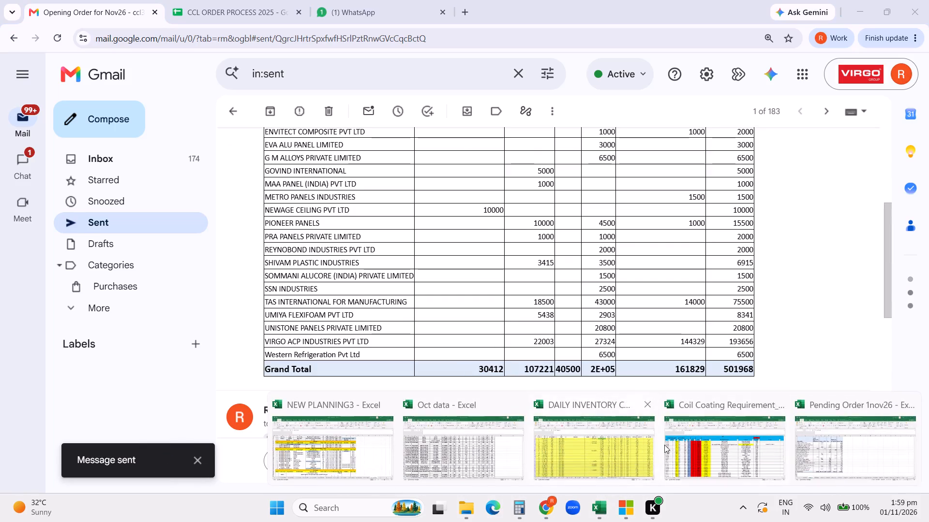
pyautogui.click(819, 439)
pyautogui.click(452, 345)
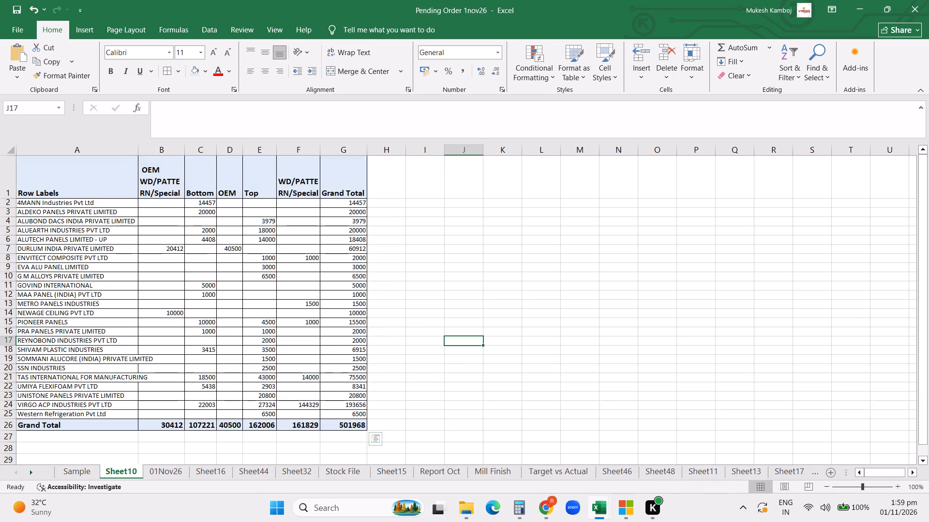
pyautogui.press('Delete')
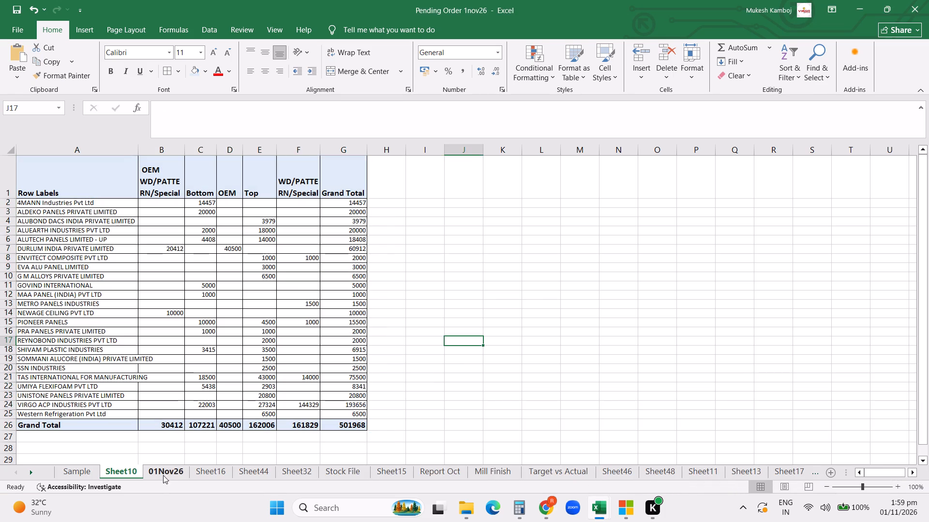
pyautogui.click(230, 322)
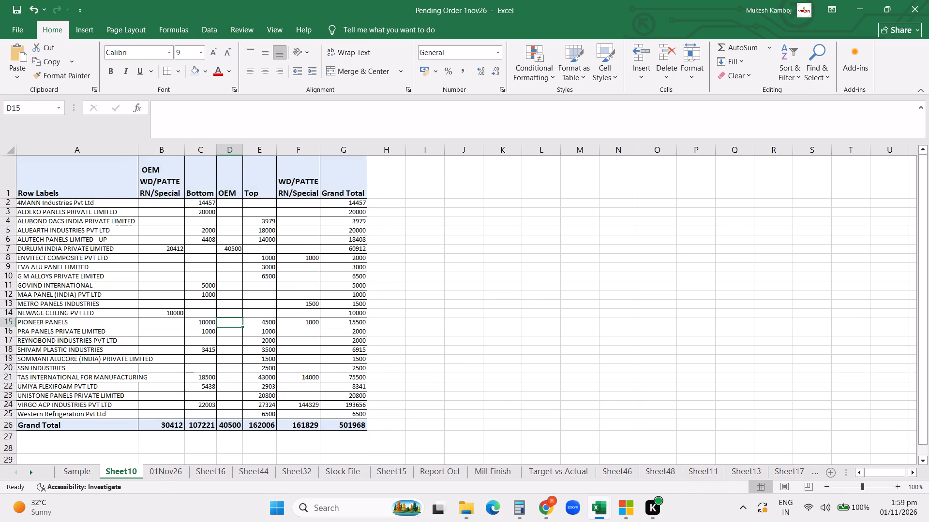
pyautogui.rightClick(109, 471)
pyautogui.click(133, 433)
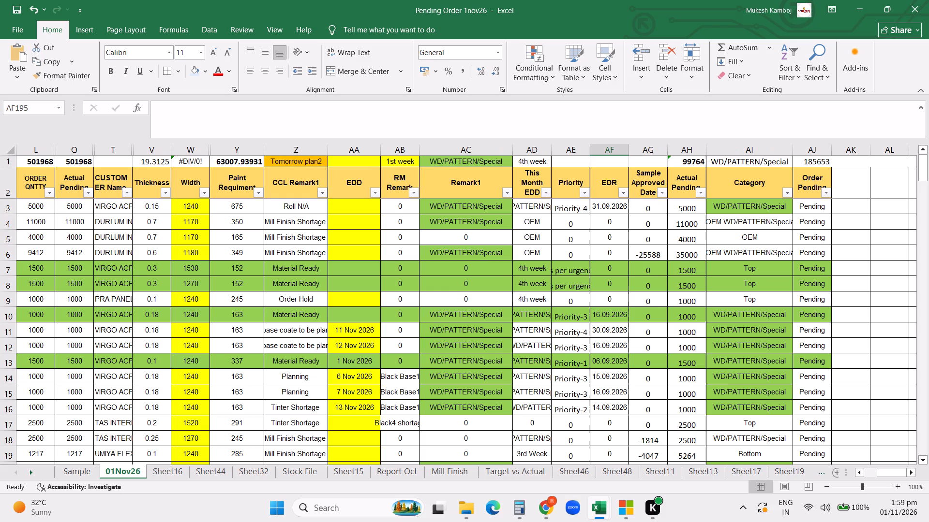
# Widen the This Month EDD column AD on the 01Nov26 sheet to fit its text.
pyautogui.scroll(7, 377, 330)
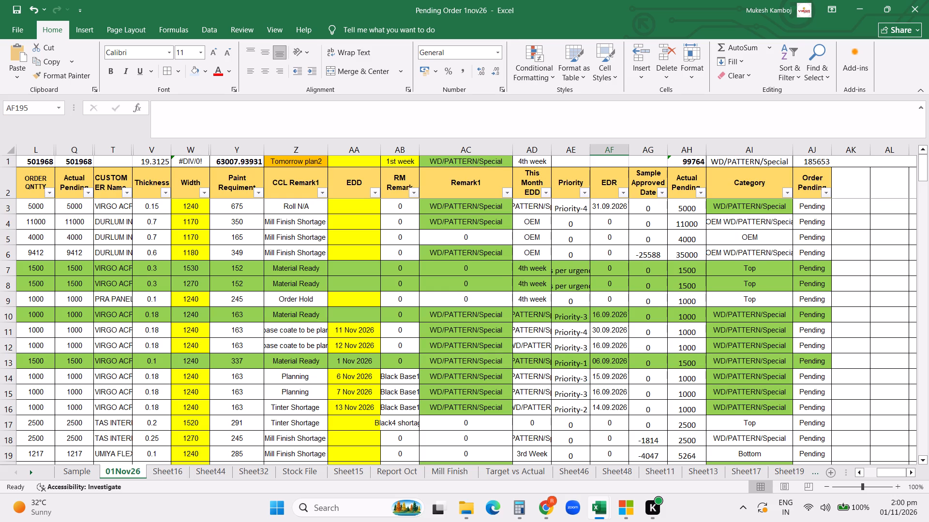
pyautogui.moveTo(551, 151); pyautogui.dragTo(603, 156)
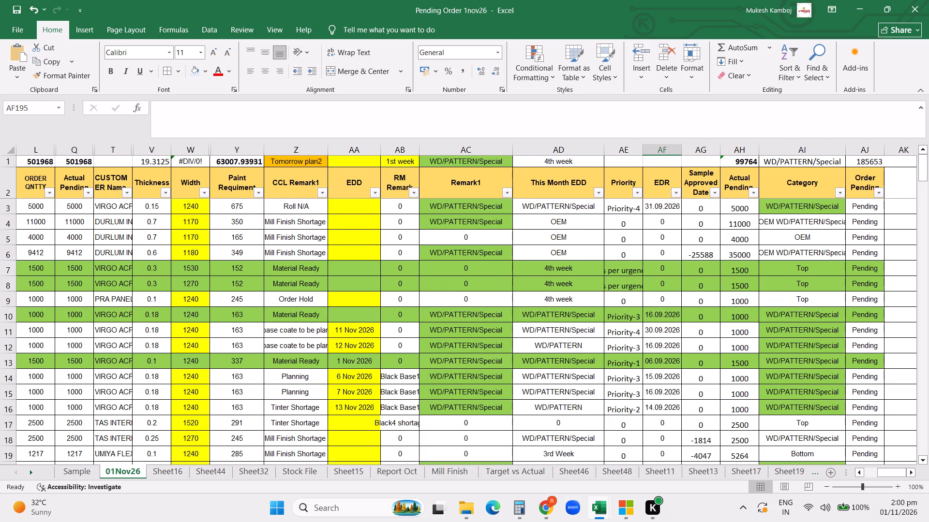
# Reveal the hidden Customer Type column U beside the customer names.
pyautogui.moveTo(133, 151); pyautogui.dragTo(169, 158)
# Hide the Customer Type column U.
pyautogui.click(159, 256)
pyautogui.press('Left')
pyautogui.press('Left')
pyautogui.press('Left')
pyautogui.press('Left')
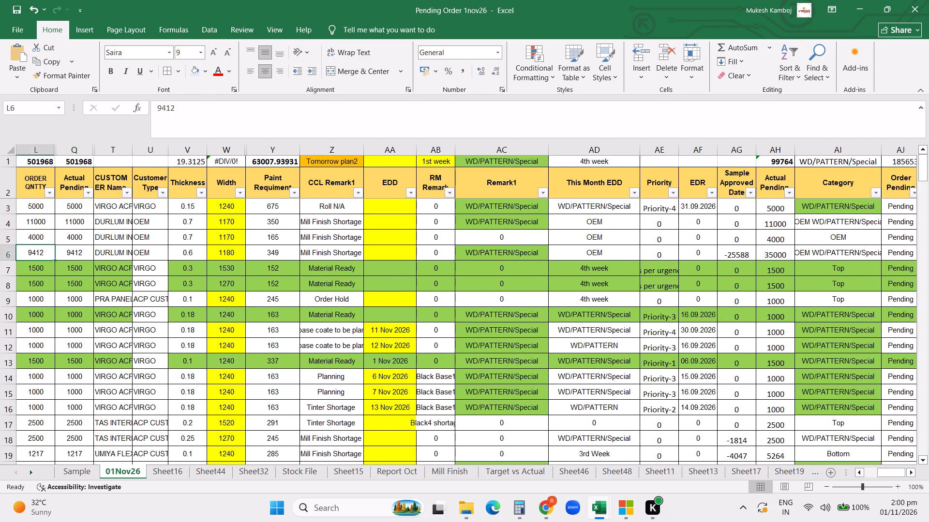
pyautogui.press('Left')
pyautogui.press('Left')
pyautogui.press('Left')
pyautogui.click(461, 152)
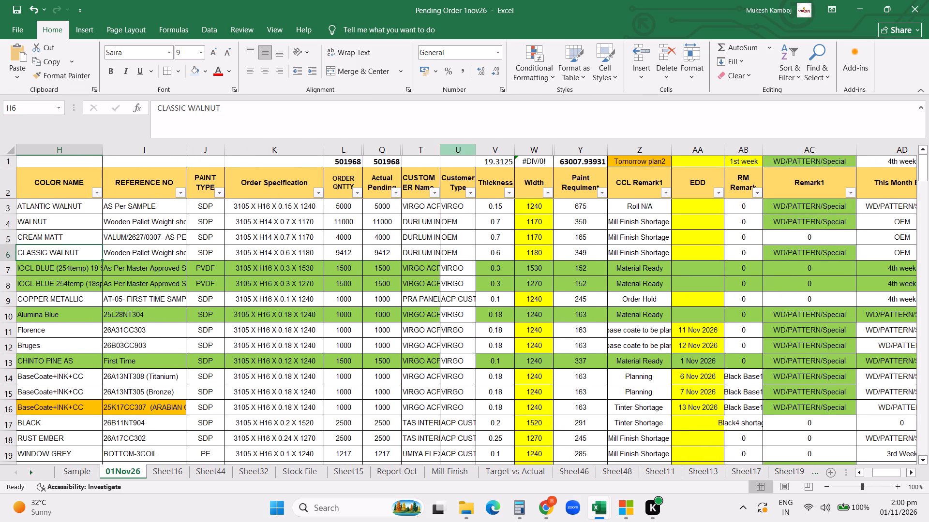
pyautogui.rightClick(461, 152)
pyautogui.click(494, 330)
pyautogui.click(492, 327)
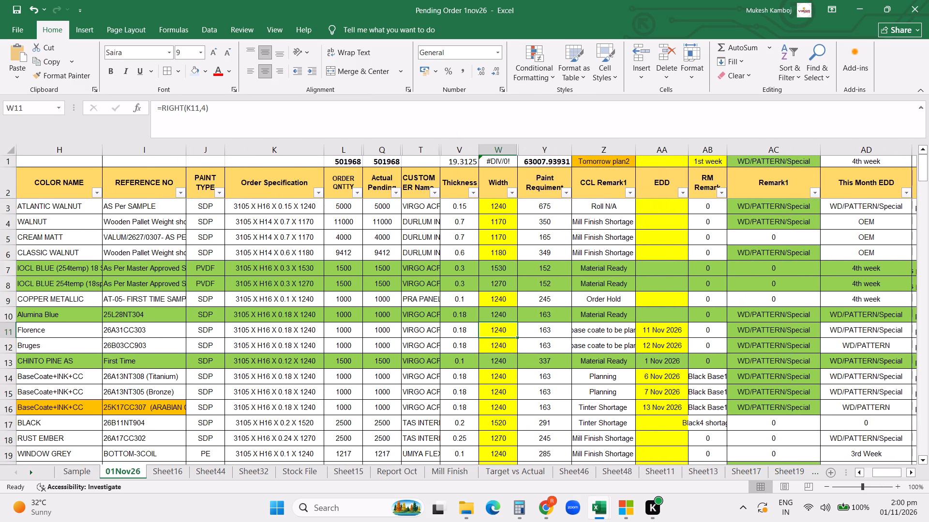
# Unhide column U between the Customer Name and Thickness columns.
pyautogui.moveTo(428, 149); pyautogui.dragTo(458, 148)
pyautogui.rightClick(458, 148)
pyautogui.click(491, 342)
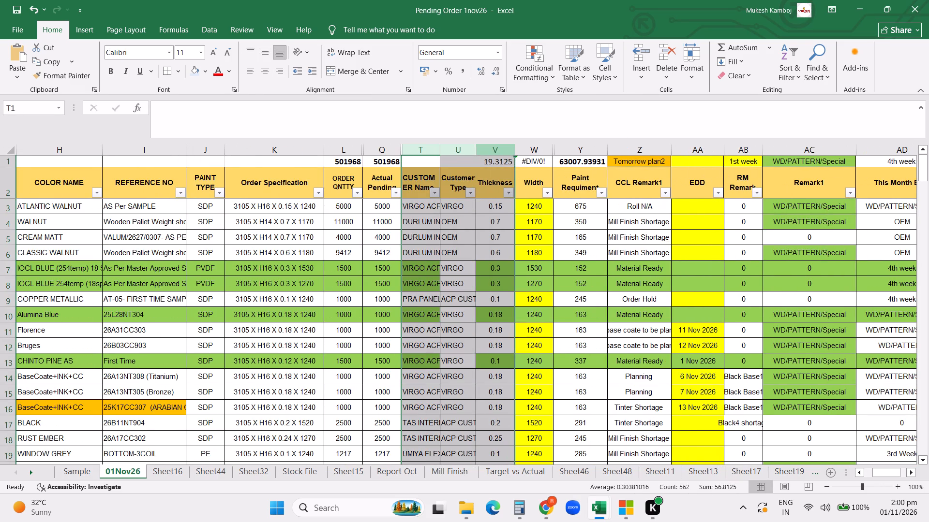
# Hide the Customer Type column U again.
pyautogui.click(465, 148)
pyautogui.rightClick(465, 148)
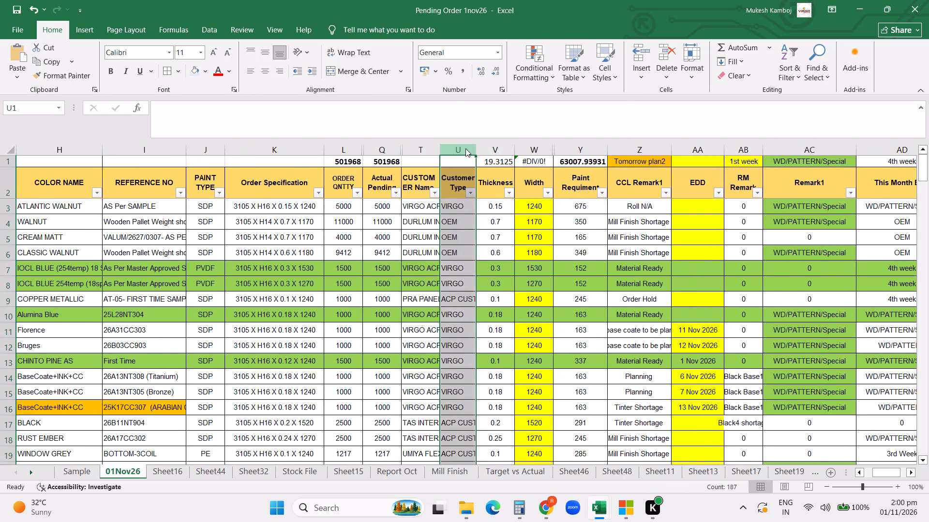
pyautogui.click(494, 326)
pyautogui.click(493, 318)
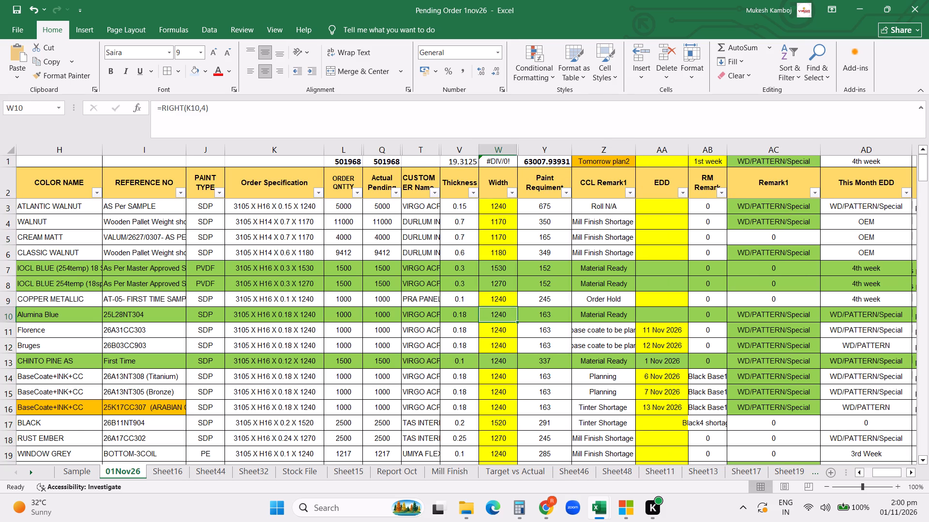
# Unhide the Expected Dispatch Date column R, keeping the neighbouring CCL Remark column S hidden.
pyautogui.moveTo(375, 147); pyautogui.dragTo(418, 149)
pyautogui.rightClick(418, 149)
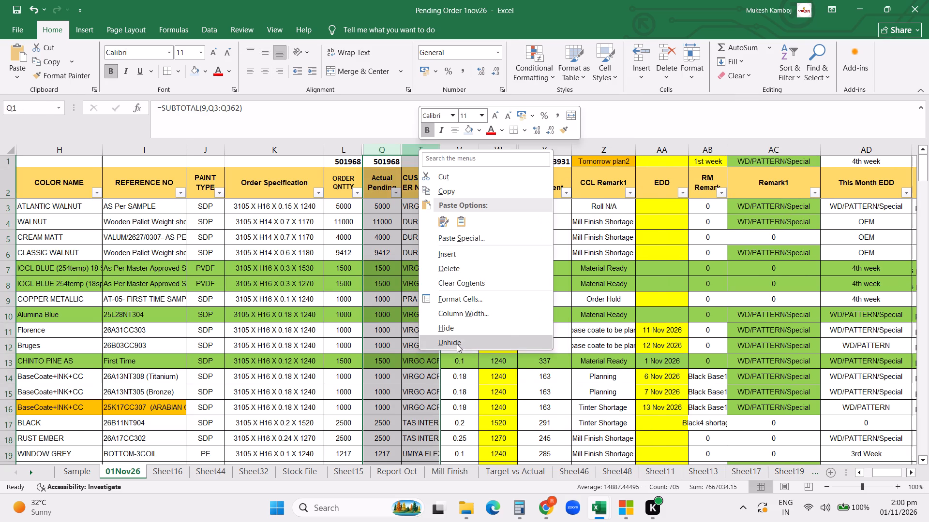
pyautogui.click(456, 343)
pyautogui.click(464, 338)
pyautogui.click(466, 151)
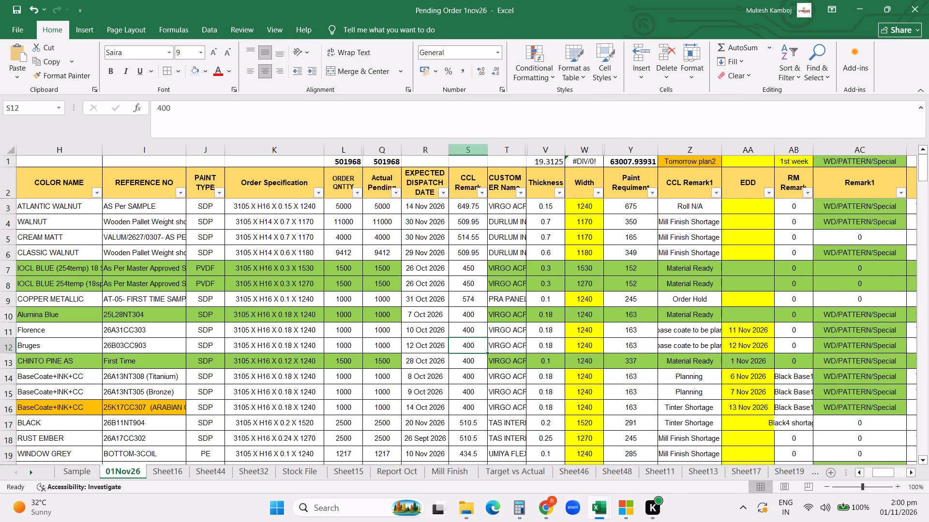
pyautogui.rightClick(466, 151)
pyautogui.click(489, 328)
# Clear all expected dispatch dates in column R, from row 3 through the last order in row 188.
pyautogui.scroll(14, 443, 302)
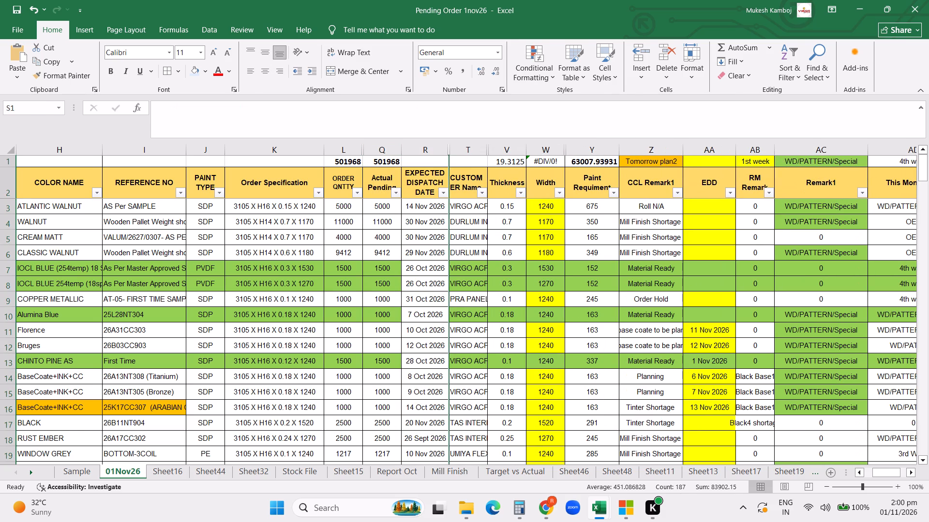
pyautogui.scroll(4, 453, 299)
pyautogui.click(429, 206)
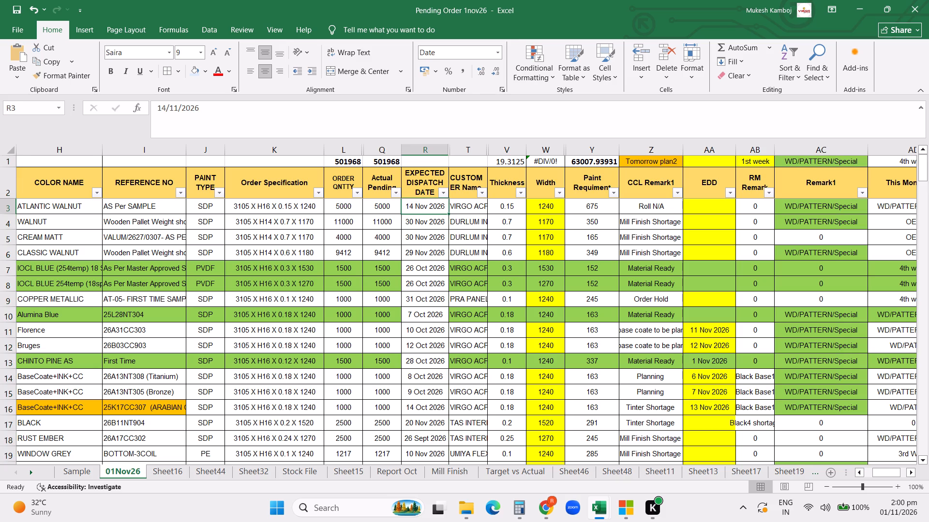
pyautogui.hotkey('ctrl', 'shift', 'Down')
pyautogui.hotkey('shift', 'Down')
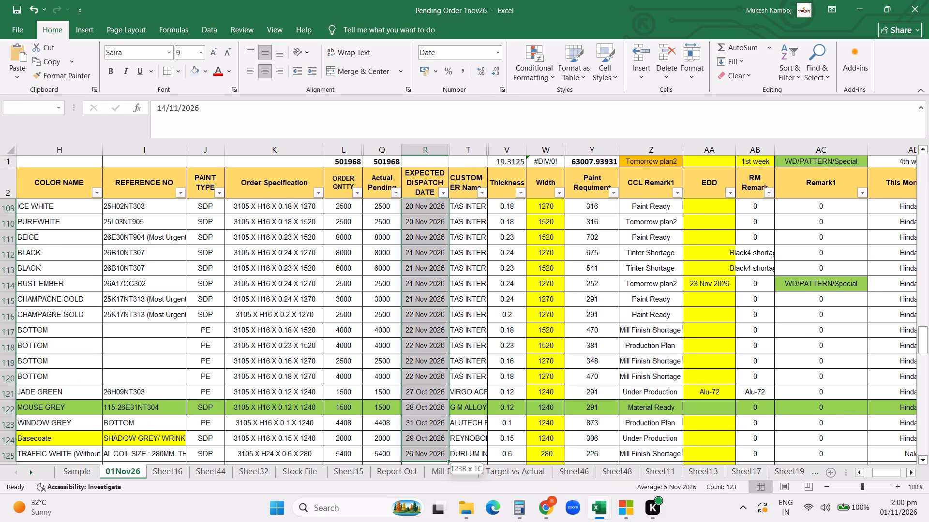
pyautogui.hotkey('ctrl', 'shift', 'Down')
pyautogui.hotkey('shift', 'Down')
pyautogui.hotkey('shift', 'Down')
pyautogui.hotkey('shift', 'Down')
pyautogui.hotkey('shift', 'Down')
pyautogui.hotkey('shift', 'Down')
pyautogui.hotkey('shift', 'Down')
pyautogui.hotkey('shift', 'Down')
pyautogui.hotkey('shift', 'Down')
pyautogui.hotkey('shift', 'Down')
pyautogui.hotkey('shift', 'Down')
pyautogui.hotkey('shift', 'Down')
pyautogui.hotkey('shift', 'Down')
pyautogui.hotkey('shift', 'Down')
pyautogui.hotkey('shift', 'Down')
pyautogui.hotkey('shift', 'Down')
pyautogui.hotkey('shift', 'Down')
pyautogui.hotkey('shift', 'Down')
pyautogui.hotkey('shift', 'Down')
pyautogui.hotkey('shift', 'Down')
pyautogui.hotkey('shift', 'Down')
pyautogui.hotkey('shift', 'Down')
pyautogui.hotkey('shift', 'Down')
pyautogui.hotkey('shift', 'Down')
pyautogui.hotkey('shift', 'Down')
pyautogui.hotkey('shift', 'Down')
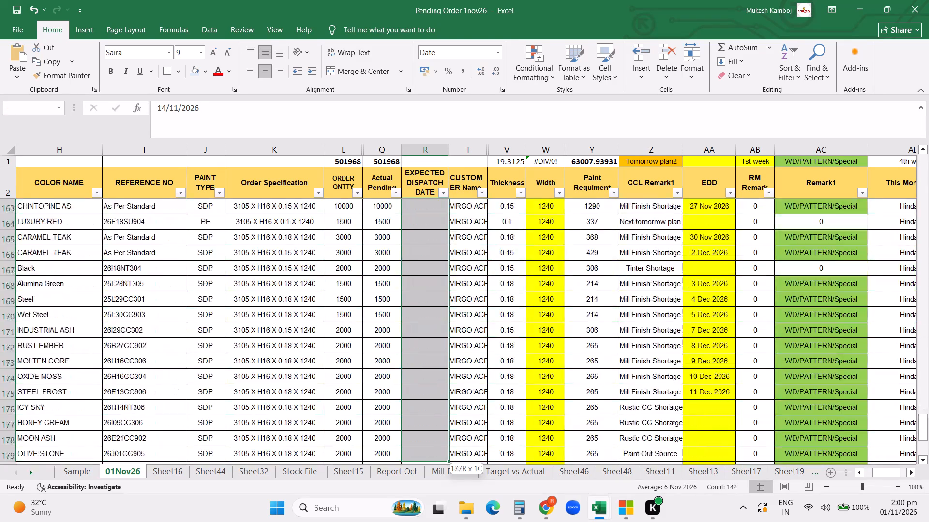
pyautogui.hotkey('shift', 'Up')
pyautogui.hotkey('shift', 'Up')
pyautogui.hotkey('shift', 'Up')
pyautogui.hotkey('shift', 'Up')
pyautogui.hotkey('shift', 'Up')
pyautogui.hotkey('shift', 'Up')
pyautogui.hotkey('shift', 'Up')
pyautogui.hotkey('shift', 'Up')
pyautogui.hotkey('shift', 'Up')
pyautogui.hotkey('shift', 'Up')
pyautogui.hotkey('shift', 'Up')
pyautogui.hotkey('shift', 'Up')
pyautogui.hotkey('shift', 'Up')
pyautogui.hotkey('shift', 'Up')
pyautogui.hotkey('shift', 'Up')
pyautogui.hotkey('shift', 'Up')
pyautogui.hotkey('shift', 'Up')
pyautogui.hotkey('shift', 'Up')
pyautogui.hotkey('shift', 'Up')
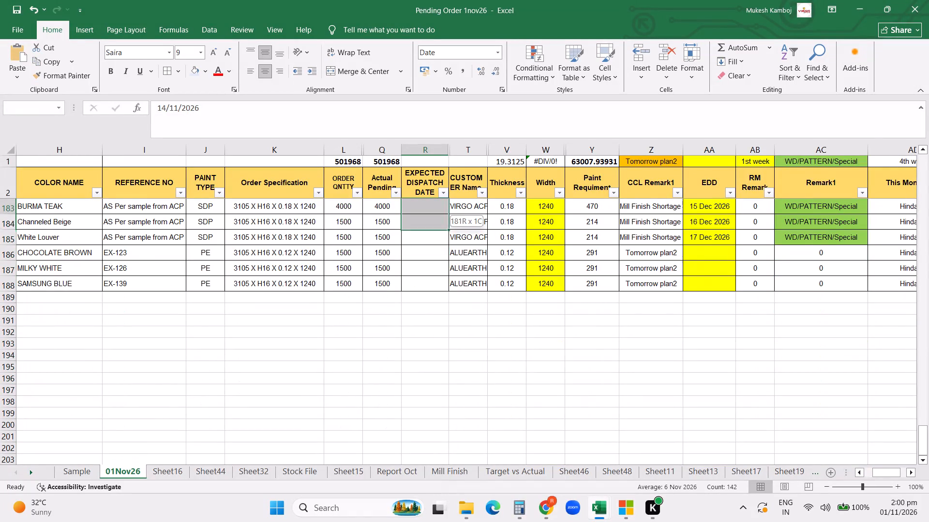
pyautogui.hotkey('shift', 'Down')
pyautogui.hotkey('shift', 'Down')
pyautogui.hotkey('shift', 'Down')
pyautogui.hotkey('shift', 'Down')
pyautogui.hotkey('shift', 'Down')
pyautogui.press('Delete')
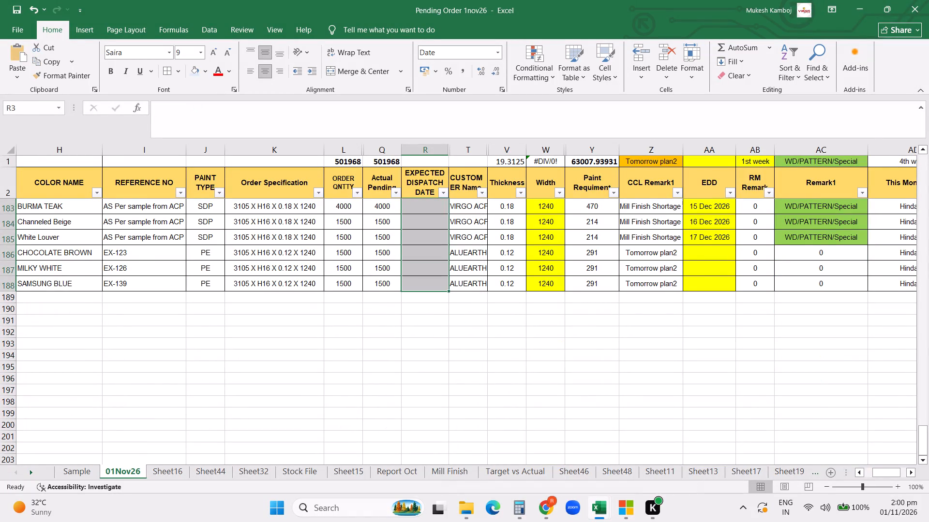
# Link the first order's expected dispatch date in R3 to its EDD with the formula =AA3.
pyautogui.scroll(20, 494, 306)
pyautogui.scroll(15, 494, 306)
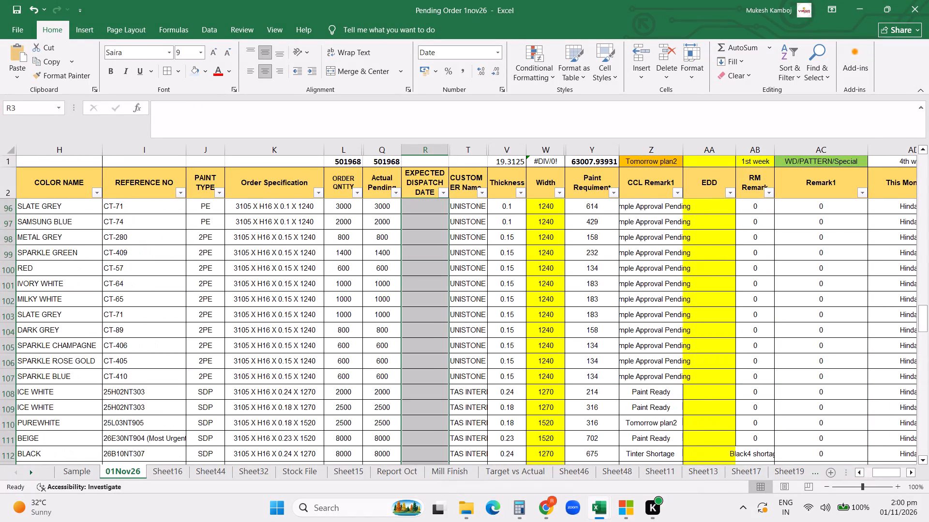
pyautogui.scroll(20, 494, 306)
pyautogui.scroll(20, 494, 306)
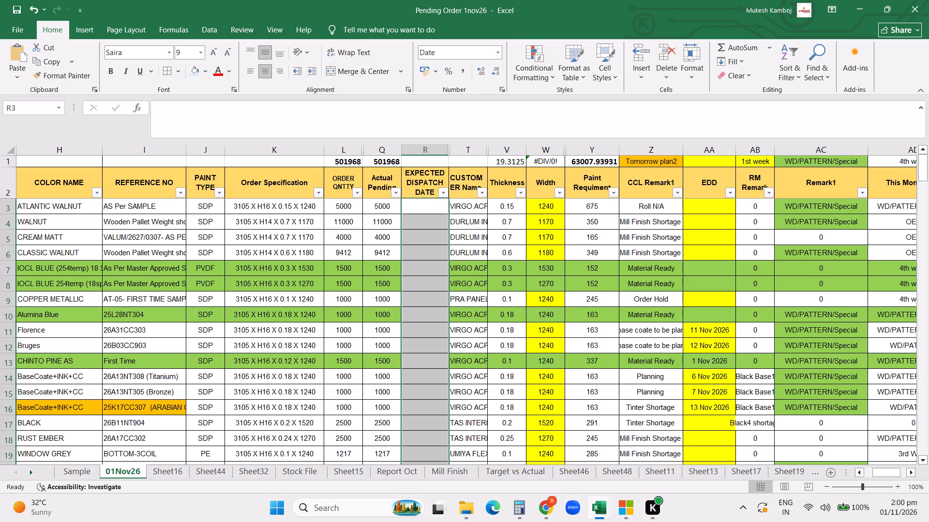
pyautogui.click(578, 244)
pyautogui.click(416, 207)
pyautogui.press('=')
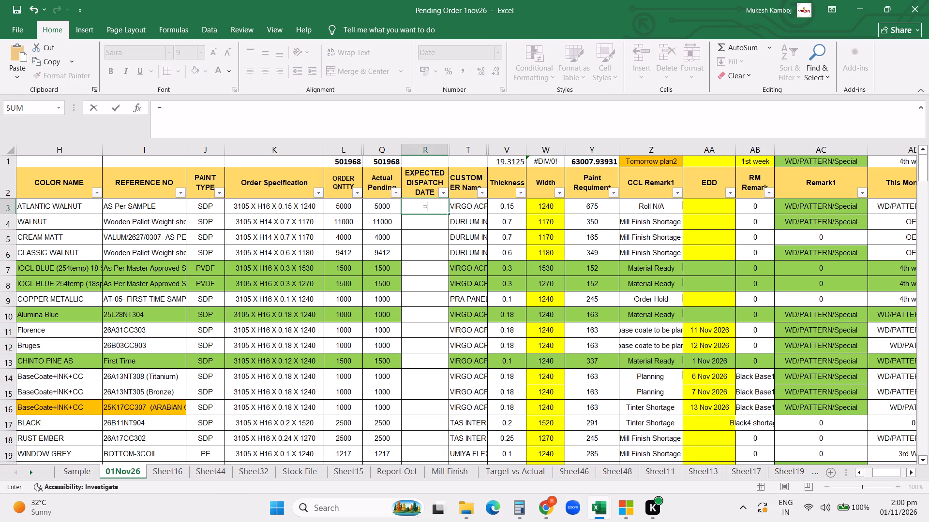
pyautogui.click(695, 206)
pyautogui.press('Return')
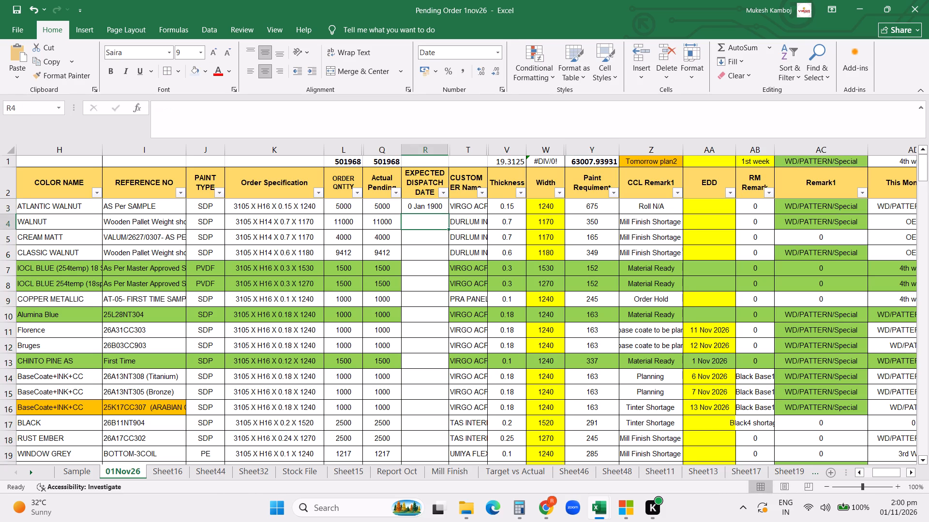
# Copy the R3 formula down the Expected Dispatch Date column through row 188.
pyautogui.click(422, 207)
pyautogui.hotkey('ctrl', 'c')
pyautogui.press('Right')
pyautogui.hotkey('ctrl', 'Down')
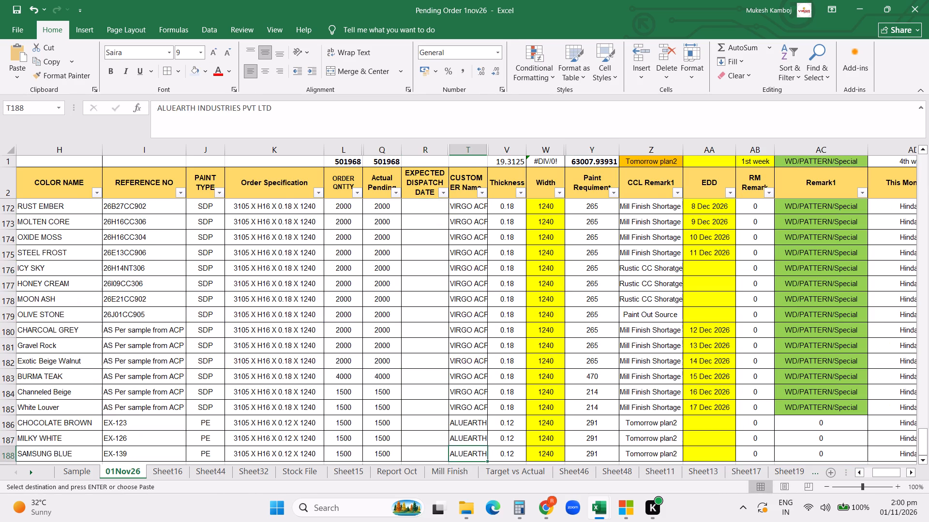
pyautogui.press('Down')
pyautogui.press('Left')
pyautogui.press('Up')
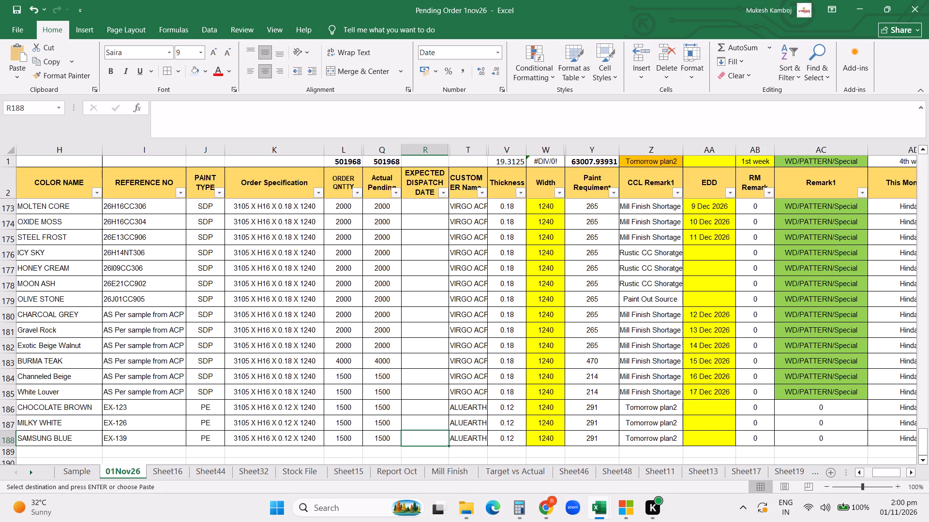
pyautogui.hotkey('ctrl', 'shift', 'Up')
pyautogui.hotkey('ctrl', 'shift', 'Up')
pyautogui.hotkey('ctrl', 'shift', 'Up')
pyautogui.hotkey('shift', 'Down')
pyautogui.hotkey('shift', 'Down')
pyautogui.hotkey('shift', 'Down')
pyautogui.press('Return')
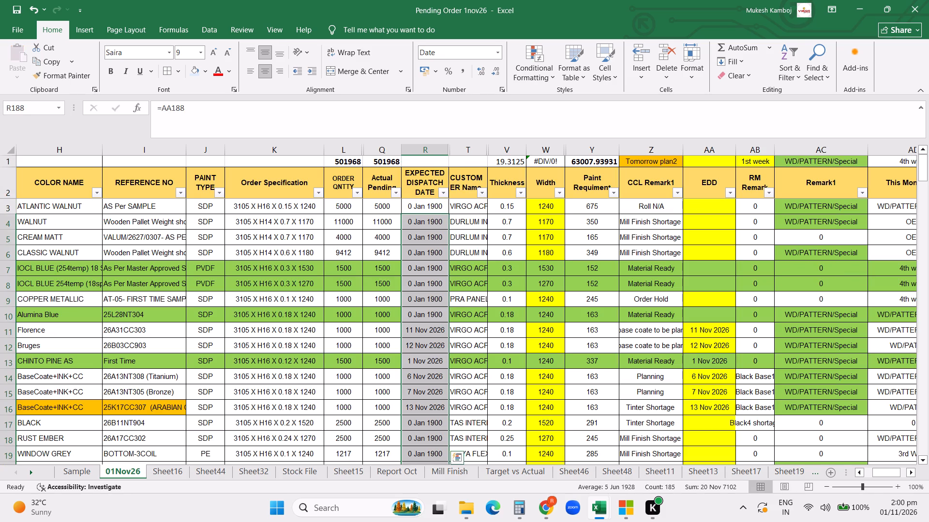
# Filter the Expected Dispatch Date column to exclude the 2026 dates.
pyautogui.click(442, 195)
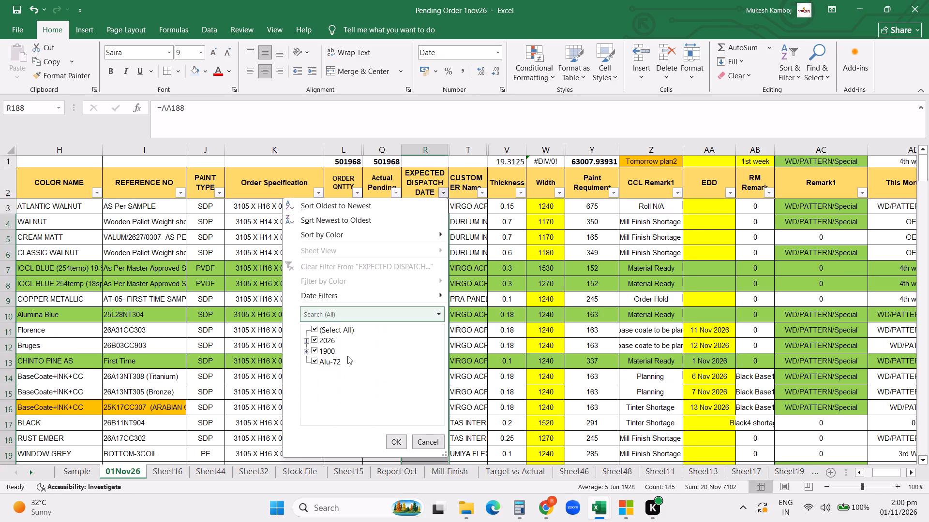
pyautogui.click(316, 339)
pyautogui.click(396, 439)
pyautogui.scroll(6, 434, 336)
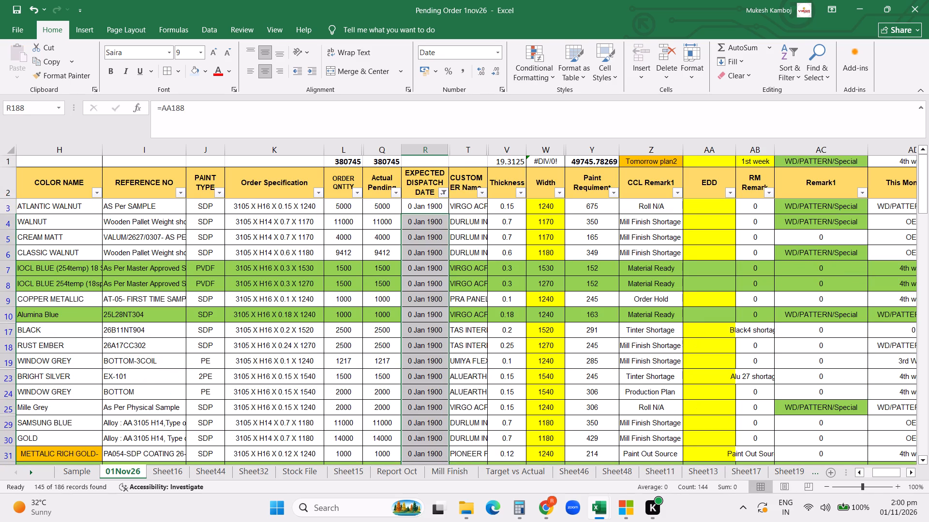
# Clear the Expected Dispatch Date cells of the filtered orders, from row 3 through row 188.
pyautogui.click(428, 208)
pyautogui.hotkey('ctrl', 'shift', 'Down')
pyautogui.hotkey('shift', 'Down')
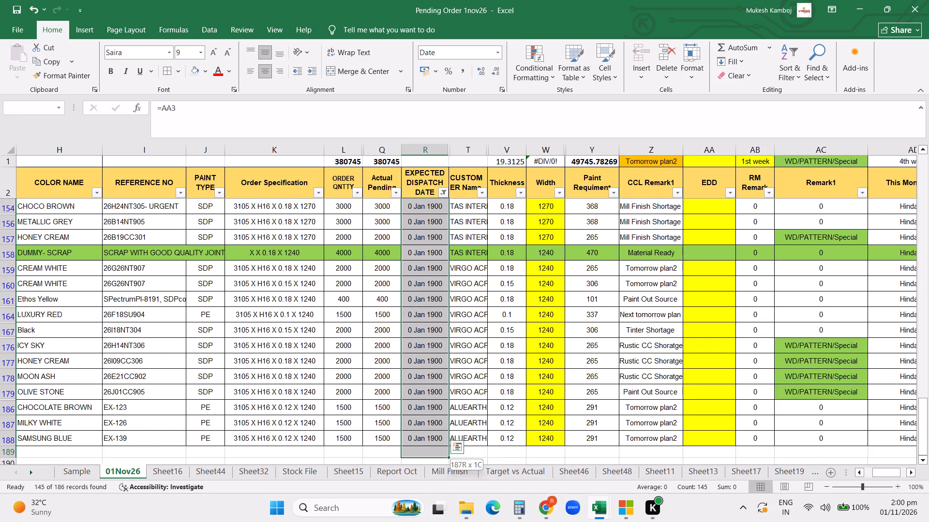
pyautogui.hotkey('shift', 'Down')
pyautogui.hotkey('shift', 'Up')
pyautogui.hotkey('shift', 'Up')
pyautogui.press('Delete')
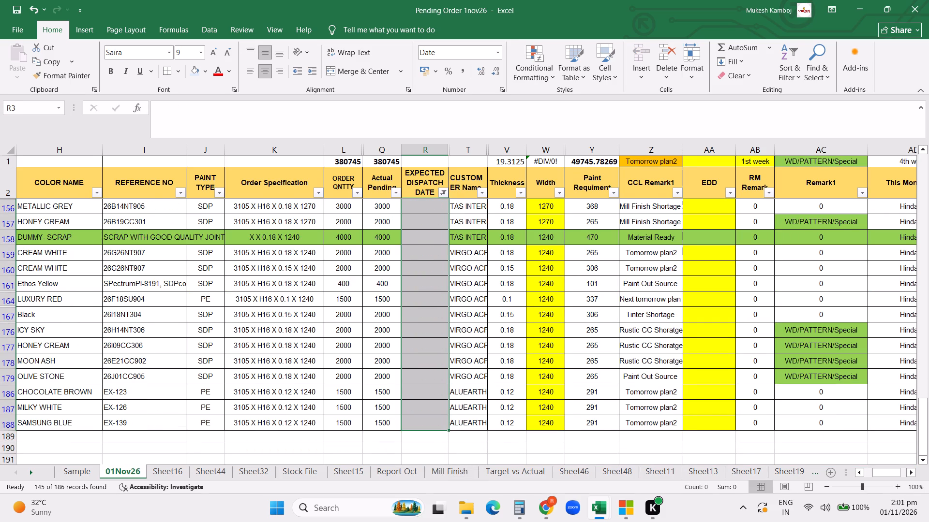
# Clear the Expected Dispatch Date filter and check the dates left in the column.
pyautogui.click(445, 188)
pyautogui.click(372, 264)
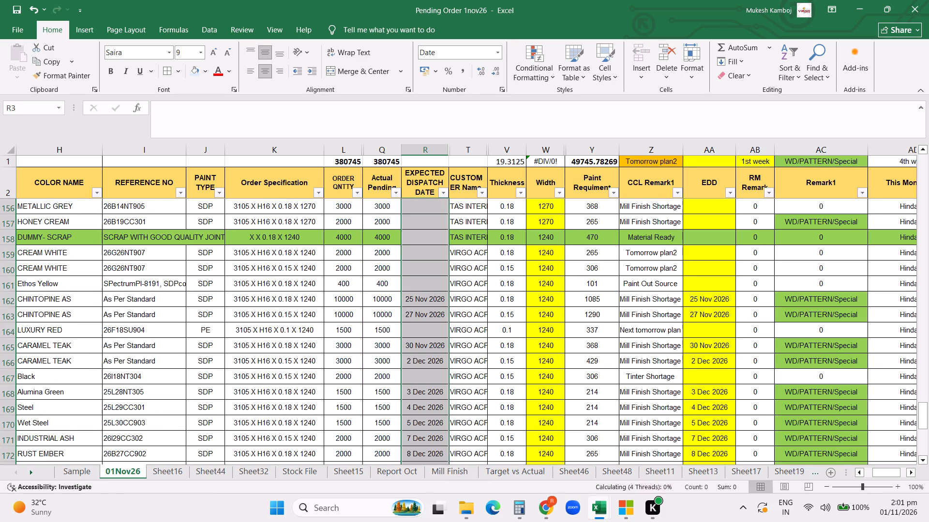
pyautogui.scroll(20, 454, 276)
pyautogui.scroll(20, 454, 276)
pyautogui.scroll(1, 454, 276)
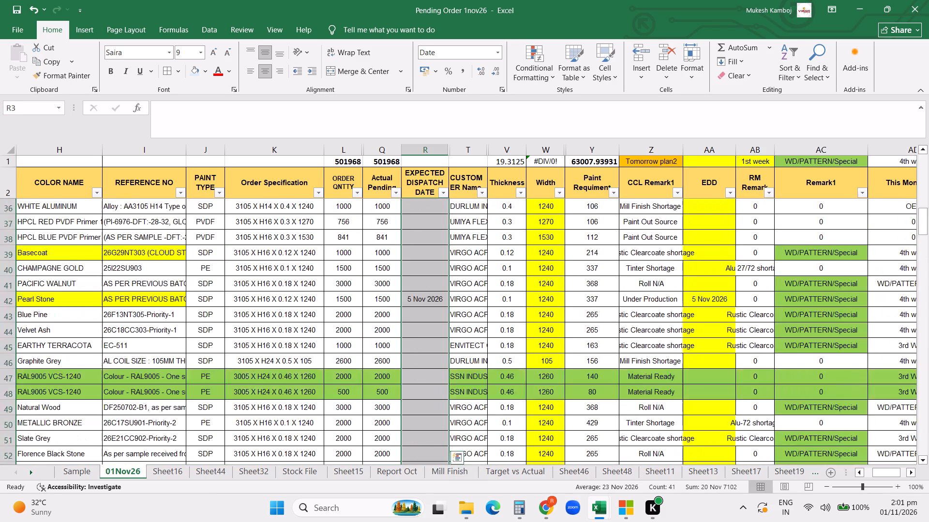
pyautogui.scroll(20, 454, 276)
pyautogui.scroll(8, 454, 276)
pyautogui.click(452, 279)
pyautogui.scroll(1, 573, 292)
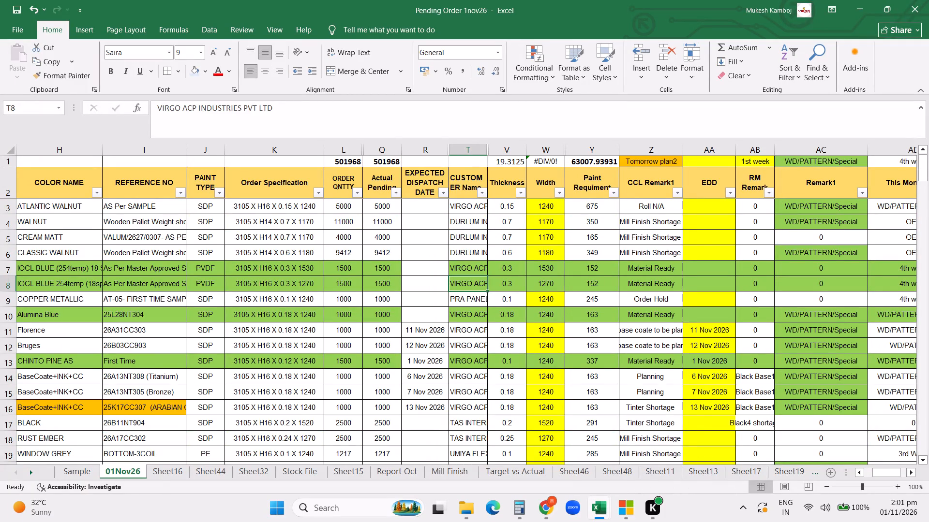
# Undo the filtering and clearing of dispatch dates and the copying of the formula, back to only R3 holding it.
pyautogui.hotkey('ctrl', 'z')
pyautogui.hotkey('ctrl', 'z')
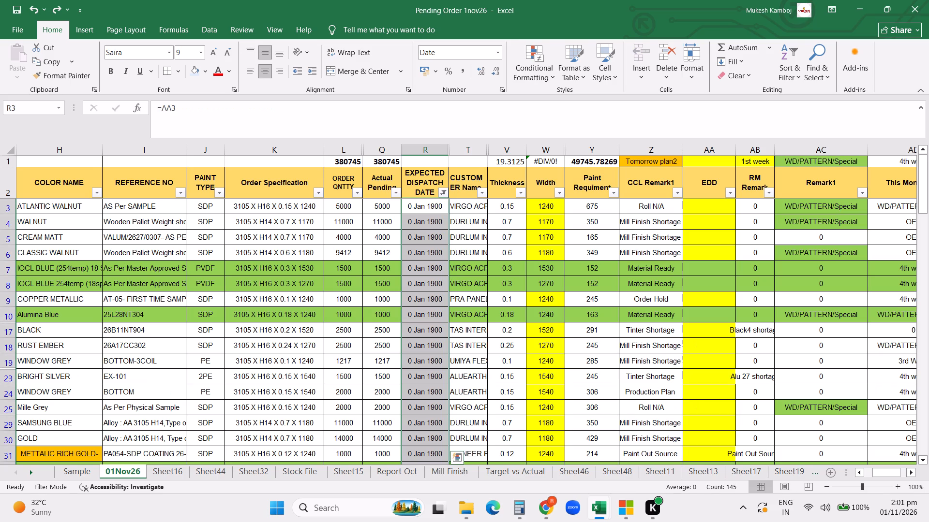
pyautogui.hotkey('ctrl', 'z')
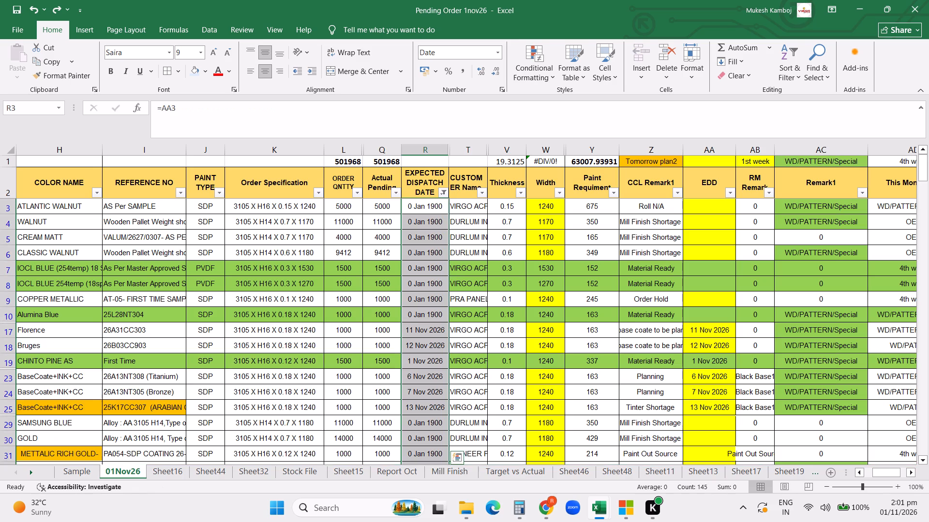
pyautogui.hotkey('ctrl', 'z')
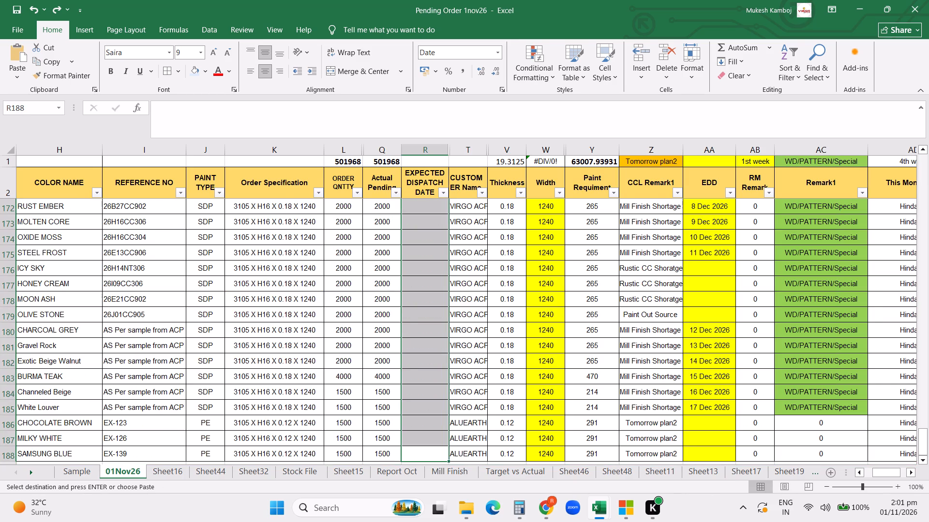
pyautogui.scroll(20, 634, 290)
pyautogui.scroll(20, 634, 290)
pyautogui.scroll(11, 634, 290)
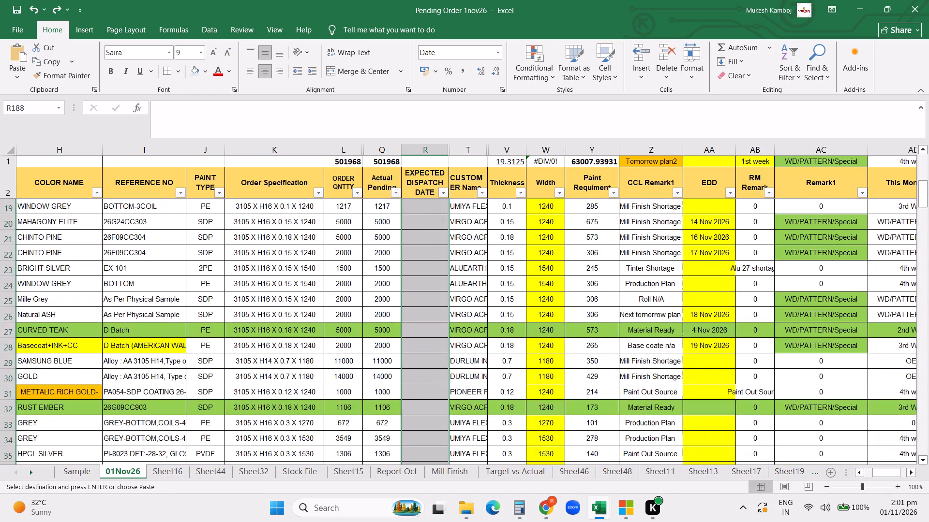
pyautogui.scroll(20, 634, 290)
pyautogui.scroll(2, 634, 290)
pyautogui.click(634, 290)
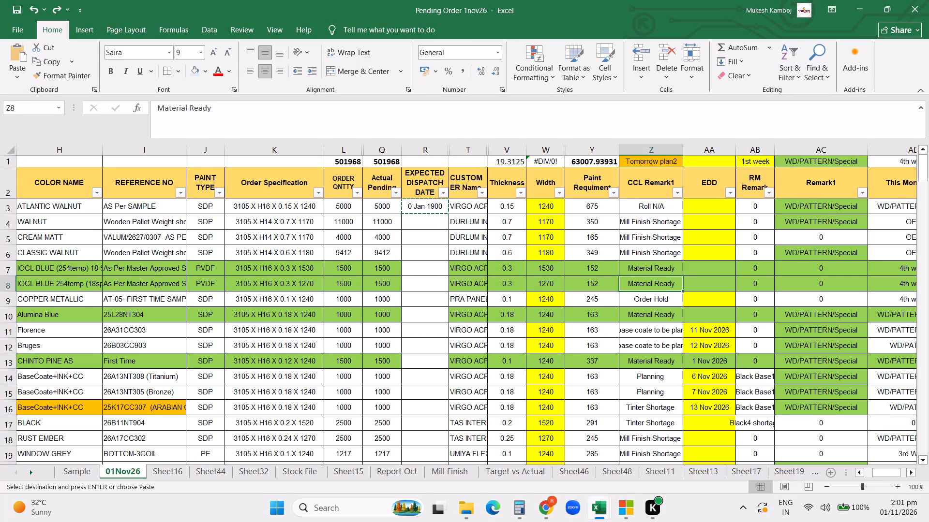
# Undo the R3 formula and the earlier clearing of the Expected Dispatch Date column, back to the original dates.
pyautogui.hotkey('ctrl', 'z')
pyautogui.hotkey('ctrl', 'z')
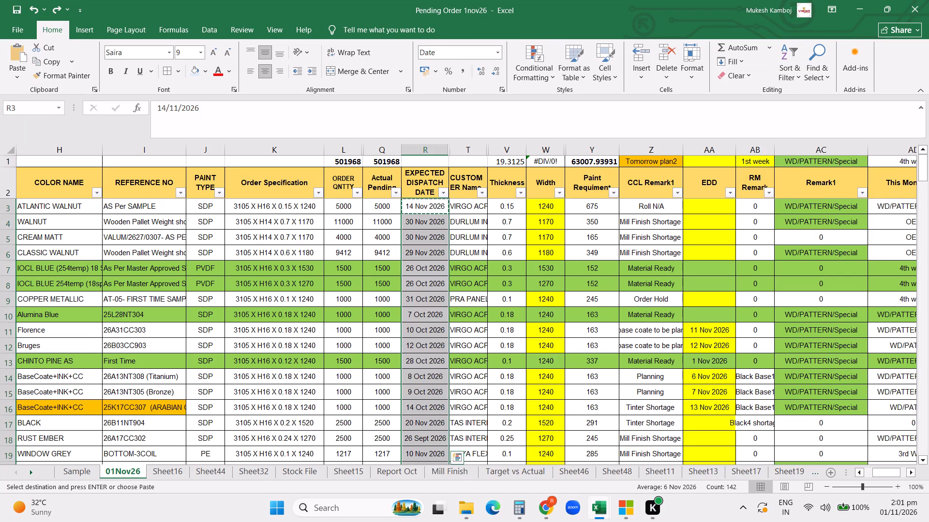
# Filter the CCL Remark1 column to exclude Material Ready orders.
pyautogui.scroll(-6, 630, 287)
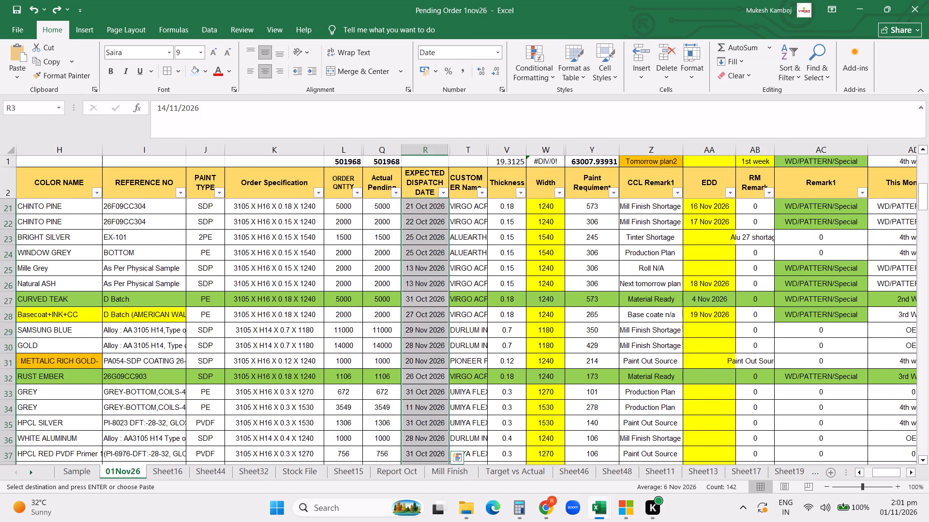
pyautogui.click(675, 194)
pyautogui.click(588, 359)
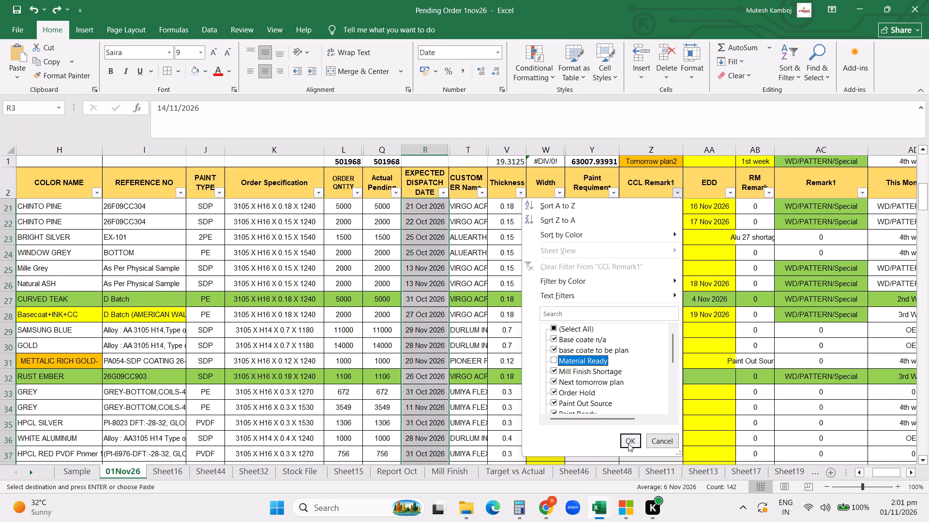
pyautogui.click(628, 443)
# Clear the Expected Dispatch Date cells of all filtered orders, from R3 down past the last order.
pyautogui.scroll(20, 526, 335)
pyautogui.scroll(1, 526, 335)
pyautogui.click(419, 206)
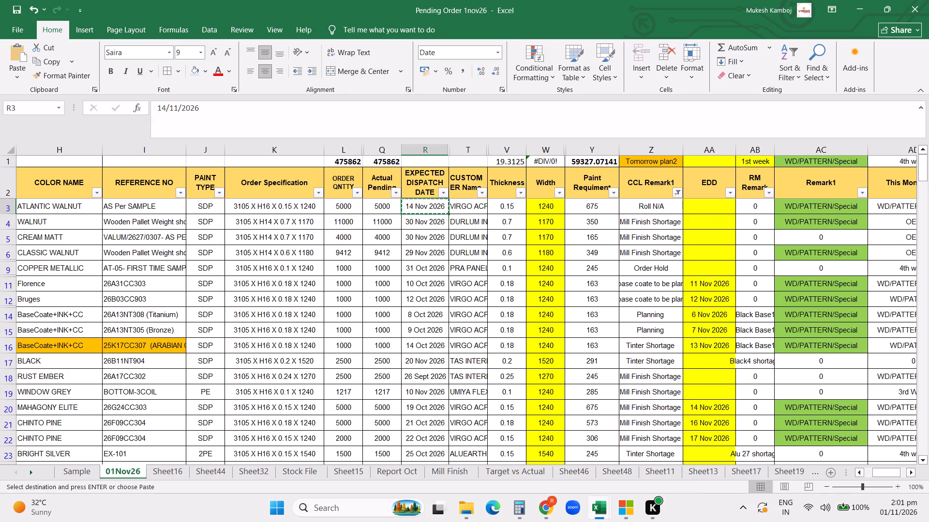
pyautogui.hotkey('ctrl', 'shift', 'Down')
pyautogui.hotkey('shift', 'Down')
pyautogui.hotkey('shift', 'Down')
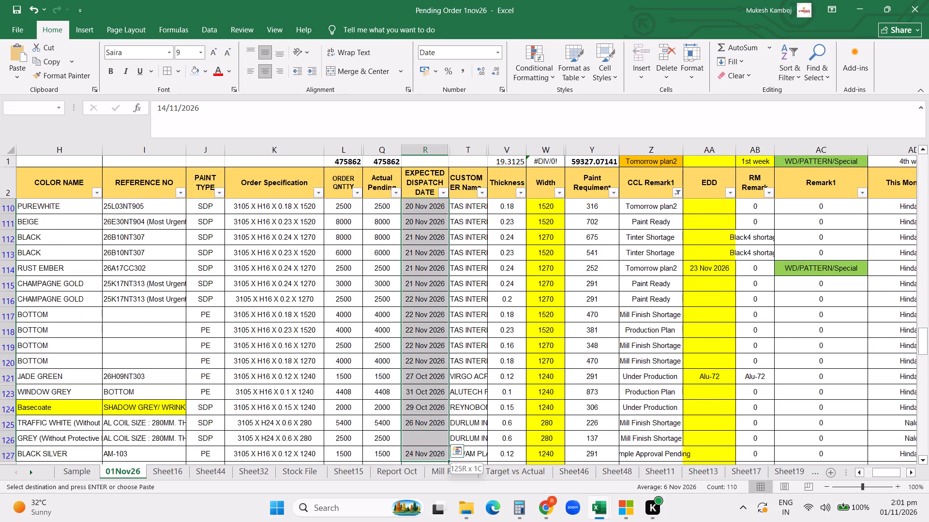
pyautogui.hotkey('ctrl', 'shift', 'Down')
pyautogui.hotkey('ctrl', 'shift', 'Down')
pyautogui.hotkey('ctrl', 'shift', 'Down')
pyautogui.hotkey('ctrl', 'shift', 'Down')
pyautogui.hotkey('ctrl', 'shift', 'Down')
pyautogui.hotkey('ctrl', 'shift', 'Down')
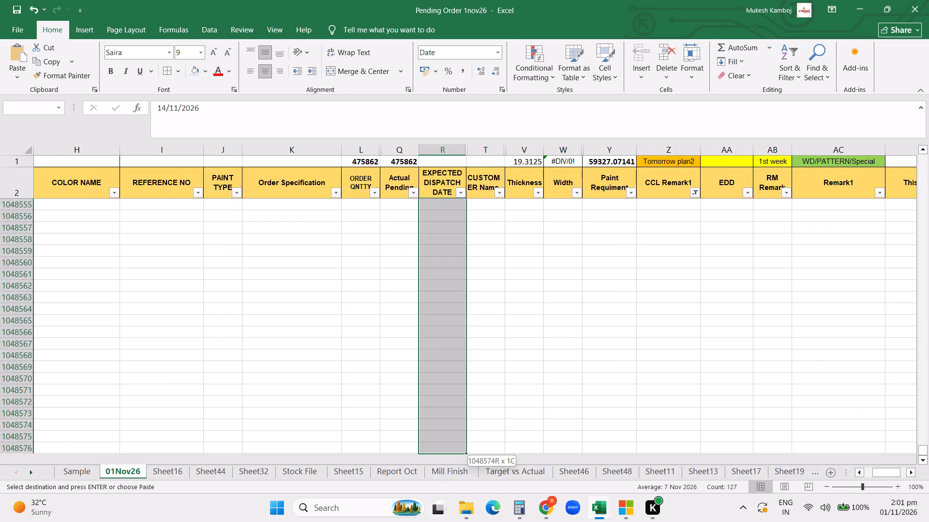
pyautogui.hotkey('ctrl', 'shift', 'Down')
pyautogui.hotkey('ctrl', 'shift', 'Up')
pyautogui.press('Delete')
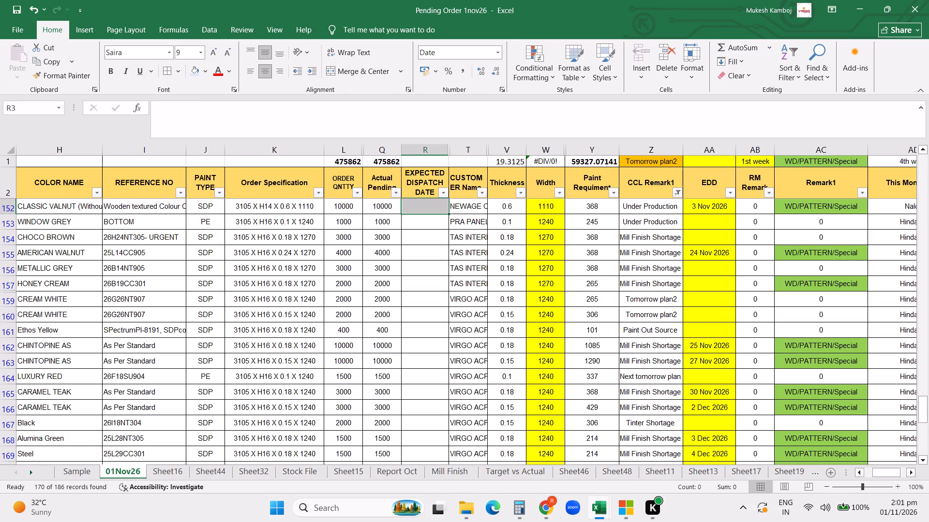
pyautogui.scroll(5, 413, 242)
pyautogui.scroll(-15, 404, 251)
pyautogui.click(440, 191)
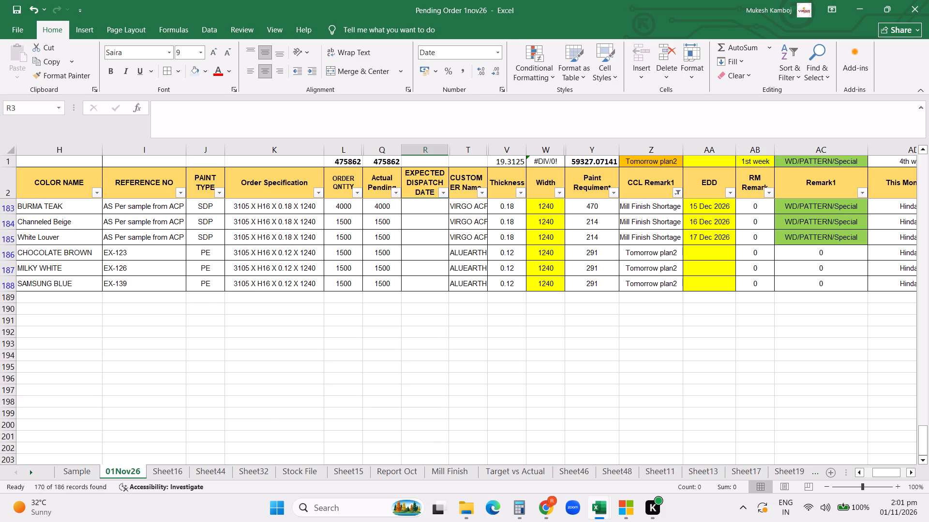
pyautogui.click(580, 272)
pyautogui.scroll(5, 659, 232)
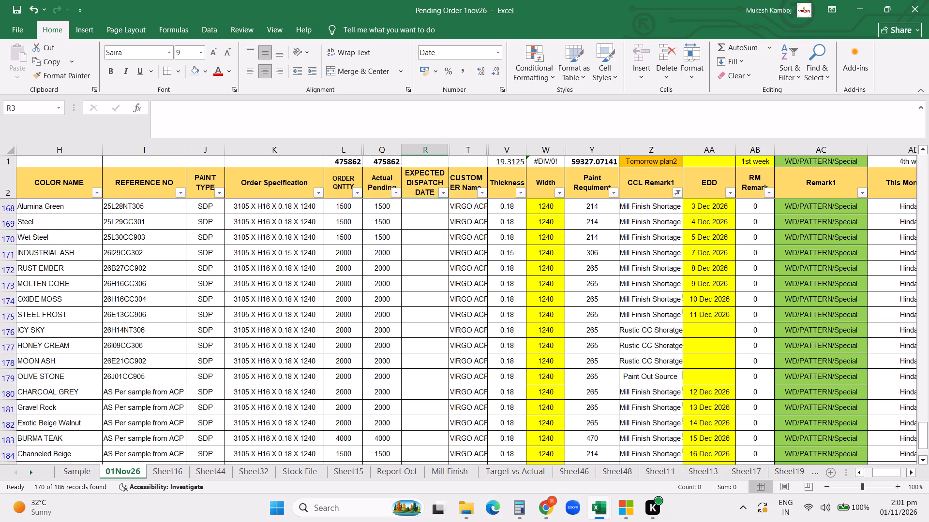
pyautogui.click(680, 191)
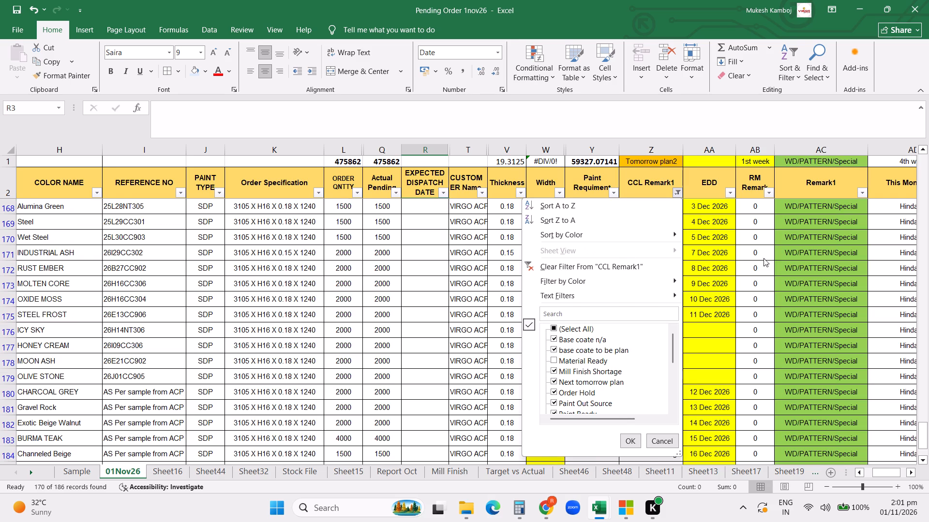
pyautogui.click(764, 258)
# Filter the EDD column to exclude Alu-72 and blanks, keeping only the November and December 2026 dates.
pyautogui.click(727, 194)
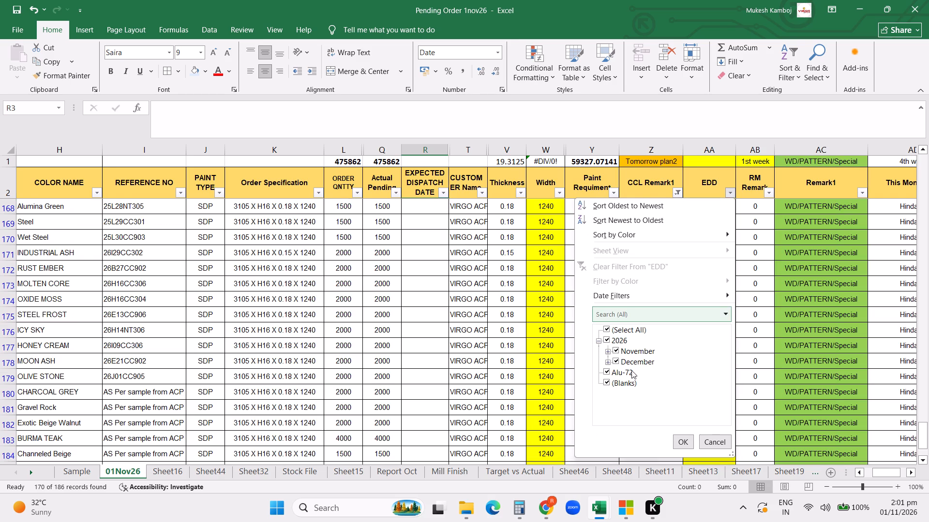
pyautogui.click(620, 371)
pyautogui.click(615, 378)
pyautogui.click(679, 443)
# Link the Expected Dispatch Date of the first filtered order, R11, to its EDD cell AA11.
pyautogui.scroll(8, 684, 360)
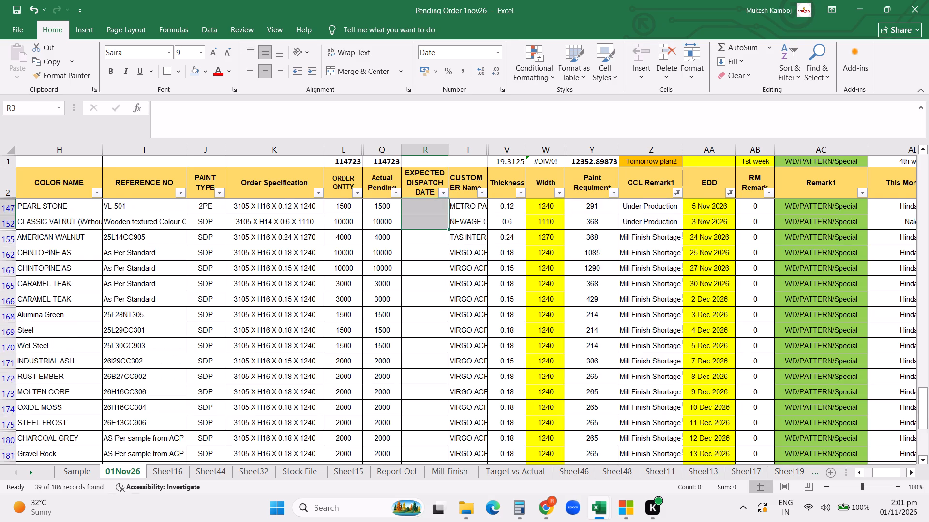
pyautogui.scroll(20, 660, 345)
pyautogui.scroll(8, 660, 345)
pyautogui.click(431, 208)
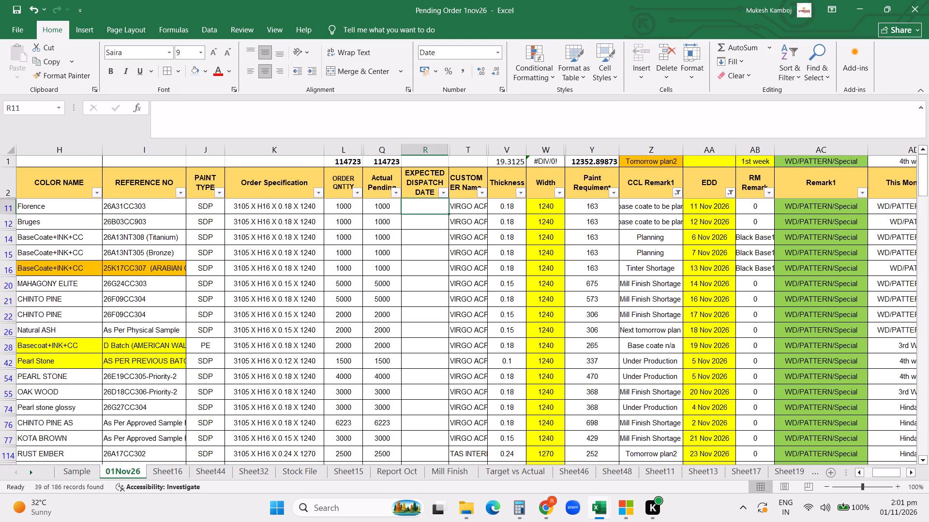
pyautogui.press('=')
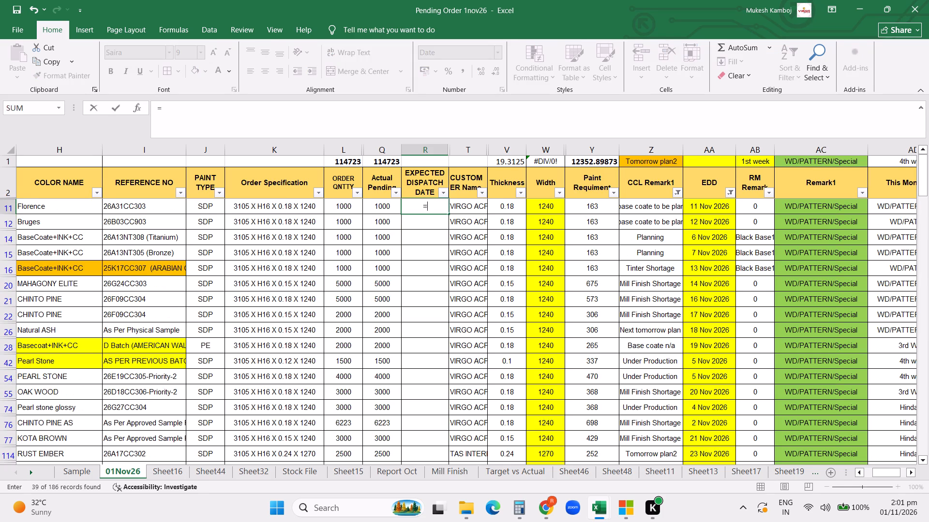
pyautogui.click(710, 209)
pyautogui.press('Return')
# Copy the EDD link formula from R11 to the Expected Dispatch Date cells of the filtered orders through R185.
pyautogui.press('Up')
pyautogui.hotkey('ctrl', 'c')
pyautogui.press('Right')
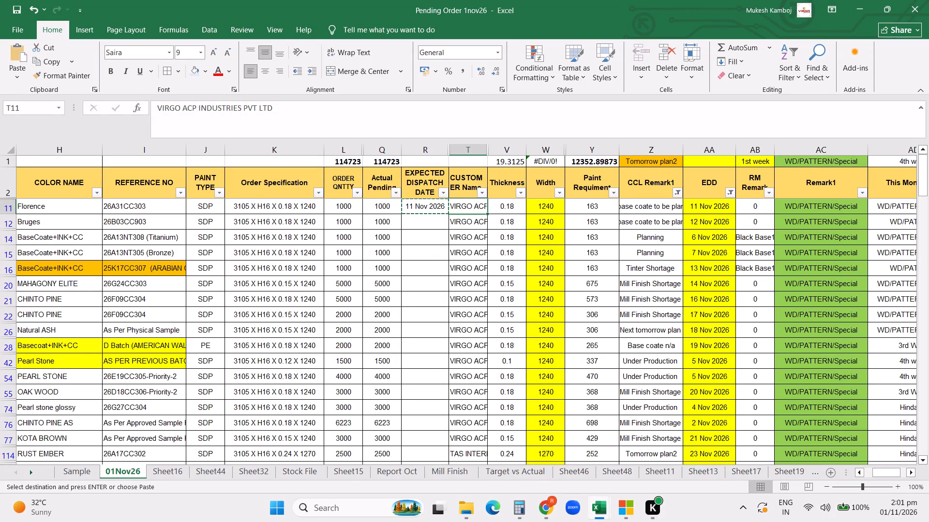
pyautogui.hotkey('ctrl', 'Down')
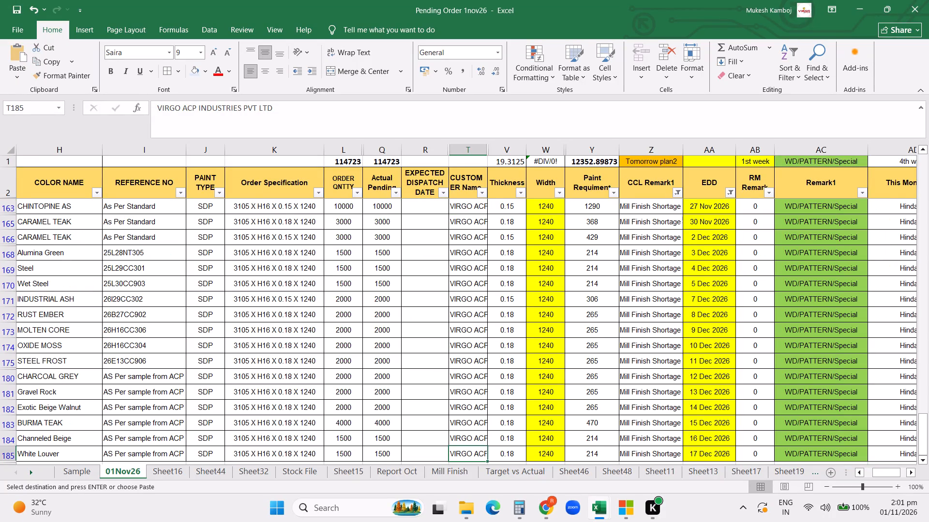
pyautogui.press('Down')
pyautogui.press('Up')
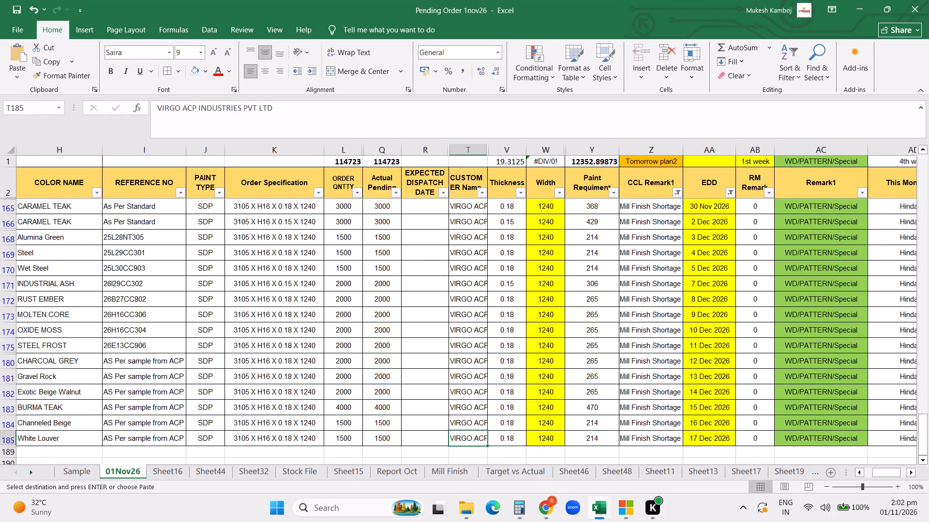
pyautogui.press('Left')
pyautogui.hotkey('ctrl', 'shift', 'Up')
pyautogui.hotkey('ctrl', 'shift', 'Up')
pyautogui.hotkey('ctrl', 'shift', 'Up')
pyautogui.hotkey('shift', 'Down')
pyautogui.hotkey('shift', 'Down')
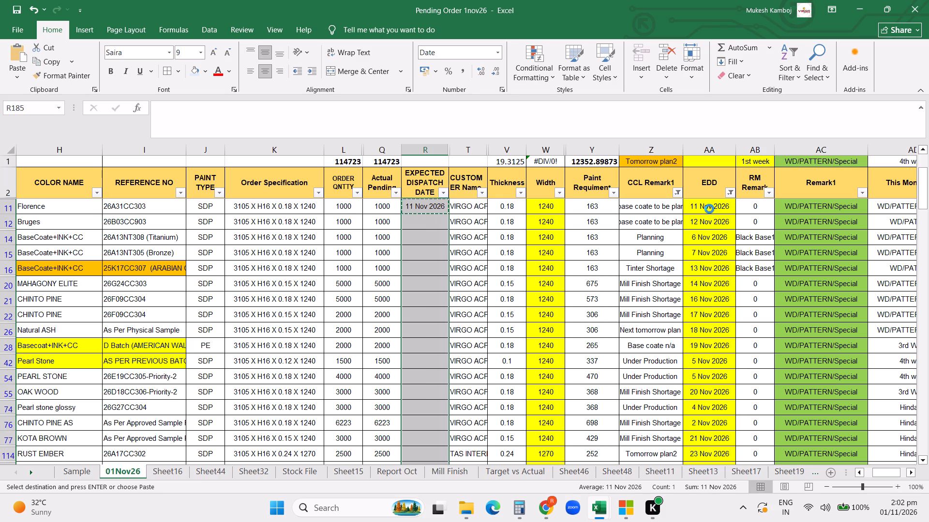
pyautogui.press('Return')
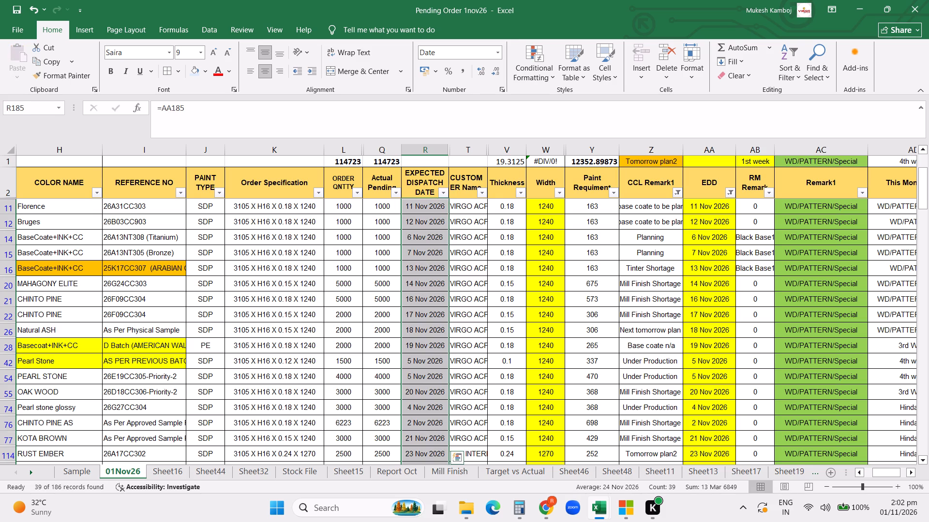
# Clear the filters from the EDD and CCL Remark1 columns to show all orders again.
pyautogui.click(729, 194)
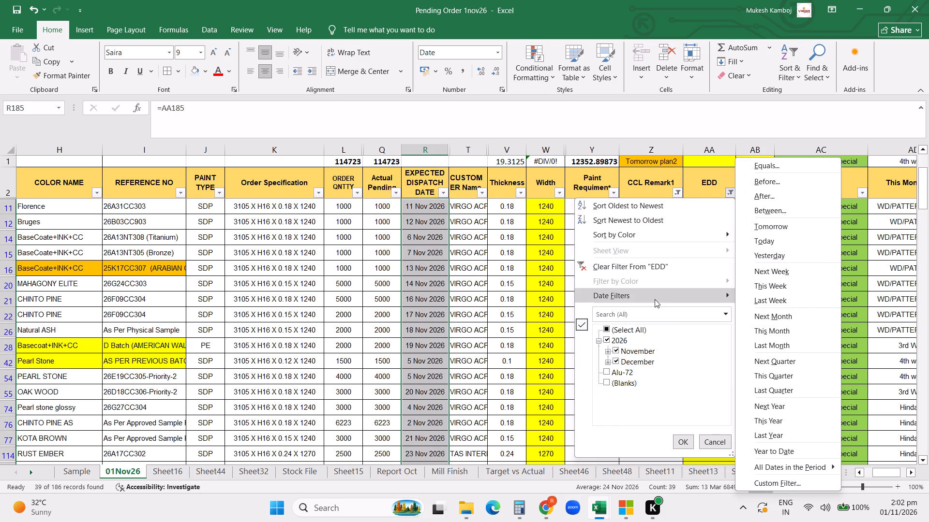
pyautogui.click(645, 268)
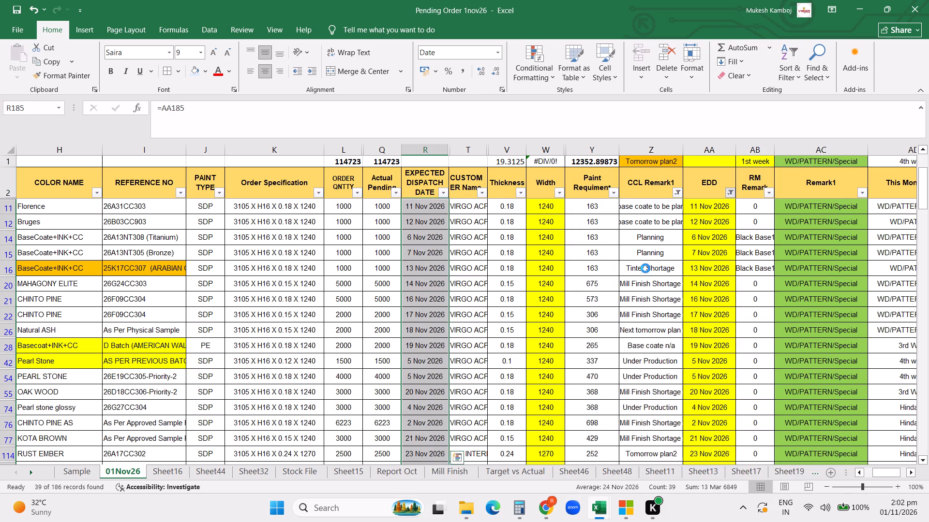
pyautogui.scroll(9, 733, 248)
pyautogui.click(675, 193)
pyautogui.scroll(1, 675, 193)
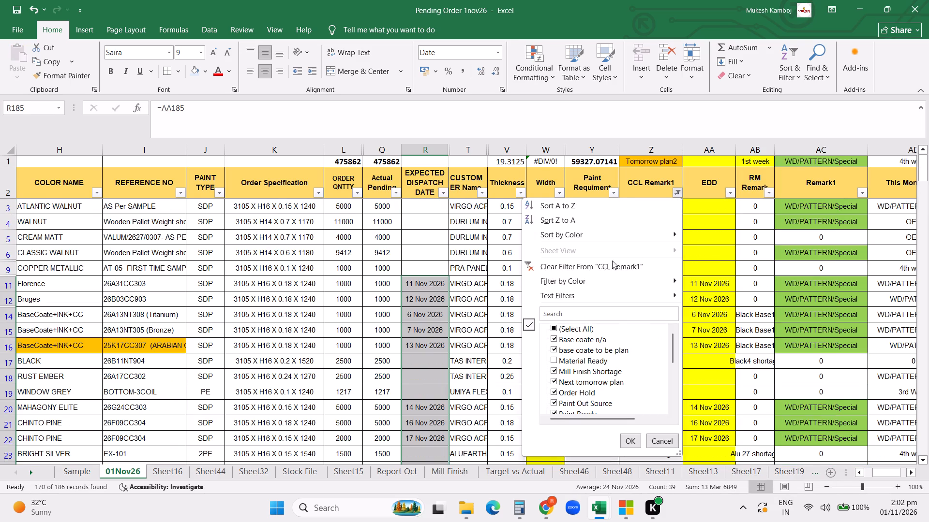
pyautogui.click(611, 263)
pyautogui.scroll(20, 585, 273)
pyautogui.scroll(1, 585, 273)
pyautogui.click(649, 270)
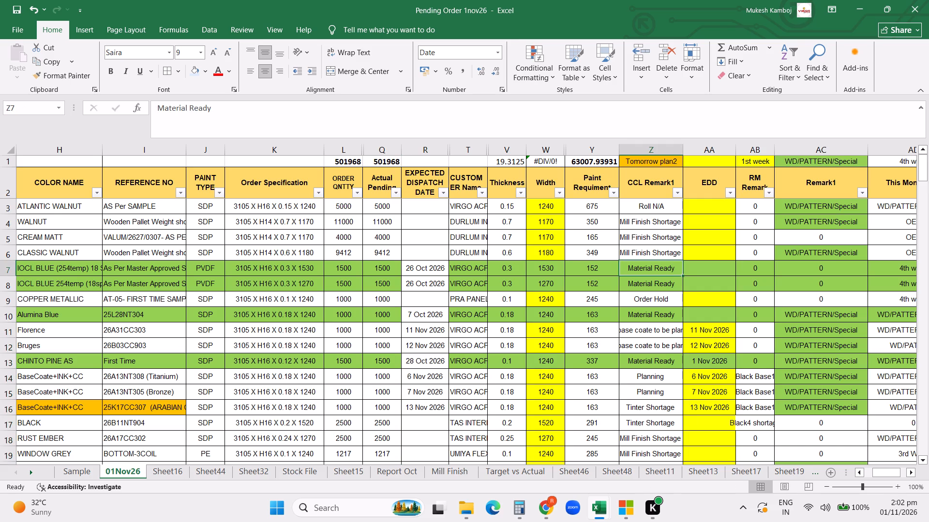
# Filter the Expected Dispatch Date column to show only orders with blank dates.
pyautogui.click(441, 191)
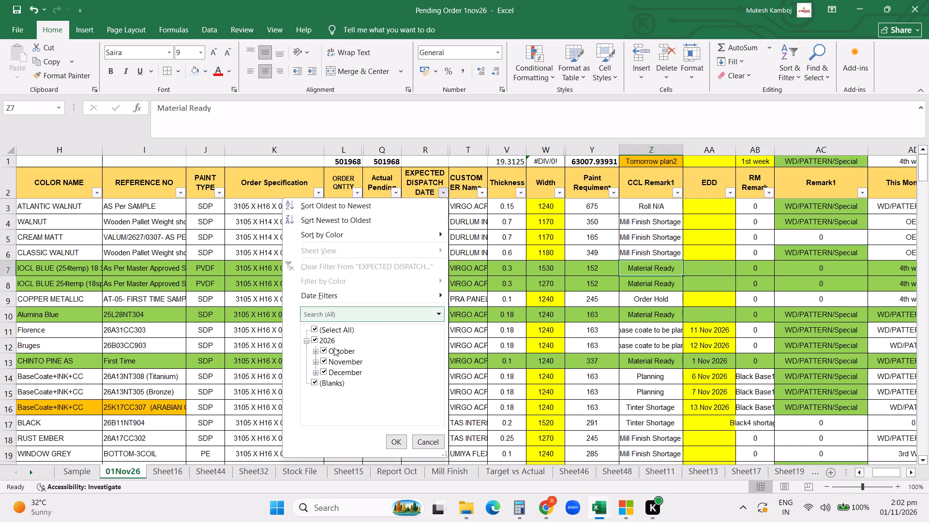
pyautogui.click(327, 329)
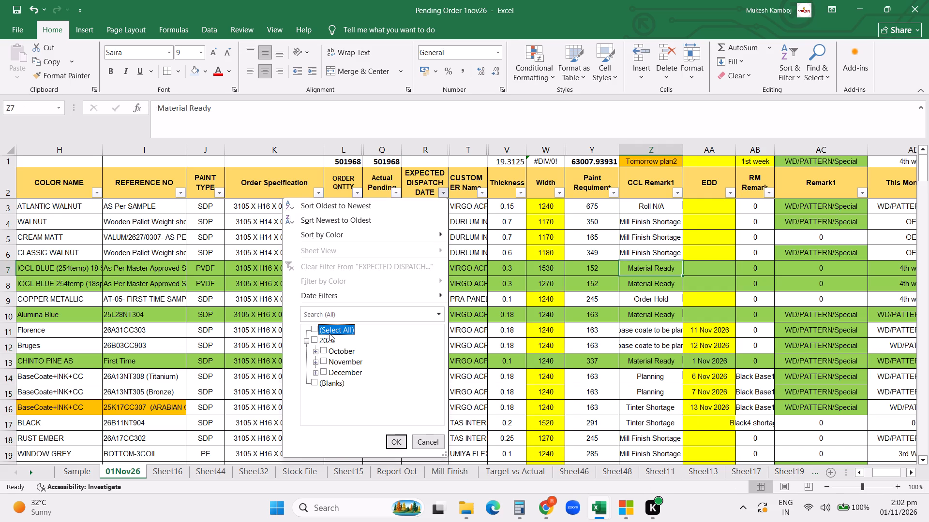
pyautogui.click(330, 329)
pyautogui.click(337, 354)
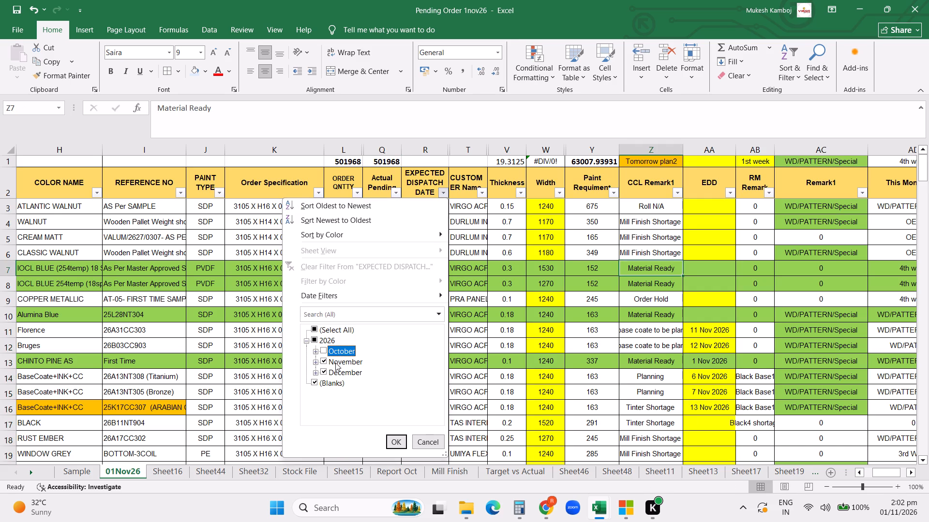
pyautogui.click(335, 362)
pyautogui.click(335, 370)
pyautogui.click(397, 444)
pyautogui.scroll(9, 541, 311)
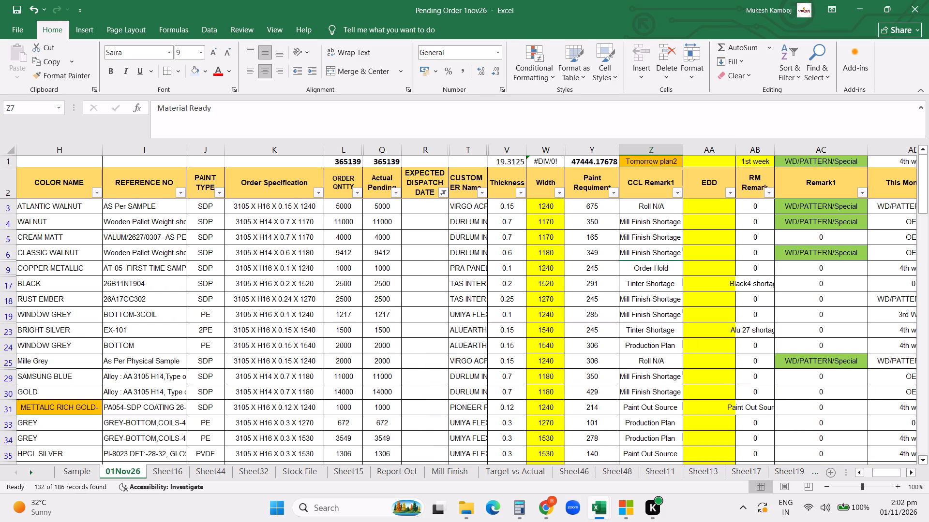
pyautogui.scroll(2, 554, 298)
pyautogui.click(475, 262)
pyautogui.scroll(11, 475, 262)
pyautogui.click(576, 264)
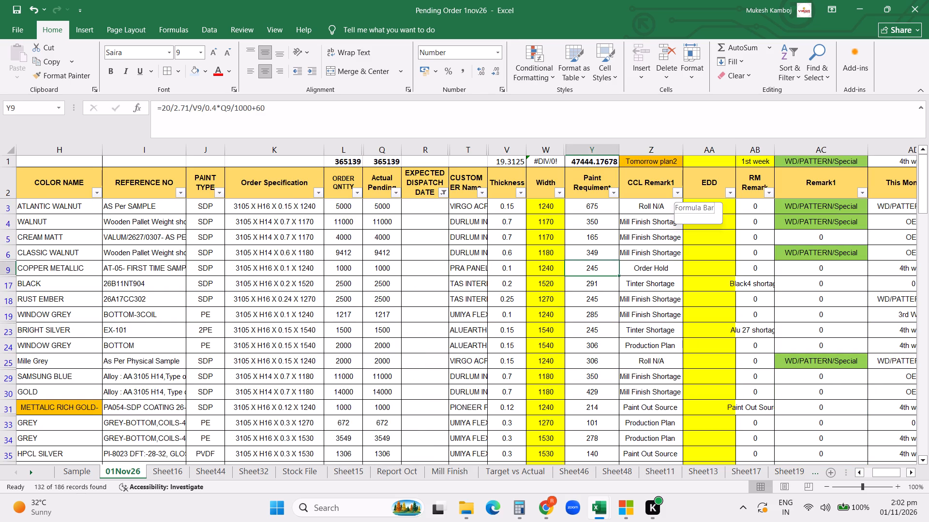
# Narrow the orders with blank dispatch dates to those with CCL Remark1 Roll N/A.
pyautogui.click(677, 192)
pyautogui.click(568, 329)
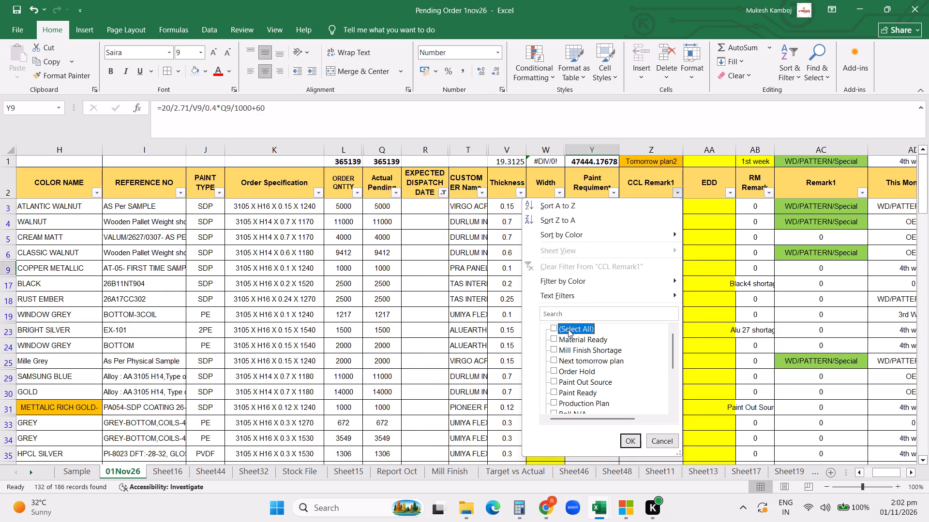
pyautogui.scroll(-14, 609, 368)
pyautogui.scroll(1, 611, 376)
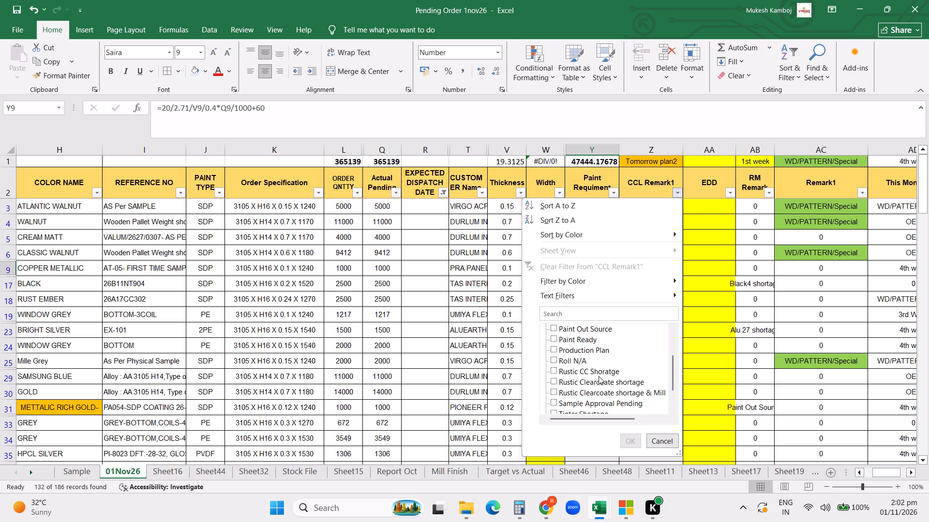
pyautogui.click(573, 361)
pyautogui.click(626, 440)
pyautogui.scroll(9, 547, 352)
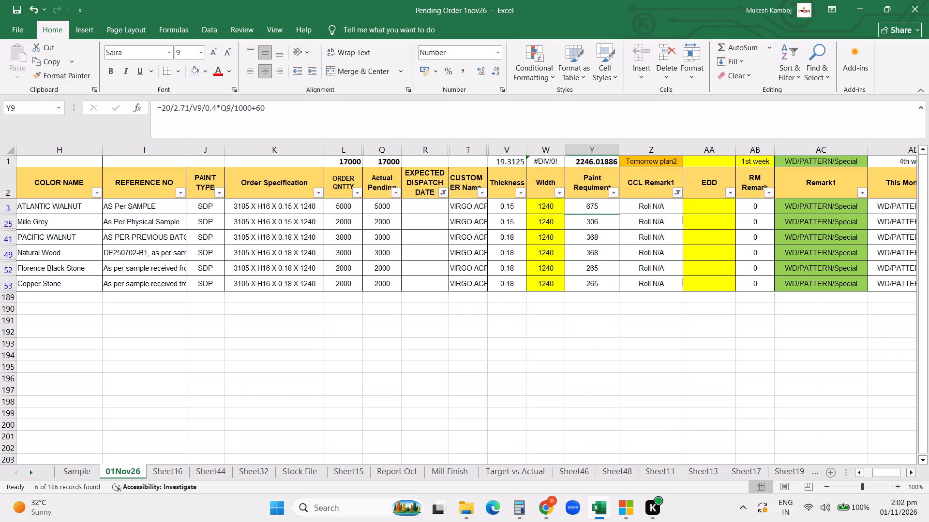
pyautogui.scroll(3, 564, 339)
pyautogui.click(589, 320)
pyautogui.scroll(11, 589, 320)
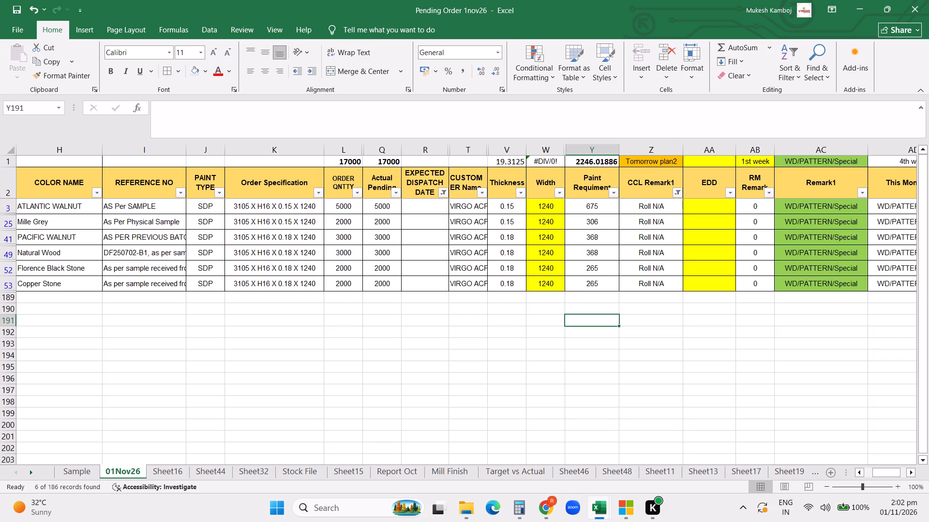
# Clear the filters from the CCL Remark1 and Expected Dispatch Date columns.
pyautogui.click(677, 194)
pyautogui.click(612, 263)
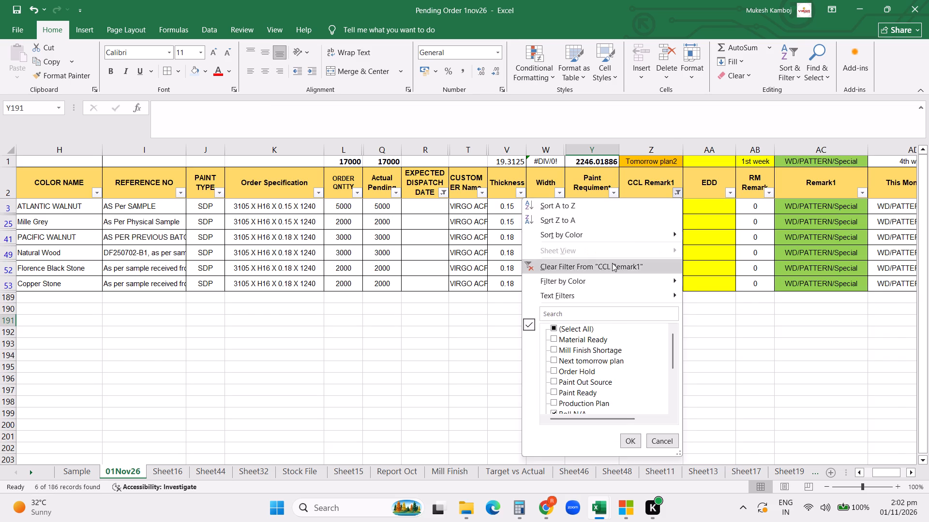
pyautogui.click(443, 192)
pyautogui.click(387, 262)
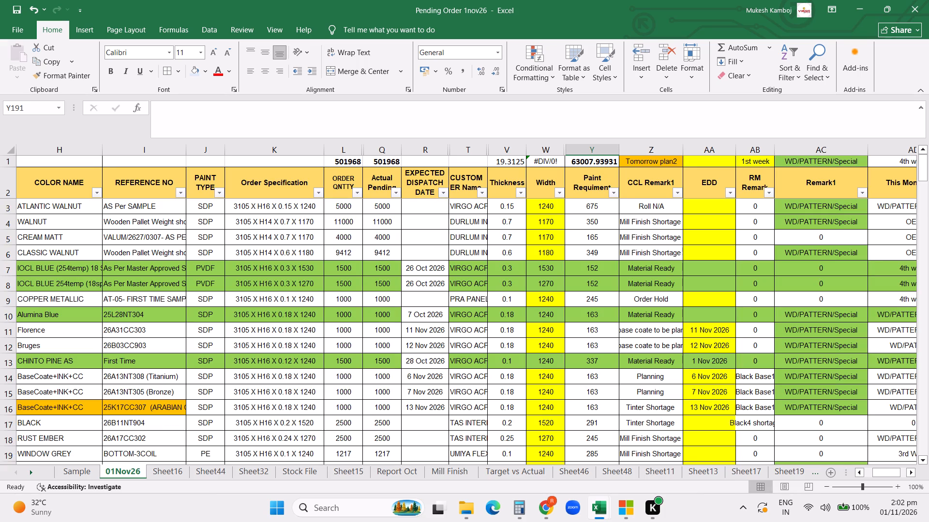
# Change the CCL Remark1 of the Exotic Beige Walnut order in row 182 to Roll N/A.
pyautogui.scroll(-12, 627, 303)
pyautogui.hotkey('ctrl', 'Down')
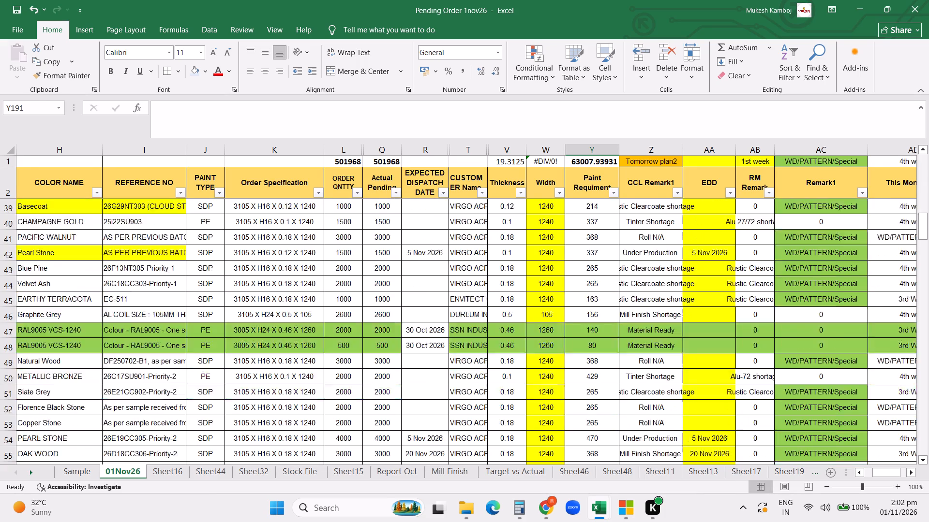
pyautogui.press('Left')
pyautogui.press('Left')
pyautogui.press('Left')
pyautogui.hotkey('ctrl', 'Left')
pyautogui.hotkey('ctrl', 'Left')
pyautogui.hotkey('ctrl', 'Up')
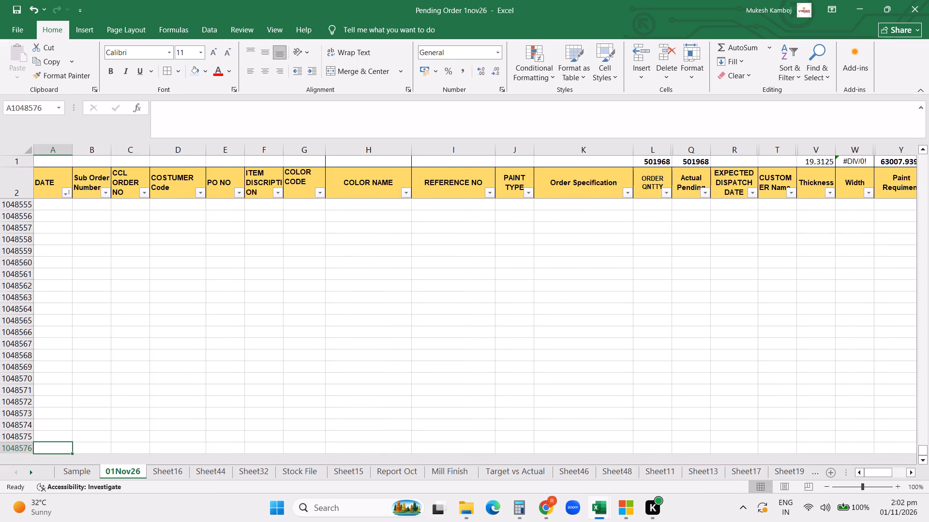
pyautogui.press('Up')
pyautogui.press('Up')
pyautogui.press('Up')
pyautogui.press('Up')
pyautogui.press('Up')
pyautogui.press('Up')
pyautogui.press('Up')
pyautogui.press('Up')
pyautogui.press('Up')
pyautogui.press('Up')
pyautogui.press('Up')
pyautogui.press('Up')
pyautogui.press('Up')
pyautogui.press('Up')
pyautogui.press('Up')
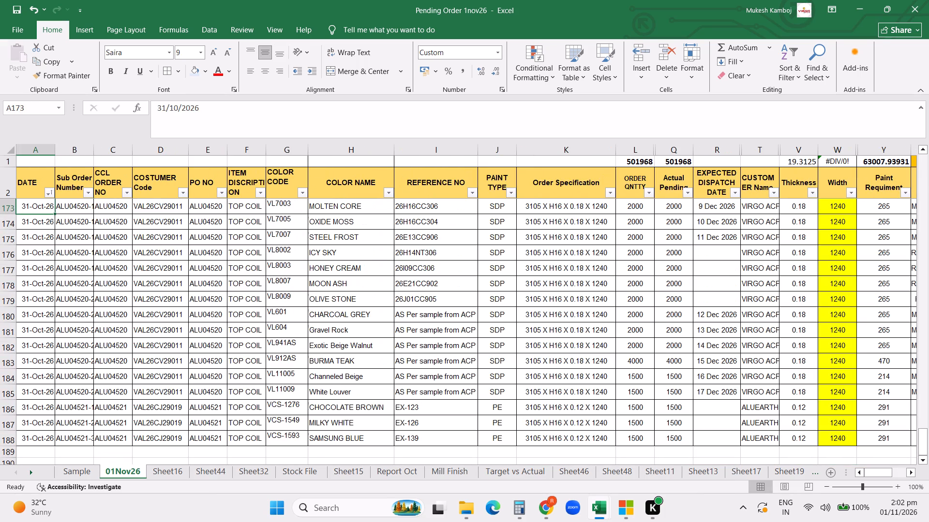
pyautogui.click(286, 344)
pyautogui.click(754, 348)
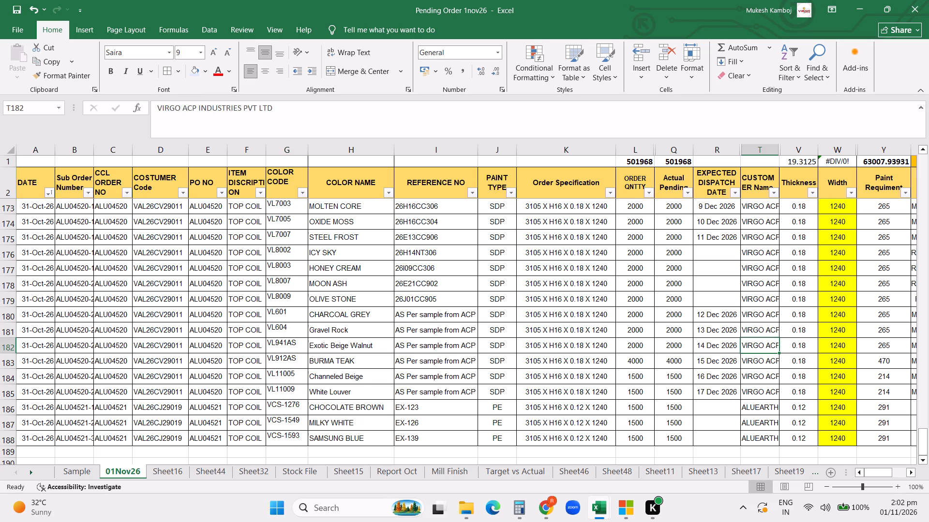
pyautogui.press('Right')
pyautogui.press('Right')
pyautogui.press('Right')
pyautogui.press('Right')
pyautogui.press('Right')
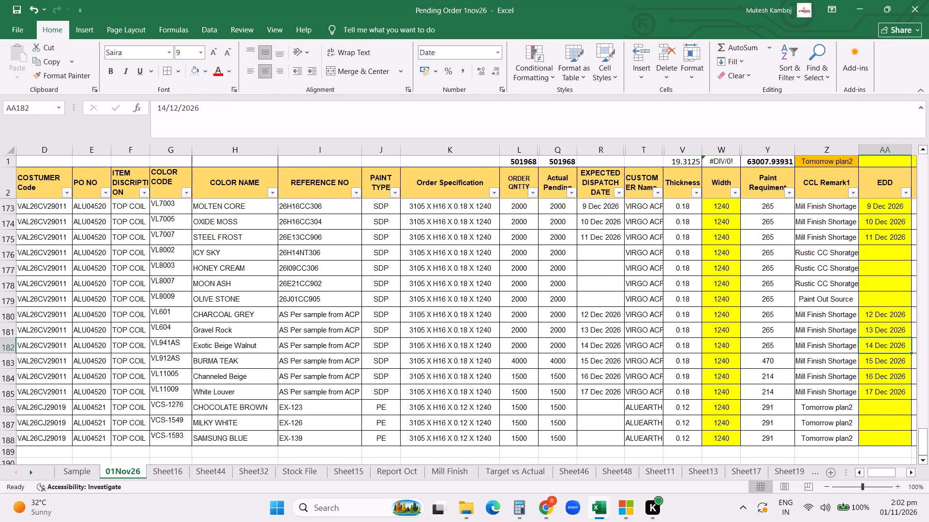
pyautogui.press('Left')
pyautogui.write('ro')
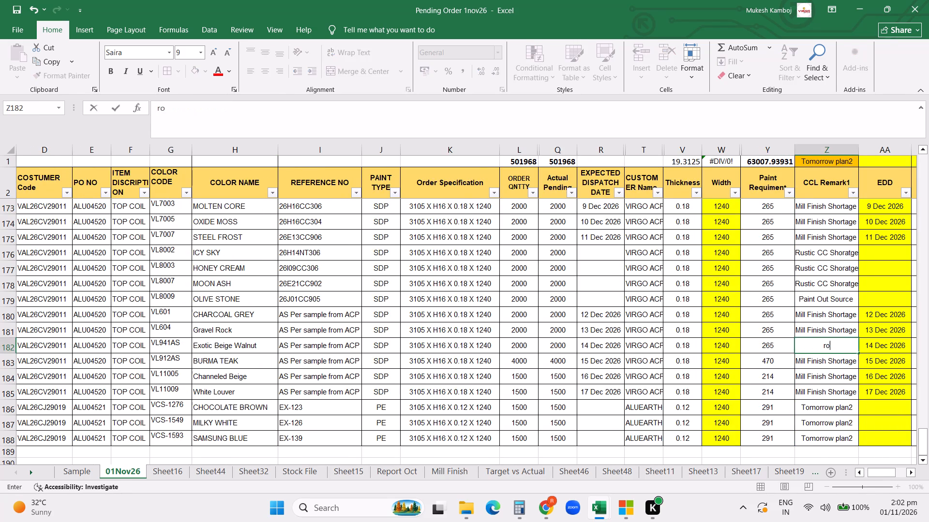
pyautogui.press('BackSpace')
pyautogui.press('BackSpace')
pyautogui.press('BackSpace')
pyautogui.write('Rol')
pyautogui.press('Return')
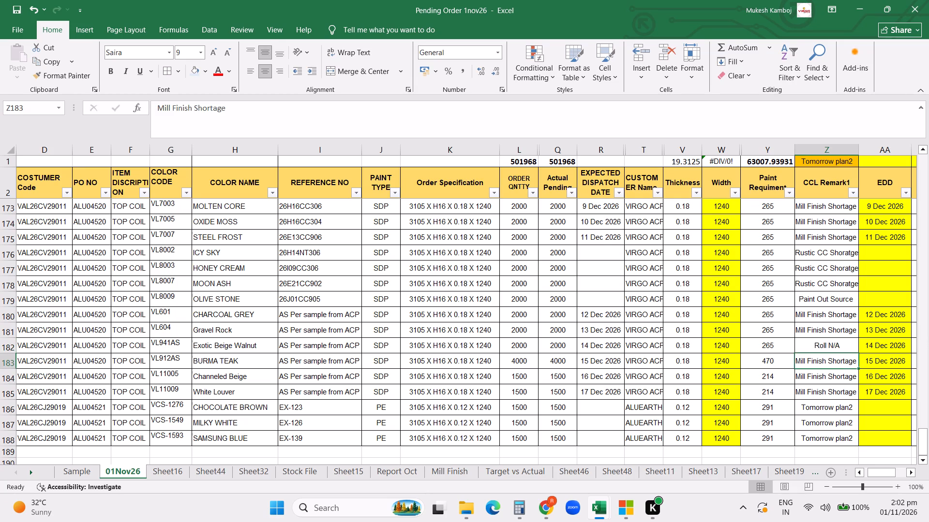
# Look through the CCL Remark1 filter values and the last orders in the list, leaving the filter unchanged.
pyautogui.click(853, 193)
pyautogui.scroll(-6, 779, 352)
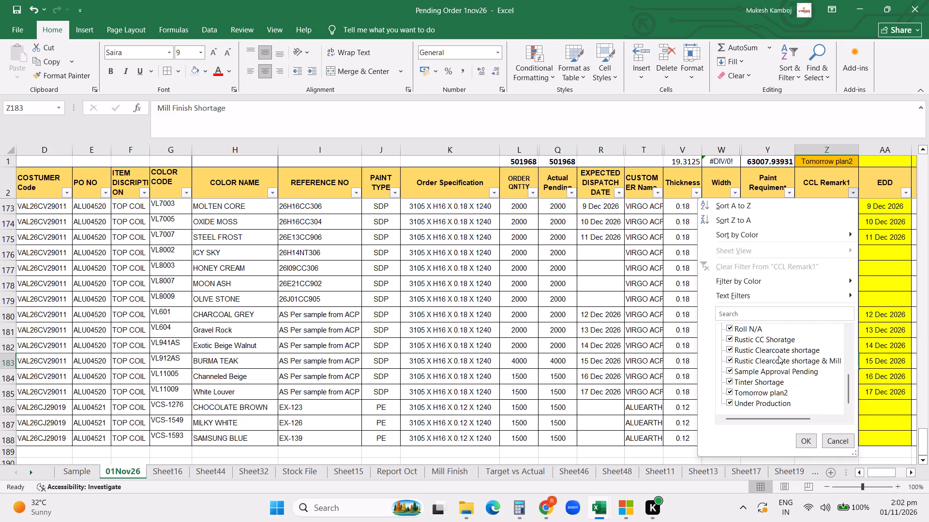
pyautogui.scroll(3, 778, 356)
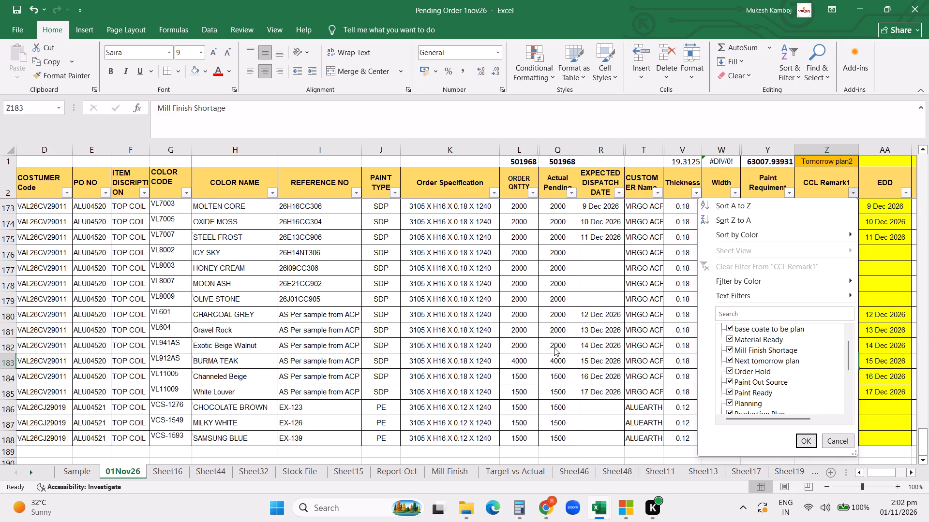
pyautogui.scroll(-1, 554, 348)
pyautogui.click(620, 348)
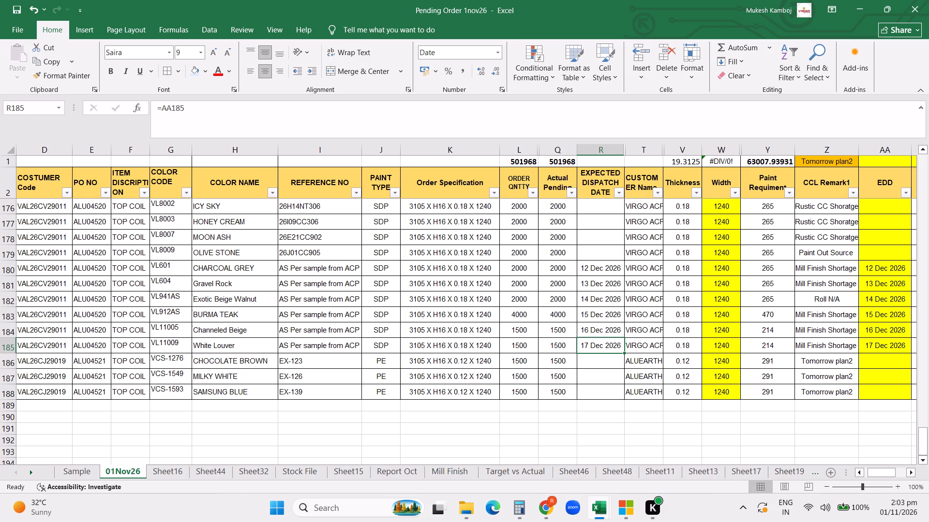
pyautogui.scroll(3, 823, 285)
pyautogui.scroll(3, 854, 220)
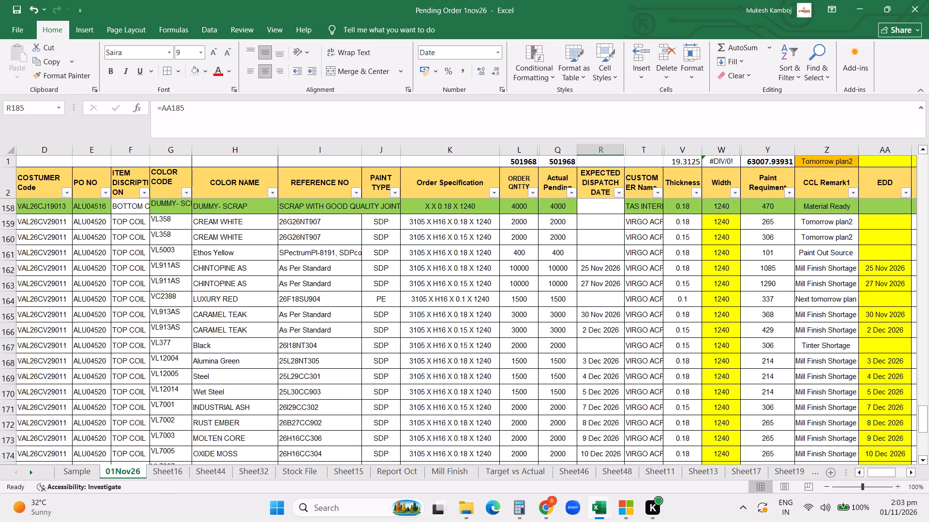
pyautogui.click(853, 196)
pyautogui.click(556, 290)
# Filter the Expected Dispatch Date column to show only orders with blank dates.
pyautogui.click(618, 191)
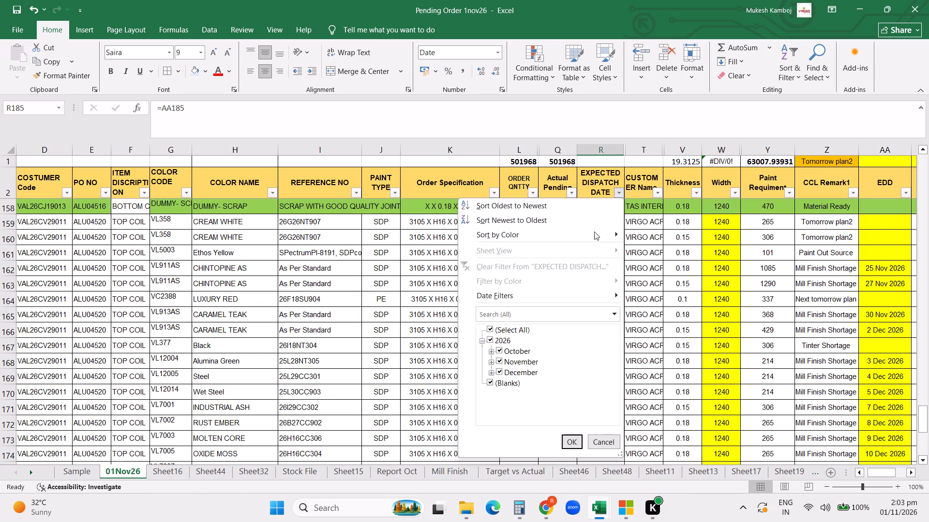
pyautogui.click(498, 328)
pyautogui.click(495, 383)
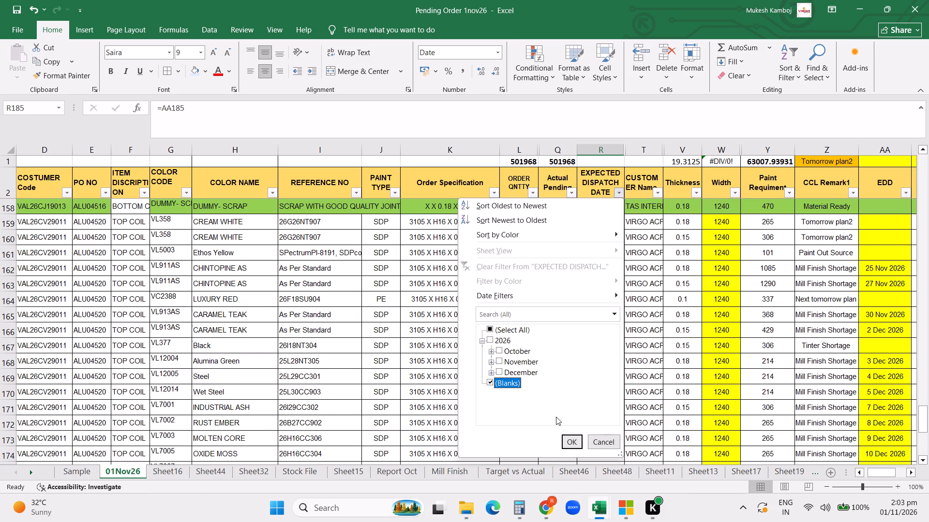
pyautogui.click(567, 442)
# Review the orders with blank dispatch dates, checking their CCL Remark1, RM Remark and This Month EDD entries.
pyautogui.scroll(14, 658, 359)
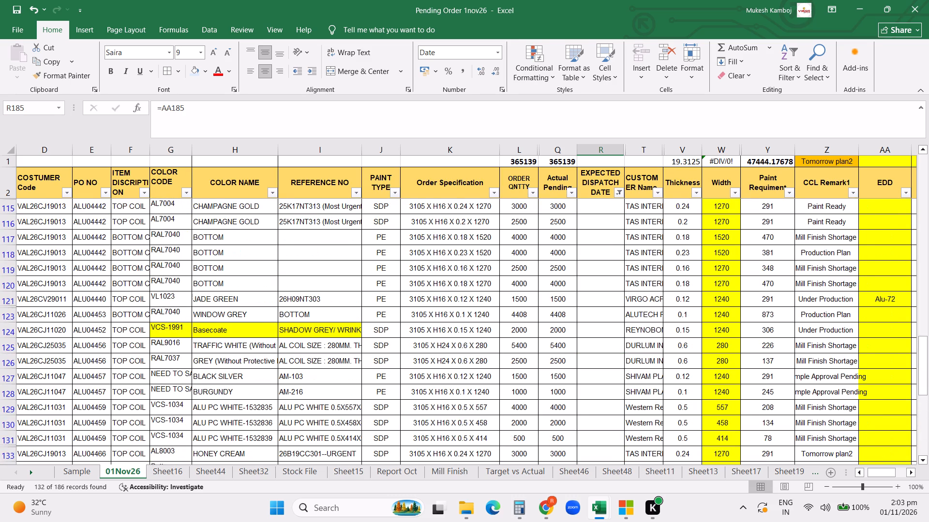
pyautogui.scroll(16, 783, 244)
pyautogui.scroll(-19, 848, 224)
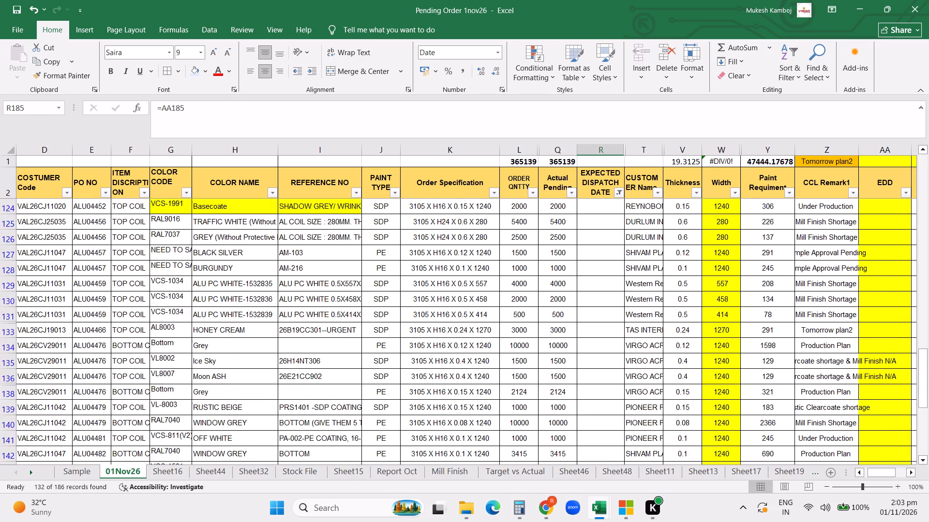
pyautogui.scroll(-7, 851, 267)
pyautogui.scroll(4, 851, 267)
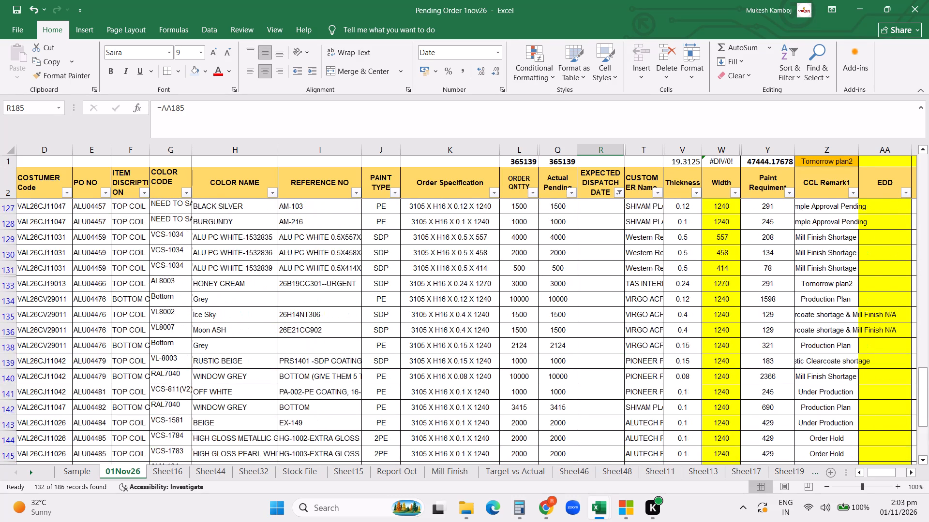
pyautogui.scroll(20, 851, 267)
pyautogui.scroll(20, 851, 267)
pyautogui.scroll(10, 851, 267)
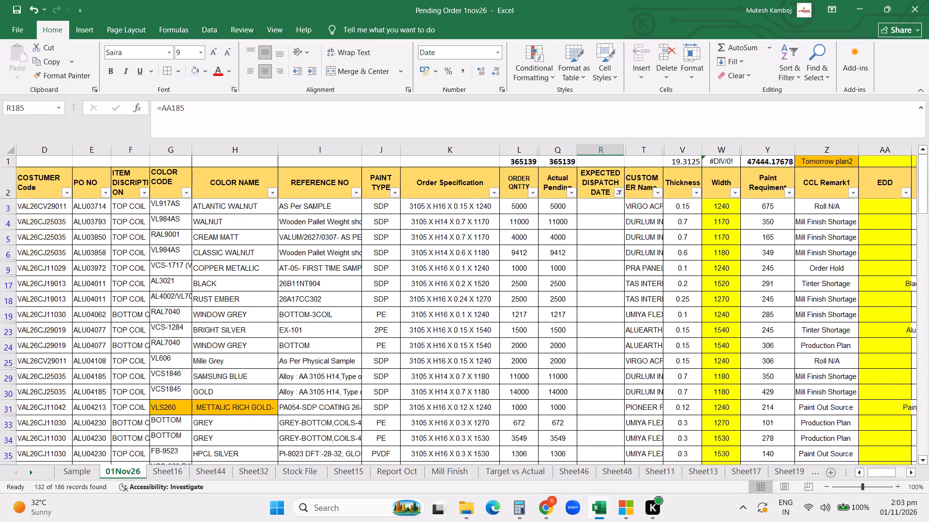
pyautogui.scroll(2, 849, 269)
pyautogui.click(800, 263)
pyautogui.press('Right')
pyautogui.press('Right')
pyautogui.press('Right')
pyautogui.press('Right')
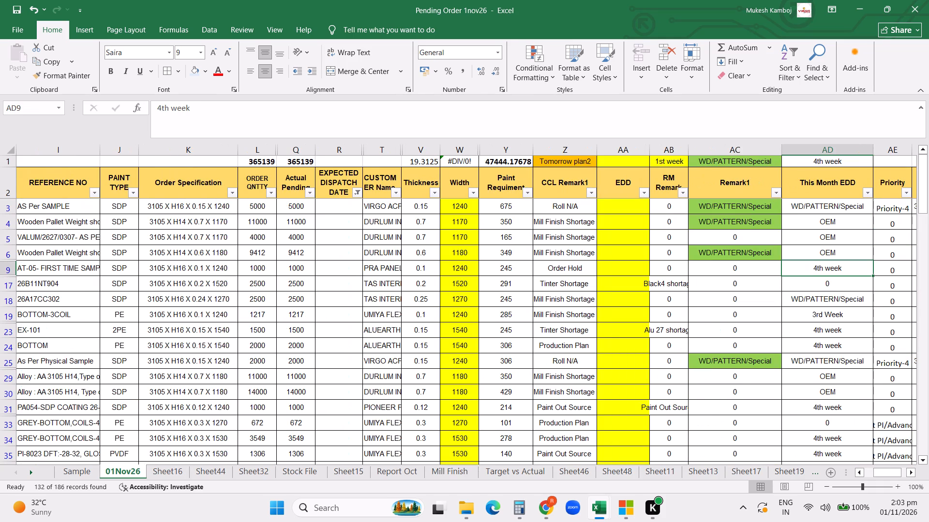
pyautogui.click(536, 259)
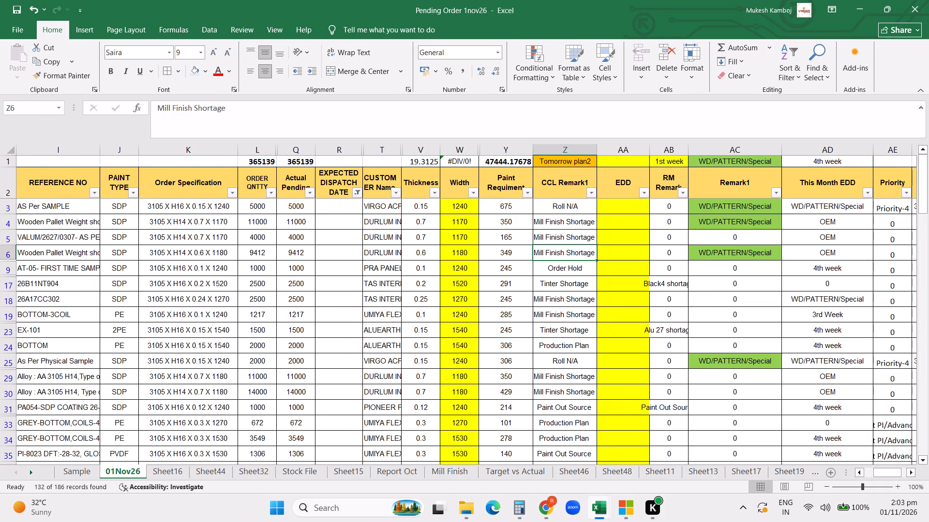
pyautogui.click(434, 237)
pyautogui.scroll(5, 434, 237)
# Enter 28 Dec 2026 as the Expected Dispatch Date of the Atlantic Walnut order in row 3.
pyautogui.click(348, 207)
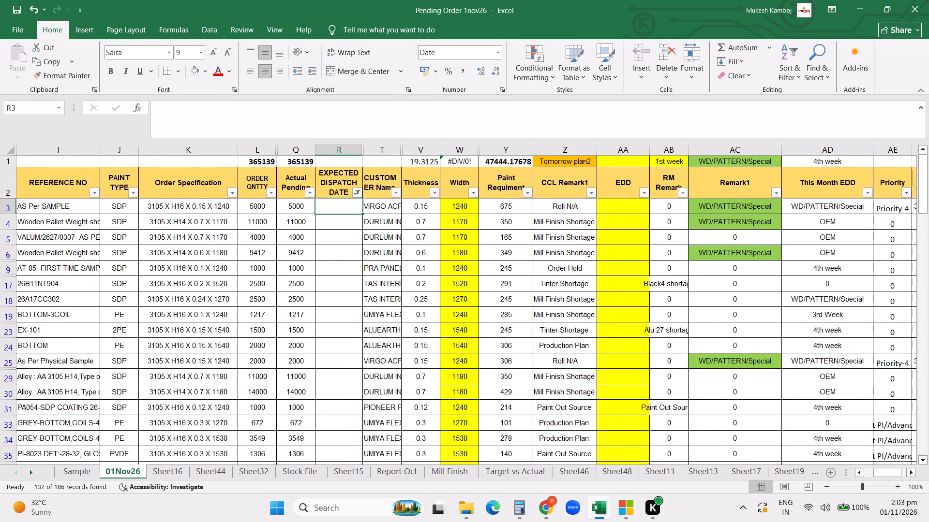
pyautogui.write('28')
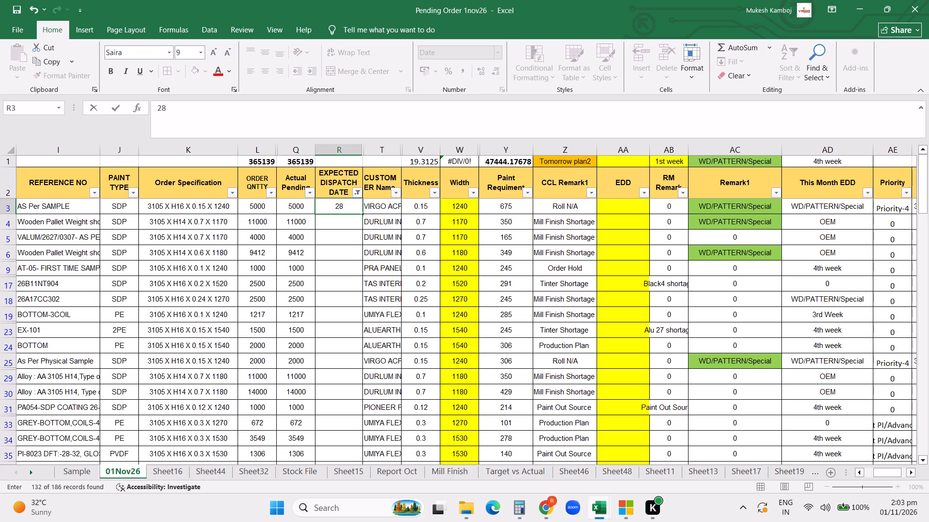
pyautogui.write('de')
pyautogui.press('c')
pyautogui.write('26')
pyautogui.press('Return')
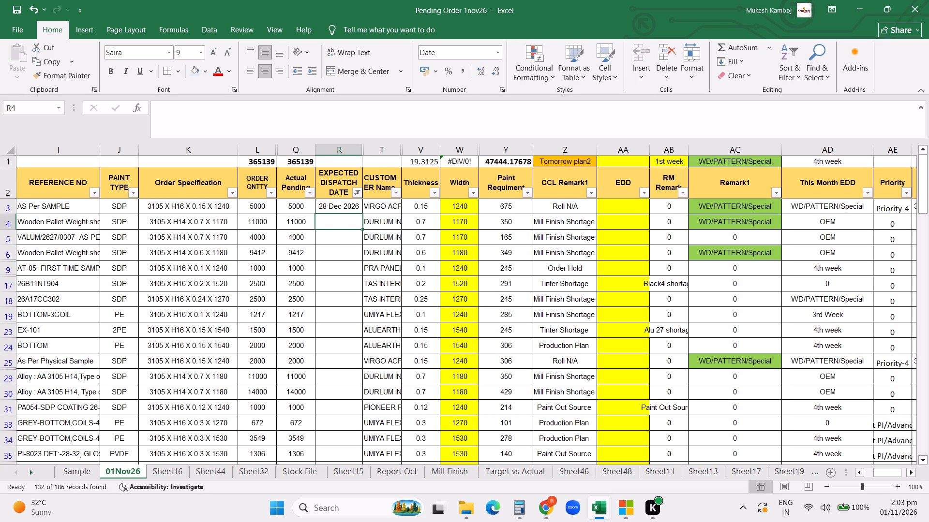
# Copy the dispatch date from row 3 to the Walnut order in row 4 and change it to 27 Dec 2026.
pyautogui.press('Up')
pyautogui.hotkey('ctrl', 'c')
pyautogui.press('Down')
pyautogui.hotkey('ctrl', 'v')
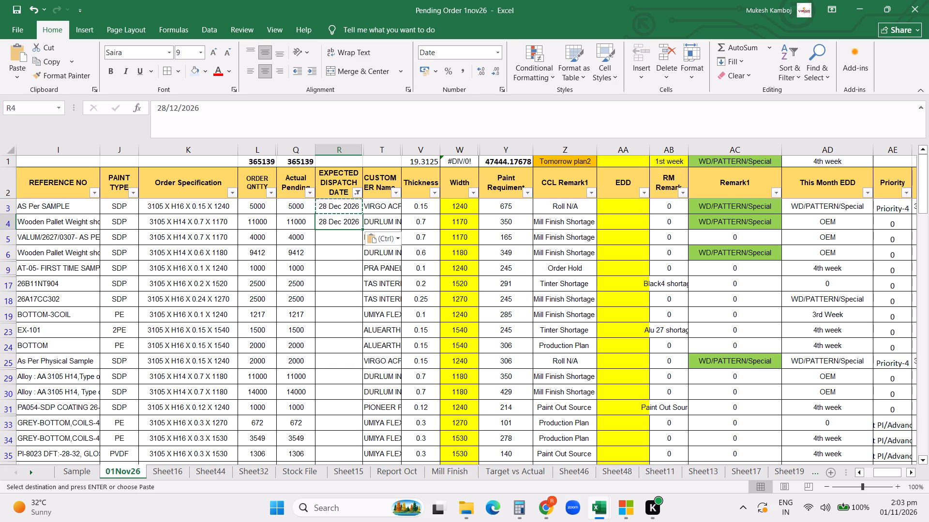
pyautogui.click(165, 103)
pyautogui.press('BackSpace')
pyautogui.press('7')
pyautogui.press('Return')
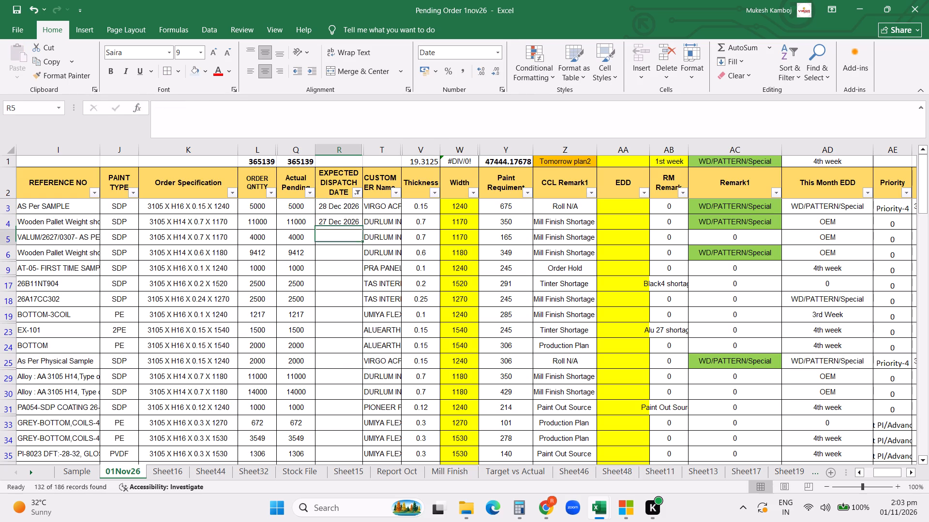
# Copy the 27 Dec 2026 dispatch date to the Cream Matt and Classic Walnut orders in rows 5 and 6.
pyautogui.click(333, 219)
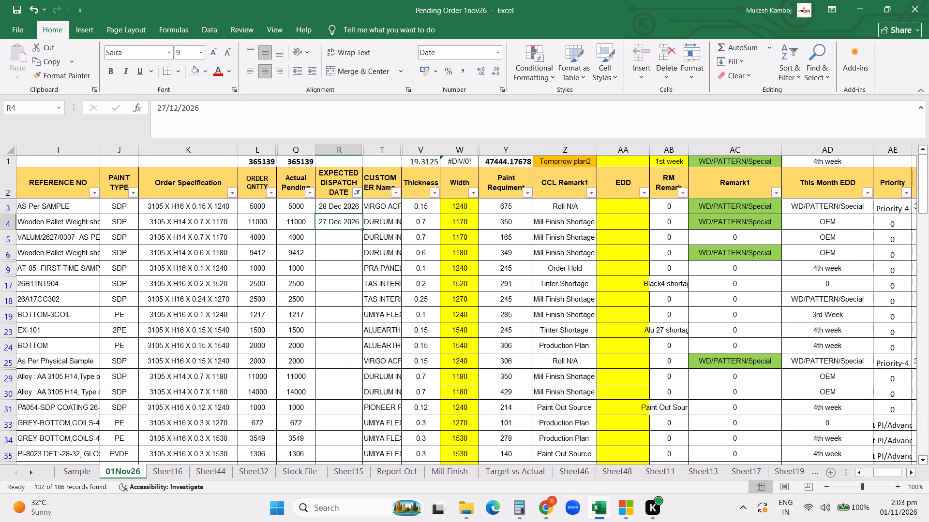
pyautogui.hotkey('ctrl', 'c')
pyautogui.click(342, 237)
pyautogui.hotkey('ctrl', 'v')
pyautogui.click(339, 283)
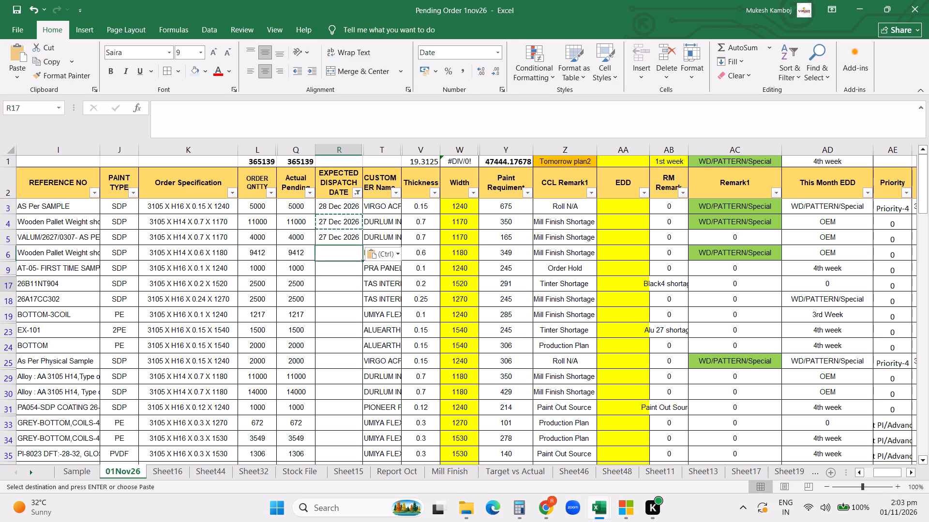
pyautogui.click(335, 251)
pyautogui.hotkey('ctrl', 'v')
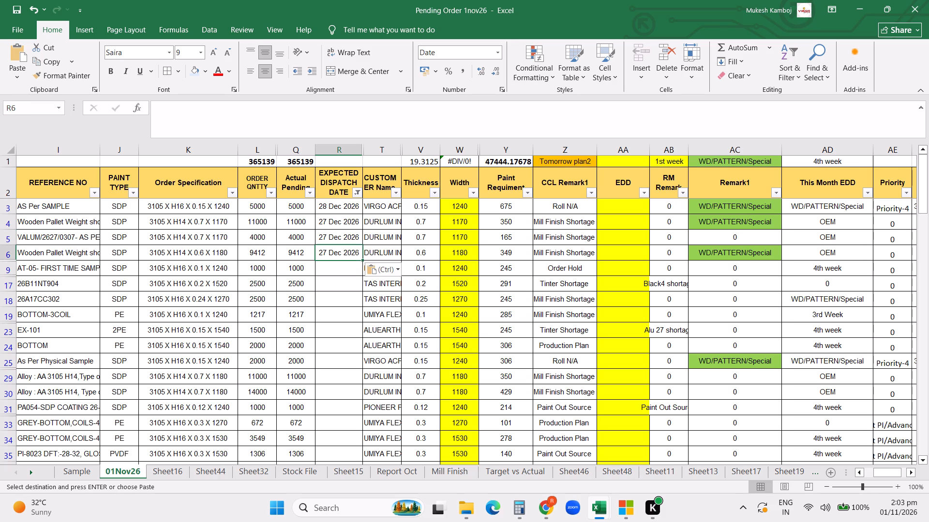
# Replace the Walnut order's Expected Dispatch Date in row 4 with the 28 Dec 2026 date copied from row 3.
pyautogui.moveTo(297, 225); pyautogui.dragTo(299, 253)
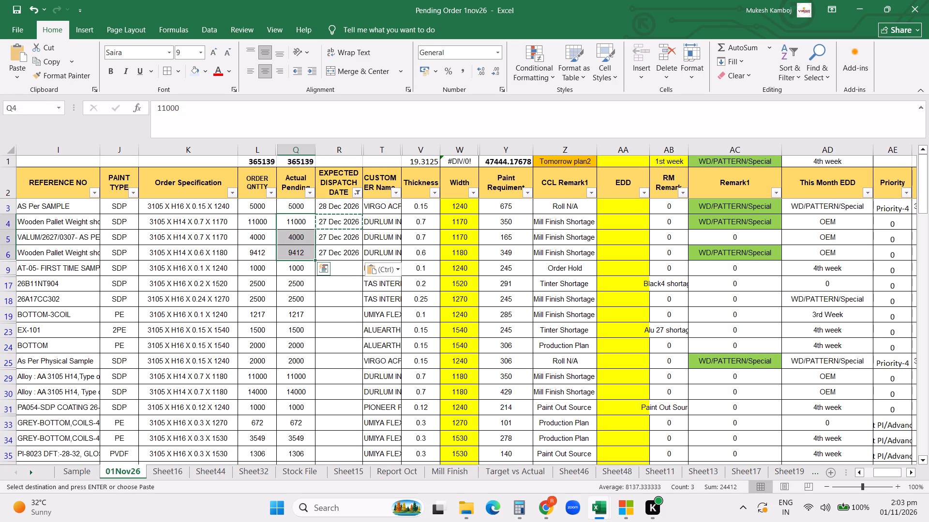
pyautogui.click(375, 261)
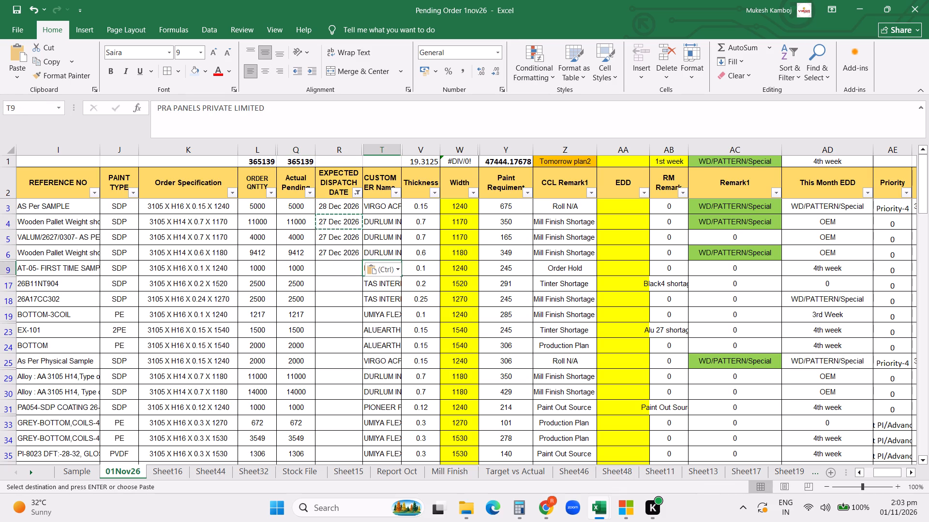
pyautogui.click(340, 210)
pyautogui.hotkey('ctrl', 'c')
pyautogui.click(333, 221)
pyautogui.hotkey('ctrl', 'v')
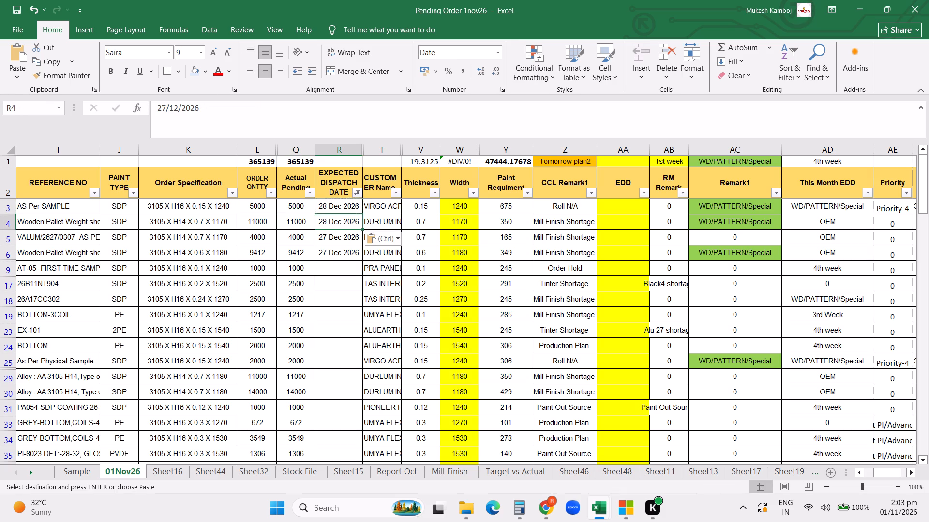
# Paste the copied 28 Dec 2026 date as the Expected Dispatch Date of the Copper Metallic order in row 9.
pyautogui.moveTo(300, 239); pyautogui.dragTo(300, 251)
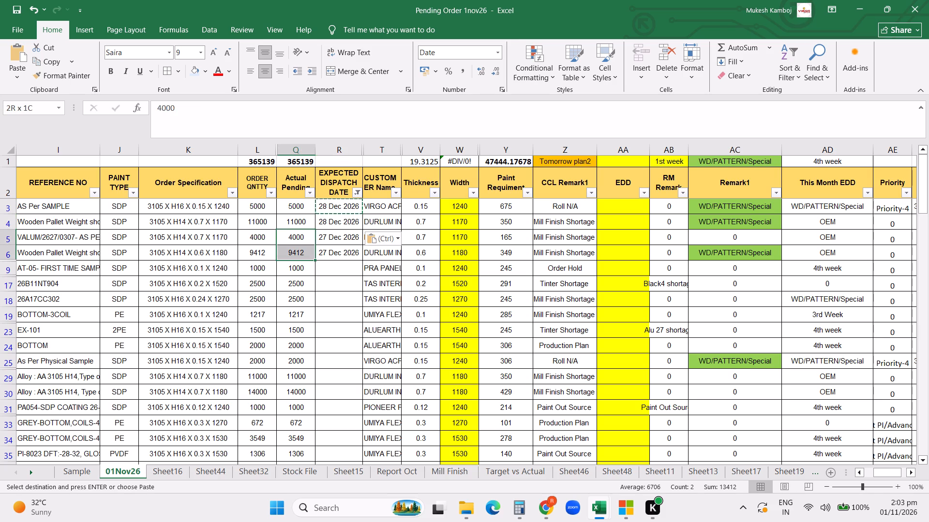
pyautogui.click(391, 278)
pyautogui.click(444, 300)
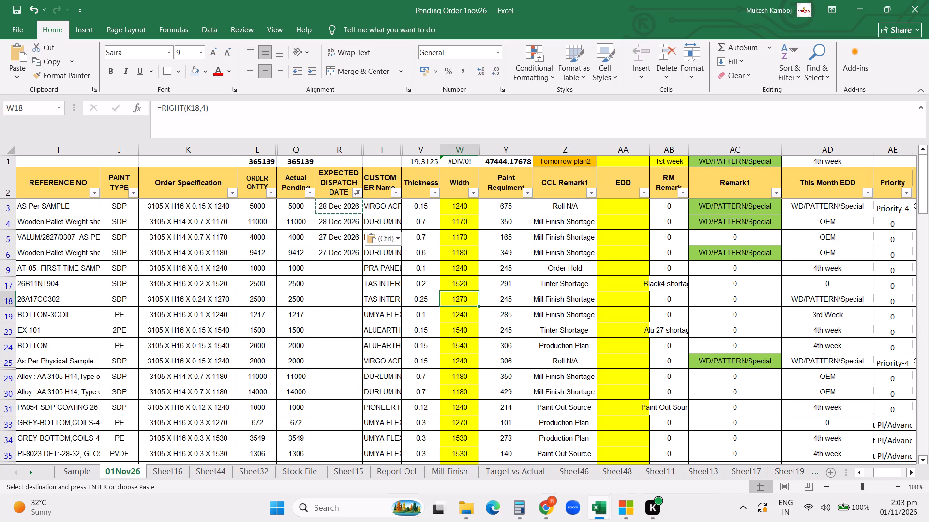
pyautogui.click(341, 268)
pyautogui.hotkey('ctrl', 'v')
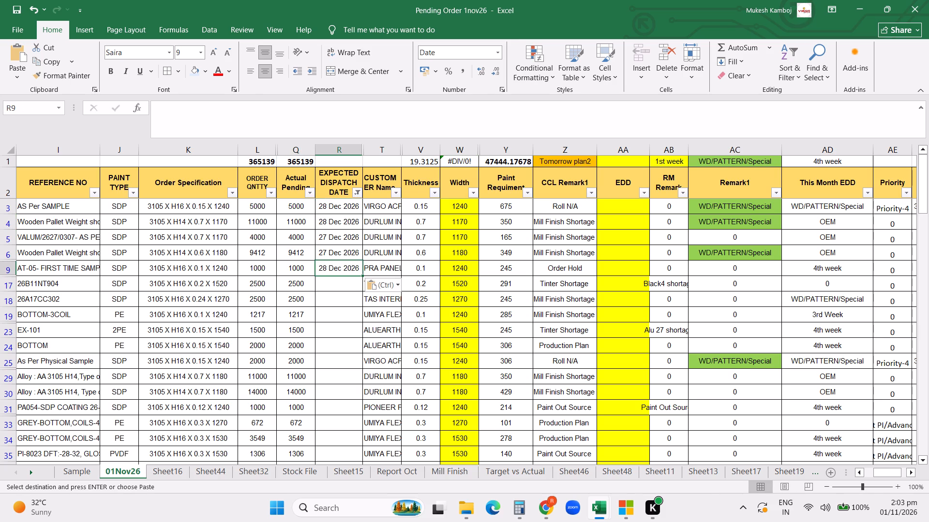
# Enter 20 Nov 2026 as the Expected Dispatch Date of order 26B11NT904 in row 17.
pyautogui.click(345, 304)
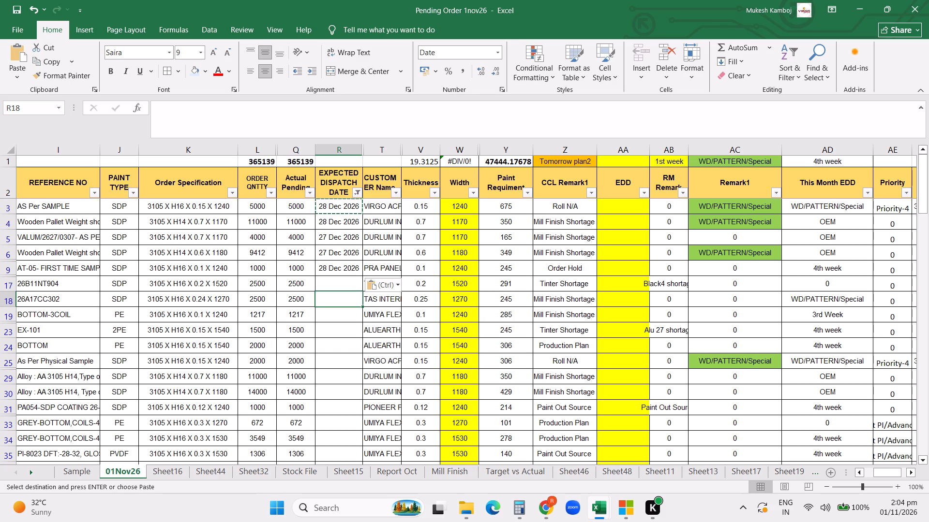
pyautogui.click(338, 280)
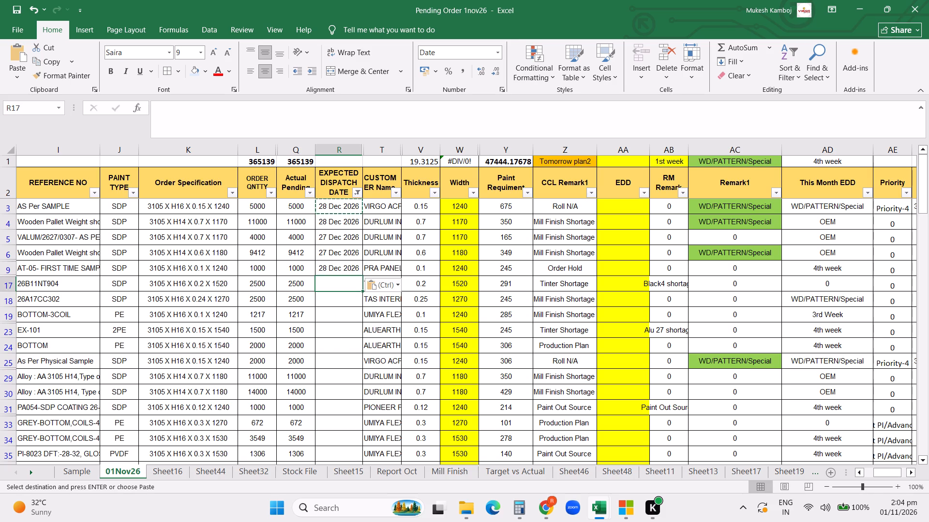
pyautogui.write('20')
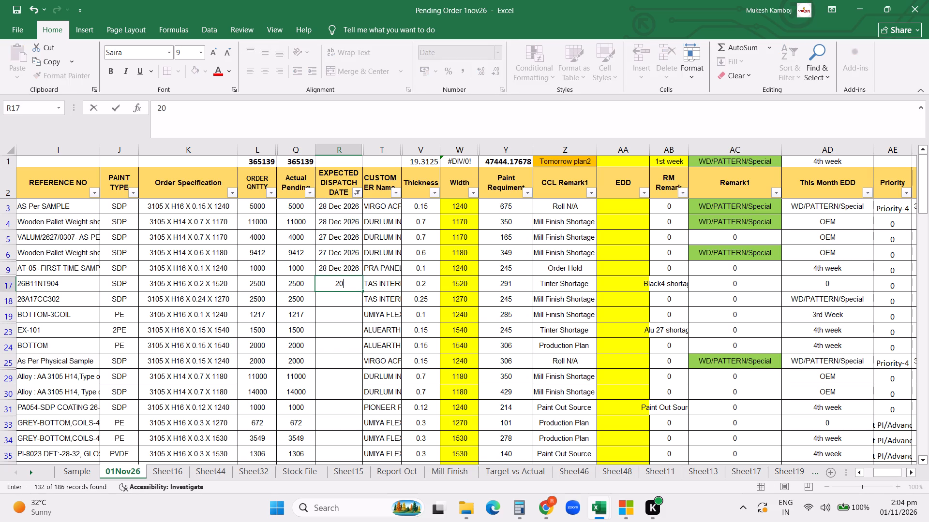
pyautogui.write('nov26')
pyautogui.press('Return')
pyautogui.press('Up')
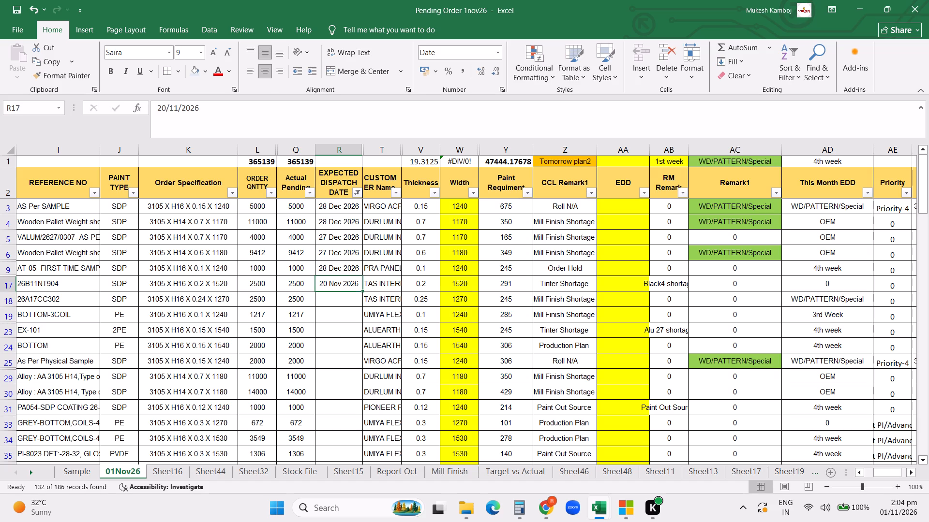
# Copy the 20 Nov 2026 dispatch date from row 17 to the 26A17CC302 and BOTTOM-3COIL orders in rows 18 and 19.
pyautogui.hotkey('ctrl', 'c')
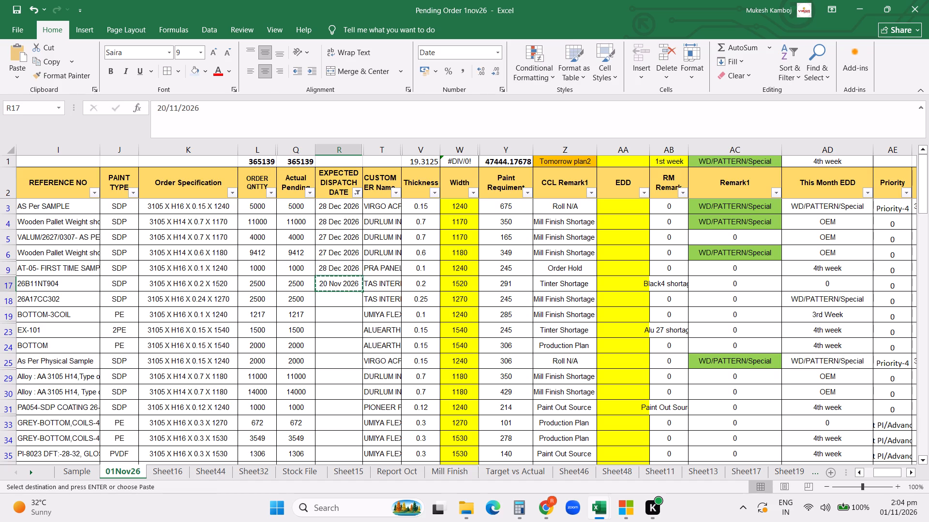
pyautogui.press('Down')
pyautogui.hotkey('ctrl', 'v')
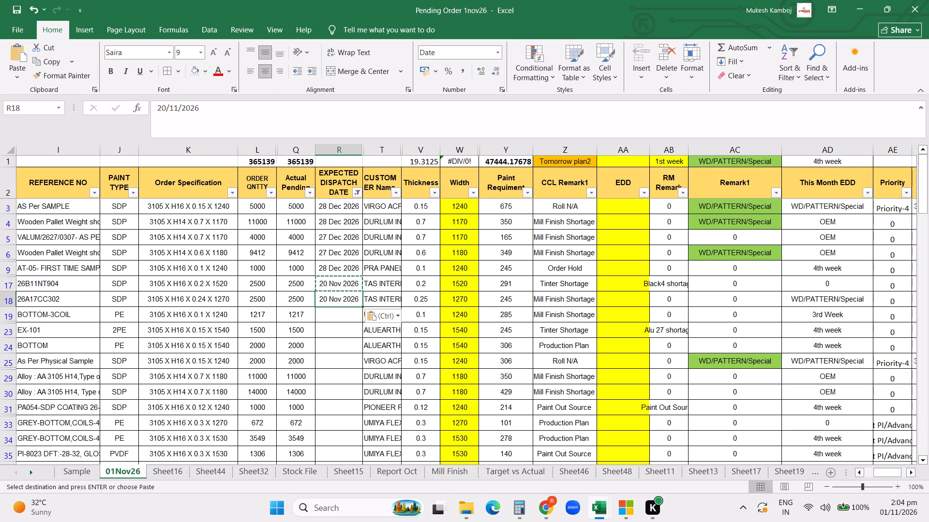
pyautogui.press('Down')
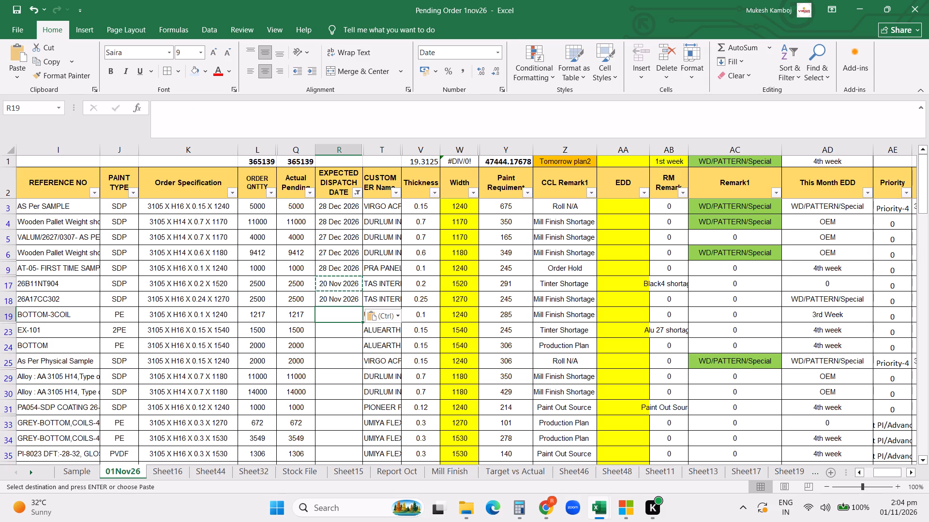
pyautogui.hotkey('ctrl', 'v')
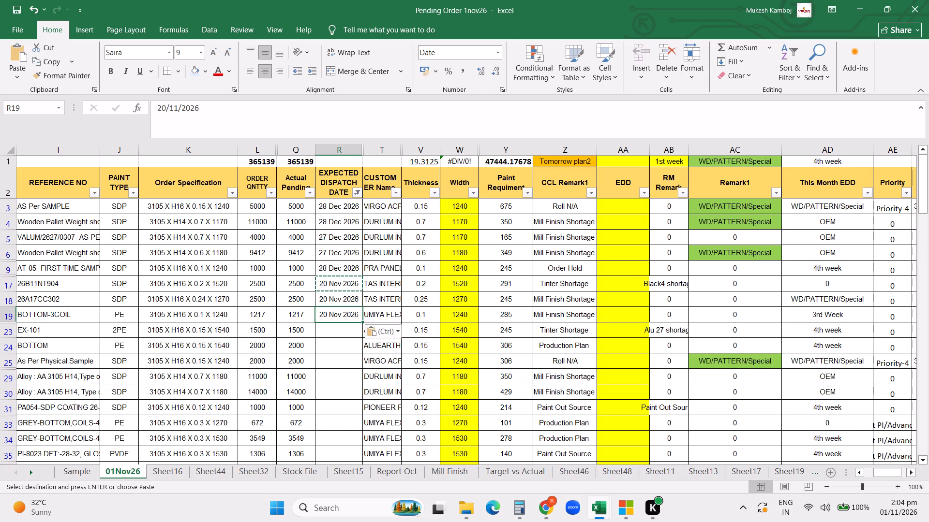
# Paste the copied dispatch date into the EX-101 order in row 23 and change it to 5 Nov 2026.
pyautogui.press('Down')
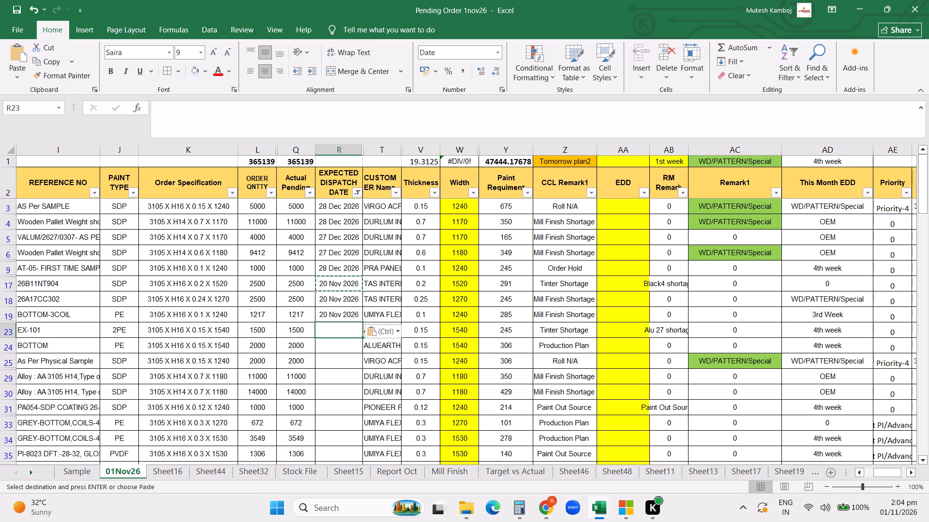
pyautogui.hotkey('ctrl', 'v')
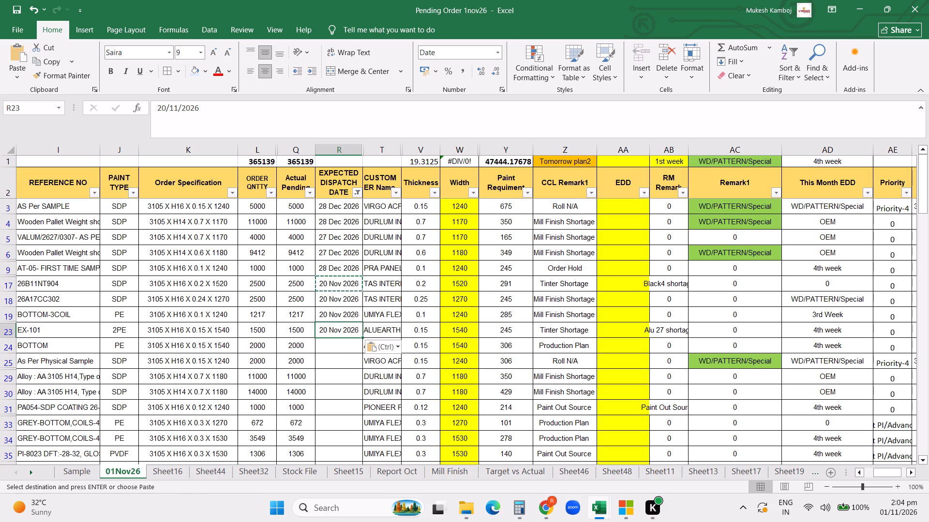
pyautogui.click(166, 108)
pyautogui.press('BackSpace')
pyautogui.press('BackSpace')
pyautogui.write('05')
pyautogui.press('Return')
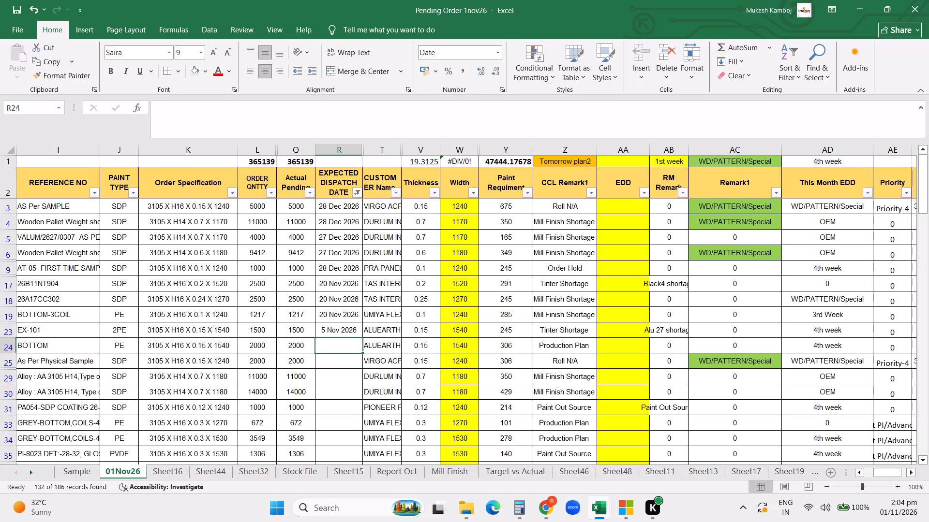
pyautogui.press('Left')
pyautogui.press('Up')
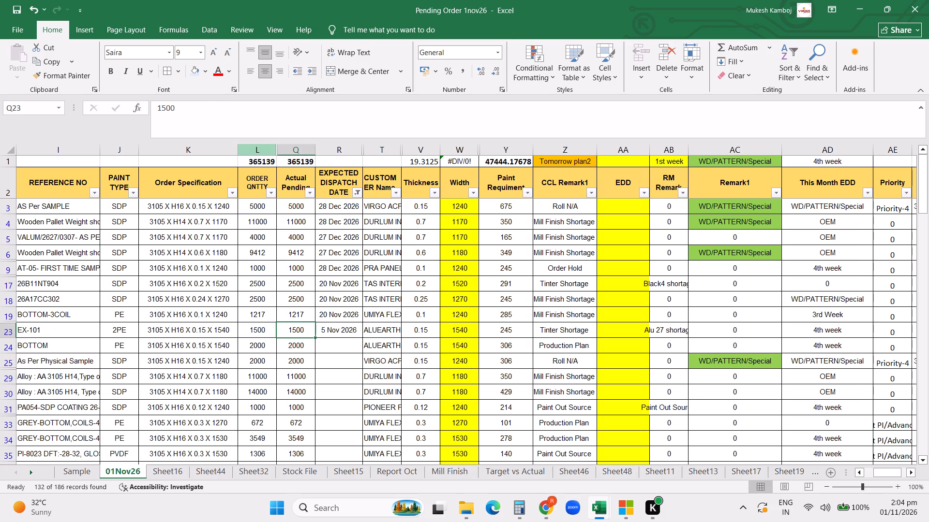
# Filter CCL Remark1 to show only the Tomorrow plan2 and Under Production orders.
pyautogui.click(541, 244)
pyautogui.click(592, 196)
pyautogui.click(499, 328)
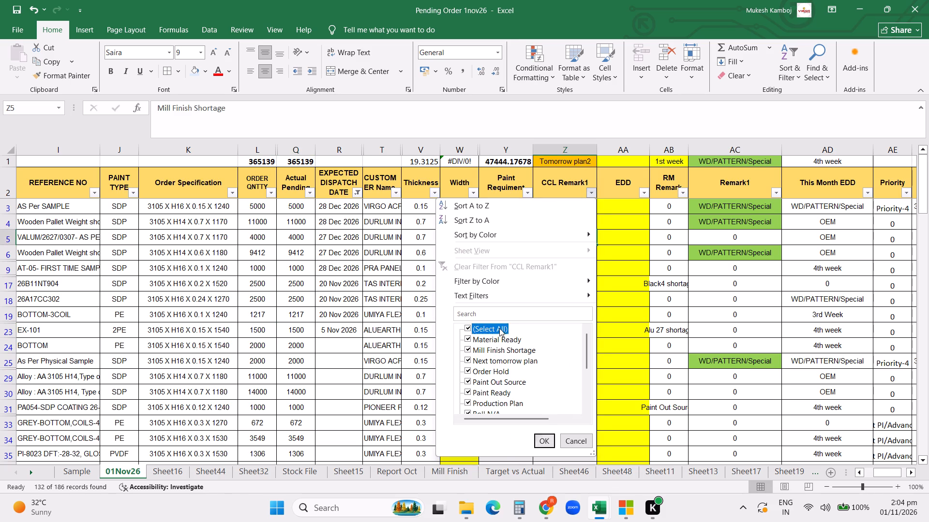
pyautogui.scroll(-13, 509, 371)
pyautogui.click(489, 389)
pyautogui.click(490, 403)
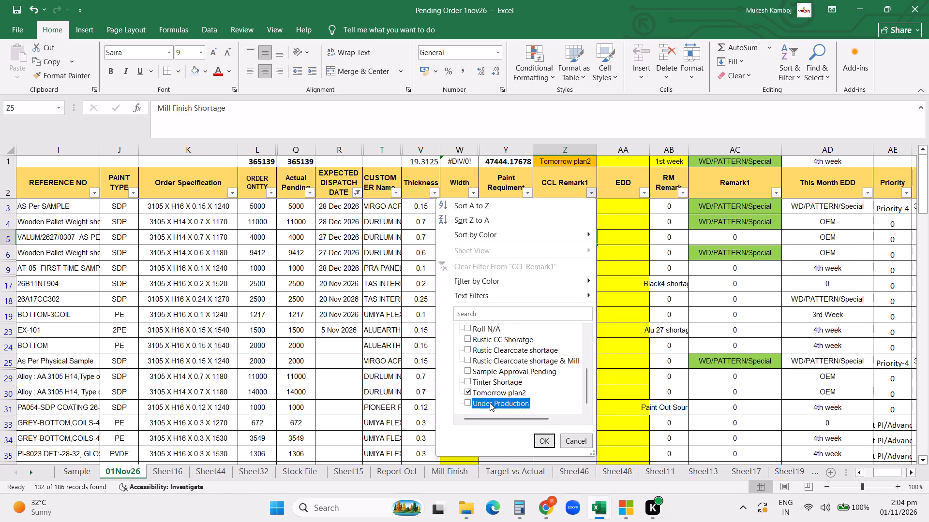
pyautogui.click(539, 437)
pyautogui.scroll(9, 565, 363)
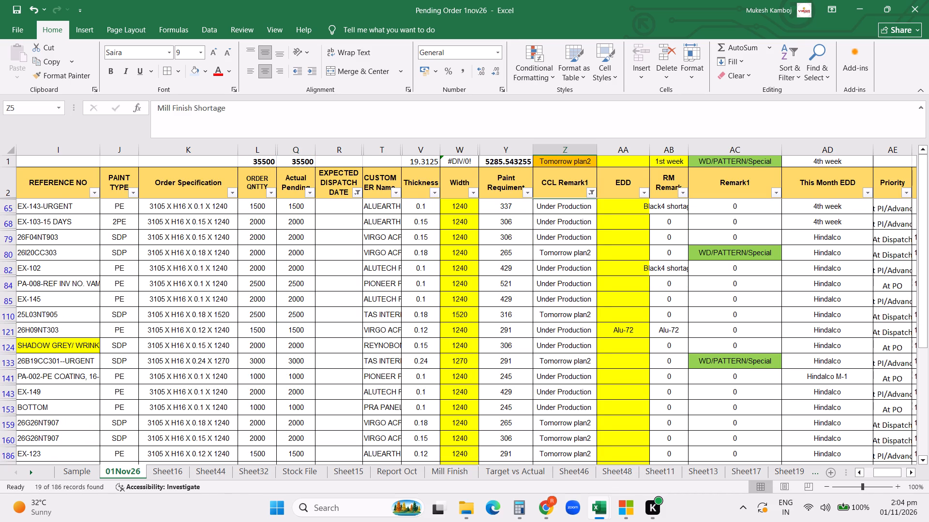
pyautogui.scroll(-5, 569, 339)
pyautogui.scroll(17, 569, 339)
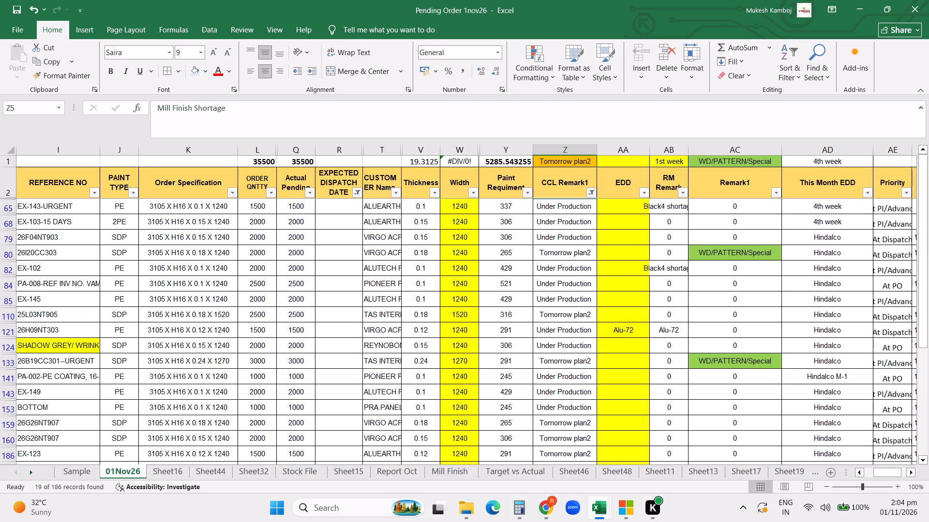
# Enter 02/11/2026 as the Expected Dispatch Date of the EX-143-URGENT order in row 65.
pyautogui.click(349, 205)
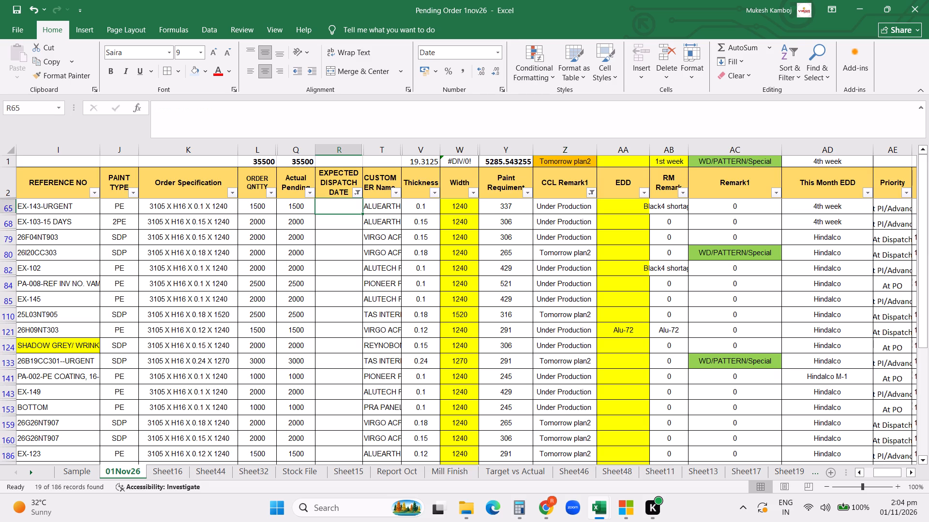
pyautogui.write('02')
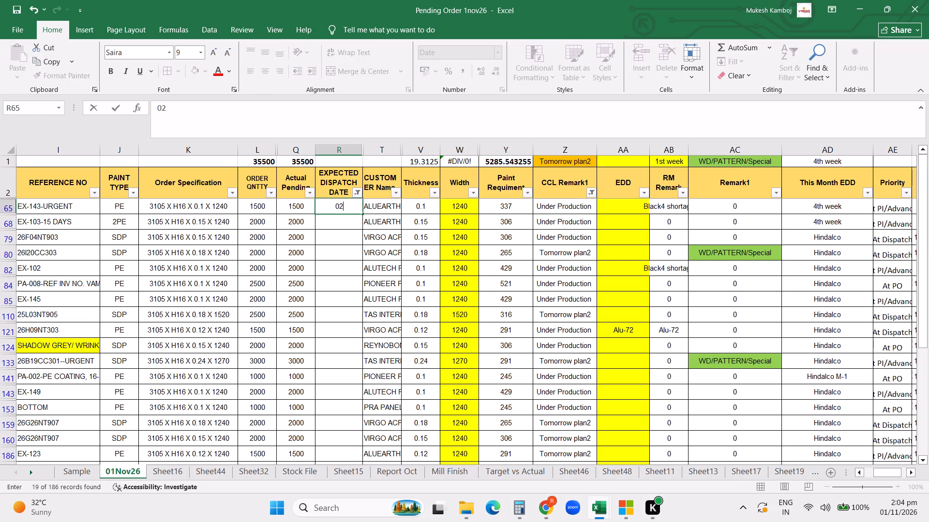
pyautogui.write('/11')
pyautogui.write('/2026')
pyautogui.press('Return')
# Copy the 2 Nov 2026 dispatch date from row 65 down the visible orders to row 124.
pyautogui.press('Up')
pyautogui.hotkey('ctrl', 'c')
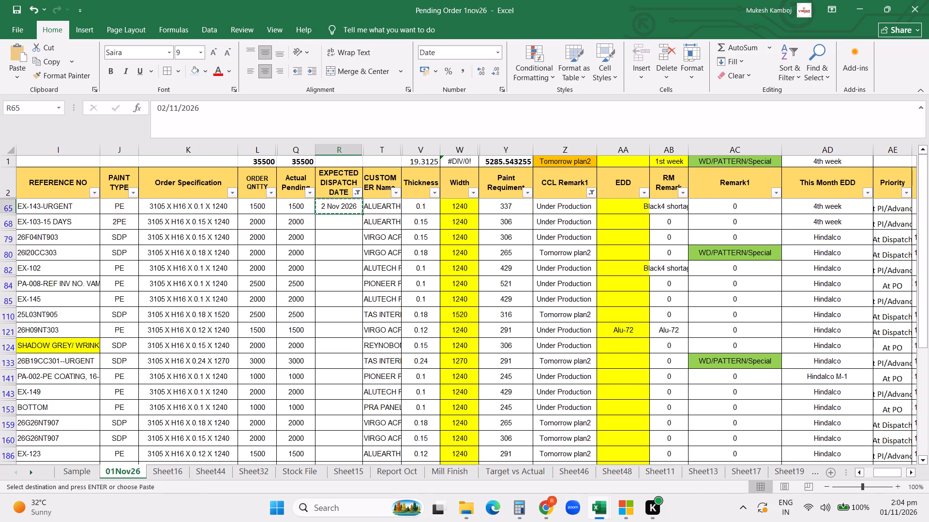
pyautogui.hotkey('shift', 'Down')
pyautogui.hotkey('shift', 'Down')
pyautogui.hotkey('shift', 'Down')
pyautogui.hotkey('shift', 'Down')
pyautogui.hotkey('shift', 'Down')
pyautogui.hotkey('shift', 'Down')
pyautogui.hotkey('shift', 'Down')
pyautogui.hotkey('shift', 'Down')
pyautogui.hotkey('shift', 'Down')
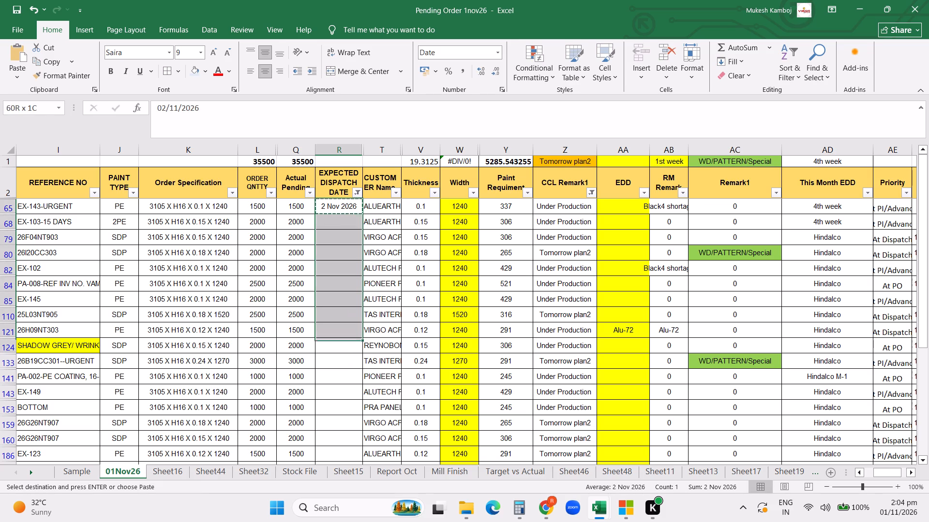
pyautogui.press('Return')
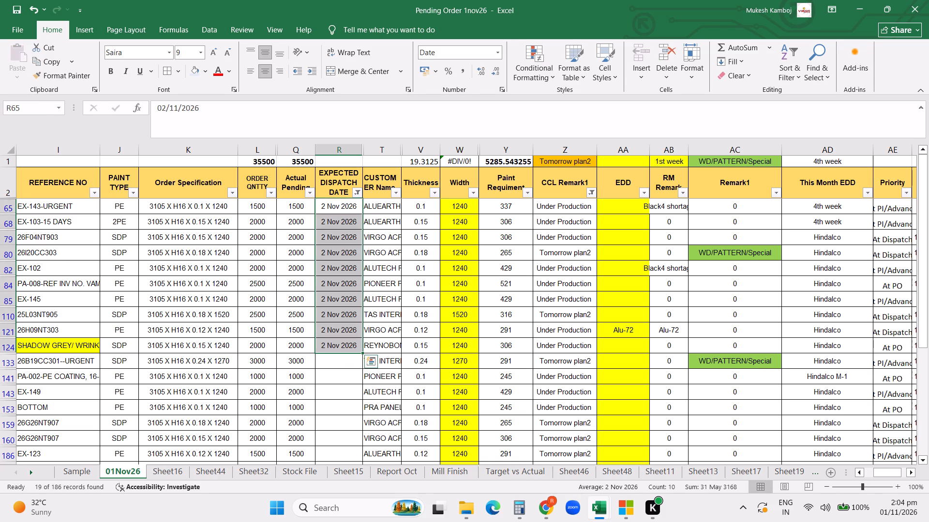
# Check the total Actual Pending quantity of the visible orders in rows 65 to 124.
pyautogui.moveTo(304, 209); pyautogui.dragTo(301, 347)
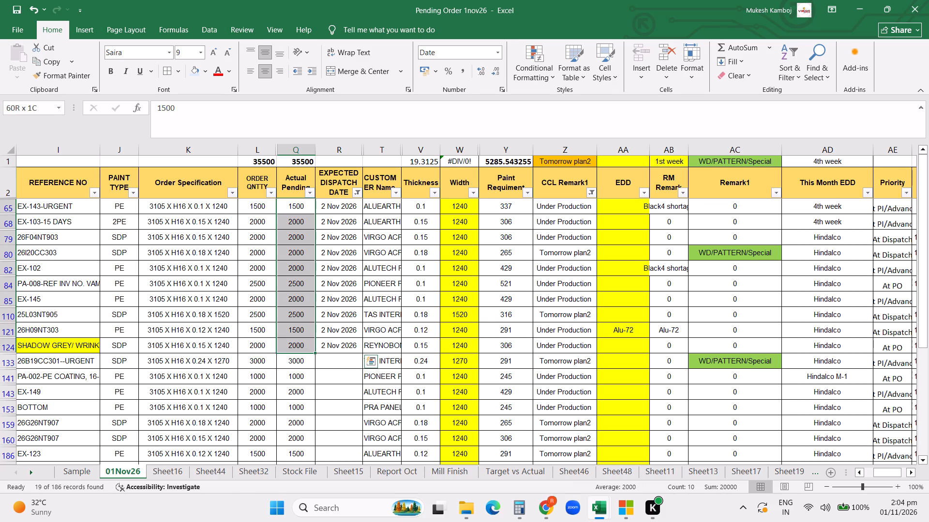
pyautogui.moveTo(301, 347); pyautogui.dragTo(302, 347)
pyautogui.click(390, 326)
# Copy the dispatch date from row 124 to the 26B19CC301--URGENT order in row 133 and change it to 3 Nov 2026.
pyautogui.scroll(-4, 389, 322)
pyautogui.click(346, 286)
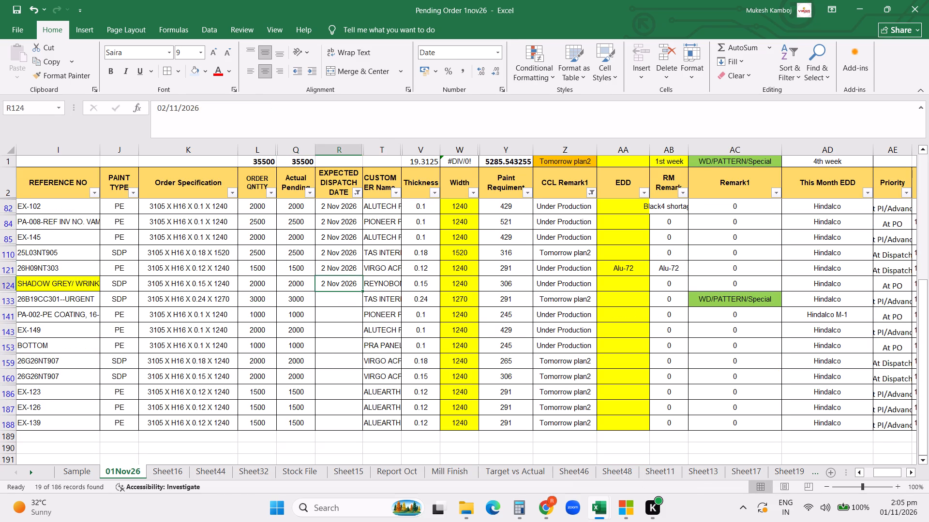
pyautogui.hotkey('ctrl', 'c')
pyautogui.click(335, 295)
pyautogui.hotkey('ctrl', 'v')
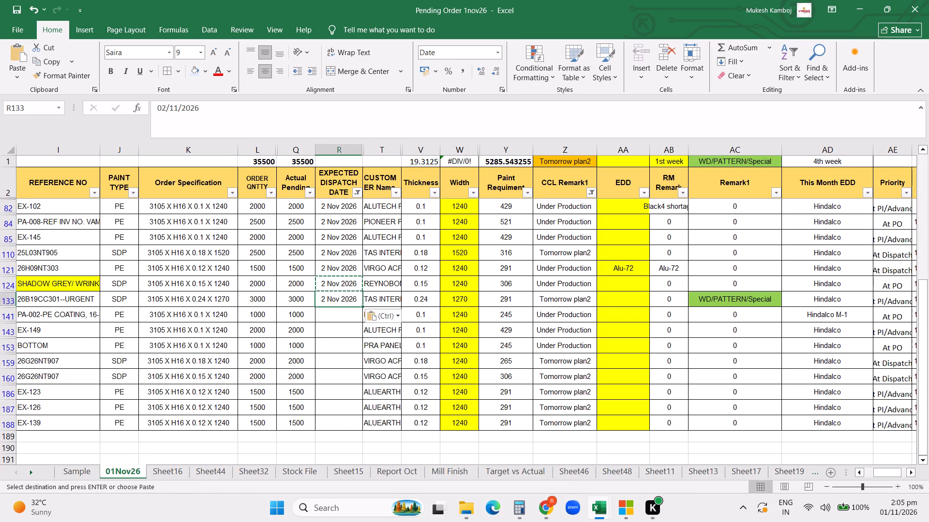
pyautogui.click(167, 108)
pyautogui.press('BackSpace')
pyautogui.press('3')
pyautogui.press('Return')
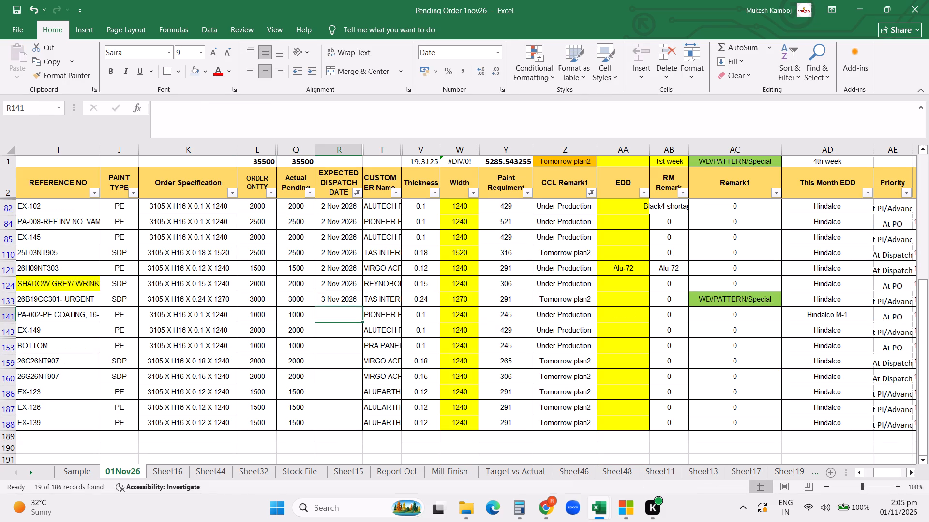
# Copy the 3 Nov 2026 dispatch date from row 133 down the remaining visible orders to row 188.
pyautogui.press('Up')
pyautogui.hotkey('ctrl', 'c')
pyautogui.hotkey('shift', 'Down')
pyautogui.hotkey('shift', 'Down')
pyautogui.hotkey('shift', 'Down')
pyautogui.hotkey('shift', 'Down')
pyautogui.hotkey('shift', 'Down')
pyautogui.hotkey('shift', 'Down')
pyautogui.hotkey('shift', 'Down')
pyautogui.hotkey('shift', 'Down')
pyautogui.hotkey('shift', 'Down')
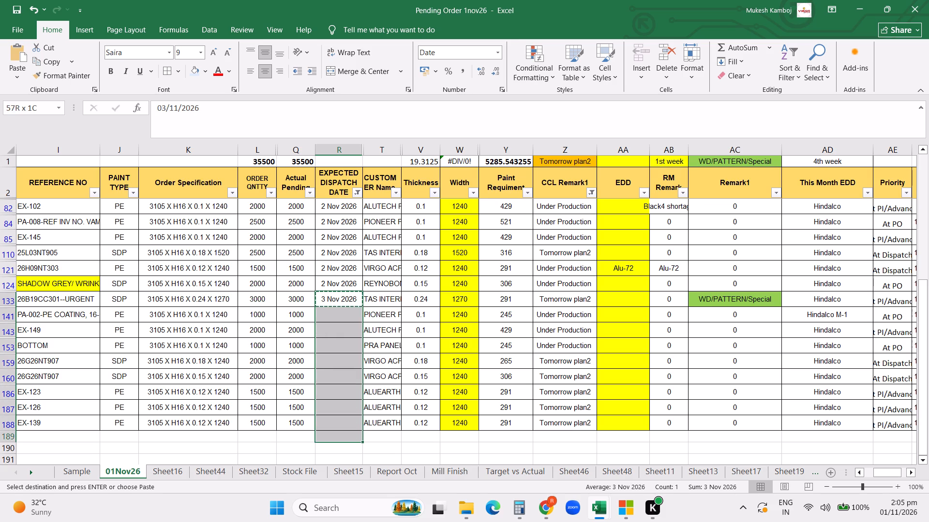
pyautogui.hotkey('shift', 'Up')
pyautogui.press('Return')
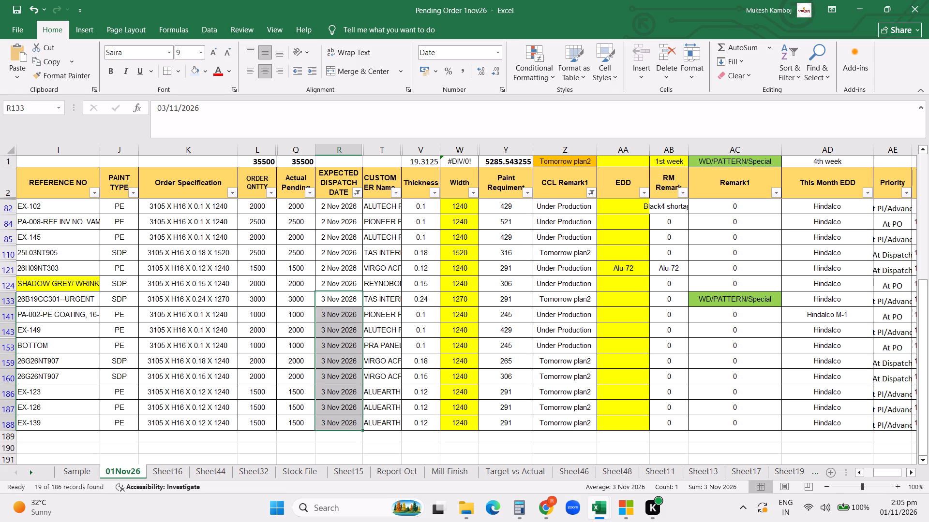
# Check the Actual Pending quantities of the filtered orders from row 65 downward.
pyautogui.scroll(19, 167, 108)
pyautogui.moveTo(305, 208); pyautogui.dragTo(306, 458)
pyautogui.click(447, 381)
pyautogui.scroll(9, 497, 320)
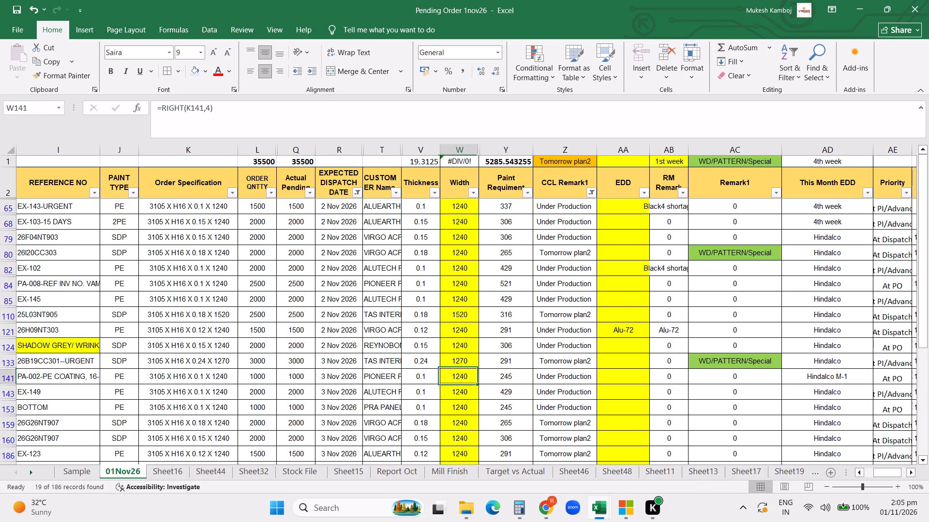
# Clear the filters on the Expected Dispatch Date and CCL Remark1 columns.
pyautogui.click(354, 192)
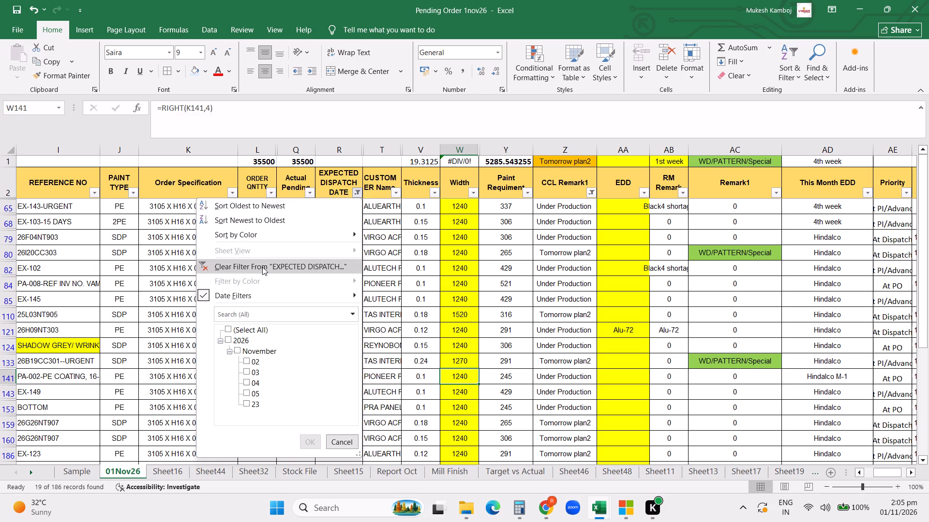
pyautogui.click(262, 267)
pyautogui.scroll(3, 485, 270)
pyautogui.click(587, 192)
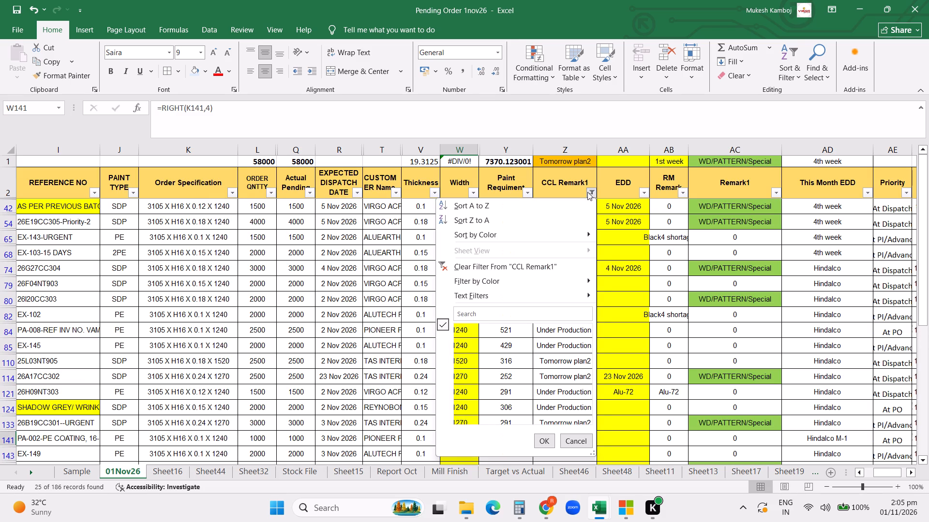
pyautogui.click(512, 263)
# Filter the Expected Dispatch Date column to show only blank entries.
pyautogui.click(359, 192)
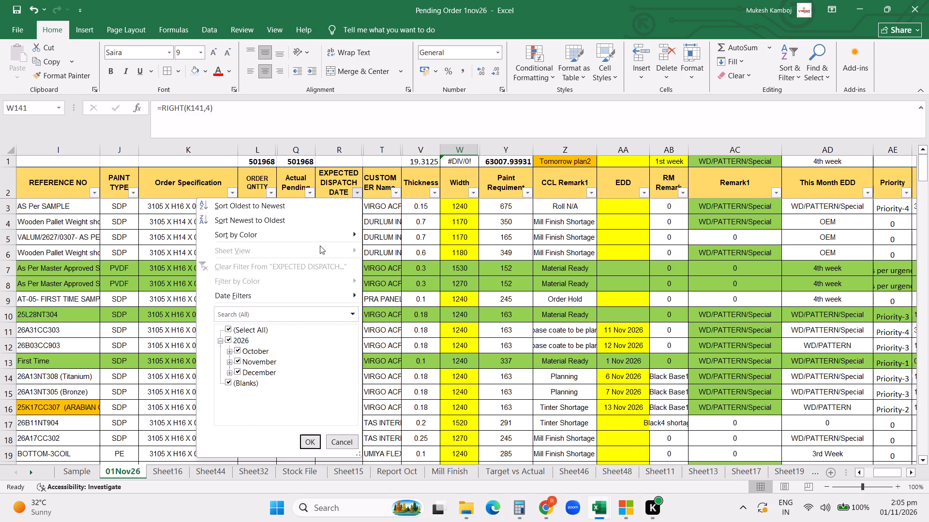
pyautogui.click(240, 331)
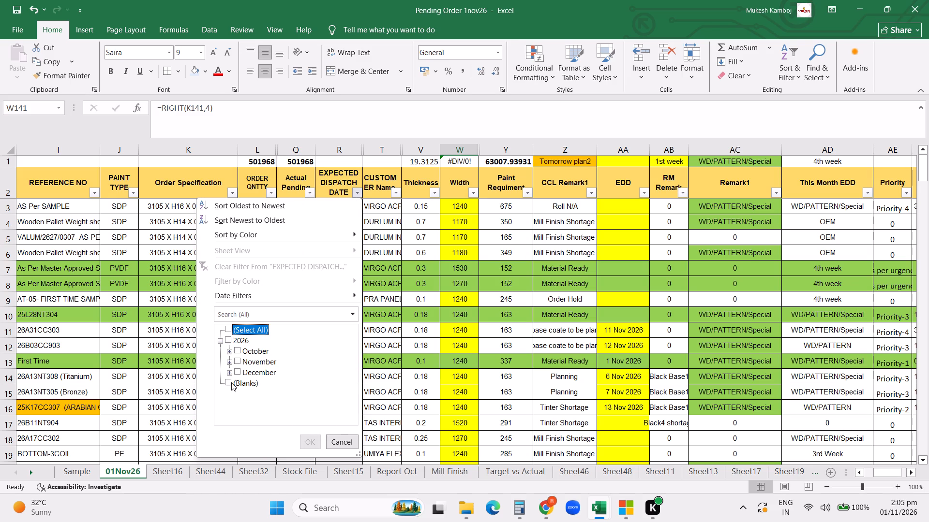
pyautogui.click(231, 381)
pyautogui.click(306, 440)
pyautogui.scroll(13, 552, 311)
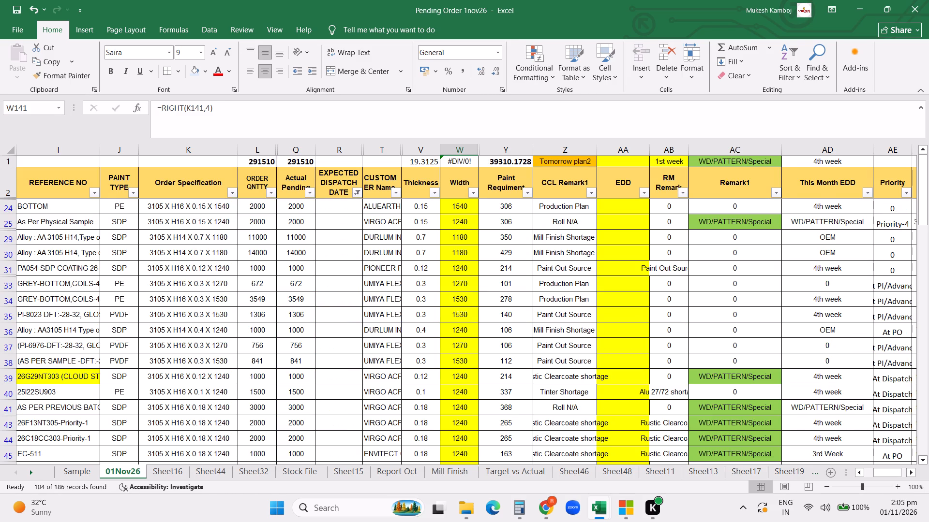
# Enter 4 Nov 2026 as the expected dispatch date for the Production Plan order in row 24.
pyautogui.click(384, 266)
pyautogui.scroll(10, 384, 266)
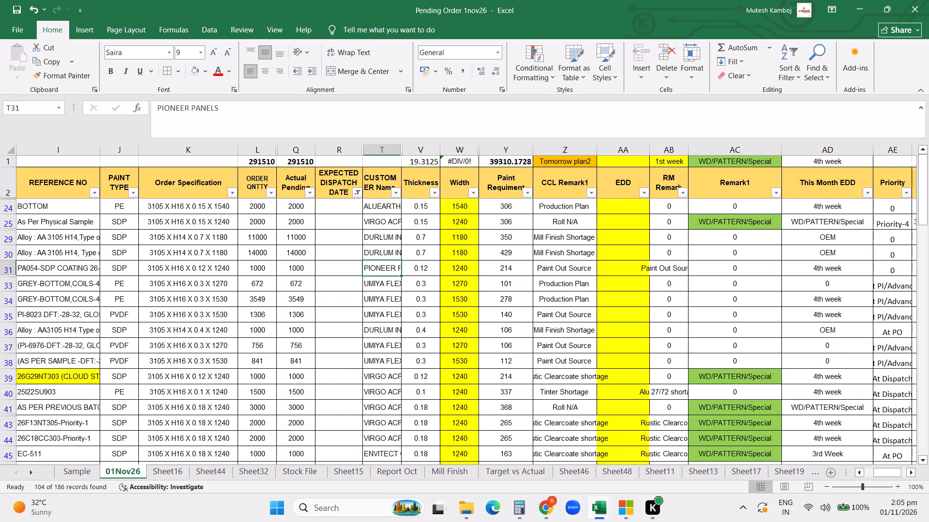
pyautogui.click(342, 208)
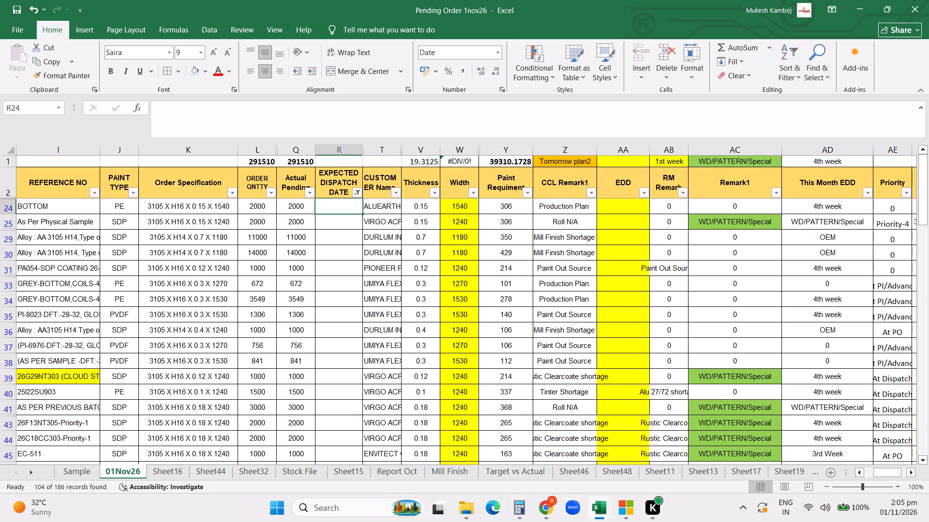
pyautogui.write('04')
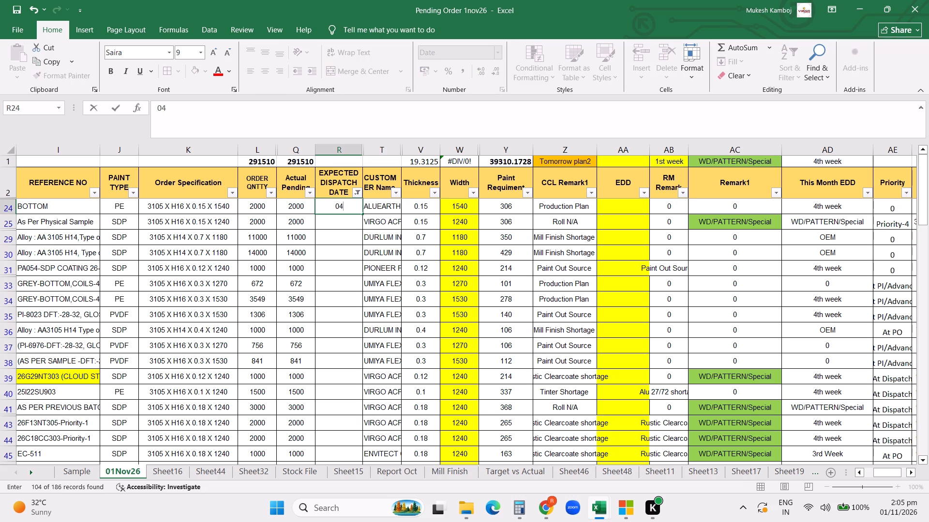
pyautogui.press('/')
pyautogui.write('11')
pyautogui.write('/2.')
pyautogui.write('26')
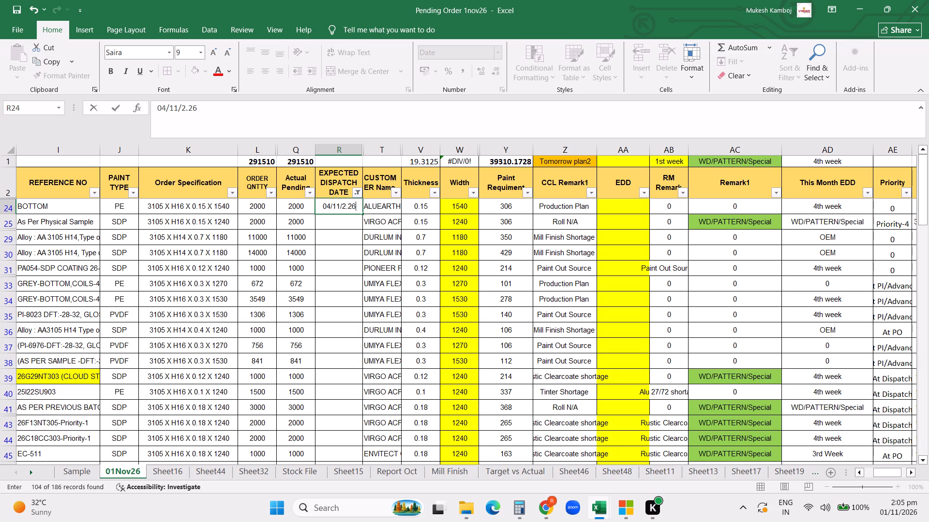
pyautogui.write('===')
pyautogui.press('BackSpace')
pyautogui.press('BackSpace')
pyautogui.press('BackSpace')
pyautogui.press('BackSpace')
pyautogui.press('BackSpace')
pyautogui.press('BackSpace')
pyautogui.write('026')
pyautogui.press('Return')
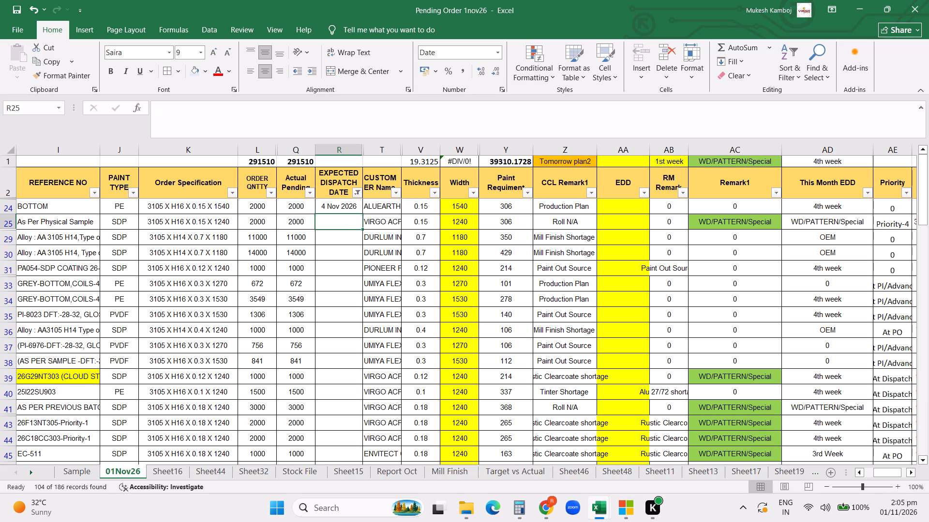
# Enter 26 Dec 2026 as the expected dispatch date for the Mill Finish Shortage orders in rows 29 and 30.
pyautogui.click(337, 240)
pyautogui.write('26')
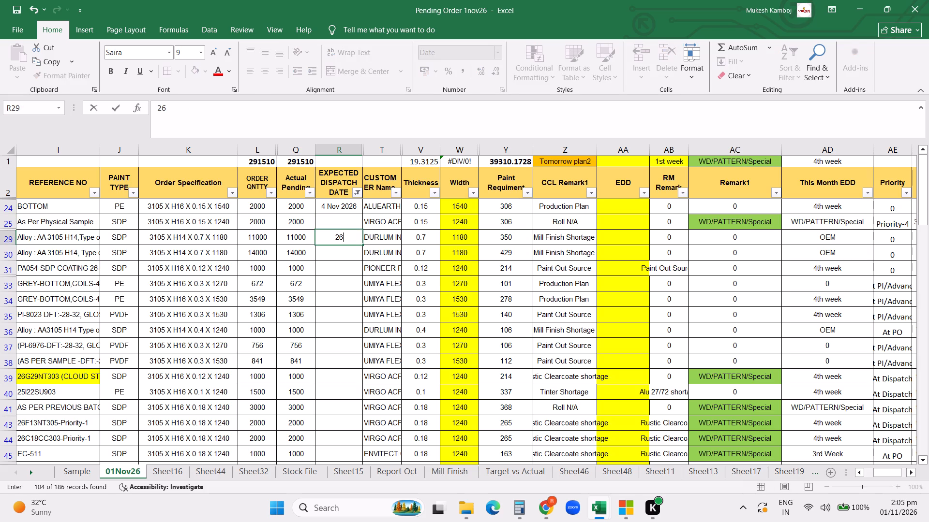
pyautogui.press('/')
pyautogui.write('12')
pyautogui.write('/206')
pyautogui.press('BackSpace')
pyautogui.write('26')
pyautogui.press('Return')
pyautogui.press('Up')
pyautogui.hotkey('ctrl', 'c')
pyautogui.press('Down')
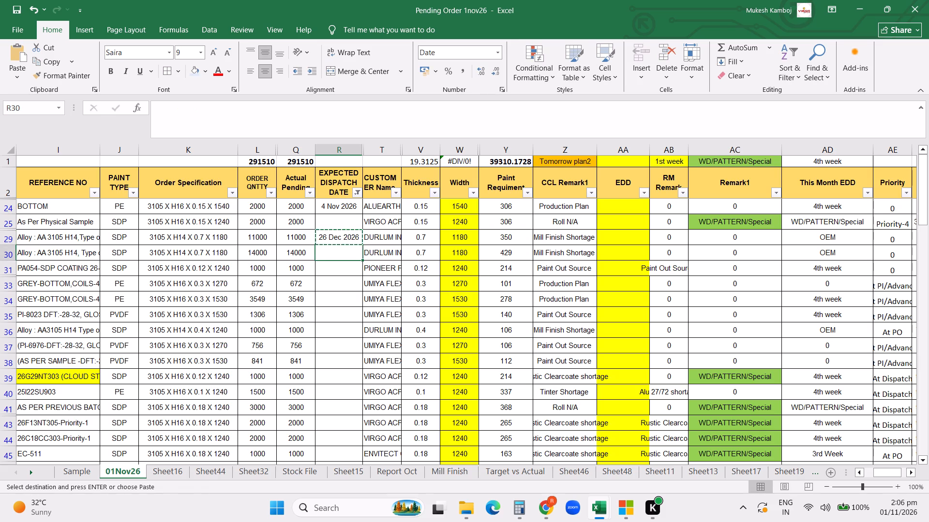
pyautogui.press('Return')
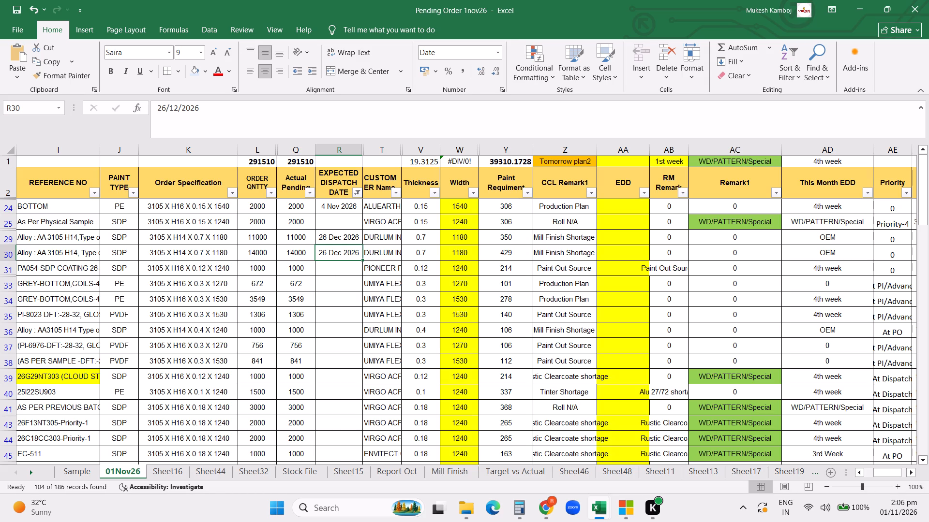
# Enter 30 Dec 2026 as the expected dispatch date for the Roll N/A order in row 25.
pyautogui.click(343, 221)
pyautogui.write('30')
pyautogui.press('/')
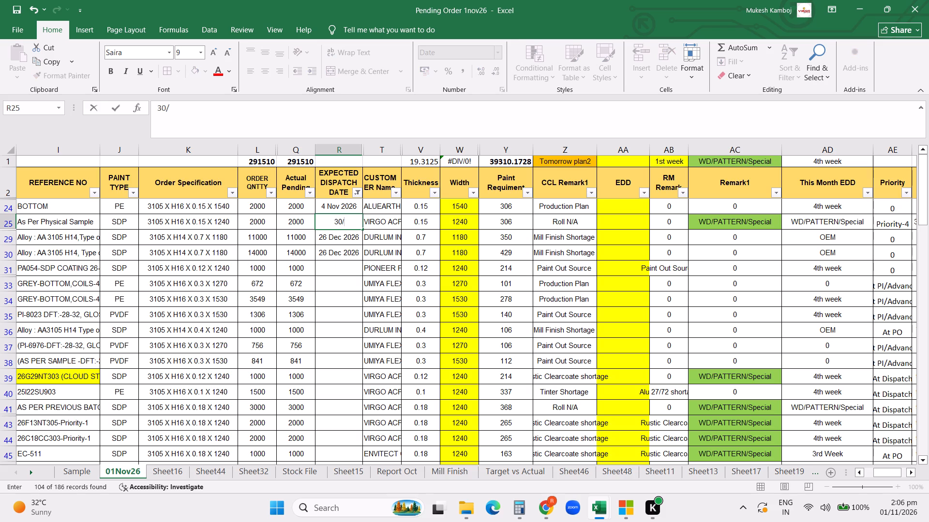
pyautogui.write('12')
pyautogui.write('/26')
pyautogui.press('Return')
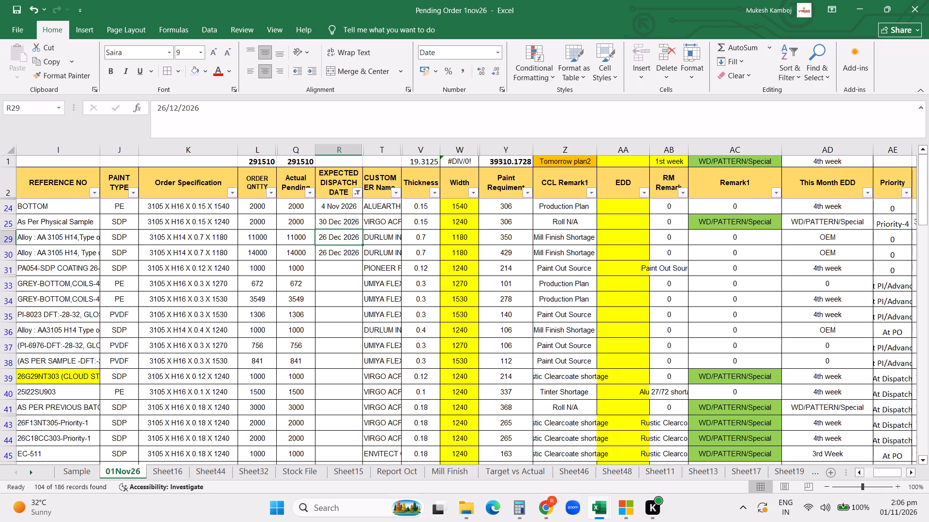
# Enter 15 Nov 2026 as the expected dispatch date for the Paint Out Source order in row 31.
pyautogui.click(337, 271)
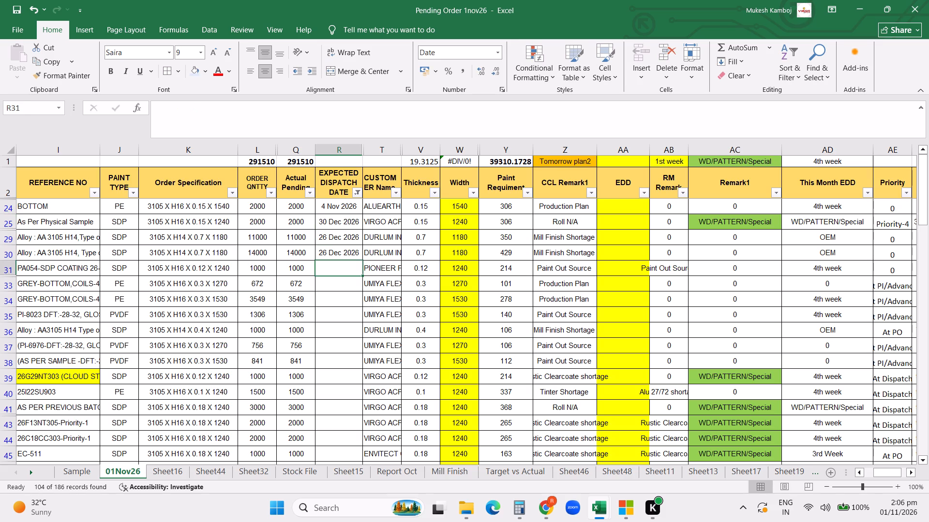
pyautogui.write('15')
pyautogui.write('nov')
pyautogui.write('26')
pyautogui.press('Return')
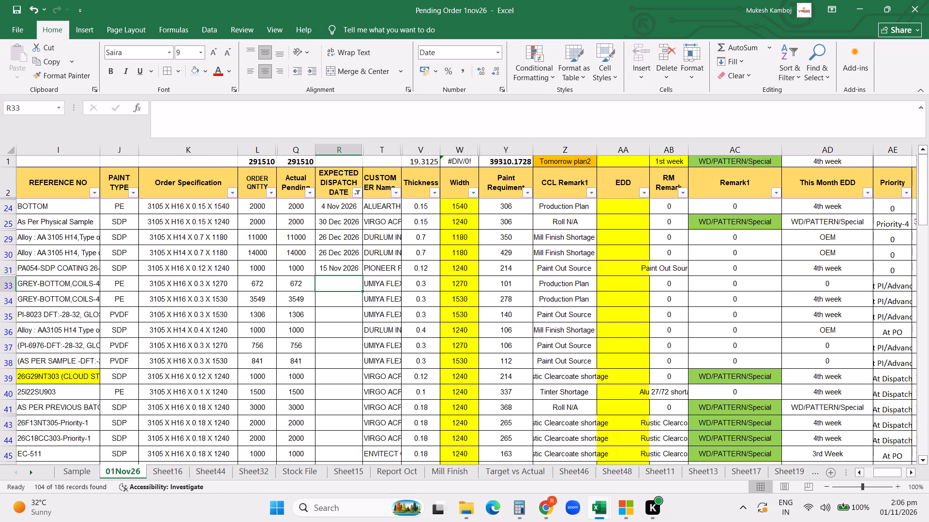
pyautogui.press('Up')
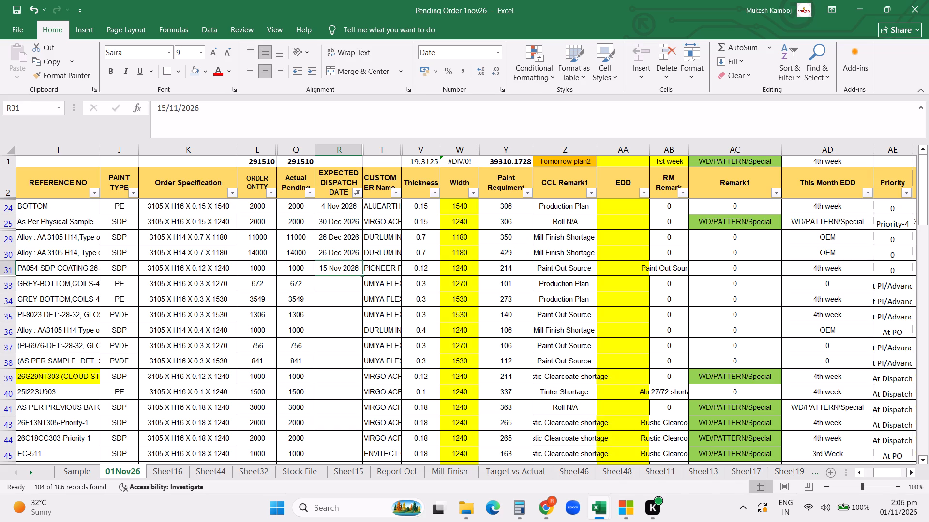
pyautogui.keyDown('ctrl'); pyautogui.click(595, 275); pyautogui.keyUp('ctrl')
pyautogui.press('Down')
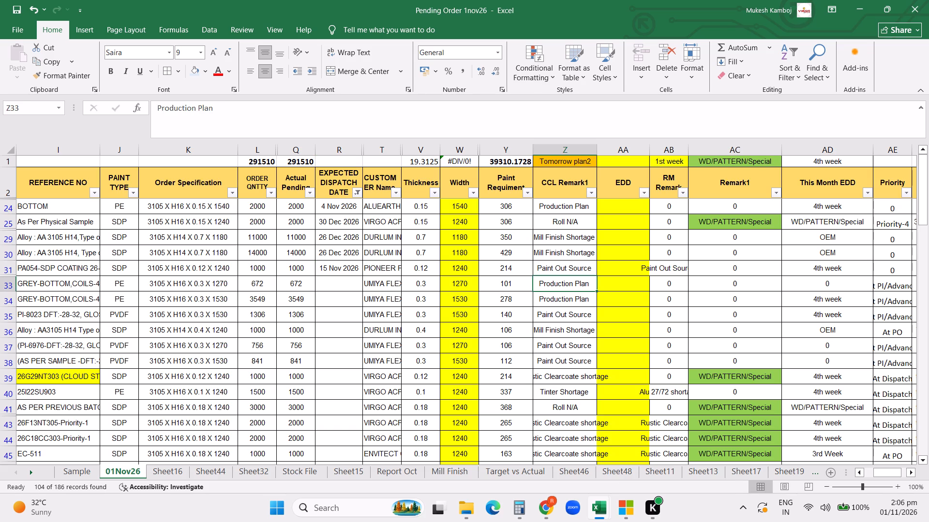
# Copy the dispatch date from row 31 to row 33 and change its day to give 20 Nov 2026.
pyautogui.click(341, 269)
pyautogui.hotkey('ctrl', 'c')
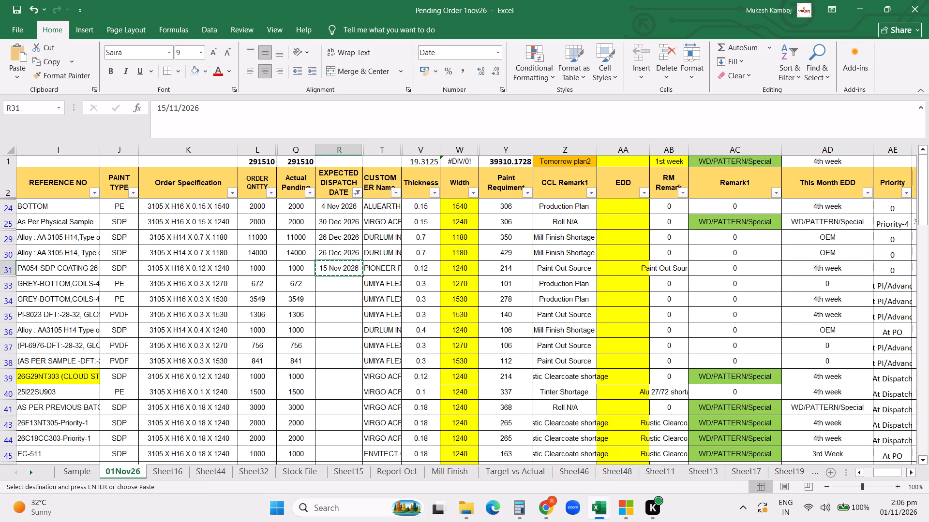
pyautogui.click(337, 286)
pyautogui.hotkey('ctrl', 'v')
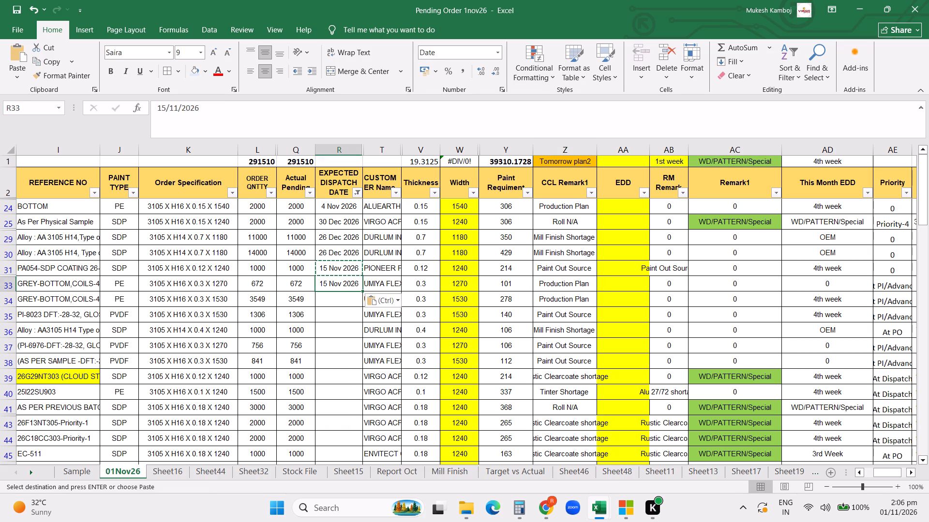
pyautogui.click(165, 108)
pyautogui.press('BackSpace')
pyautogui.press('BackSpace')
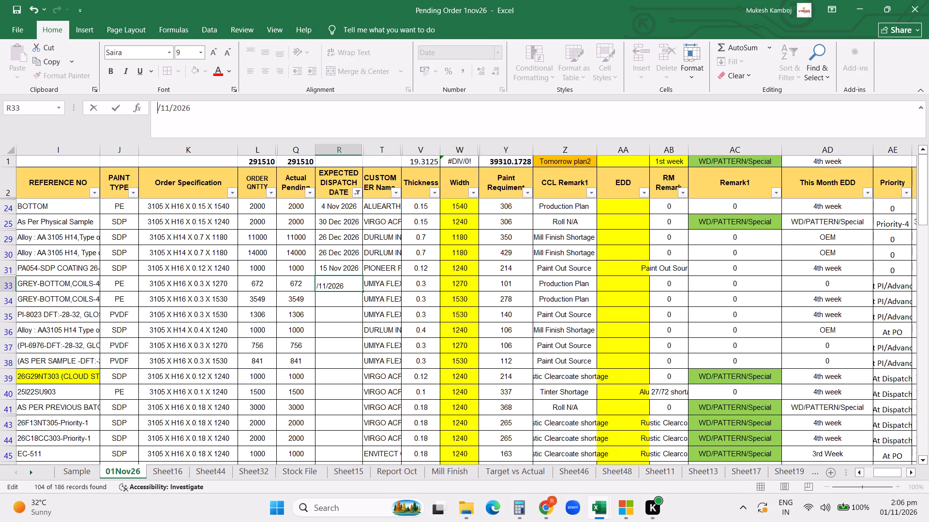
pyautogui.write('20')
pyautogui.press('Return')
# Copy the 20 Nov 2026 dispatch date from row 33 down to rows 34 and 35.
pyautogui.press('Up')
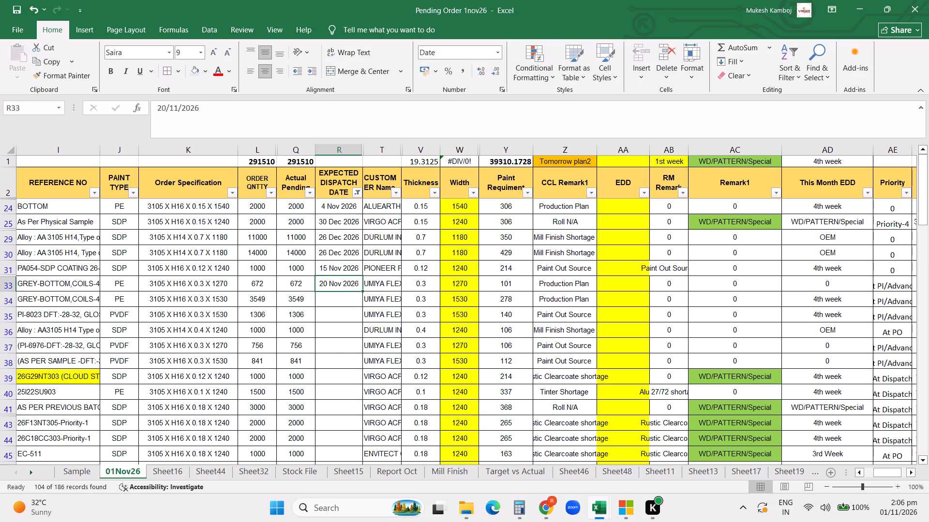
pyautogui.hotkey('ctrl', 'c')
pyautogui.hotkey('shift', 'Down')
pyautogui.hotkey('shift', 'Down')
pyautogui.hotkey('shift', 'Down')
pyautogui.hotkey('shift', 'Up')
pyautogui.press('Return')
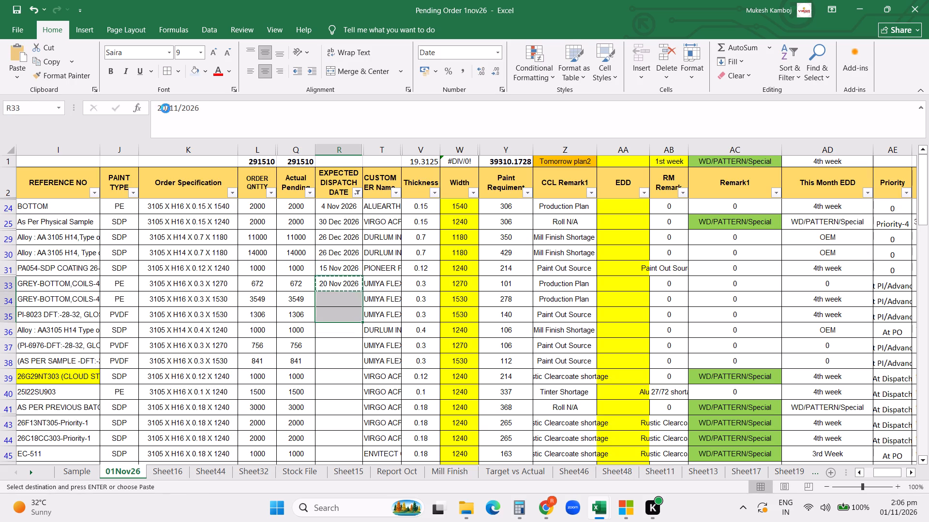
# Copy the 26 Dec 2026 dispatch date from row 30 to the Mill Finish Shortage order in row 36.
pyautogui.click(324, 251)
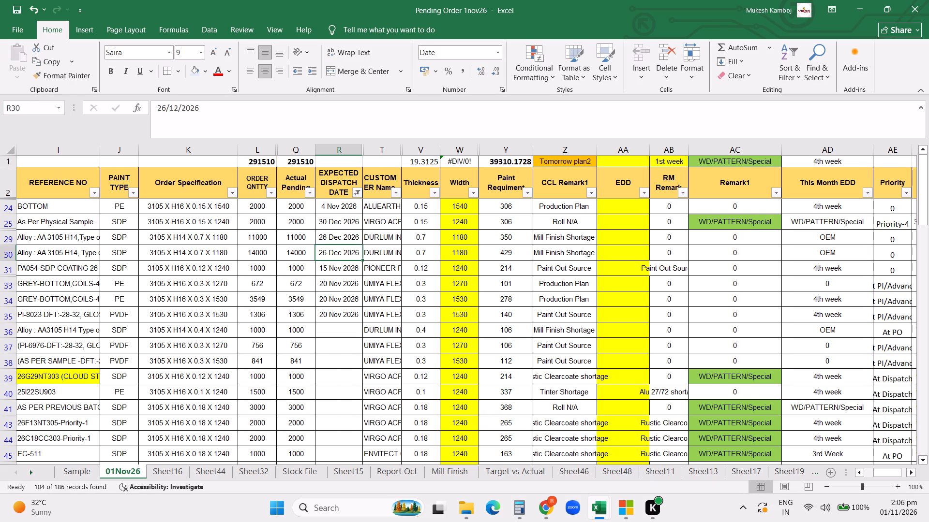
pyautogui.hotkey('ctrl', 'c')
pyautogui.click(345, 332)
pyautogui.hotkey('ctrl', 'v')
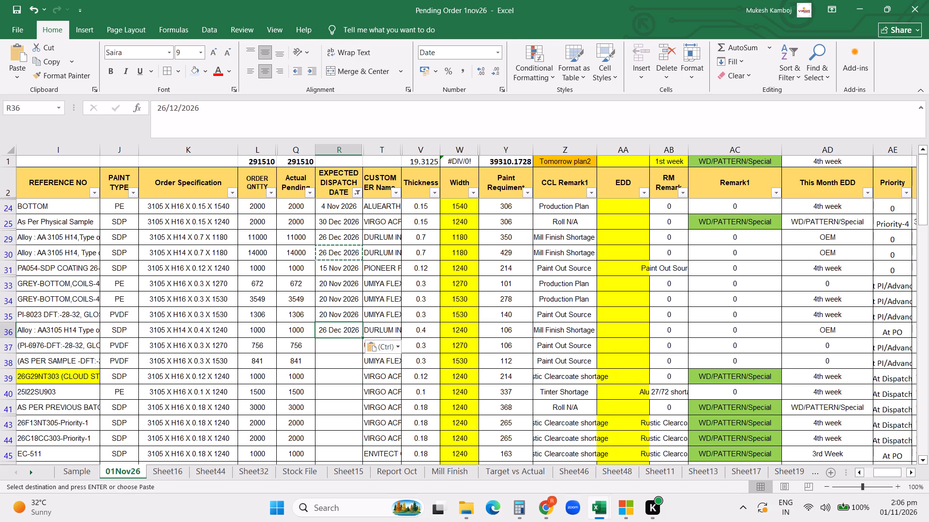
# Fill the expected dispatch dates of the Paint Out Source orders in rows 37 and 38 with 26 Dec 2026.
pyautogui.scroll(-3, 398, 280)
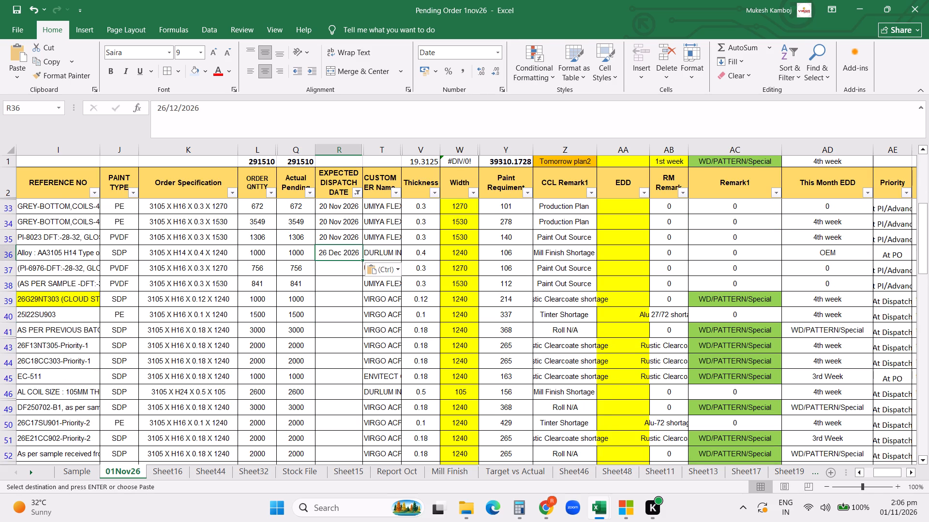
pyautogui.click(332, 281)
pyautogui.click(334, 225)
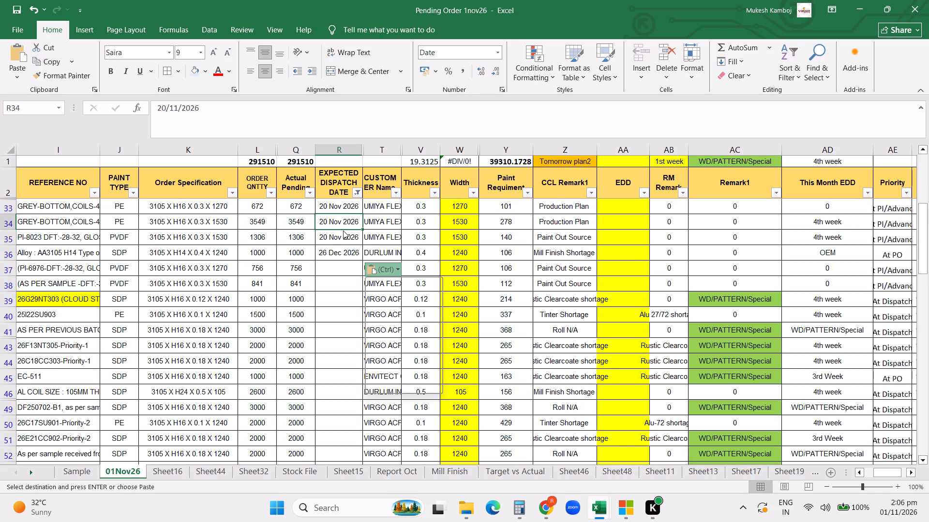
pyautogui.hotkey('ctrl', 'c')
pyautogui.click(336, 268)
pyautogui.moveTo(337, 267); pyautogui.dragTo(337, 285)
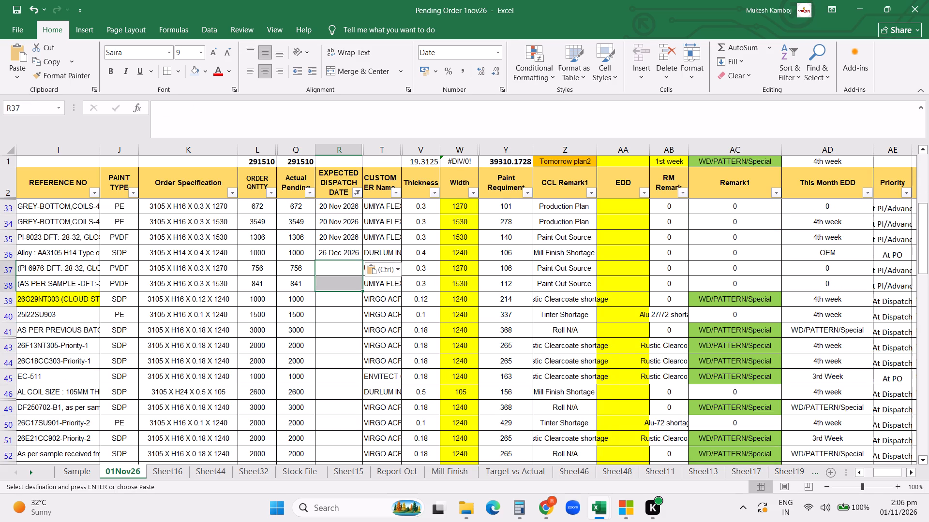
pyautogui.press('Return')
# Enter 10 Nov 2026 as the expected dispatch date in row 39 and copy it down to the Tinter Shortage order in row 40.
pyautogui.click(339, 352)
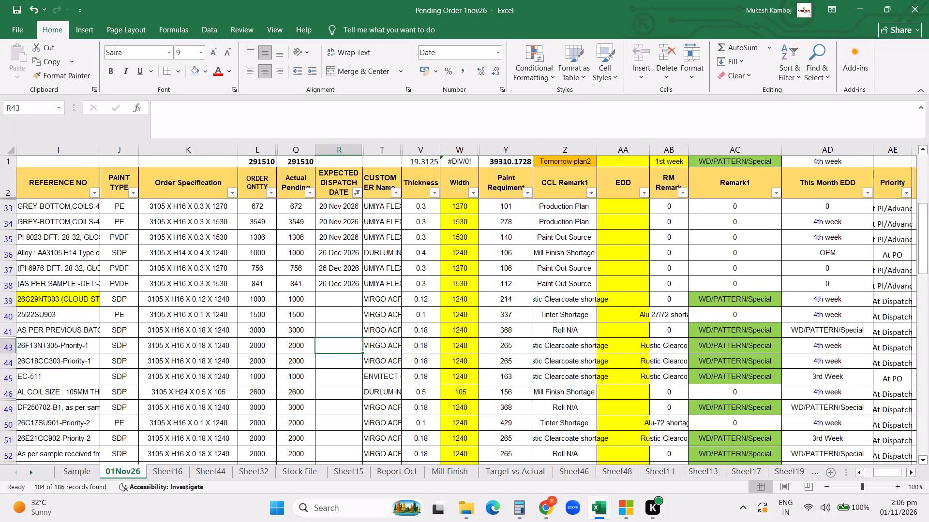
pyautogui.click(338, 298)
pyautogui.write('10')
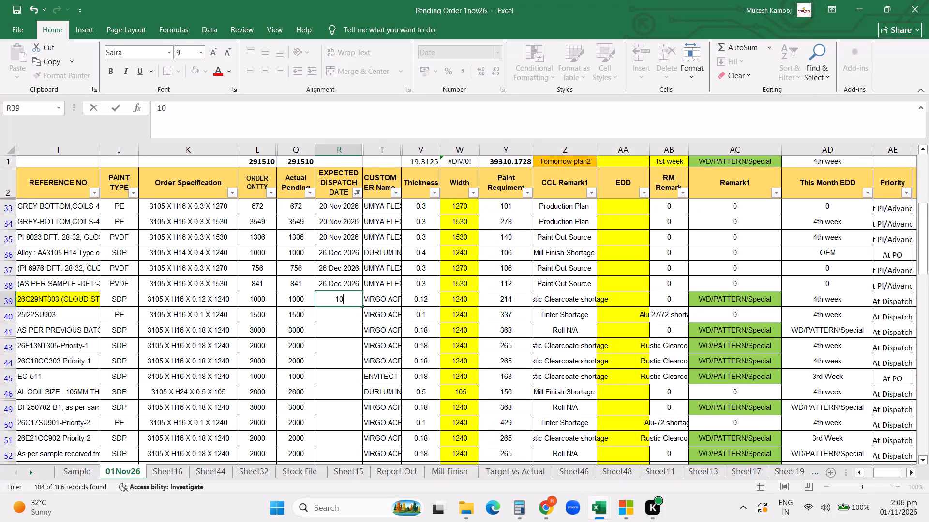
pyautogui.press('/')
pyautogui.write('12')
pyautogui.press('BackSpace')
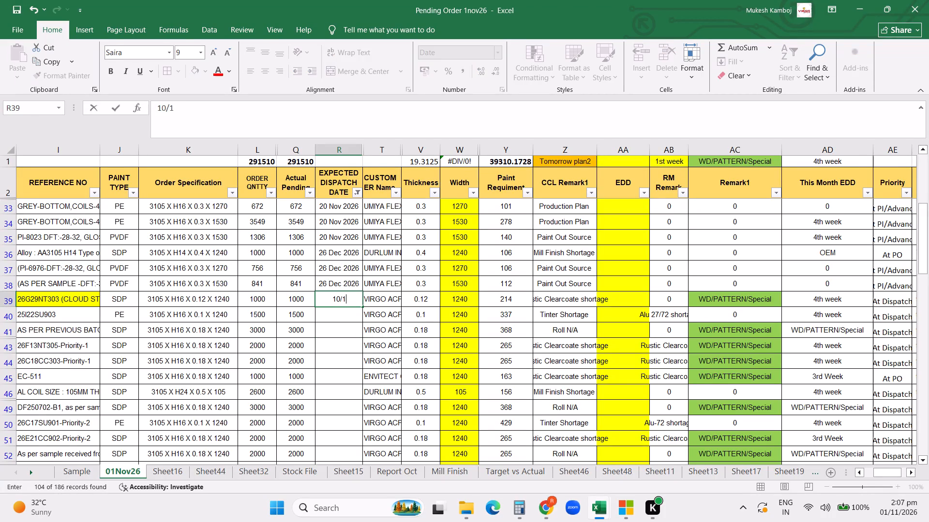
pyautogui.write('1/2026')
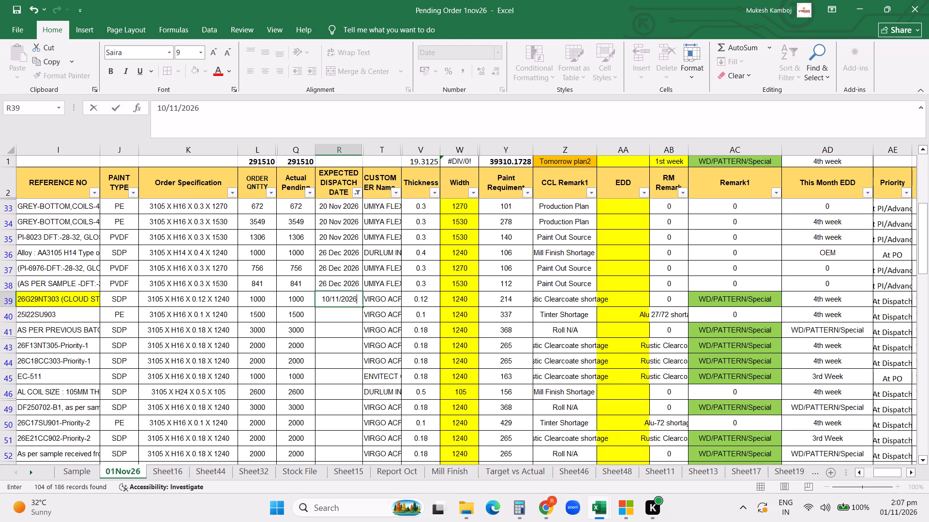
pyautogui.press('Return')
pyautogui.press('Up')
pyautogui.hotkey('ctrl', 'c')
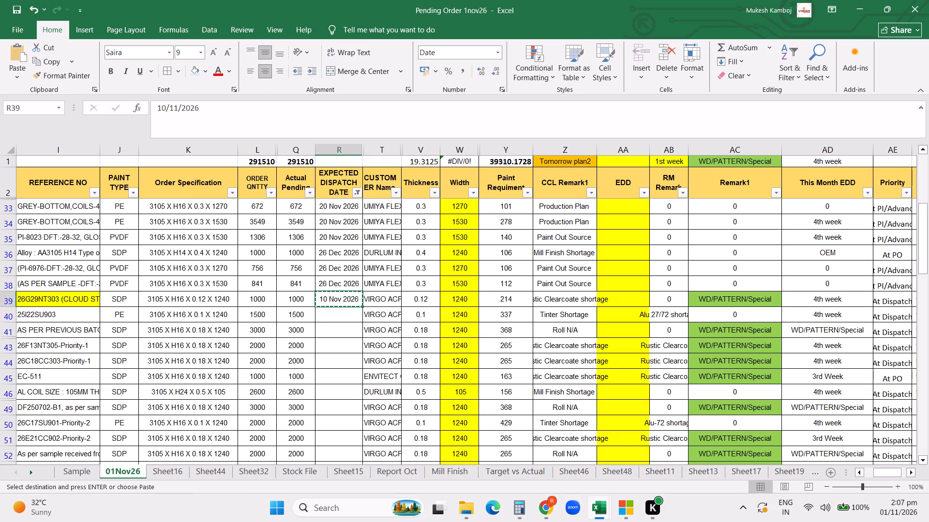
pyautogui.hotkey('shift', 'Down')
pyautogui.press('Return')
# Copy the dispatch date from row 25 to the Roll N/A order in row 41 and change its day to give 31 Dec 2026.
pyautogui.scroll(4, 338, 298)
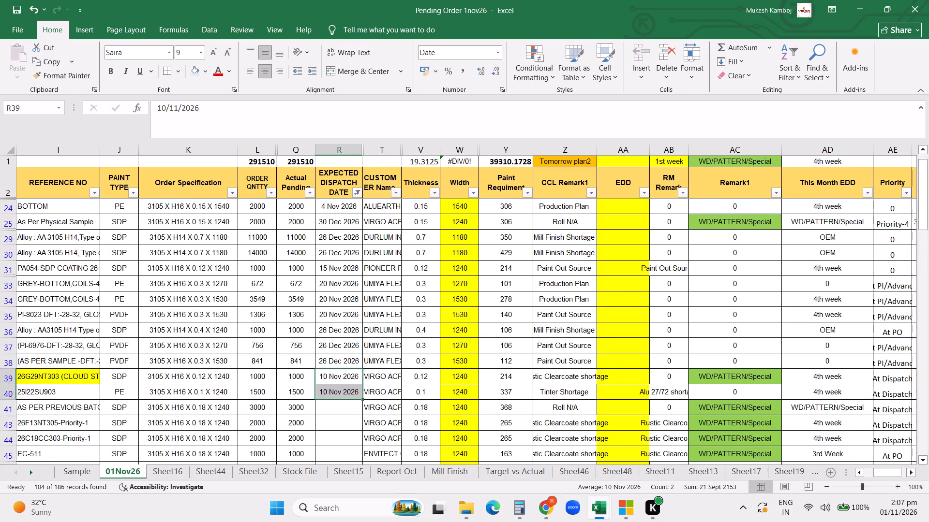
pyautogui.scroll(3, 338, 298)
pyautogui.click(334, 224)
pyautogui.hotkey('ctrl', 'c')
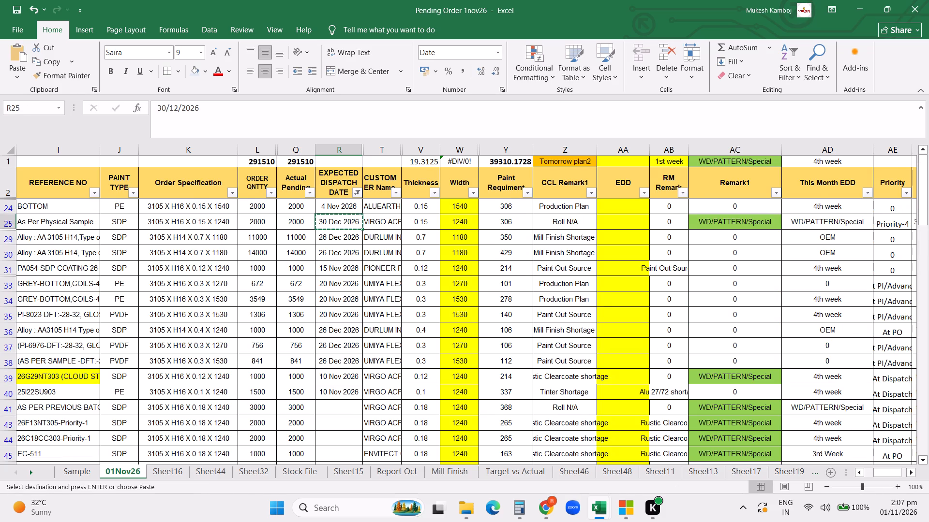
pyautogui.click(337, 406)
pyautogui.hotkey('ctrl', 'v')
pyautogui.click(165, 104)
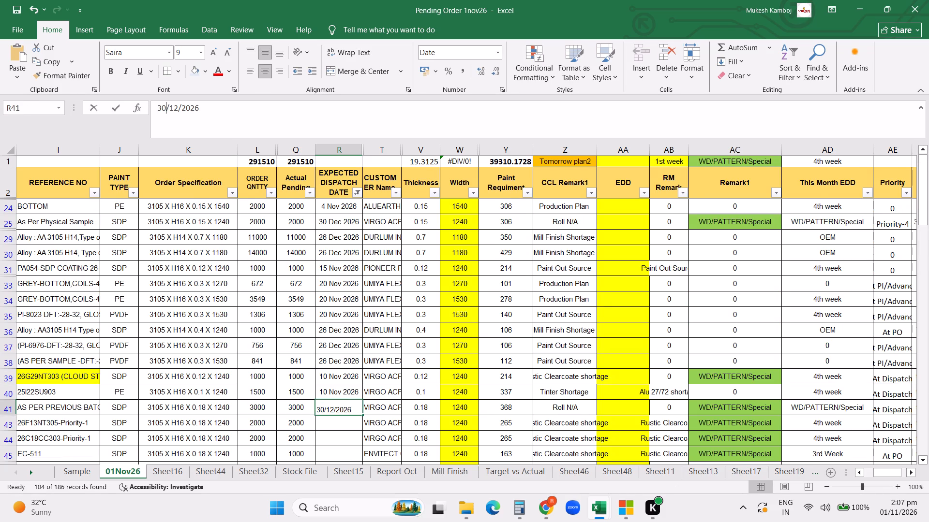
pyautogui.press('BackSpace')
pyautogui.press('1')
pyautogui.press('Return')
# Copy the dispatch date from row 40 to row 43 and change its day to give 11 Nov 2026.
pyautogui.scroll(-1, 273, 255)
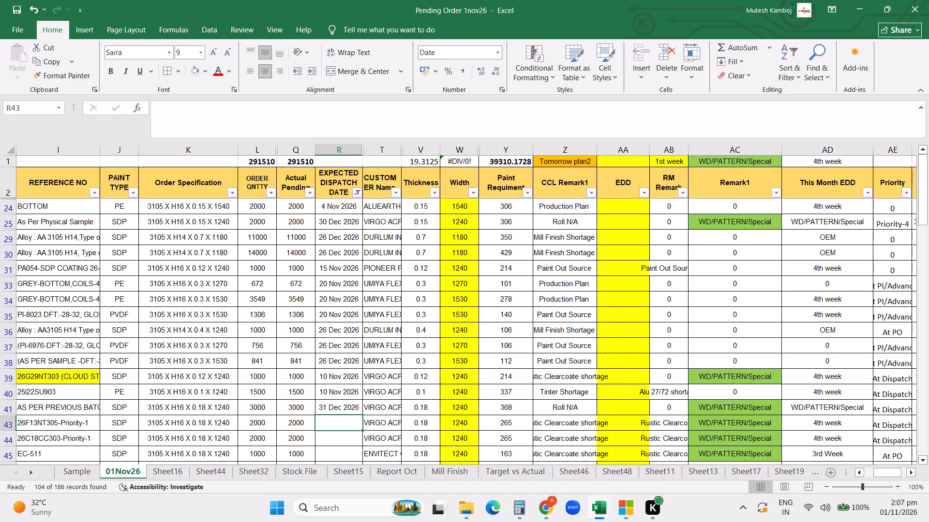
pyautogui.scroll(-3, 273, 255)
pyautogui.click(349, 285)
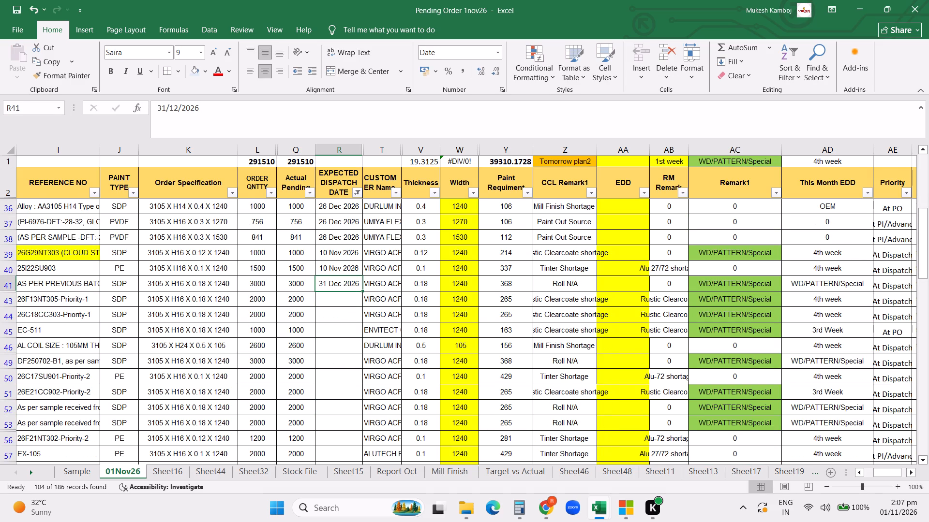
pyautogui.click(341, 269)
pyautogui.hotkey('ctrl', 'c')
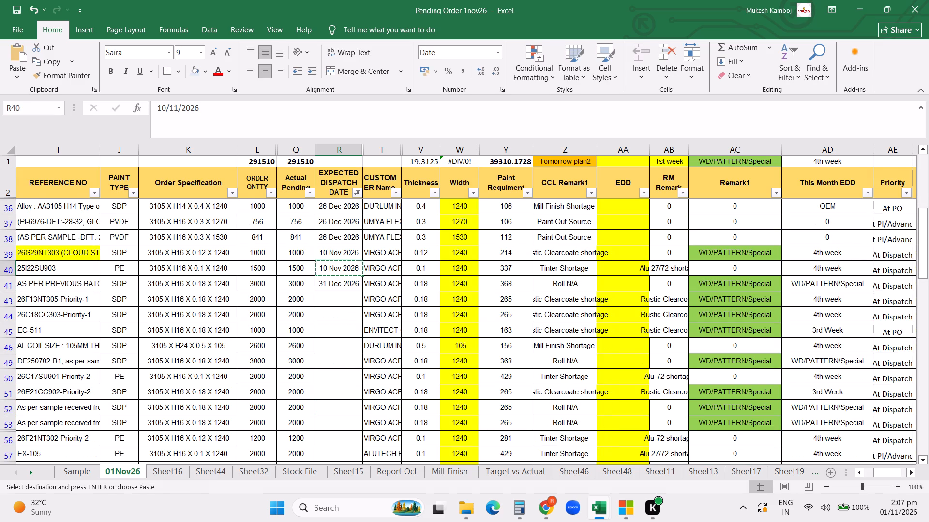
pyautogui.click(346, 304)
pyautogui.hotkey('ctrl', 'v')
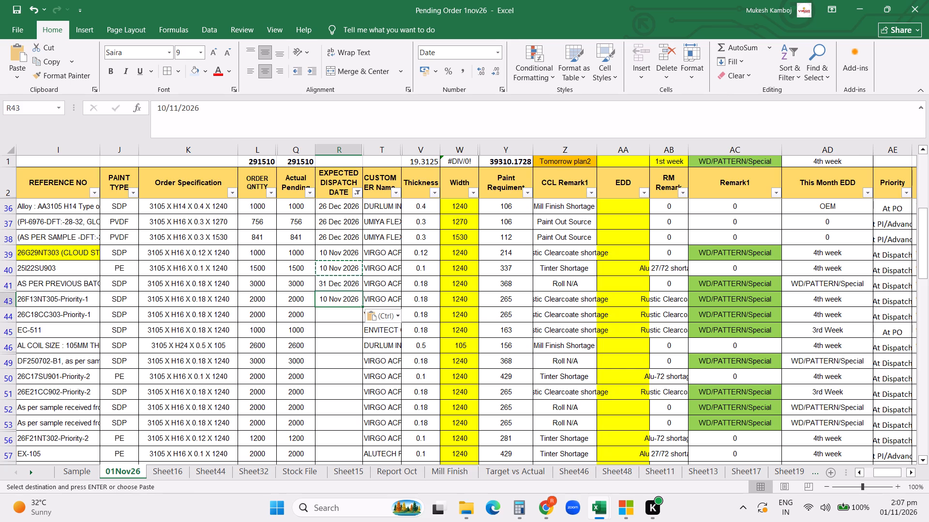
pyautogui.click(167, 108)
pyautogui.press('BackSpace')
pyautogui.press('1')
pyautogui.press('Return')
# Copy the 11 Nov 2026 dispatch date from row 43 down to rows 44 and 45.
pyautogui.press('Up')
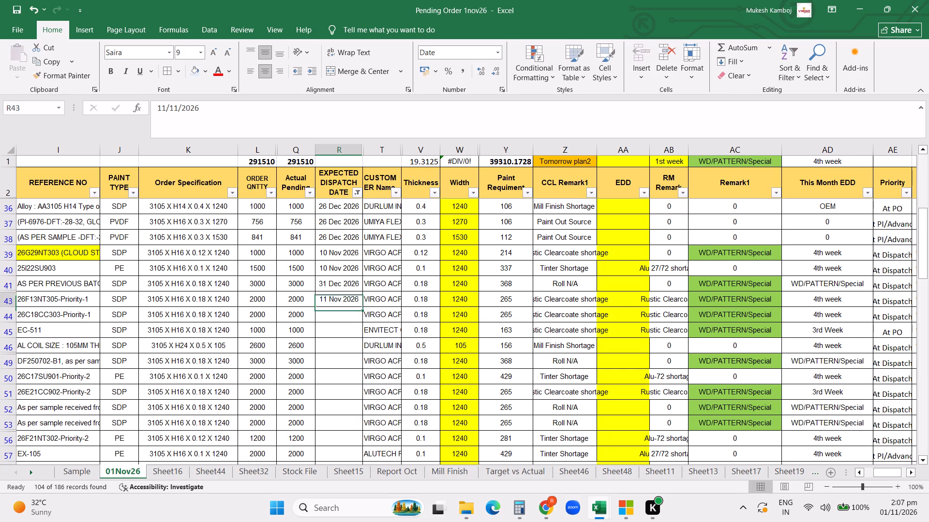
pyautogui.hotkey('ctrl', 'c')
pyautogui.hotkey('shift', 'Down')
pyautogui.hotkey('shift', 'Down')
pyautogui.press('Return')
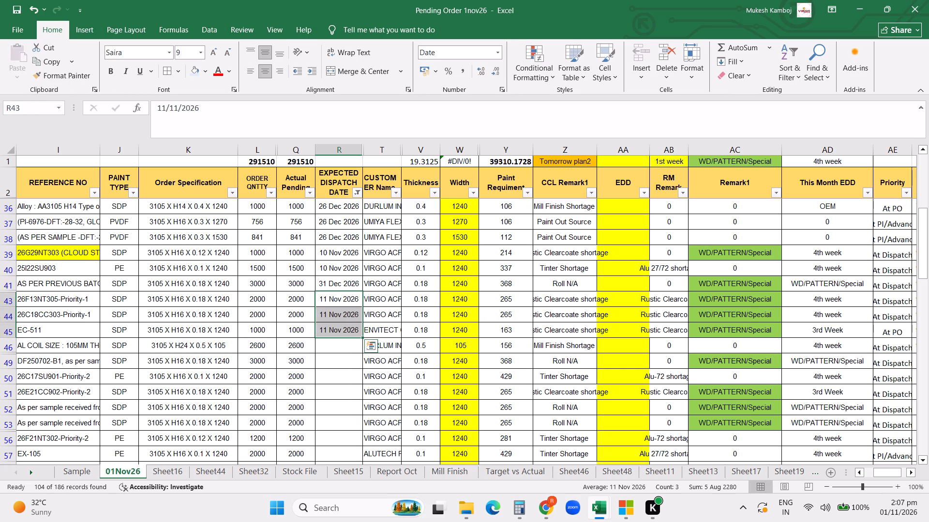
# Copy the 31 Dec 2026 dispatch date from row 41 to the Mill Finish Shortage order in row 46 and Roll N/A order in row 49.
pyautogui.scroll(3, 276, 183)
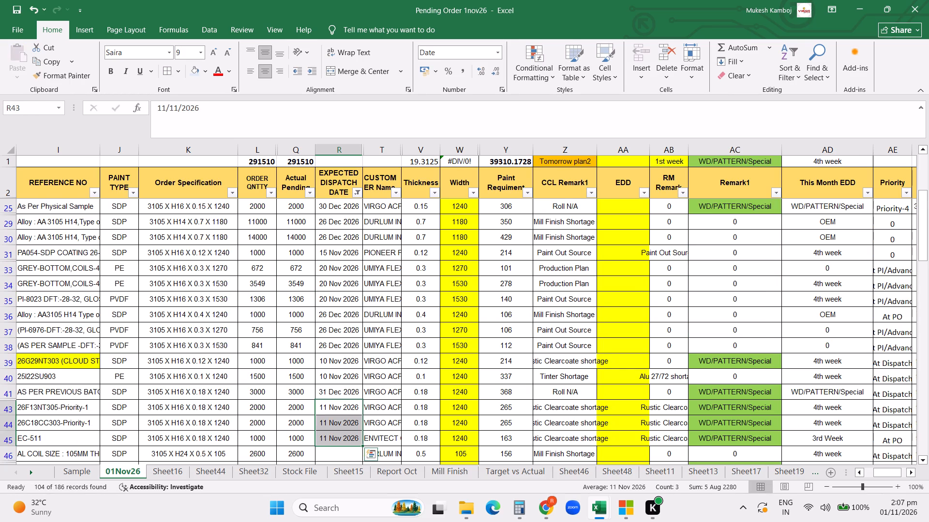
pyautogui.click(342, 391)
pyautogui.hotkey('ctrl', 'c')
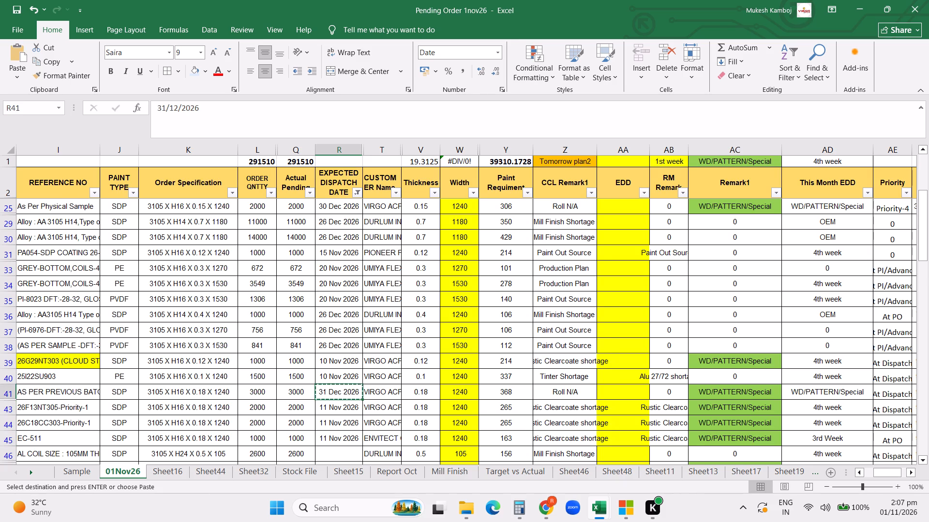
pyautogui.scroll(-3, 469, 377)
pyautogui.click(333, 344)
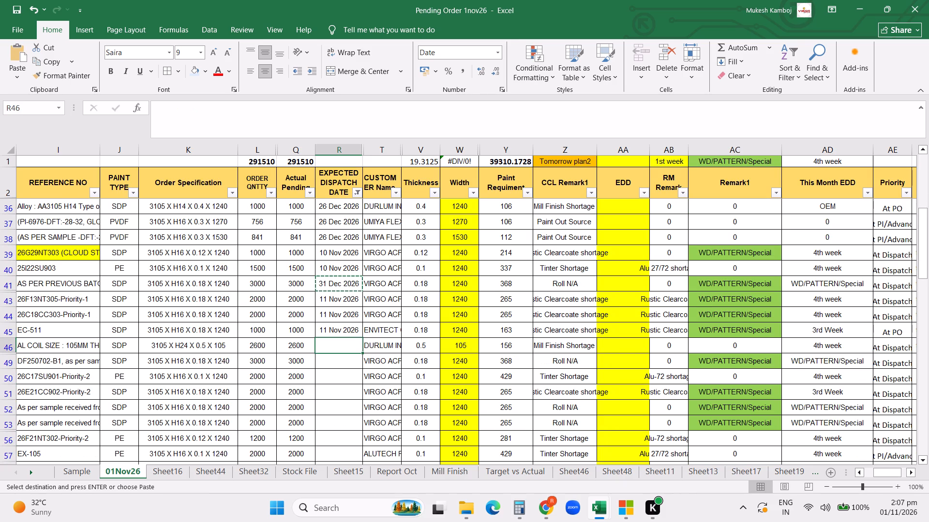
pyautogui.hotkey('ctrl', 'v')
pyautogui.scroll(-2, 441, 321)
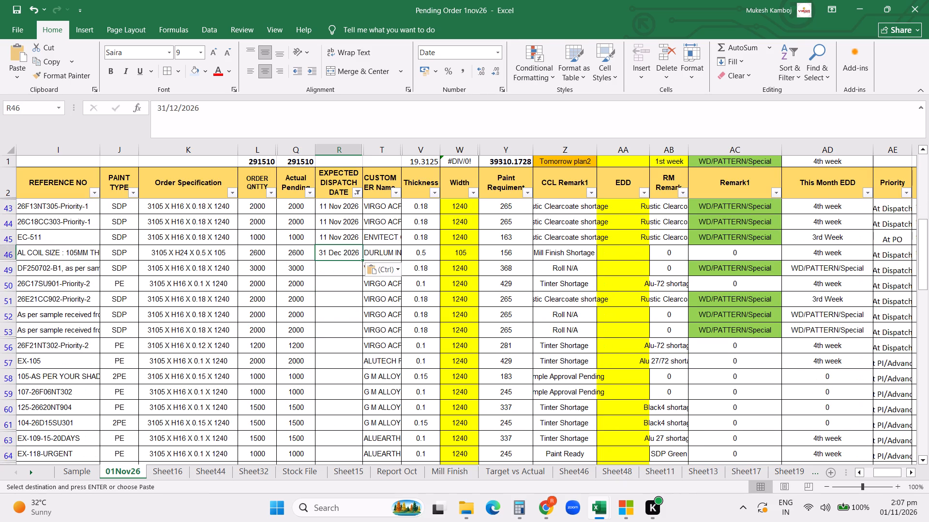
pyautogui.click(332, 267)
pyautogui.hotkey('ctrl', 'v')
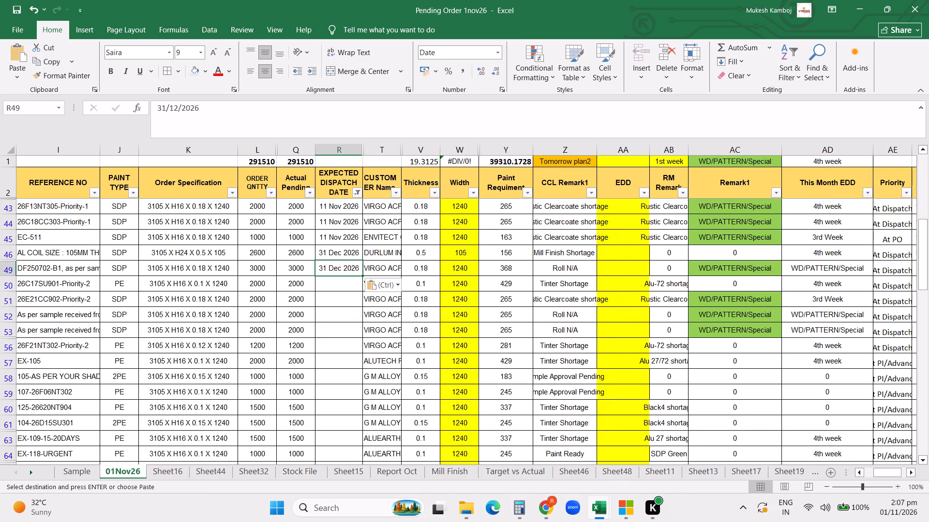
# Copy the dispatch date from row 45 to the Tinter Shortage order in row 50 and change its day to give 9 Nov 2026.
pyautogui.click(377, 316)
pyautogui.click(340, 285)
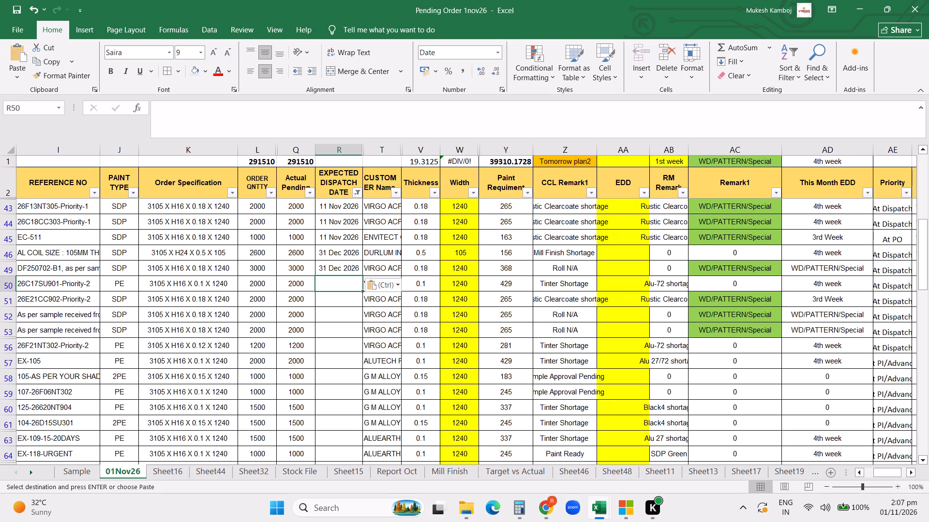
pyautogui.click(326, 241)
pyautogui.hotkey('ctrl', 'c')
pyautogui.click(338, 283)
pyautogui.hotkey('ctrl', 'v')
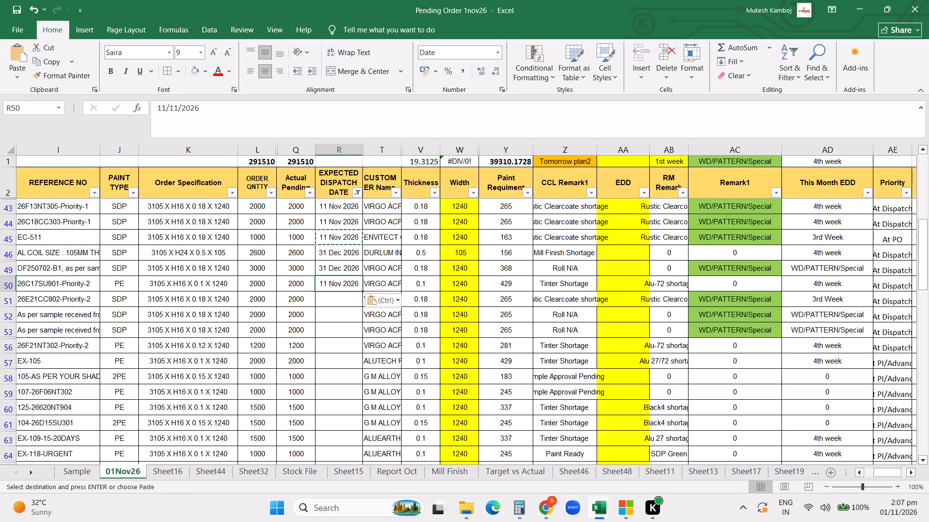
pyautogui.click(163, 106)
pyautogui.press('Right')
pyautogui.press('BackSpace')
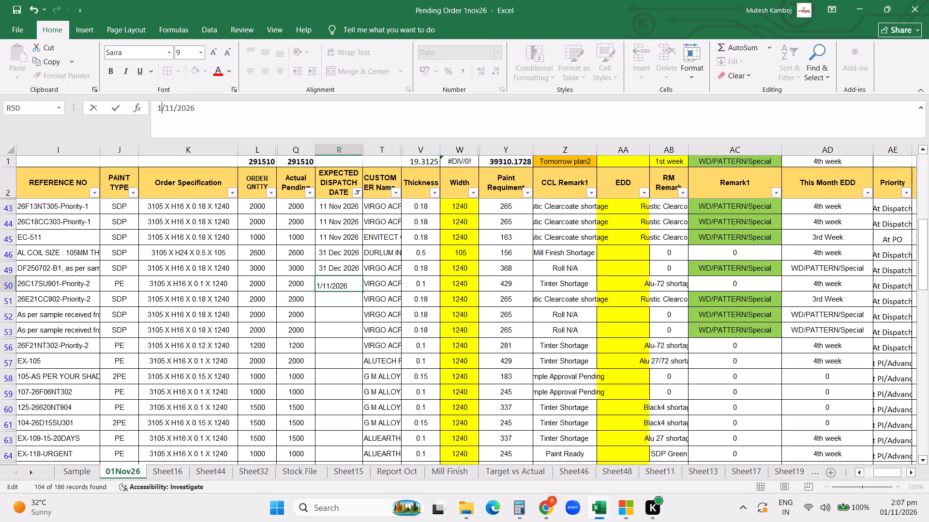
pyautogui.press('8')
pyautogui.press('BackSpace')
pyautogui.press('9')
pyautogui.press('BackSpace')
pyautogui.press('BackSpace')
pyautogui.write('09')
pyautogui.press('Return')
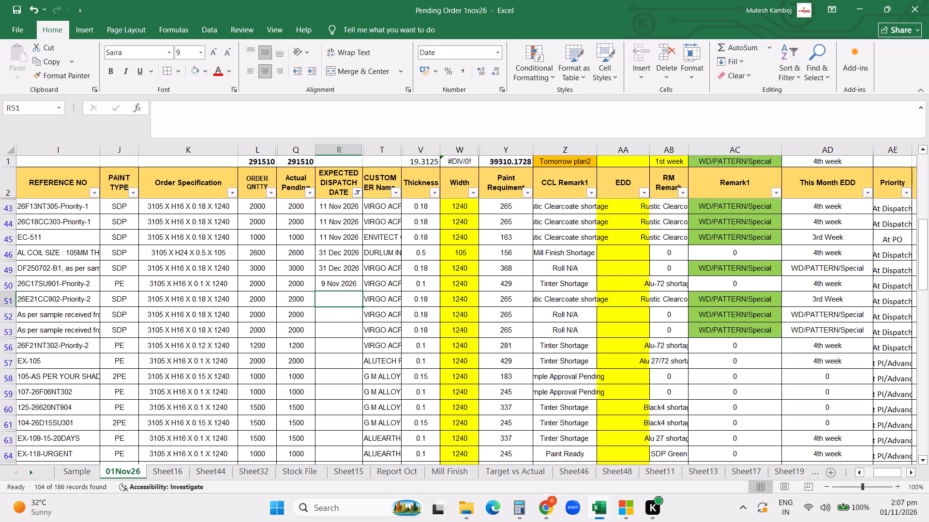
# Copy the 11 Nov 2026 dispatch date from row 45 to the clearcoat shortage order in row 51.
pyautogui.press('Up')
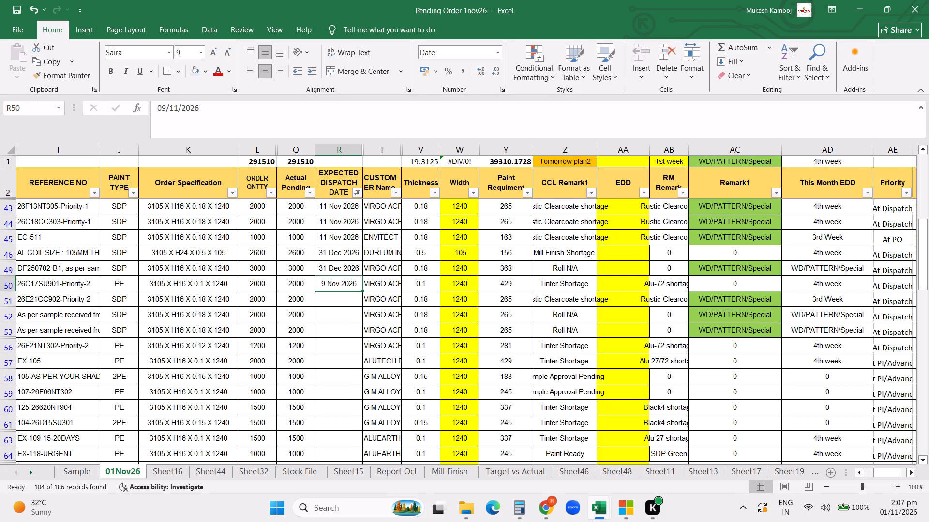
pyautogui.hotkey('ctrl', 'c')
pyautogui.press('Up')
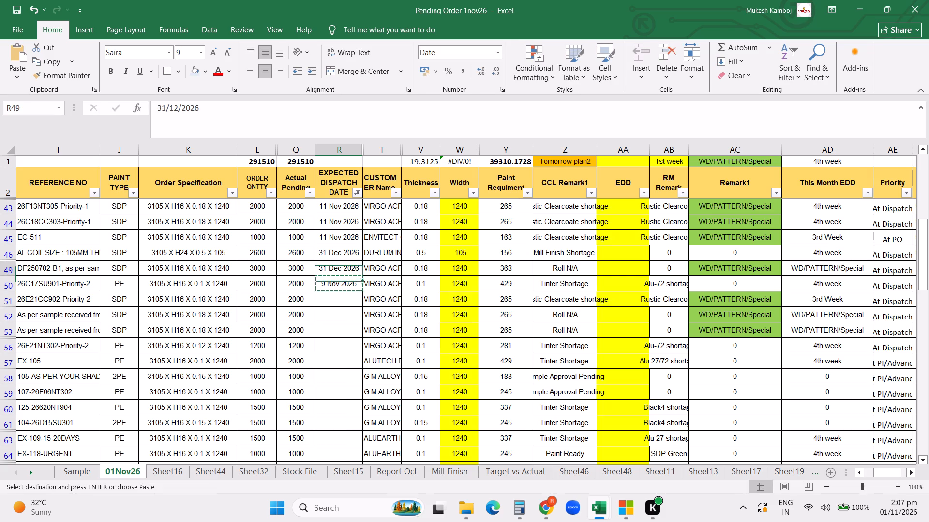
pyautogui.press('Up')
pyautogui.press('Up')
pyautogui.press('Up')
pyautogui.press('Down')
pyautogui.hotkey('ctrl', 'c')
pyautogui.press('Down')
pyautogui.press('Down')
pyautogui.press('Down')
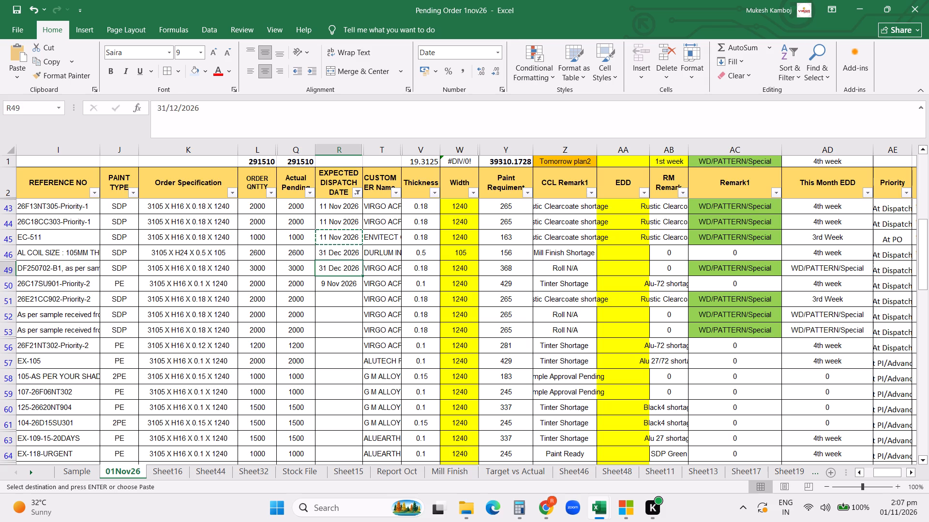
pyautogui.press('Down')
pyautogui.hotkey('ctrl', 'v')
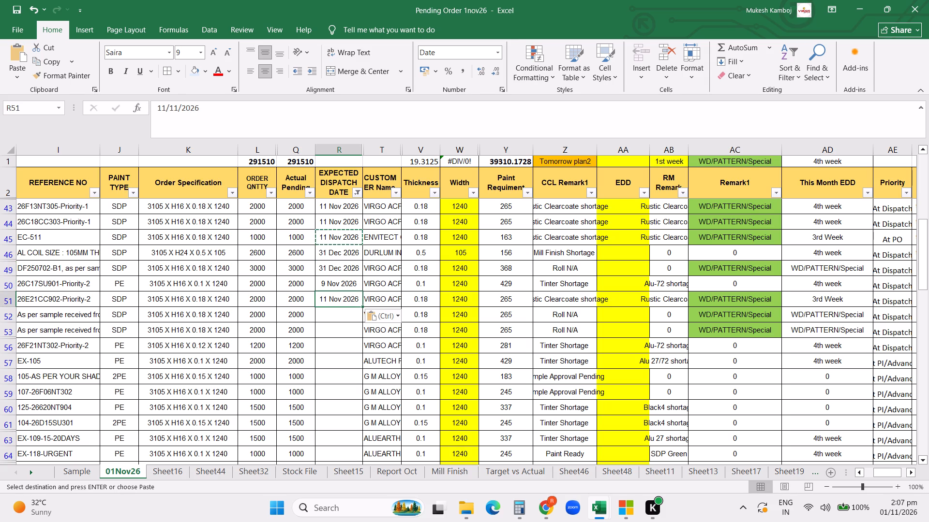
# Copy the 31 Dec 2026 dispatch date from row 49 to the Roll N/A orders in rows 52 and 53.
pyautogui.click(320, 267)
pyautogui.hotkey('ctrl', 'c')
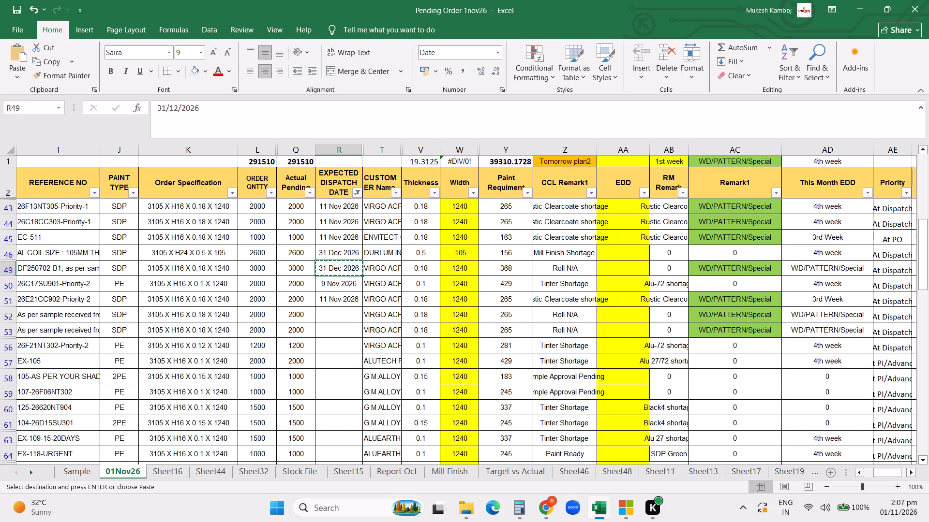
pyautogui.moveTo(340, 312); pyautogui.dragTo(340, 333)
pyautogui.hotkey('ctrl', 'v')
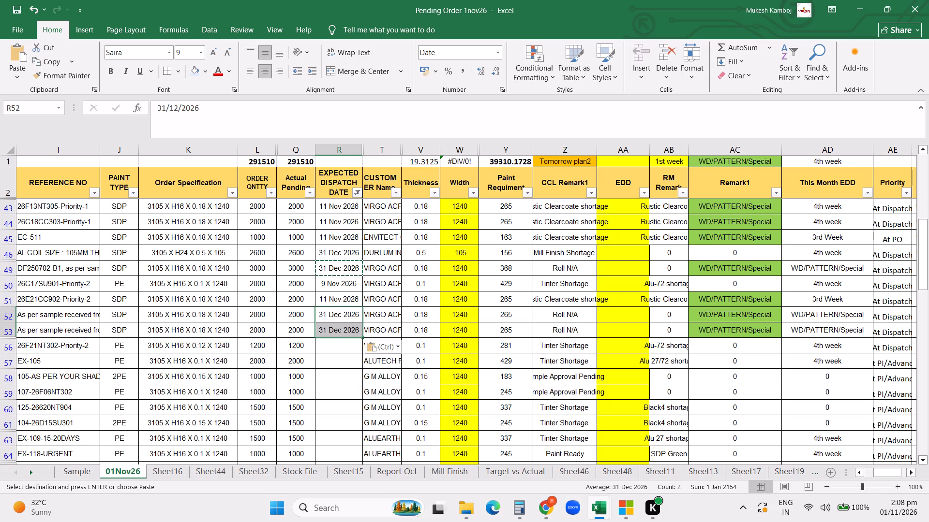
# Copy the 11 Nov 2026 dispatch date from row 45 to the Tinter Shortage orders in rows 56 and 57.
pyautogui.click(333, 239)
pyautogui.hotkey('ctrl', 'c')
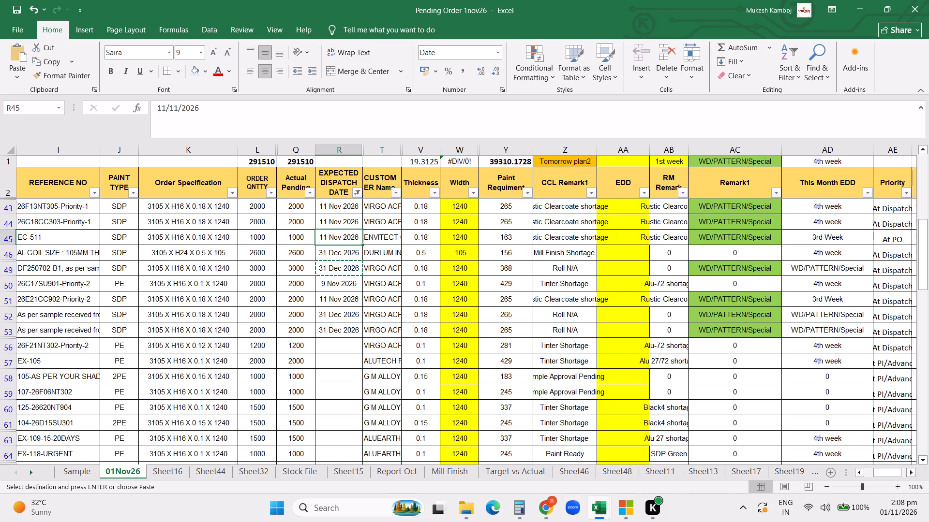
pyautogui.moveTo(333, 342); pyautogui.dragTo(333, 358)
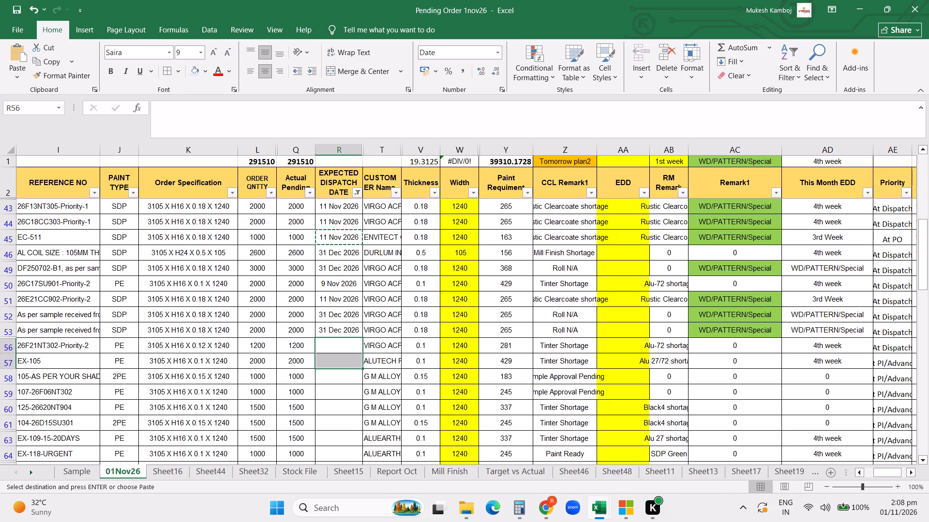
pyautogui.press('Return')
pyautogui.scroll(-2, 333, 357)
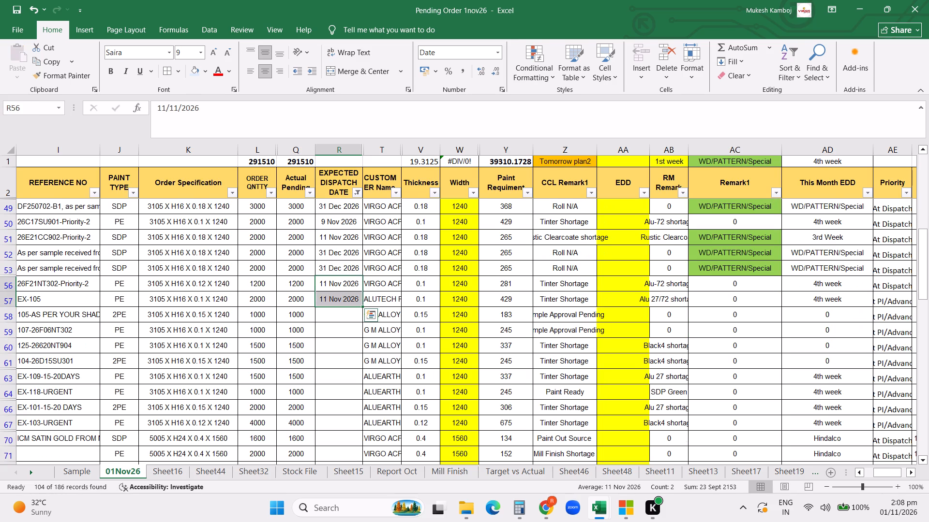
# Copy the dispatch date from row 57 to the Sample Approval Pending order in row 58 and change its day to give 30 Nov 2026.
pyautogui.click(334, 295)
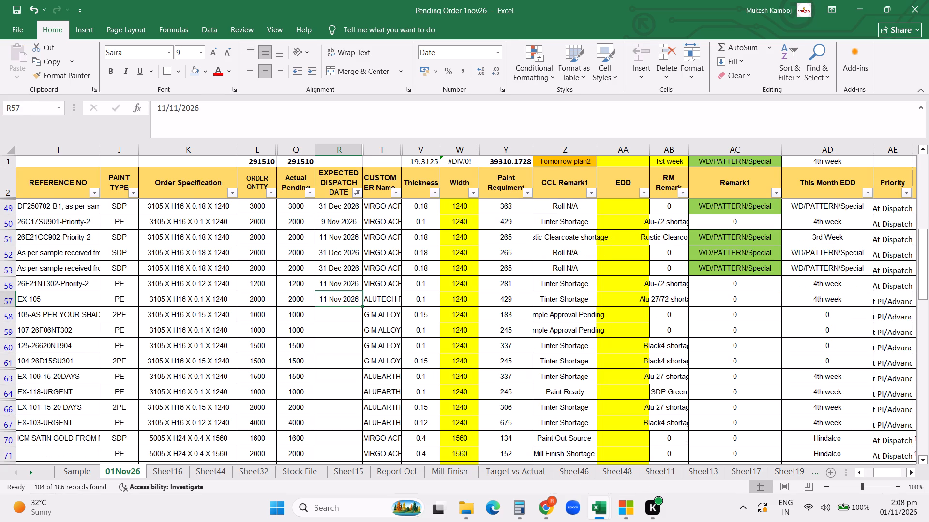
pyautogui.hotkey('ctrl', 'c')
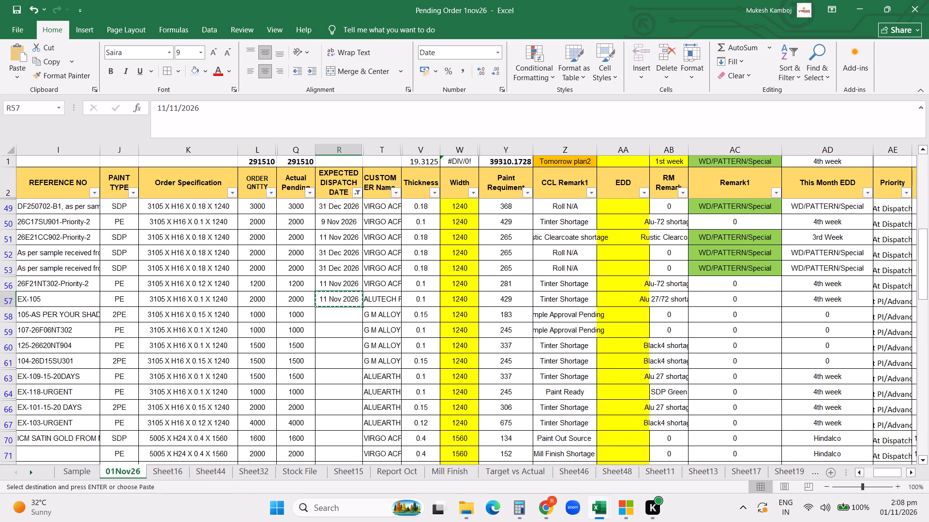
pyautogui.click(340, 318)
pyautogui.hotkey('ctrl', 'v')
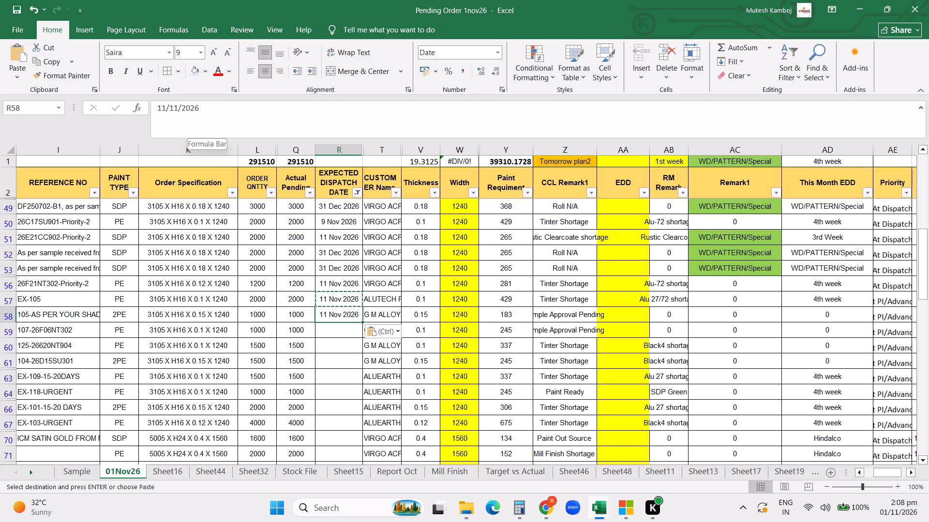
pyautogui.click(164, 105)
pyautogui.click(164, 105)
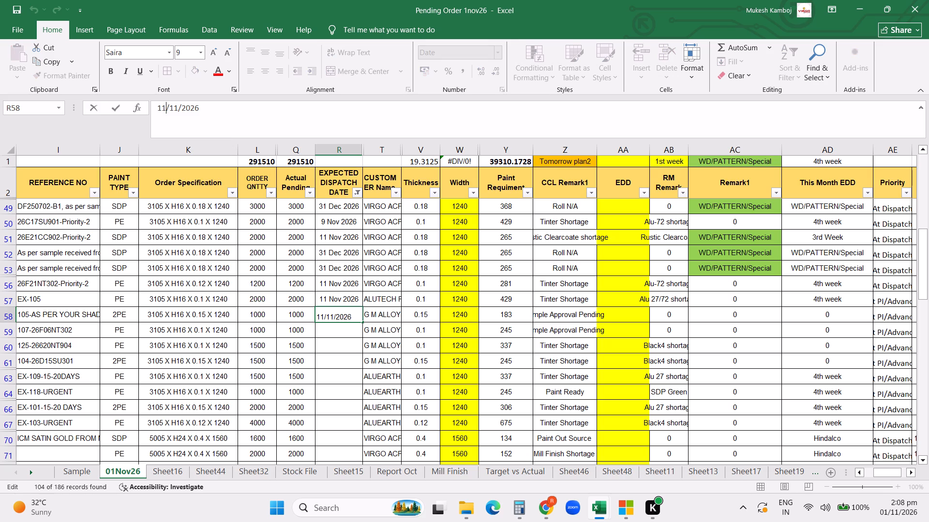
pyautogui.press('BackSpace')
pyautogui.press('BackSpace')
pyautogui.press('BackSpace')
pyautogui.write('30')
pyautogui.press('Return')
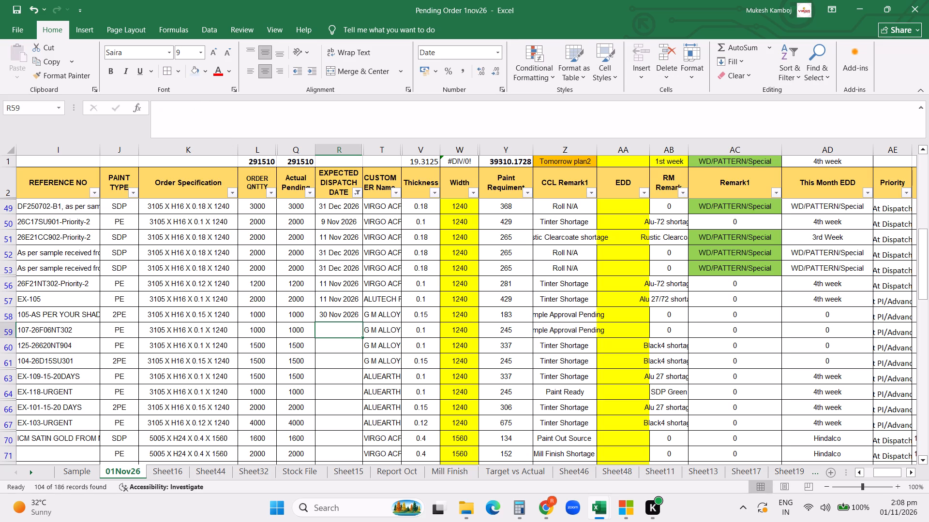
# Copy the 30 Nov 2026 dispatch date from row 58 to the Sample Approval Pending order in row 59.
pyautogui.press('Up')
pyautogui.hotkey('ctrl', 'c')
pyautogui.press('Down')
pyautogui.press('Return')
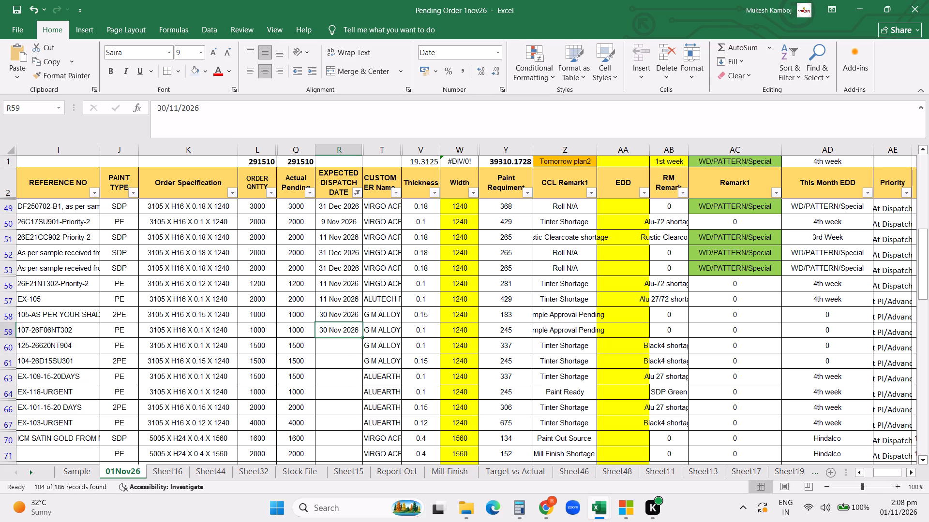
# Copy the dispatch date from row 51 to the Tinter Shortage order in row 60 and change its day to give 12 Nov 2026.
pyautogui.click(337, 349)
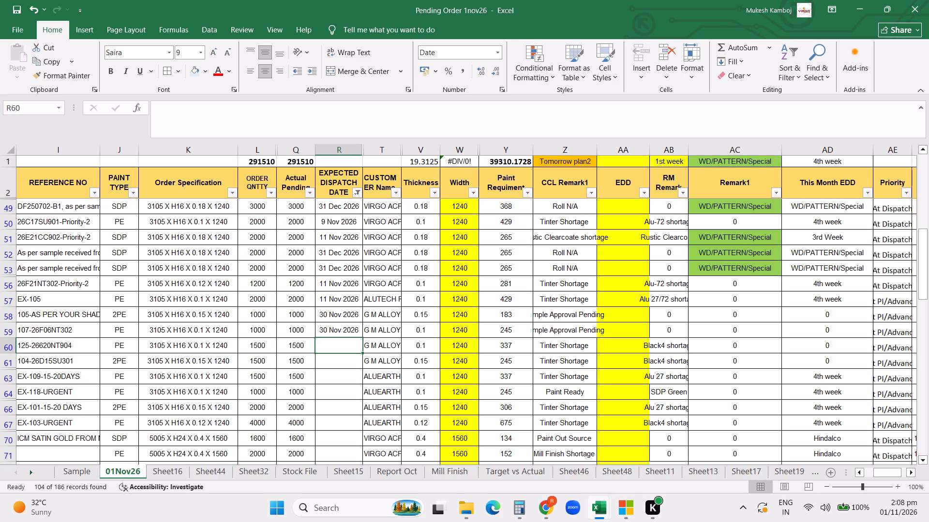
pyautogui.click(331, 237)
pyautogui.hotkey('ctrl', 'c')
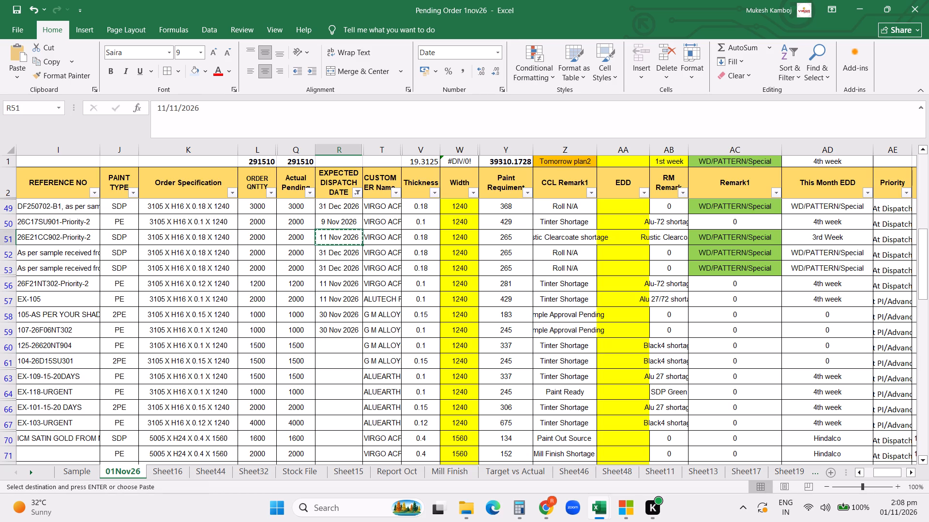
pyautogui.click(350, 346)
pyautogui.hotkey('ctrl', 'v')
pyautogui.click(165, 106)
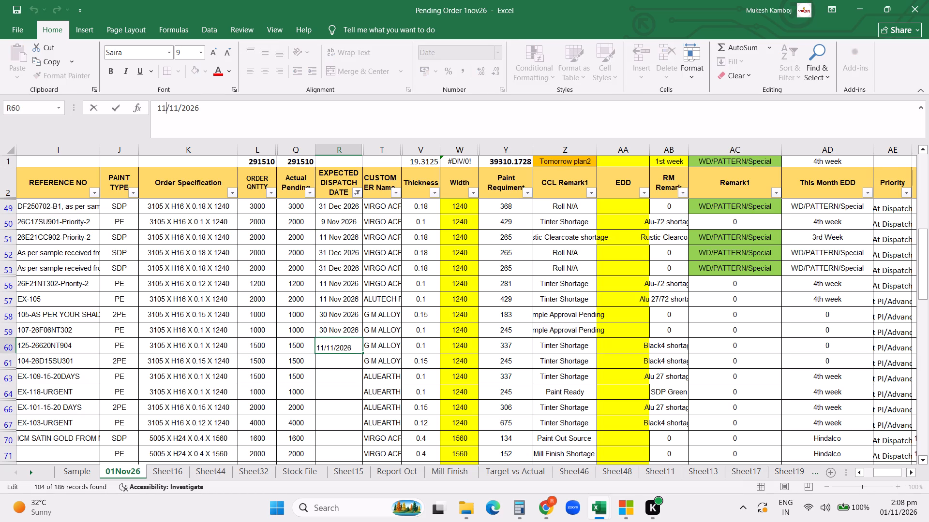
pyautogui.press('BackSpace')
pyautogui.press('2')
pyautogui.press('Return')
# Copy the 12 Nov 2026 dispatch date from row 60 to the Tinter Shortage orders in rows 61 and 63.
pyautogui.press('Up')
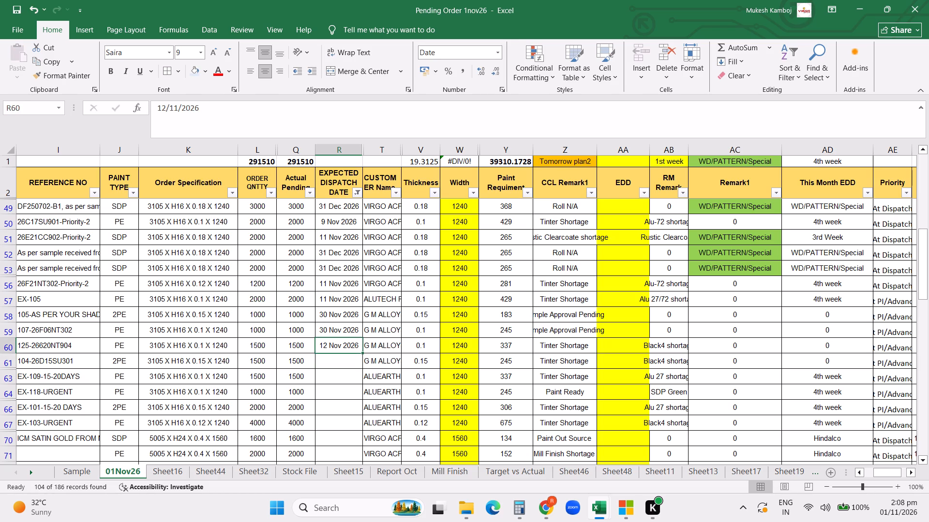
pyautogui.hotkey('ctrl', 'c')
pyautogui.hotkey('shift', 'Down')
pyautogui.hotkey('shift', 'Down')
pyautogui.press('Return')
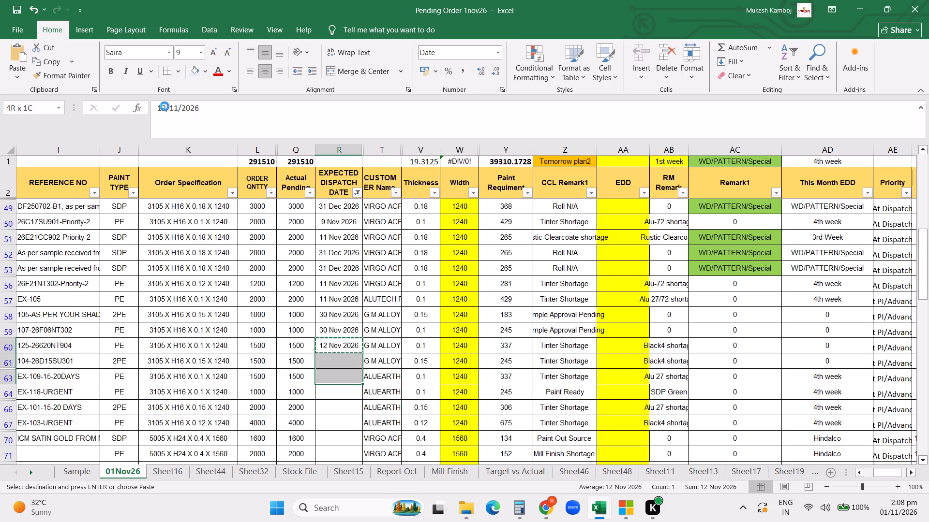
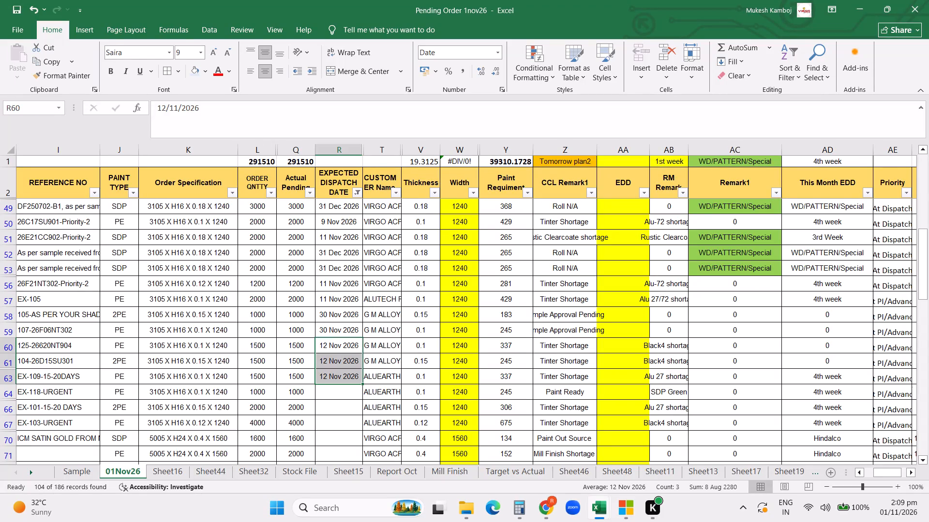
# Copy the 12 Nov 2026 dispatch date from row 63 to the Paint Ready order in row 64.
pyautogui.click(328, 219)
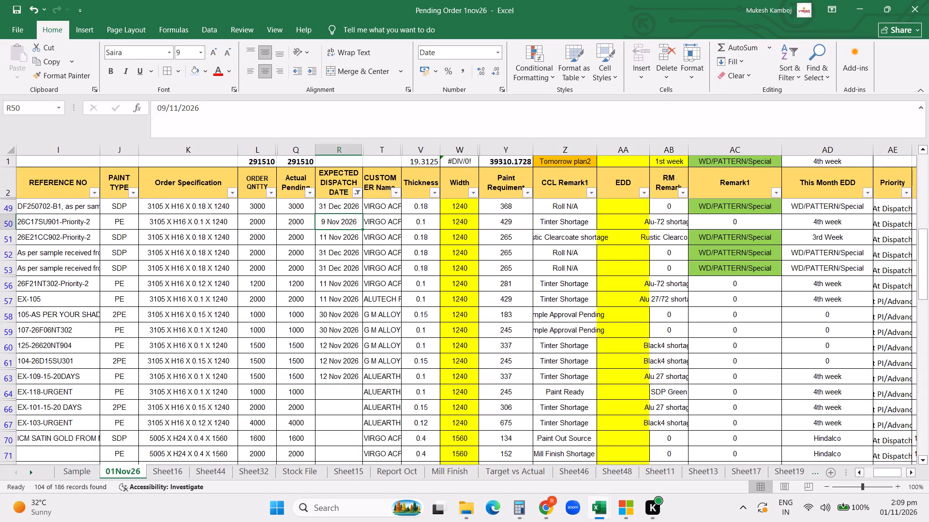
pyautogui.hotkey('ctrl', 'c')
pyautogui.click(333, 374)
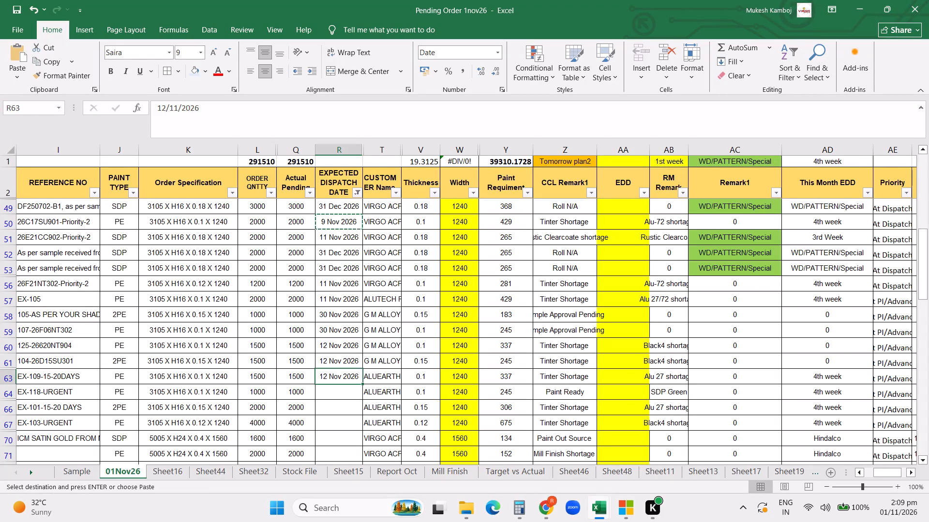
pyautogui.hotkey('ctrl', 'c')
pyautogui.click(346, 393)
pyautogui.hotkey('ctrl', 'v')
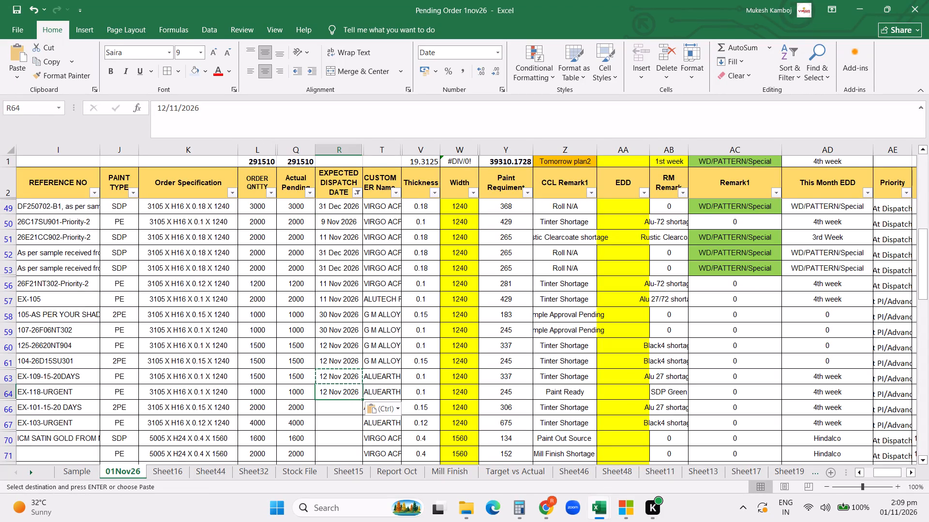
# Copy the 11 Nov 2026 dispatch date from row 57 to the Tinter Shortage orders in rows 66 and 67.
pyautogui.click(333, 301)
pyautogui.hotkey('ctrl', 'c')
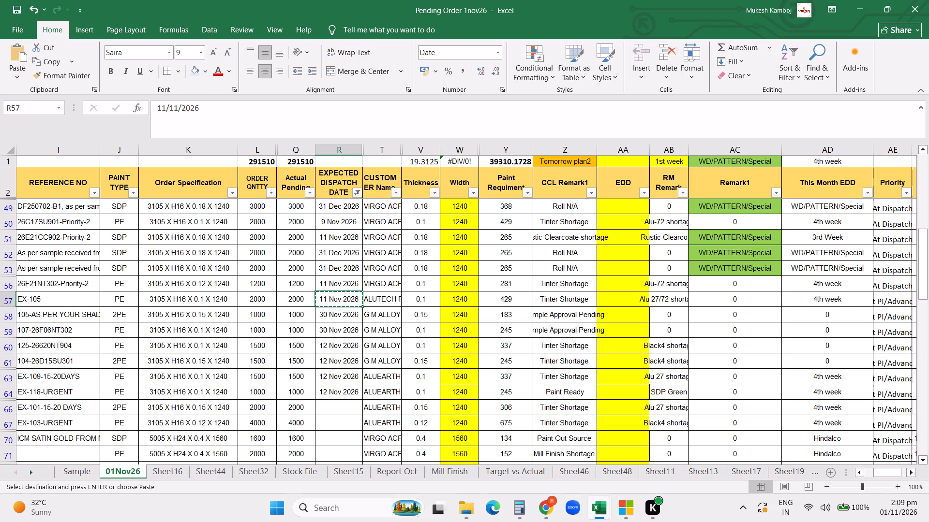
pyautogui.moveTo(339, 405); pyautogui.dragTo(338, 415)
pyautogui.press('Return')
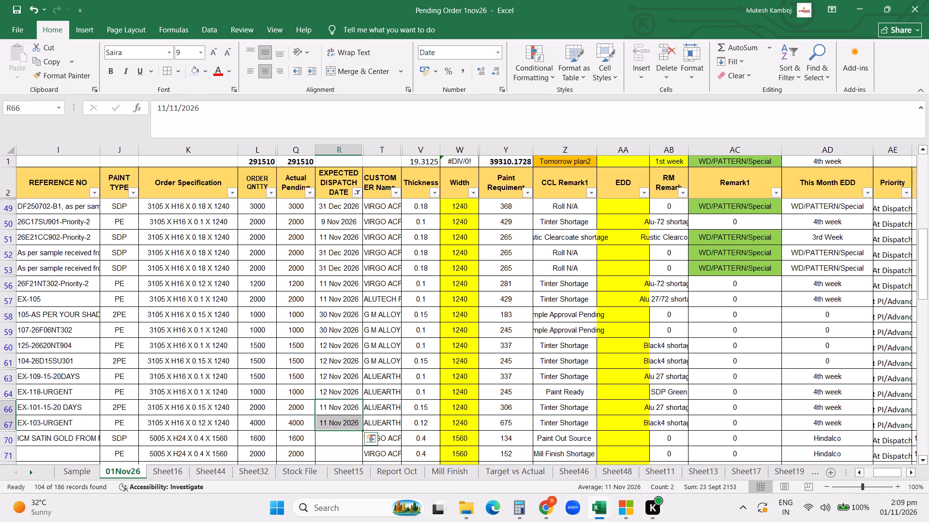
# Copy the dispatch date from row 67 to the Paint Out Source order in row 70 and change its day to give 15 Nov 2026.
pyautogui.scroll(-2, 330, 399)
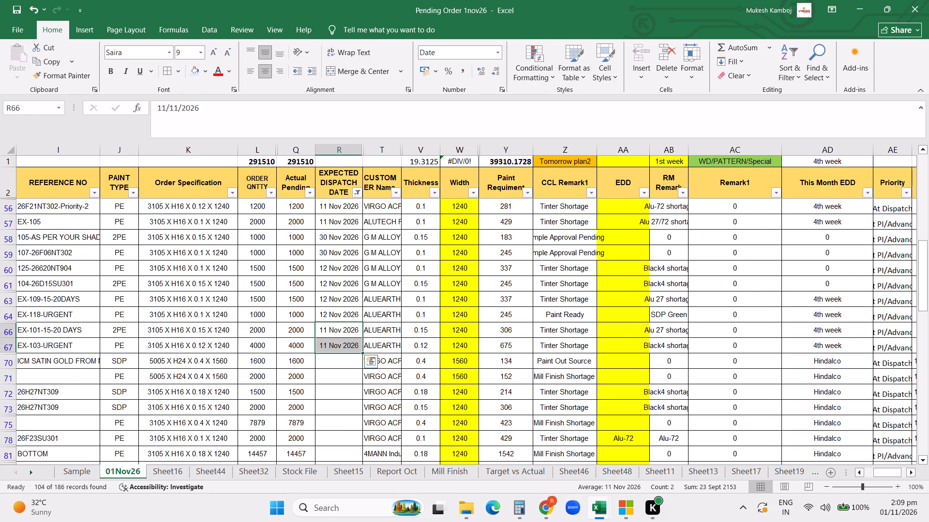
pyautogui.scroll(-1, 336, 411)
pyautogui.scroll(1, 343, 264)
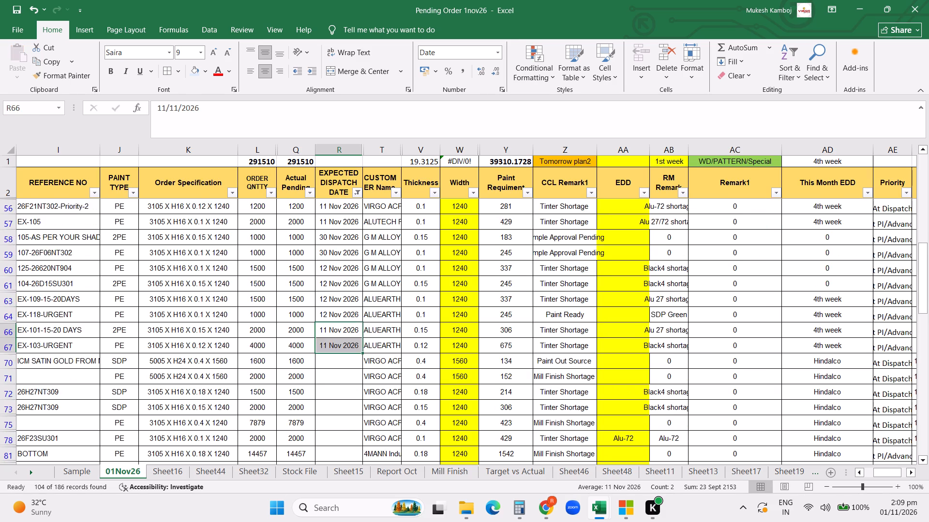
pyautogui.scroll(1, 343, 264)
pyautogui.click(338, 255)
pyautogui.hotkey('ctrl', 'c')
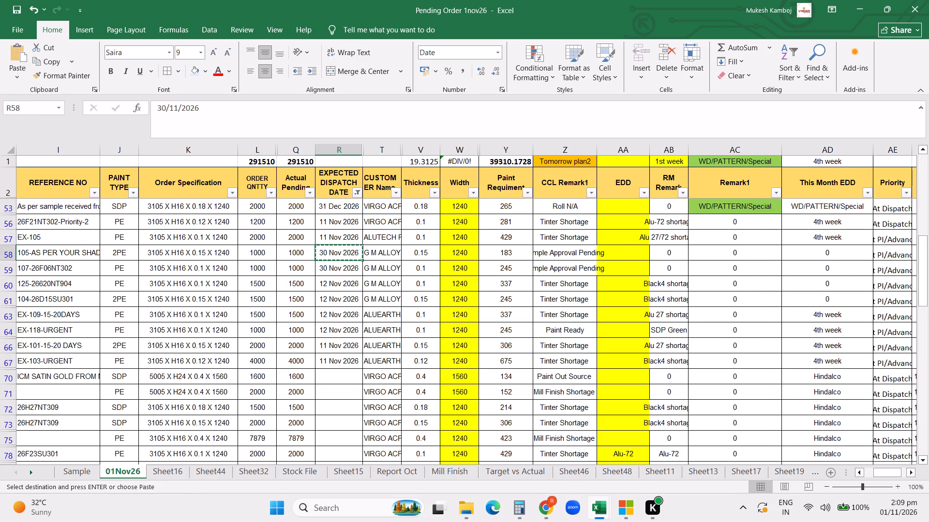
pyautogui.click(342, 375)
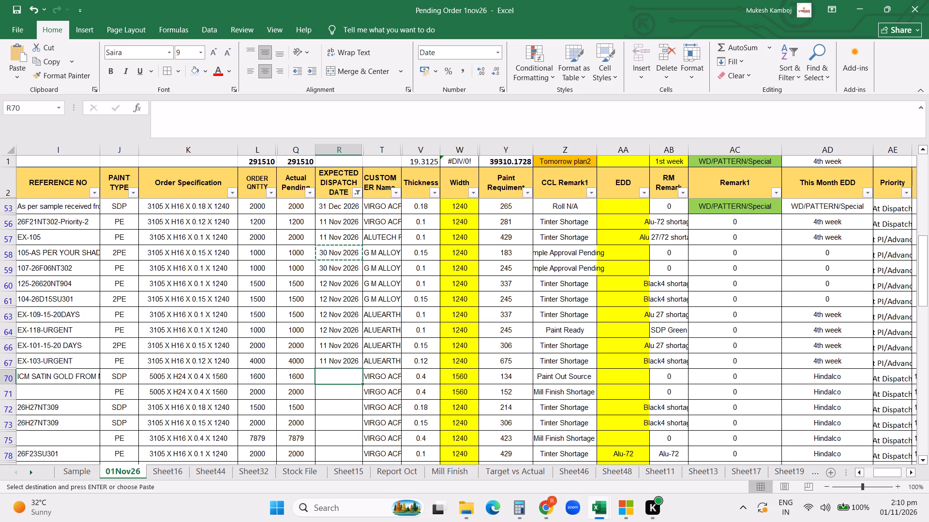
pyautogui.click(331, 362)
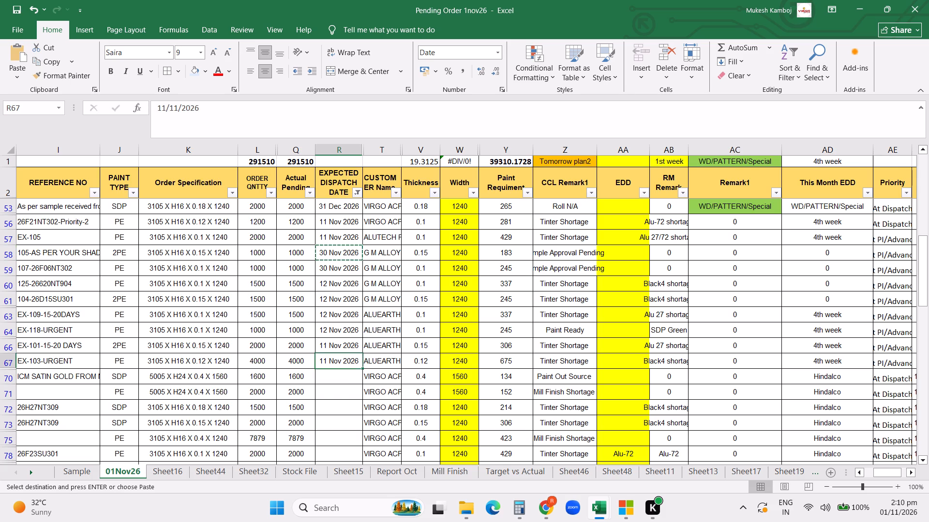
pyautogui.hotkey('ctrl', 'c')
pyautogui.click(339, 381)
pyautogui.hotkey('ctrl', 'v')
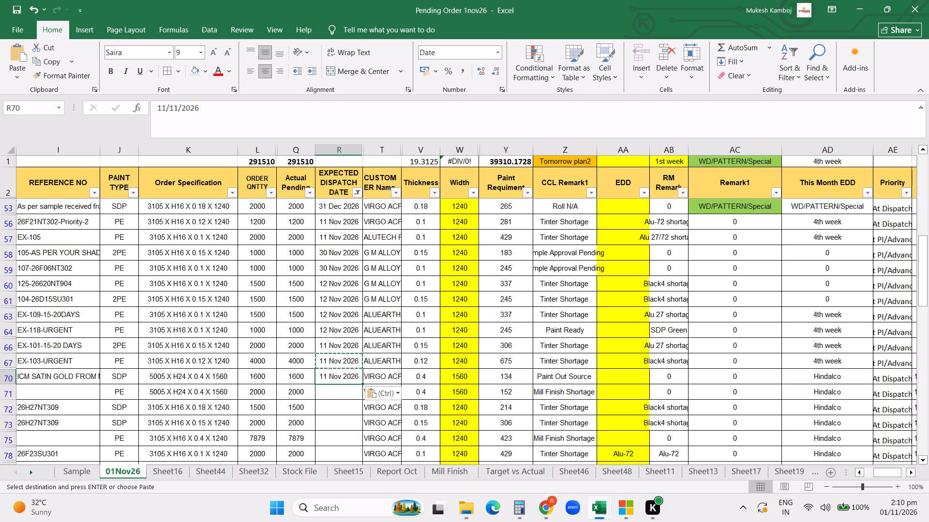
pyautogui.click(166, 107)
pyautogui.press('BackSpace')
pyautogui.press('5')
pyautogui.press('Return')
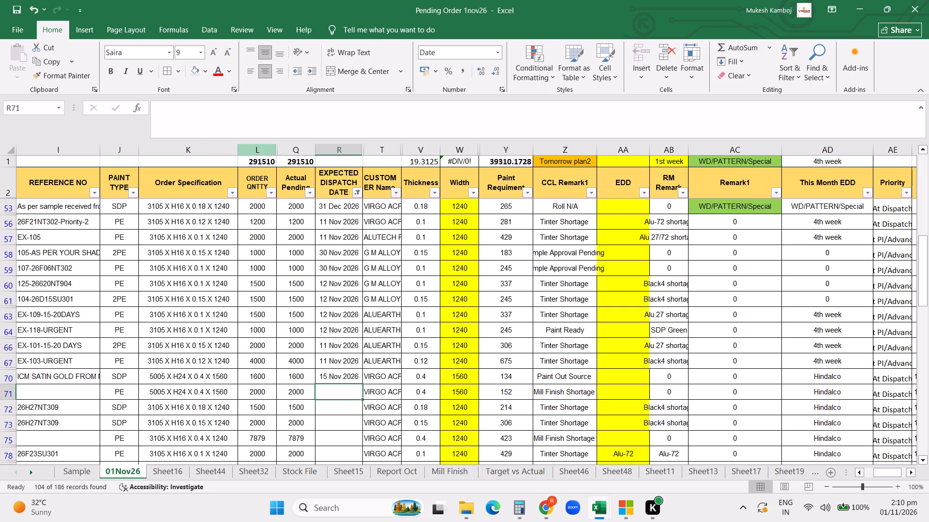
# Copy the 15 Nov 2026 dispatch date from row 70 to the Mill Finish Shortage order in row 71.
pyautogui.click(330, 376)
pyautogui.hotkey('ctrl', 'c')
pyautogui.press('Down')
pyautogui.press('Return')
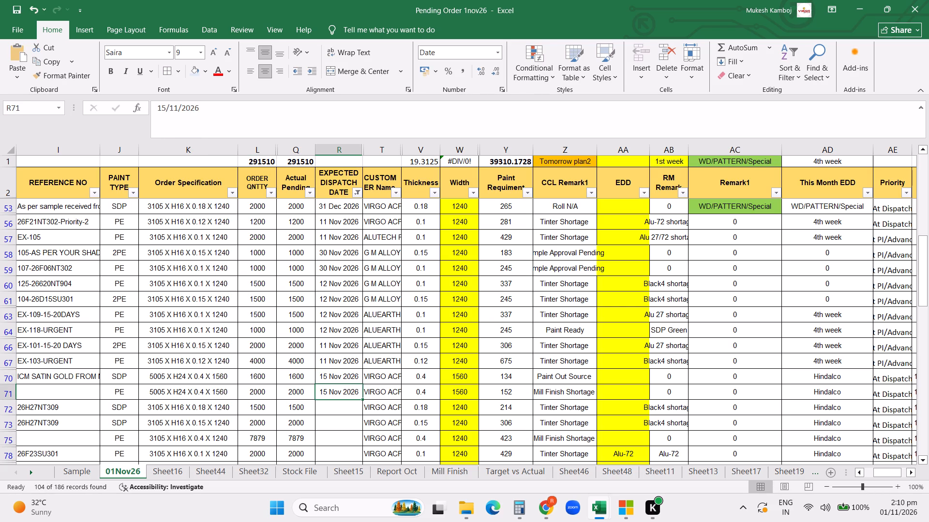
# Copy the dispatch date from row 67 to the Tinter Shortage order in row 72 and change its day to give 12 Nov 2026.
pyautogui.click(330, 357)
pyautogui.hotkey('ctrl', 'c')
pyautogui.click(341, 406)
pyautogui.hotkey('ctrl', 'v')
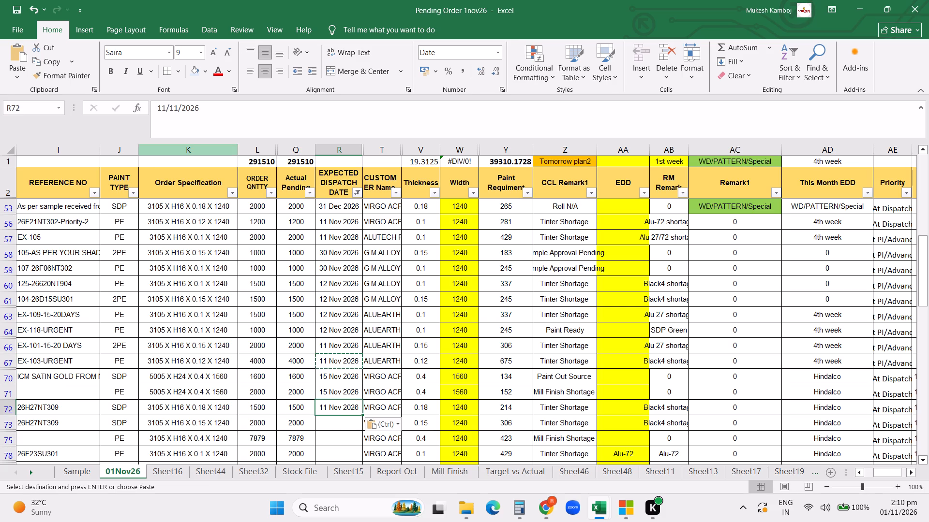
pyautogui.click(165, 106)
pyautogui.press('BackSpace')
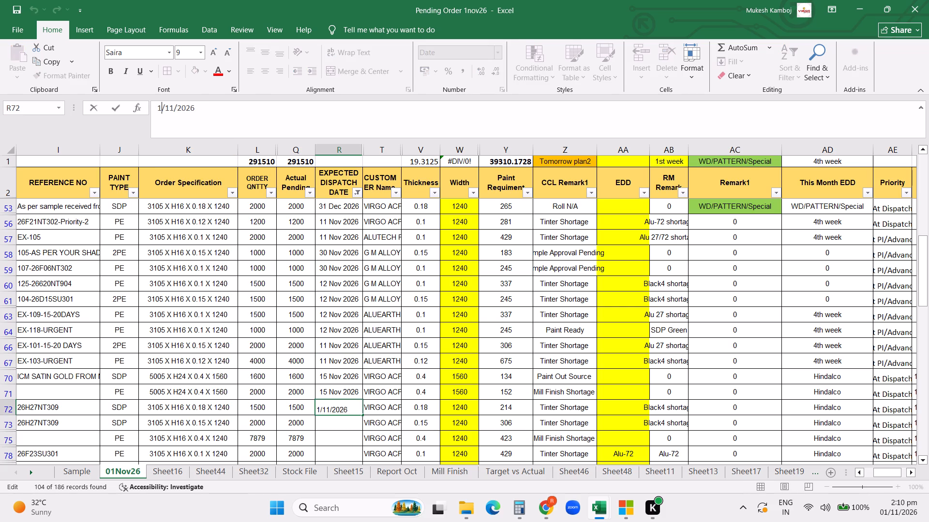
pyautogui.press('2')
pyautogui.press('Return')
# Copy the 12 Nov 2026 dispatch date from row 72 to the orders in rows 73, 75 and 78.
pyautogui.press('Up')
pyautogui.hotkey('ctrl', 'c')
pyautogui.hotkey('shift', 'Down')
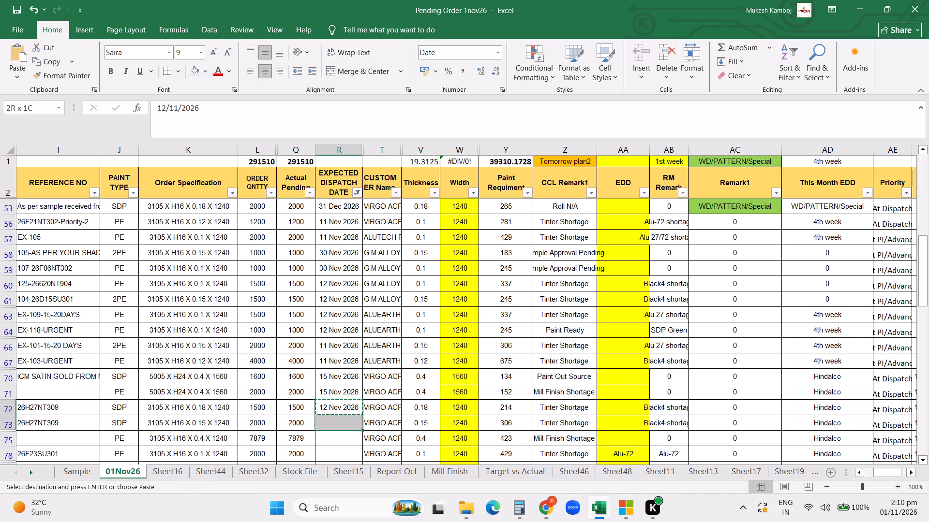
pyautogui.hotkey('shift', 'Down')
pyautogui.hotkey('shift', 'Down')
pyautogui.press('Return')
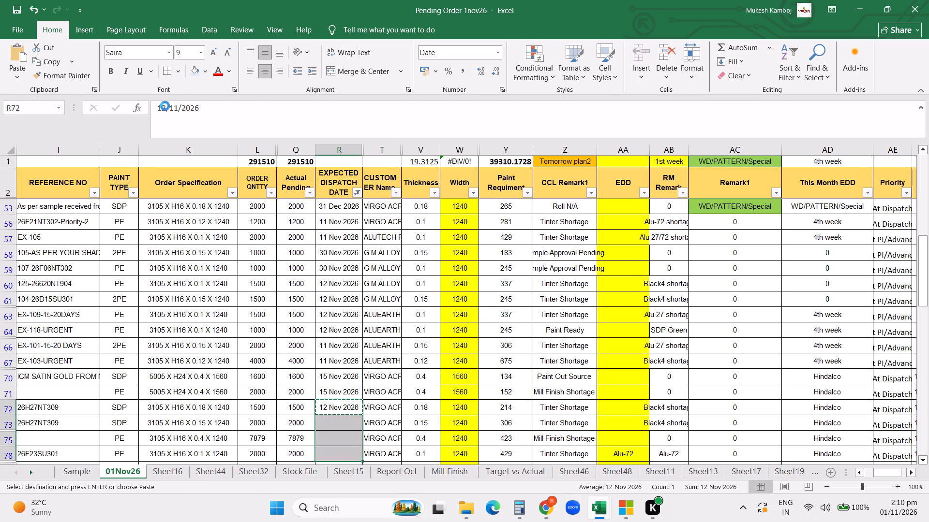
# Copy the dispatch date from row 78 to the Mill Finish Shortage order in row 81 and change its day to give 30 Nov 2026.
pyautogui.scroll(-4, 240, 205)
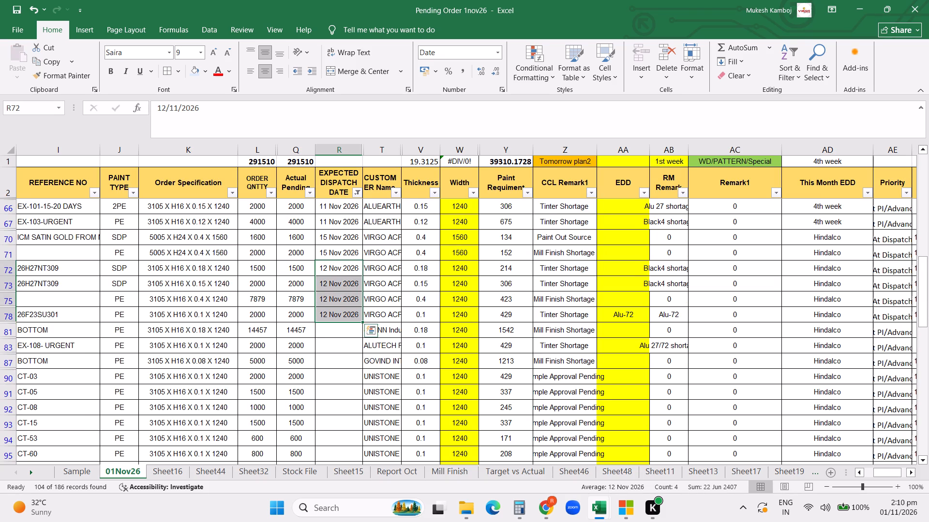
pyautogui.click(341, 352)
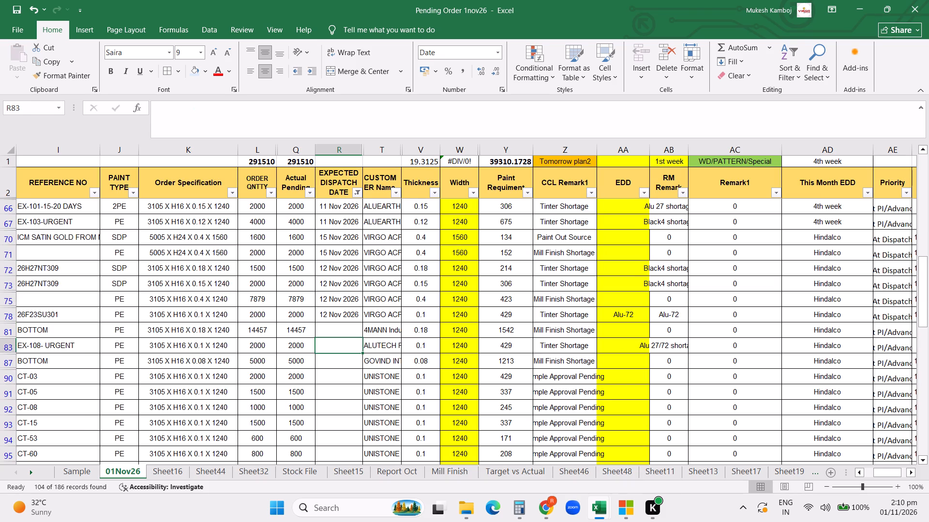
pyautogui.click(329, 316)
pyautogui.hotkey('ctrl', 'c')
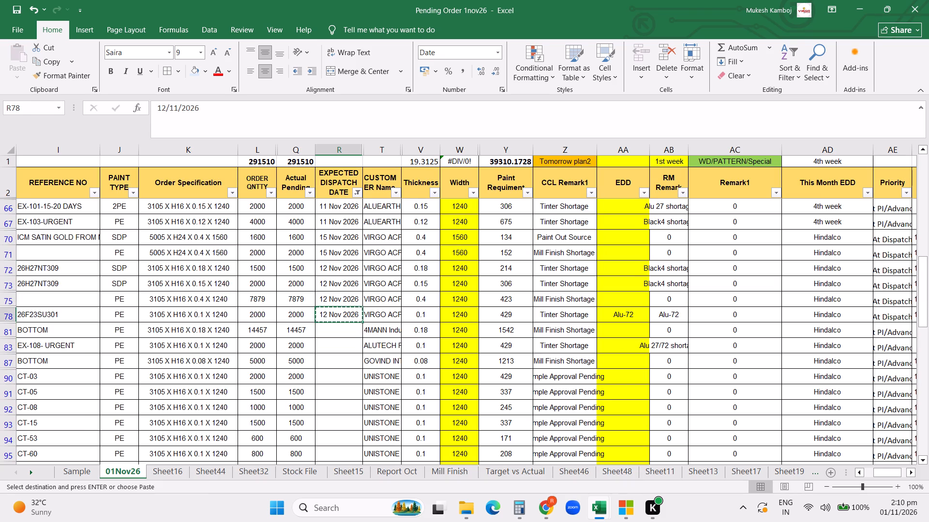
pyautogui.click(340, 336)
pyautogui.hotkey('ctrl', 'v')
pyautogui.click(165, 107)
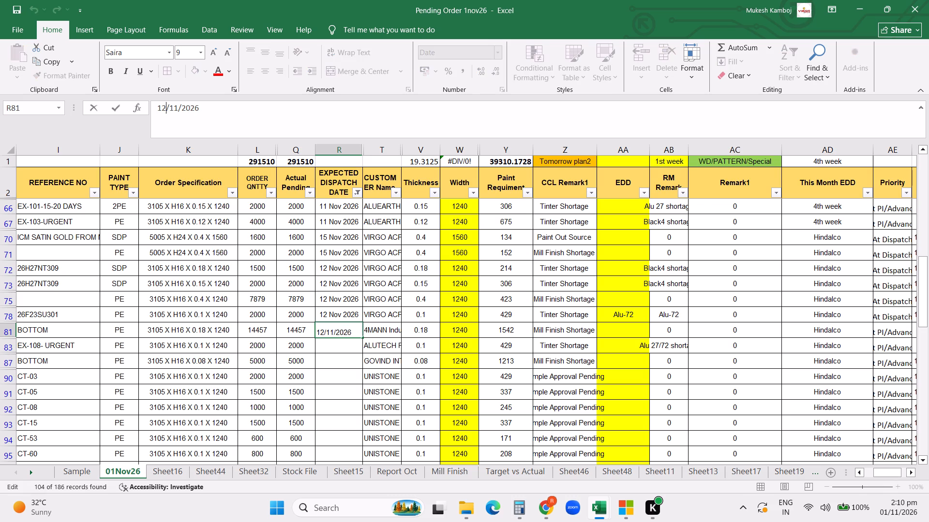
pyautogui.press('BackSpace')
pyautogui.press('BackSpace')
pyautogui.press('BackSpace')
pyautogui.write('30')
pyautogui.press('Return')
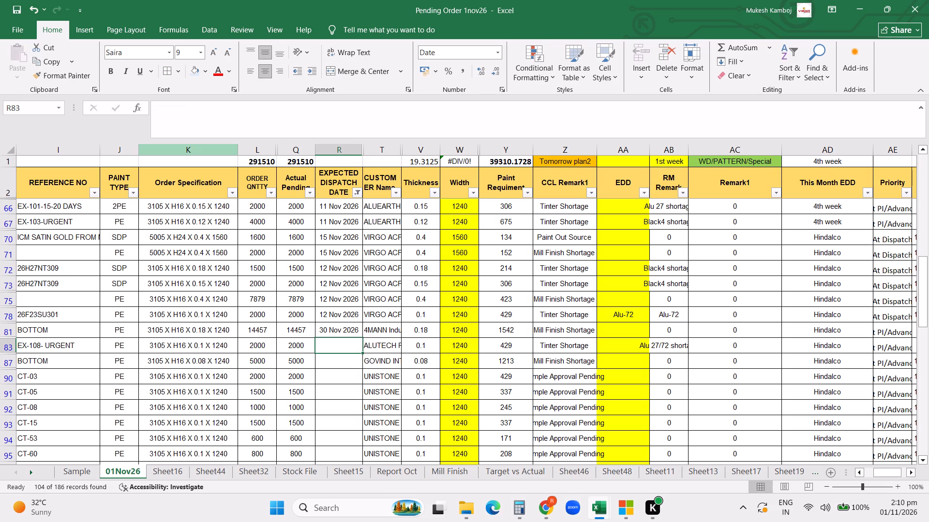
# Copy the 12 Nov 2026 dispatch date from row 78 to the Tinter Shortage order EX-108 in row 83.
pyautogui.click(337, 316)
pyautogui.hotkey('ctrl', 'c')
pyautogui.click(343, 346)
pyautogui.hotkey('ctrl', 'v')
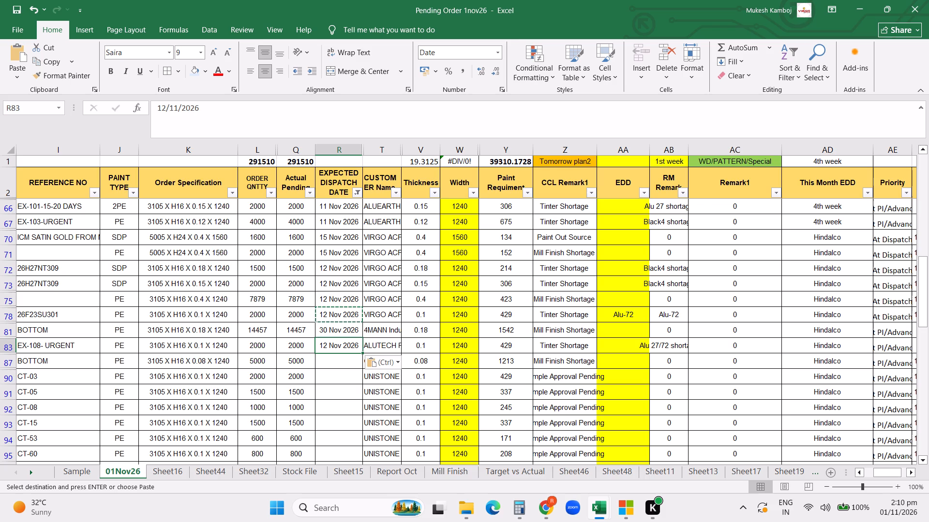
# Paste the copied row 78 dispatch date into the Mill Finish Shortage order in row 87 and change its day to give 25 Nov 2026.
pyautogui.click(337, 365)
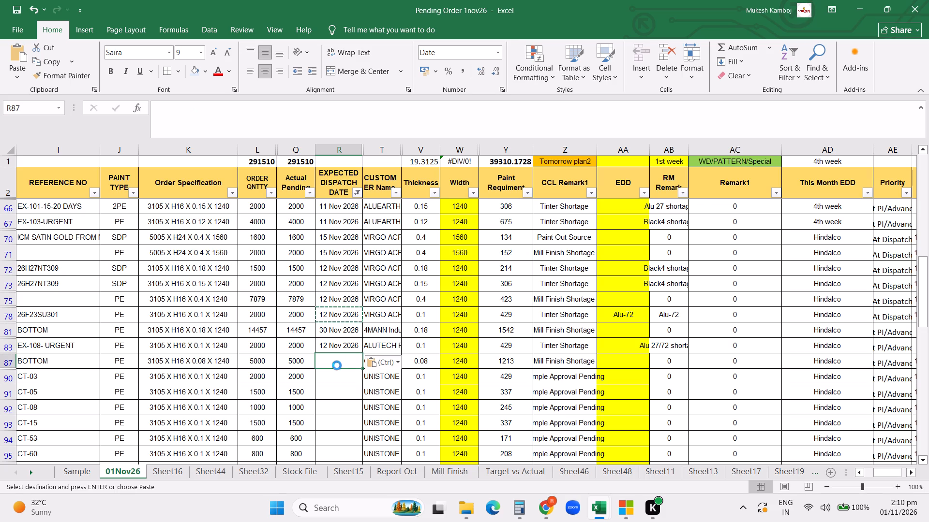
pyautogui.hotkey('ctrl', 'v')
pyautogui.click(164, 107)
pyautogui.press('Right')
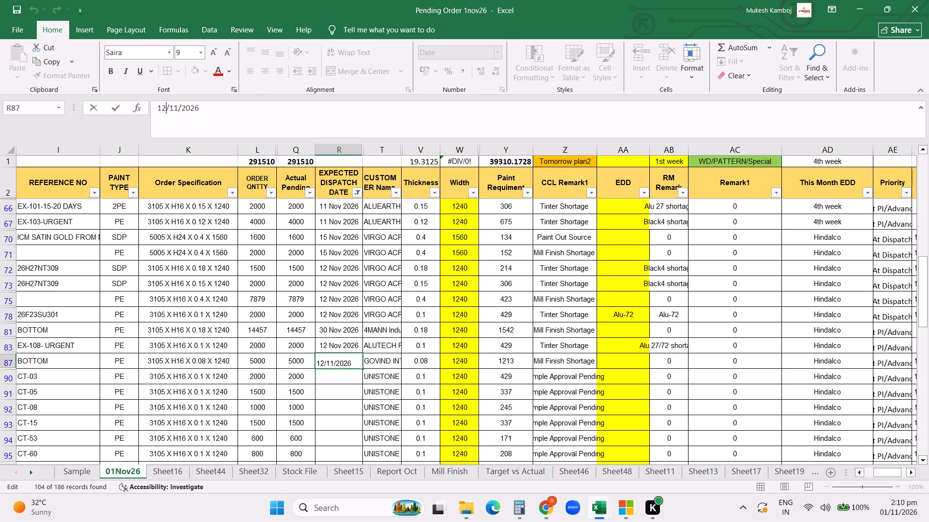
pyautogui.press('BackSpace')
pyautogui.press('BackSpace')
pyautogui.write('25')
pyautogui.press('Return')
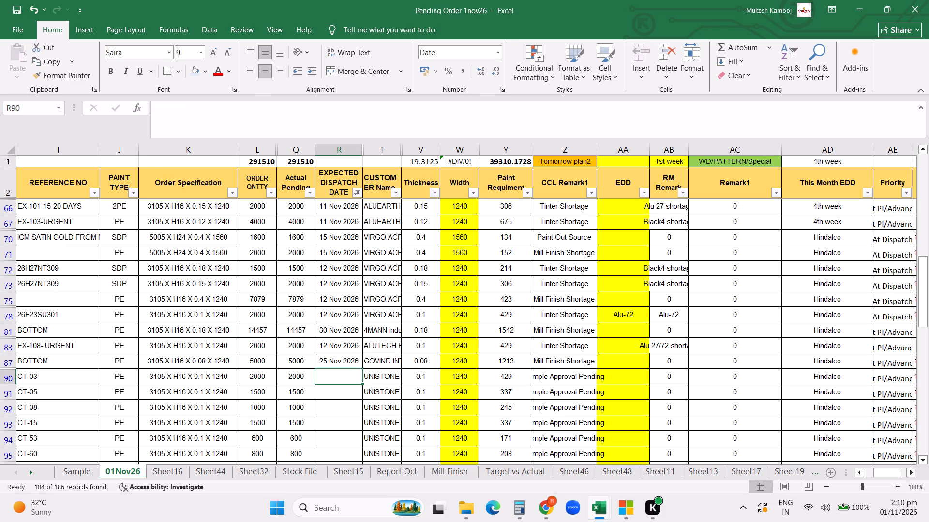
# Copy the dispatch date from row 87 to the Sample Approval Pending order CT-03 in row 90 and change its day to give 26 Nov 2026.
pyautogui.scroll(-1, 225, 171)
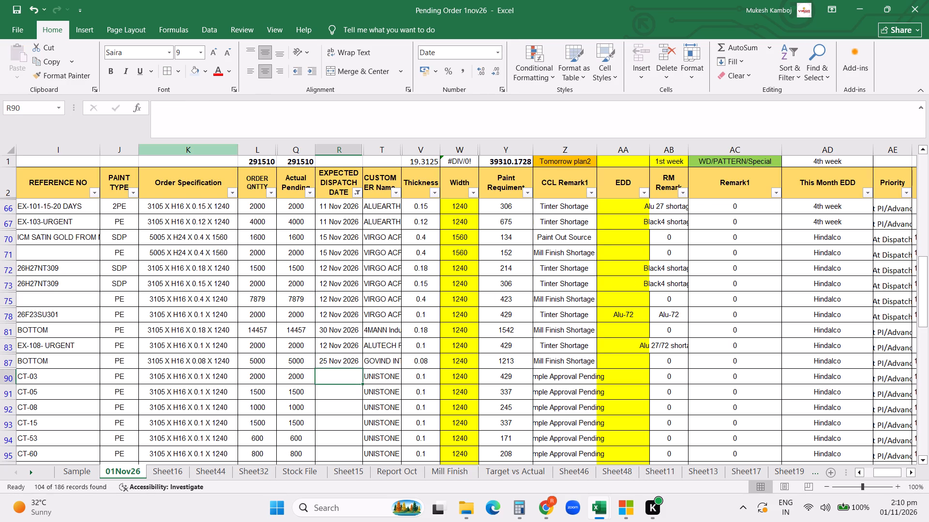
pyautogui.scroll(-4, 226, 173)
pyautogui.scroll(1, 236, 199)
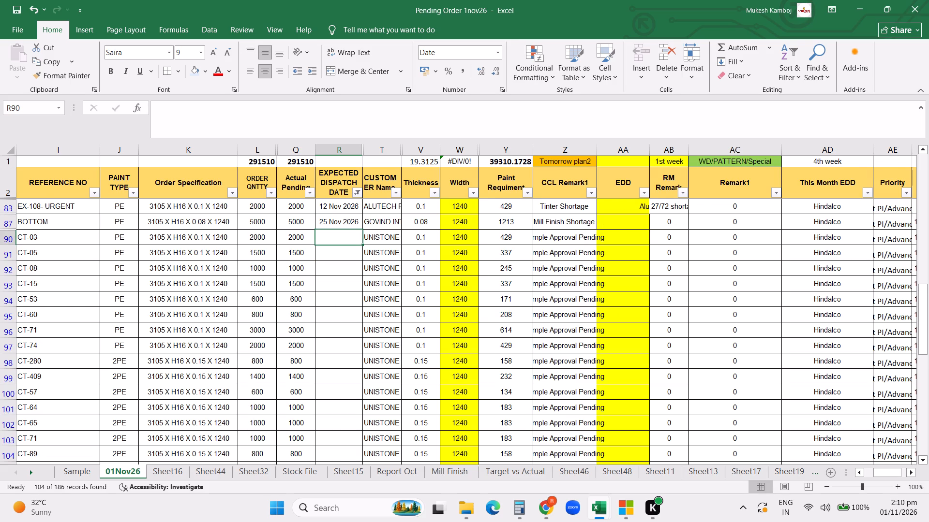
pyautogui.scroll(1, 236, 199)
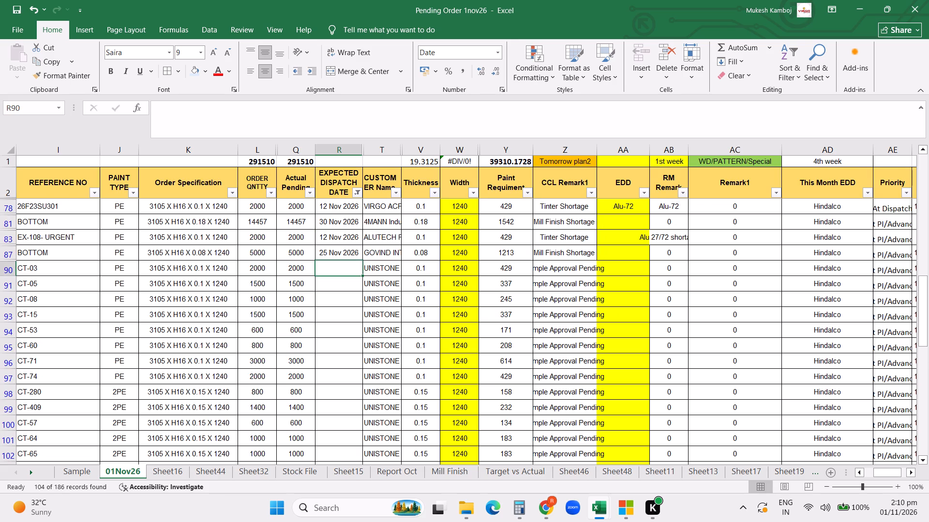
pyautogui.click(344, 253)
pyautogui.hotkey('ctrl', 'c')
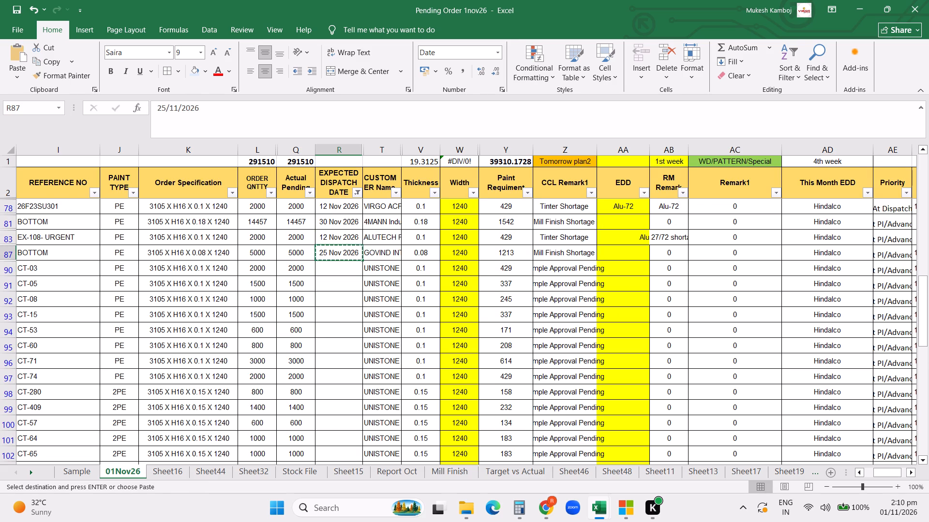
pyautogui.click(330, 267)
pyautogui.hotkey('ctrl', 'v')
pyautogui.click(166, 107)
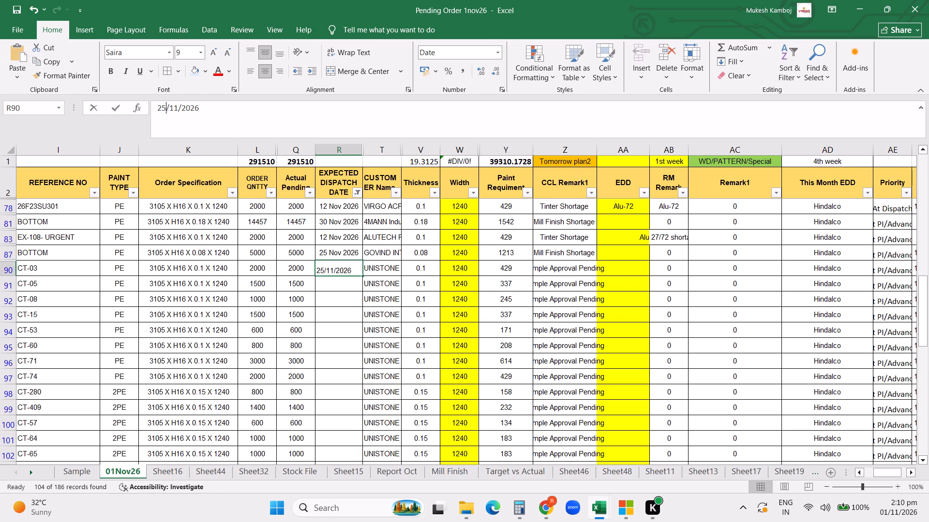
pyautogui.press('BackSpace')
pyautogui.press('6')
pyautogui.press('Return')
# Copy the 26 Nov 2026 dispatch date from row 90 to the Sample Approval Pending orders in rows 91 to 93.
pyautogui.press('Up')
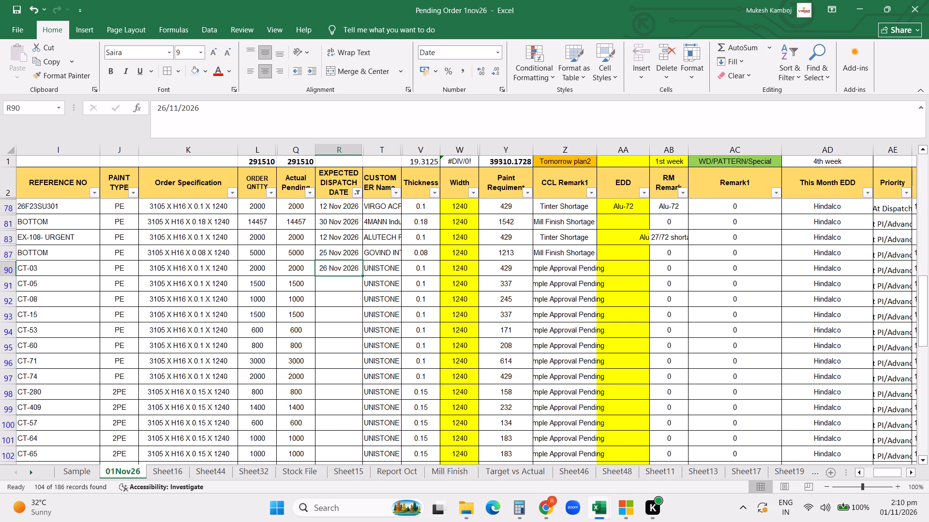
pyautogui.hotkey('ctrl', 'c')
pyautogui.hotkey('shift', 'Down')
pyautogui.hotkey('shift', 'Down')
pyautogui.hotkey('shift', 'Down')
pyautogui.hotkey('shift', 'Down')
pyautogui.hotkey('shift', 'Down')
pyautogui.hotkey('shift', 'Down')
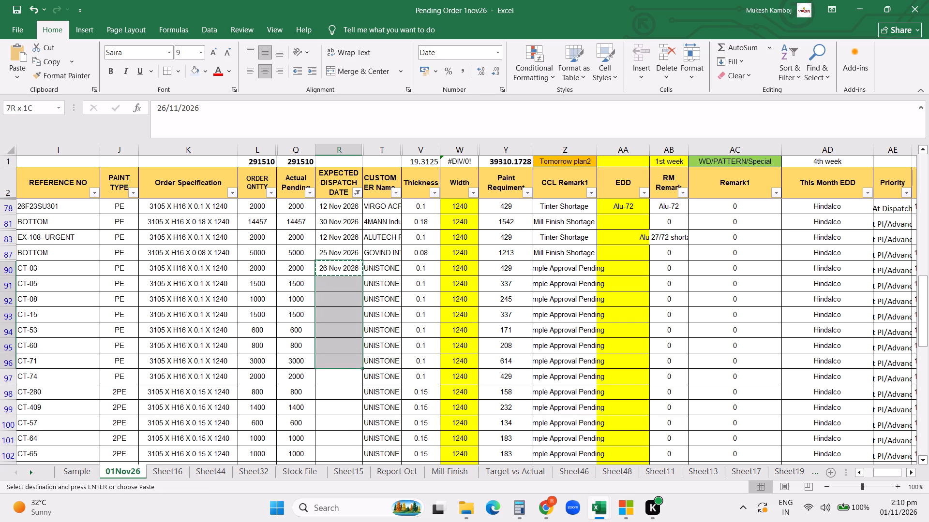
pyautogui.hotkey('shift', 'Up')
pyautogui.hotkey('shift', 'Up')
pyautogui.hotkey('shift', 'Up')
pyautogui.hotkey('shift', 'Up')
pyautogui.hotkey('shift', 'Down')
pyautogui.press('Return')
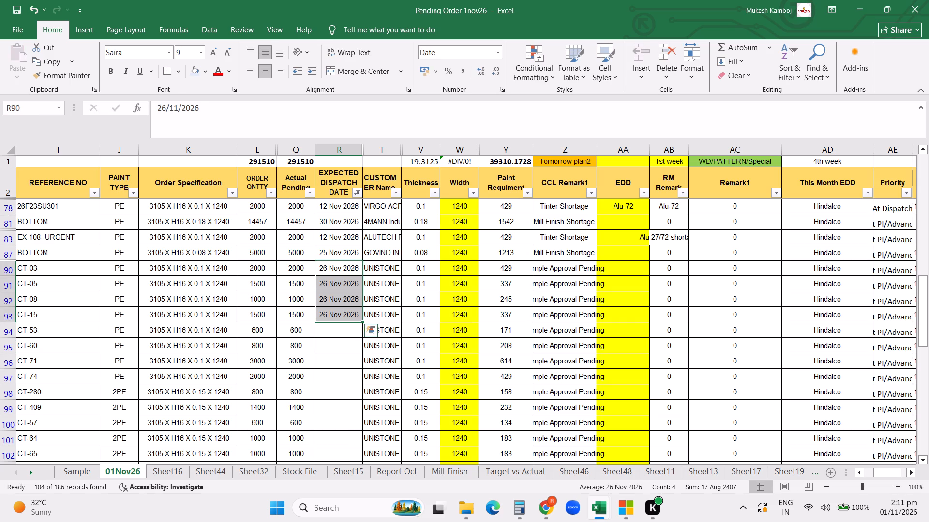
# Copy the dispatch date from row 93 to the Sample Approval Pending order CT-53 in row 94 and change its day to give 27 Nov 2026.
pyautogui.click(328, 310)
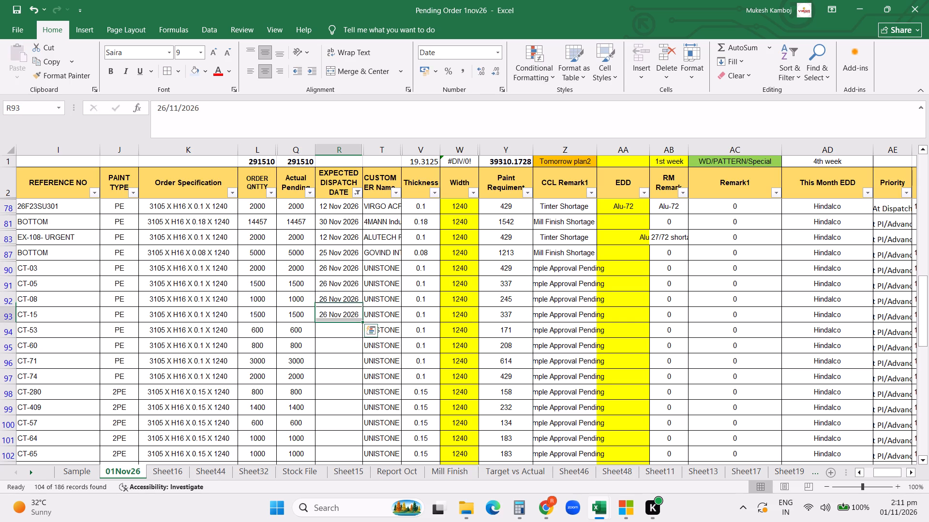
pyautogui.hotkey('ctrl', 'c')
pyautogui.click(336, 327)
pyautogui.hotkey('ctrl', 'v')
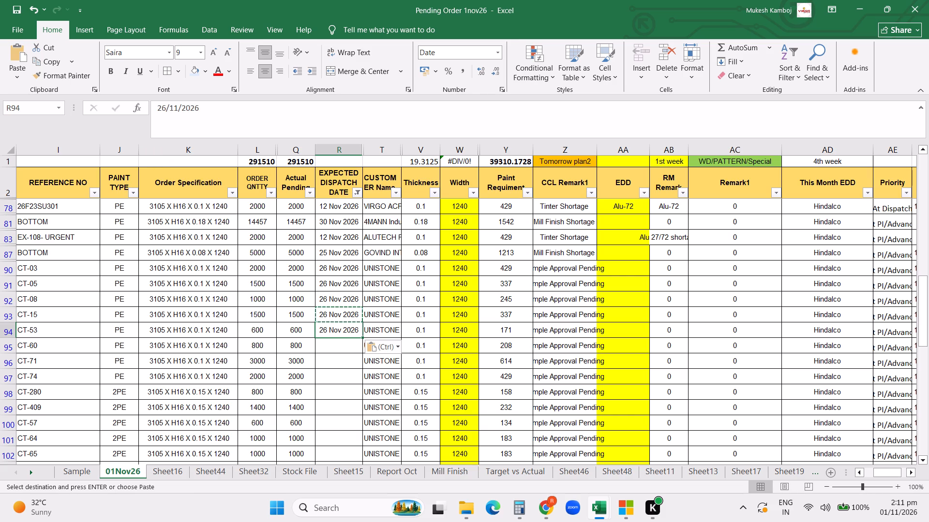
pyautogui.click(164, 107)
pyautogui.press('BackSpace')
pyautogui.press('7')
pyautogui.press('Return')
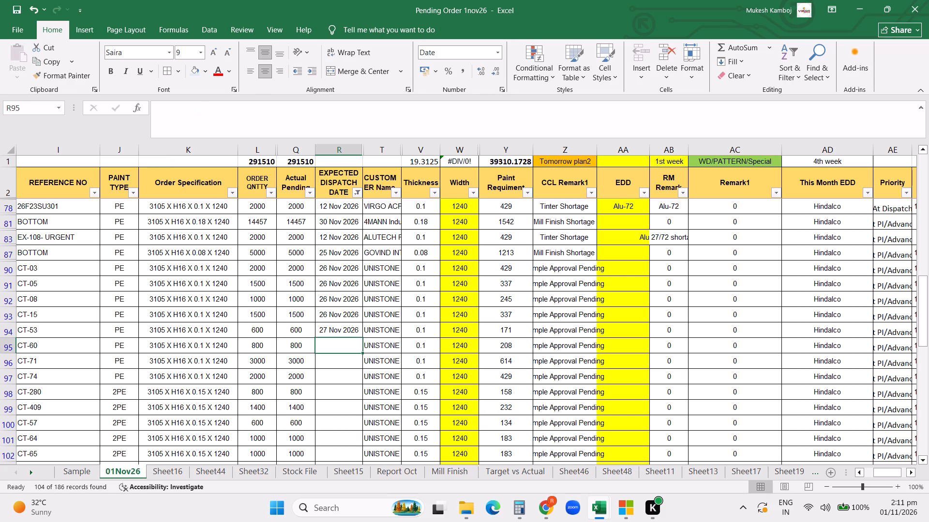
# Copy the 27 Nov 2026 dispatch date from row 94 to the Sample Approval Pending orders in rows 95 to 97.
pyautogui.press('Up')
pyautogui.hotkey('ctrl', 'c')
pyautogui.hotkey('shift', 'Down')
pyautogui.hotkey('shift', 'Down')
pyautogui.hotkey('shift', 'Down')
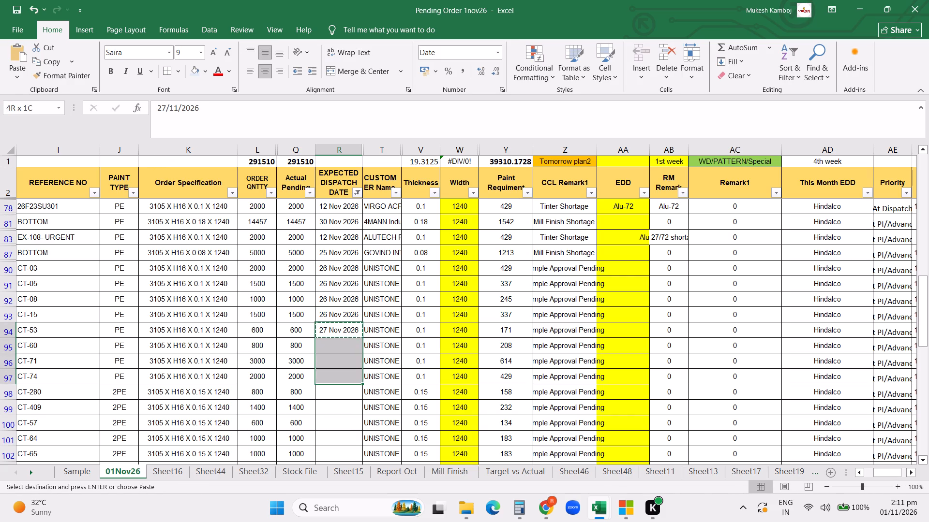
pyautogui.press('Return')
# Copy the dispatch date from row 97 to order CT-280 in row 98 and change its day to give 28 Nov 2026.
pyautogui.scroll(-2, 189, 171)
pyautogui.click(326, 331)
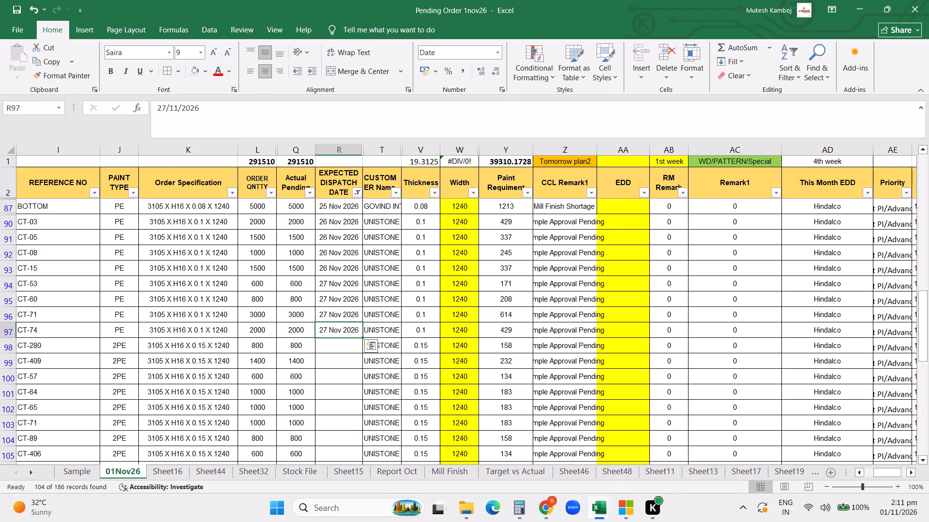
pyautogui.hotkey('ctrl', 'c')
pyautogui.click(337, 349)
pyautogui.hotkey('ctrl', 'v')
pyautogui.click(165, 104)
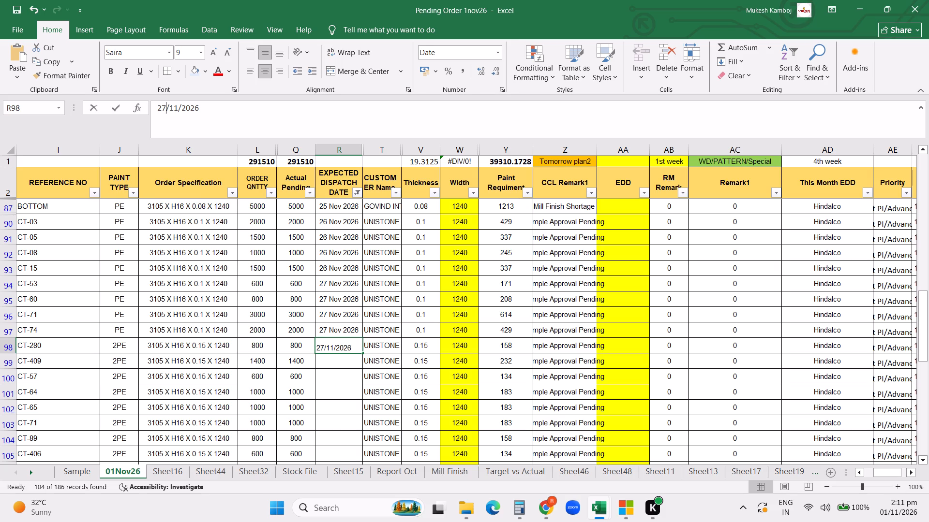
pyautogui.press('BackSpace')
pyautogui.press('8')
pyautogui.press('Return')
# Copy the 28 Nov 2026 dispatch date from row 98 to the Sample Approval Pending orders in rows 99 to 101.
pyautogui.press('Up')
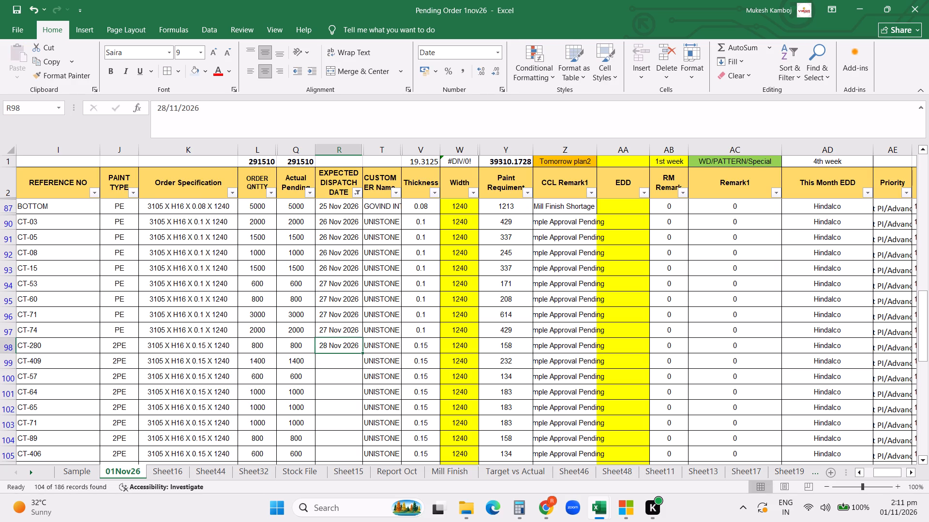
pyautogui.hotkey('ctrl', 'c')
pyautogui.hotkey('shift', 'Down')
pyautogui.hotkey('shift', 'Down')
pyautogui.hotkey('shift', 'Down')
pyautogui.press('Return')
# Copy the dispatch date from row 101 to order CT-65 in row 102 and change its day to give 29 Nov 2026.
pyautogui.scroll(-2, 300, 209)
pyautogui.click(337, 328)
pyautogui.hotkey('ctrl', 'c')
pyautogui.click(331, 348)
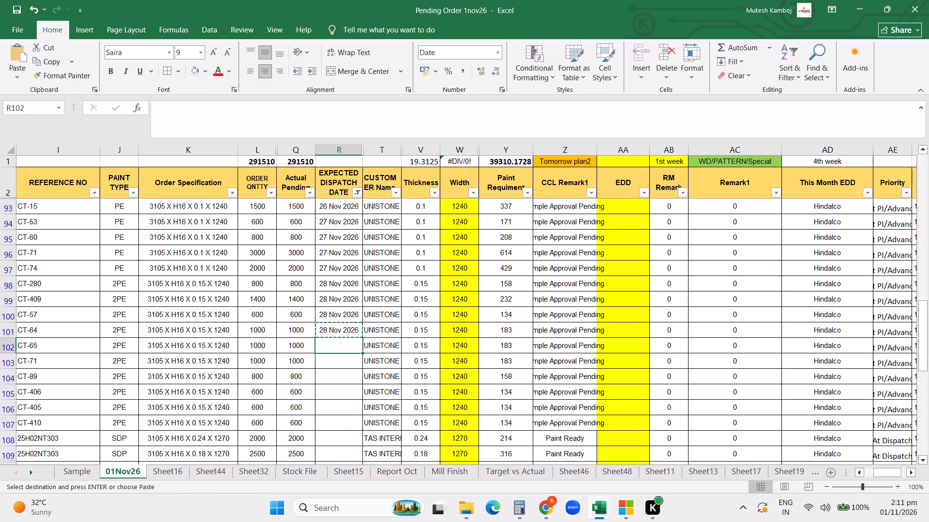
pyautogui.hotkey('ctrl', 'v')
pyautogui.click(164, 108)
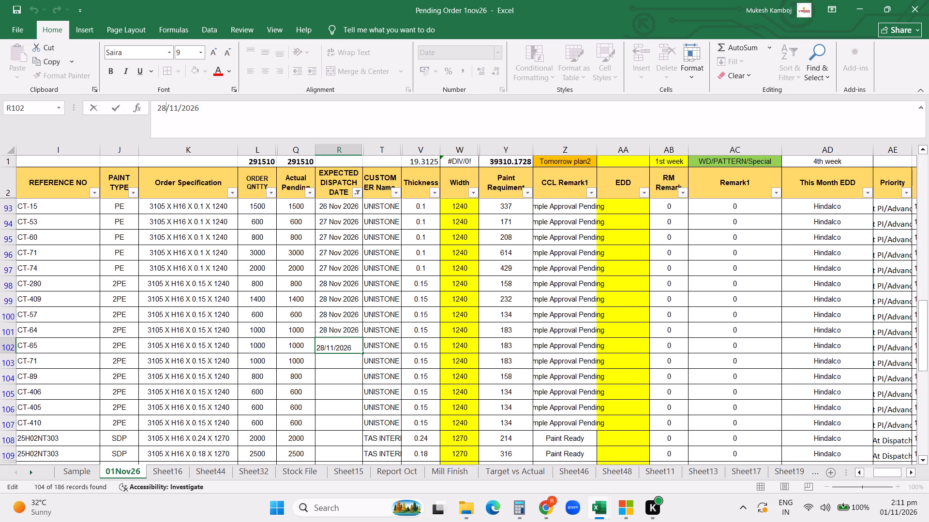
pyautogui.press('BackSpace')
pyautogui.press('9')
pyautogui.press('Return')
# Copy the 29 Nov 2026 dispatch date from row 102 to the Sample Approval Pending orders in rows 103 to 105.
pyautogui.press('Up')
pyautogui.hotkey('ctrl', 'c')
pyautogui.hotkey('shift', 'Down')
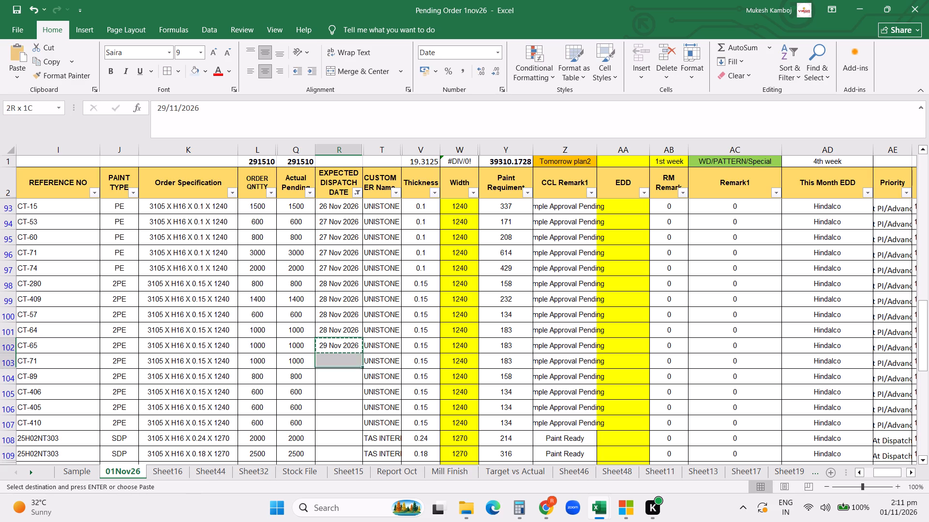
pyautogui.hotkey('shift', 'Down')
pyautogui.hotkey('shift', 'Down')
pyautogui.press('Return')
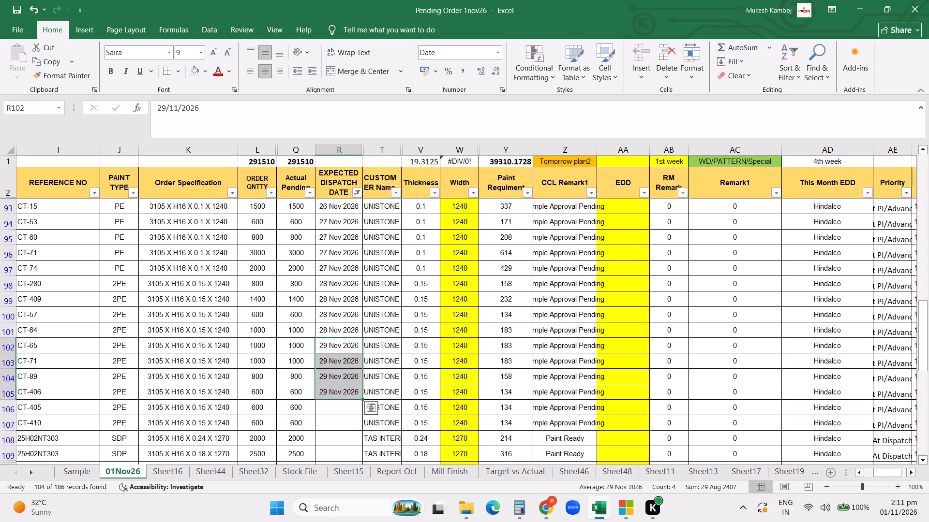
pyautogui.scroll(-3, 463, 427)
pyautogui.click(330, 250)
pyautogui.hotkey('ctrl', 'c')
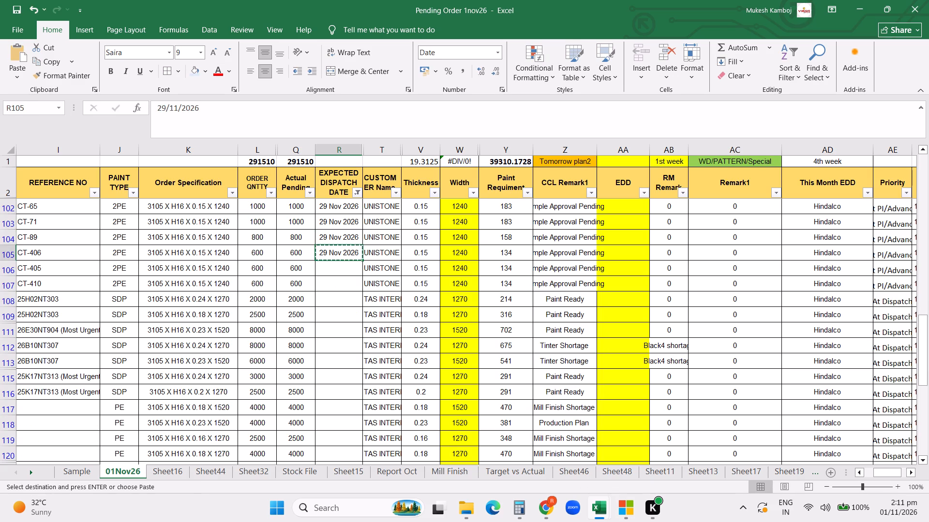
pyautogui.click(329, 273)
pyautogui.hotkey('ctrl', 'v')
pyautogui.click(164, 109)
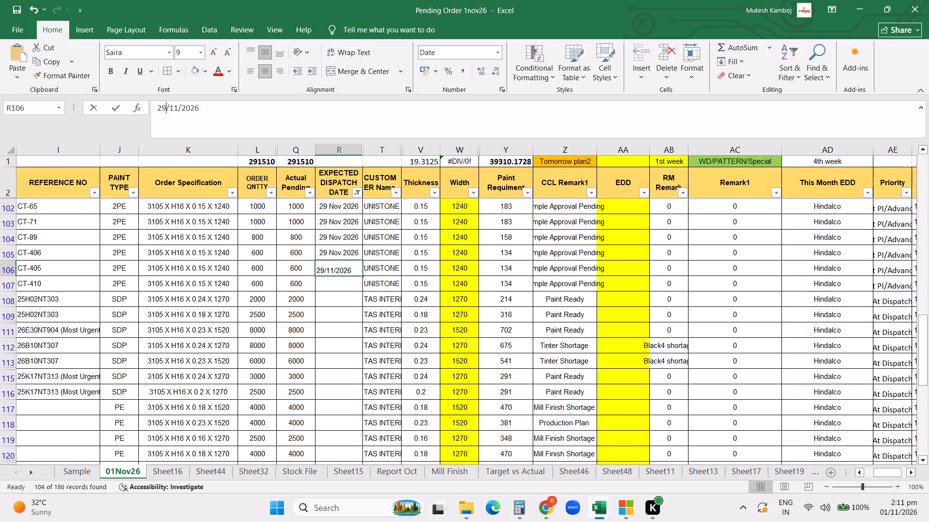
pyautogui.press('BackSpace')
pyautogui.press('BackSpace')
pyautogui.write('30')
pyautogui.press('Return')
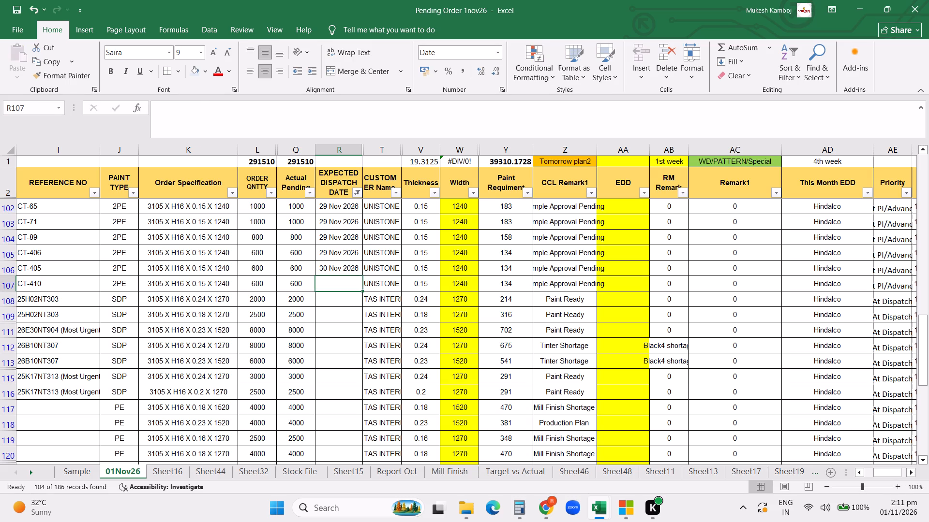
# Copy the 30 Nov 2026 dispatch date from row 106 to the orders in rows 107 to 109.
pyautogui.press('Up')
pyautogui.hotkey('ctrl', 'c')
pyautogui.hotkey('shift', 'Down')
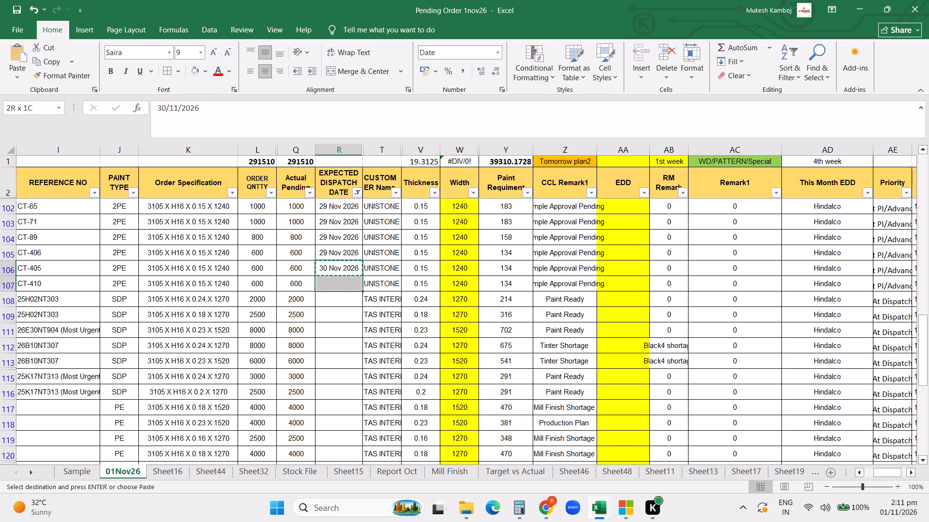
pyautogui.hotkey('shift', 'Down')
pyautogui.hotkey('shift', 'Down')
pyautogui.press('Return')
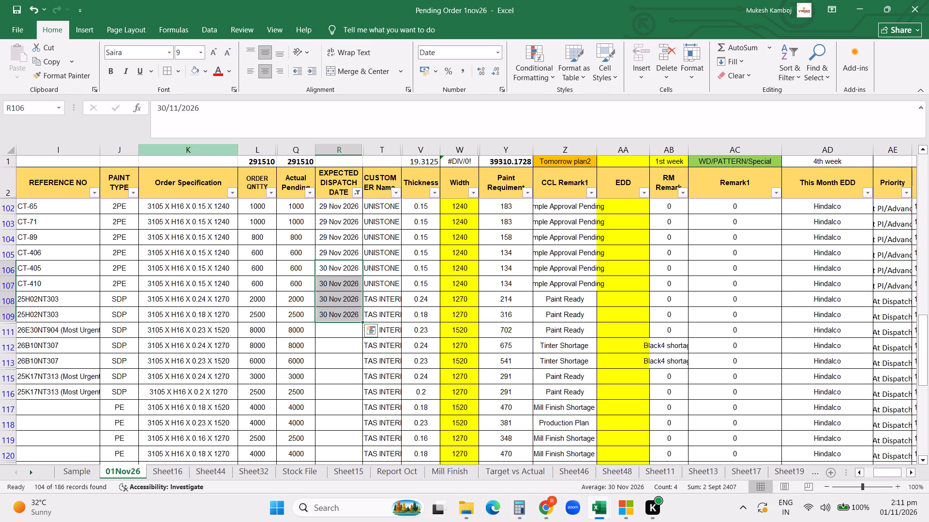
pyautogui.click(339, 299)
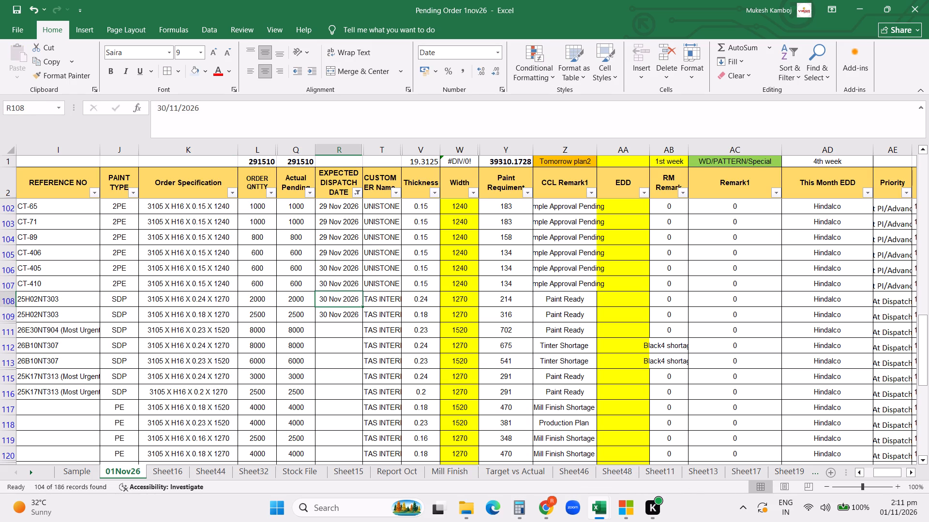
pyautogui.click(165, 102)
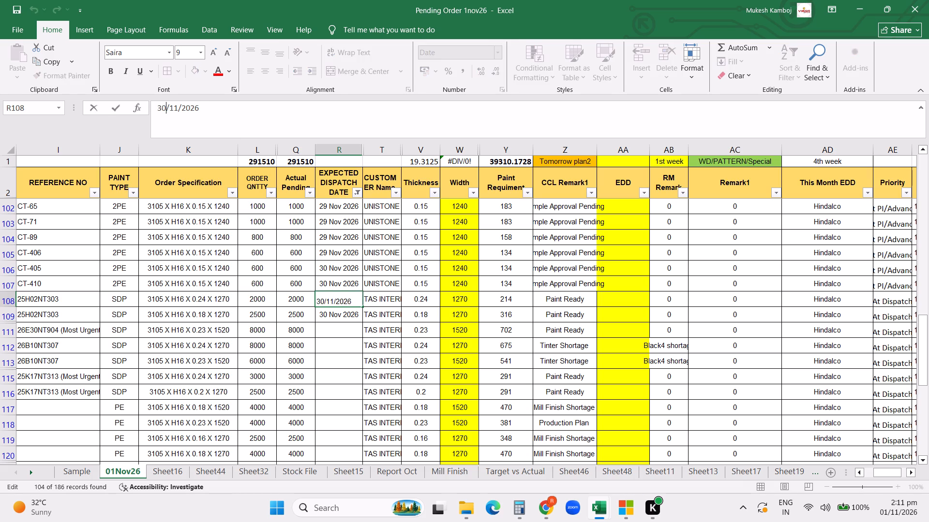
pyautogui.press('BackSpace')
pyautogui.press('BackSpace')
pyautogui.press('2')
pyautogui.press('BackSpace')
pyautogui.write('16')
pyautogui.press('Return')
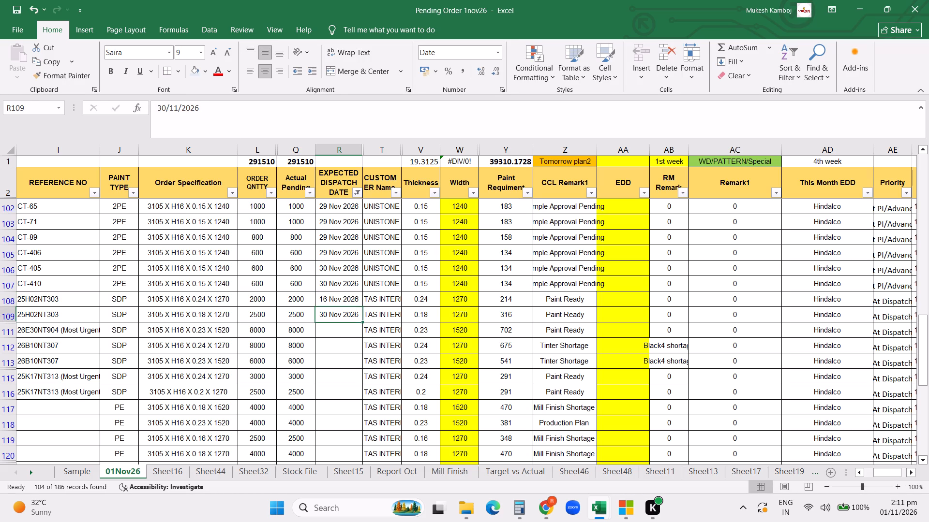
# Copy the 16 Nov 2026 dispatch date from row 108 to the Paint Ready orders in rows 109 and 111.
pyautogui.press('Up')
pyautogui.hotkey('ctrl', 'c')
pyautogui.hotkey('shift', 'Down')
pyautogui.hotkey('shift', 'Down')
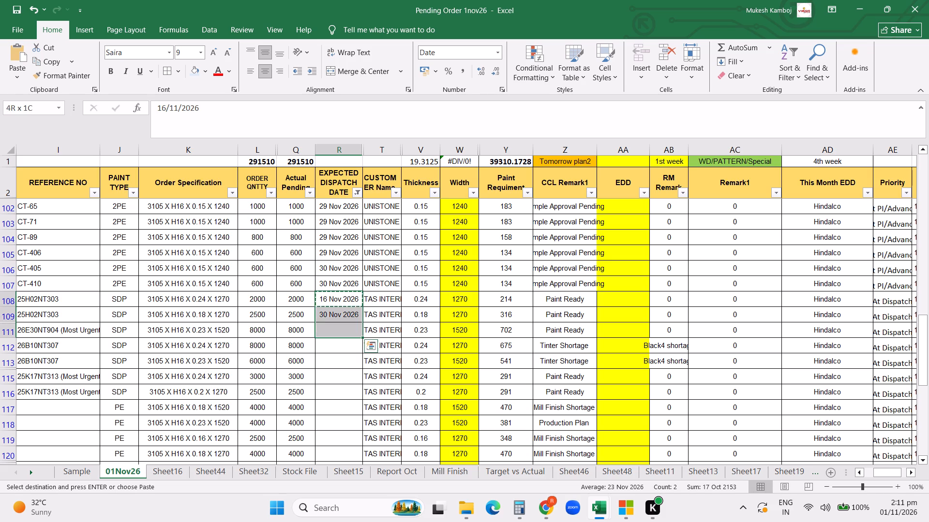
pyautogui.press('Return')
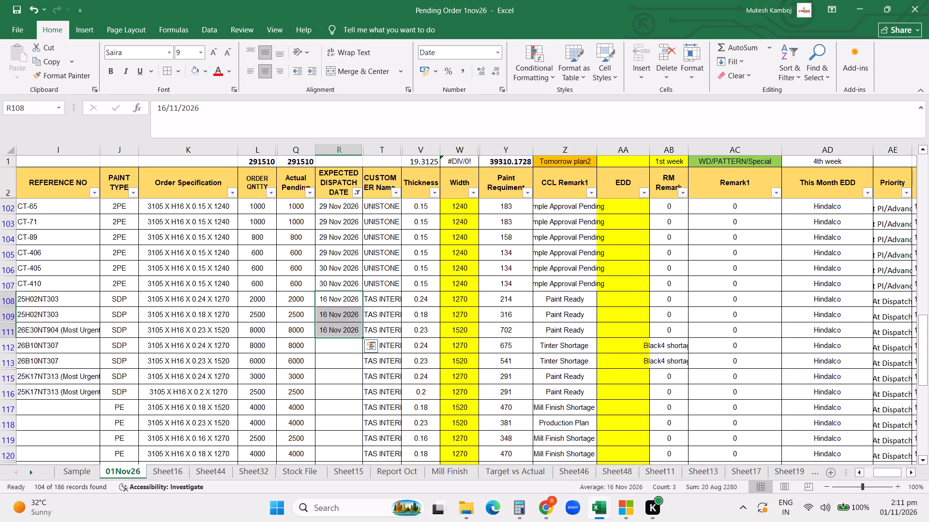
pyautogui.click(341, 333)
pyautogui.click(165, 107)
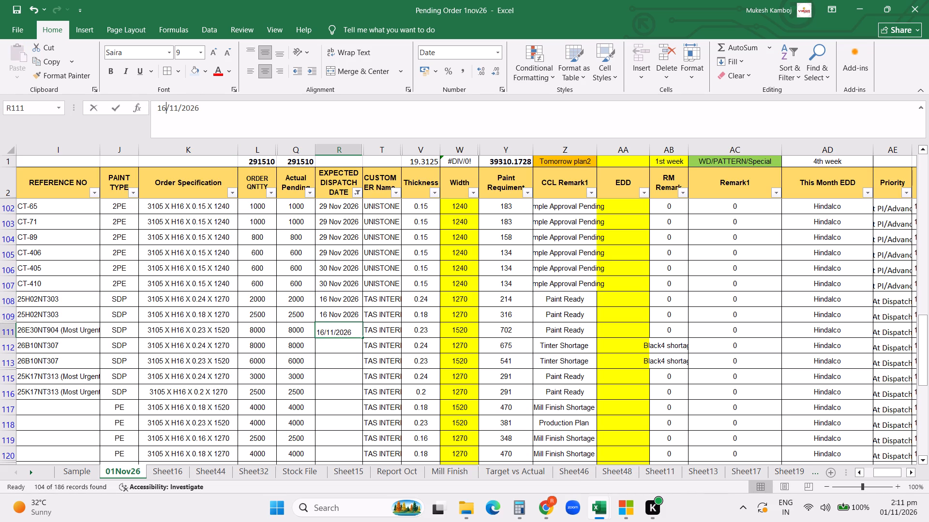
pyautogui.press('BackSpace')
pyautogui.press('BackSpace')
pyautogui.press('BackSpace')
pyautogui.write('05')
pyautogui.press('Return')
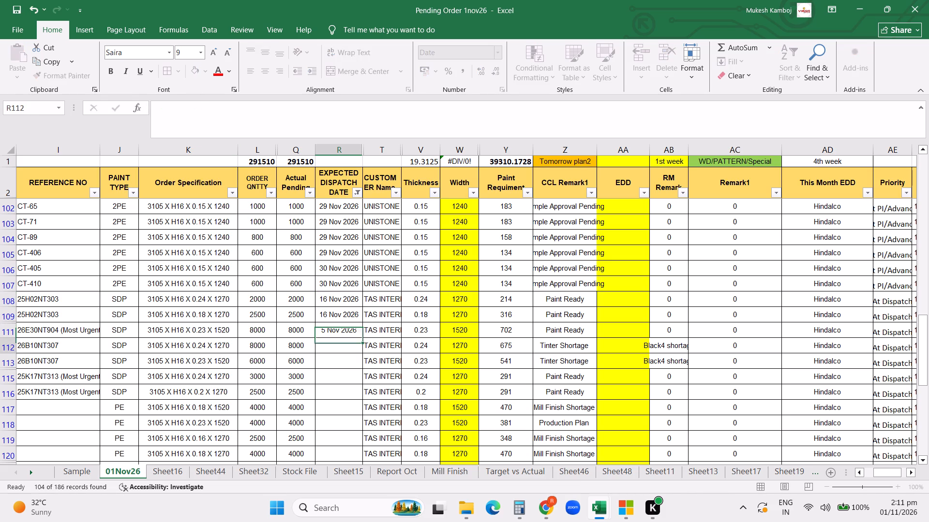
# Copy the 16 Nov 2026 dispatch date from row 109 to the Tinter Shortage order 26B10NT307 in row 112.
pyautogui.click(338, 313)
pyautogui.hotkey('ctrl', 'c')
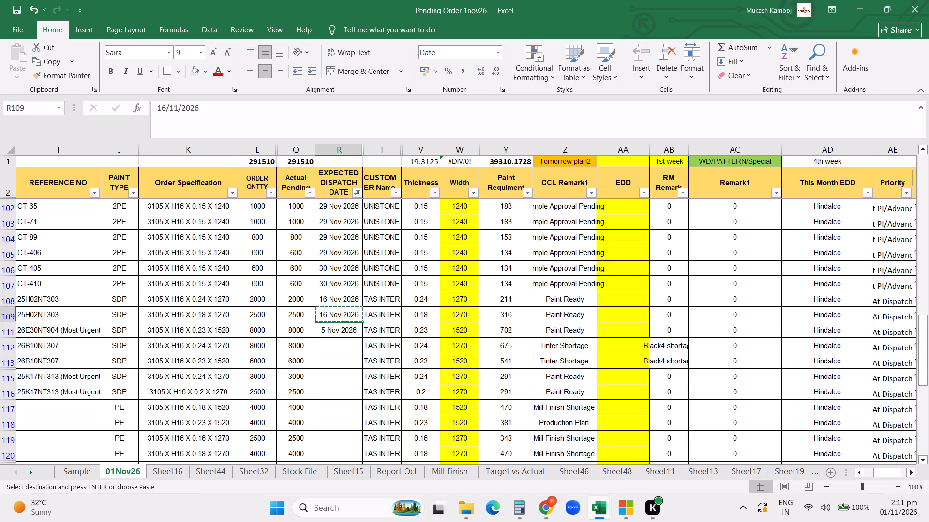
pyautogui.click(352, 346)
pyautogui.hotkey('ctrl', 'v')
# Paste the copied row 109 dispatch date into the Tinter Shortage order in row 113 and change its day to give 17 Nov 2026.
pyautogui.scroll(-1, 396, 300)
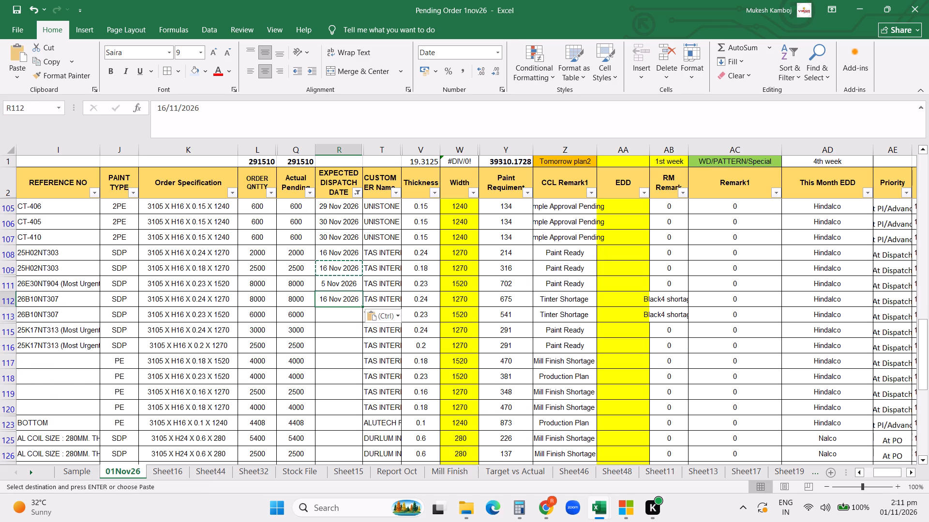
pyautogui.click(330, 317)
pyautogui.hotkey('ctrl', 'v')
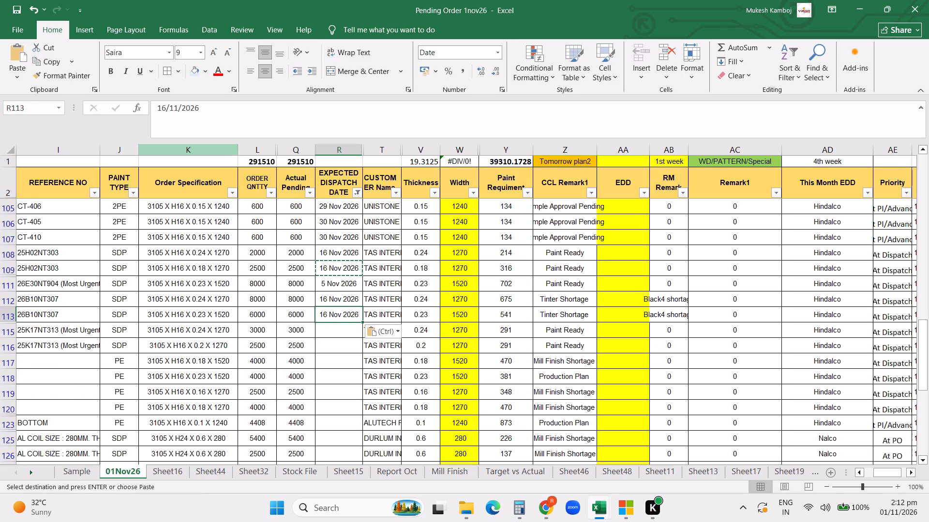
pyautogui.click(168, 109)
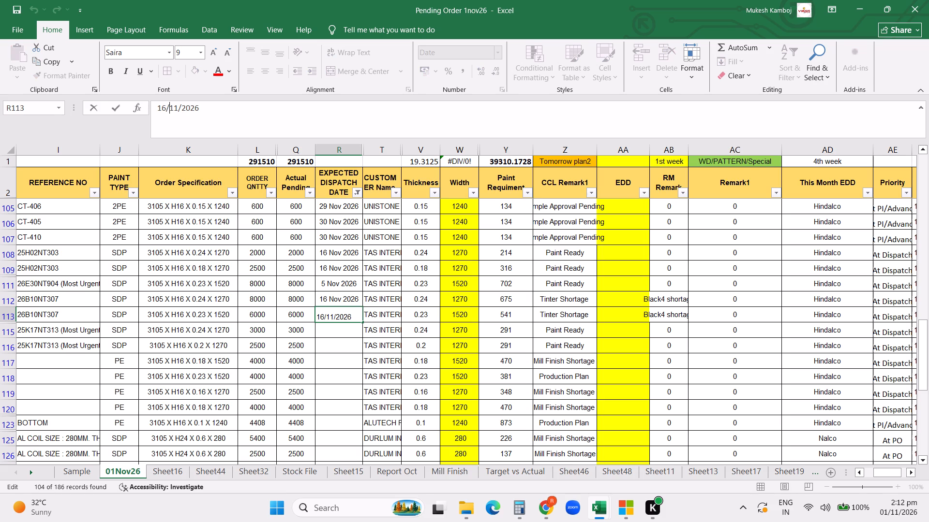
pyautogui.click(165, 108)
pyautogui.press('BackSpace')
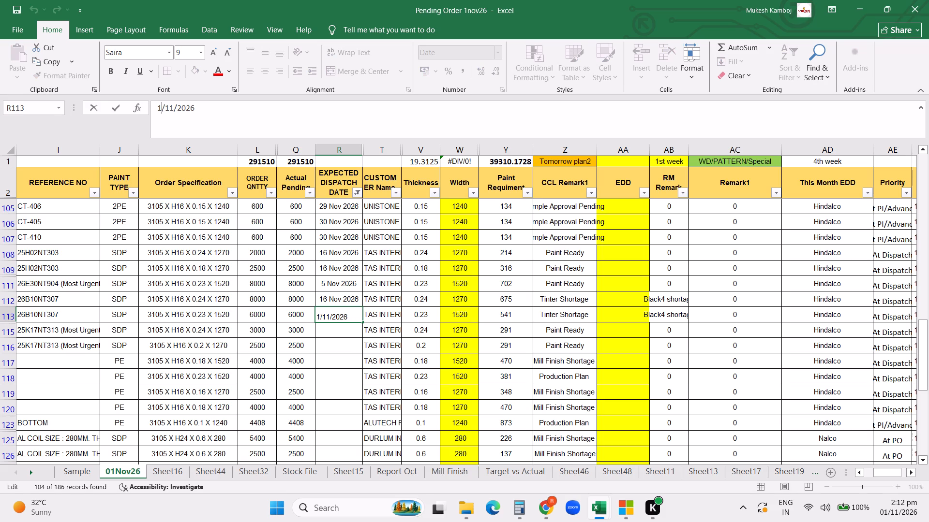
pyautogui.press('7')
pyautogui.press('Return')
# Copy the 17 Nov 2026 dispatch date from row 113 to the Paint Ready 25K17NT313 orders in rows 115 and 116.
pyautogui.press('Up')
pyautogui.hotkey('ctrl', 'c')
pyautogui.hotkey('shift', 'Down')
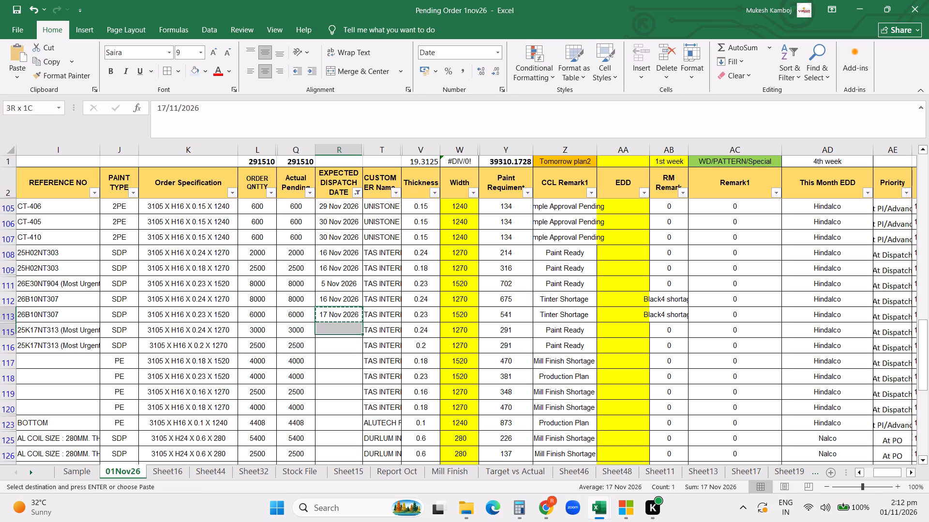
pyautogui.hotkey('shift', 'Down')
pyautogui.press('Return')
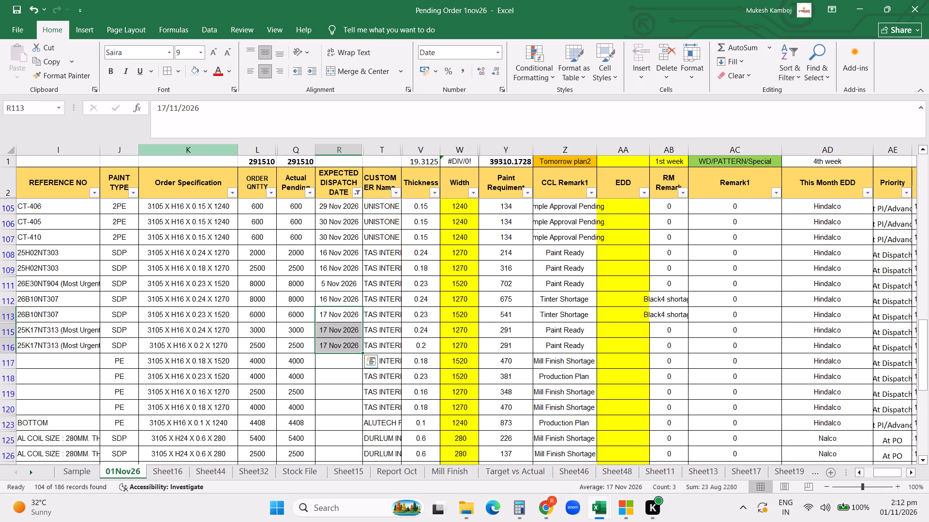
# Copy the dispatch date from row 116 to the Mill Finish Shortage order in row 117 and change its day to give 18 Nov 2026.
pyautogui.click(340, 348)
pyautogui.hotkey('ctrl', 'c')
pyautogui.click(340, 362)
pyautogui.hotkey('ctrl', 'v')
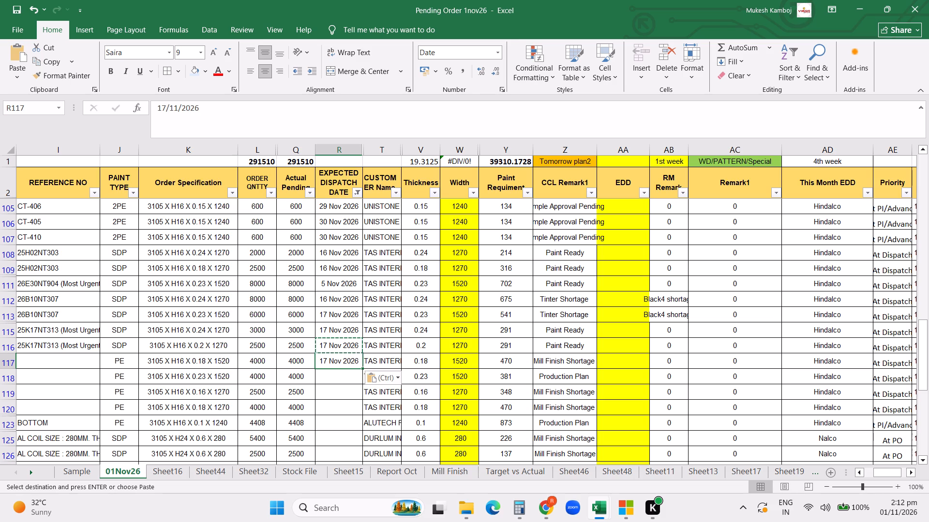
pyautogui.click(166, 108)
pyautogui.press('BackSpace')
pyautogui.press('8')
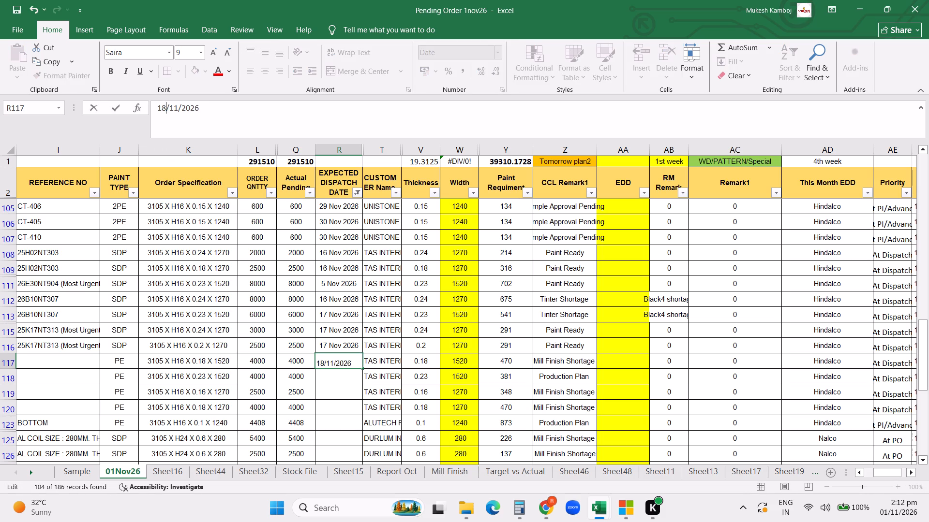
pyautogui.press('Return')
# Copy the 18 Nov 2026 dispatch date from row 117 to the orders in rows 118 and 119.
pyautogui.scroll(-2, 327, 288)
pyautogui.click(336, 283)
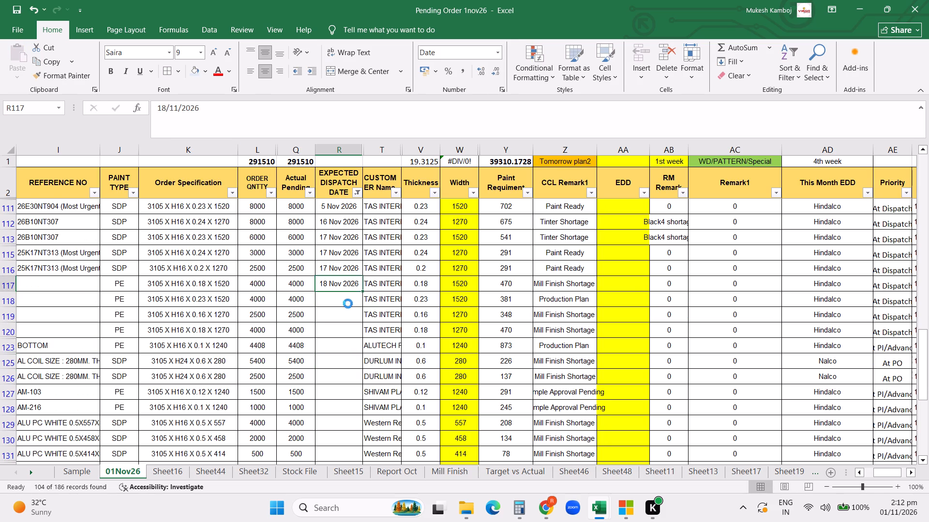
pyautogui.hotkey('ctrl', 'c')
pyautogui.moveTo(329, 300); pyautogui.dragTo(327, 319)
pyautogui.press('Return')
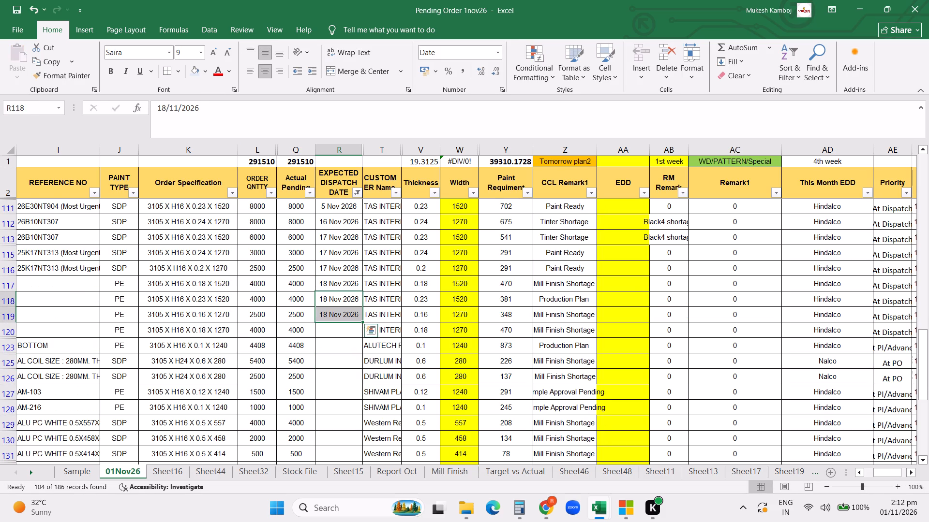
# Copy the 17 Nov 2026 dispatch date from row 116 to the Mill Finish Shortage order in row 117.
pyautogui.click(332, 314)
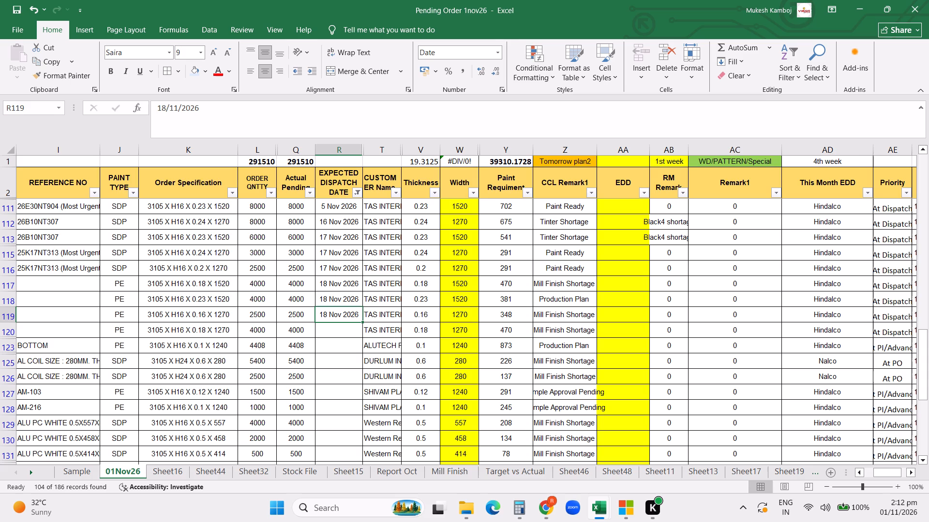
pyautogui.click(331, 270)
pyautogui.hotkey('ctrl', 'c')
pyautogui.click(335, 287)
pyautogui.hotkey('ctrl', 'v')
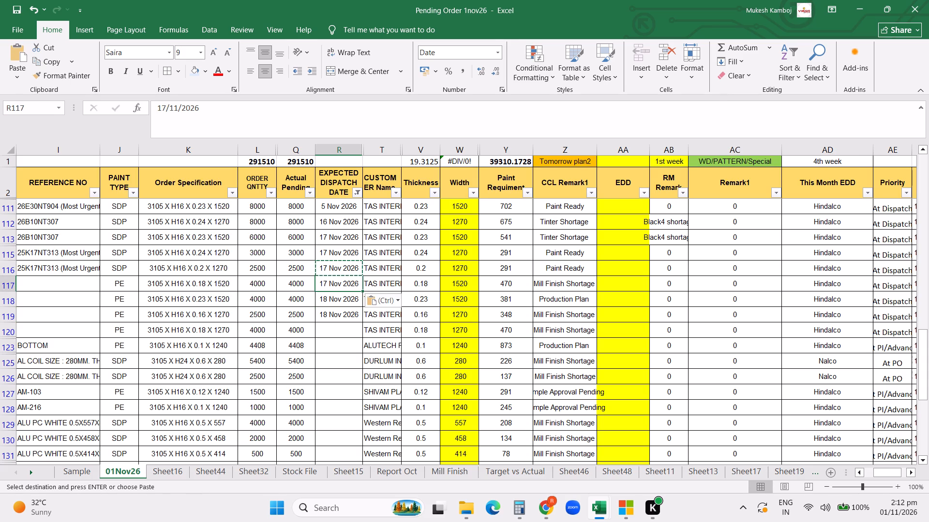
# Copy the 18 Nov 2026 dispatch date from row 118 to the orders in rows 120 and 123.
pyautogui.click(335, 297)
pyautogui.hotkey('ctrl', 'c')
pyautogui.moveTo(330, 327); pyautogui.dragTo(330, 346)
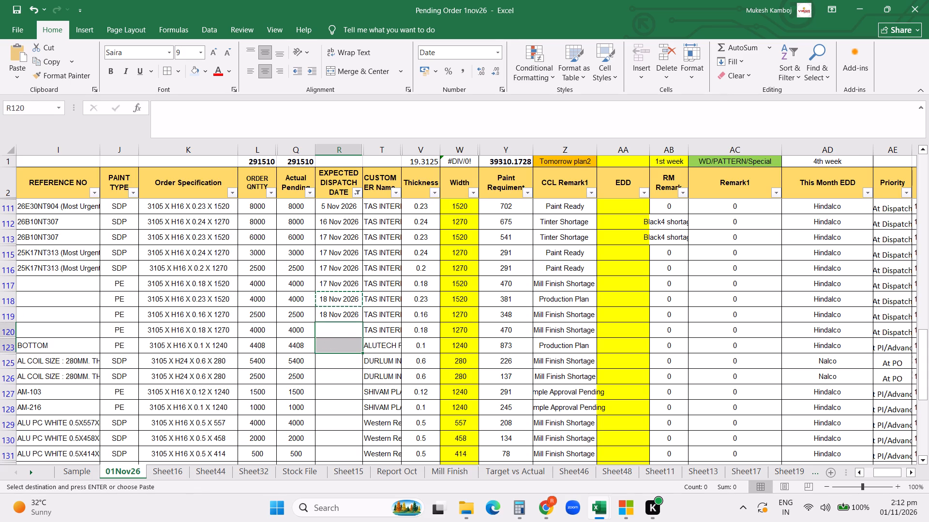
pyautogui.press('Return')
# Copy the row 36 DURLUM dispatch date to the 280 mm coil order in row 125 and change its day to give 31 Dec 2026.
pyautogui.scroll(-2, 360, 359)
pyautogui.click(329, 267)
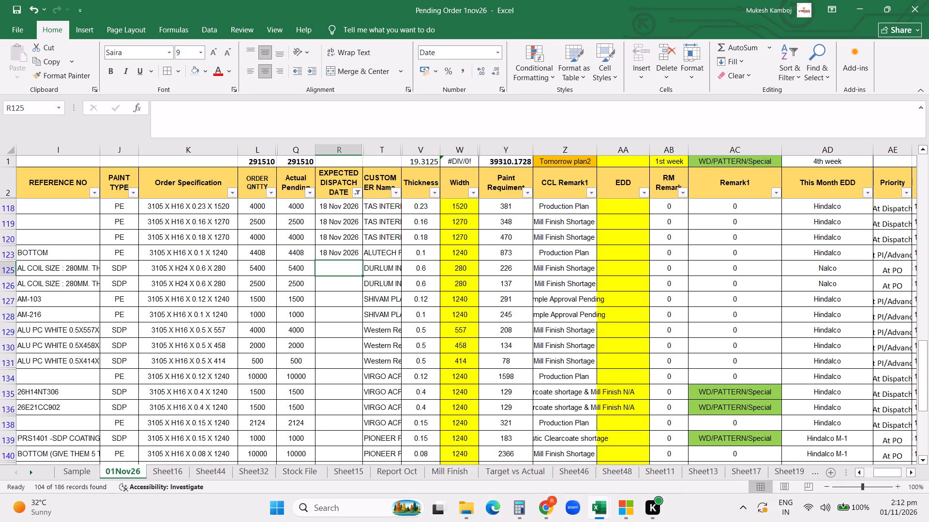
pyautogui.scroll(9, 332, 270)
pyautogui.scroll(17, 332, 270)
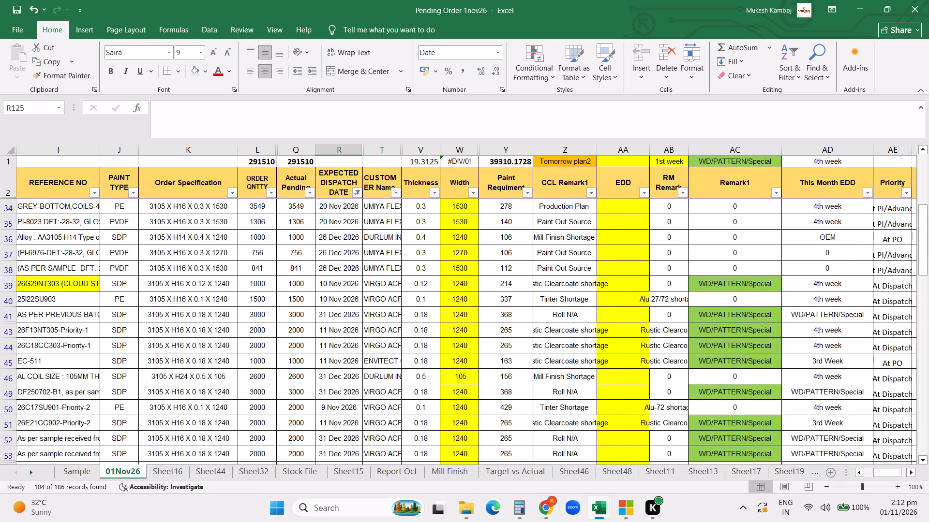
pyautogui.click(332, 238)
pyautogui.hotkey('ctrl', 'c')
pyautogui.scroll(-5, 425, 348)
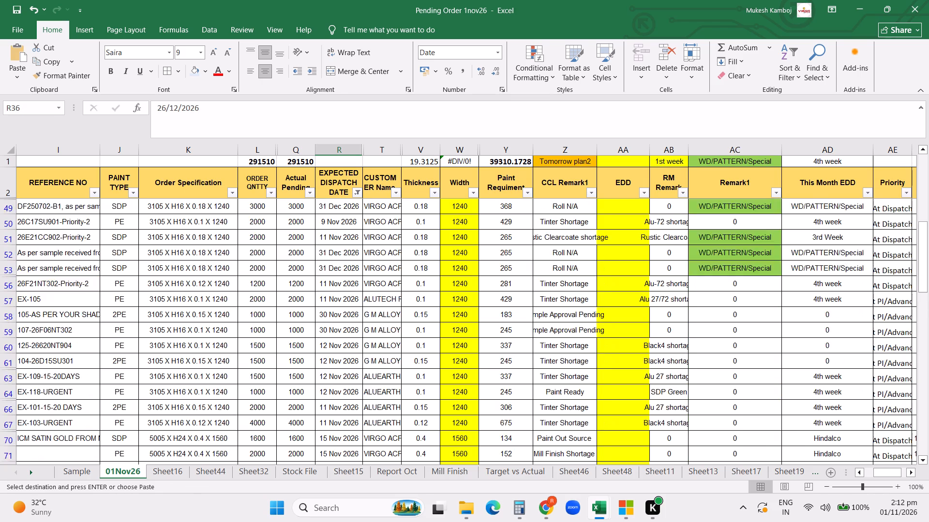
pyautogui.scroll(-20, 420, 356)
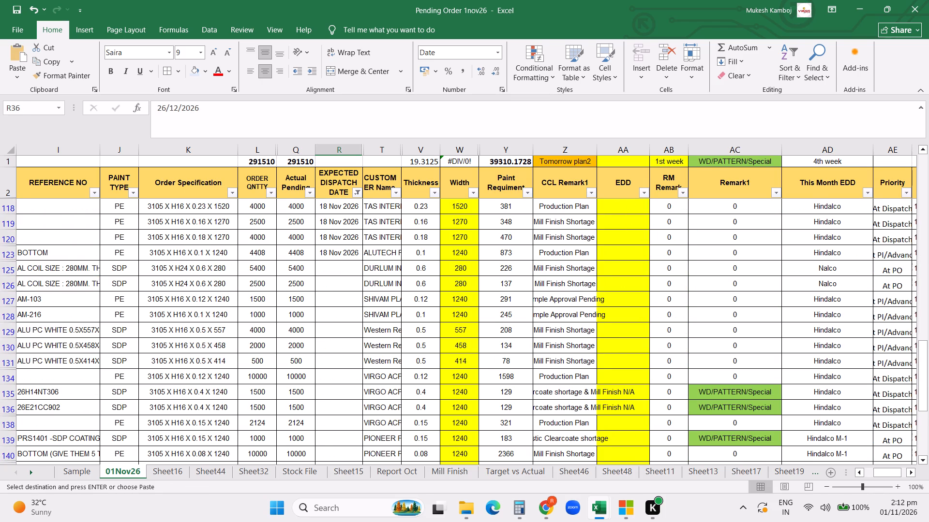
pyautogui.click(334, 269)
pyautogui.hotkey('ctrl', 'v')
pyautogui.click(165, 104)
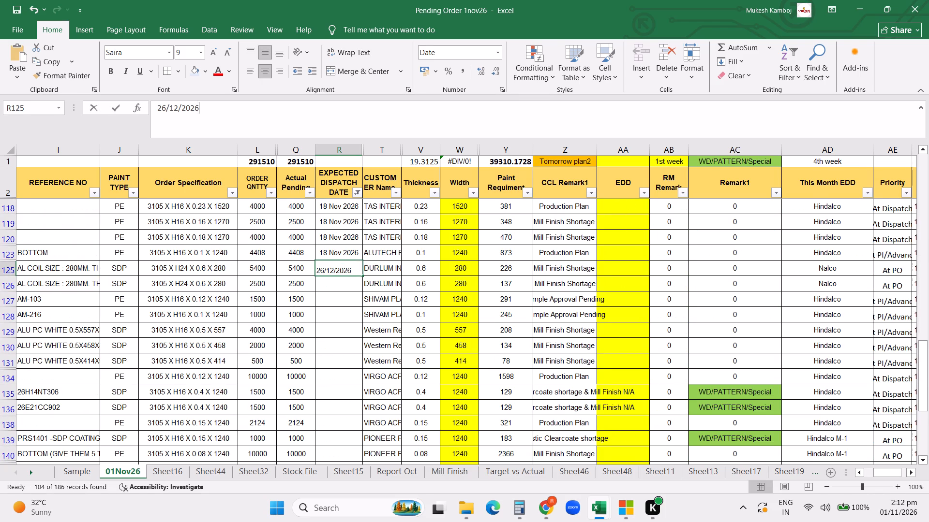
pyautogui.press('BackSpace')
pyautogui.press('BackSpace')
pyautogui.press('BackSpace')
pyautogui.write('31')
pyautogui.press('Return')
# Copy the 31 Dec 2026 dispatch date from row 125 to the other 280 mm coil order in row 126.
pyautogui.press('Up')
pyautogui.hotkey('ctrl', 'c')
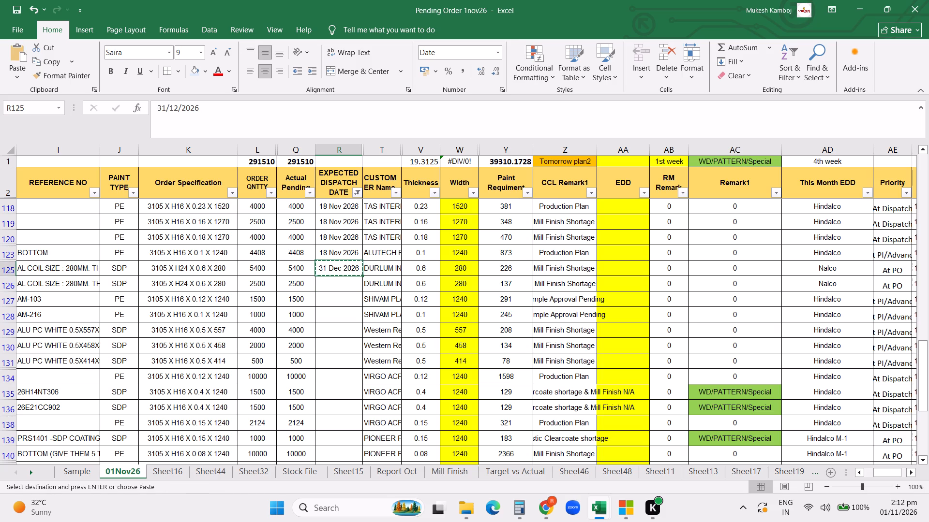
pyautogui.press('Down')
pyautogui.press('Return')
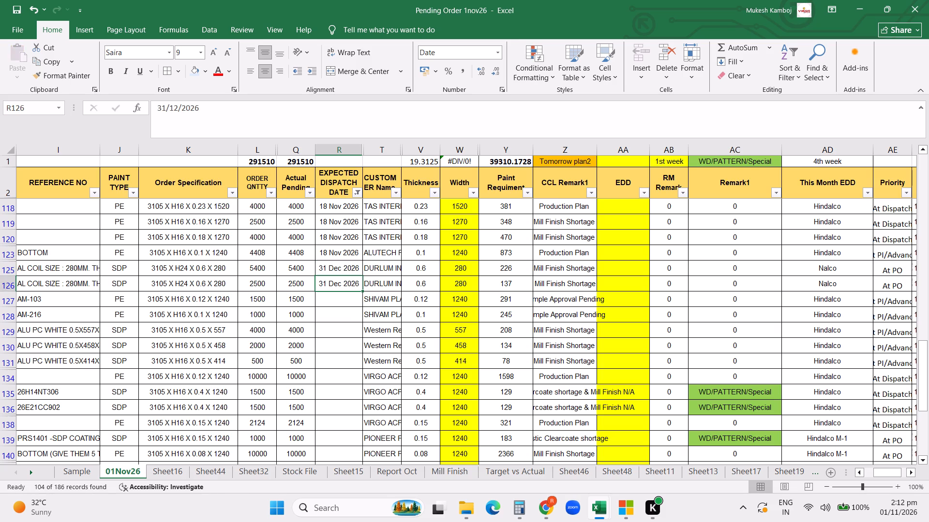
pyautogui.click(410, 346)
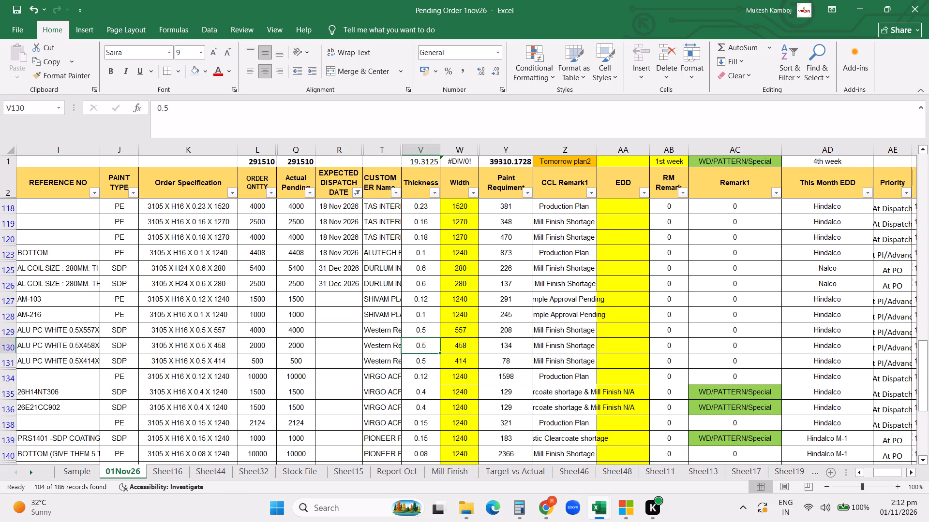
# Copy the row 120 dispatch date to the AM-103 sample approval order in row 127 and change its day to give 26 Nov 2026.
pyautogui.click(333, 240)
pyautogui.hotkey('ctrl', 'c')
pyautogui.click(338, 297)
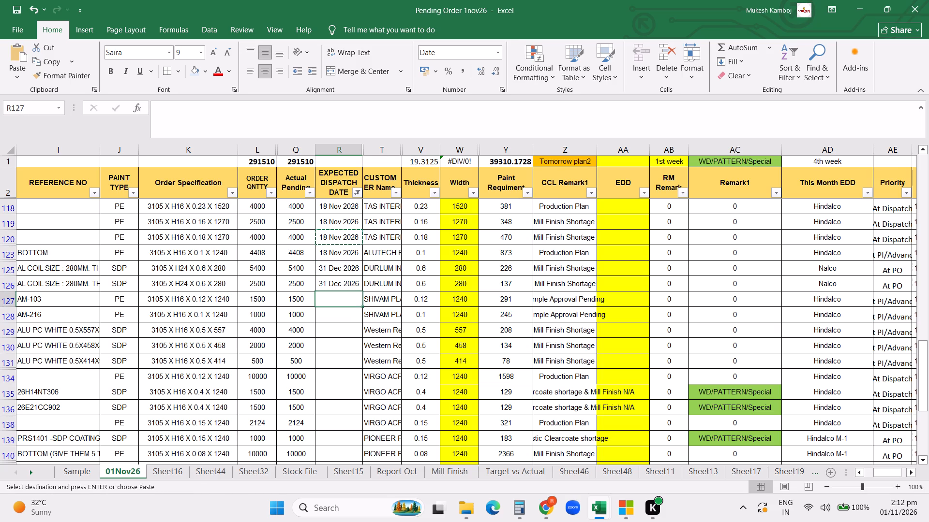
pyautogui.hotkey('ctrl', 'v')
pyautogui.click(165, 105)
pyautogui.press('BackSpace')
pyautogui.press('BackSpace')
pyautogui.press('BackSpace')
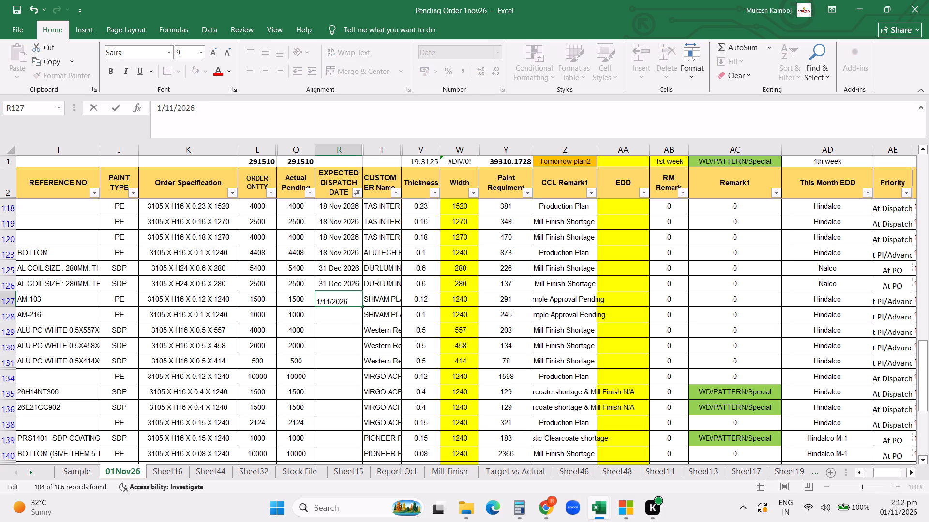
pyautogui.write('26')
pyautogui.press('Return')
# Copy the 26 Nov 2026 dispatch date from row 127 to the AM-216 order in row 128.
pyautogui.press('Up')
pyautogui.hotkey('ctrl', 'c')
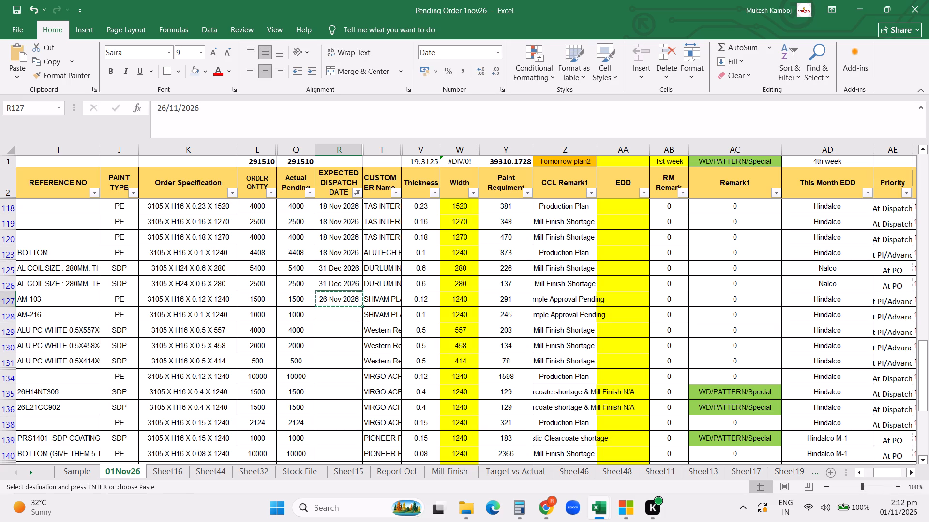
pyautogui.press('Down')
pyautogui.press('Return')
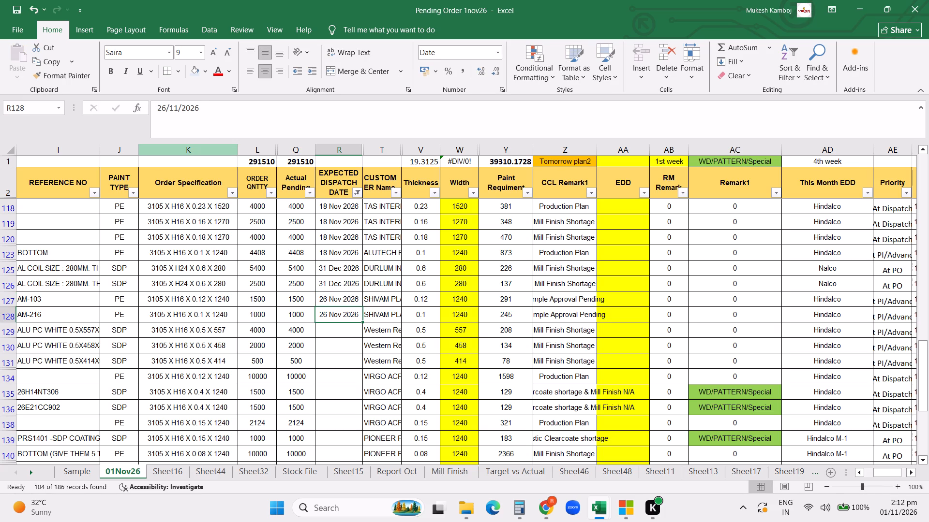
# Copy the row 128 dispatch date to the ALU PC WHITE order in row 129 and change its day to give 15 Nov 2026.
pyautogui.click(335, 317)
pyautogui.hotkey('ctrl', 'c')
pyautogui.click(342, 332)
pyautogui.hotkey('ctrl', 'v')
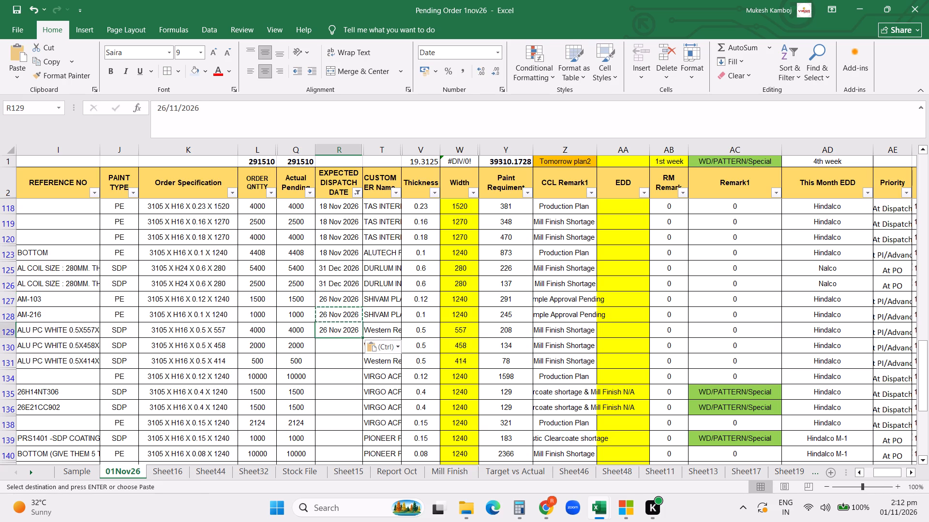
pyautogui.click(165, 107)
pyautogui.press('BackSpace')
pyautogui.press('BackSpace')
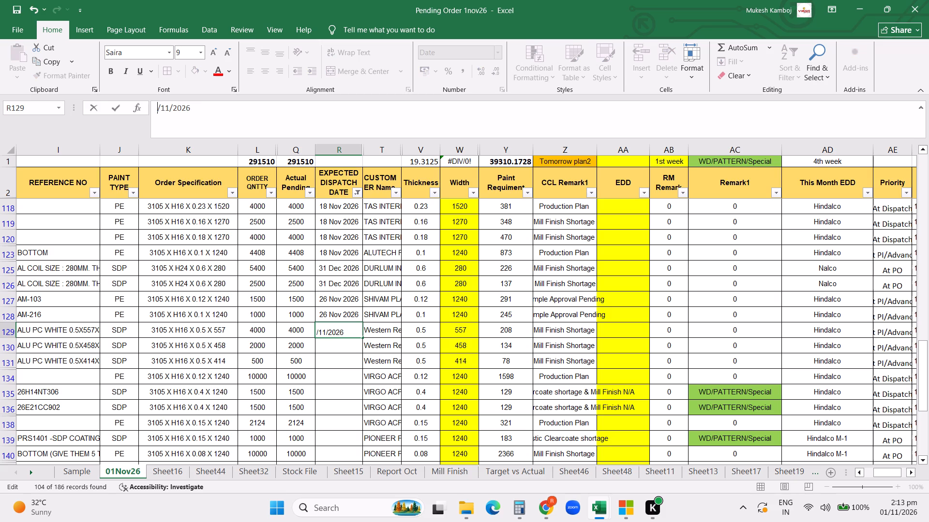
pyautogui.press('BackSpace')
pyautogui.write('15')
pyautogui.press('Return')
# Copy the 15 Nov 2026 dispatch date down to the remaining ALU PC WHITE orders in rows 130 and 131.
pyautogui.press('Up')
pyautogui.hotkey('ctrl', 'c')
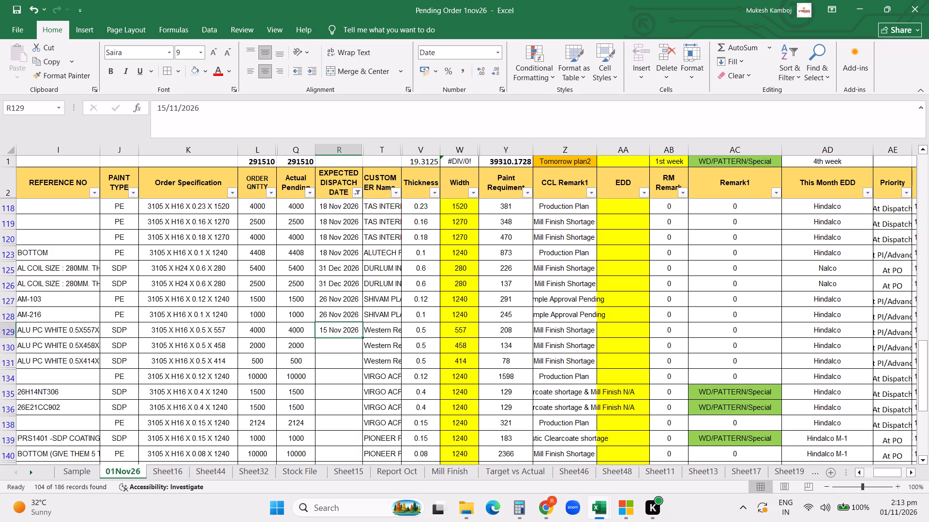
pyautogui.press('Down')
pyautogui.press('Return')
pyautogui.scroll(-2, 205, 160)
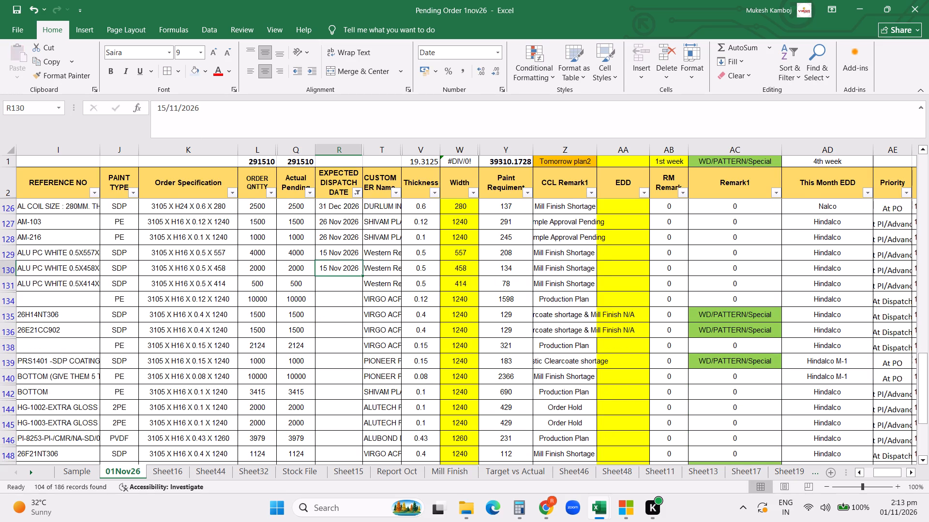
pyautogui.click(339, 270)
pyautogui.hotkey('ctrl', 'c')
pyautogui.press('Down')
pyautogui.press('Return')
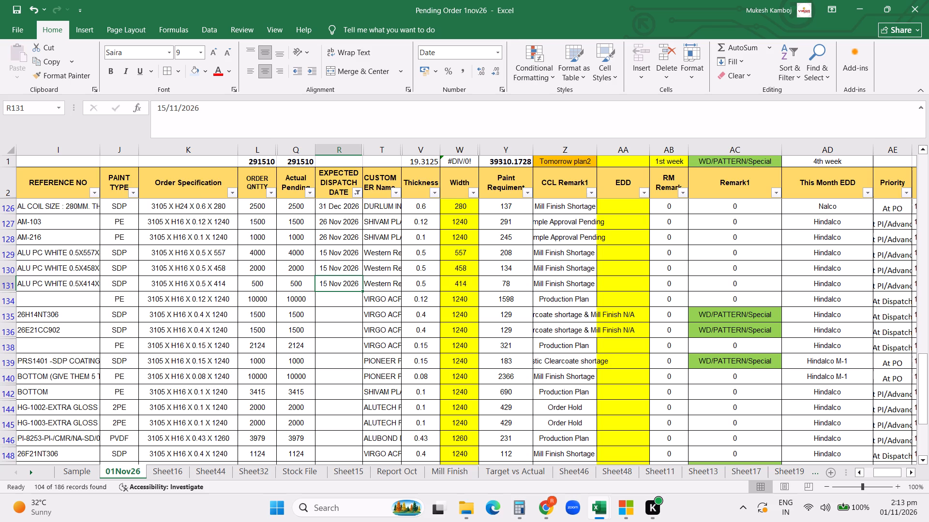
# Copy the row 131 dispatch date to the Production Plan order in row 134 and change its day to give 5 Nov 2026.
pyautogui.click(339, 339)
pyautogui.click(337, 296)
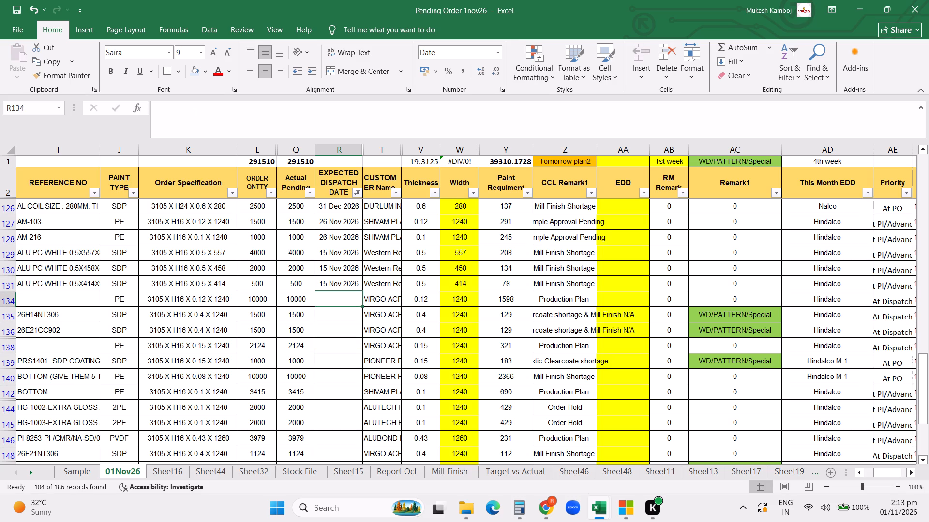
pyautogui.click(336, 285)
pyautogui.hotkey('ctrl', 'c')
pyautogui.click(341, 296)
pyautogui.hotkey('ctrl', 'v')
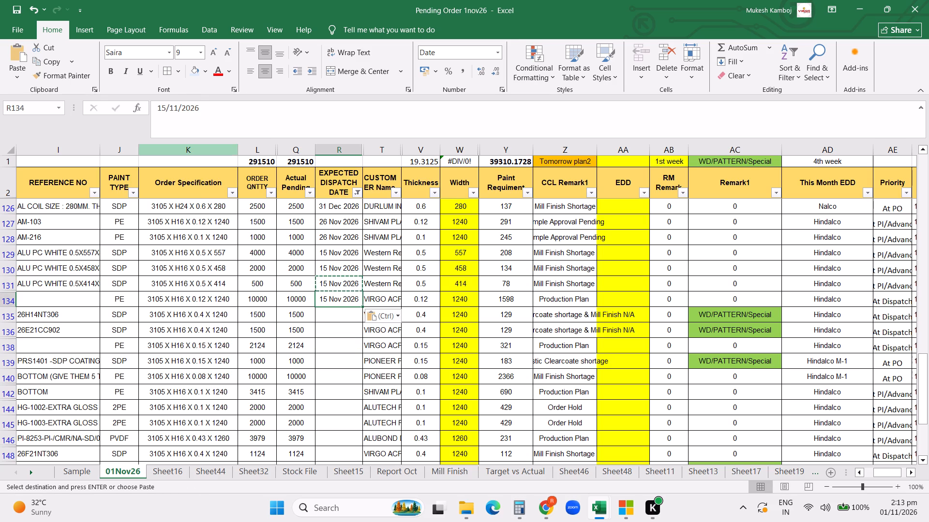
pyautogui.click(165, 104)
pyautogui.press('BackSpace')
pyautogui.press('BackSpace')
pyautogui.press('BackSpace')
pyautogui.write('05')
pyautogui.press('Return')
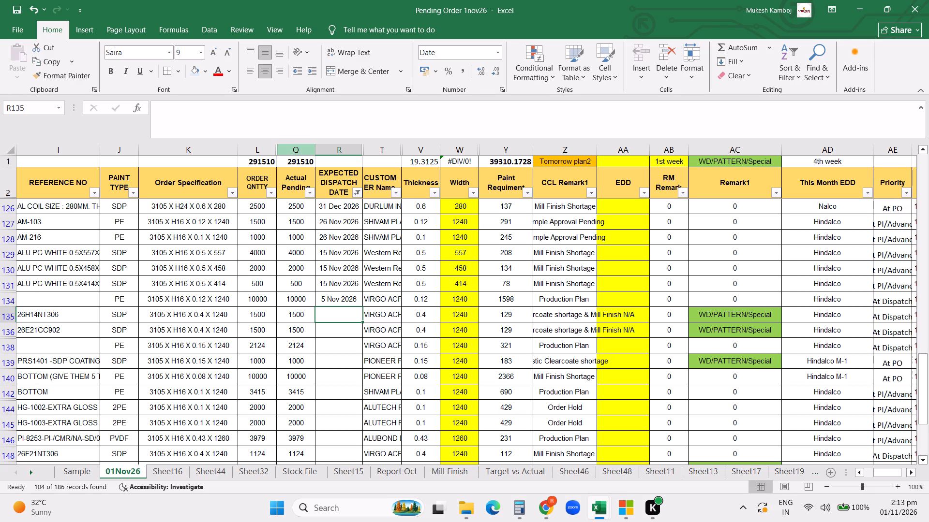
pyautogui.click(333, 298)
pyautogui.hotkey('ctrl', 'c')
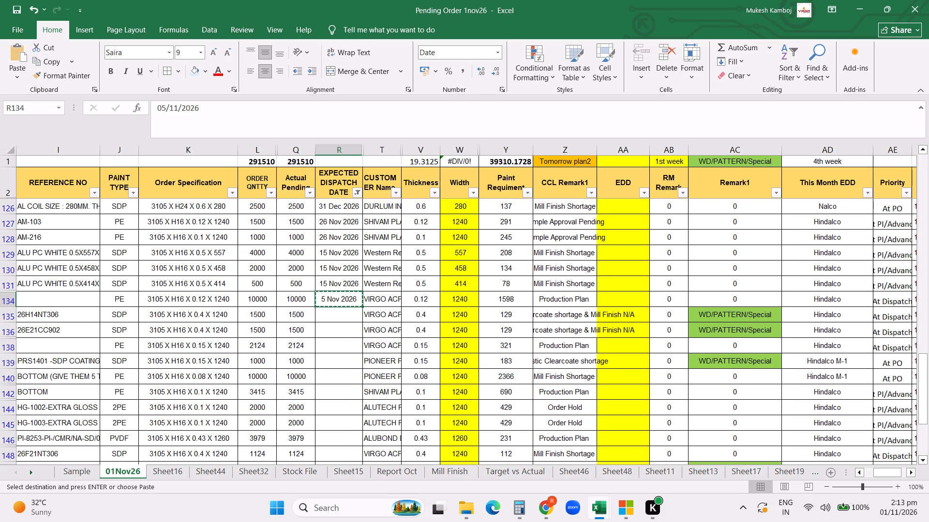
pyautogui.scroll(10, 347, 293)
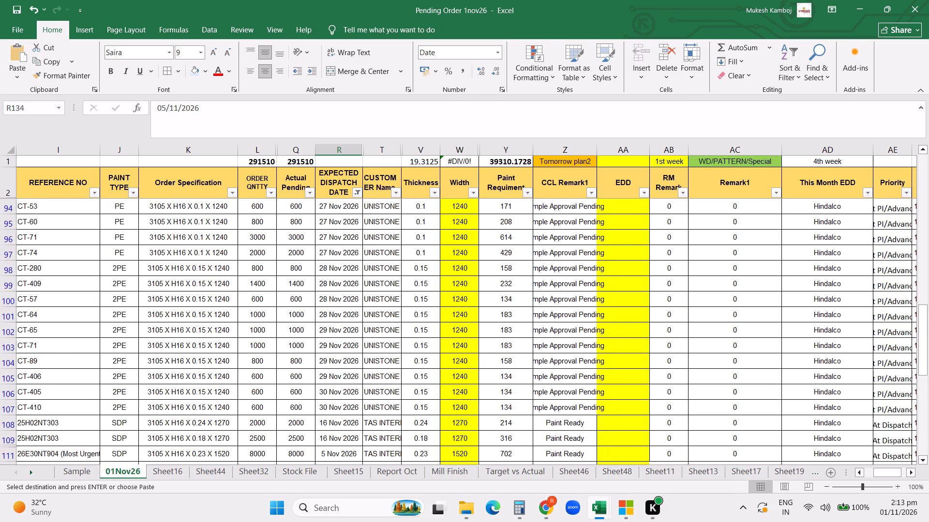
pyautogui.scroll(8, 347, 284)
pyautogui.click(342, 237)
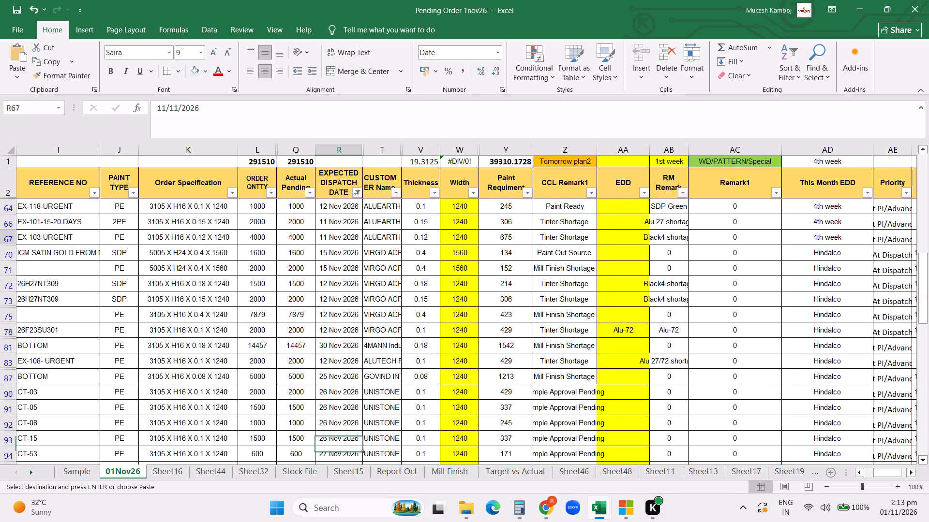
pyautogui.hotkey('ctrl', 'c')
pyautogui.scroll(-16, 395, 351)
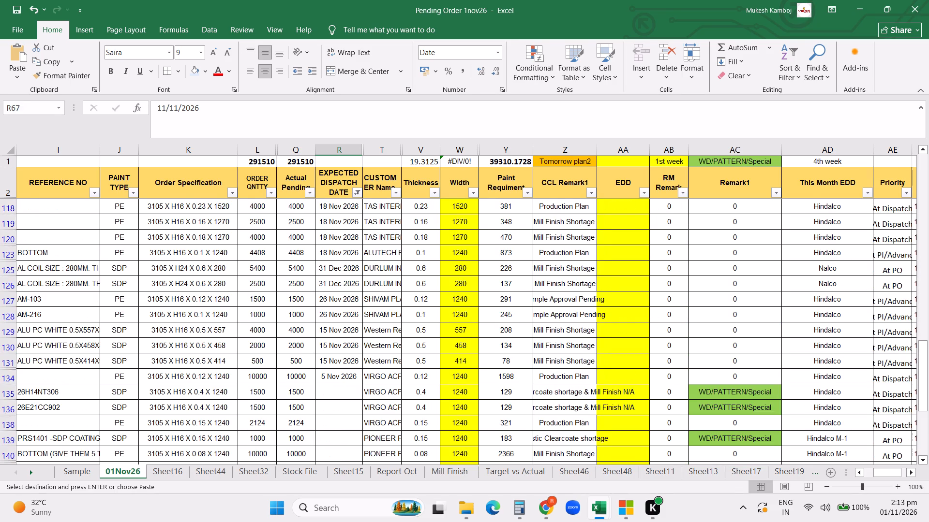
pyautogui.scroll(-2, 374, 365)
pyautogui.click(330, 315)
pyautogui.hotkey('ctrl', 'v')
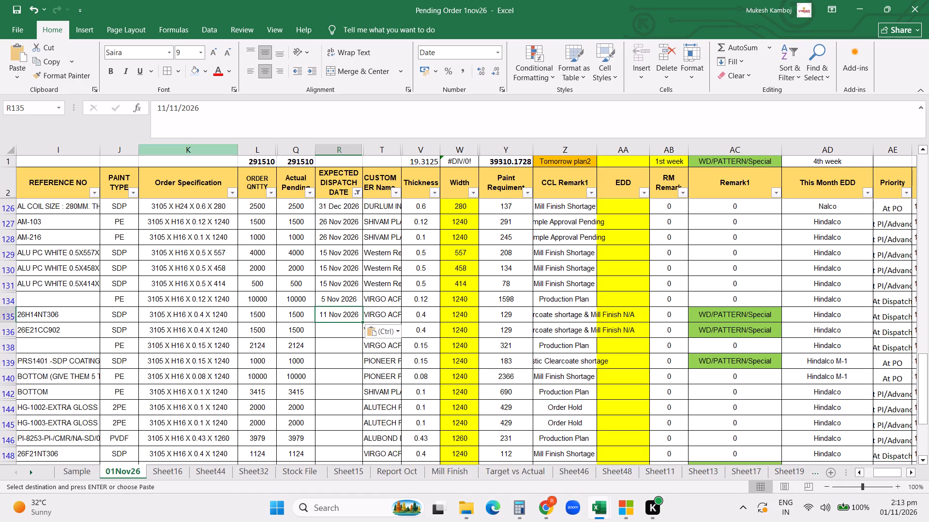
pyautogui.click(166, 109)
pyautogui.press('BackSpace')
pyautogui.press('2')
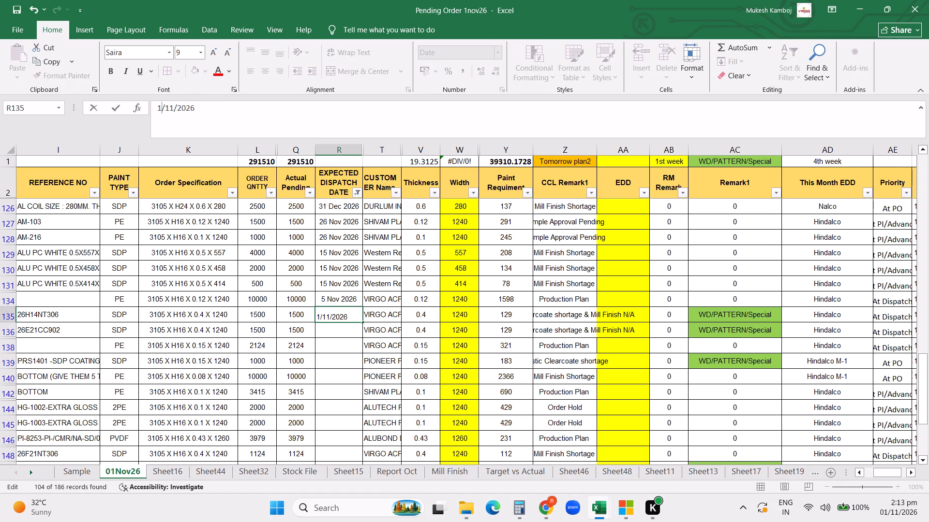
pyautogui.press('Return')
pyautogui.press('Up')
pyautogui.hotkey('ctrl', 'c')
pyautogui.press('Down')
pyautogui.press('Return')
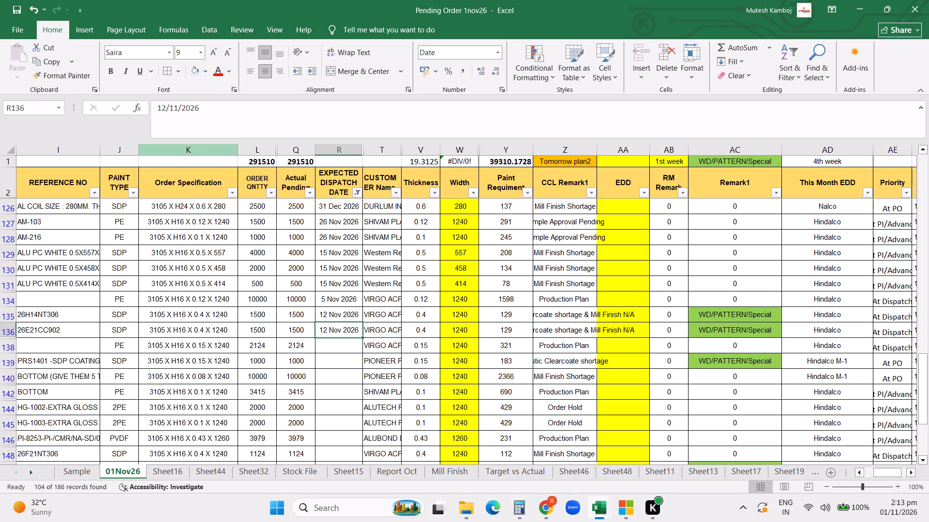
# Copy the row 134 dispatch date to the Production Plan order in row 138 and change its day to give 4 Nov 2026.
pyautogui.click(337, 299)
pyautogui.hotkey('ctrl', 'c')
pyautogui.click(335, 345)
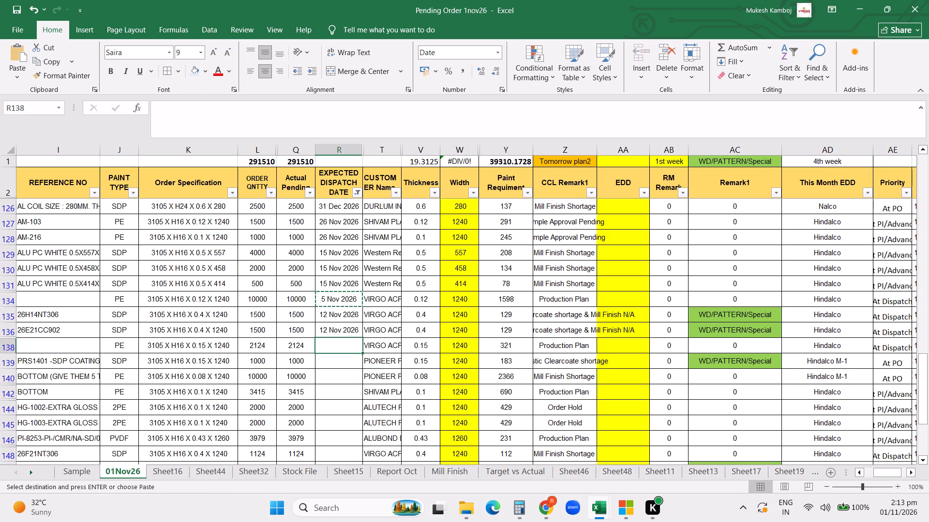
pyautogui.hotkey('ctrl', 'v')
pyautogui.click(165, 103)
pyautogui.press('BackSpace')
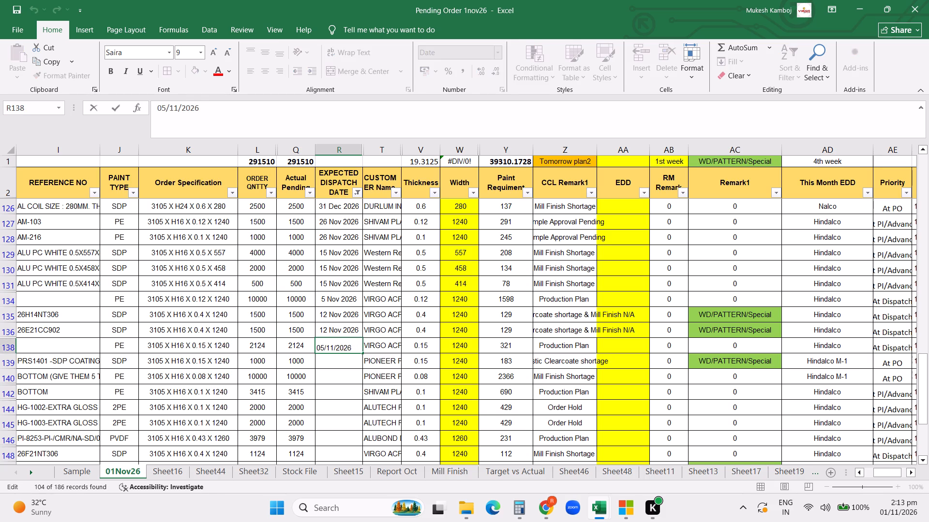
pyautogui.press('4')
pyautogui.press('Return')
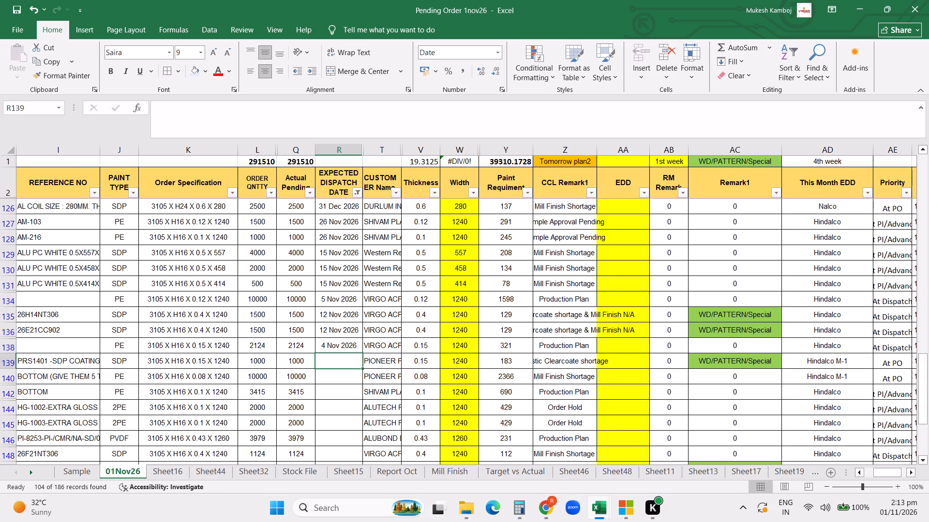
# Copy the row 136 dispatch date to the PRS1401 order in row 139 and change its day to give 13 Nov 2026.
pyautogui.scroll(-2, 226, 191)
pyautogui.click(333, 238)
pyautogui.hotkey('ctrl', 'c')
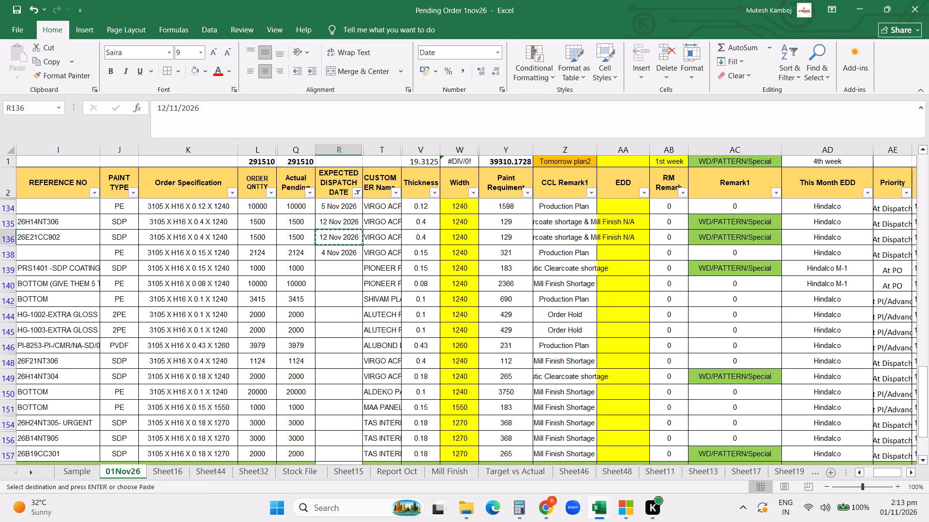
pyautogui.click(340, 269)
pyautogui.hotkey('ctrl', 'v')
pyautogui.click(165, 108)
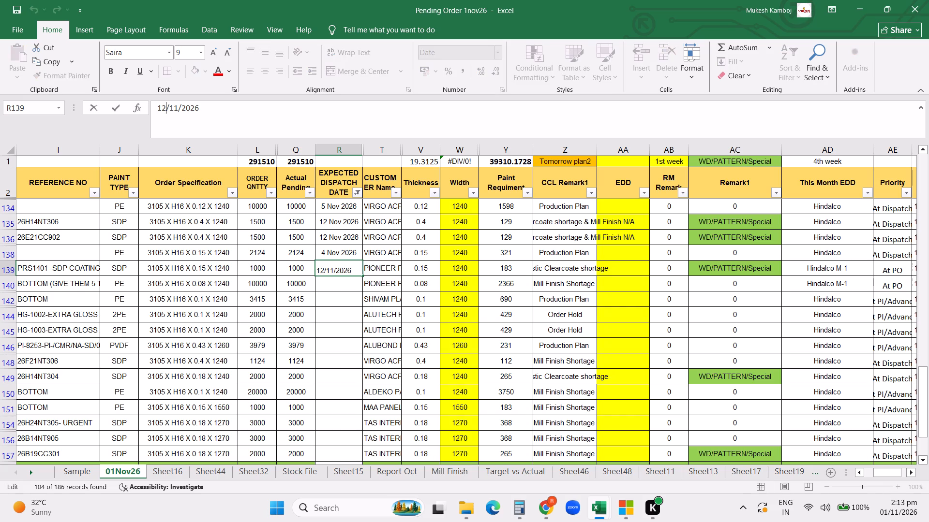
pyautogui.press('BackSpace')
pyautogui.press('3')
pyautogui.press('Return')
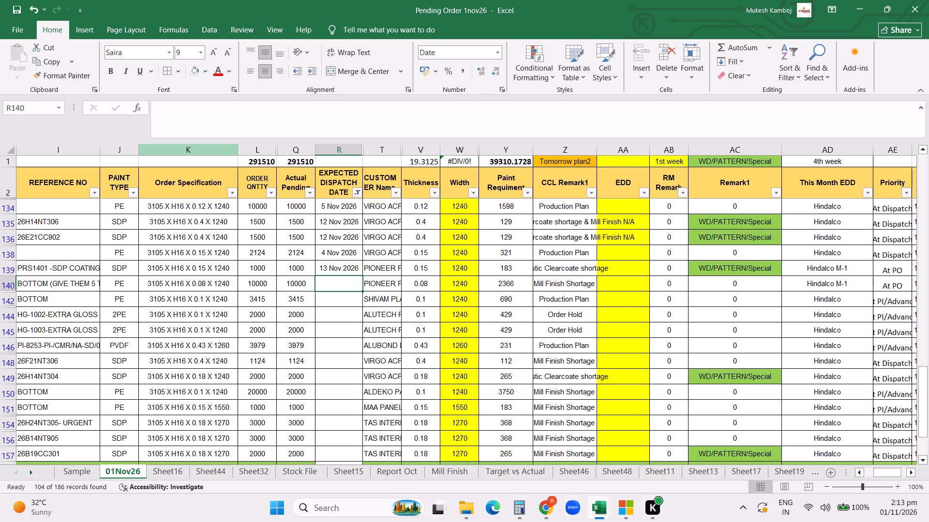
# Fill the row 139 dispatch date down to the Mill Finish Shortage order in row 140 and change its day to give 26 Nov 2026.
pyautogui.hotkey('ctrl', 'd')
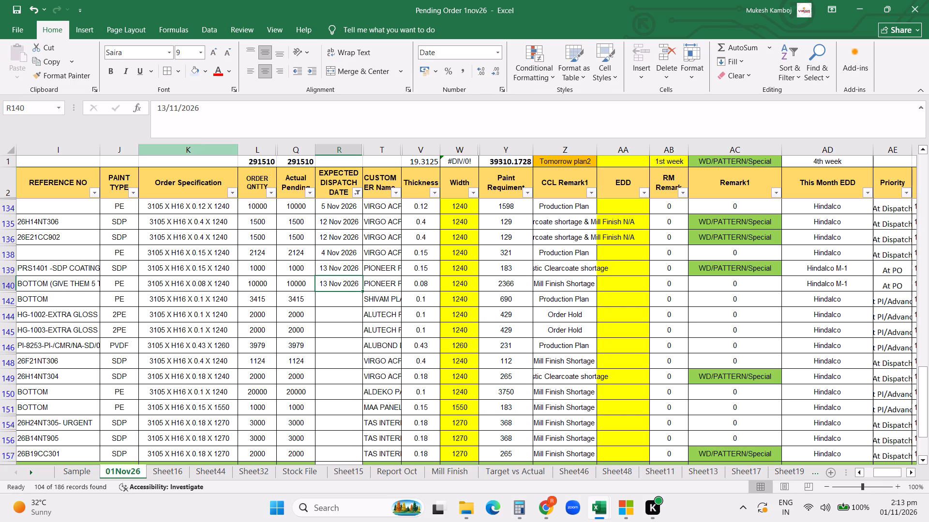
pyautogui.click(167, 110)
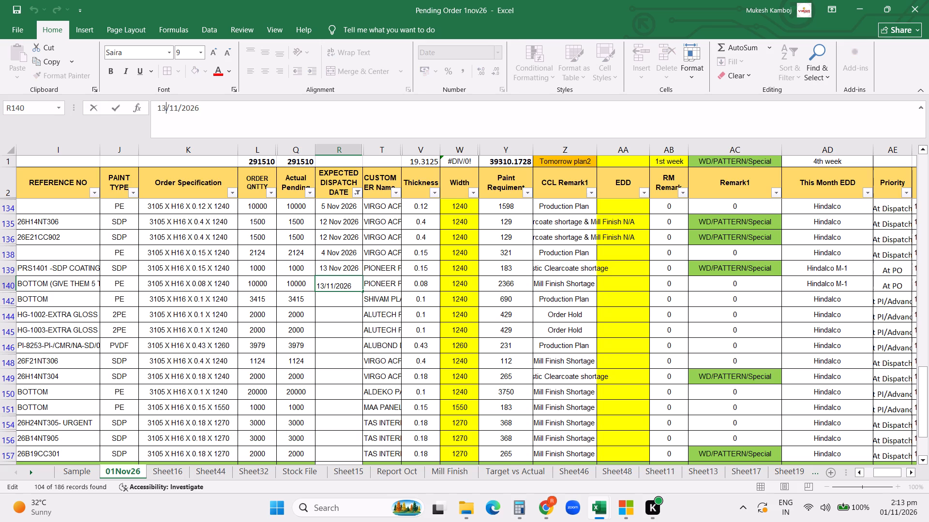
pyautogui.press('BackSpace')
pyautogui.press('BackSpace')
pyautogui.write('26')
pyautogui.press('Return')
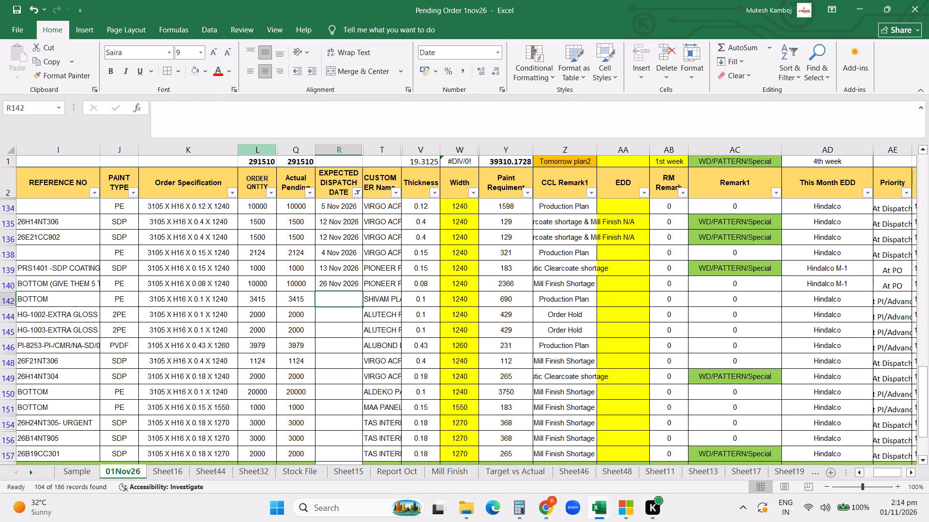
# Copy the row 138 dispatch date to the Production Plan order in row 142 and change its day to give 3 Nov 2026.
pyautogui.click(348, 250)
pyautogui.hotkey('ctrl', 'c')
pyautogui.click(335, 298)
pyautogui.hotkey('ctrl', 'v')
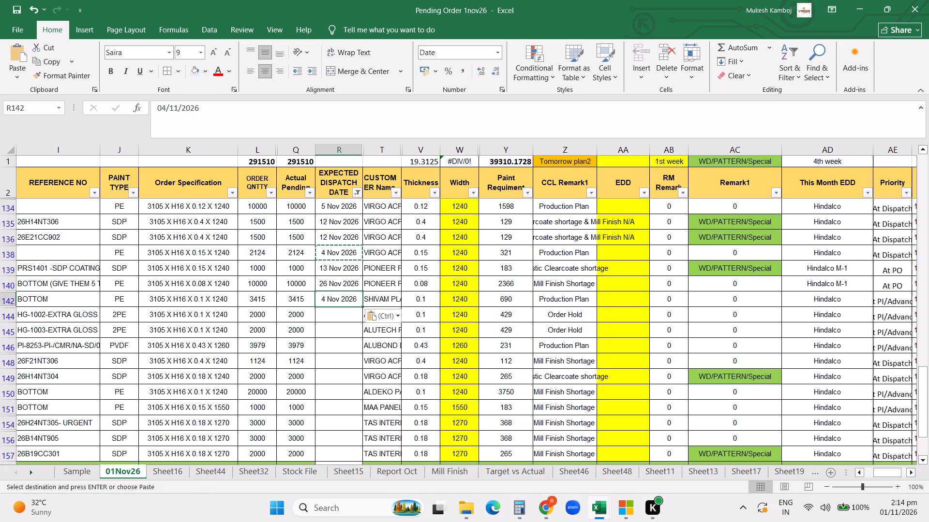
pyautogui.click(163, 104)
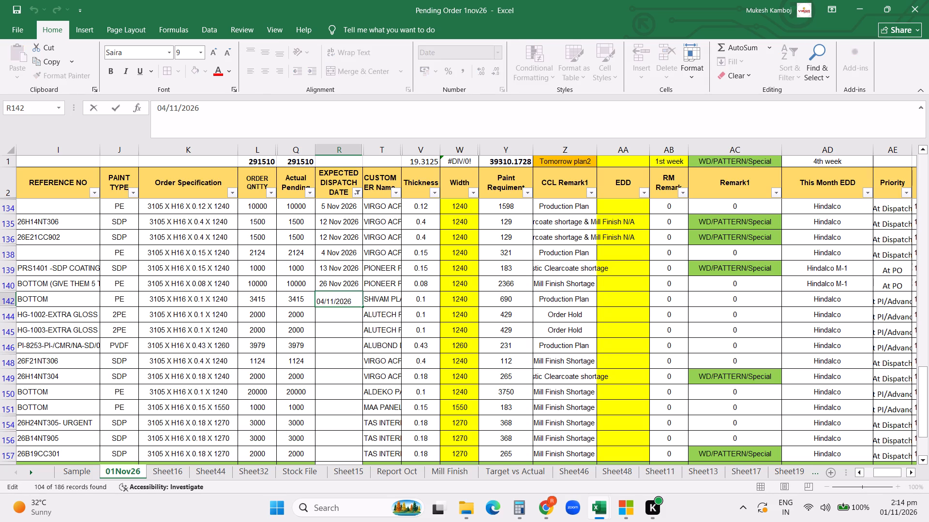
pyautogui.press('Right')
pyautogui.press('BackSpace')
pyautogui.press('BackSpace')
pyautogui.write('03')
pyautogui.press('Return')
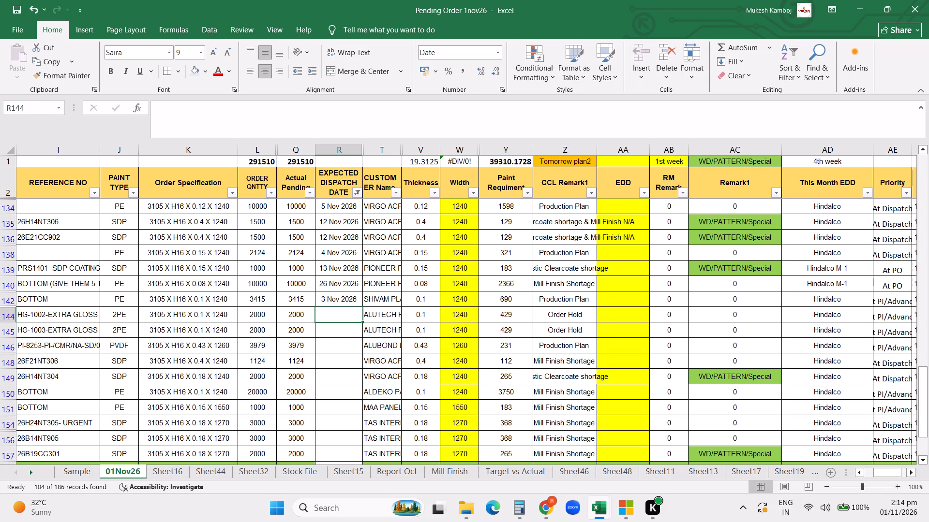
# Copy the row 139 dispatch date to the HG-1002 Order Hold row 144 and change its day to give 16 Nov 2026.
pyautogui.click(391, 331)
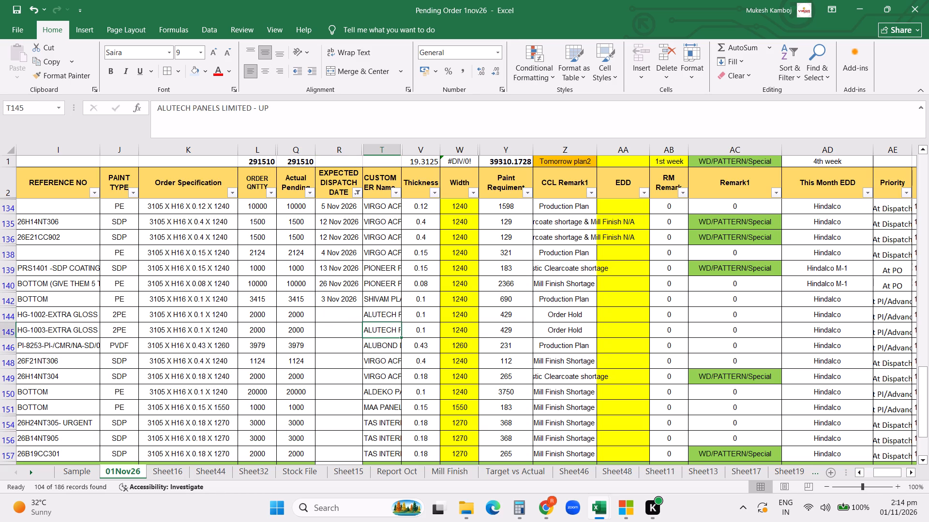
pyautogui.click(333, 270)
pyautogui.hotkey('ctrl', 'c')
pyautogui.click(340, 317)
pyautogui.hotkey('ctrl', 'v')
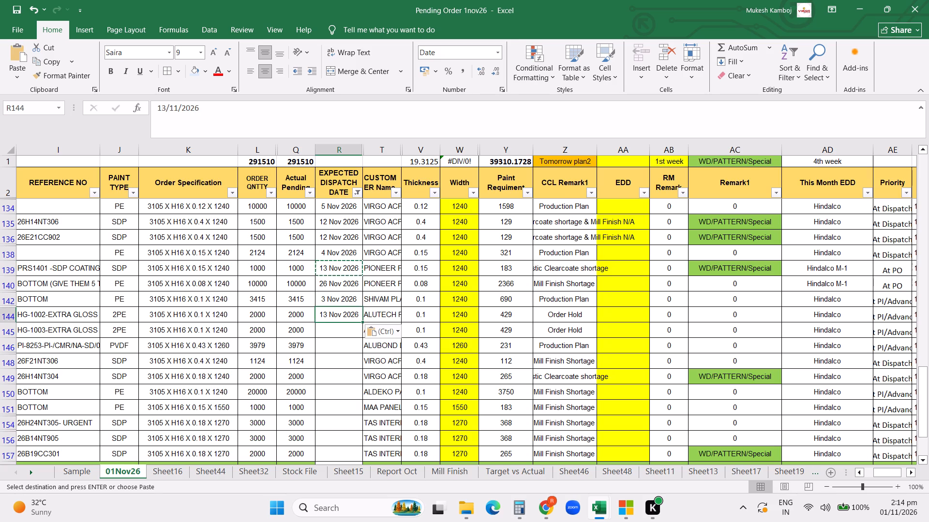
pyautogui.click(164, 109)
pyautogui.press('BackSpace')
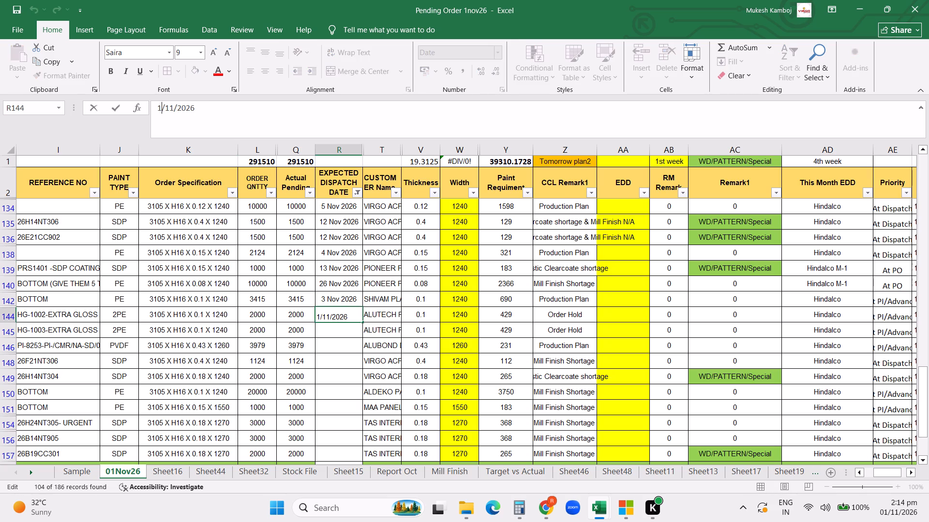
pyautogui.press('6')
pyautogui.press('Return')
# Copy the 16 Nov 2026 dispatch date from row 144 to the HG-1003 order in row 145.
pyautogui.press('Up')
pyautogui.hotkey('ctrl', 'c')
pyautogui.press('Down')
pyautogui.press('Return')
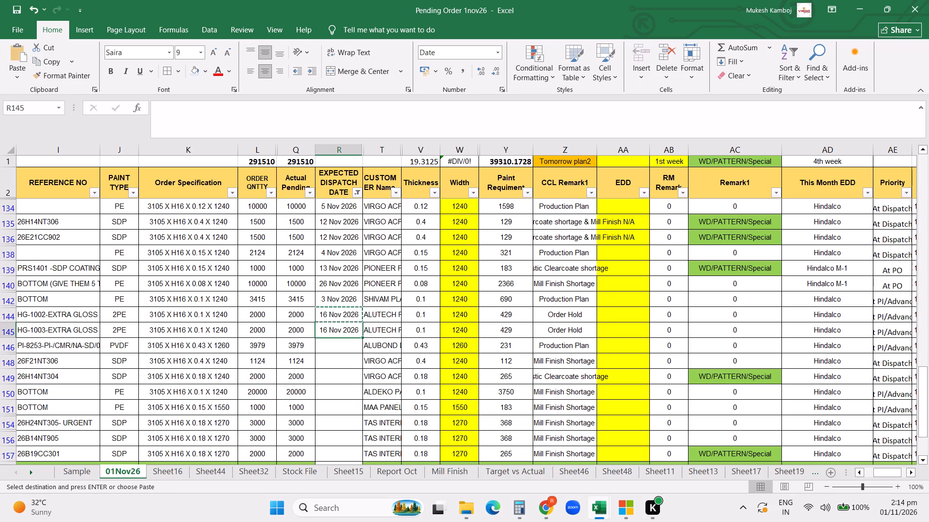
pyautogui.click(342, 344)
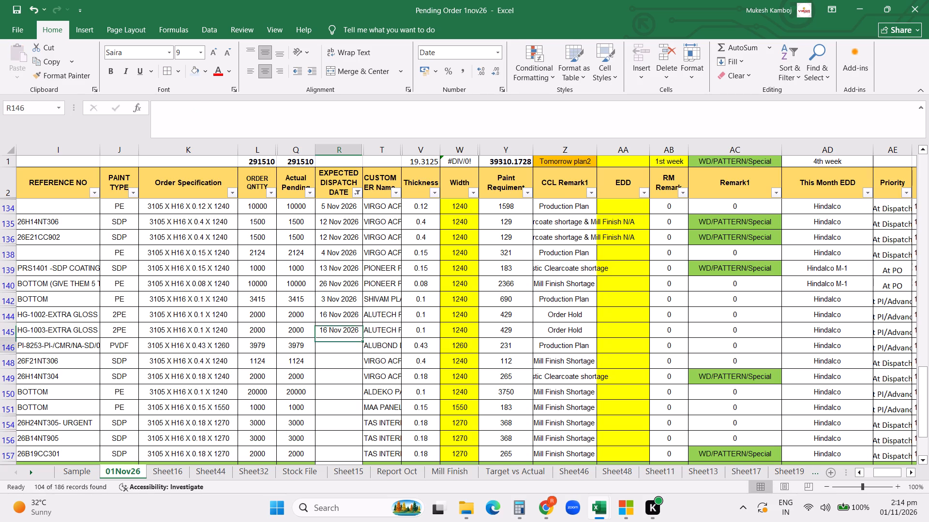
pyautogui.hotkey('ctrl', 'v')
pyautogui.click(325, 328)
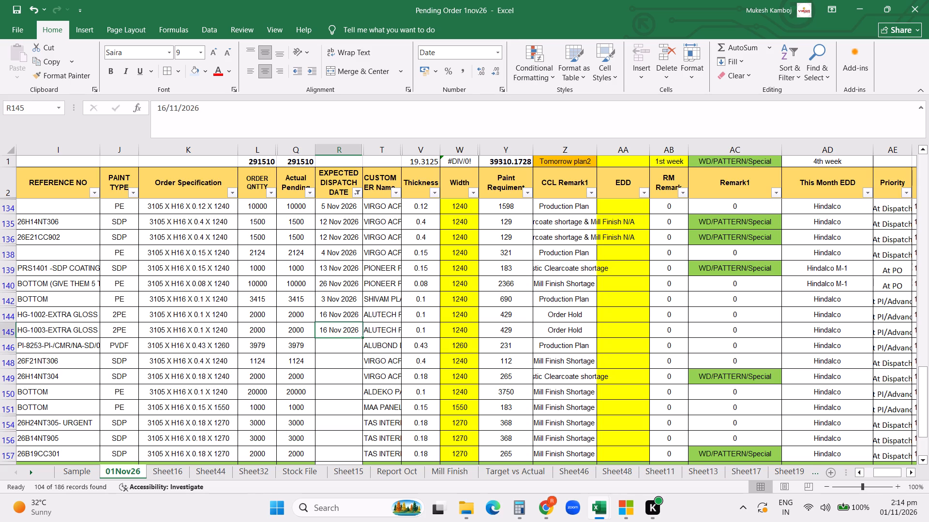
# Copy the row 142 dispatch date to the PVDF Production Plan order in row 146 and change its day to give 6 Nov 2026.
pyautogui.click(337, 303)
pyautogui.hotkey('ctrl', 'c')
pyautogui.click(334, 345)
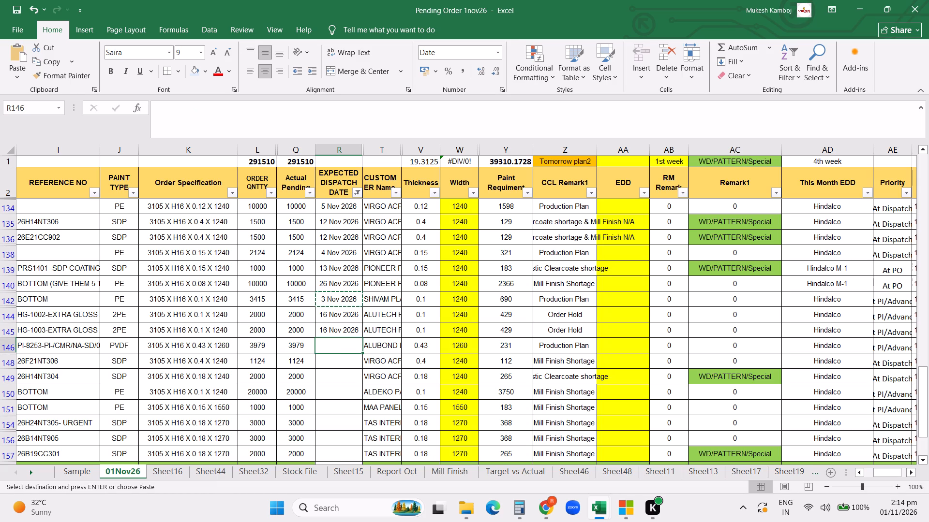
pyautogui.hotkey('ctrl', 'v')
pyautogui.click(167, 108)
pyautogui.press('BackSpace')
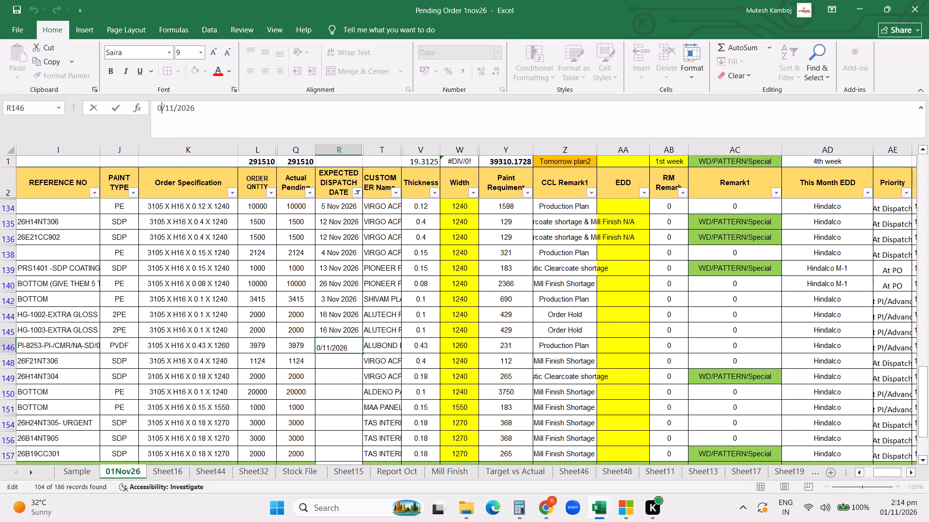
pyautogui.press('6')
pyautogui.press('Return')
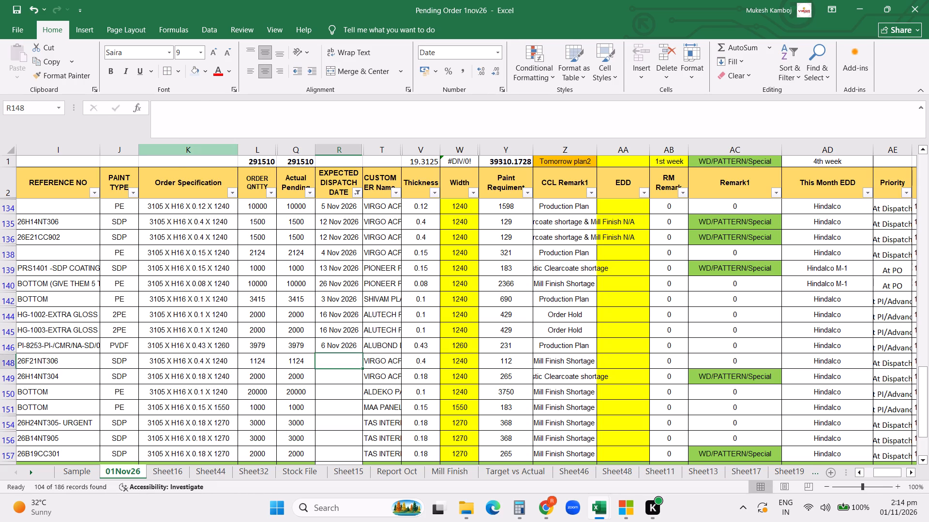
# Copy the row 142 dispatch date to the 20000-quantity order in row 150 and change its day to give 4 Nov 2026.
pyautogui.scroll(-2, 360, 356)
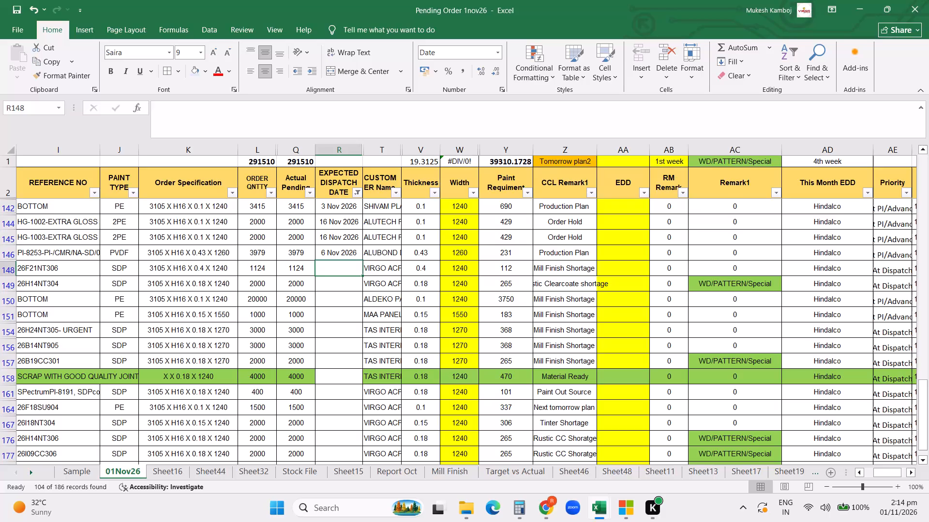
pyautogui.click(330, 203)
pyautogui.hotkey('ctrl', 'c')
pyautogui.click(343, 300)
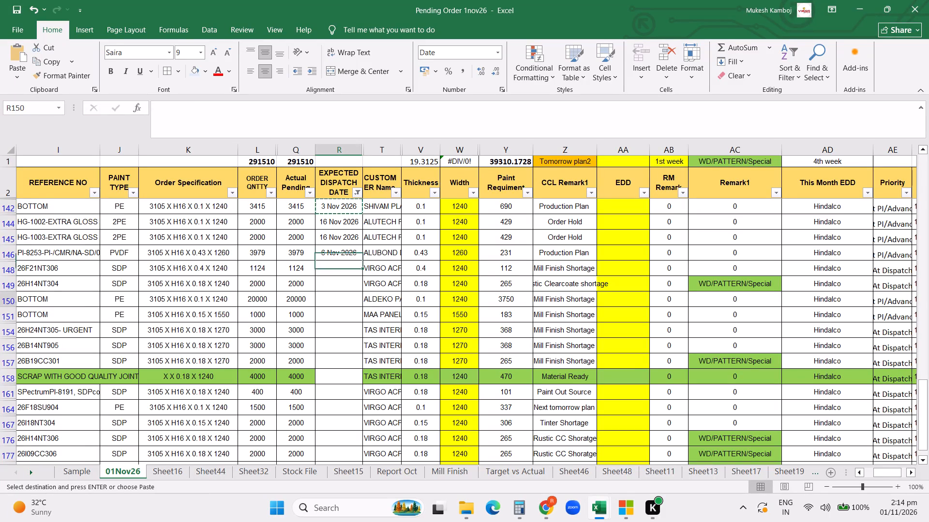
pyautogui.hotkey('ctrl', 'v')
pyautogui.click(340, 269)
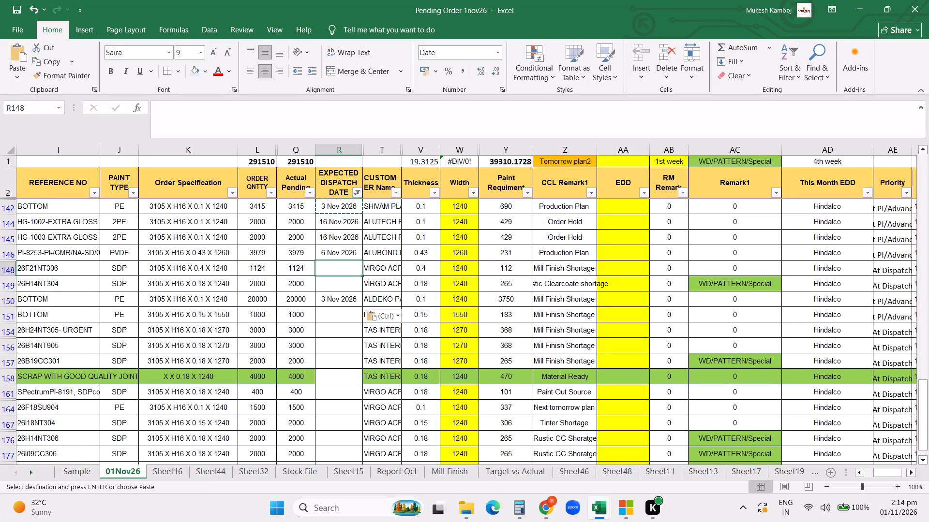
pyautogui.scroll(2, 340, 269)
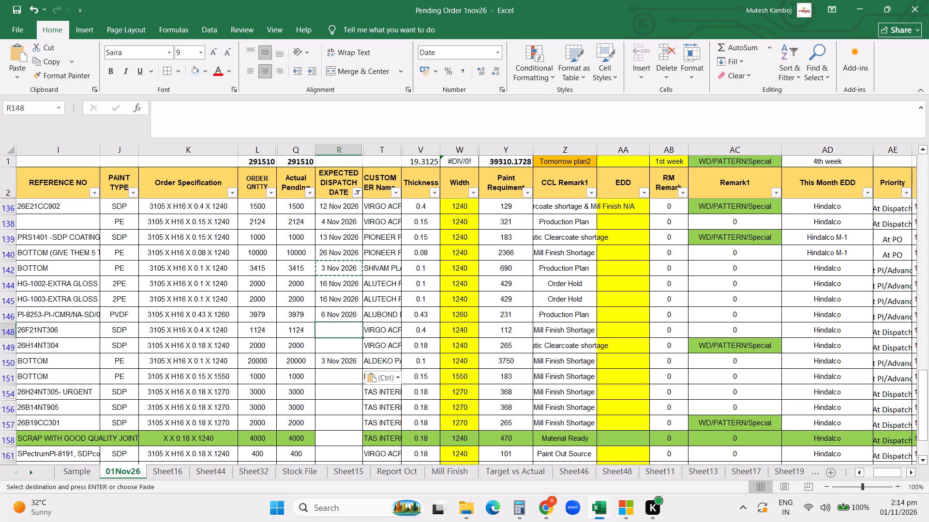
pyautogui.click(340, 362)
pyautogui.click(167, 108)
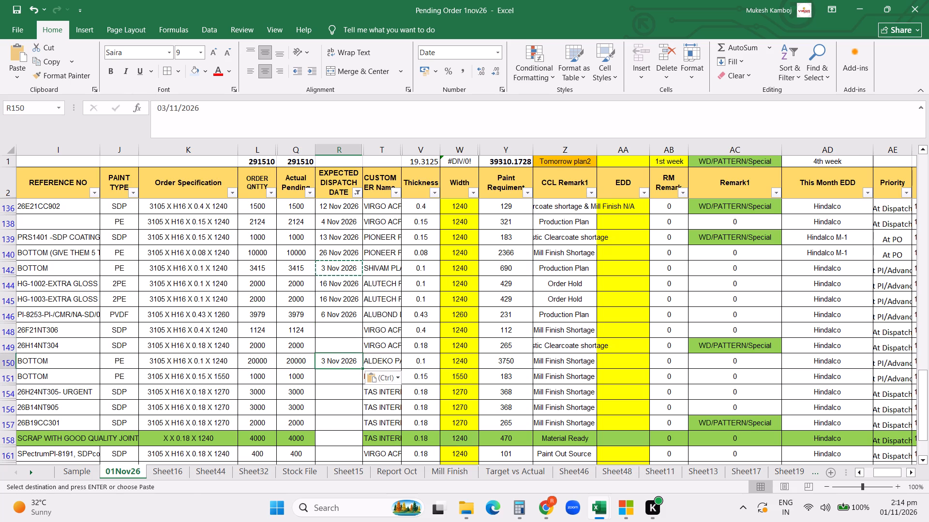
pyautogui.click(167, 108)
pyautogui.press('BackSpace')
pyautogui.press('4')
pyautogui.press('Return')
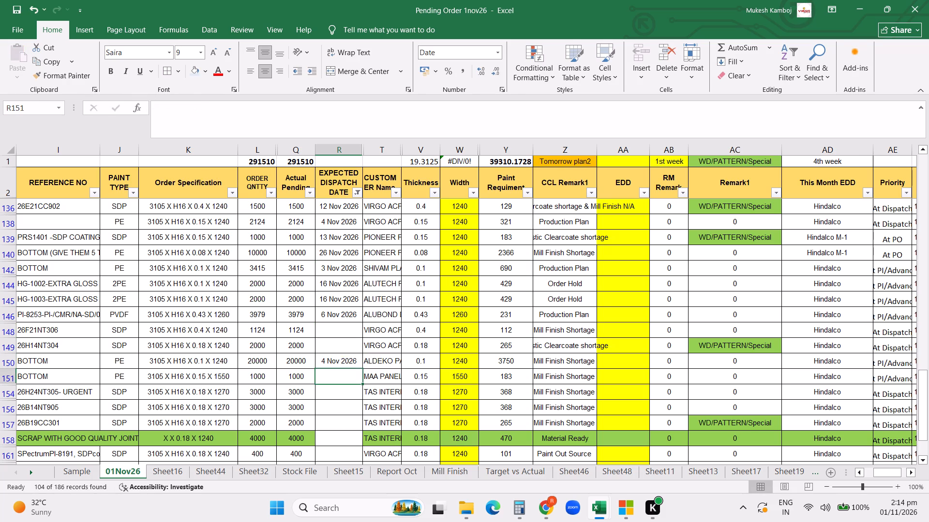
pyautogui.click(322, 269)
pyautogui.hotkey('ctrl', 'c')
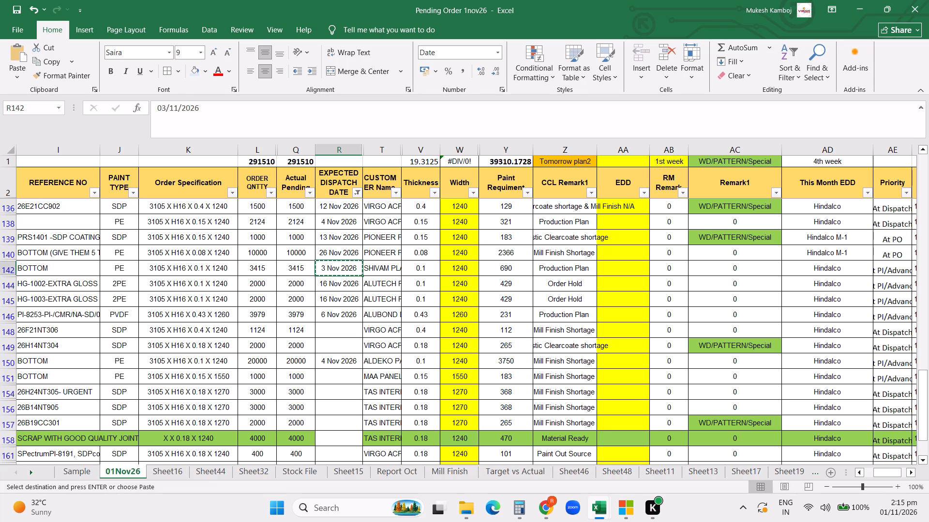
pyautogui.click(334, 210)
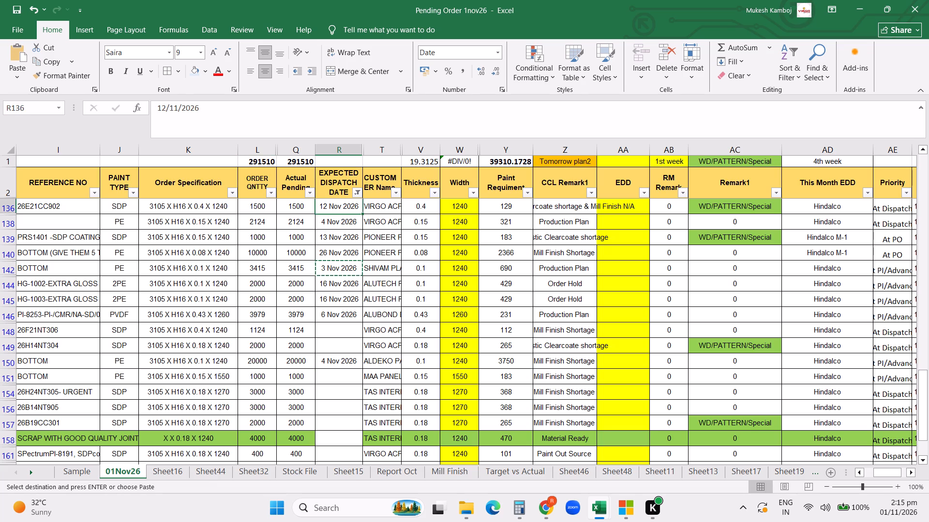
pyautogui.click(334, 233)
pyautogui.hotkey('ctrl', 'c')
pyautogui.click(330, 349)
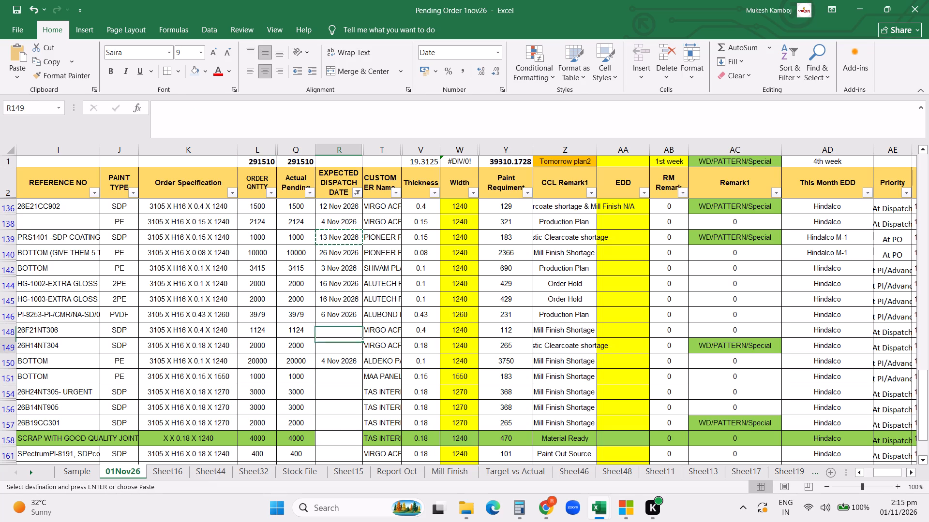
pyautogui.hotkey('ctrl', 'v')
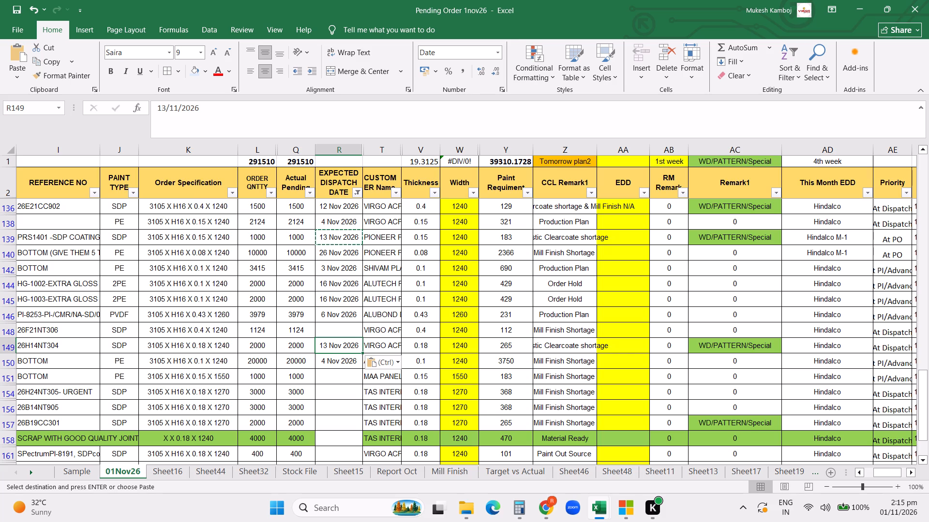
pyautogui.click(343, 327)
pyautogui.hotkey('ctrl', 'v')
# Copy the row 140 dispatch date to the 1550-width order in row 151 and change its day to give 27 Nov 2026.
pyautogui.scroll(-1, 352, 358)
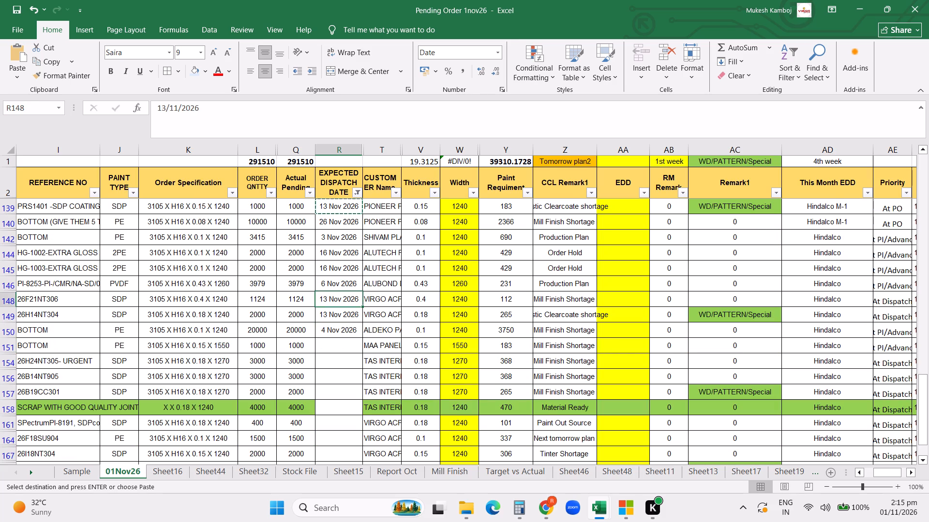
pyautogui.click(337, 346)
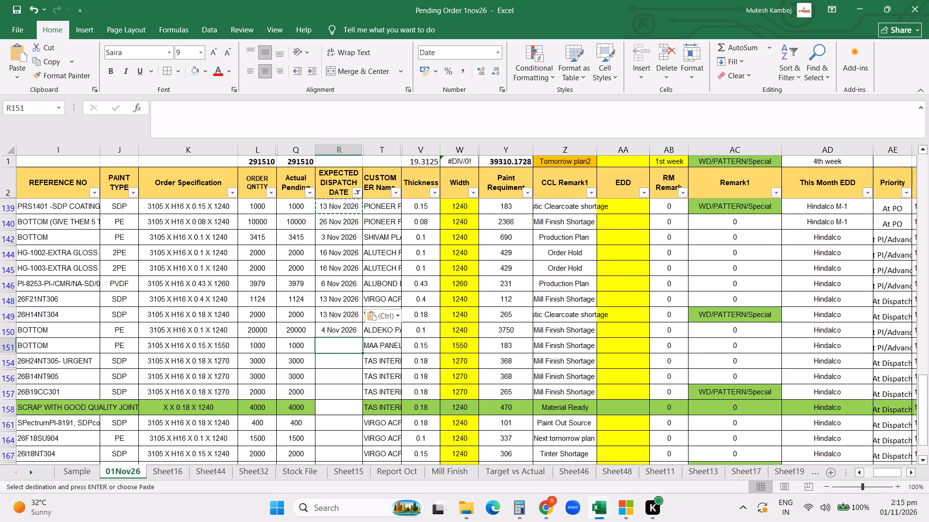
pyautogui.click(338, 221)
pyautogui.hotkey('ctrl', 'c')
pyautogui.click(338, 348)
pyautogui.hotkey('ctrl', 'v')
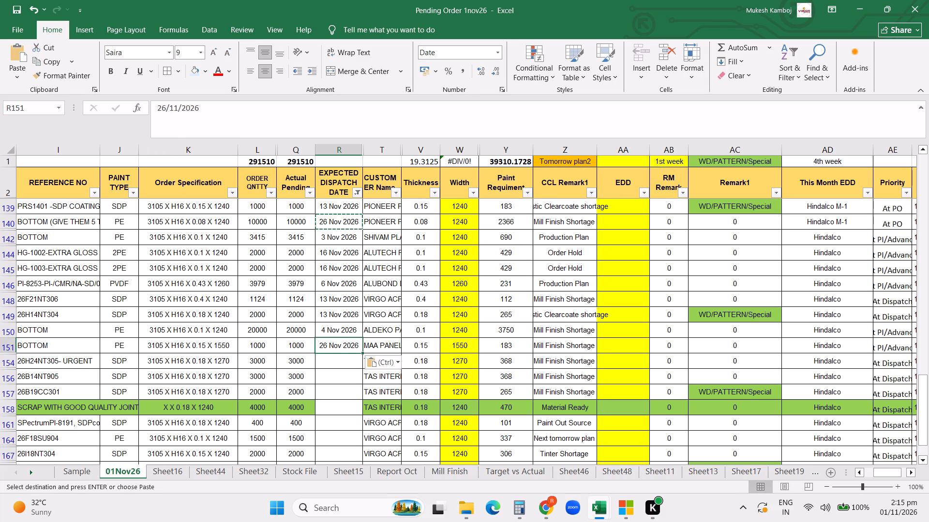
pyautogui.click(165, 111)
pyautogui.press('BackSpace')
pyautogui.press('7')
pyautogui.press('Return')
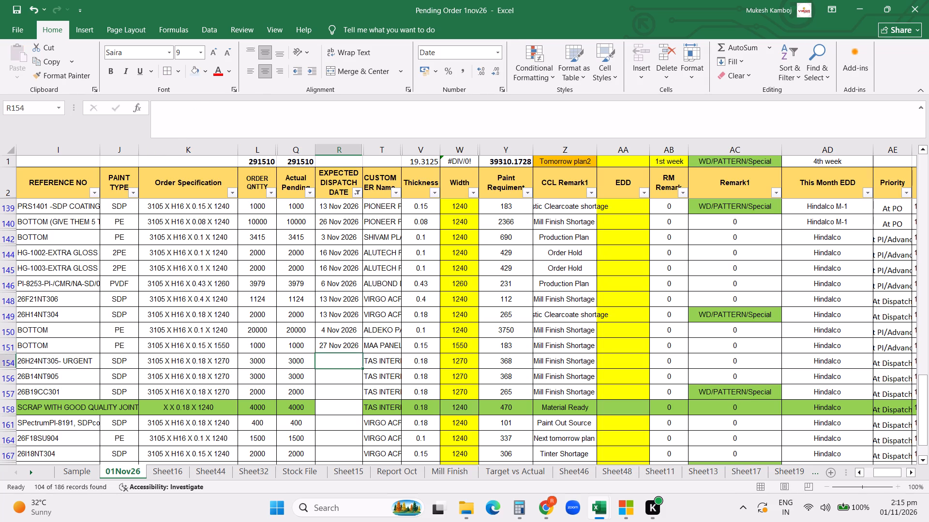
pyautogui.scroll(-3, 195, 159)
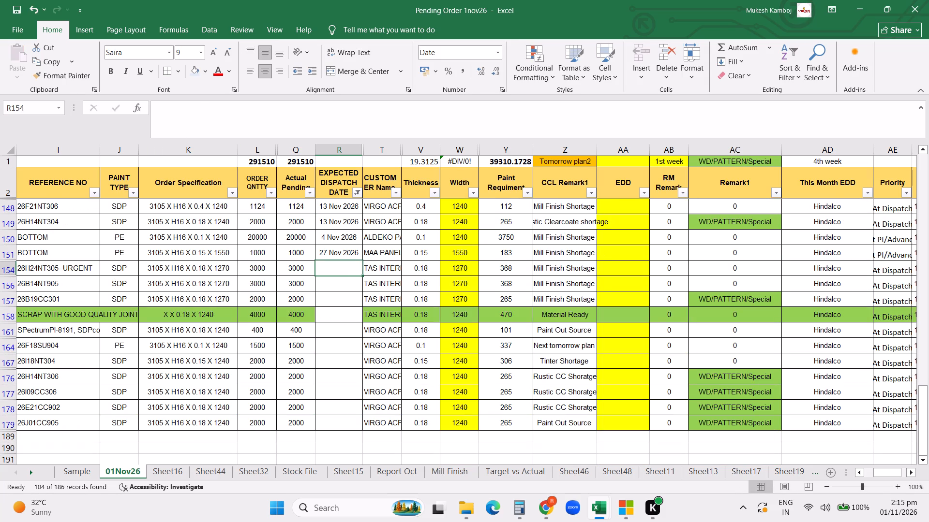
# Copy the row 149 dispatch date to the 26H24NT305- URGENT order in row 154 and change its day to give 20 Nov 2026.
pyautogui.click(330, 222)
pyautogui.hotkey('ctrl', 'c')
pyautogui.click(330, 269)
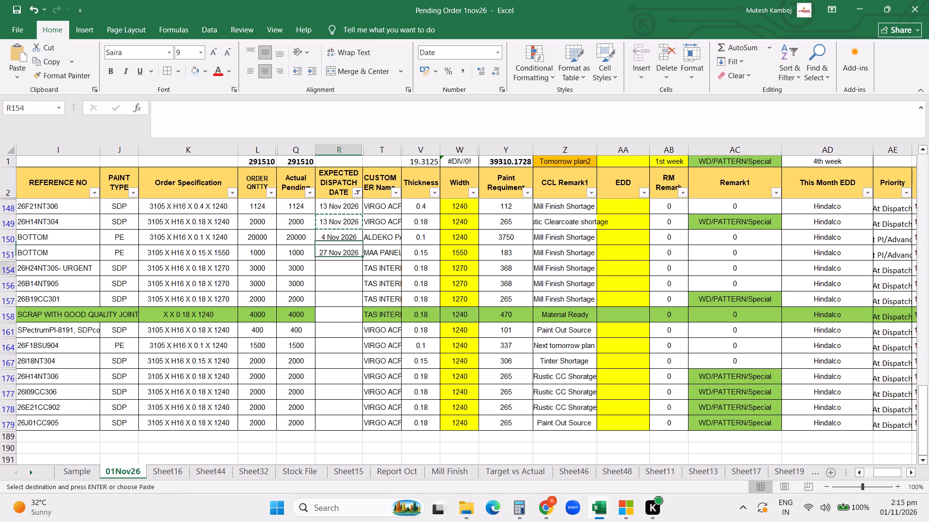
pyautogui.hotkey('ctrl', 'v')
pyautogui.click(165, 107)
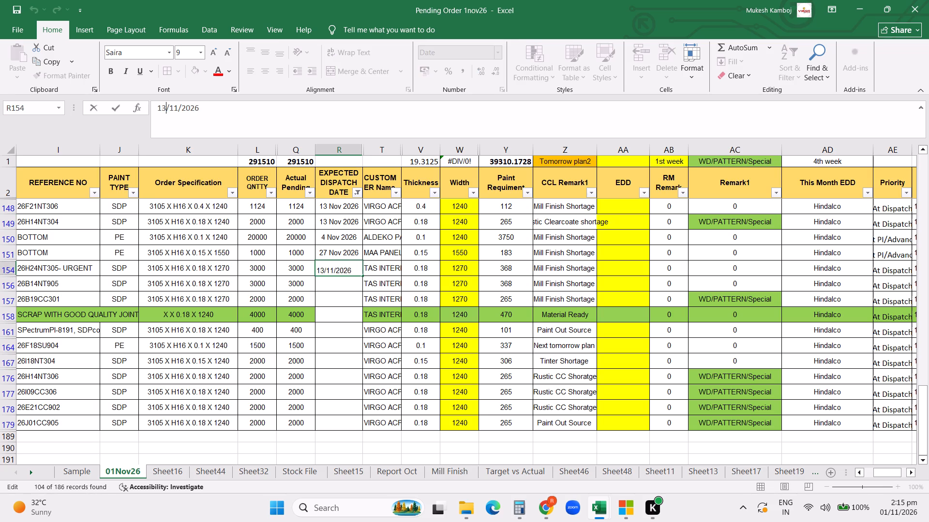
pyautogui.press('BackSpace')
pyautogui.press('BackSpace')
pyautogui.press('BackSpace')
pyautogui.write('20')
pyautogui.press('Return')
pyautogui.press('Up')
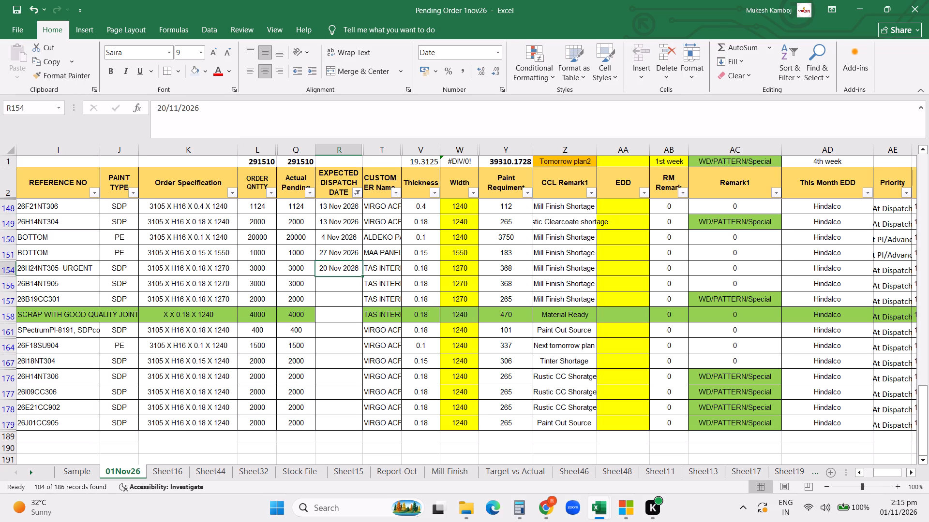
pyautogui.hotkey('ctrl', 'c')
pyautogui.hotkey('shift', 'Down')
pyautogui.hotkey('shift', 'Down')
pyautogui.press('Return')
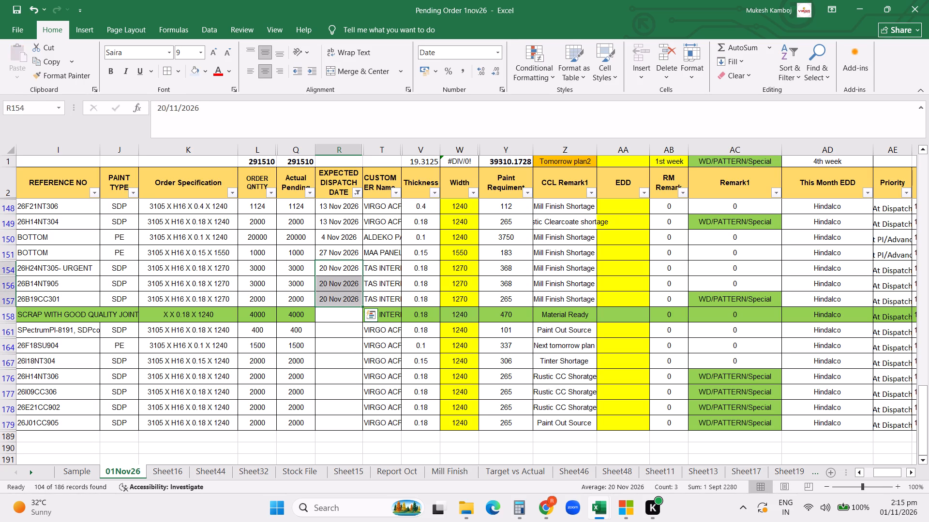
# Enter 2 November as the expected dispatch date of the Material Ready scrap order in row 158.
pyautogui.click(323, 311)
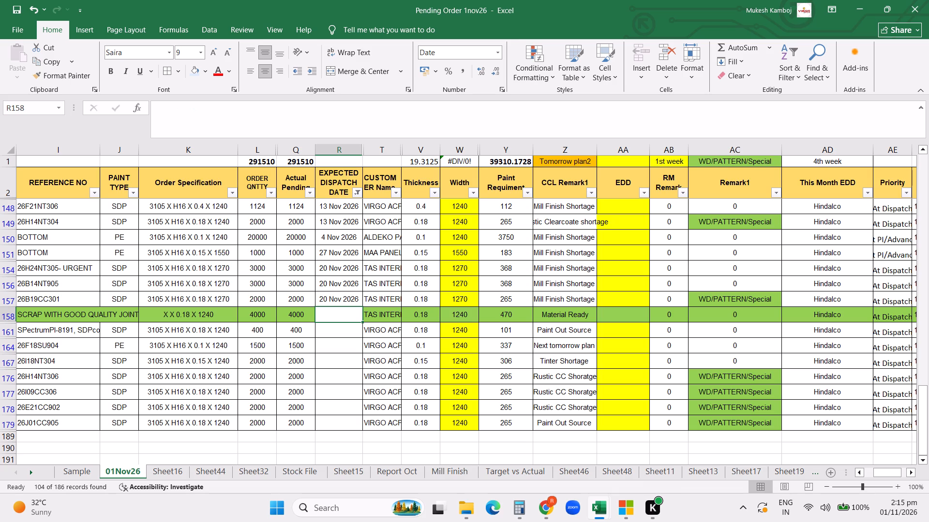
pyautogui.write('02')
pyautogui.press('/')
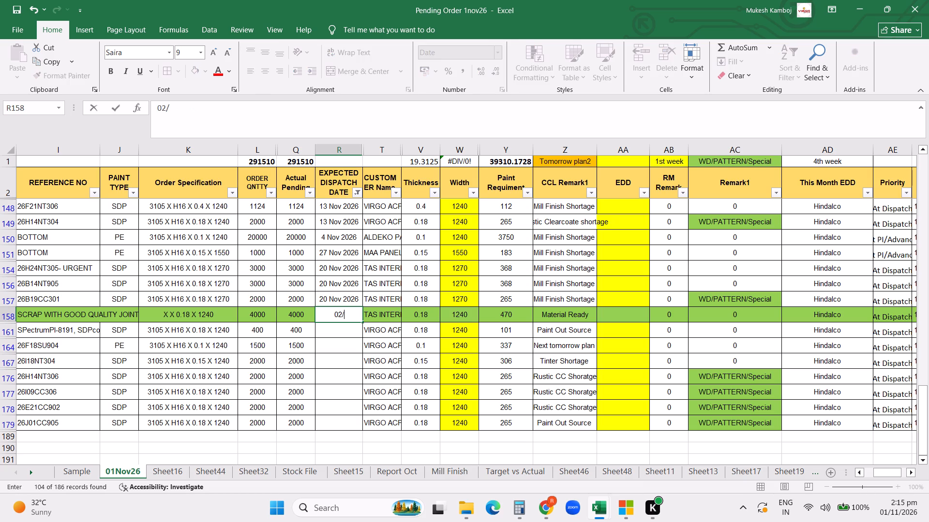
pyautogui.write('11')
pyautogui.press('Return')
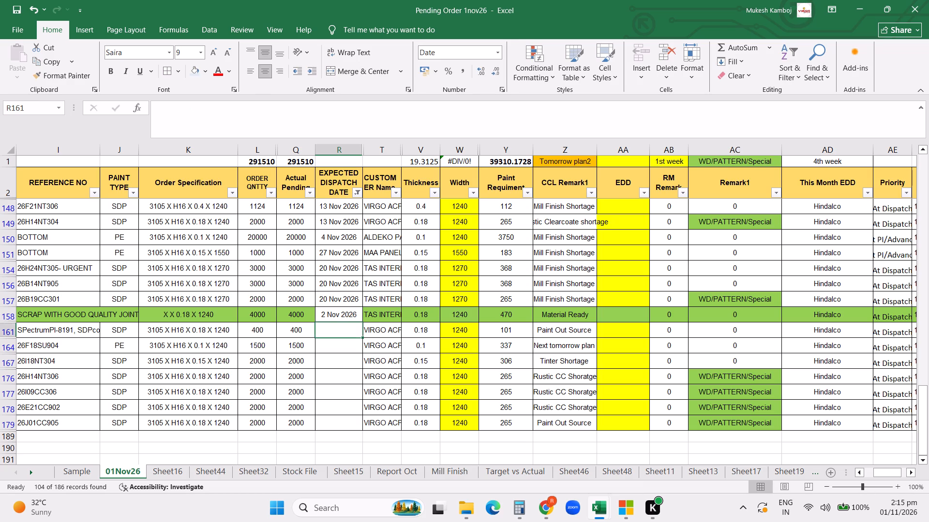
# Copy the 20 Nov 2026 dispatch date from row 154 to the 400-quantity Paint Out Source order in row 161.
pyautogui.press('Left')
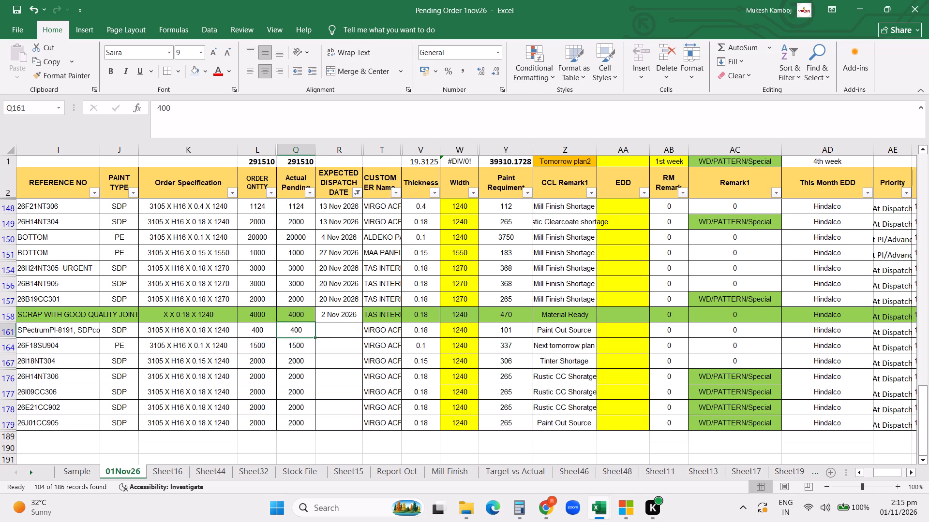
pyautogui.click(345, 334)
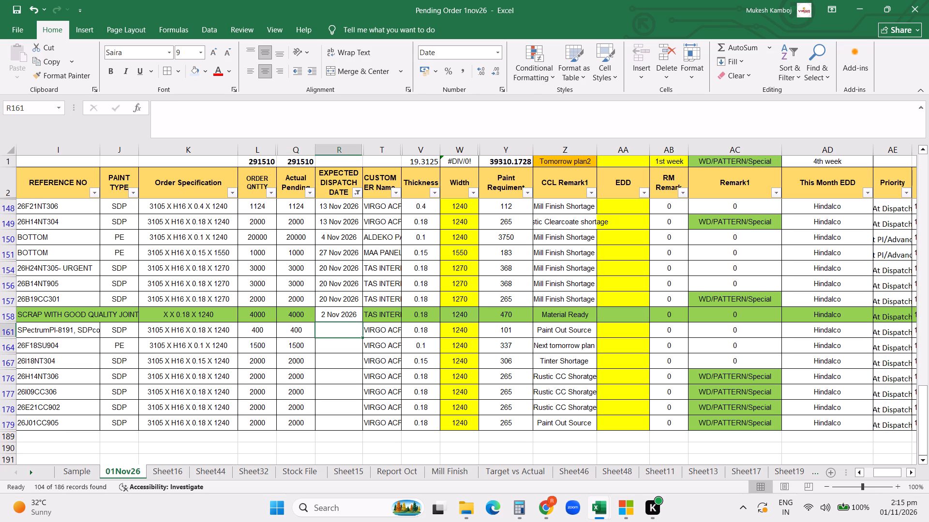
pyautogui.click(333, 264)
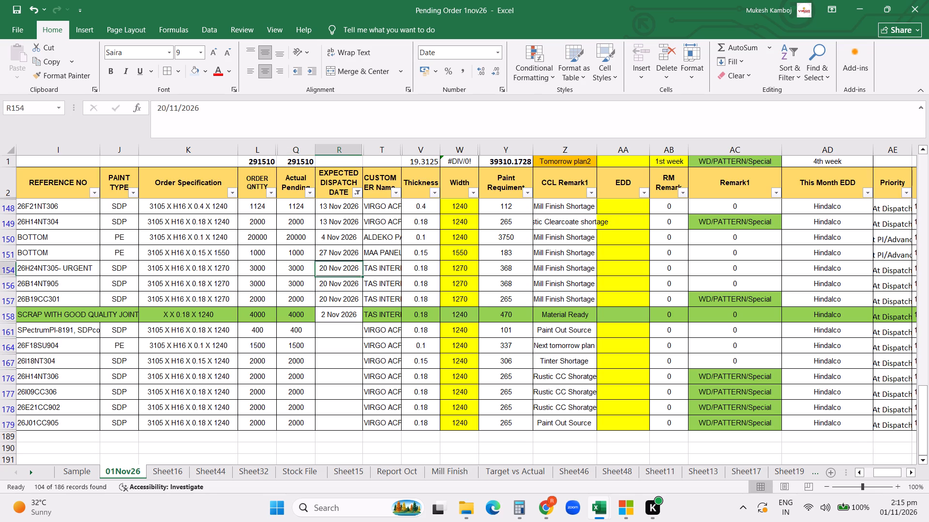
pyautogui.hotkey('ctrl', 'c')
pyautogui.click(335, 327)
pyautogui.hotkey('ctrl', 'v')
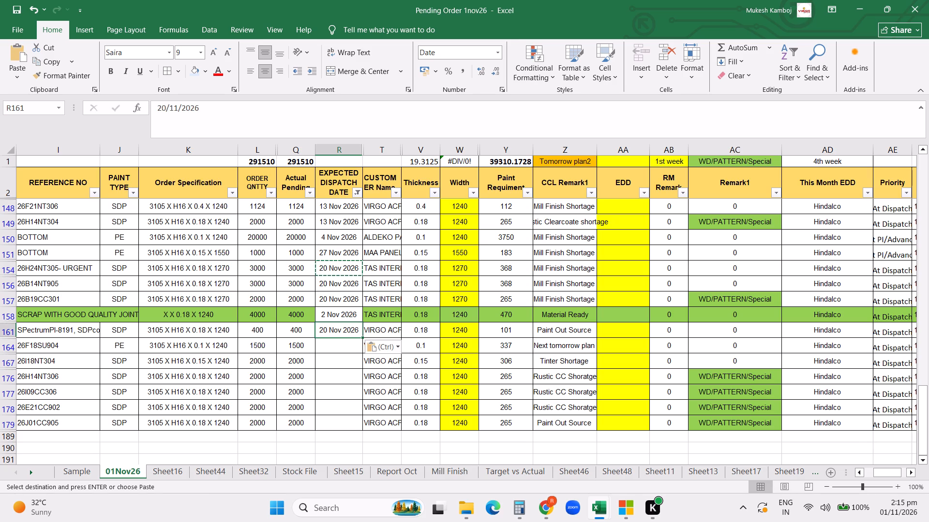
# Copy the row 158 dispatch date to the 26F18SU904 order in row 164 and change its day to give 3 Nov 2026.
pyautogui.scroll(-1, 345, 322)
pyautogui.click(338, 266)
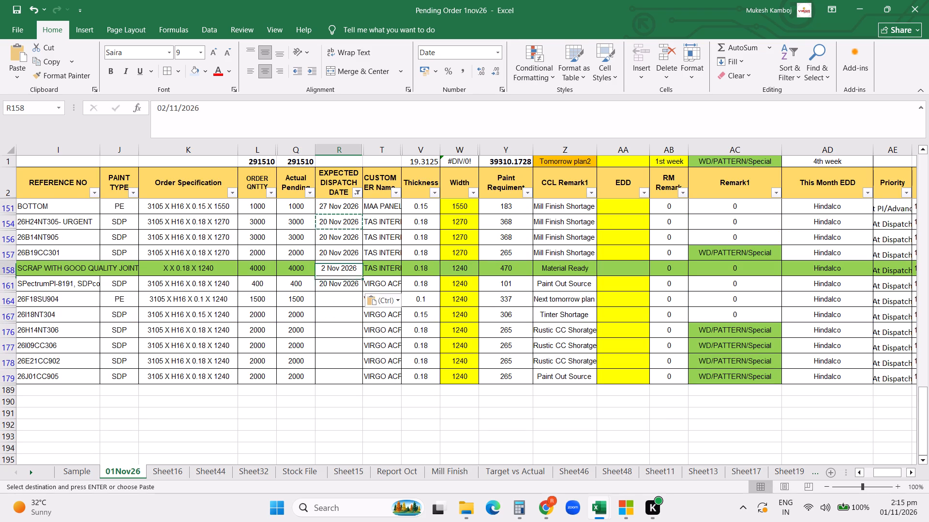
pyautogui.hotkey('ctrl', 'c')
pyautogui.click(338, 298)
pyautogui.hotkey('ctrl', 'v')
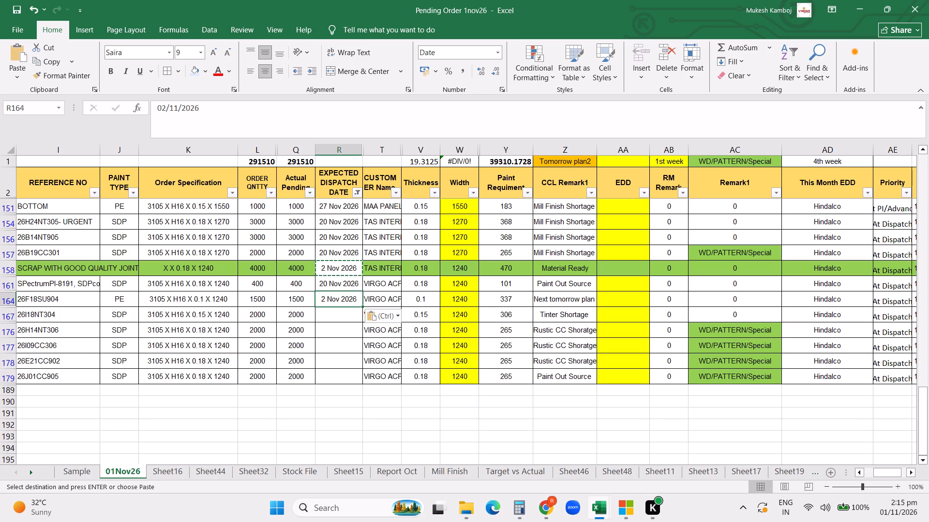
pyautogui.click(164, 102)
pyautogui.click(165, 106)
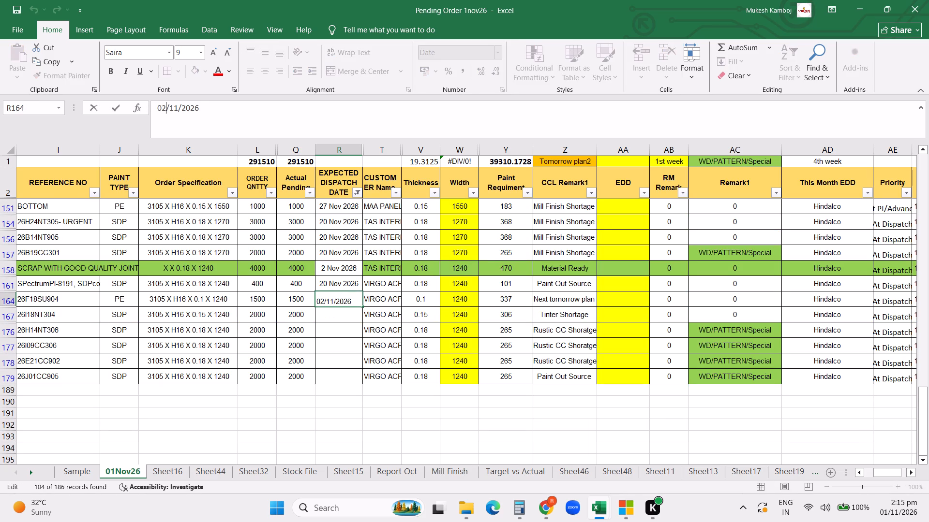
pyautogui.press('BackSpace')
pyautogui.press('3')
pyautogui.press('Return')
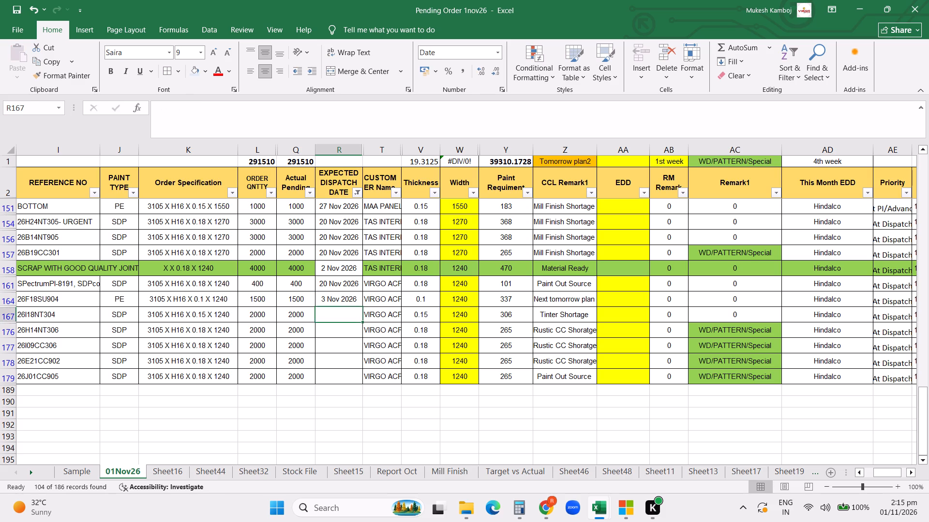
# Copy the row 164 dispatch date to the Tinter Shortage order in row 167 and change its day to give 14 Nov 2026.
pyautogui.press('Up')
pyautogui.hotkey('ctrl', 'c')
pyautogui.press('Down')
pyautogui.press('Down')
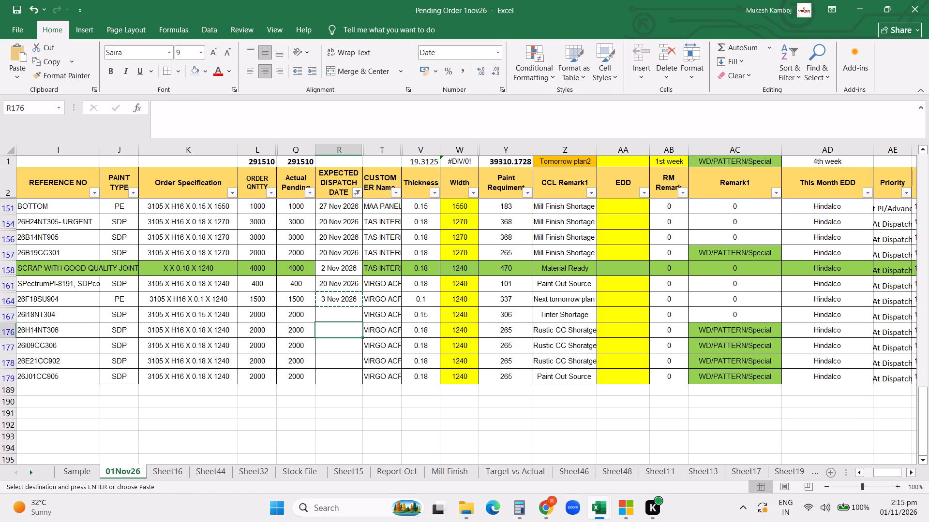
pyautogui.press('Up')
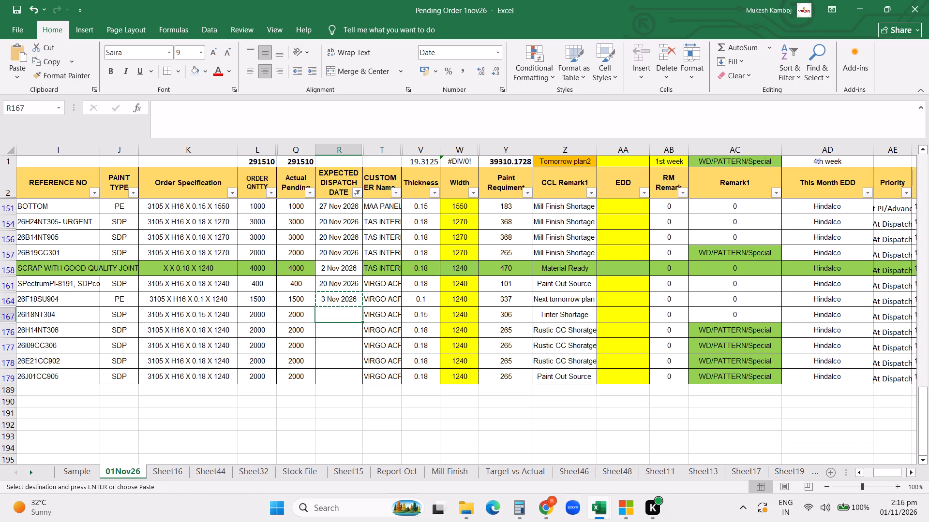
pyautogui.hotkey('ctrl', 'v')
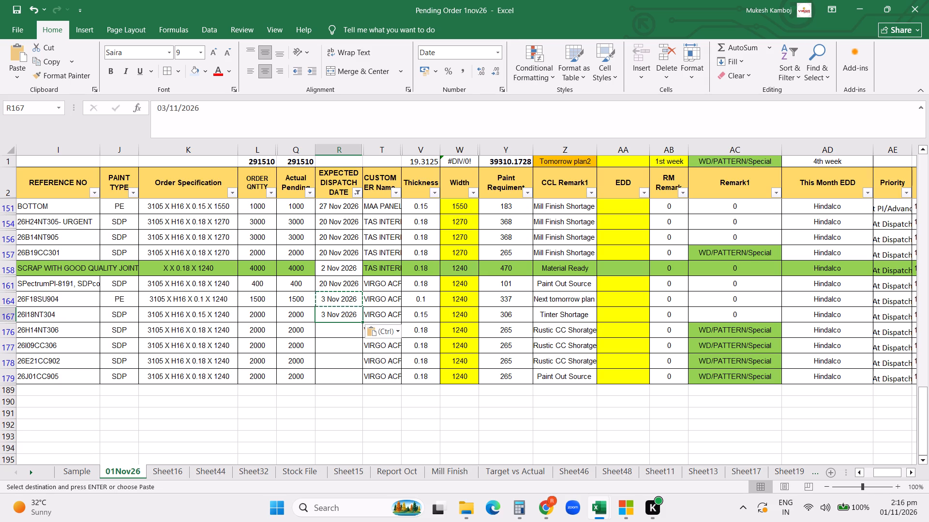
pyautogui.click(161, 108)
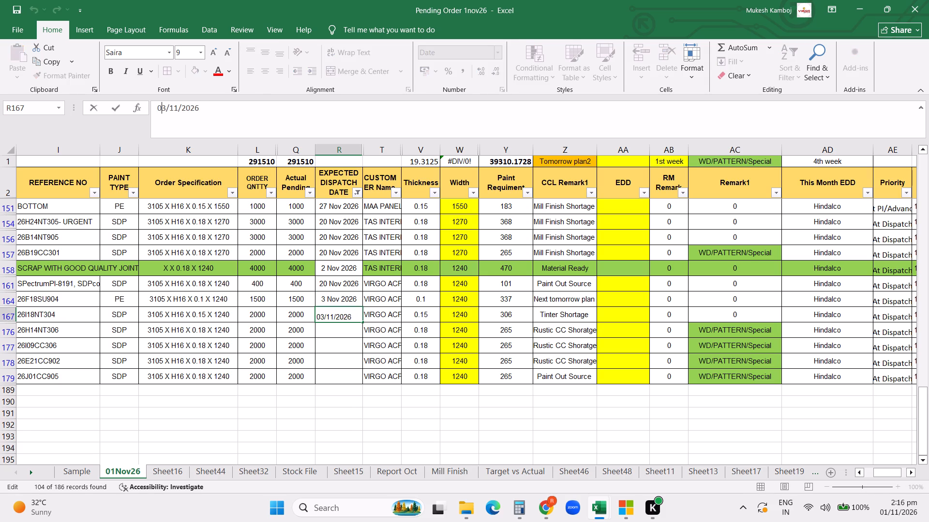
pyautogui.press('BackSpace')
pyautogui.press('1')
pyautogui.press('BackSpace')
pyautogui.press('Right')
pyautogui.press('BackSpace')
pyautogui.write('14')
pyautogui.press('Return')
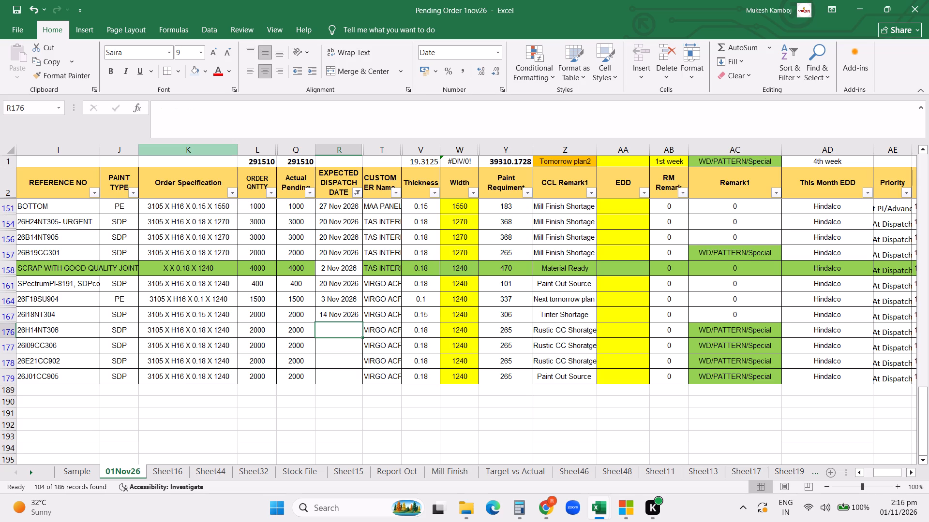
# Copy the 14 Nov 2026 dispatch date from row 167 to the three Rustic CC shortage orders in rows 176 to 178.
pyautogui.click(328, 320)
pyautogui.hotkey('ctrl', 'c')
pyautogui.moveTo(341, 333); pyautogui.dragTo(339, 342)
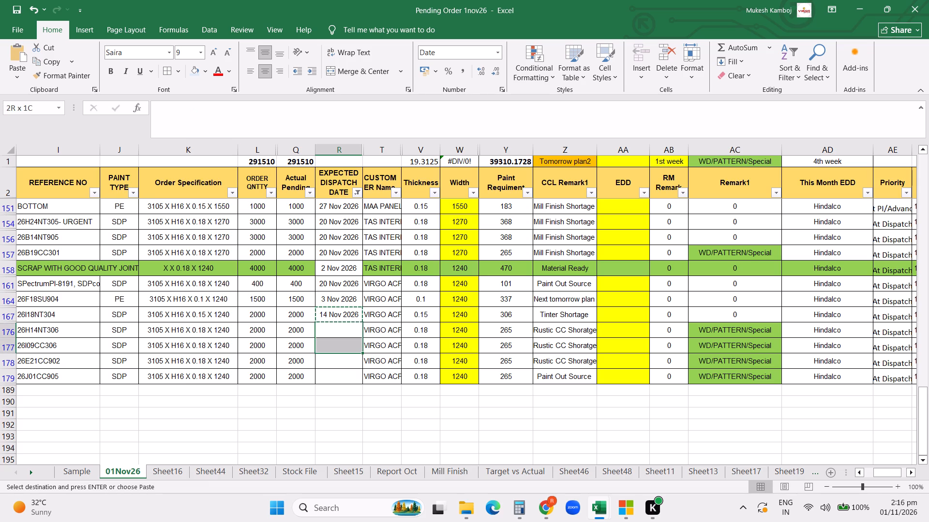
pyautogui.moveTo(339, 342); pyautogui.dragTo(337, 355)
pyautogui.press('Return')
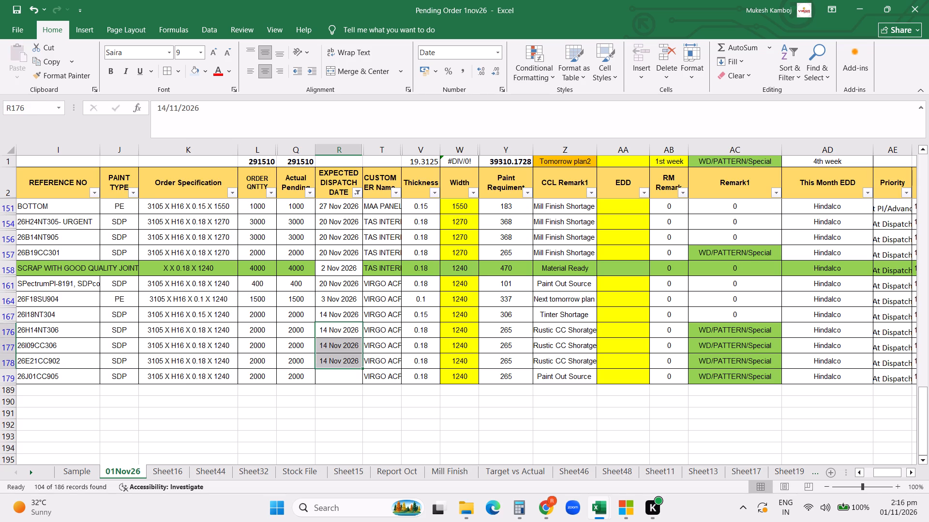
pyautogui.click(339, 373)
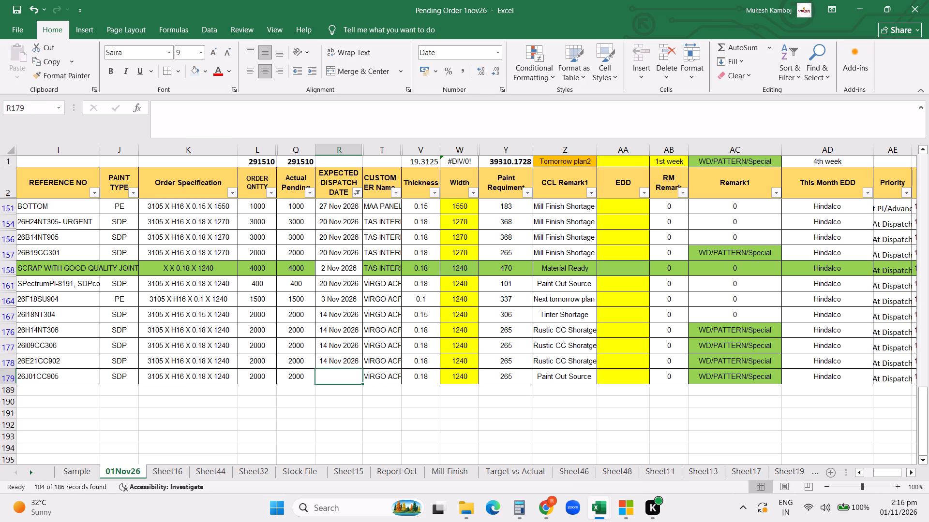
pyautogui.click(335, 254)
pyautogui.hotkey('ctrl', 'c')
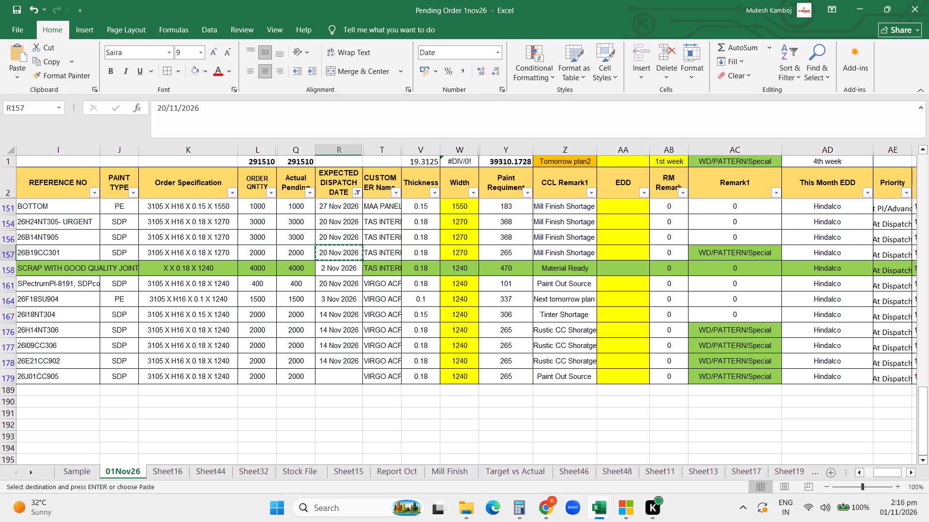
pyautogui.click(338, 377)
pyautogui.hotkey('ctrl', 'v')
pyautogui.click(167, 109)
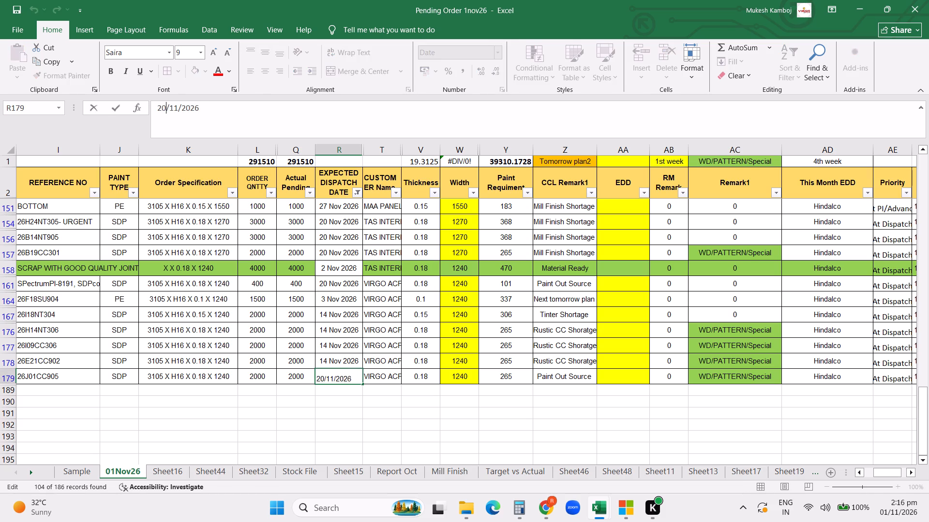
pyautogui.press('BackSpace')
pyautogui.press('BackSpace')
pyautogui.press('BackSpace')
pyautogui.write('18')
pyautogui.press('Return')
# Clear the filter from the EXPECTED DISPATCH DATE column.
pyautogui.scroll(3, 368, 232)
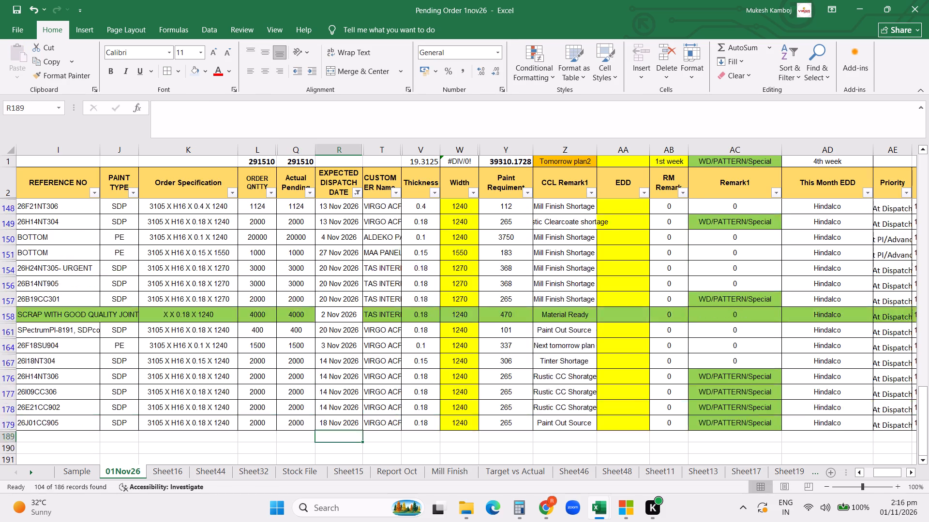
pyautogui.scroll(20, 379, 267)
pyautogui.scroll(20, 379, 267)
pyautogui.scroll(9, 379, 267)
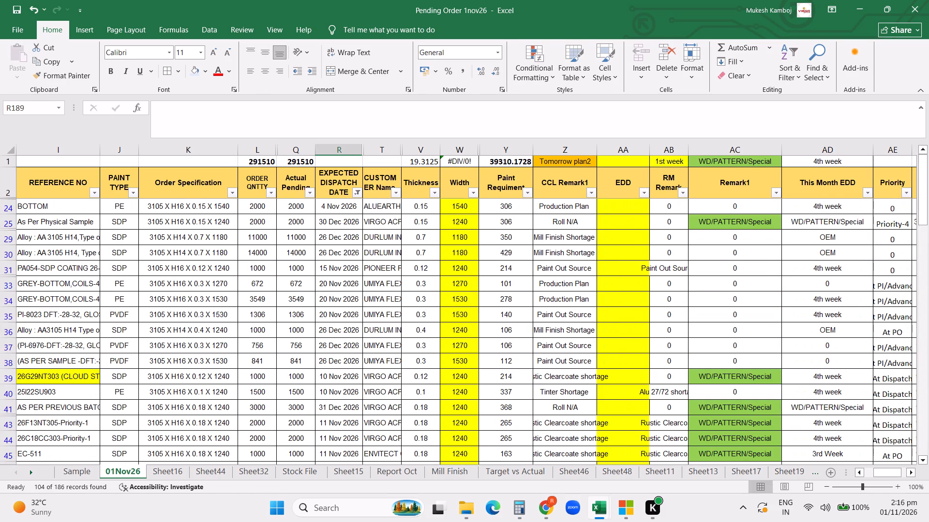
pyautogui.click(355, 189)
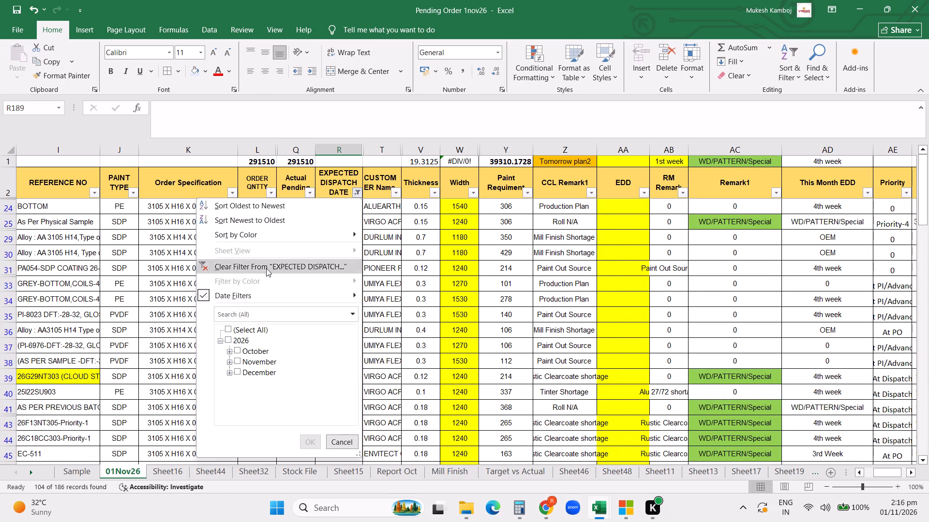
pyautogui.click(266, 266)
# Insert a PivotTable on a new worksheet from the order table range '01Nov26'!$A$2:$AJ$188.
pyautogui.click(373, 264)
pyautogui.hotkey('ctrl', 'Left')
pyautogui.hotkey('ctrl', 'Left')
pyautogui.hotkey('ctrl', 'Left')
pyautogui.hotkey('ctrl', 'Left')
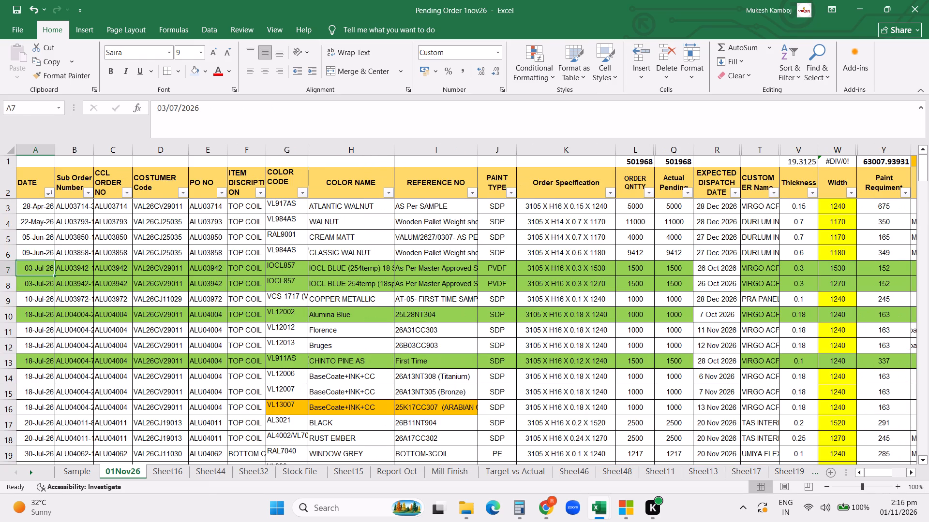
pyautogui.rightClick(118, 470)
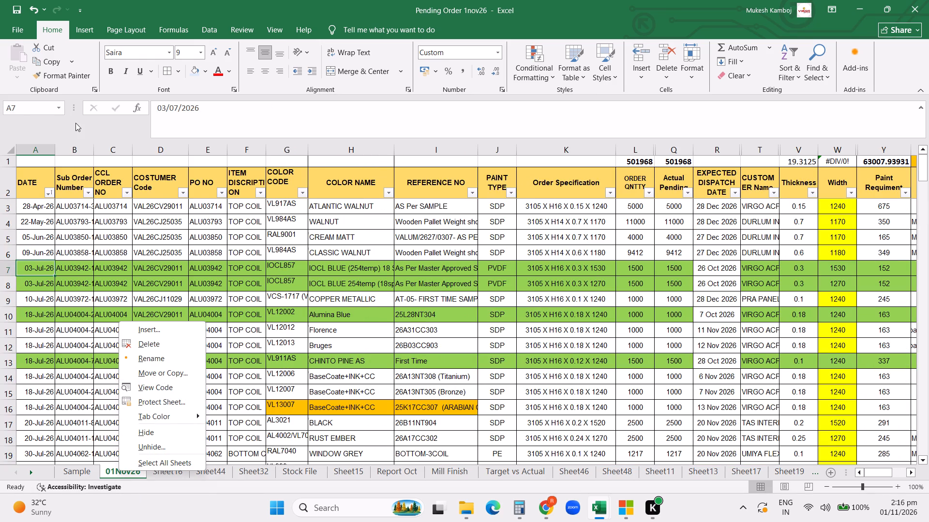
pyautogui.click(75, 123)
pyautogui.click(81, 28)
pyautogui.click(26, 59)
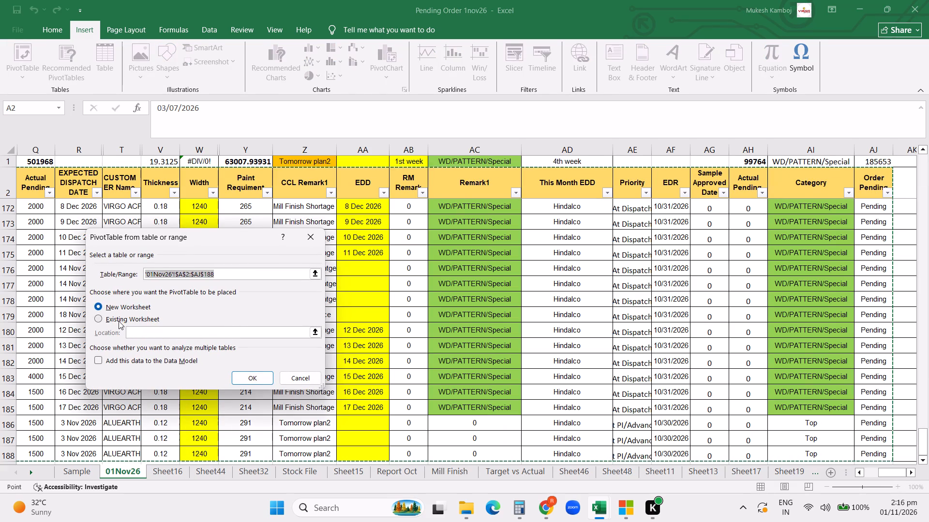
pyautogui.click(240, 377)
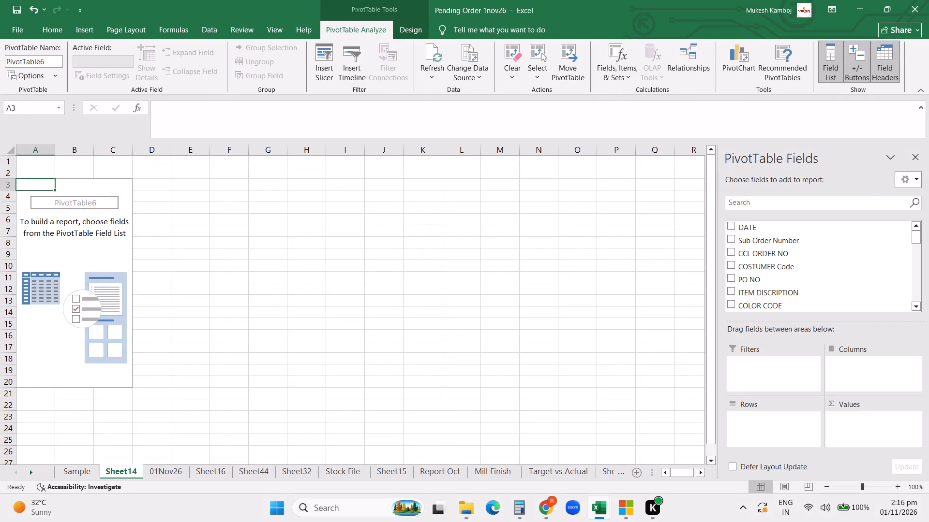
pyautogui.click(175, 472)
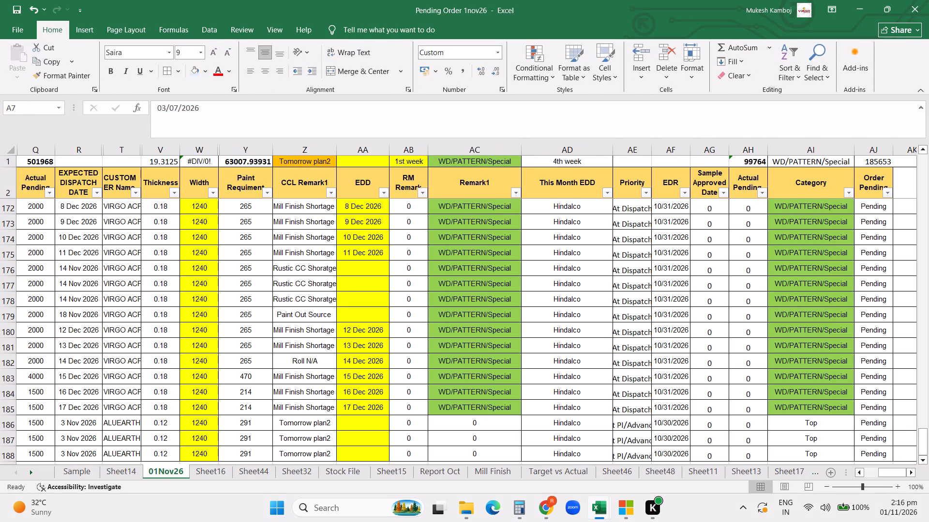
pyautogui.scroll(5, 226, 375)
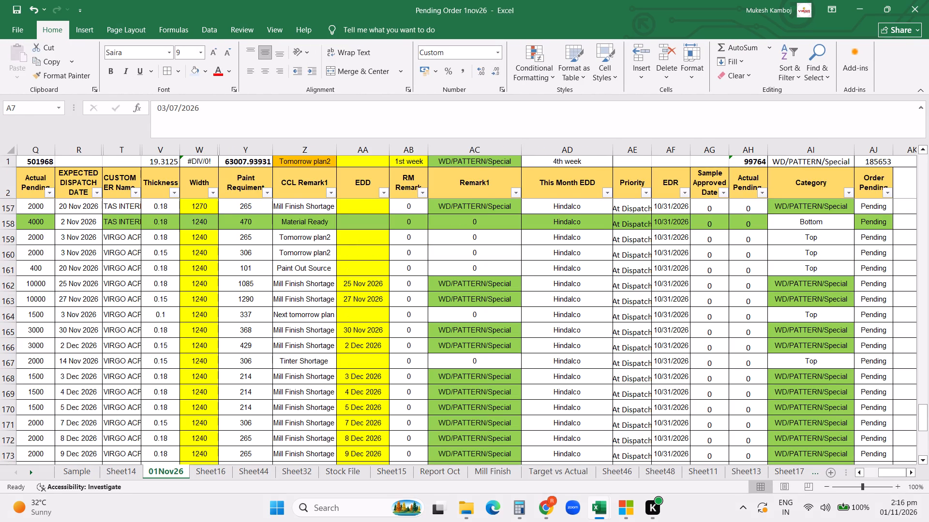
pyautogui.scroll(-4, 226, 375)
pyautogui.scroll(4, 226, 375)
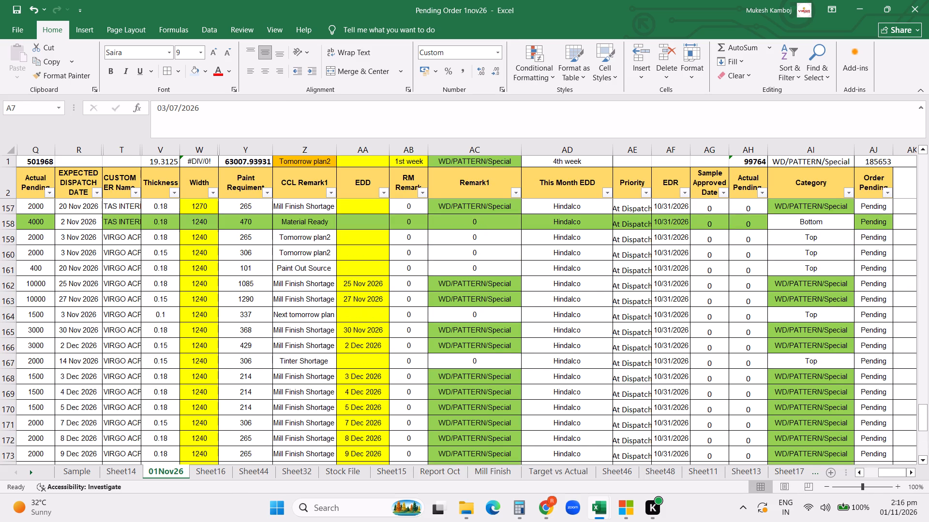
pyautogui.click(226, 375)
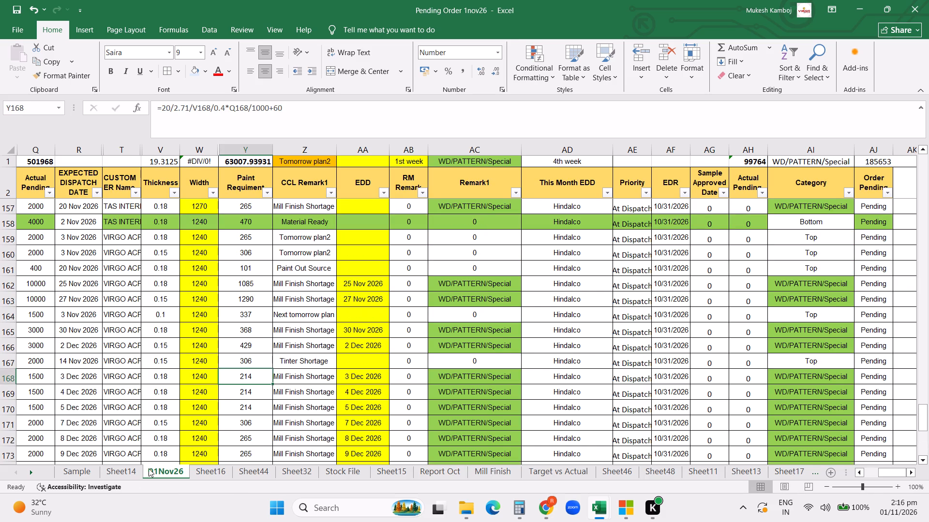
# Build the Sheet14 PivotTable with EXPECTED DISPATCH DATE as rows and the sum of Actual Pending as values.
pyautogui.click(125, 472)
pyautogui.scroll(-2, 791, 268)
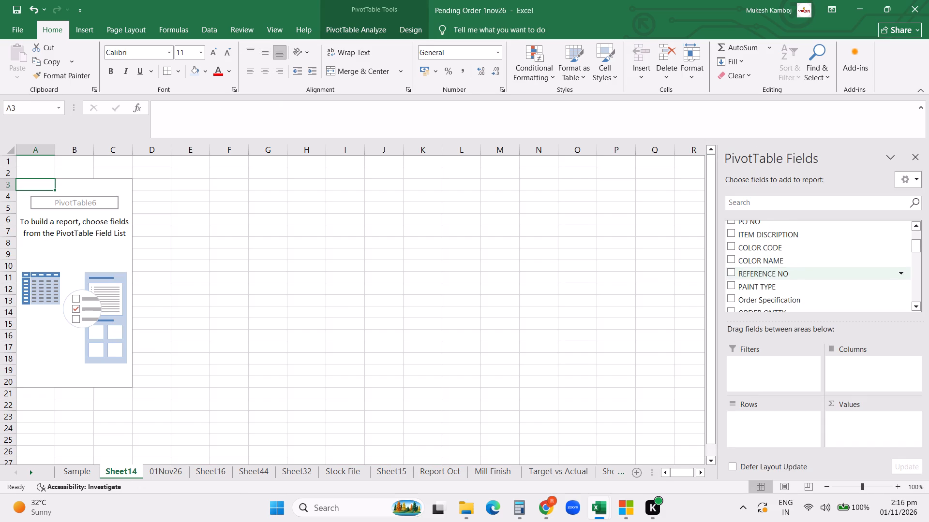
pyautogui.scroll(-3, 791, 268)
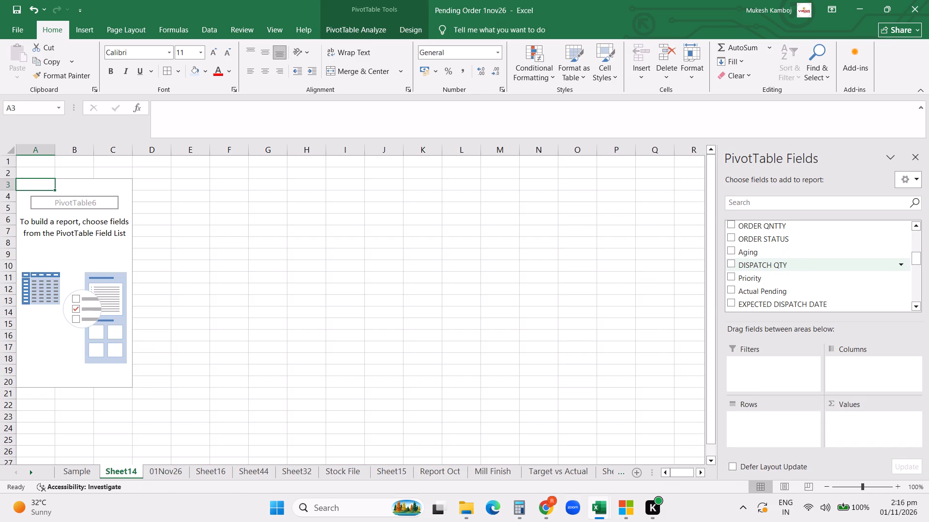
pyautogui.moveTo(790, 303); pyautogui.dragTo(783, 427)
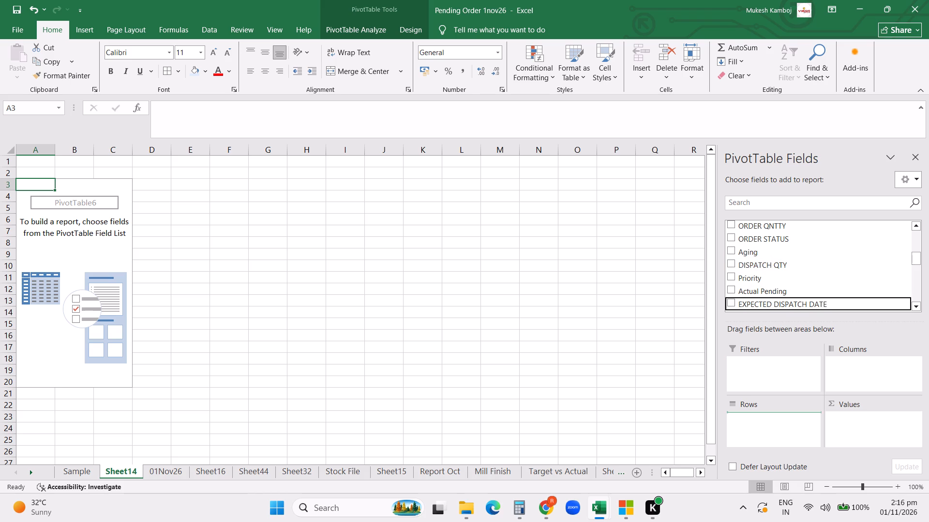
pyautogui.moveTo(783, 427); pyautogui.dragTo(781, 427)
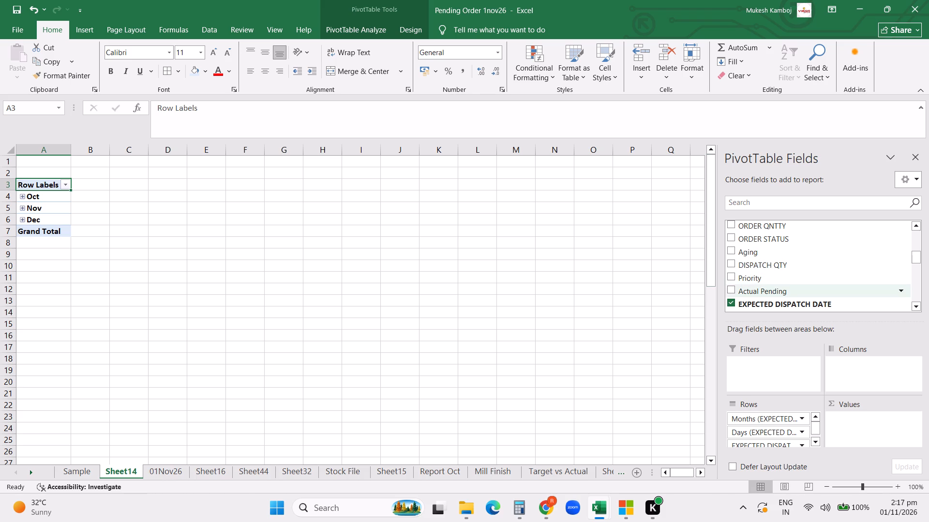
pyautogui.moveTo(779, 290); pyautogui.dragTo(861, 427)
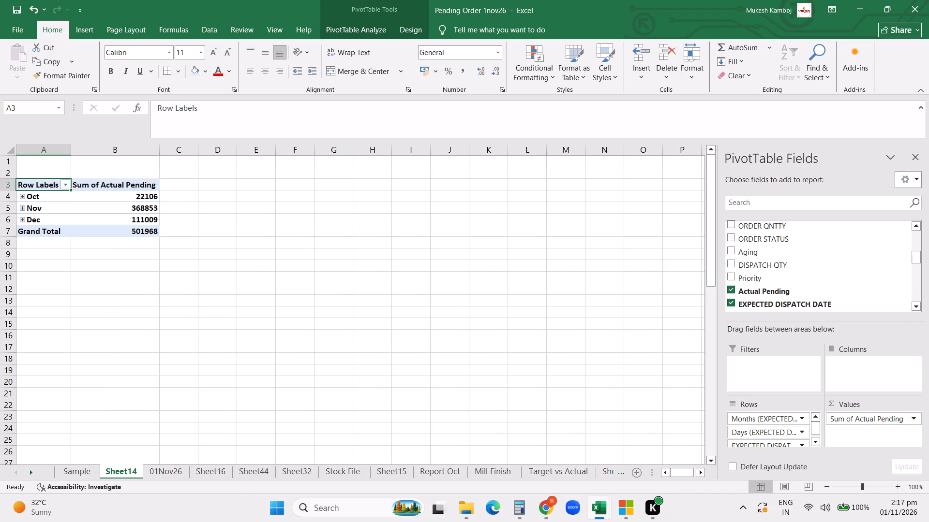
# Expand the Oct, Nov and Dec groups of the PivotTable to list pending quantity by dispatch day.
pyautogui.click(13, 197)
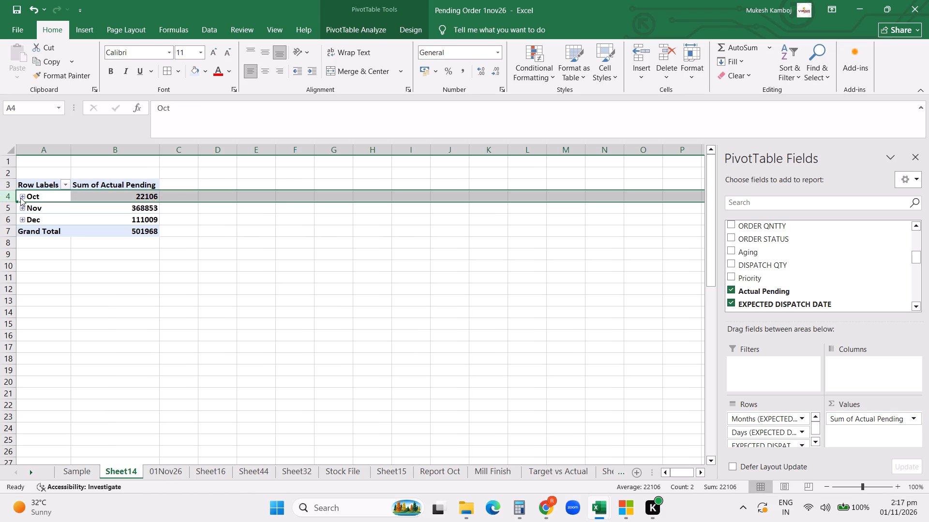
pyautogui.click(23, 198)
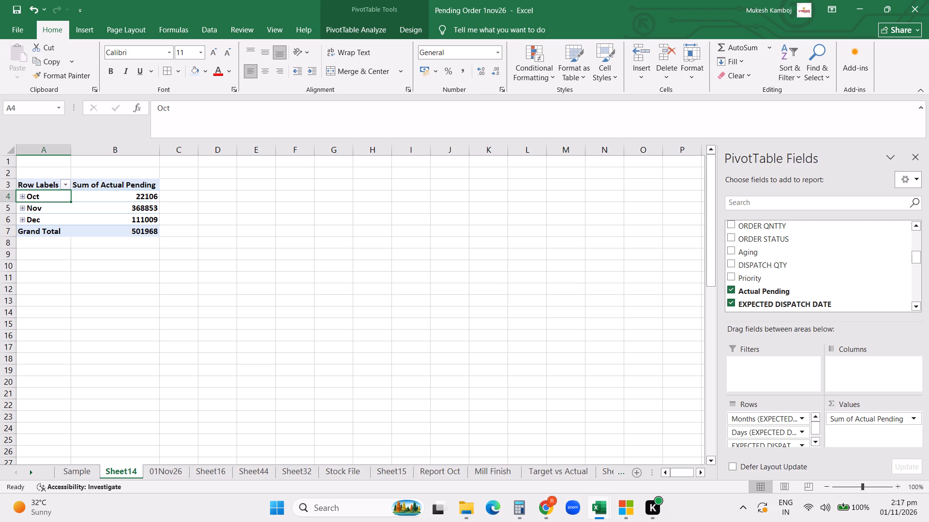
pyautogui.click(21, 289)
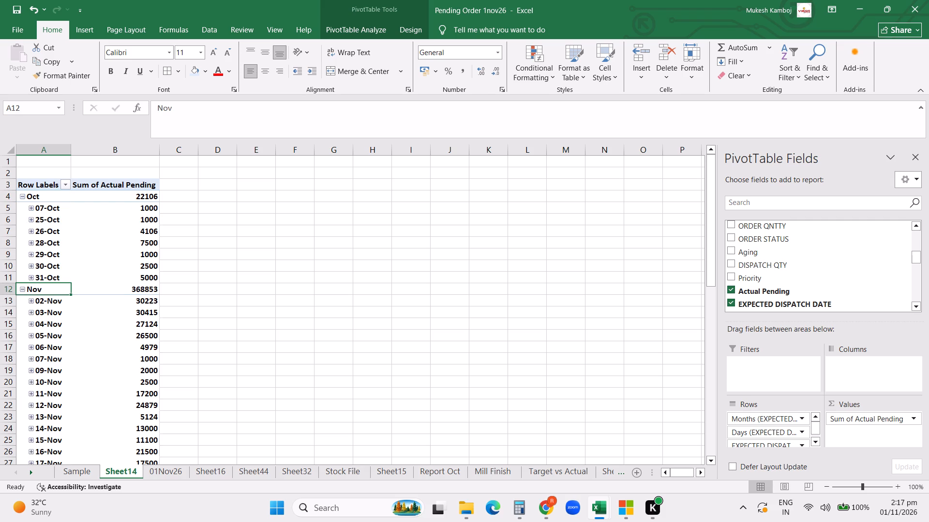
pyautogui.scroll(-1, 240, 246)
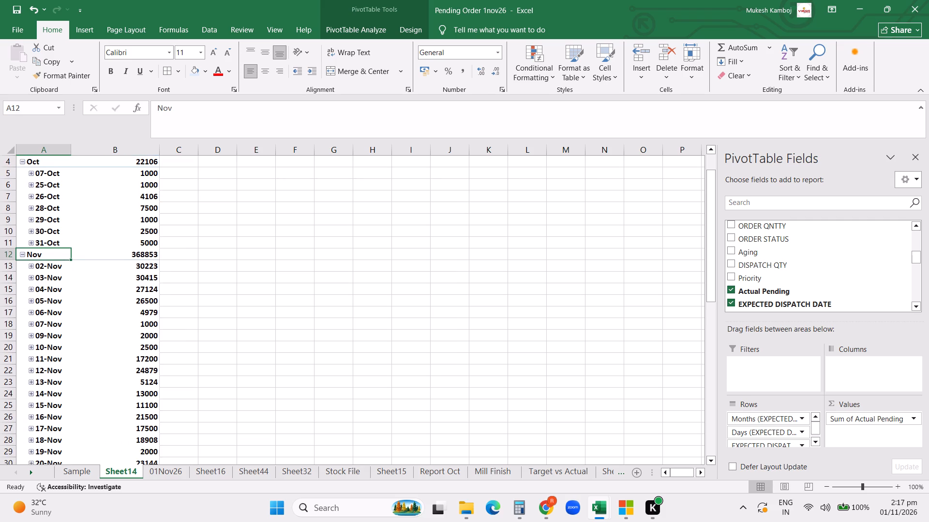
pyautogui.scroll(-1, 240, 246)
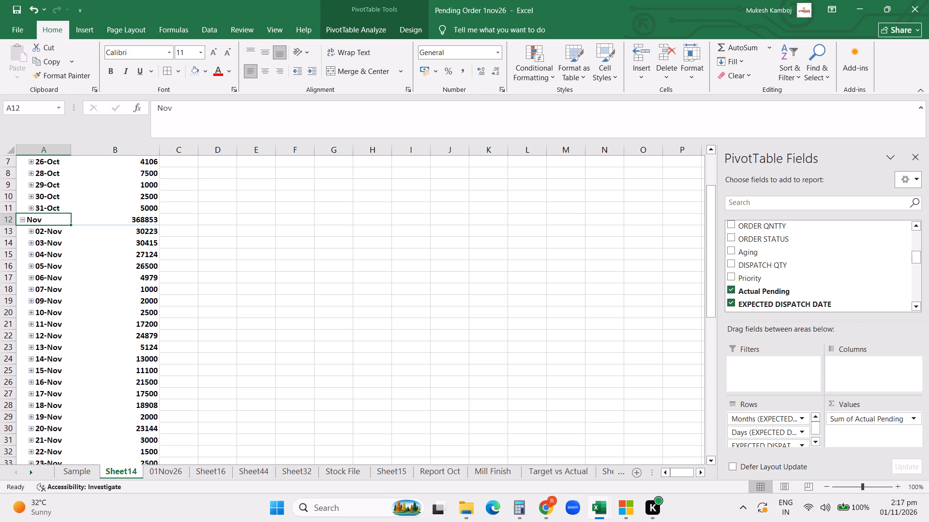
pyautogui.scroll(-3, 240, 246)
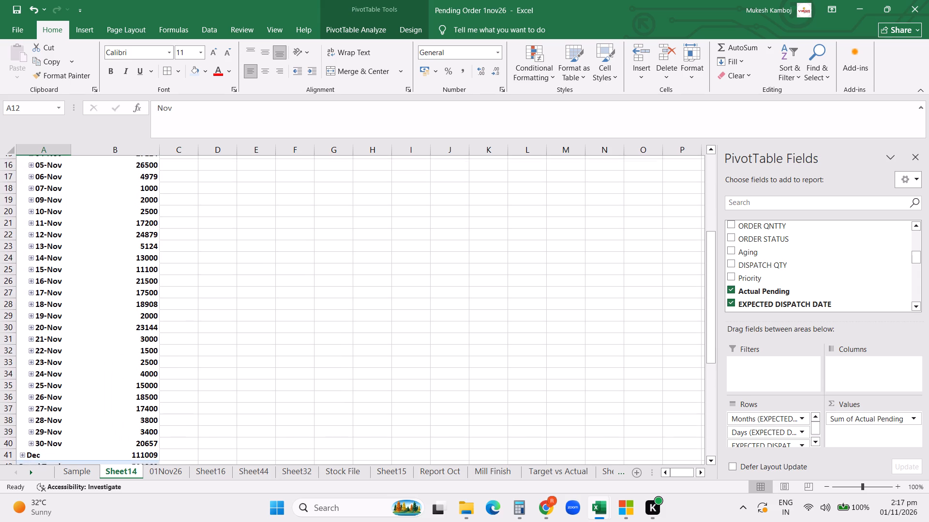
pyautogui.scroll(-1, 240, 246)
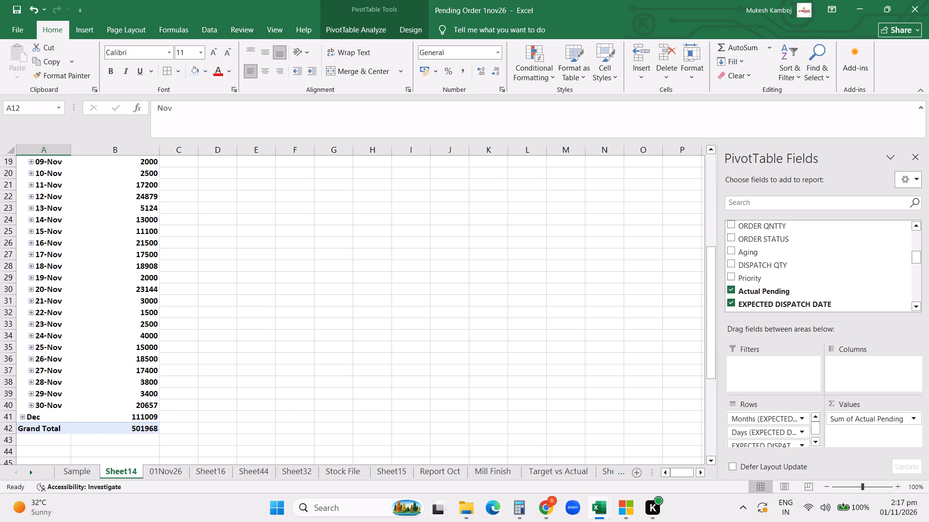
pyautogui.click(25, 420)
pyautogui.click(25, 418)
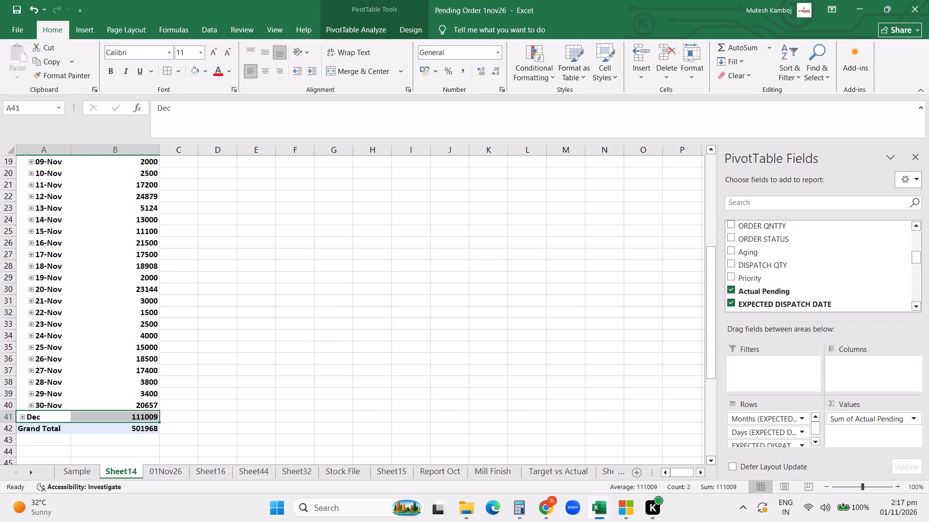
pyautogui.click(23, 416)
# Review the daily pending quantities across the November and December dispatch dates in the PivotTable.
pyautogui.scroll(-3, 188, 399)
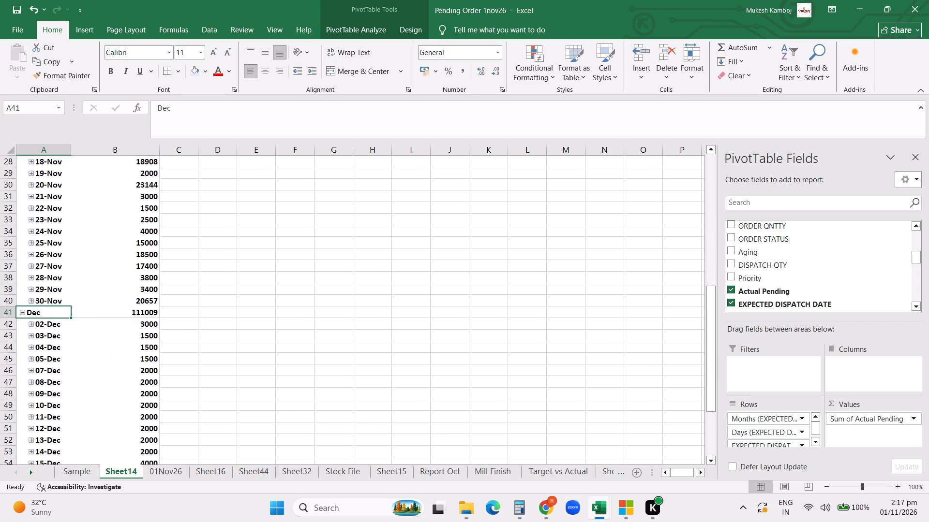
pyautogui.scroll(-4, 198, 377)
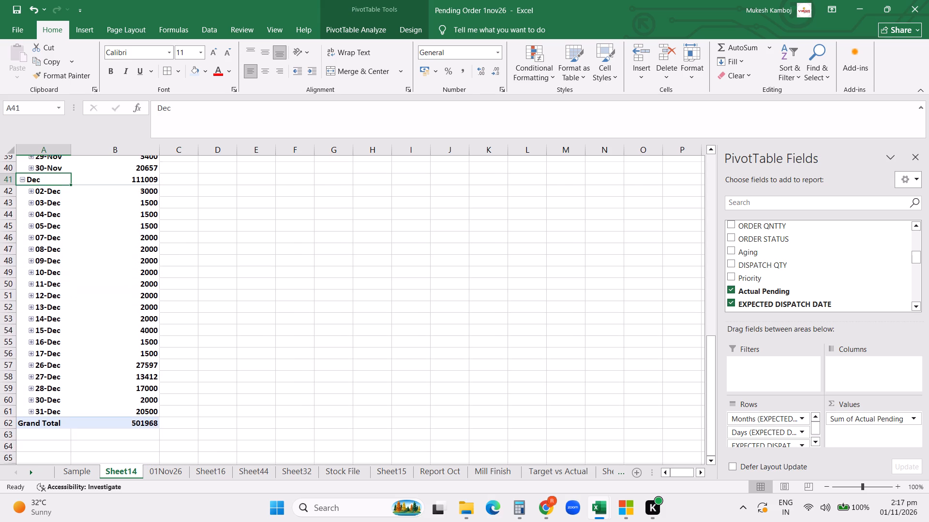
pyautogui.scroll(9, 207, 340)
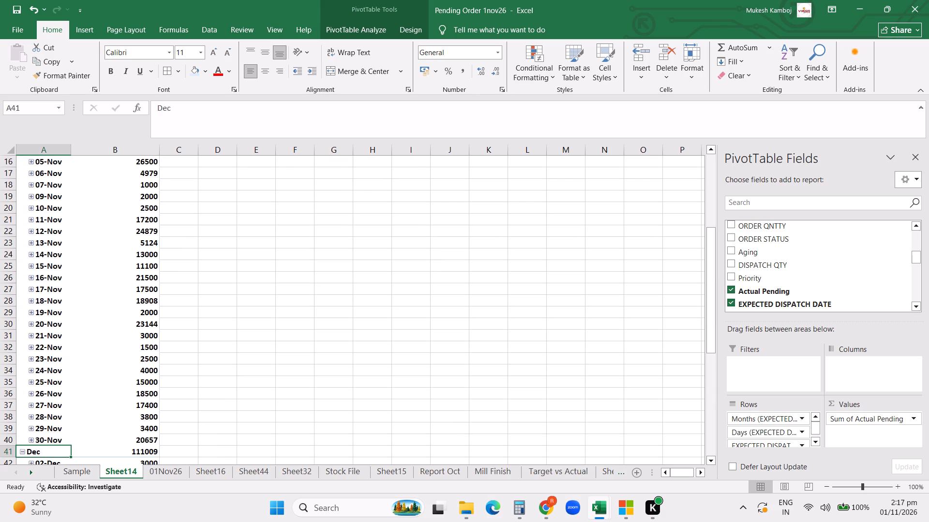
pyautogui.scroll(4, 214, 326)
pyautogui.scroll(-1, 214, 326)
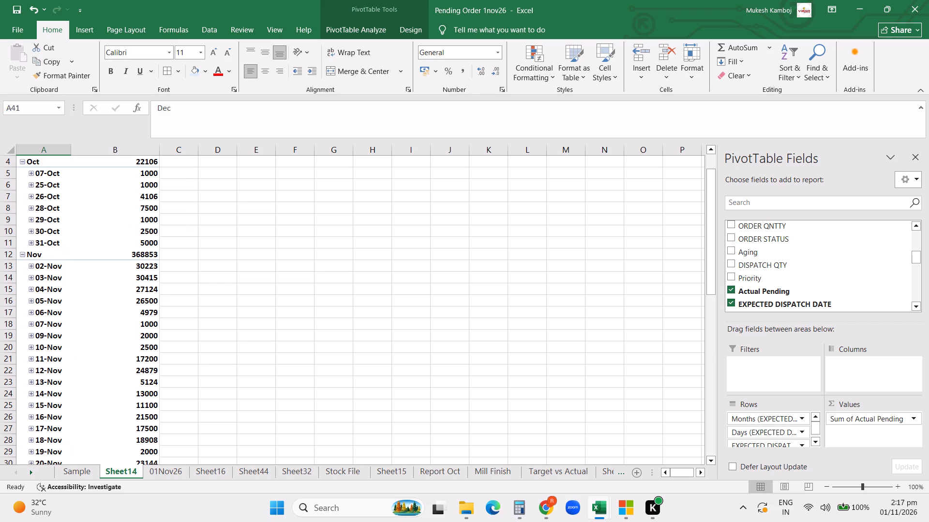
pyautogui.click(215, 326)
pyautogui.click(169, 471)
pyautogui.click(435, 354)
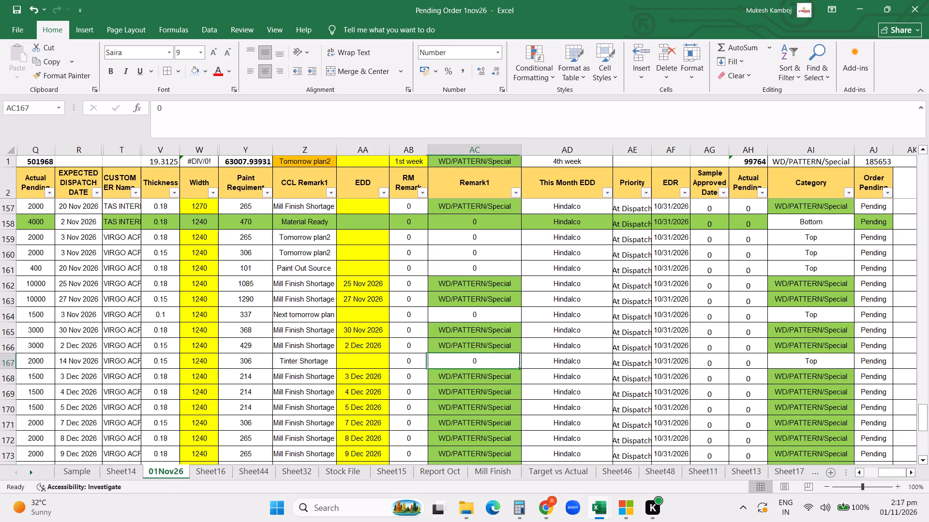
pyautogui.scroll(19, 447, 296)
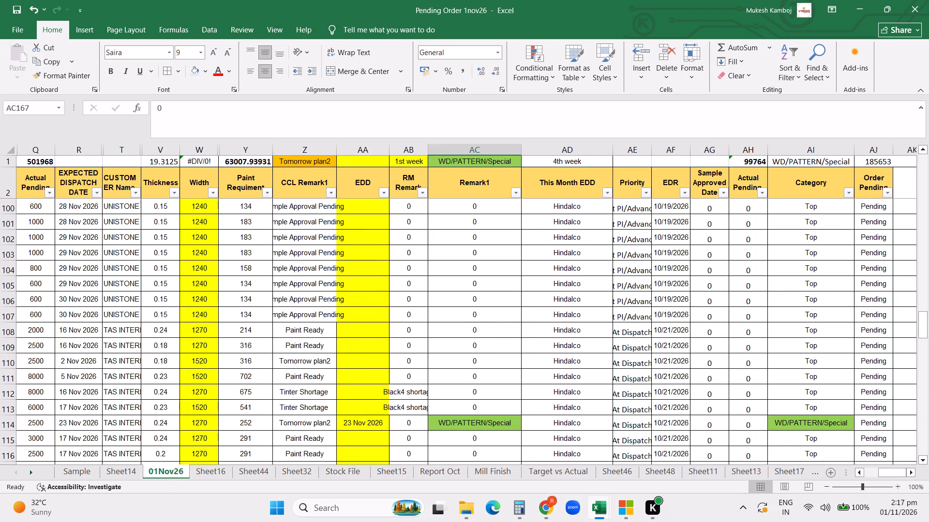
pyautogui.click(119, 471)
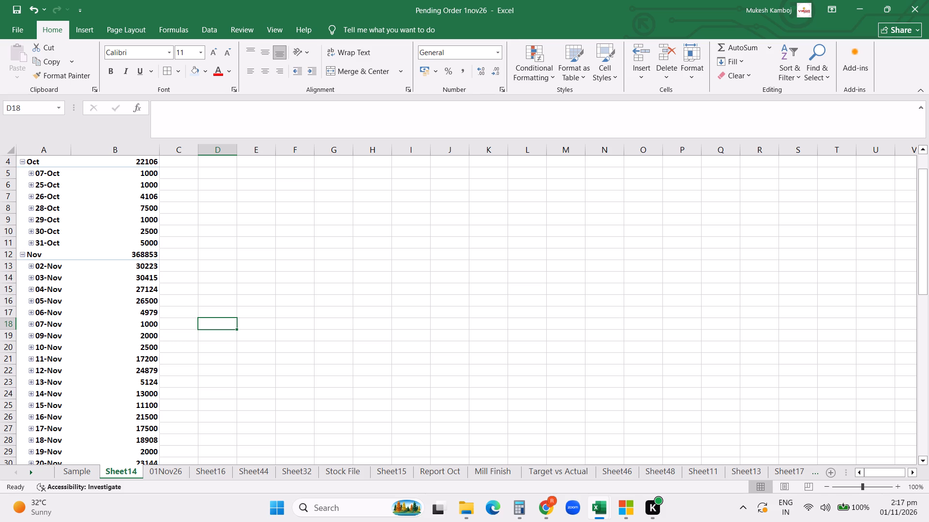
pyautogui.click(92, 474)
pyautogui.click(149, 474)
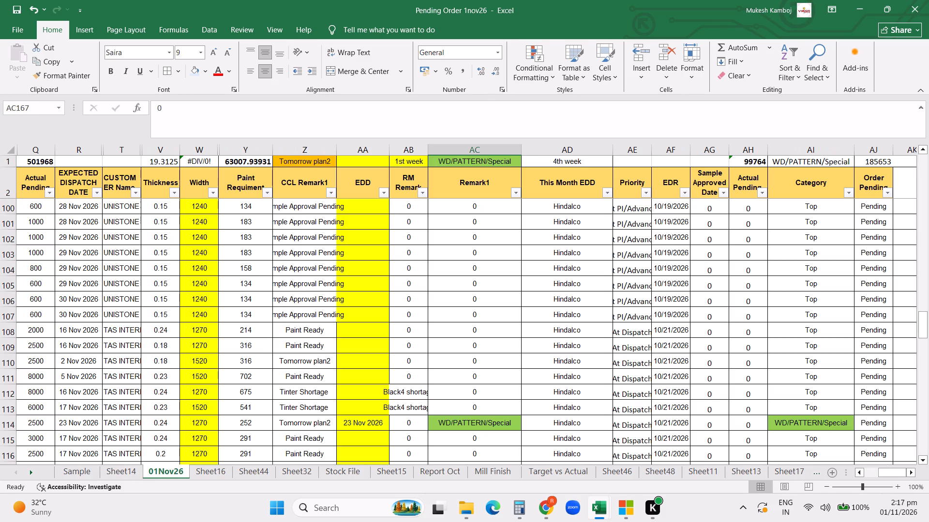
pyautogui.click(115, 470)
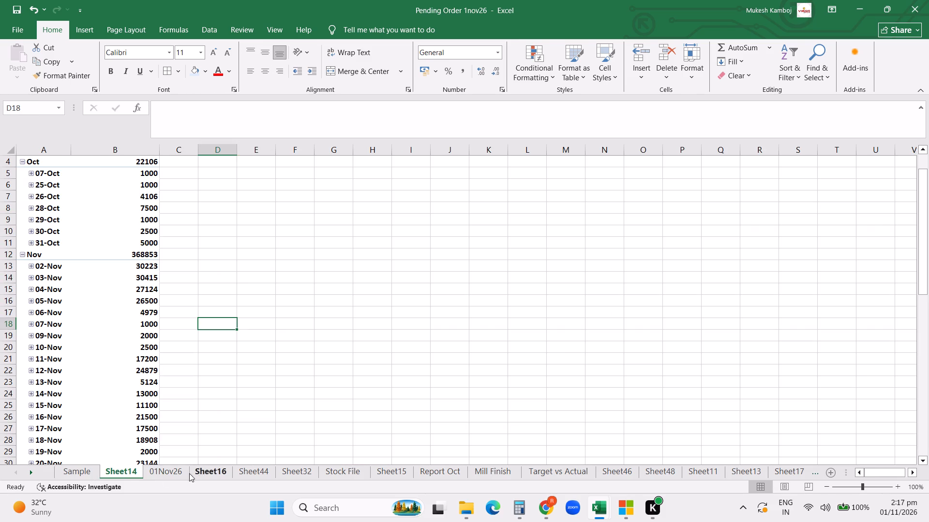
# Filter the EXPECTED DISPATCH DATE column on the 01Nov26 sheet to show only 2 Nov 2026.
pyautogui.click(165, 467)
pyautogui.scroll(7, 316, 266)
pyautogui.click(168, 214)
pyautogui.hotkey('ctrl', 'Left')
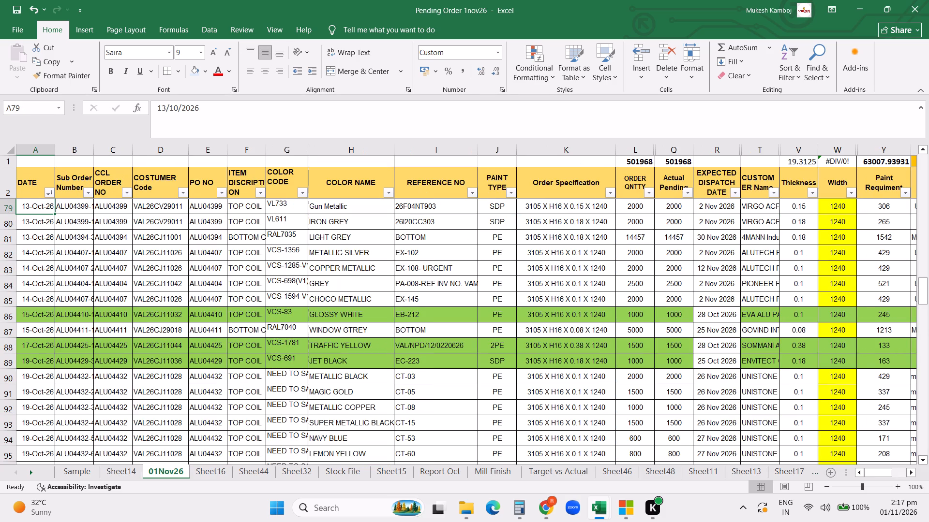
pyautogui.hotkey('ctrl', 'Left')
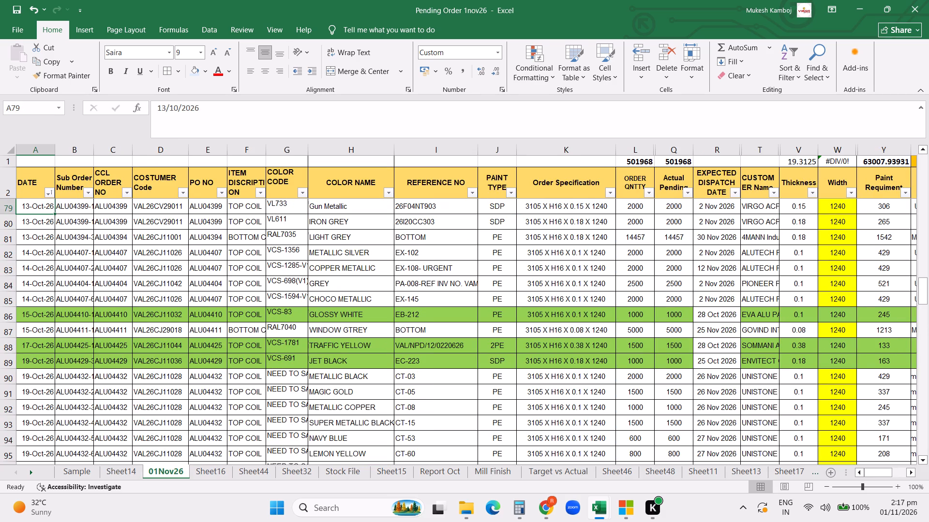
pyautogui.click(732, 194)
pyautogui.click(618, 333)
pyautogui.click(605, 354)
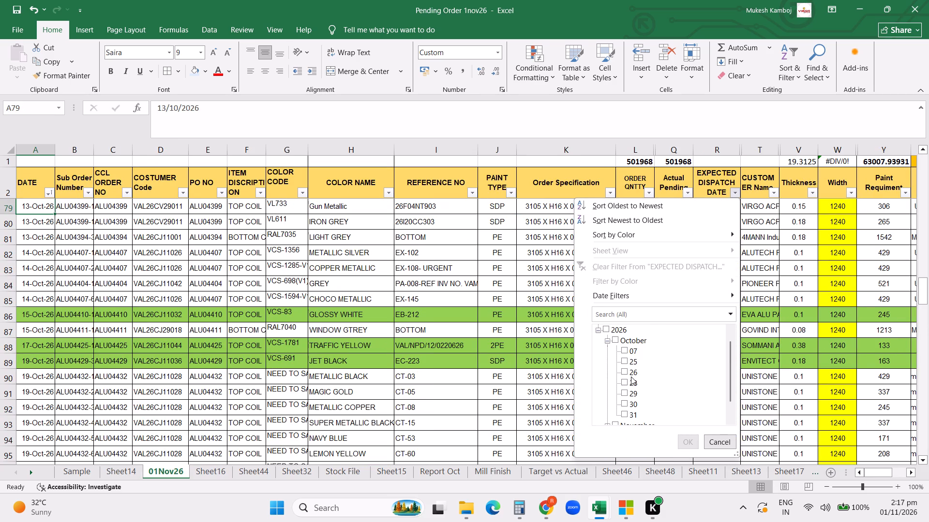
pyautogui.scroll(-4, 637, 365)
pyautogui.click(606, 405)
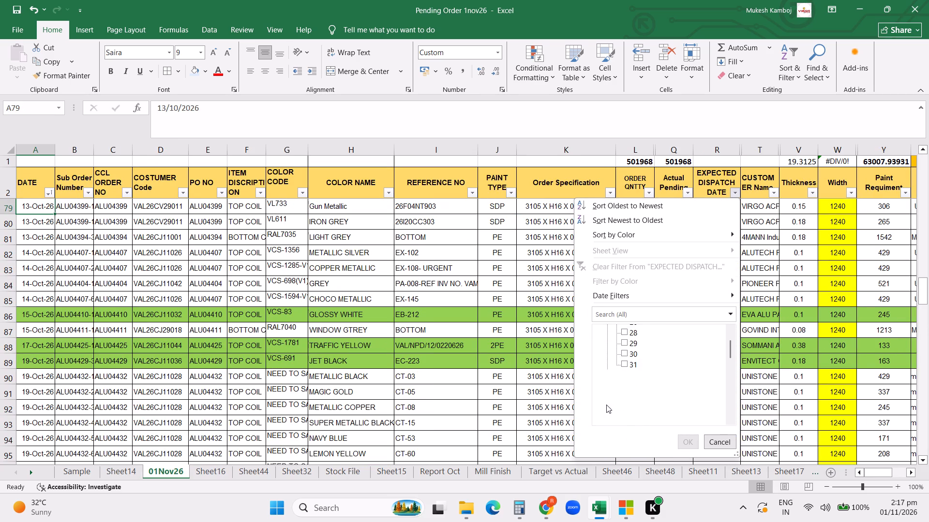
pyautogui.click(636, 340)
pyautogui.click(689, 438)
pyautogui.scroll(4, 649, 311)
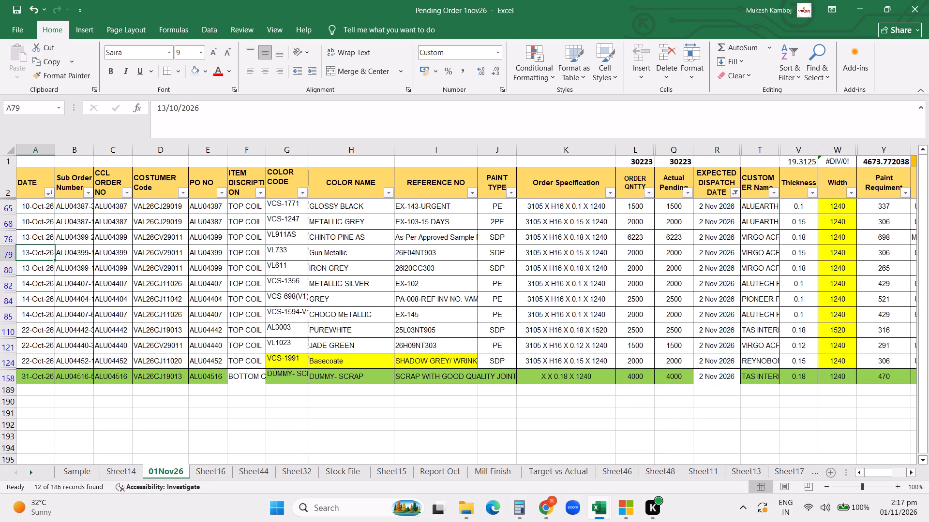
pyautogui.scroll(5, 705, 288)
# Examine the CCL Remark1, EDD, RM Remark and dispatch date entries of the orders due on 2 Nov 2026.
pyautogui.click(701, 271)
pyautogui.press('Right')
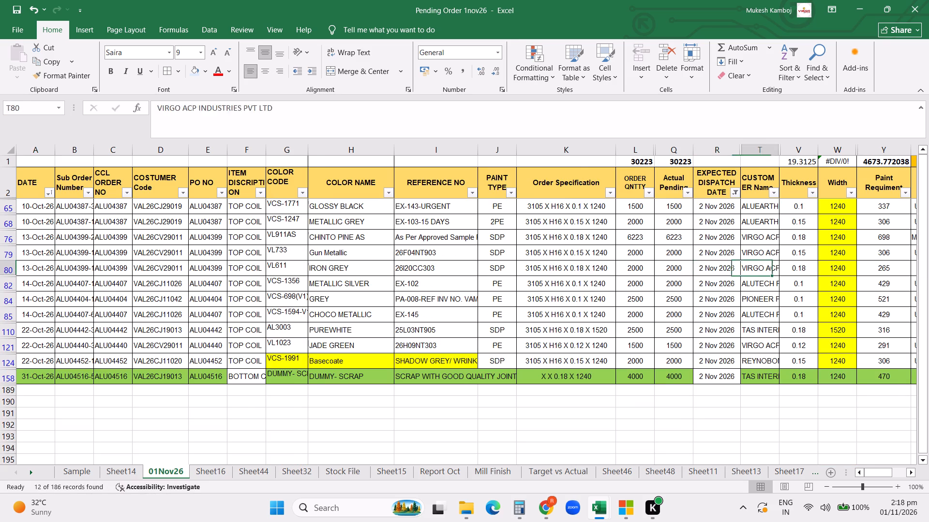
pyautogui.press('Right')
pyautogui.press('Right')
pyautogui.press('Right')
pyautogui.press('Right')
pyautogui.press('Right')
pyautogui.press('Right')
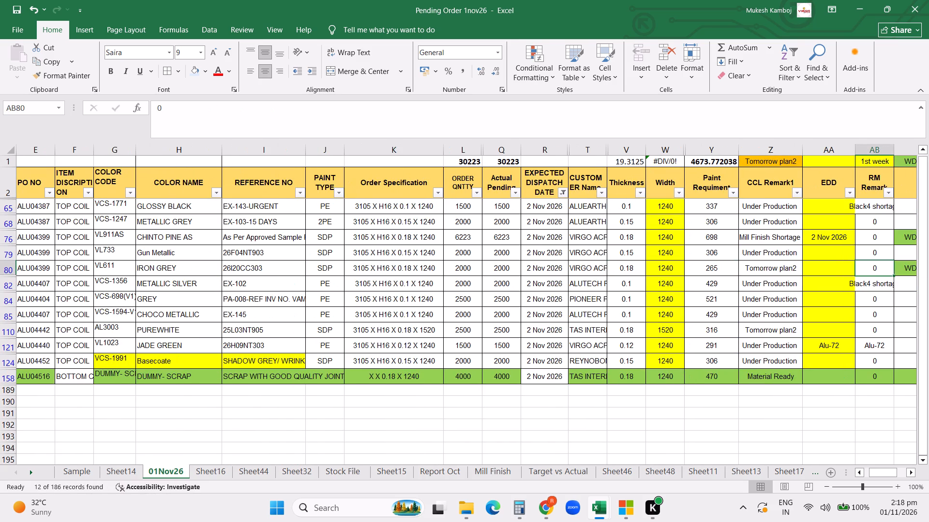
pyautogui.click(552, 236)
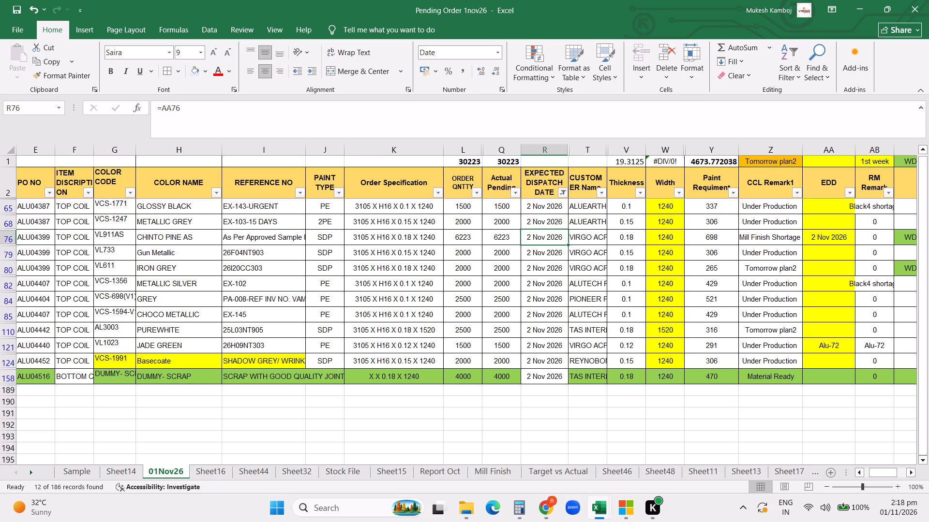
pyautogui.click(528, 224)
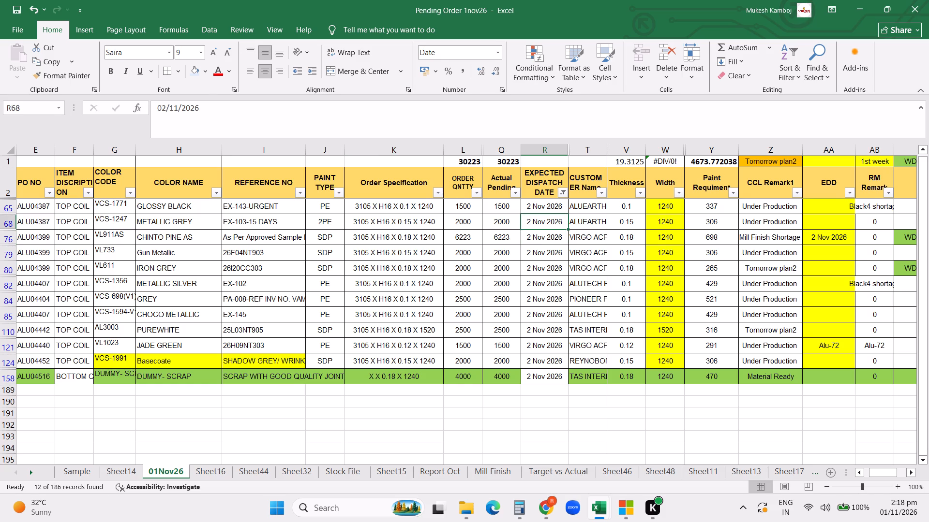
# Overwrite the CHINTO PINE AS order's expected dispatch date with 6 Nov 2026, and reapply the 2 Nov 2026 filter.
pyautogui.hotkey('ctrl', 'c')
pyautogui.click(538, 240)
pyautogui.hotkey('ctrl', 'v')
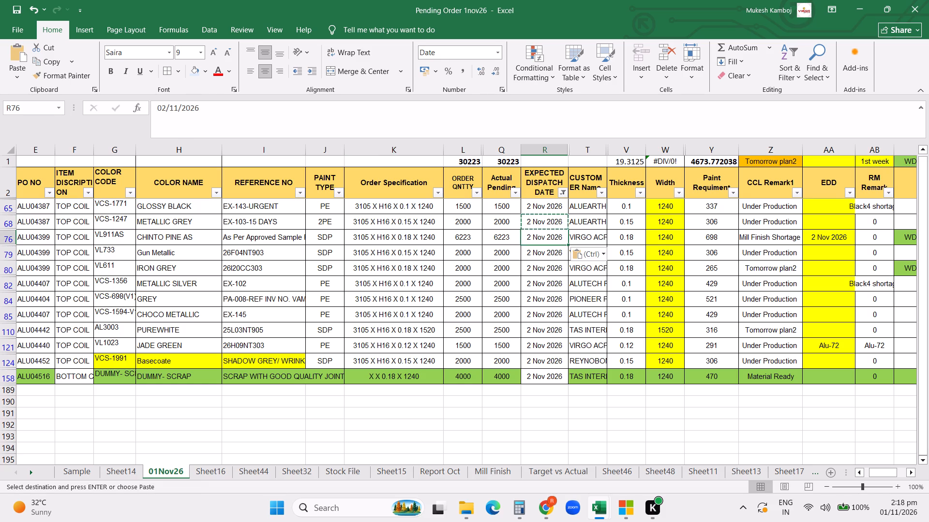
pyautogui.click(165, 109)
pyautogui.press('BackSpace')
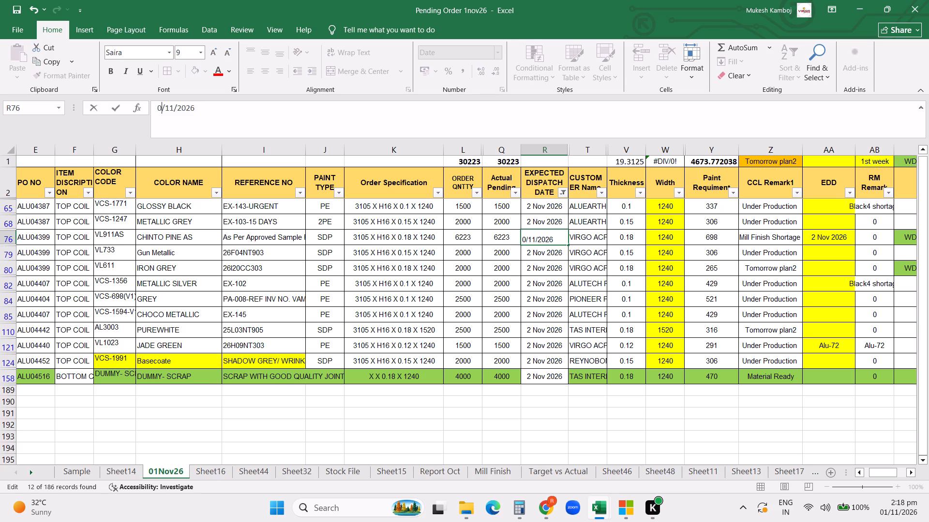
pyautogui.press('6')
pyautogui.press('Return')
pyautogui.scroll(1, 165, 109)
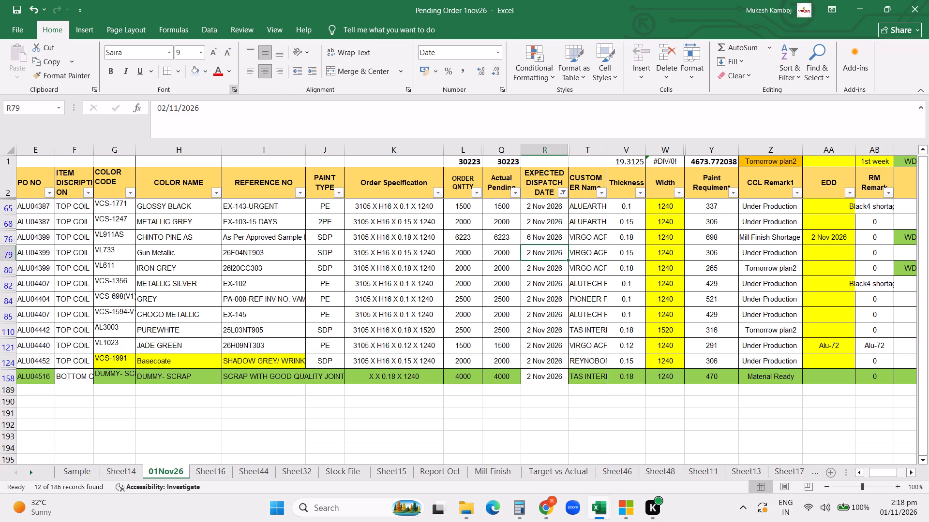
pyautogui.click(562, 191)
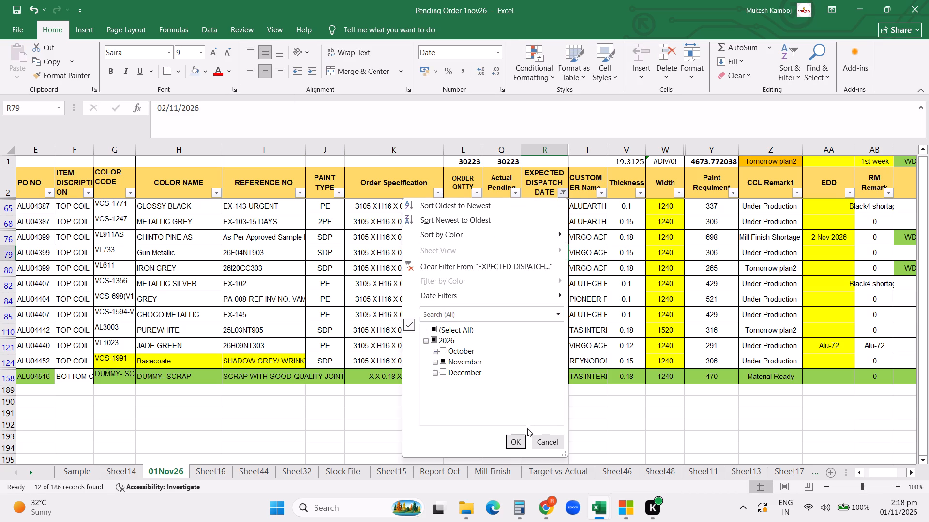
pyautogui.click(513, 441)
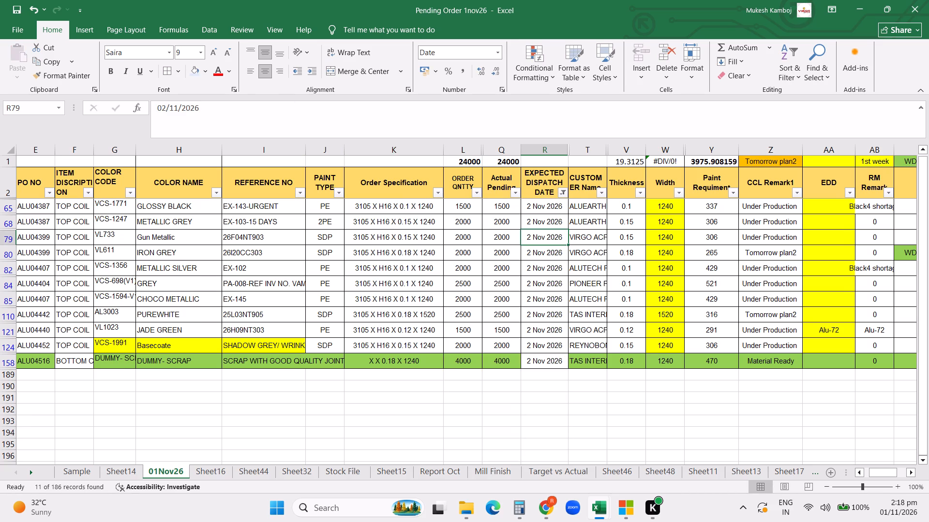
# Filter the EXPECTED DISPATCH DATE column to show only 3 Nov 2026.
pyautogui.click(561, 191)
pyautogui.click(438, 362)
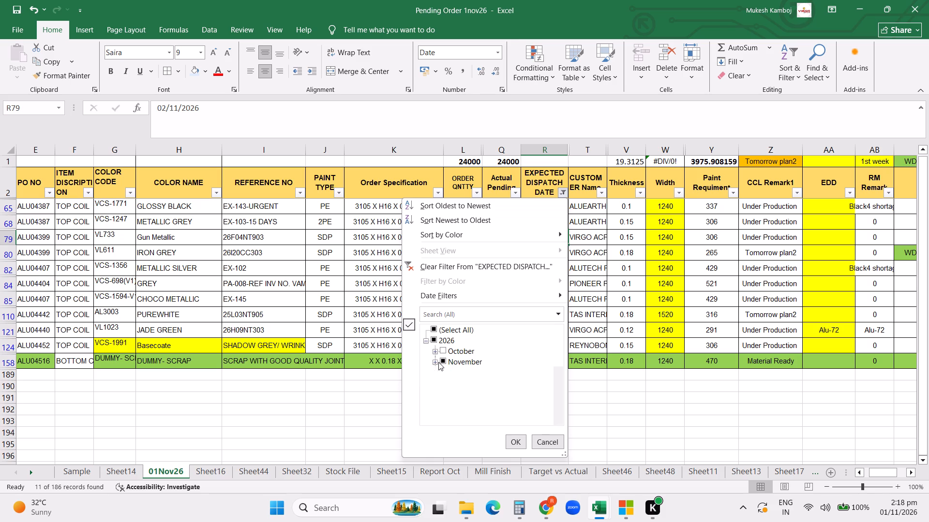
pyautogui.click(456, 341)
pyautogui.click(456, 355)
pyautogui.click(519, 439)
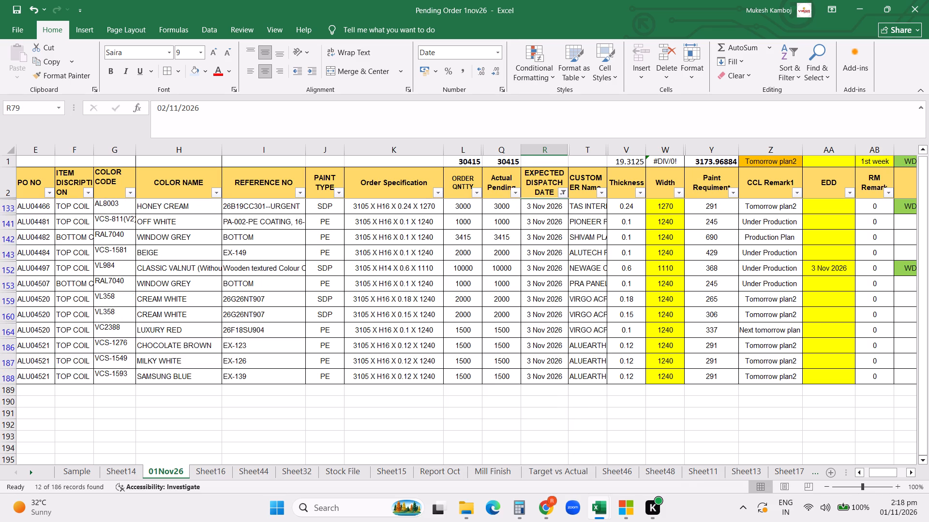
pyautogui.click(531, 206)
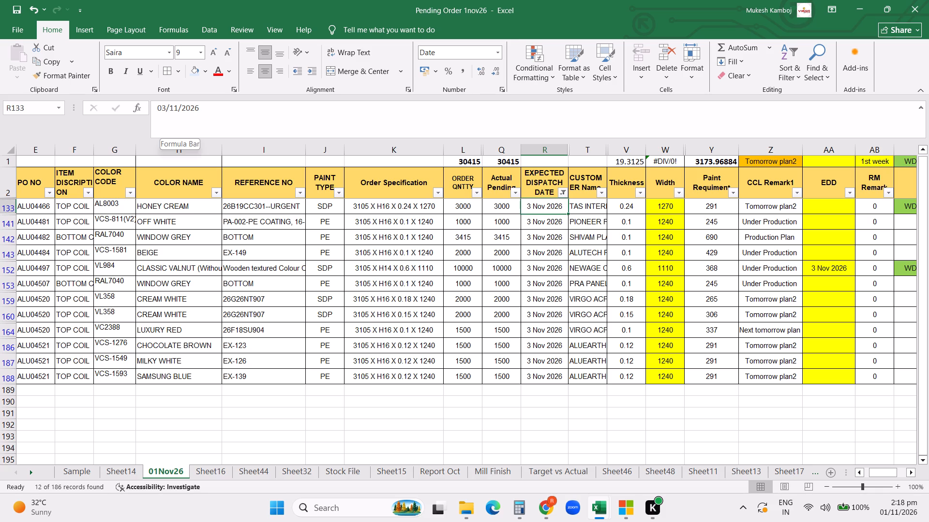
pyautogui.click(165, 109)
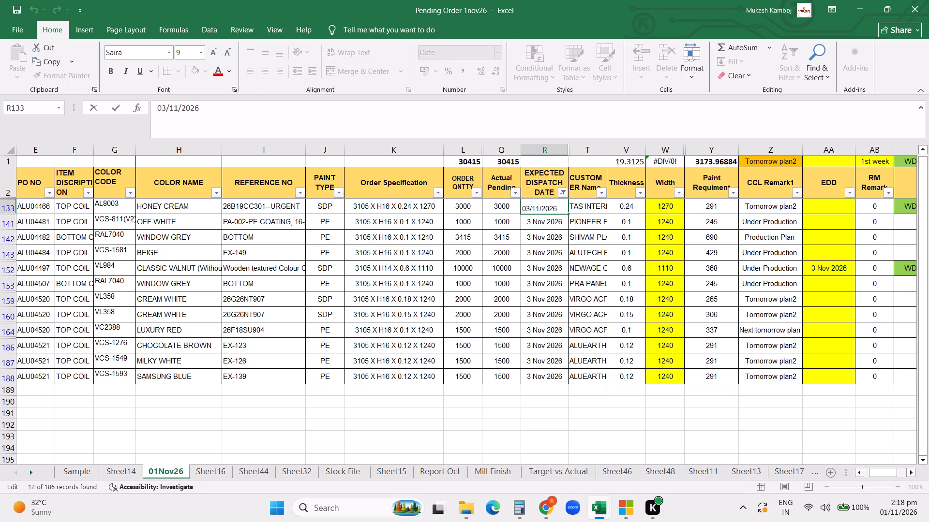
pyautogui.press('BackSpace')
pyautogui.press('BackSpace')
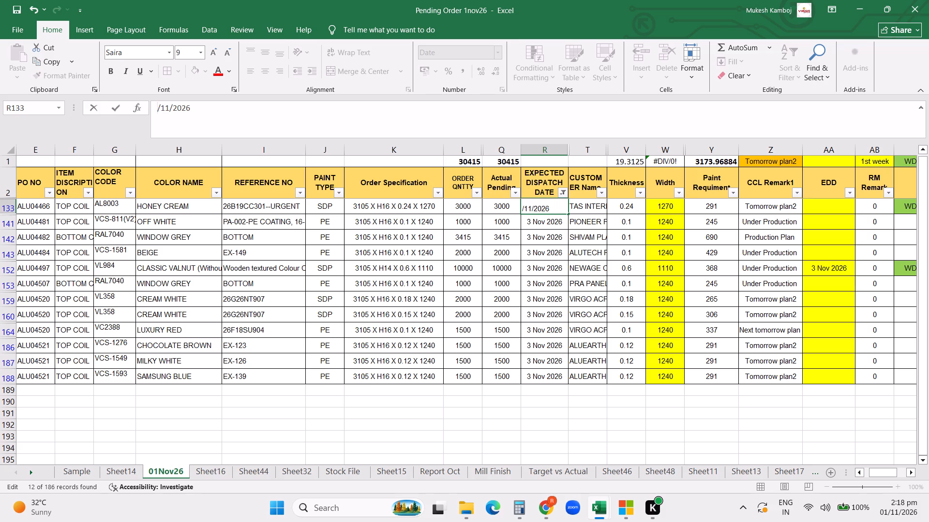
pyautogui.write('17')
pyautogui.press('Return')
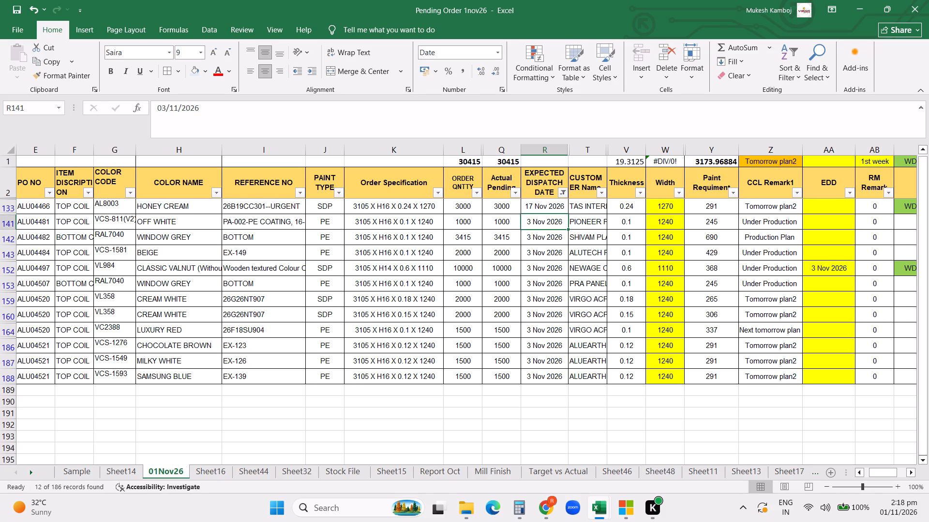
# Set the expected dispatch date of WINDOW GREY order ALU04482 to 6 Nov 2026, and reapply the 3 Nov 2026 filter.
pyautogui.click(549, 239)
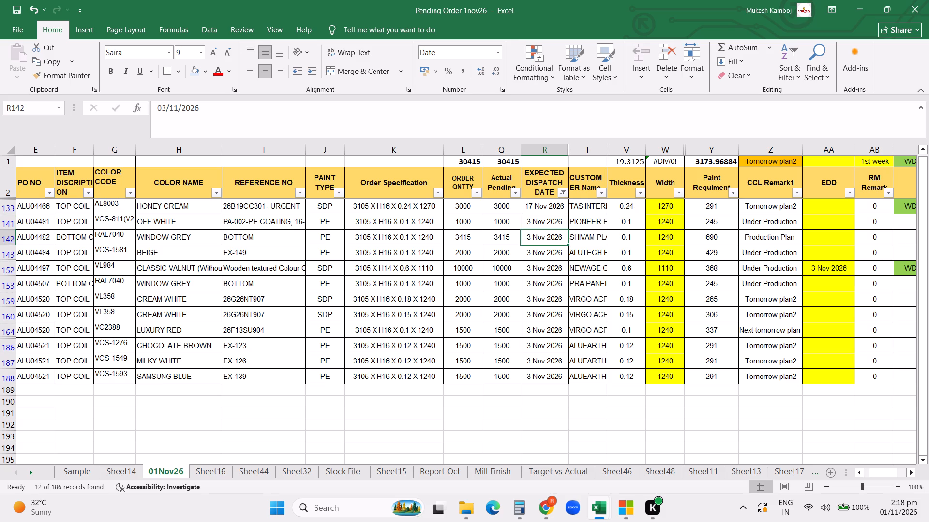
pyautogui.click(165, 107)
pyautogui.press('BackSpace')
pyautogui.press('6')
pyautogui.press('Return')
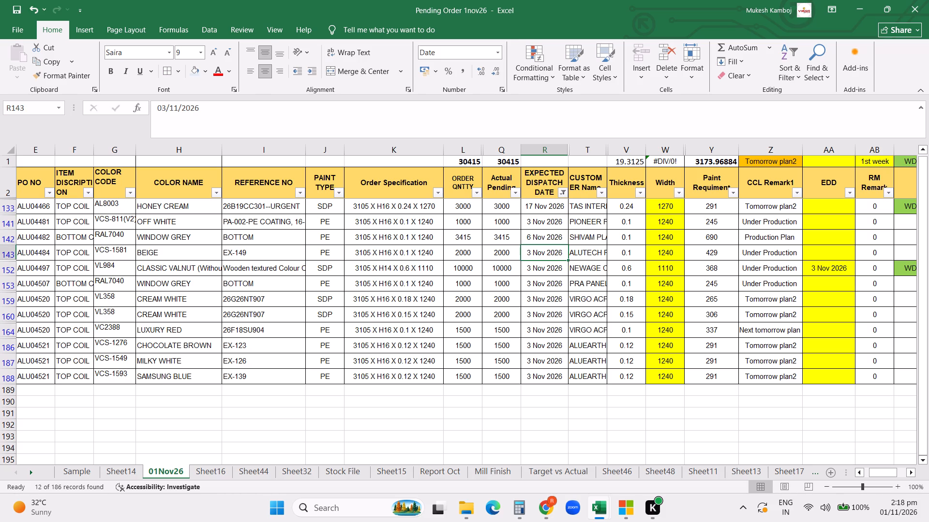
pyautogui.click(560, 192)
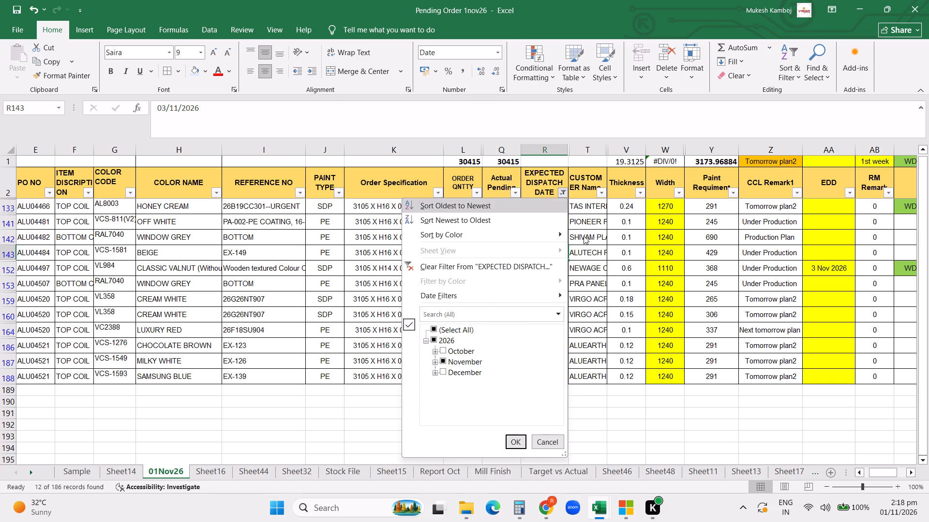
pyautogui.click(508, 438)
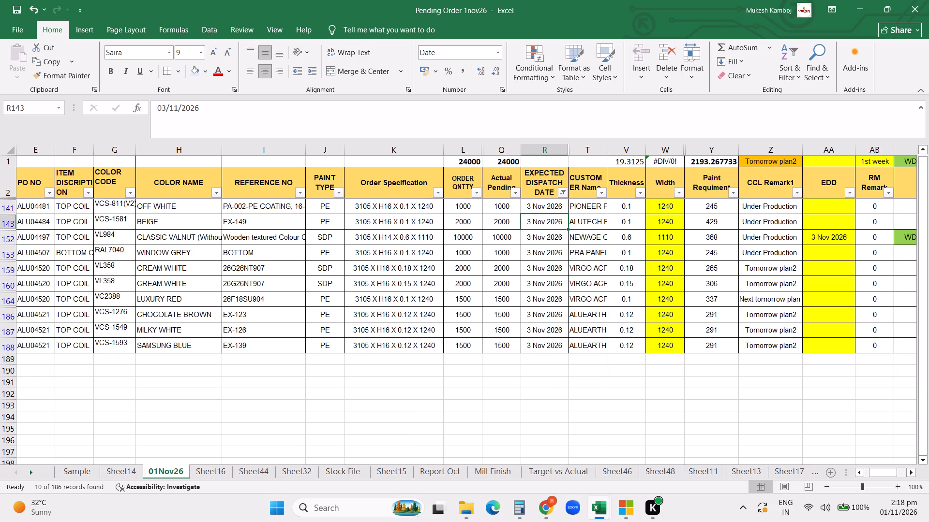
# Recheck the daily load by filtering the expected dispatch dates to 2 Nov 2026 and back to 3 Nov 2026.
pyautogui.click(561, 195)
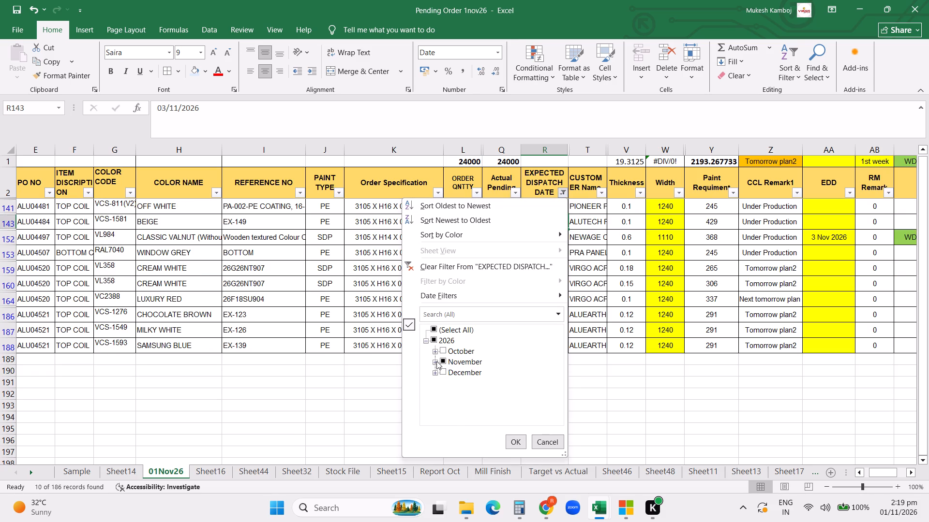
pyautogui.click(436, 361)
pyautogui.click(455, 342)
pyautogui.click(456, 351)
pyautogui.click(509, 440)
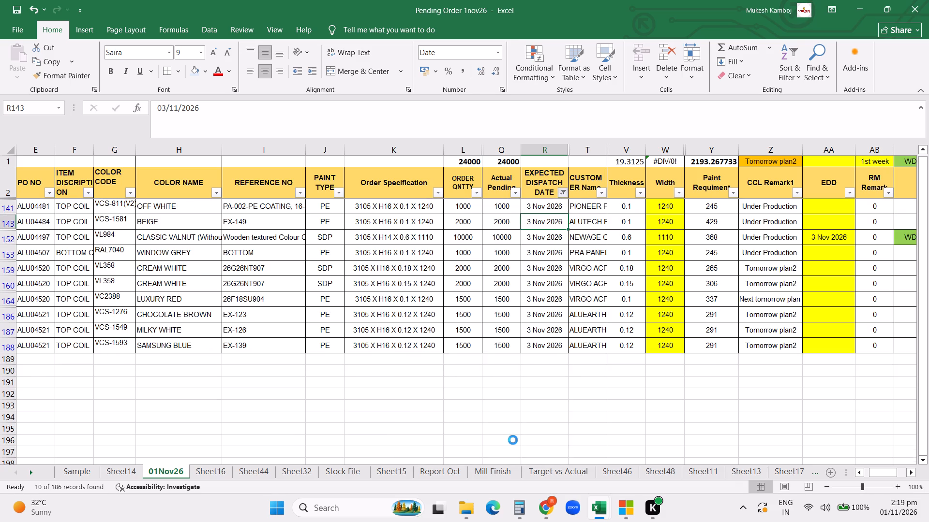
pyautogui.click(563, 193)
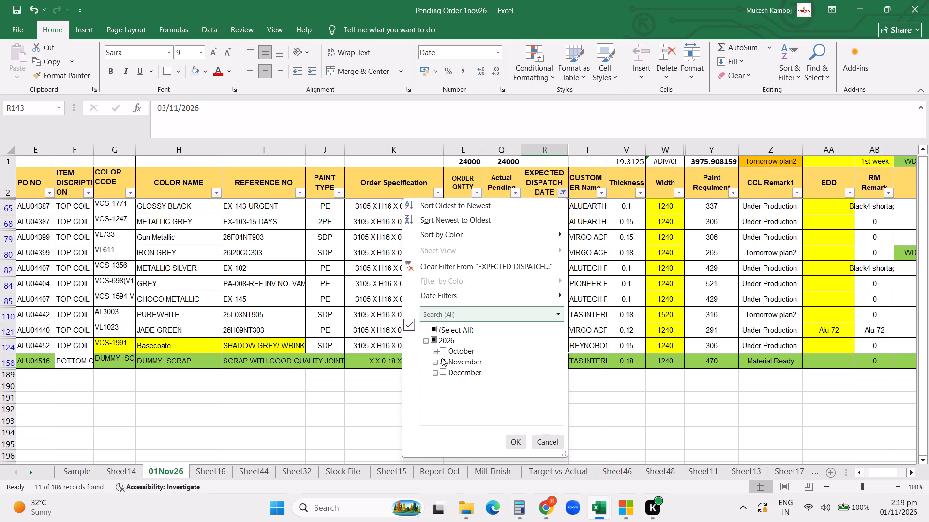
pyautogui.click(433, 361)
pyautogui.click(457, 342)
pyautogui.click(458, 352)
pyautogui.click(508, 438)
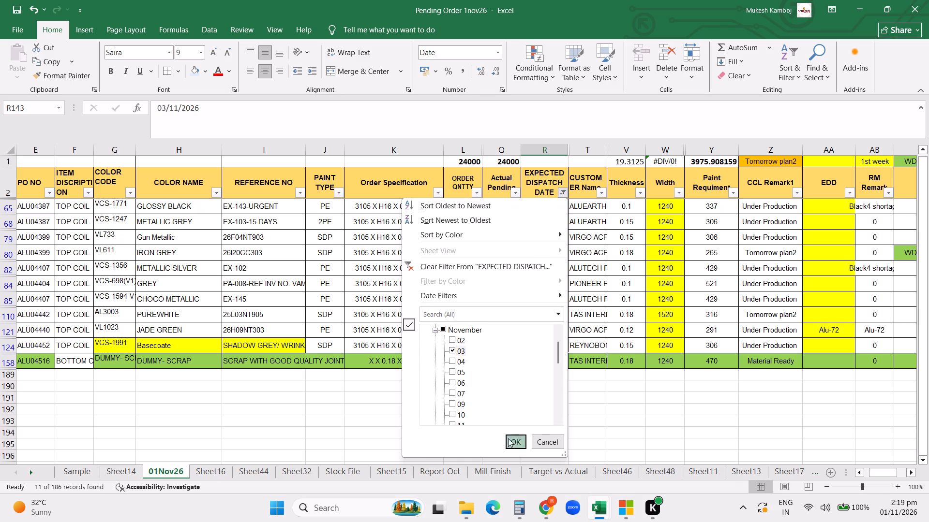
# Filter the EXPECTED DISPATCH DATE column to show only 4 Nov 2026.
pyautogui.click(563, 192)
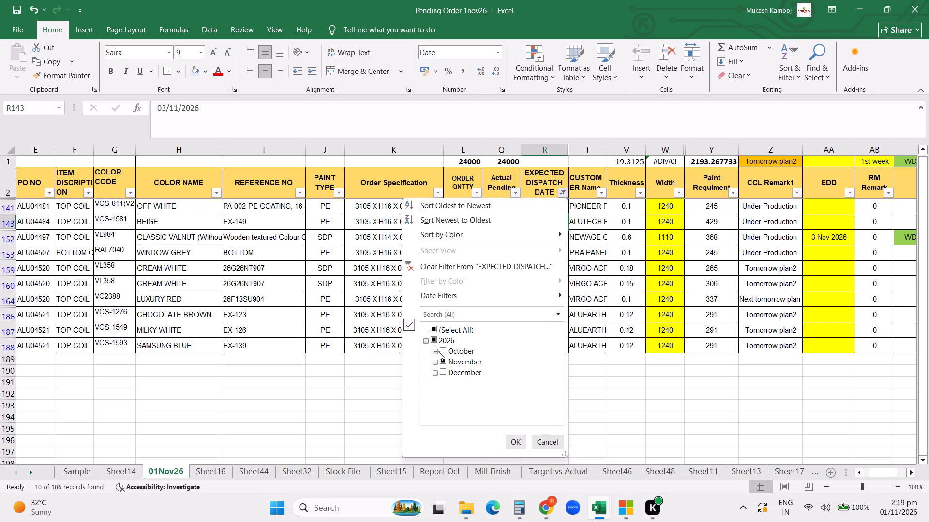
pyautogui.click(436, 362)
pyautogui.click(455, 350)
pyautogui.click(455, 362)
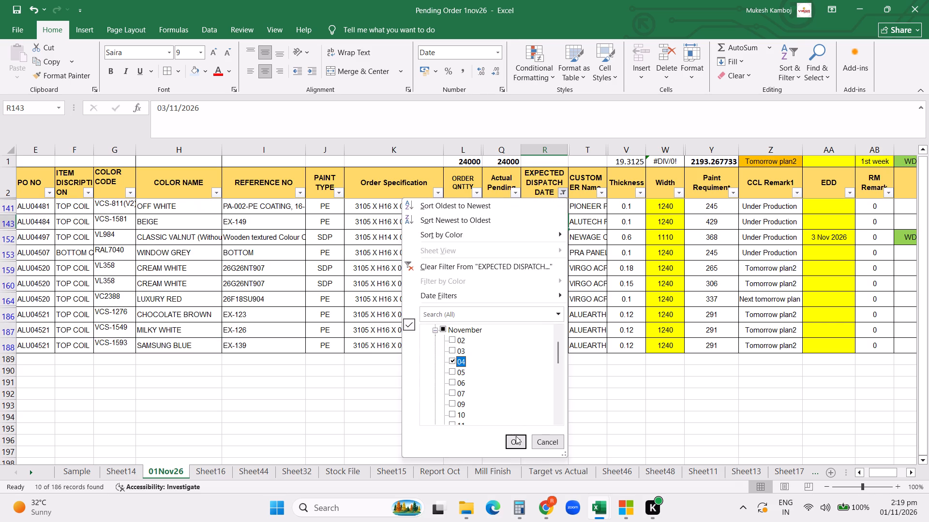
pyautogui.click(515, 437)
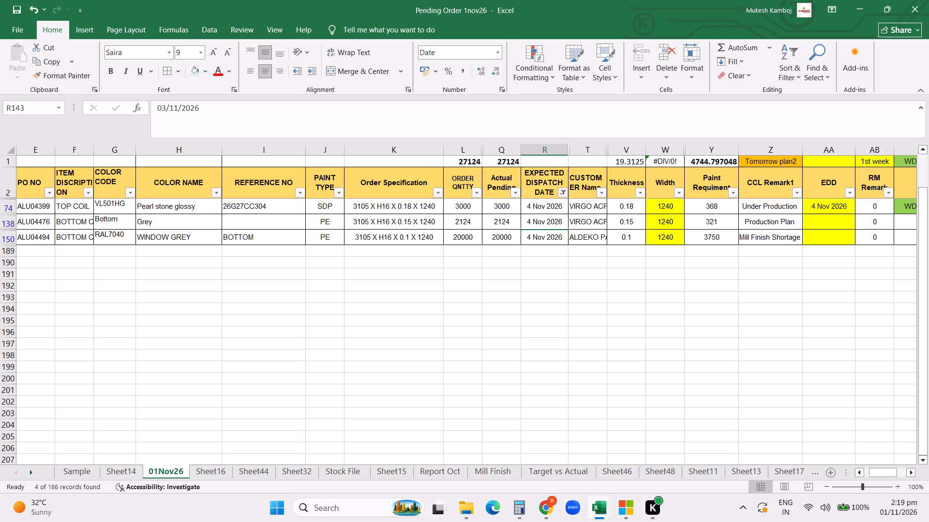
# Set the expected dispatch date of the Pearl stone glossy order ALU04399 to 6 Nov 2026.
pyautogui.click(534, 207)
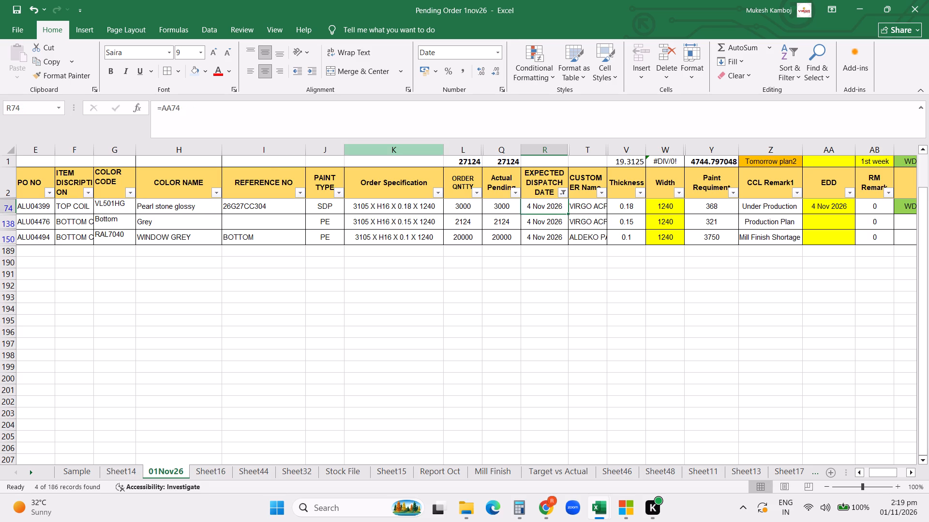
pyautogui.write('06')
pyautogui.write('/11/26')
pyautogui.press('Return')
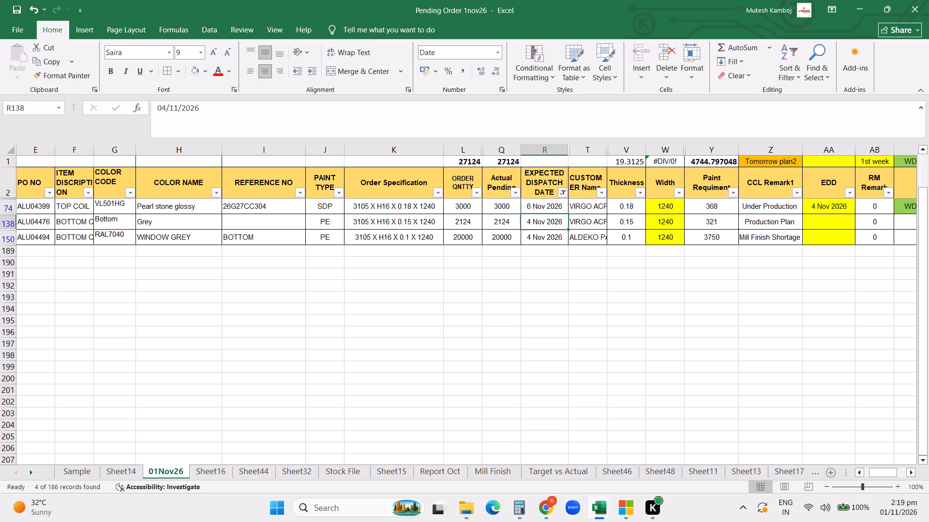
# Filter the EXPECTED DISPATCH DATE column to show only 5 Nov 2026.
pyautogui.click(563, 191)
pyautogui.click(436, 360)
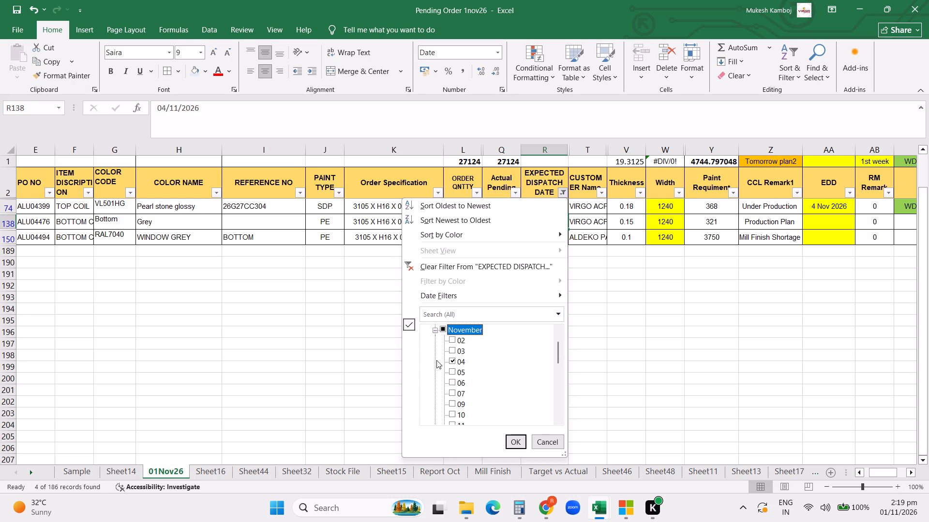
pyautogui.click(453, 363)
pyautogui.click(458, 371)
pyautogui.click(516, 441)
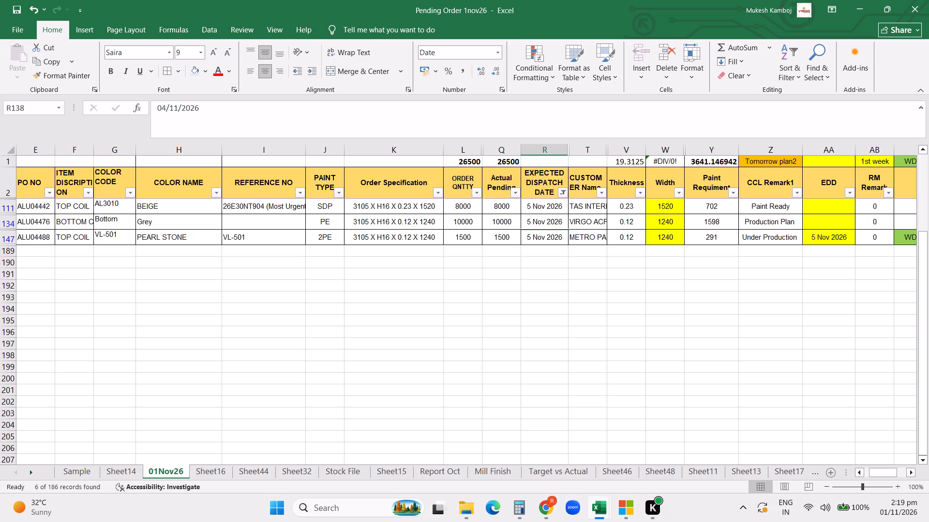
# Set the expected dispatch date of the PEARL STONE order ALU04488 to 6 Nov 2026.
pyautogui.click(545, 239)
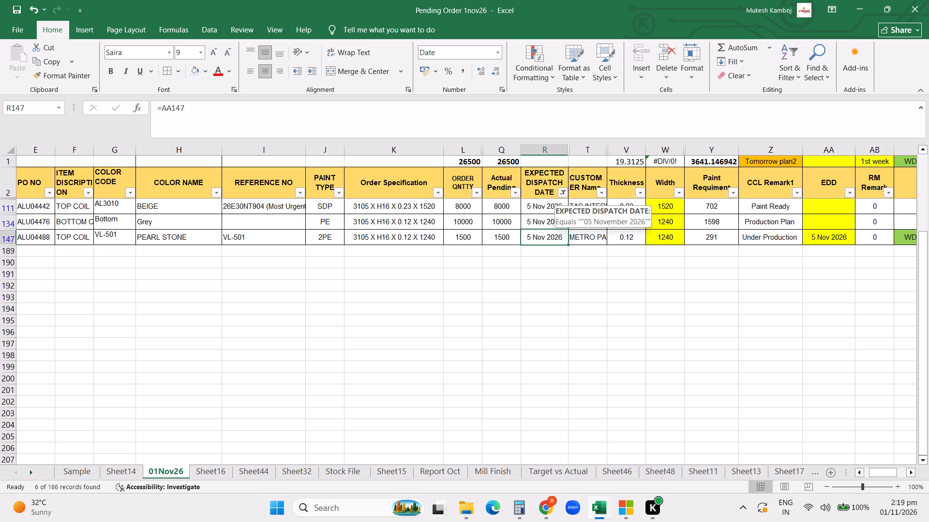
pyautogui.write('06/11')
pyautogui.write('/2')
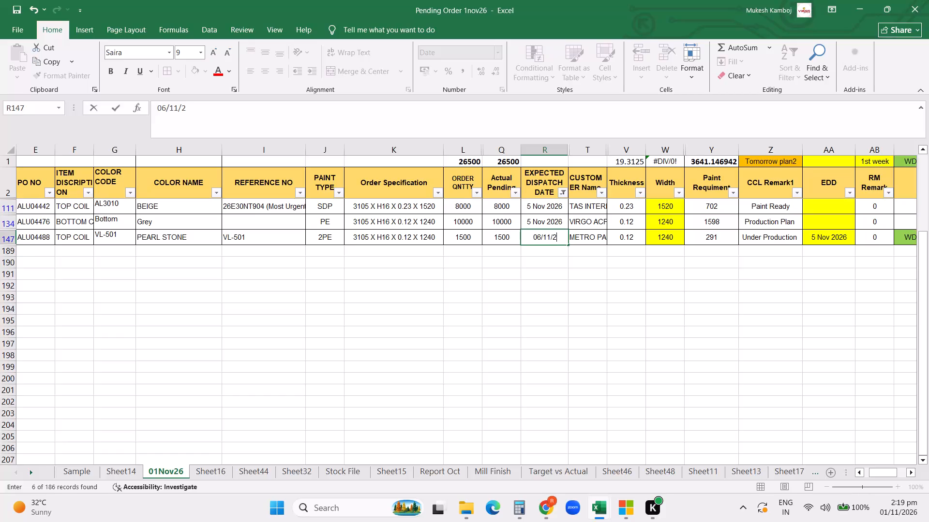
pyautogui.press('6')
pyautogui.press('Return')
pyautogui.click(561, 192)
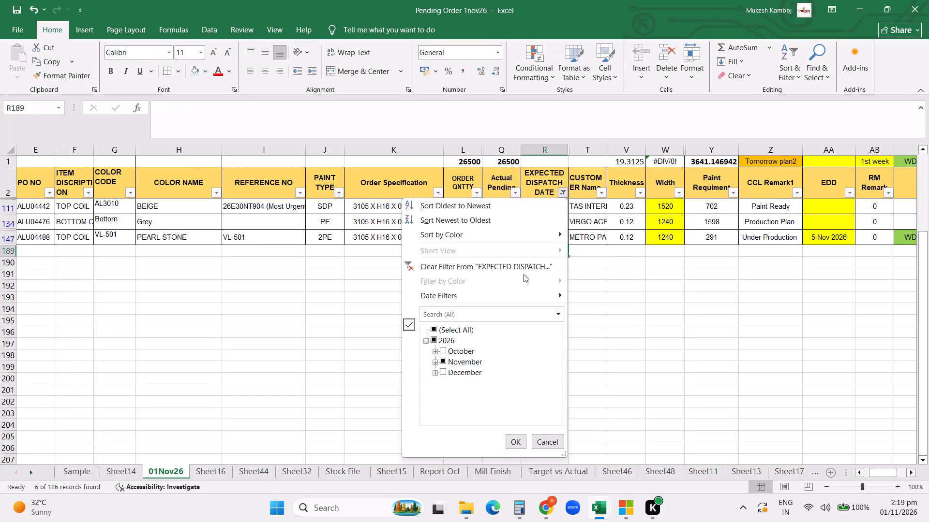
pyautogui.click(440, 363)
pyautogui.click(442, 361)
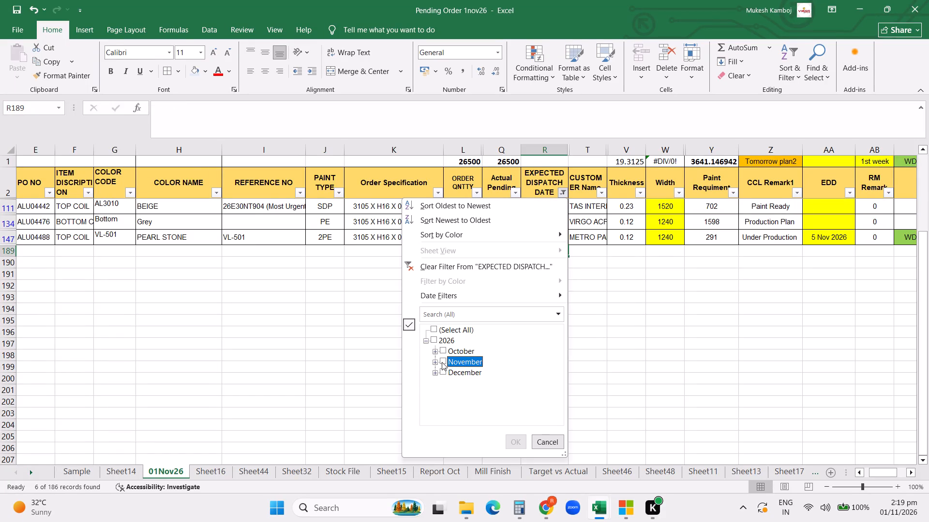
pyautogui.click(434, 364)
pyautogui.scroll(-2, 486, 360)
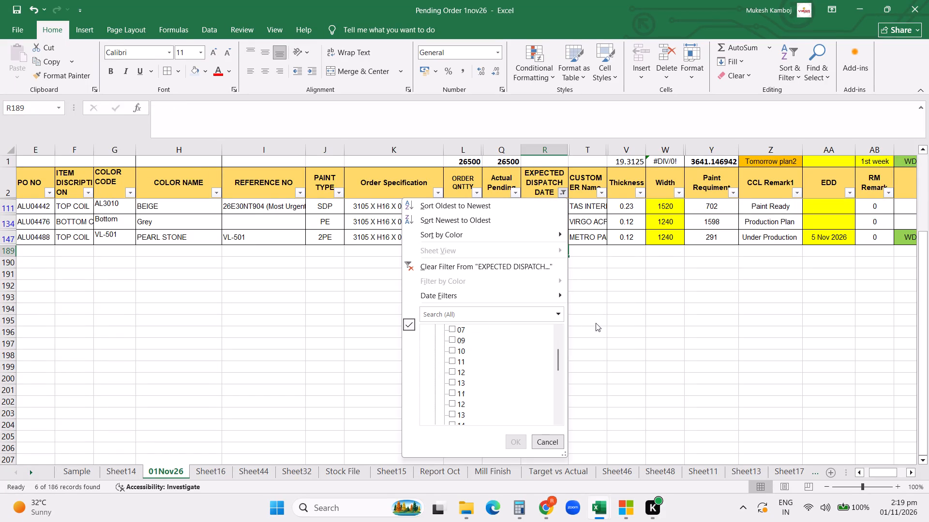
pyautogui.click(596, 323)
# Filter the EXPECTED DISPATCH DATE column to show only 6 Nov 2026.
pyautogui.click(563, 189)
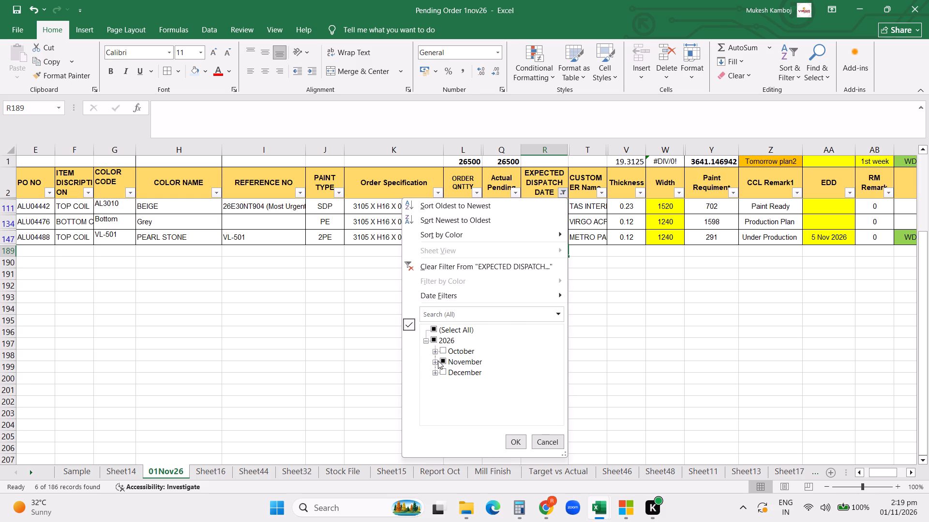
pyautogui.click(435, 362)
pyautogui.scroll(-1, 505, 370)
pyautogui.click(460, 341)
pyautogui.click(460, 348)
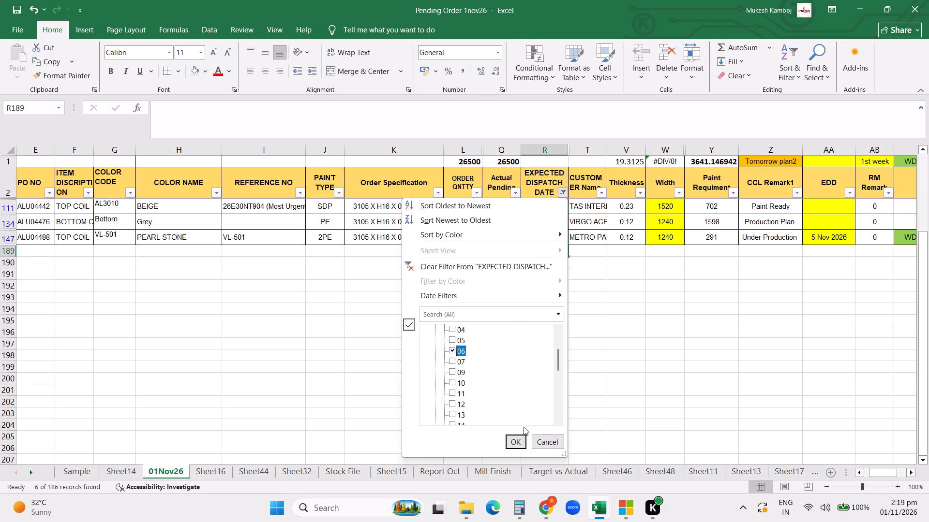
pyautogui.click(520, 435)
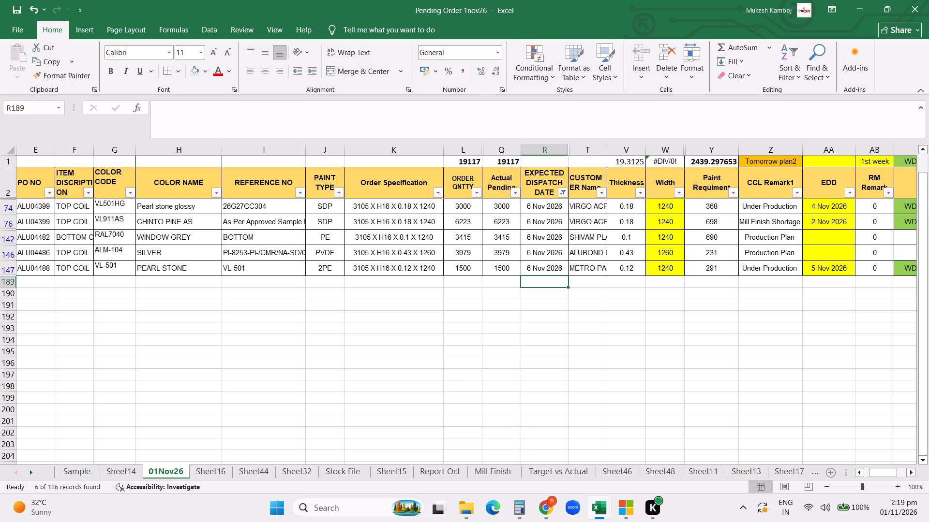
# Filter the EXPECTED DISPATCH DATE column to show only 7 Nov 2026.
pyautogui.click(560, 193)
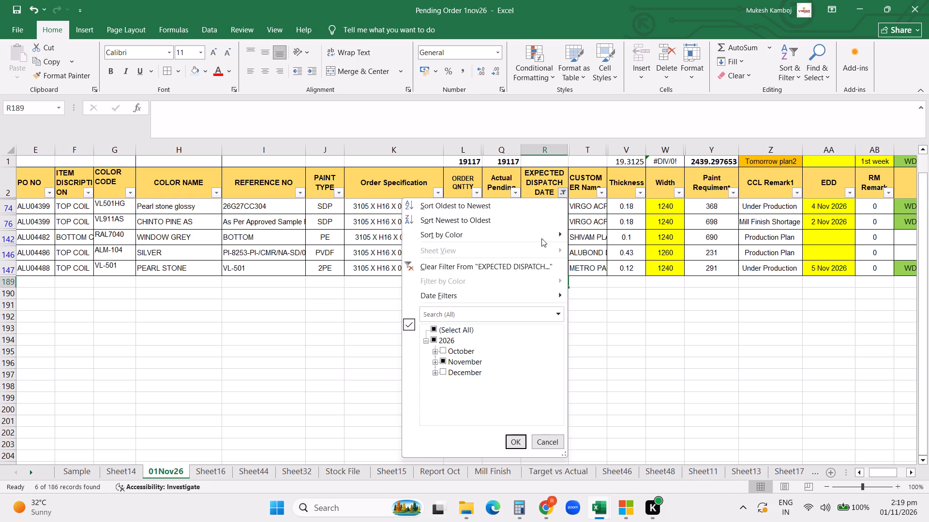
pyautogui.click(435, 359)
pyautogui.click(460, 379)
pyautogui.click(459, 394)
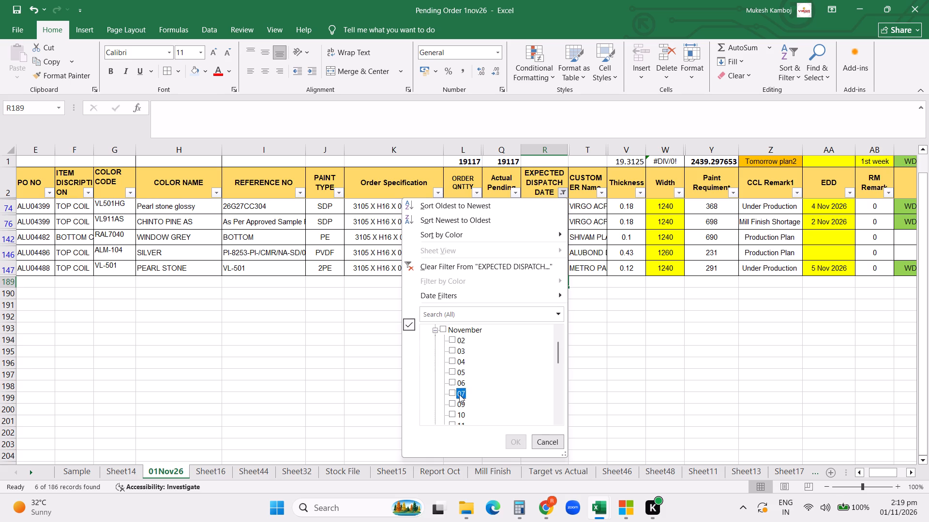
pyautogui.click(505, 440)
pyautogui.click(515, 437)
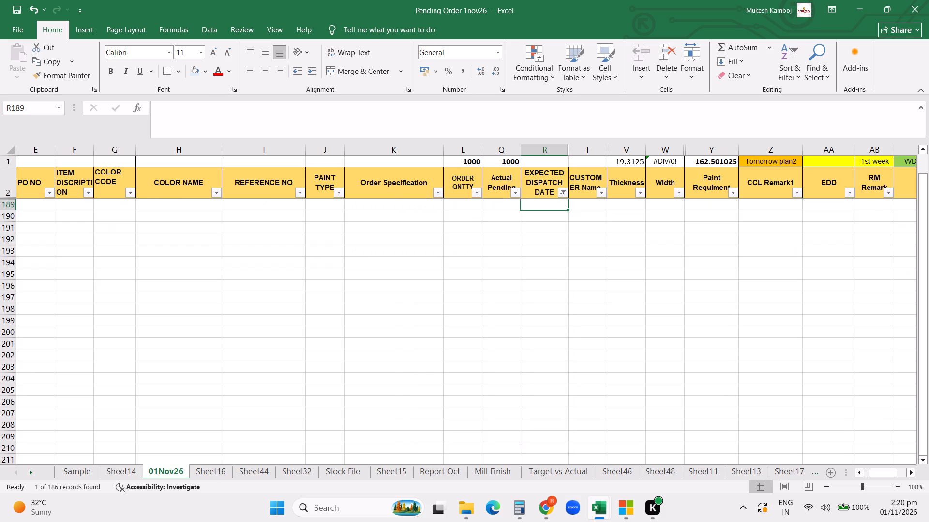
pyautogui.scroll(4, 525, 344)
pyautogui.scroll(4, 541, 251)
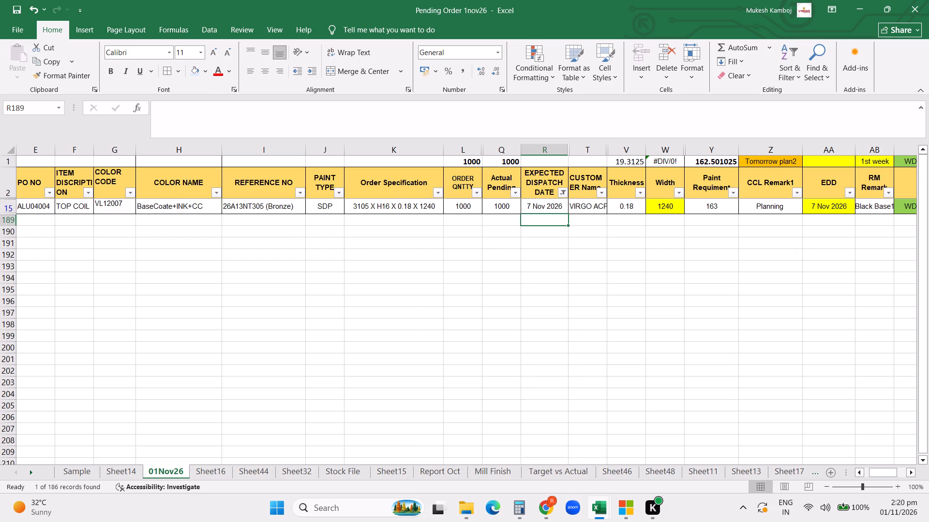
# Filter the EXPECTED DISPATCH DATE column to show only 9 Nov 2026.
pyautogui.click(564, 192)
pyautogui.scroll(-1, 490, 331)
pyautogui.click(436, 362)
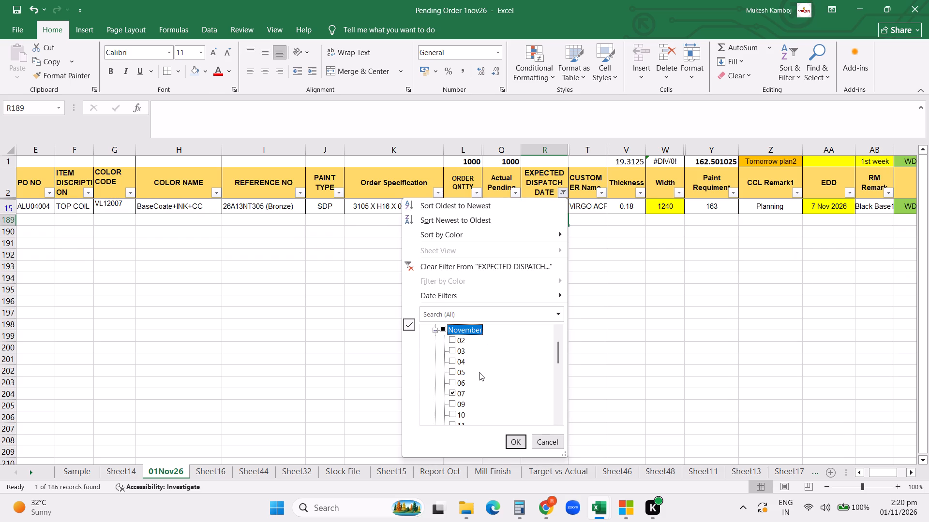
pyautogui.scroll(-1, 478, 373)
pyautogui.click(456, 362)
pyautogui.click(457, 371)
pyautogui.click(508, 439)
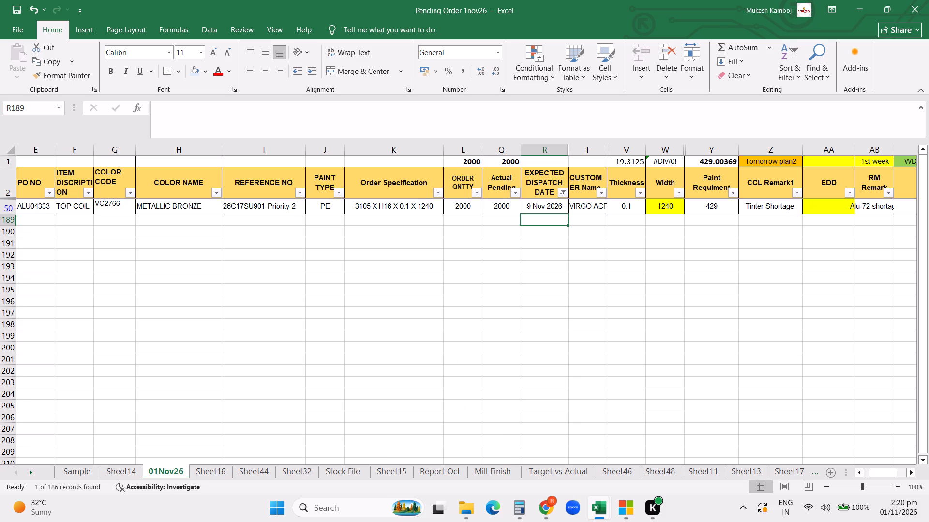
# Filter the EXPECTED DISPATCH DATE column to show only 10 Nov 2026.
pyautogui.click(563, 190)
pyautogui.click(438, 362)
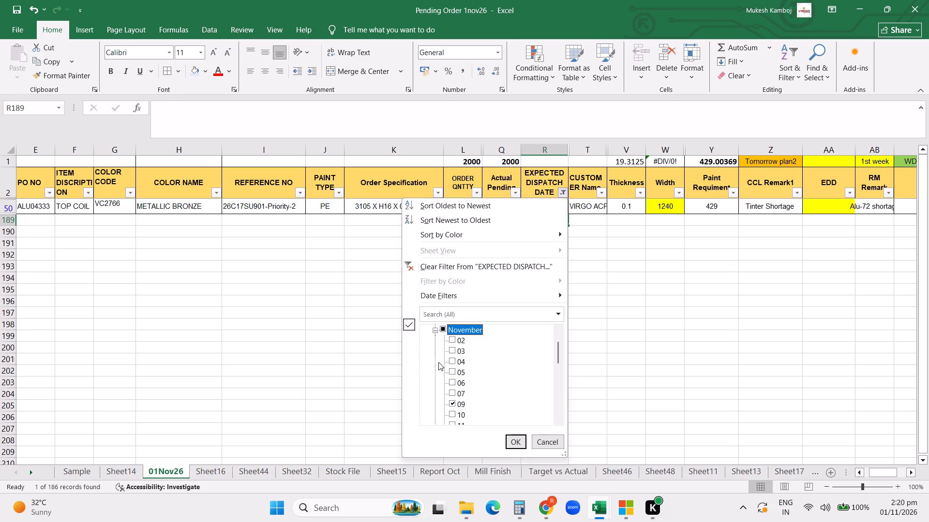
pyautogui.click(458, 403)
pyautogui.click(457, 413)
pyautogui.click(521, 444)
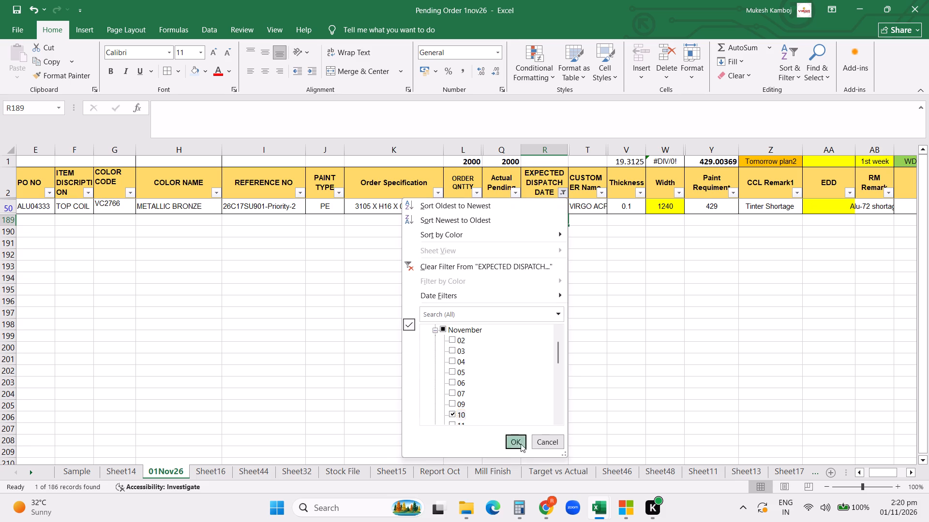
pyautogui.scroll(2, 545, 330)
pyautogui.click(557, 191)
pyautogui.click(562, 197)
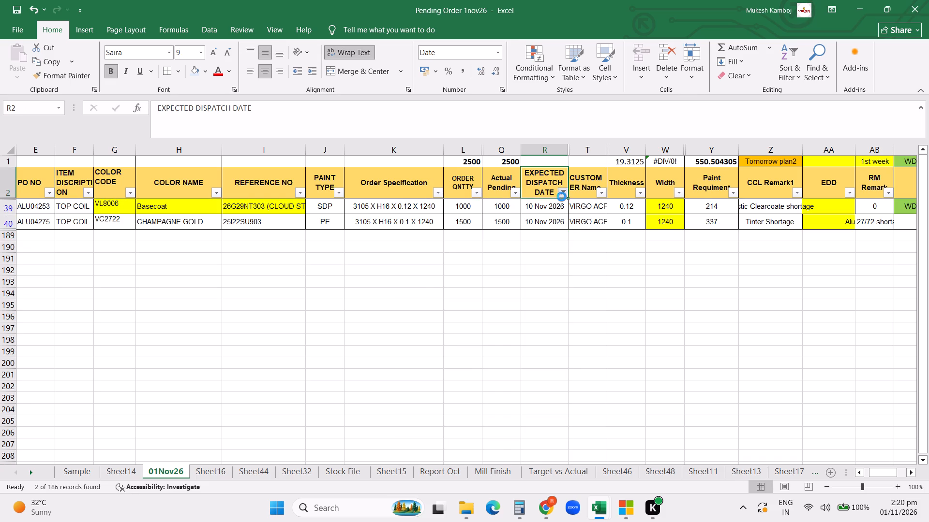
# Clear the EXPECTED DISPATCH DATE filter on the 01Nov26 sheet and save the workbook.
pyautogui.click(489, 266)
pyautogui.hotkey('ctrl', 's')
pyautogui.hotkey('ctrl', 's')
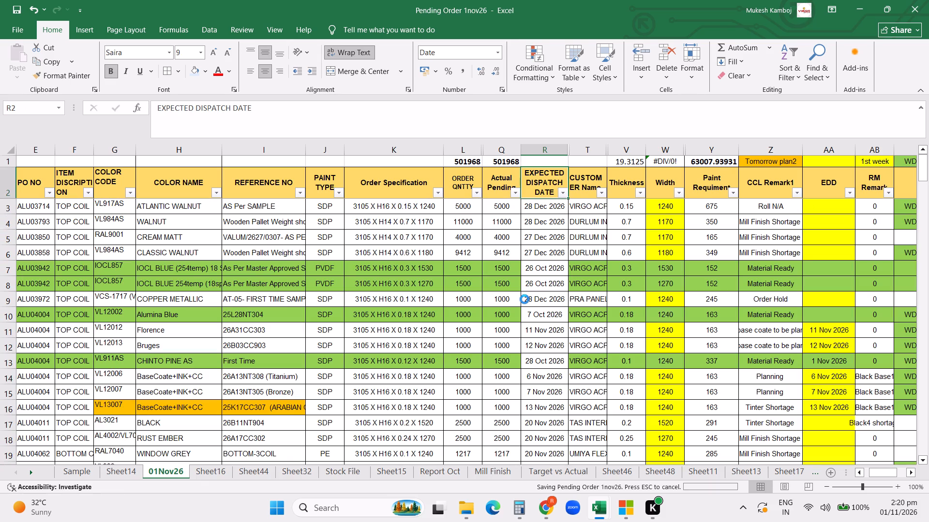
pyautogui.hotkey('ctrl', 's')
pyautogui.hotkey('ctrl', 's')
pyautogui.hotkey('ctrl', 's')
pyautogui.keyDown('ctrl'); pyautogui.click(524, 299); pyautogui.keyUp('ctrl')
pyautogui.click(524, 304)
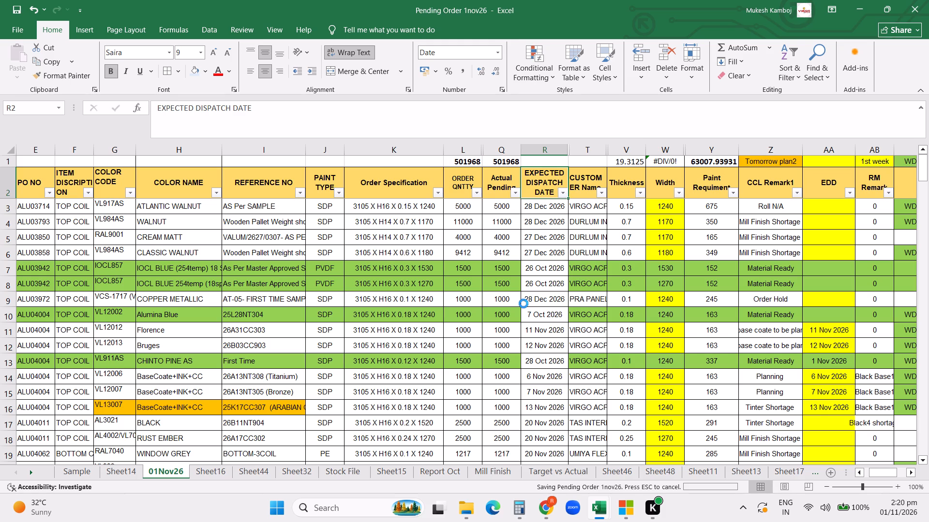
# Look through the full unfiltered pending order list on the 01Nov26 sheet, checking dispatch dates and CCL remarks.
pyautogui.scroll(1, 524, 304)
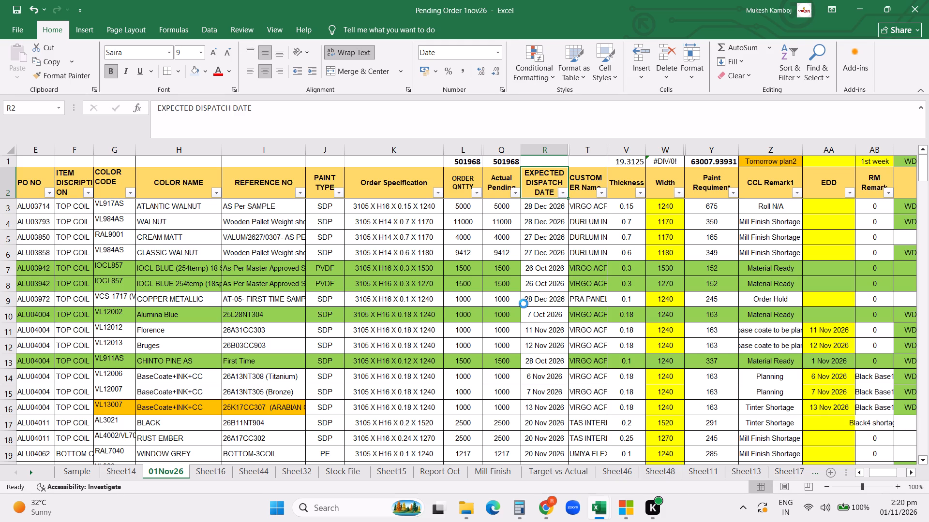
pyautogui.scroll(5, 524, 304)
pyautogui.scroll(-9, 524, 304)
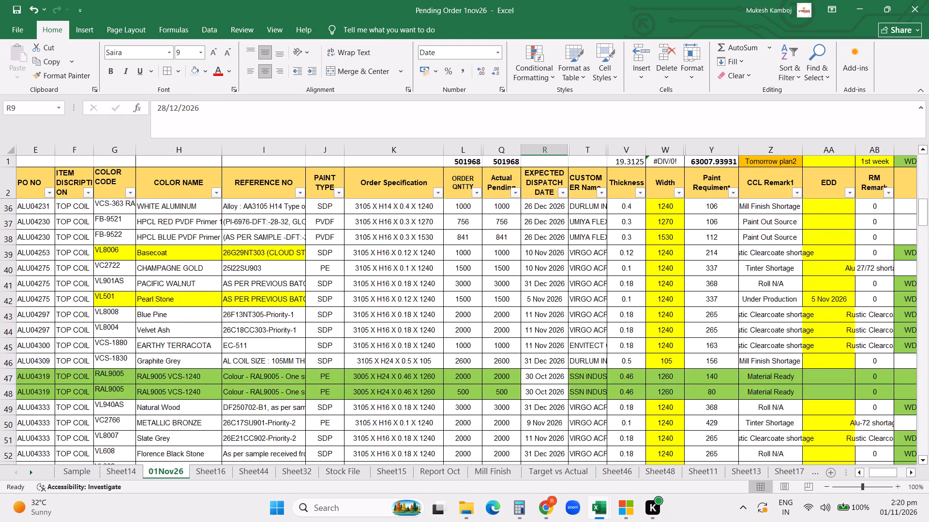
pyautogui.scroll(-20, 524, 304)
pyautogui.scroll(-14, 524, 304)
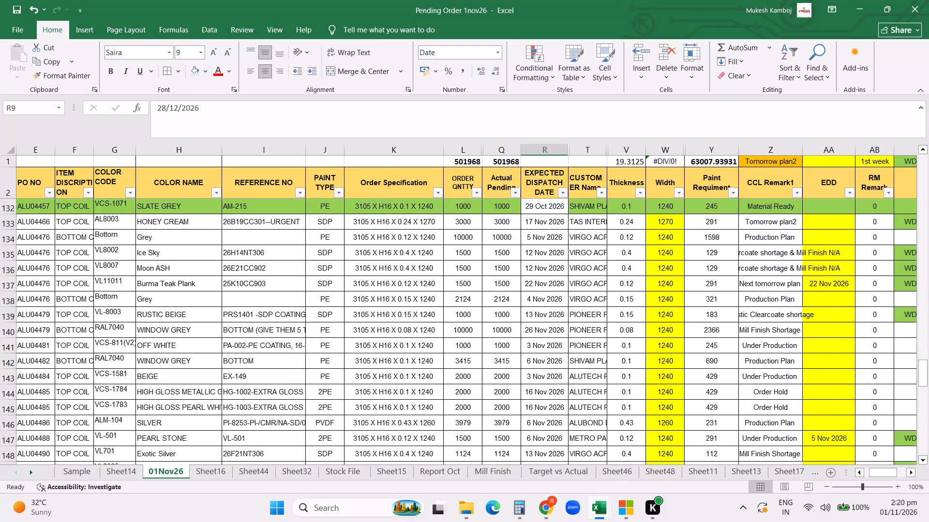
pyautogui.scroll(-20, 524, 304)
pyautogui.scroll(10, 524, 304)
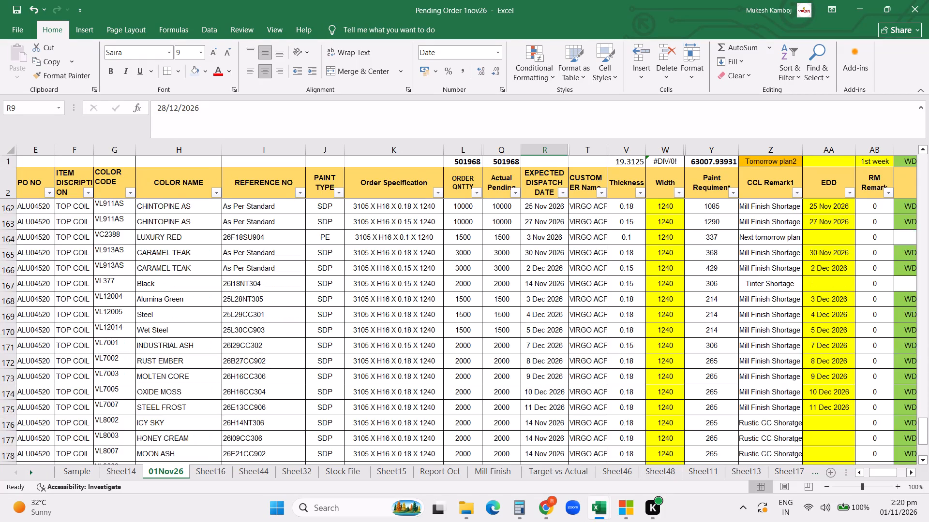
pyautogui.scroll(20, 524, 304)
pyautogui.scroll(20, 524, 304)
pyautogui.scroll(1, 524, 304)
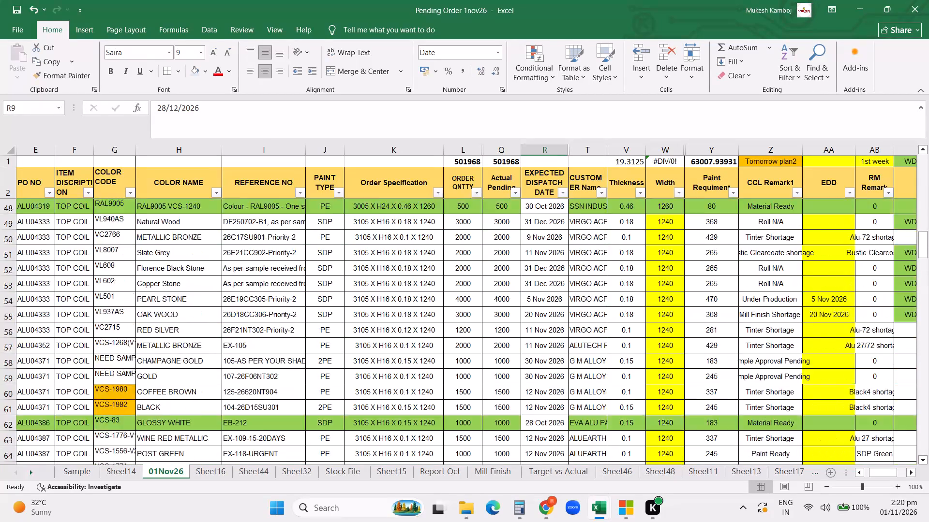
pyautogui.scroll(20, 524, 304)
pyautogui.scroll(10, 524, 304)
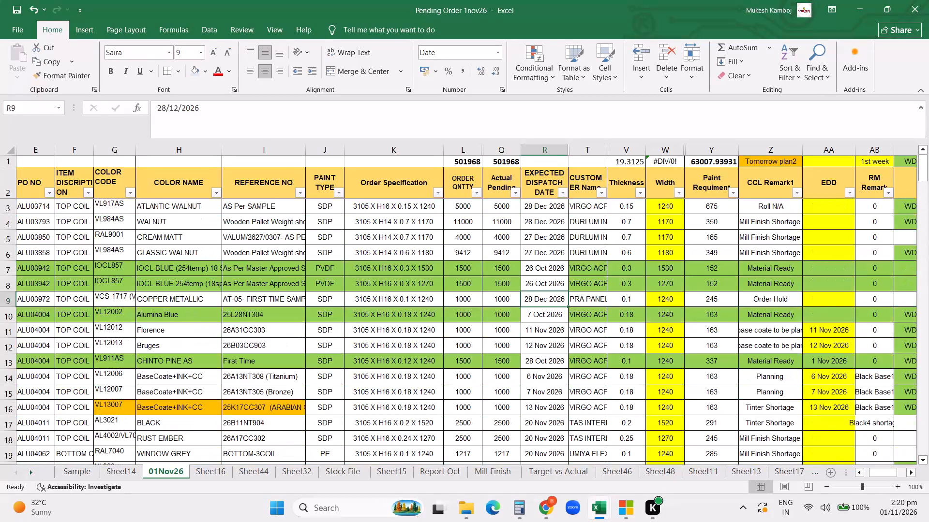
# Switch to CCL ORDER PROCESS 2025 in Chrome and examine the ORDER UPDATE sheet's order update and last status columns.
pyautogui.click(554, 512)
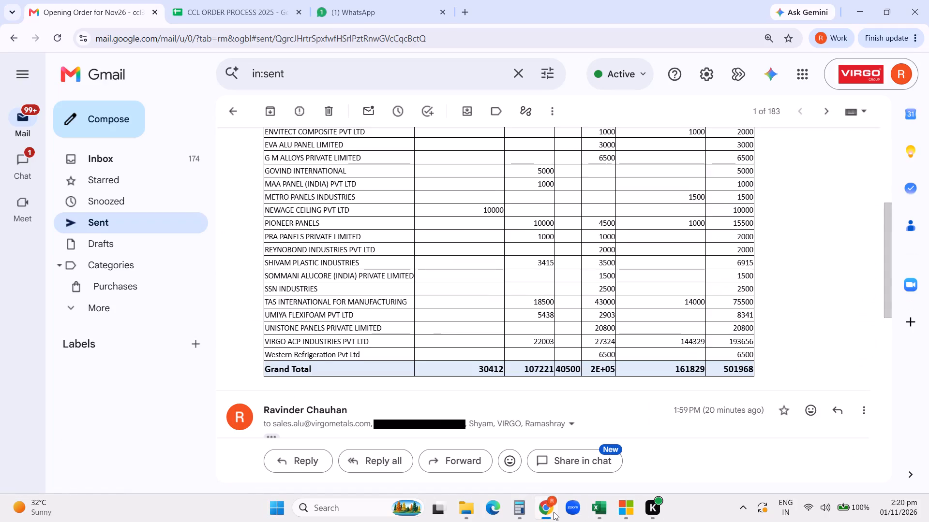
pyautogui.click(598, 510)
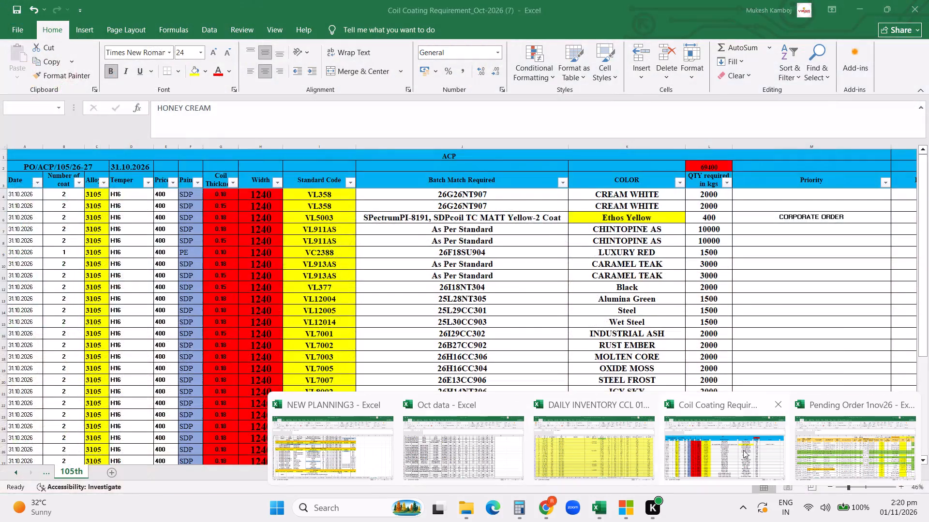
pyautogui.click(550, 509)
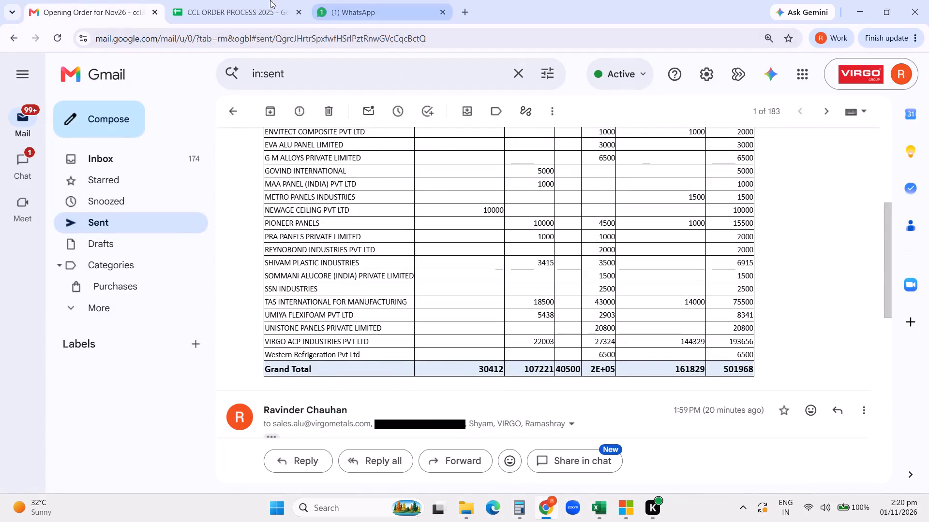
pyautogui.click(217, 10)
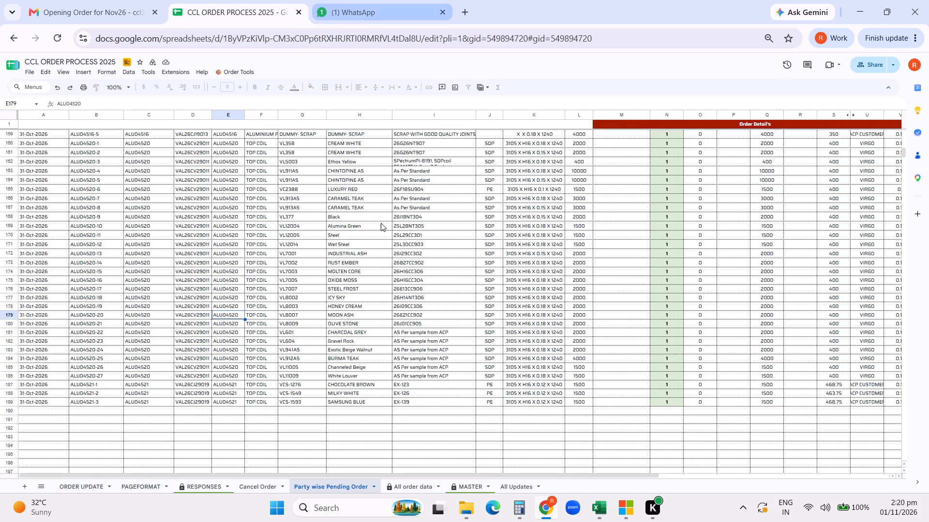
pyautogui.click(80, 488)
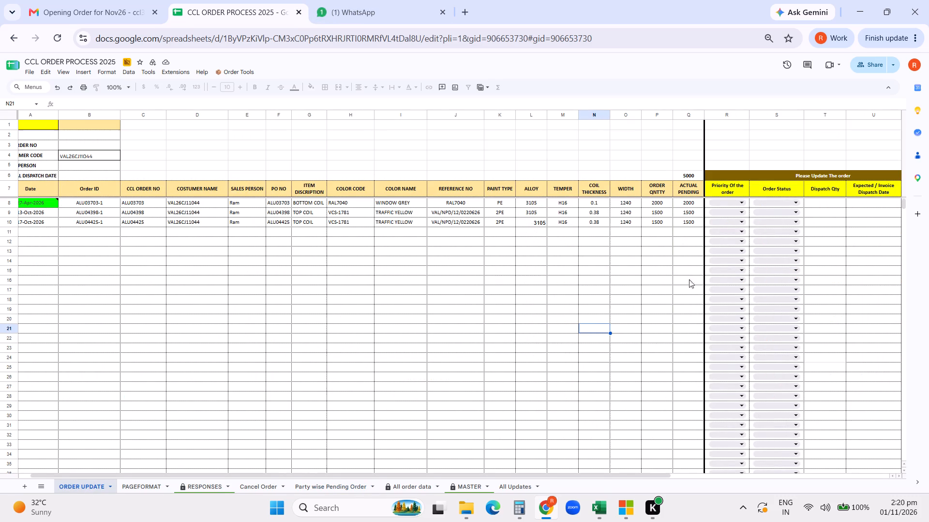
pyautogui.scroll(10, 663, 280)
pyautogui.moveTo(631, 475); pyautogui.dragTo(818, 451)
pyautogui.scroll(11, 608, 299)
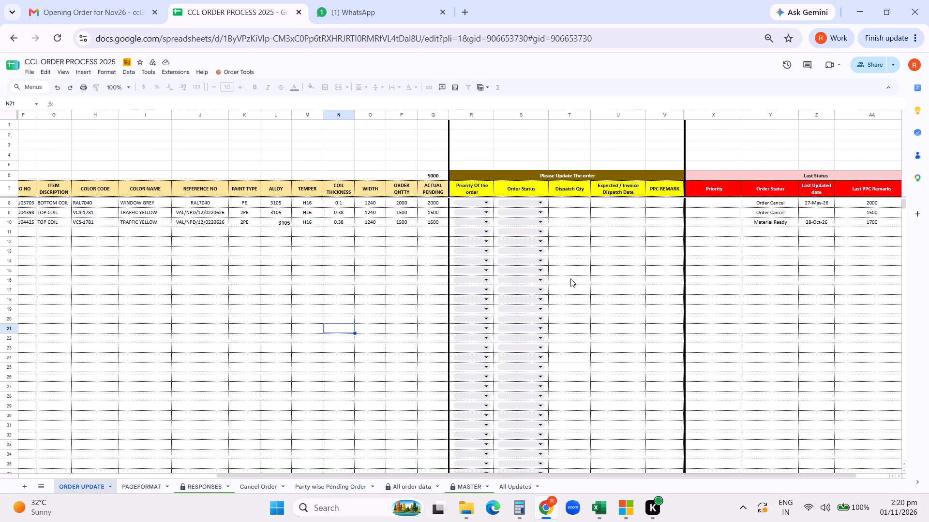
pyautogui.scroll(-2, 570, 278)
pyautogui.scroll(7, 570, 278)
pyautogui.moveTo(376, 476); pyautogui.dragTo(275, 475)
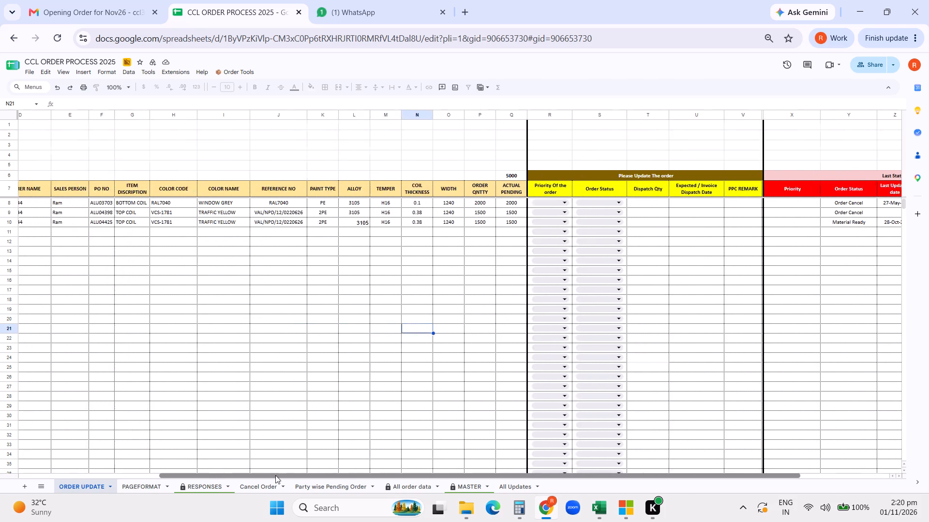
# In the CCL ORDER PROCESS 2025 spreadsheet in Chrome, clear the CUSTOMER CODE entry on the ORDER UPDATE sheet.
pyautogui.moveTo(275, 475); pyautogui.dragTo(162, 455)
pyautogui.click(97, 155)
pyautogui.press('Delete')
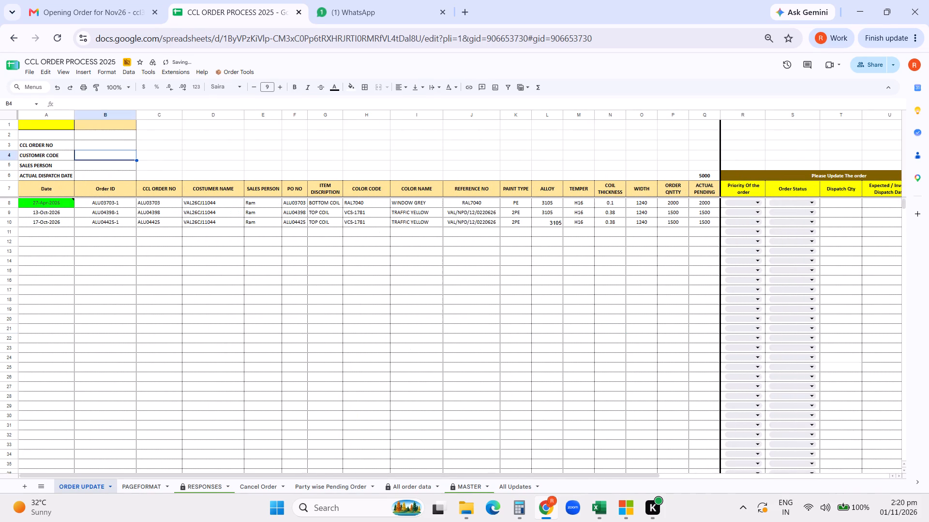
# Examine the Last Status details across the full order list on the ORDER UPDATE sheet.
pyautogui.moveTo(649, 475); pyautogui.dragTo(649, 475)
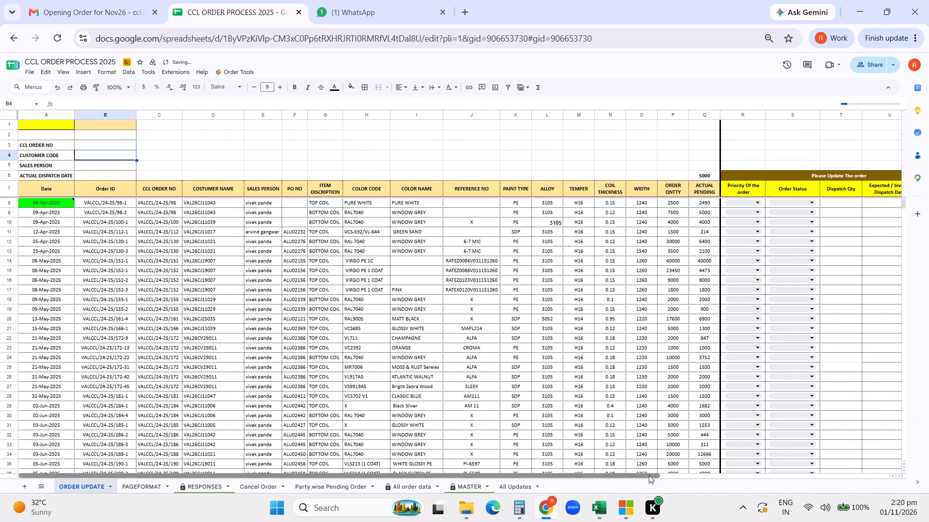
pyautogui.moveTo(649, 475); pyautogui.dragTo(830, 478)
pyautogui.scroll(9, 799, 382)
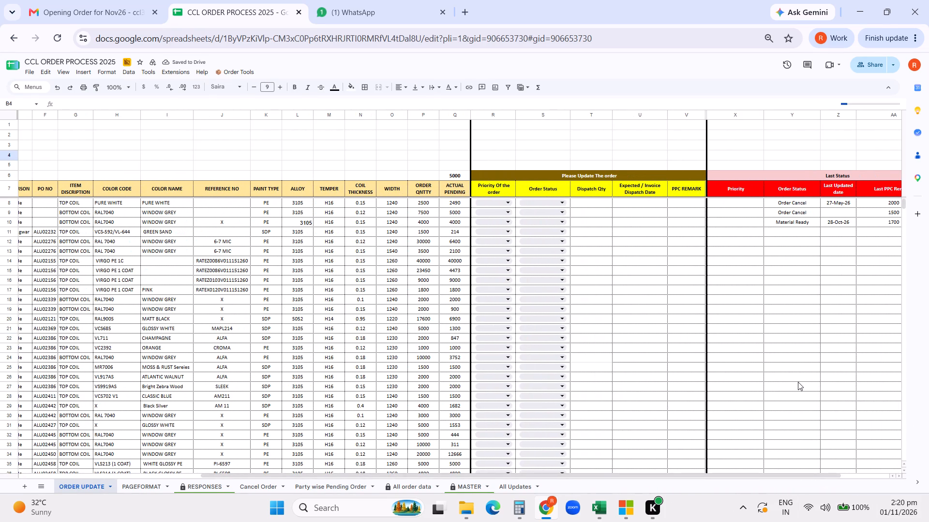
pyautogui.scroll(9, 795, 382)
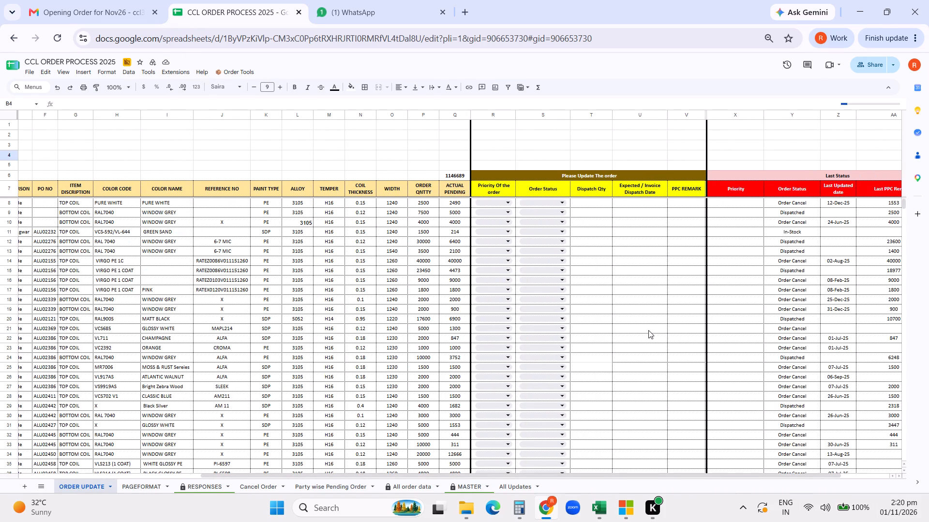
pyautogui.scroll(-2, 648, 330)
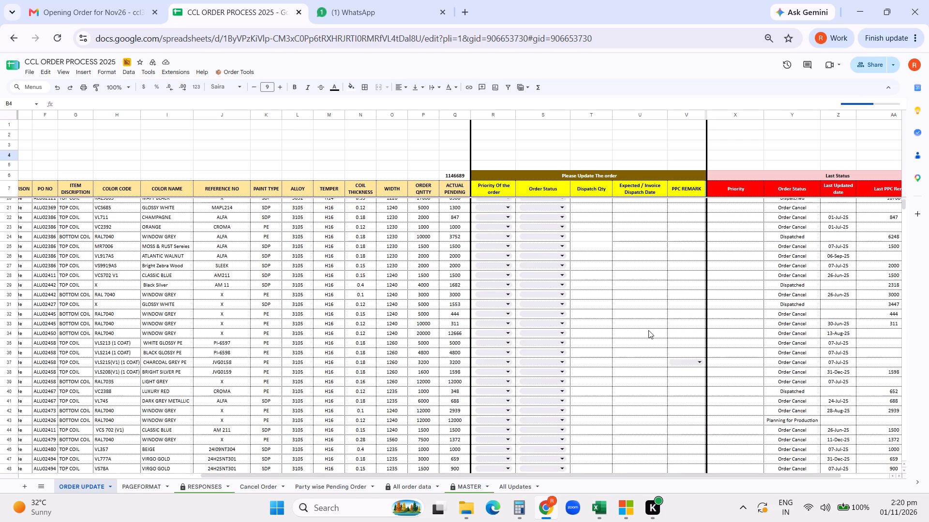
pyautogui.scroll(-1, 648, 330)
pyautogui.scroll(1, 587, 395)
pyautogui.click(87, 486)
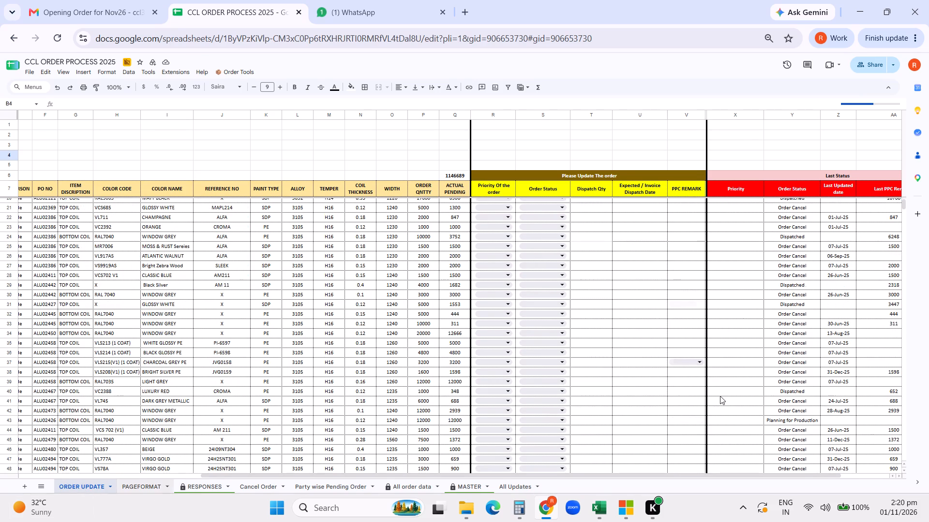
pyautogui.scroll(-10, 720, 396)
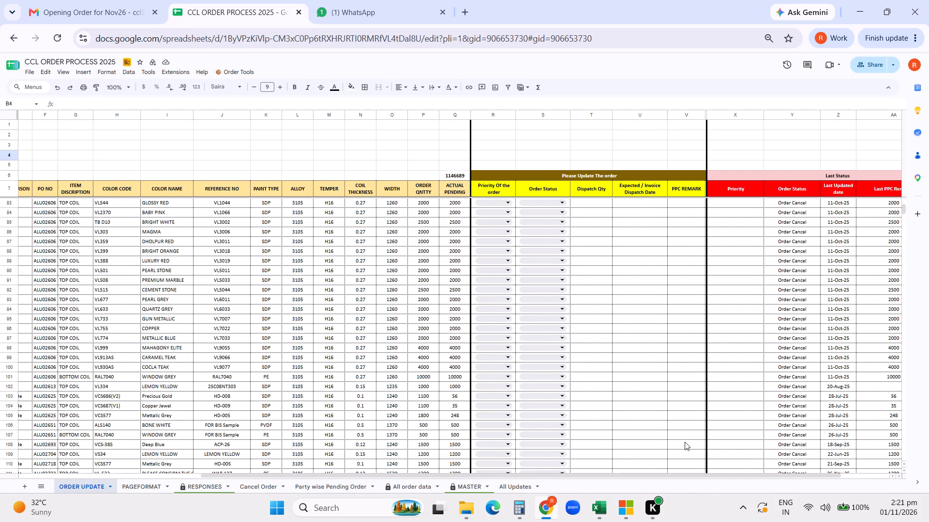
pyautogui.scroll(6, 377, 412)
pyautogui.scroll(4, 196, 304)
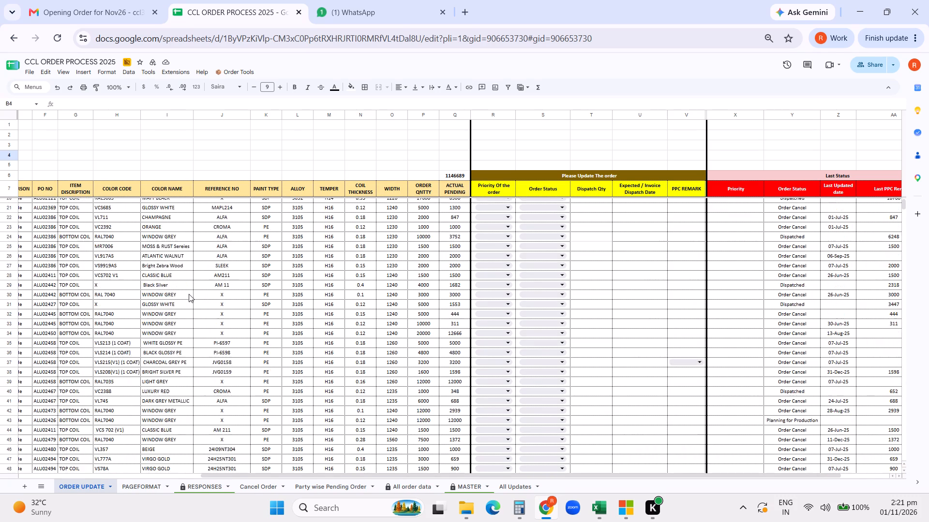
pyautogui.scroll(20, 189, 294)
pyautogui.scroll(4, 189, 294)
# Create a temporary filter view covering header row 7 and all order rows below it on the ORDER UPDATE sheet.
pyautogui.click(0, 188)
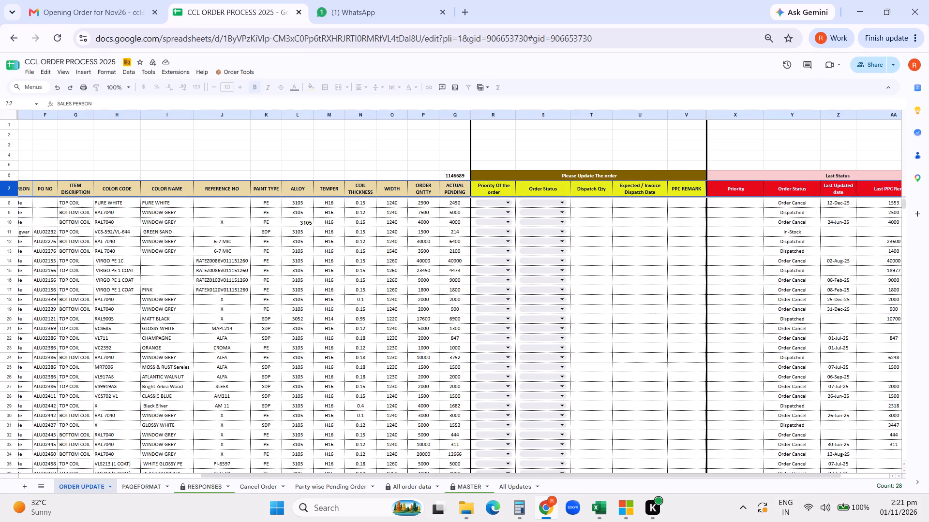
pyautogui.hotkey('ctrl', 'shift', 'Down')
pyautogui.hotkey('shift', 'Down')
pyautogui.hotkey('shift', 'Up')
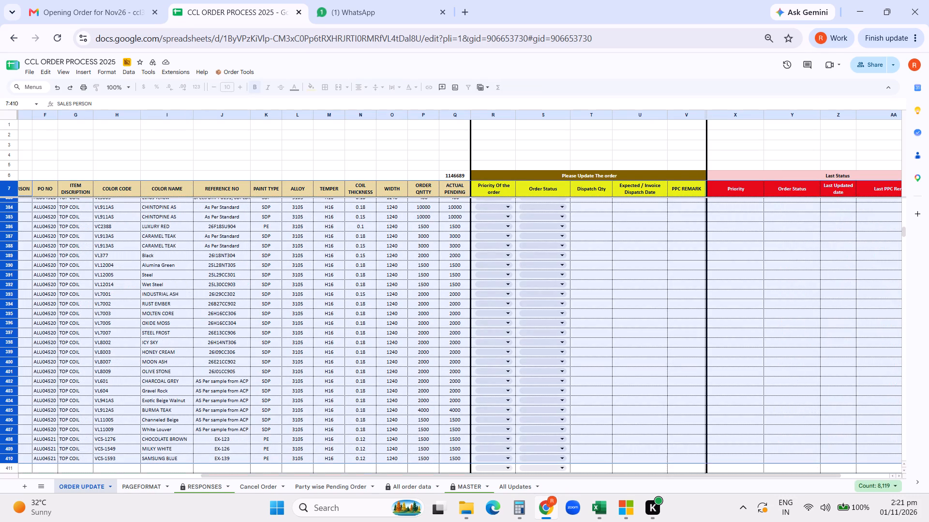
pyautogui.click(485, 89)
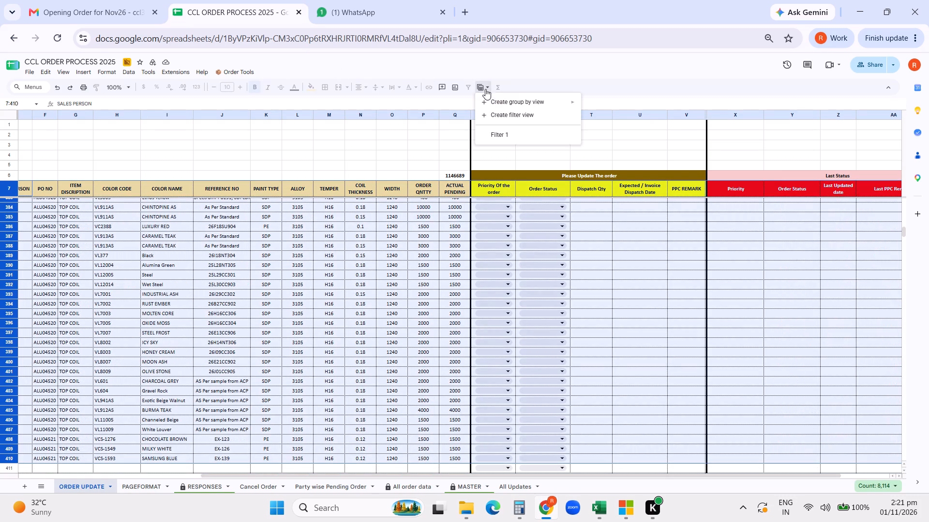
pyautogui.click(499, 114)
pyautogui.click(727, 236)
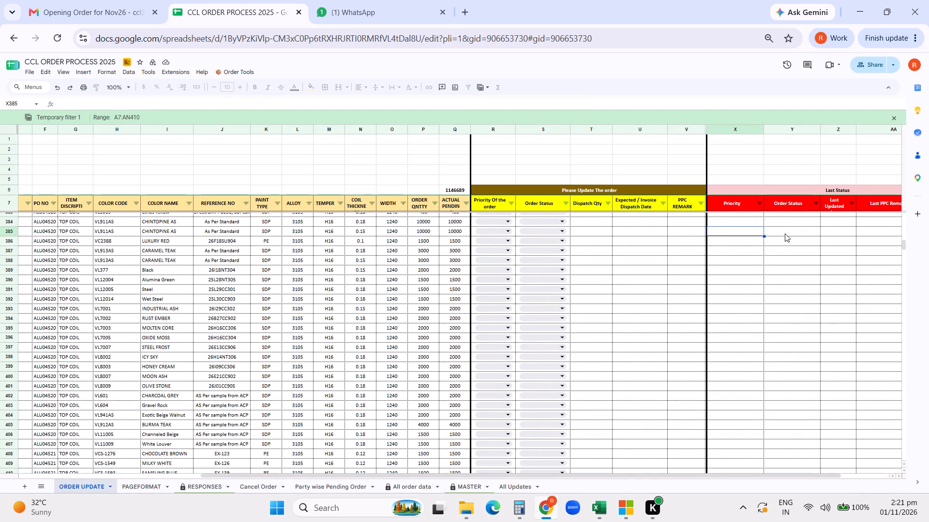
# Filter the Order Status column under Last Status to exclude Dispatched, Hold, In-Stock and Order Cancel.
pyautogui.click(811, 205)
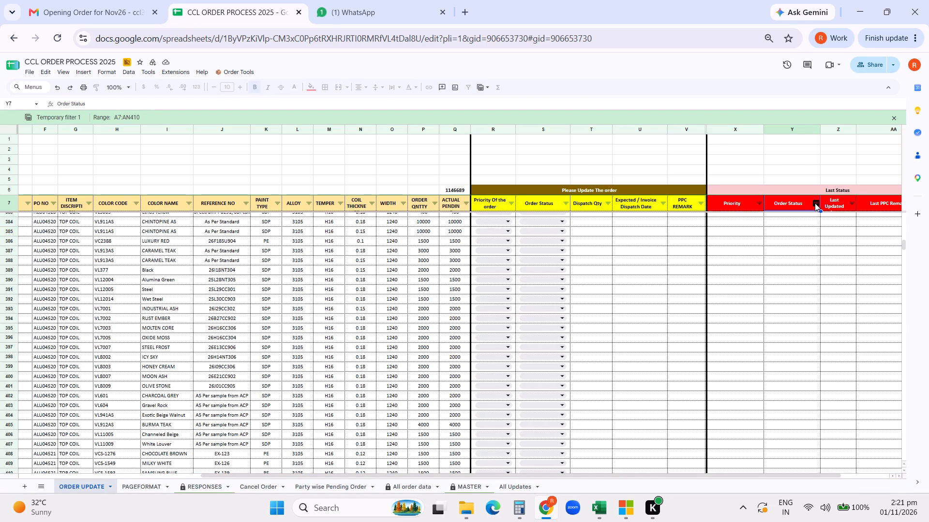
pyautogui.click(815, 203)
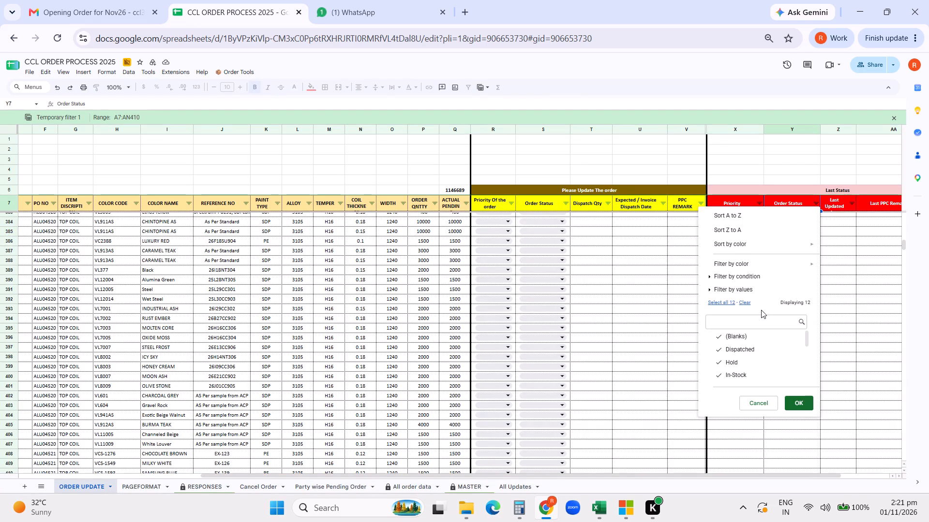
pyautogui.click(730, 349)
pyautogui.click(727, 363)
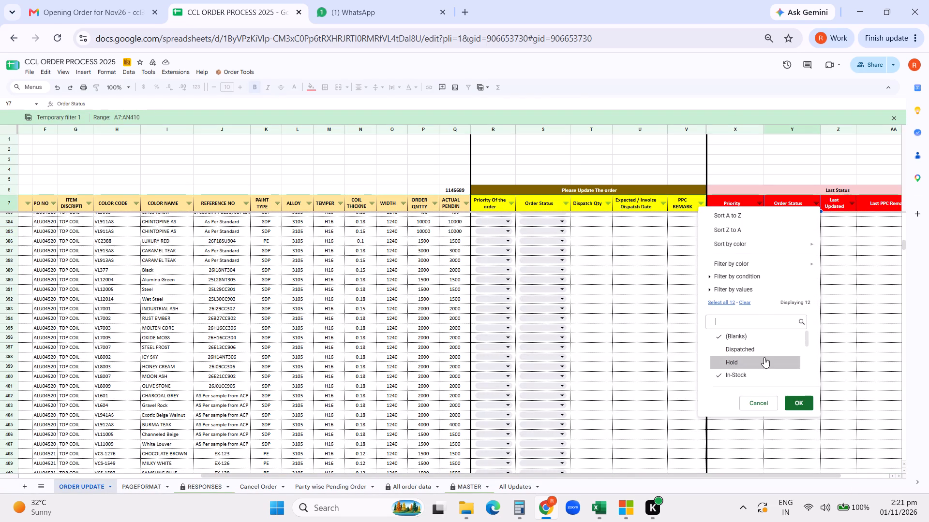
pyautogui.click(738, 374)
pyautogui.scroll(-1, 755, 366)
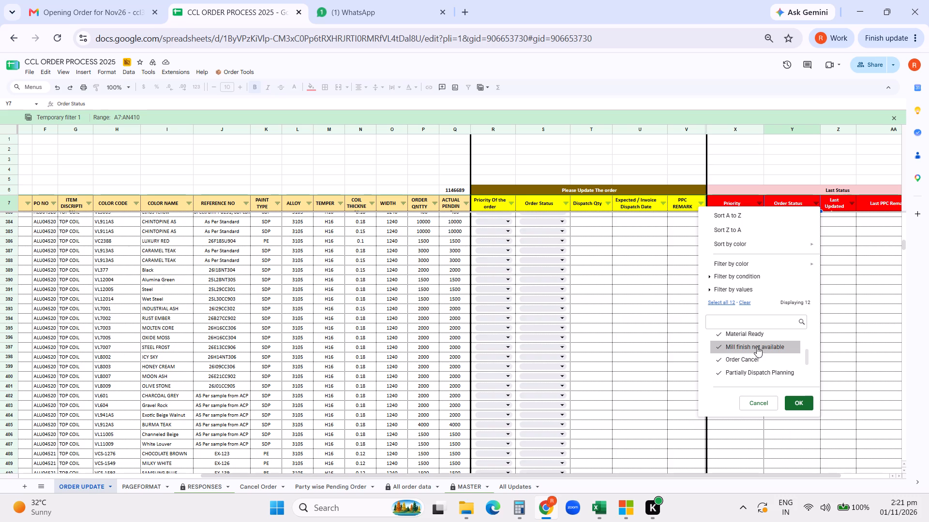
pyautogui.click(749, 361)
pyautogui.scroll(-1, 783, 358)
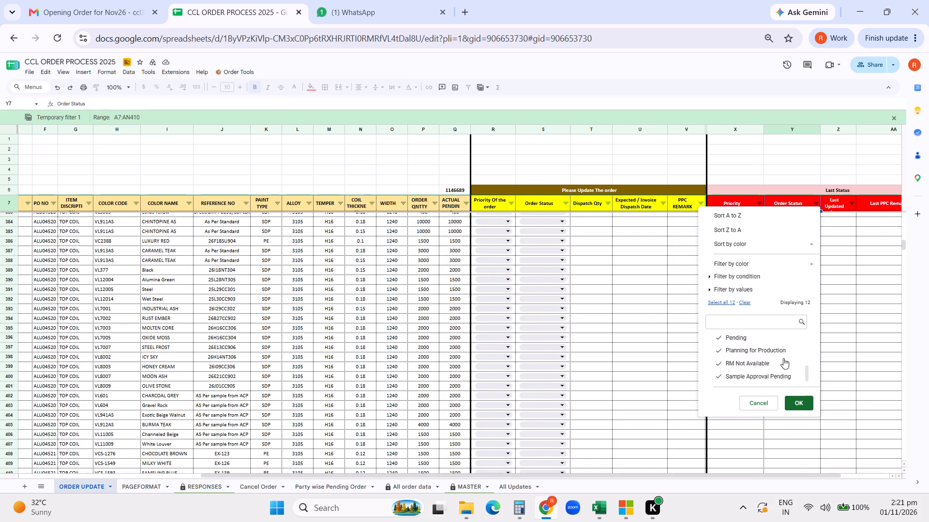
pyautogui.scroll(-1, 783, 358)
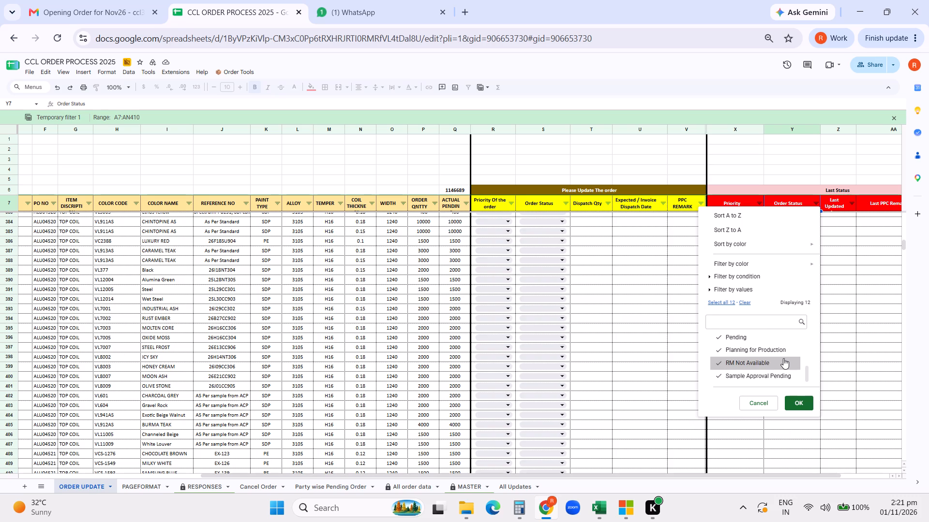
pyautogui.click(797, 401)
# Examine the filtered orders, from their order details across to the last status and update dates.
pyautogui.scroll(9, 433, 296)
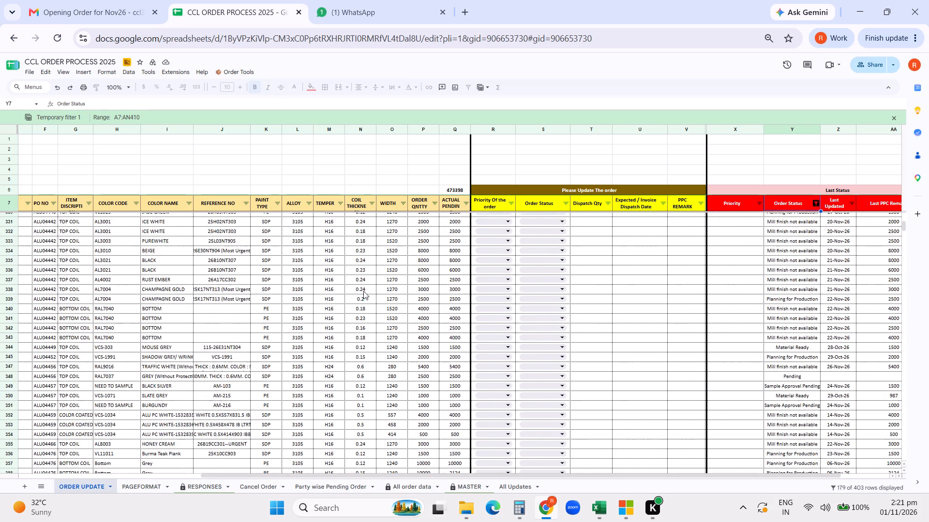
pyautogui.scroll(20, 363, 291)
pyautogui.scroll(13, 363, 291)
pyautogui.click(323, 283)
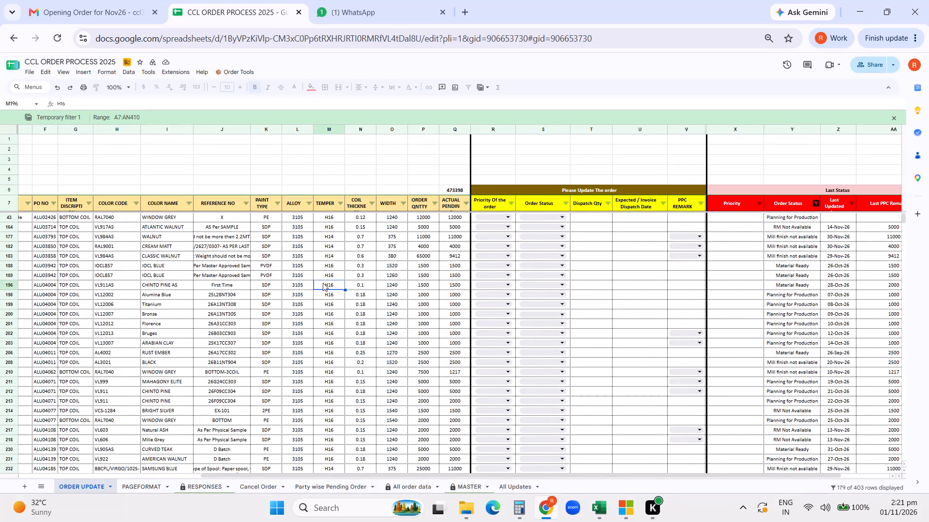
pyautogui.hotkey('ctrl', 'Left')
pyautogui.hotkey('ctrl', 'Left')
pyautogui.hotkey('ctrl', 'Left')
pyautogui.scroll(5, 323, 283)
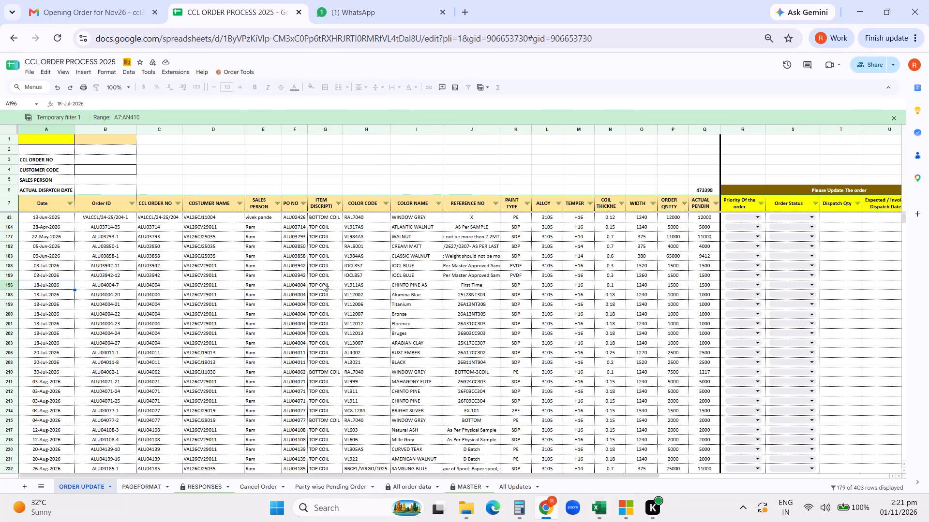
pyautogui.moveTo(643, 476); pyautogui.dragTo(754, 470)
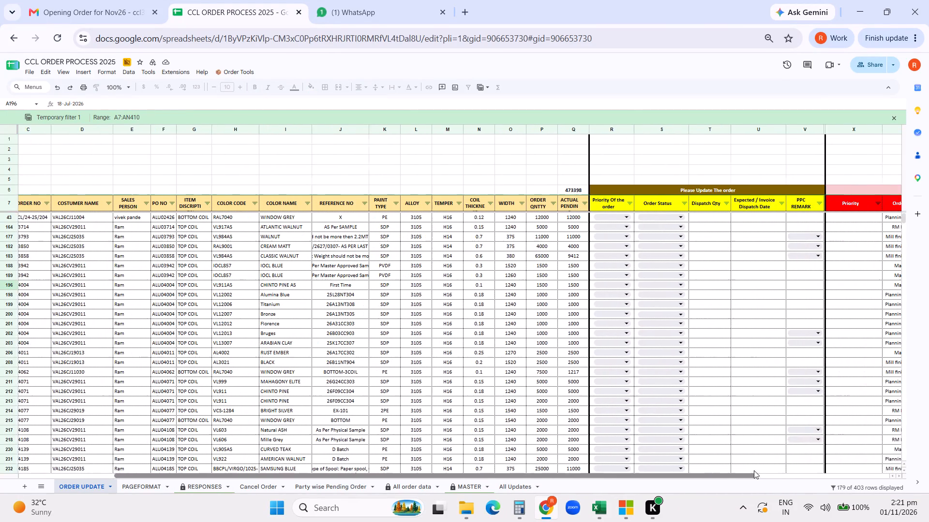
pyautogui.moveTo(754, 470); pyautogui.dragTo(803, 470)
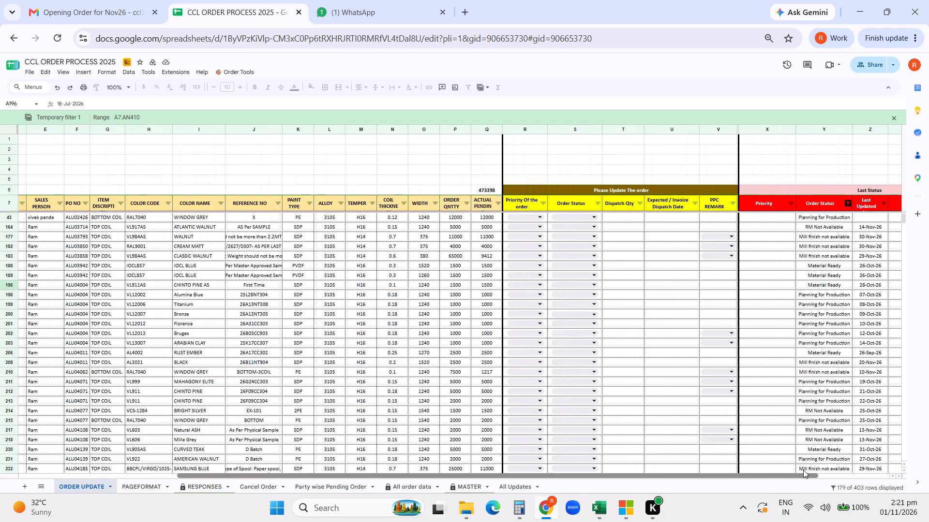
pyautogui.moveTo(803, 470); pyautogui.dragTo(508, 449)
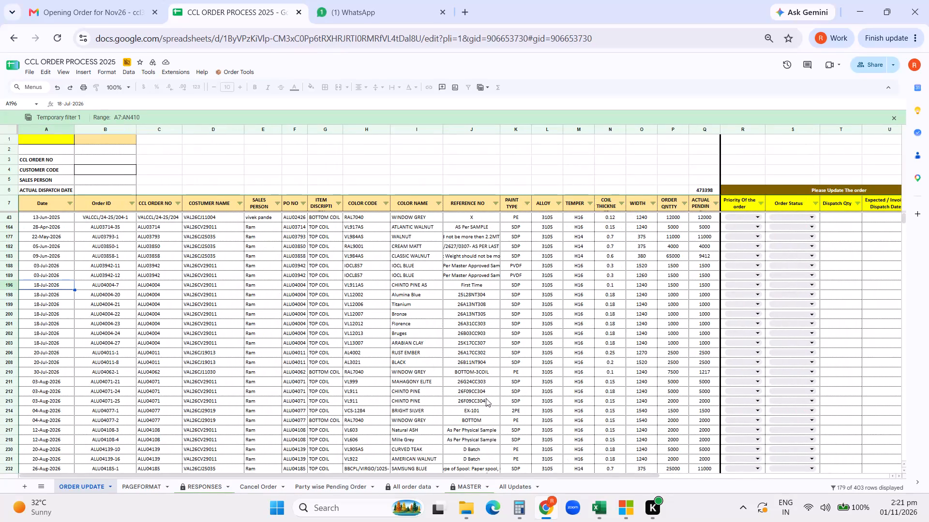
# Switch to Excel and return to the top of the 01Nov26 order list in the Pending Order 1nov26 workbook.
pyautogui.click(602, 508)
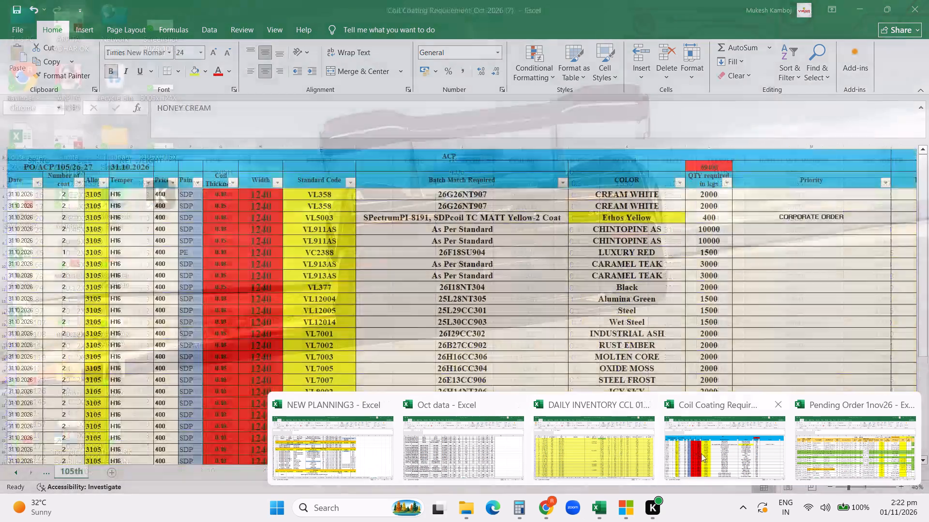
pyautogui.click(818, 461)
pyautogui.scroll(3, 745, 372)
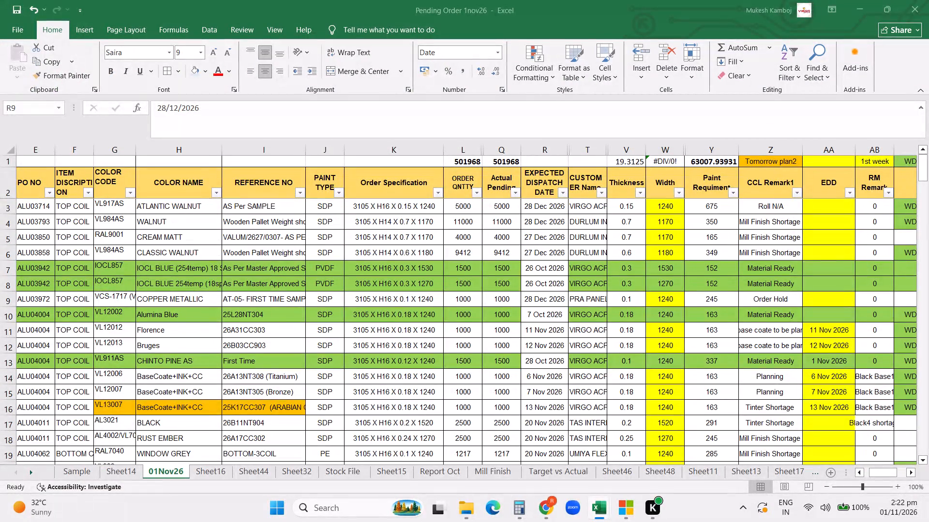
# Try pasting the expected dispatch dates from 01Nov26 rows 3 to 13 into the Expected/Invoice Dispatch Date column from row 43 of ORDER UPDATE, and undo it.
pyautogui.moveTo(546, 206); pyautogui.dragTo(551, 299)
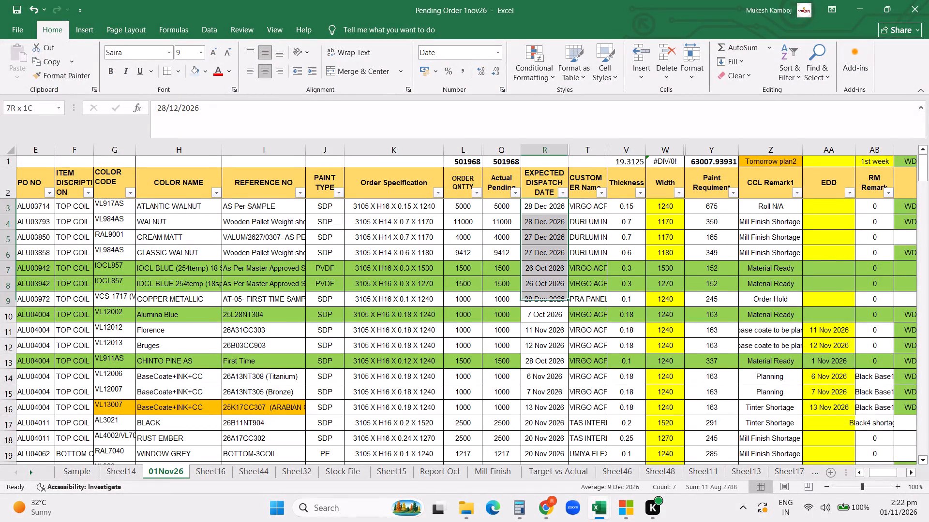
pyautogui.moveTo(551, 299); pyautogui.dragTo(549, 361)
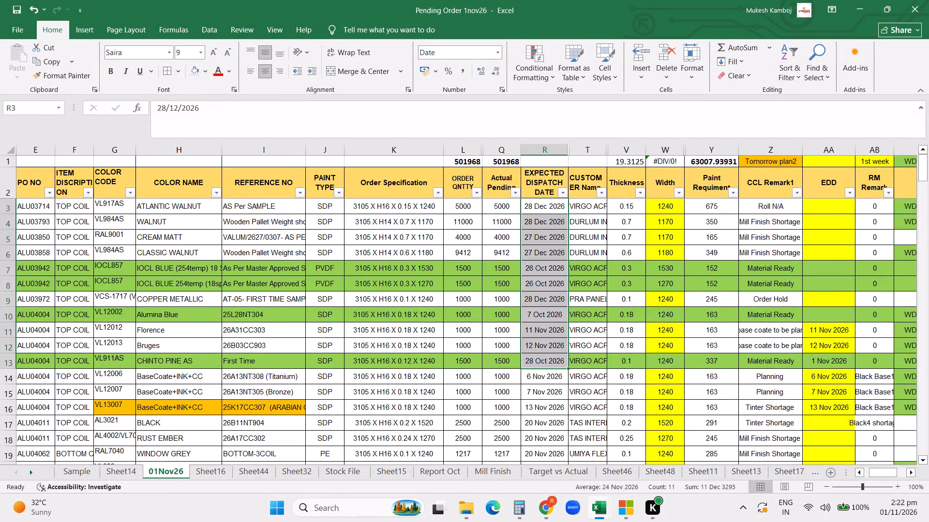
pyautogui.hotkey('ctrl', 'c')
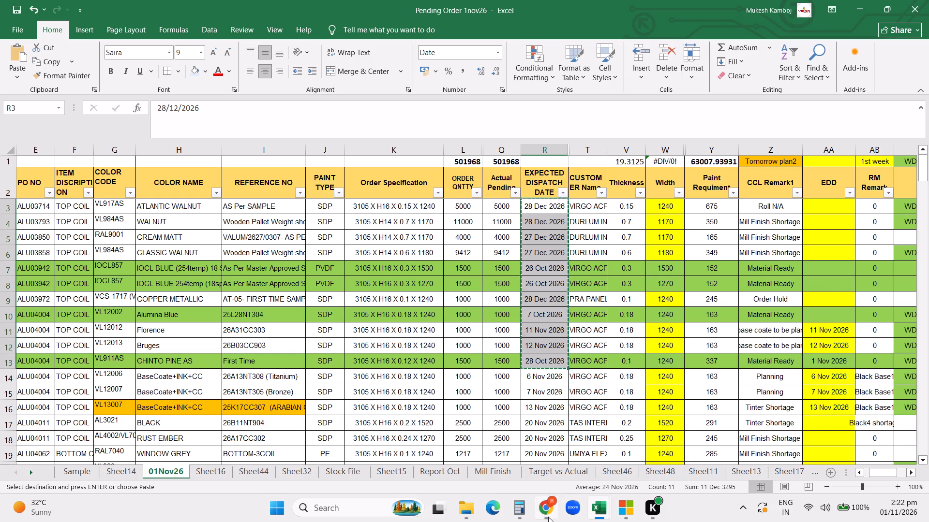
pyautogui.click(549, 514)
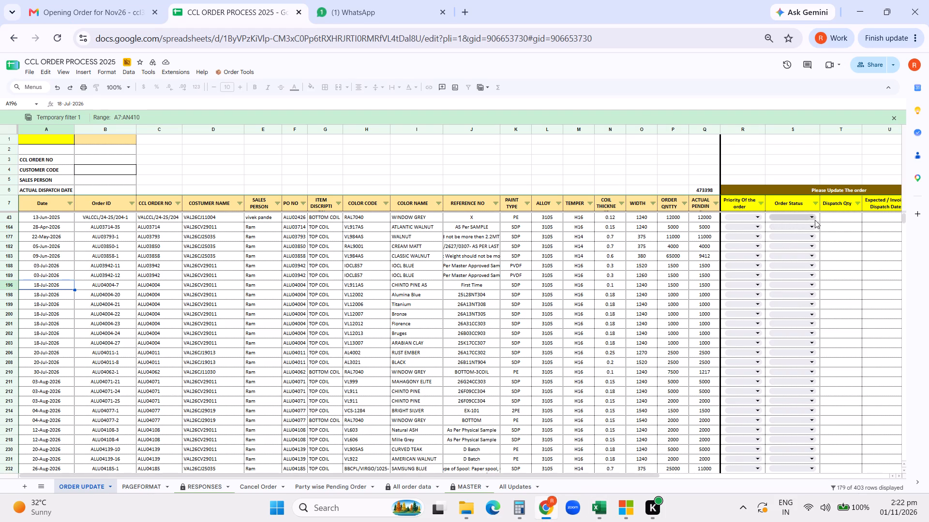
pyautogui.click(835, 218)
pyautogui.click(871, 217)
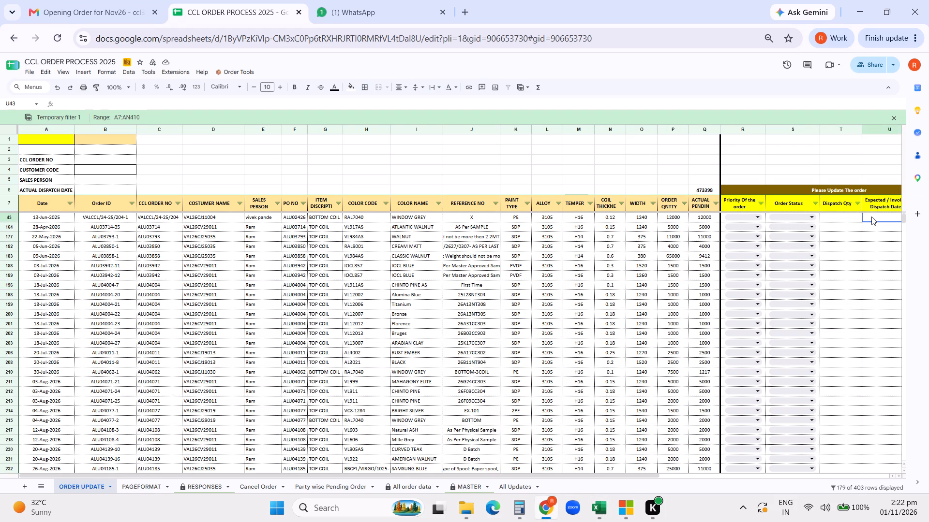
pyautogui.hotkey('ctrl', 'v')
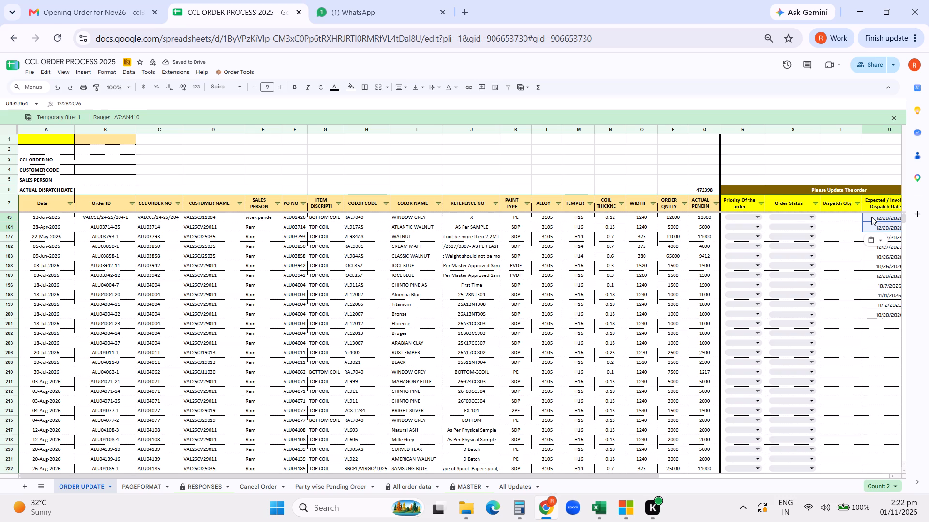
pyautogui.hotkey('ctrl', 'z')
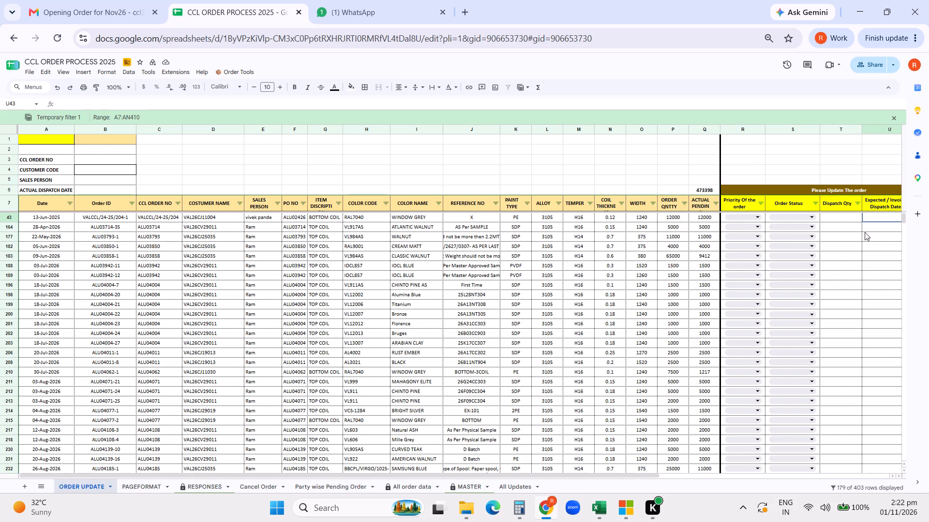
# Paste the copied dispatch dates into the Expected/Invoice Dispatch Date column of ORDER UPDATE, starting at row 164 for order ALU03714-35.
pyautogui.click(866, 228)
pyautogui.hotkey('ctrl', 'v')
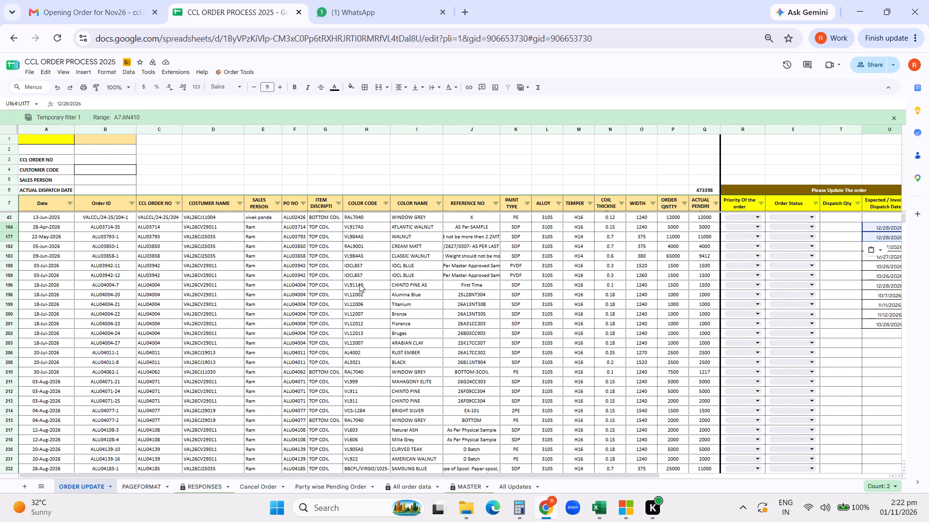
# Compare the order sequence in the 01Nov26 list with the filtered ORDER UPDATE rows, including the order identifiers in the first columns.
pyautogui.click(551, 520)
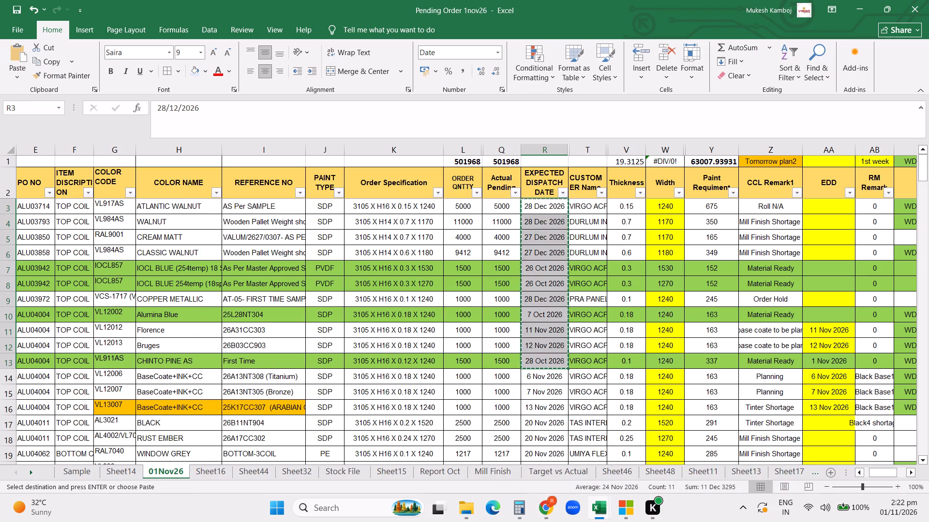
pyautogui.click(546, 512)
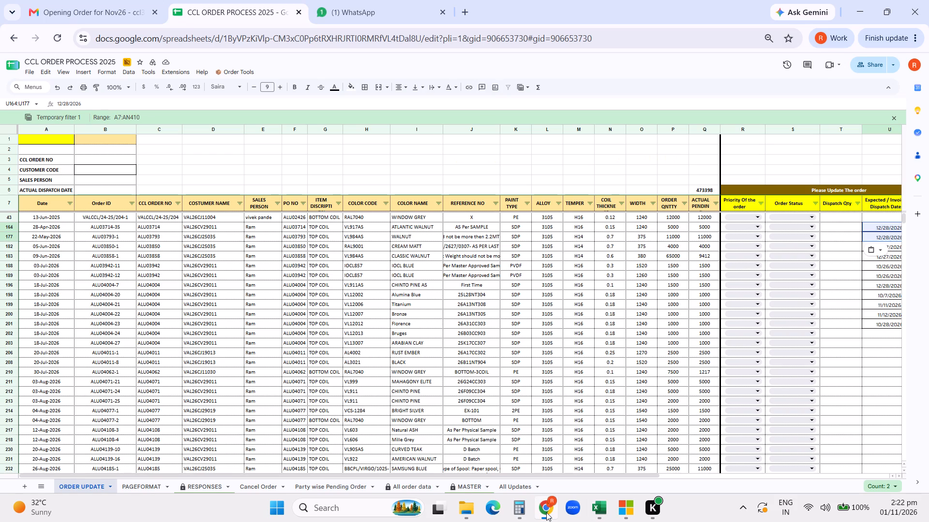
pyautogui.click(546, 512)
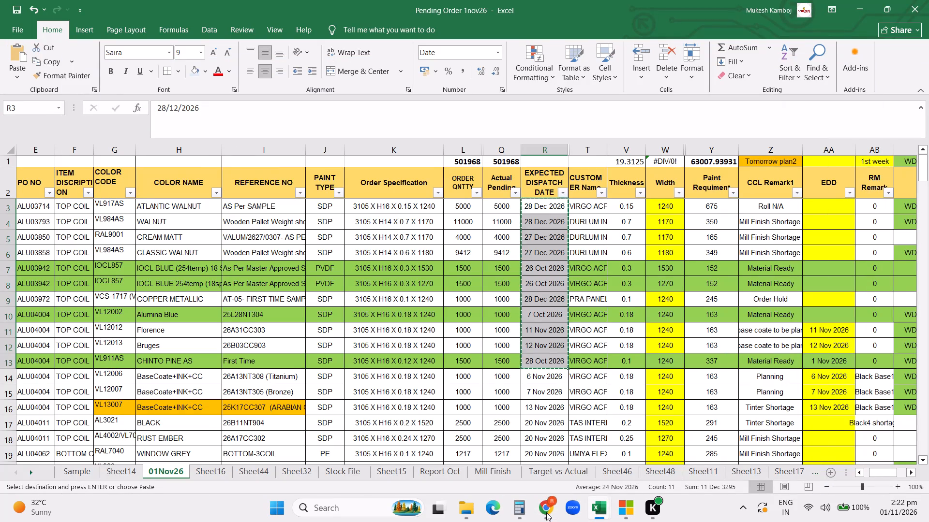
pyautogui.click(546, 512)
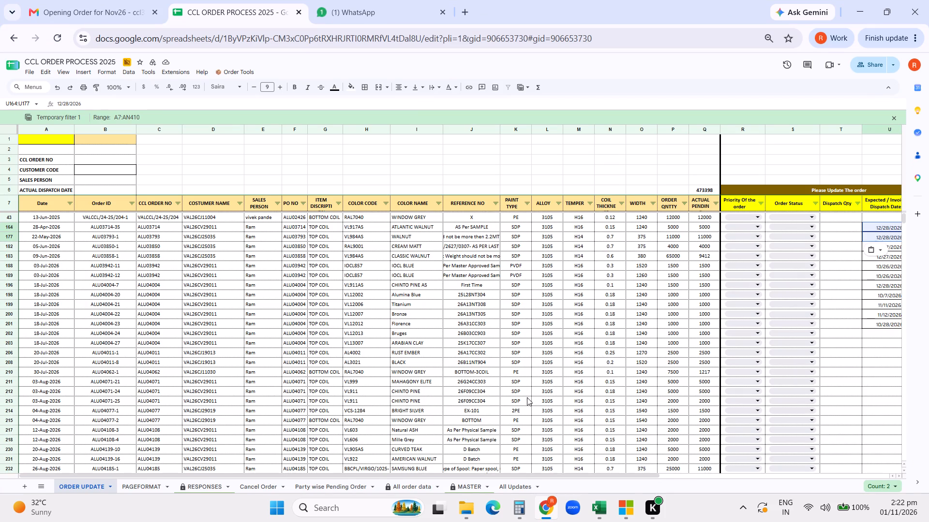
pyautogui.click(543, 514)
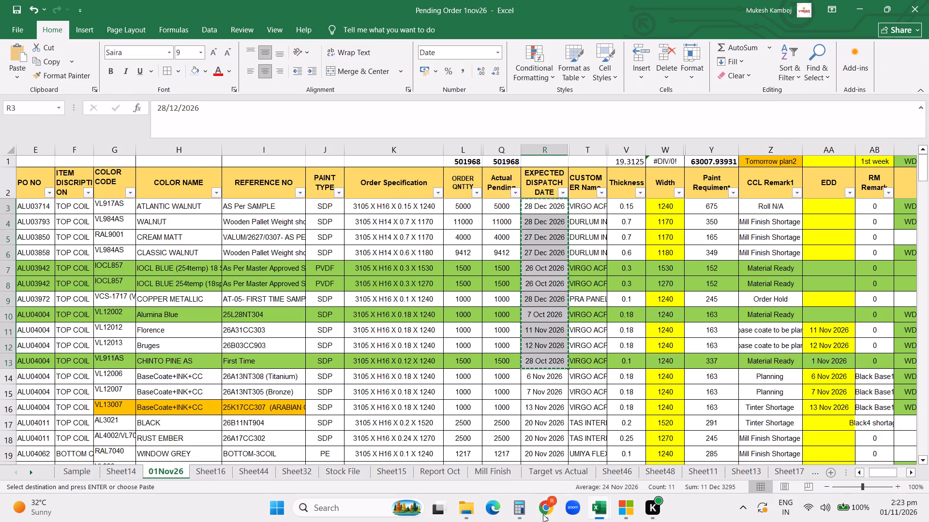
pyautogui.click(543, 514)
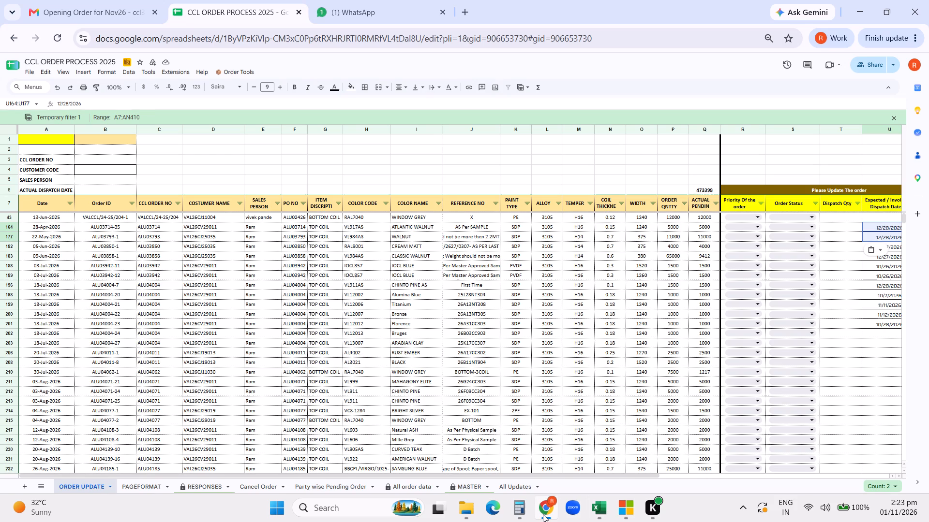
pyautogui.click(543, 514)
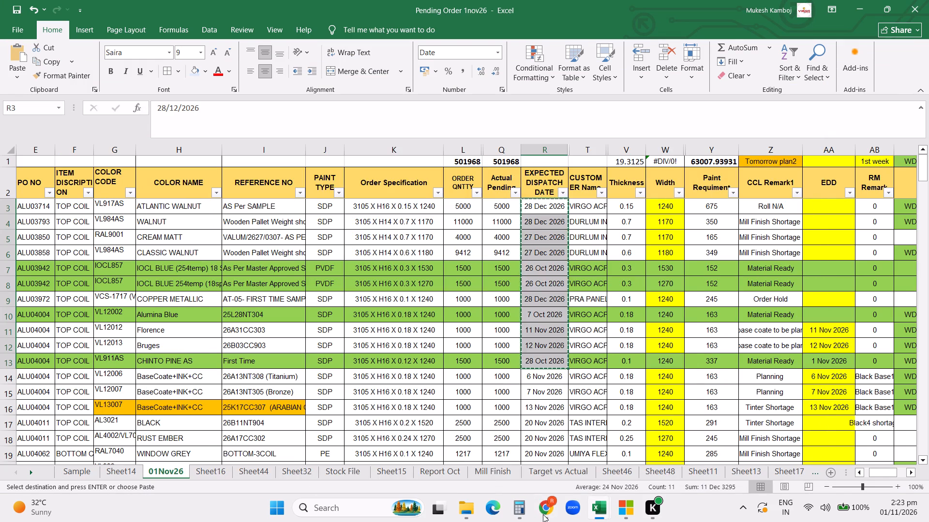
pyautogui.click(543, 514)
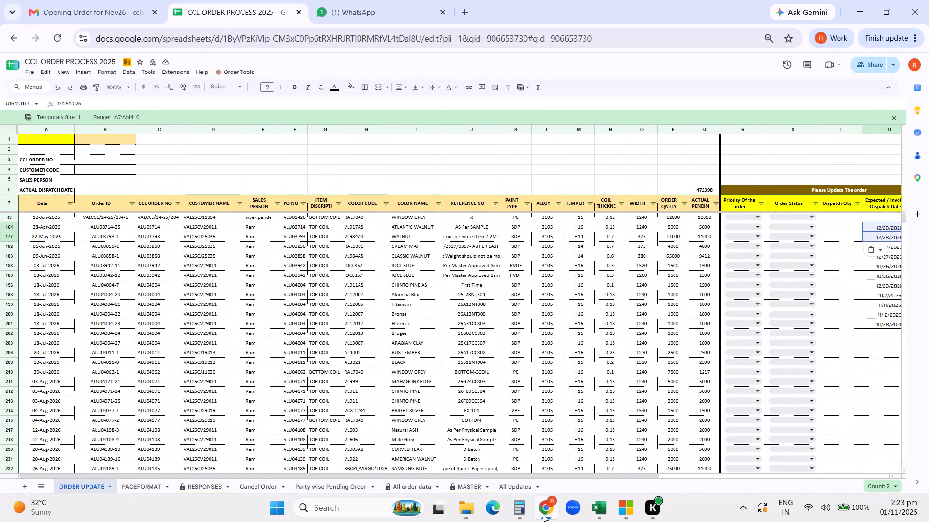
pyautogui.click(543, 514)
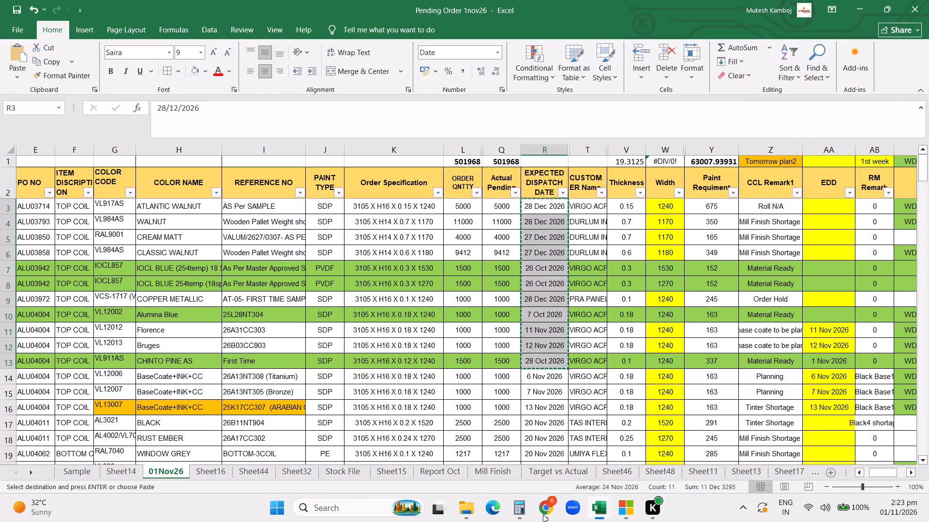
pyautogui.click(543, 514)
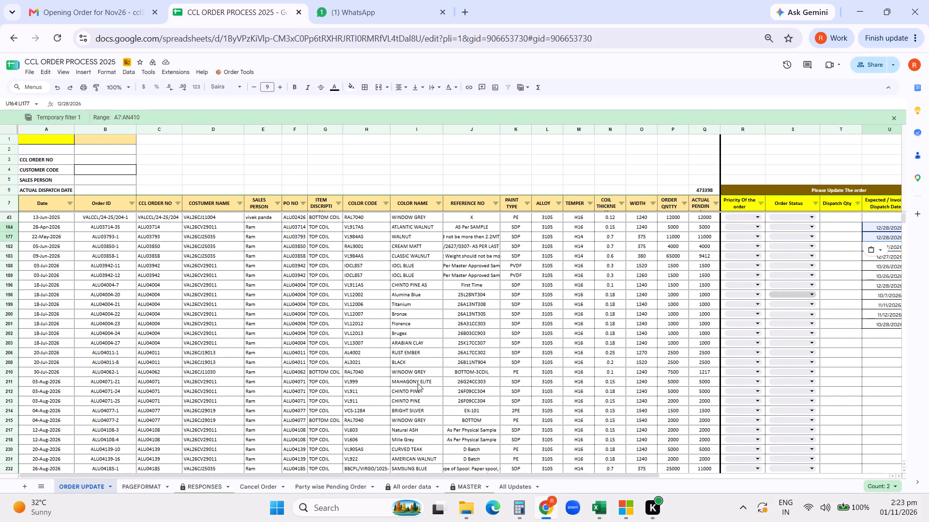
pyautogui.click(592, 509)
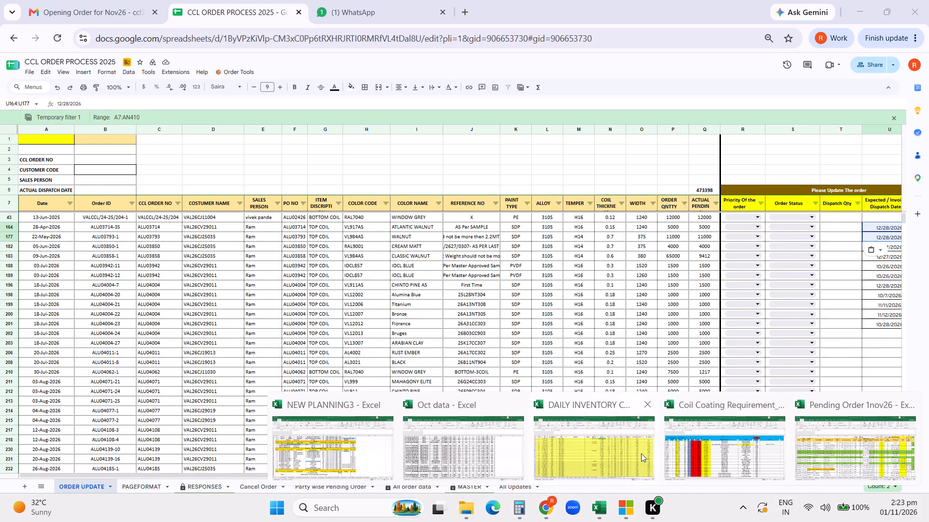
pyautogui.click(819, 451)
pyautogui.click(211, 296)
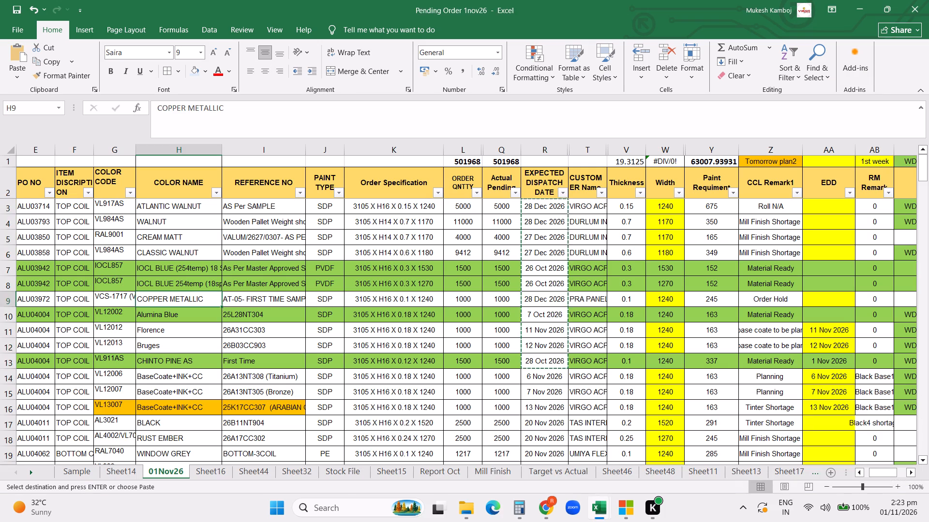
pyautogui.click(268, 165)
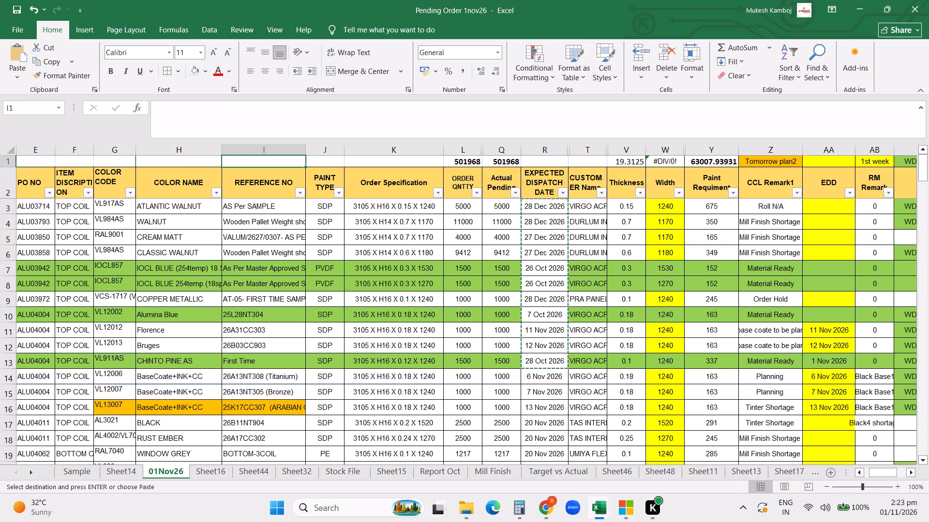
pyautogui.press('Delete')
pyautogui.click(67, 316)
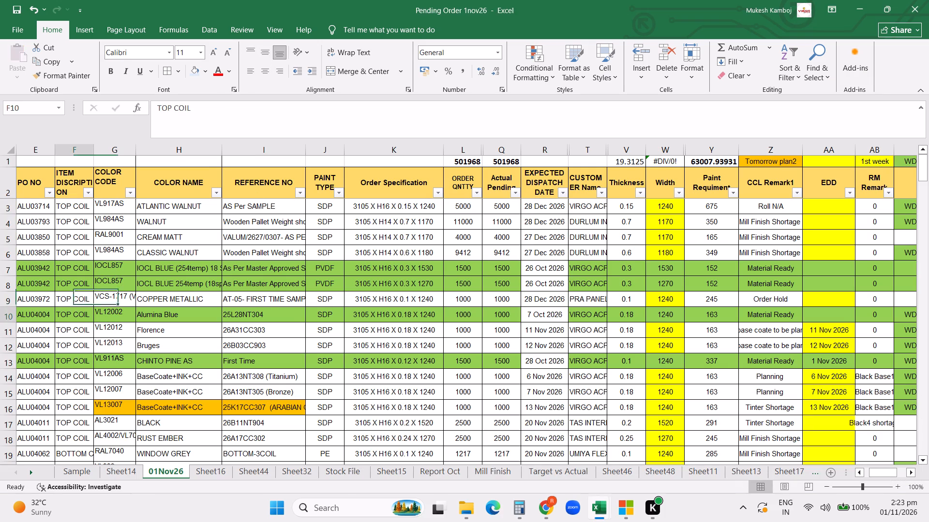
pyautogui.hotkey('ctrl', 'Left')
pyautogui.hotkey('ctrl', 'Left')
pyautogui.hotkey('ctrl', 'Left')
pyautogui.hotkey('ctrl', 'Left')
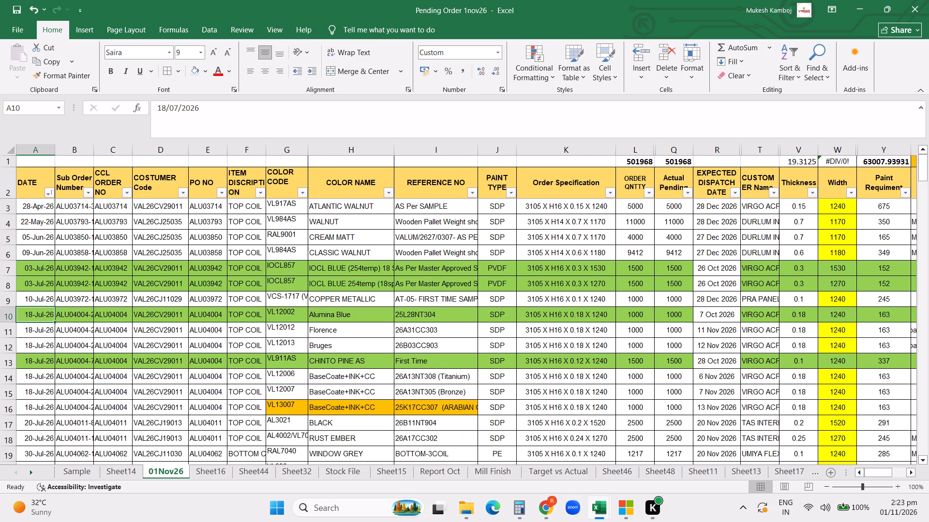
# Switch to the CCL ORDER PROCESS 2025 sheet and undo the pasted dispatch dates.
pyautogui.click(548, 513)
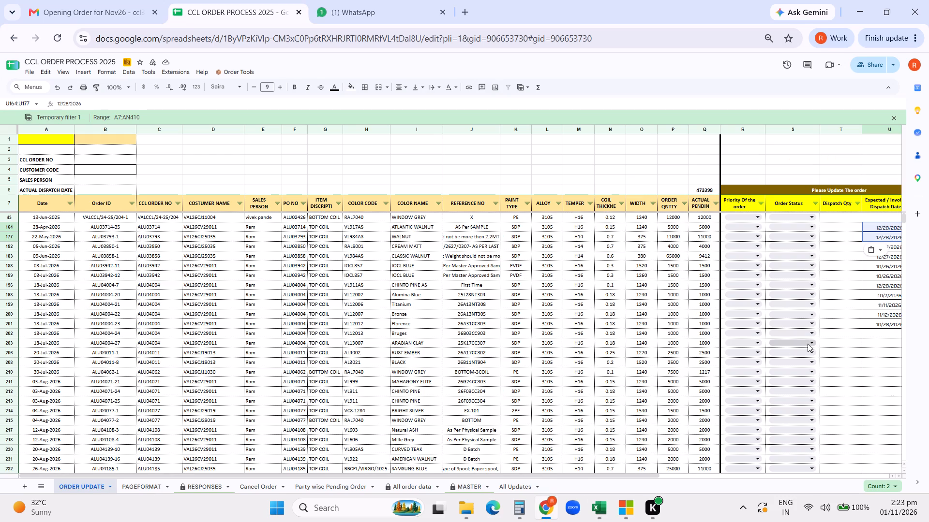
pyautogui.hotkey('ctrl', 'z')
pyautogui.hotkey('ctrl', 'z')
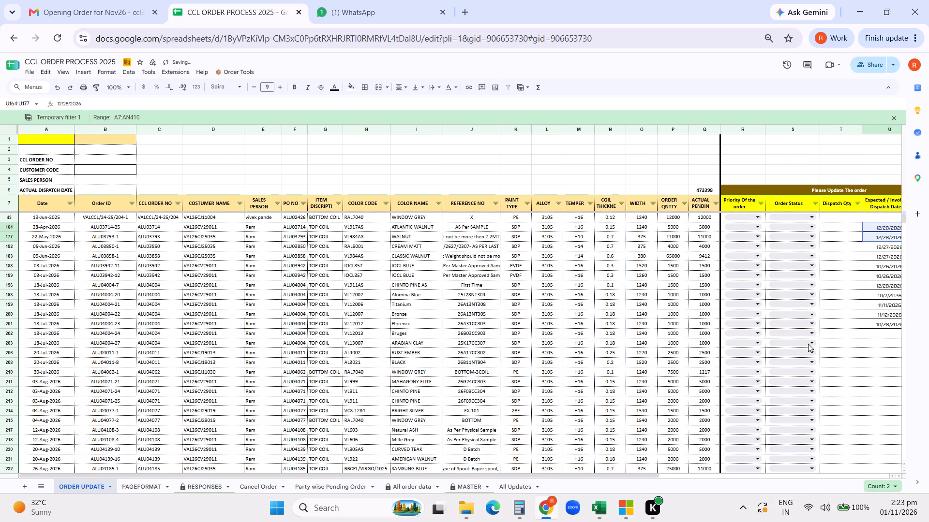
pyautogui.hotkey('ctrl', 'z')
# In the 01Nov26 list, move the CHINTO PINE AS order row into a new row directly above the COPPER METALLIC order, and delete the emptied row.
pyautogui.click(594, 509)
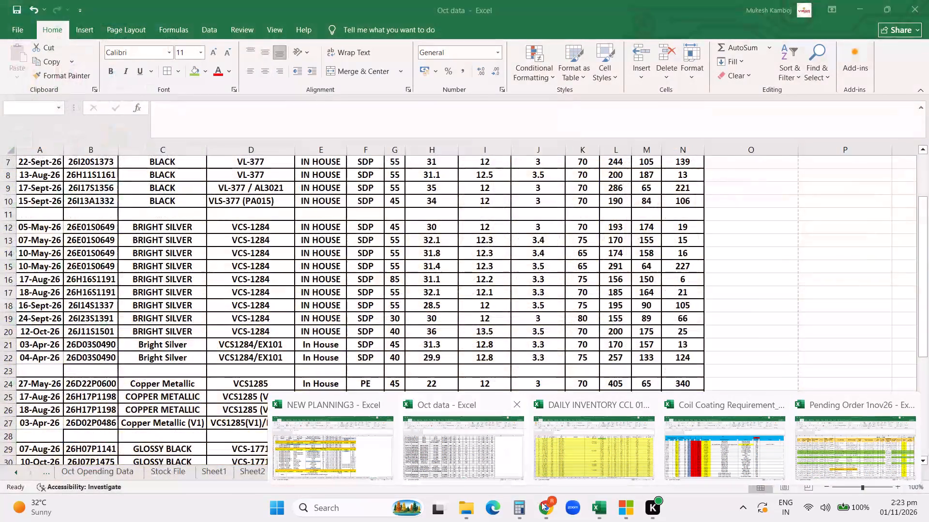
pyautogui.click(545, 507)
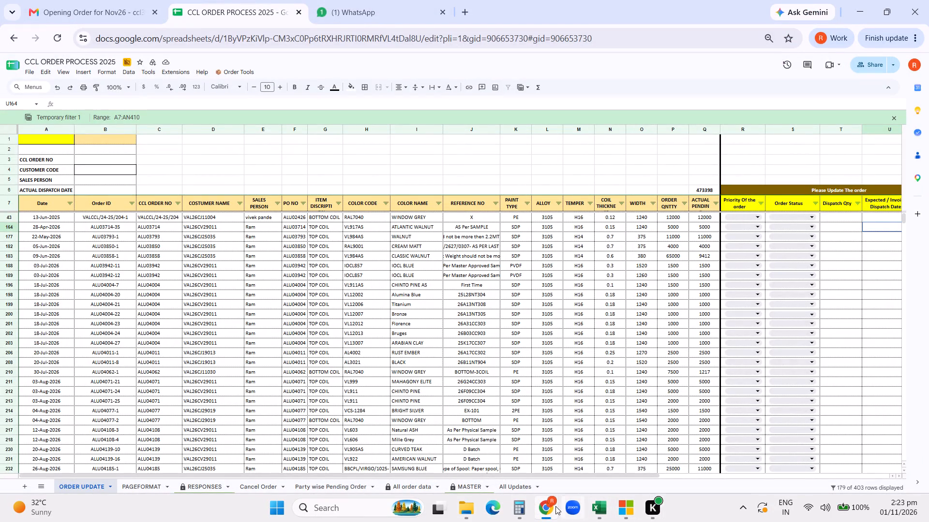
pyautogui.click(606, 512)
pyautogui.click(795, 455)
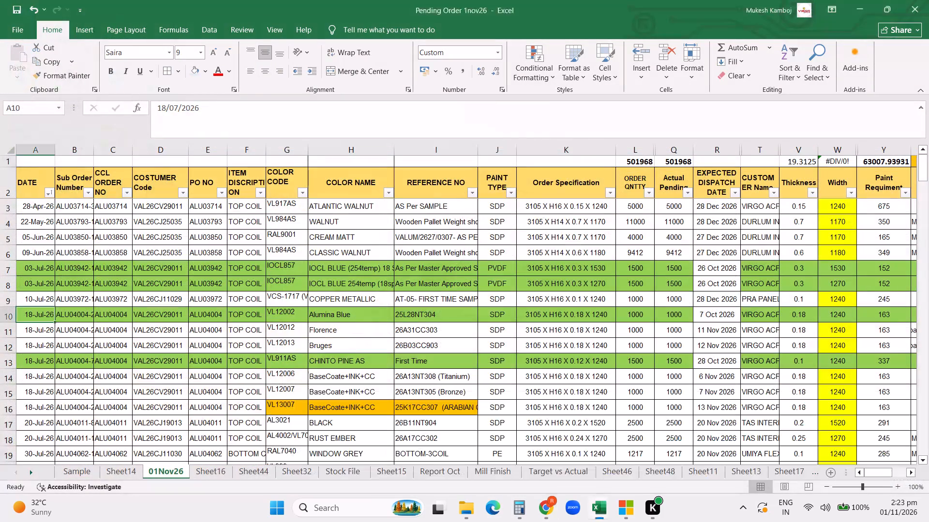
pyautogui.click(8, 300)
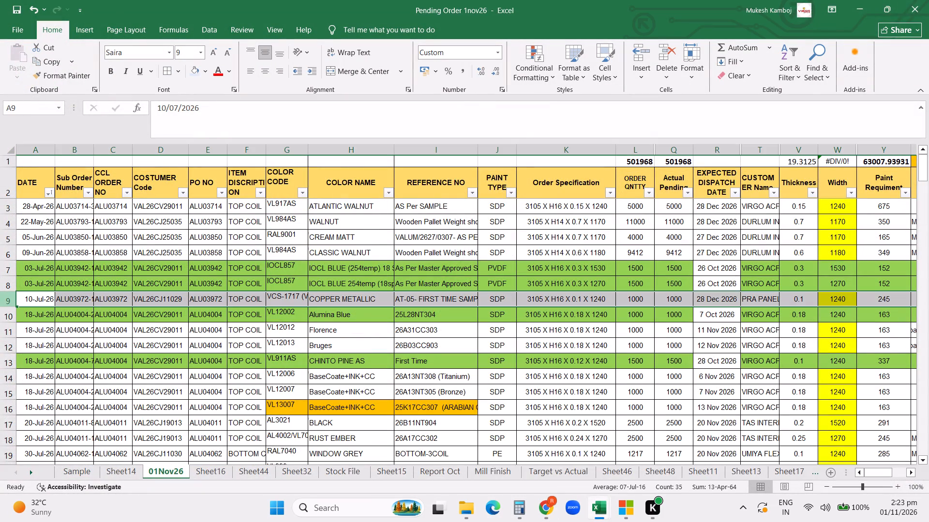
pyautogui.hotkey('ctrl', 'shift', '=')
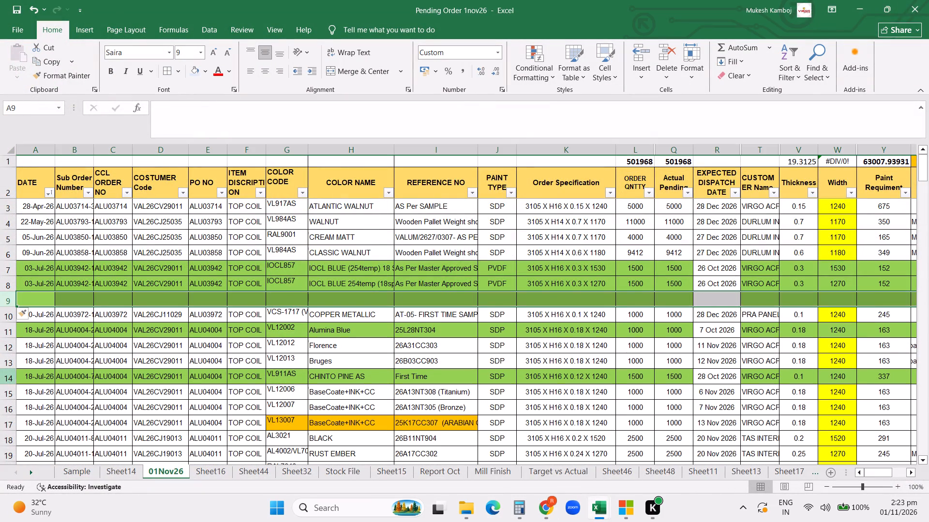
pyautogui.click(5, 378)
pyautogui.hotkey('ctrl', 'x')
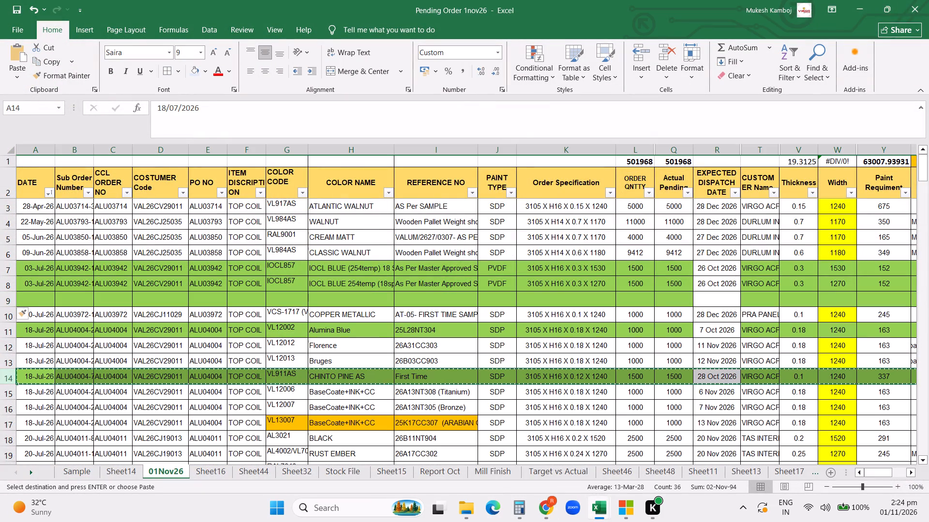
pyautogui.click(1, 301)
pyautogui.hotkey('ctrl', 'v')
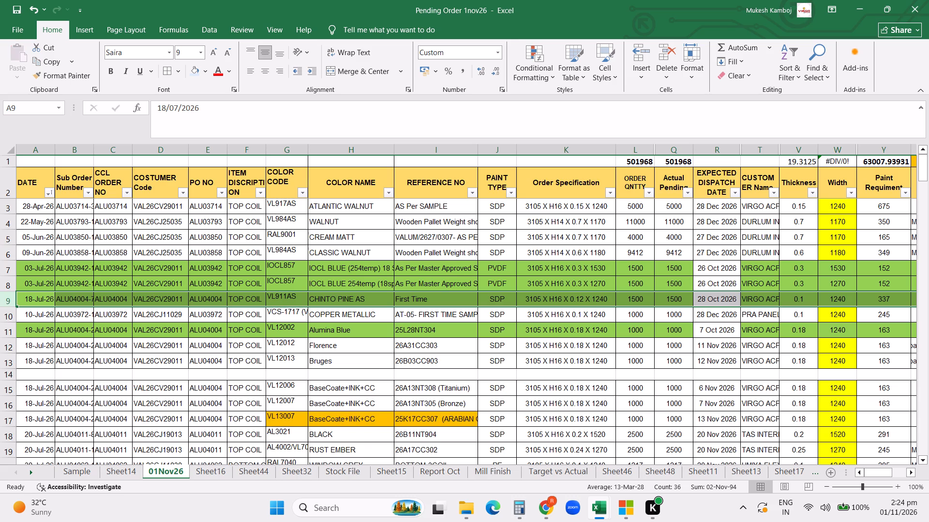
pyautogui.click(4, 375)
pyautogui.hotkey('ctrl', '-')
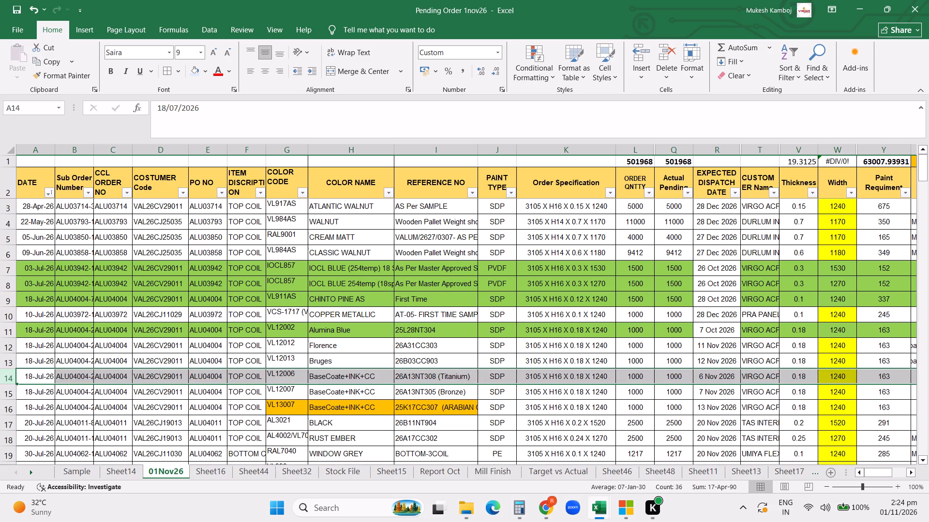
# Widen the Sub Order Number column enough to show the full order numbers.
pyautogui.moveTo(93, 148); pyautogui.dragTo(102, 150)
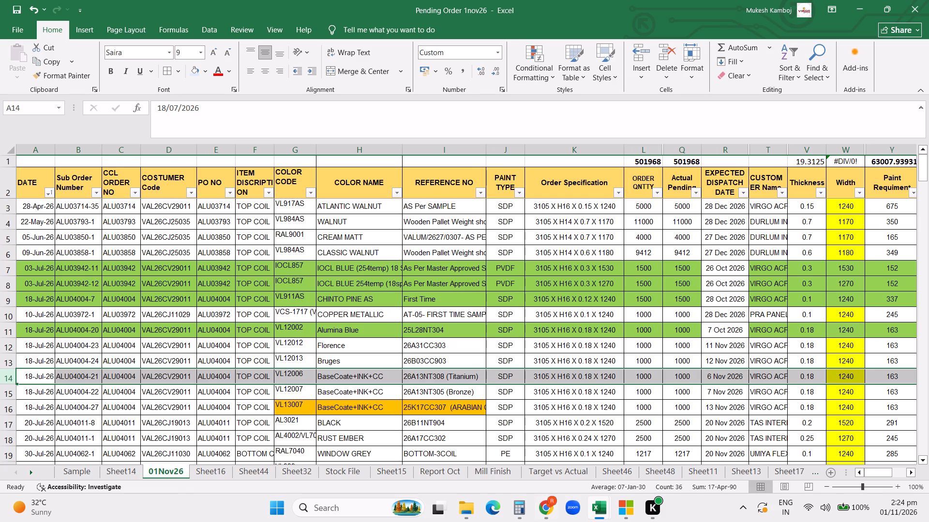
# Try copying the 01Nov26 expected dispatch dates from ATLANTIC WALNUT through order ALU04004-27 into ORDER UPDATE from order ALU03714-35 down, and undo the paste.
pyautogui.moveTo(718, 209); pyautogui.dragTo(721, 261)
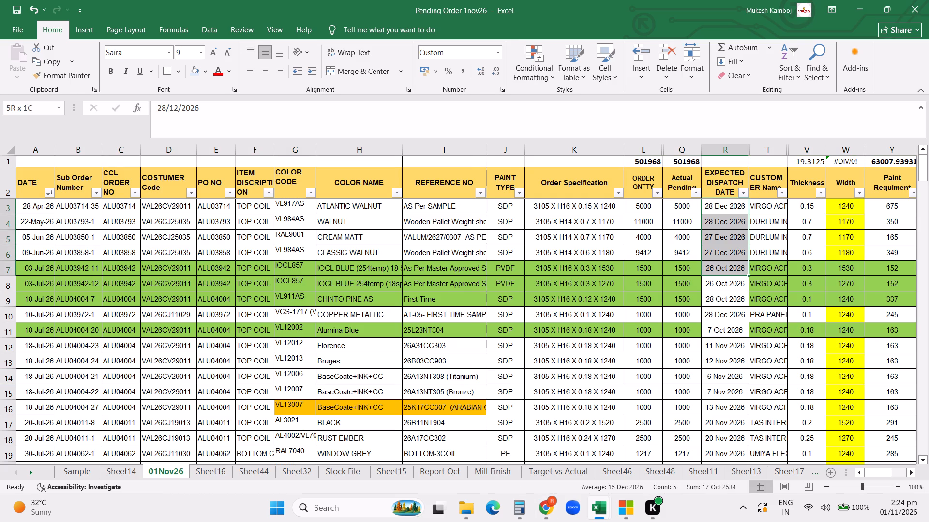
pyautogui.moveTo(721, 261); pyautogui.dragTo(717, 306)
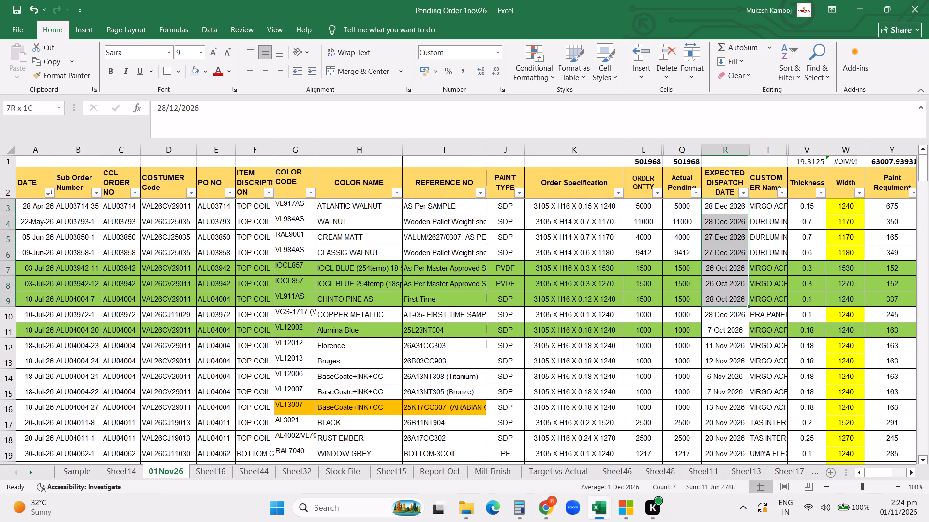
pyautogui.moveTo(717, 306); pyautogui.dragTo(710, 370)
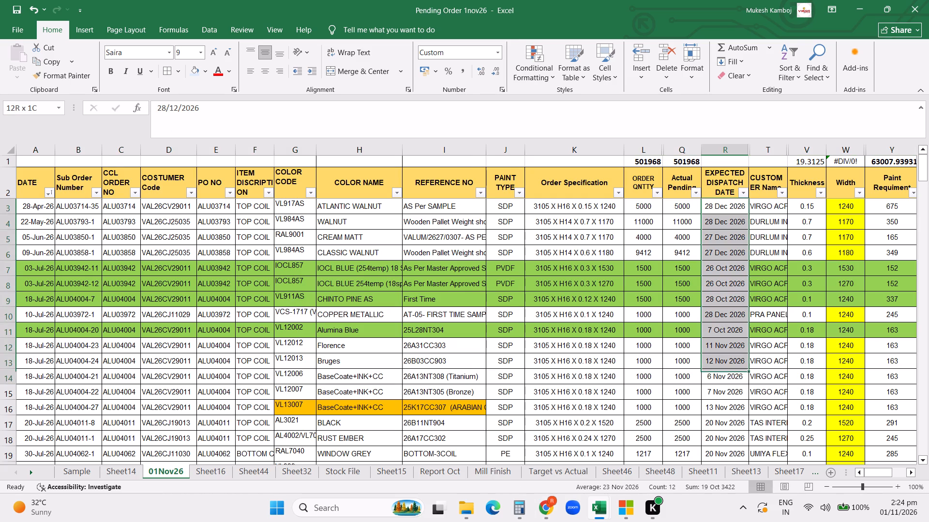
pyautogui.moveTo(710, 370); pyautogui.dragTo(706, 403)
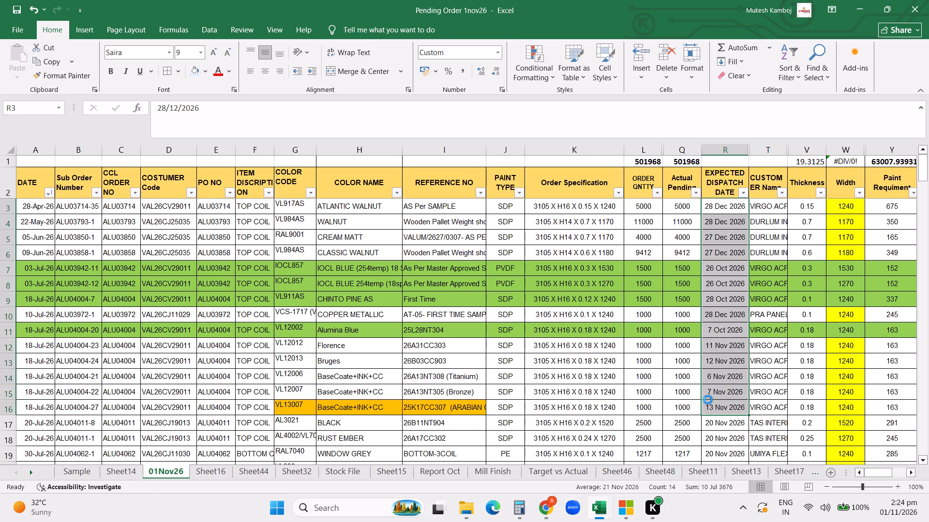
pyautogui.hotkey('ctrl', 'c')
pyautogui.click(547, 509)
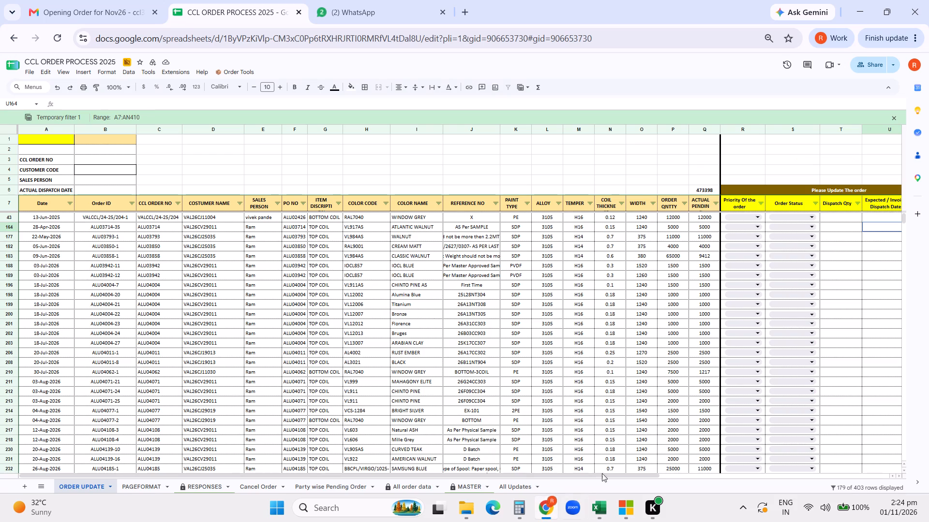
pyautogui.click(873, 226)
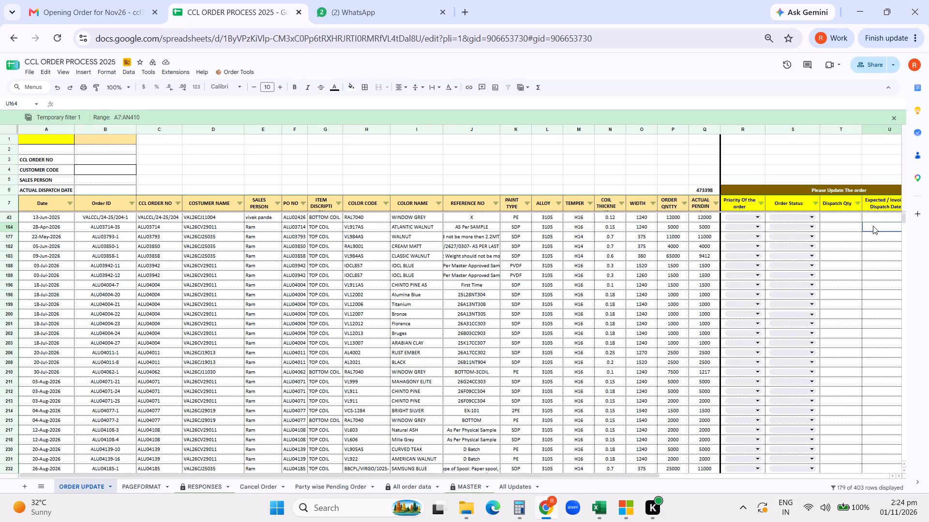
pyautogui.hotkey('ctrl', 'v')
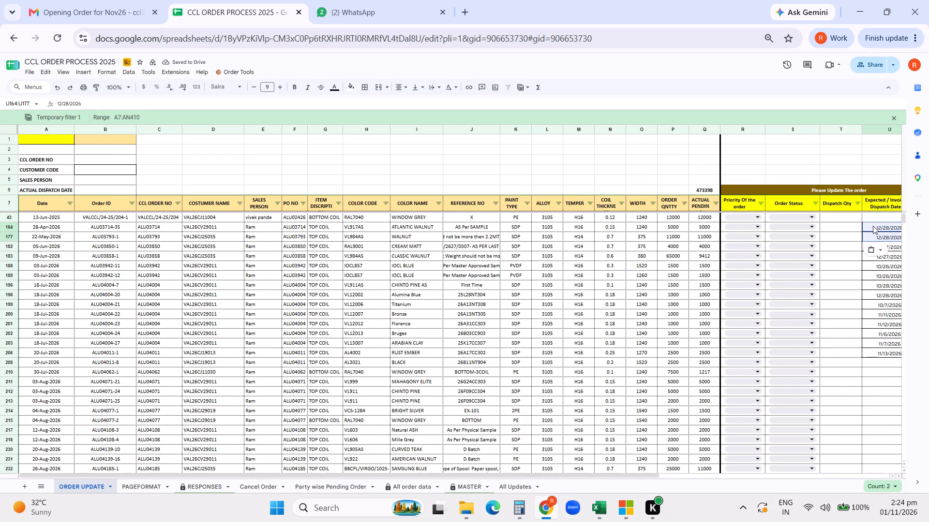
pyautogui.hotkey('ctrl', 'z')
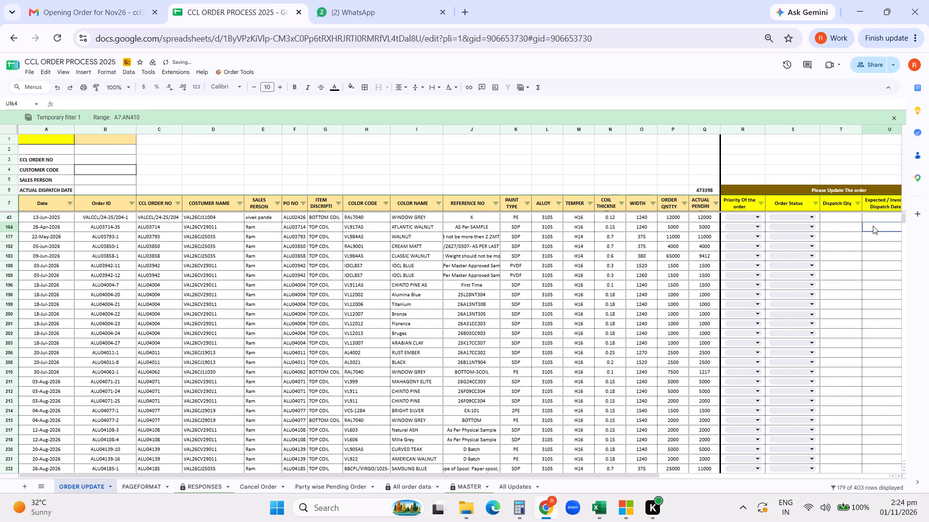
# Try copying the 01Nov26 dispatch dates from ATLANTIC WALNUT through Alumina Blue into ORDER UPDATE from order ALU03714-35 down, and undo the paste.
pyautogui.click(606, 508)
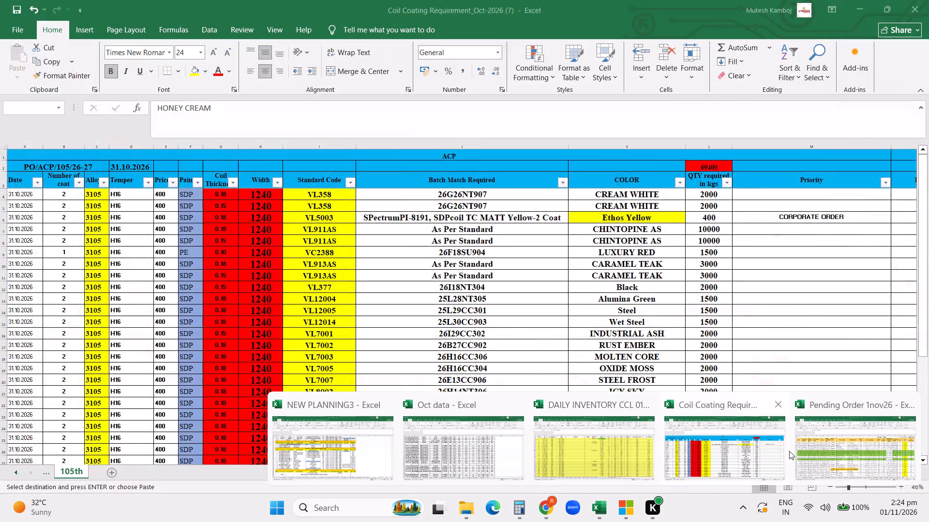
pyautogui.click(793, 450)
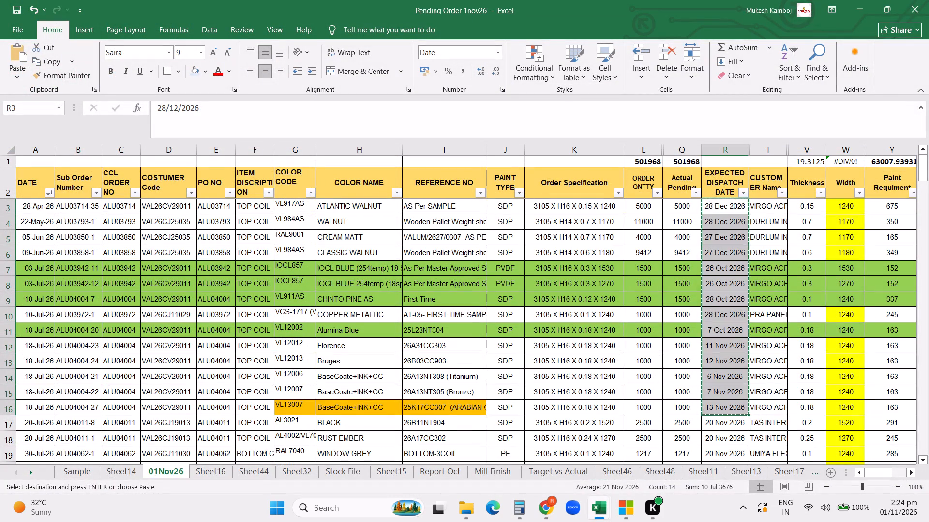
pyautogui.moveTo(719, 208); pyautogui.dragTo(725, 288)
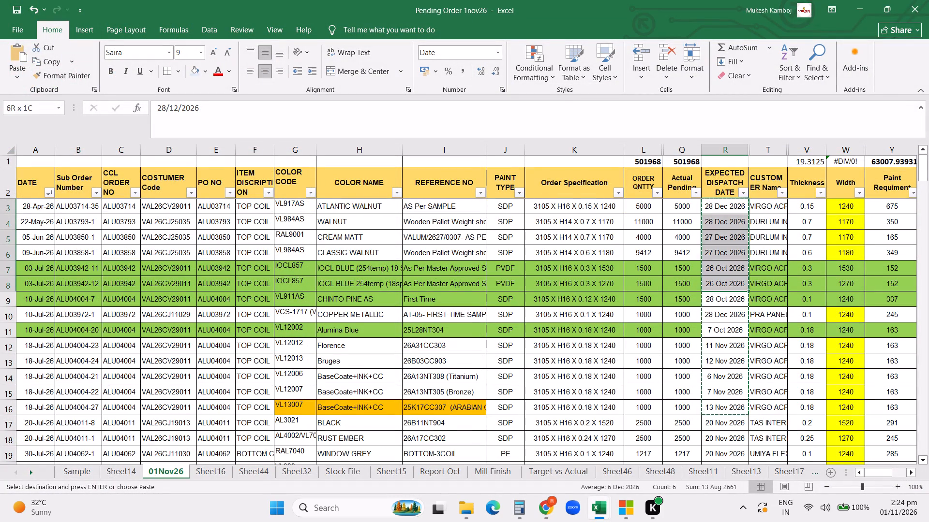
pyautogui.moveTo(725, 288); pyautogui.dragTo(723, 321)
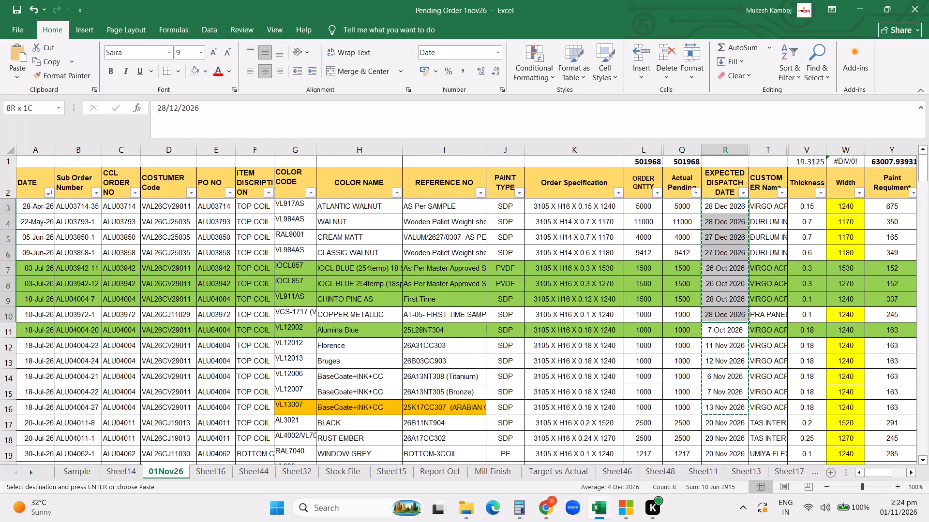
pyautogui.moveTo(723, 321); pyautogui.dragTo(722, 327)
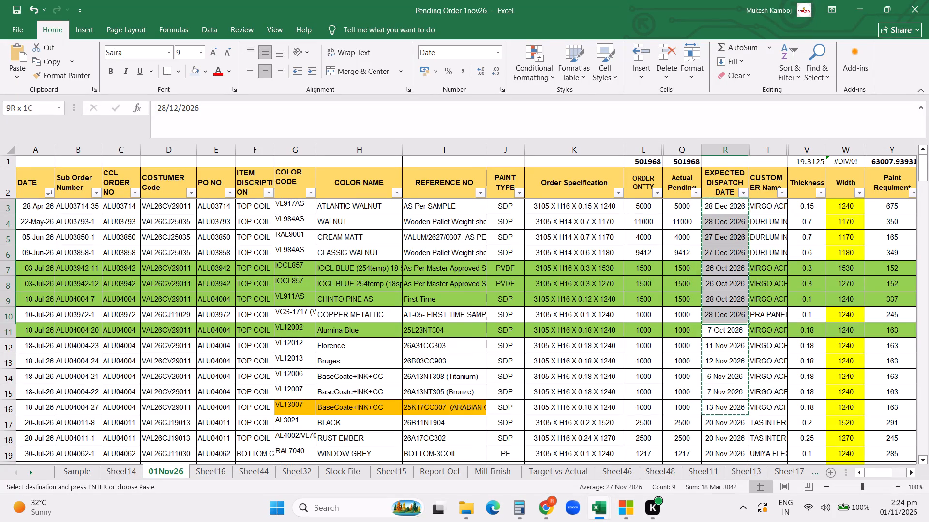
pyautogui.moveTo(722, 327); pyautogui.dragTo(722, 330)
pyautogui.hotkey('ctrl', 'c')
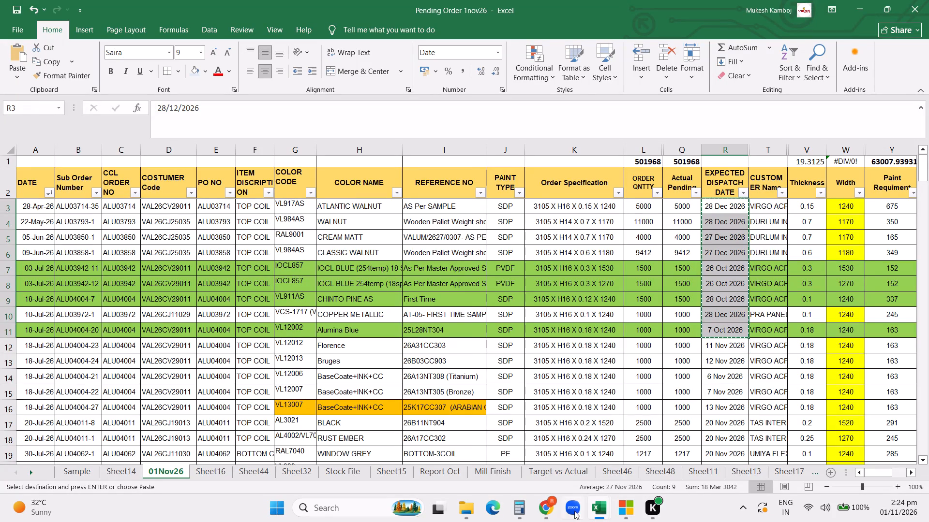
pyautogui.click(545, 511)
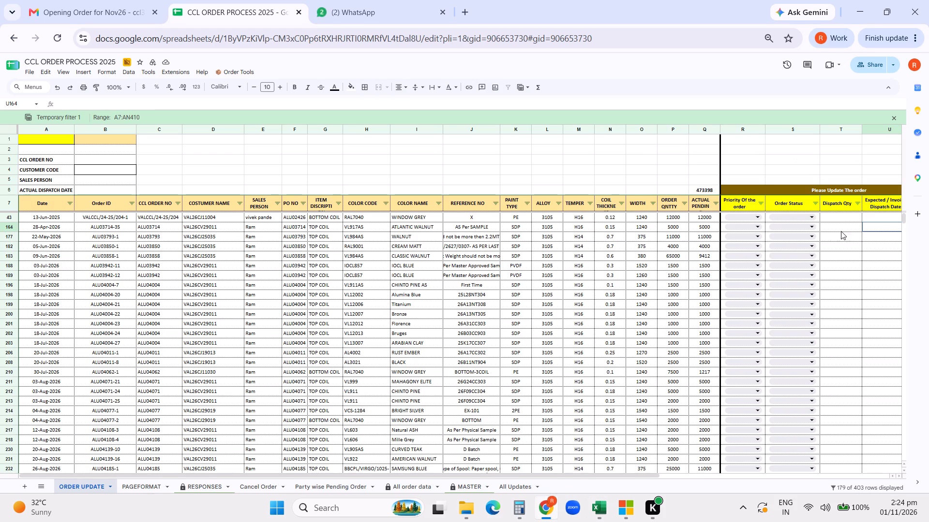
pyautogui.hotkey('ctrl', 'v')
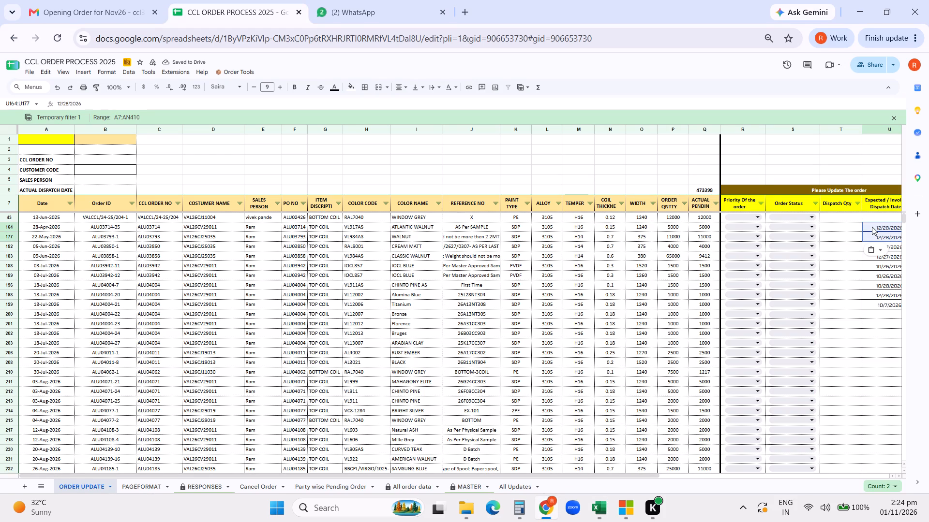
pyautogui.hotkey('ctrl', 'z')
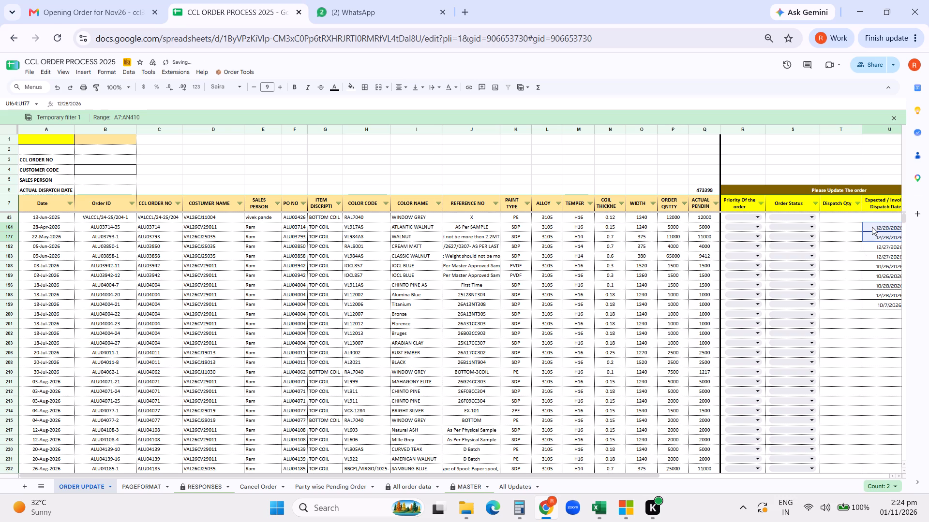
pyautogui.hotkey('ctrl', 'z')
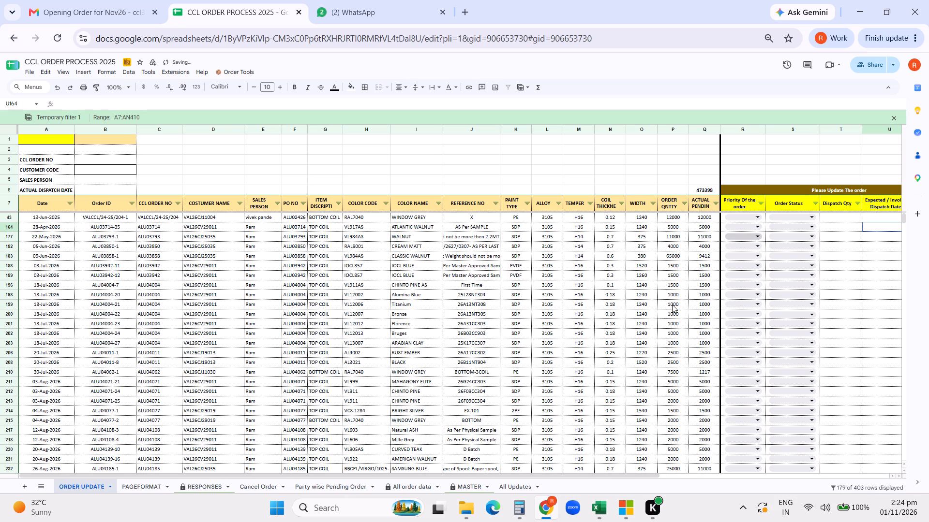
pyautogui.click(597, 507)
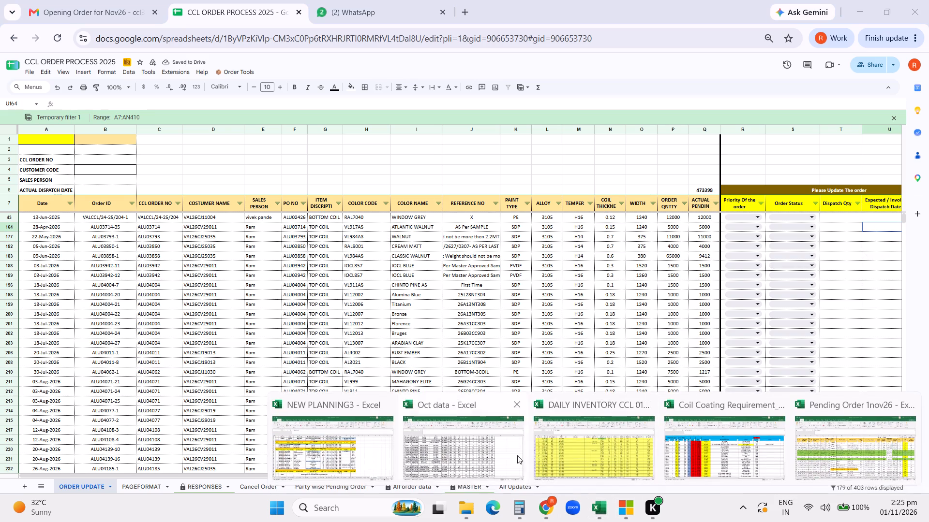
pyautogui.click(805, 453)
pyautogui.click(730, 208)
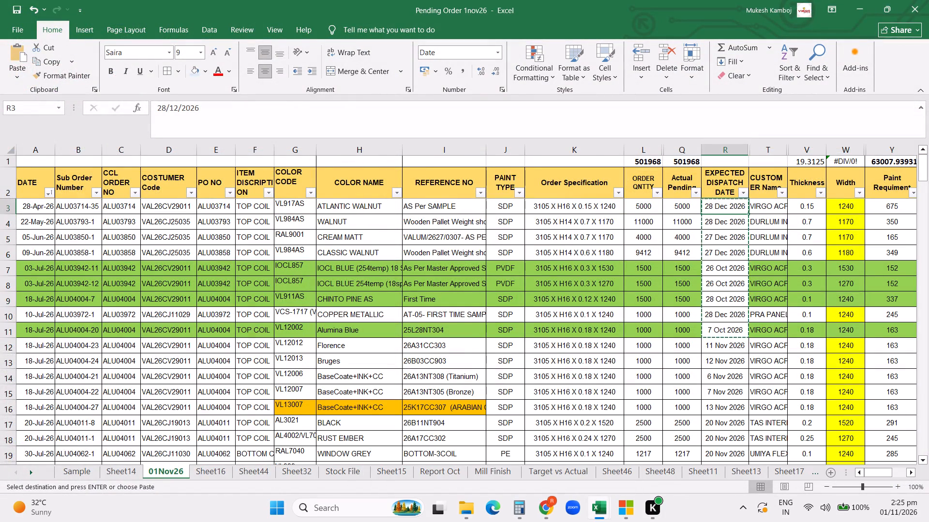
pyautogui.moveTo(730, 208); pyautogui.dragTo(728, 250)
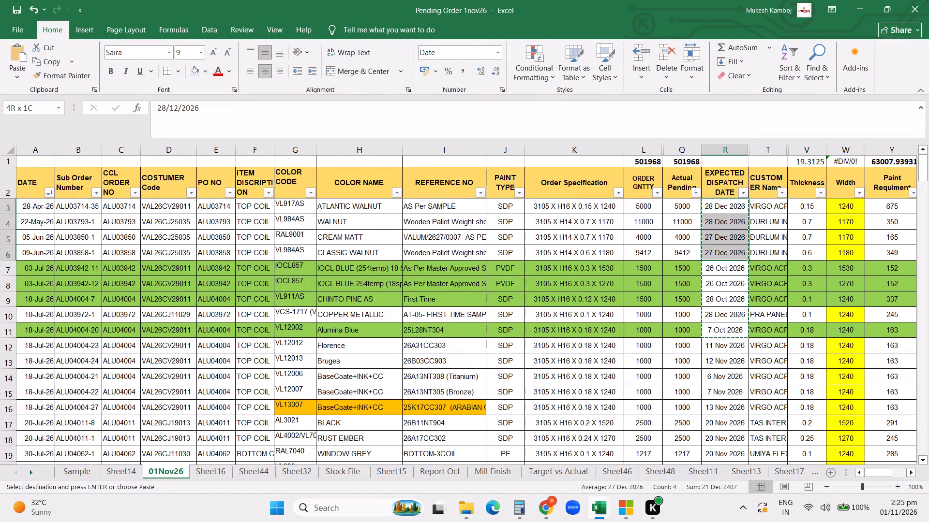
pyautogui.moveTo(728, 250); pyautogui.dragTo(727, 281)
pyautogui.hotkey('ctrl', 'c')
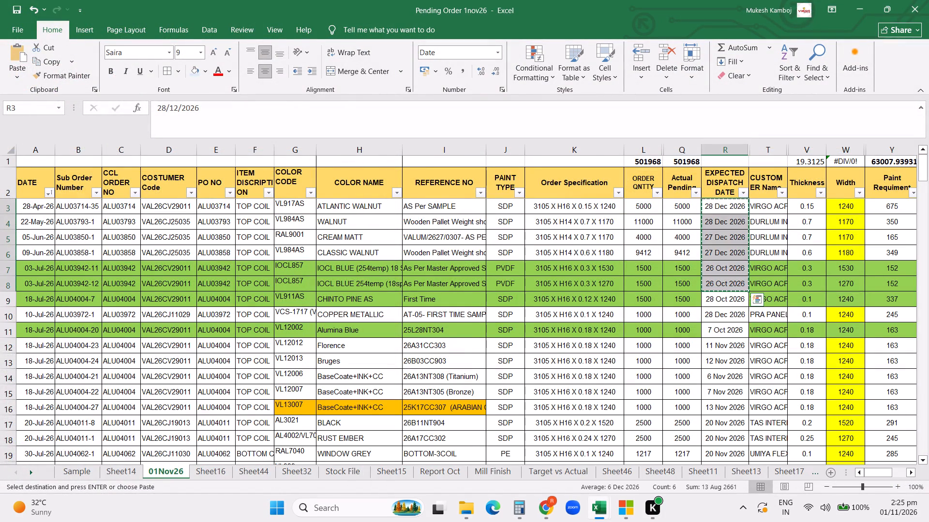
pyautogui.click(546, 510)
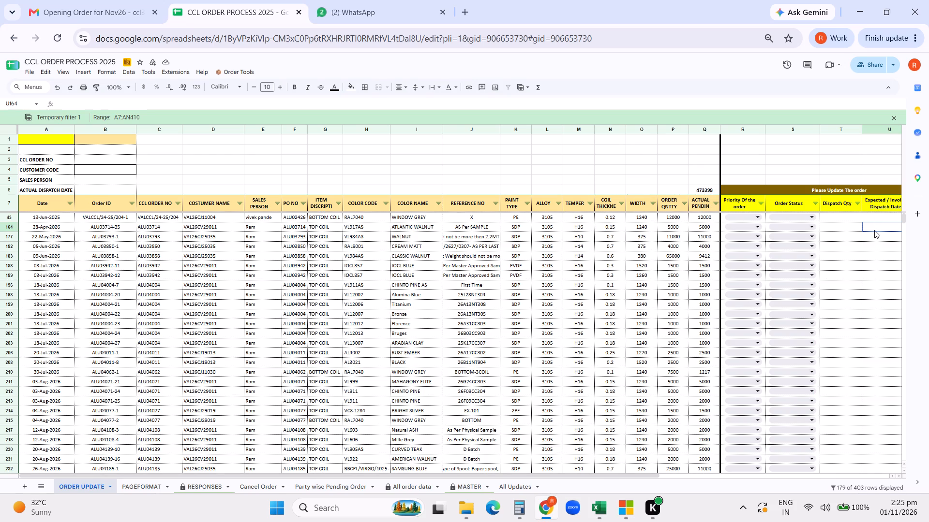
pyautogui.hotkey('ctrl', 'v')
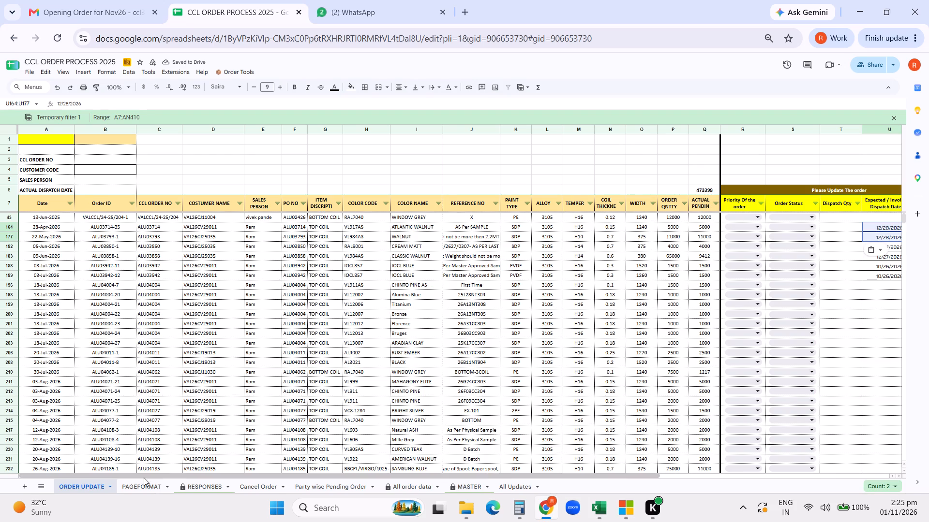
pyautogui.click(595, 509)
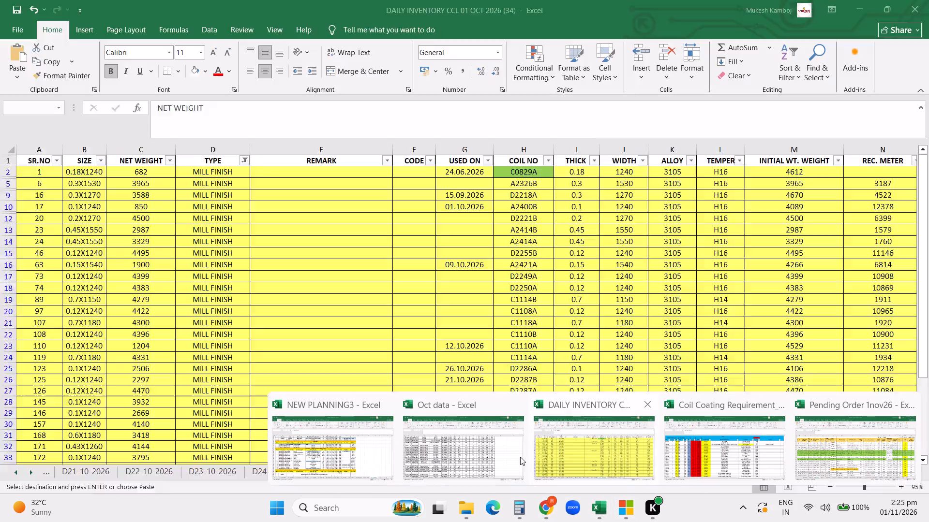
pyautogui.click(833, 471)
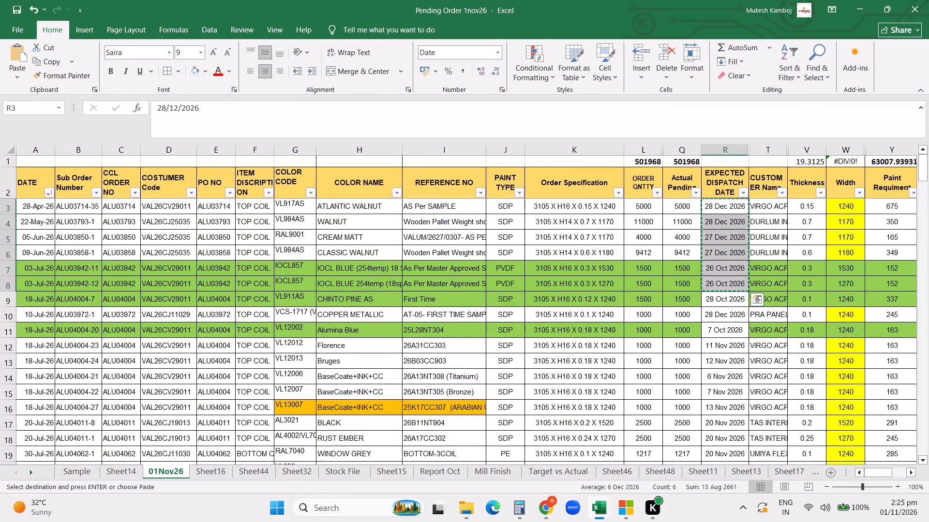
pyautogui.click(726, 300)
pyautogui.hotkey('ctrl', 'c')
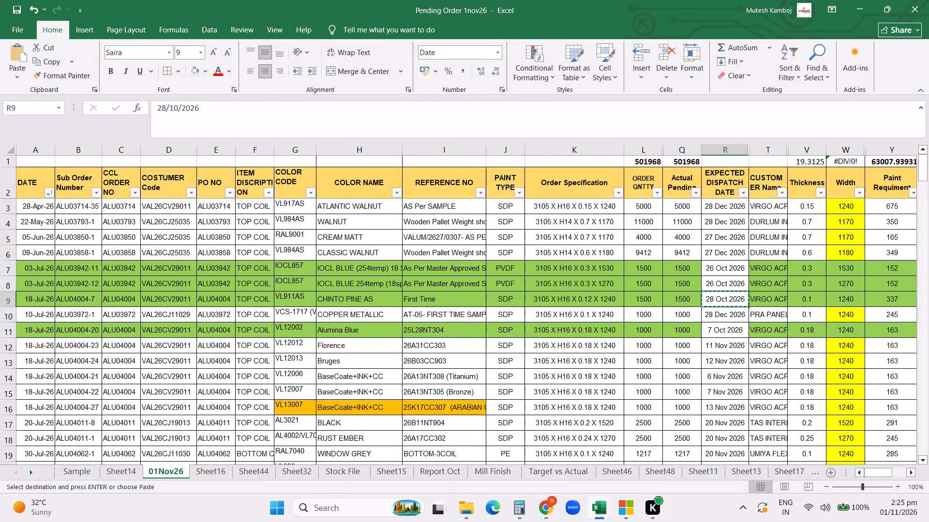
pyautogui.click(596, 512)
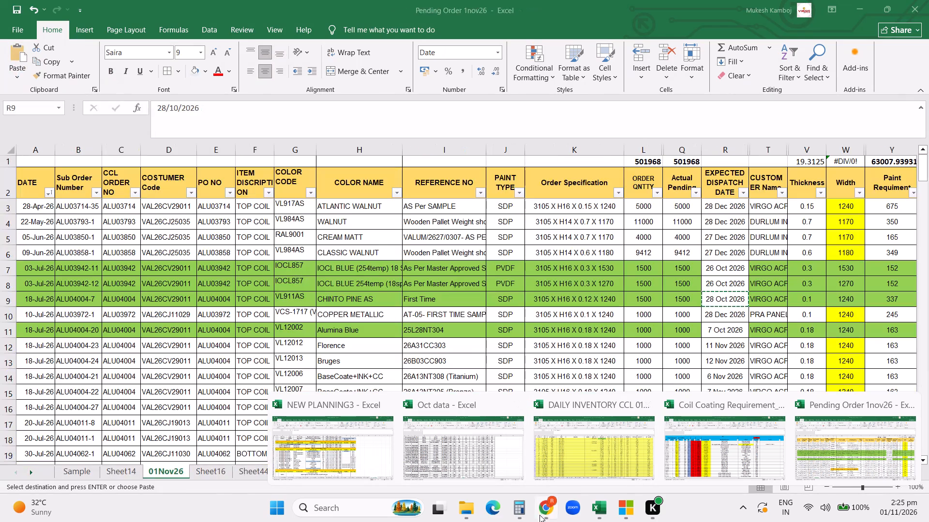
pyautogui.click(546, 515)
pyautogui.click(883, 283)
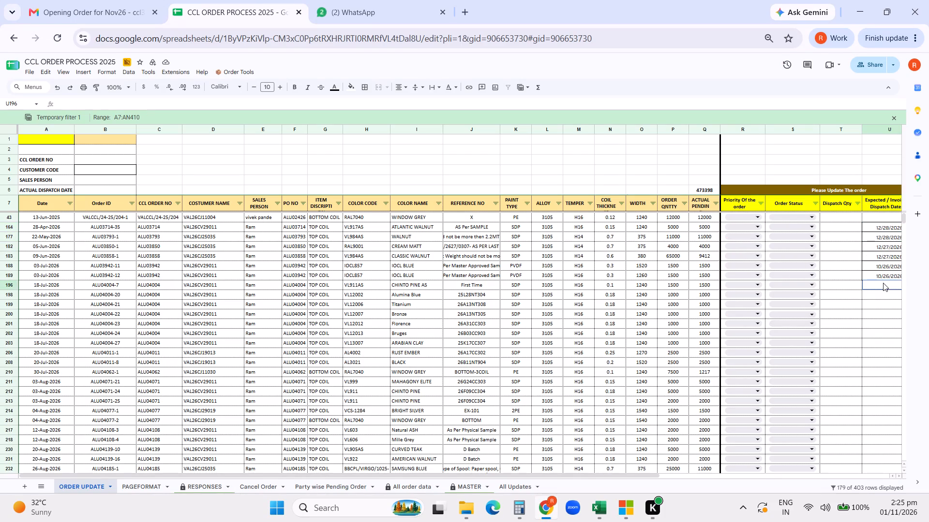
pyautogui.hotkey('ctrl', 'v')
# Copy the 7 Oct 2026 dispatch date of Alumina Blue order ALU04004-20 from 01Nov26 into its ORDER UPDATE row.
pyautogui.click(602, 509)
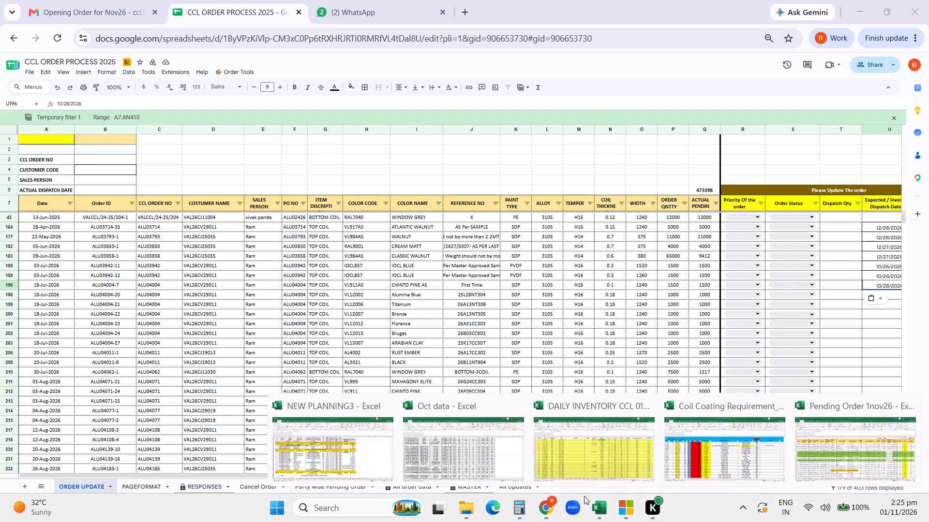
pyautogui.click(811, 462)
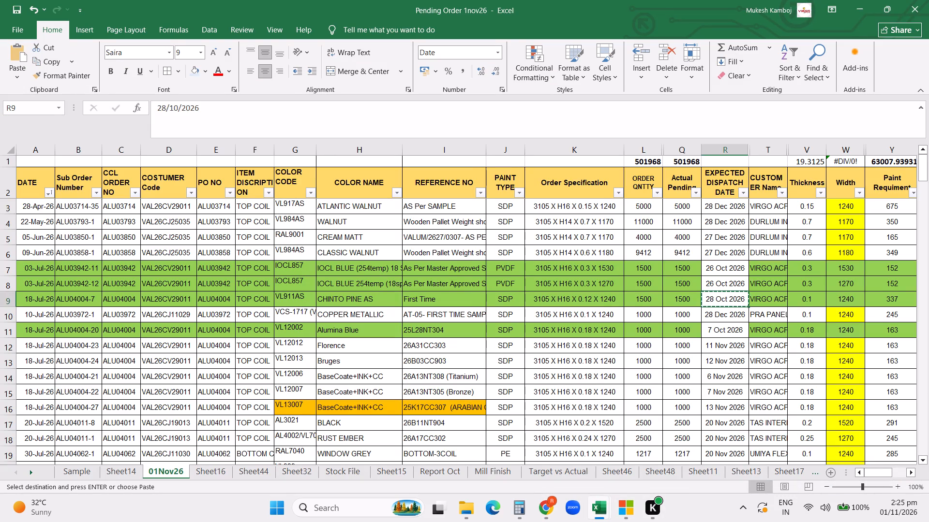
pyautogui.click(726, 330)
pyautogui.hotkey('ctrl', 'c')
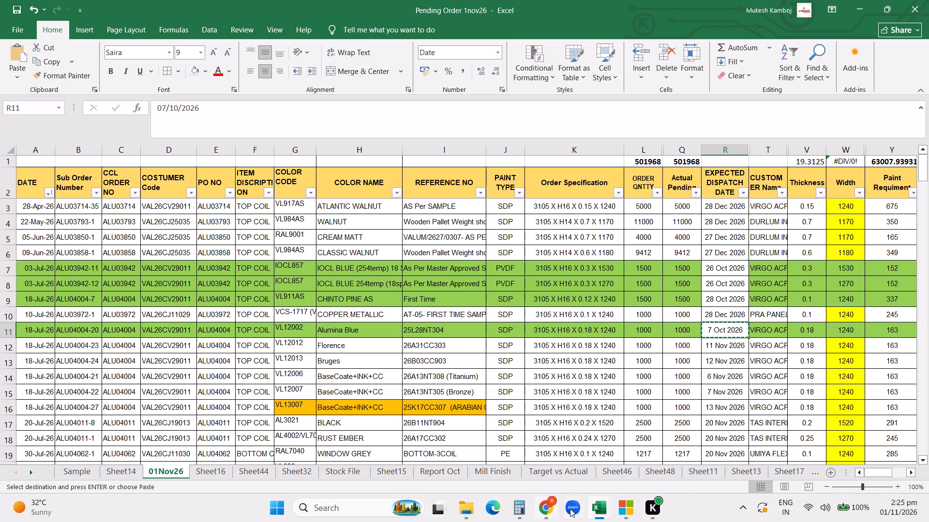
pyautogui.click(552, 512)
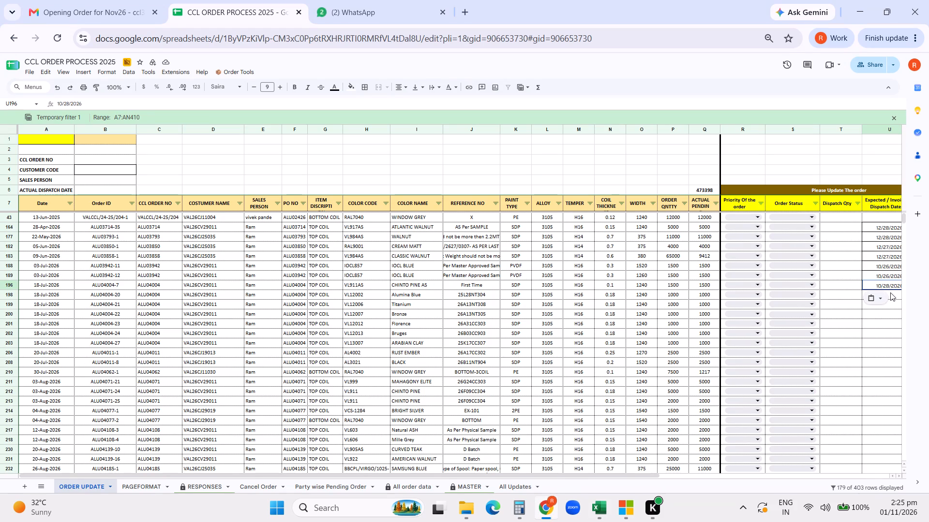
pyautogui.click(890, 292)
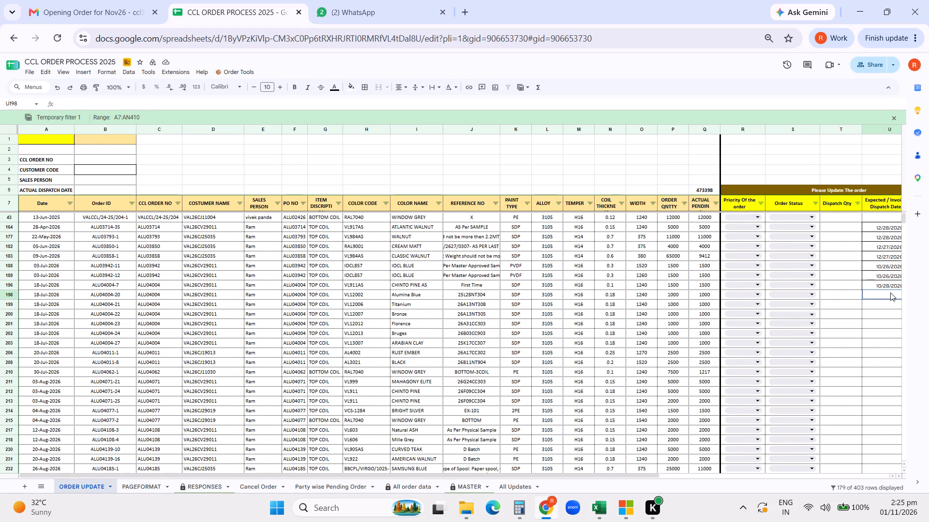
pyautogui.hotkey('ctrl', 'v')
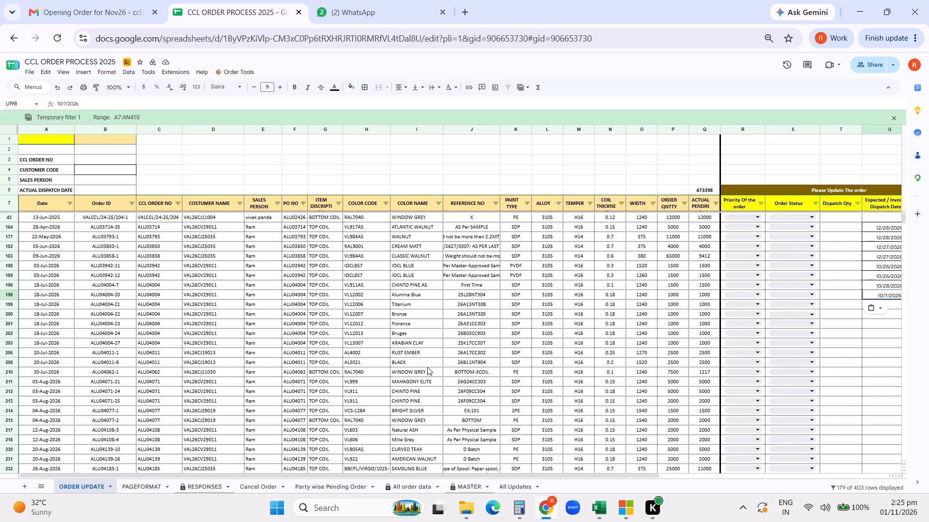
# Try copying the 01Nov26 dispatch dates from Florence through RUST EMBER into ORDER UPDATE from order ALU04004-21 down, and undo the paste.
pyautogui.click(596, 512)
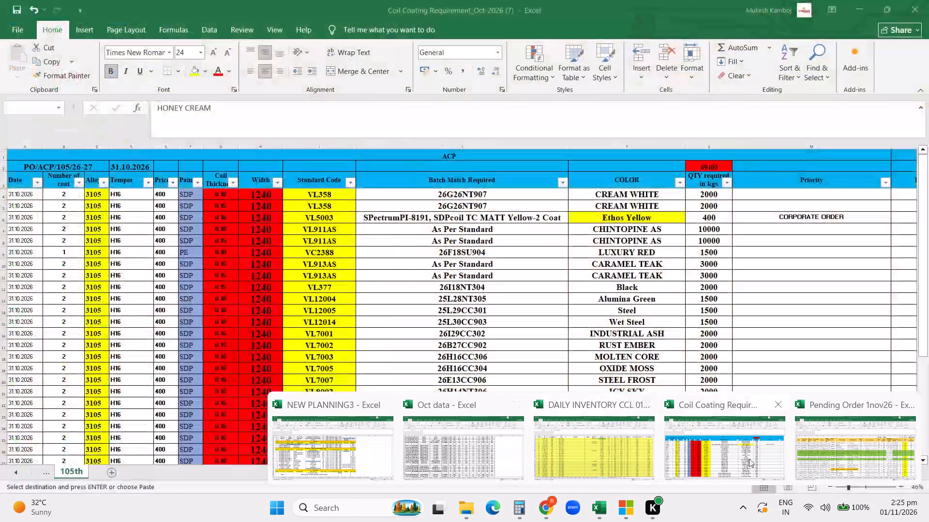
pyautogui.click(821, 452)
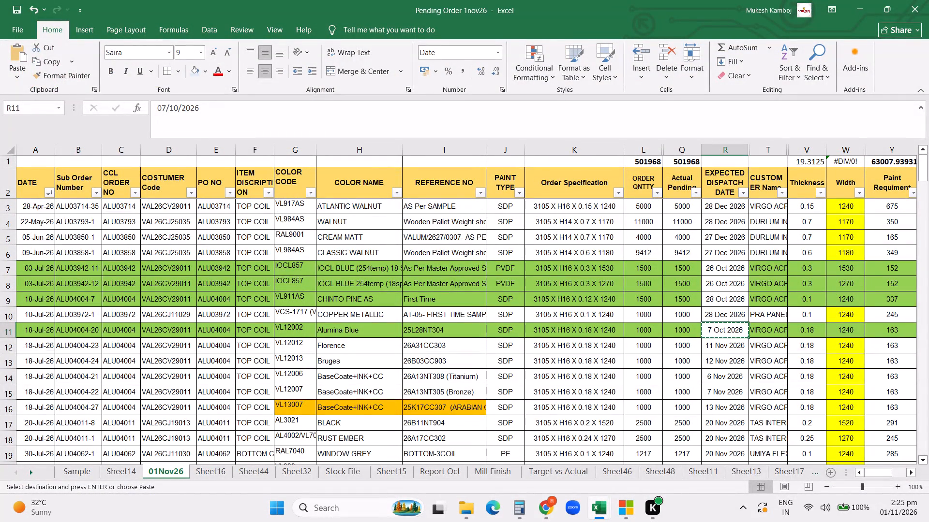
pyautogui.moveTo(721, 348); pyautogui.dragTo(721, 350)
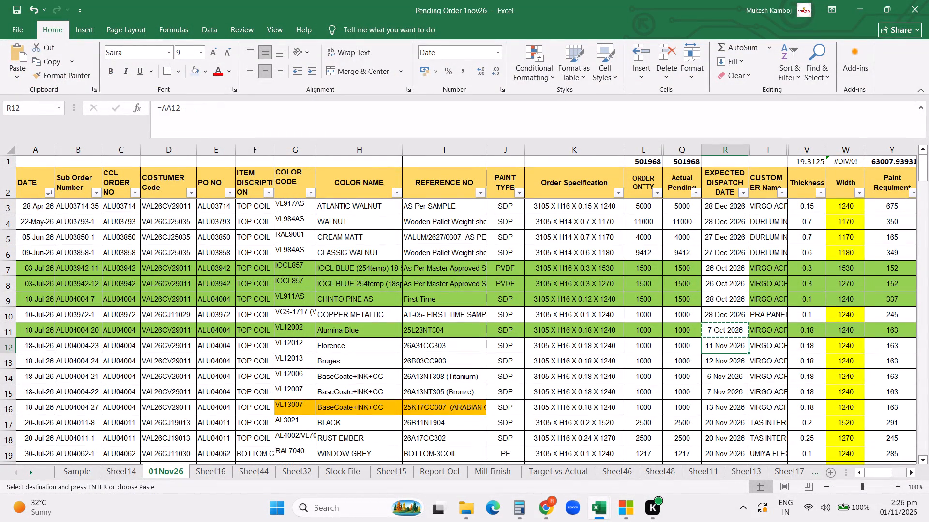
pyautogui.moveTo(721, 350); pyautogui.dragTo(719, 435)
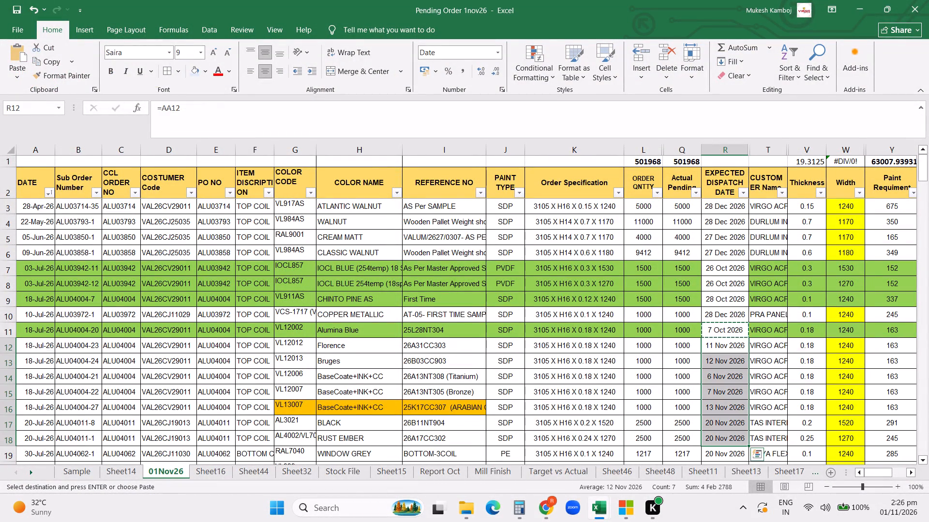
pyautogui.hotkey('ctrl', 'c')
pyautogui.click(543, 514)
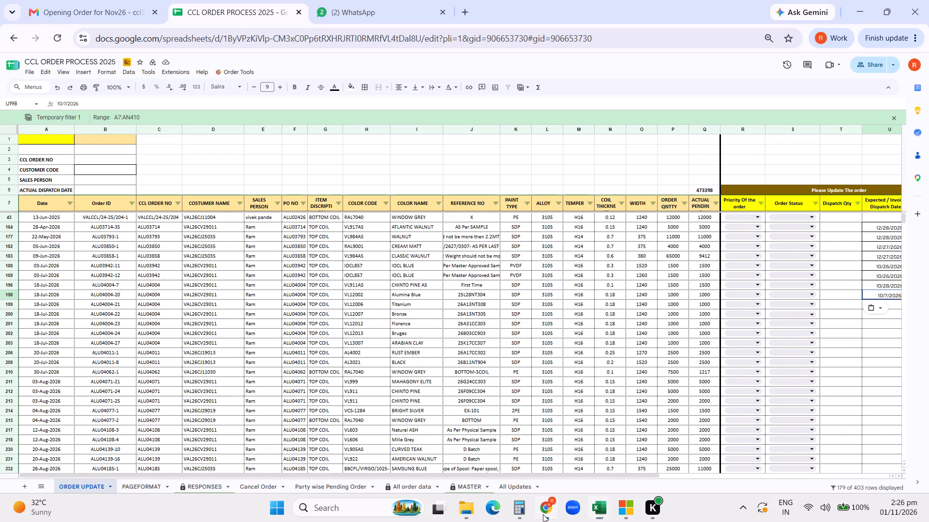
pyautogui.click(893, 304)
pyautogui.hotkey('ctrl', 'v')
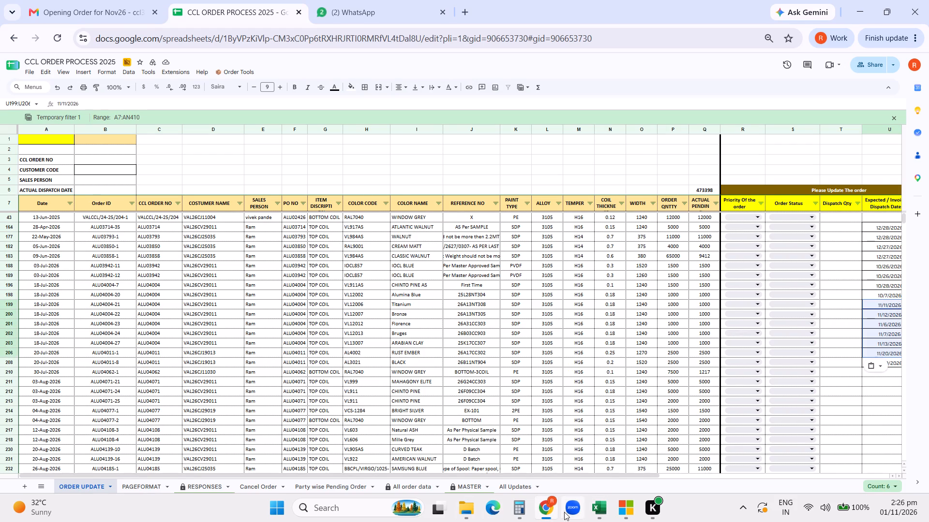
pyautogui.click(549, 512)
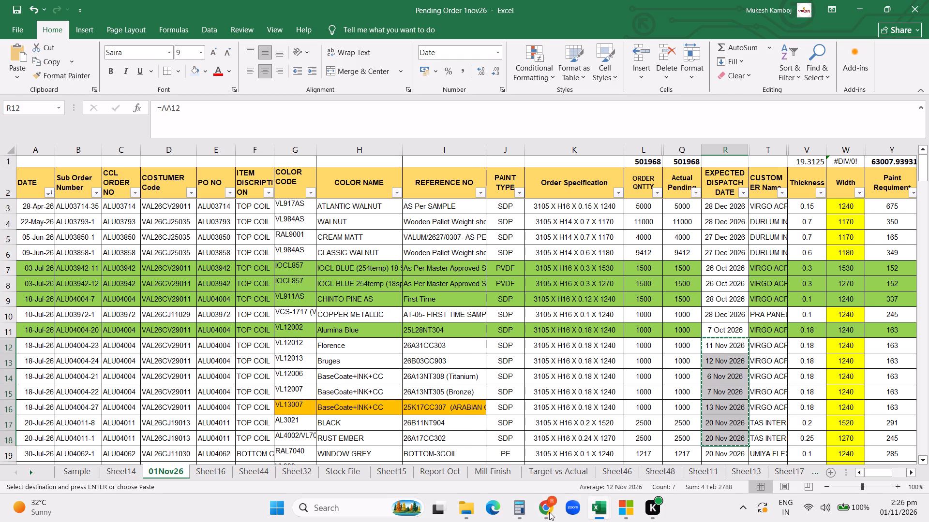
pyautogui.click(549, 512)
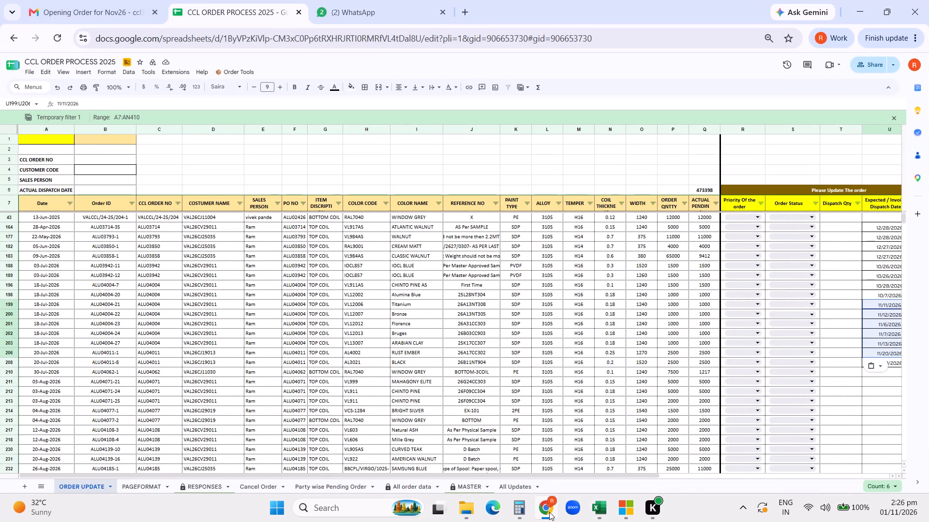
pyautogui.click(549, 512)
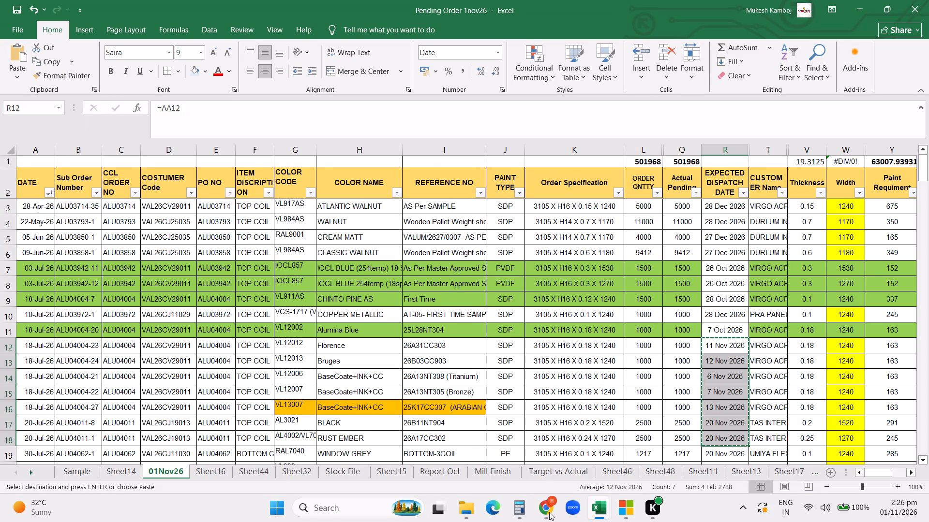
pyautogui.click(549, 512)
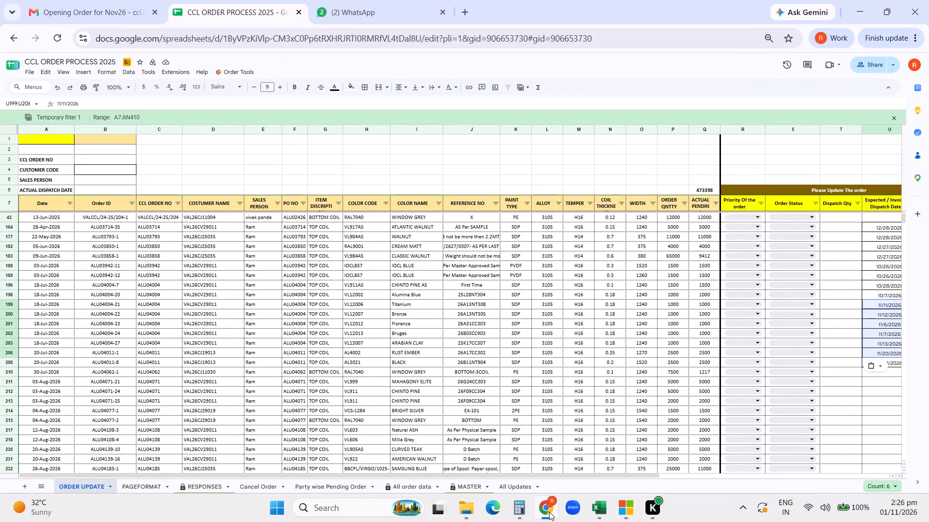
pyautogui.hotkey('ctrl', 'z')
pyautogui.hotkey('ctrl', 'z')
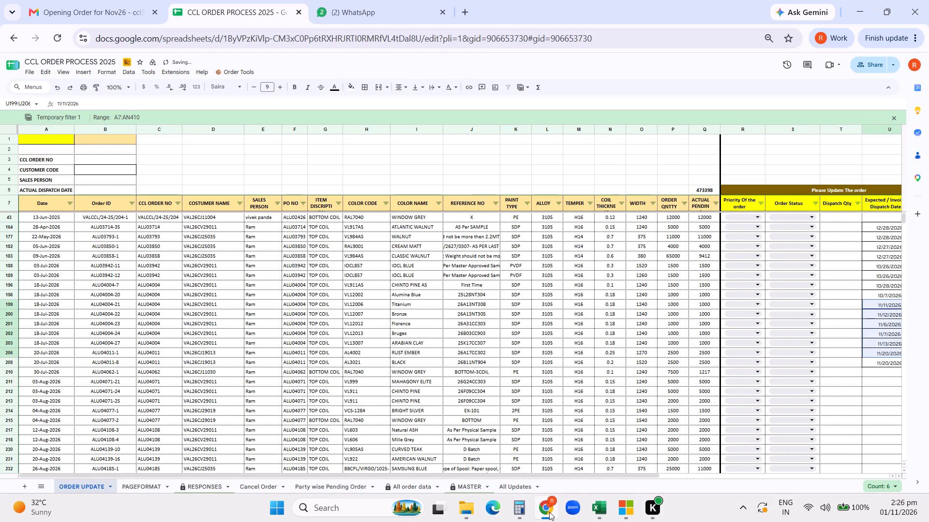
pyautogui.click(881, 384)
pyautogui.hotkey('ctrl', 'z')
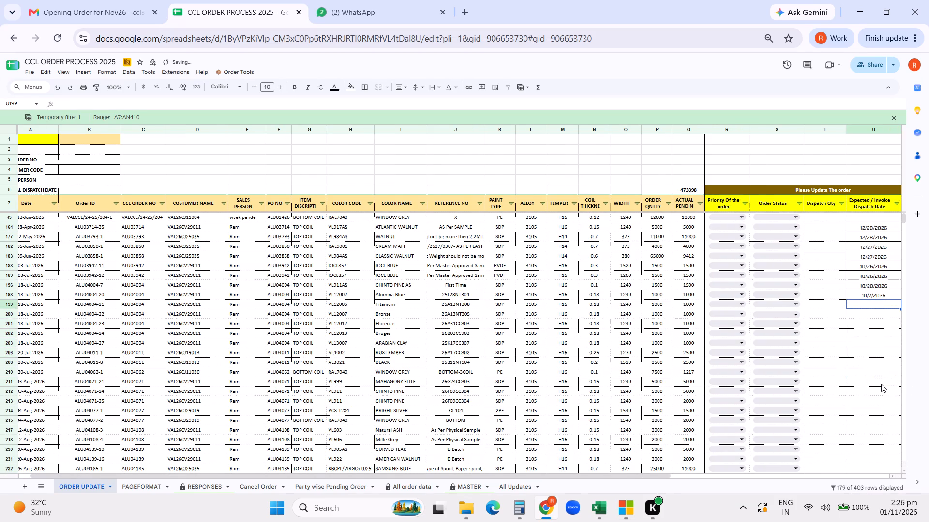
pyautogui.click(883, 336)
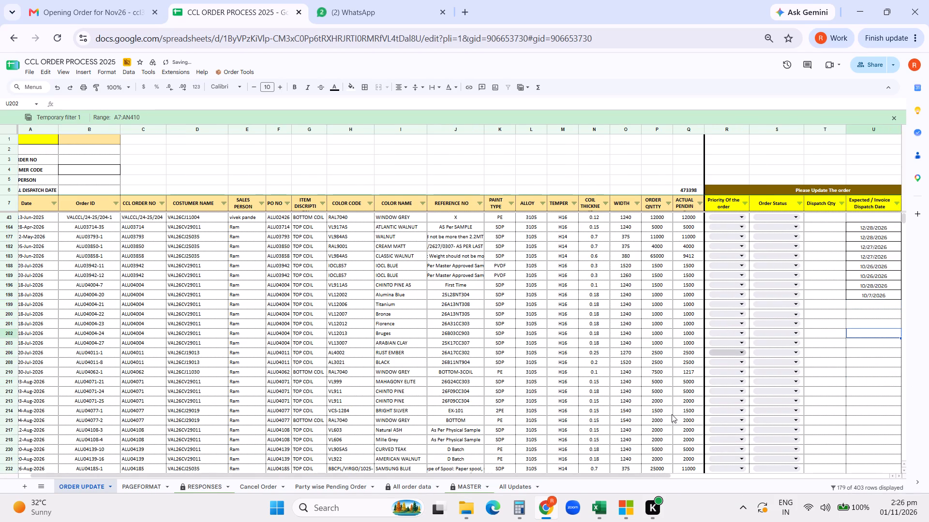
# Set the Order Status of orders ALU03714-35, ALU03793-1, ALU03850-1 and ALU03858-1 to Mill finish not available.
pyautogui.click(836, 262)
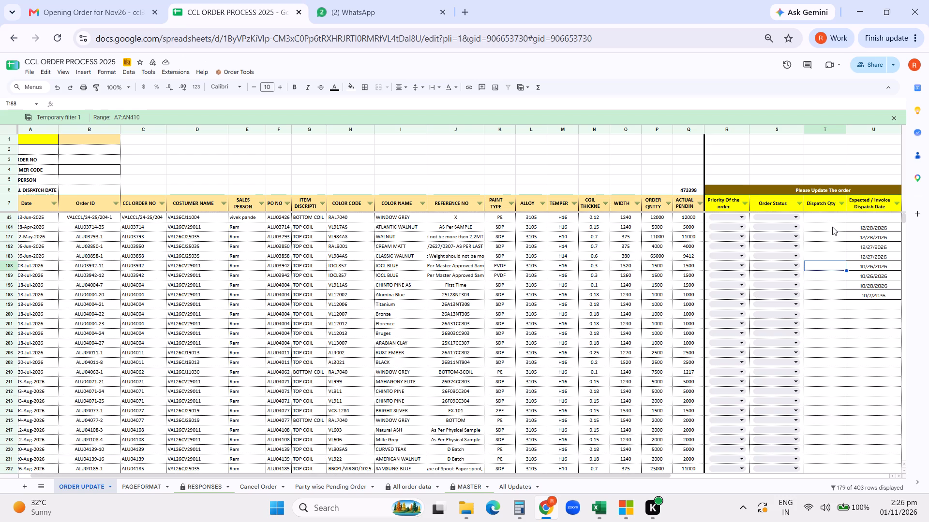
pyautogui.click(832, 227)
pyautogui.click(798, 227)
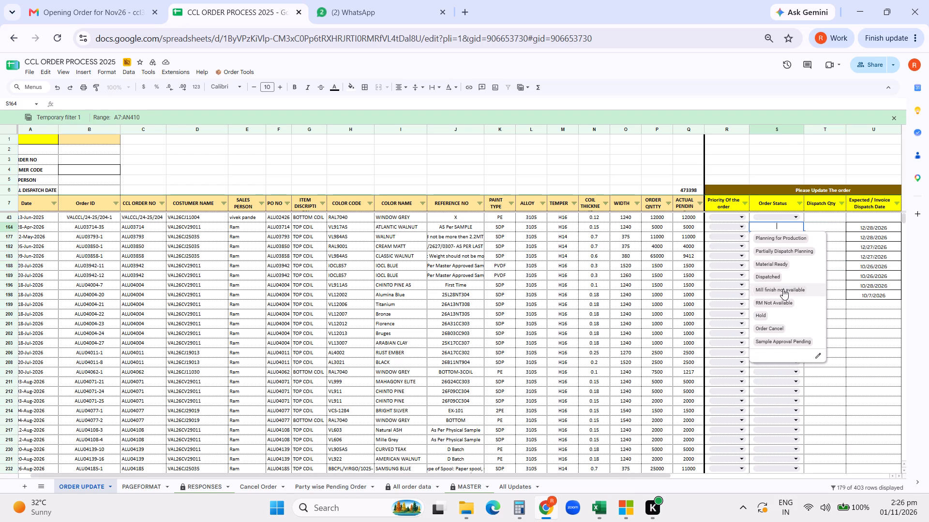
pyautogui.click(782, 290)
pyautogui.click(787, 237)
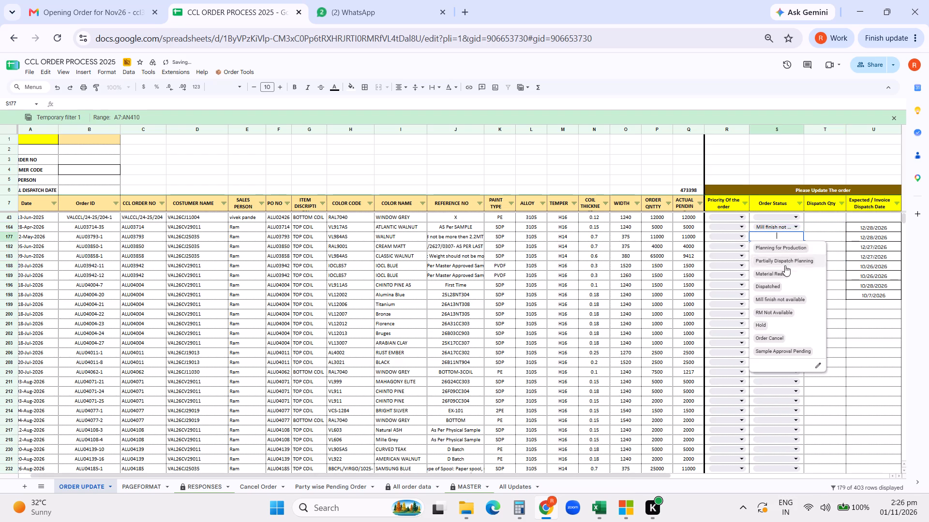
pyautogui.click(780, 300)
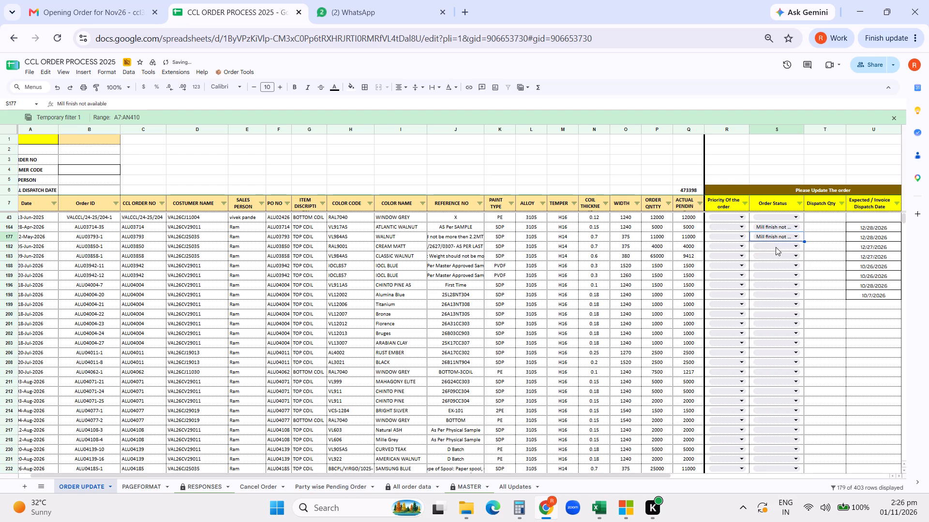
pyautogui.click(776, 247)
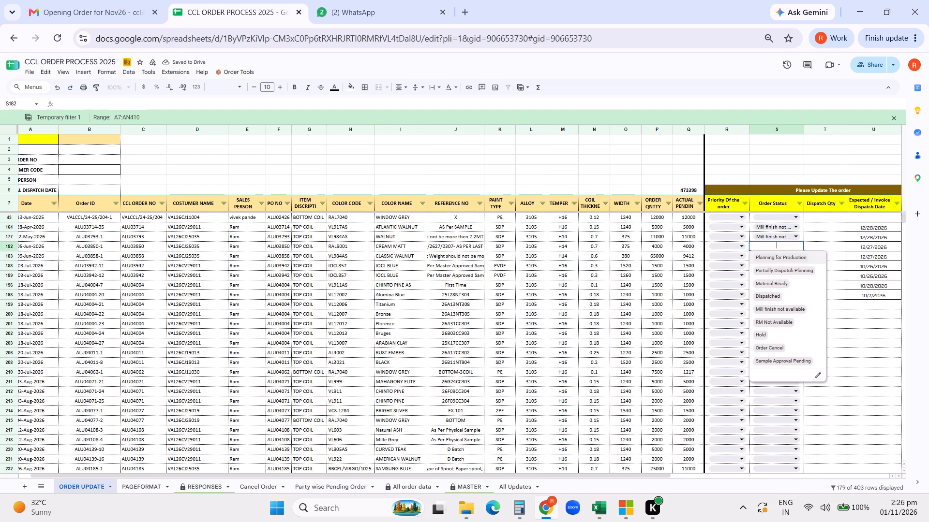
pyautogui.click(778, 311)
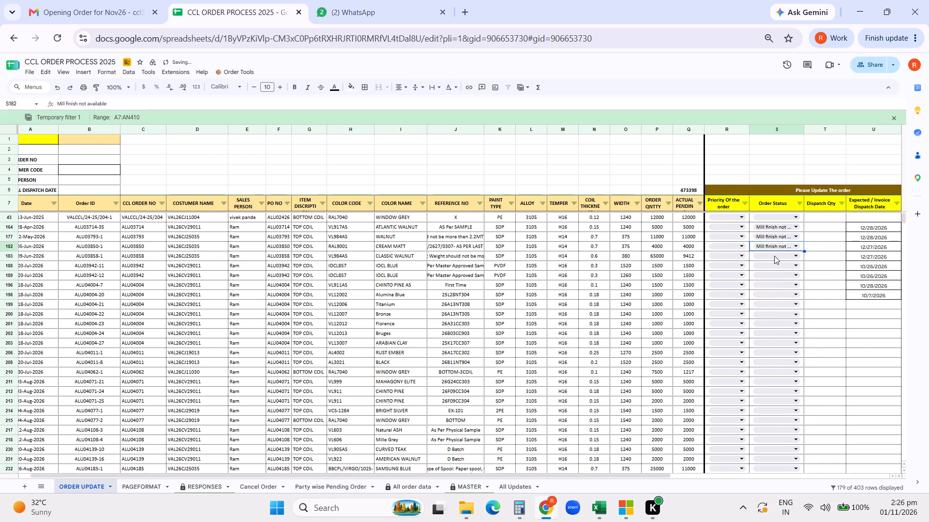
pyautogui.click(774, 256)
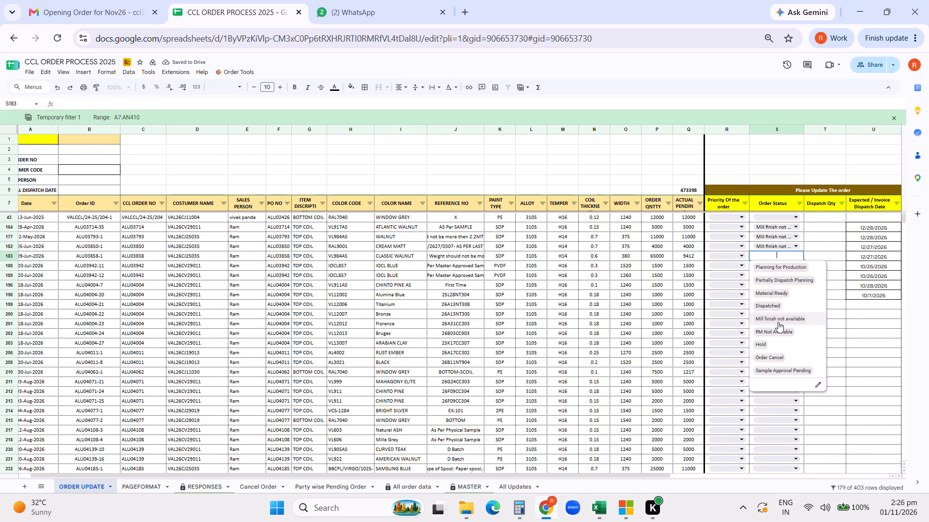
pyautogui.click(778, 321)
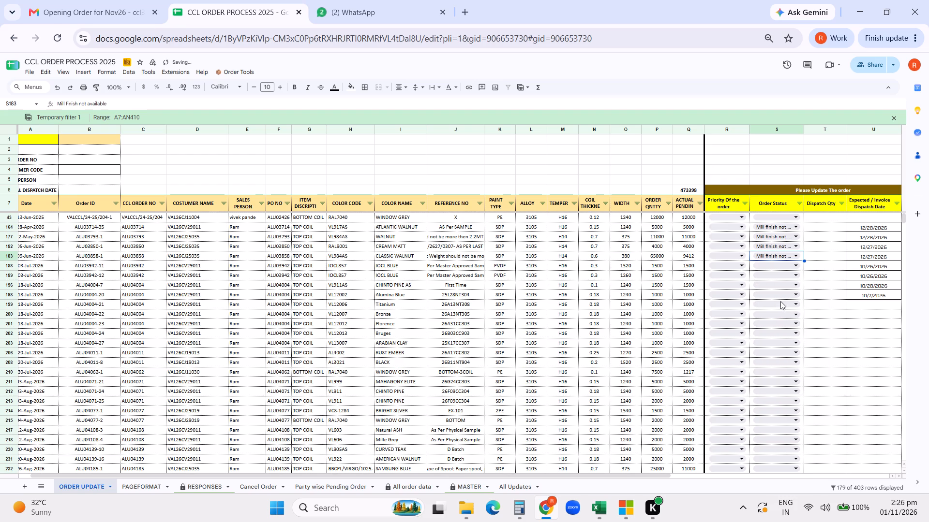
# Clear the expected dispatch dates of IOCL BLUE orders ALU03942-11 and ALU03942-12.
pyautogui.moveTo(867, 265); pyautogui.dragTo(866, 274)
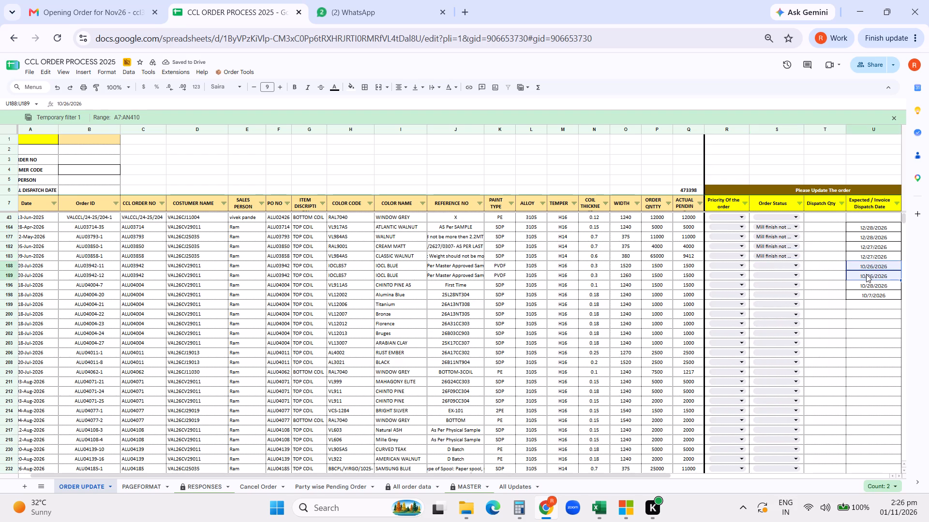
pyautogui.press('Delete')
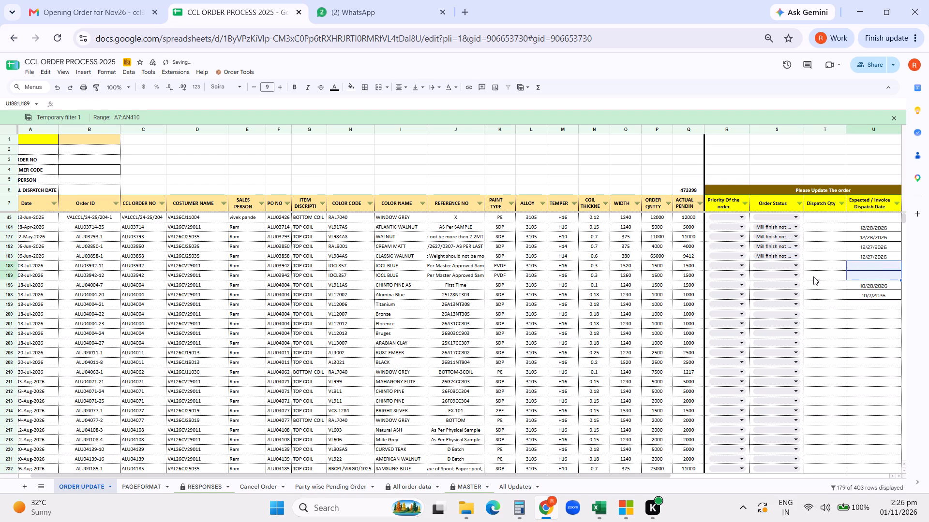
# Set CHINTO PINE AS order ALU04004-7 to Material Ready with an expected dispatch date of 11/1/2026.
pyautogui.click(867, 285)
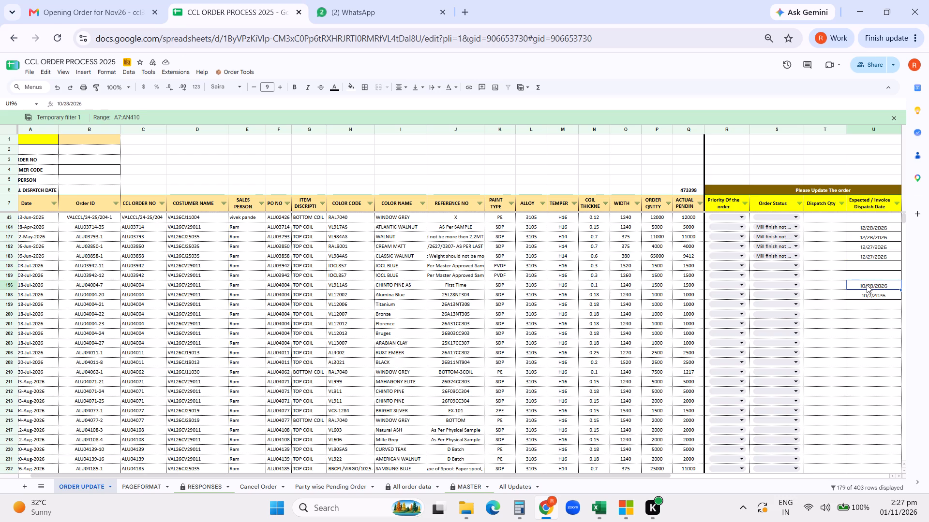
pyautogui.click(788, 283)
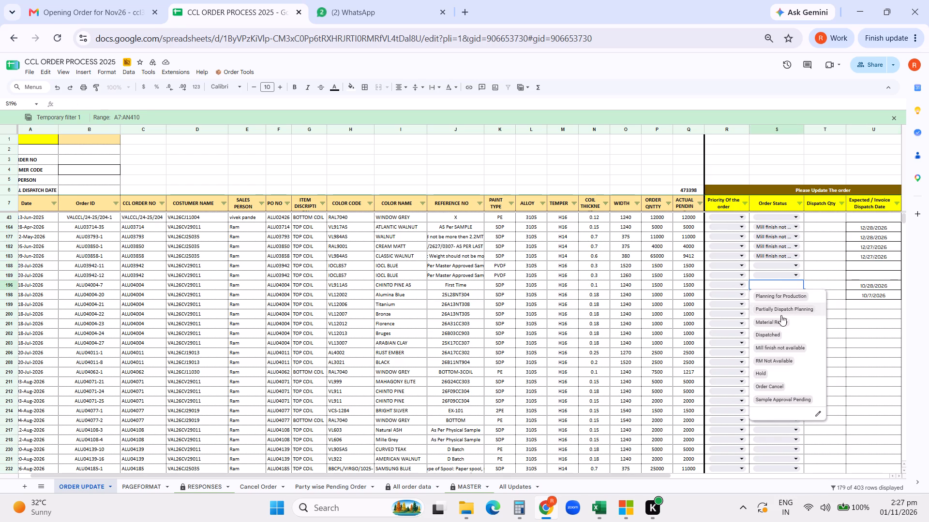
pyautogui.click(779, 322)
pyautogui.doubleClick(866, 288)
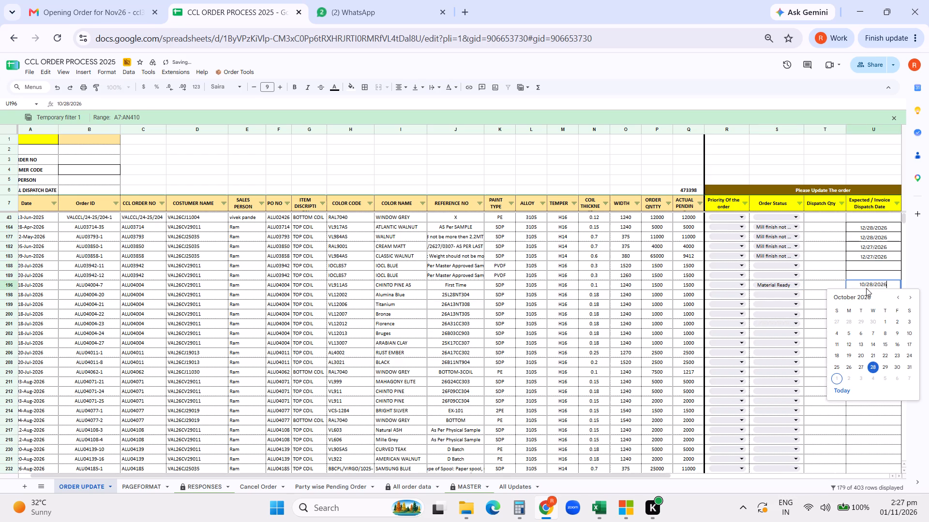
pyautogui.click(910, 299)
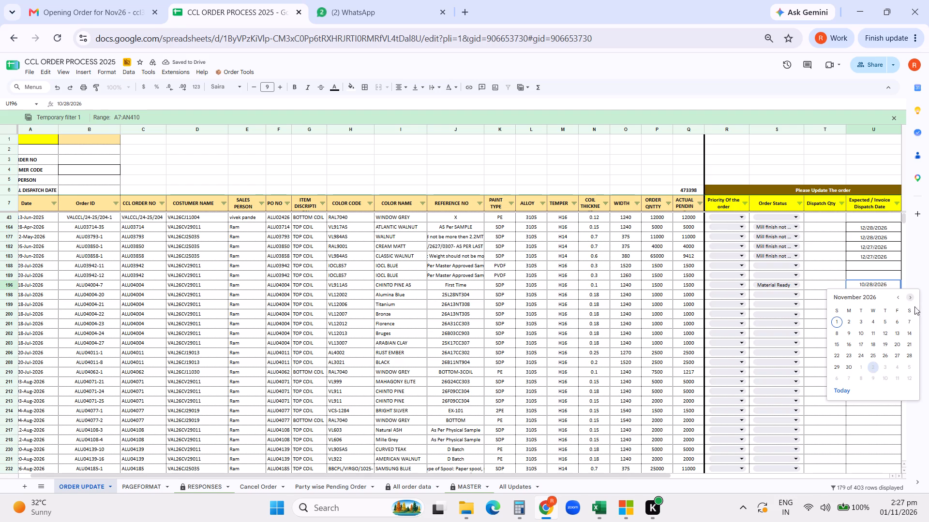
pyautogui.click(836, 321)
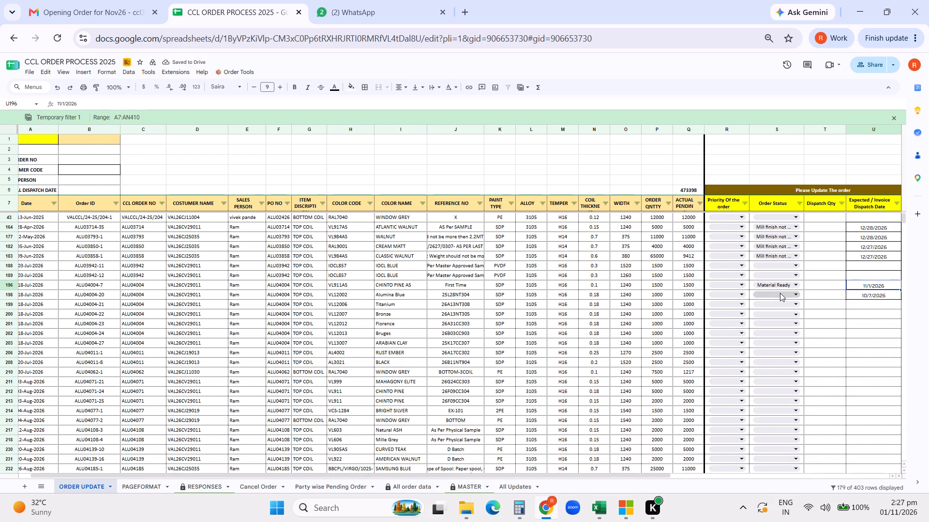
# Check Alumina Blue order ALU04004-20 in the 01Nov26 sheet and set it to Material Ready with an expected dispatch date of 11/1/2026.
pyautogui.click(594, 508)
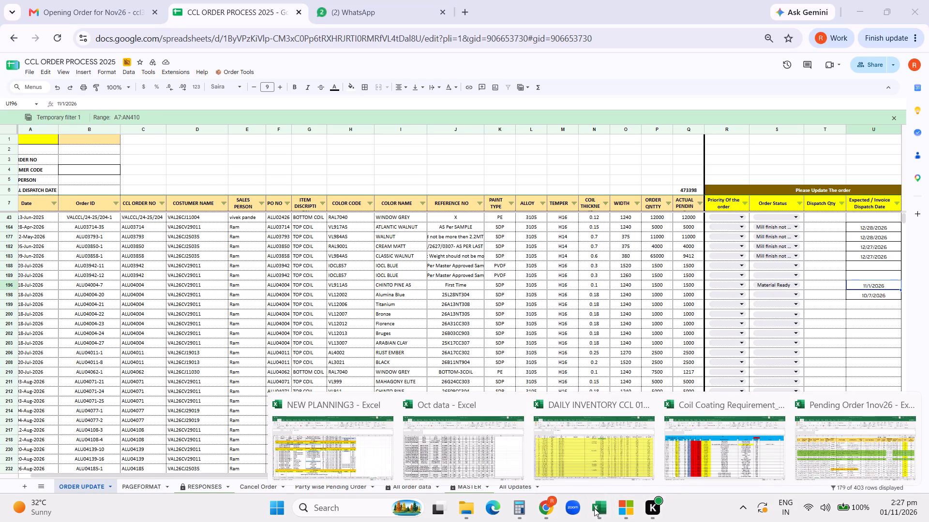
pyautogui.click(813, 461)
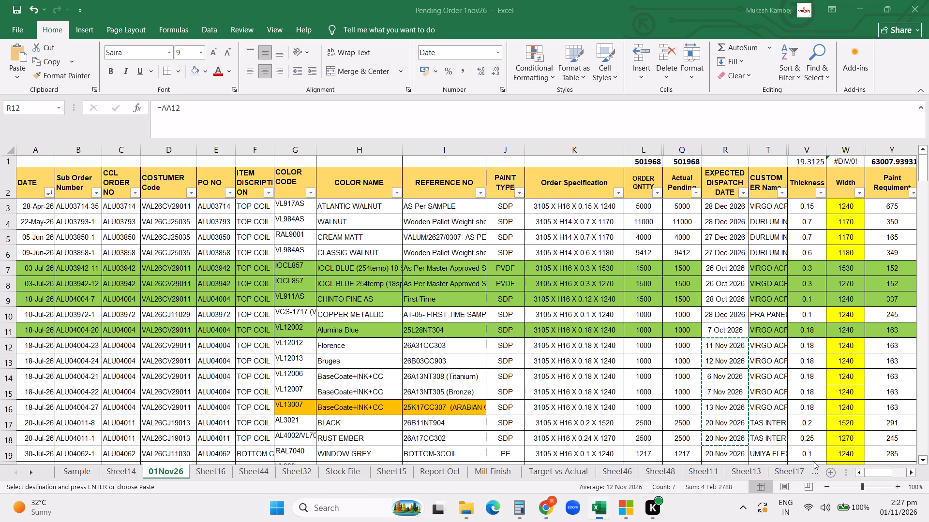
pyautogui.click(794, 337)
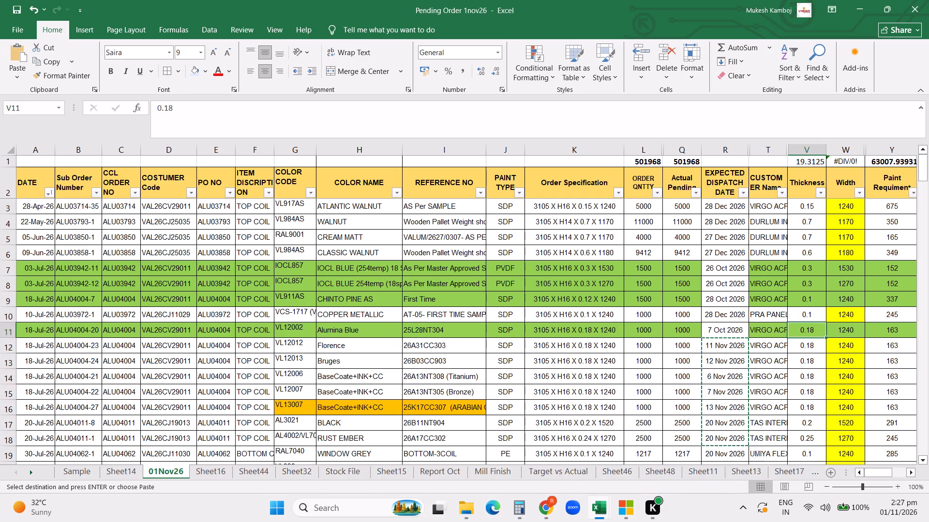
pyautogui.click(731, 332)
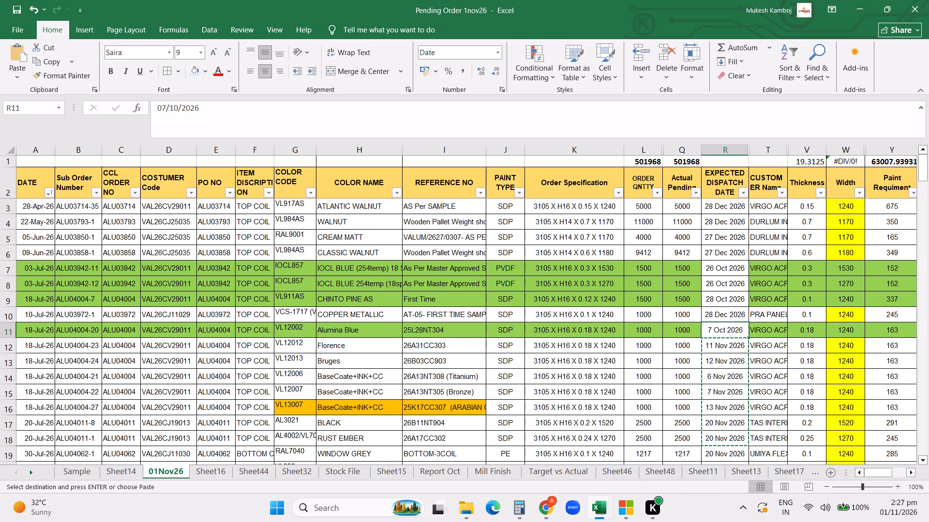
pyautogui.click(542, 510)
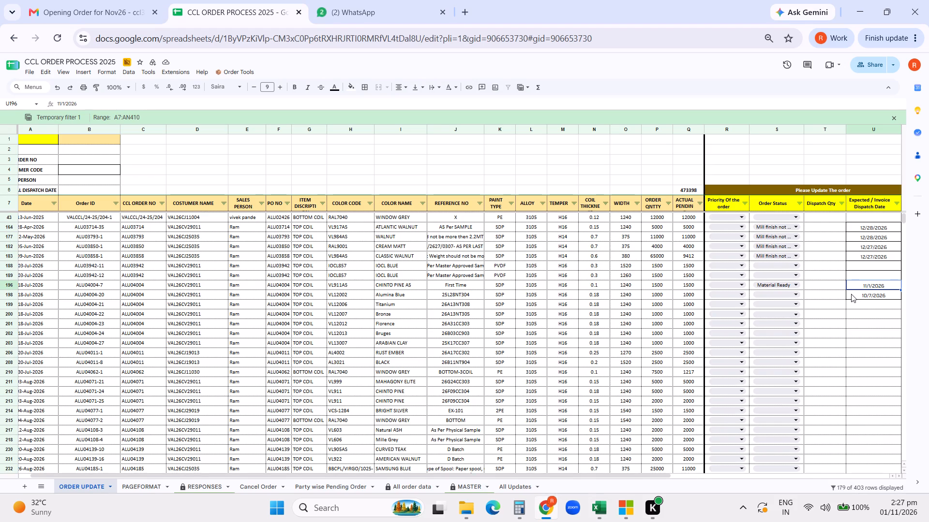
pyautogui.click(785, 293)
pyautogui.click(768, 330)
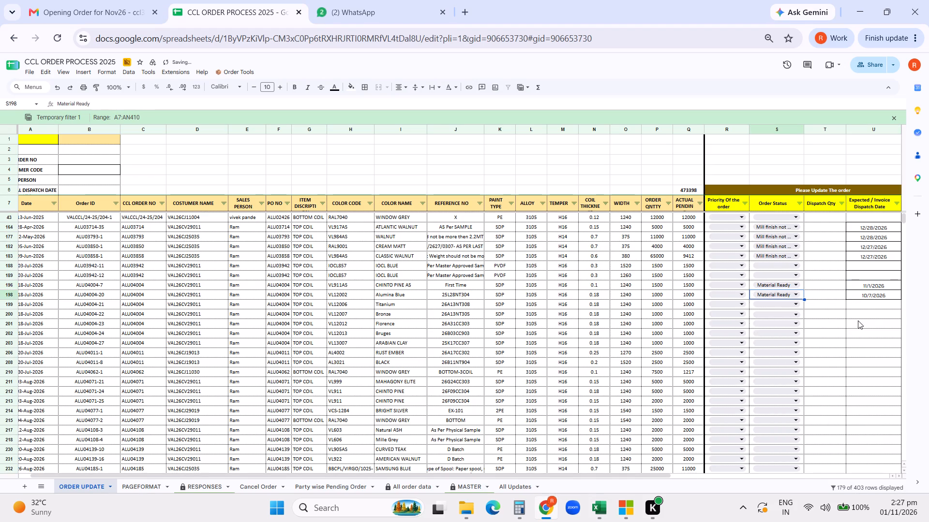
pyautogui.doubleClick(873, 294)
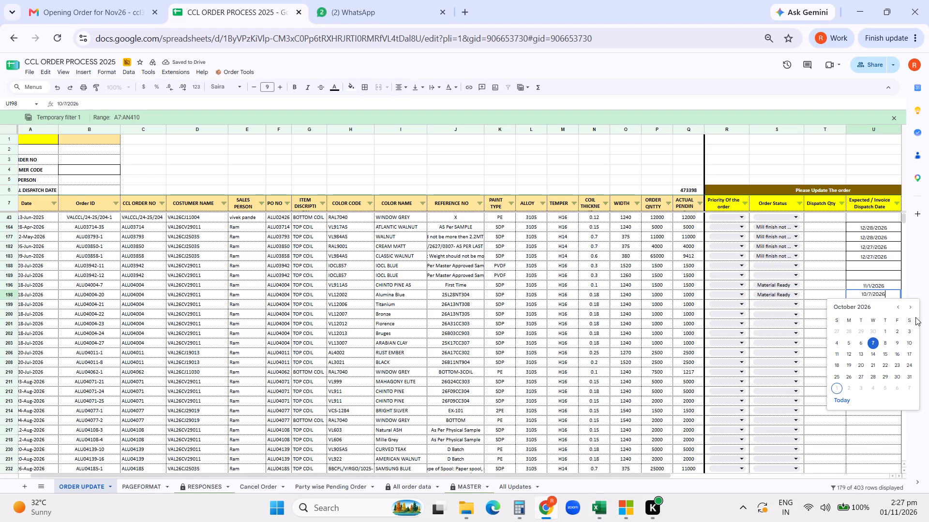
pyautogui.click(913, 305)
pyautogui.click(840, 331)
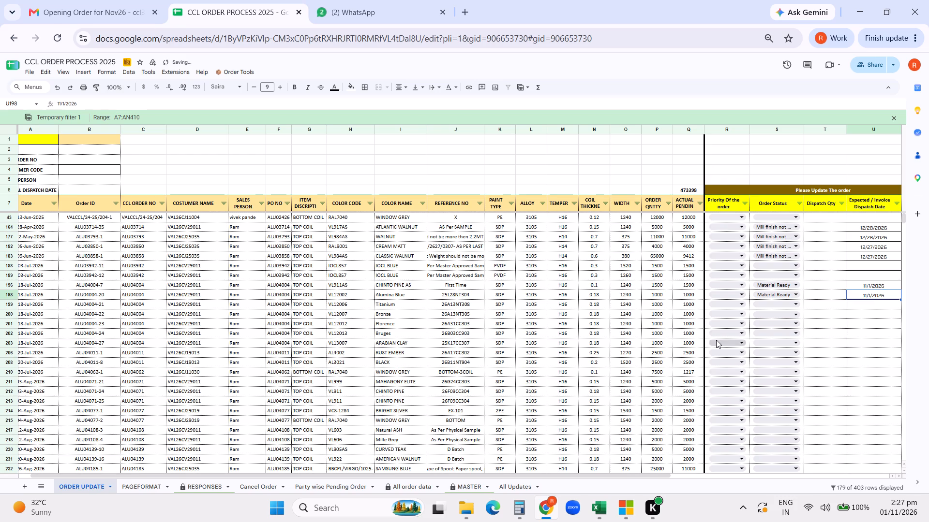
# Set the Order Status of orders ALU04004-21, -22, -23, -24 and -27 to Planning for Production.
pyautogui.click(552, 512)
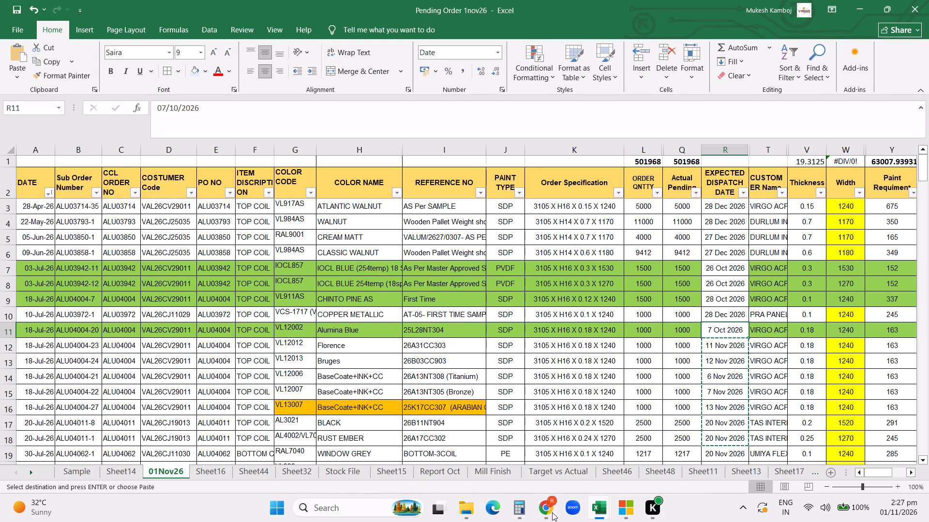
pyautogui.click(552, 512)
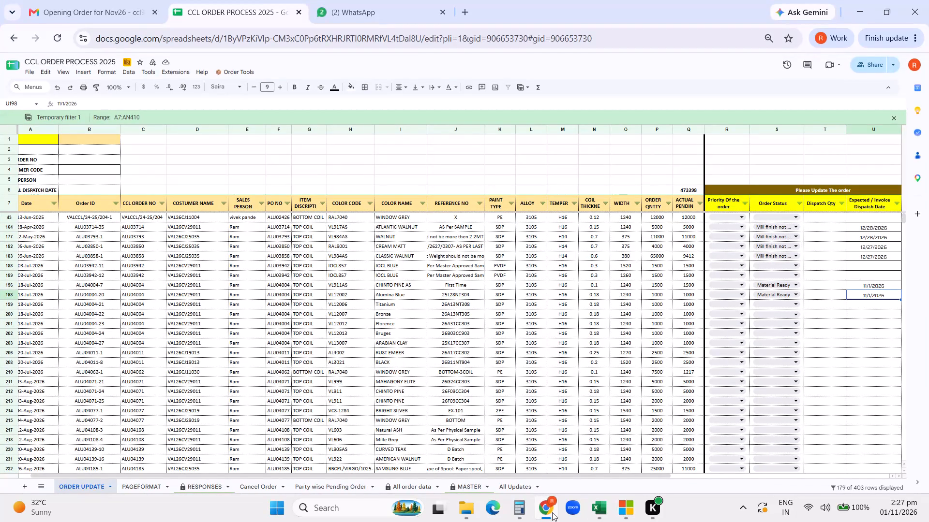
pyautogui.click(552, 512)
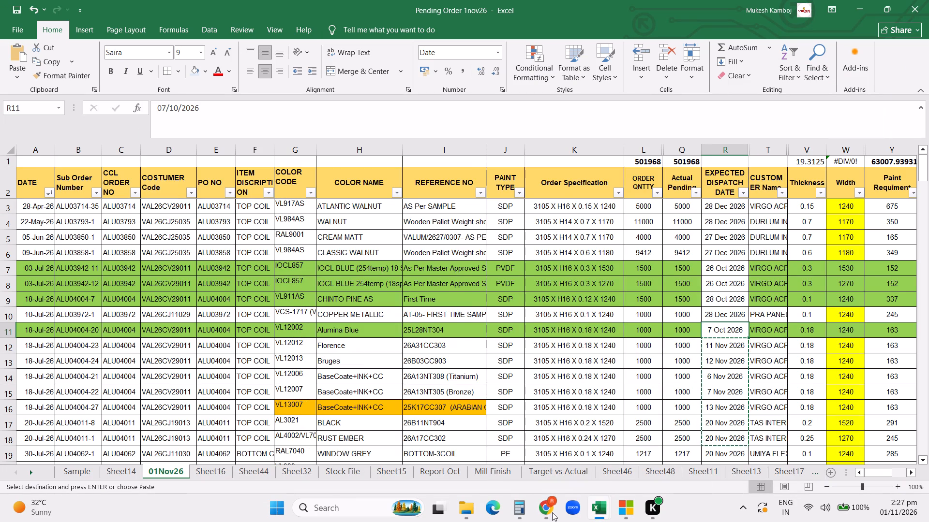
pyautogui.click(552, 512)
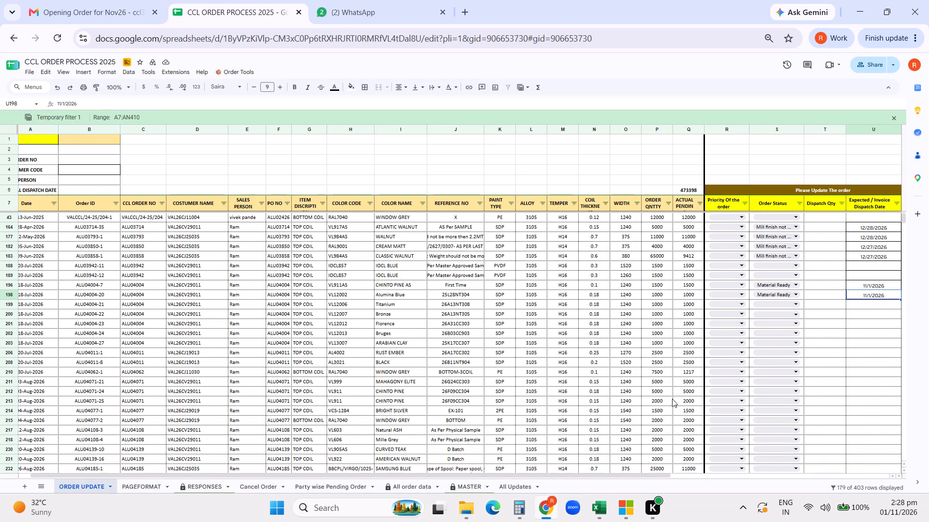
pyautogui.click(790, 302)
pyautogui.click(785, 314)
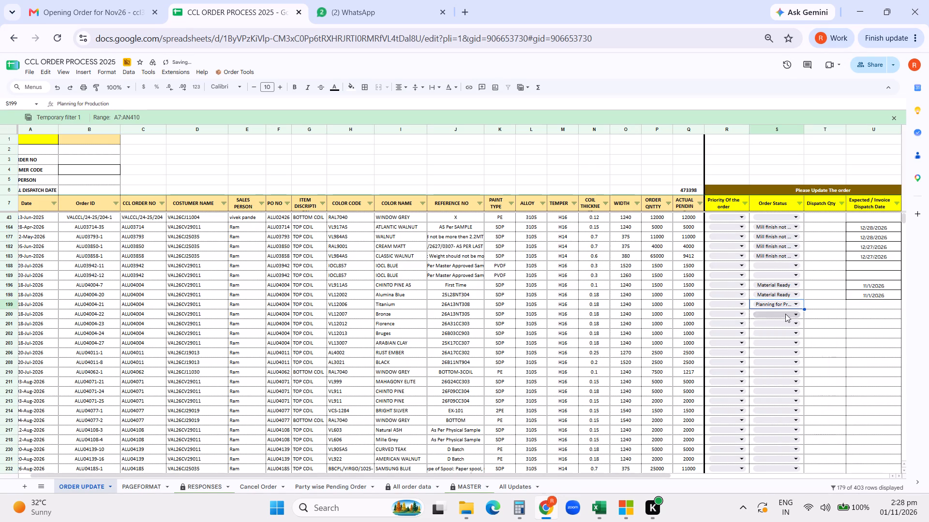
pyautogui.click(769, 315)
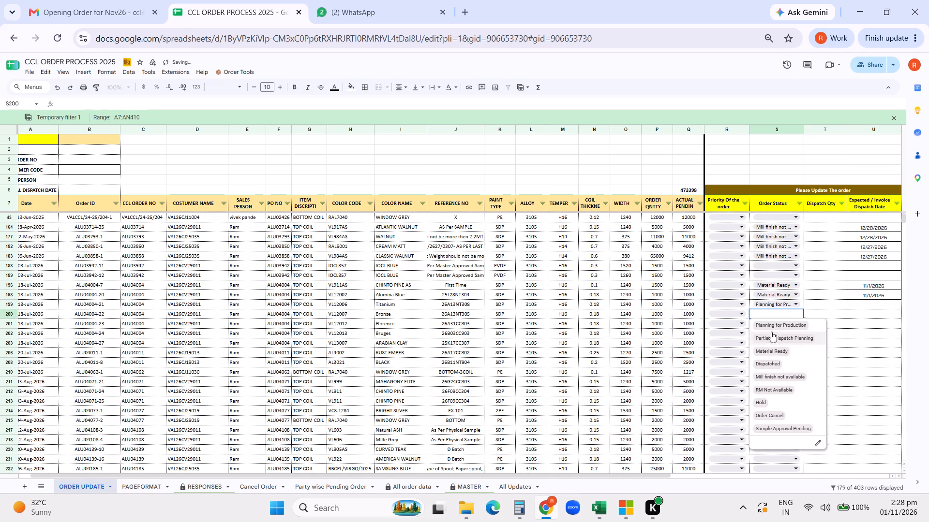
pyautogui.click(772, 327)
pyautogui.click(772, 323)
pyautogui.click(770, 335)
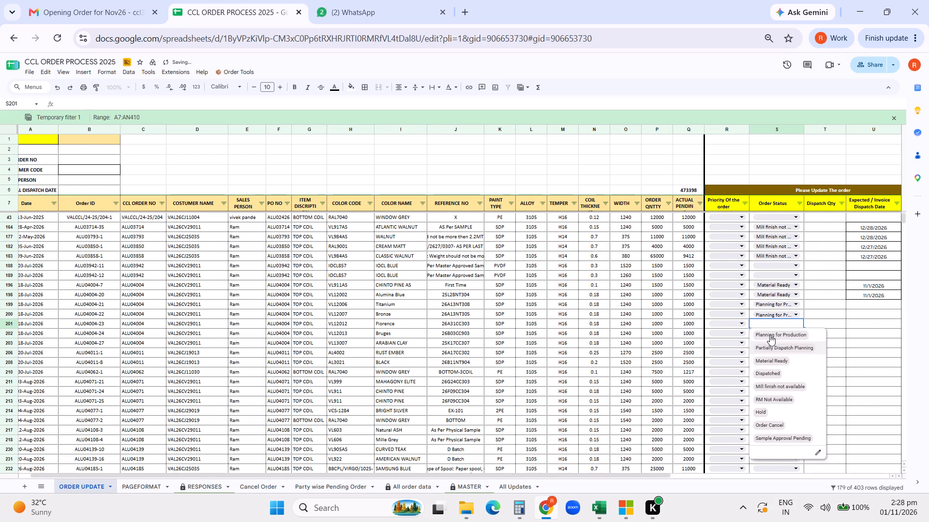
pyautogui.click(766, 333)
pyautogui.click(768, 344)
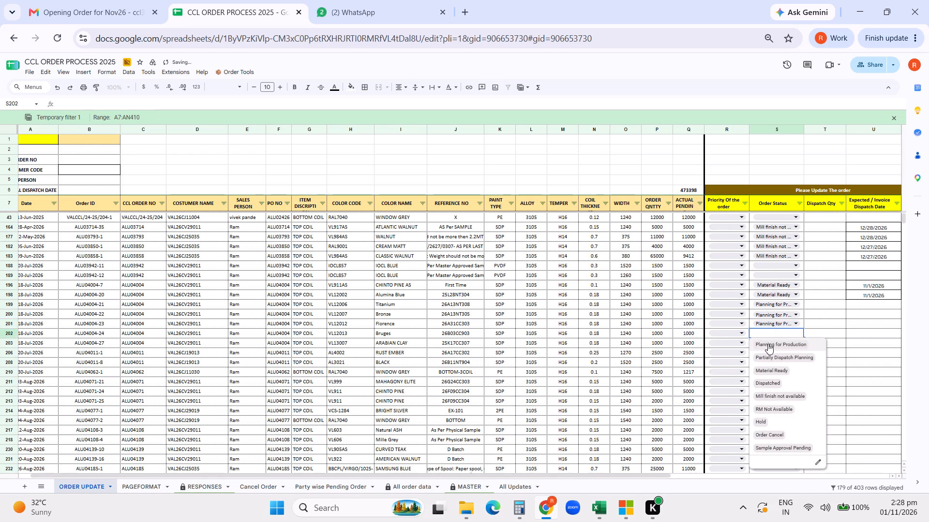
pyautogui.click(768, 343)
pyautogui.click(765, 355)
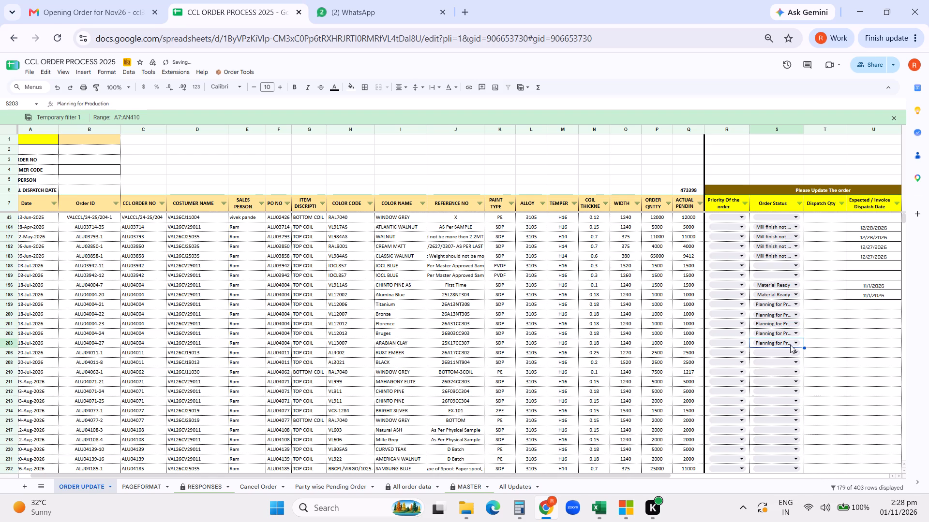
# Enter 2026 expected dispatch dates for ALU04004-21, -22, -23, -24 and -27 from the 01Nov26 sheet: 11/6, 11/7, 11/11, 11/12 and 11/13.
pyautogui.doubleClick(859, 303)
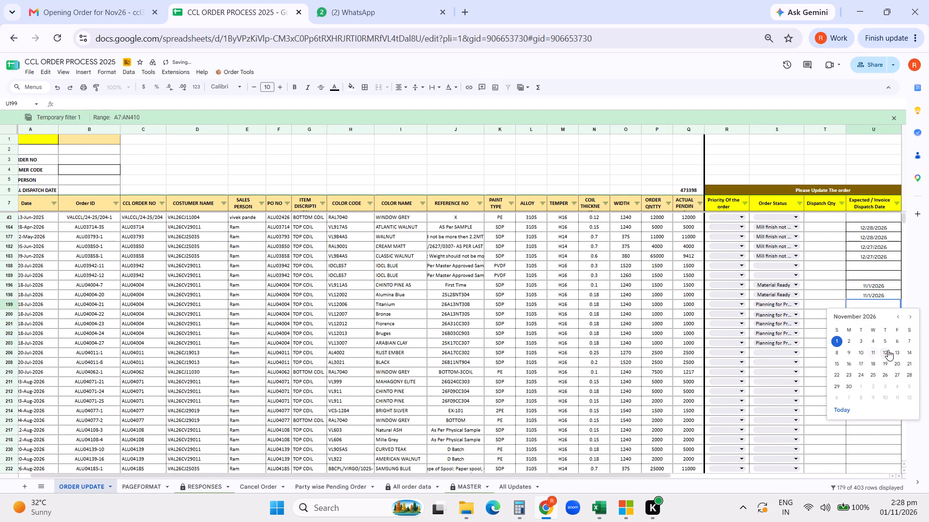
pyautogui.click(898, 341)
pyautogui.doubleClick(877, 317)
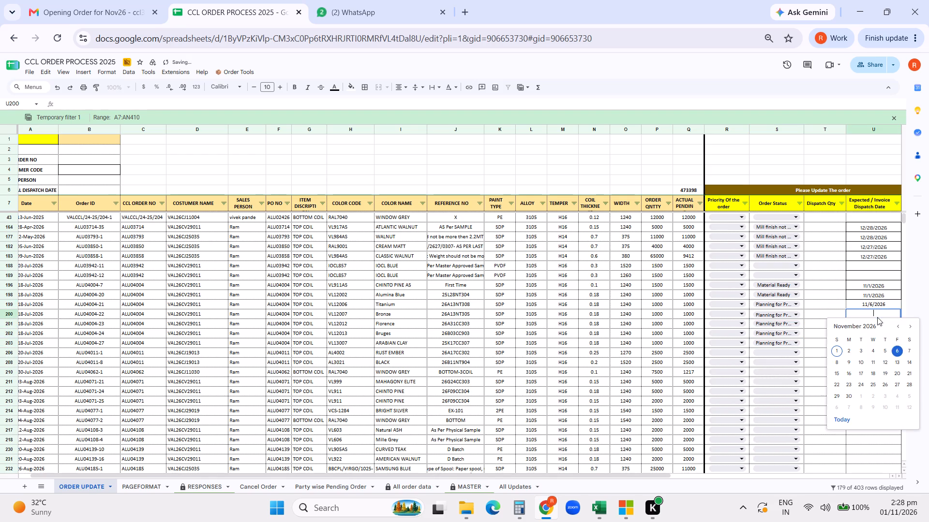
pyautogui.click(906, 350)
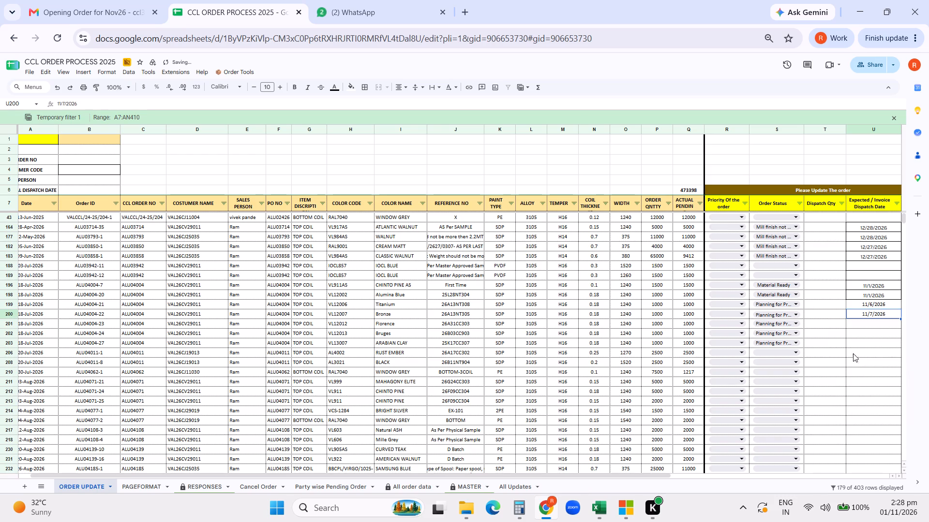
pyautogui.click(550, 514)
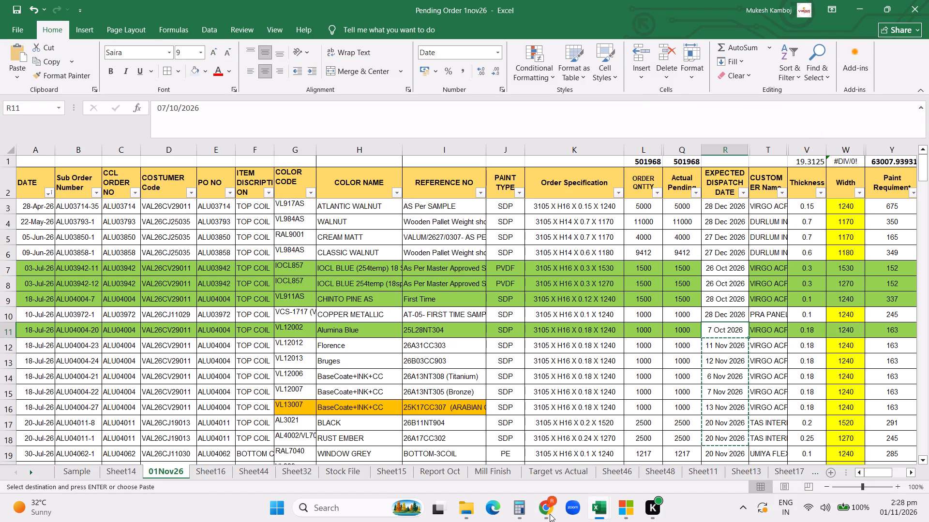
pyautogui.click(550, 514)
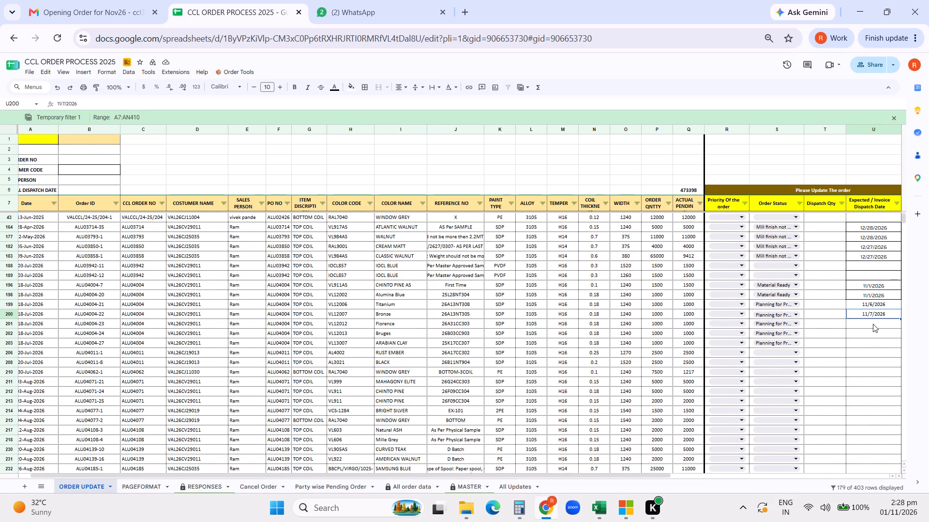
pyautogui.doubleClick(873, 324)
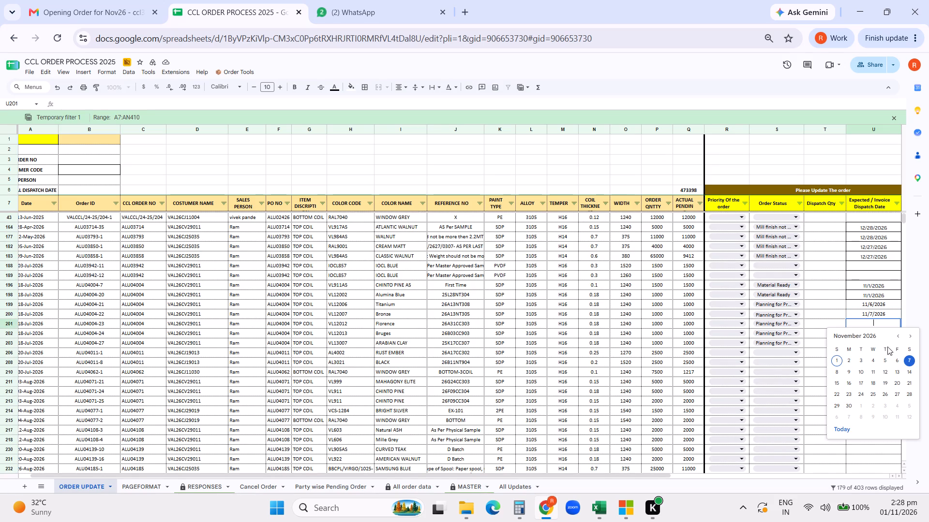
pyautogui.click(873, 373)
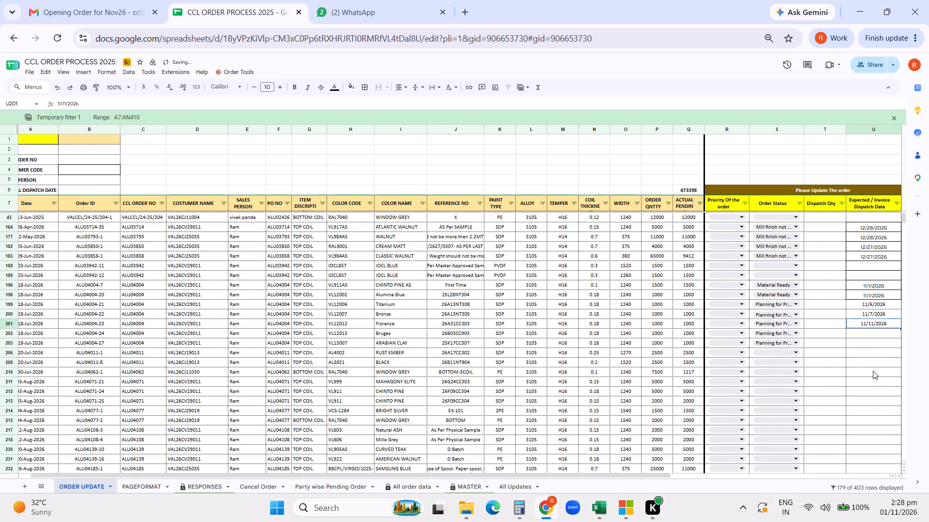
pyautogui.doubleClick(866, 335)
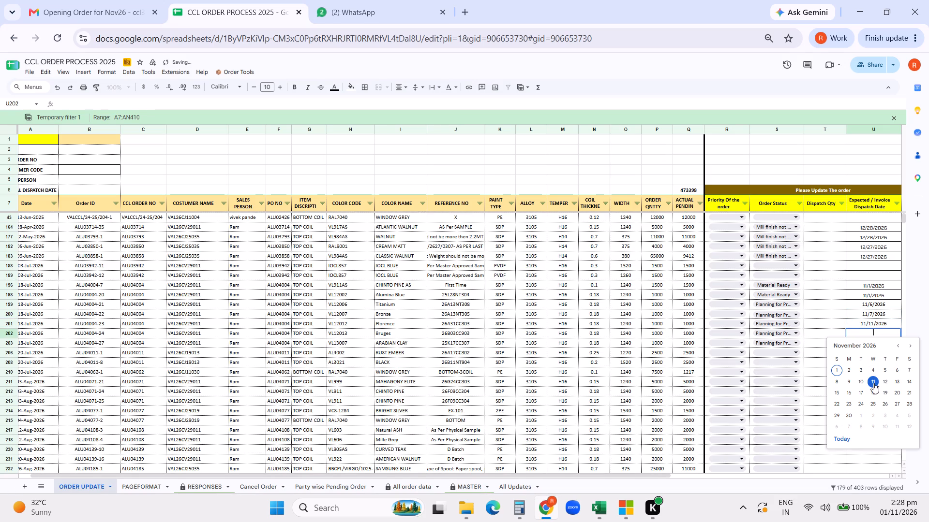
pyautogui.click(884, 382)
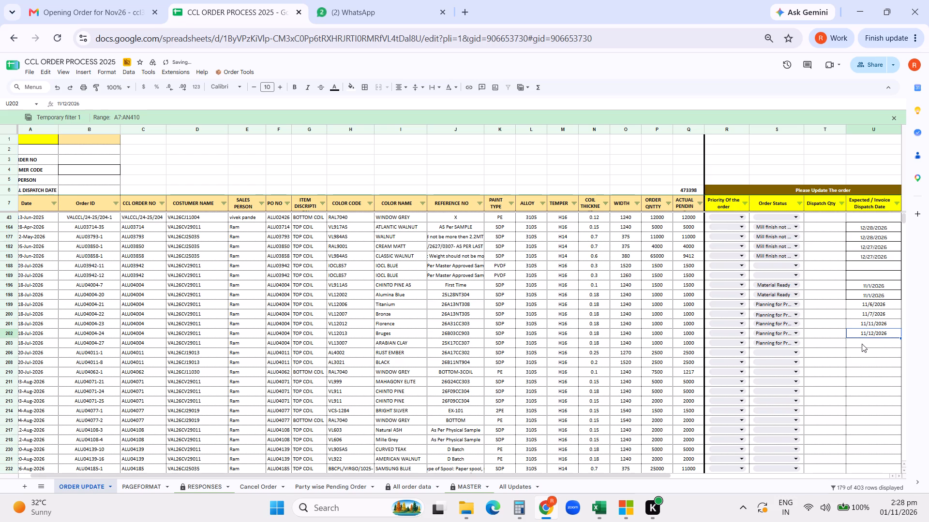
pyautogui.click(550, 516)
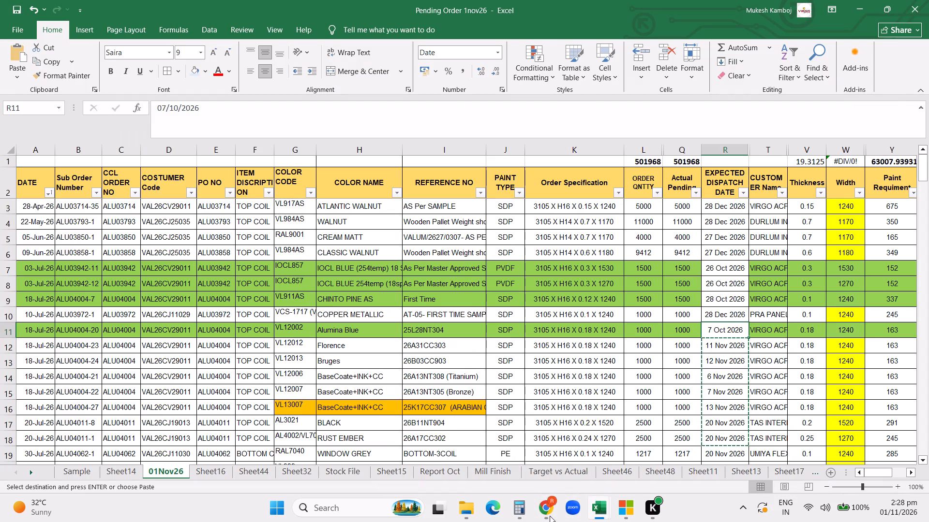
pyautogui.click(550, 516)
pyautogui.doubleClick(857, 345)
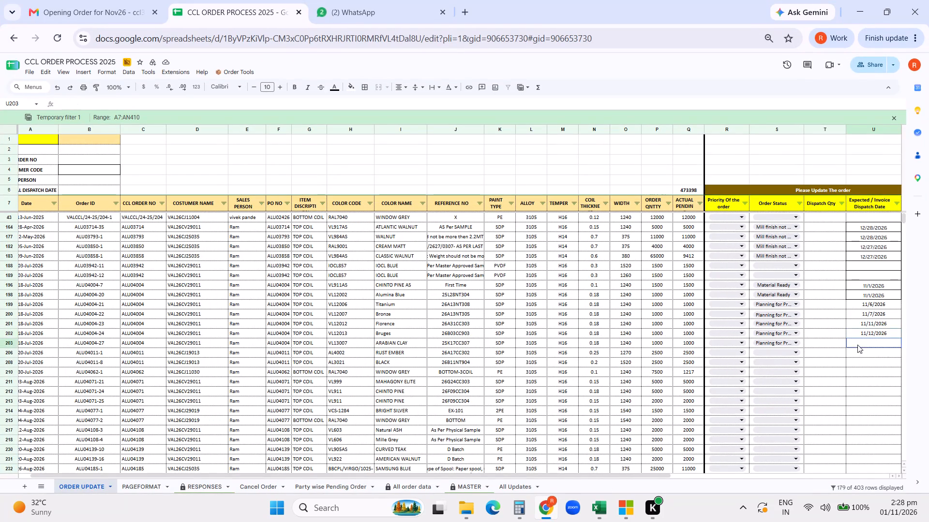
pyautogui.click(895, 392)
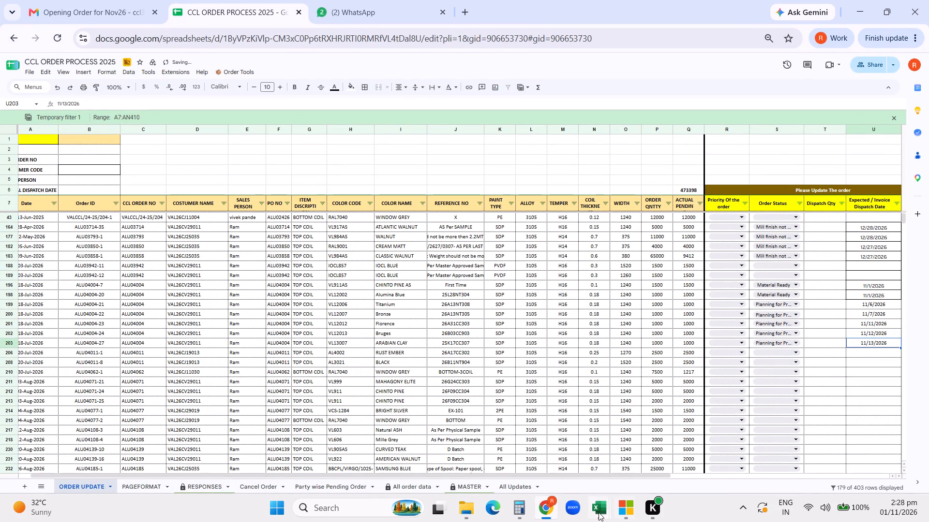
# Set the Order Status of RUST EMBER order ALU04011-1 and BLACK order ALU04011-8 to Mill finish not available.
pyautogui.click(556, 511)
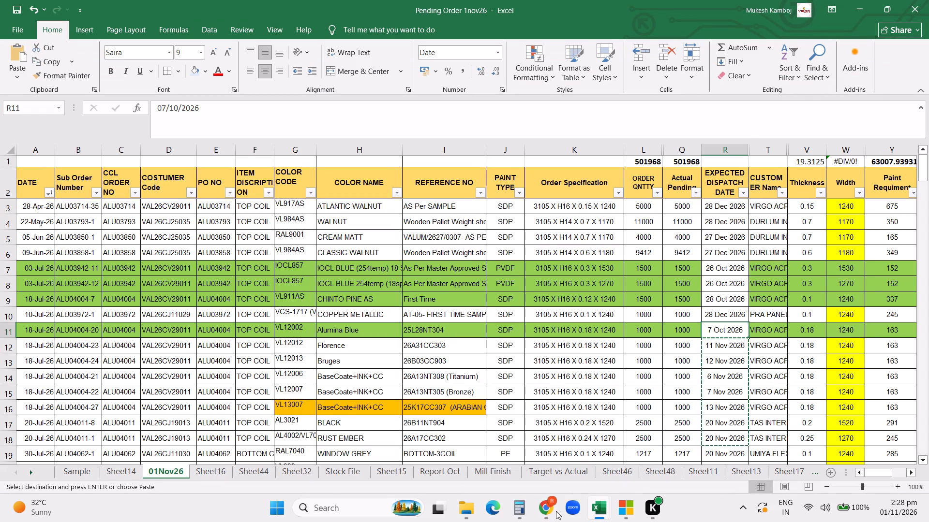
pyautogui.click(556, 511)
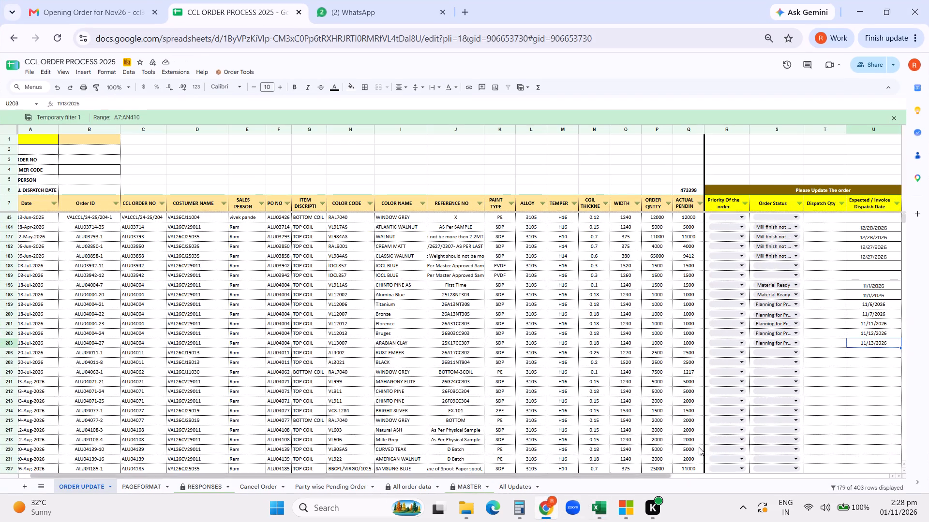
pyautogui.click(778, 349)
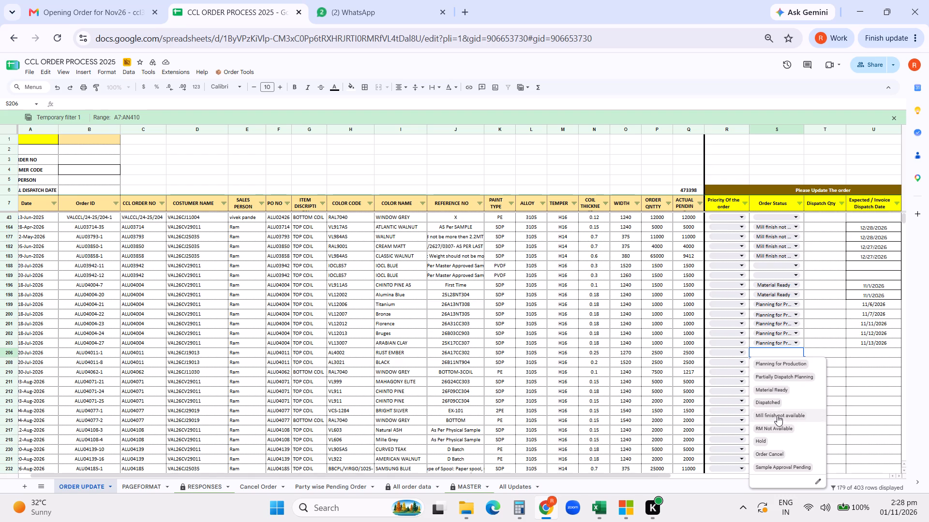
pyautogui.click(777, 416)
pyautogui.click(771, 362)
pyautogui.click(772, 427)
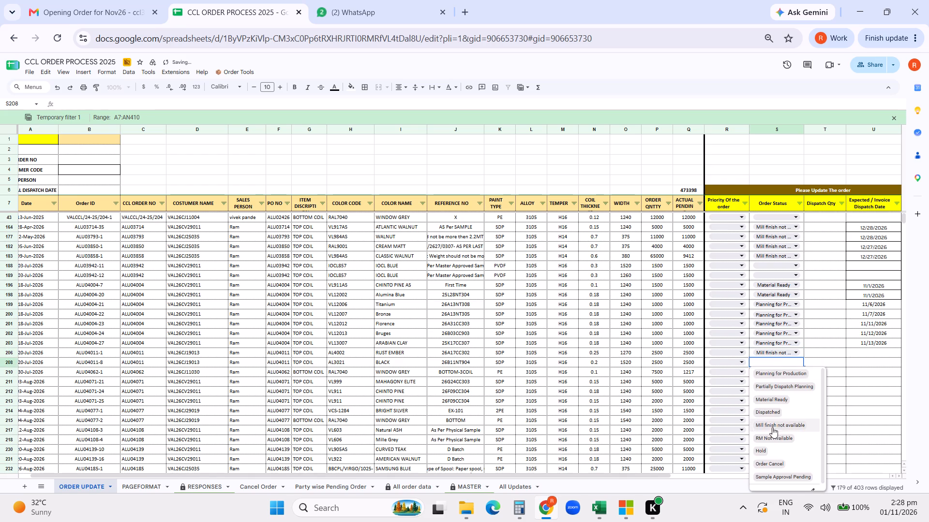
# Set the expected dispatch date of RUST EMBER order ALU04011-1 to 11/20/2026.
pyautogui.doubleClick(861, 353)
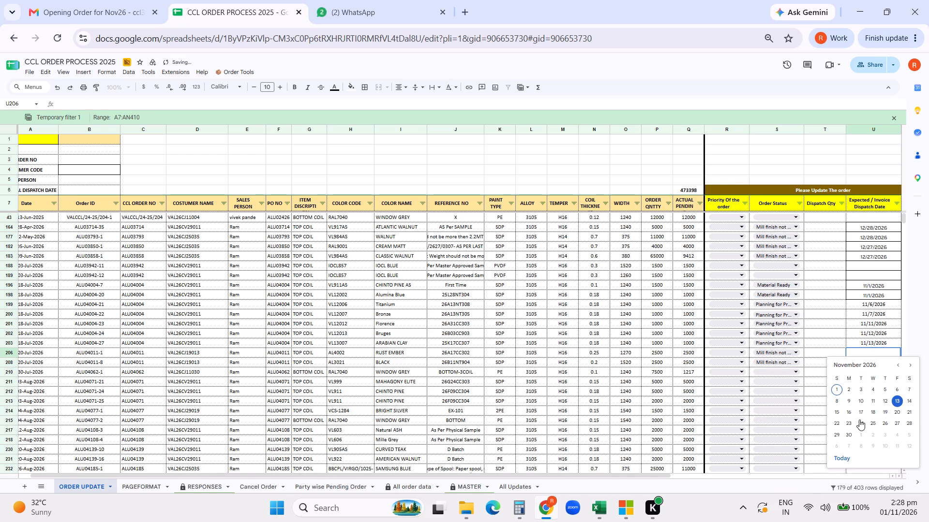
pyautogui.click(896, 413)
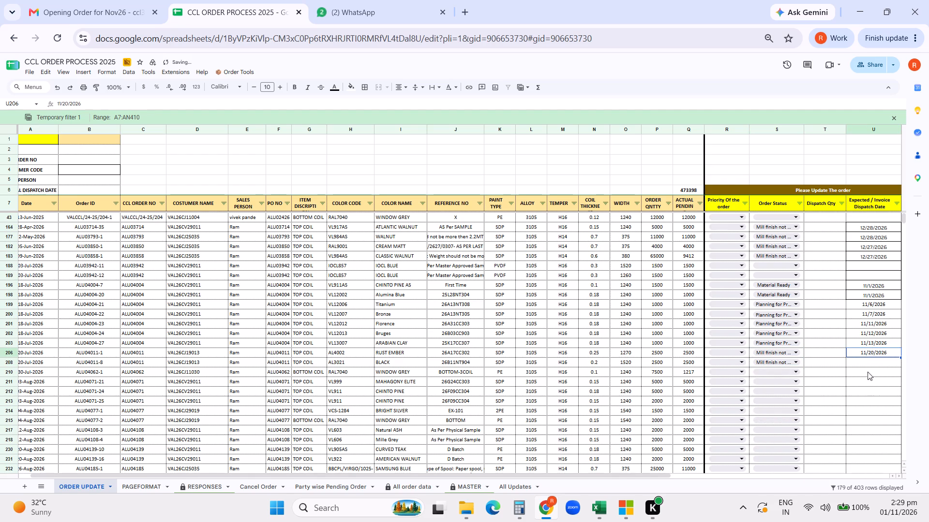
# Set the expected dispatch date of BLACK order ALU04011-8 to 11/20/2026.
pyautogui.doubleClick(865, 362)
pyautogui.click(894, 426)
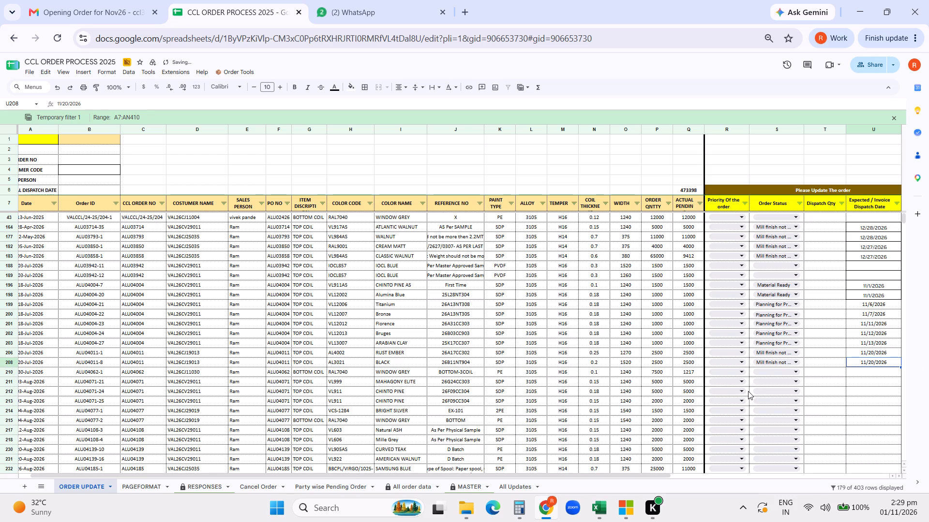
# Set WINDOW GREY order ALU04062-1 to Mill finish not available with an expected dispatch date of 11/25/2026.
pyautogui.click(768, 372)
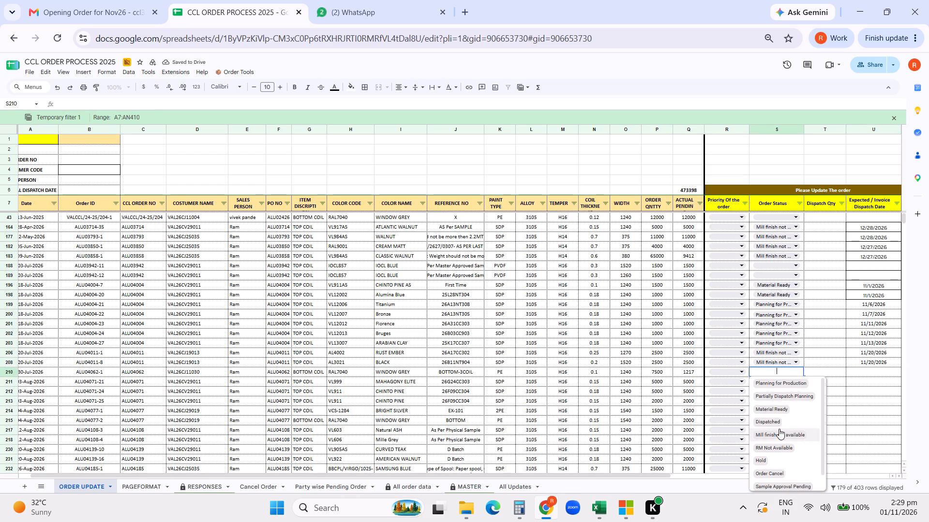
pyautogui.click(776, 434)
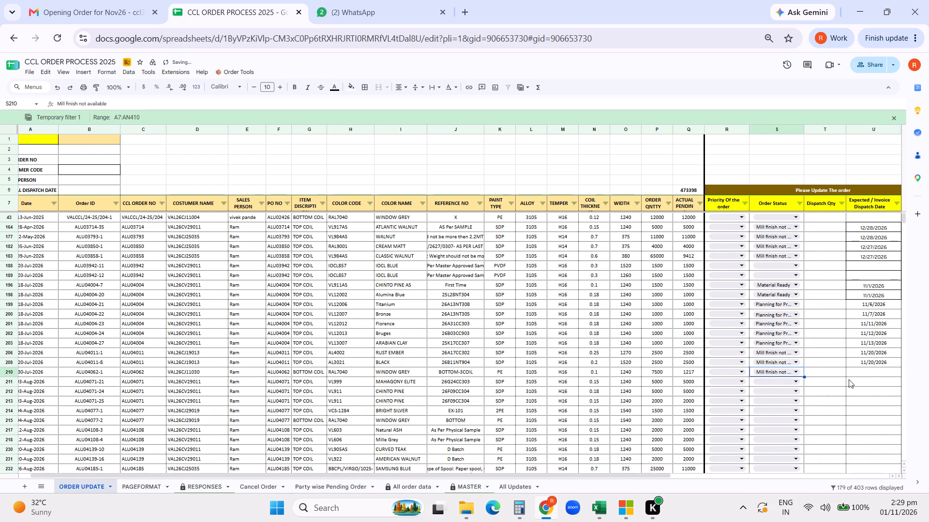
pyautogui.doubleClick(863, 375)
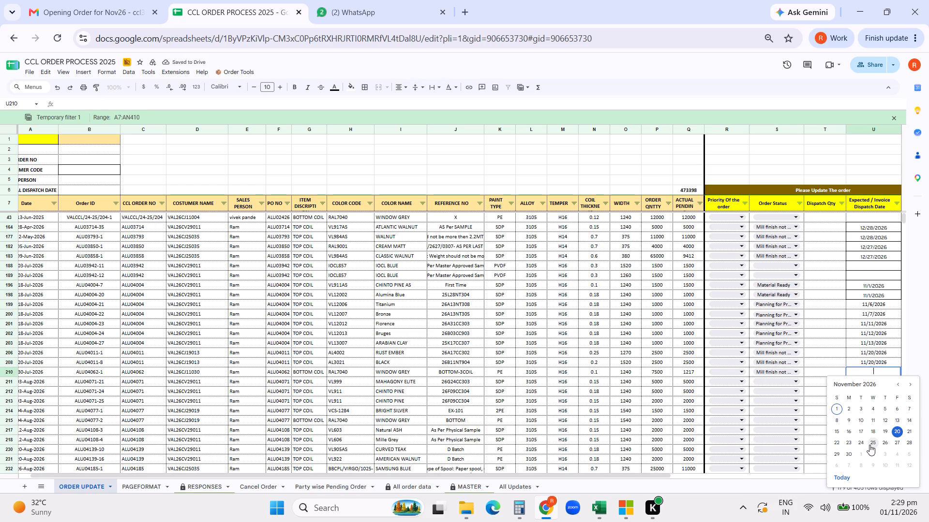
pyautogui.click(869, 444)
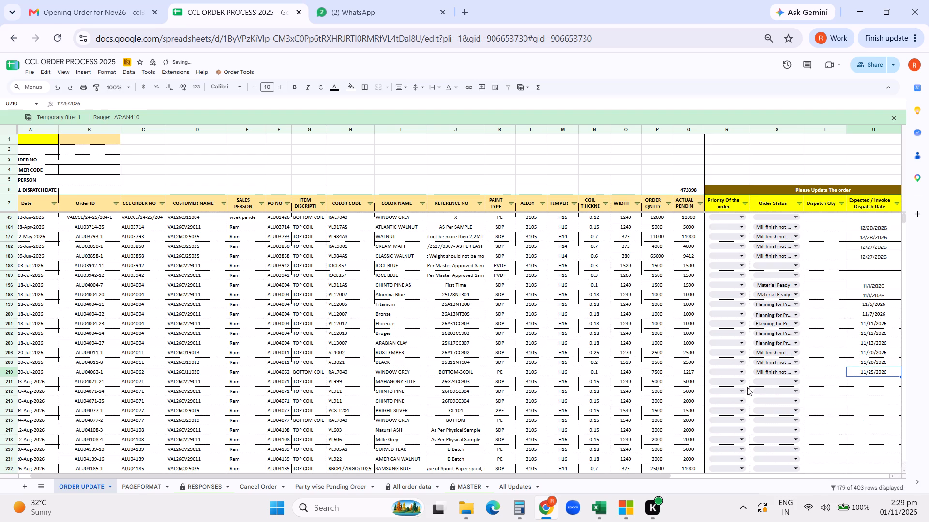
# Enter 2026 expected dispatch dates for ALU04071-21, -24 and -25 from the Excel 01Nov26 sheet: 11/14, 11/16 and 11/17.
pyautogui.click(551, 514)
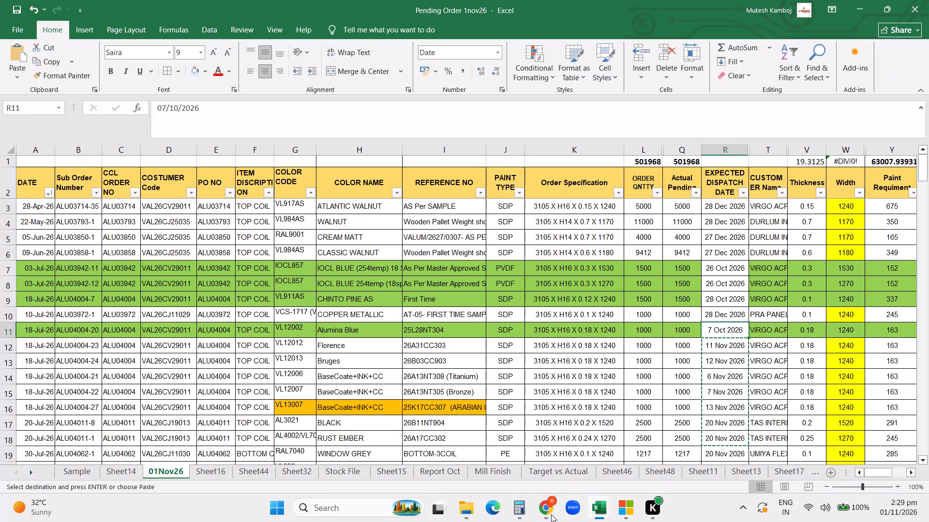
pyautogui.scroll(-2, 556, 357)
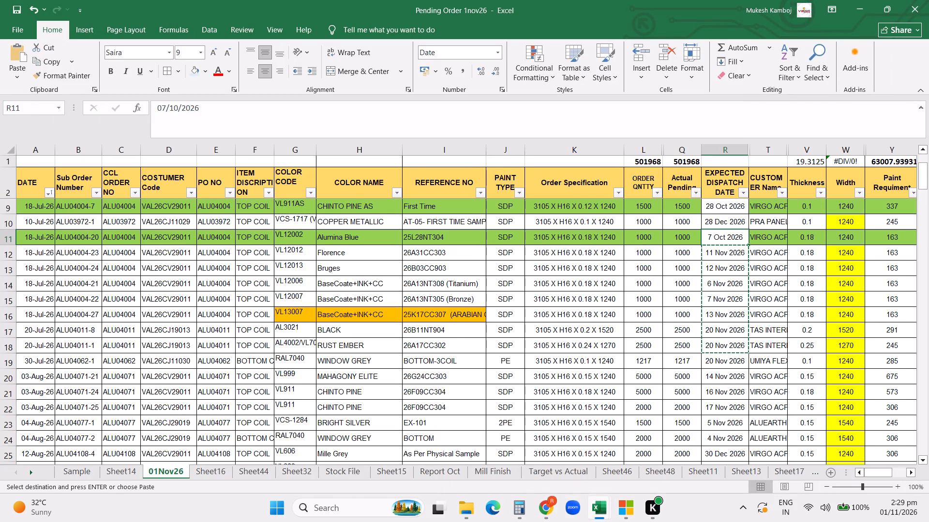
pyautogui.scroll(-1, 556, 357)
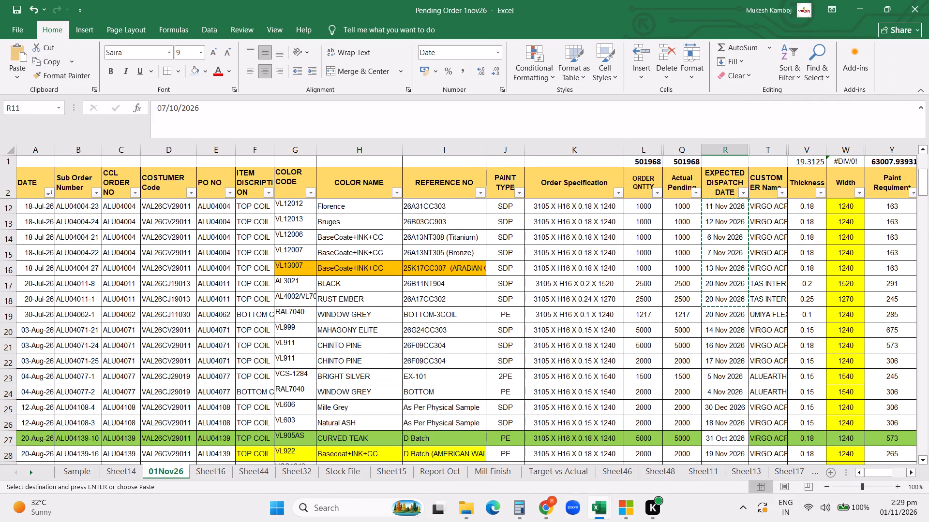
pyautogui.click(546, 510)
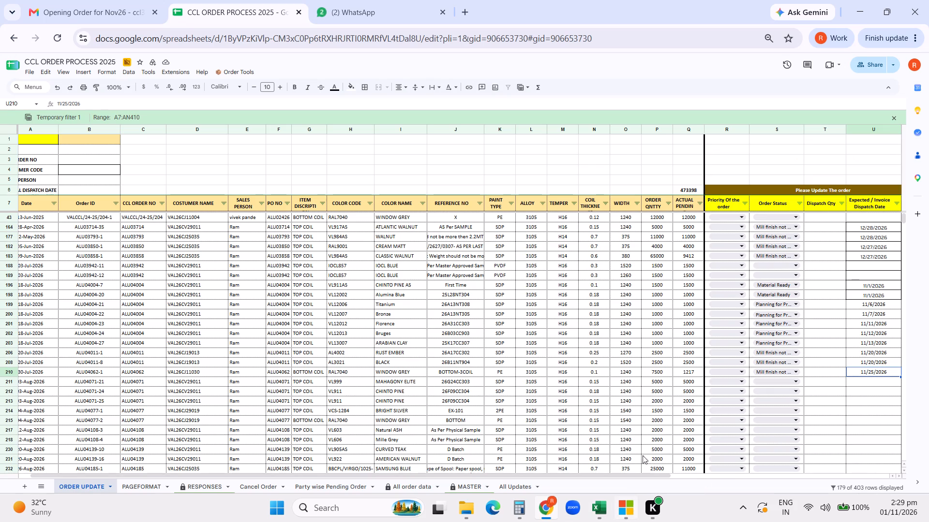
pyautogui.doubleClick(863, 381)
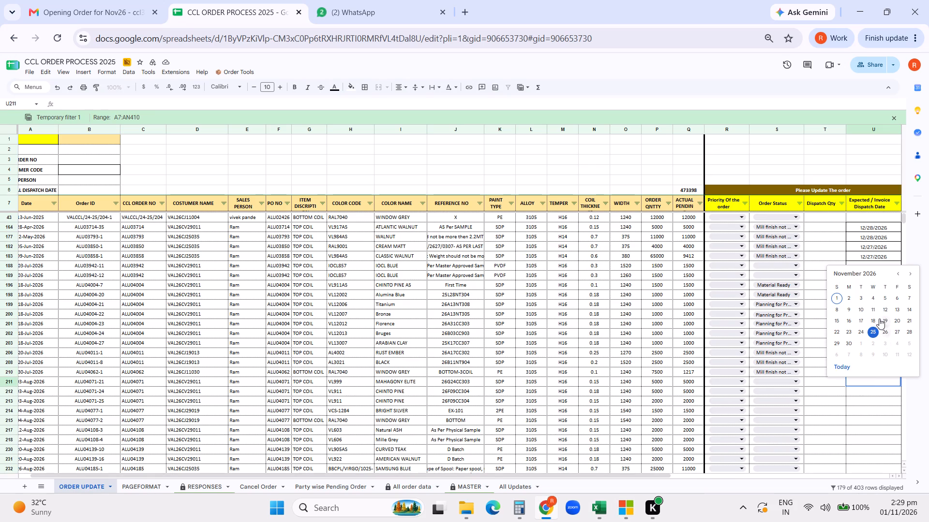
pyautogui.click(909, 308)
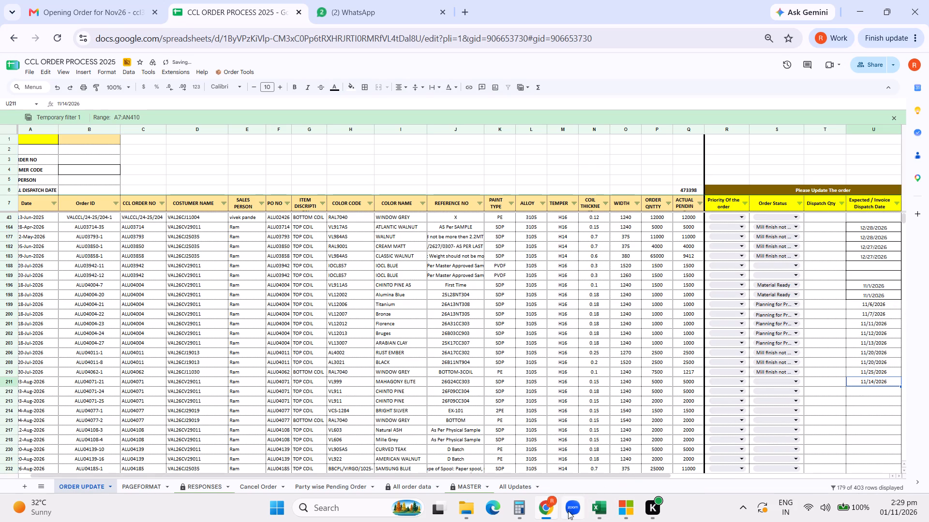
pyautogui.click(543, 514)
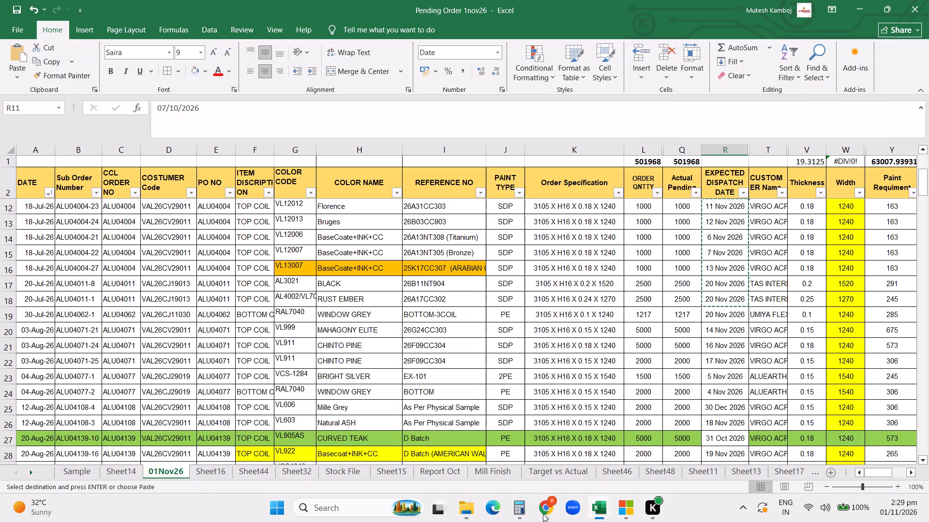
pyautogui.click(543, 514)
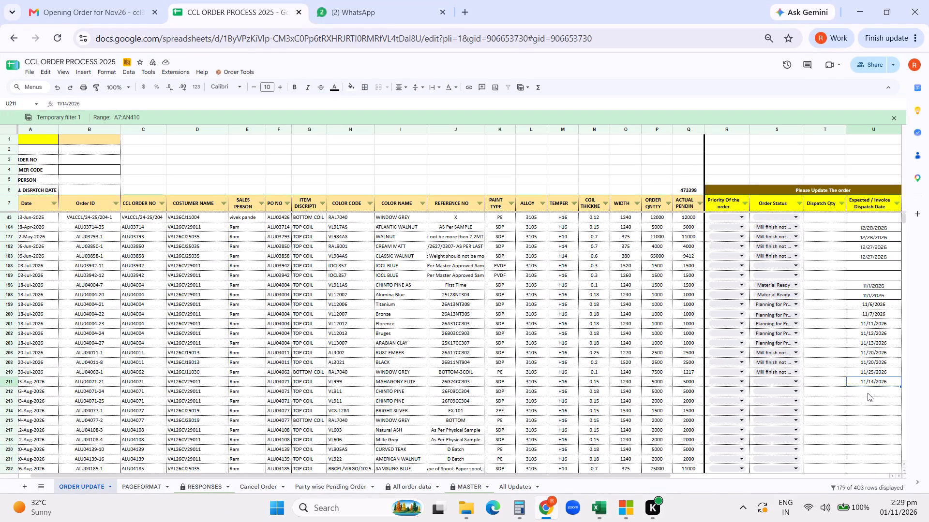
pyautogui.doubleClick(868, 393)
pyautogui.click(849, 330)
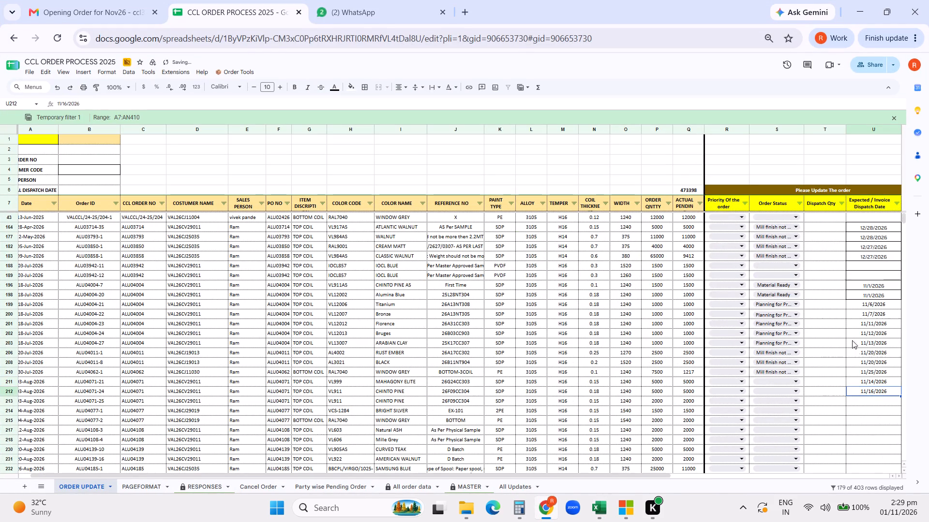
pyautogui.doubleClick(858, 404)
pyautogui.click(857, 341)
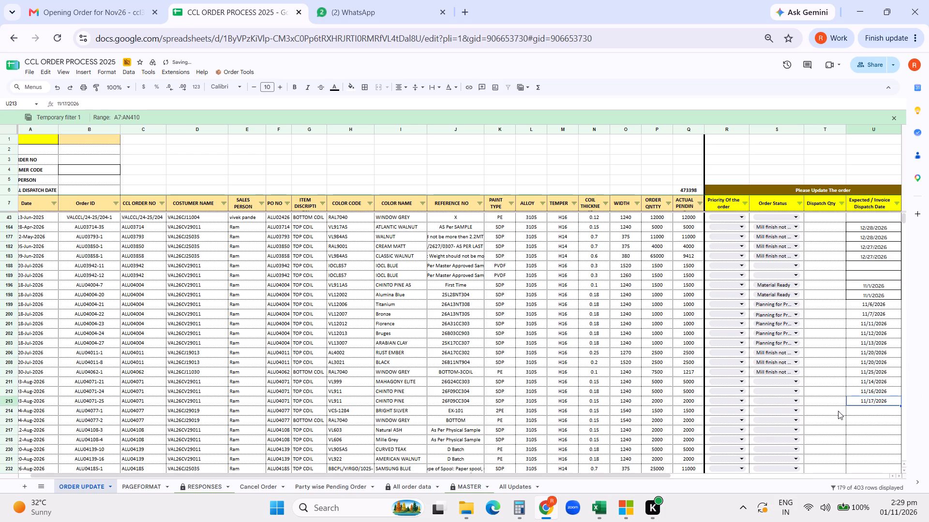
# Check the Excel 01Nov26 sheet and set the expected dispatch dates of ALU04077-1 and ALU04077-2 to 11/5/2026.
pyautogui.click(553, 514)
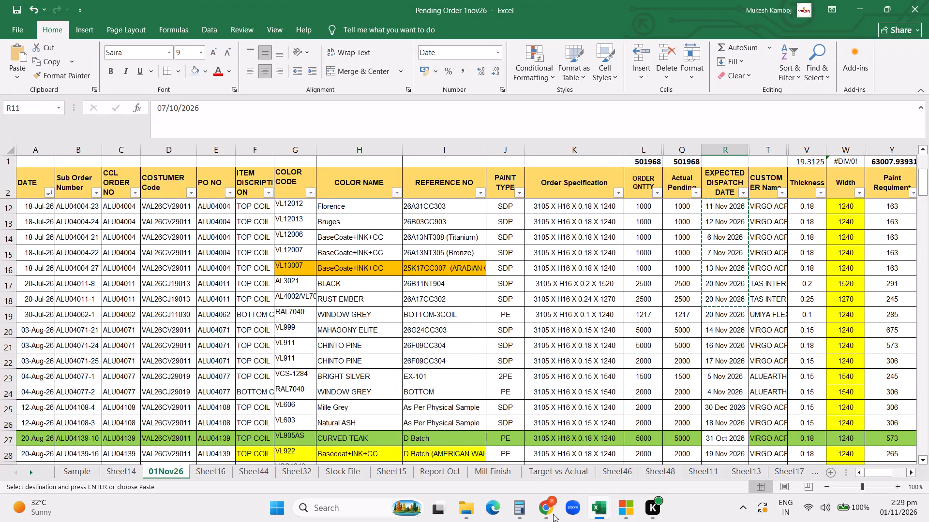
pyautogui.click(553, 514)
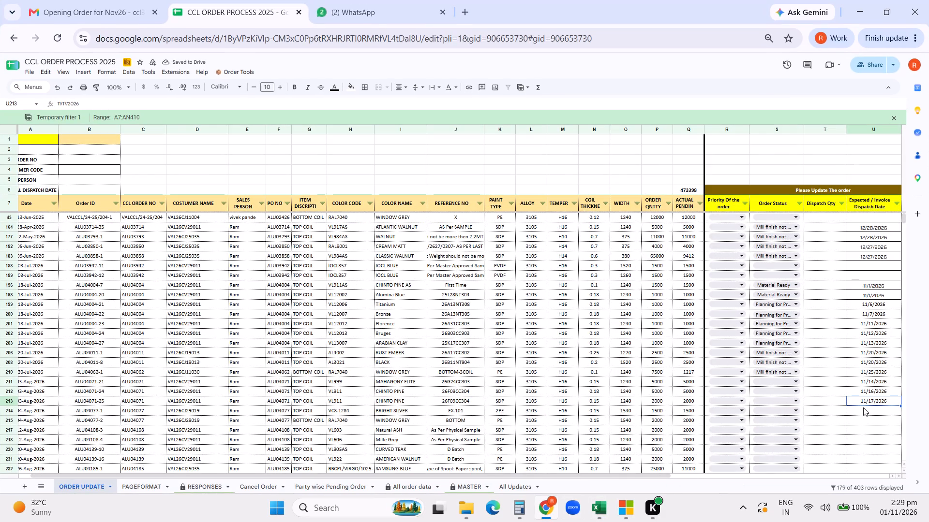
pyautogui.doubleClick(863, 407)
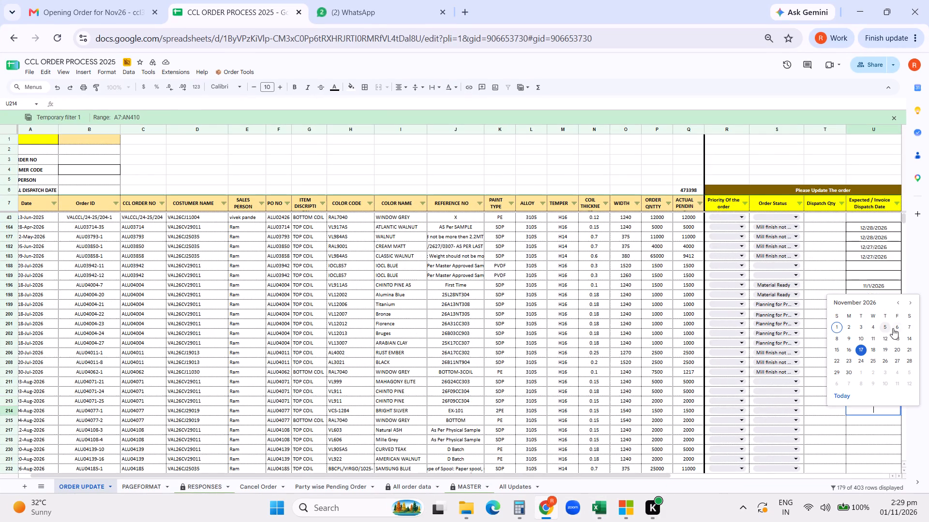
pyautogui.click(887, 327)
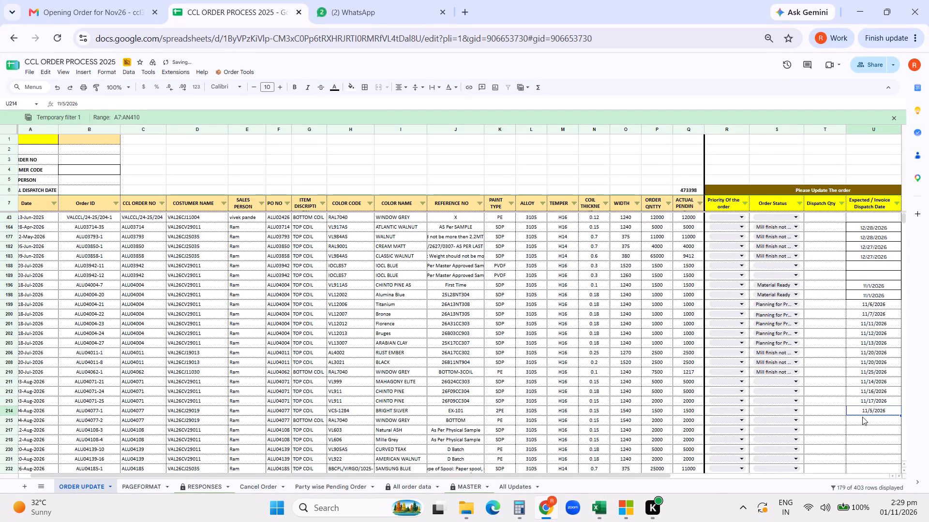
pyautogui.doubleClick(862, 420)
pyautogui.click(884, 338)
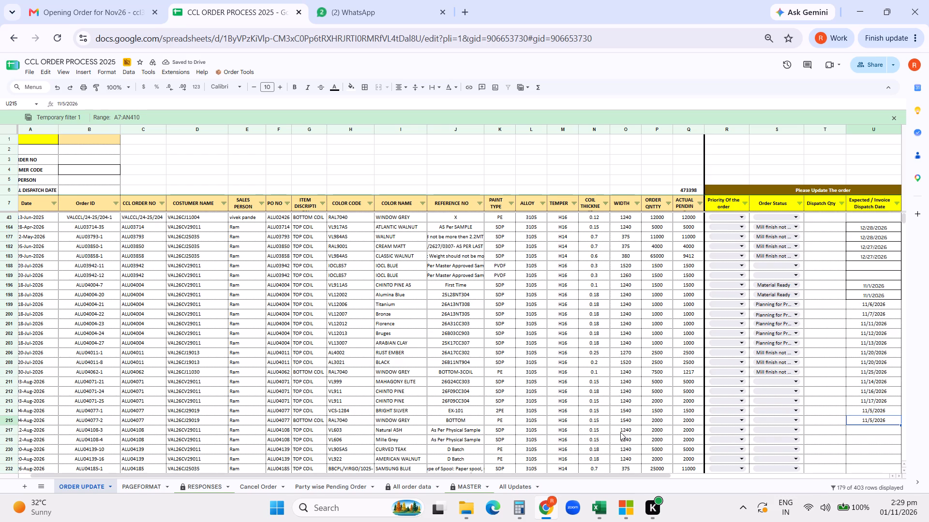
pyautogui.click(545, 515)
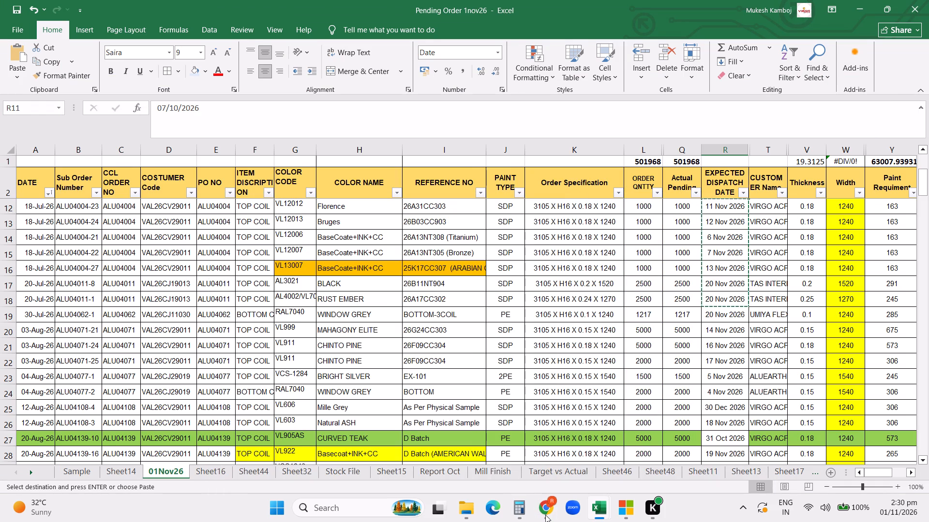
pyautogui.click(545, 515)
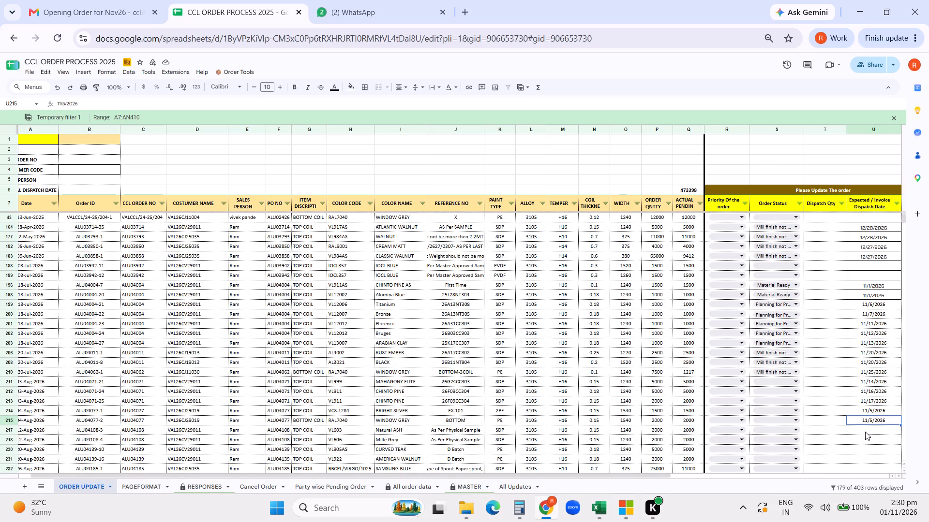
pyautogui.doubleClick(865, 432)
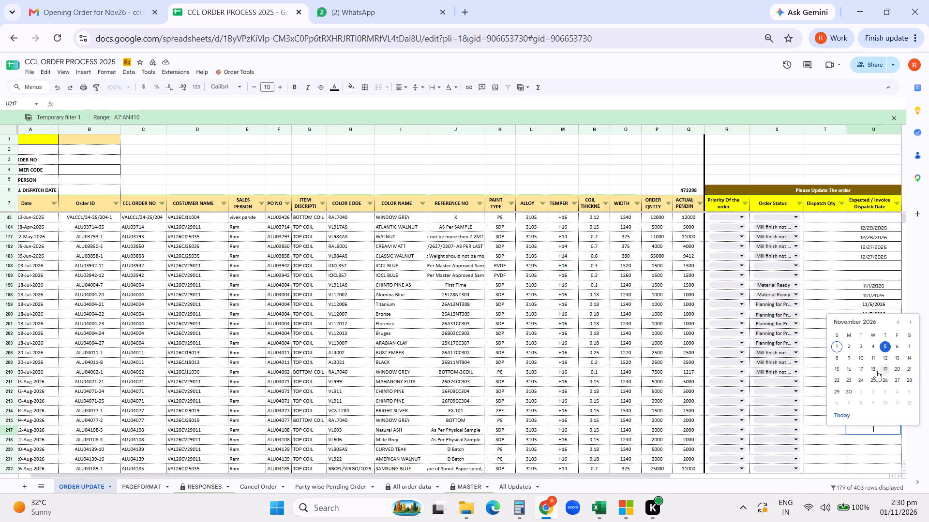
pyautogui.click(874, 371)
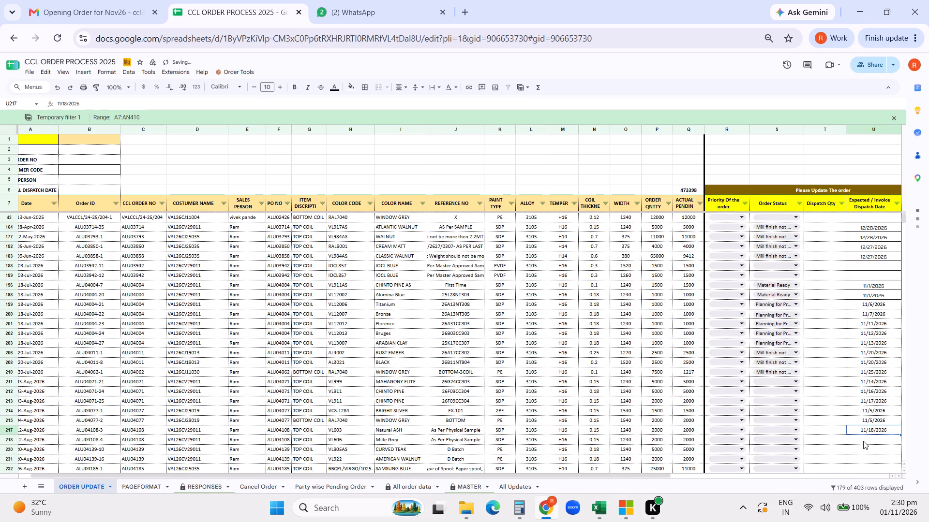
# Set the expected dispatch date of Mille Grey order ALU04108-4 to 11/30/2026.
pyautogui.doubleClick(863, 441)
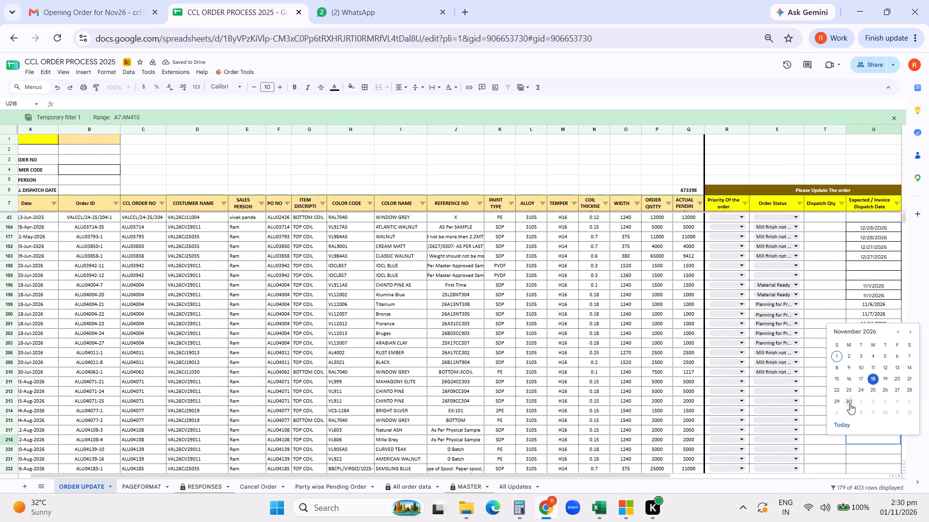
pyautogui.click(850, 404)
# Recheck Mille Grey order ALU04108-4 in the Excel 01Nov26 sheet and correct its expected dispatch date to 12/30/2026.
pyautogui.click(552, 517)
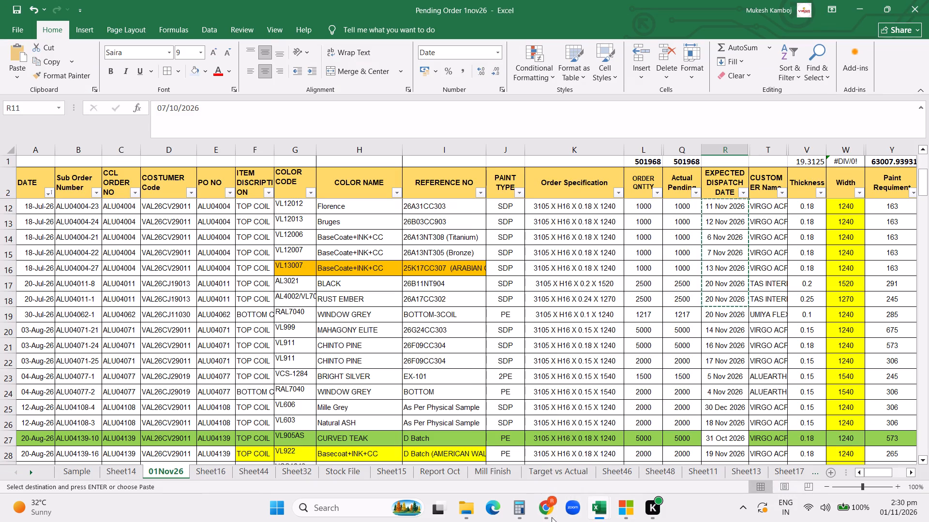
pyautogui.click(614, 427)
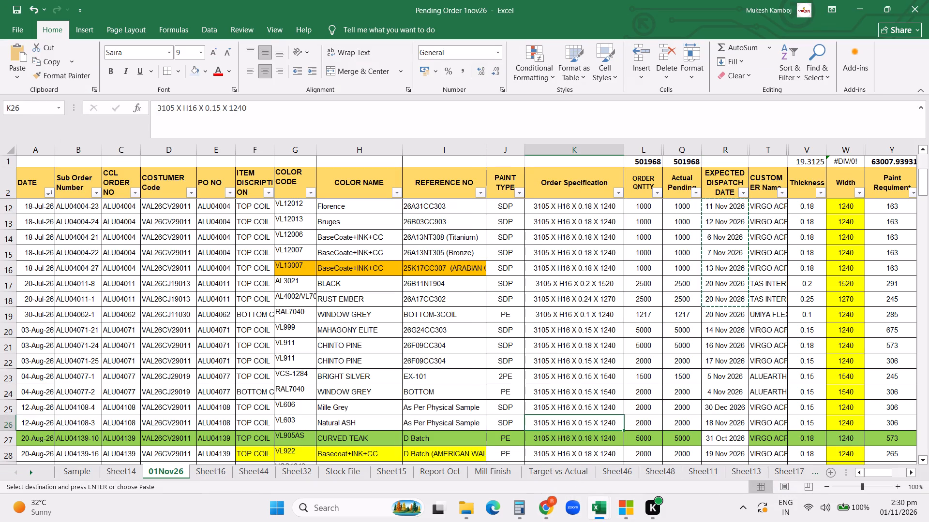
pyautogui.press('Up')
pyautogui.press('Right')
pyautogui.press('Right')
pyautogui.press('Right')
pyautogui.press('Right')
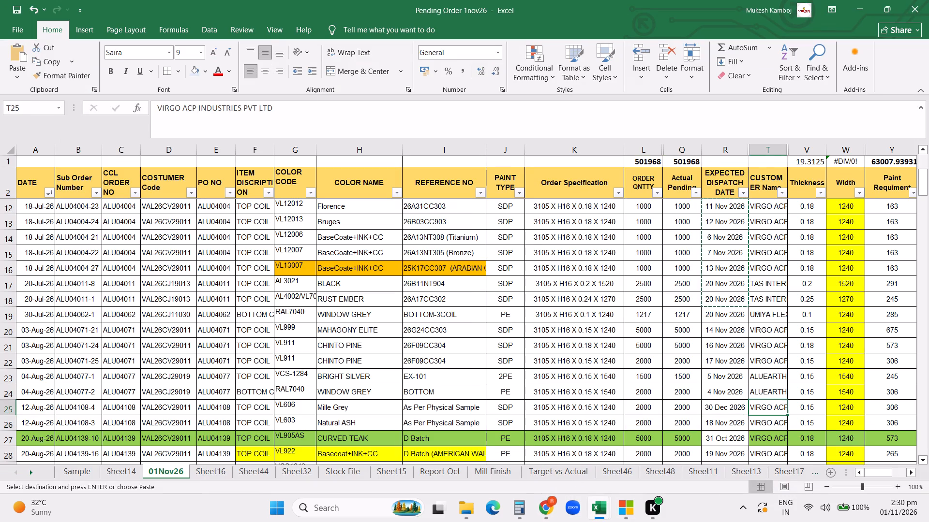
pyautogui.click(543, 511)
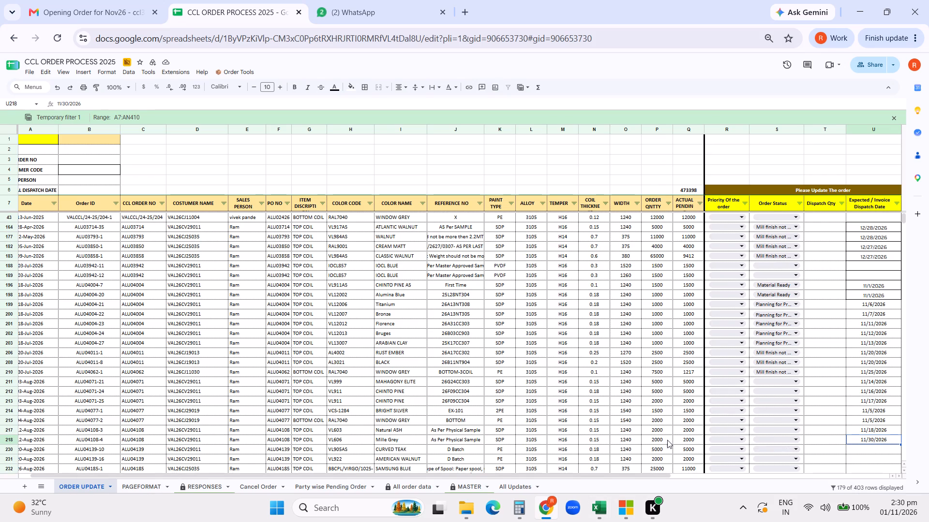
pyautogui.doubleClick(870, 439)
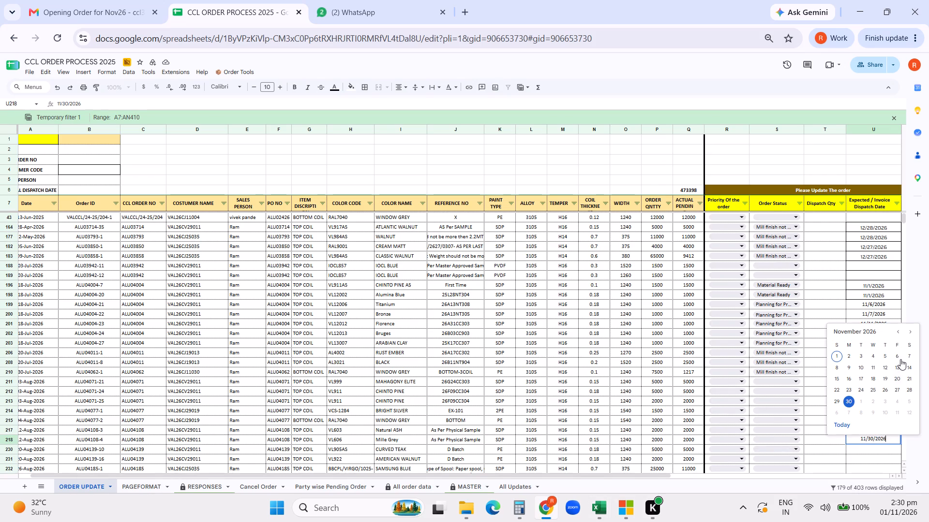
pyautogui.click(911, 333)
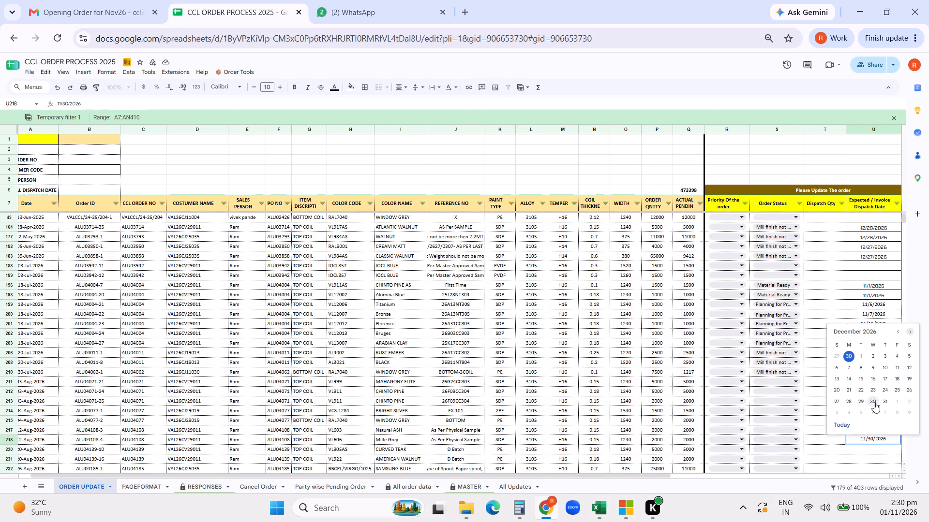
pyautogui.click(874, 402)
# Set the Order Status of Mille Grey order ALU04108-4 to RM Not Available.
pyautogui.click(776, 440)
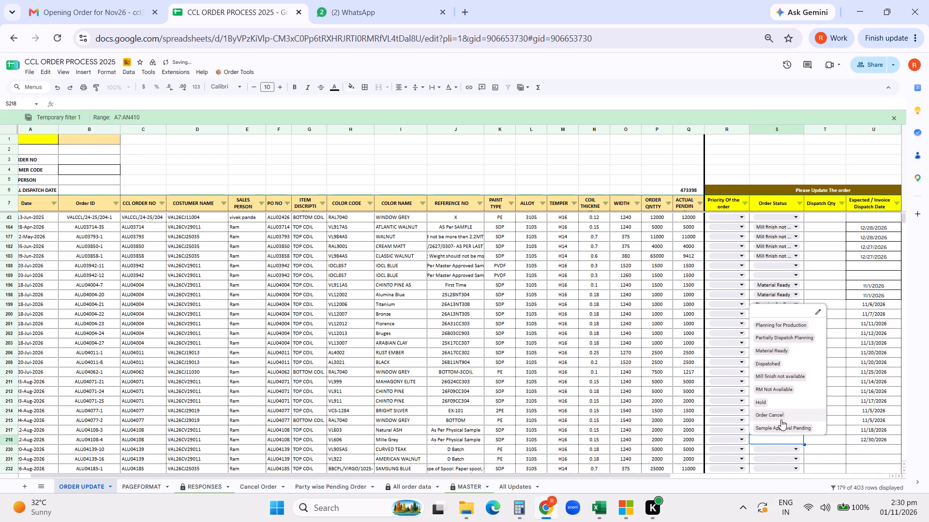
pyautogui.click(776, 387)
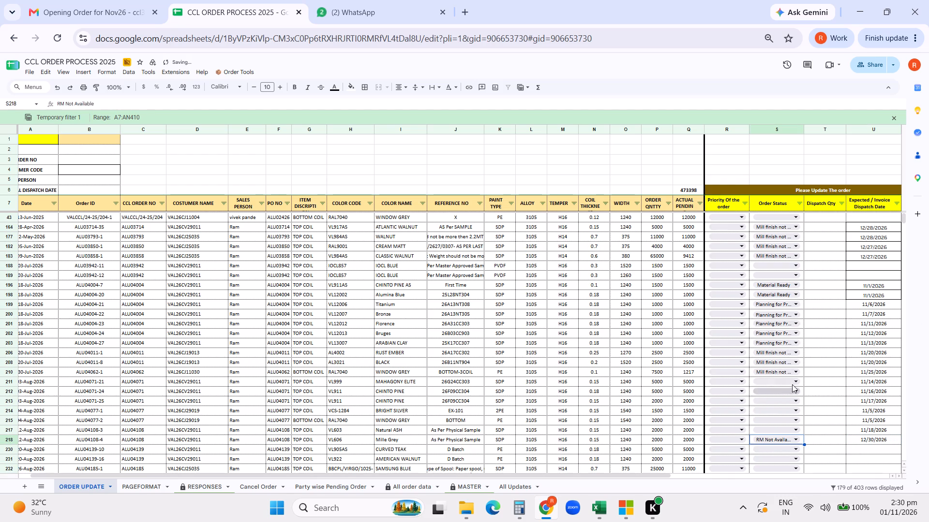
# Set the Order Status of MAHAGONY ELITE order ALU04071-21 to Planning for Production.
pyautogui.click(789, 382)
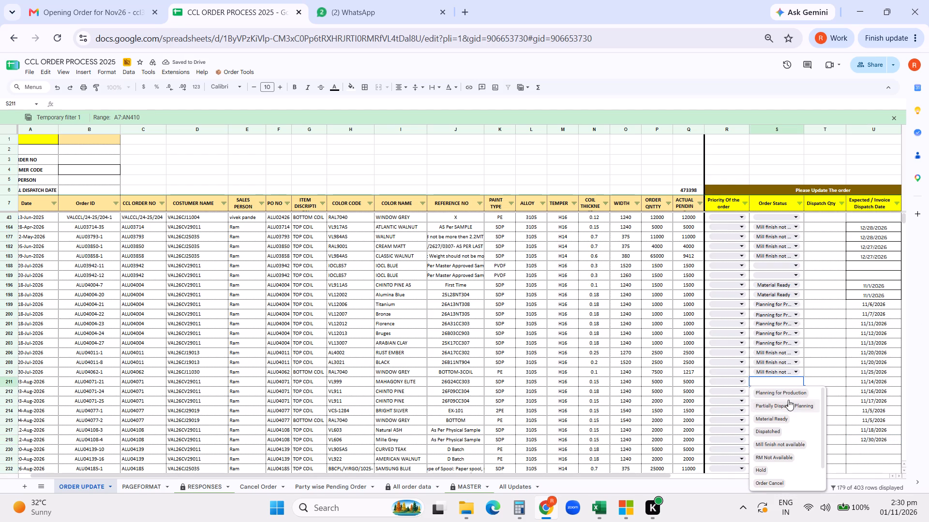
pyautogui.click(784, 395)
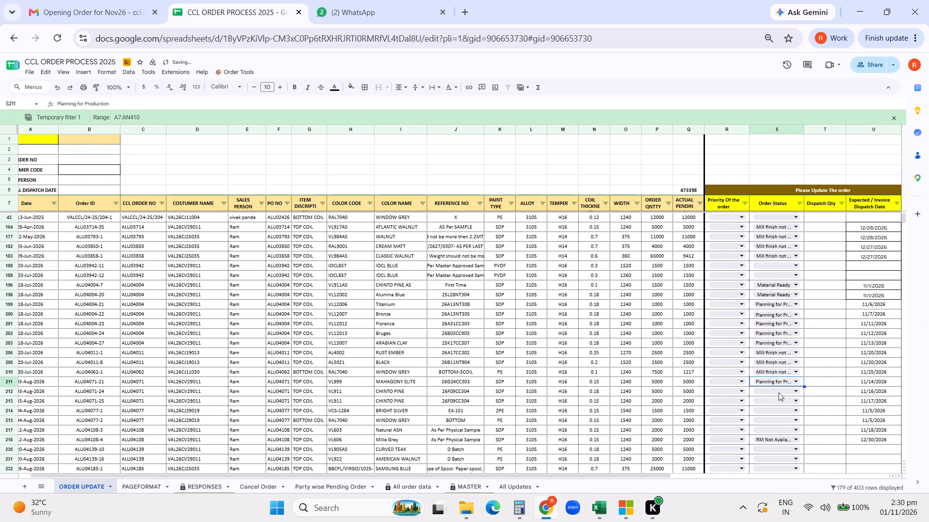
# Set the Order Status of CHINTO PINE orders ALU04071-24 and ALU04071-25 to Planning for Production.
pyautogui.click(779, 392)
pyautogui.click(779, 402)
pyautogui.click(772, 402)
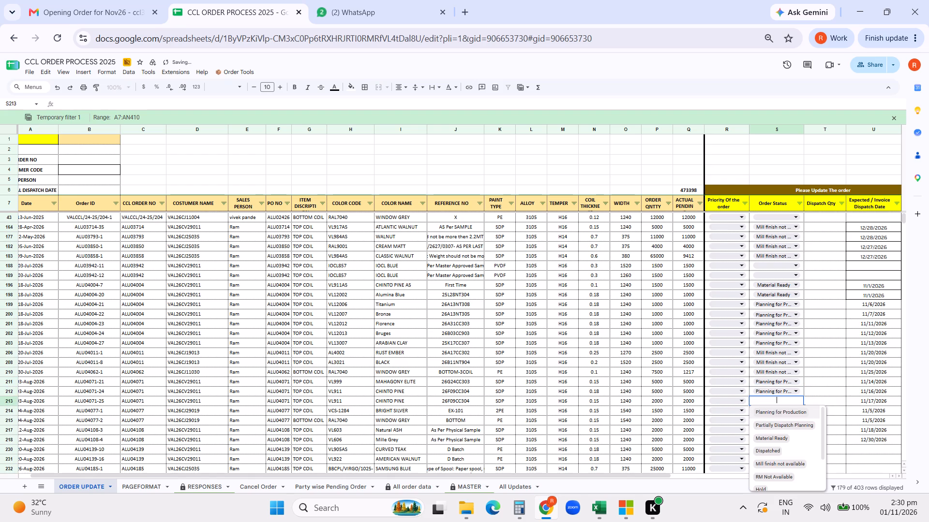
pyautogui.click(772, 416)
# Set the Order Status of BRIGHT SILVER order ALU04077-1 to RM Not Available.
pyautogui.click(772, 413)
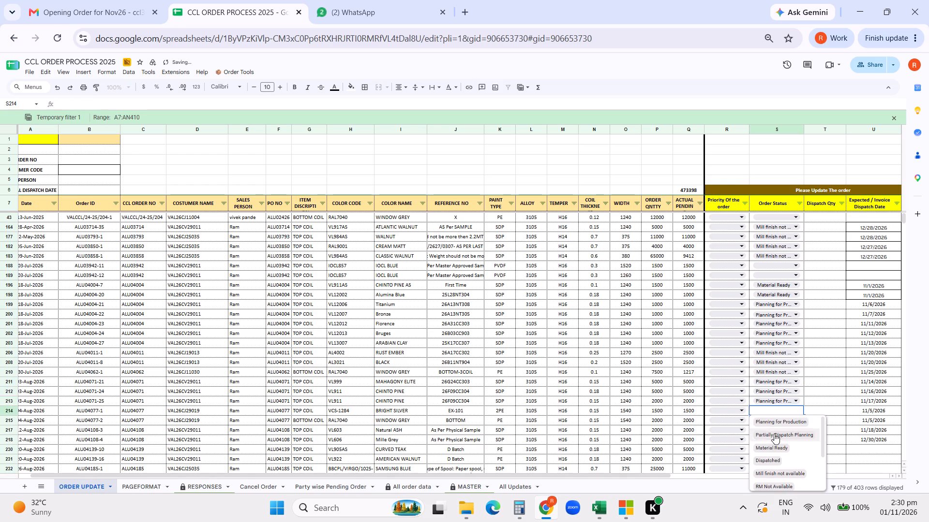
pyautogui.click(767, 485)
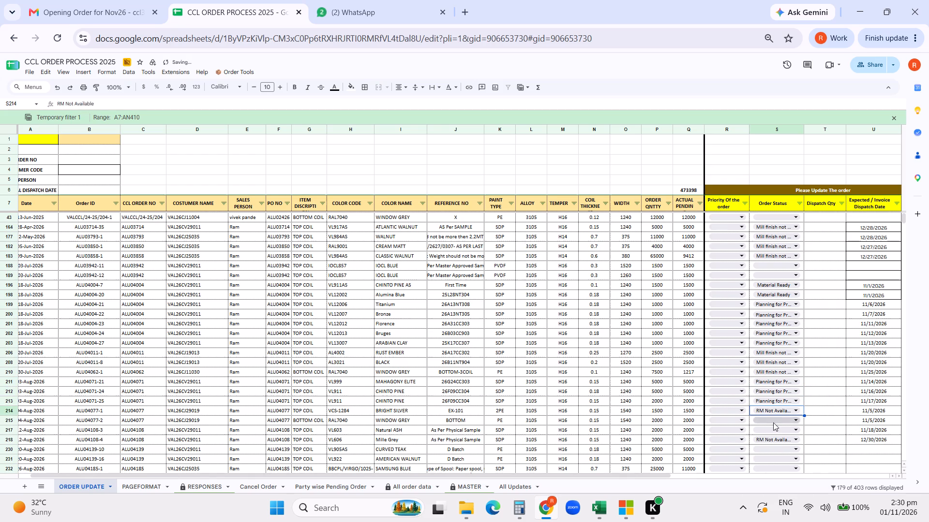
# Set the Order Status of WINDOW GREY order ALU04077-2 and Natural ASH order ALU04108-3 to Planning for Production.
pyautogui.click(773, 421)
pyautogui.click(779, 305)
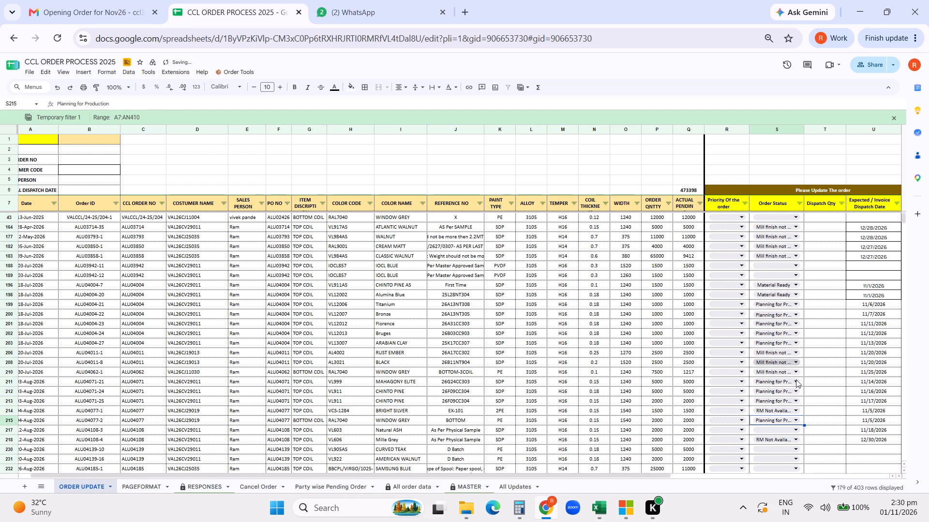
pyautogui.click(774, 428)
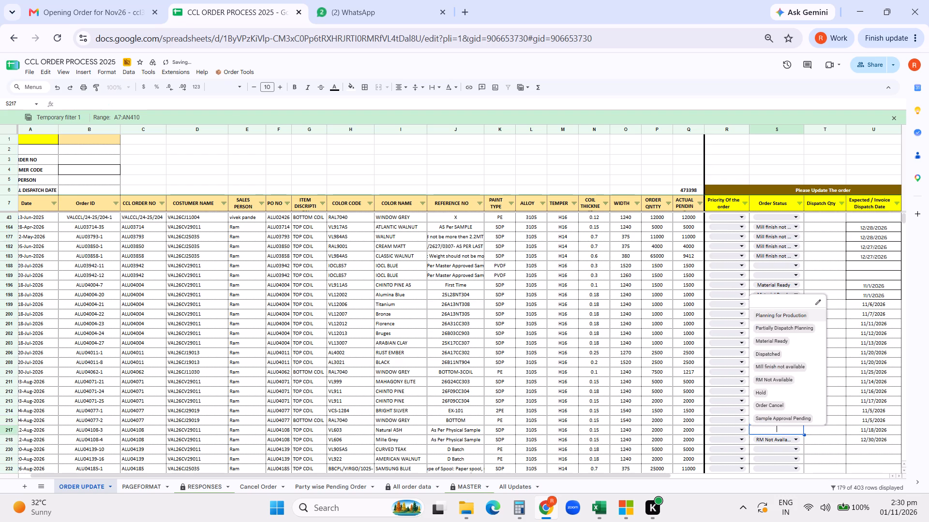
pyautogui.click(780, 316)
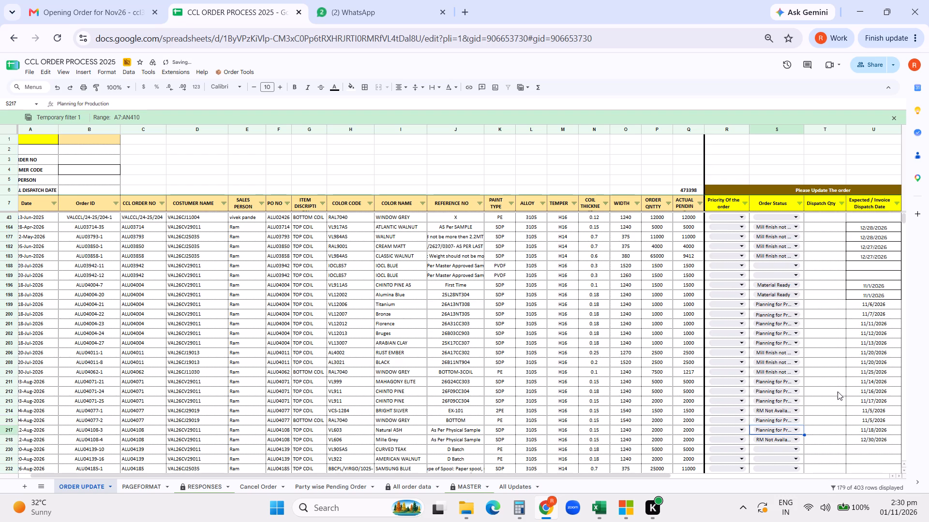
# Set the Order Status of CURVED TEAK order ALU04139-10 to Material Ready.
pyautogui.scroll(-2, 838, 391)
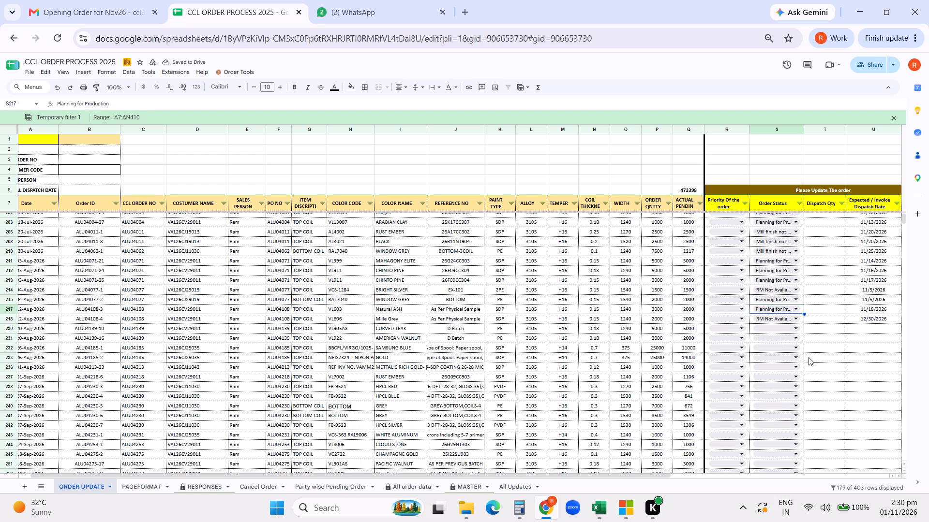
pyautogui.click(765, 330)
pyautogui.click(769, 368)
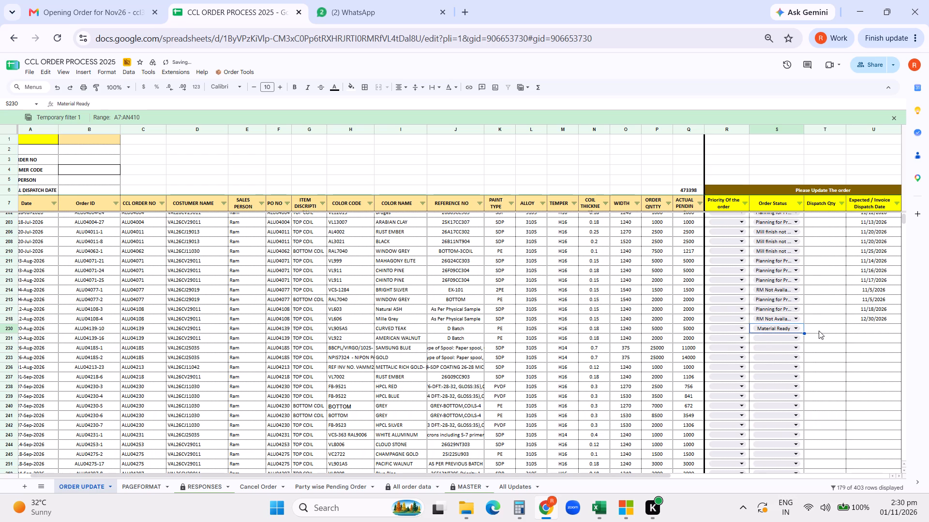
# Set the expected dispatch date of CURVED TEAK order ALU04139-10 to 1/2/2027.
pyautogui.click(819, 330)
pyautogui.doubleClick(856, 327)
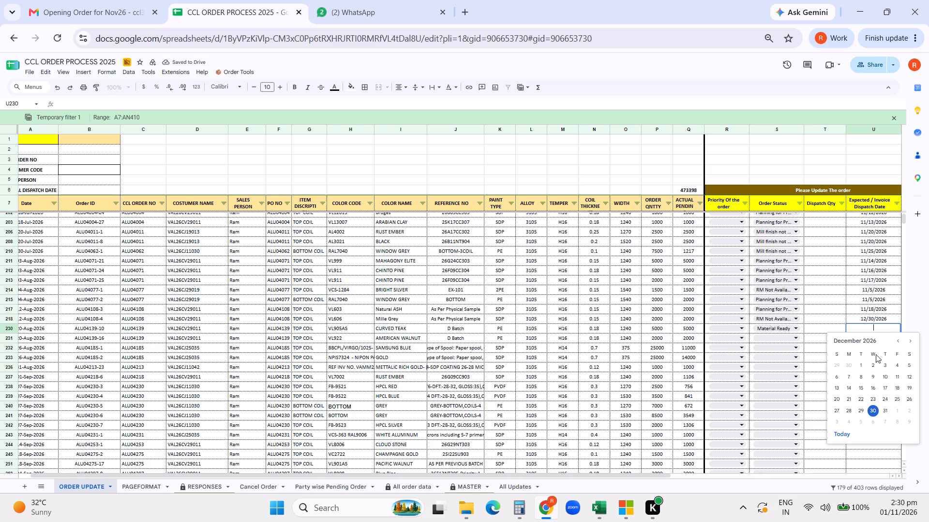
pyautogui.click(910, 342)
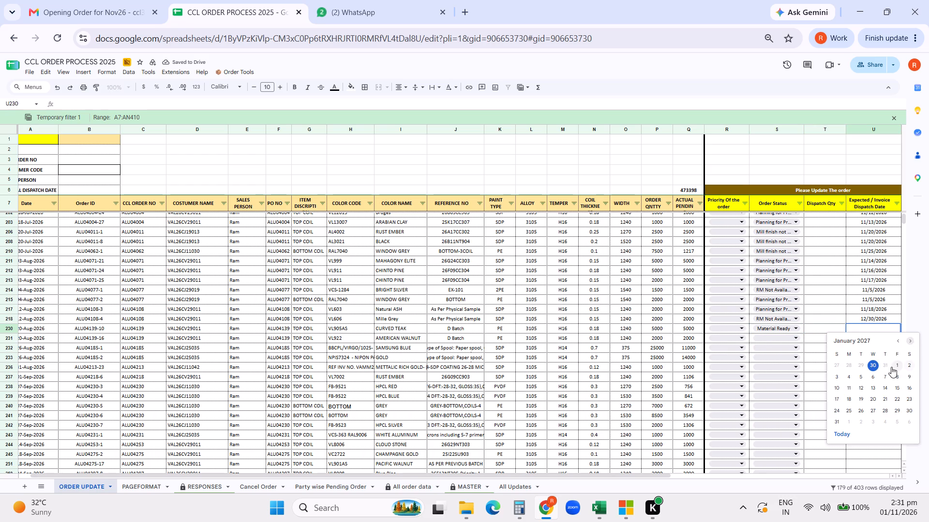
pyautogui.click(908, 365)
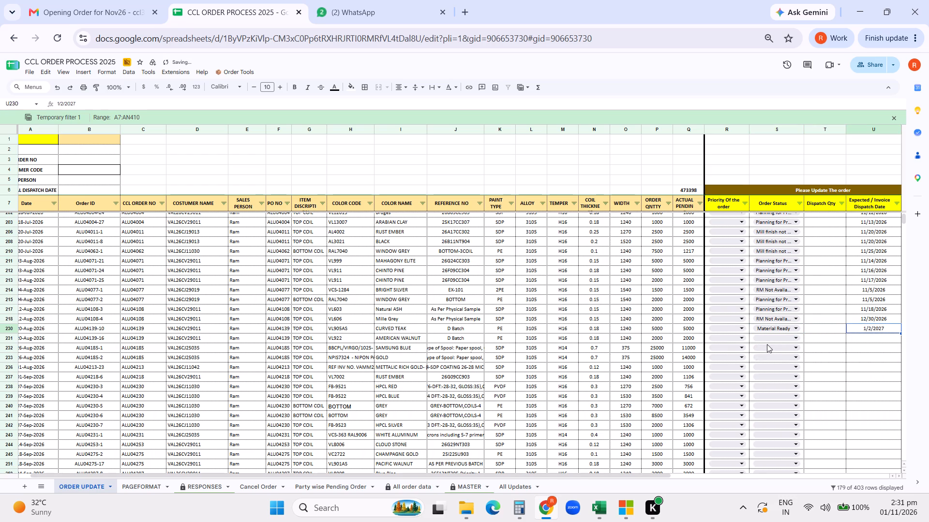
# Check AMERICAN WALNUT order ALU04139-16 in the Excel 01Nov26 sheet and set its Order Status to Mill finish not available.
pyautogui.click(538, 516)
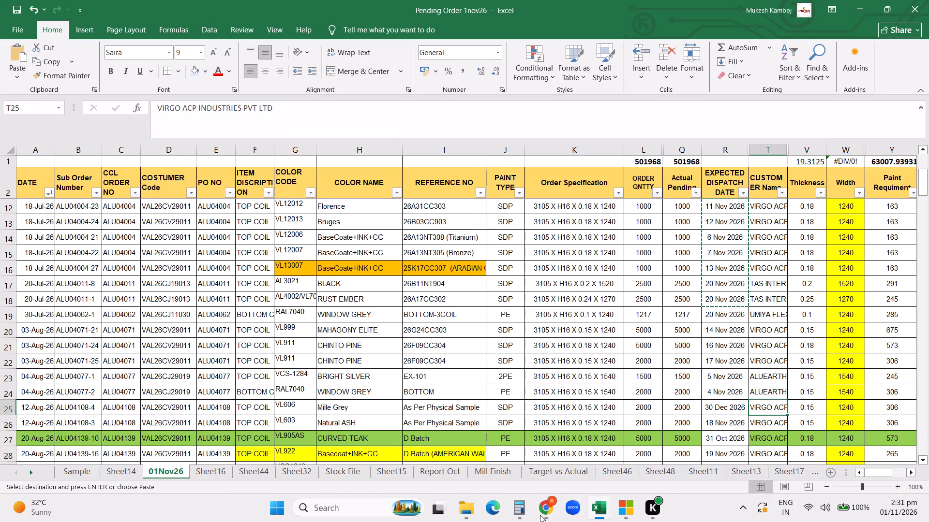
pyautogui.click(540, 515)
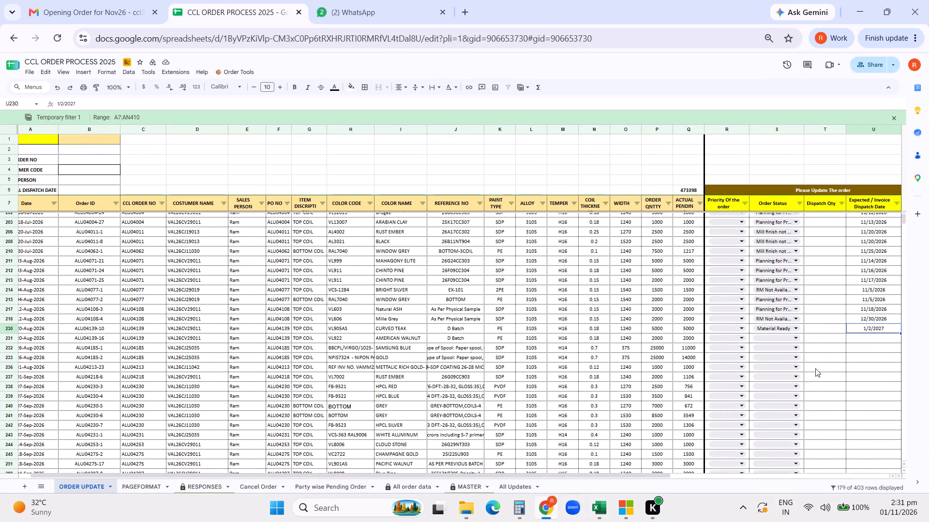
pyautogui.click(791, 340)
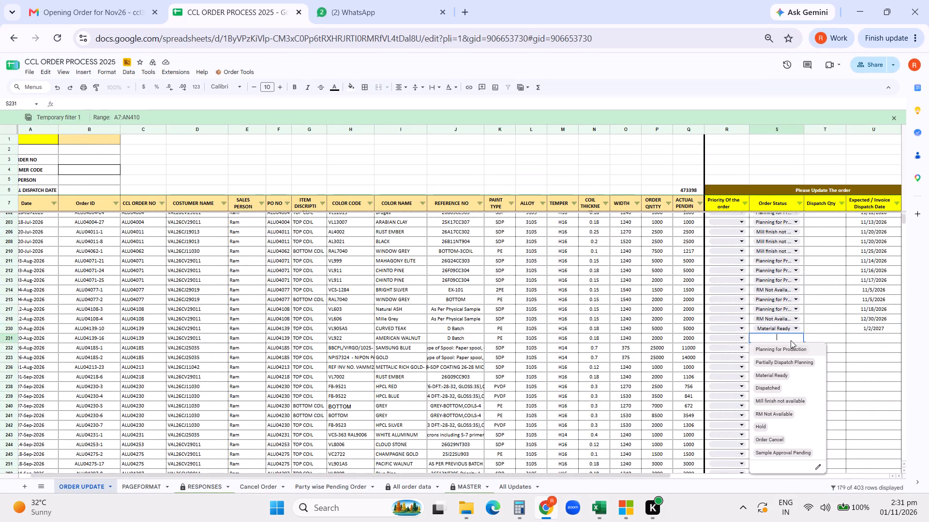
pyautogui.click(776, 400)
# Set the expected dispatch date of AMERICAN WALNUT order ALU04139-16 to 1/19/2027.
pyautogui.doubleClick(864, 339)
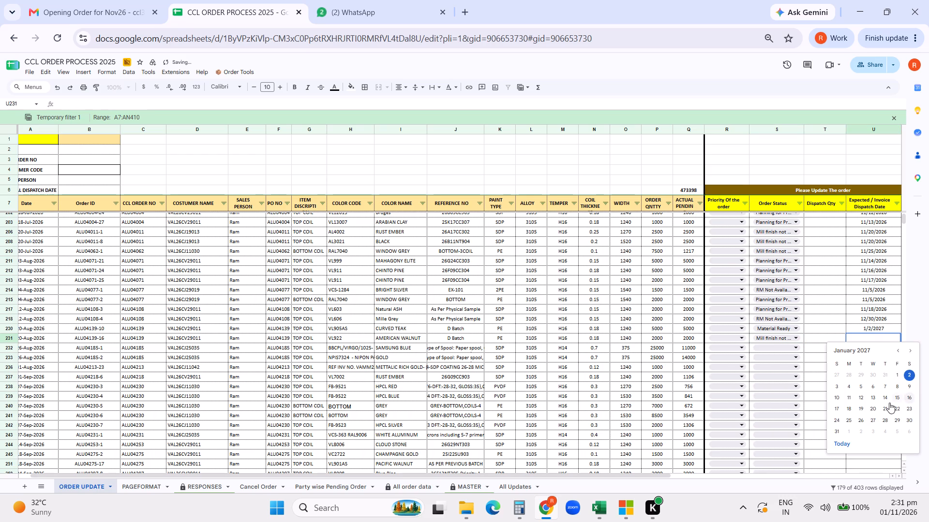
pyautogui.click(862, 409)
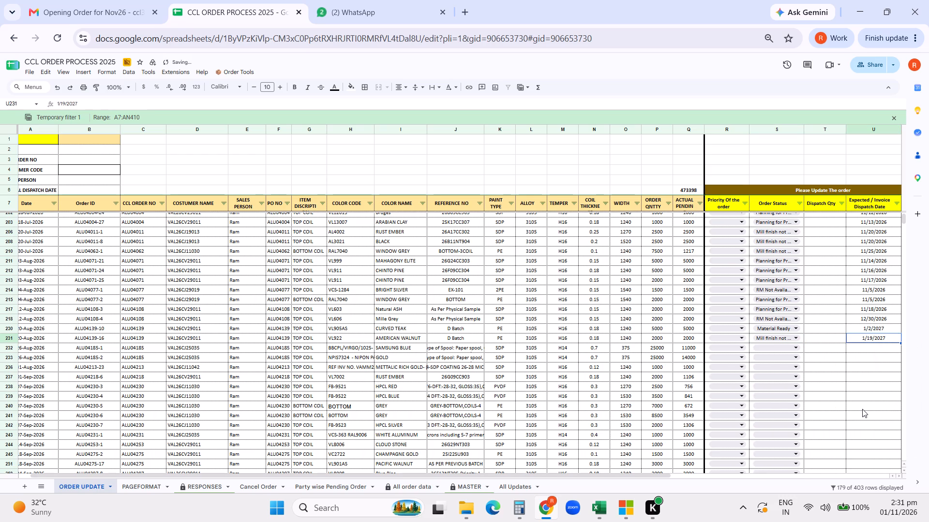
# Correct the expected dispatch date of CURVED TEAK order ALU04139-10 to 11/2/2026.
pyautogui.doubleClick(873, 332)
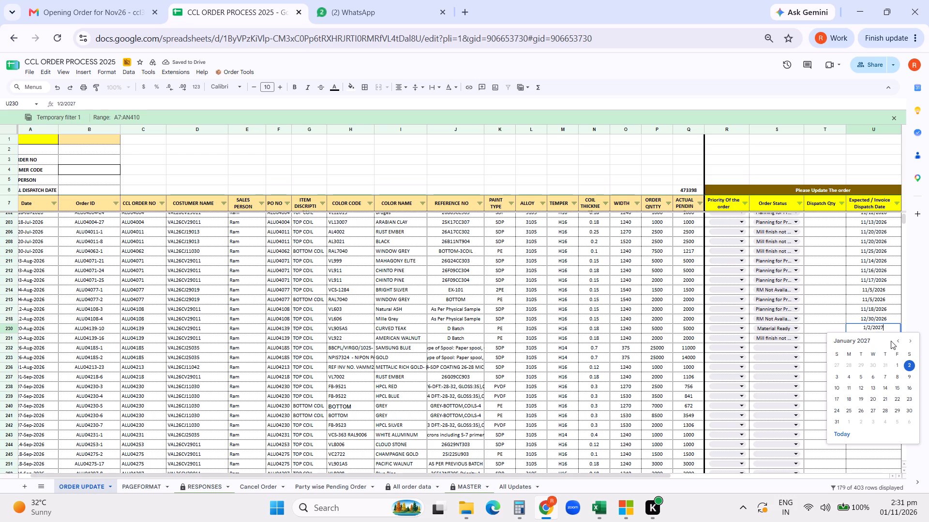
pyautogui.doubleClick(899, 341)
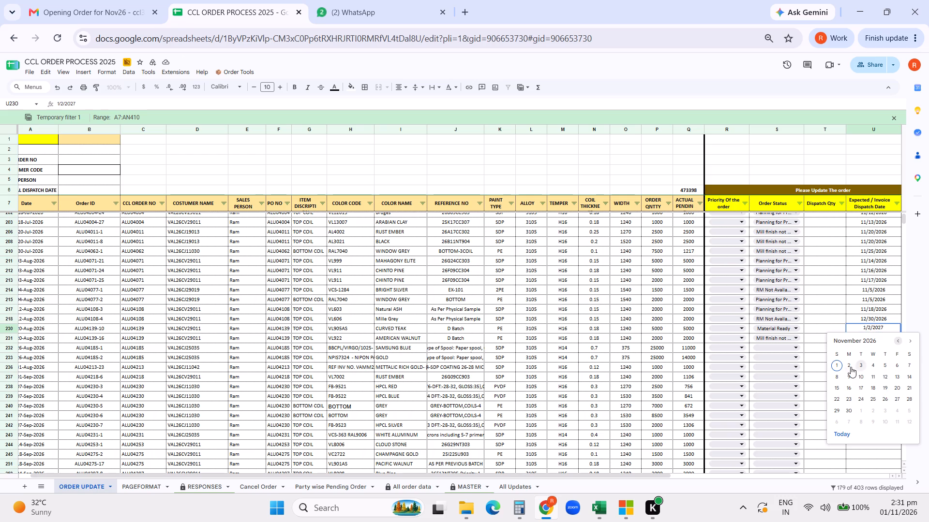
pyautogui.click(851, 365)
pyautogui.doubleClick(878, 338)
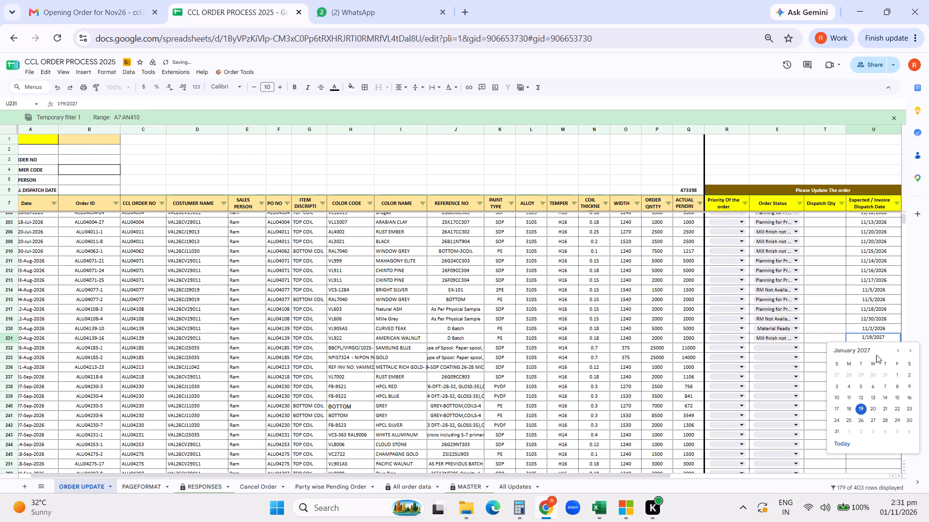
pyautogui.click(896, 350)
pyautogui.click(896, 350)
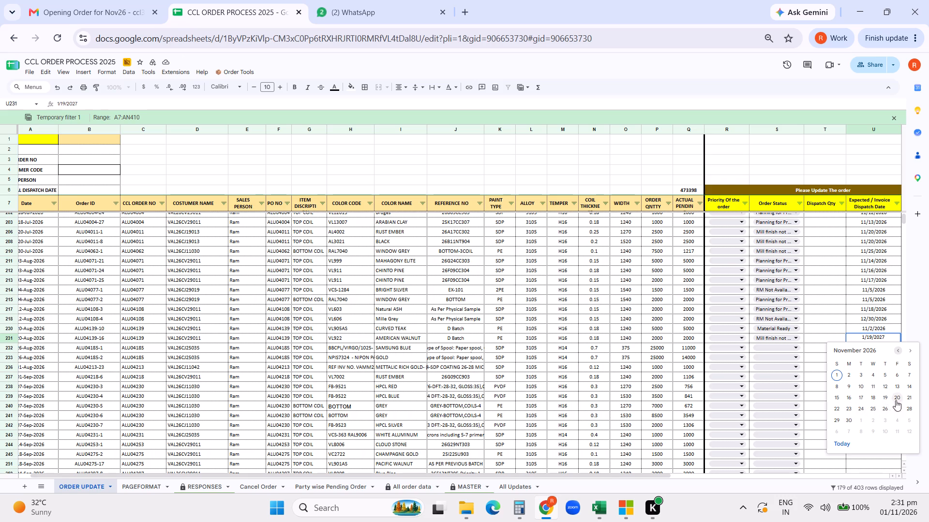
pyautogui.click(886, 397)
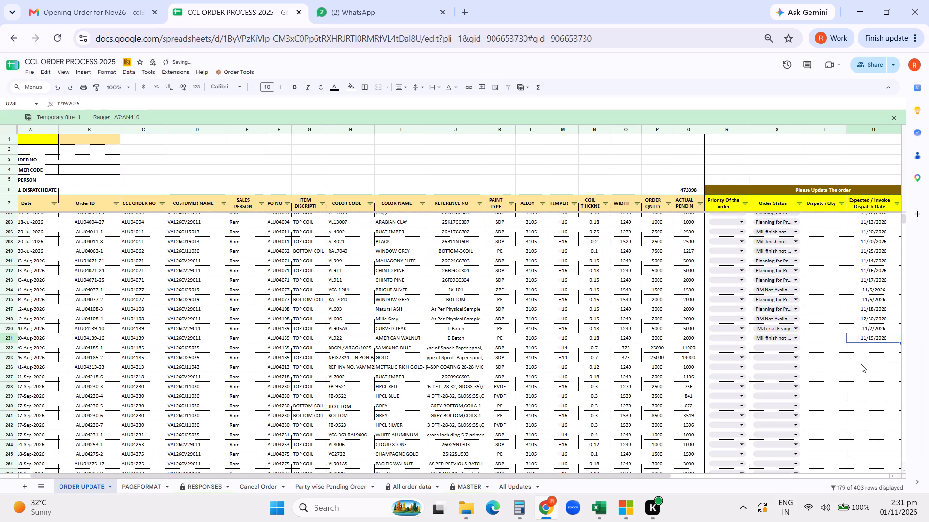
# Check orders ALU04185-1 and ALU04185-2 in the Excel 01Nov26 sheet and set both Order Statuses to Mill finish not available.
pyautogui.click(553, 510)
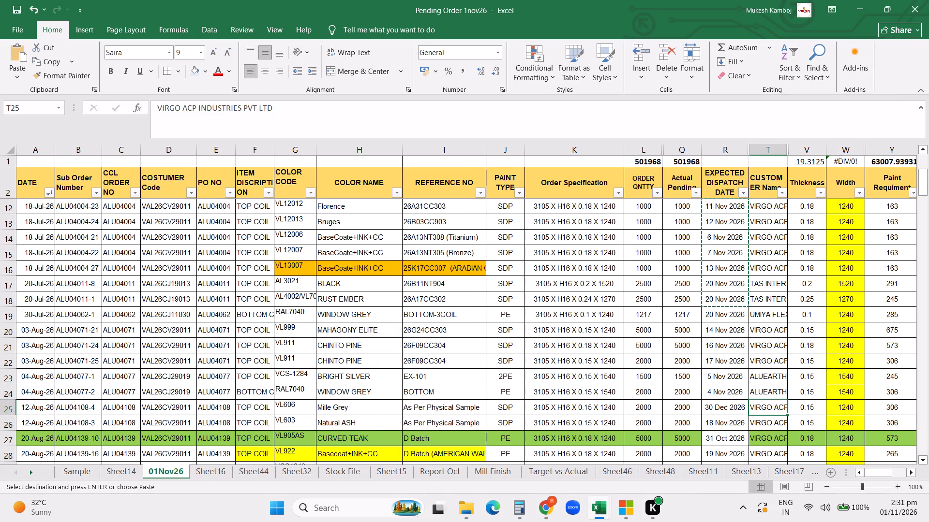
pyautogui.scroll(-3, 599, 384)
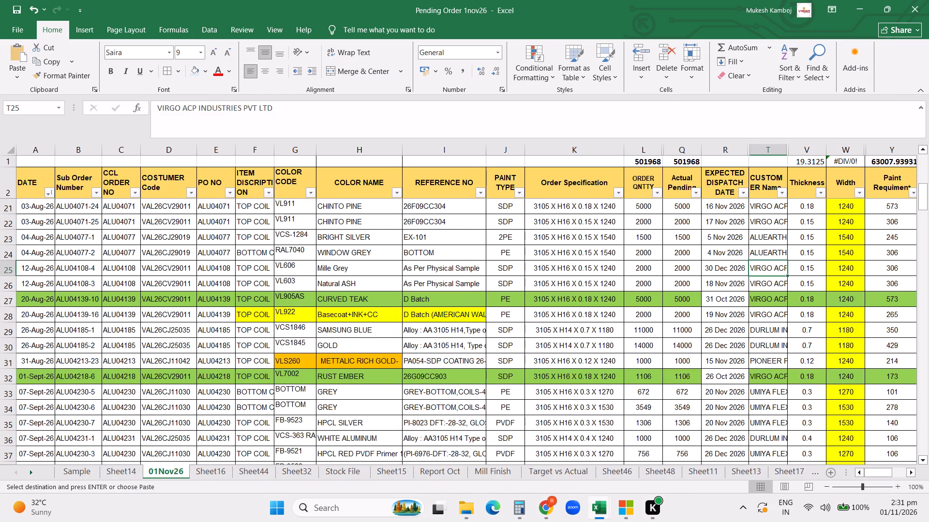
pyautogui.click(550, 512)
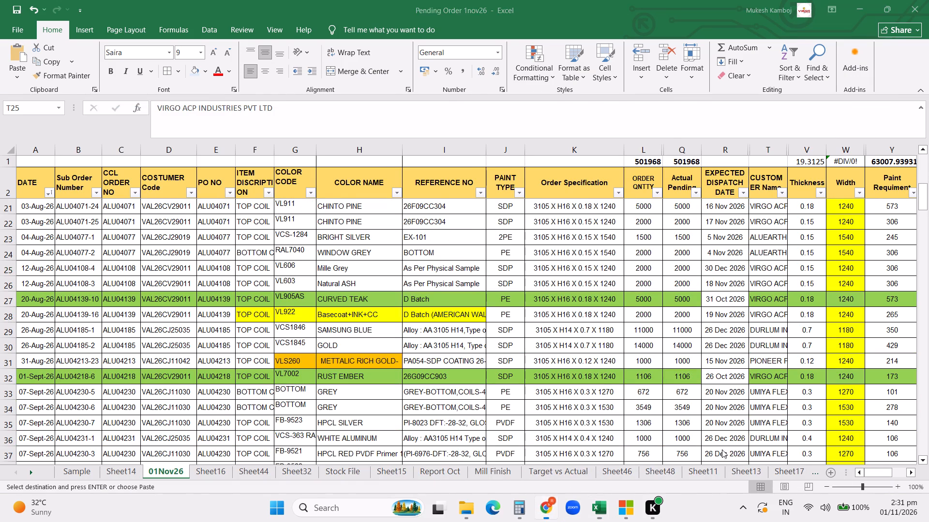
pyautogui.click(783, 351)
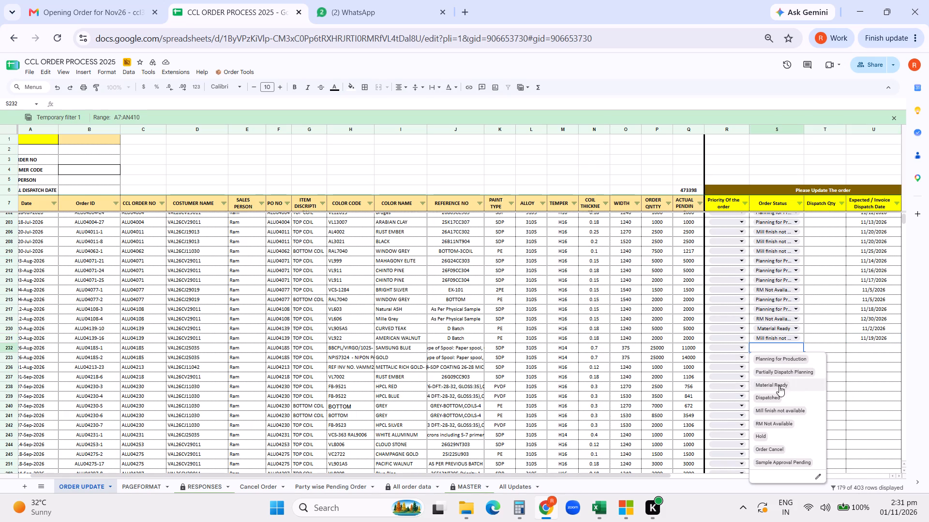
pyautogui.click(772, 412)
pyautogui.click(776, 356)
pyautogui.click(770, 421)
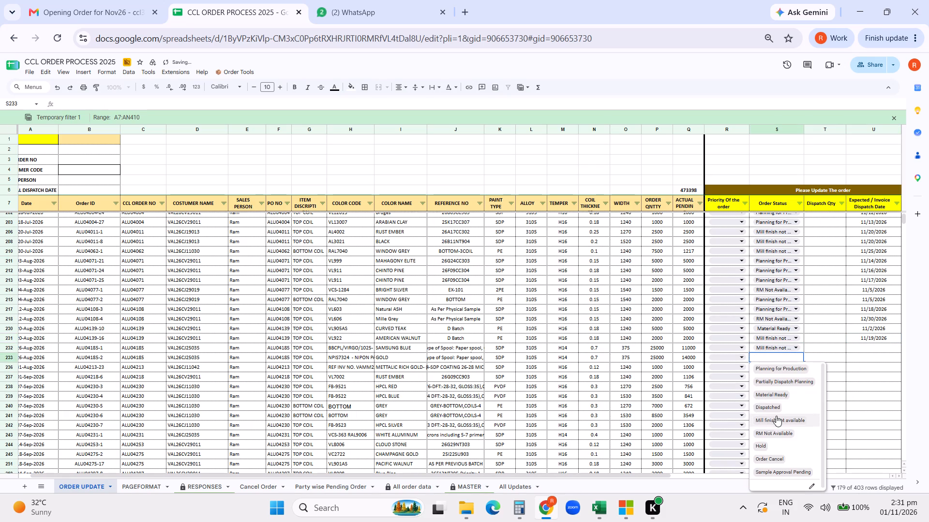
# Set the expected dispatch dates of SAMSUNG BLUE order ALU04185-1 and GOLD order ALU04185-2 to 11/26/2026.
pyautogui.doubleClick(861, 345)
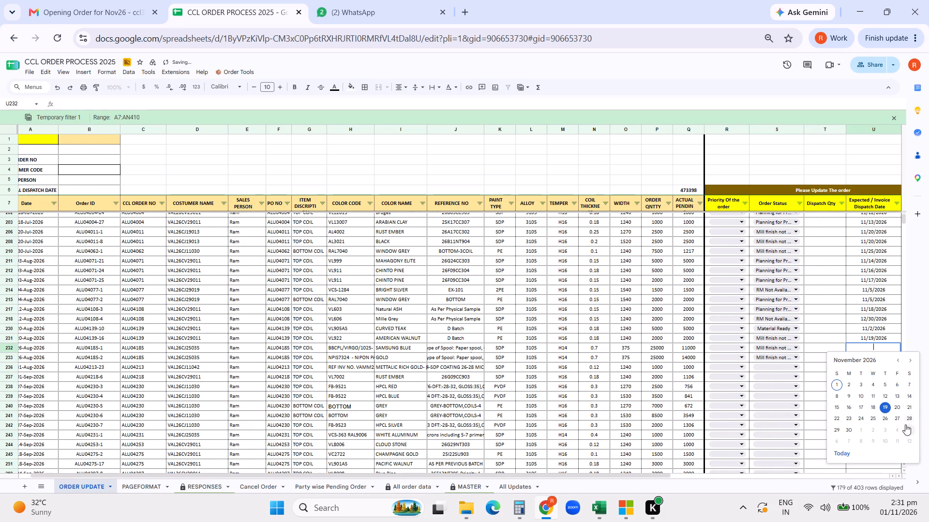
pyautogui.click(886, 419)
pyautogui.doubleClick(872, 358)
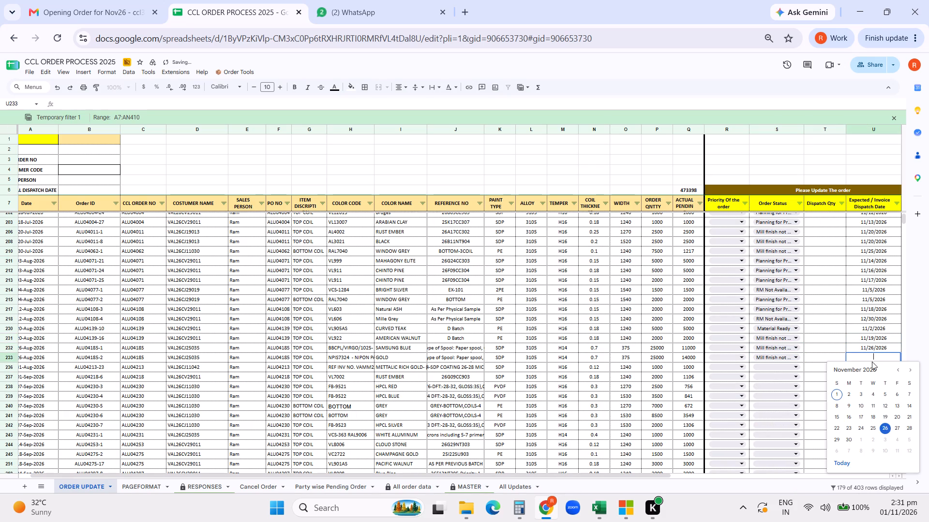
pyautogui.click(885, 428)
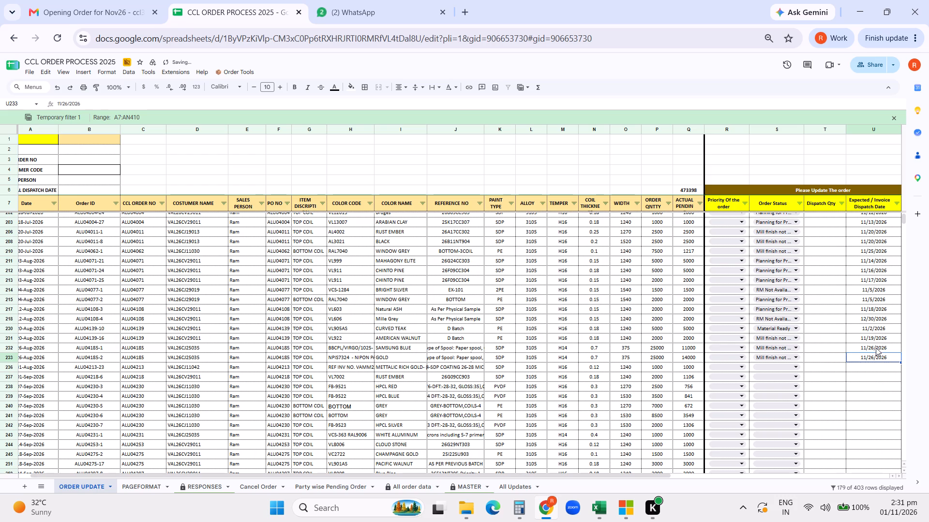
pyautogui.doubleClick(876, 348)
pyautogui.click(907, 359)
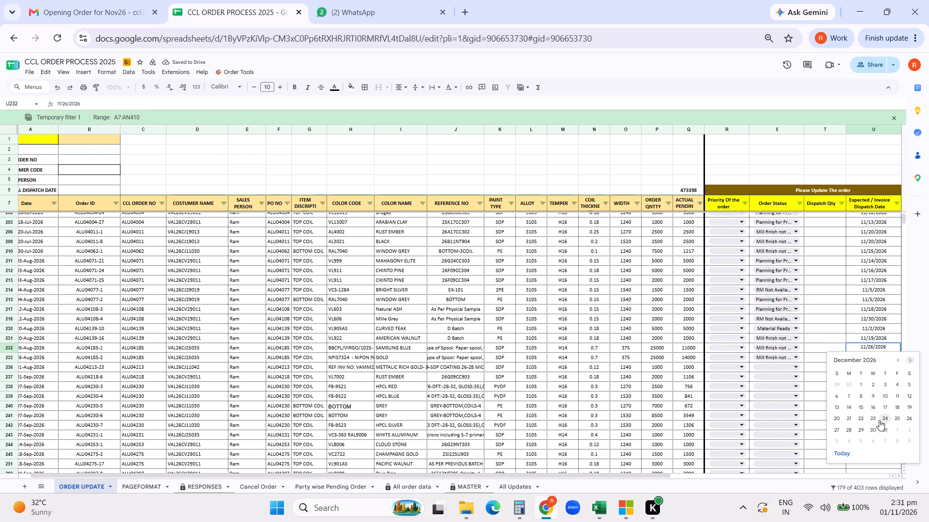
pyautogui.click(907, 419)
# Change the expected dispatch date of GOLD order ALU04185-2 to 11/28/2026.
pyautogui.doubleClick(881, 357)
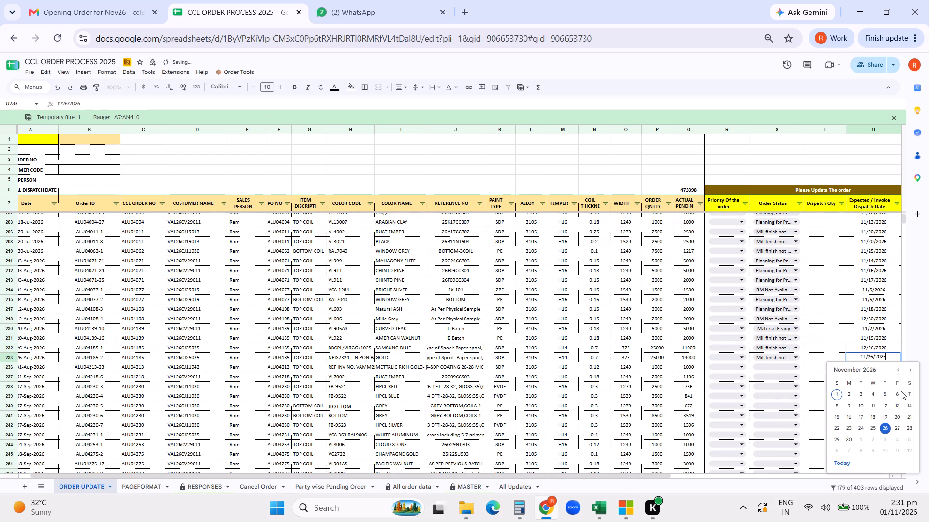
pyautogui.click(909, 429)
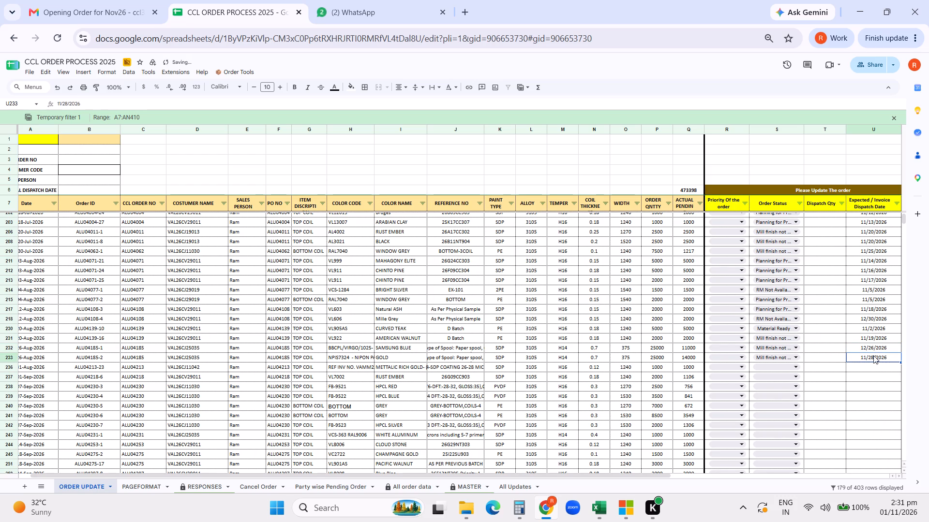
# Correct the expected dispatch date of GOLD order ALU04185-2 to 12/26/2026.
pyautogui.doubleClick(870, 358)
pyautogui.click(909, 370)
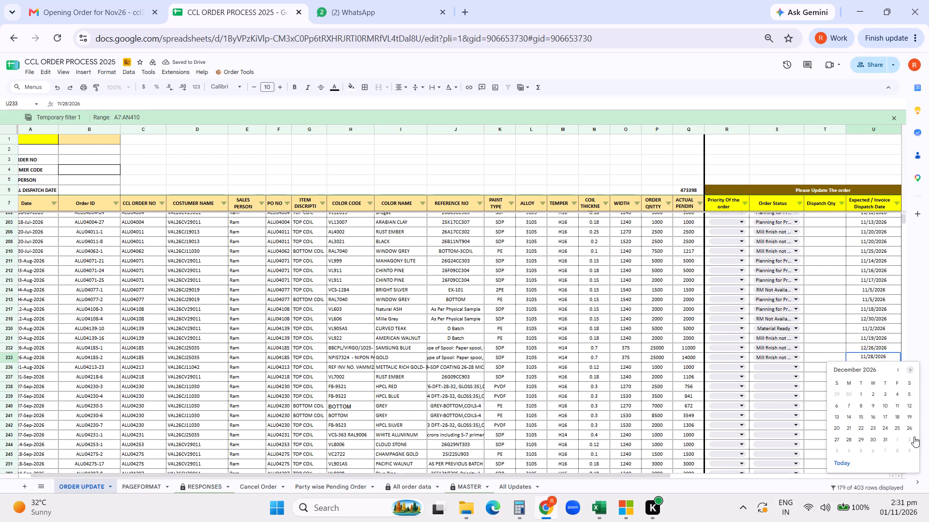
pyautogui.click(910, 430)
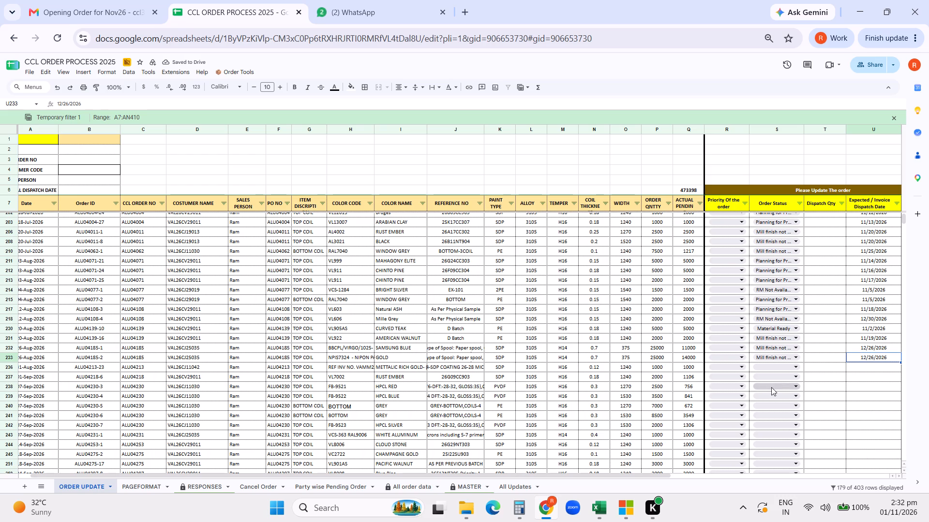
# Set METTALIC RICH GOLD order ALU04213-23 to RM Not Available with an expected dispatch date of 11/16/2026, consulting the pending order workbook.
pyautogui.click(547, 511)
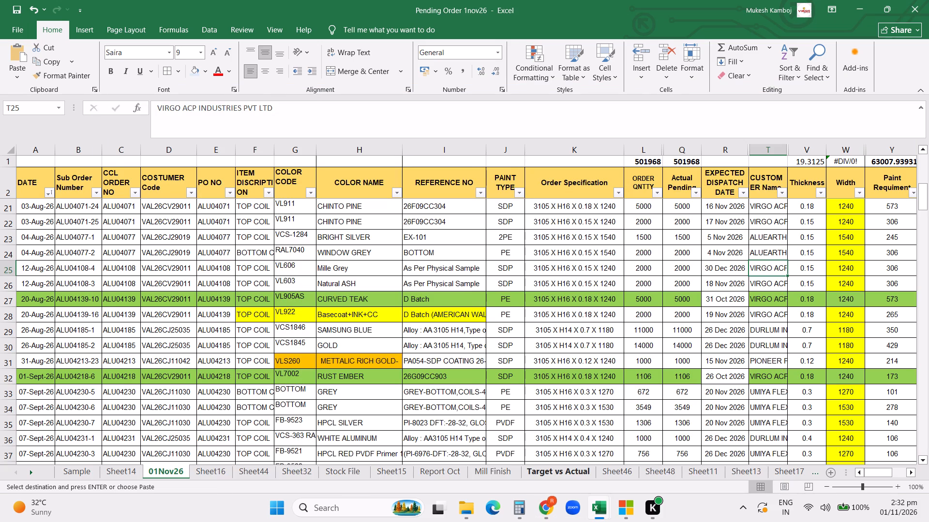
pyautogui.click(552, 509)
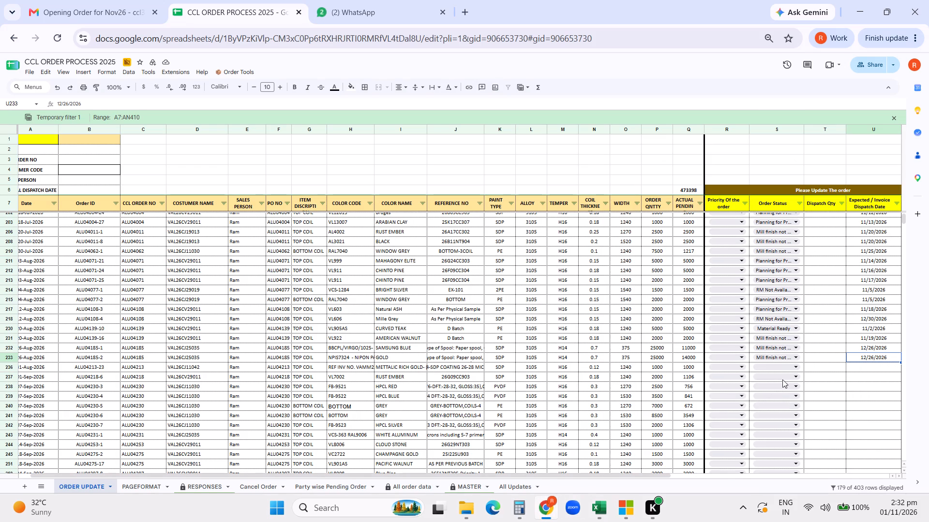
pyautogui.click(782, 368)
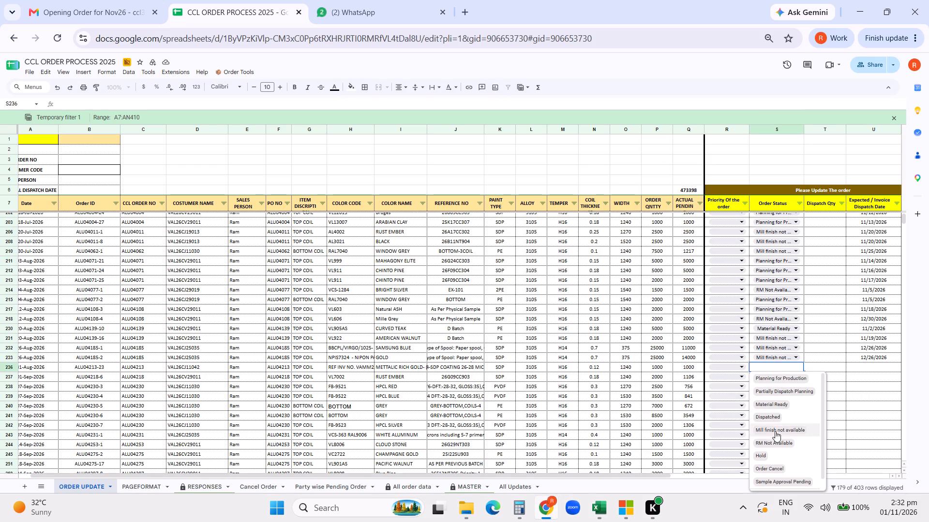
pyautogui.click(773, 446)
pyautogui.click(865, 366)
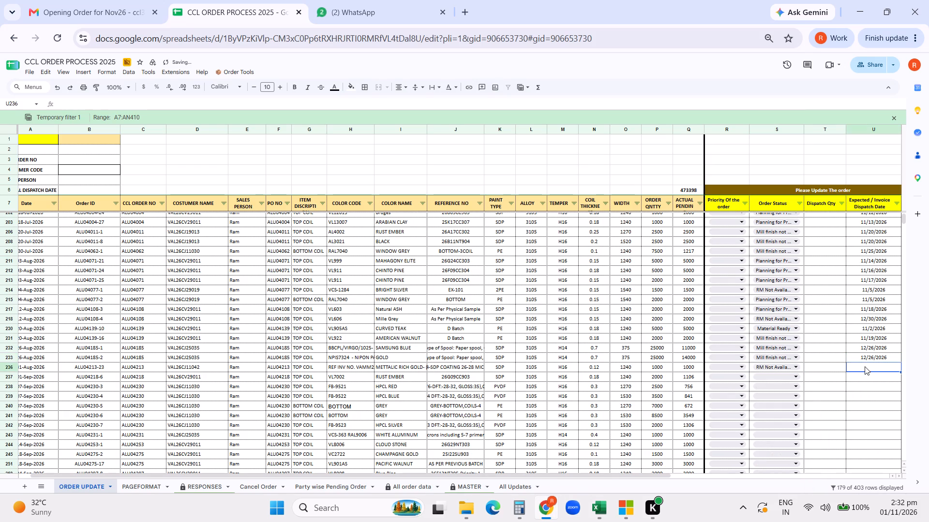
pyautogui.doubleClick(865, 366)
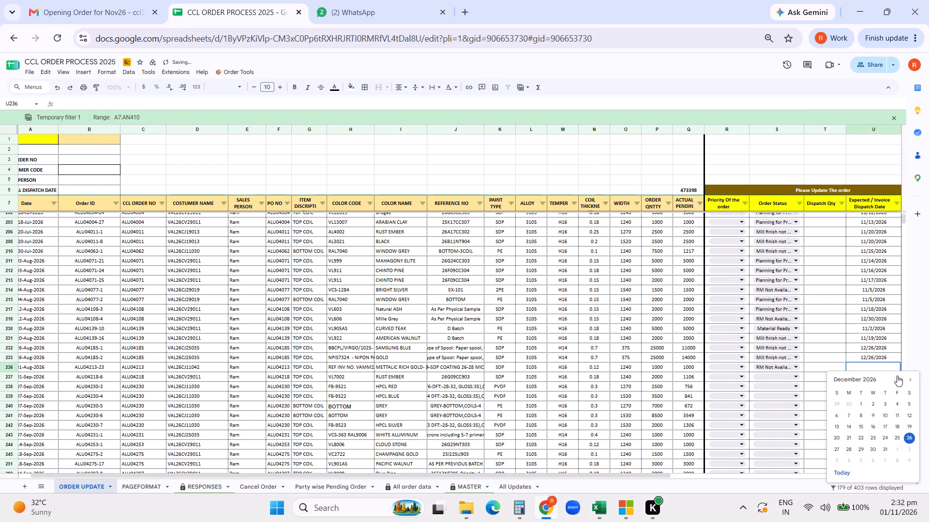
pyautogui.click(897, 376)
pyautogui.click(850, 426)
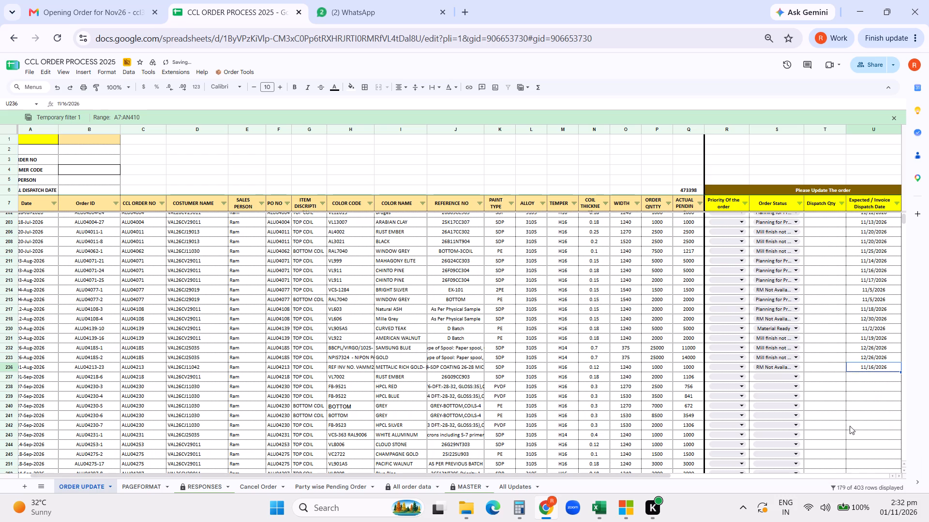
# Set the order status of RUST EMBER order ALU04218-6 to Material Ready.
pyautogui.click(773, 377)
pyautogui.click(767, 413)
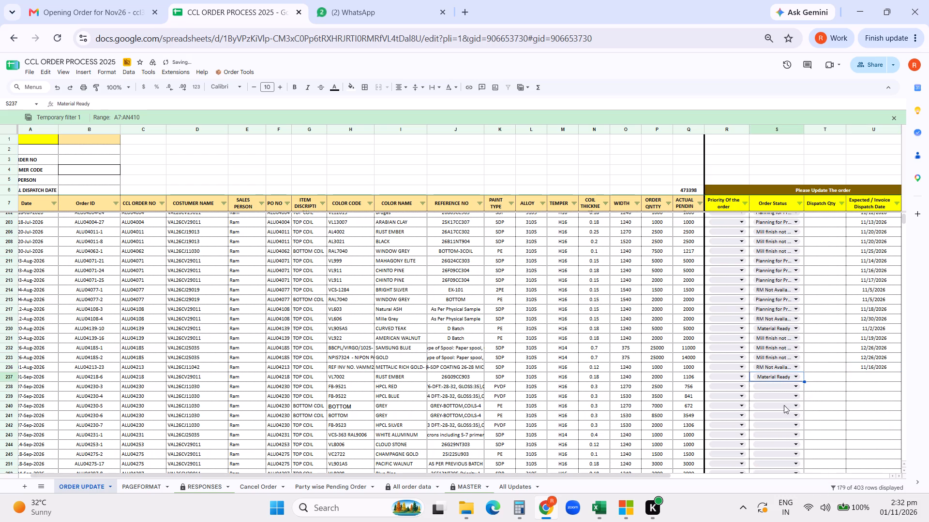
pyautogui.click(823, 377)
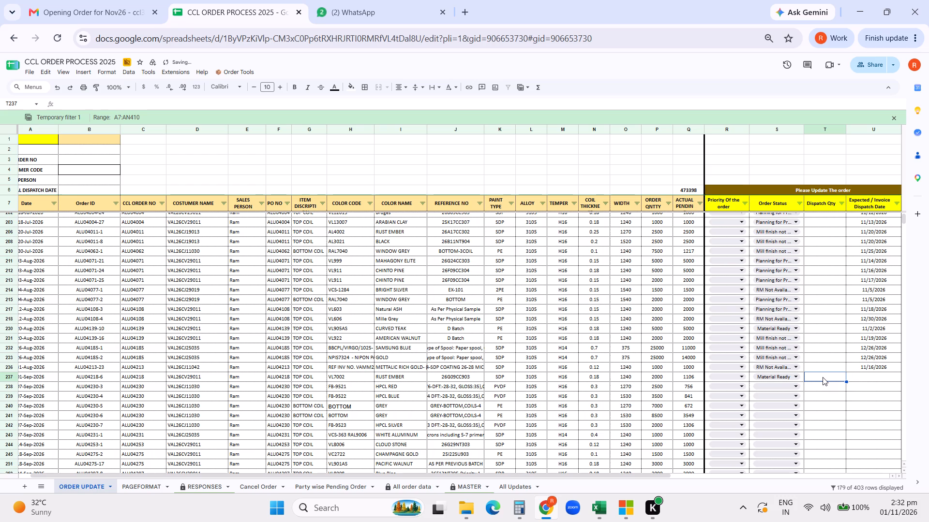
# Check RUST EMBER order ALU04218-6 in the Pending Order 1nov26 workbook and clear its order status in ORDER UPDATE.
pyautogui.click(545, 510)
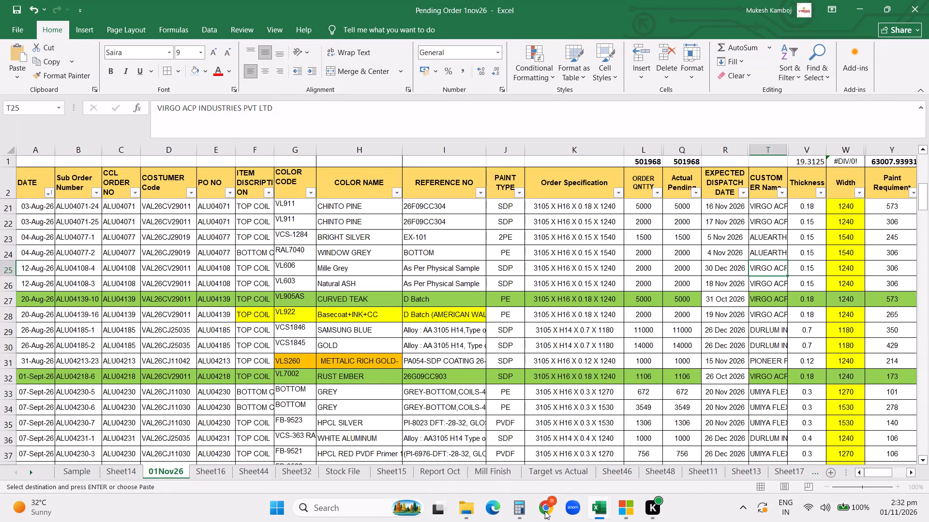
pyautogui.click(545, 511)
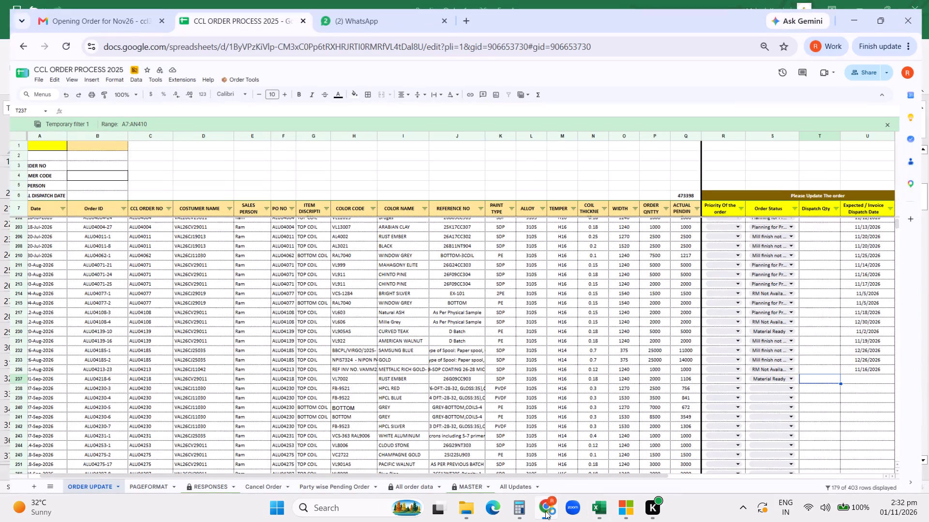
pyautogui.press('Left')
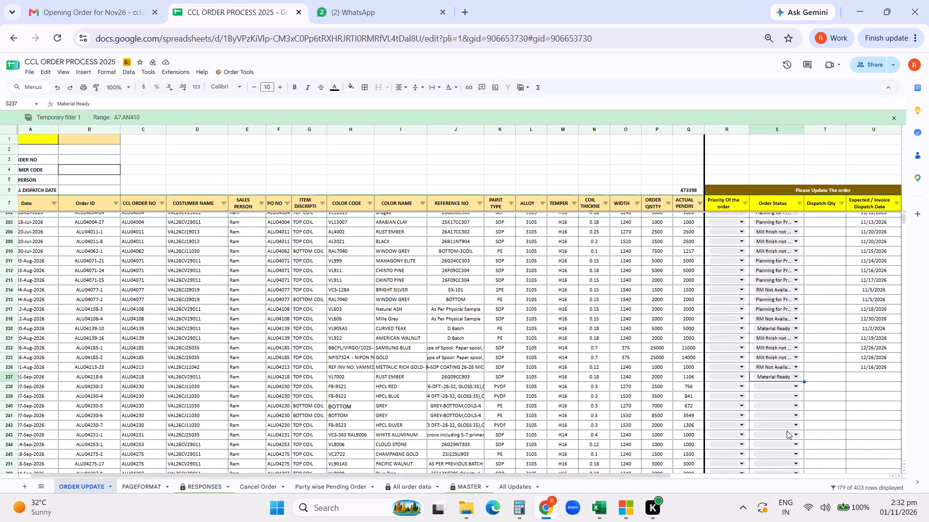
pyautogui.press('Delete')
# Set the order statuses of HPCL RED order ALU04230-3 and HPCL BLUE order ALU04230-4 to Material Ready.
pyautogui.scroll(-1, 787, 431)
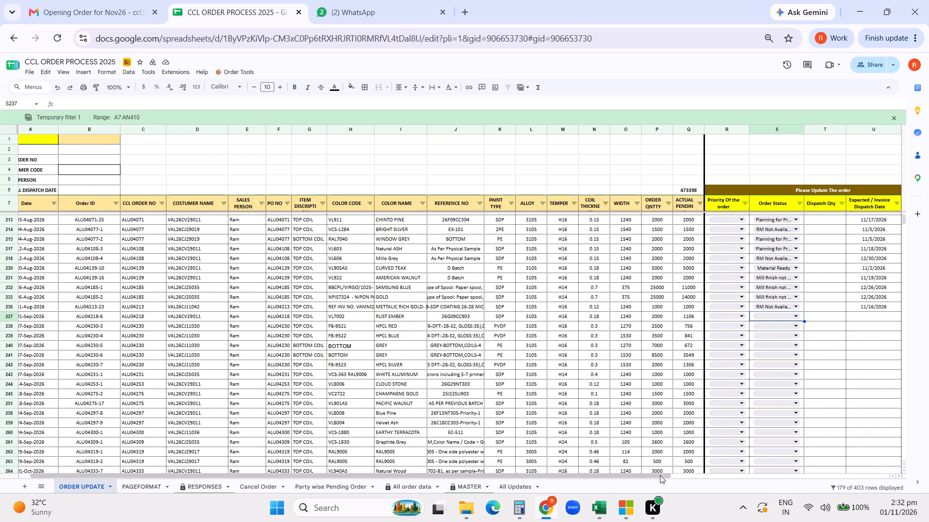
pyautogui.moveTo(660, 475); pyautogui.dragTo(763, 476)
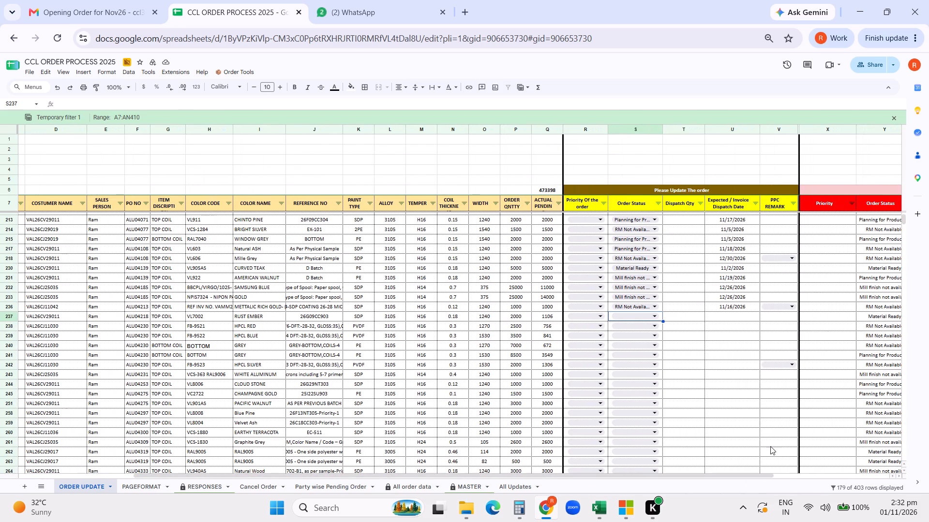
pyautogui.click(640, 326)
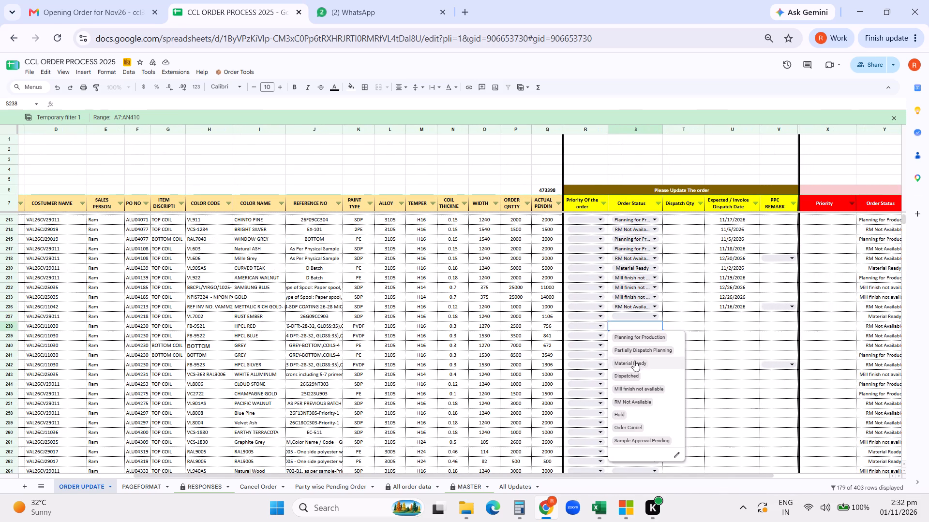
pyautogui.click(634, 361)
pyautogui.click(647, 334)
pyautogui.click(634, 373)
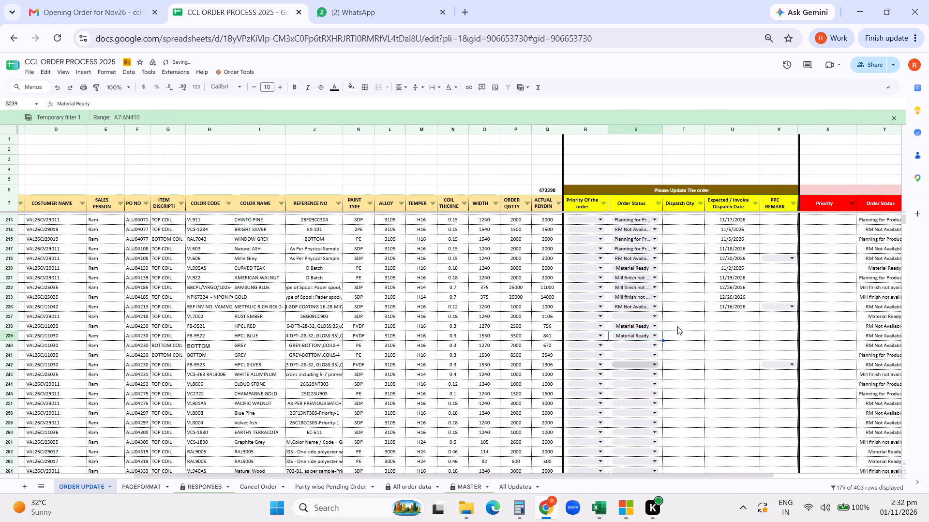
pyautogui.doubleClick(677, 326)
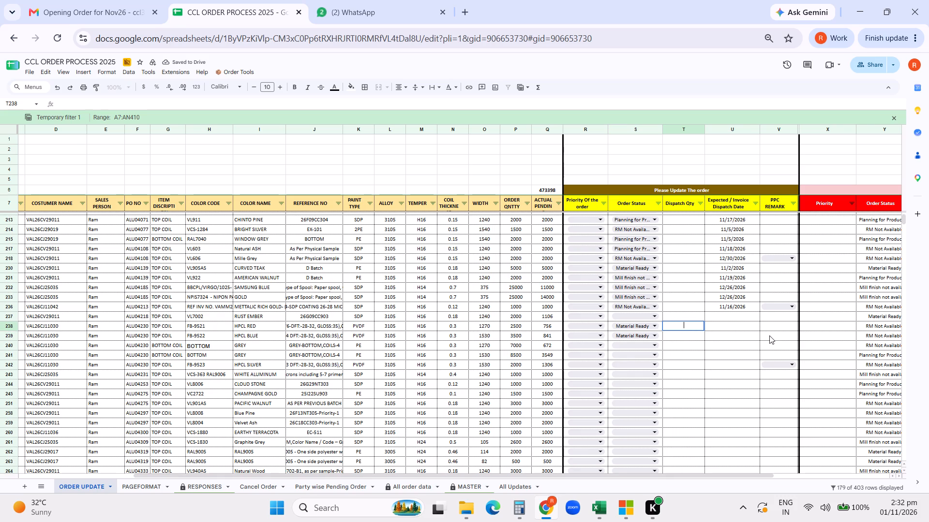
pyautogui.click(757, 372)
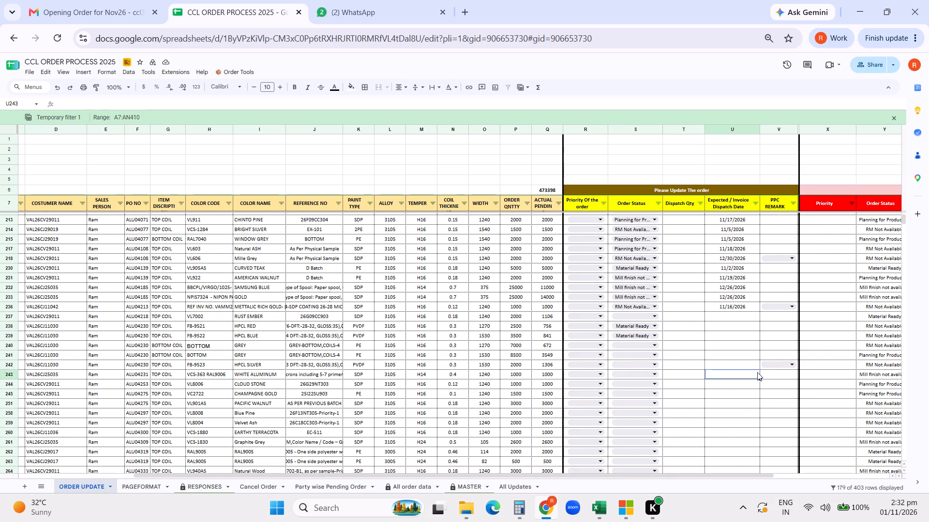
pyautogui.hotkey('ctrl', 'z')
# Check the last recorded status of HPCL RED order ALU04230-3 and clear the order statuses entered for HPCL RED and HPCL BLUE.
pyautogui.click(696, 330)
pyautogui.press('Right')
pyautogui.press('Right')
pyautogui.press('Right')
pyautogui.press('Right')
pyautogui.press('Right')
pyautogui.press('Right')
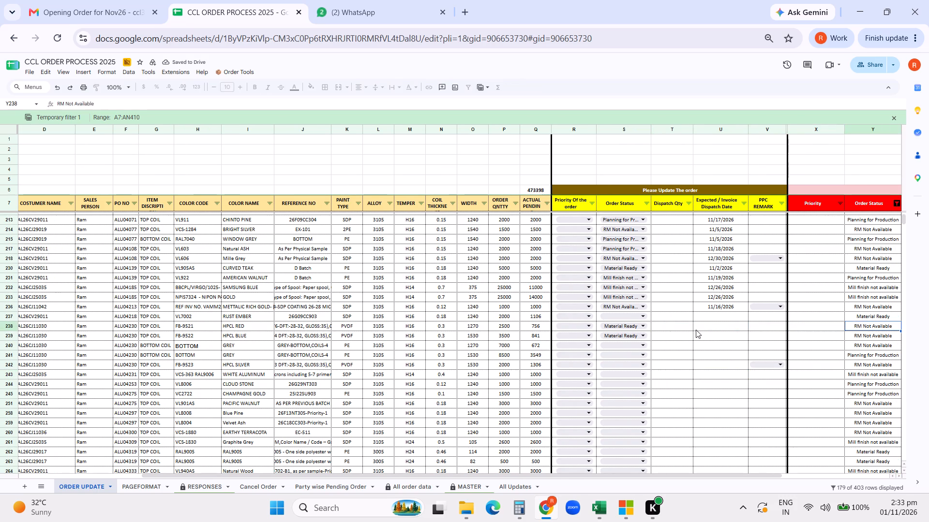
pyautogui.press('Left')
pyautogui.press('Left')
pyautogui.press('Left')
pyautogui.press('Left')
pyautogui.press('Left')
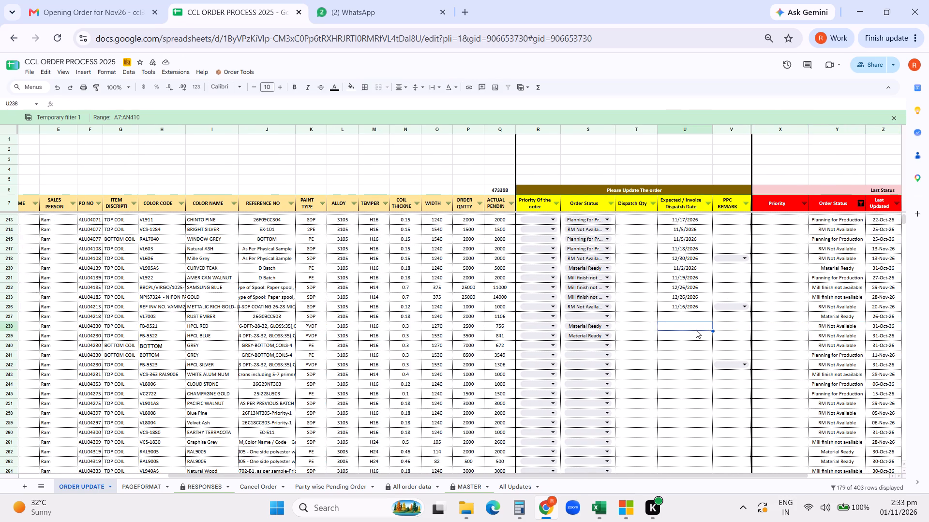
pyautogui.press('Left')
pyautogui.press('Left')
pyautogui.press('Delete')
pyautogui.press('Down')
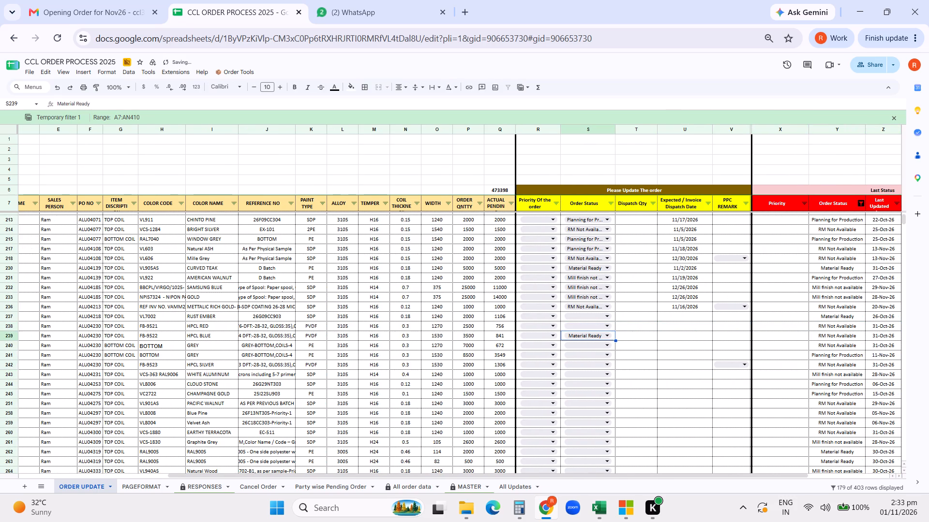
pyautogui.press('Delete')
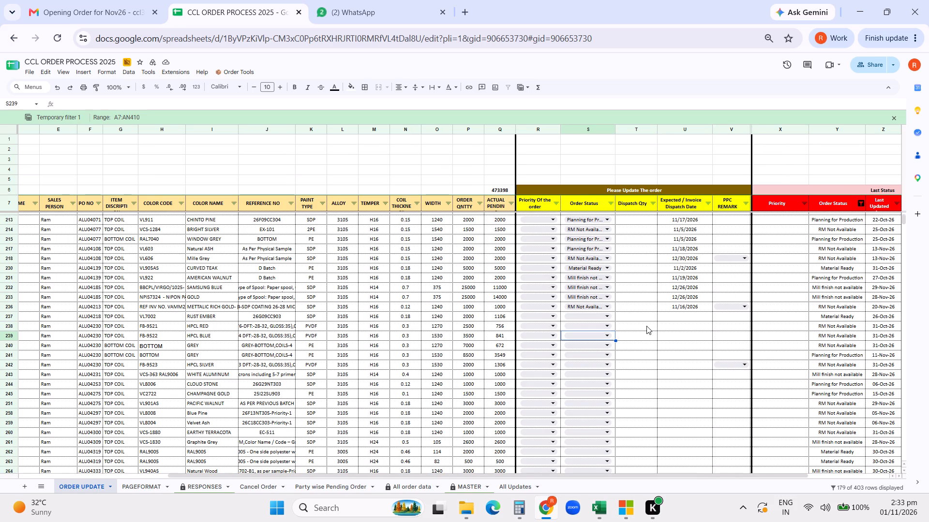
# Set HPCL RED order ALU04230-3 and HPCL BLUE order ALU04230-4 to RM Not Available with expected dispatch dates of 12/31/2026.
pyautogui.click(605, 325)
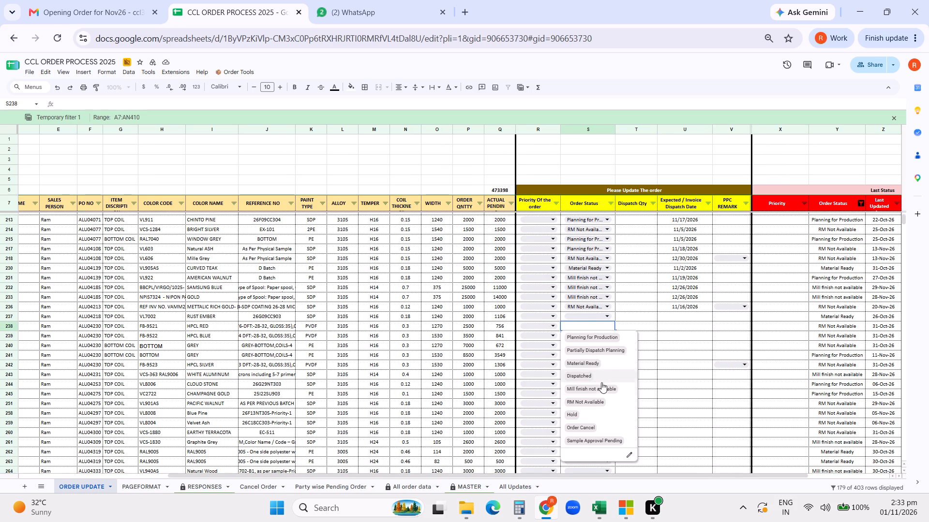
pyautogui.click(592, 402)
pyautogui.click(596, 336)
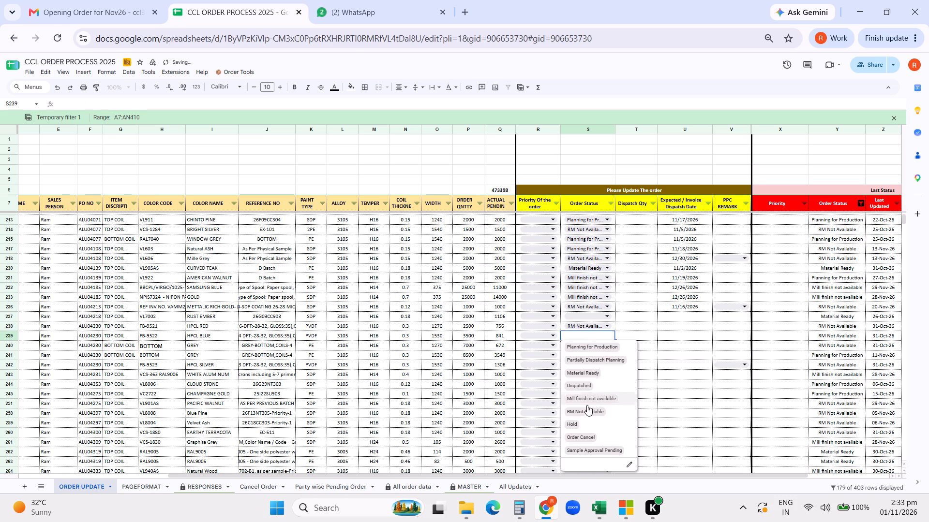
pyautogui.click(584, 411)
pyautogui.doubleClick(674, 328)
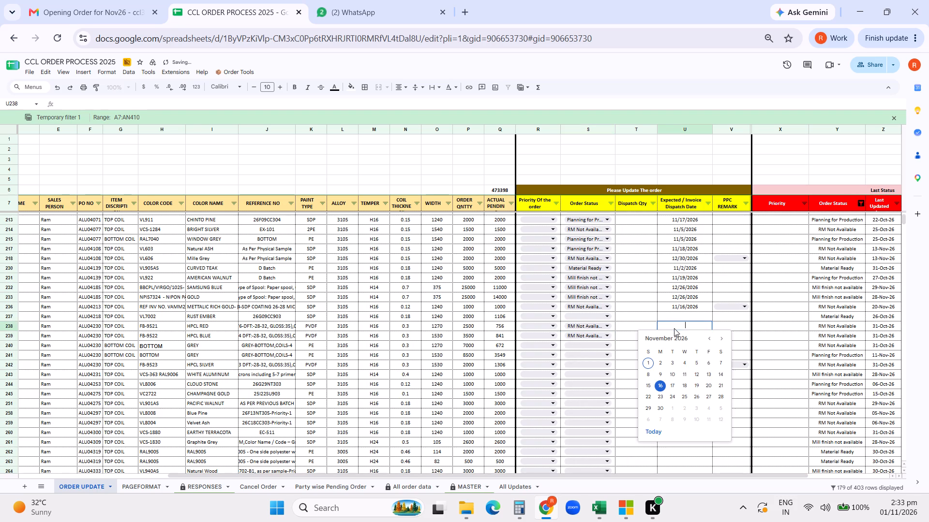
pyautogui.click(719, 339)
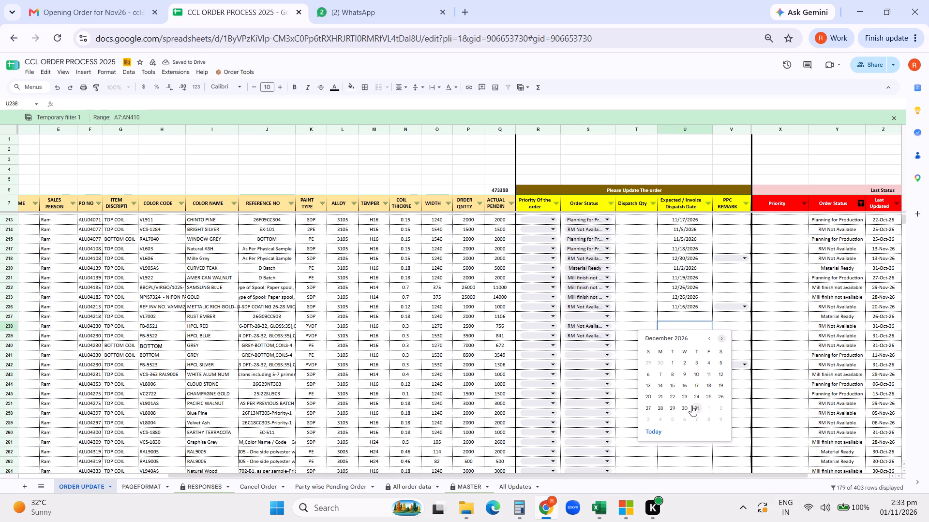
pyautogui.click(698, 407)
pyautogui.doubleClick(681, 335)
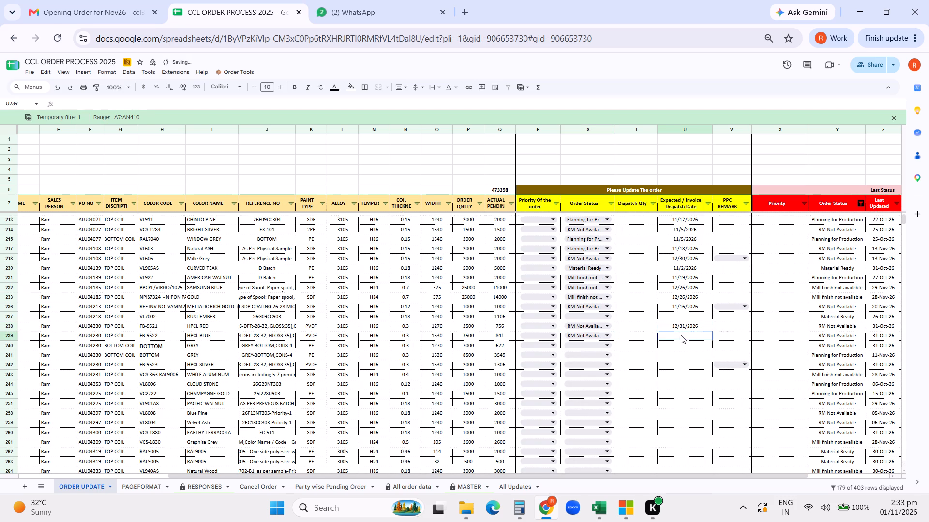
pyautogui.click(694, 414)
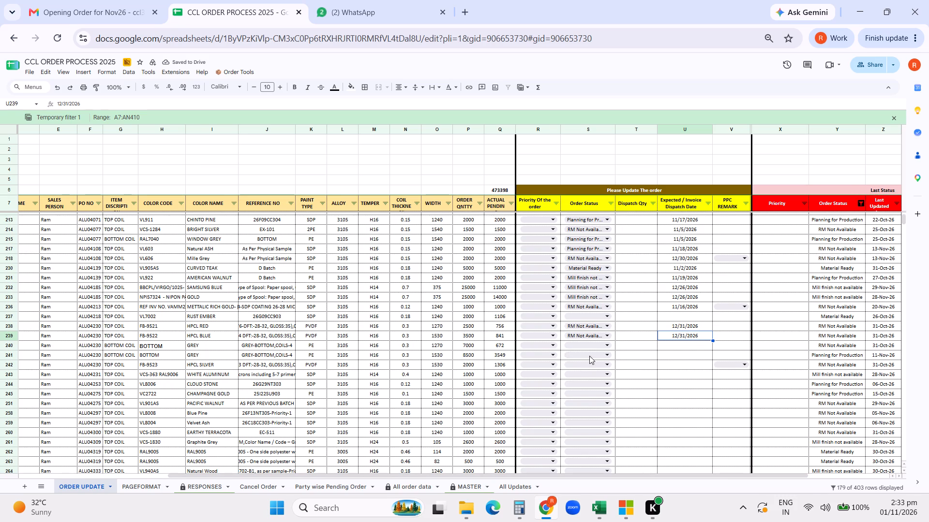
# Set the order statuses of GREY bottom coil orders ALU04230-5 and ALU04230-6 to Mill finish not available.
pyautogui.click(589, 347)
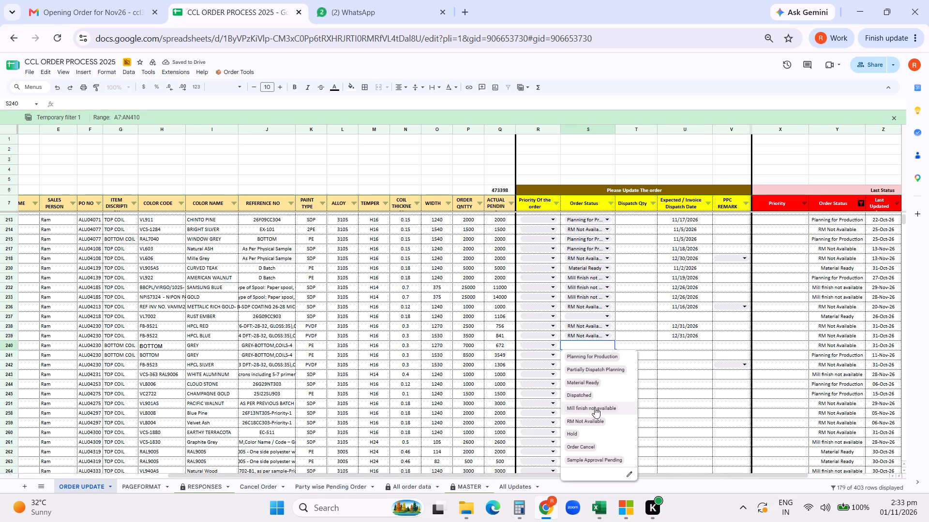
pyautogui.click(595, 407)
pyautogui.click(586, 358)
pyautogui.click(597, 416)
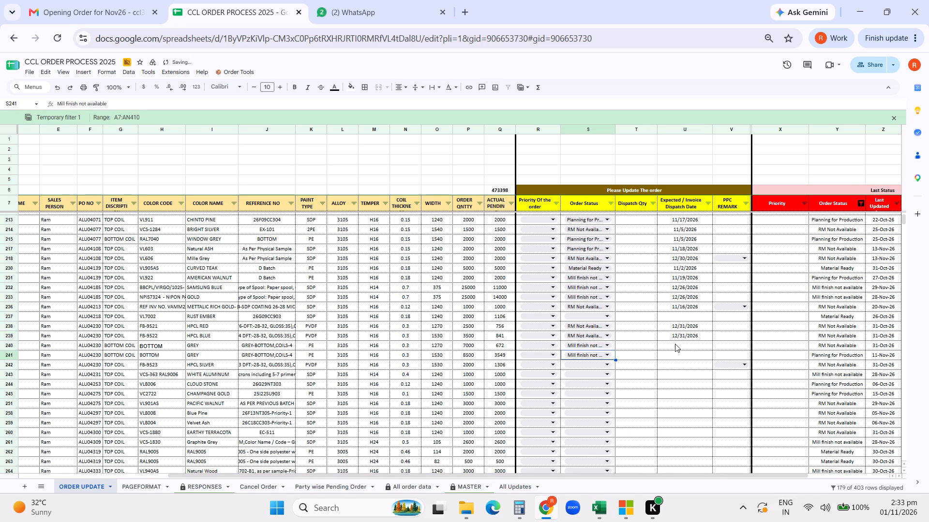
# Change GREY order ALU04230-6 to Planning for Production and set its expected dispatch date to 12/31/2026.
pyautogui.click(591, 357)
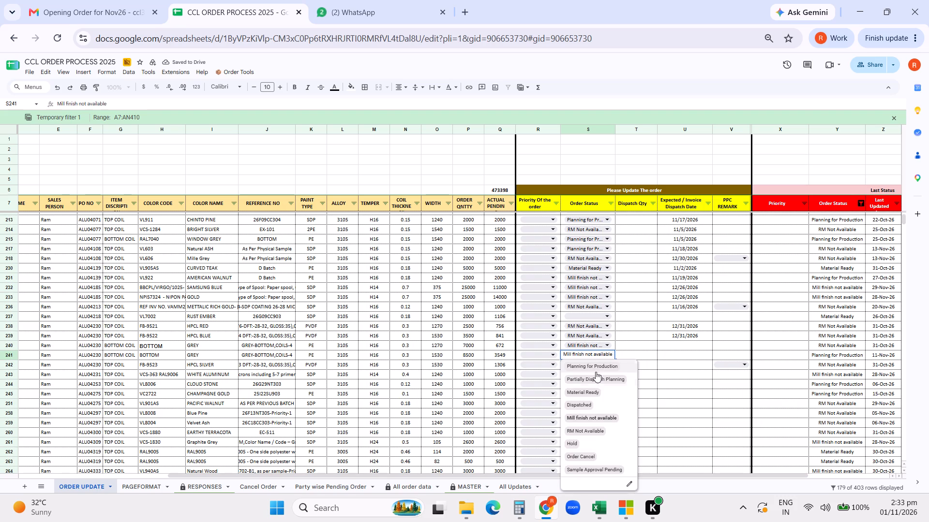
pyautogui.click(590, 367)
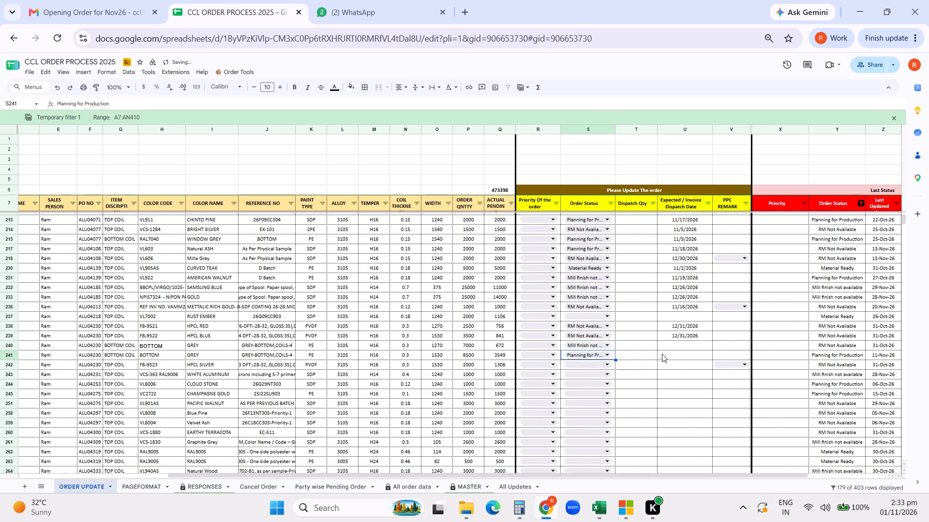
pyautogui.doubleClick(668, 355)
pyautogui.click(696, 435)
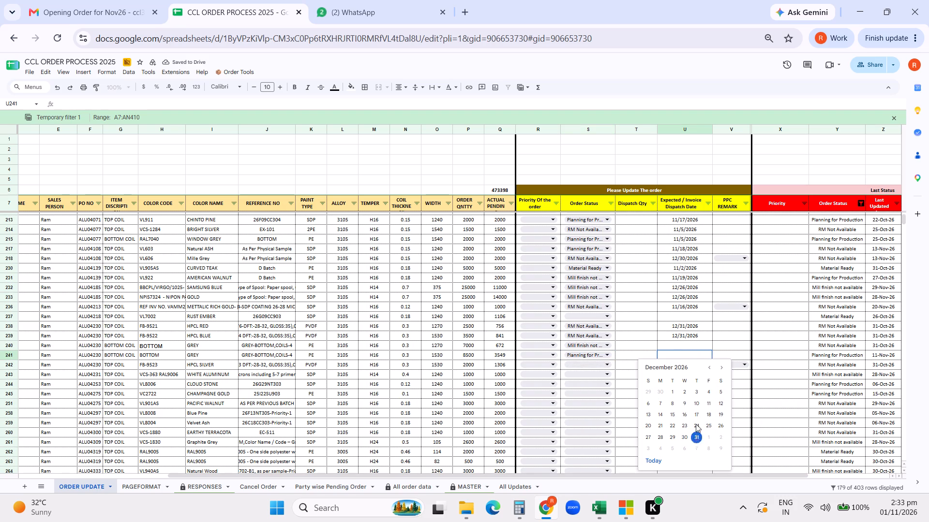
# Set the expected dispatch date of GREY bottom coil order ALU04230-5 to 12/31/2026.
pyautogui.click(687, 346)
pyautogui.doubleClick(687, 346)
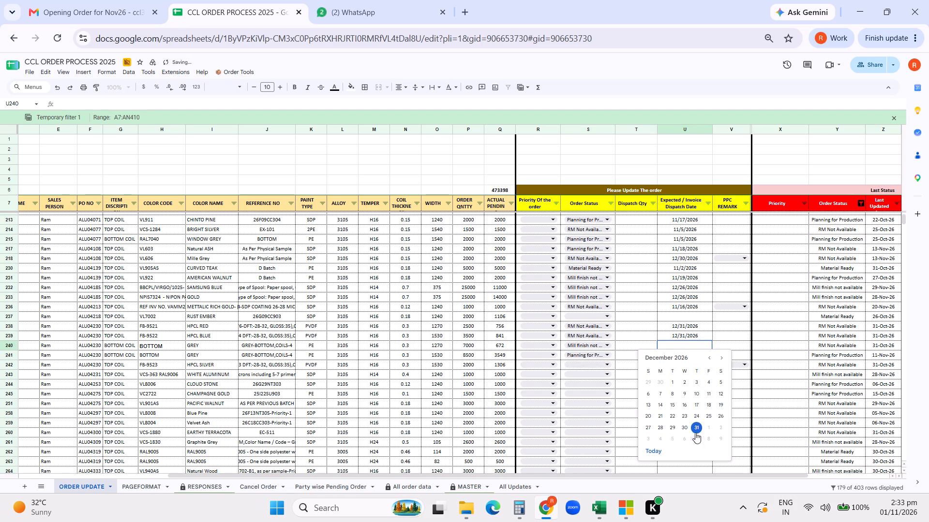
pyautogui.click(693, 427)
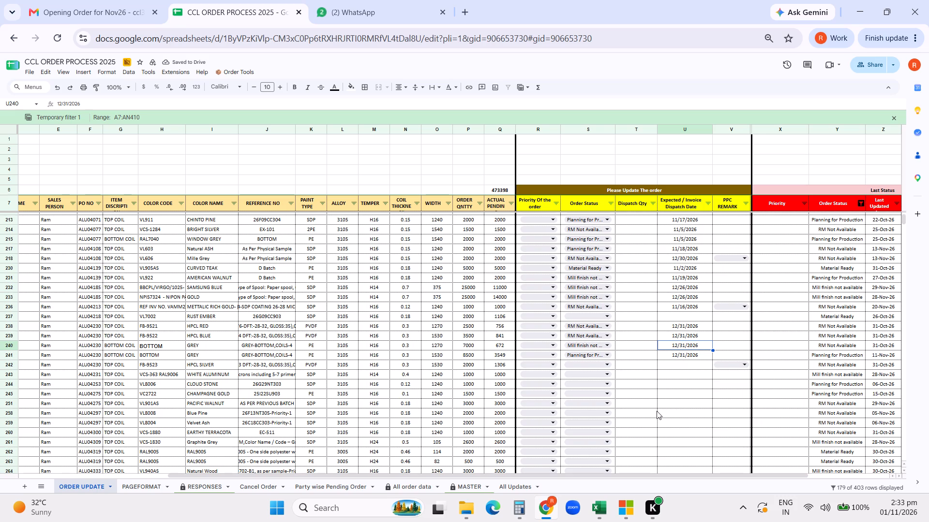
# Set HPCL SILVER order ALU04230-7 to RM Not Available with an expected dispatch date of 12/30/2026.
pyautogui.click(588, 364)
pyautogui.click(587, 439)
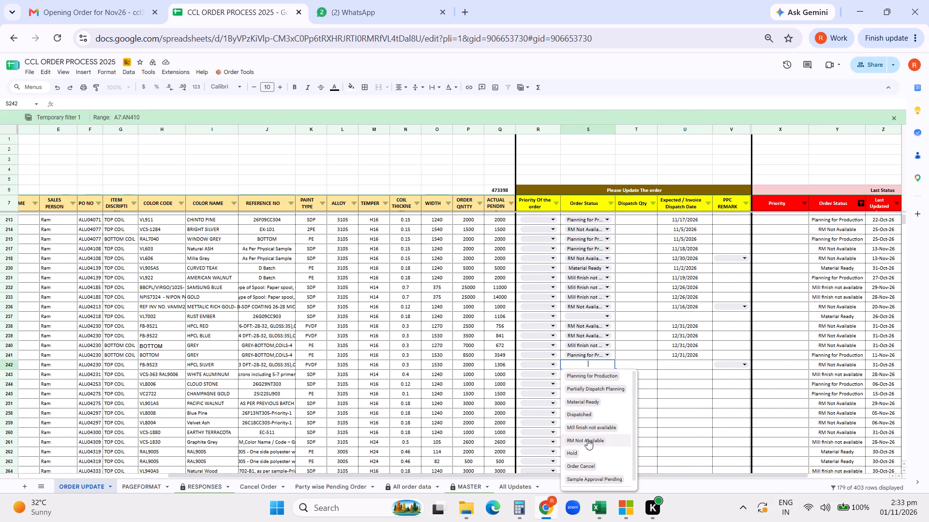
pyautogui.doubleClick(679, 365)
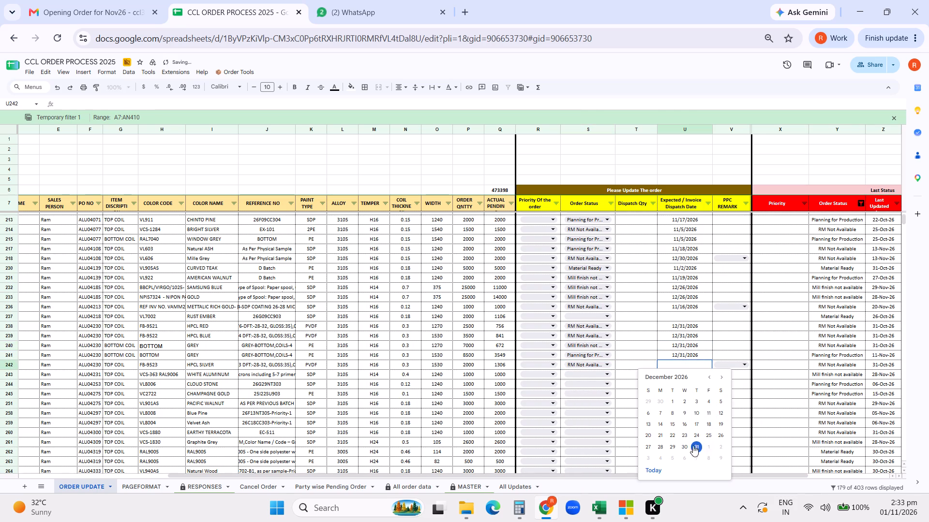
pyautogui.click(685, 445)
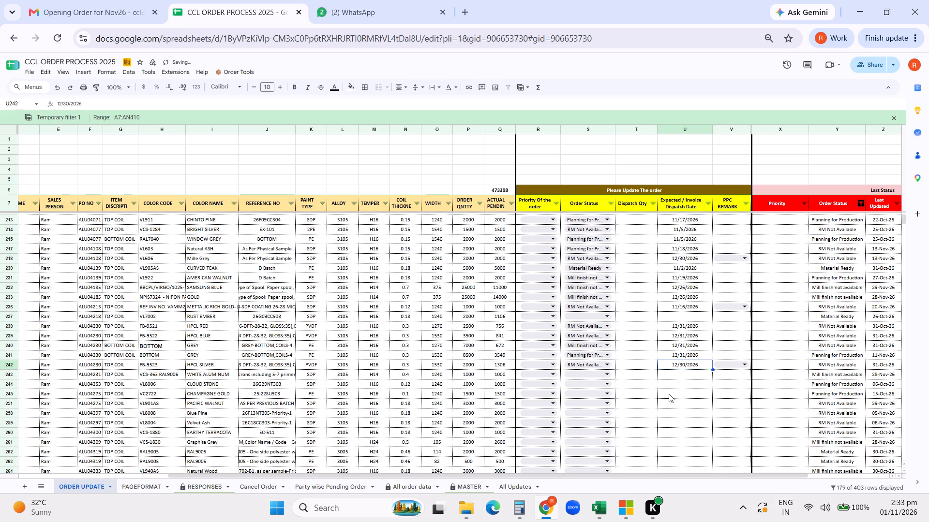
# Set WHITE ALUMINUM order ALU04231-1 to Mill finish not available with an expected dispatch date of 12/29/2026.
pyautogui.click(599, 376)
pyautogui.click(591, 437)
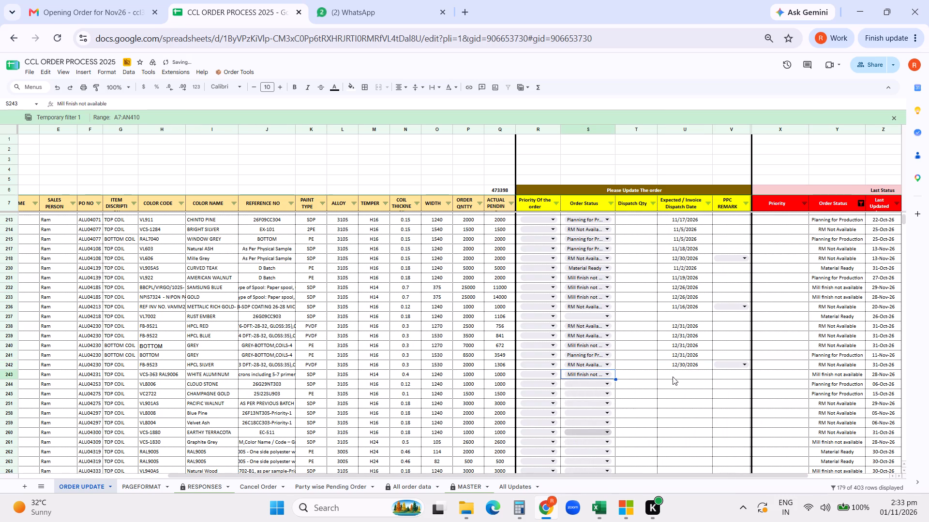
pyautogui.doubleClick(673, 375)
pyautogui.click(674, 453)
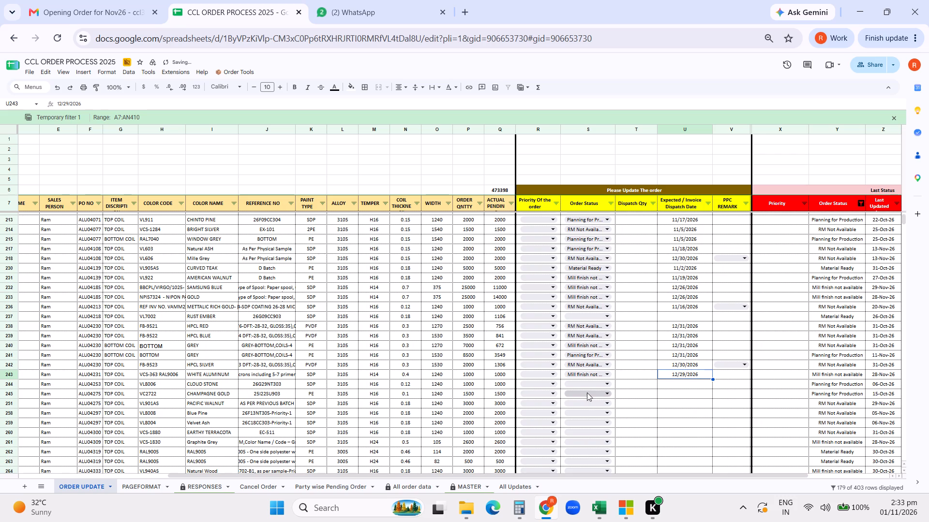
# Set CLOUD STONE order ALU04253-1 to RM Not Available, check it in the Pending Order 1nov26 workbook, and set its expected dispatch date to 12/10/2026.
pyautogui.click(586, 385)
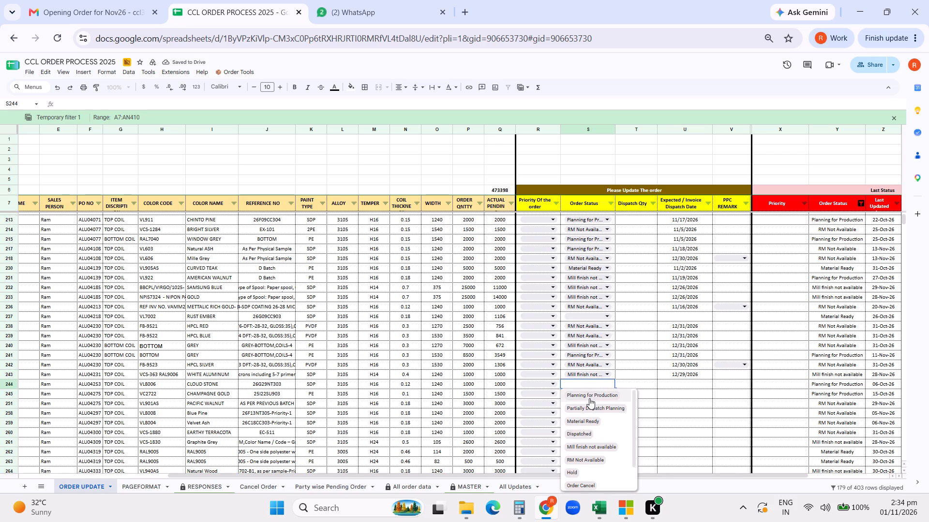
pyautogui.click(582, 463)
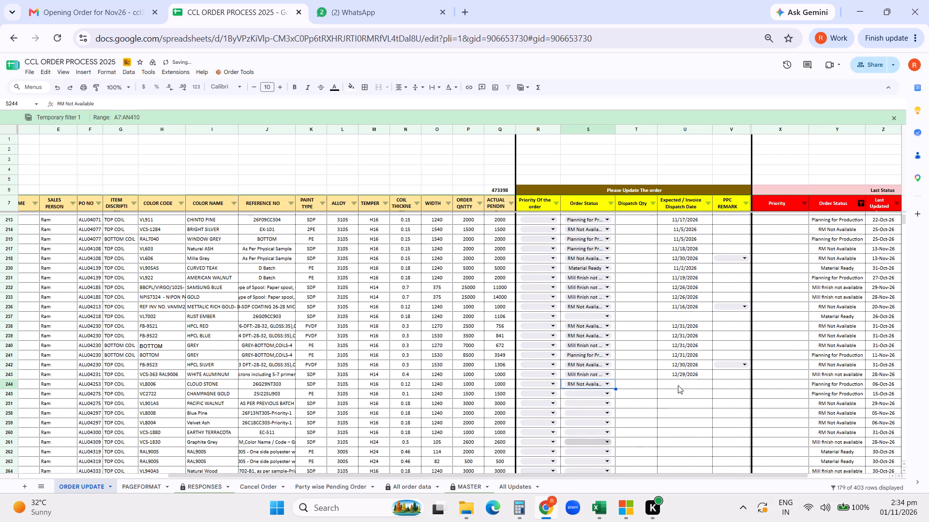
pyautogui.doubleClick(678, 383)
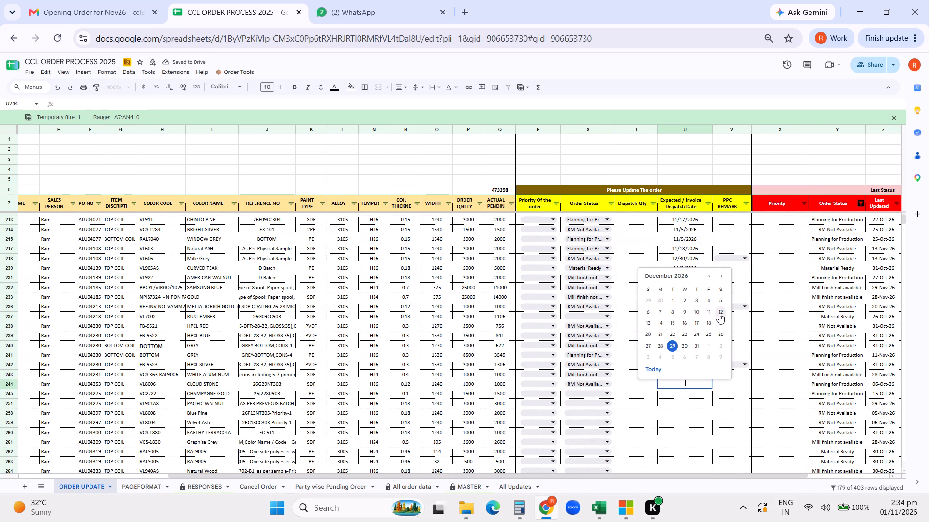
pyautogui.click(649, 322)
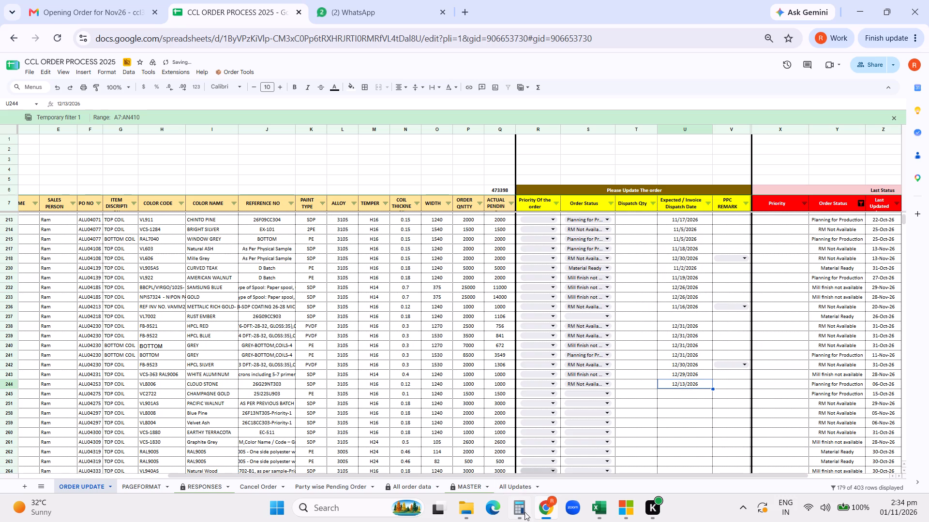
pyautogui.click(539, 513)
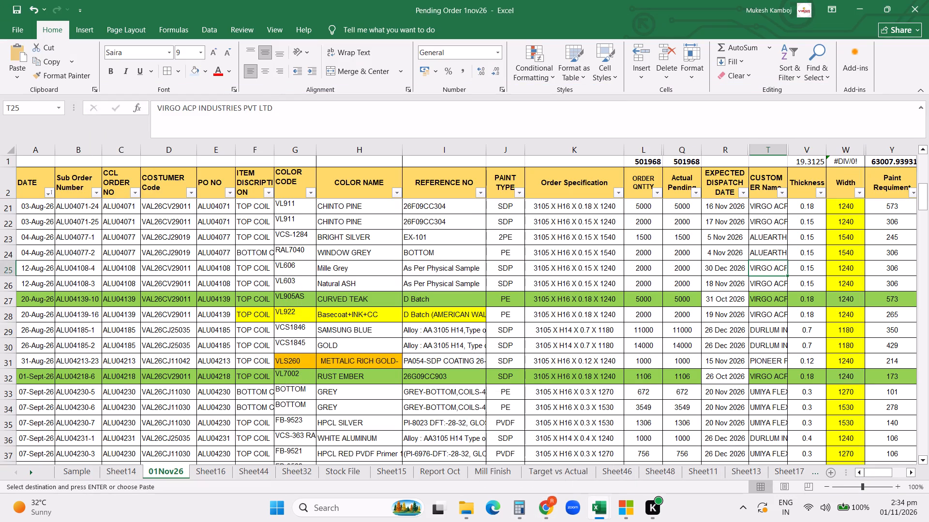
pyautogui.scroll(-3, 604, 360)
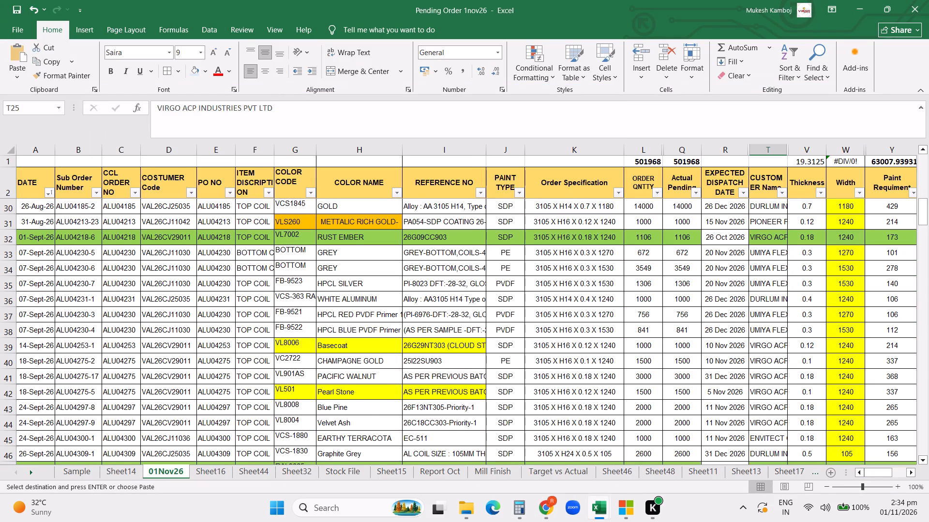
pyautogui.click(542, 516)
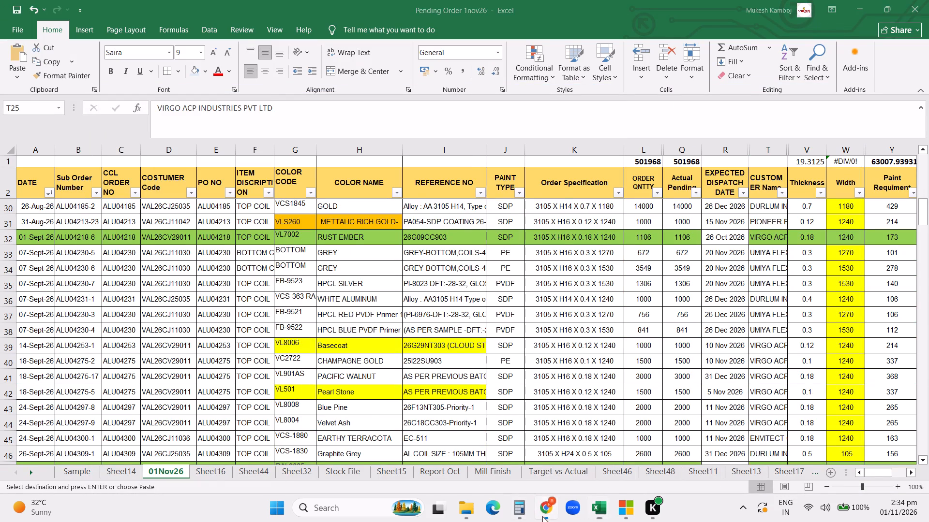
pyautogui.doubleClick(678, 384)
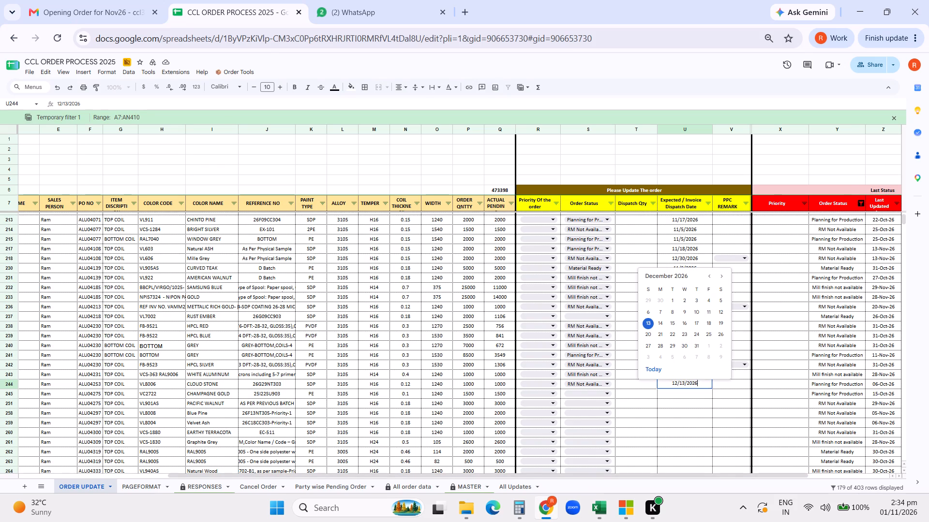
pyautogui.click(698, 309)
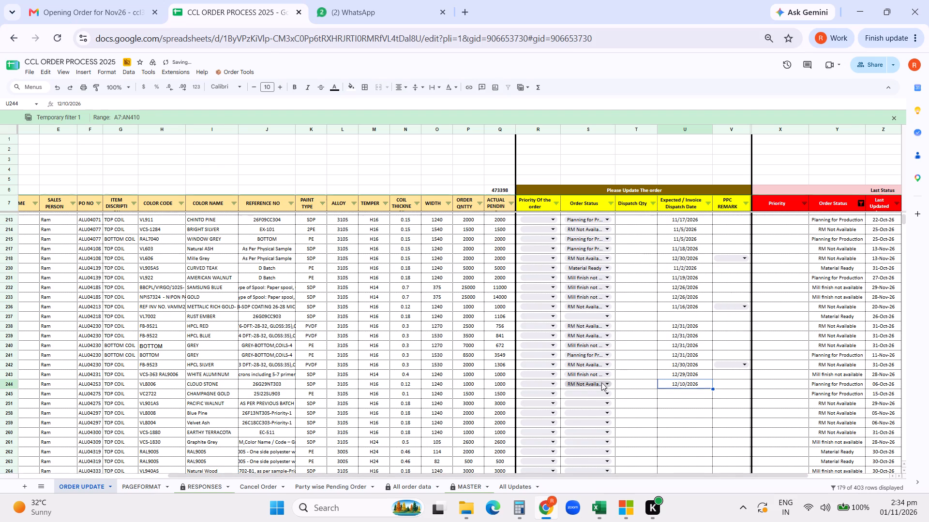
# Check CHAMPAGNE GOLD order ALU04275-2 in the pending orders workbook and set it to RM Not Available with an expected dispatch date of 12/10/2026.
pyautogui.click(548, 517)
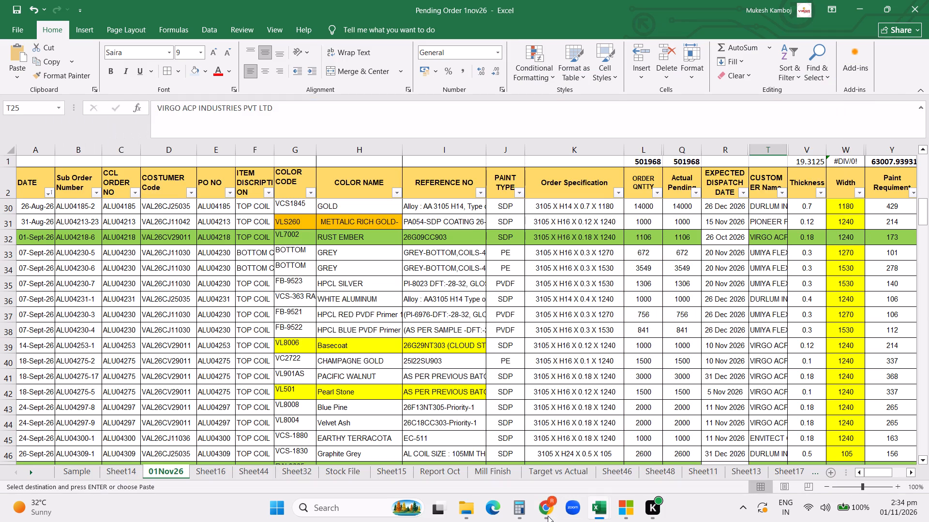
pyautogui.click(548, 516)
pyautogui.click(595, 393)
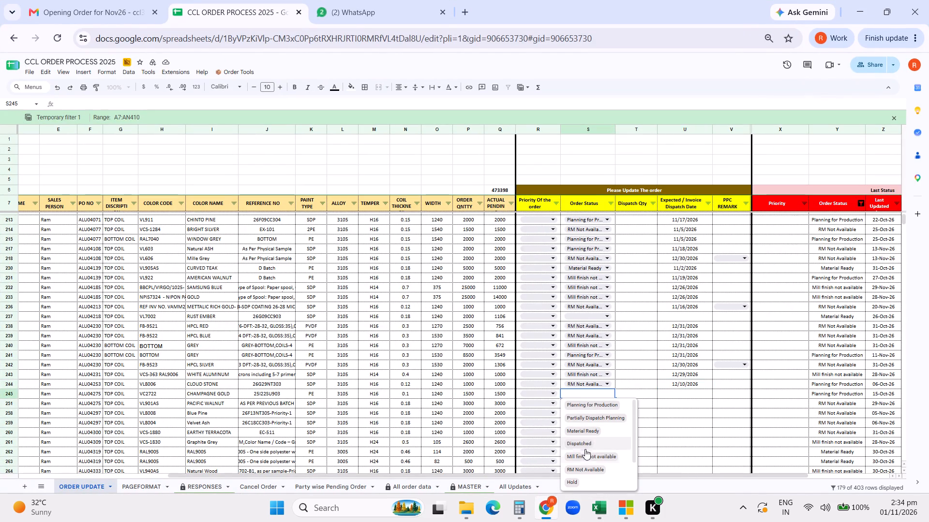
pyautogui.click(579, 470)
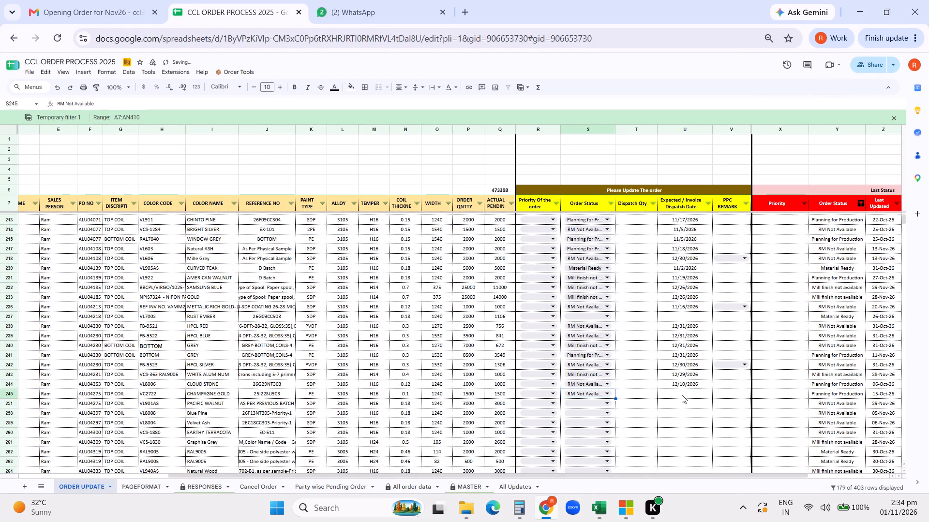
pyautogui.doubleClick(682, 395)
pyautogui.click(698, 319)
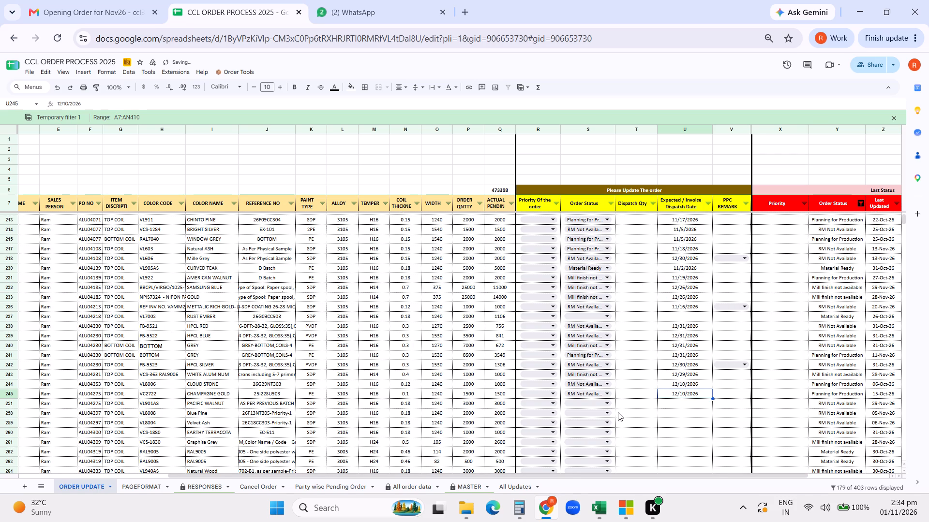
# Check PACIFIC WALNUT order ALU04275-17 in the pending orders workbook and set it to RM Not Available with an expected dispatch date of 1/29/2027.
pyautogui.click(548, 510)
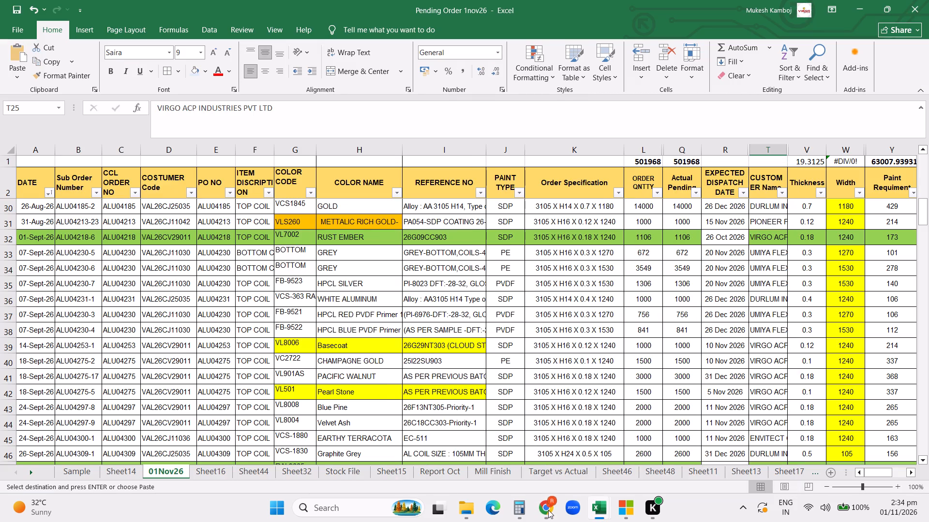
pyautogui.click(548, 510)
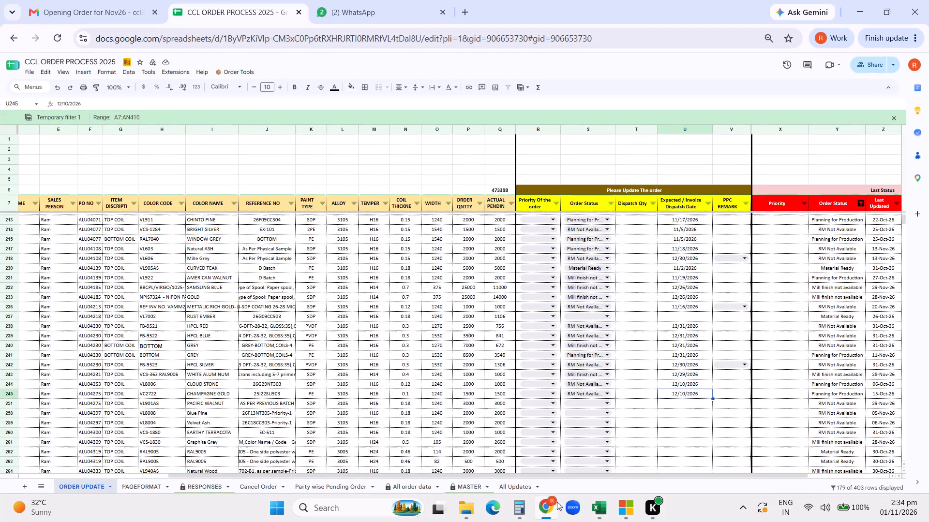
pyautogui.click(590, 404)
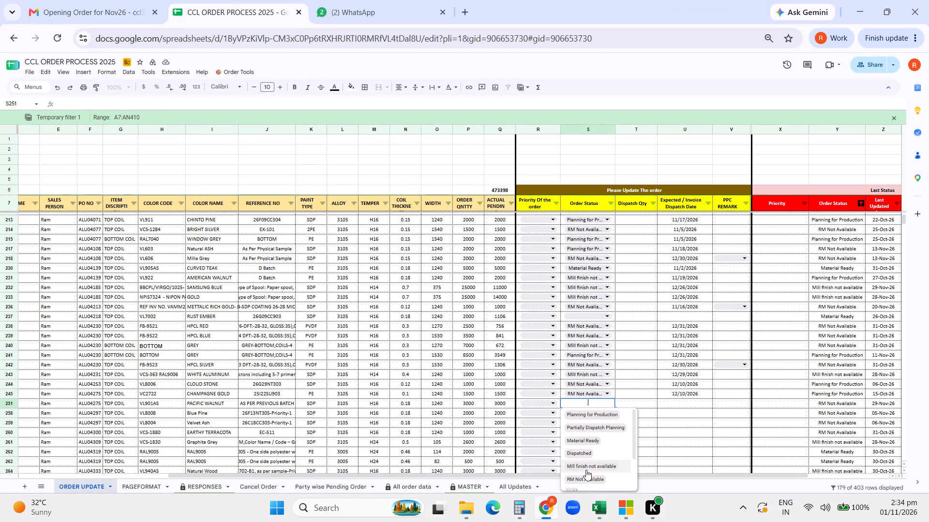
pyautogui.click(585, 479)
pyautogui.click(676, 402)
pyautogui.doubleClick(676, 402)
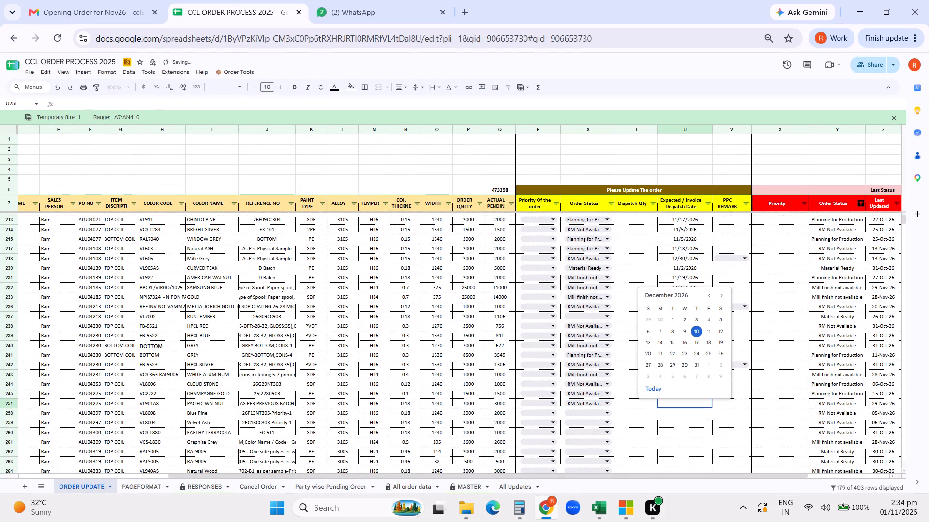
pyautogui.click(723, 298)
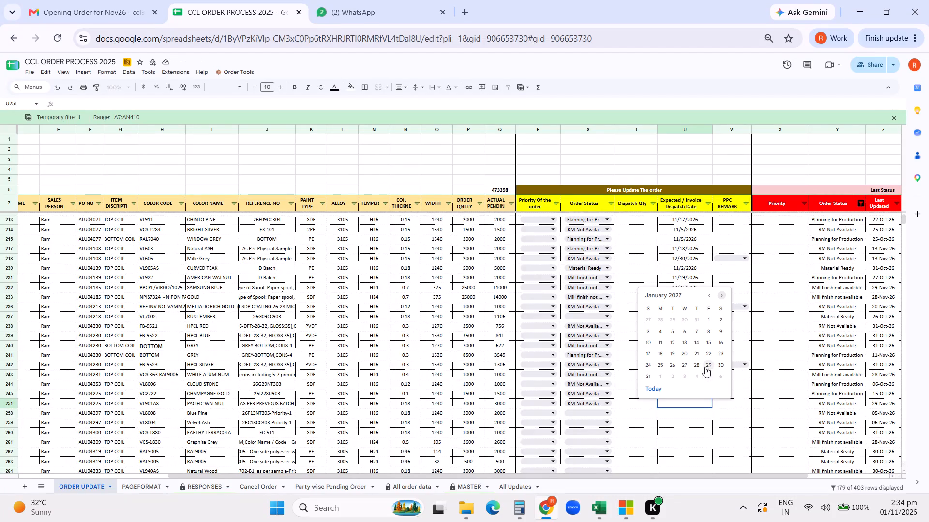
pyautogui.click(705, 365)
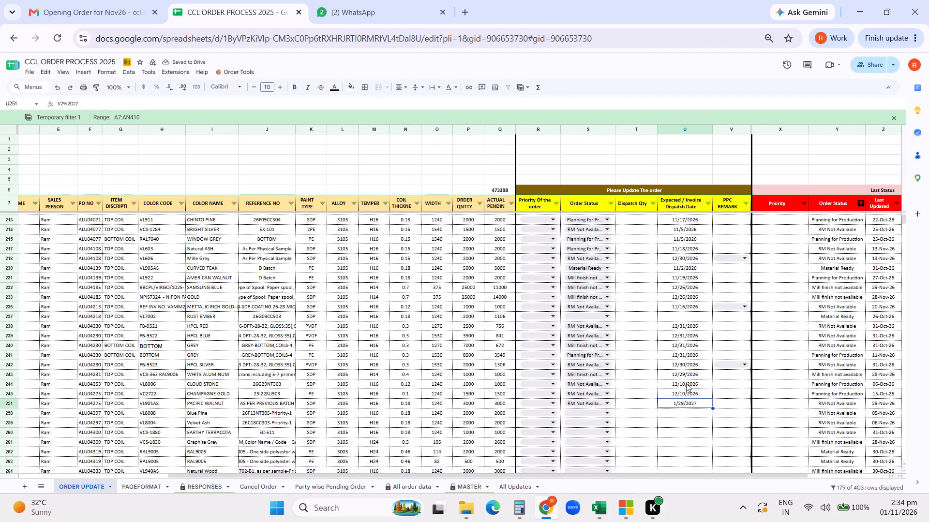
# Correct the expected dispatch dates of CLOUD STONE order ALU04253-1 and CHAMPAGNE GOLD order ALU04275-2 to 11/10/2026.
pyautogui.doubleClick(686, 381)
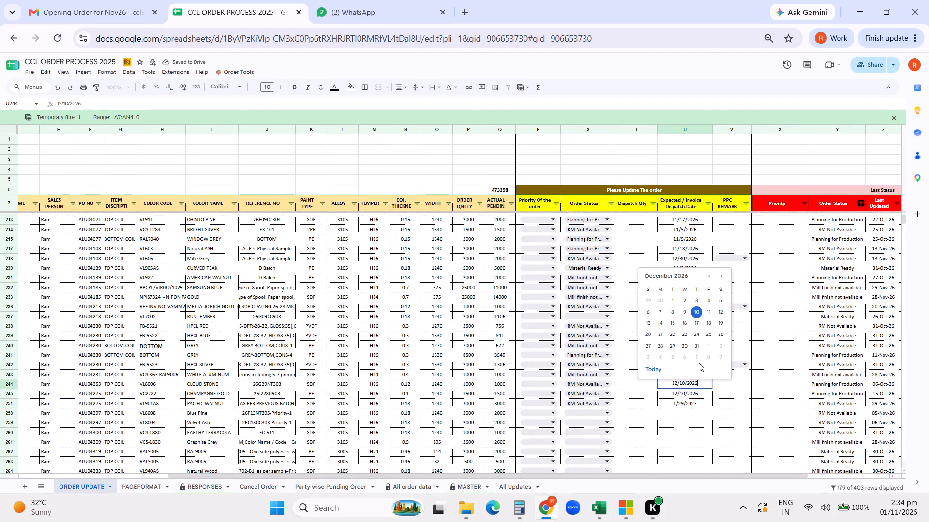
pyautogui.click(714, 273)
pyautogui.click(709, 277)
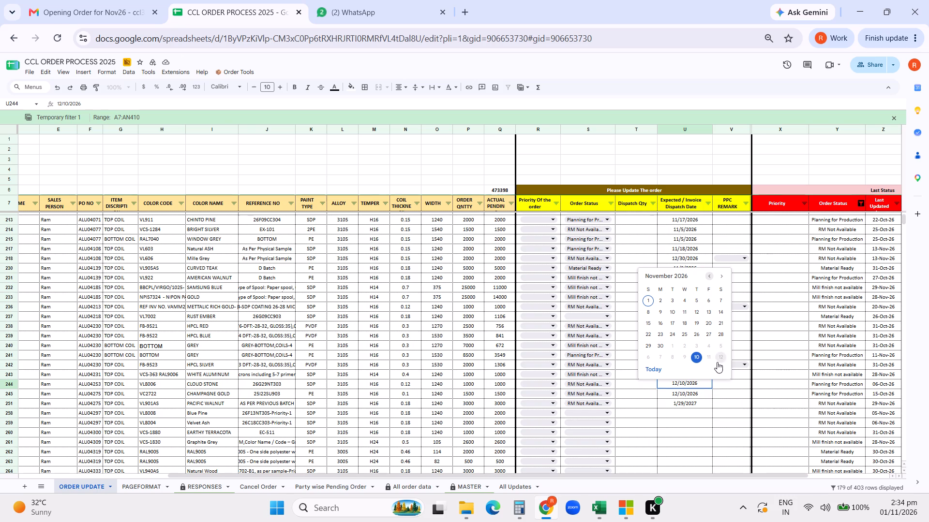
pyautogui.click(674, 312)
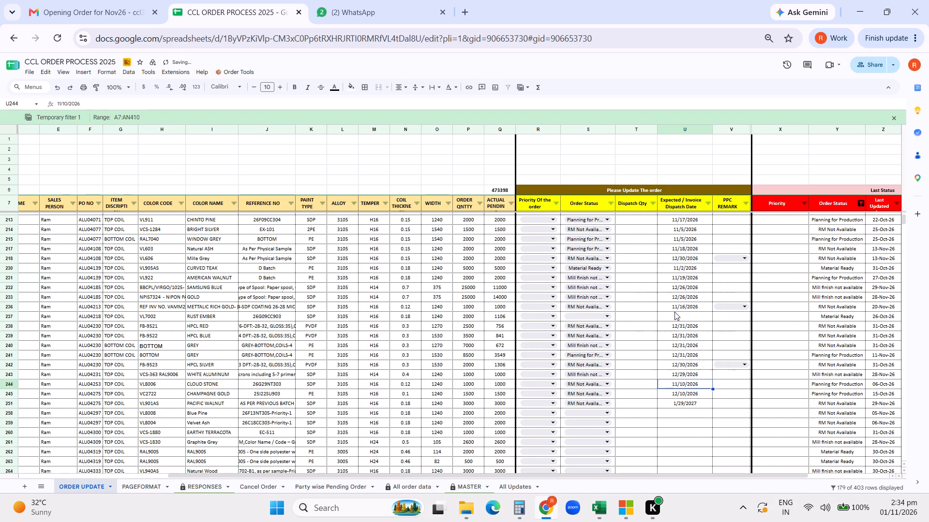
pyautogui.doubleClick(682, 393)
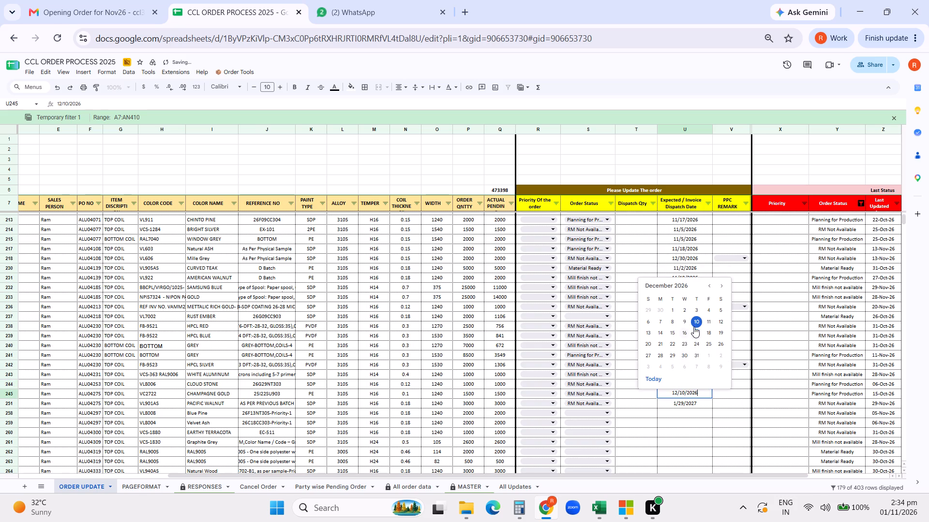
pyautogui.click(707, 284)
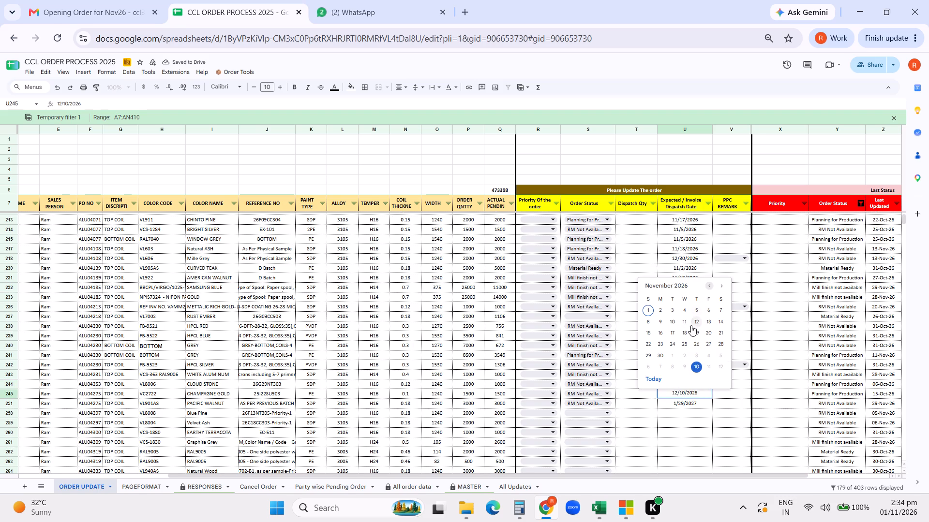
pyautogui.click(673, 322)
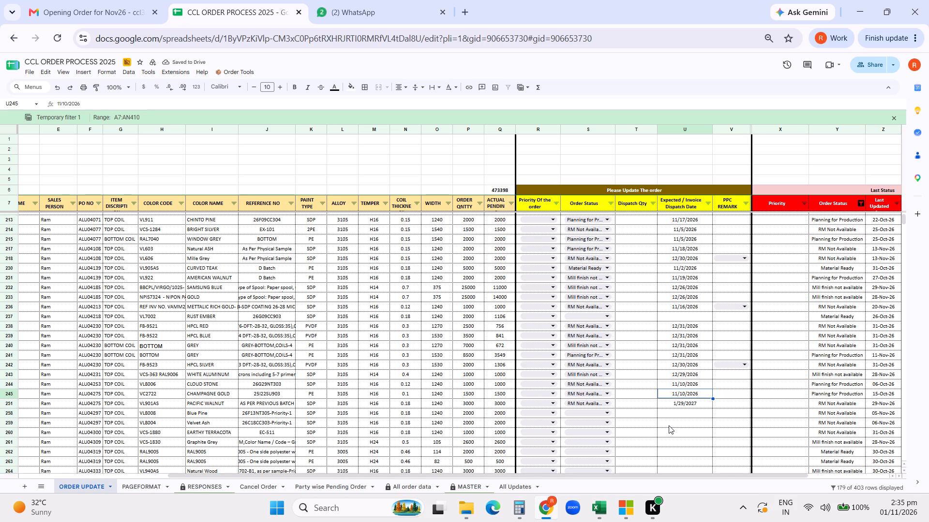
# Correct the expected dispatch date of PACIFIC WALNUT order ALU04275-17 to 12/29/2026.
pyautogui.scroll(-1, 669, 425)
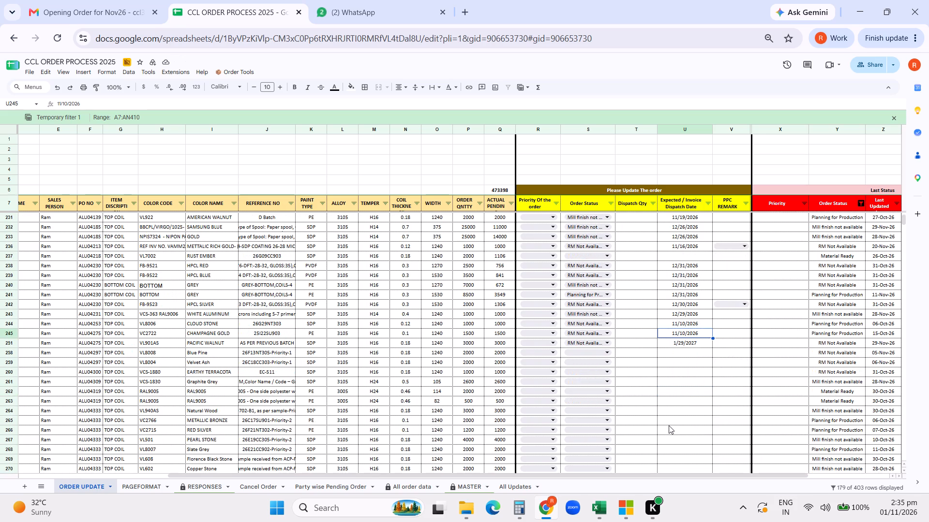
pyautogui.doubleClick(685, 344)
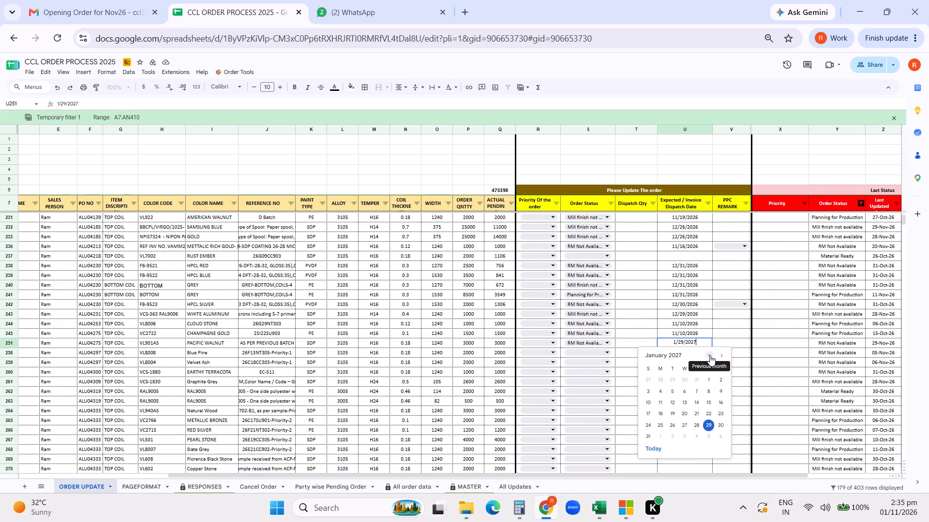
pyautogui.click(710, 355)
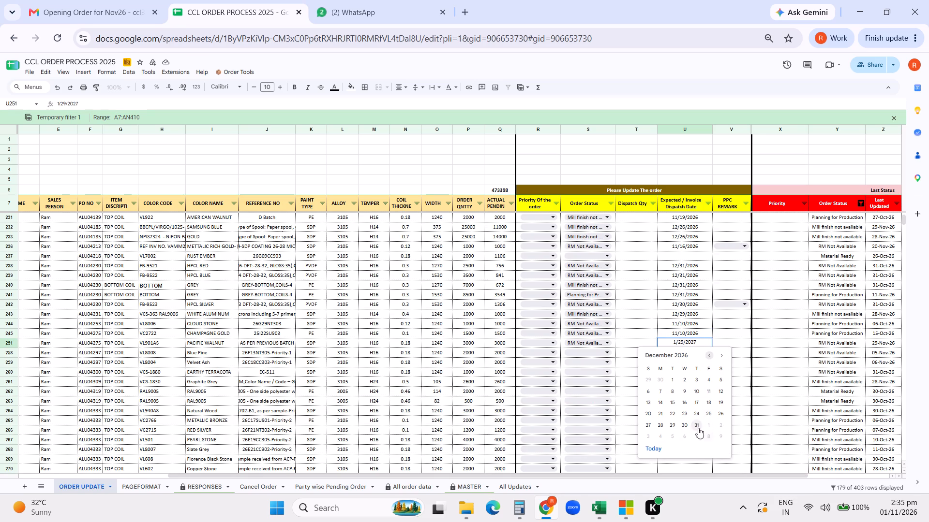
pyautogui.click(672, 424)
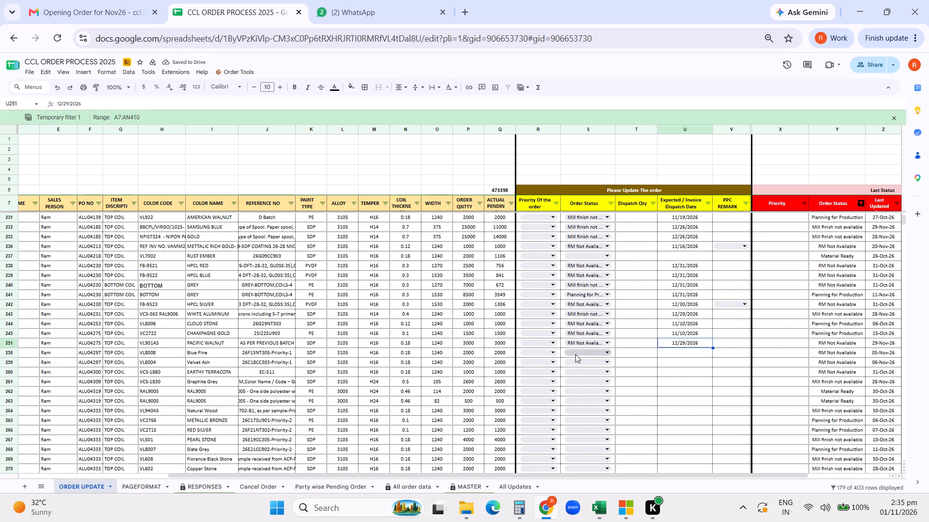
# Check Blue Pine and Velvet Ash of order ALU04297 in the pending orders workbook and set both order statuses to RM Not Available.
pyautogui.click(575, 354)
pyautogui.click(546, 516)
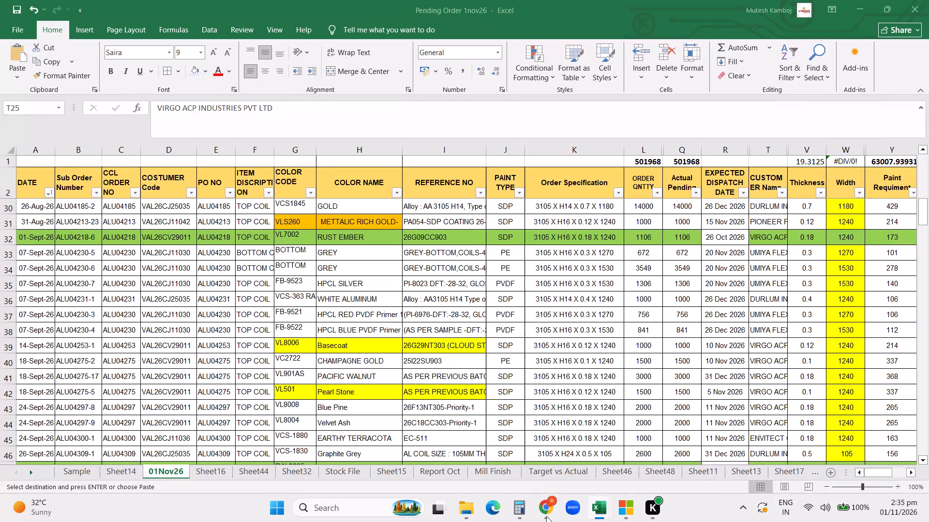
pyautogui.click(546, 516)
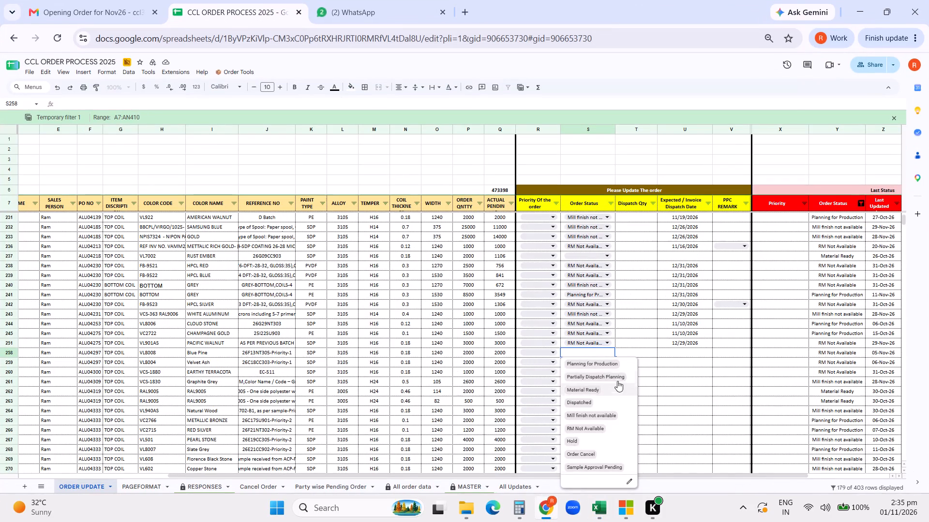
pyautogui.click(586, 428)
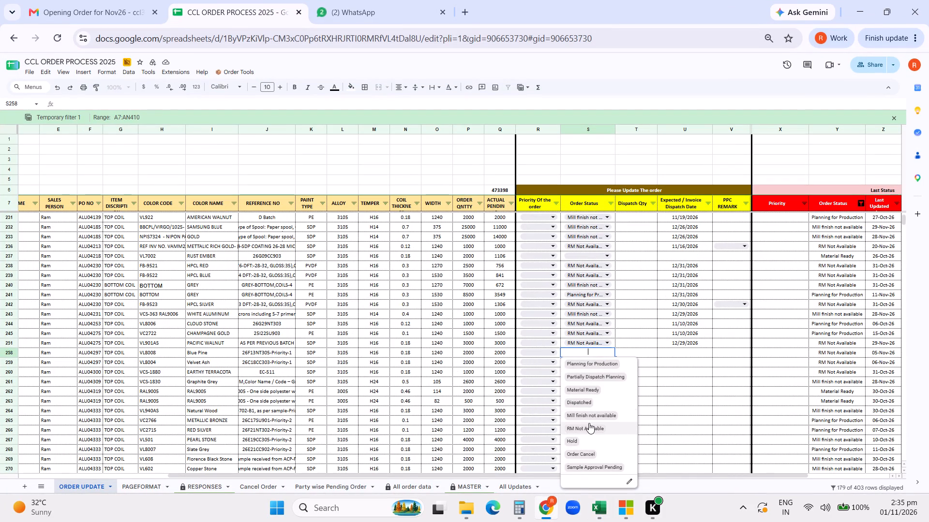
pyautogui.click(588, 362)
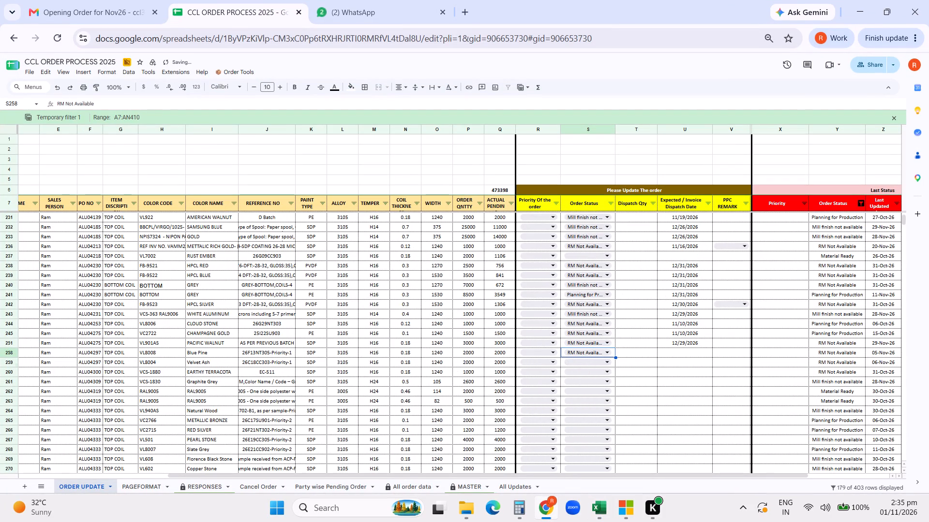
pyautogui.click(579, 464)
pyautogui.click(595, 365)
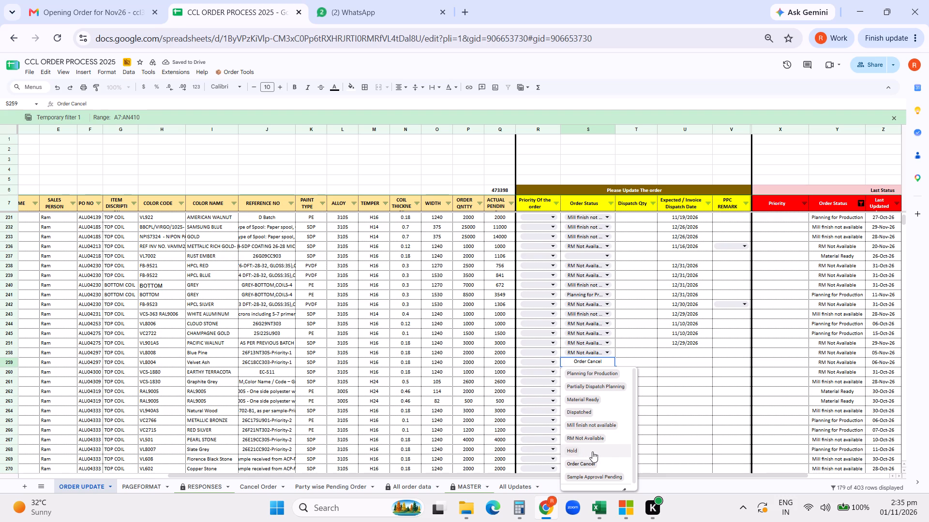
pyautogui.click(587, 463)
pyautogui.click(585, 362)
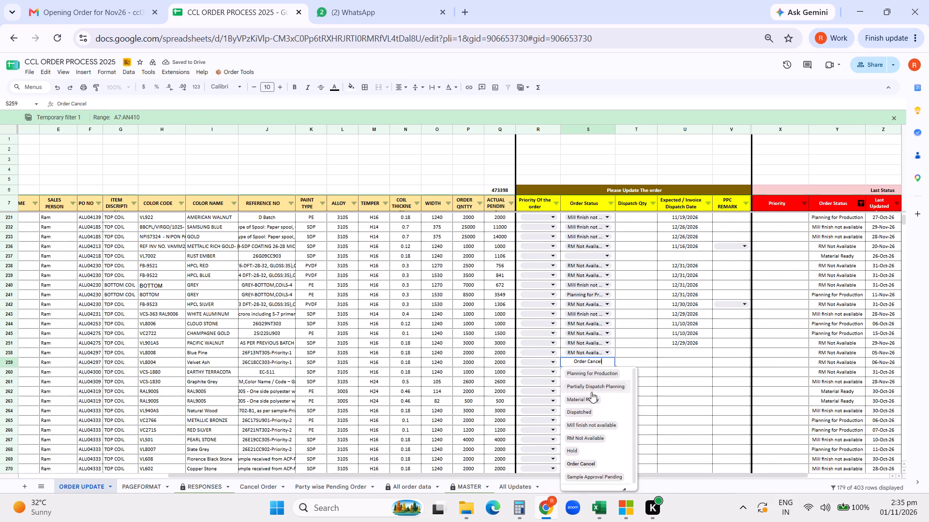
pyautogui.click(582, 437)
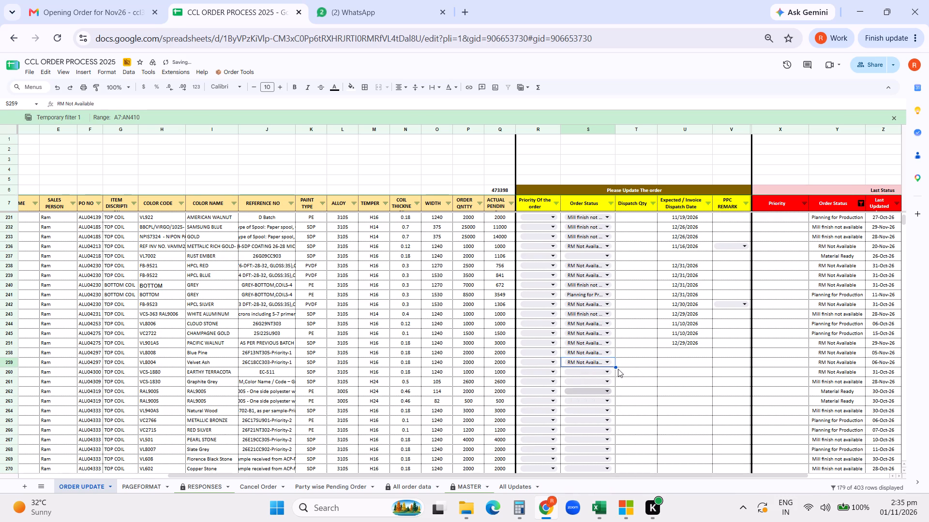
# Set the expected dispatch dates of the Blue Pine and Velvet Ash rows of order ALU04297 to 11/12/2026.
pyautogui.doubleClick(672, 353)
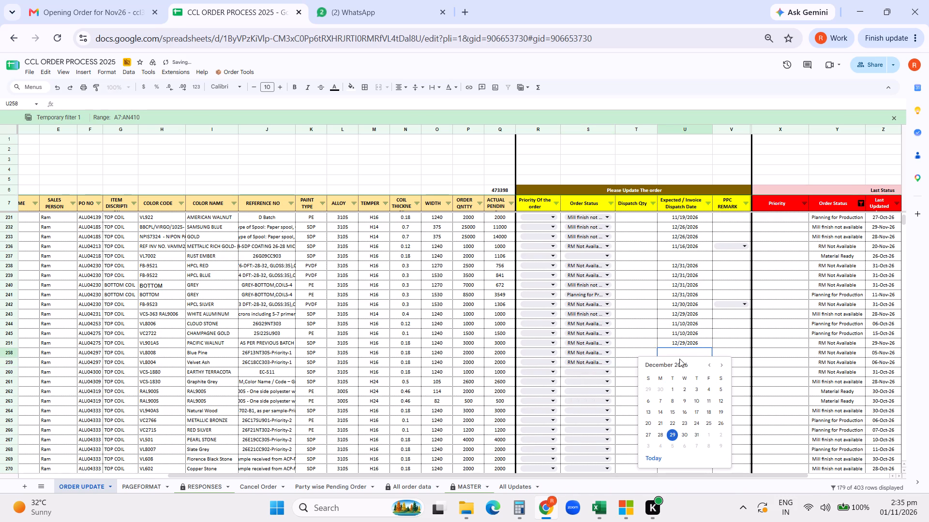
pyautogui.click(708, 366)
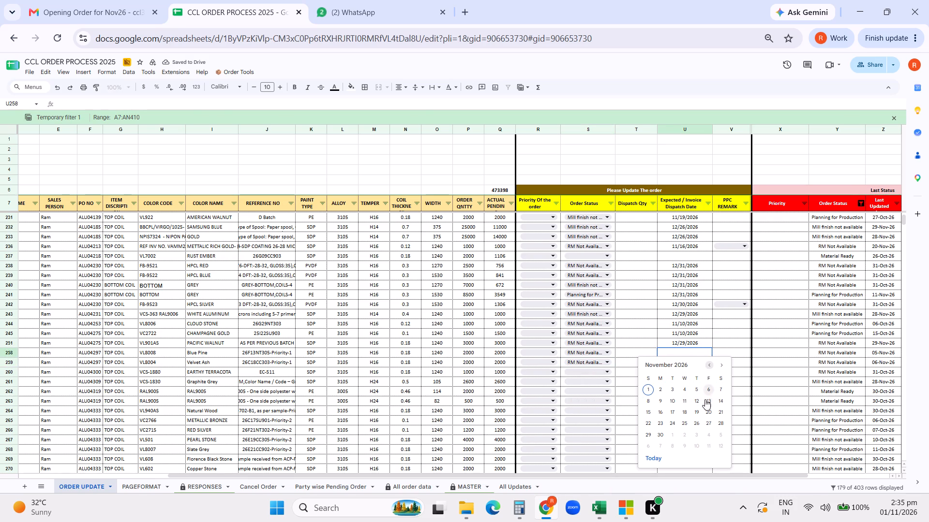
pyautogui.click(694, 401)
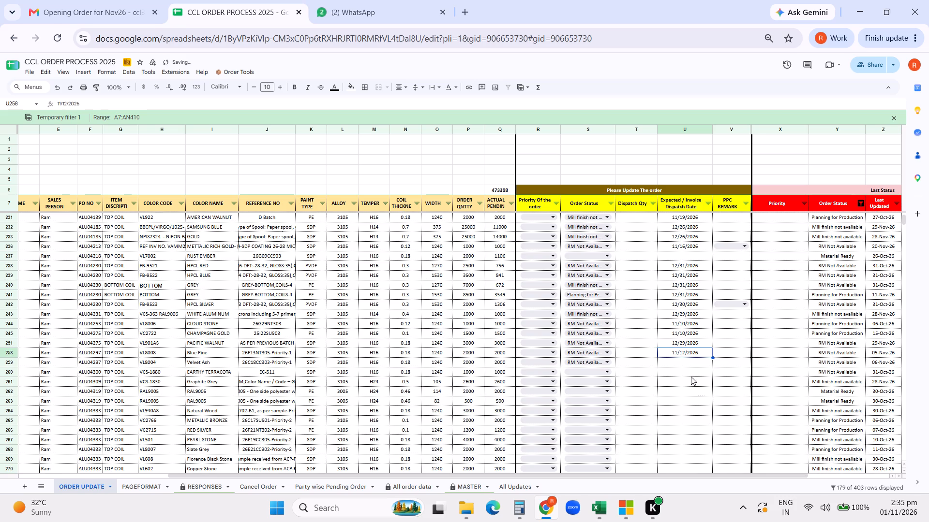
pyautogui.doubleClick(682, 362)
pyautogui.click(696, 409)
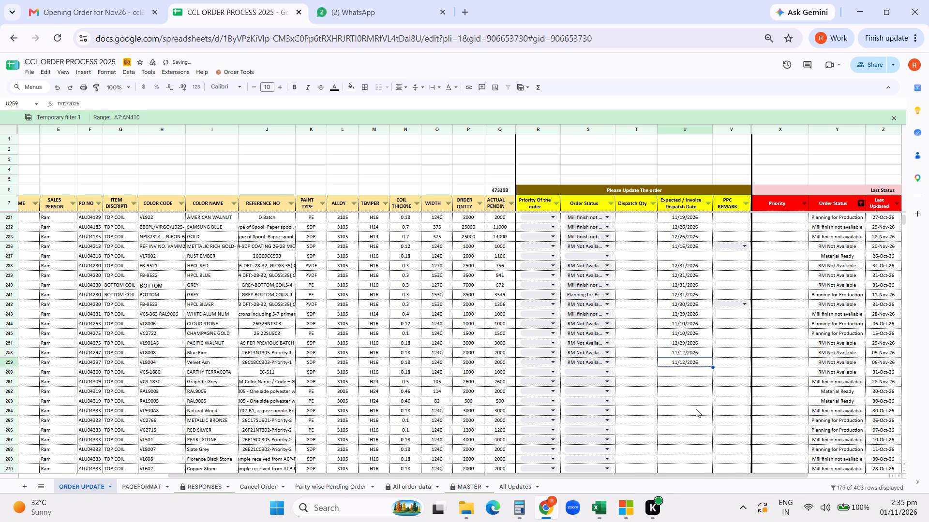
# Check EARTHY TERRACOTA order ALU04300-1 in the pending orders workbook and set it to RM Not Available with an expected dispatch date of 11/11/2026.
pyautogui.click(550, 509)
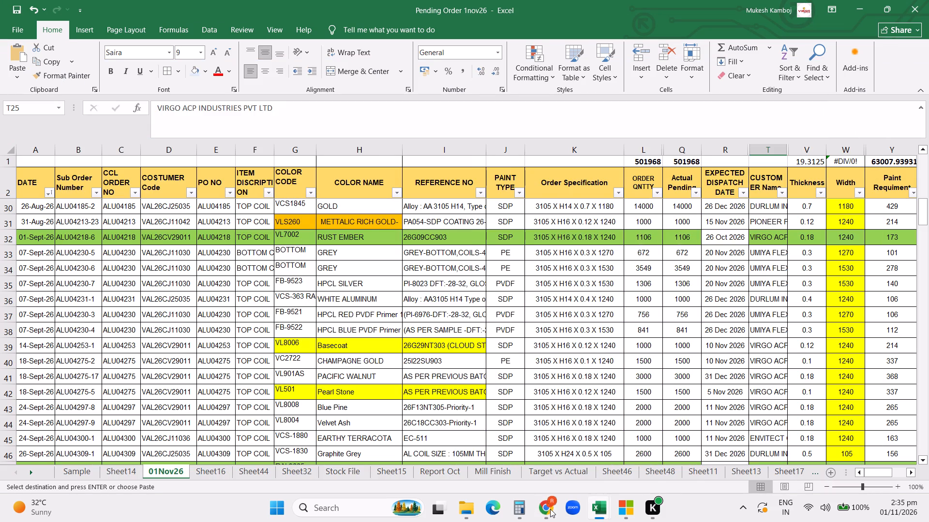
pyautogui.click(550, 509)
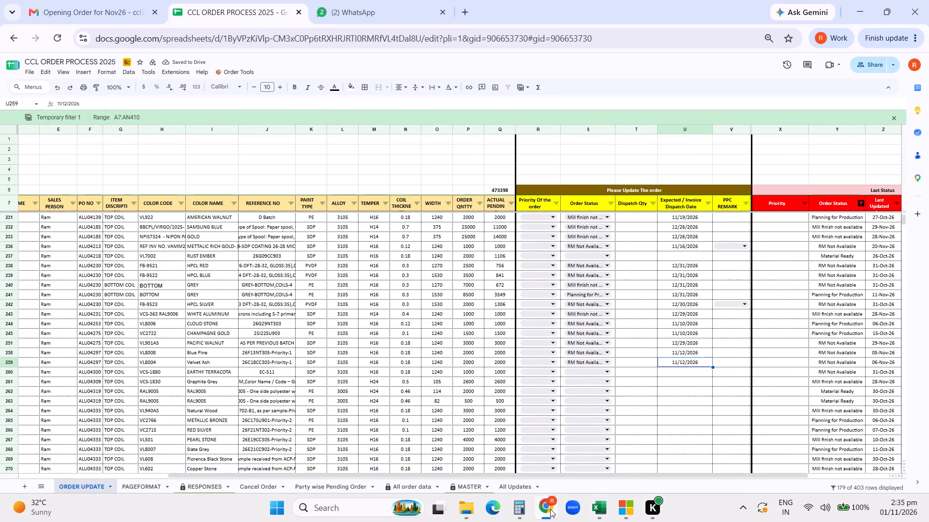
pyautogui.click(594, 372)
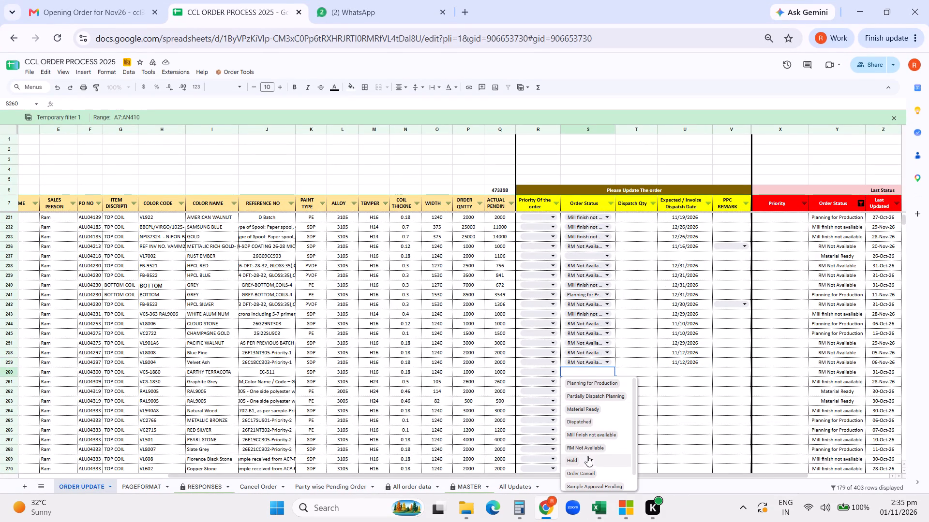
pyautogui.click(587, 450)
pyautogui.doubleClick(678, 369)
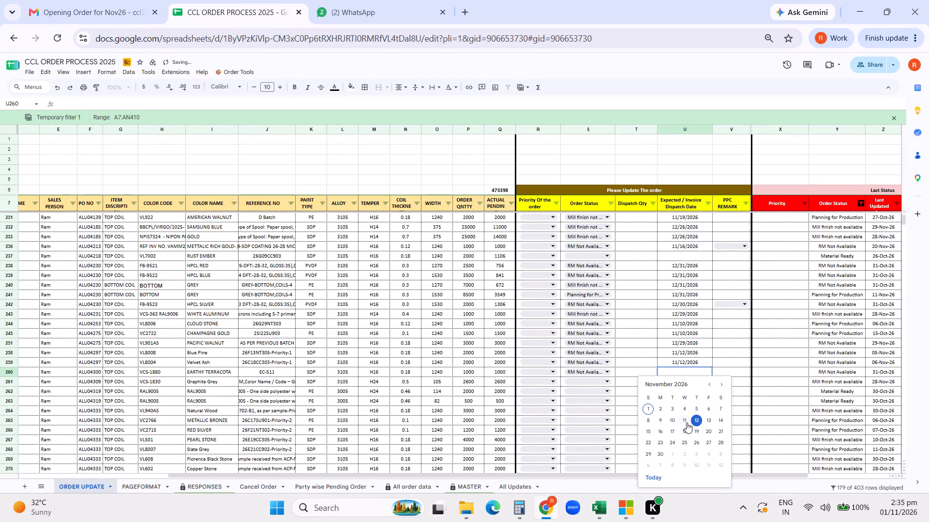
pyautogui.click(685, 422)
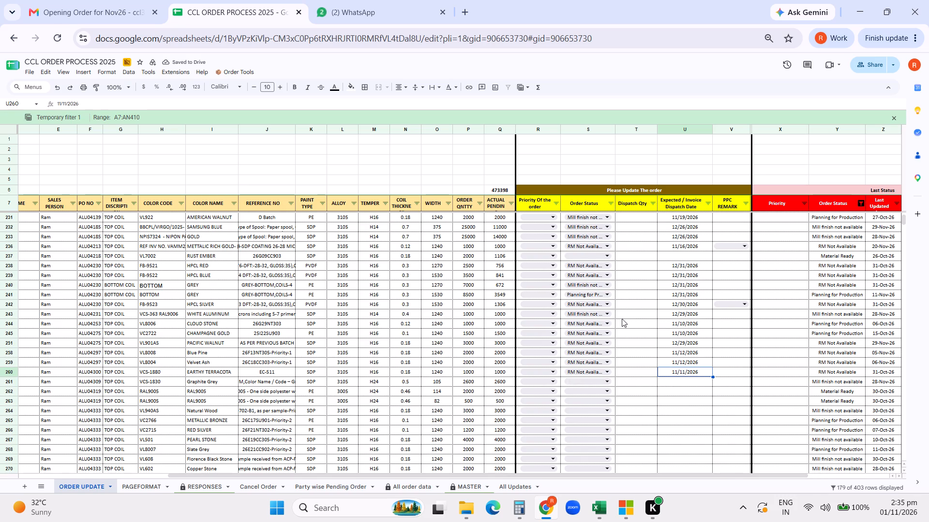
# Set Graphite Grey order ALU04309-1 to Mill finish not available with an expected dispatch date of 12/28/2026.
pyautogui.scroll(-1, 622, 319)
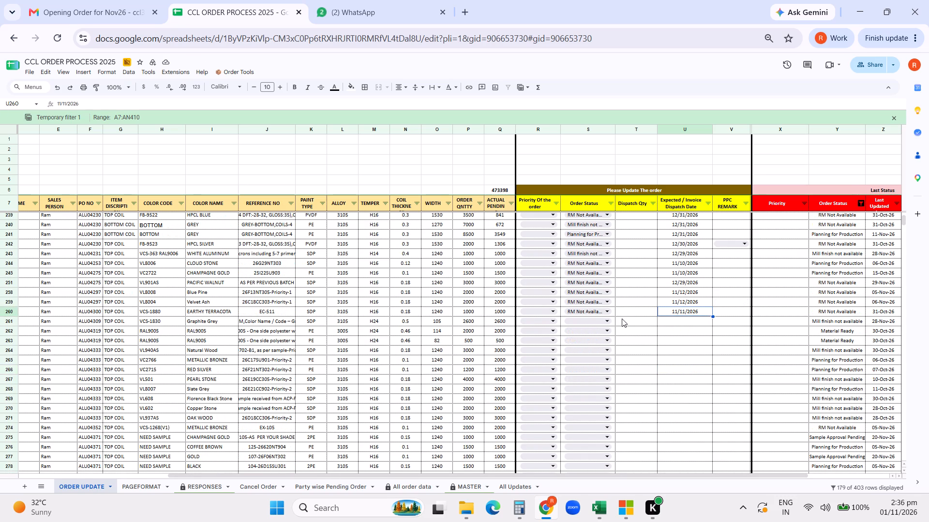
pyautogui.click(593, 321)
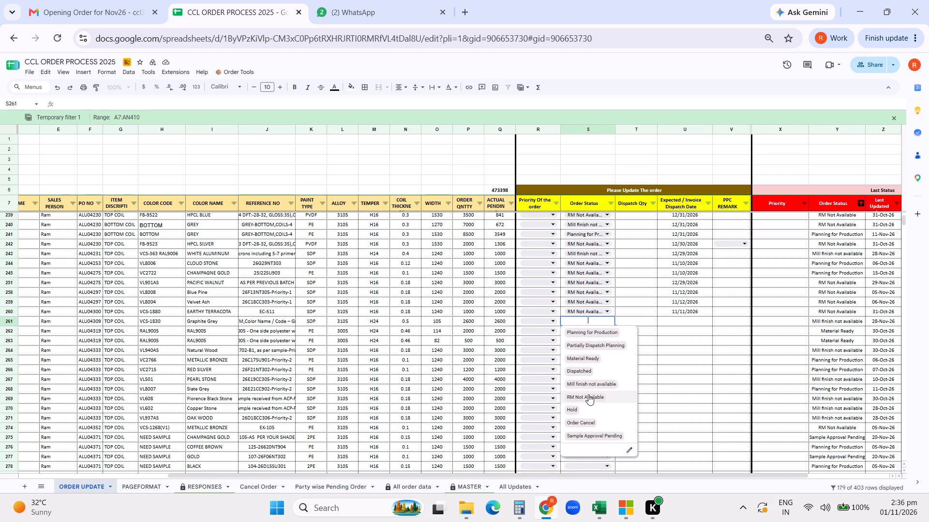
pyautogui.click(587, 384)
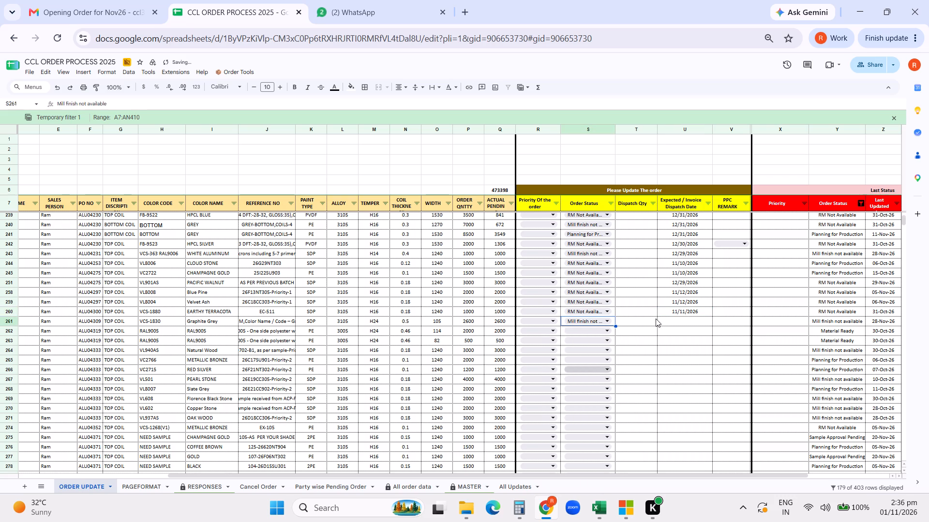
pyautogui.click(674, 319)
pyautogui.doubleClick(687, 323)
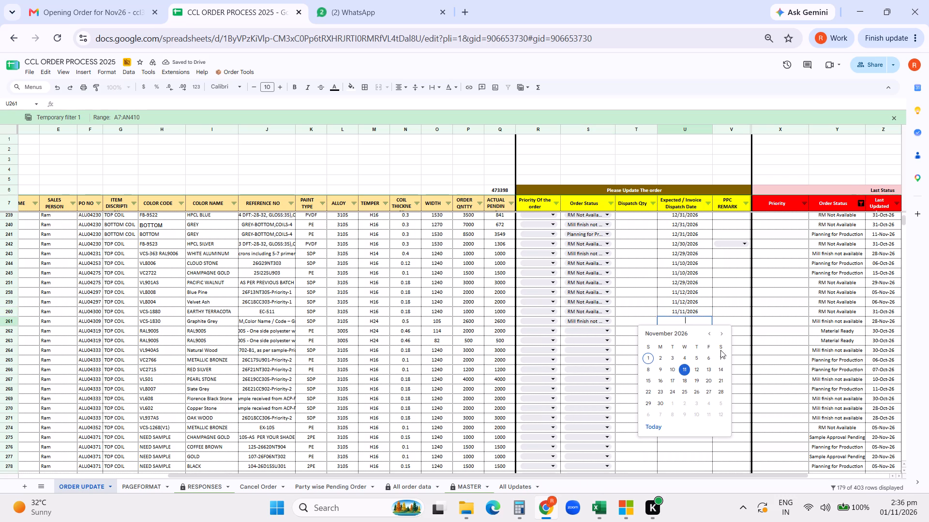
pyautogui.click(719, 334)
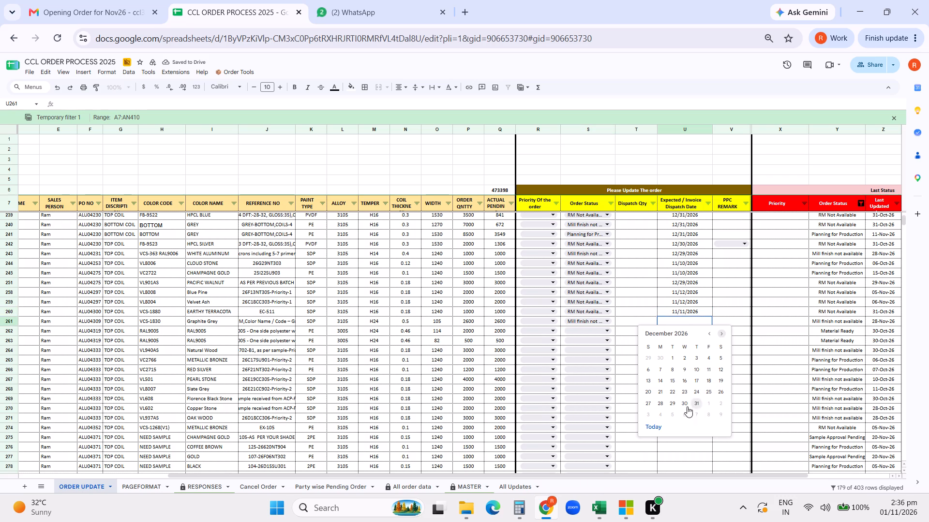
pyautogui.click(663, 405)
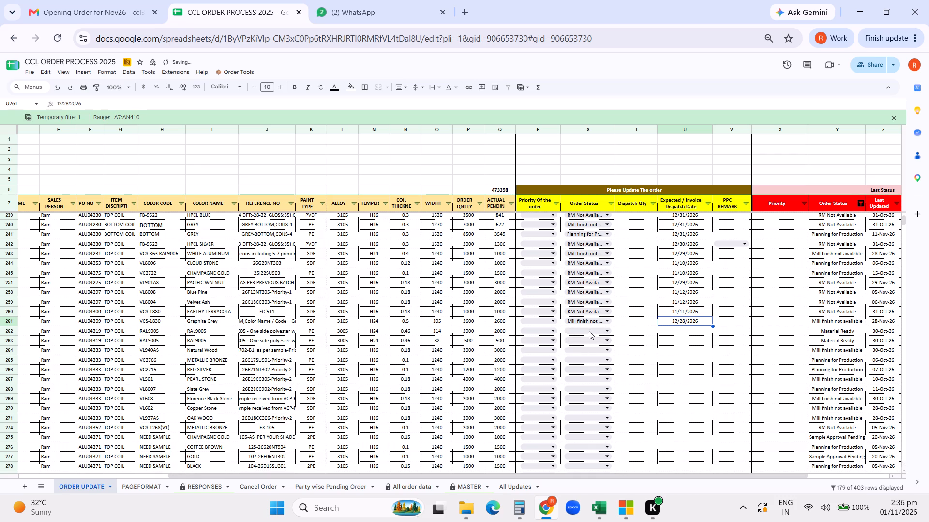
# Set Natural Wood order ALU04333-7 to RM Not Available with an expected dispatch date of 12/28/2026.
pyautogui.click(589, 331)
pyautogui.click(736, 347)
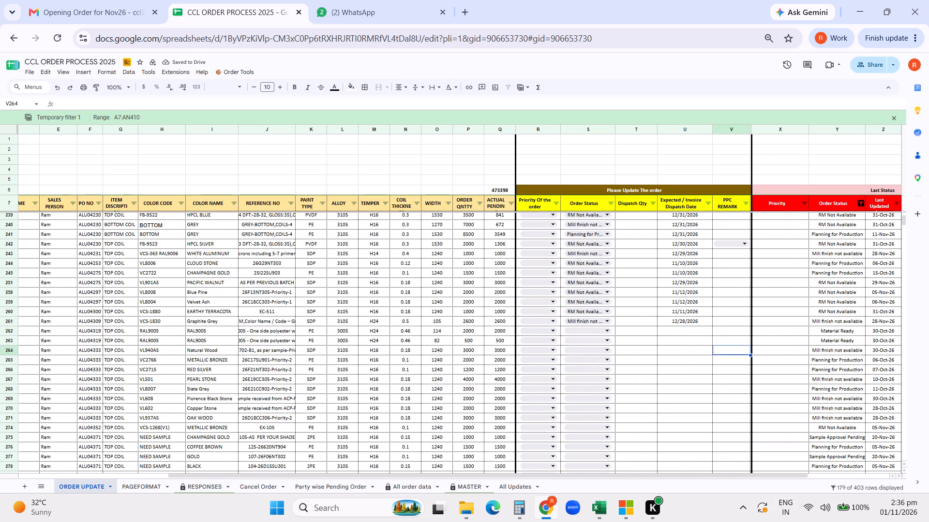
pyautogui.click(600, 350)
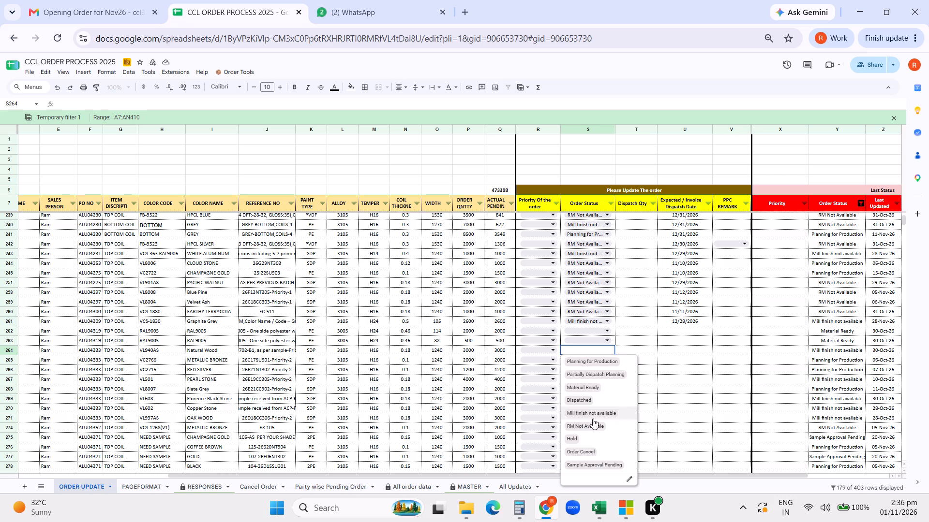
pyautogui.click(590, 425)
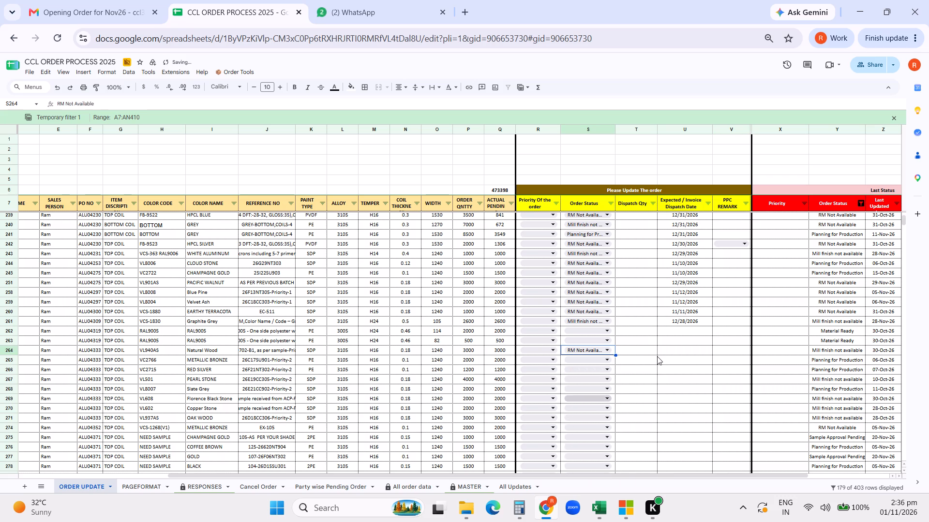
pyautogui.doubleClick(671, 352)
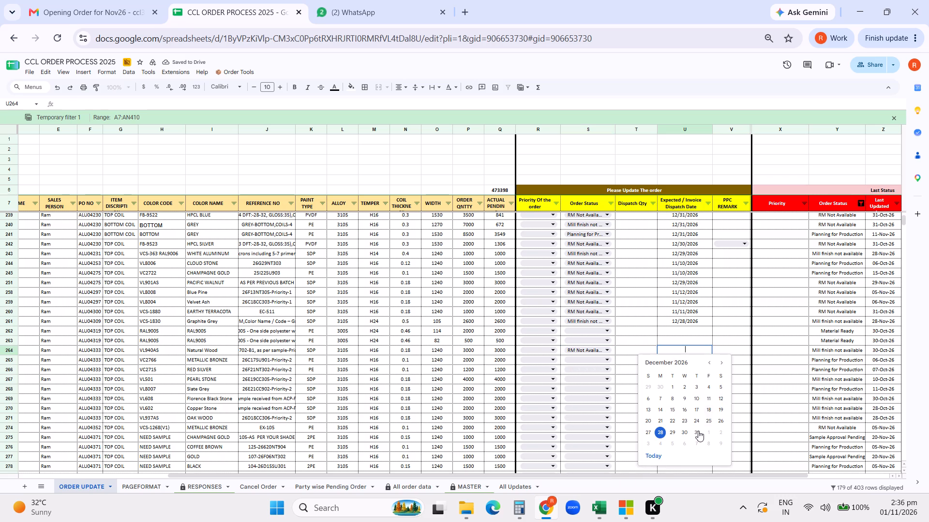
pyautogui.click(659, 432)
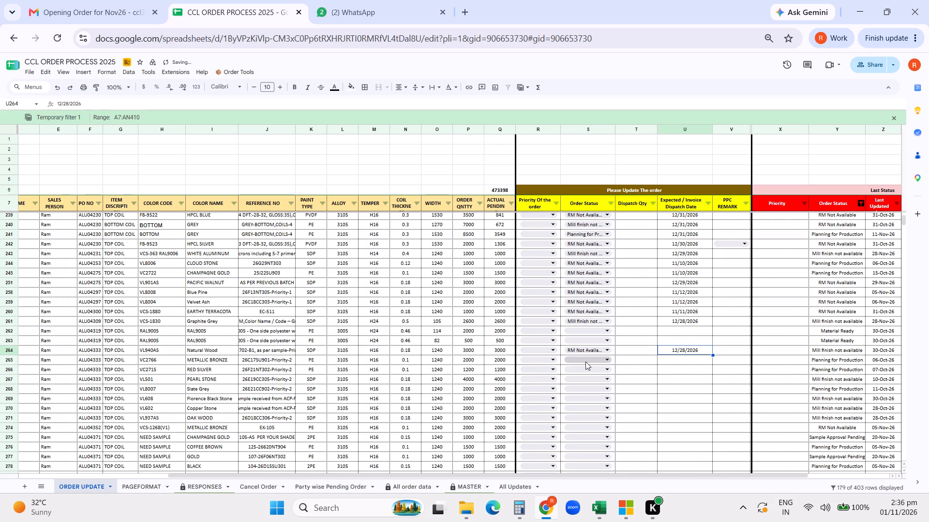
# Set METALLIC BRONZE order ALU04333-11 to RM Not Available with an expected dispatch date of 11/10/2026, checking the pending orders workbook.
pyautogui.click(585, 362)
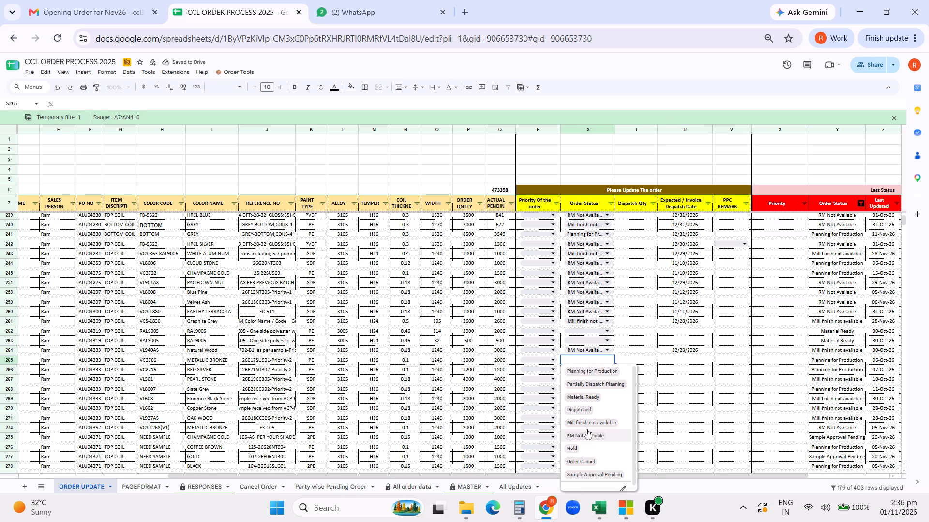
pyautogui.click(584, 436)
pyautogui.click(551, 513)
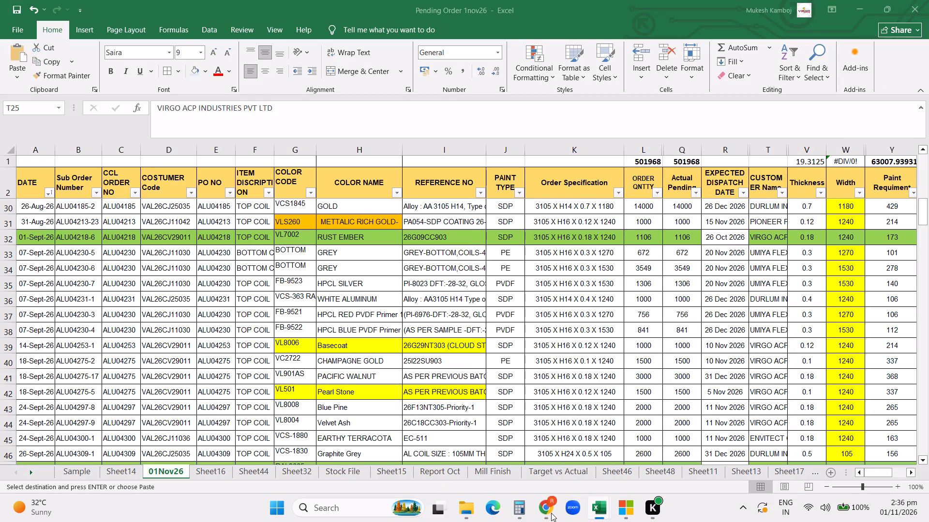
pyautogui.scroll(-2, 540, 370)
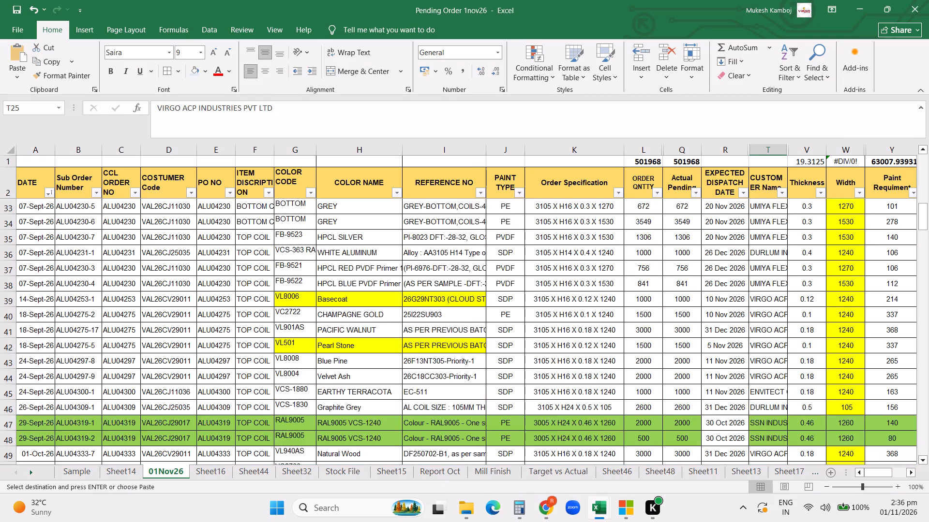
pyautogui.scroll(-1, 540, 370)
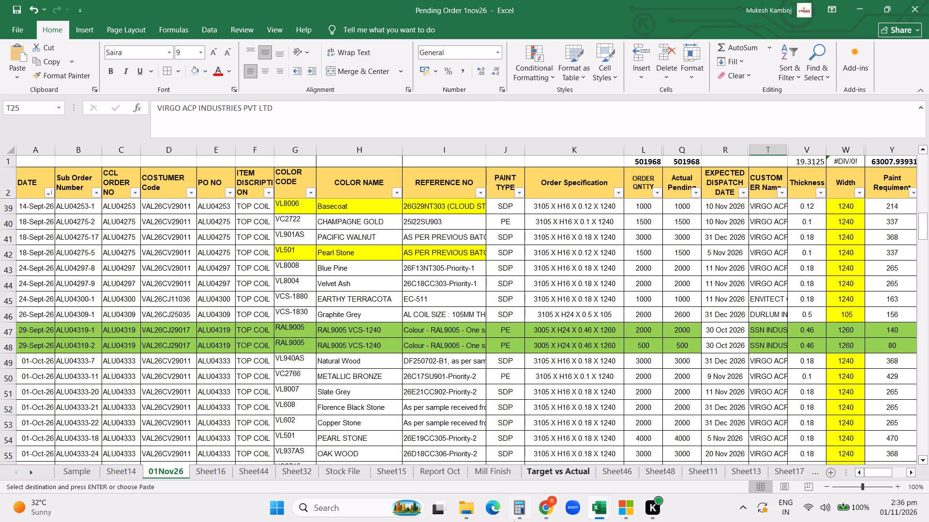
pyautogui.click(541, 512)
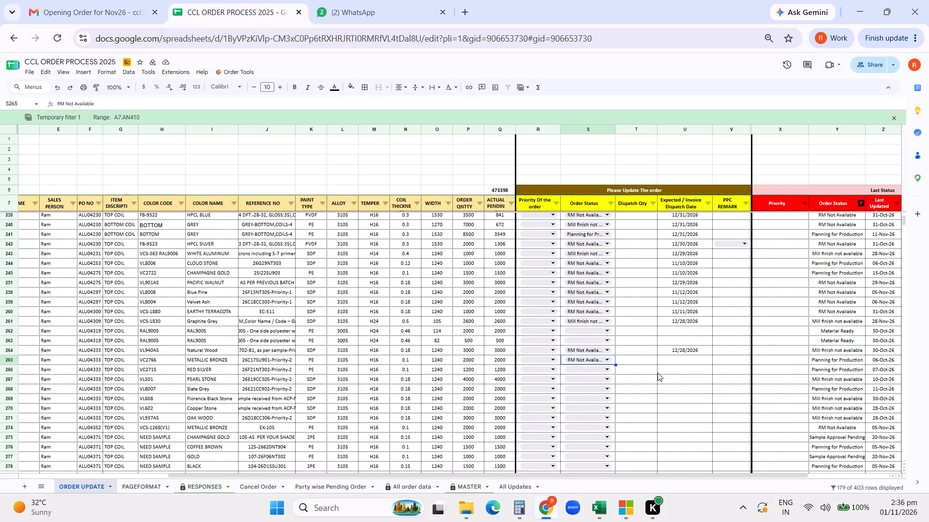
pyautogui.doubleClick(674, 362)
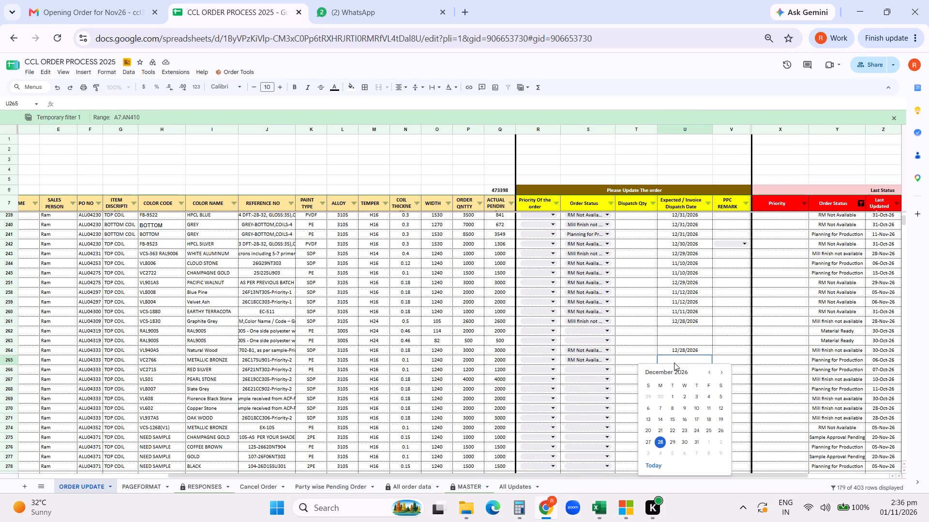
pyautogui.click(710, 371)
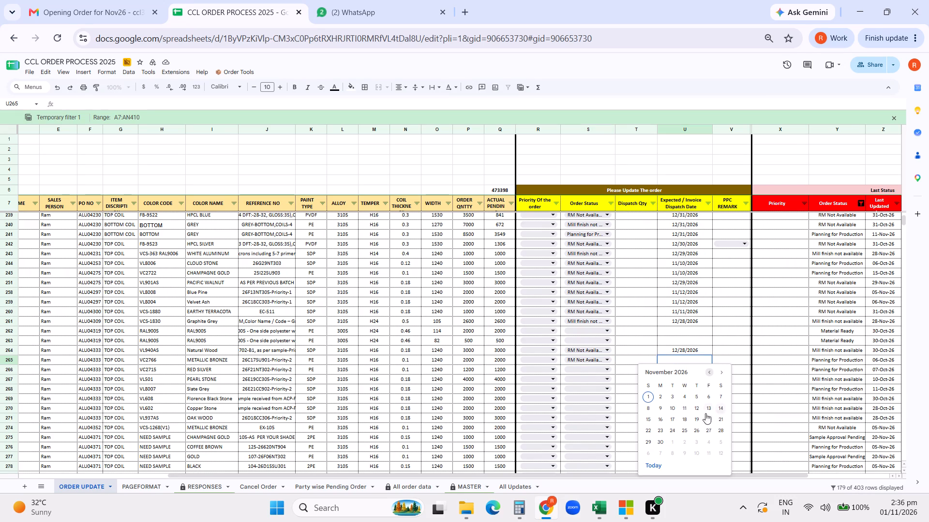
pyautogui.click(673, 408)
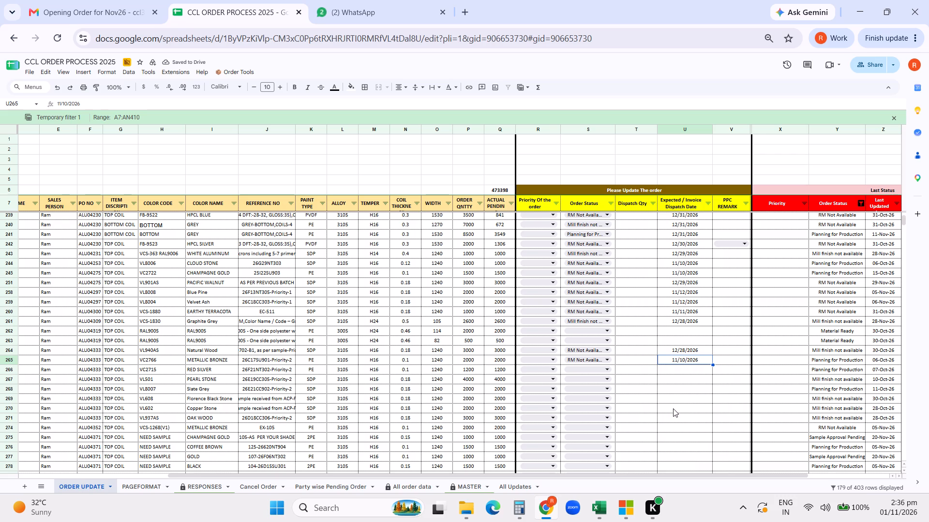
# Set the RED SILVER row of order ALU04333 to RM Not Available with an expected dispatch date of 11/10/2026.
pyautogui.click(594, 369)
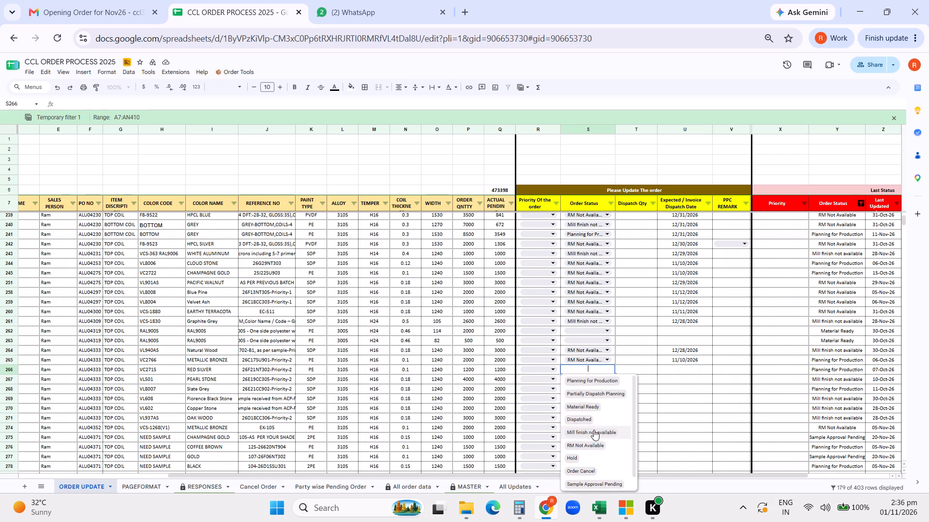
pyautogui.click(588, 445)
pyautogui.doubleClick(687, 367)
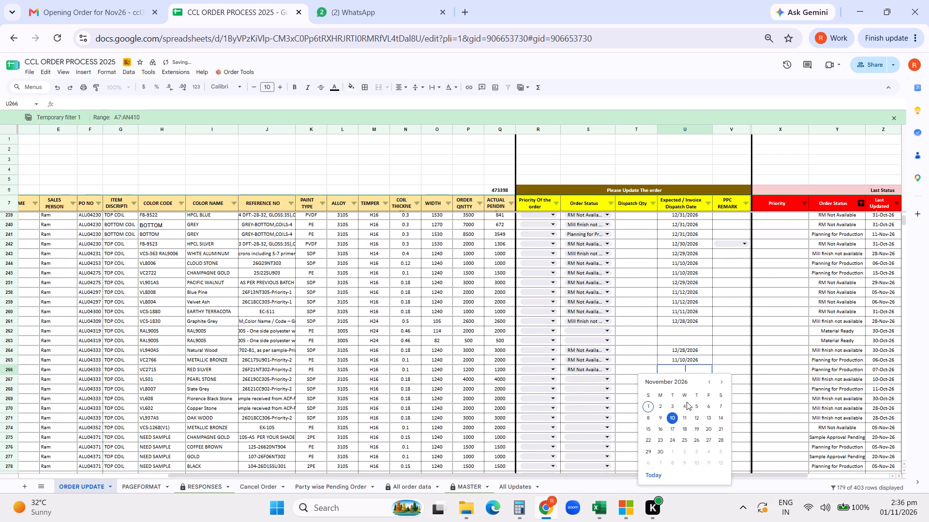
pyautogui.click(672, 419)
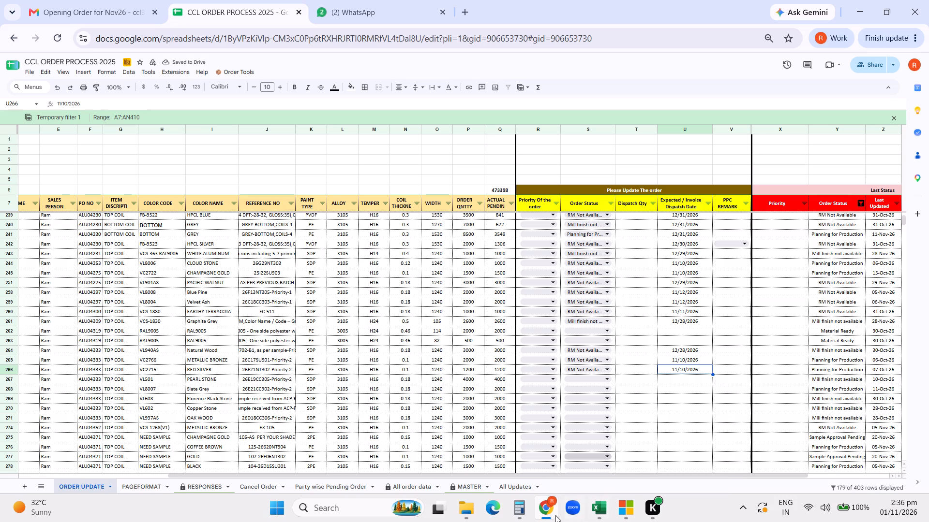
pyautogui.click(580, 377)
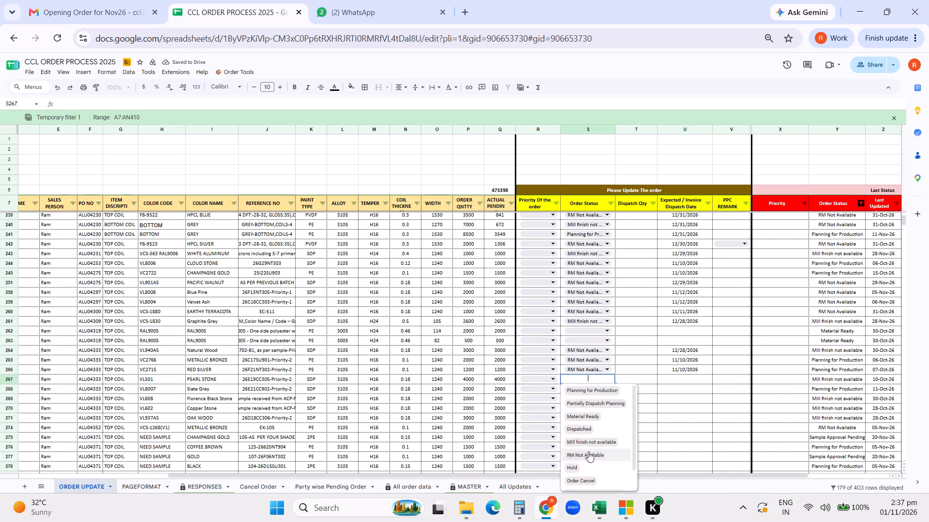
pyautogui.click(587, 390)
pyautogui.doubleClick(681, 379)
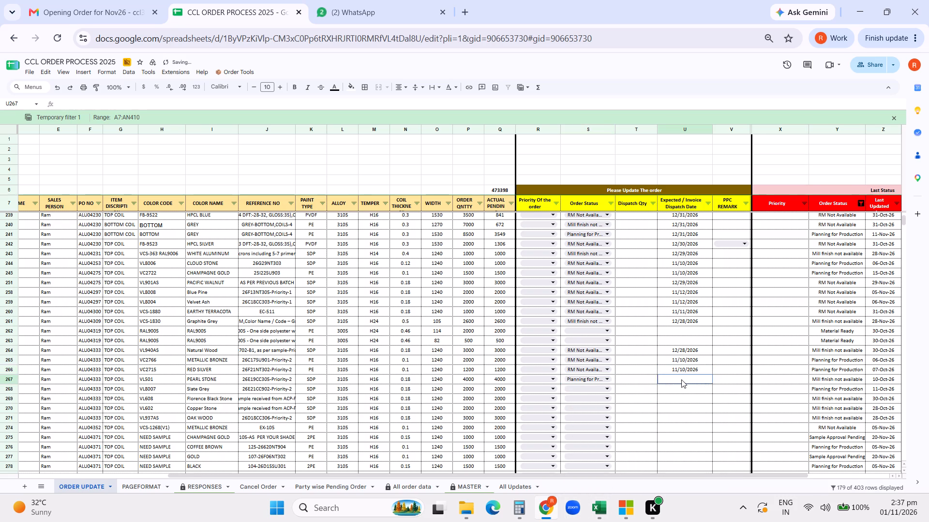
pyautogui.click(695, 296)
# Check Slate Grey order ALU04333-20 in the pending orders workbook and set it to RM Not Available with an expected dispatch date of 11/12/2026.
pyautogui.click(552, 511)
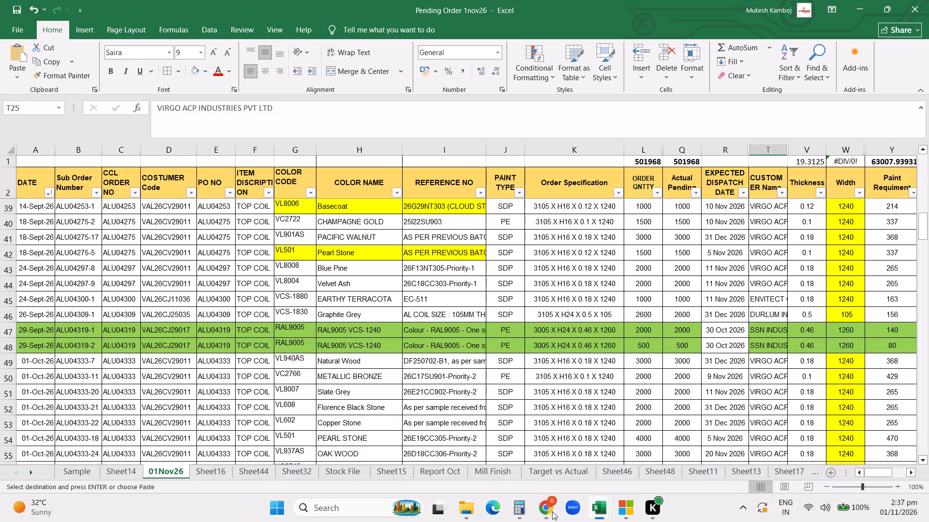
pyautogui.click(552, 511)
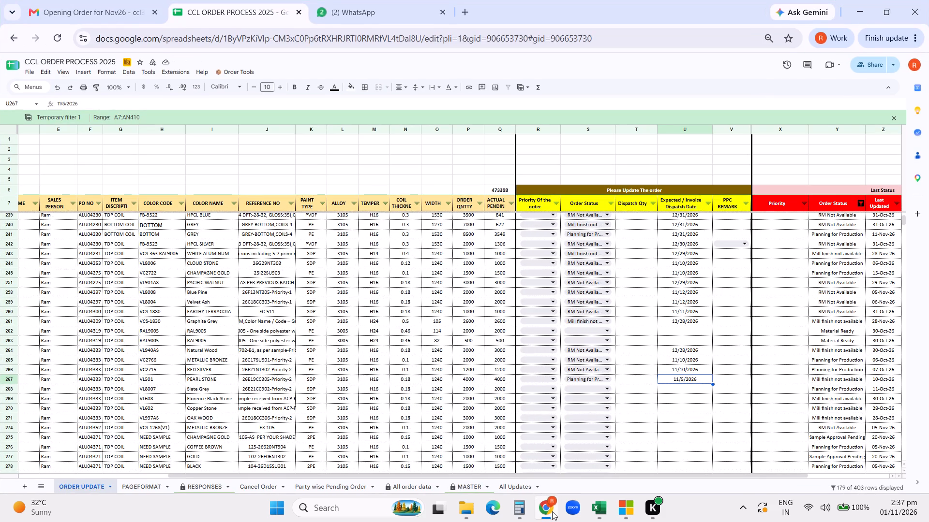
pyautogui.click(552, 511)
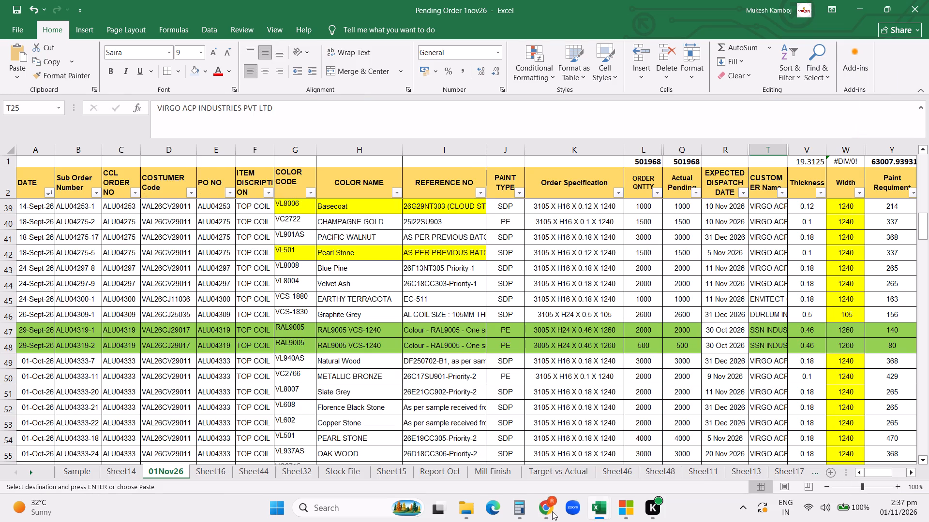
pyautogui.click(552, 511)
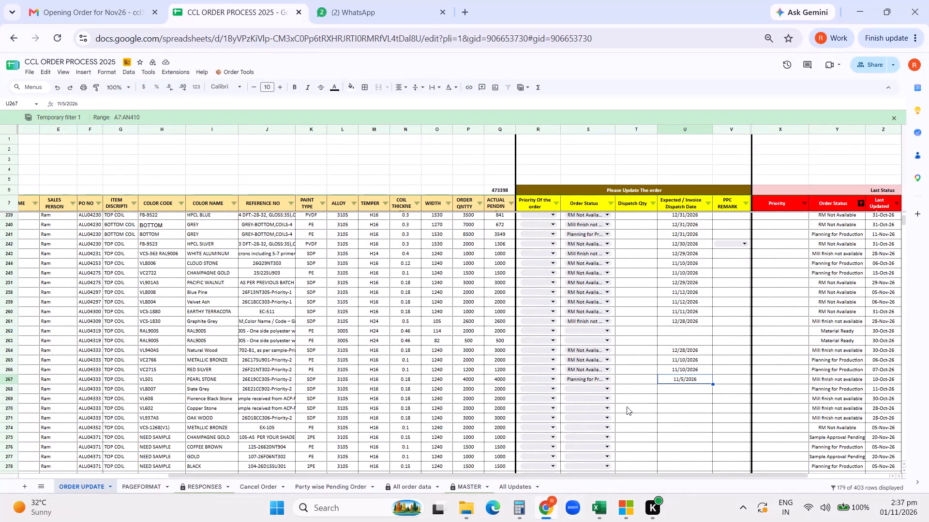
pyautogui.click(592, 389)
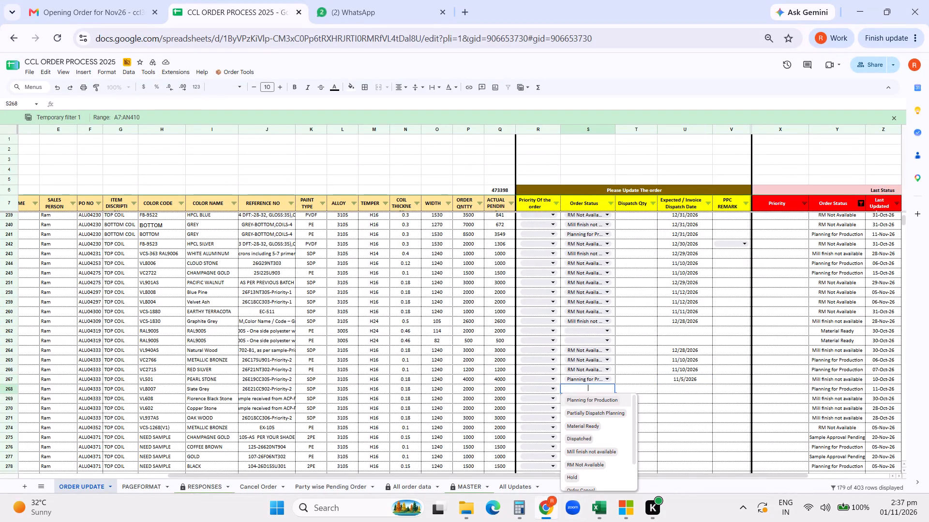
pyautogui.click(588, 452)
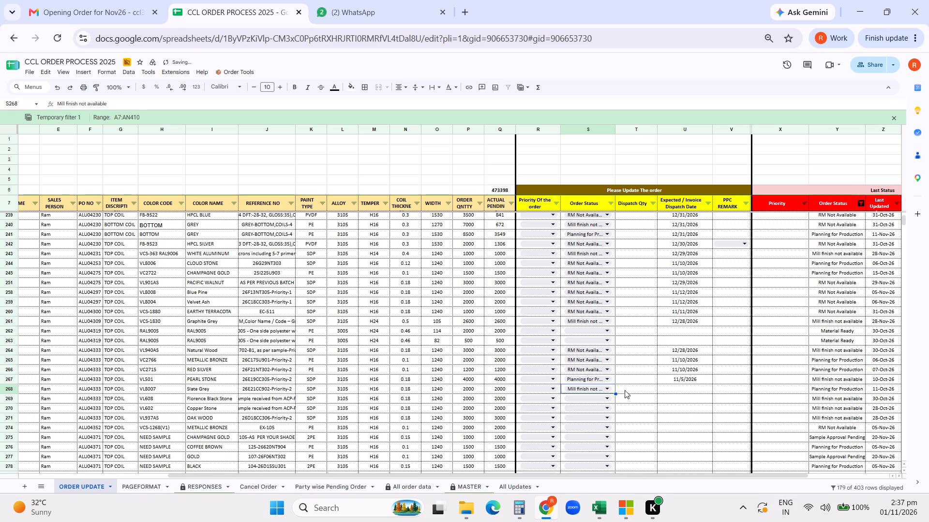
pyautogui.click(600, 389)
pyautogui.click(592, 461)
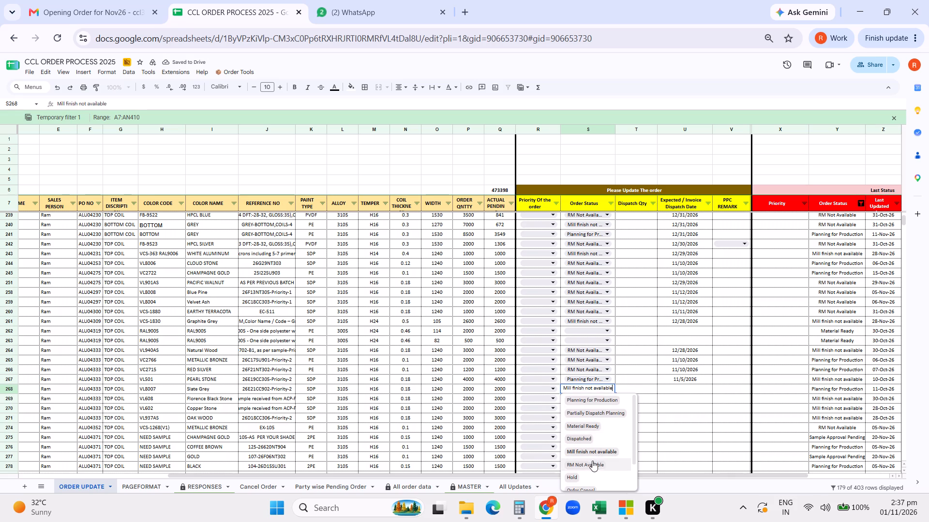
pyautogui.doubleClick(679, 386)
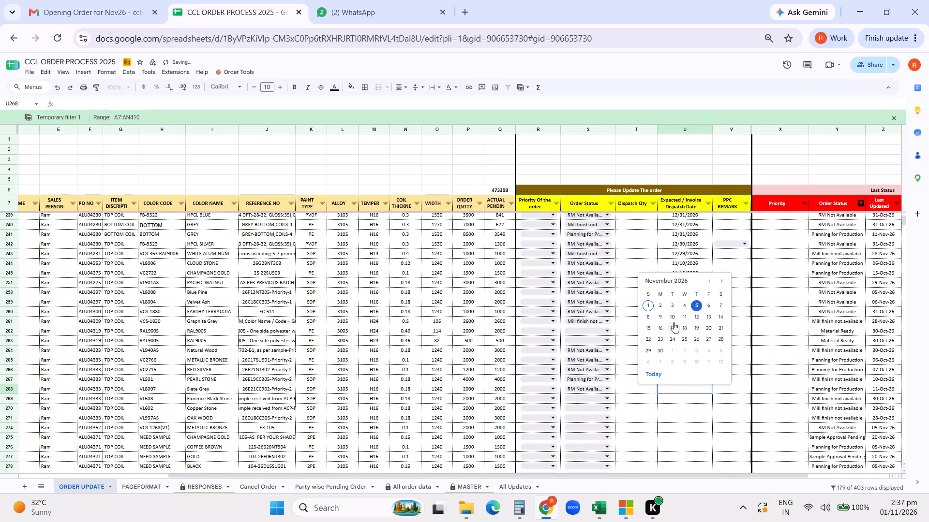
pyautogui.click(696, 317)
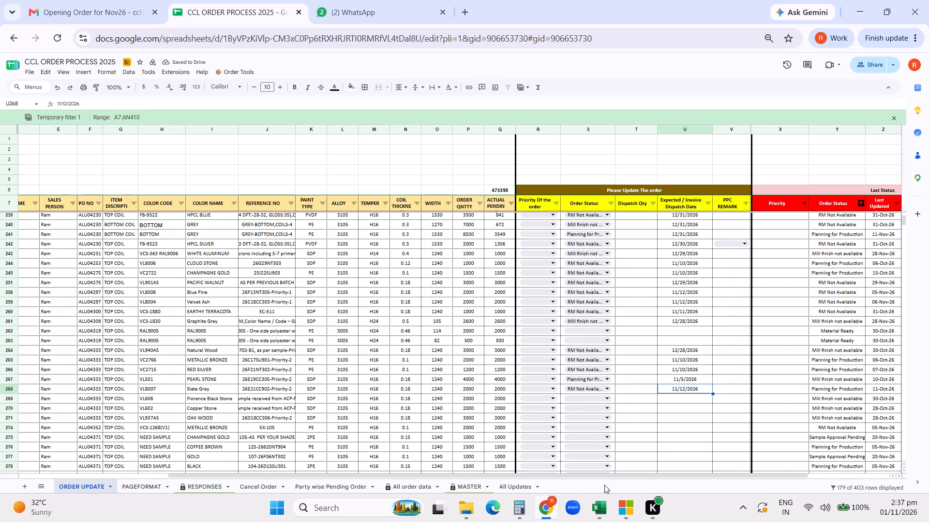
pyautogui.click(554, 510)
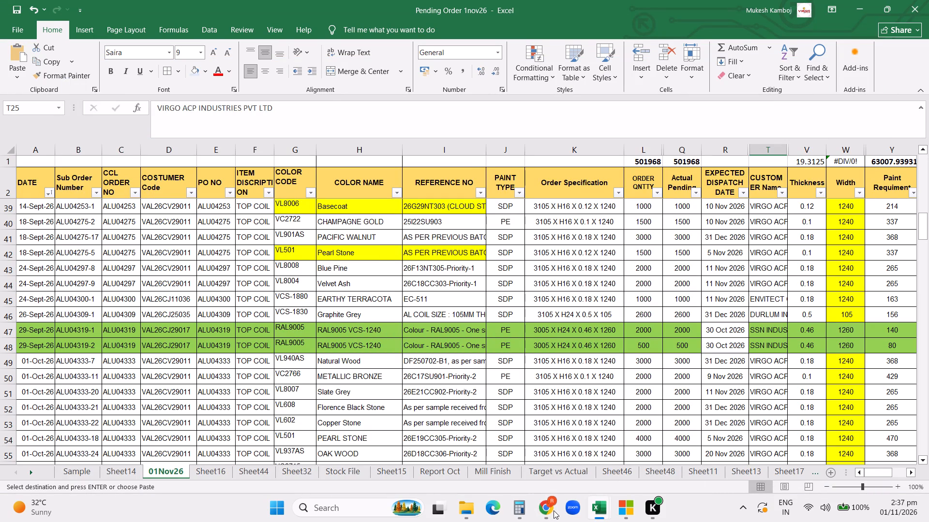
pyautogui.click(591, 413)
pyautogui.press('Right')
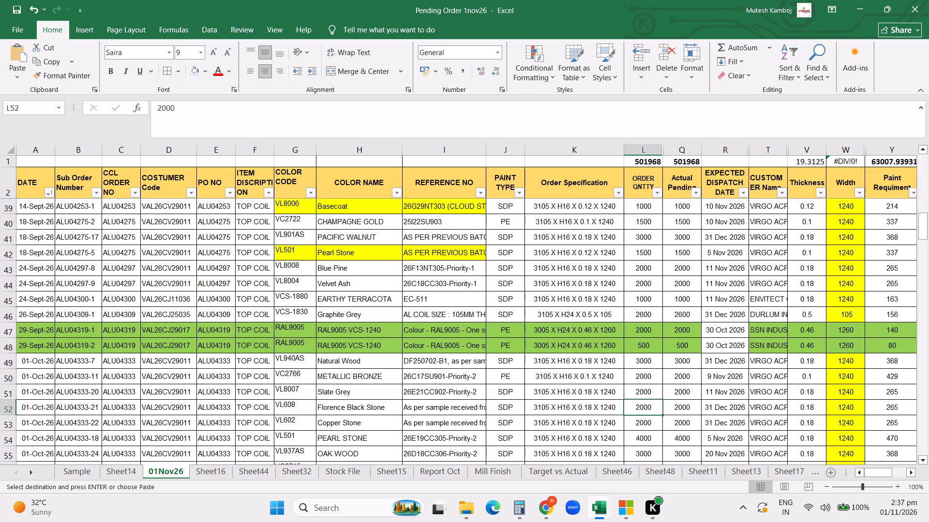
pyautogui.press('Right')
pyautogui.press('Right')
pyautogui.press('Right')
pyautogui.press('Right')
pyautogui.press('Right')
pyautogui.press('Right')
pyautogui.press('Right')
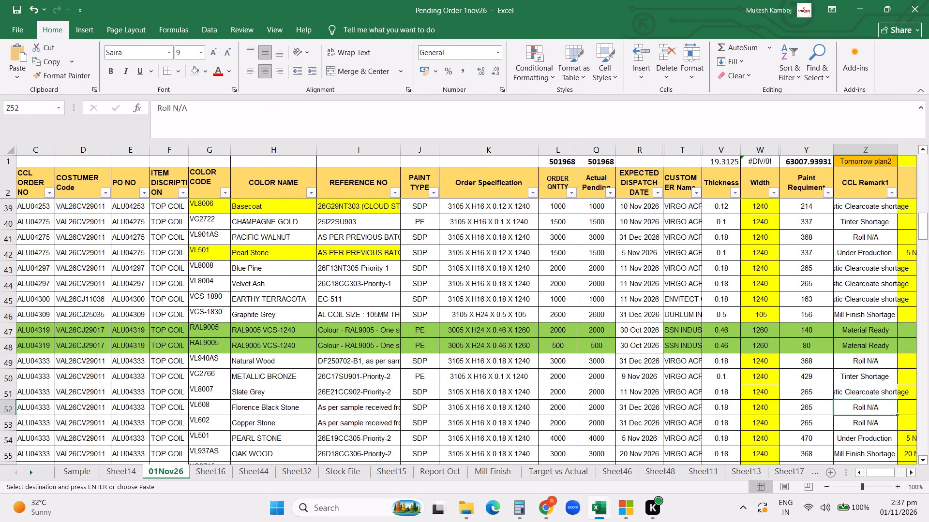
pyautogui.press('Left')
pyautogui.press('Left')
pyautogui.press('Left')
pyautogui.press('Left')
pyautogui.press('Left')
pyautogui.press('Left')
pyautogui.press('Left')
pyautogui.press('Left')
pyautogui.press('Left')
pyautogui.press('Left')
pyautogui.press('Left')
pyautogui.press('Left')
pyautogui.press('Left')
pyautogui.press('Left')
pyautogui.press('Left')
pyautogui.press('Left')
pyautogui.press('Left')
pyautogui.press('Left')
pyautogui.press('Left')
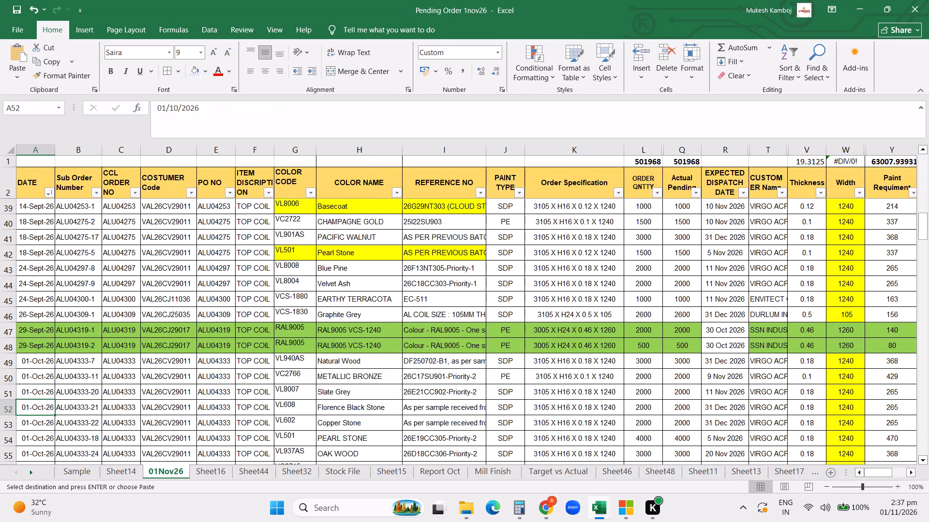
# Set ALU04333's Florence Black Stone and Copper Stone rows to RM Not Available, with expected dispatch dates of 12/27/2026 and 12/28/2026 respectively.
pyautogui.click(544, 515)
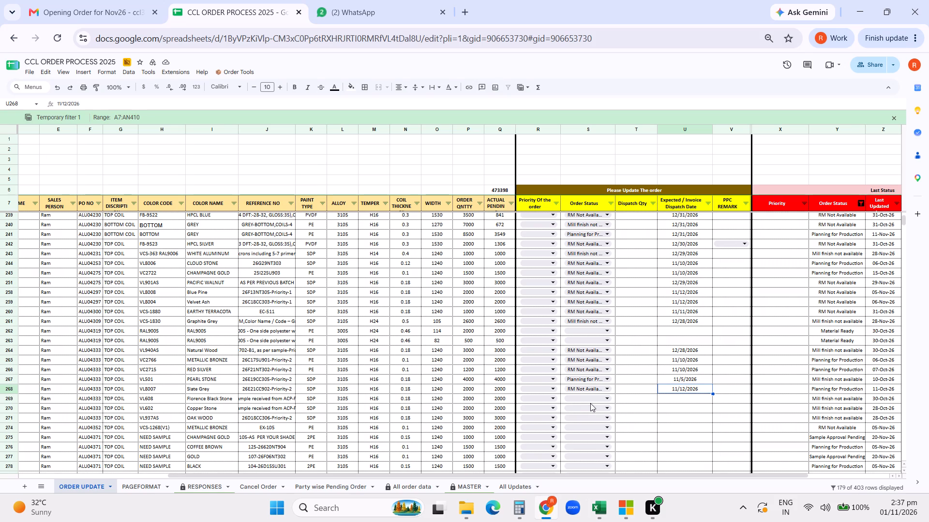
pyautogui.click(588, 399)
pyautogui.click(582, 473)
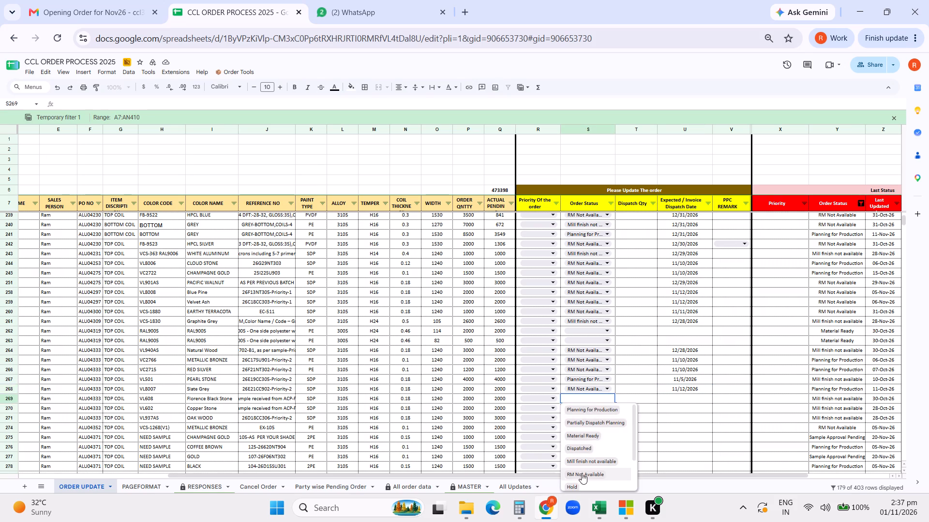
pyautogui.click(590, 409)
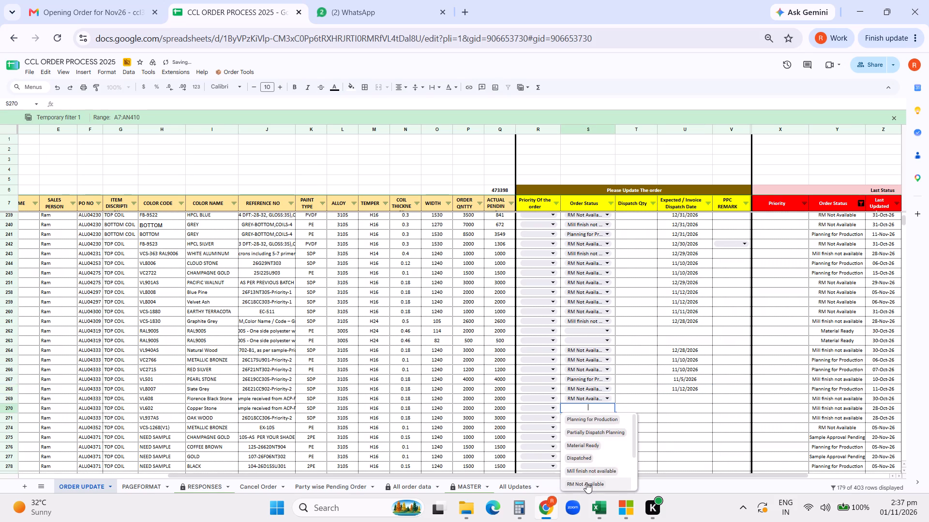
pyautogui.click(586, 482)
pyautogui.doubleClick(674, 397)
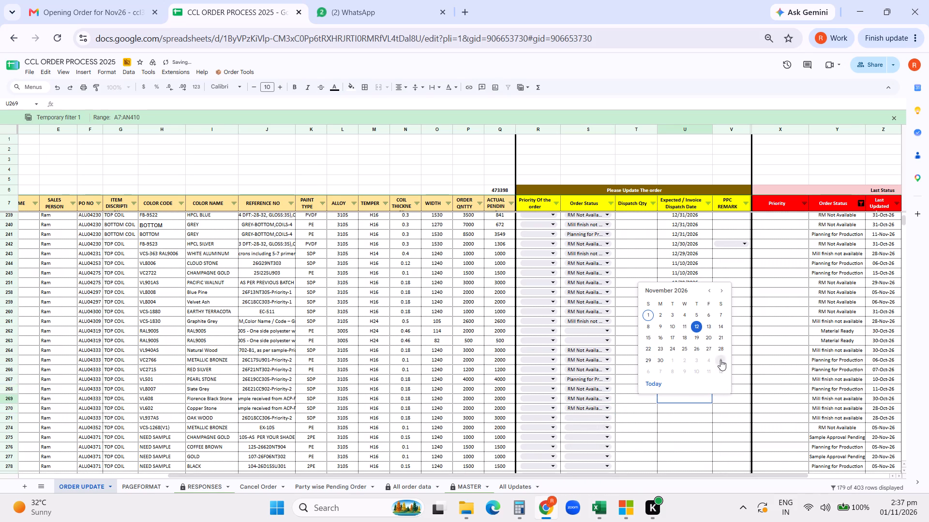
pyautogui.click(723, 290)
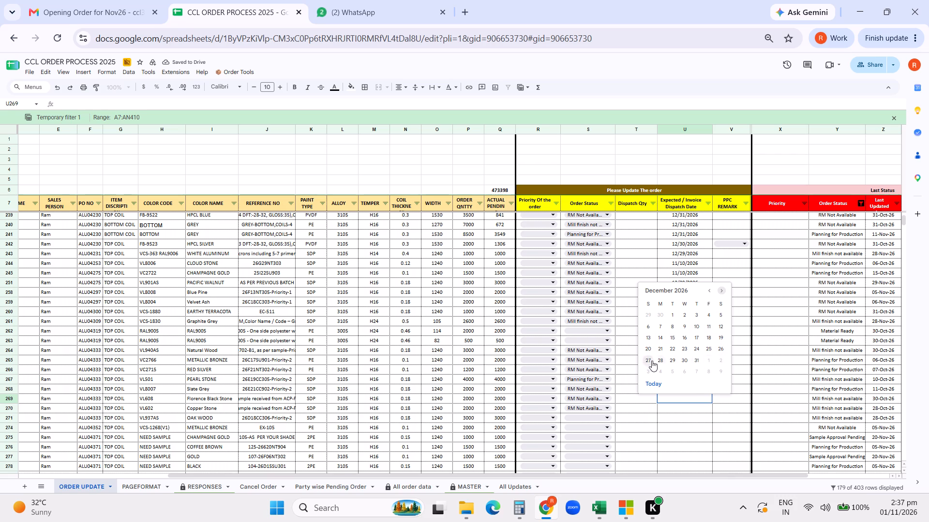
pyautogui.click(650, 359)
pyautogui.doubleClick(675, 407)
pyautogui.click(664, 370)
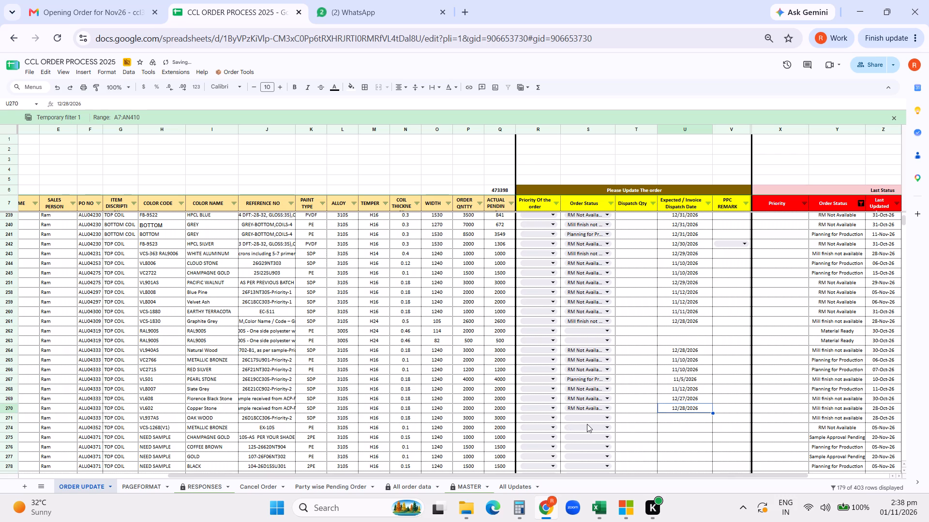
# Set the OAK WOOD row of order ALU04333 to Mill finish not available with an expected dispatch date of 11/20/2026.
pyautogui.click(548, 518)
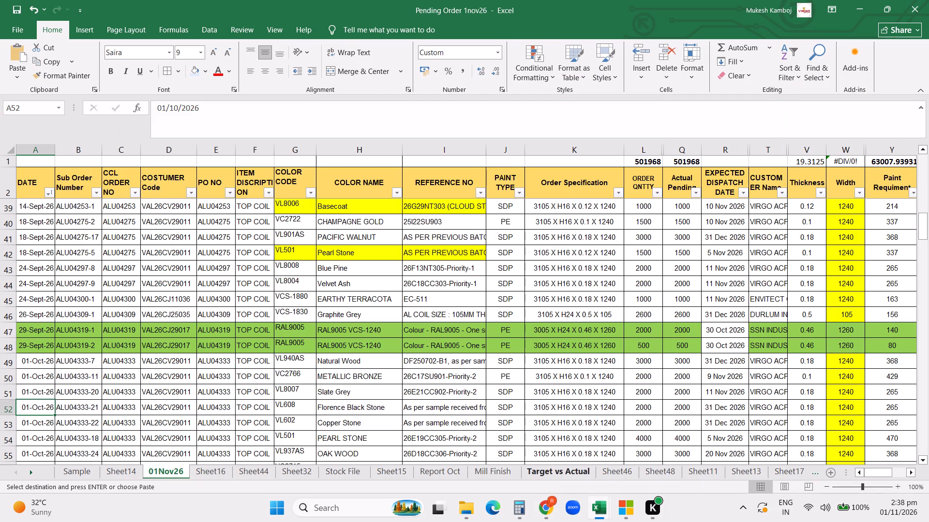
pyautogui.click(550, 511)
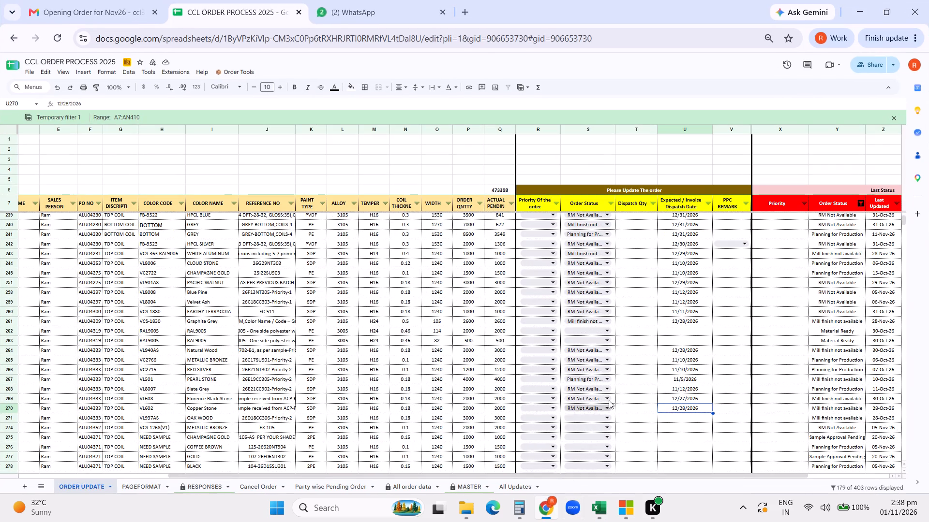
pyautogui.click(586, 420)
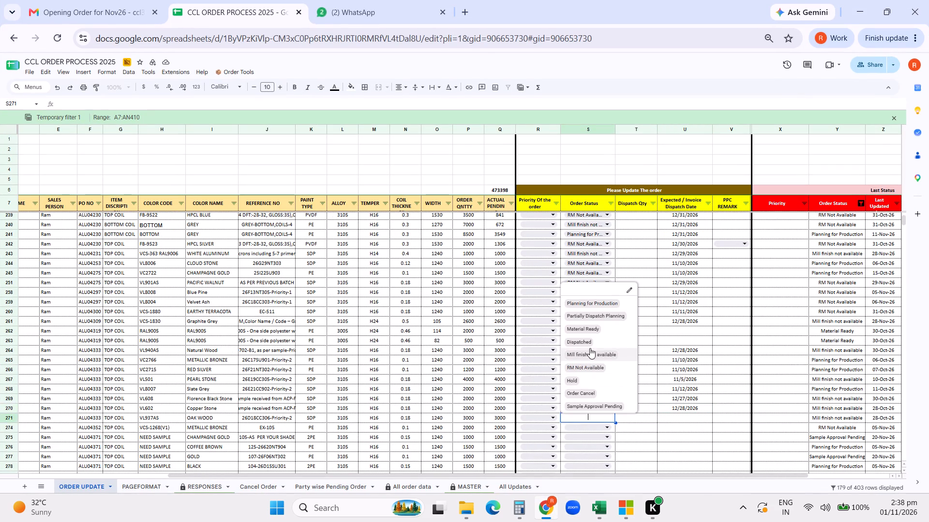
pyautogui.click(591, 354)
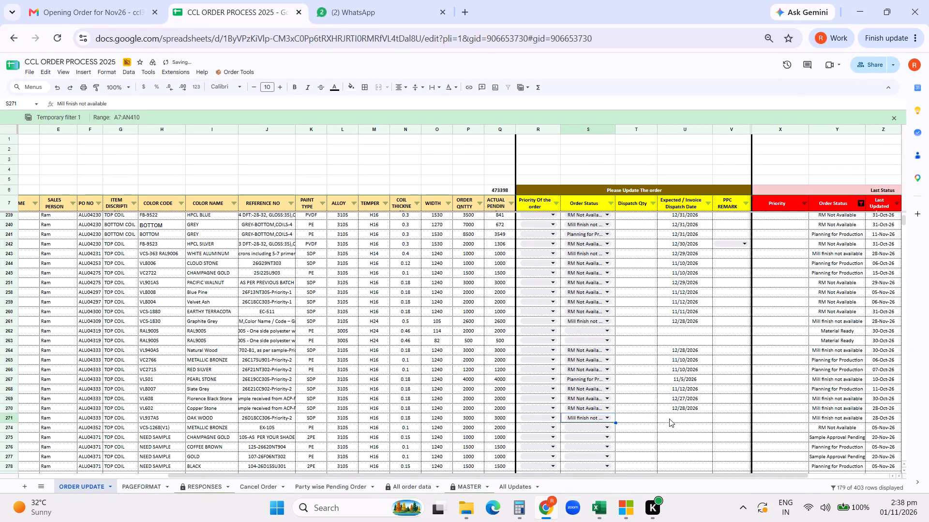
pyautogui.doubleClick(669, 419)
pyautogui.click(709, 310)
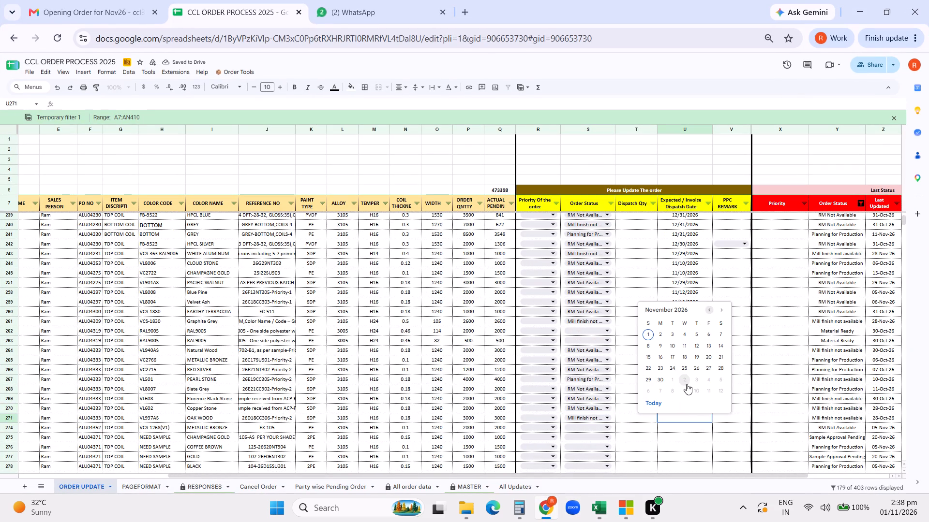
pyautogui.click(711, 356)
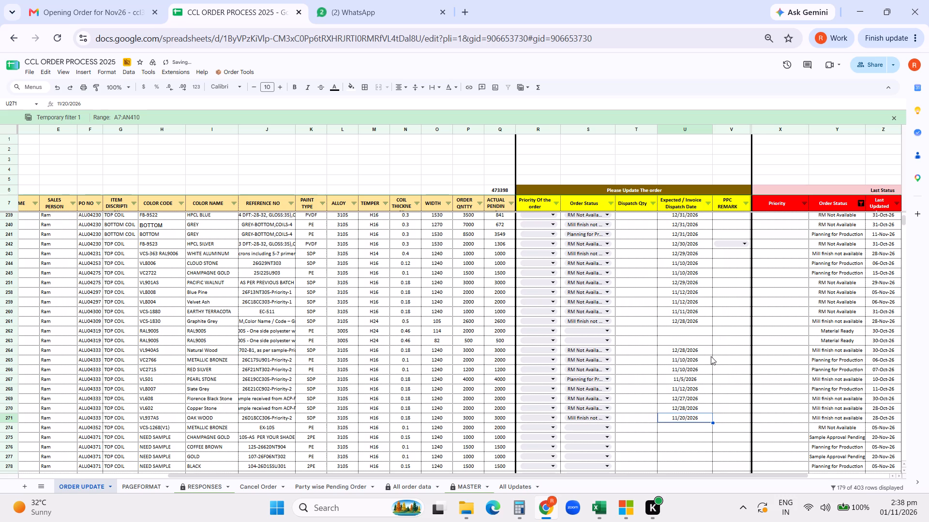
# Set ALU04352's METALLIC BRONZE row to RM Not Available, check it in the pending orders workbook, and enter 11/11/2026 as its expected dispatch date.
pyautogui.click(580, 427)
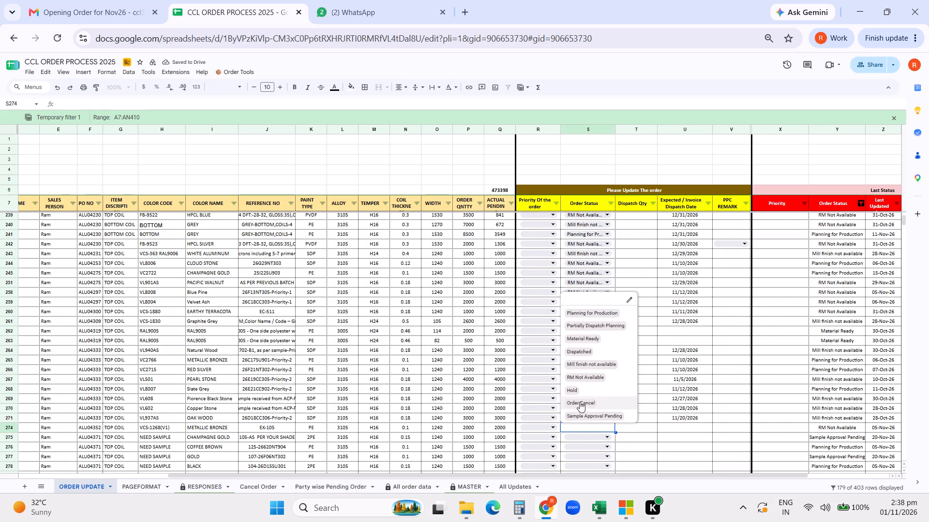
pyautogui.click(590, 370)
pyautogui.click(551, 510)
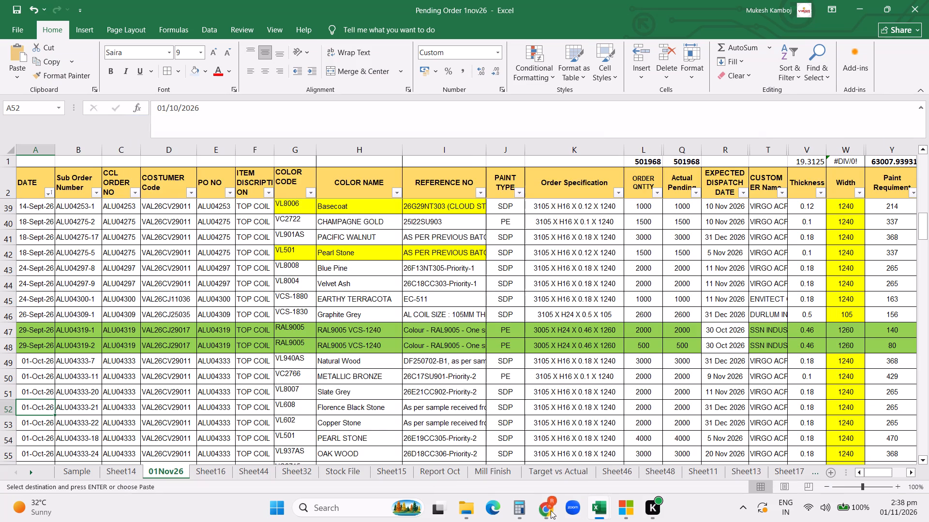
pyautogui.scroll(-1, 559, 399)
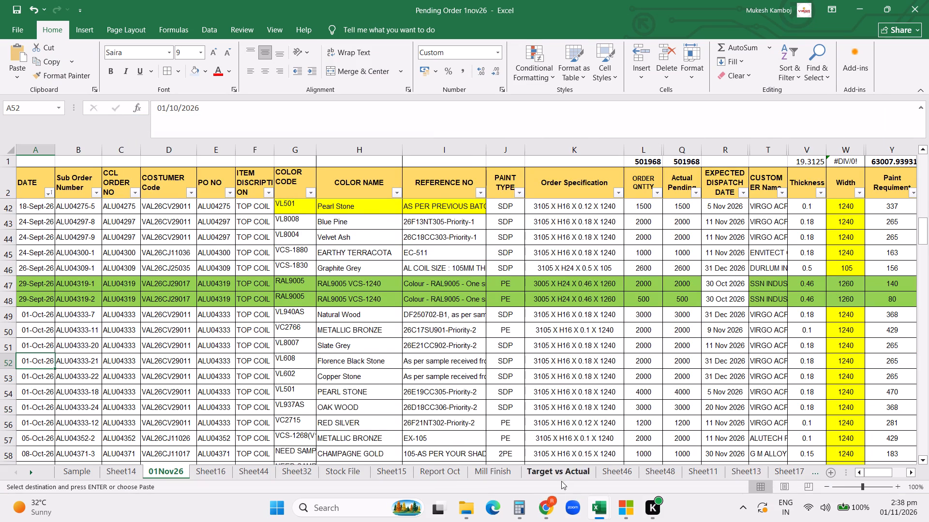
pyautogui.click(548, 511)
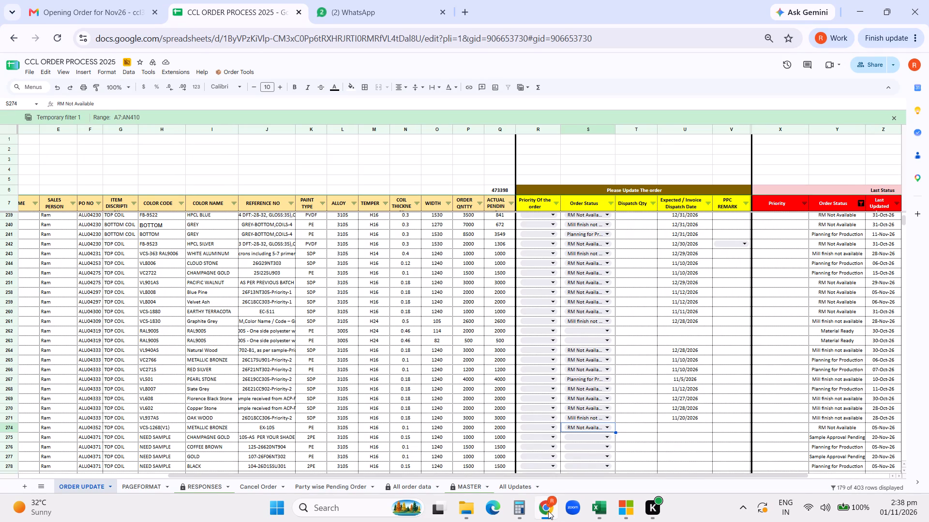
pyautogui.click(548, 511)
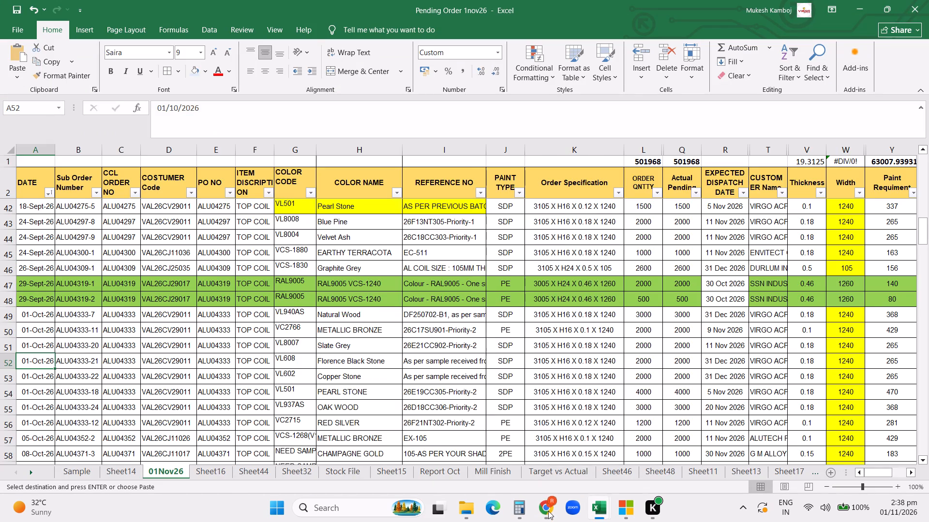
pyautogui.click(548, 511)
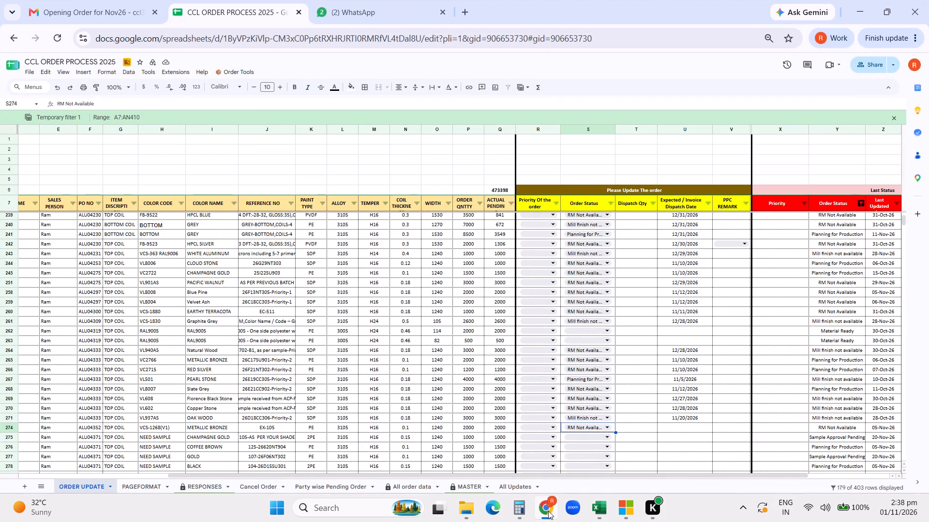
pyautogui.click(548, 511)
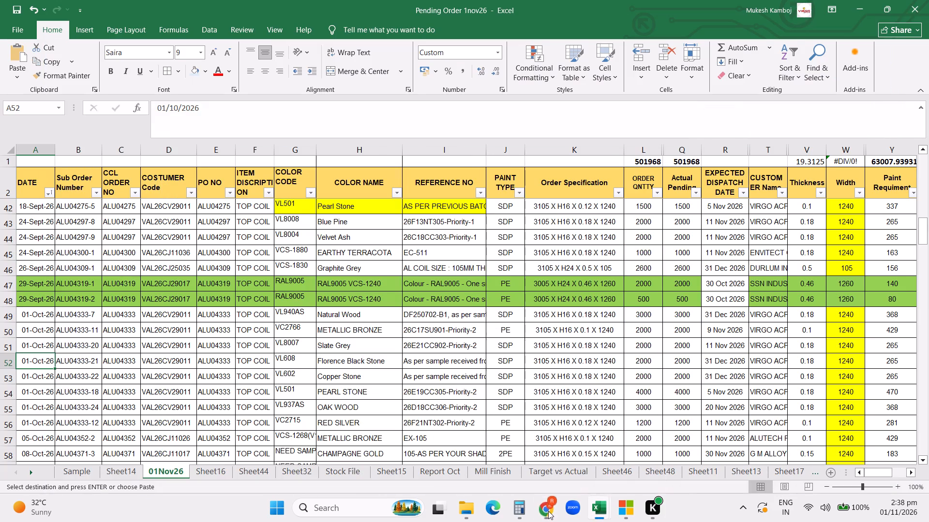
pyautogui.click(548, 511)
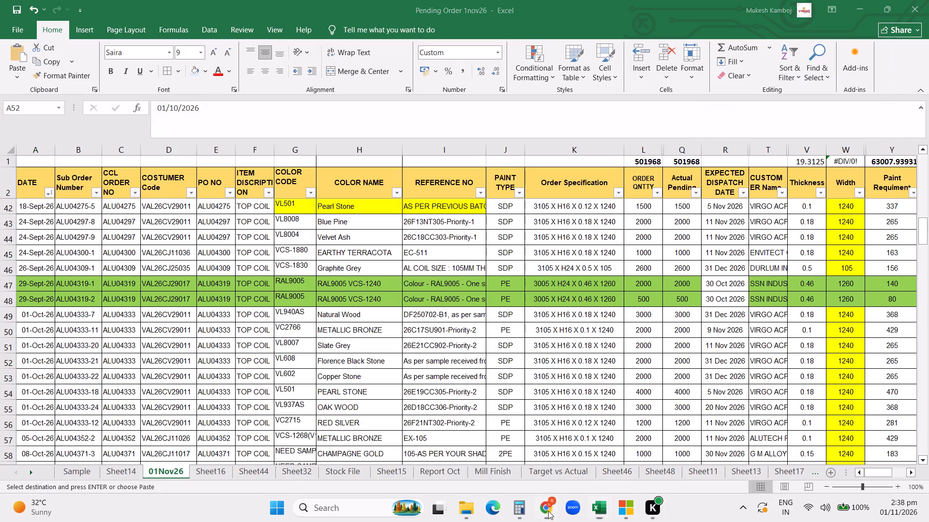
pyautogui.click(679, 426)
pyautogui.doubleClick(679, 426)
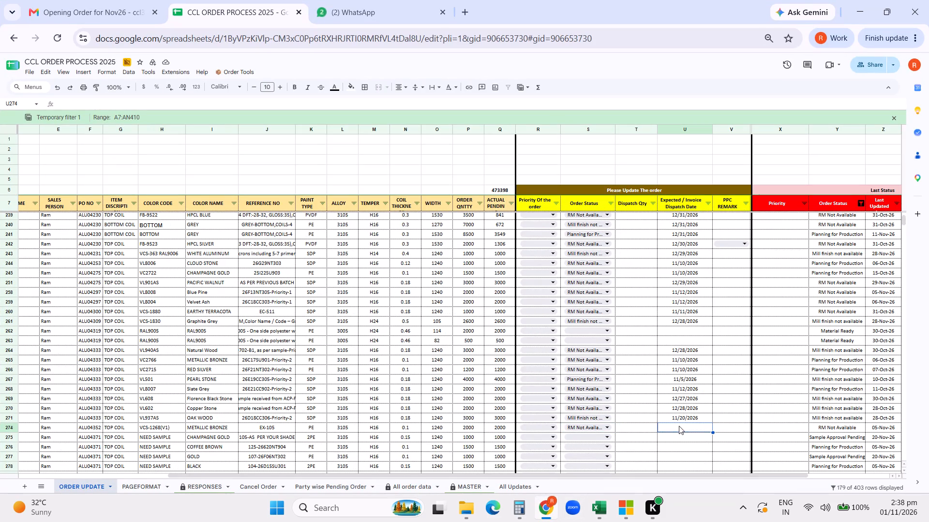
pyautogui.click(683, 356)
# Enter dispatch quantities of 5000 for ATLANTIC WALNUT, 11000 for WALNUT, 4000 for CREAM MATT and 9412 for CLASSIC WALNUT near the list's start.
pyautogui.scroll(-1, 683, 407)
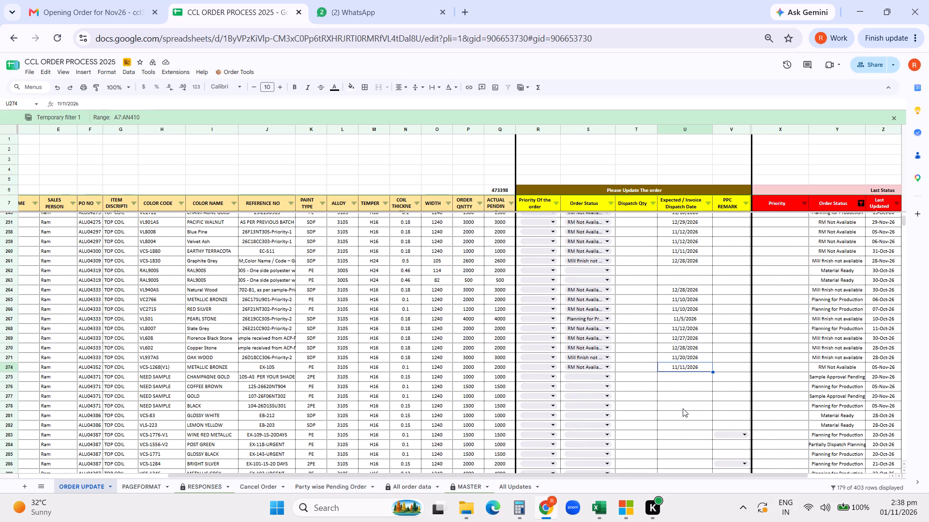
pyautogui.scroll(10, 703, 377)
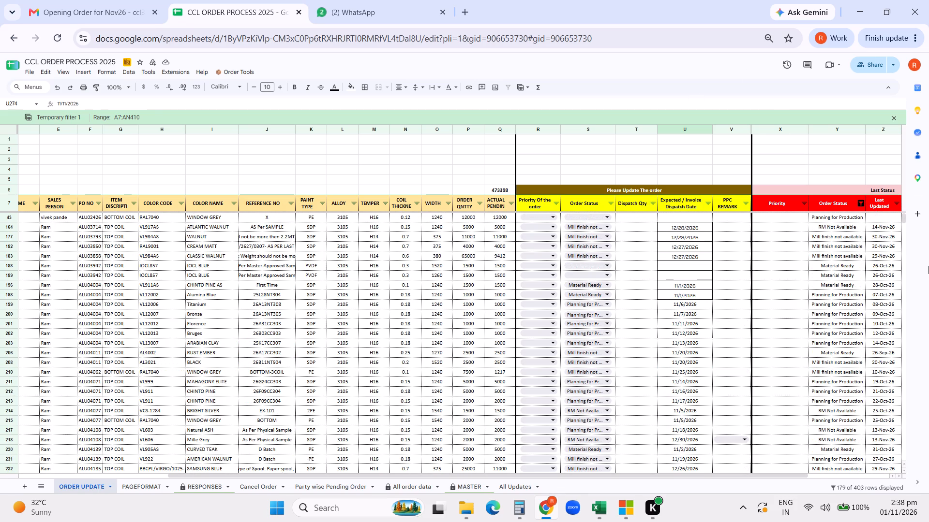
pyautogui.click(637, 228)
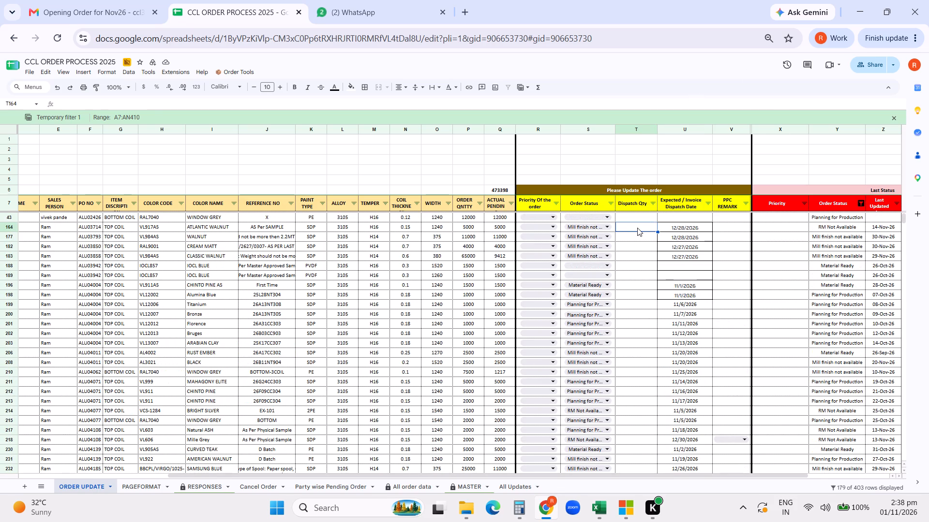
pyautogui.write('5000')
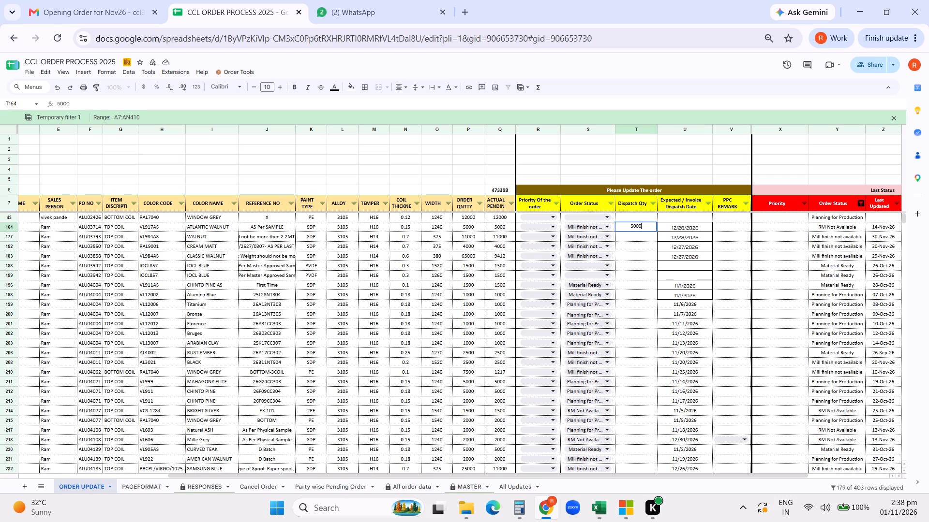
pyautogui.press('Return')
pyautogui.write('11000')
pyautogui.press('Return')
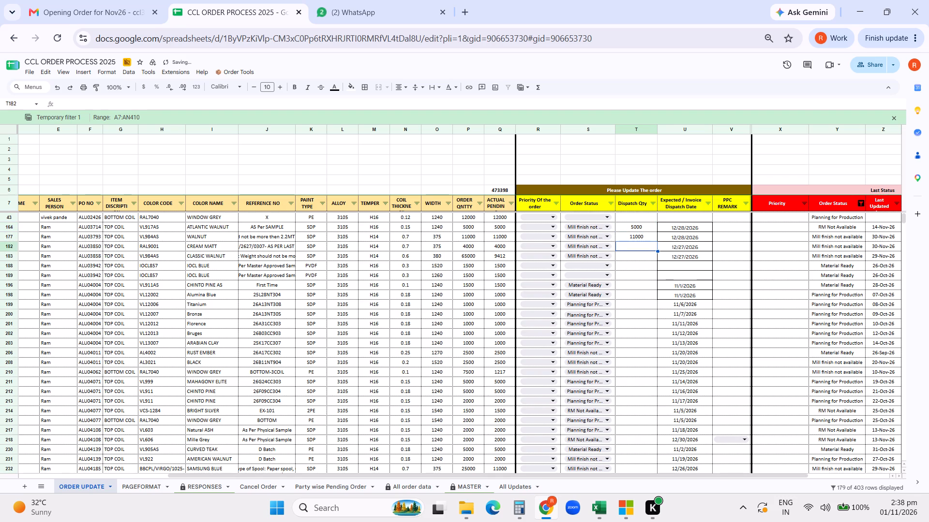
pyautogui.write('4000')
pyautogui.press('Return')
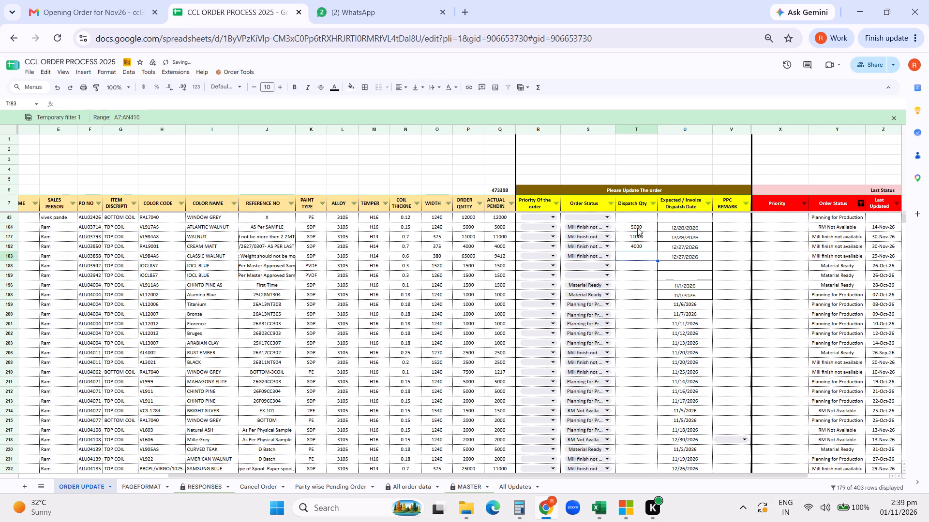
pyautogui.write('9412')
pyautogui.press('Return')
# Skip the IOCL BLUE rows and enter ALU04004's dispatch quantities: 1500 for CHINTO PINE AS and 1000 each from Alumina Blue through ARABIAN CLAY.
pyautogui.press('Return')
pyautogui.press('Return')
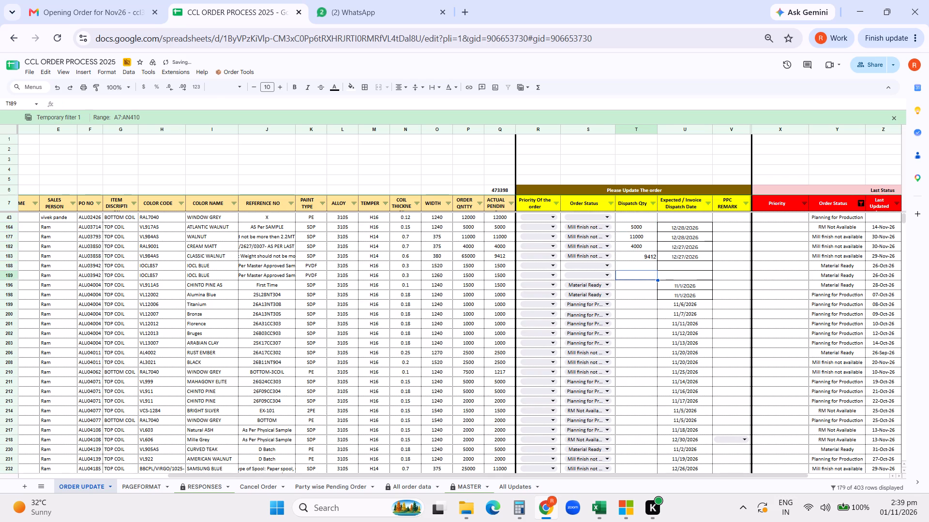
pyautogui.press('Return')
pyautogui.press('Return')
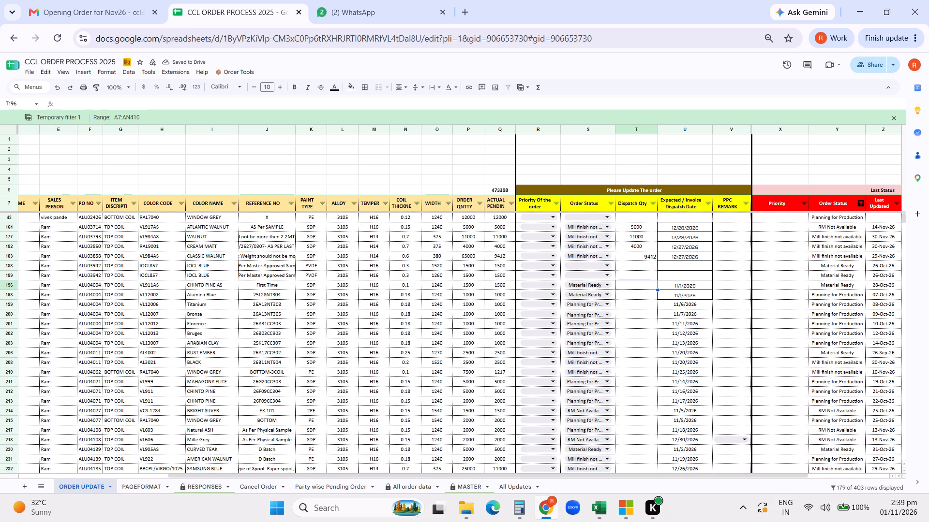
pyautogui.write('1500')
pyautogui.press('Return')
pyautogui.write('1000')
pyautogui.press('Return')
pyautogui.write('10000')
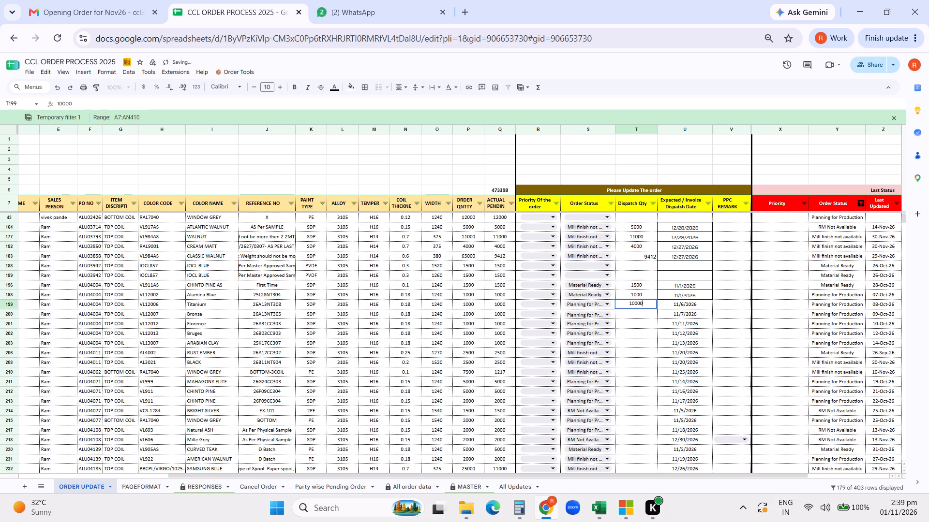
pyautogui.press('BackSpace')
pyautogui.press('Return')
pyautogui.write('1000')
pyautogui.press('Return')
pyautogui.write('1000')
pyautogui.press('Return')
pyautogui.press('1')
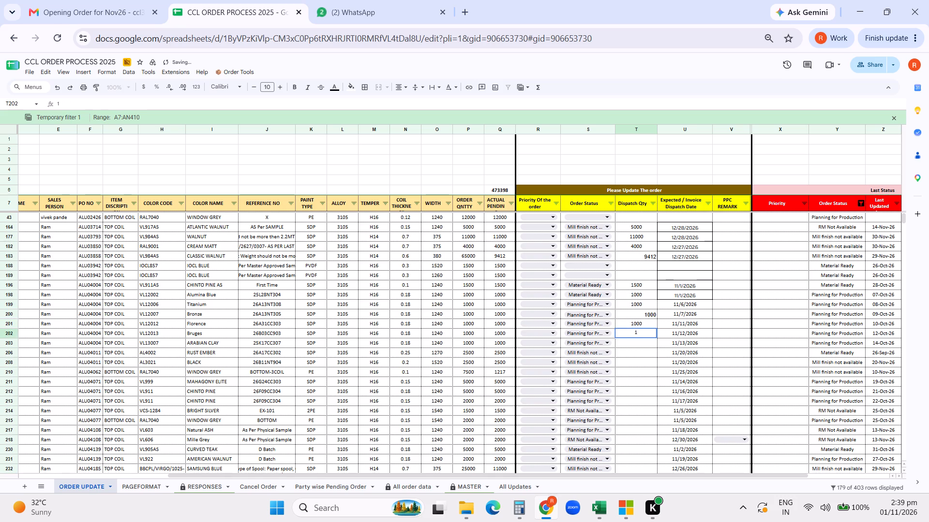
pyautogui.write('000')
pyautogui.press('Return')
pyautogui.write('1000')
pyautogui.press('Return')
# Enter dispatch quantities of 2500 for both ALU04011 rows and 1217 for ALU04062's WINDOW GREY row.
pyautogui.write('2500')
pyautogui.press('Return')
pyautogui.write('2500')
pyautogui.press('Return')
pyautogui.write('1217')
pyautogui.press('Return')
# Enter ALU04071's dispatch quantities: 5000 for MAHAGONY ELITE, and 5000 and 2000 for the two CHINTO PINE rows.
pyautogui.write('5000')
pyautogui.press('Return')
pyautogui.write('5000')
pyautogui.press('Return')
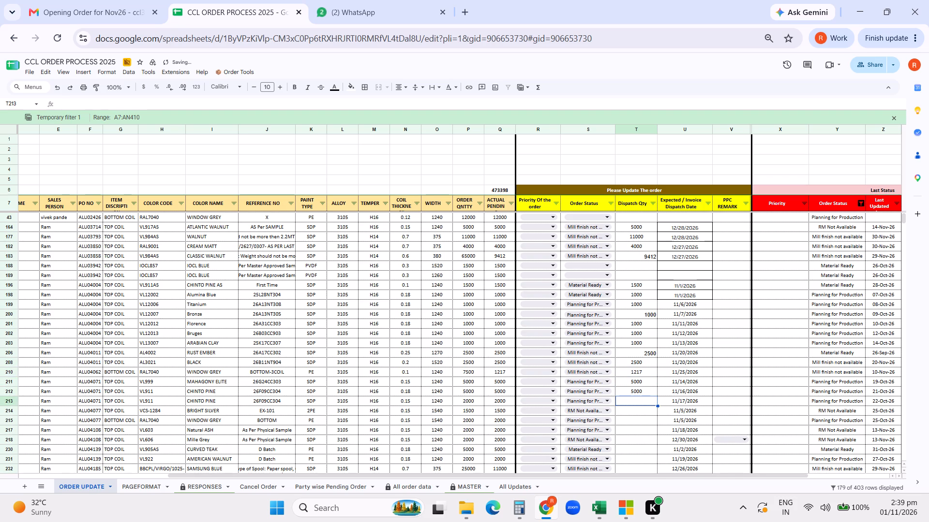
pyautogui.write('2000')
pyautogui.press('Return')
# Enter dispatch quantities of 1500 and 2000 for ALU04077's BRIGHT SILVER and WINDOW GREY rows, and 2000 for each of ALU04108's two rows.
pyautogui.write('1500')
pyautogui.press('Return')
pyautogui.write('2000')
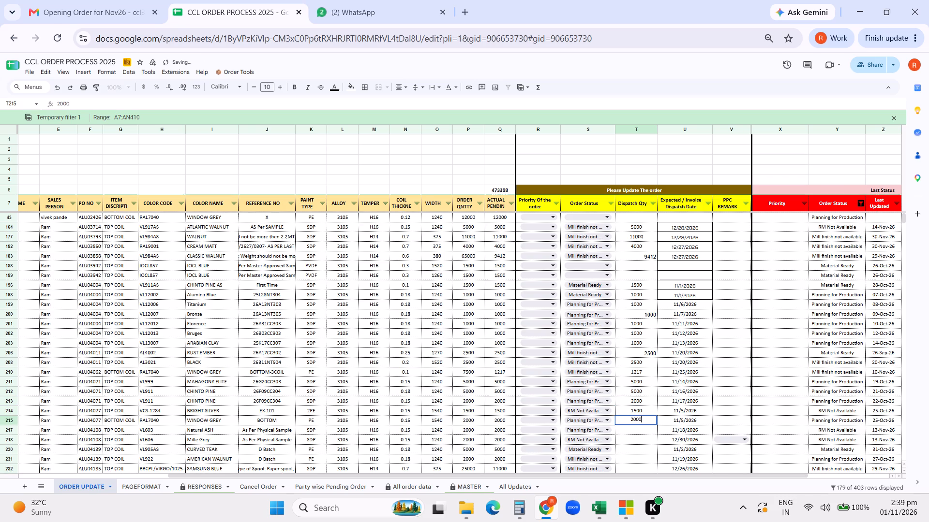
pyautogui.press('Return')
pyautogui.write('2000')
pyautogui.press('Return')
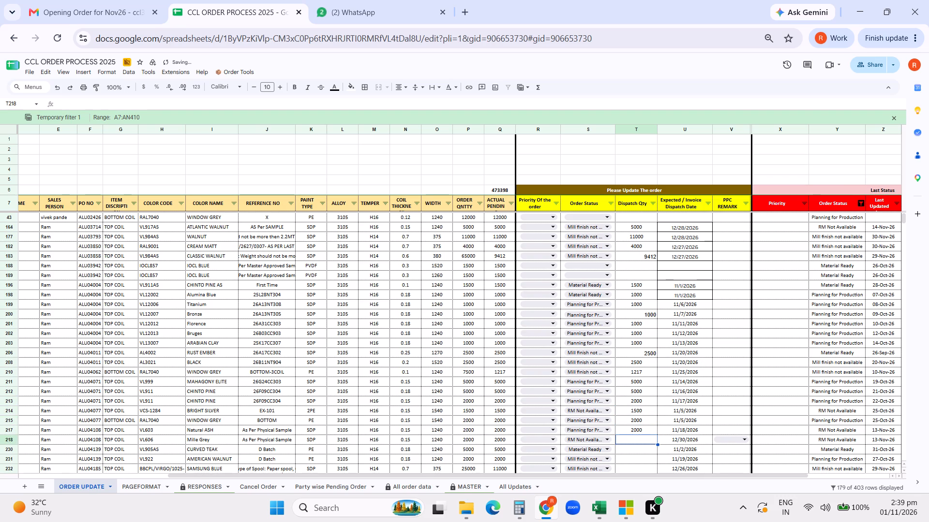
pyautogui.write('5000')
pyautogui.press('Return')
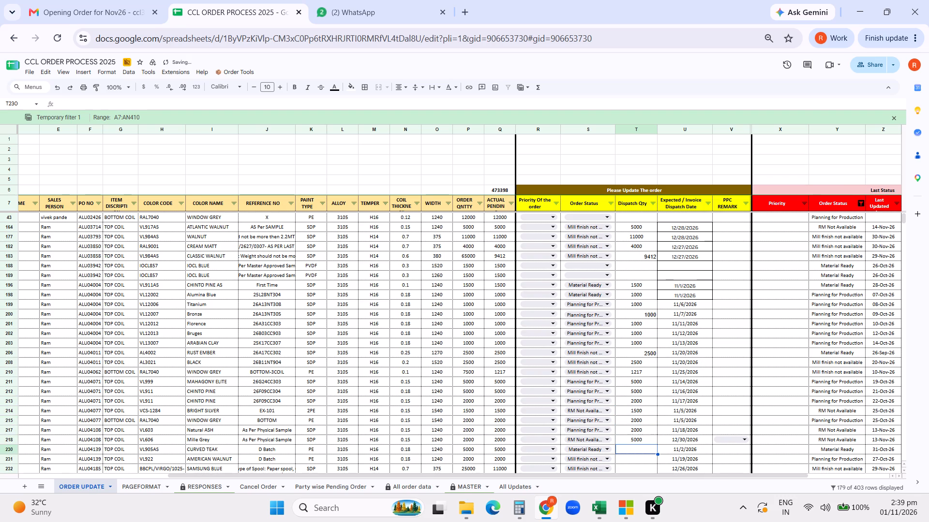
pyautogui.press('Up')
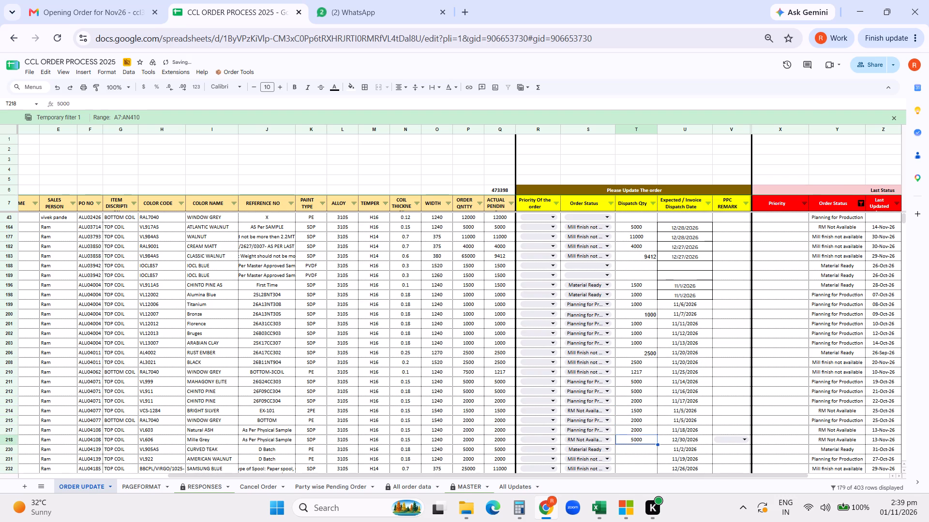
pyautogui.write('2000')
pyautogui.press('Return')
# Enter dispatch quantities for ALU04139 (CURVED TEAK 5000, AMERICAN WALNUT 2000) and ALU04185 (SAMSUNG BLUE 11000, GOLD 14000).
pyautogui.write('5000')
pyautogui.press('Return')
pyautogui.write('2000')
pyautogui.press('Return')
pyautogui.write('11000')
pyautogui.press('Return')
pyautogui.write('14000')
pyautogui.press('Return')
# Enter dispatch quantities of 1000 for ALU04213's metallic rich gold row and 1106 for ALU04218's RUST EMBER row.
pyautogui.write('1000')
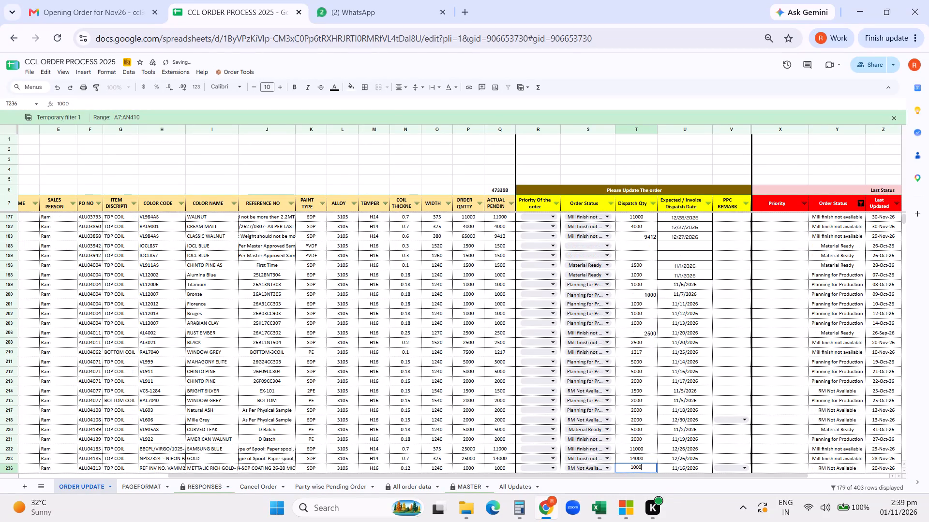
pyautogui.press('Return')
pyautogui.write('1106')
pyautogui.press('Return')
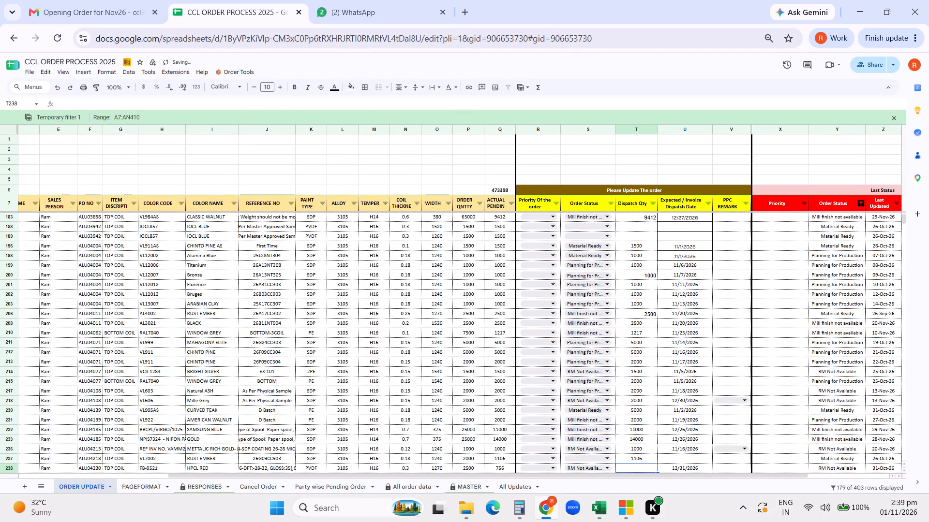
# Enter ALU04230's dispatch quantities: 756 for HPCL RED, 841 for HPCL BLUE, and 672 and 3549 for the two GREY bottom coil rows.
pyautogui.write('756')
pyautogui.press('Return')
pyautogui.write('841')
pyautogui.press('Return')
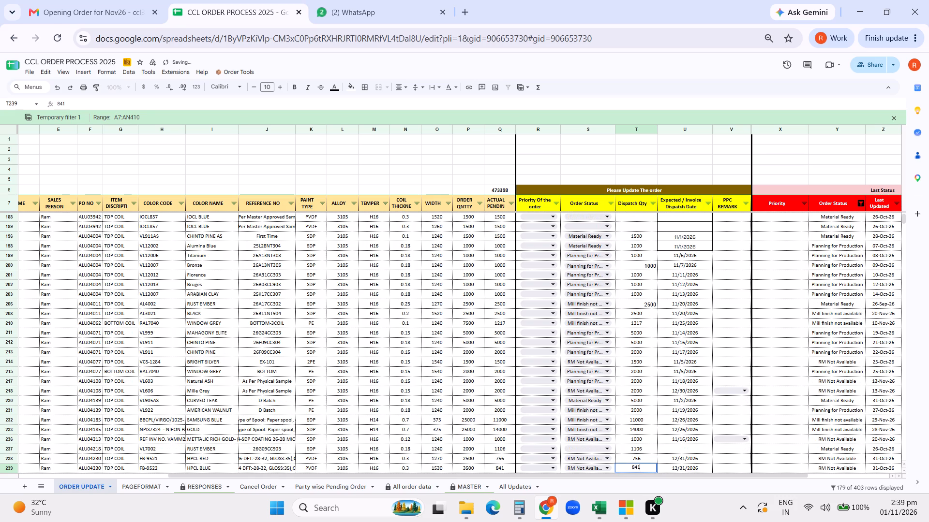
pyautogui.write('672')
pyautogui.press('Return')
pyautogui.write('3549')
pyautogui.press('Return')
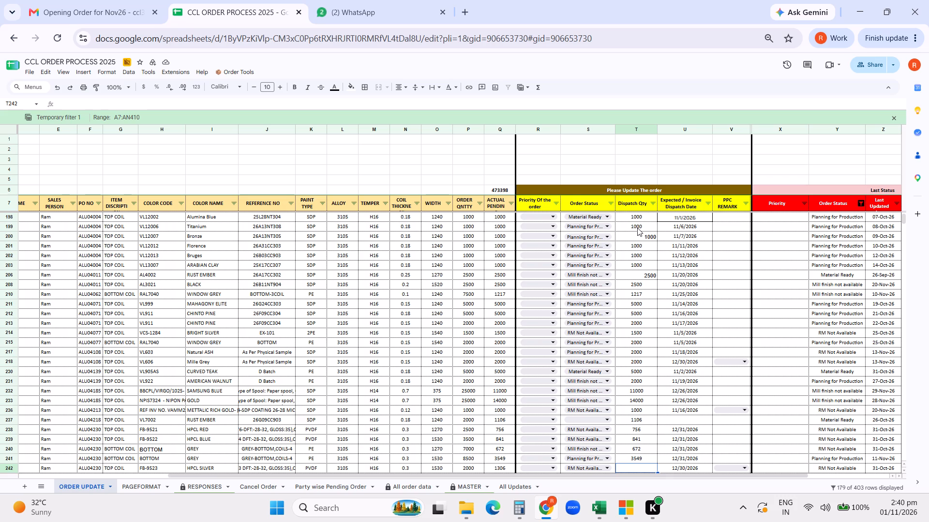
# Enter dispatch quantities of 1306 for ALU04230's HPCL SILVER row, 1000 for ALU04231's WHITE ALUMINUM and 1000 for ALU04253's CLOUD STONE.
pyautogui.write('1306')
pyautogui.press('Return')
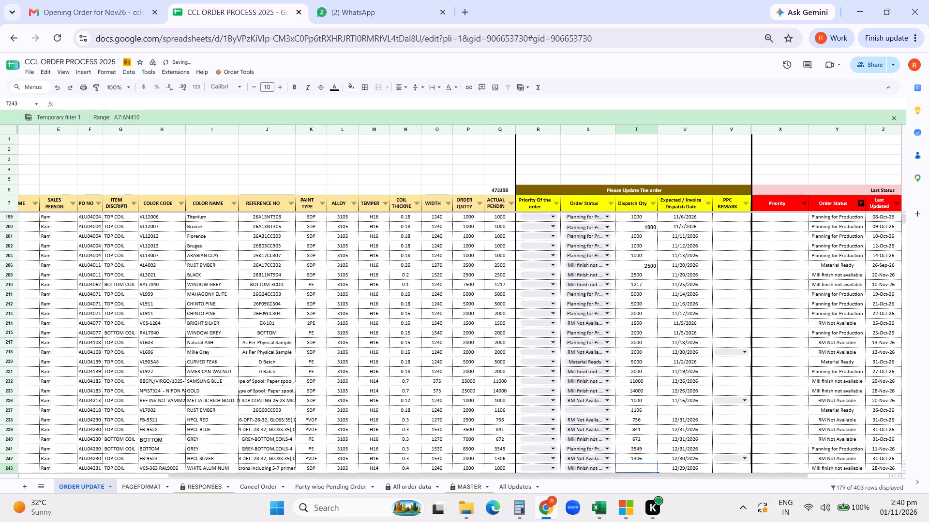
pyautogui.write('1000')
pyautogui.press('Return')
pyautogui.write('1000')
pyautogui.press('Return')
# Enter dispatch quantities for ALU04275 (CHAMPAGNE GOLD 1500, PACIFIC WALNUT 3000) and ALU04297 (Blue Pine 2000, Velvet Ash 2000).
pyautogui.write('1500')
pyautogui.press('Return')
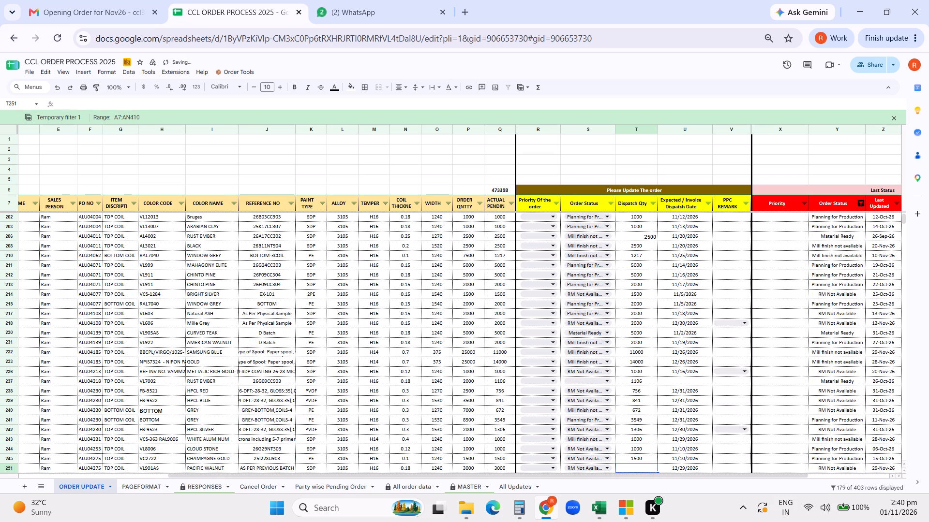
pyautogui.write('3000')
pyautogui.press('Return')
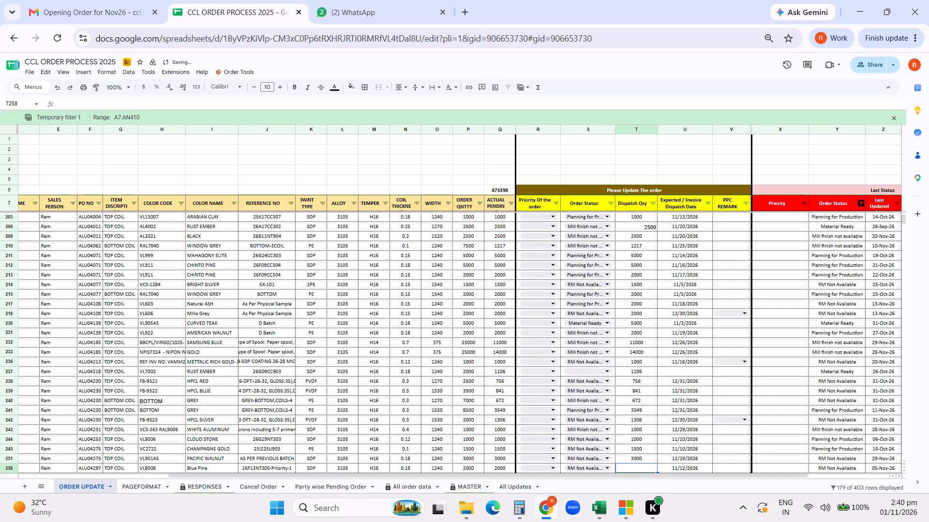
pyautogui.write('2000')
pyautogui.press('Return')
pyautogui.write('2000')
pyautogui.press('Return')
# Enter dispatch quantities of 1000 for ALU04300's EARTHY TERRACOTA row and 2600 for ALU04309's Graphite Grey row.
pyautogui.write('1000')
pyautogui.press('Return')
pyautogui.write('2600')
pyautogui.press('Return')
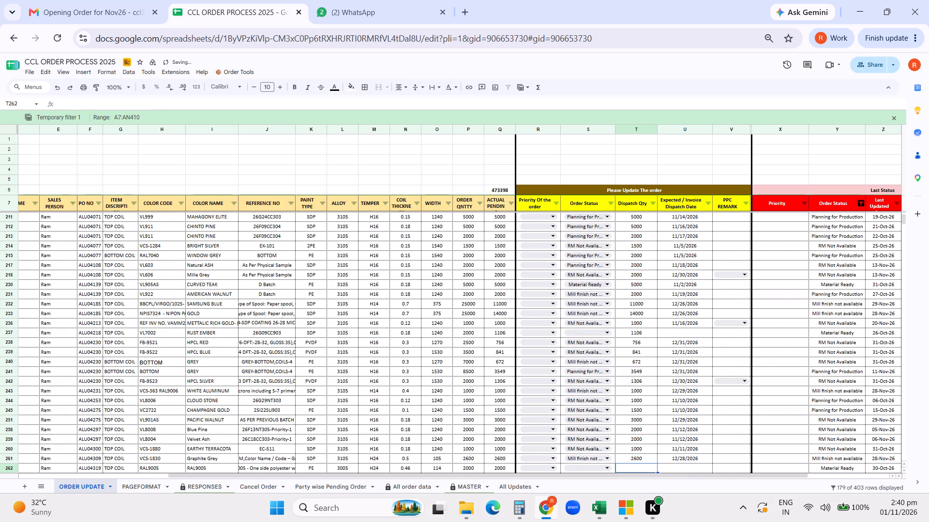
# Enter dispatch quantities for ALU04319's two RAL9005 rows: 2000 for the 114 width and 500 for the 82 width.
pyautogui.write('2000')
pyautogui.press('Return')
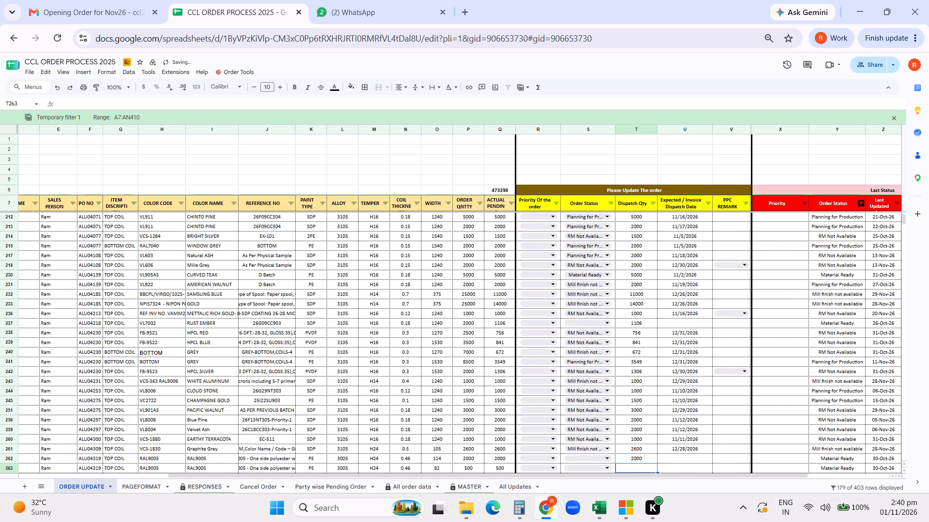
pyautogui.write('5000')
pyautogui.press('Return')
pyautogui.press('Up')
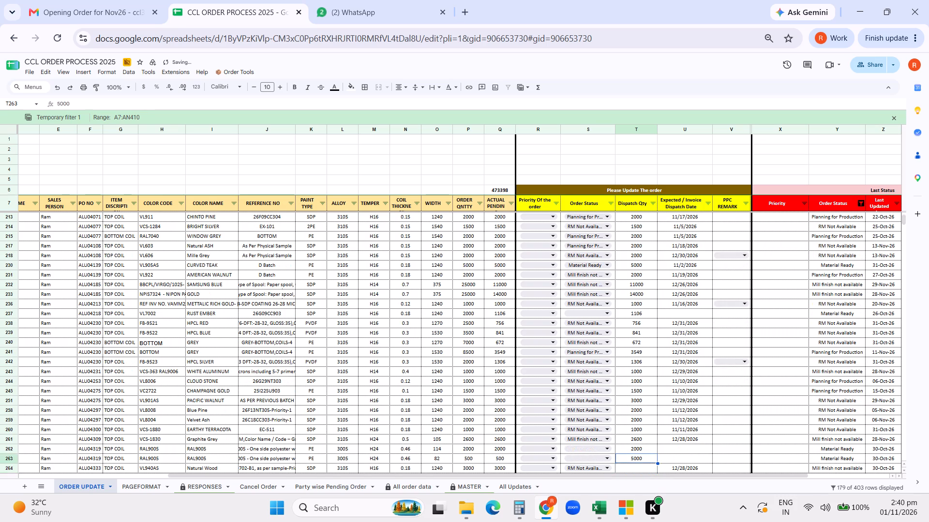
pyautogui.write('500')
pyautogui.press('Return')
# Enter ALU04333's dispatch quantities: Natural Wood 3000, METALLIC BRONZE 2000, RED SILVER 1200, PEARL STONE 4000 and Slate Grey 2000.
pyautogui.write('3000')
pyautogui.press('Return')
pyautogui.write('2000')
pyautogui.press('Return')
pyautogui.write('1200')
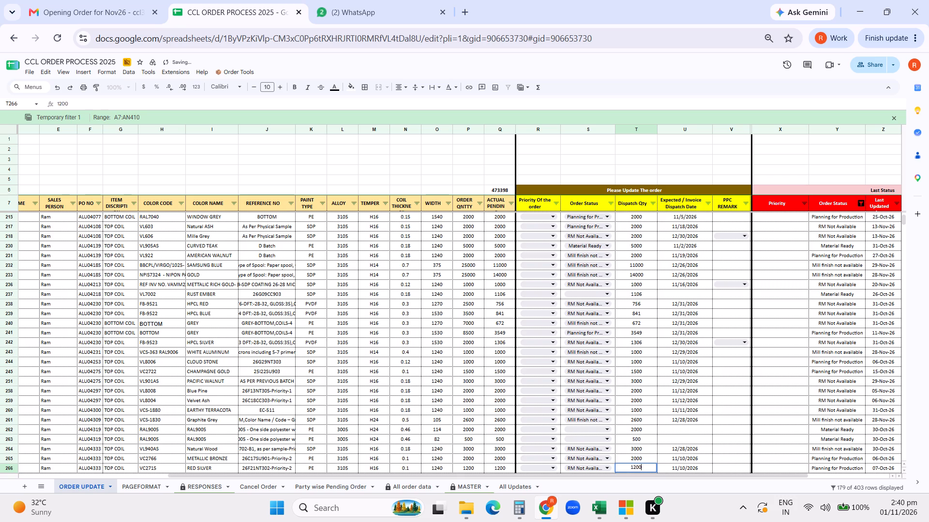
pyautogui.press('Return')
pyautogui.write('4000')
pyautogui.press('Return')
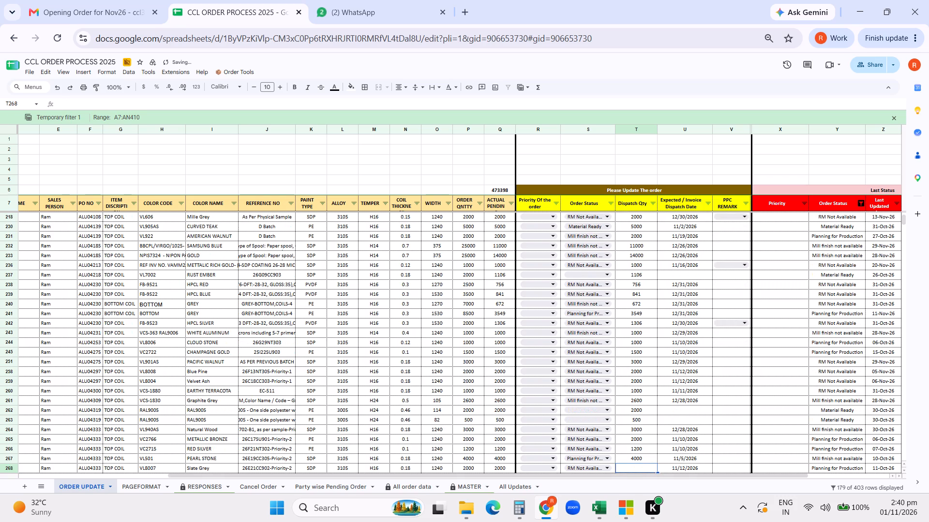
pyautogui.write('2000')
pyautogui.press('Return')
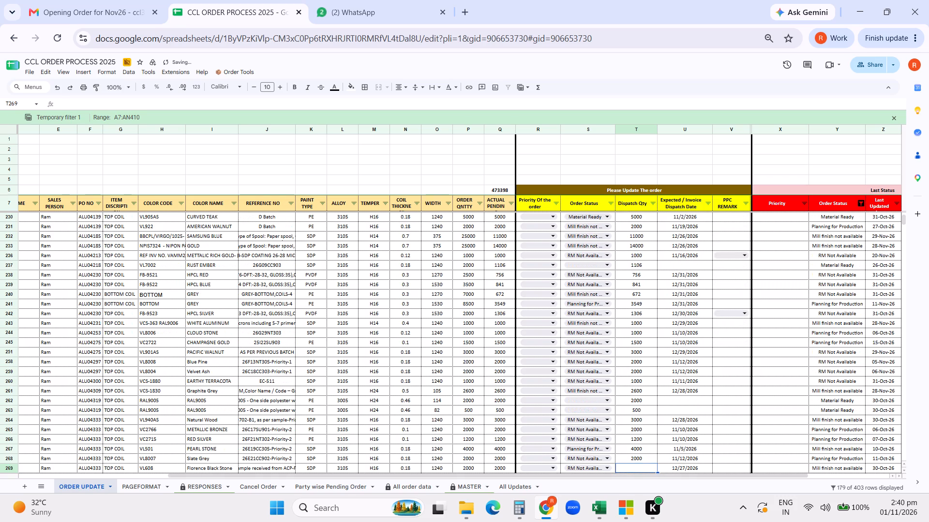
# Enter dispatch quantities for ALU04333 (Florence Black Stone 2000, Copper Stone 2000, OAK WOOD 3000) and ALU04352 (METALLIC BRONZE 2000).
pyautogui.write('2000')
pyautogui.press('Return')
pyautogui.write('2000')
pyautogui.press('Return')
pyautogui.write('3000')
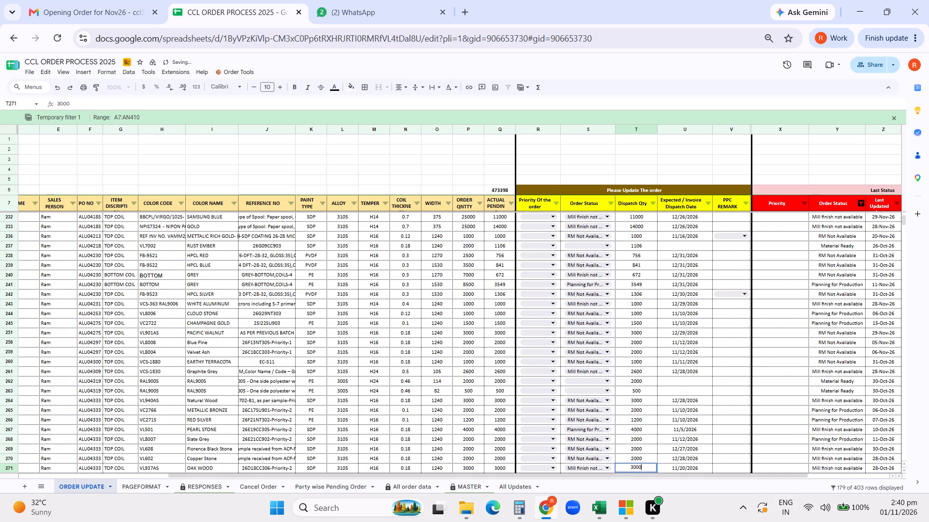
pyautogui.press('Return')
pyautogui.write('2000')
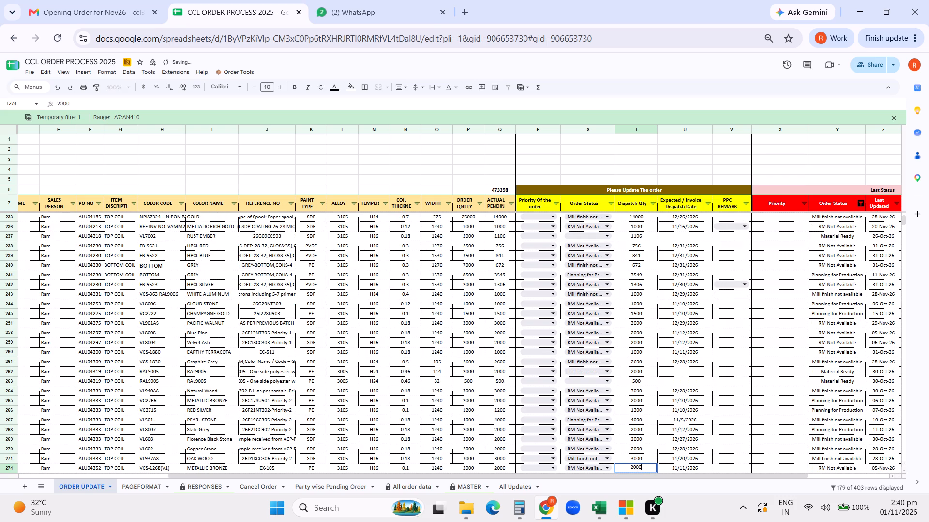
pyautogui.press('Return')
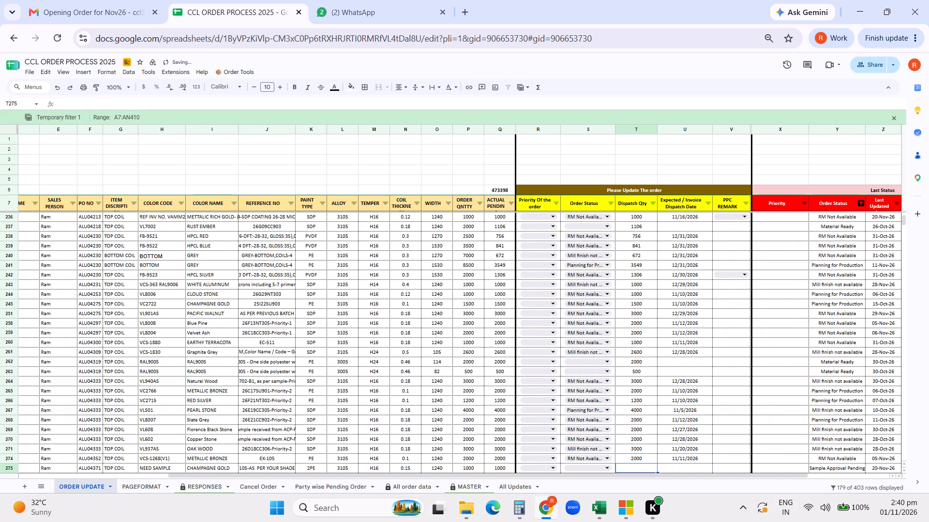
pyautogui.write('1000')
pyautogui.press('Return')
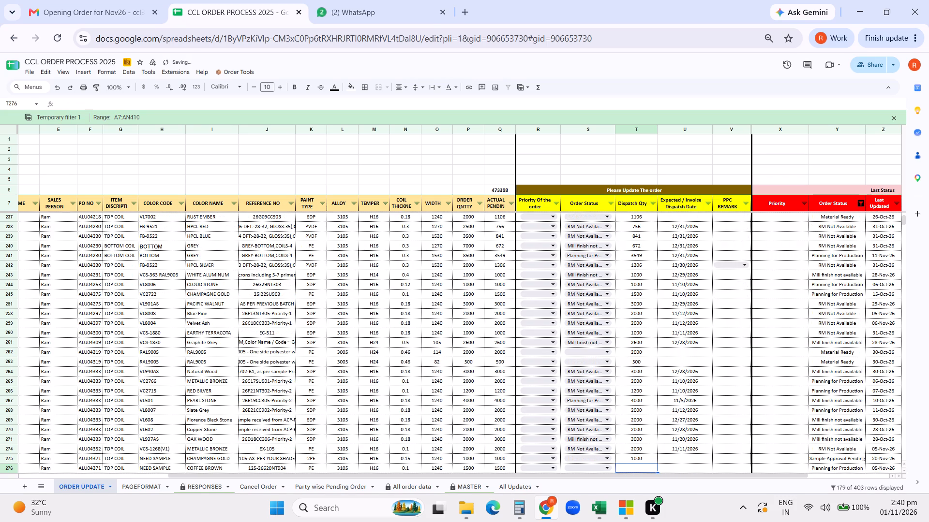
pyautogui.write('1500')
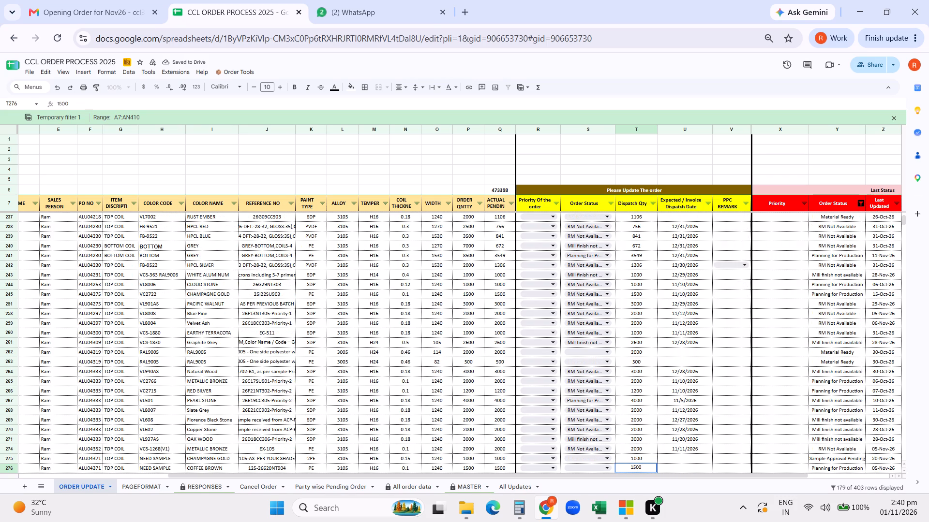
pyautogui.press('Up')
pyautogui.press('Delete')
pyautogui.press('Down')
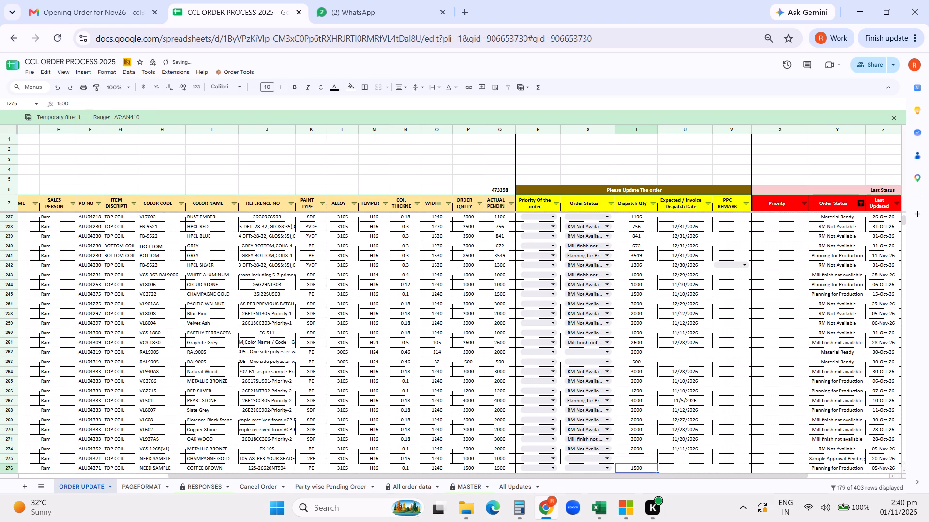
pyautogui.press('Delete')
# Look over the remaining unfilled order rows, and check ALU04371's entries and expected dispatch dates in the Pending Order 1nov26 Excel workbook.
pyautogui.scroll(-3, 649, 235)
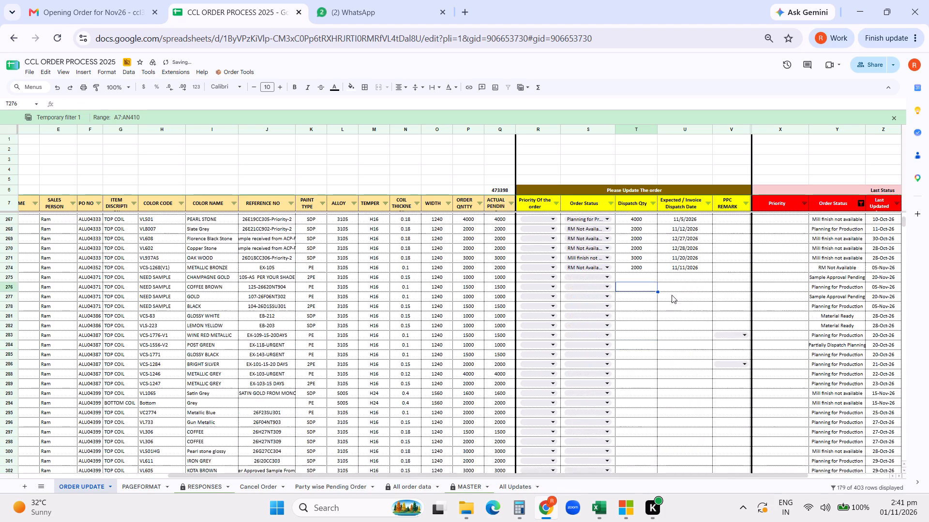
pyautogui.scroll(-17, 672, 299)
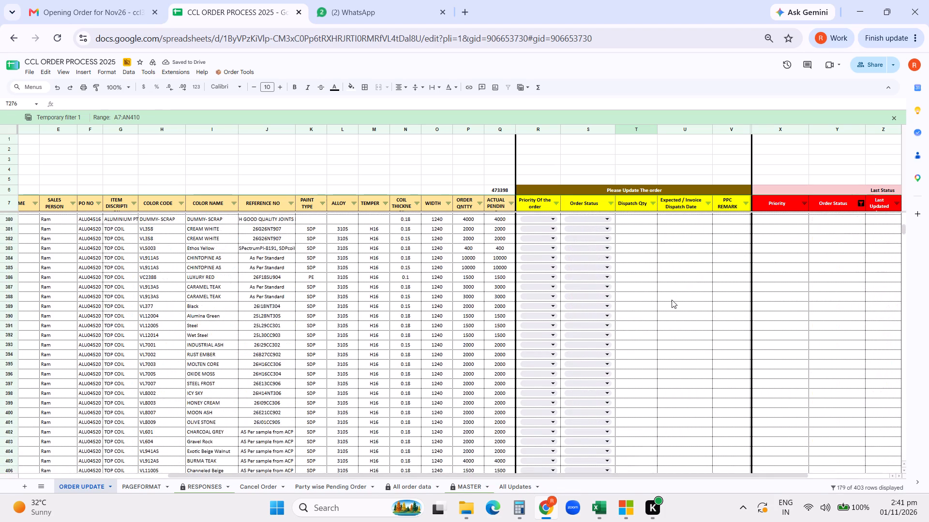
pyautogui.scroll(18, 672, 300)
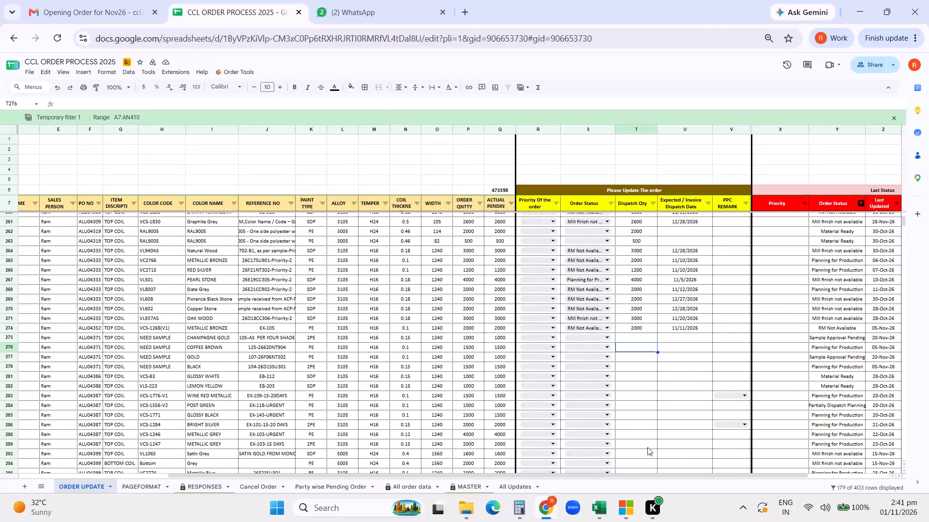
pyautogui.click(550, 515)
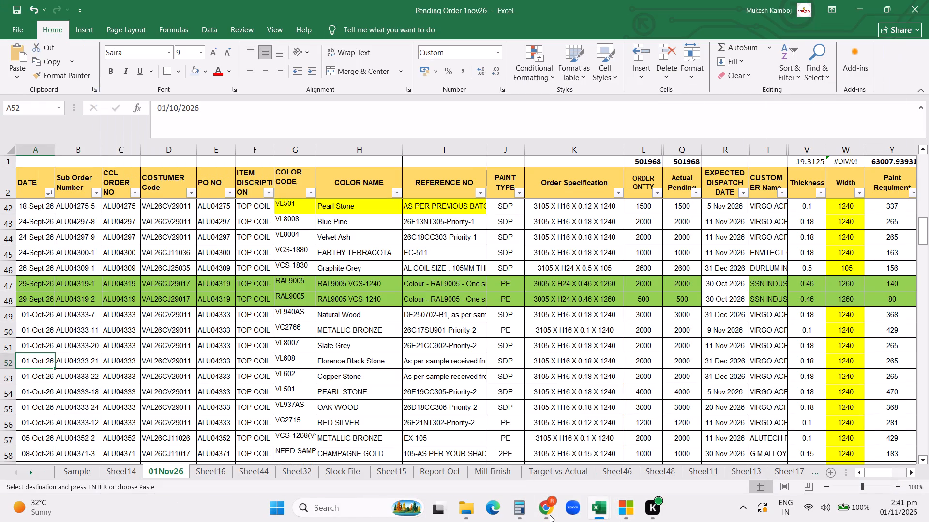
pyautogui.scroll(-3, 508, 395)
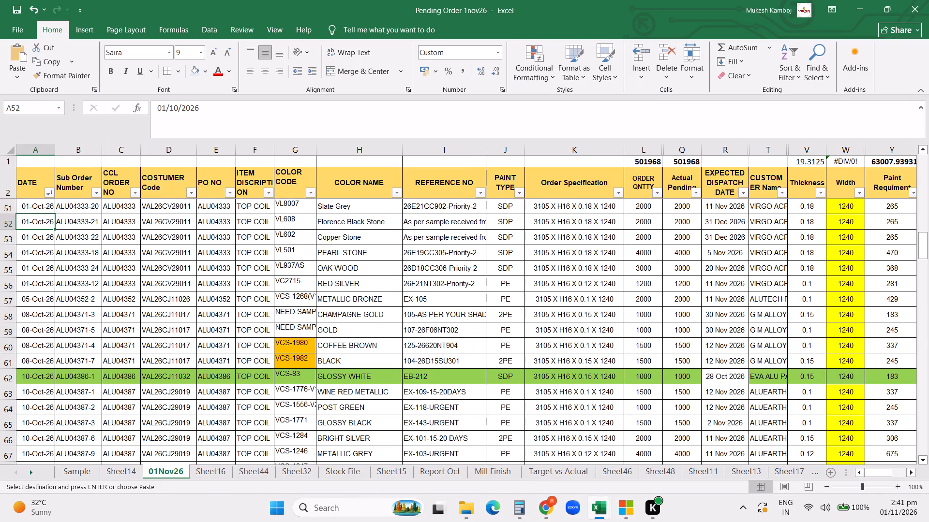
pyautogui.click(542, 321)
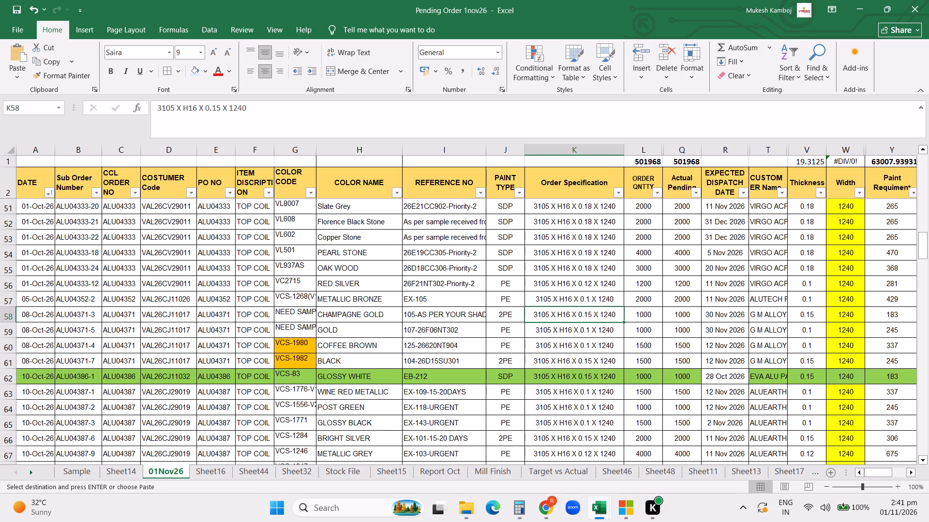
pyautogui.click(545, 514)
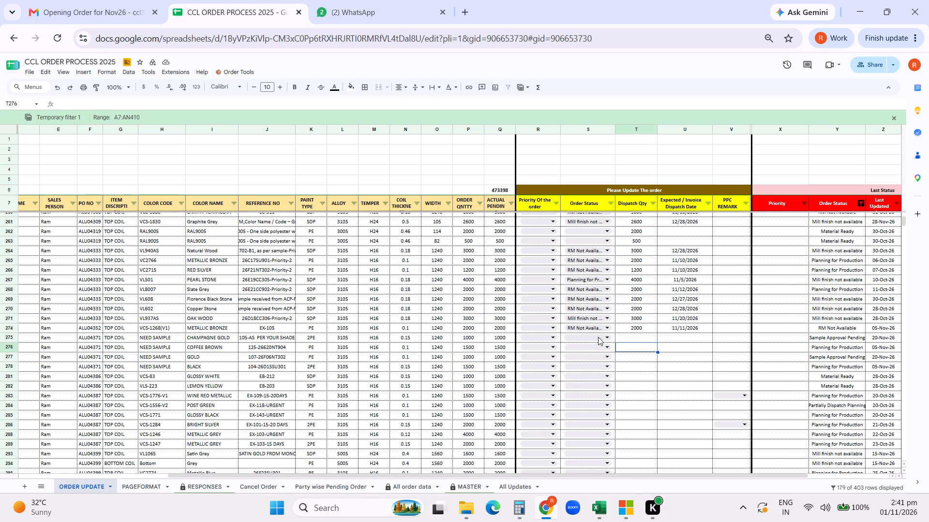
# Set ALU04371's order statuses: Sample Approval Pending for CHAMPAGNE GOLD and COFFEE BROWN, RM Not Available for GOLD and BLACK.
pyautogui.click(598, 337)
pyautogui.click(585, 454)
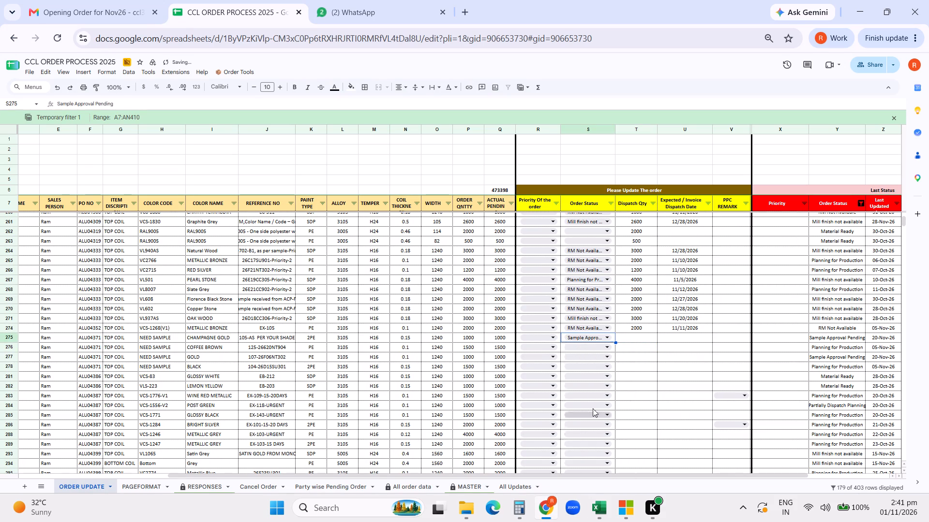
pyautogui.click(591, 347)
pyautogui.click(584, 461)
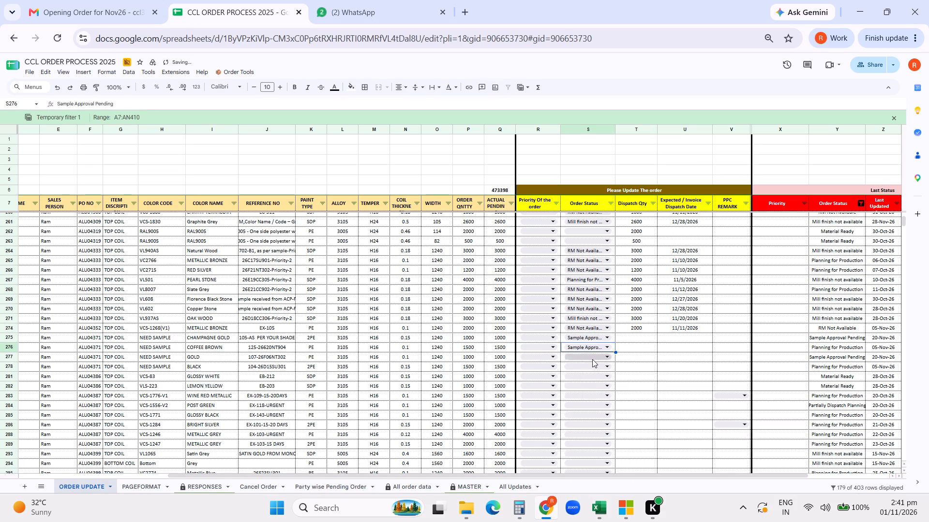
pyautogui.click(592, 359)
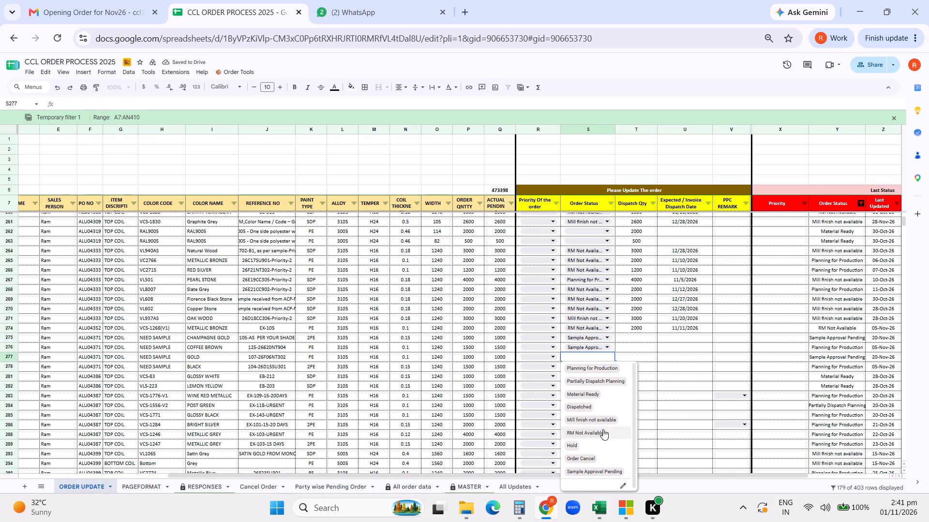
pyautogui.click(592, 431)
pyautogui.click(592, 364)
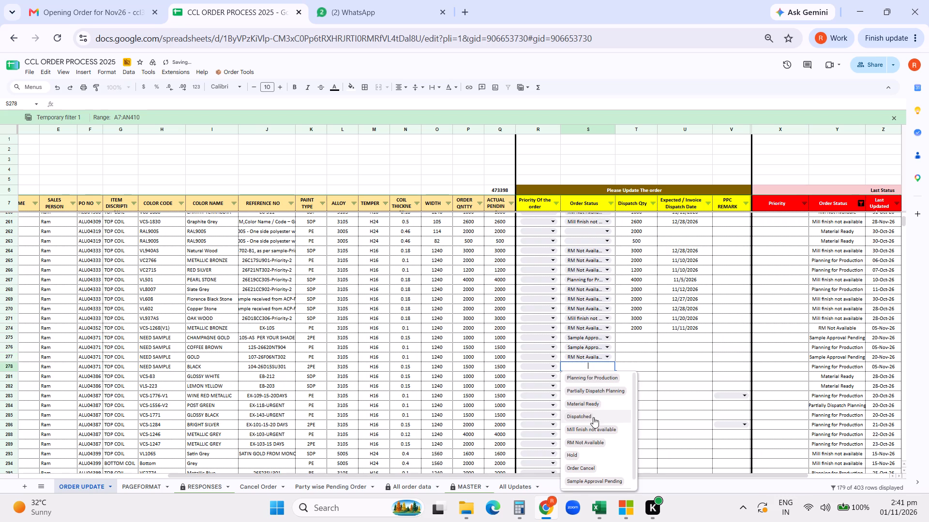
pyautogui.click(589, 440)
# Enter dispatch quantities of 1000 for ALU04371's CHAMPAGNE GOLD row and 1500 for its COFFEE BROWN row.
pyautogui.click(632, 339)
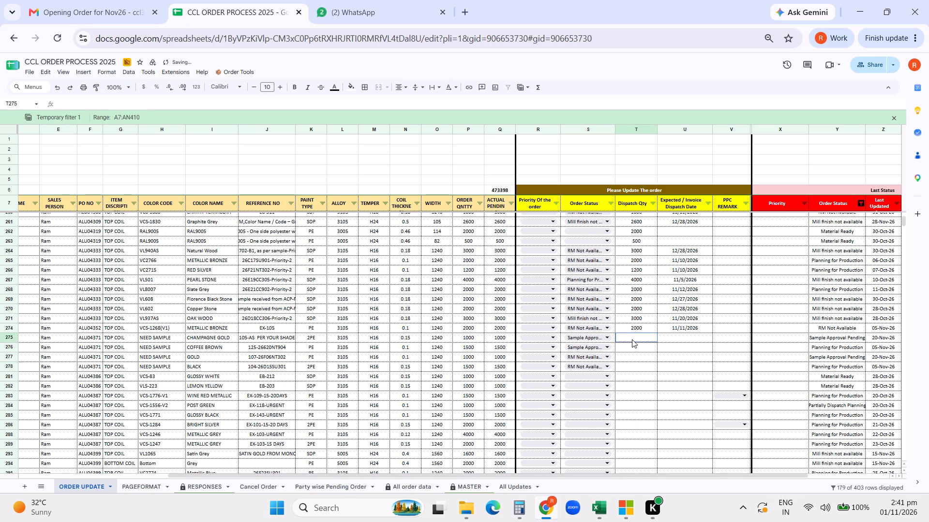
pyautogui.write('100')
pyautogui.press('Return')
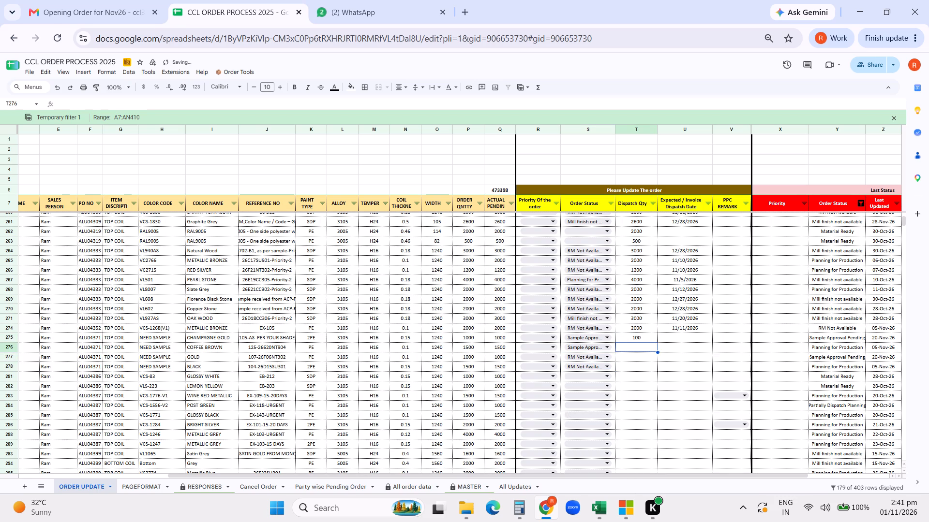
pyautogui.press('Up')
pyautogui.write('1000')
pyautogui.press('Return')
pyautogui.write('1500')
pyautogui.press('Return')
# Enter dispatch quantities of 1000 for ALU04371's GOLD row and 1500 for its BLACK row.
pyautogui.write('1000')
pyautogui.press('Return')
pyautogui.write('5000')
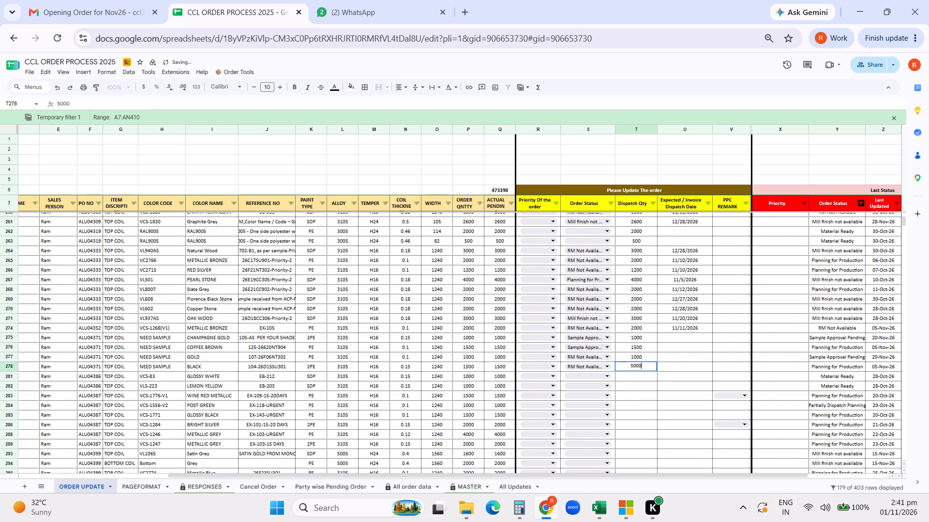
pyautogui.press('BackSpace')
pyautogui.press('BackSpace')
pyautogui.press('BackSpace')
pyautogui.press('BackSpace')
pyautogui.press('BackSpace')
pyautogui.write('1500')
pyautogui.press('Return')
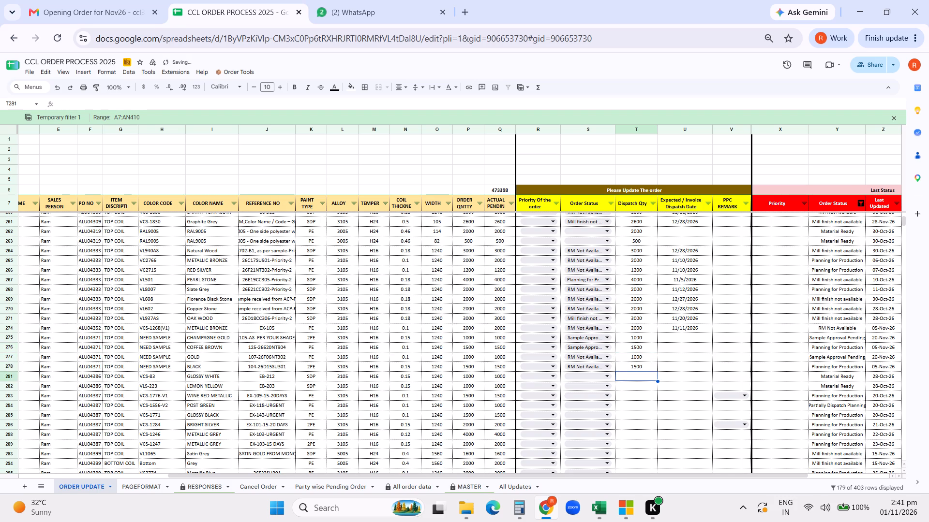
# Set ALU04371's expected dispatch dates: 11/30/2026 for CHAMPAGNE GOLD and COFFEE BROWN, 11/12/2026 for GOLD and BLACK.
pyautogui.doubleClick(680, 338)
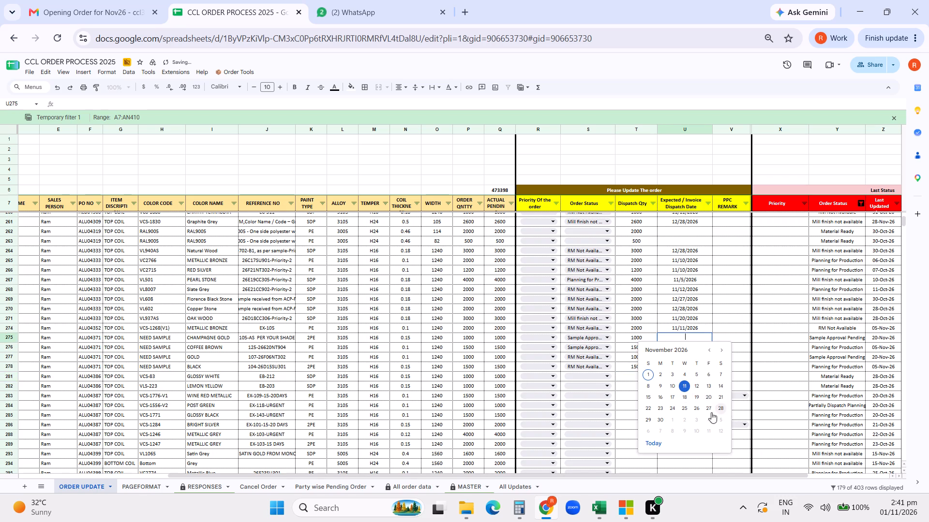
pyautogui.click(661, 419)
pyautogui.doubleClick(679, 348)
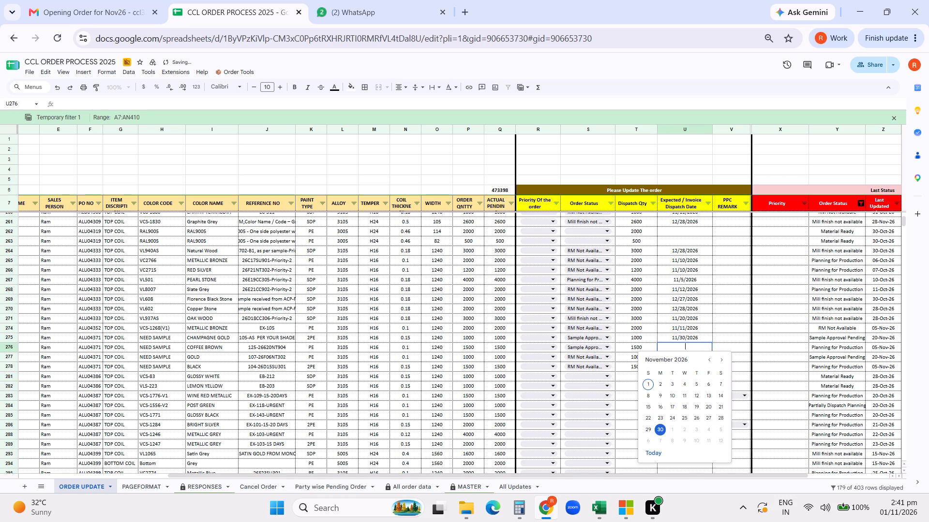
pyautogui.click(660, 431)
pyautogui.doubleClick(675, 361)
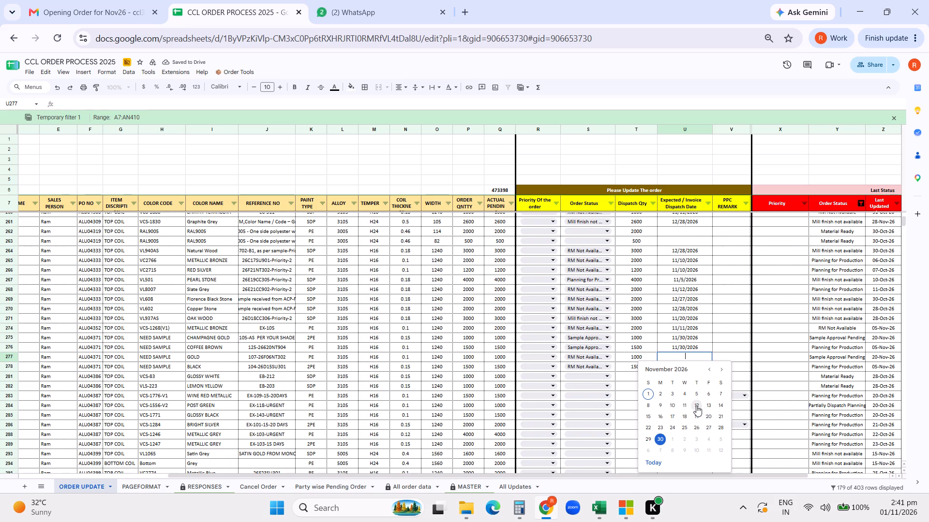
pyautogui.click(696, 406)
pyautogui.doubleClick(679, 367)
pyautogui.click(696, 413)
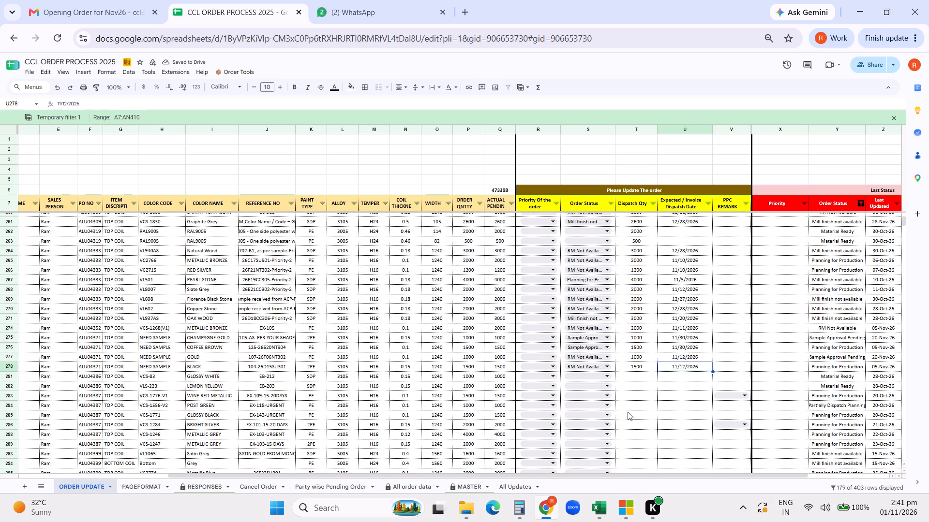
# Set ALU04387's WINE RED METALLIC row to RM Not Available with a dispatch quantity of 1500.
pyautogui.click(601, 397)
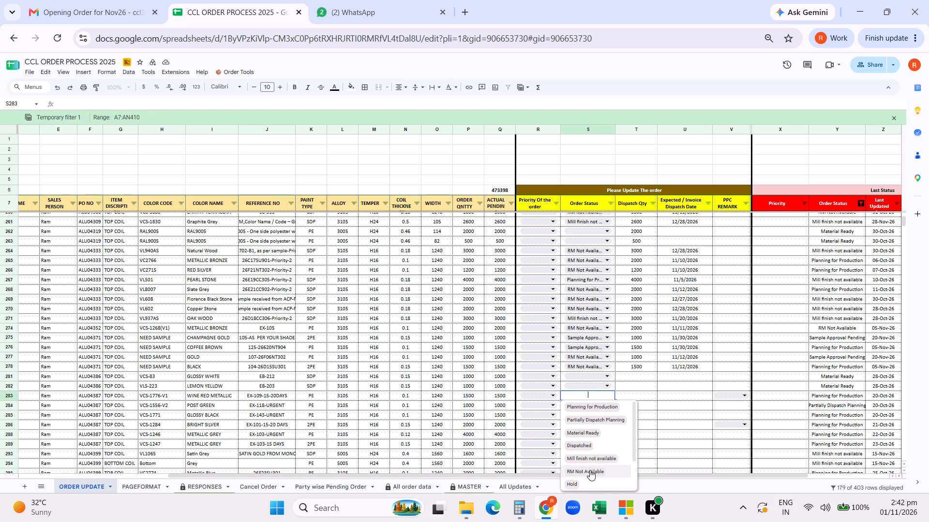
pyautogui.click(590, 470)
pyautogui.doubleClick(634, 397)
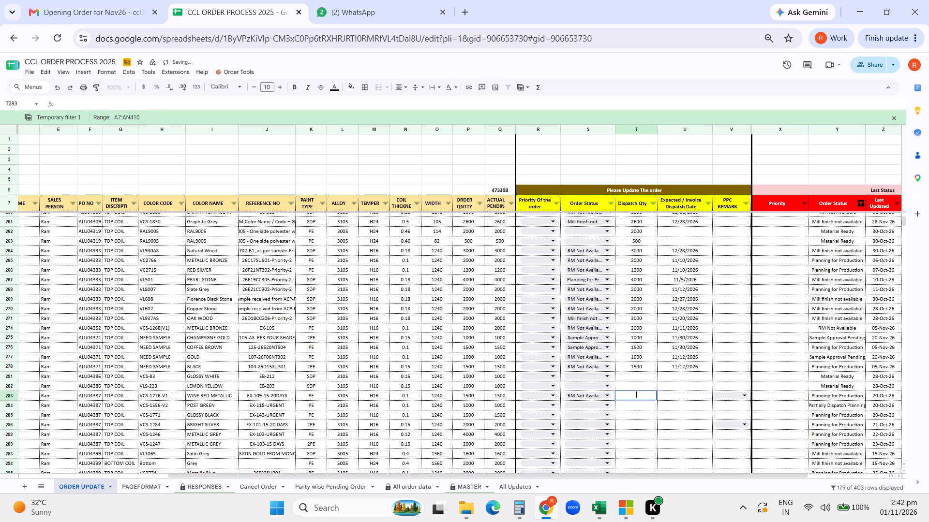
pyautogui.write('1500')
pyautogui.press('Return')
# Copy the 11/12/2026 expected dispatch date from ALU04371's BLACK row to ALU04387's WINE RED METALLIC row.
pyautogui.click(550, 516)
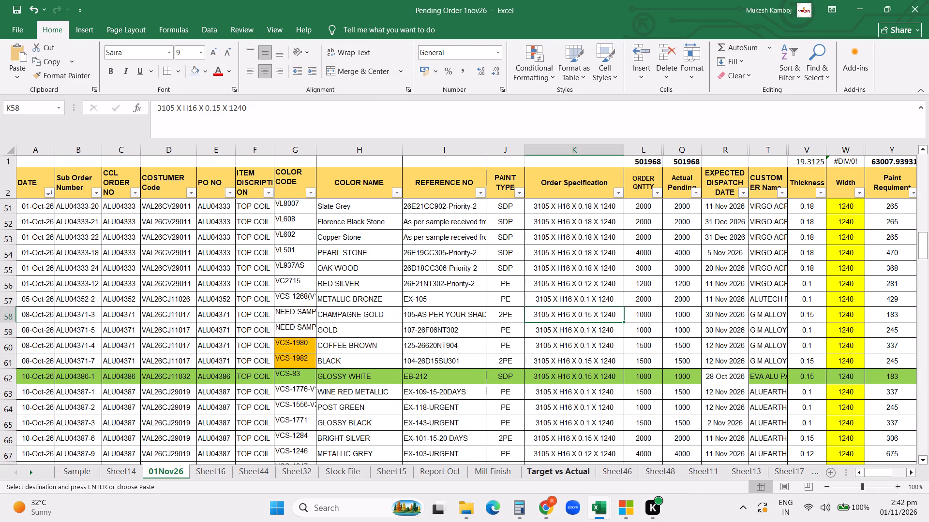
pyautogui.click(547, 510)
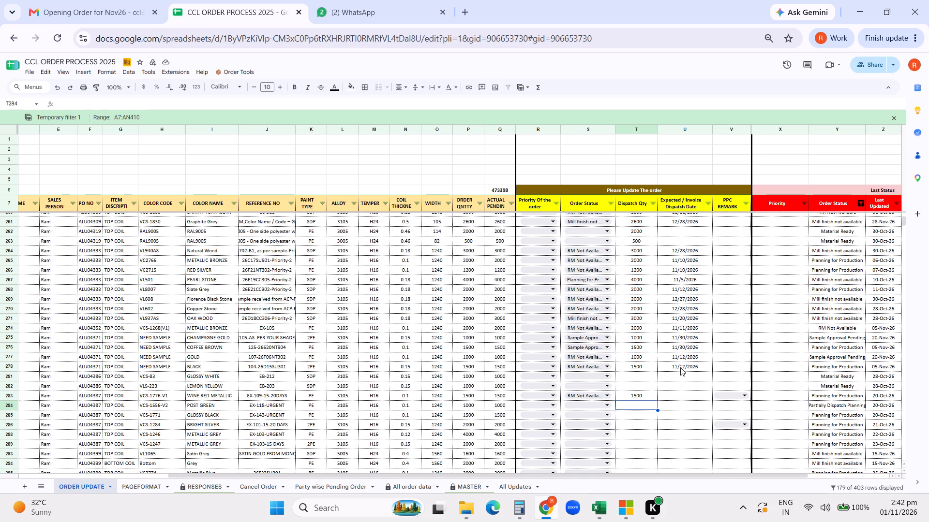
pyautogui.click(680, 367)
pyautogui.hotkey('ctrl', 'c')
pyautogui.press('Down')
pyautogui.press('Down')
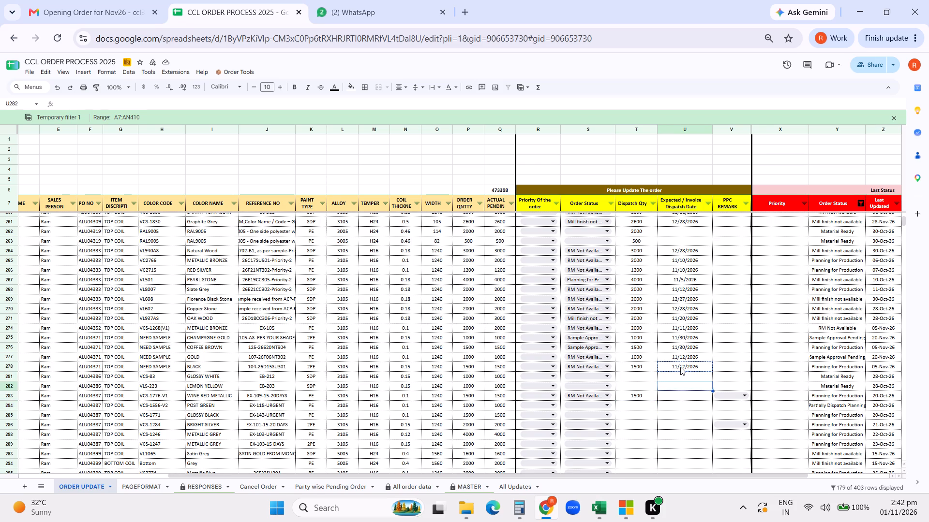
pyautogui.press('Down')
pyautogui.press('Return')
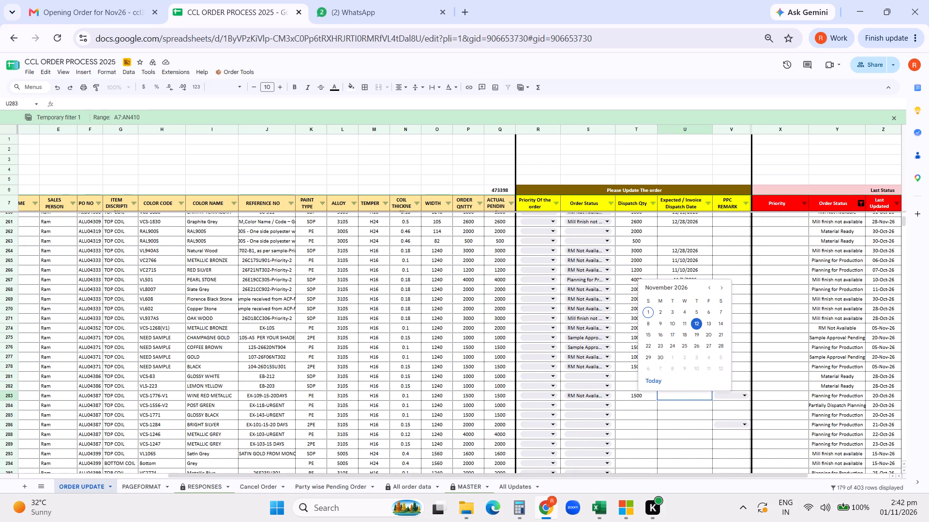
pyautogui.click(674, 431)
pyautogui.click(676, 396)
pyautogui.hotkey('ctrl', 'v')
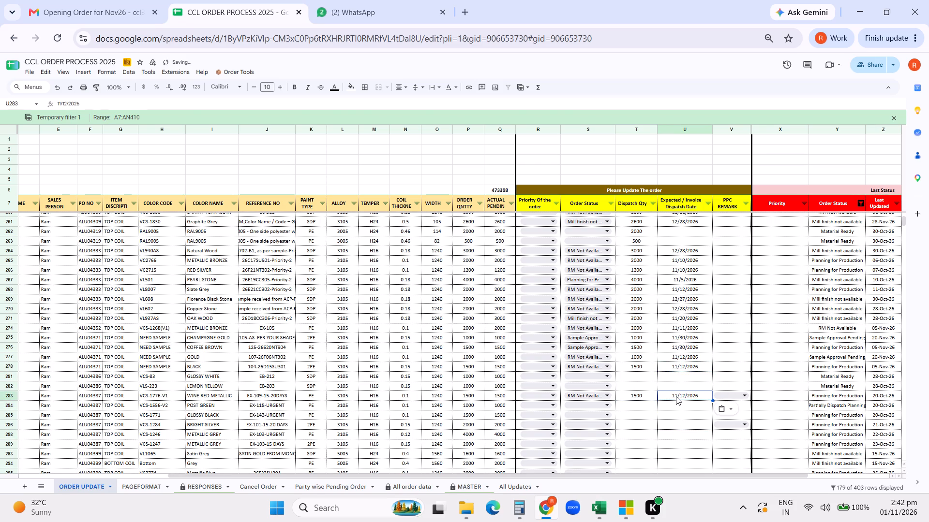
# Copy ALU04387's expected dispatch dates from the Pending Order 1nov26 Excel workbook into its POST GREEN through METALLIC GREY rows: 11/12, 11/2, 11/11, 11/11, 11/2/2026.
pyautogui.click(546, 514)
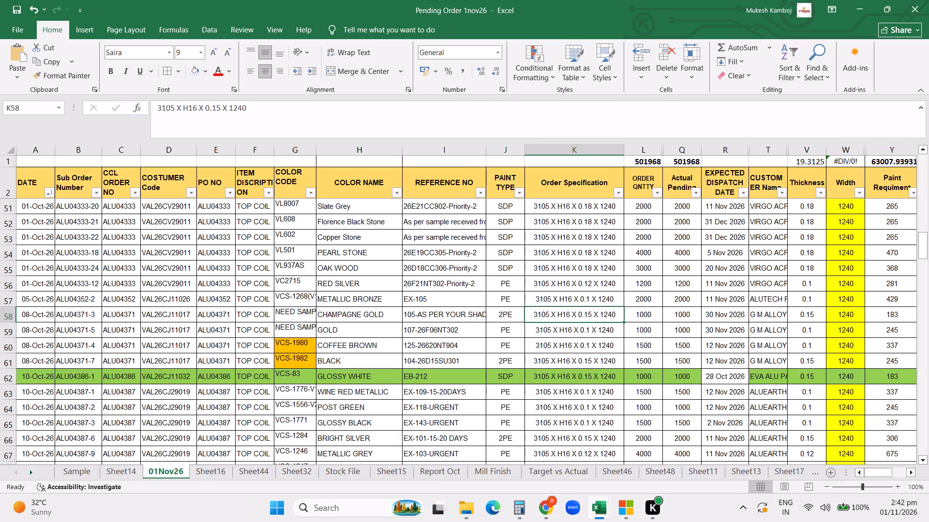
pyautogui.moveTo(720, 408); pyautogui.dragTo(716, 434)
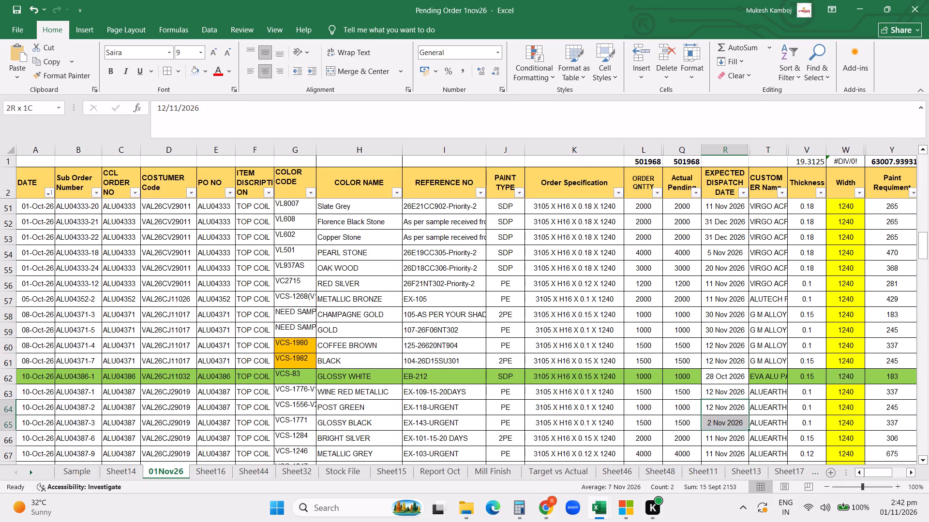
pyautogui.moveTo(716, 434); pyautogui.dragTo(725, 417)
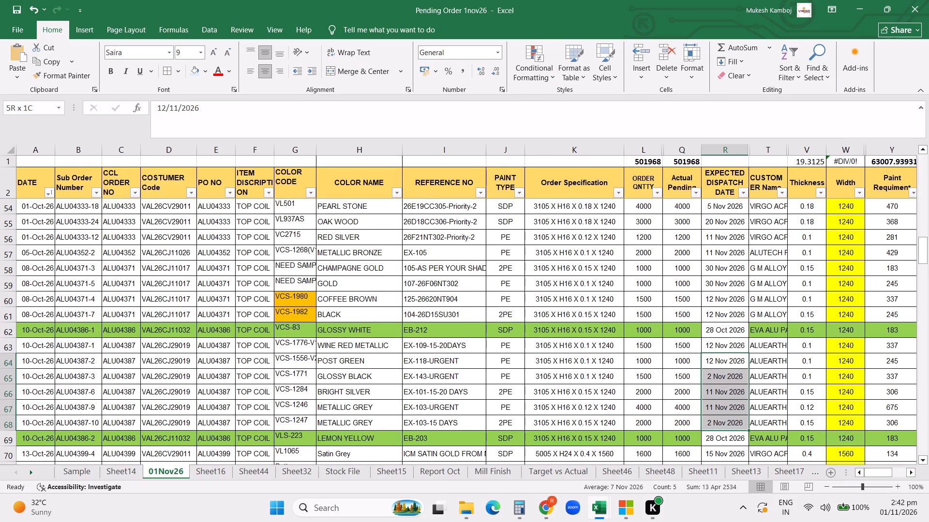
pyautogui.moveTo(725, 417); pyautogui.dragTo(724, 424)
pyautogui.hotkey('ctrl', 'c')
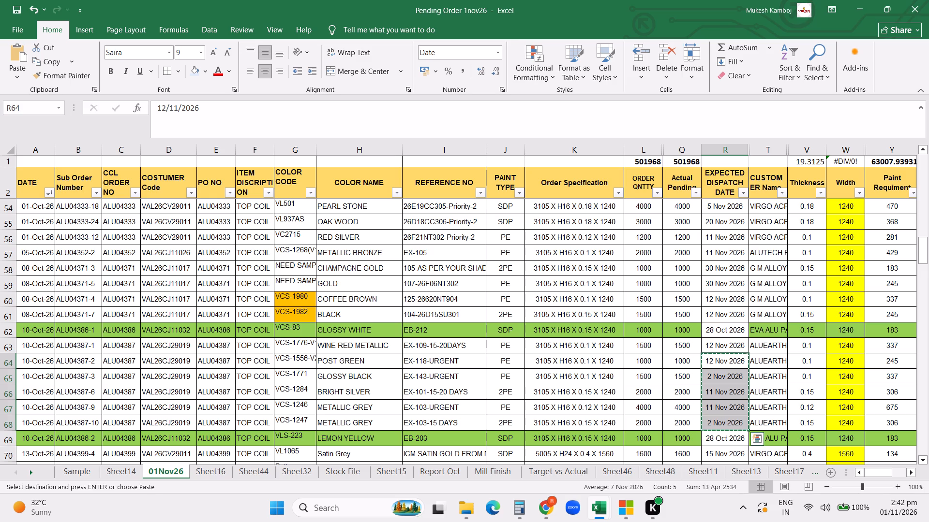
pyautogui.click(552, 514)
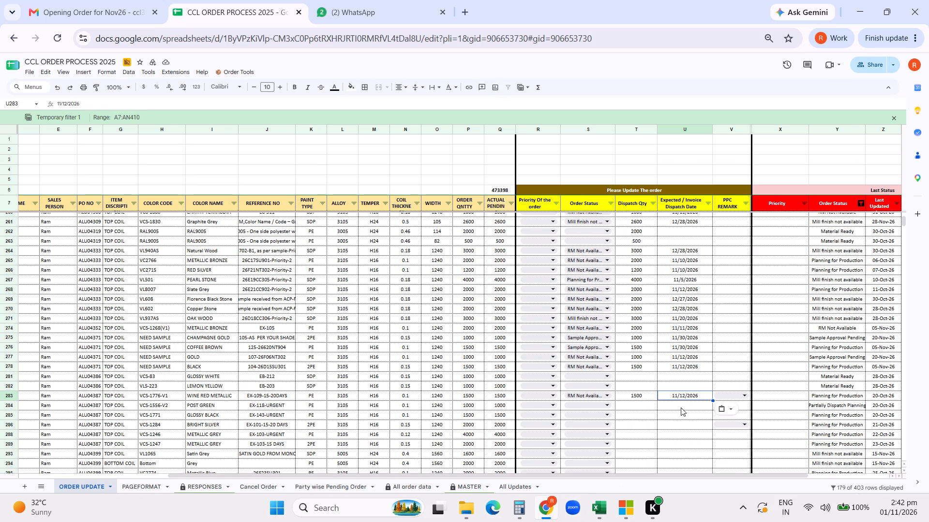
pyautogui.click(679, 407)
pyautogui.hotkey('ctrl', 'v')
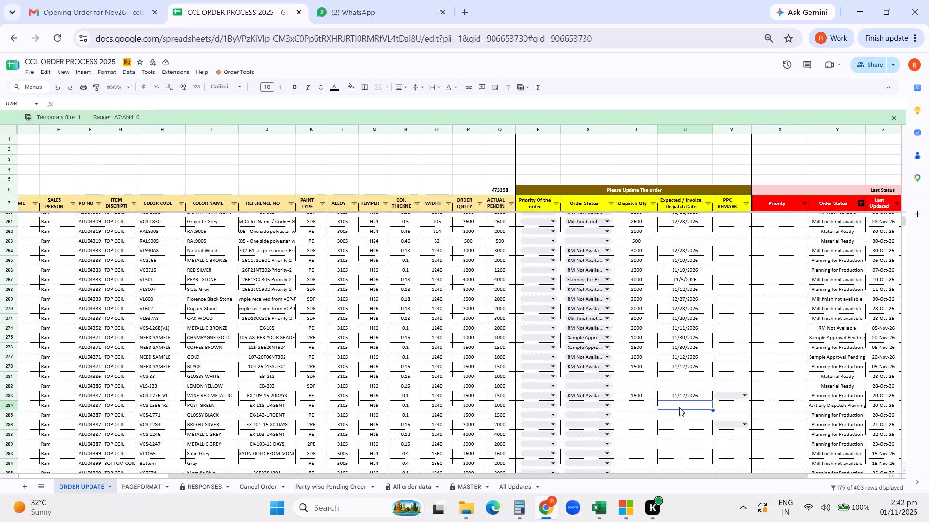
# Enter ALU04387 dispatch quantities: 1000 for POST GREEN, 1500 for GLOSSY BLACK, 2000 for BRIGHT SILVER, 4000 and 2000 for the two METALLIC GREY rows.
pyautogui.click(633, 405)
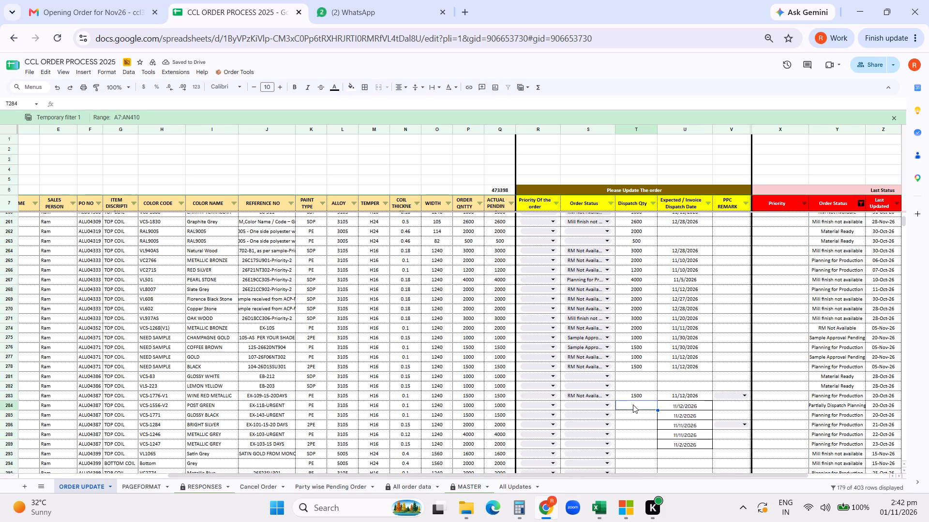
pyautogui.write('1000')
pyautogui.press('Return')
pyautogui.write('1500')
pyautogui.press('Return')
pyautogui.write('2000')
pyautogui.press('Return')
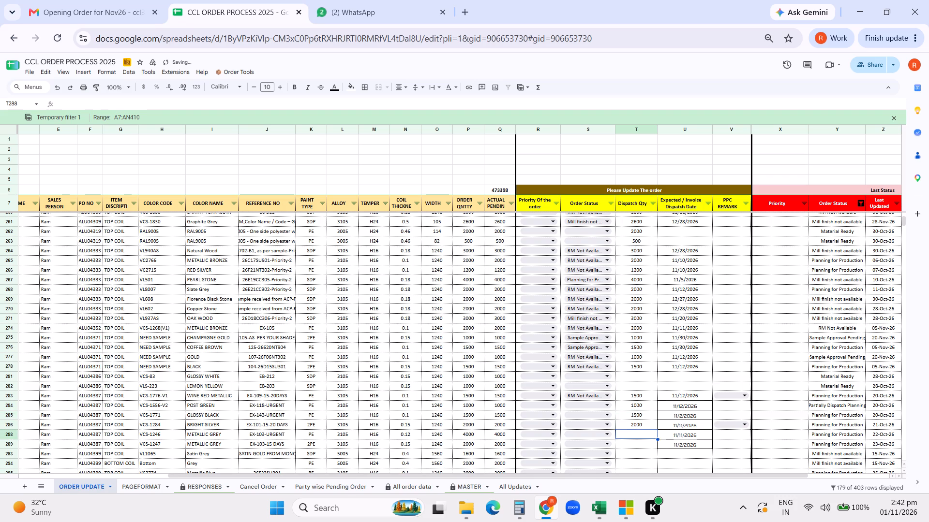
pyautogui.write('400')
pyautogui.press('0')
pyautogui.press('Return')
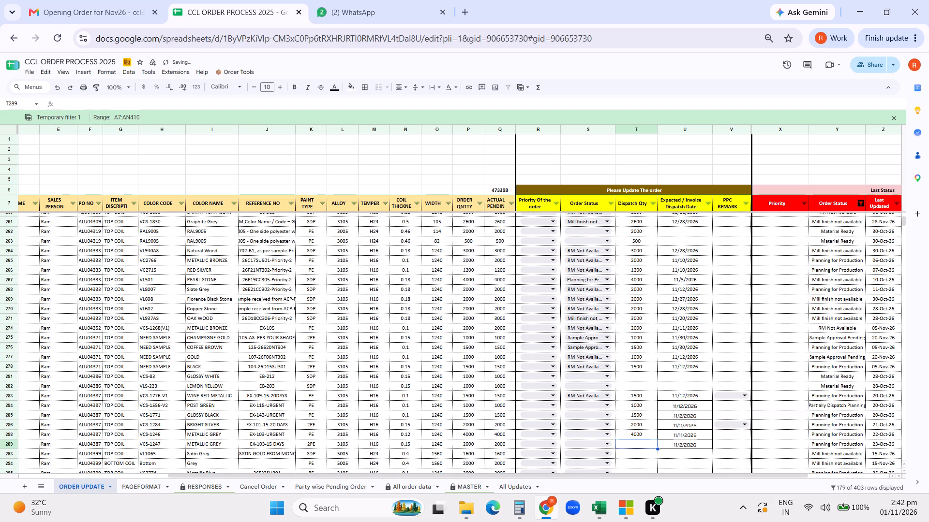
pyautogui.write('2000')
pyautogui.press('Return')
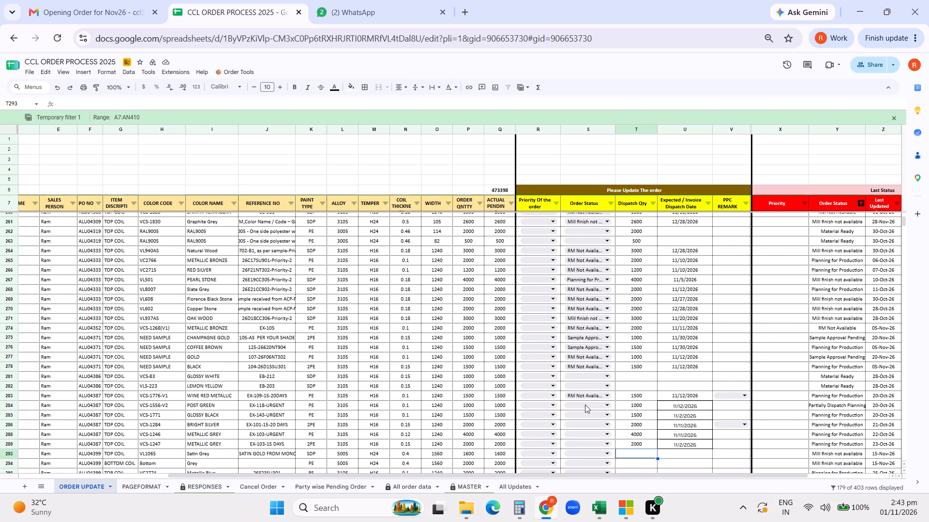
# Change ALU04387's POST GREEN expected dispatch date to 11/5/2026 and set its order status to Planning for Production.
pyautogui.doubleClick(686, 408)
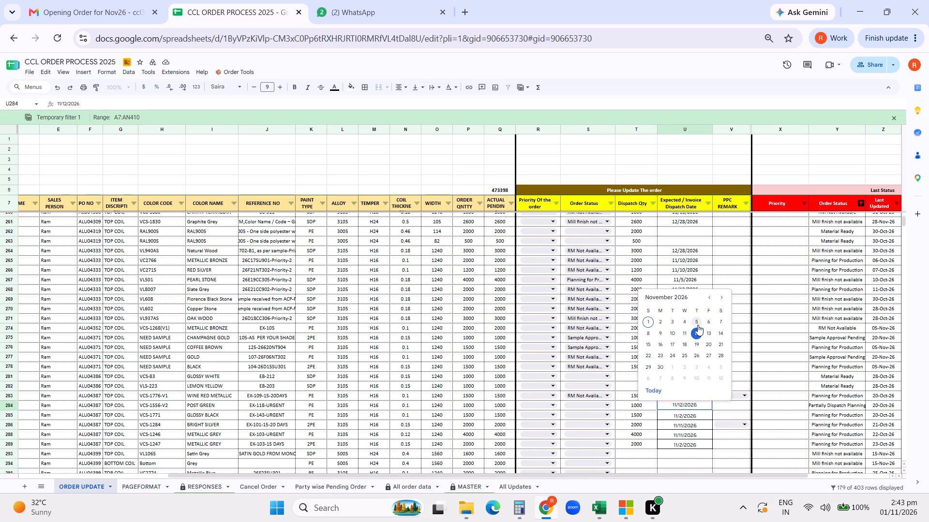
pyautogui.click(696, 322)
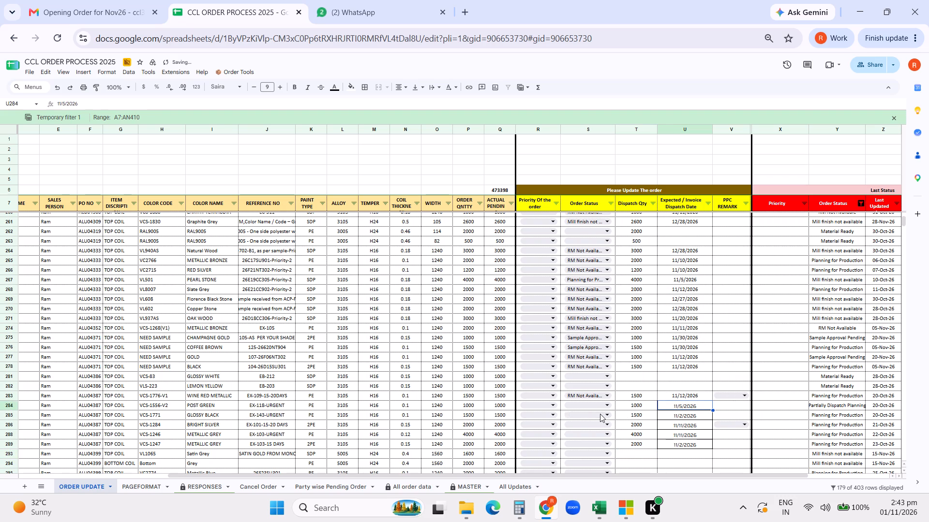
pyautogui.click(597, 404)
pyautogui.click(596, 417)
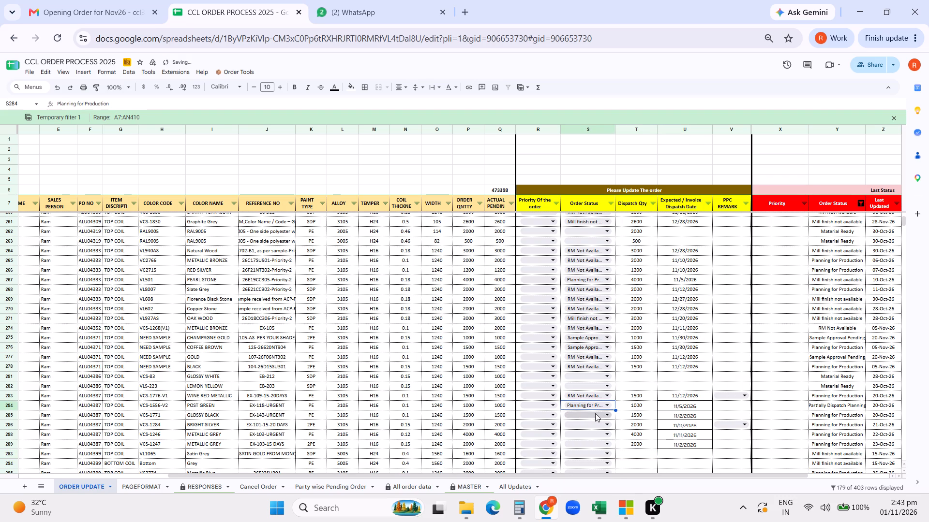
# Set the order status to RM Not Available for ALU04387's GLOSSY BLACK, BRIGHT SILVER and both METALLIC GREY rows.
pyautogui.click(595, 414)
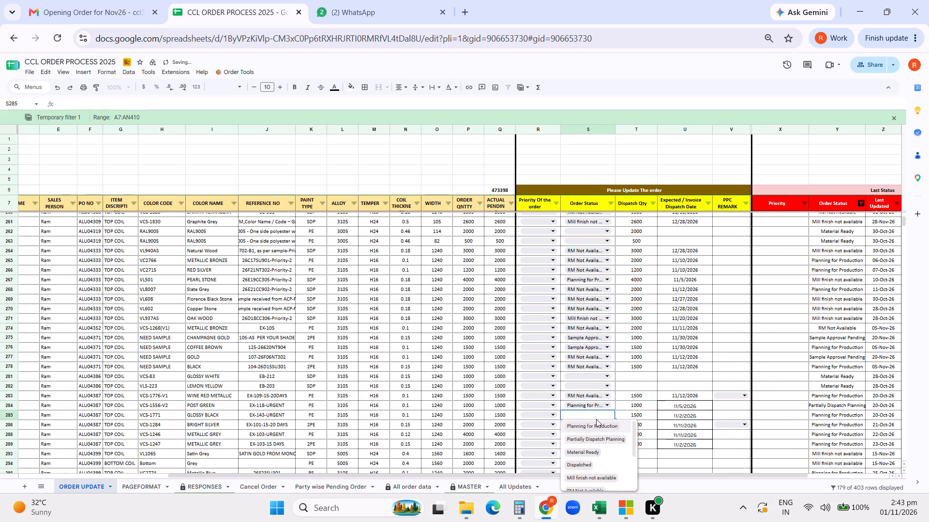
pyautogui.scroll(-2, 596, 468)
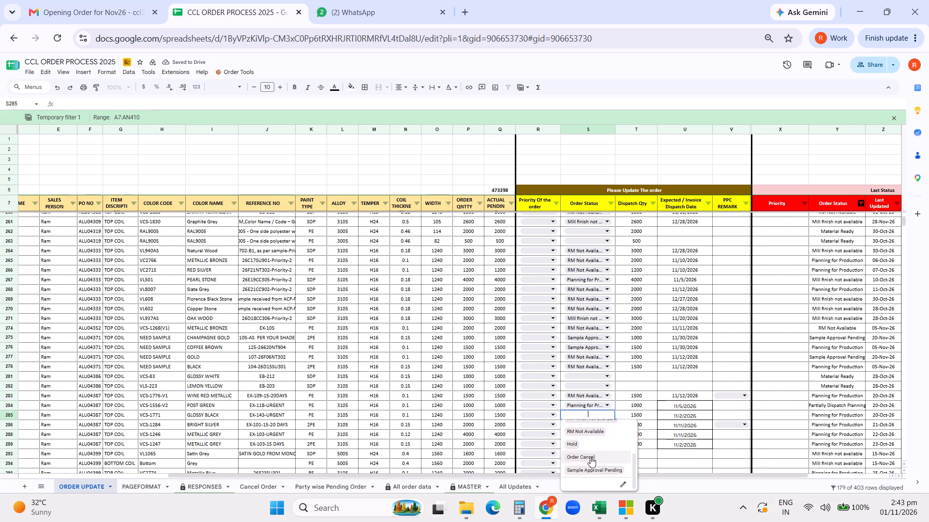
pyautogui.click(581, 430)
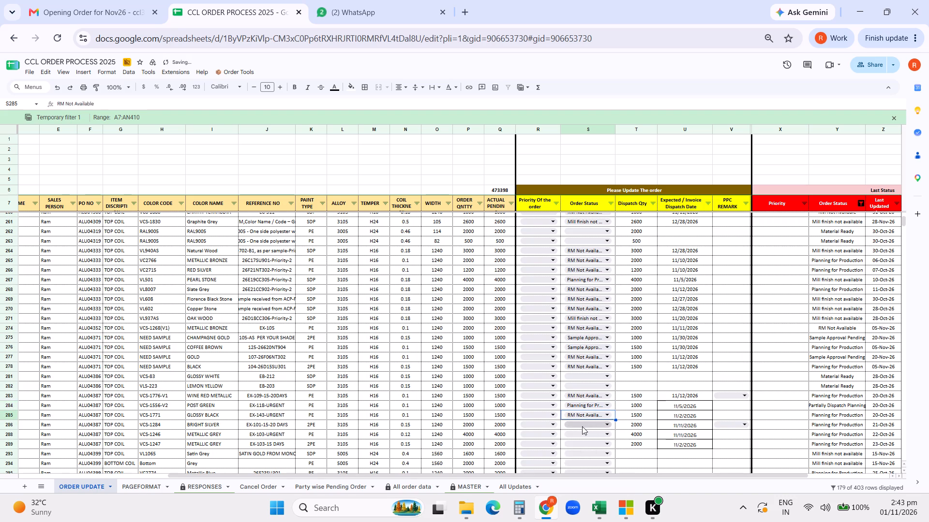
pyautogui.click(582, 426)
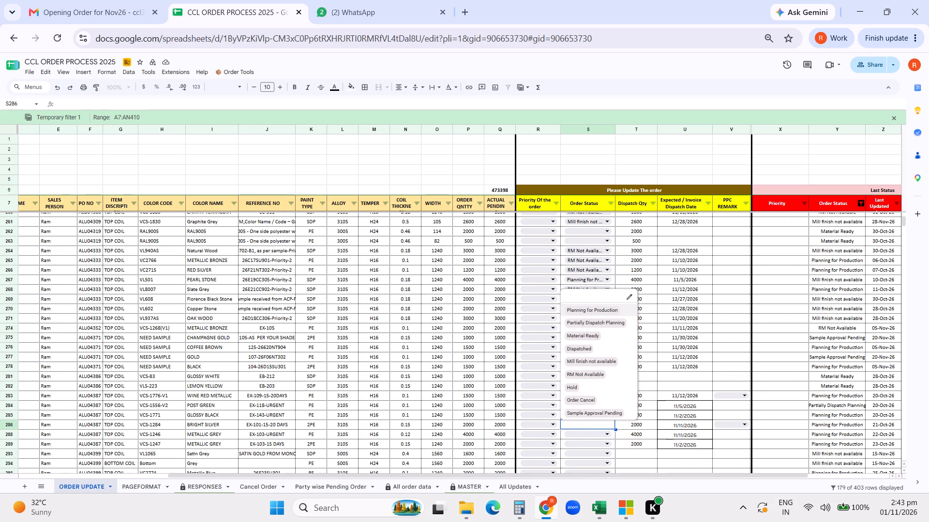
pyautogui.click(585, 374)
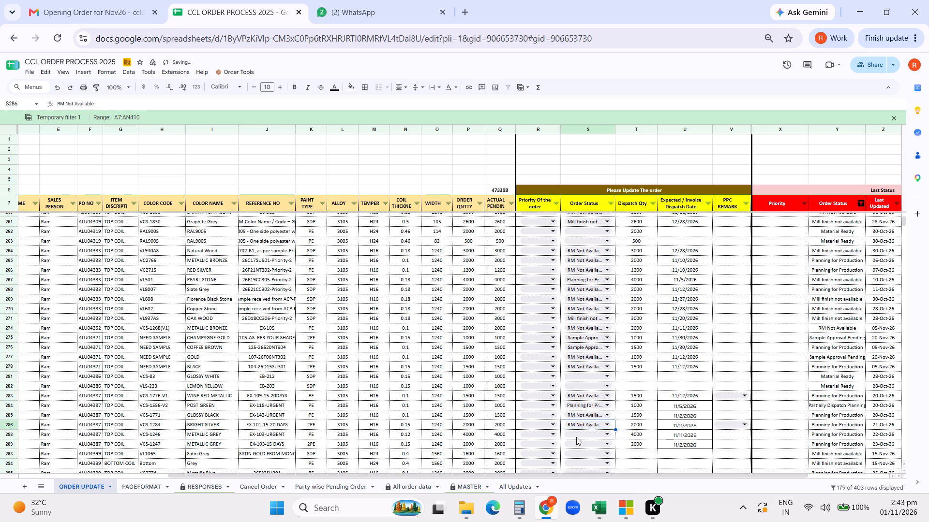
pyautogui.click(576, 437)
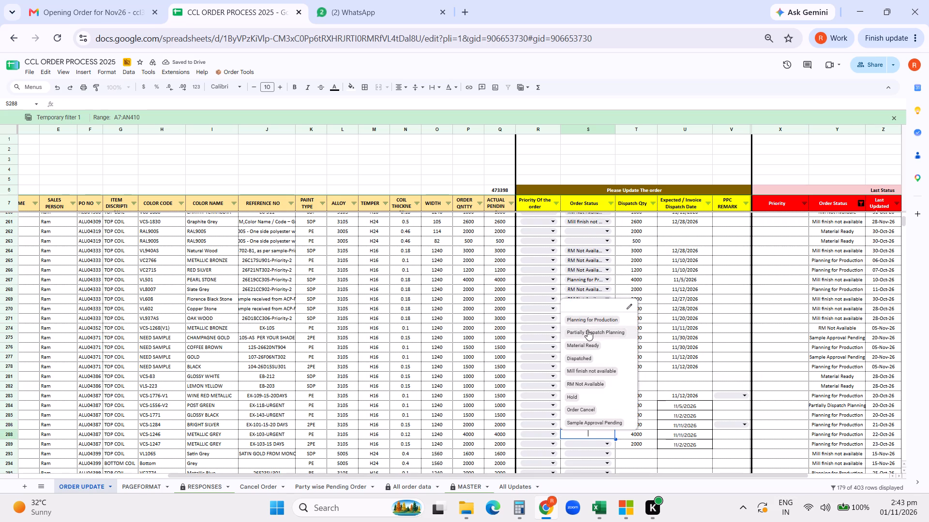
pyautogui.click(578, 384)
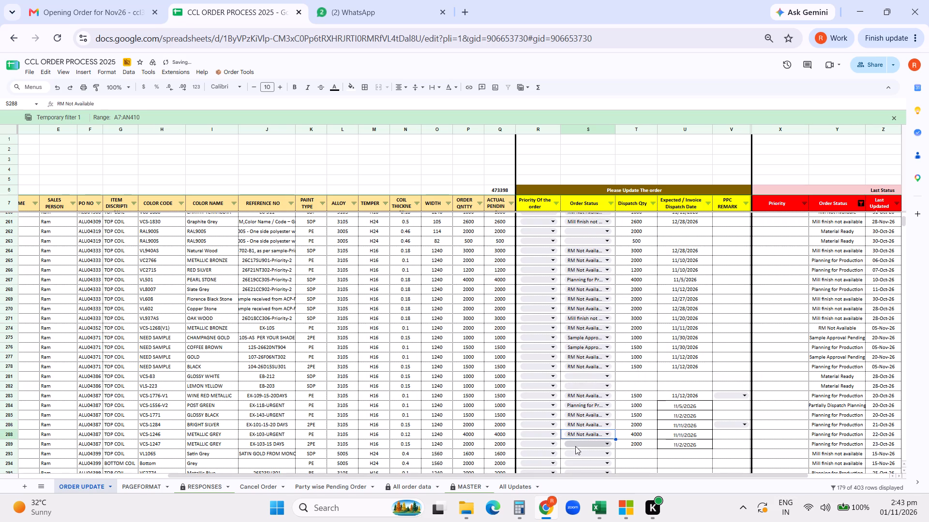
pyautogui.click(575, 446)
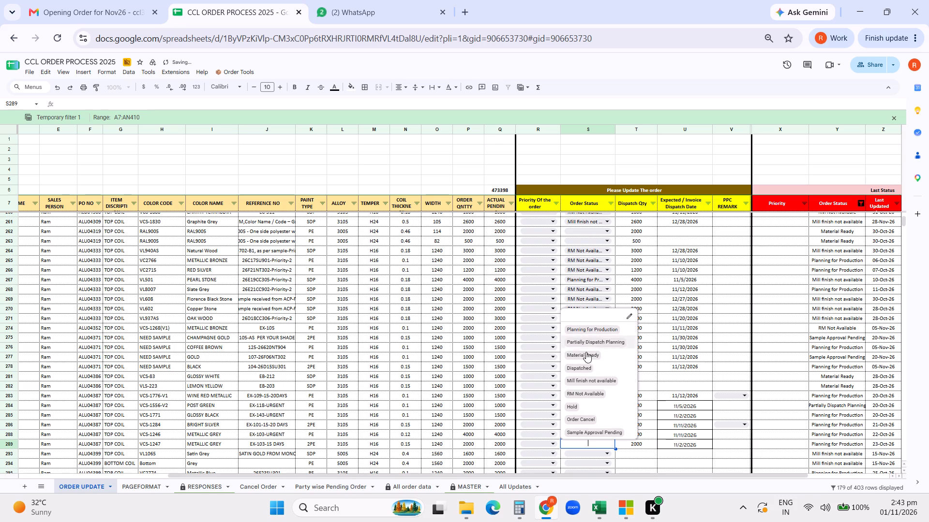
pyautogui.click(580, 392)
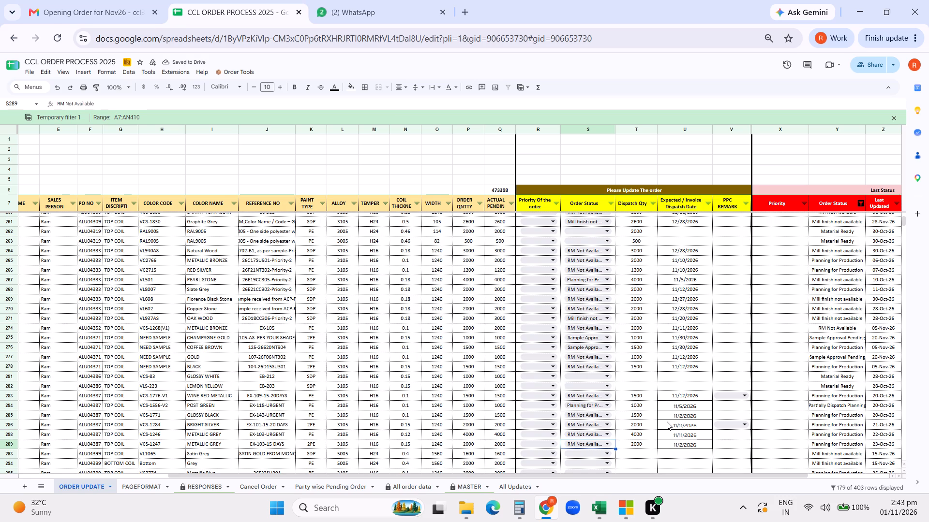
# Run the first Order Tools script for the filled-in ORDER UPDATE rows.
pyautogui.click(242, 72)
pyautogui.click(240, 83)
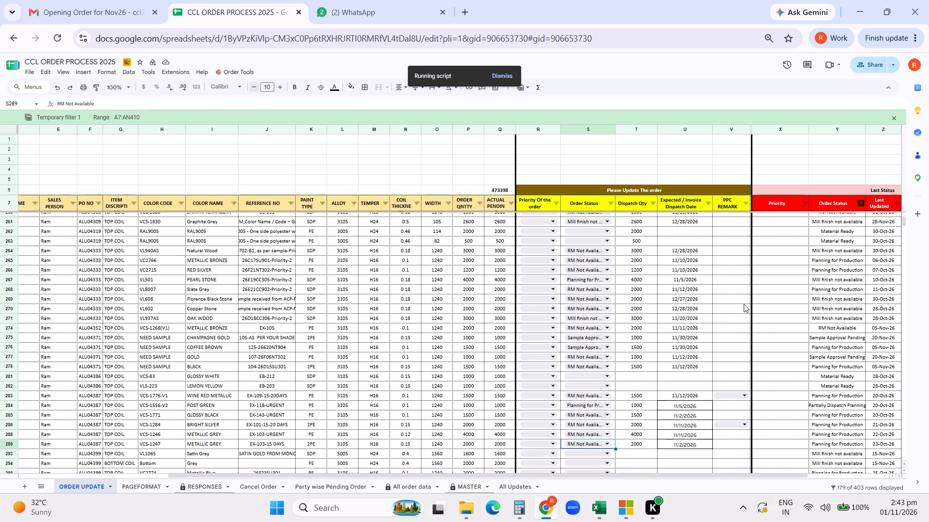